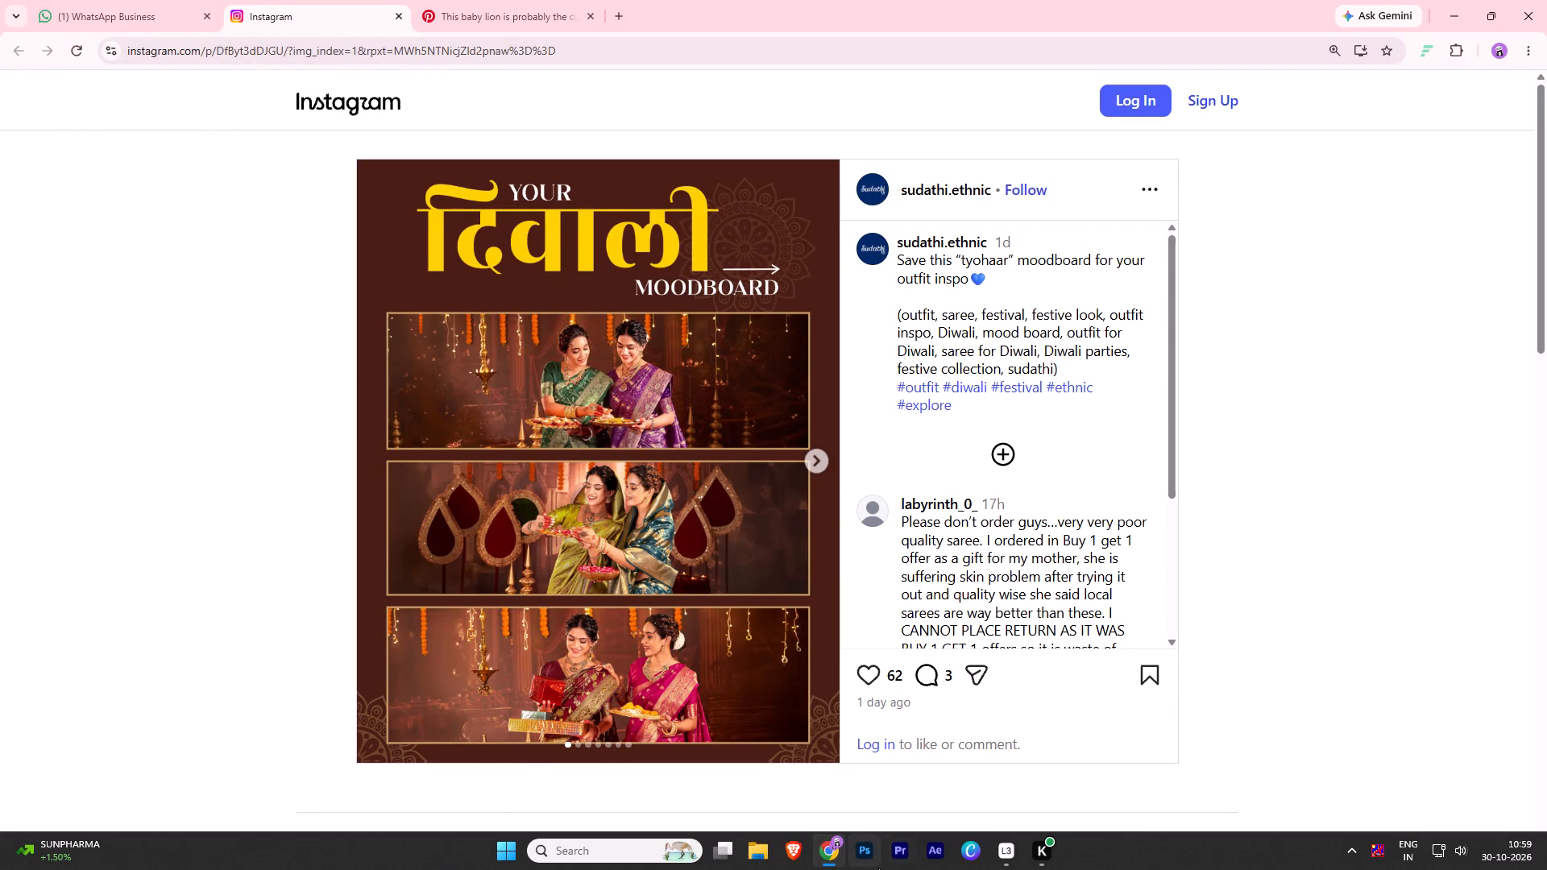
Switch to Canva and add a blank page after page 100, the Karwa Chauth post, in the Suvidha_Sarees_Post design.
left_click(969, 857)
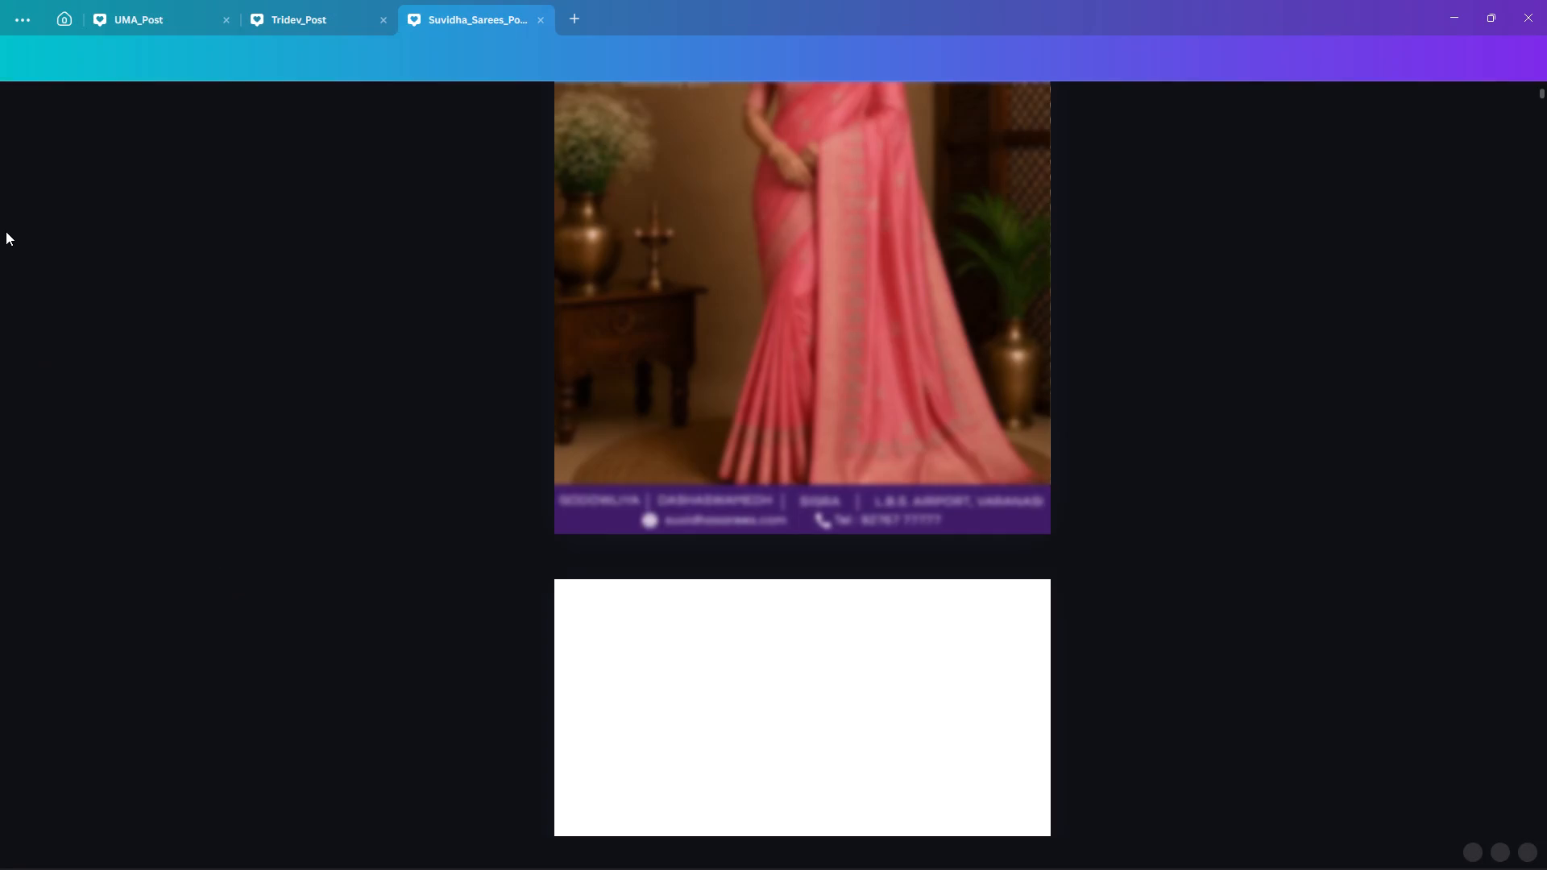
left_click_drag(1545, 97, 1546, 323)
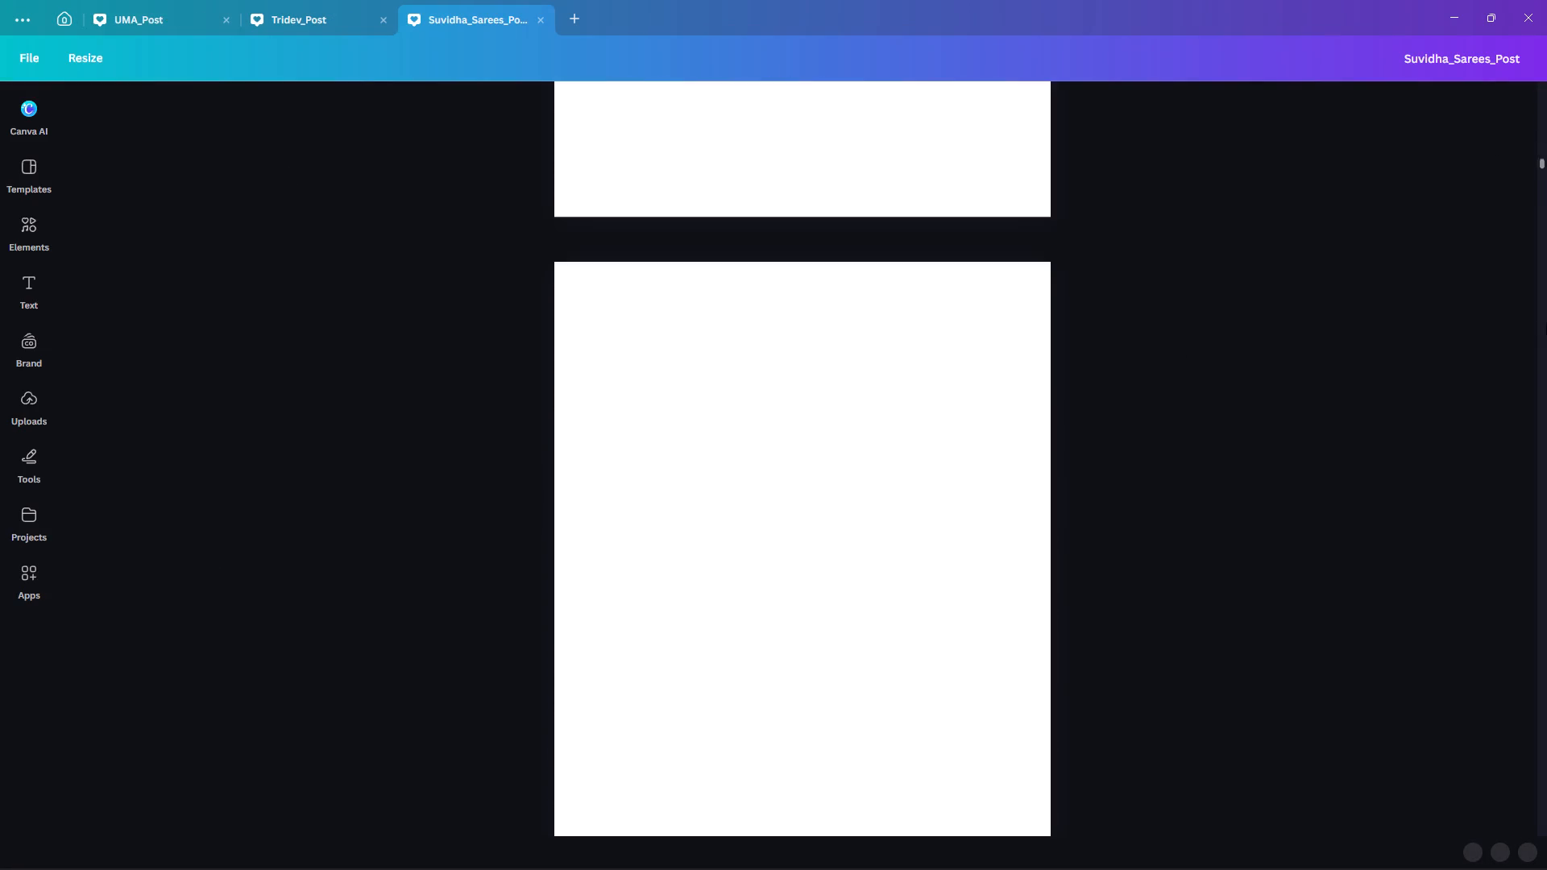
left_click_drag(1546, 323, 1546, 843)
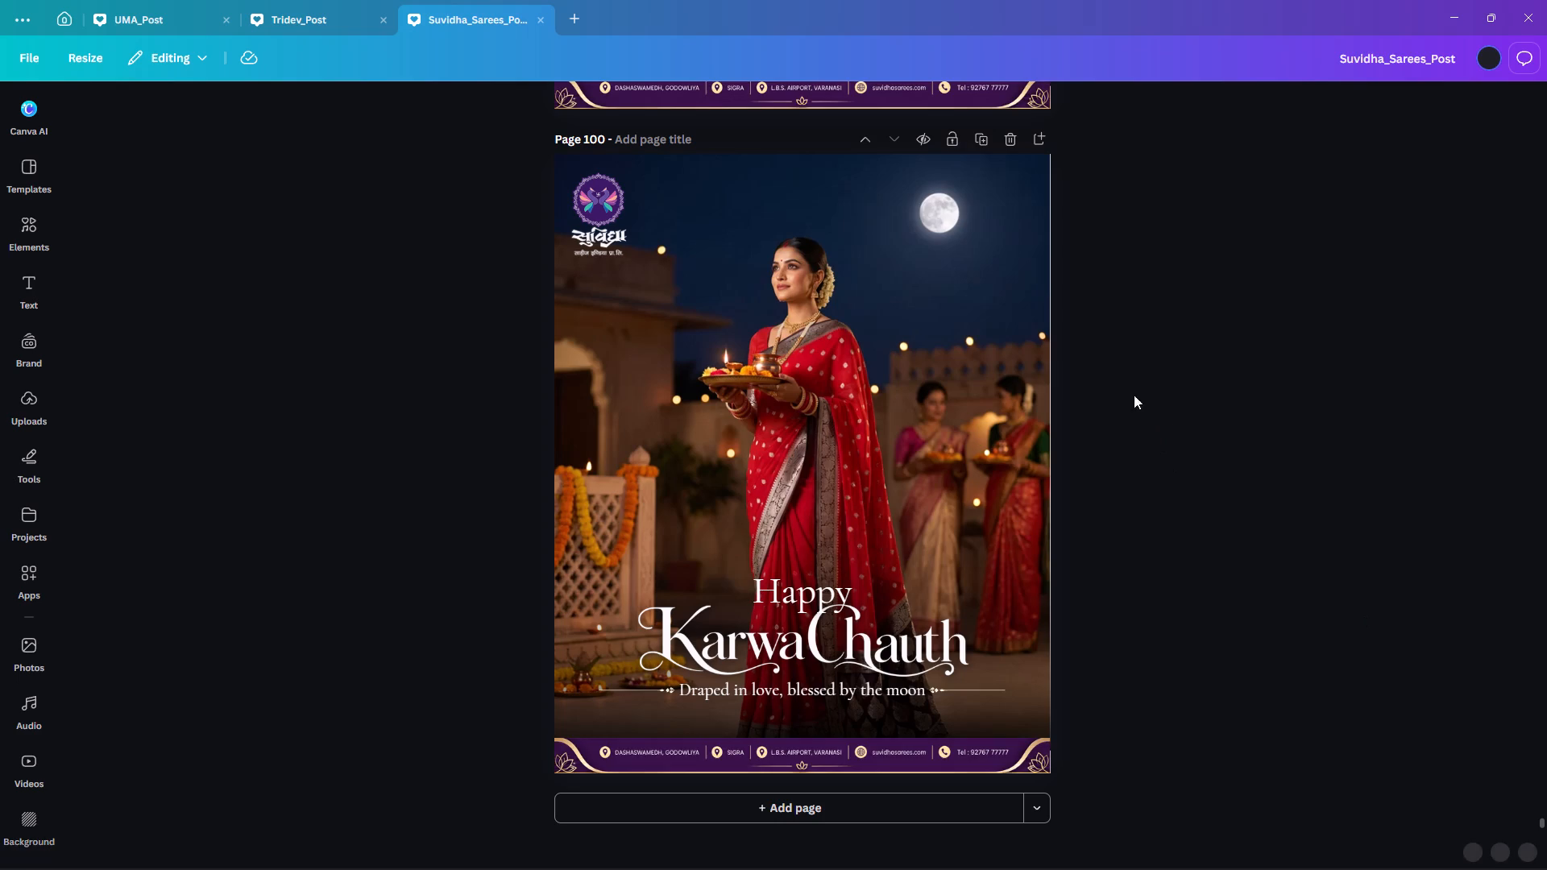
left_click(1043, 135)
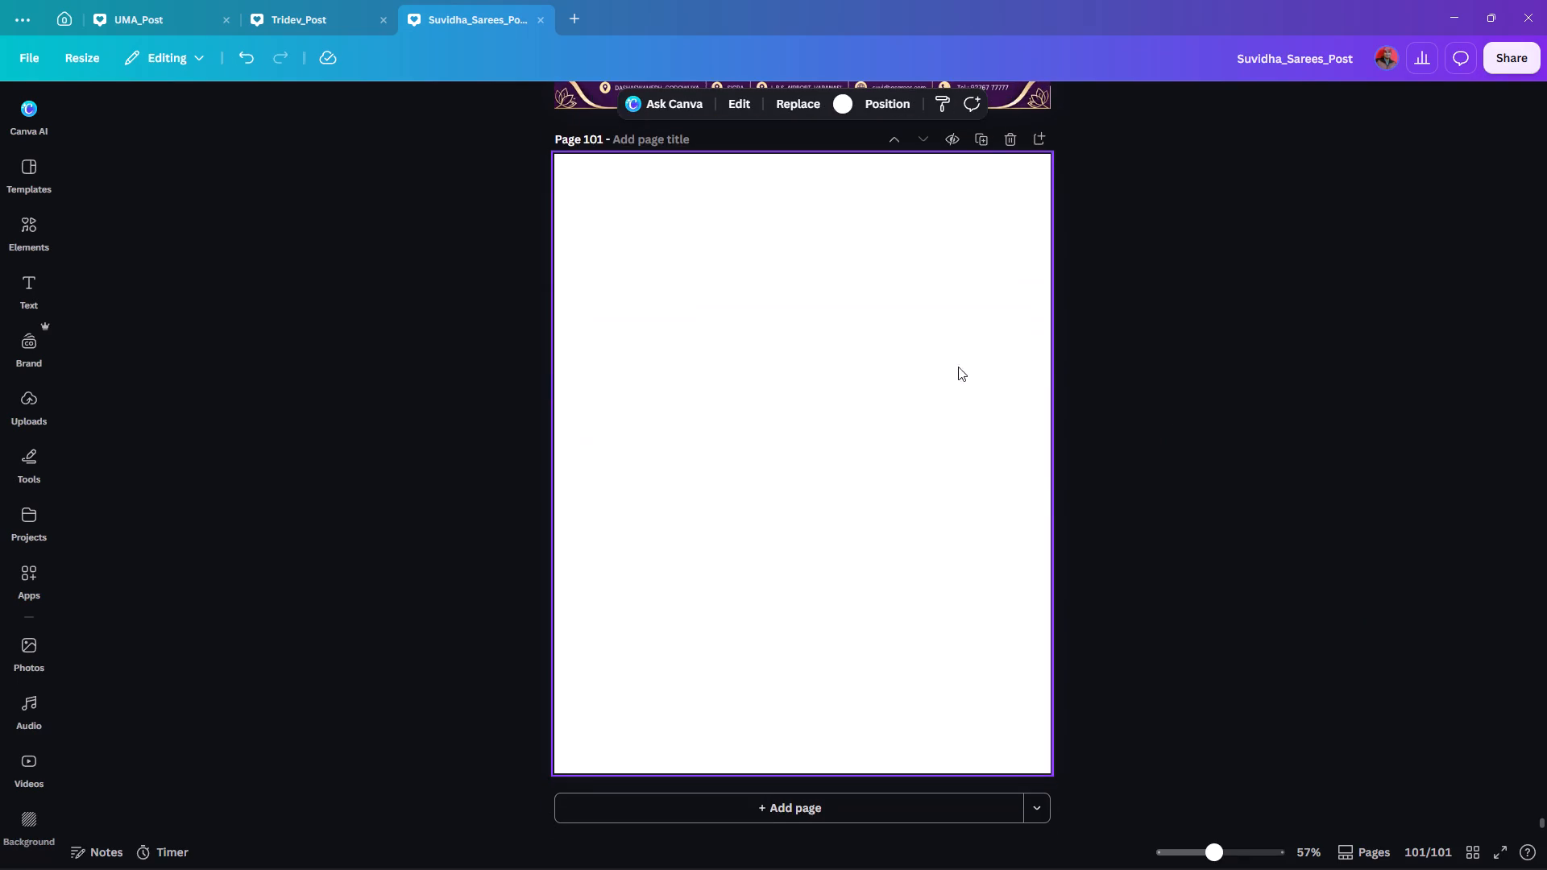
Copy the purple contact footer banner from page 100 onto the blank page 101.
scroll(730, 267, "up", 7)
scroll(623, 147, "up", 2)
left_click(600, 412)
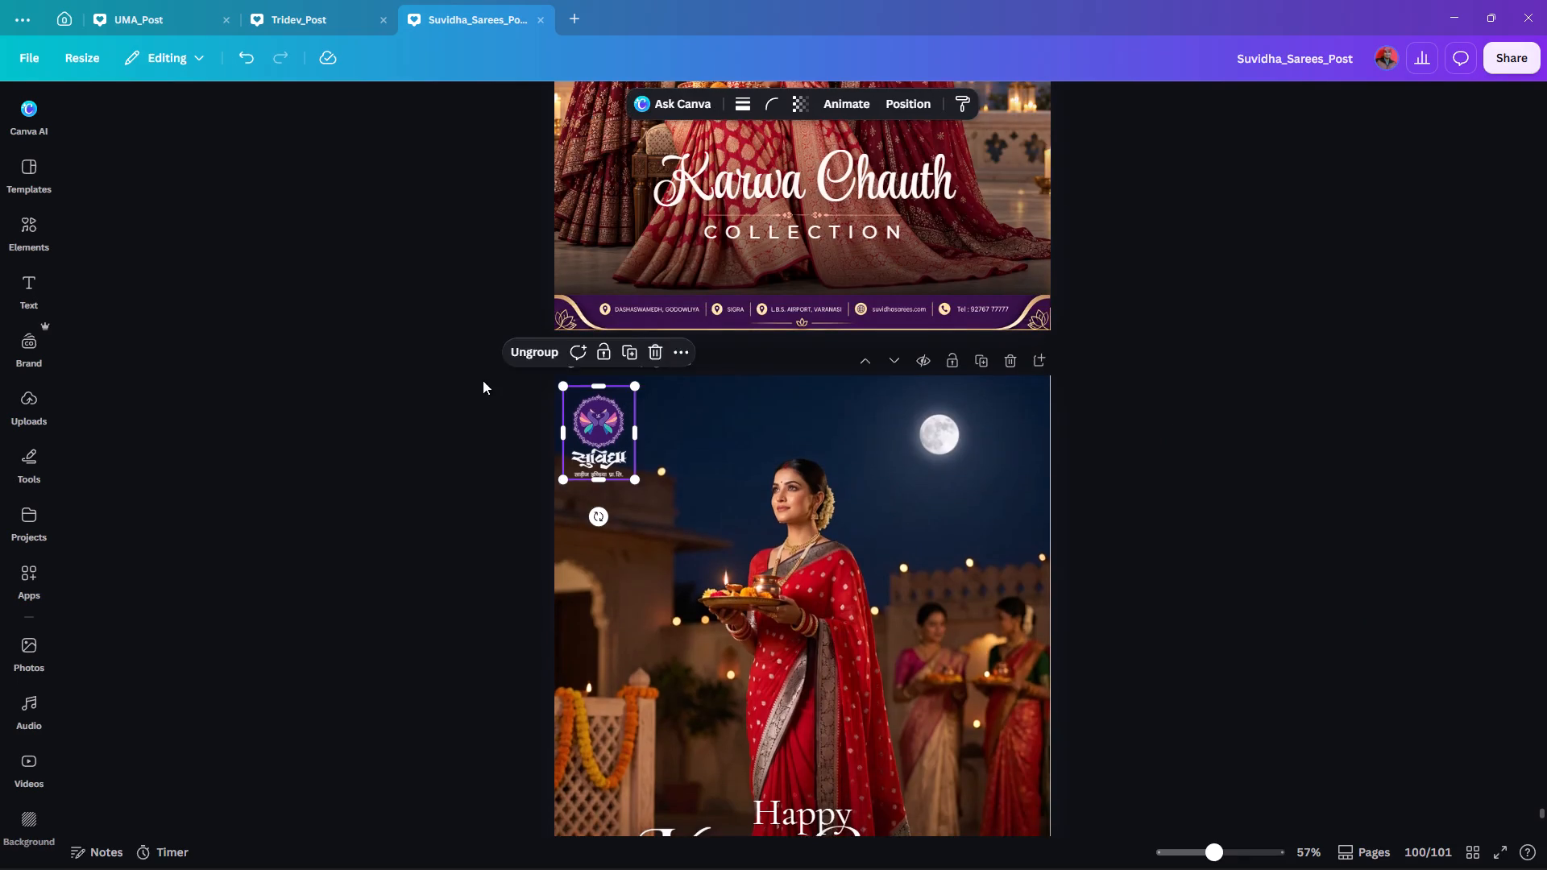
scroll(483, 380, "down", 7)
left_click(653, 427, "ctrl")
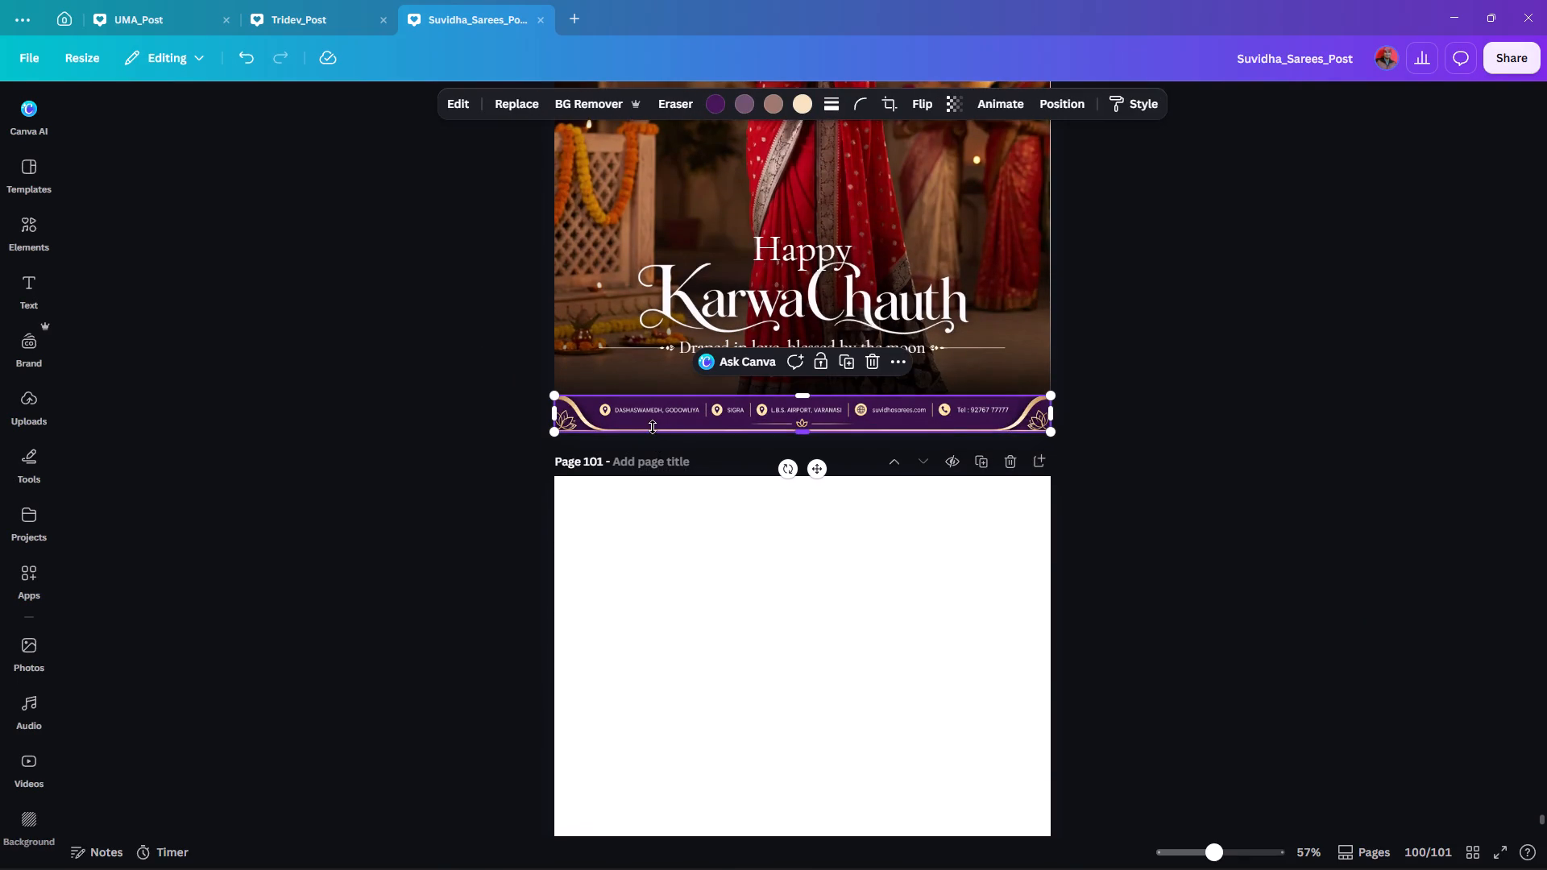
key("ctrl+c")
scroll(902, 479, "down", 7)
left_click(1114, 442)
key("ctrl+v")
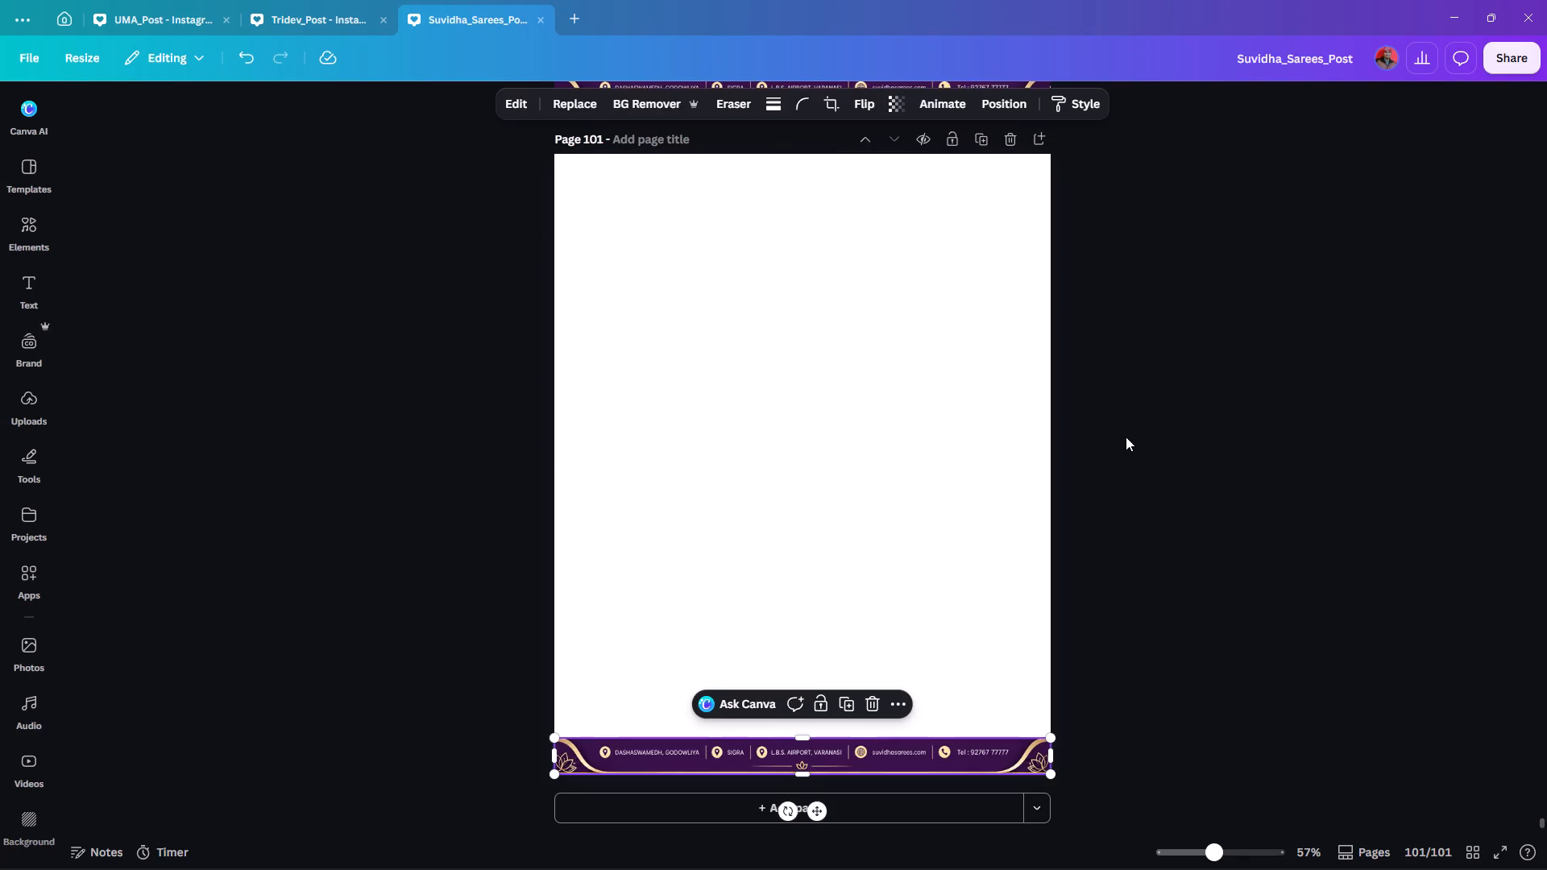
left_click(1152, 416)
Copy the Suvidha logo from page 100 onto page 101.
scroll(1154, 416, "up", 9)
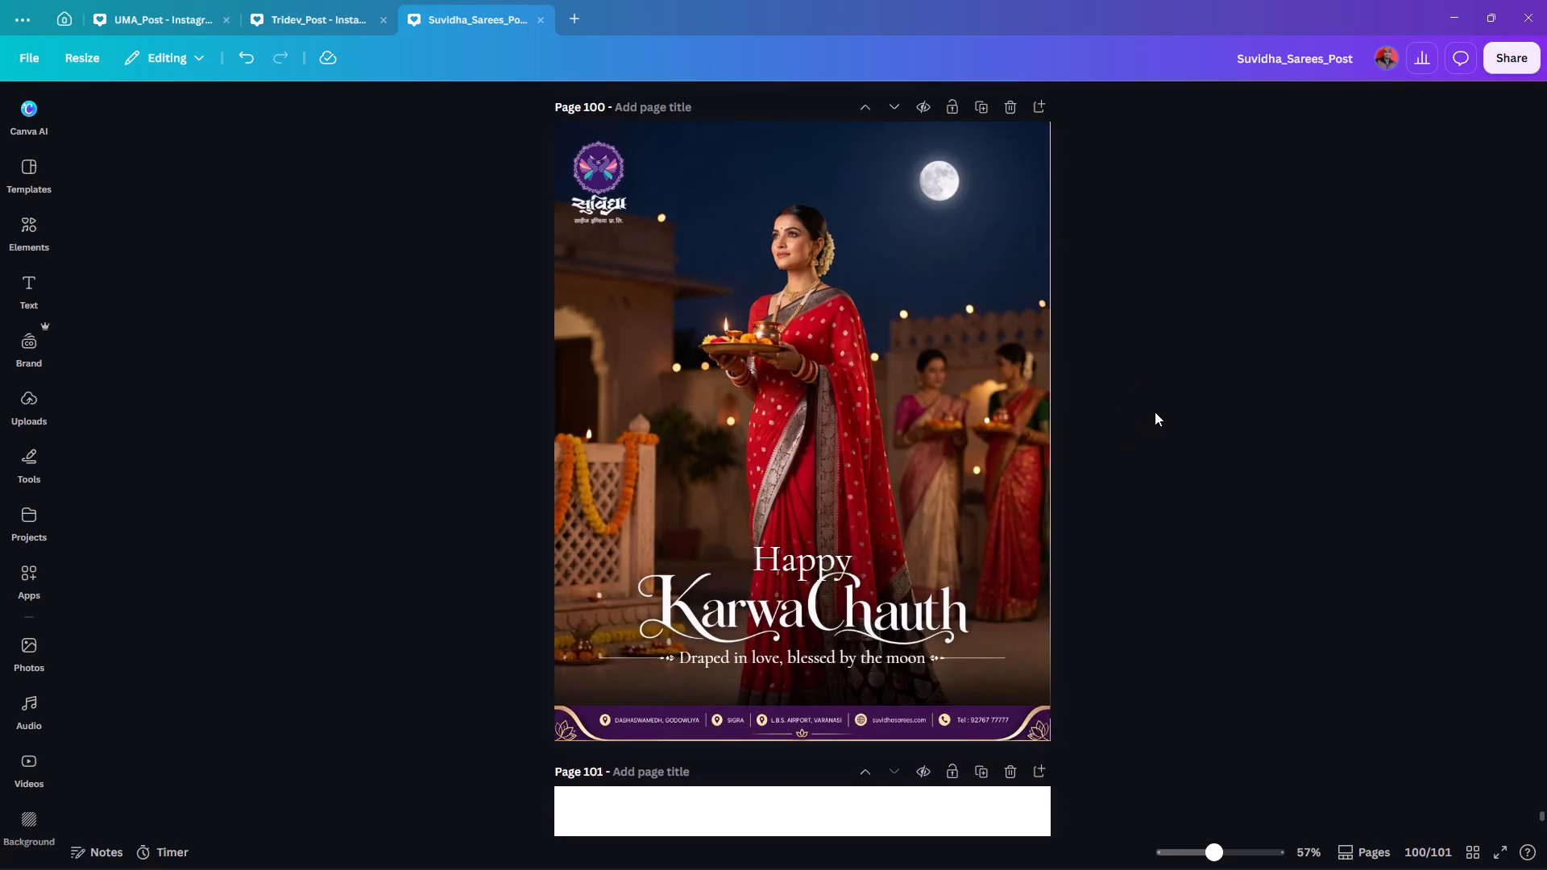
left_click(591, 262, "ctrl")
key("ctrl+c")
scroll(1263, 304, "down", 8)
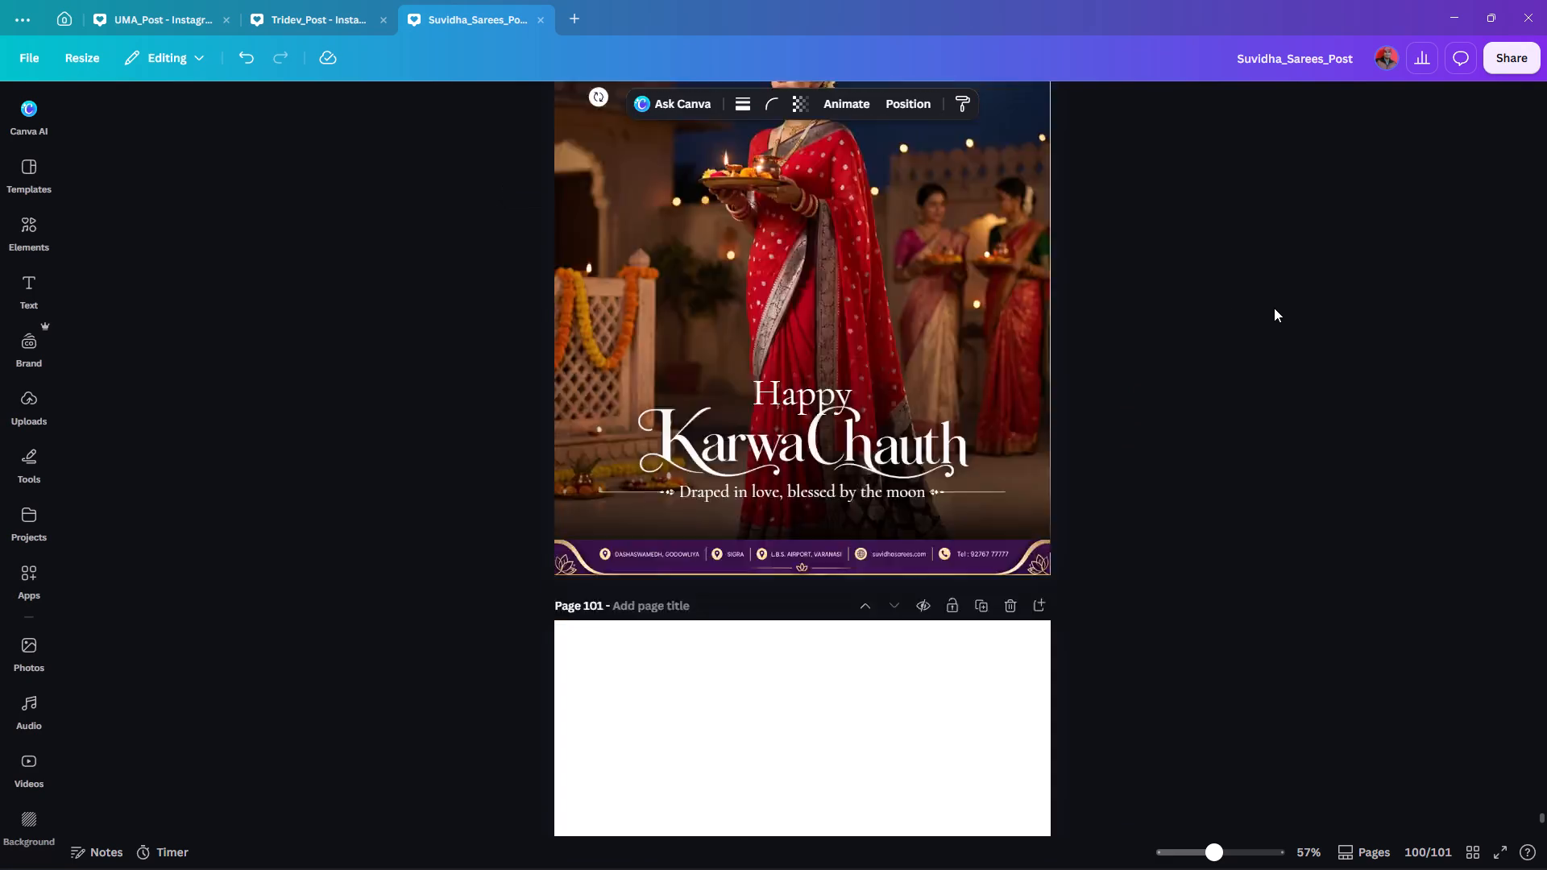
scroll(1274, 308, "down", 4)
key("ctrl+v")
left_click(1274, 308)
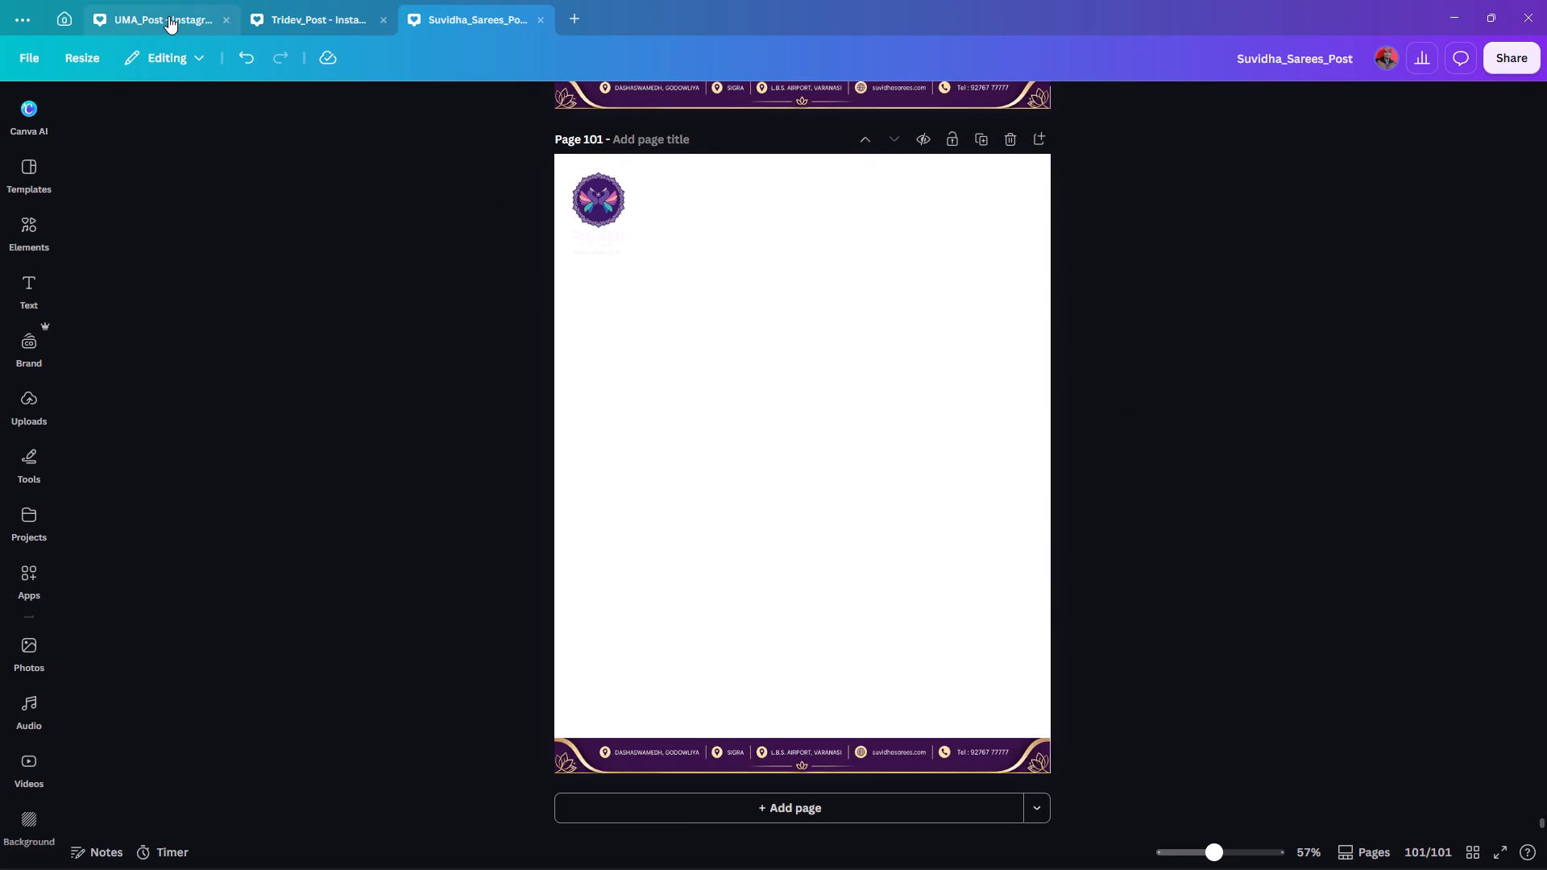
Place the uploaded dark palace hall image with marigold garlands so it fills page 101.
left_click(10, 416)
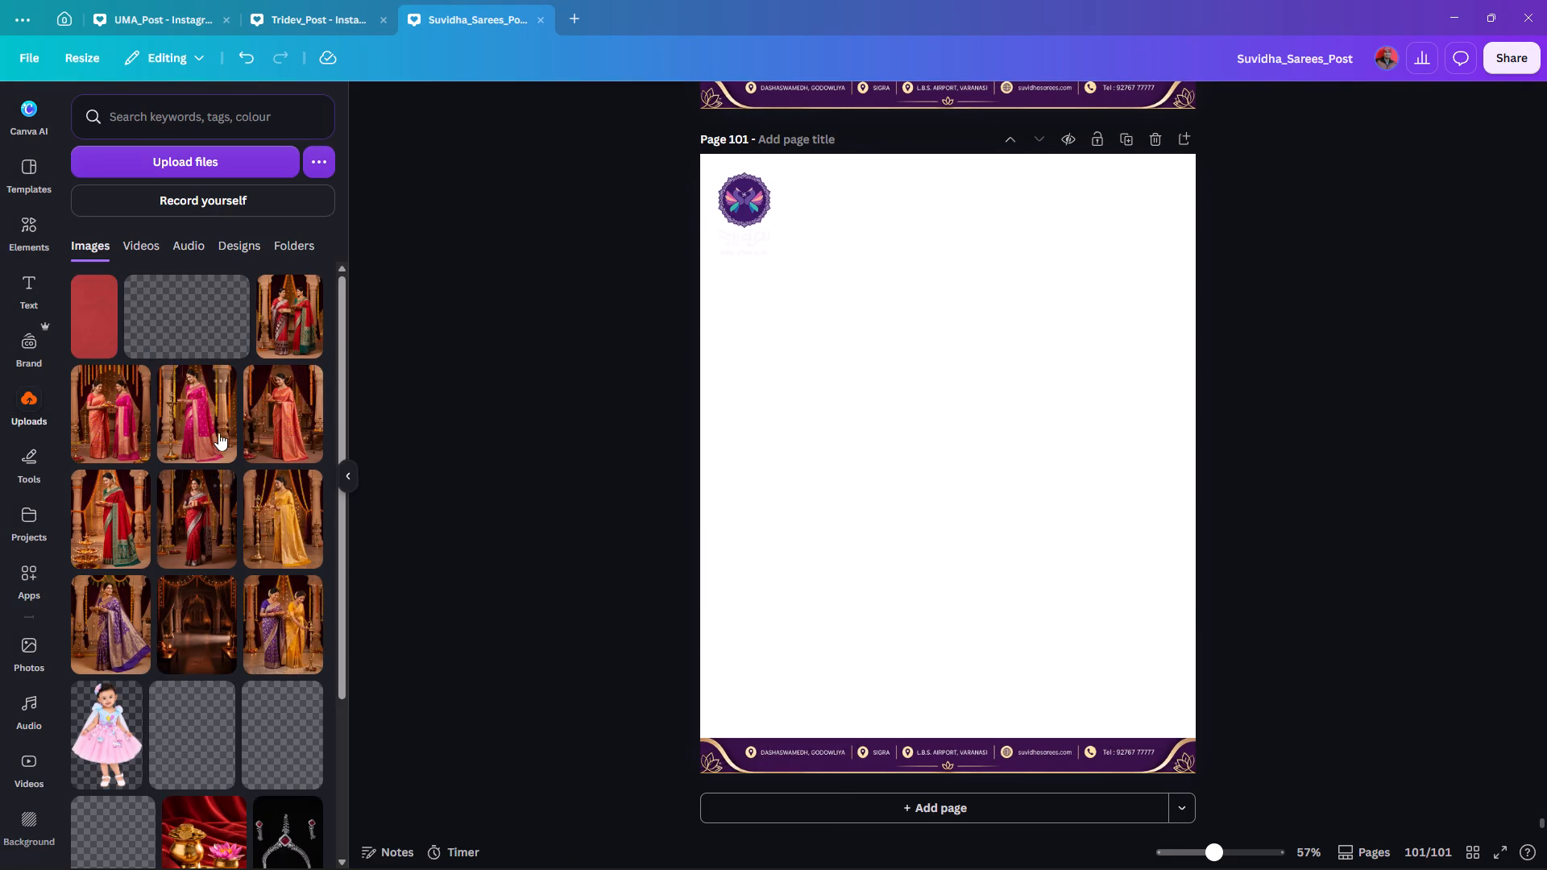
left_click_drag(188, 607, 685, 449)
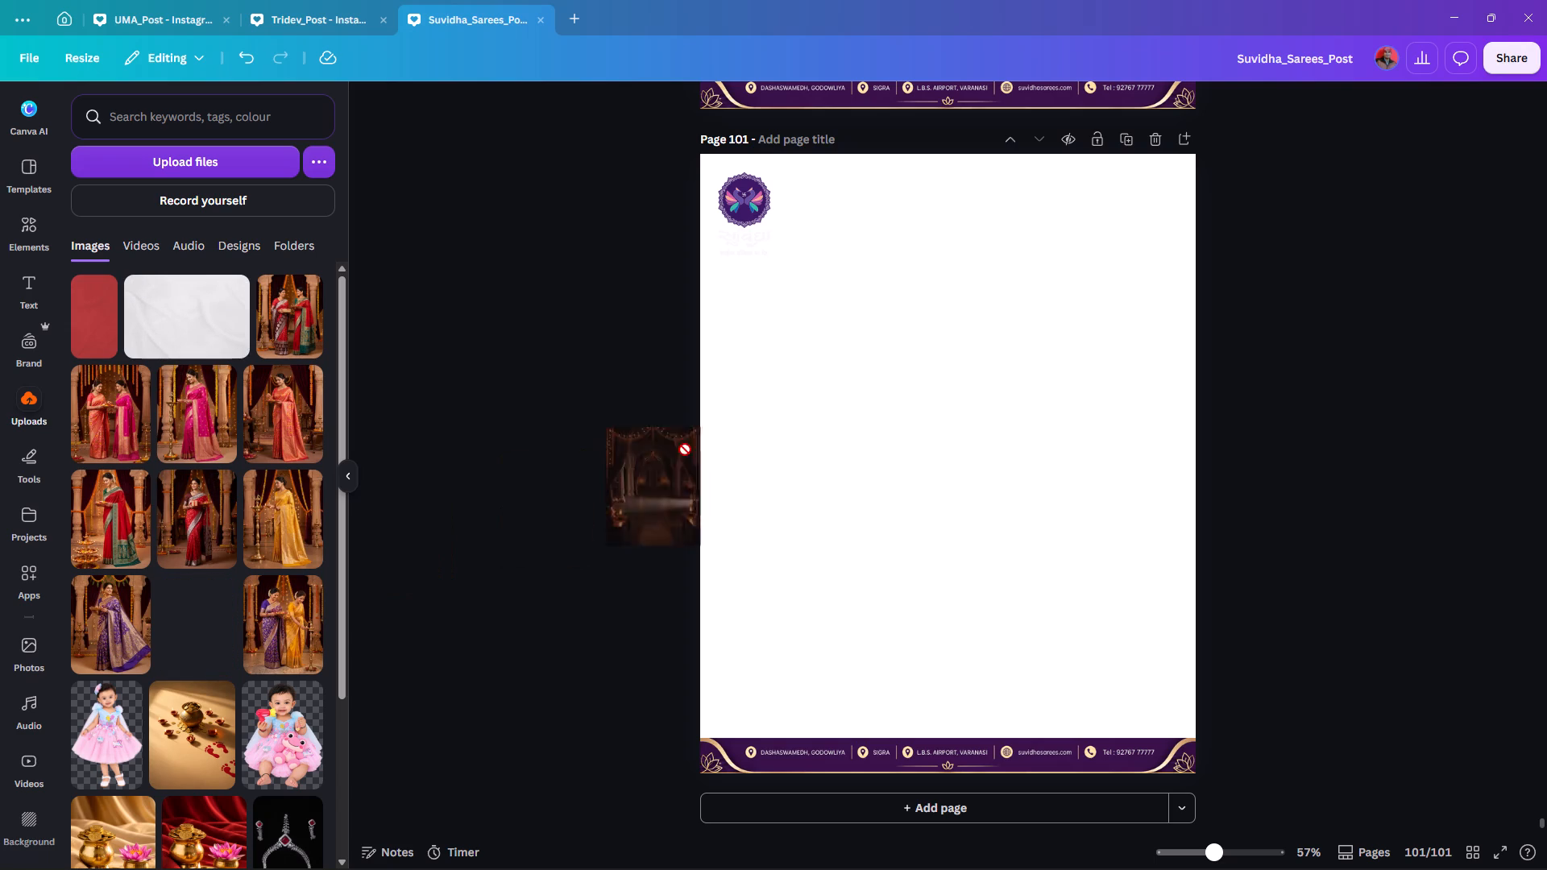
left_click_drag(685, 449, 714, 419)
left_click(640, 437)
left_click(932, 425)
left_click(1379, 375)
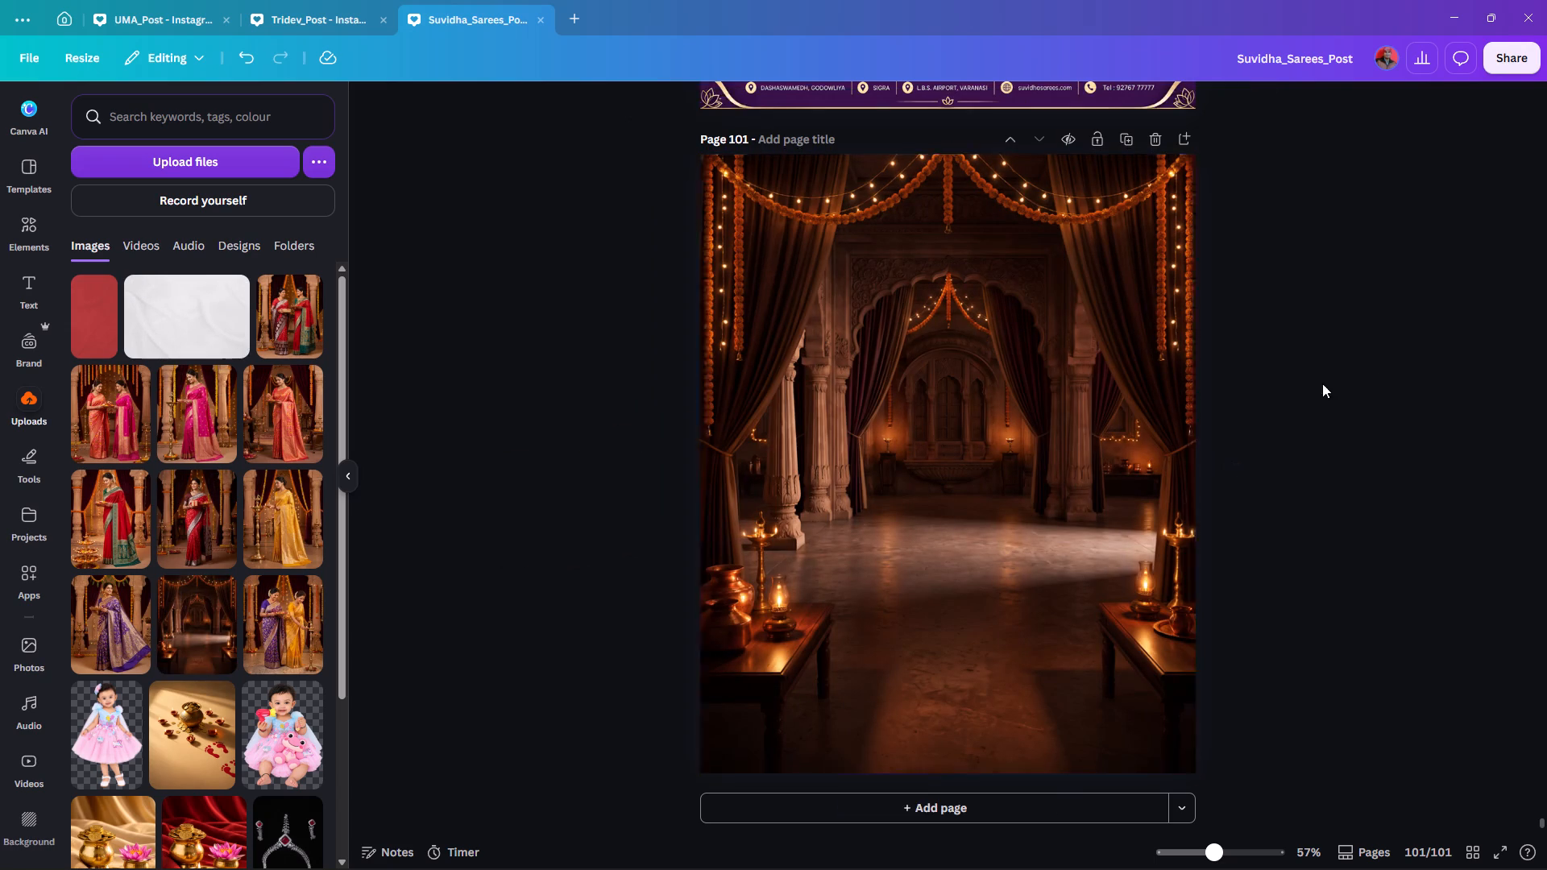
Send the palace hall image behind the logo and the footer banner.
left_click(1004, 437)
key("ctrl+bracketleft")
key("ctrl+bracketleft")
key("ctrl+bracketleft")
key("ctrl+bracketleft")
key("ctrl+bracketleft")
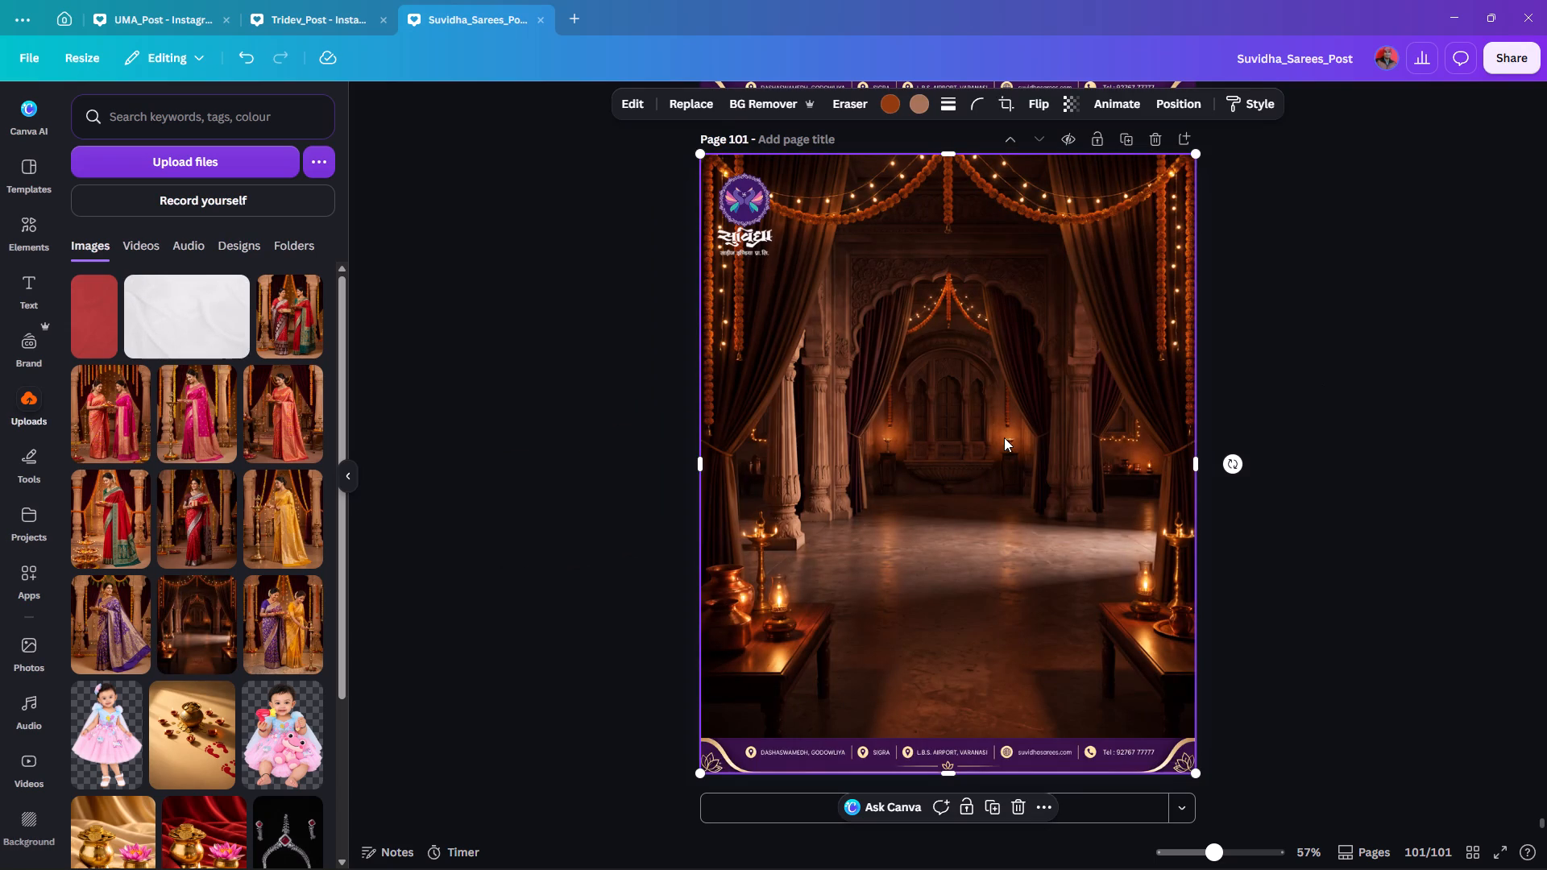
double_click(651, 317)
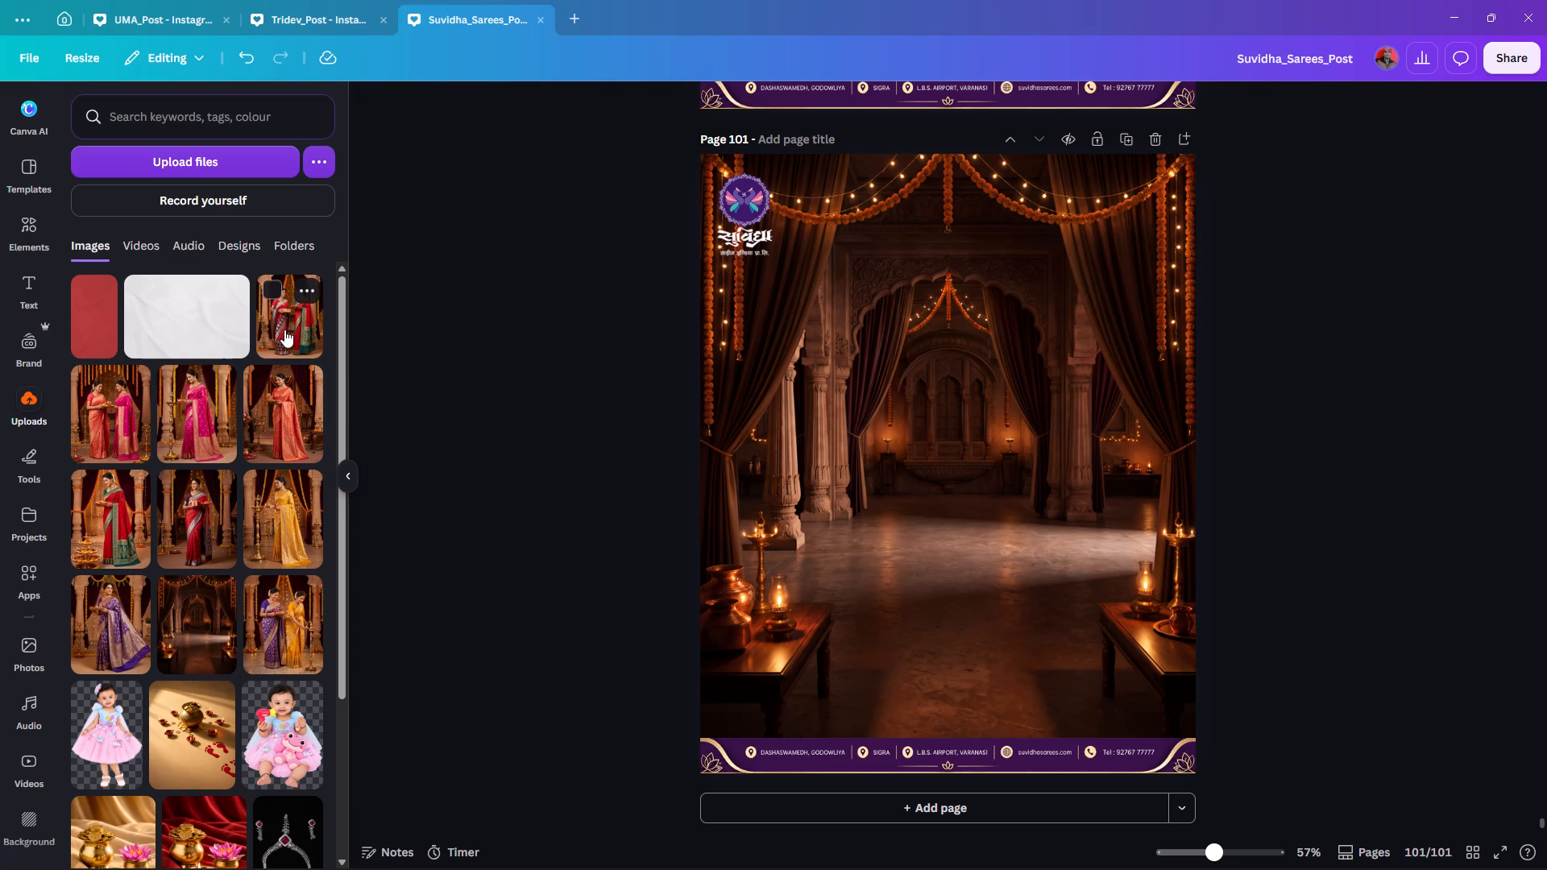
Add a square basic-shape frame, reduce its height to about 317, and centre it in the page's upper half.
left_click(23, 225)
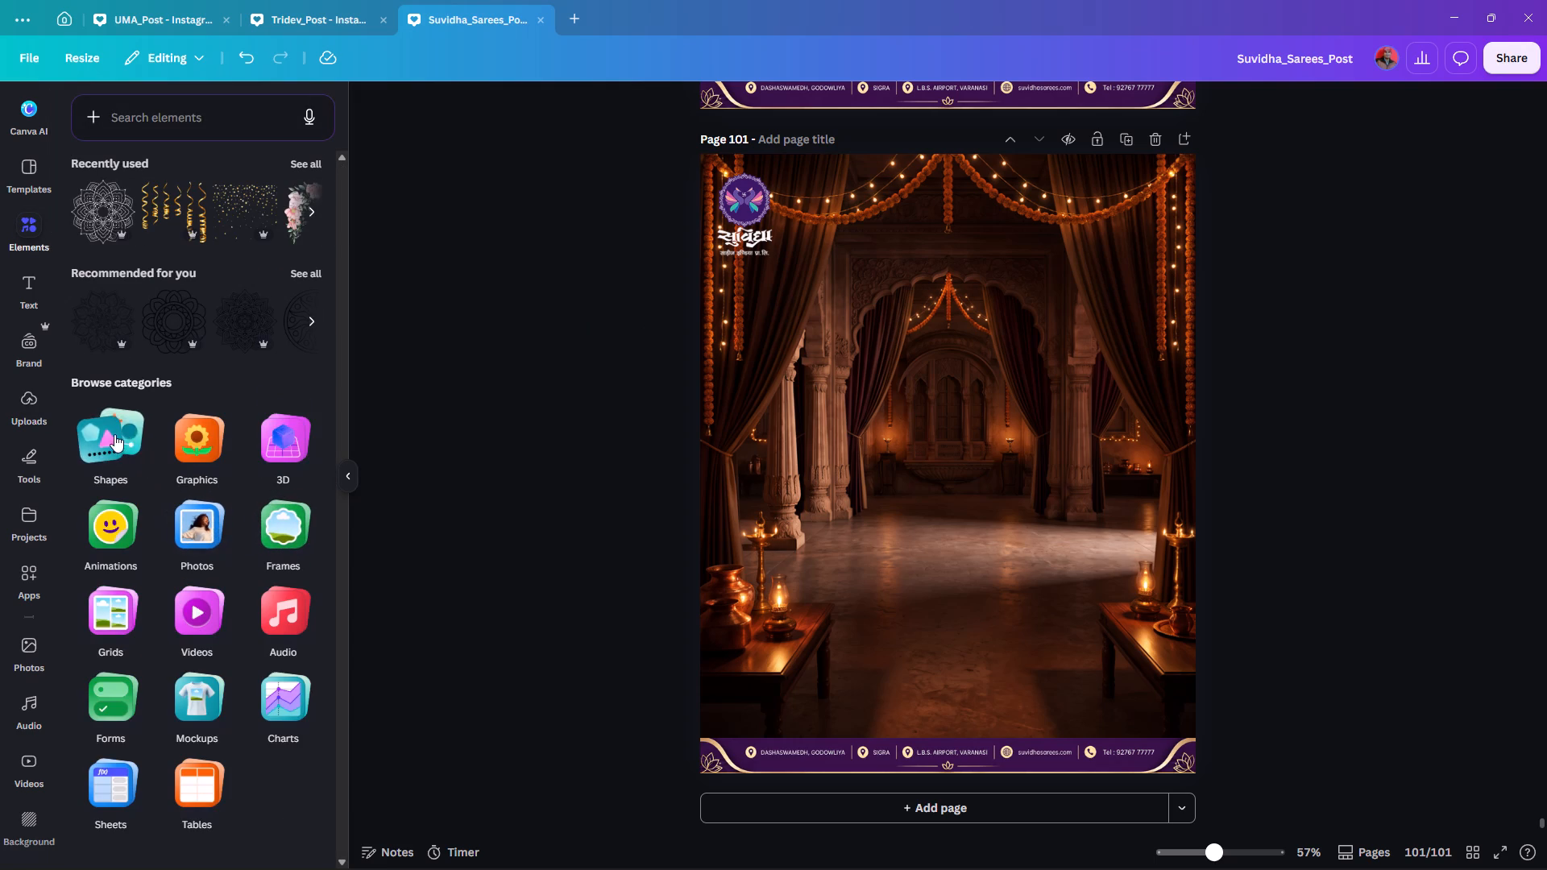
left_click(280, 506)
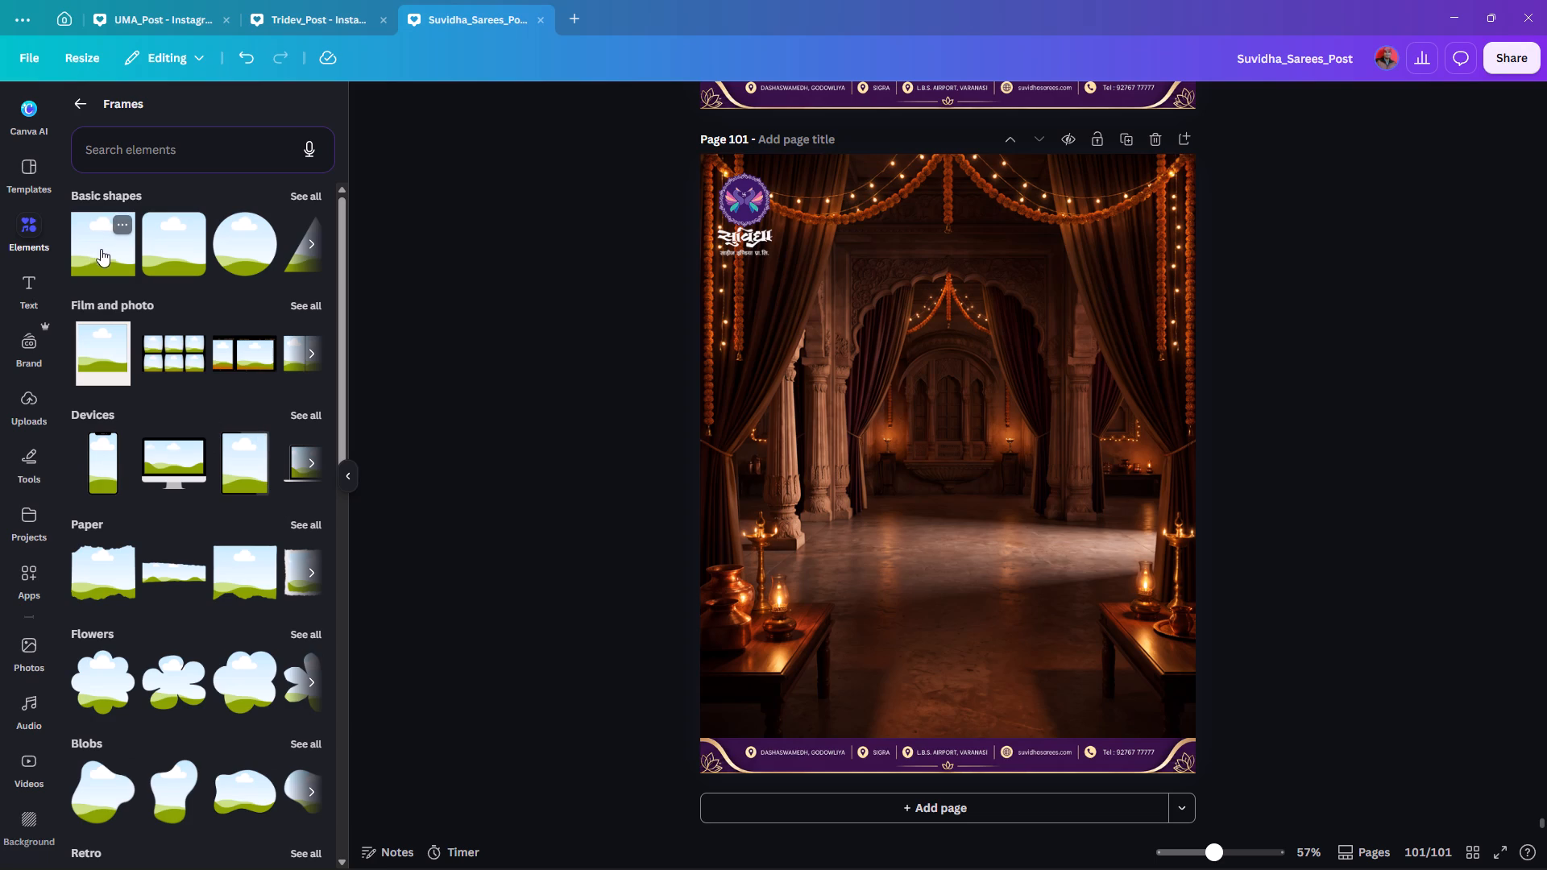
left_click(305, 193)
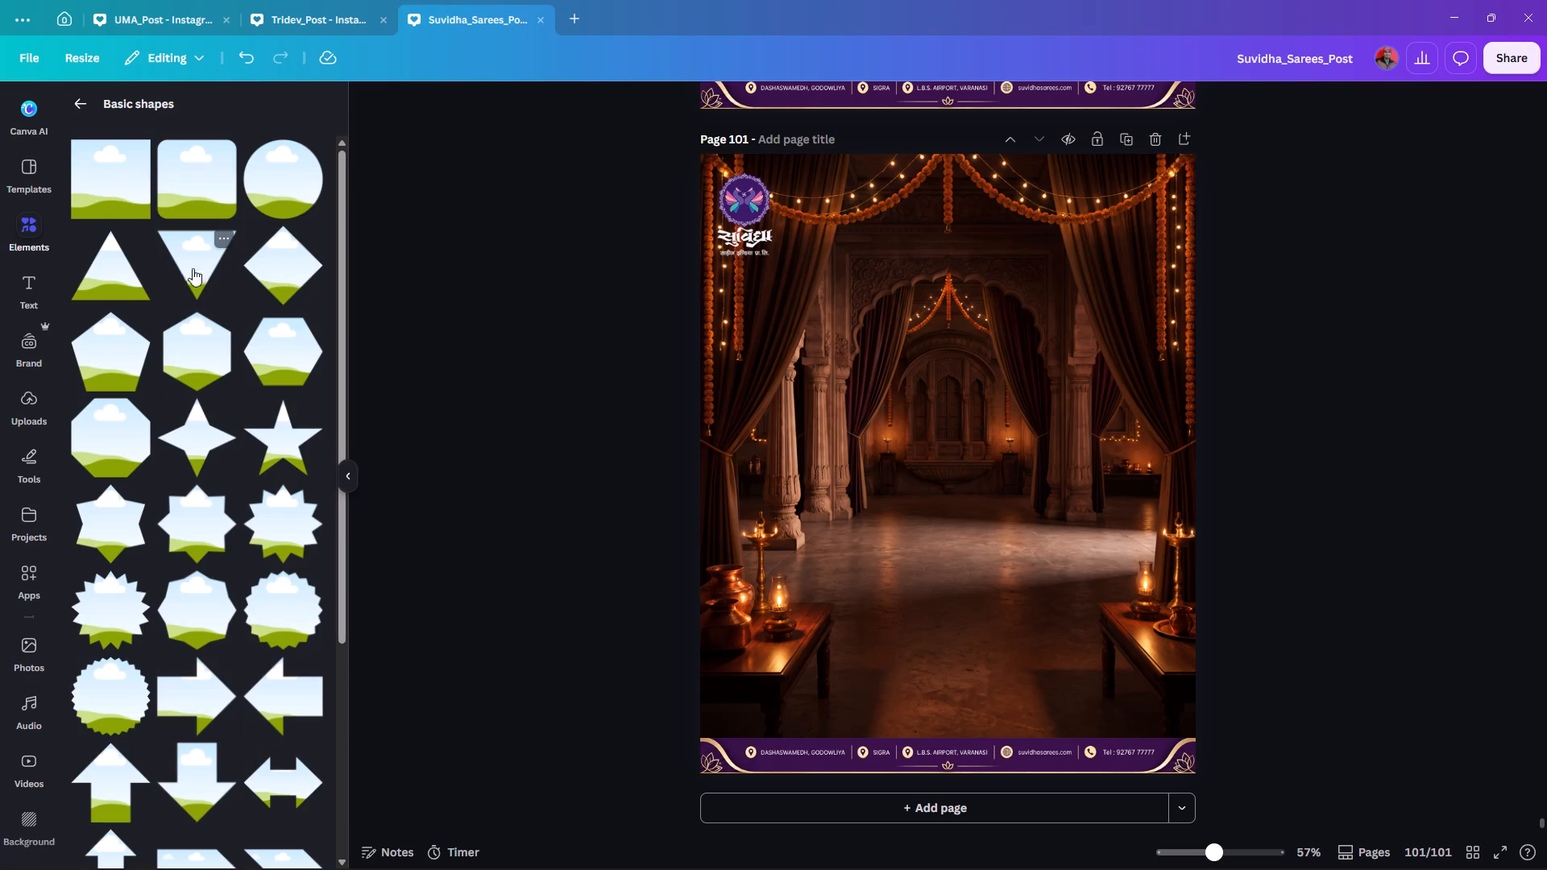
left_click(114, 209)
left_click_drag(919, 443, 910, 387)
left_click_drag(939, 281, 950, 403)
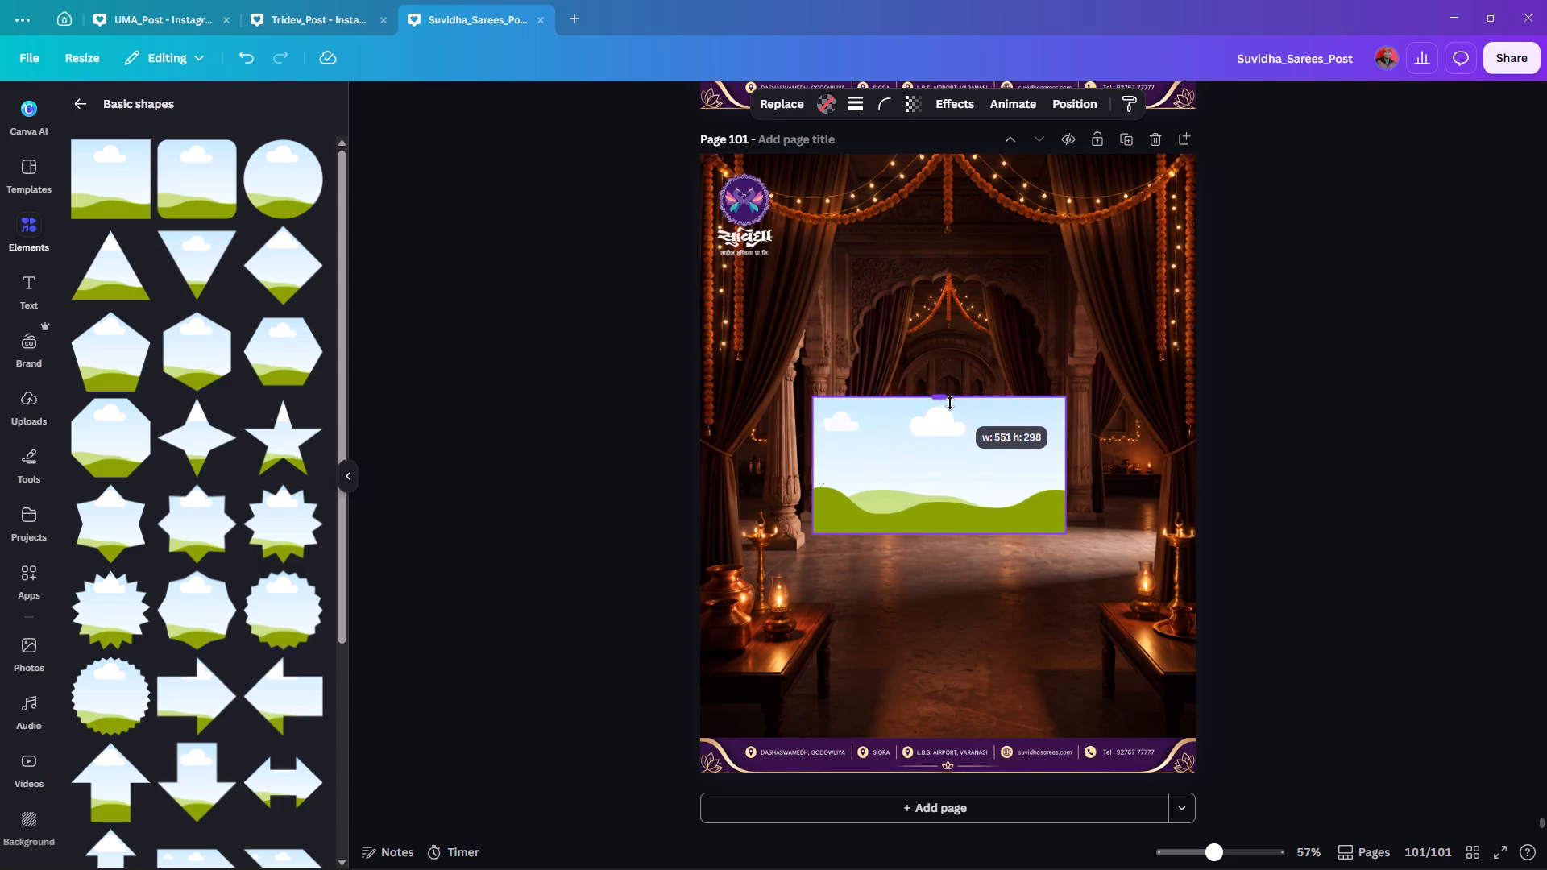
left_click_drag(950, 403, 952, 388)
left_click_drag(946, 450, 953, 375)
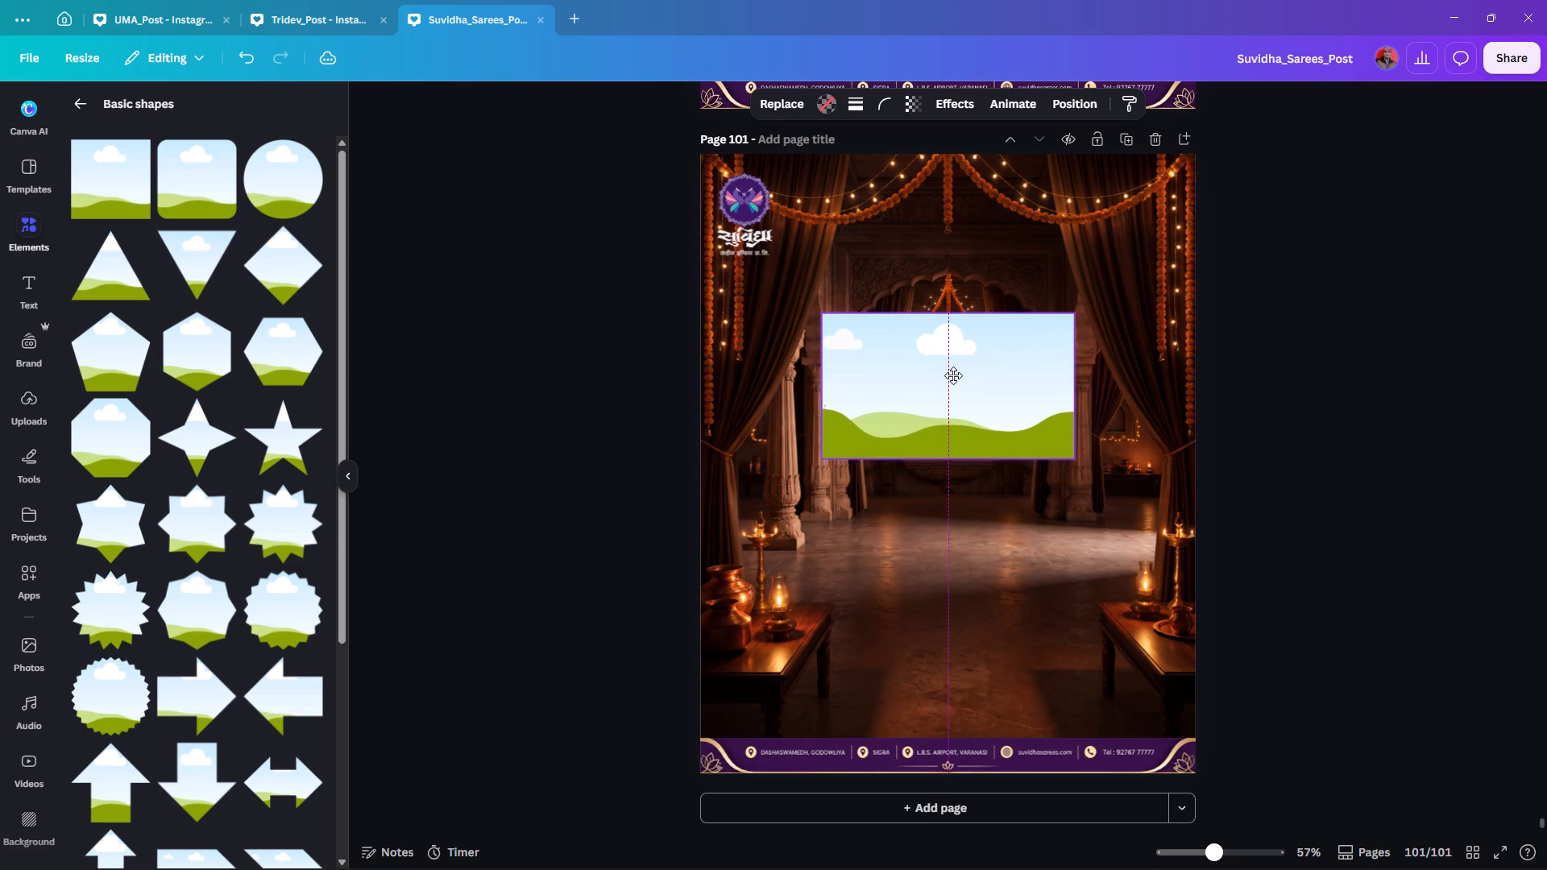
left_click_drag(953, 375, 953, 383)
Widen the frame on both sides to about 864 and centre it horizontally, slightly higher on the page.
left_click_drag(822, 386, 767, 383)
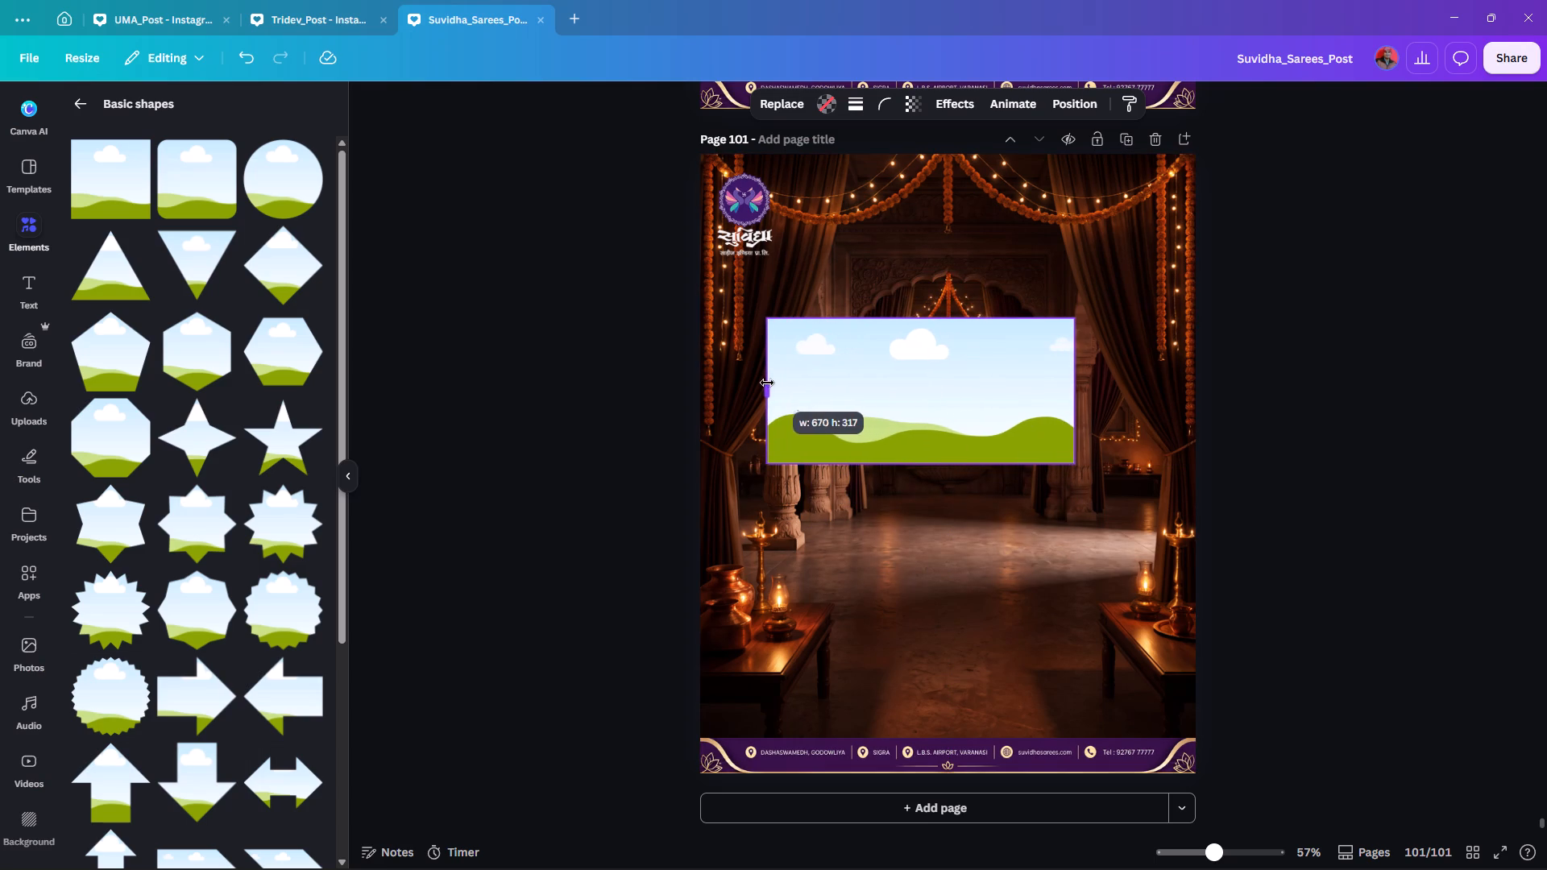
left_click_drag(767, 383, 766, 383)
left_click_drag(1076, 388, 1161, 387)
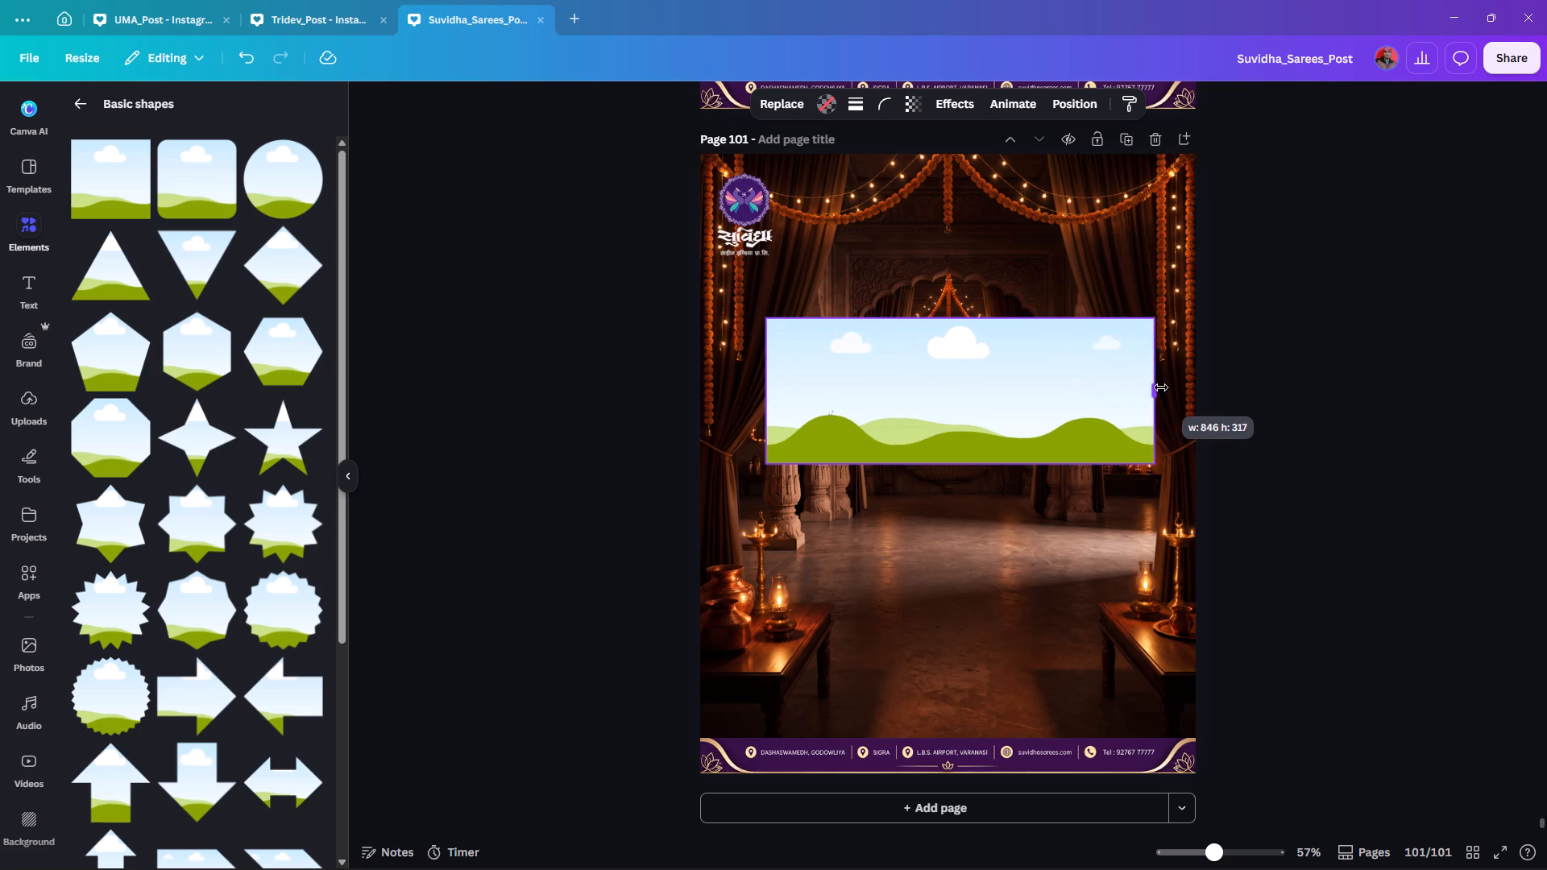
left_click_drag(1161, 387, 1147, 386)
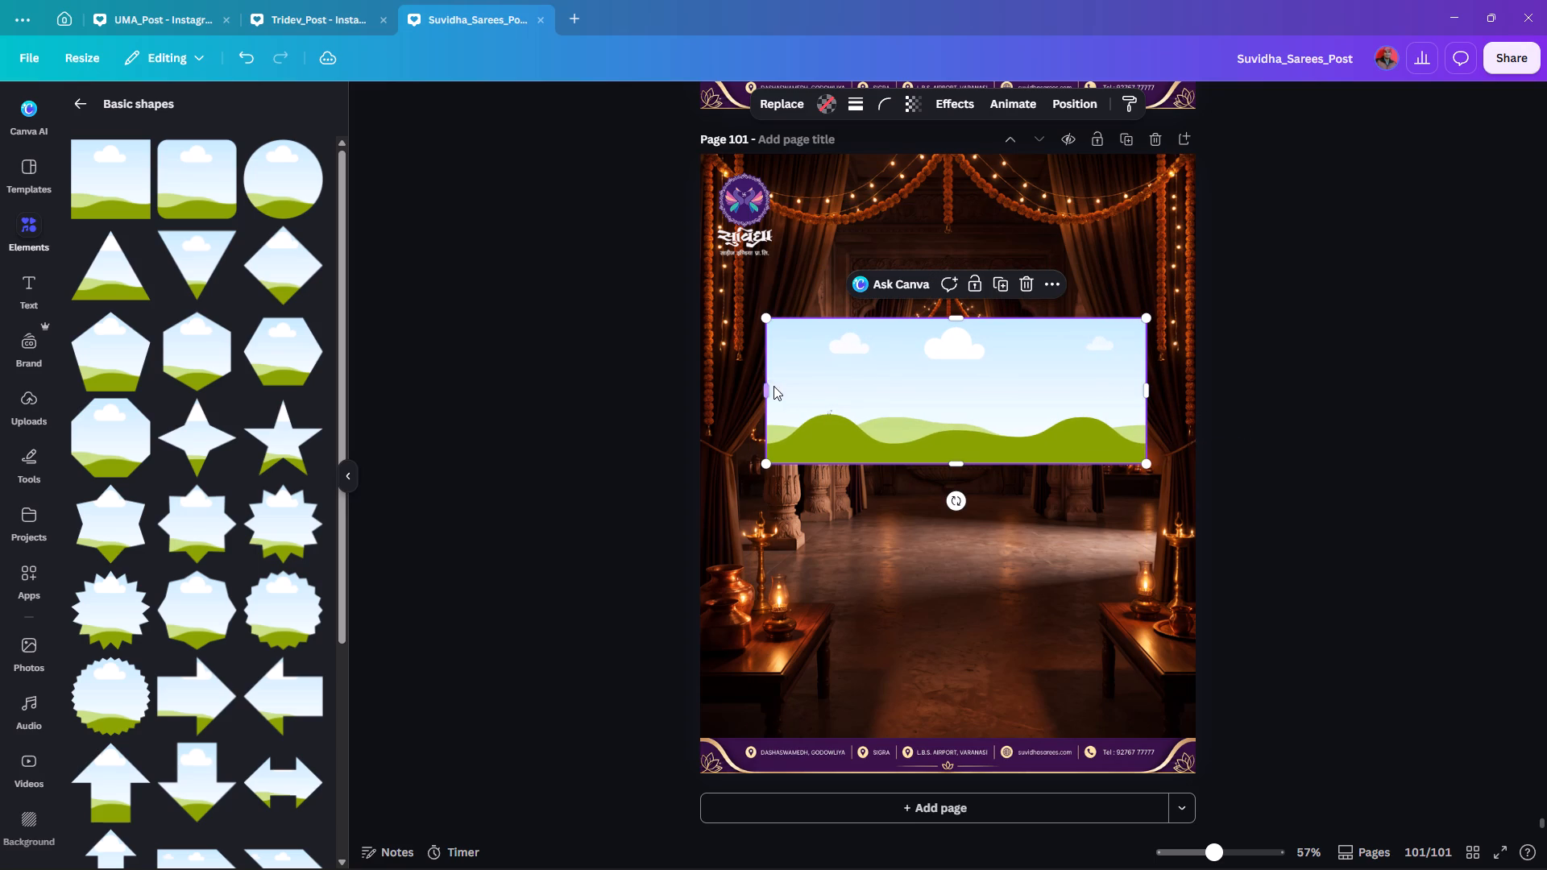
left_click_drag(767, 390, 753, 393)
left_click_drag(965, 375, 967, 354)
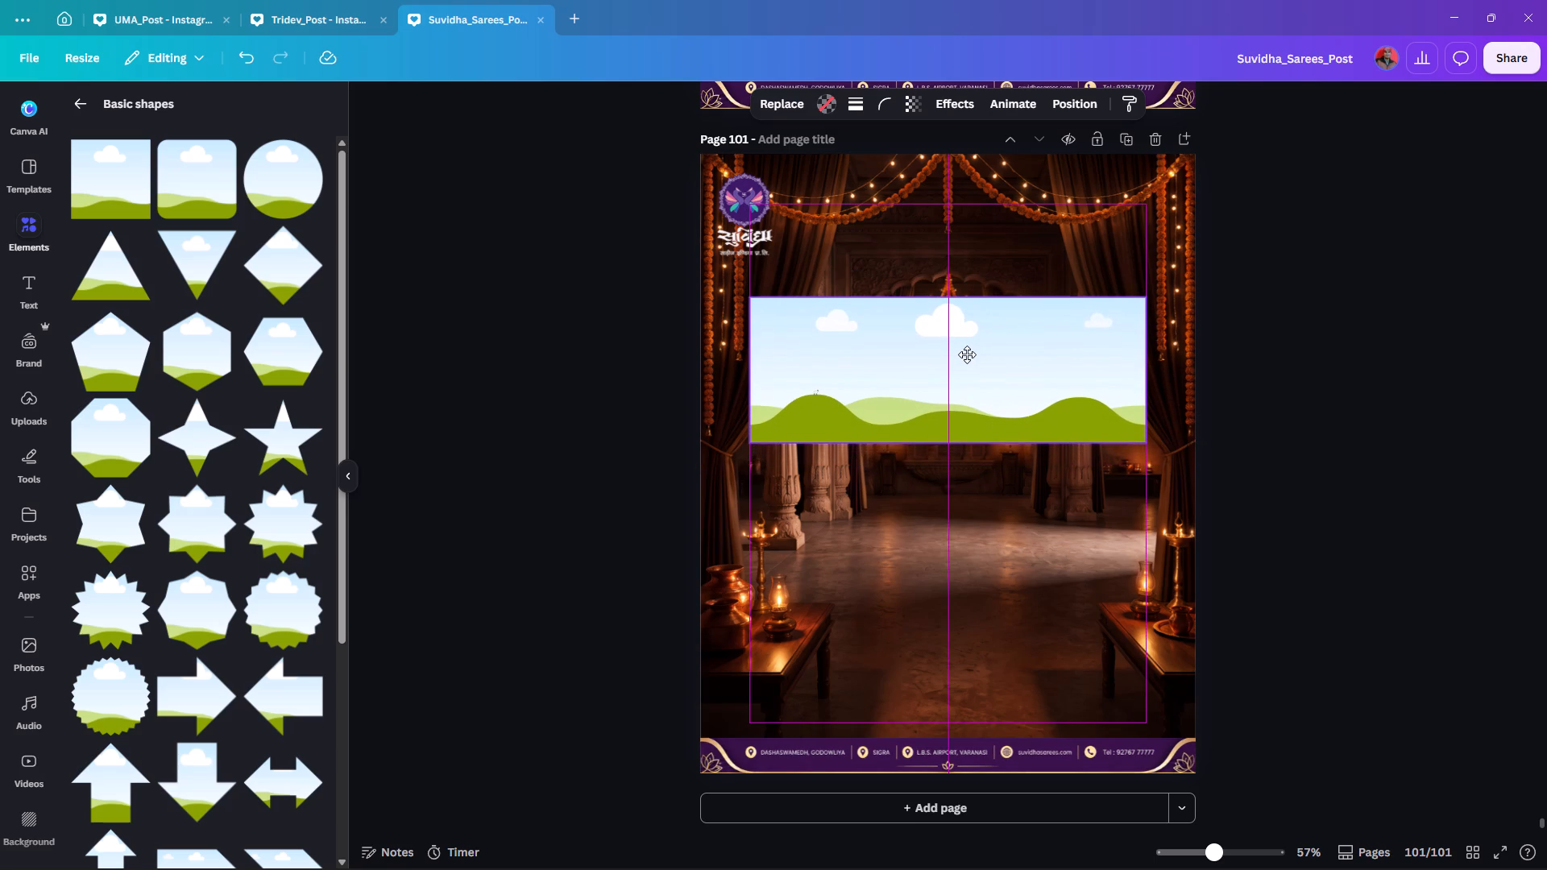
left_click_drag(967, 354, 966, 352)
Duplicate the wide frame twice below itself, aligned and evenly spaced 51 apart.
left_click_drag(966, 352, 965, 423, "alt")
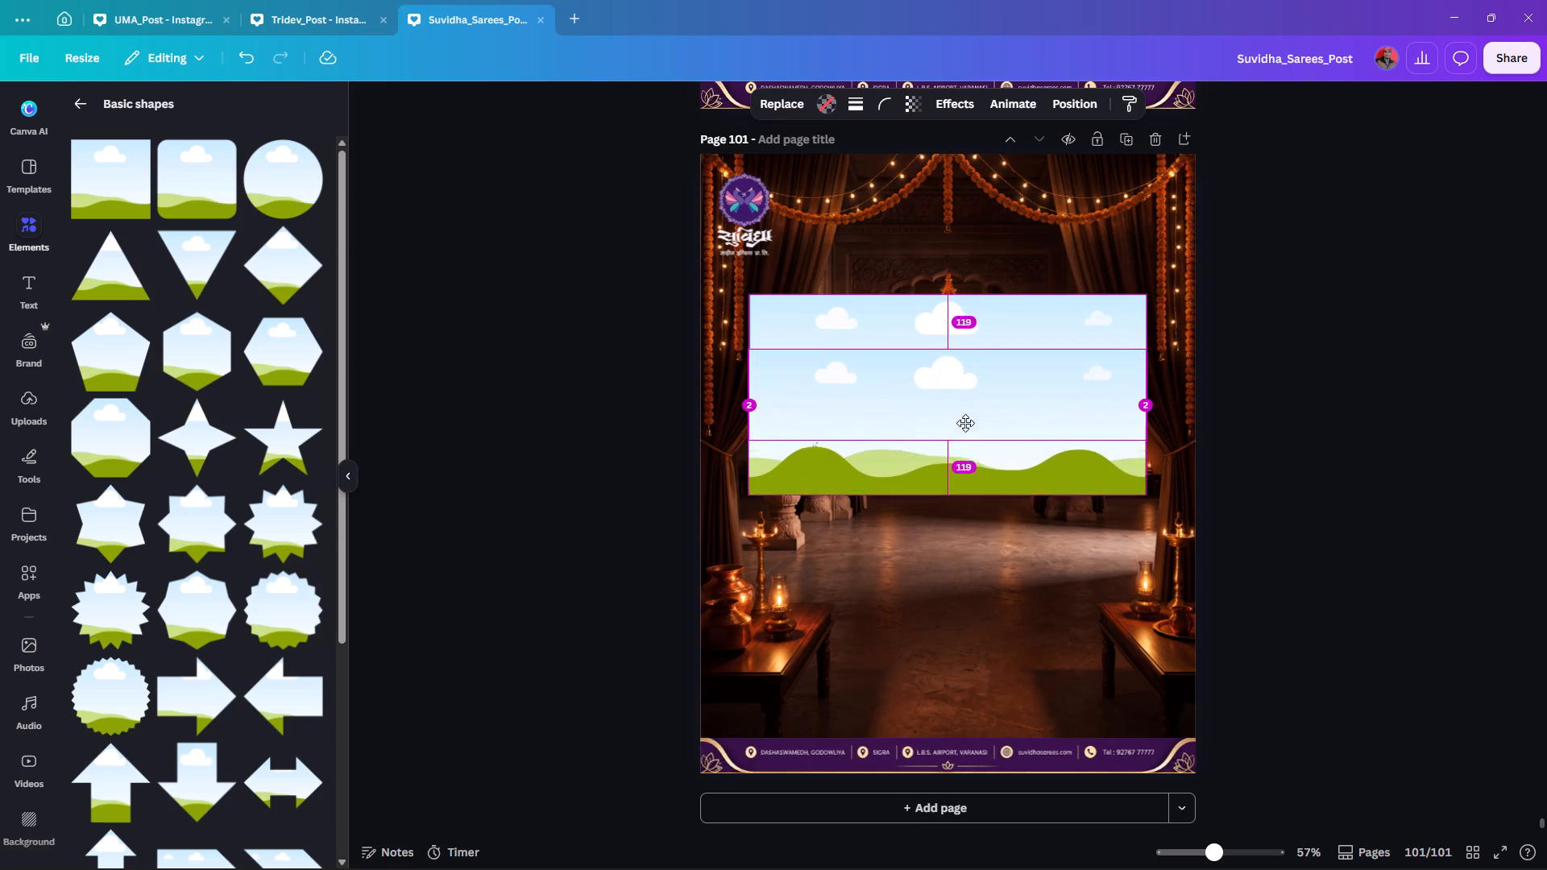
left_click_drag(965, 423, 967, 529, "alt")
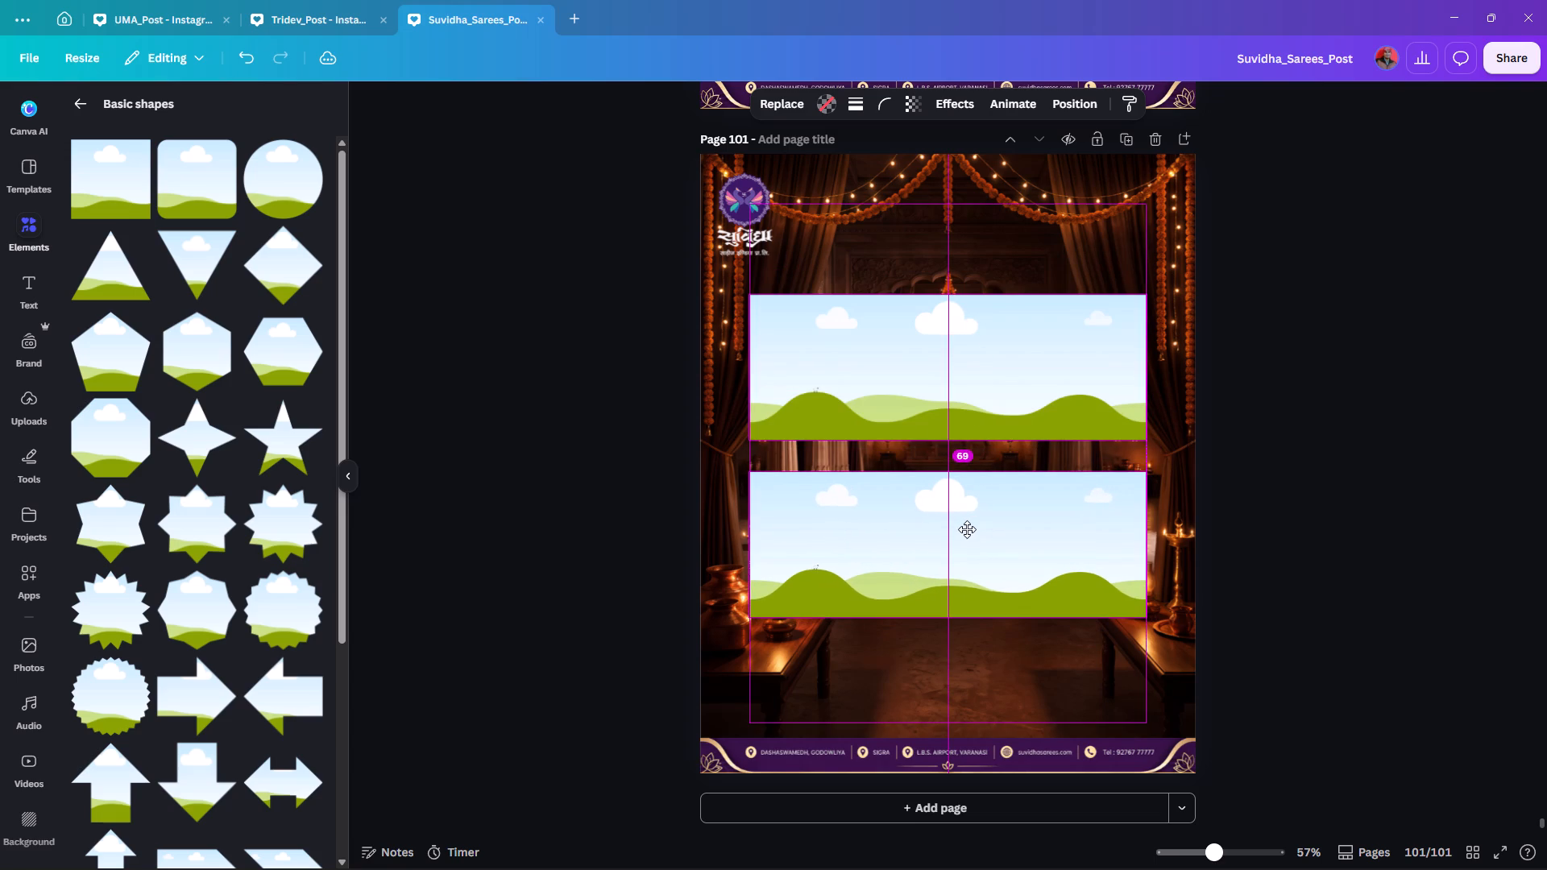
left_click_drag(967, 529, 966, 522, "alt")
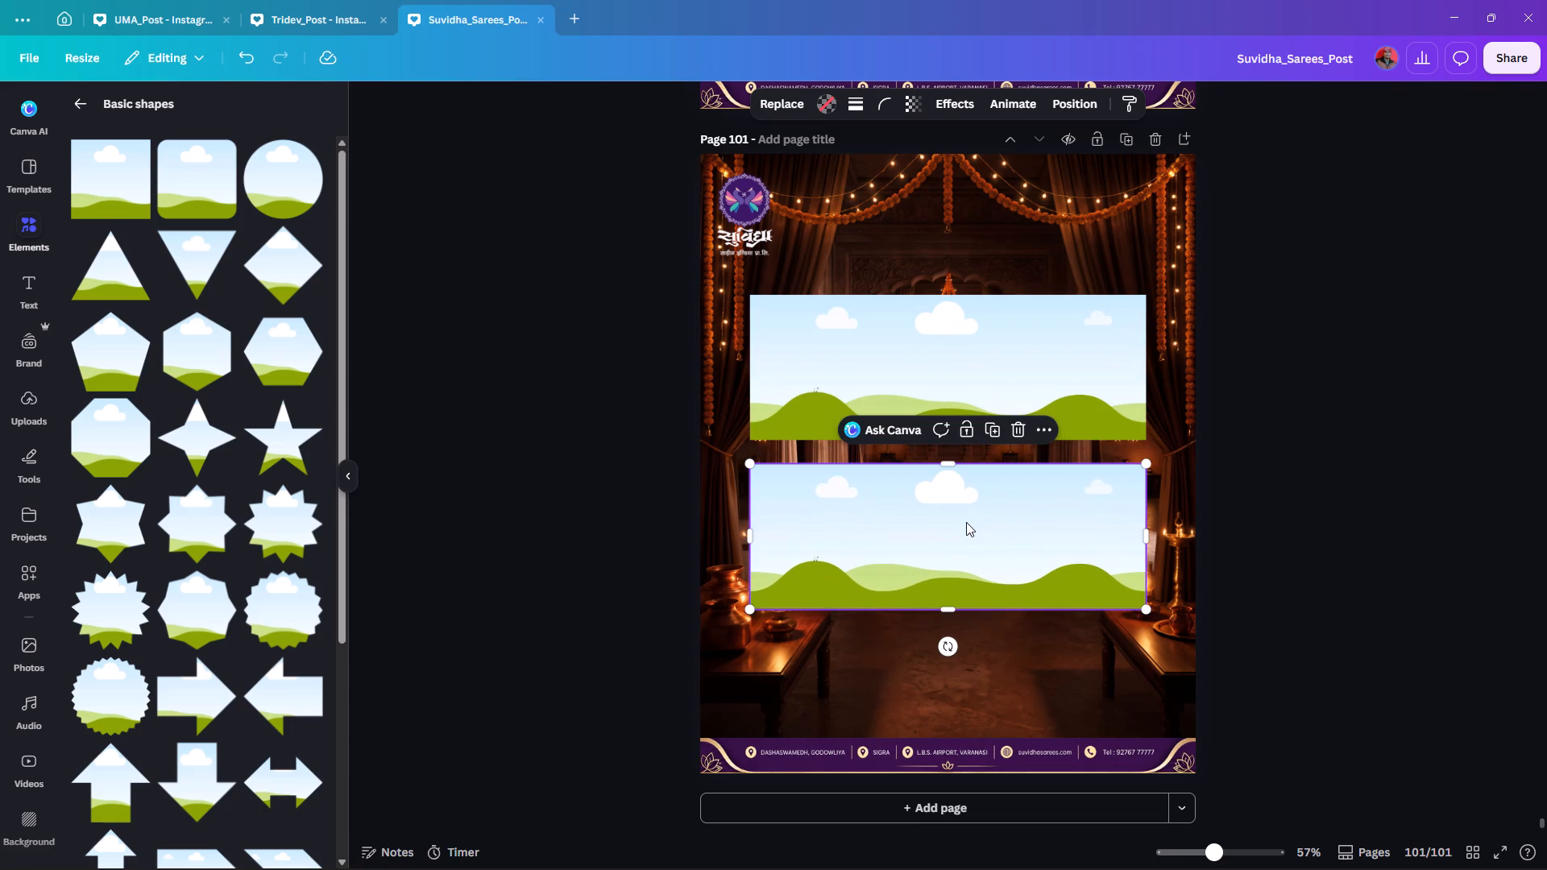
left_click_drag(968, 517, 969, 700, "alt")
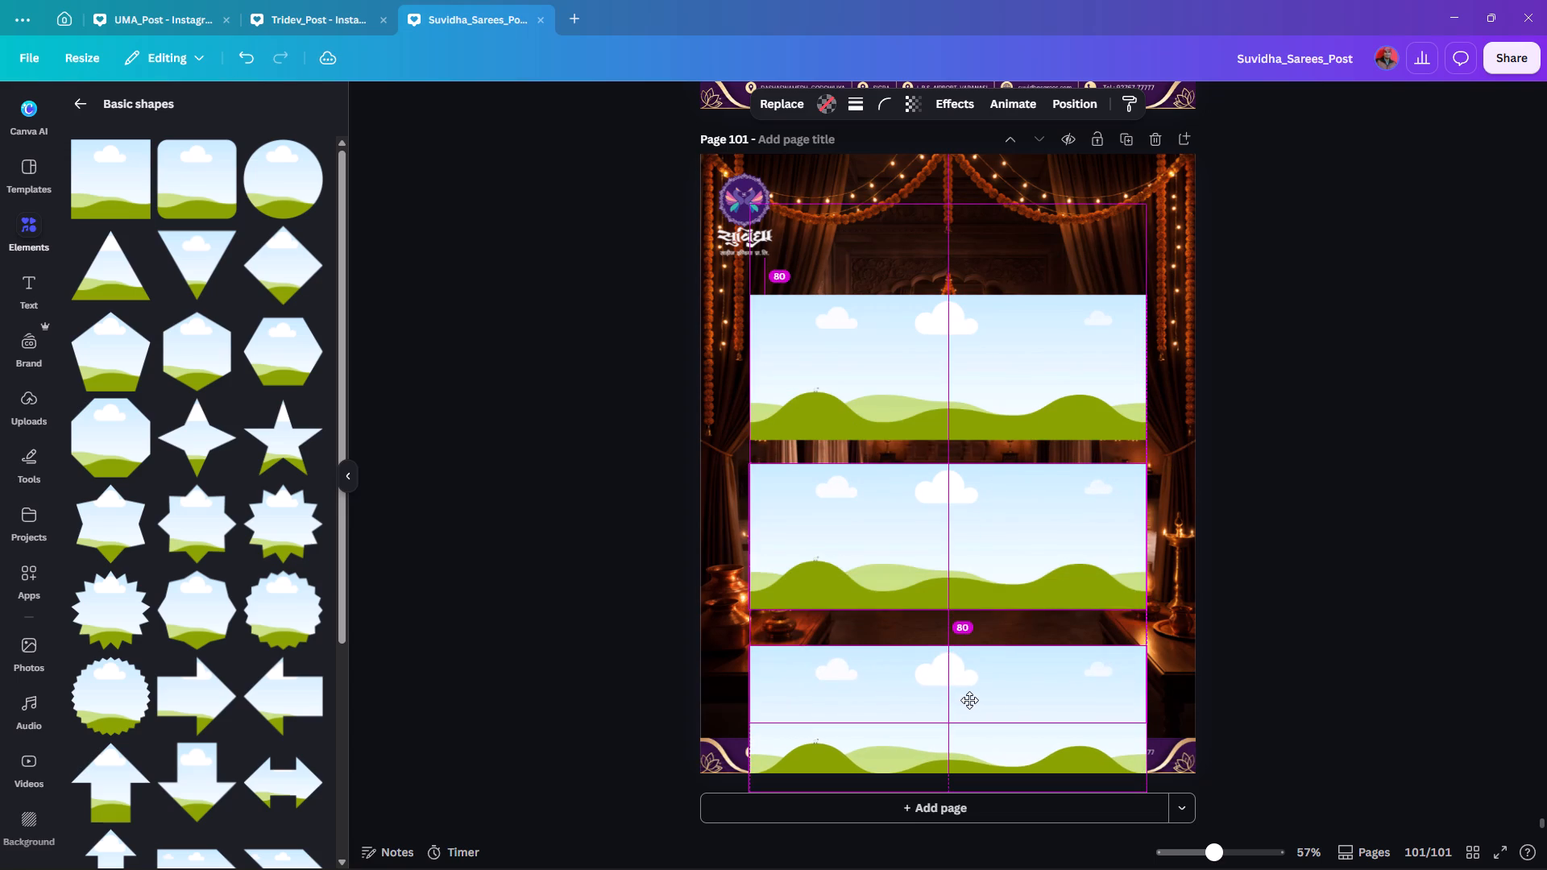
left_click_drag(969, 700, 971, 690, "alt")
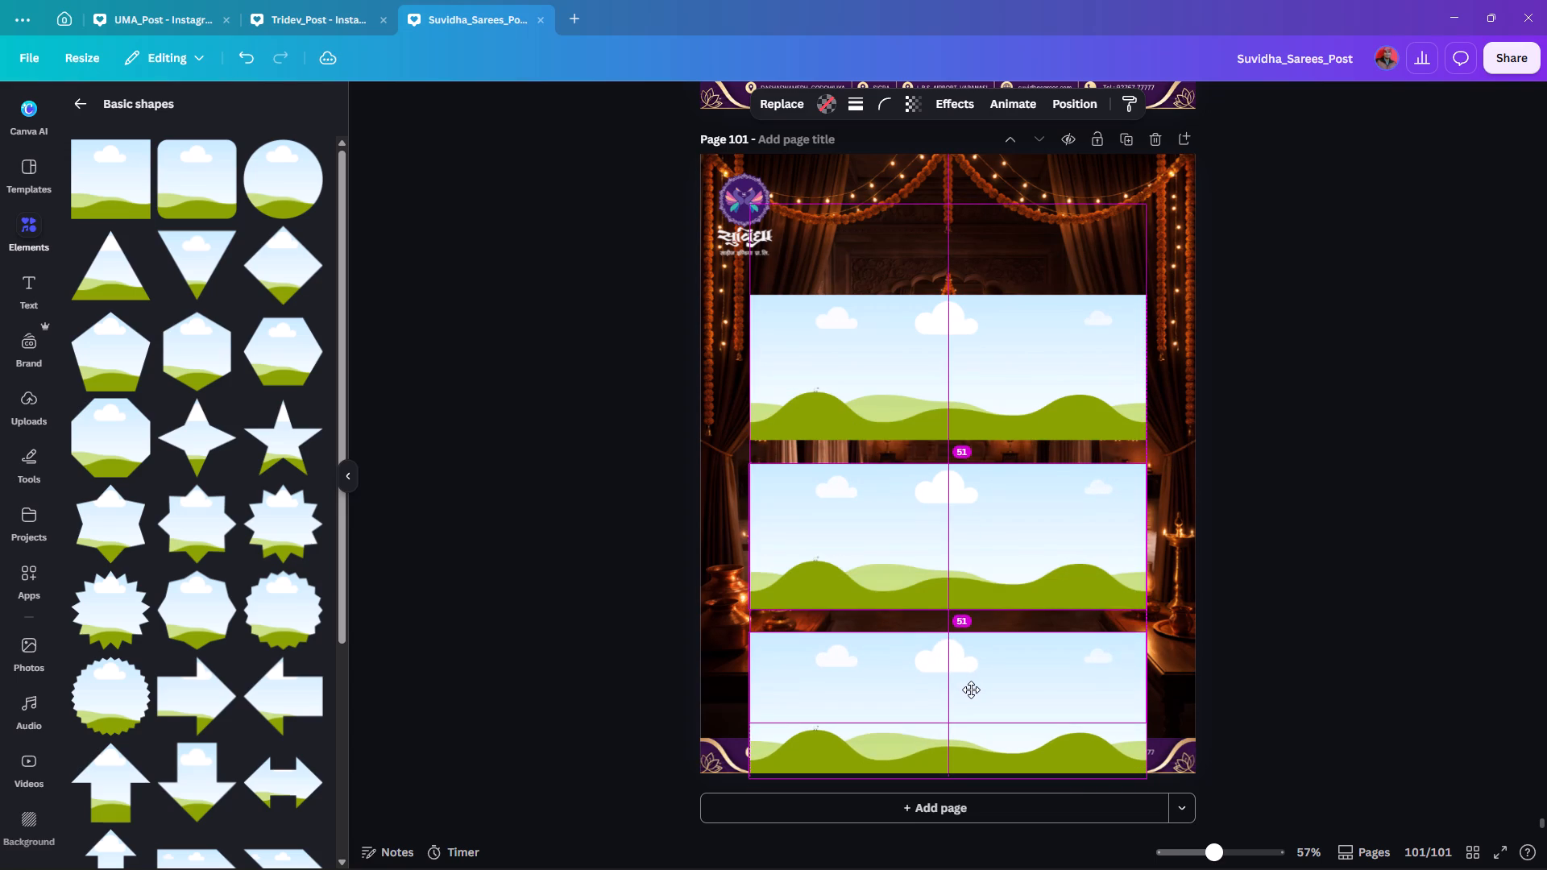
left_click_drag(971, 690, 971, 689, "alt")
Move all three frames up together so the lowest one sits just above the footer banner.
left_click(1007, 657)
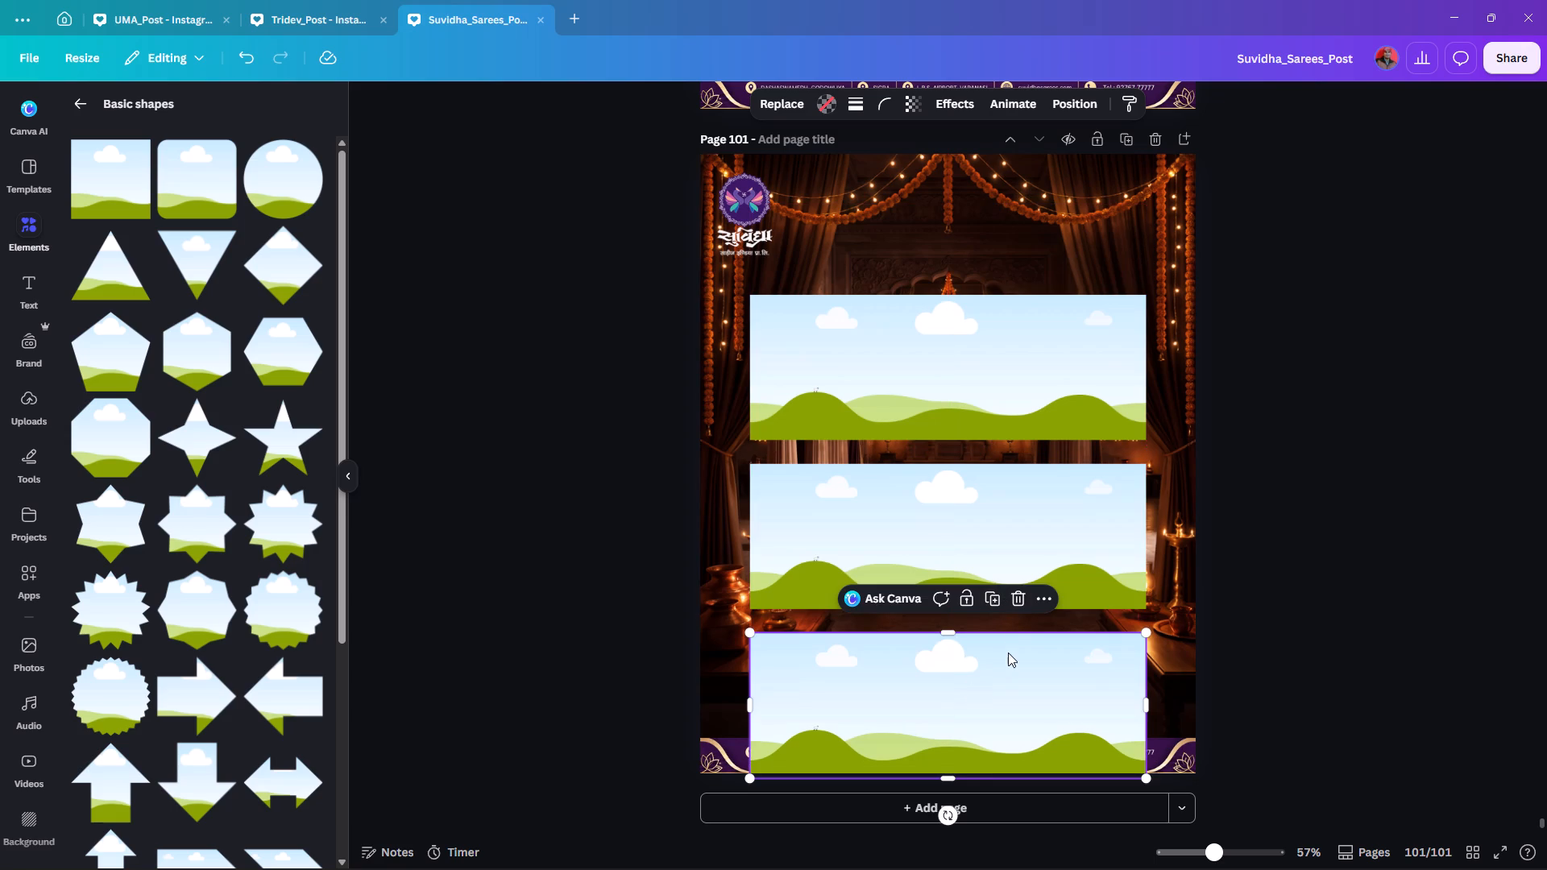
left_click(1012, 657)
left_click(1006, 551, "shift")
left_click(995, 394, "shift")
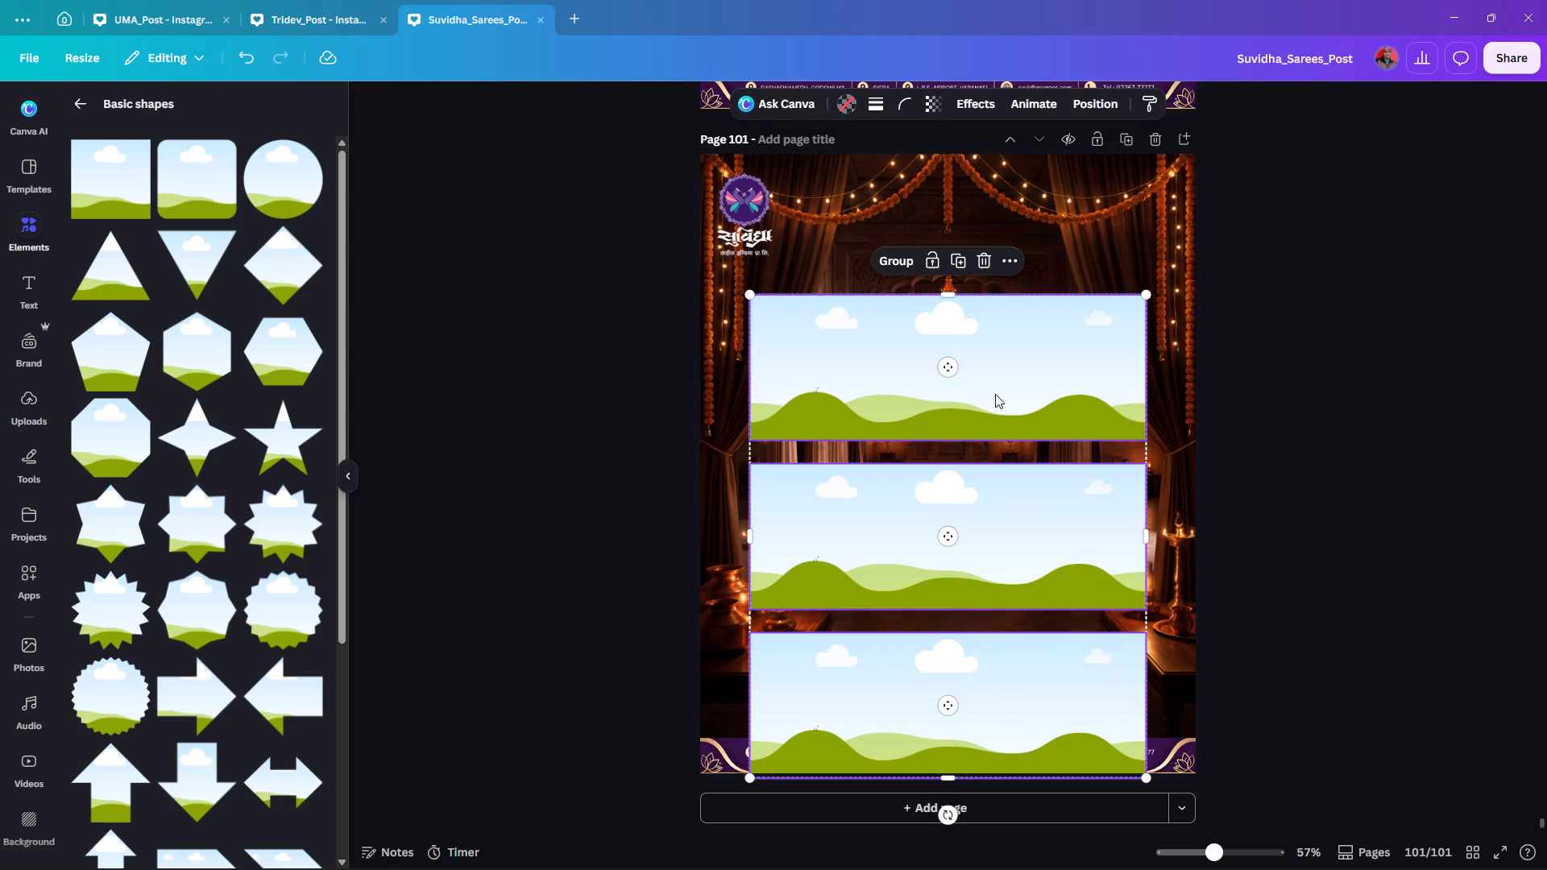
left_click_drag(1007, 527, 1009, 473)
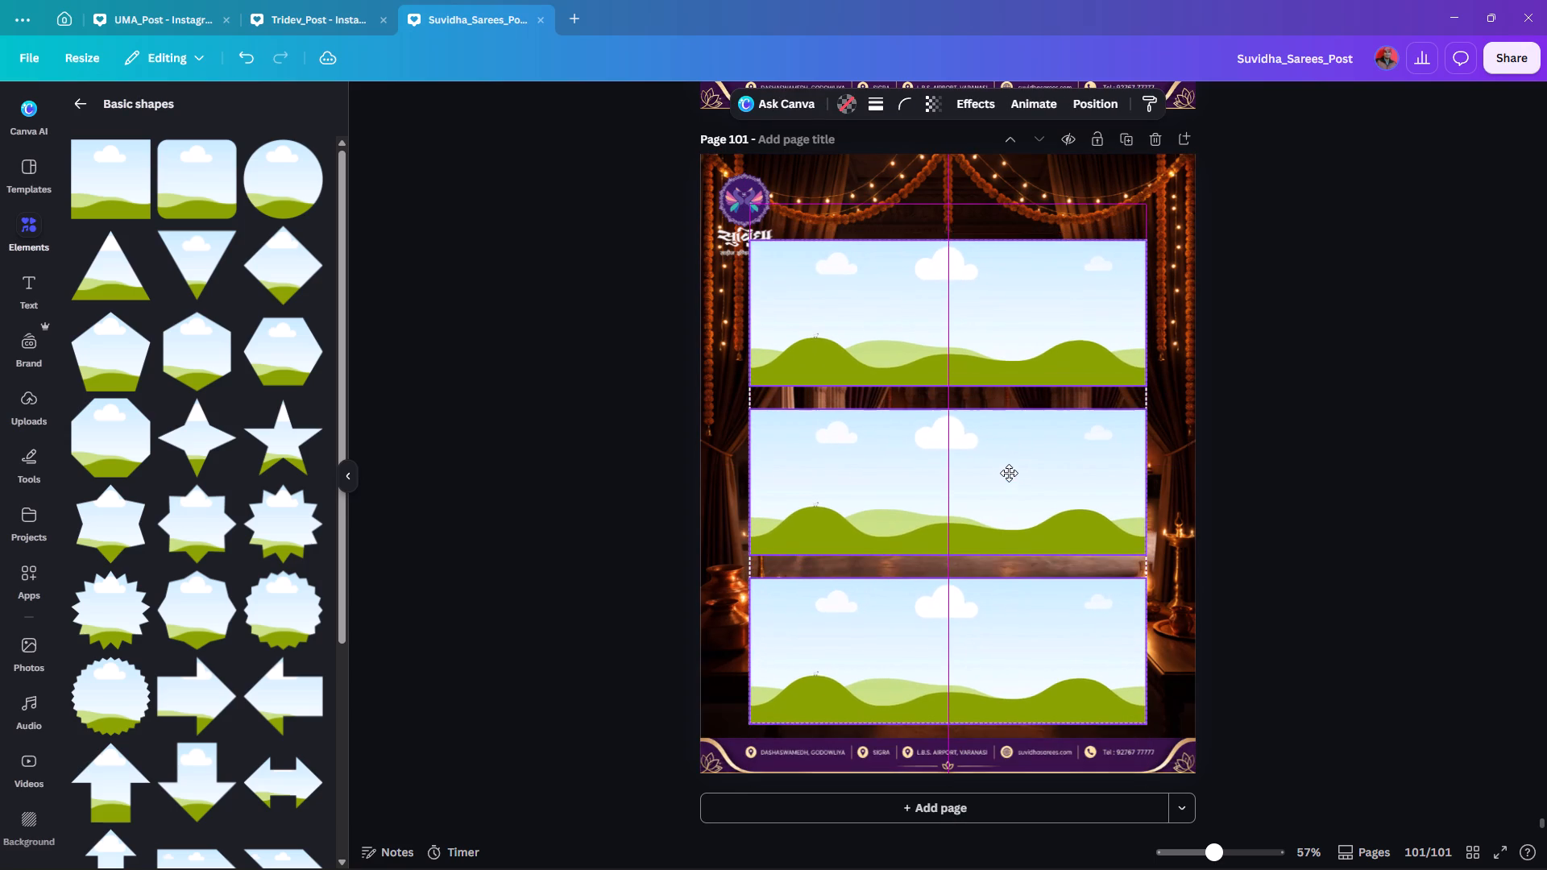
left_click_drag(1009, 473, 1007, 473)
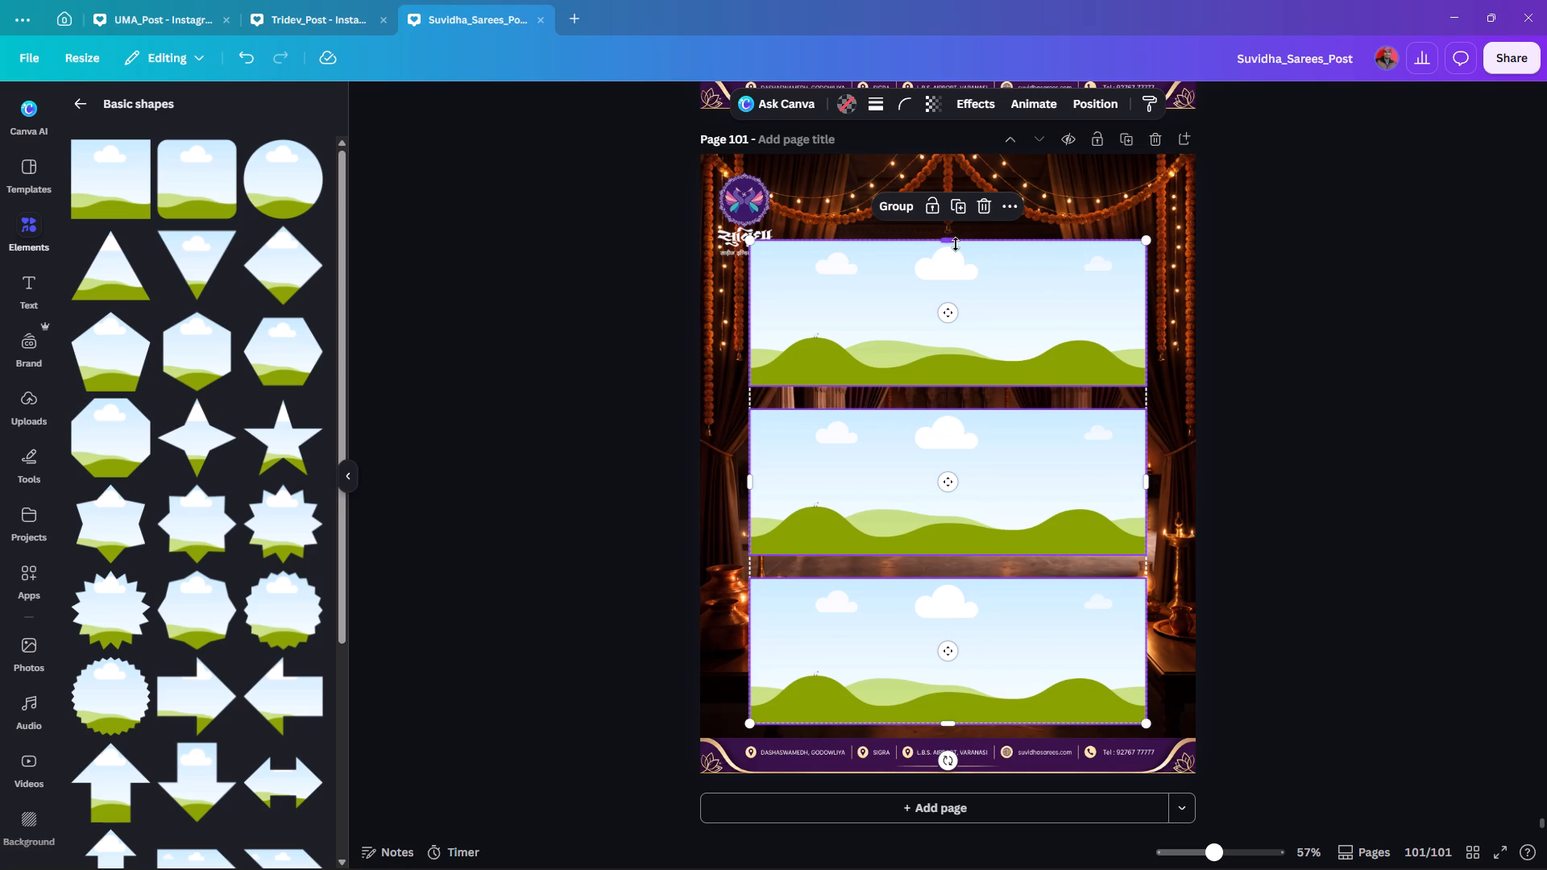
left_click(1358, 348)
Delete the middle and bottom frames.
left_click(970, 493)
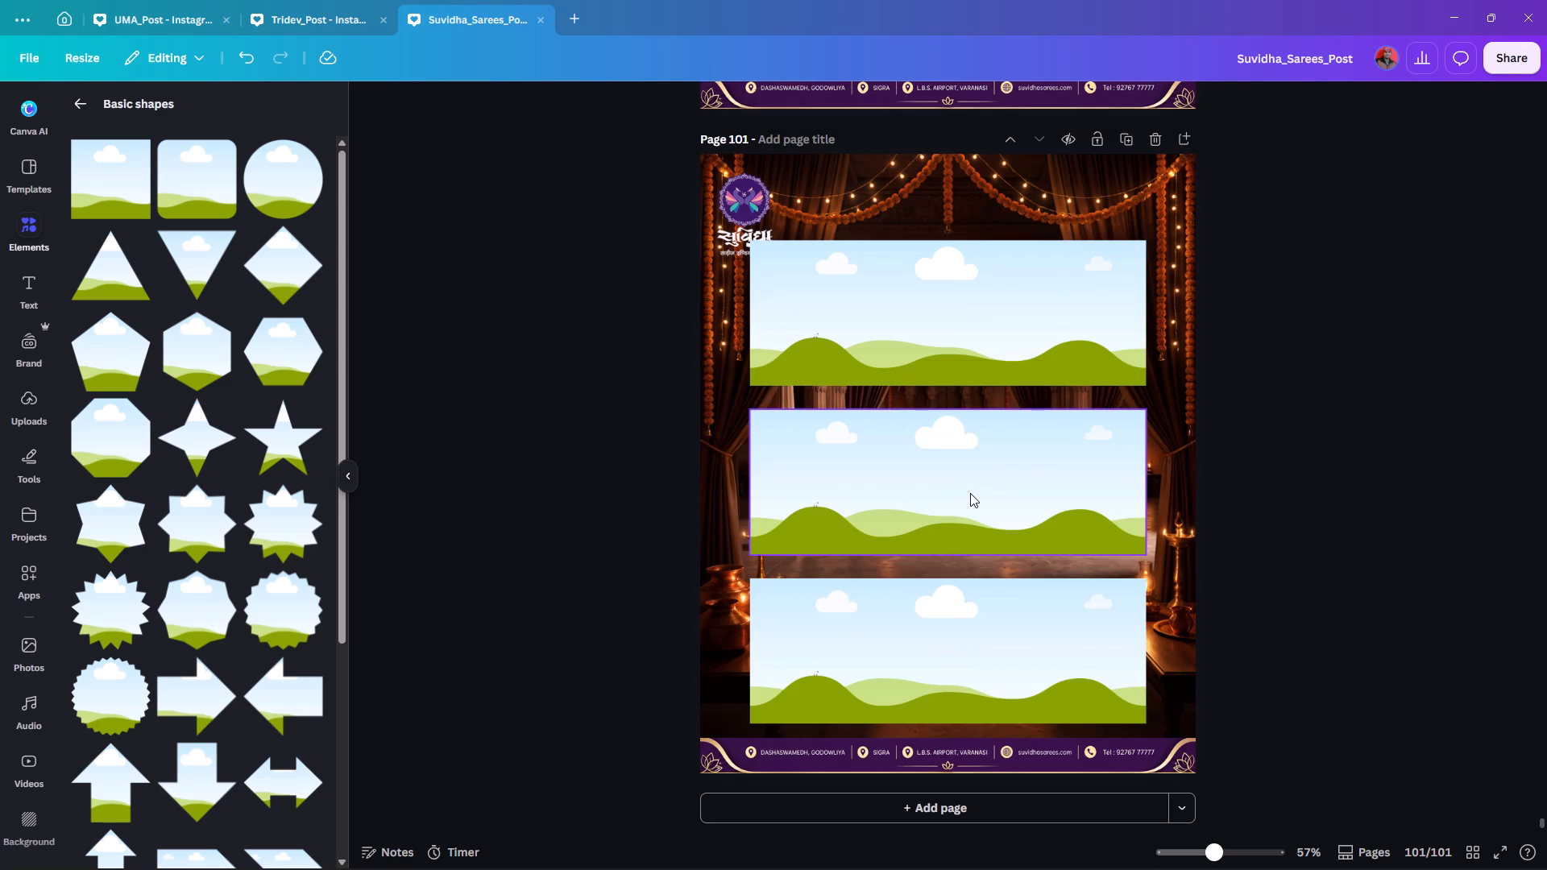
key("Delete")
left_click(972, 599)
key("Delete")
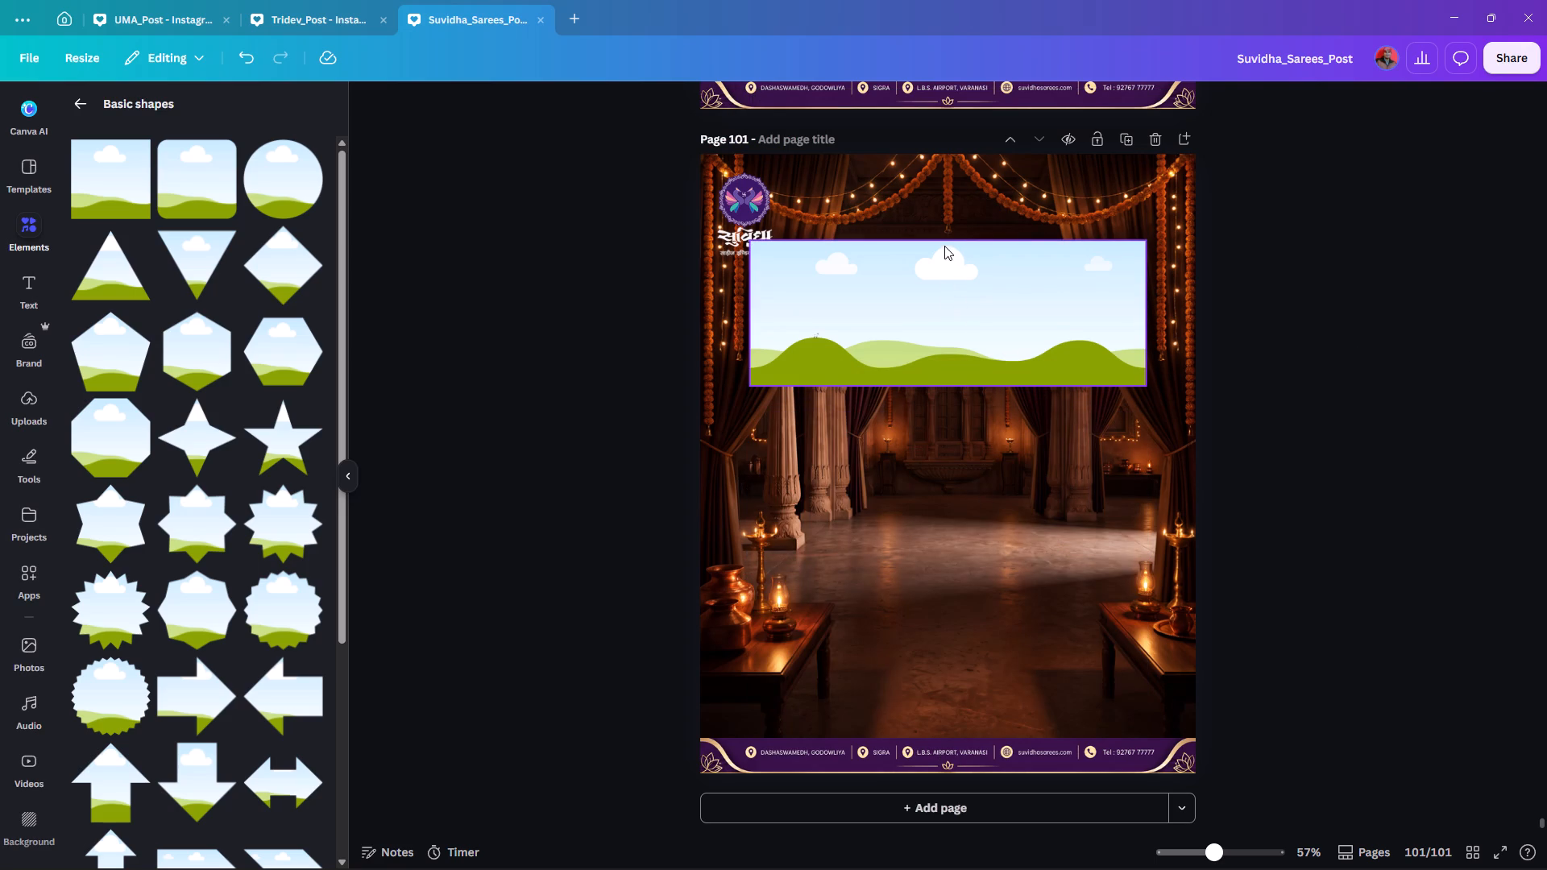
Shorten the remaining frame from its top edge to about 279 high and nudge it slightly down, clear of the logo.
left_click(944, 246)
left_click_drag(945, 238, 946, 256)
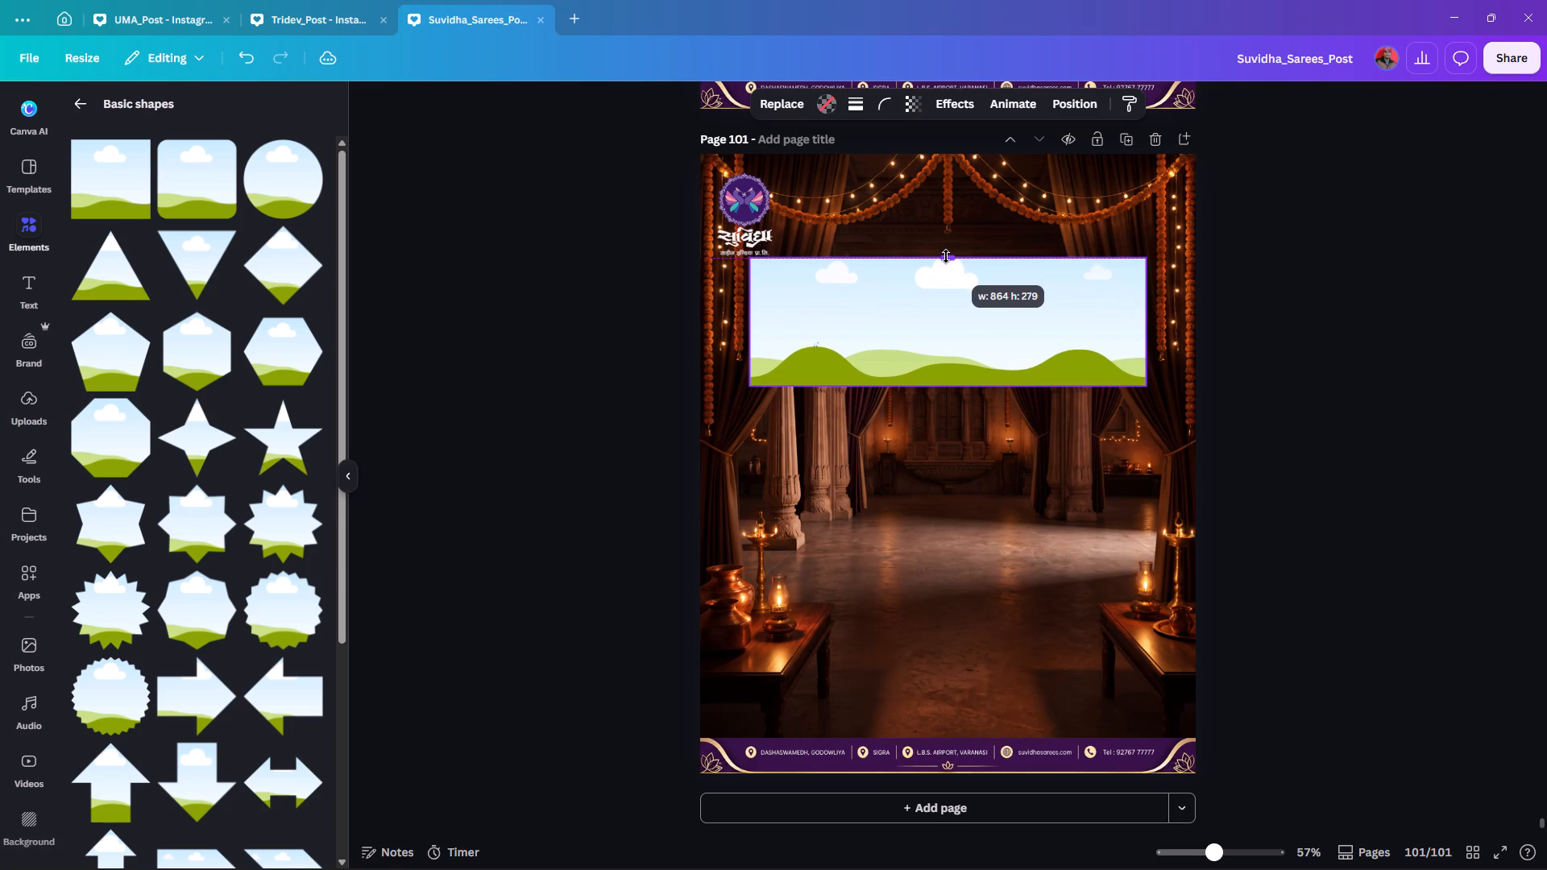
left_click(1271, 317)
left_click(886, 336)
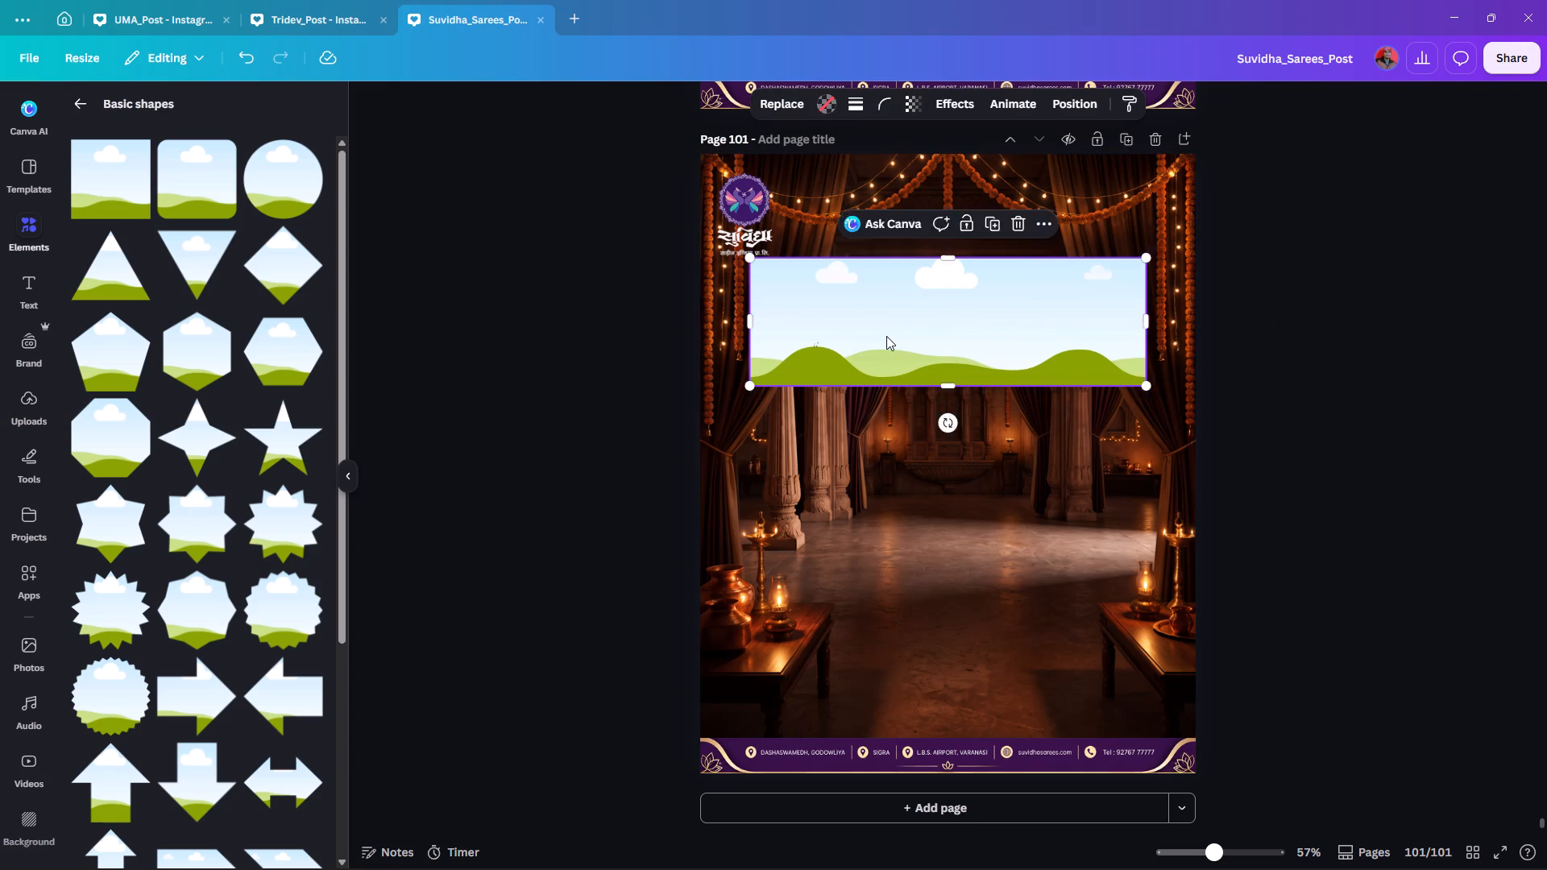
key("Down")
key("Down")
key("Down")
key("Down")
left_click(1315, 329)
Duplicate the wide photo frame twice below itself, aligned and evenly spaced 40 apart.
left_click(990, 325)
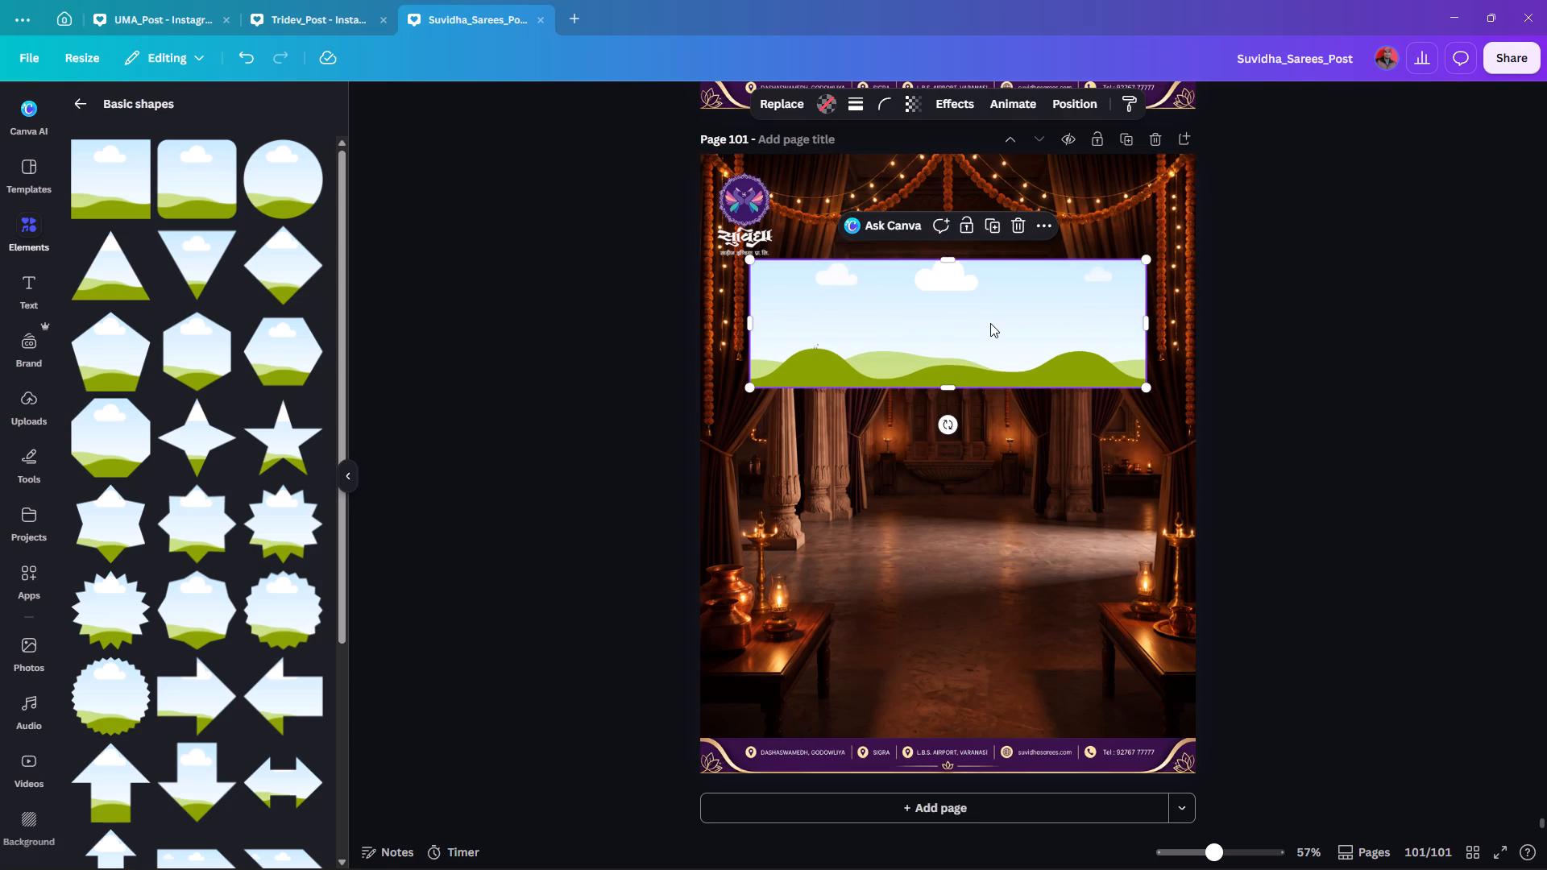
left_click_drag(990, 322, 993, 469, "alt")
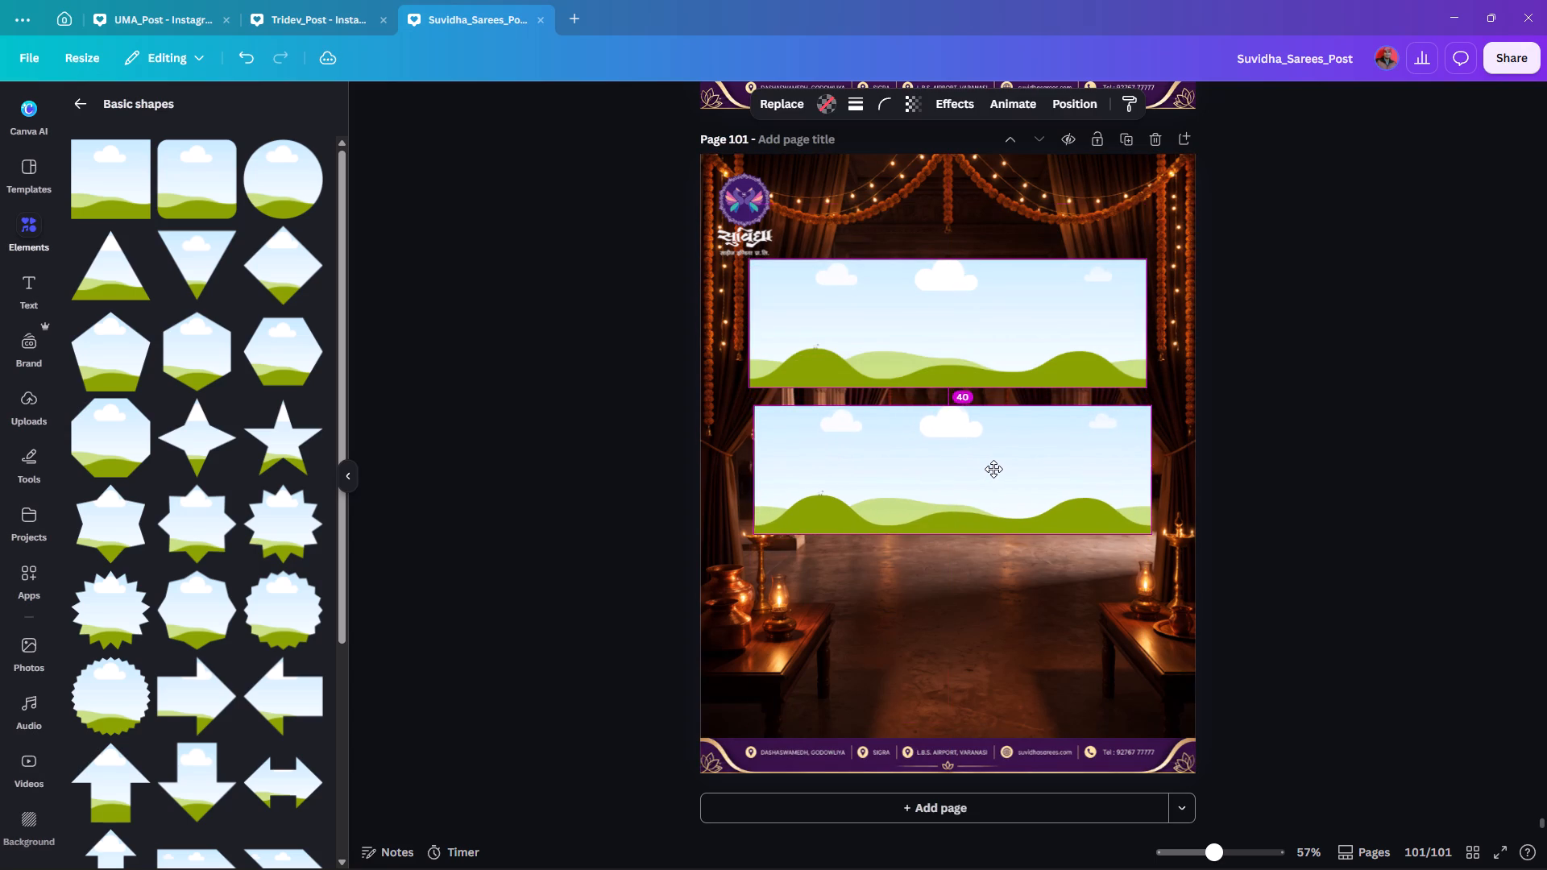
left_click_drag(993, 469, 993, 469, "alt")
left_click_drag(994, 458, 994, 607, "alt")
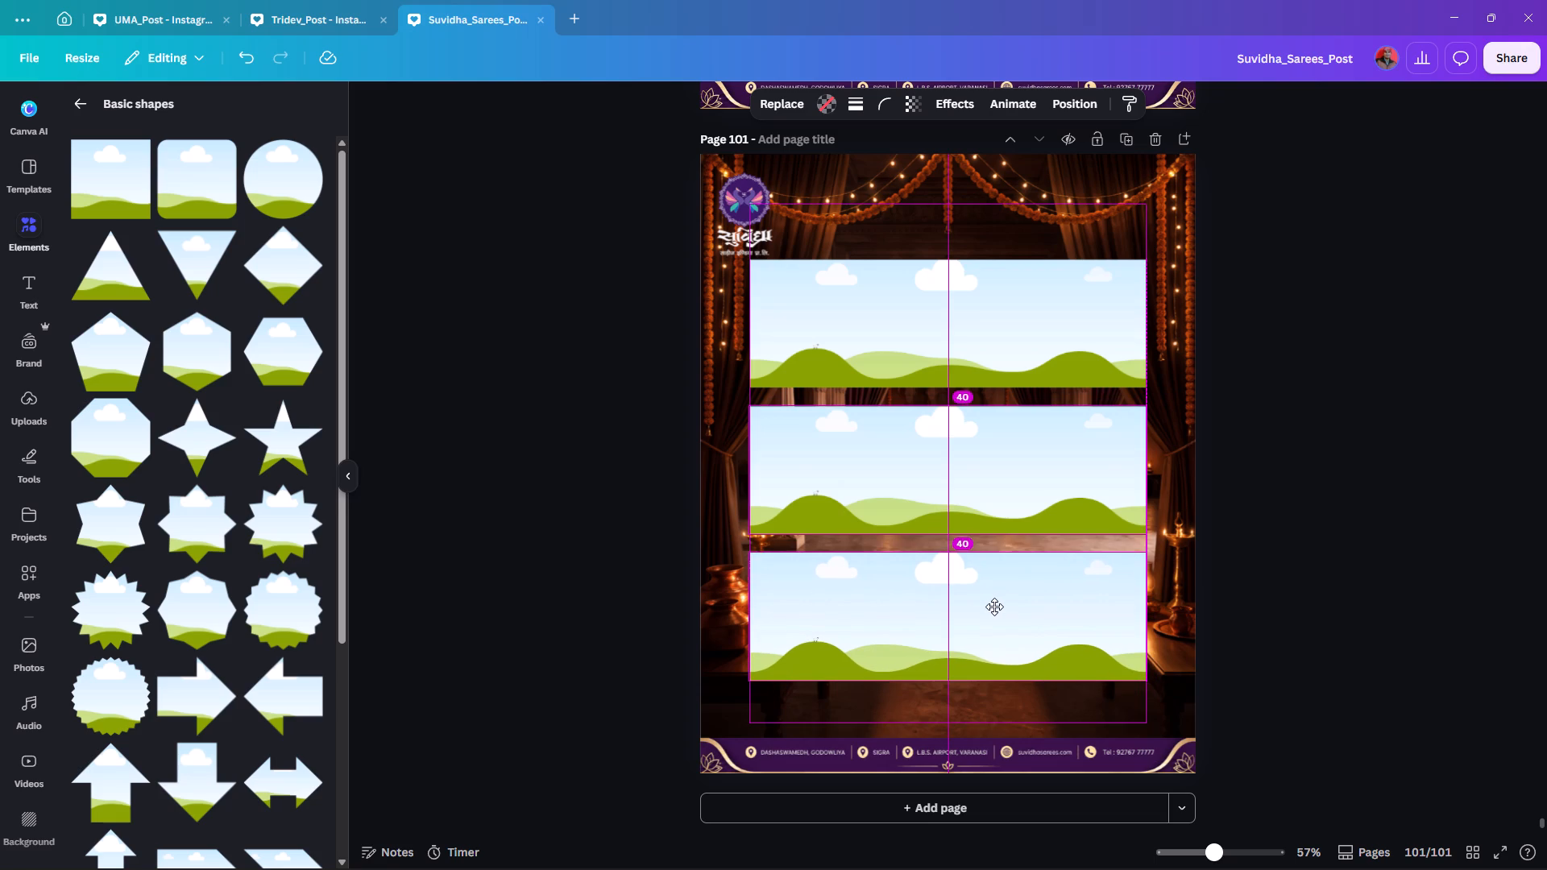
left_click_drag(994, 607, 994, 603, "alt")
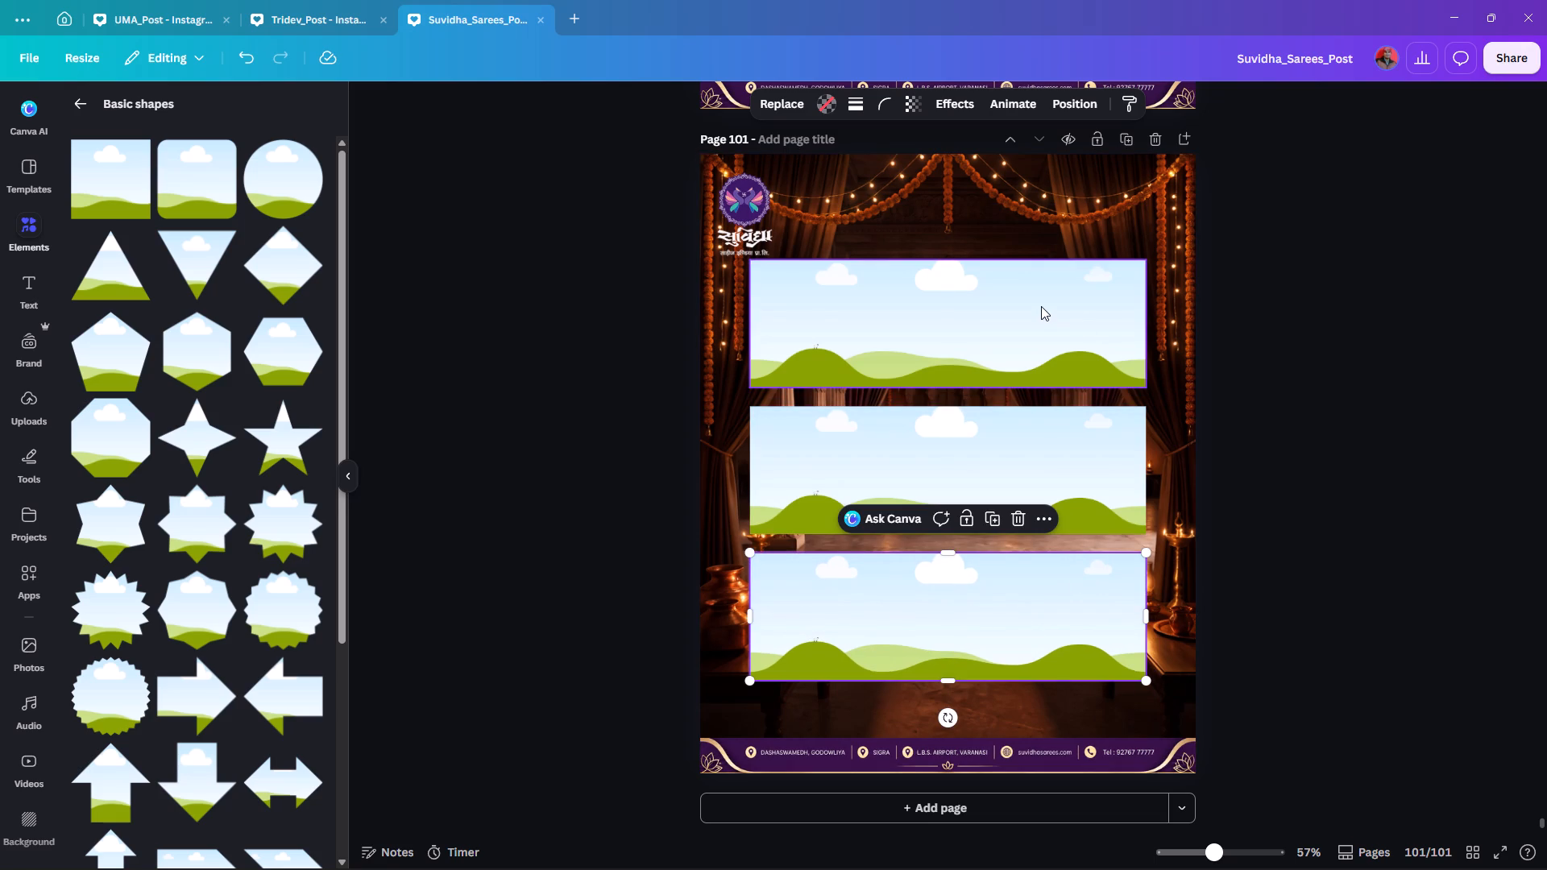
Move all three frames down together until the gaps to the logo above and the footer banner below are both 64.
left_click(1041, 306)
left_click(1016, 454, "shift")
left_click(978, 584, "shift")
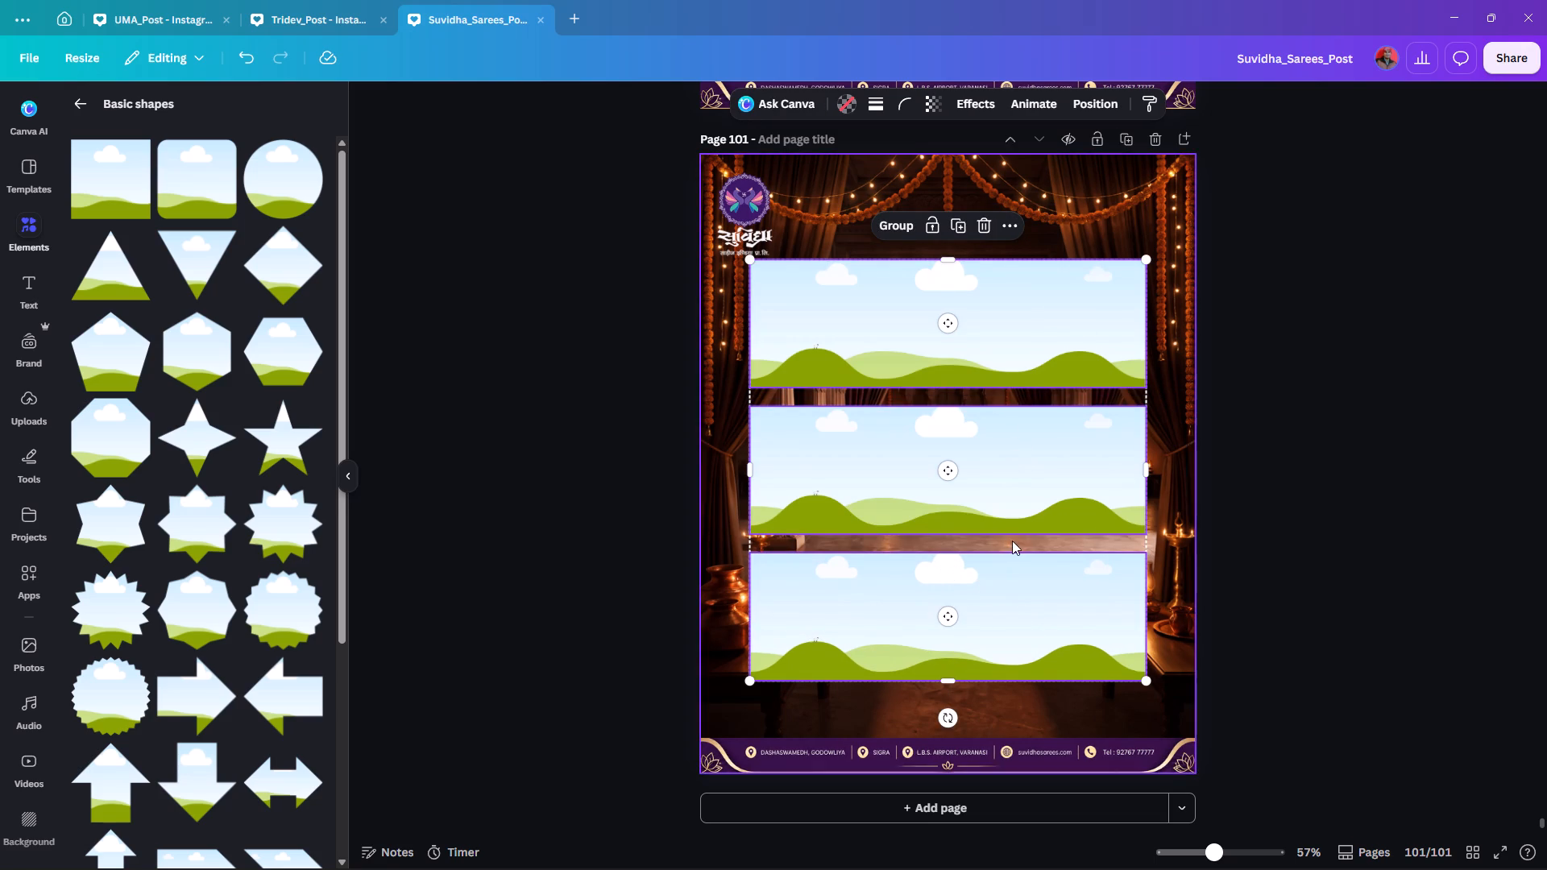
key("Down")
key("Down")
key("Down")
key("Down")
key("Down")
key("Down")
key("Down")
key("Down")
key("Down")
key("Down")
key("Down")
key("Down")
key("Down")
key("Down")
key("Down")
key("Down")
key("Down")
key("Down")
key("Down")
key("Down")
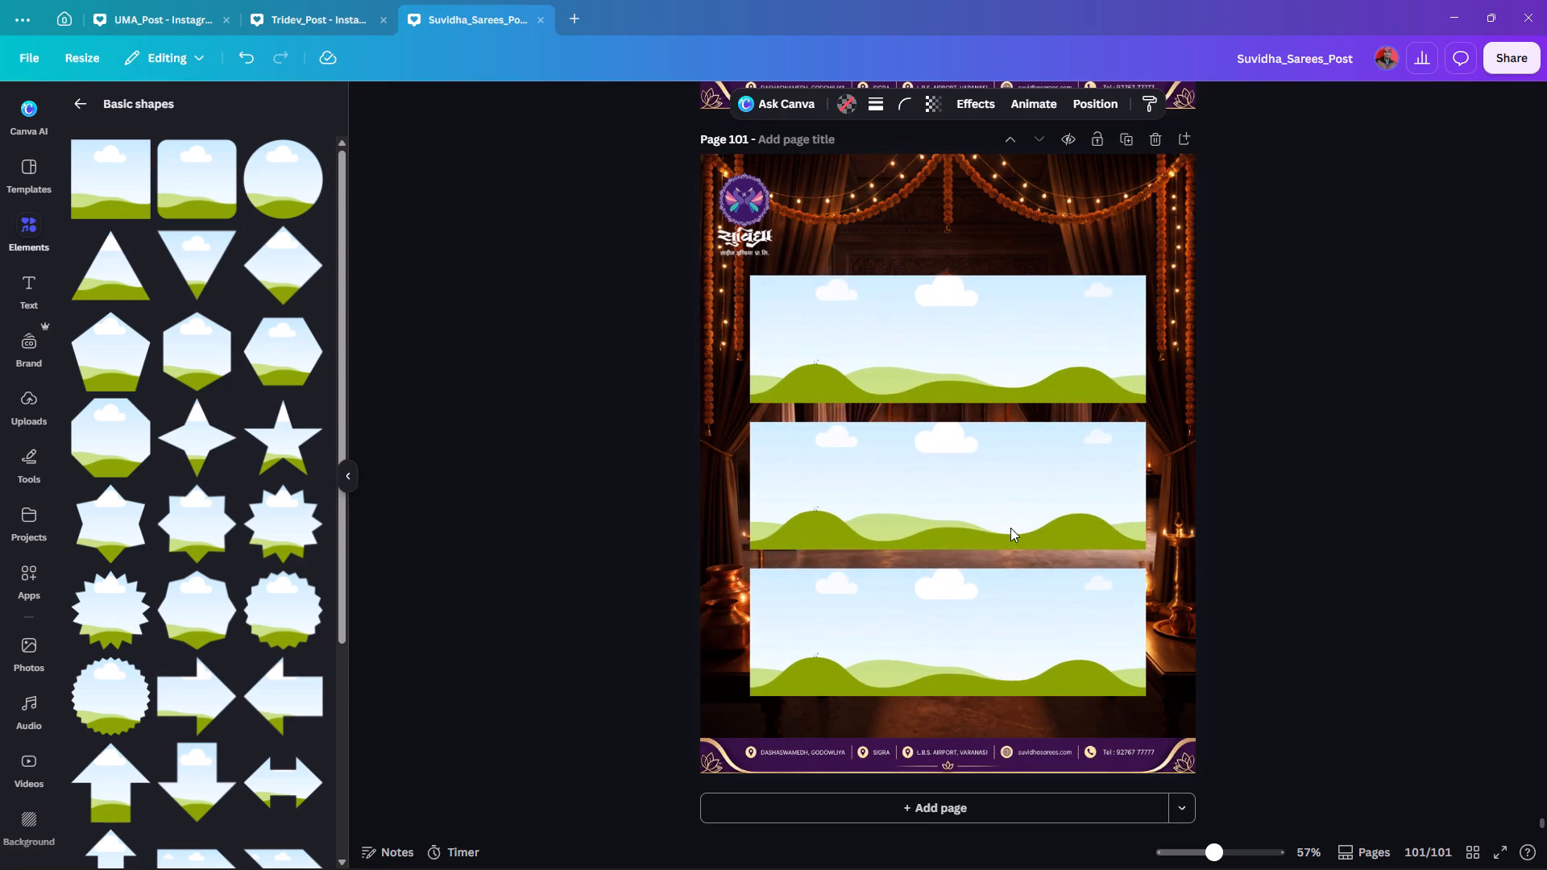
key("Up")
key("Up")
key("Up")
key("Up")
key("Up")
key("Up")
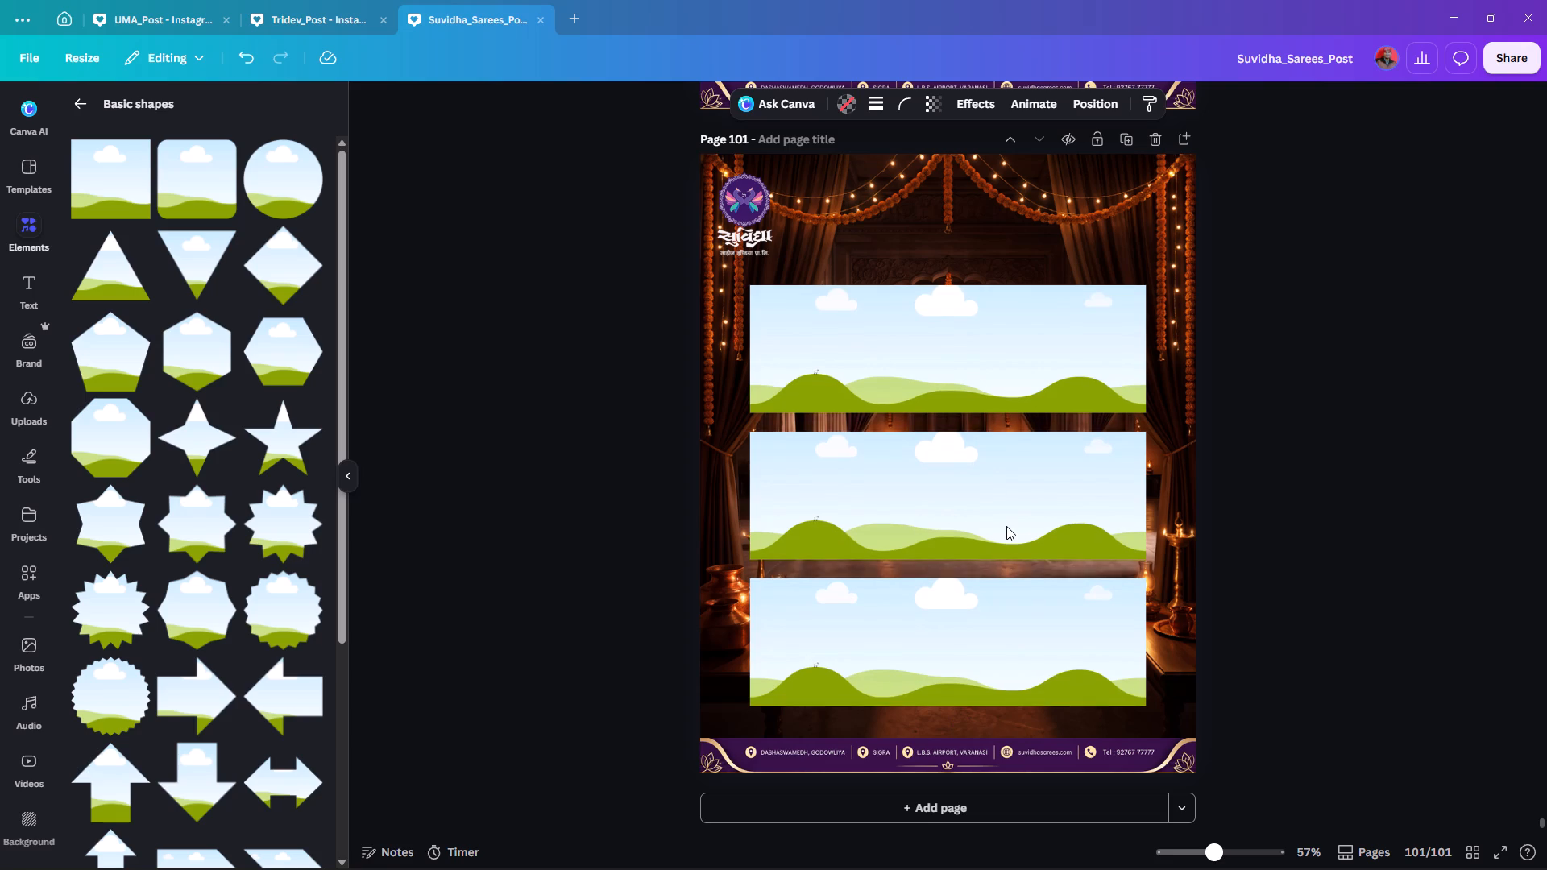
key("Down")
key("Down")
key("Down")
key("Down")
key("Down")
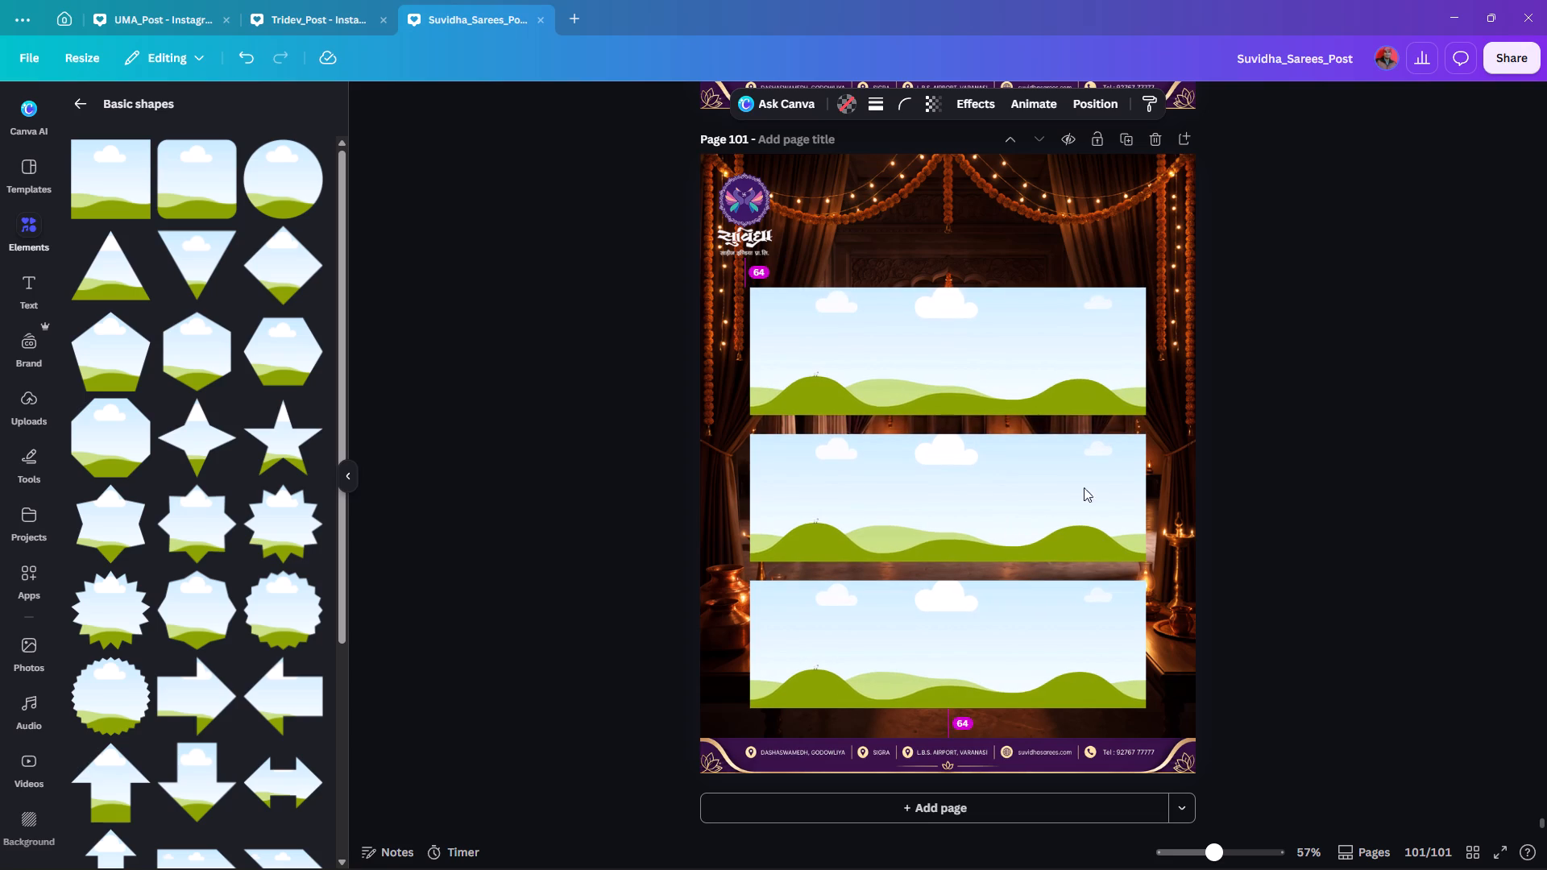
left_click(1363, 336)
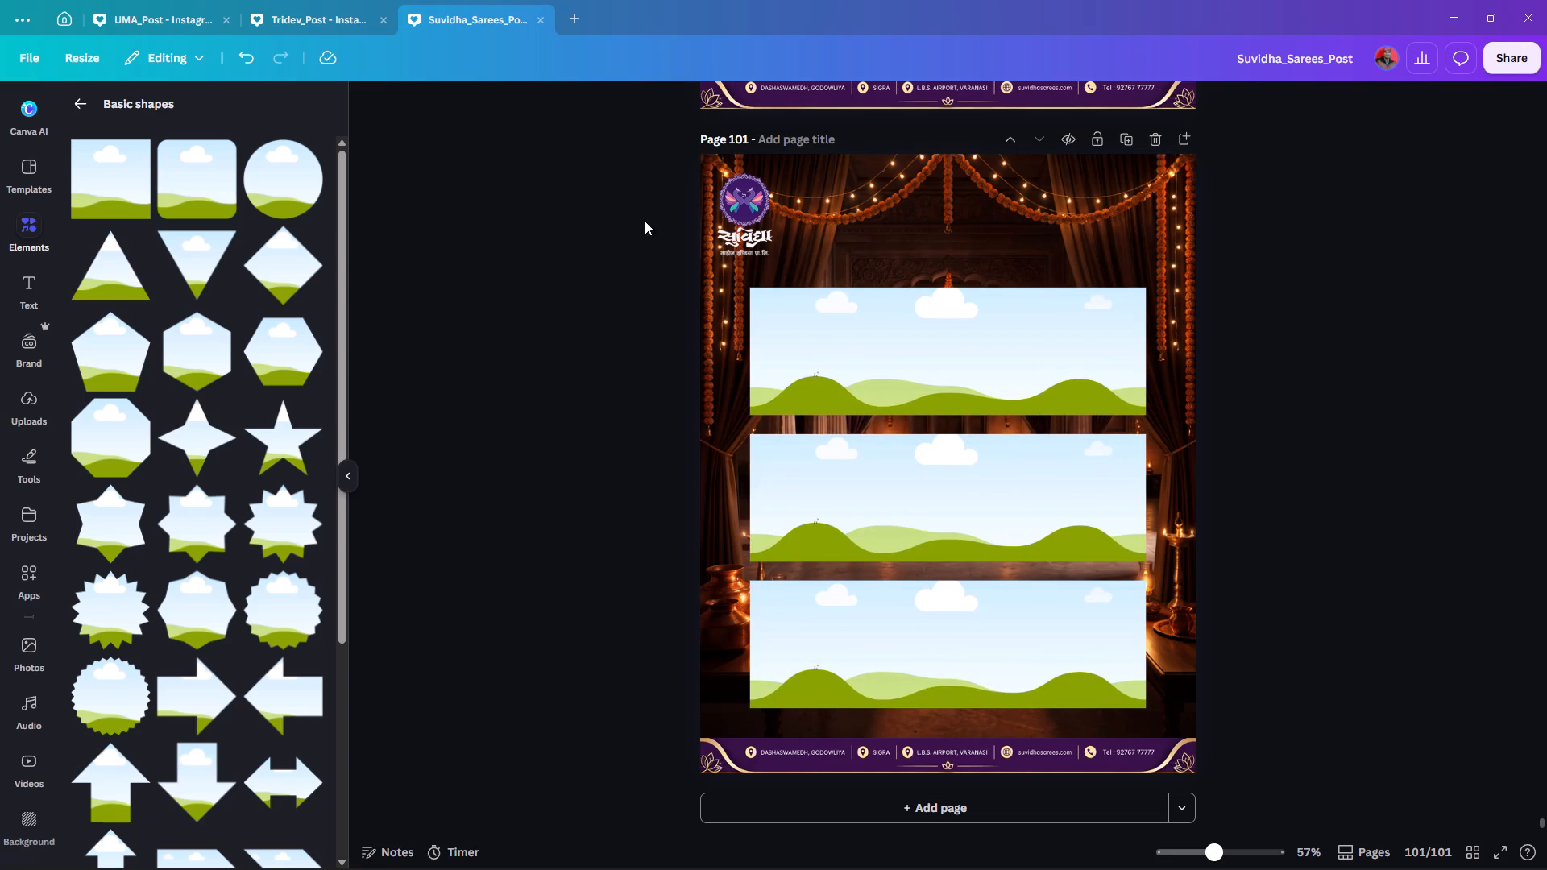
Move the brand logo to the horizontal centre of the page, above the top photo frame and just under the garland.
left_click(740, 212)
left_click_drag(748, 204, 925, 219)
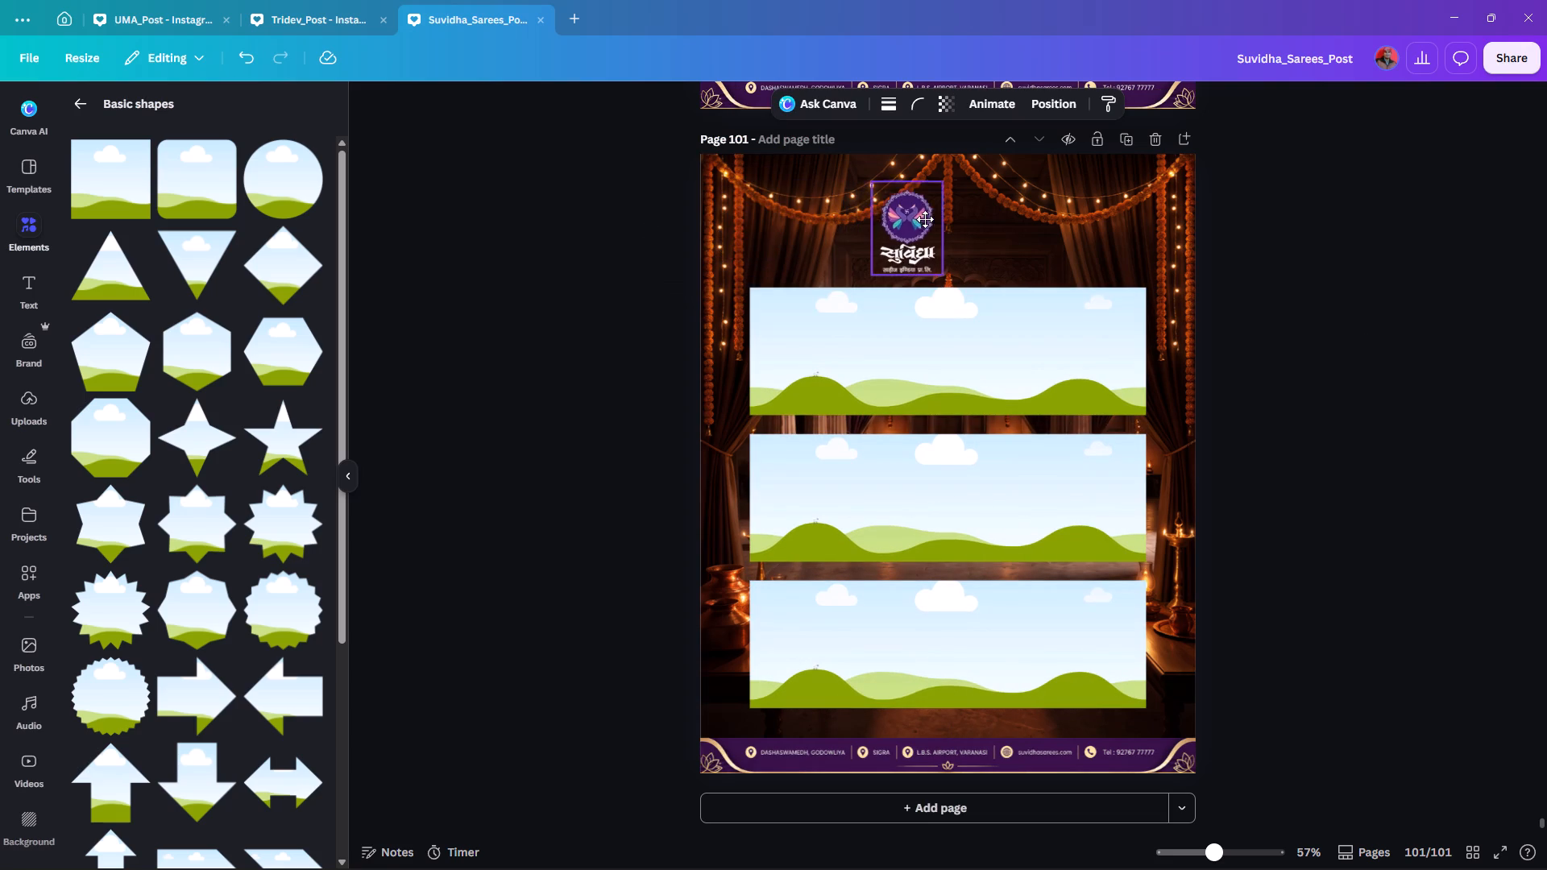
left_click_drag(925, 219, 950, 213)
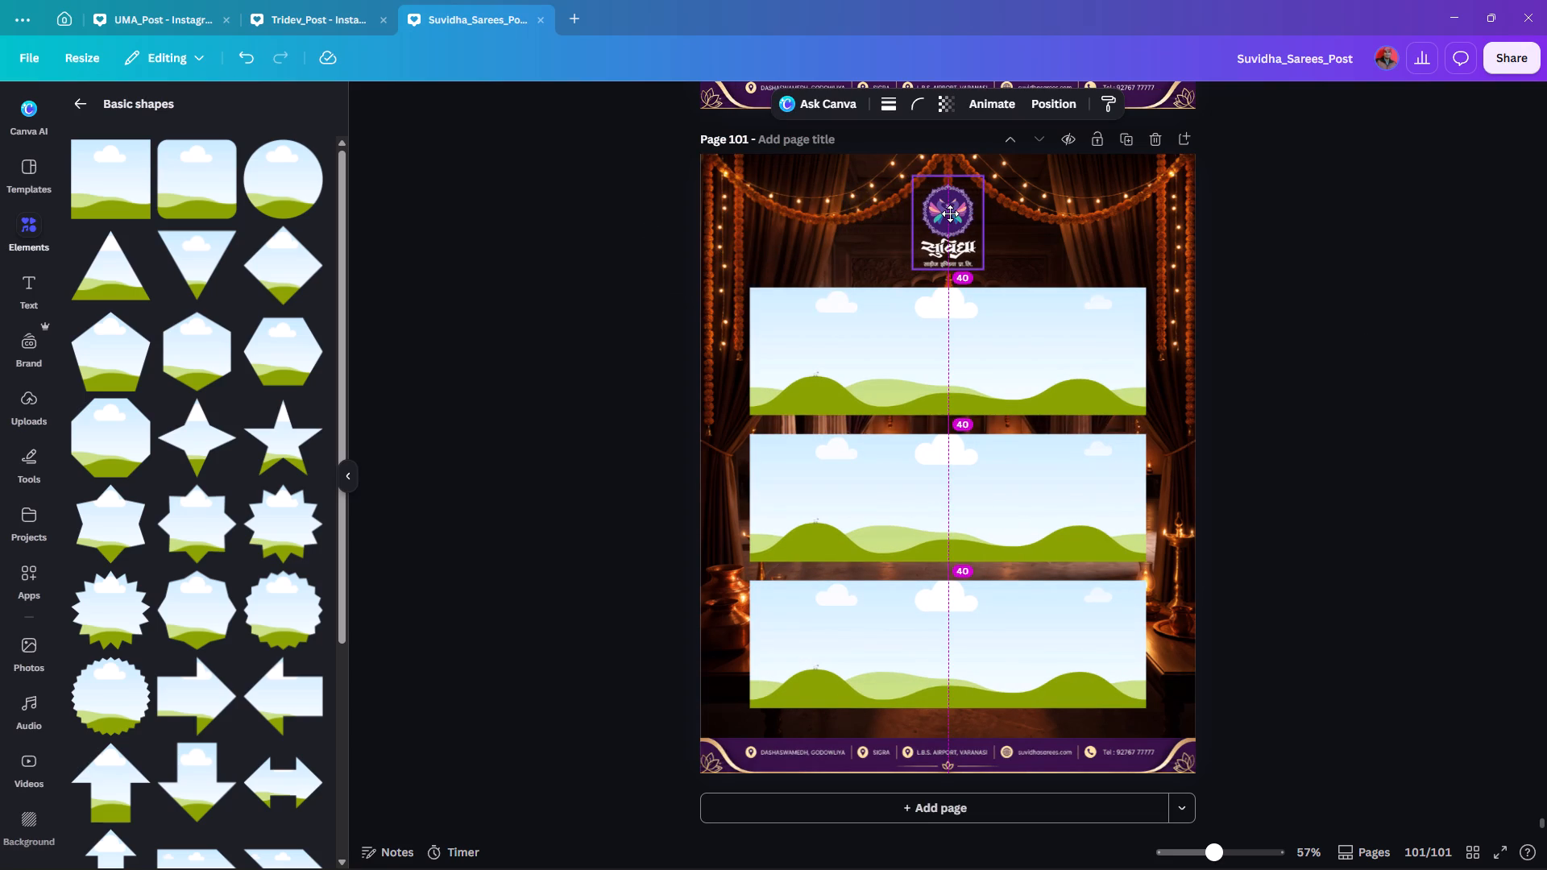
left_click_drag(950, 213, 948, 205)
double_click(1387, 250)
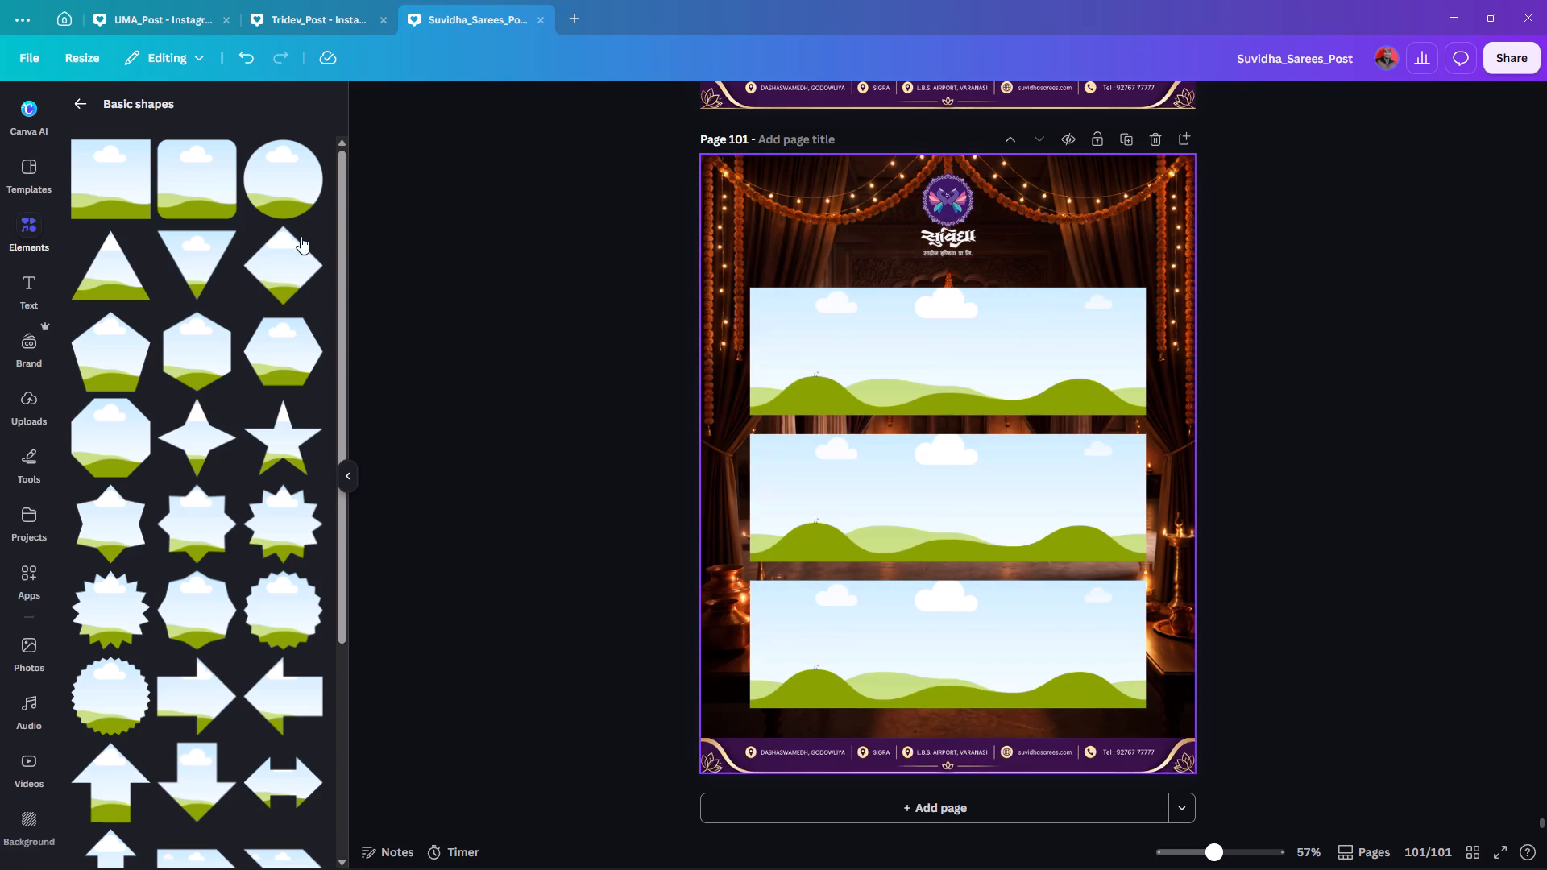
Search the elements library for "golden frame".
left_click(75, 104)
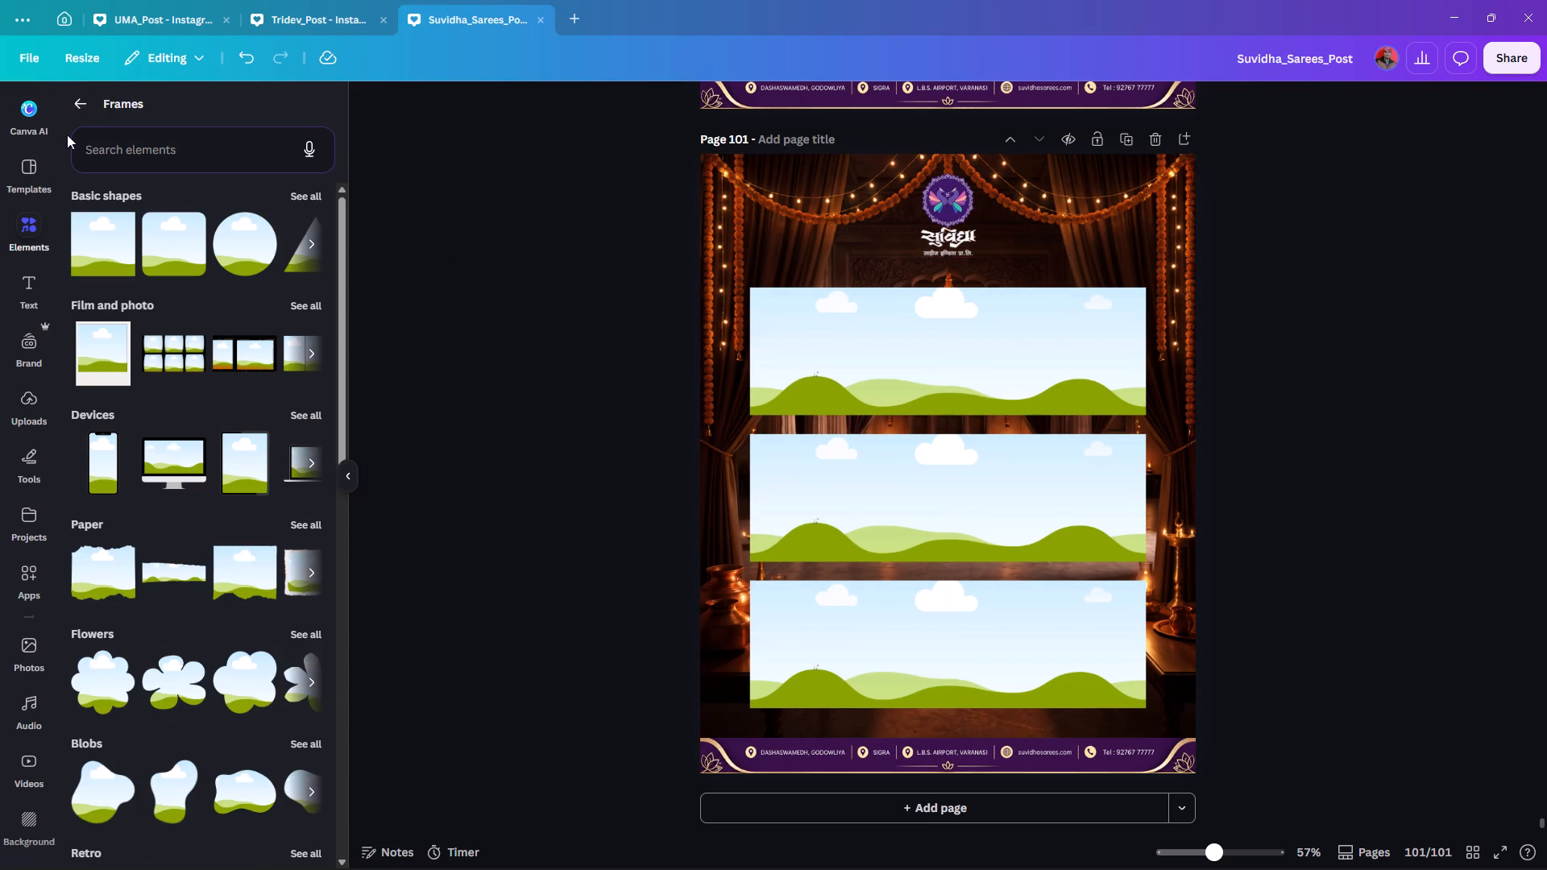
left_click(81, 102)
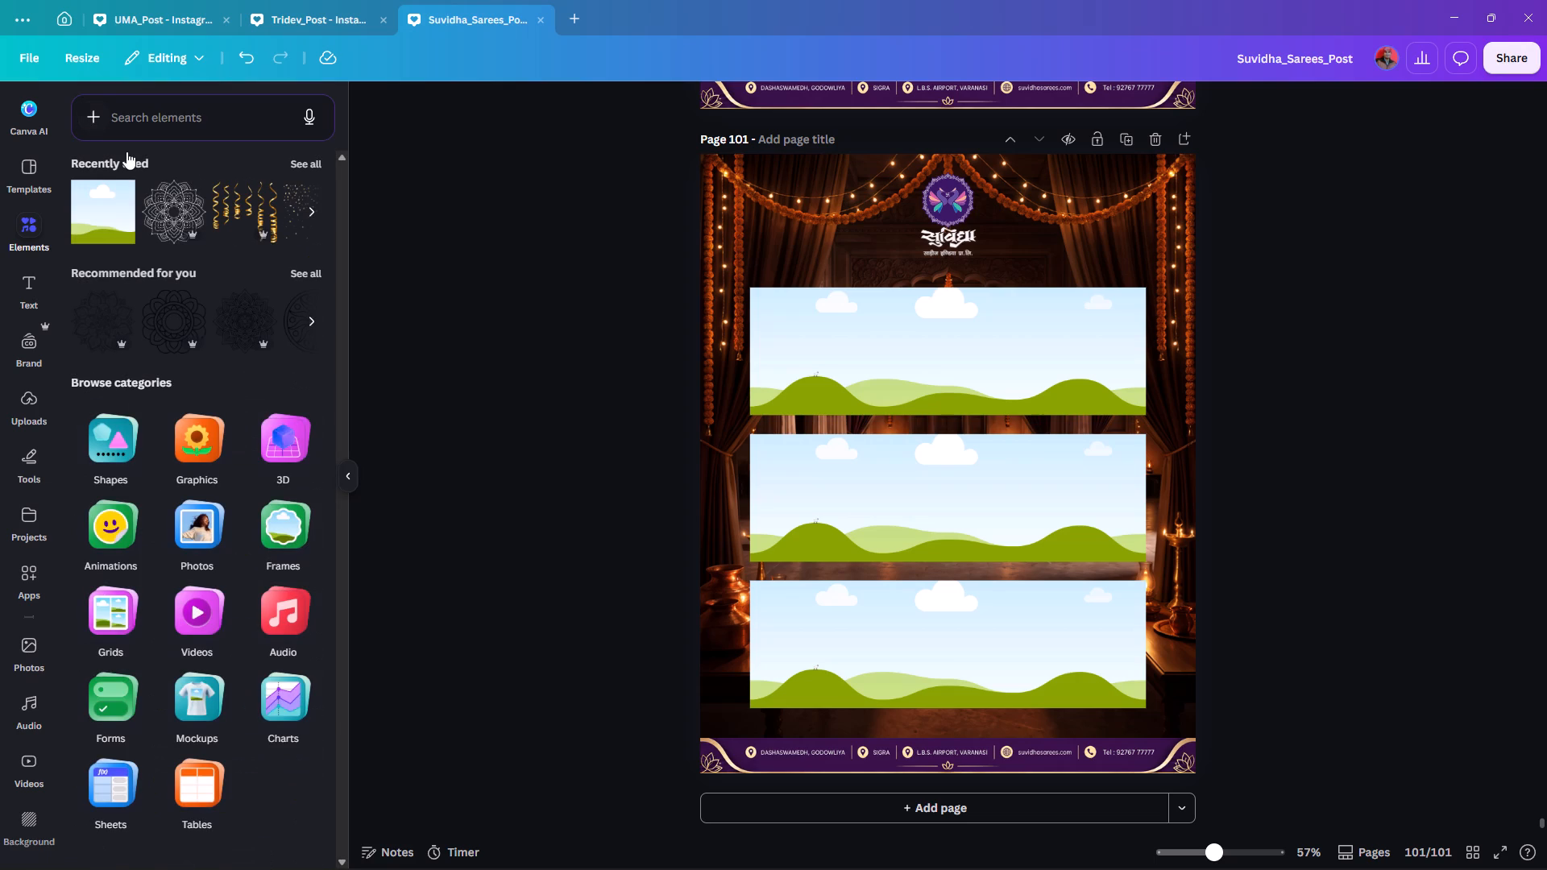
scroll(243, 310, "up", 7)
left_click(231, 116)
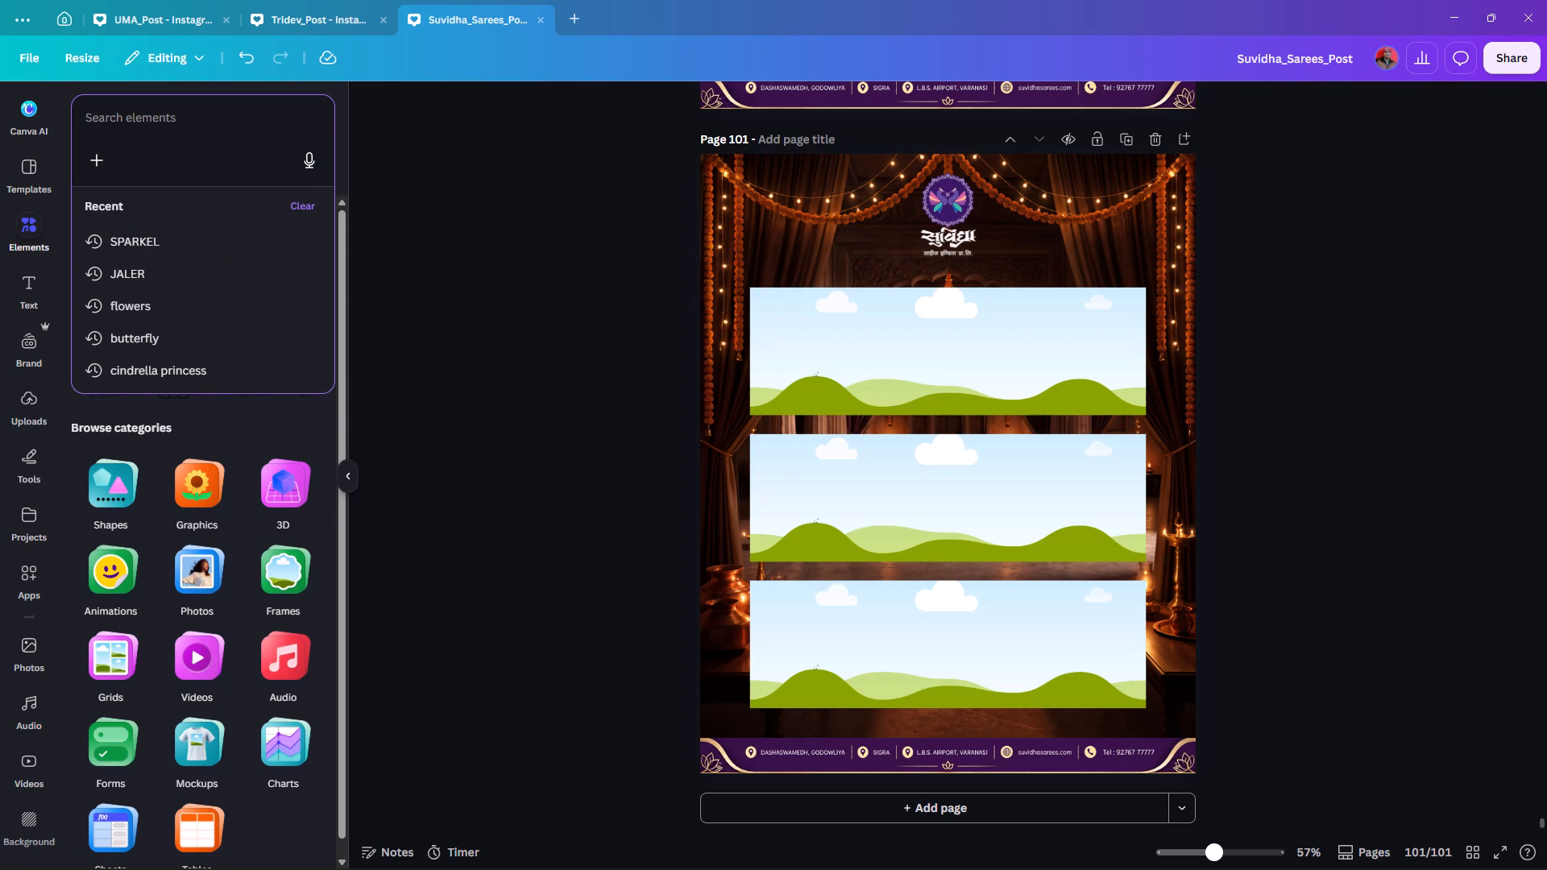
type("golden")
key("space")
type("frame")
key("Return")
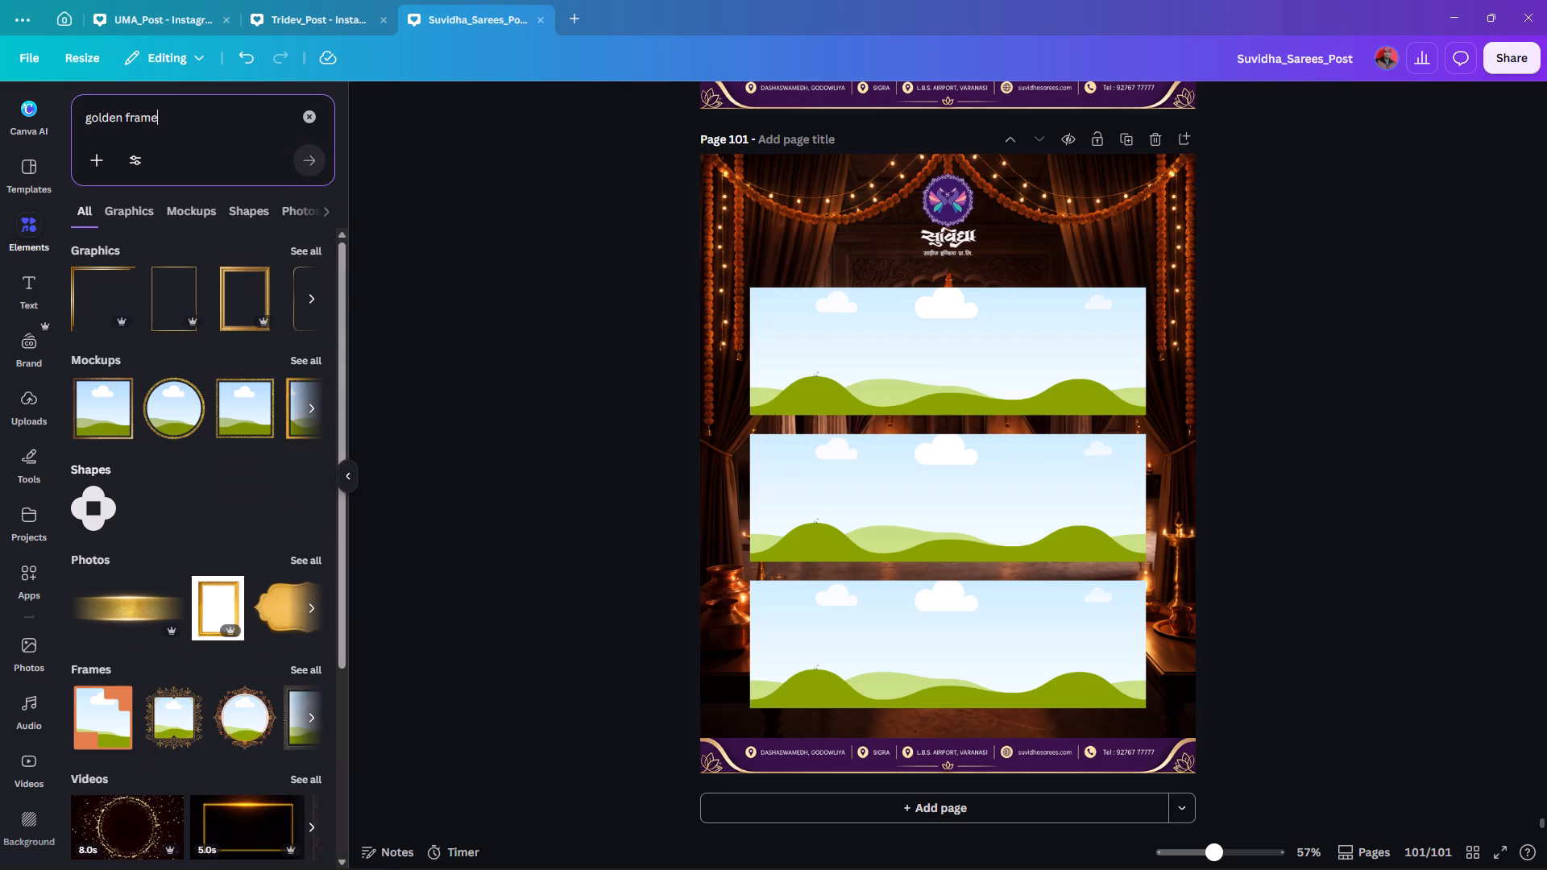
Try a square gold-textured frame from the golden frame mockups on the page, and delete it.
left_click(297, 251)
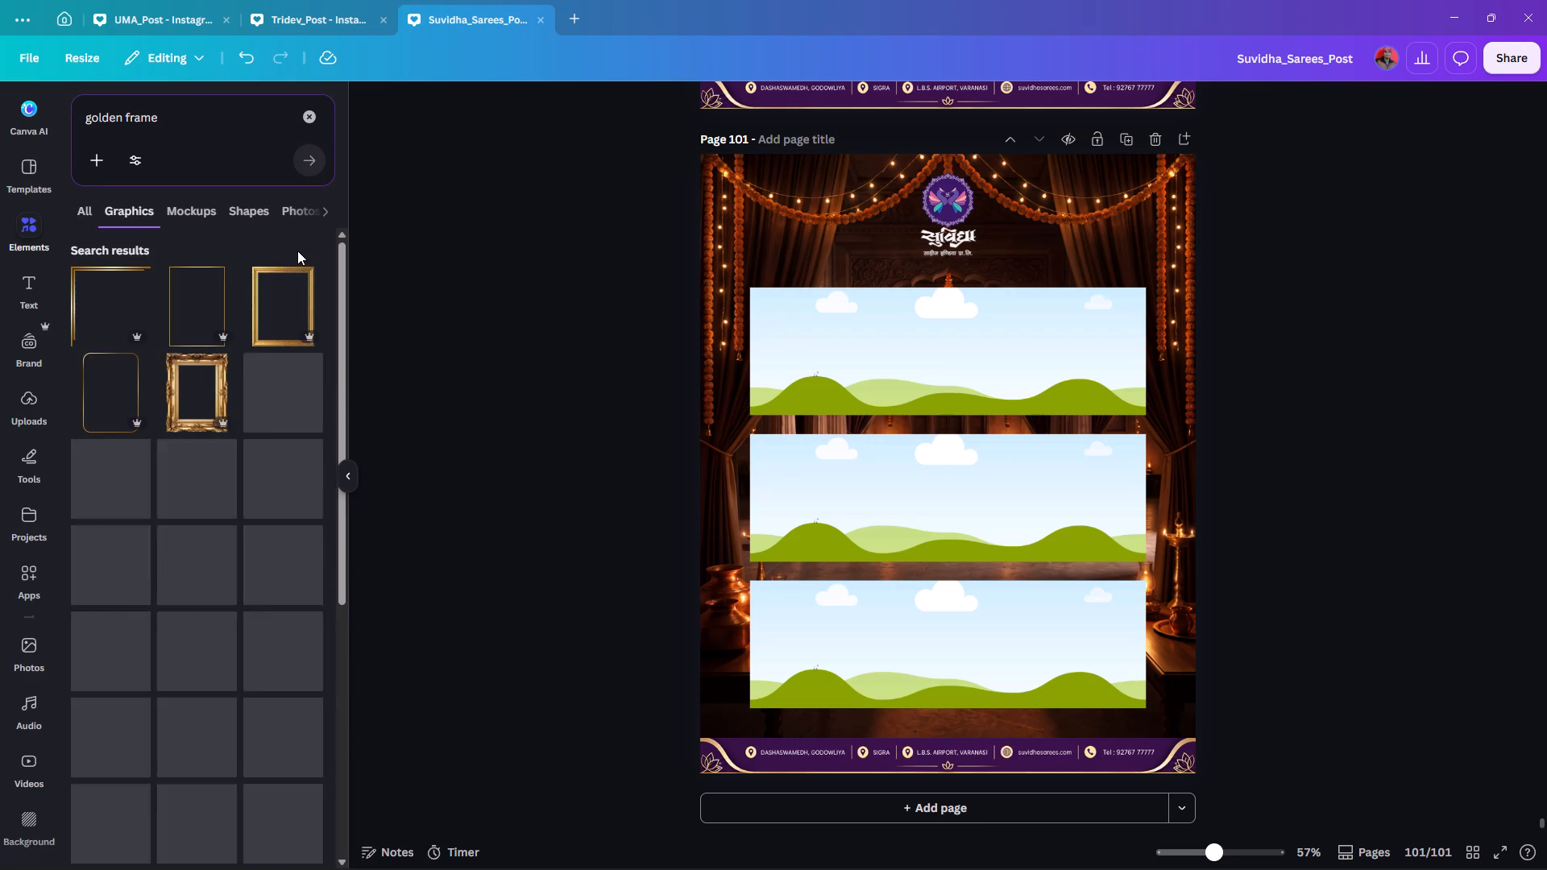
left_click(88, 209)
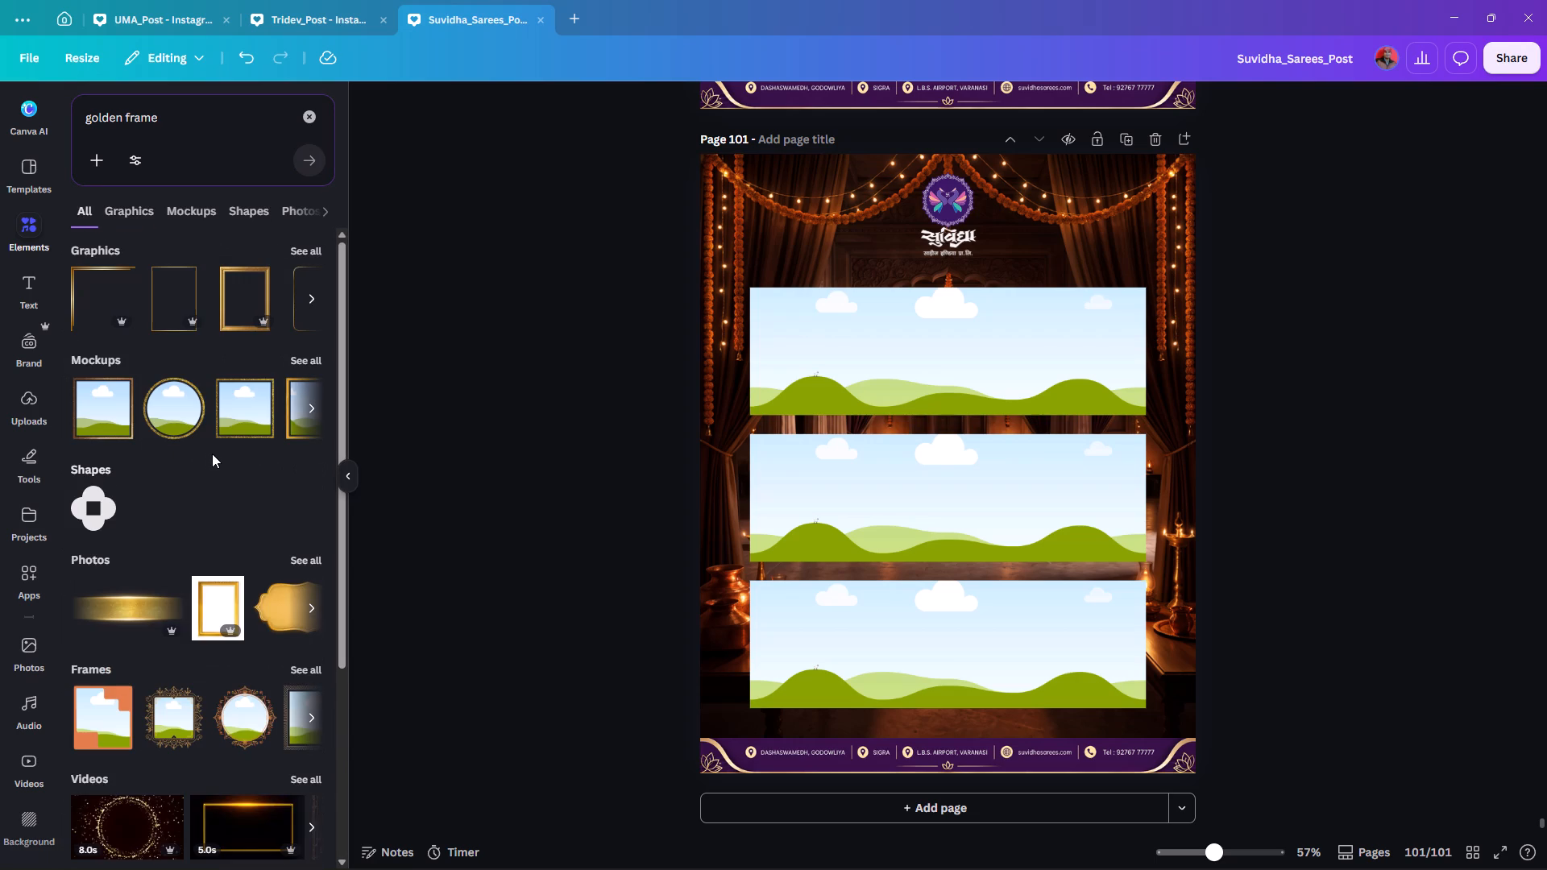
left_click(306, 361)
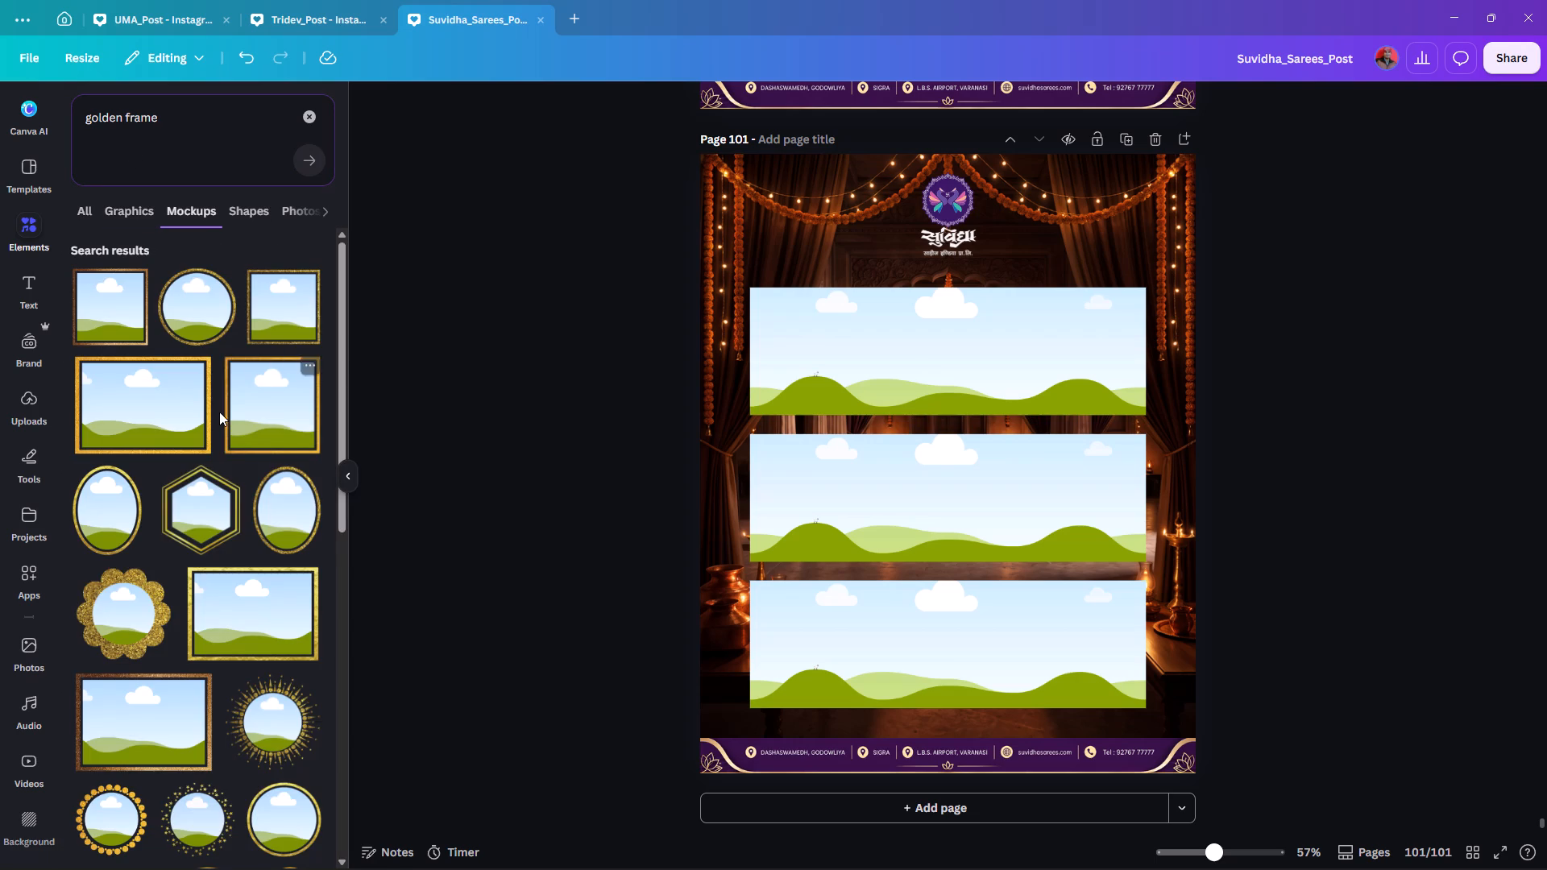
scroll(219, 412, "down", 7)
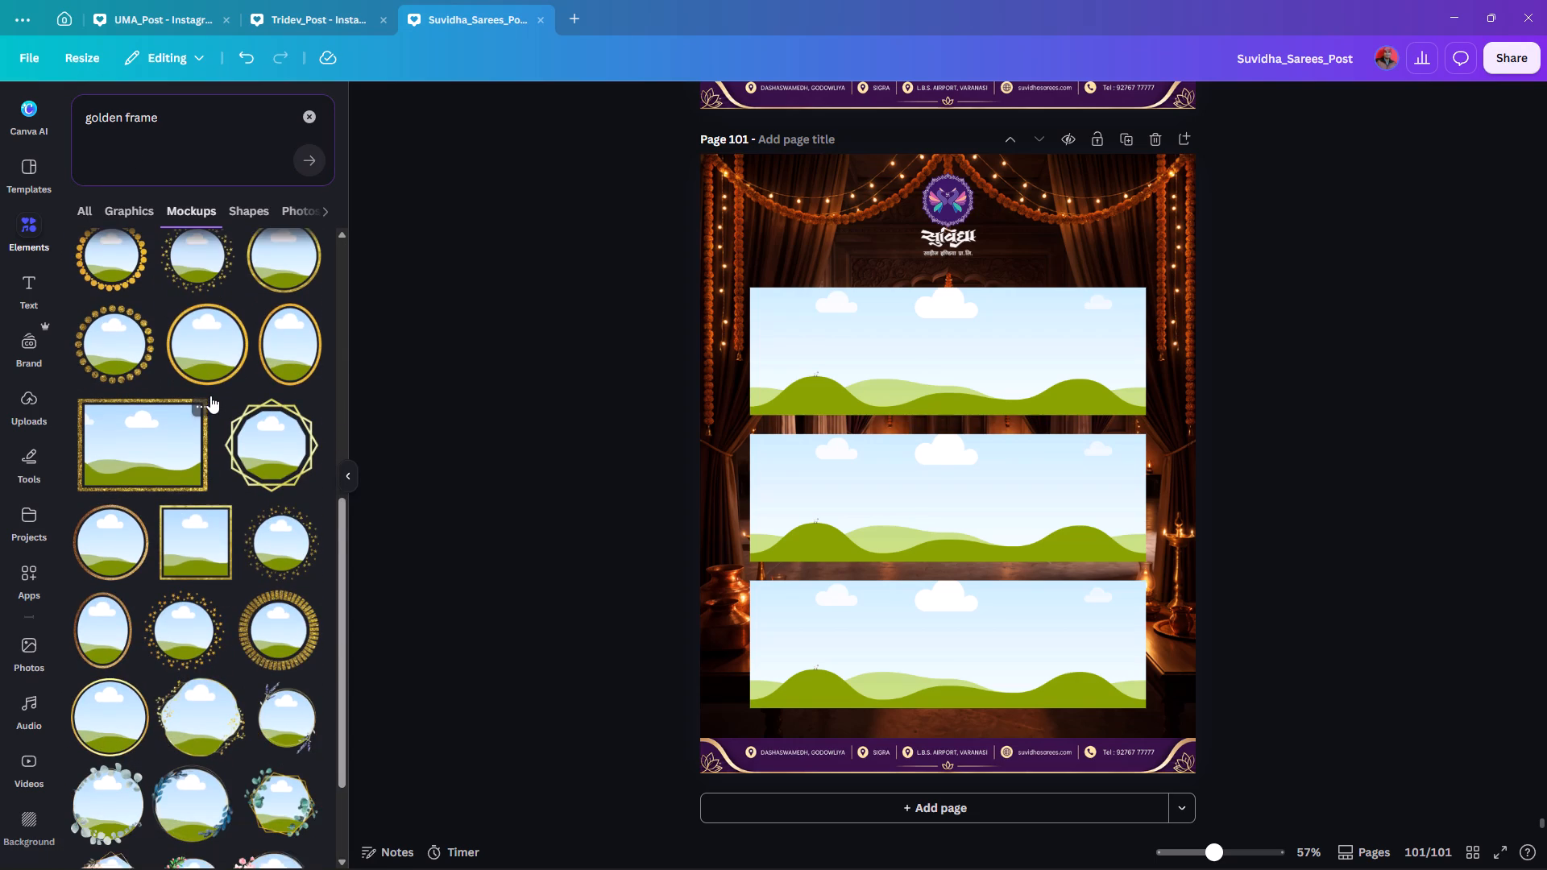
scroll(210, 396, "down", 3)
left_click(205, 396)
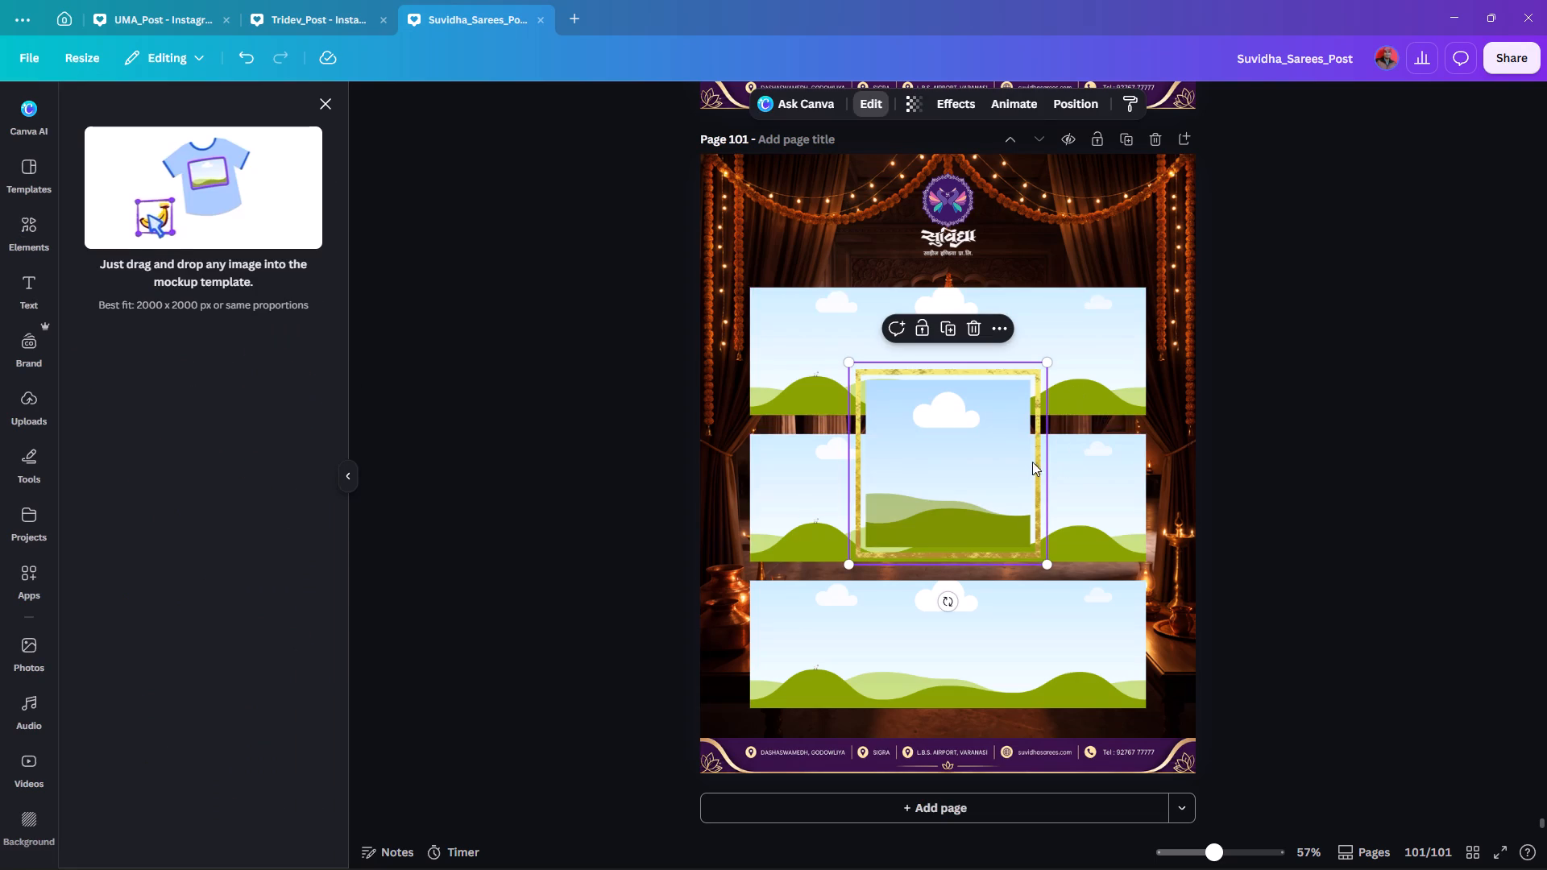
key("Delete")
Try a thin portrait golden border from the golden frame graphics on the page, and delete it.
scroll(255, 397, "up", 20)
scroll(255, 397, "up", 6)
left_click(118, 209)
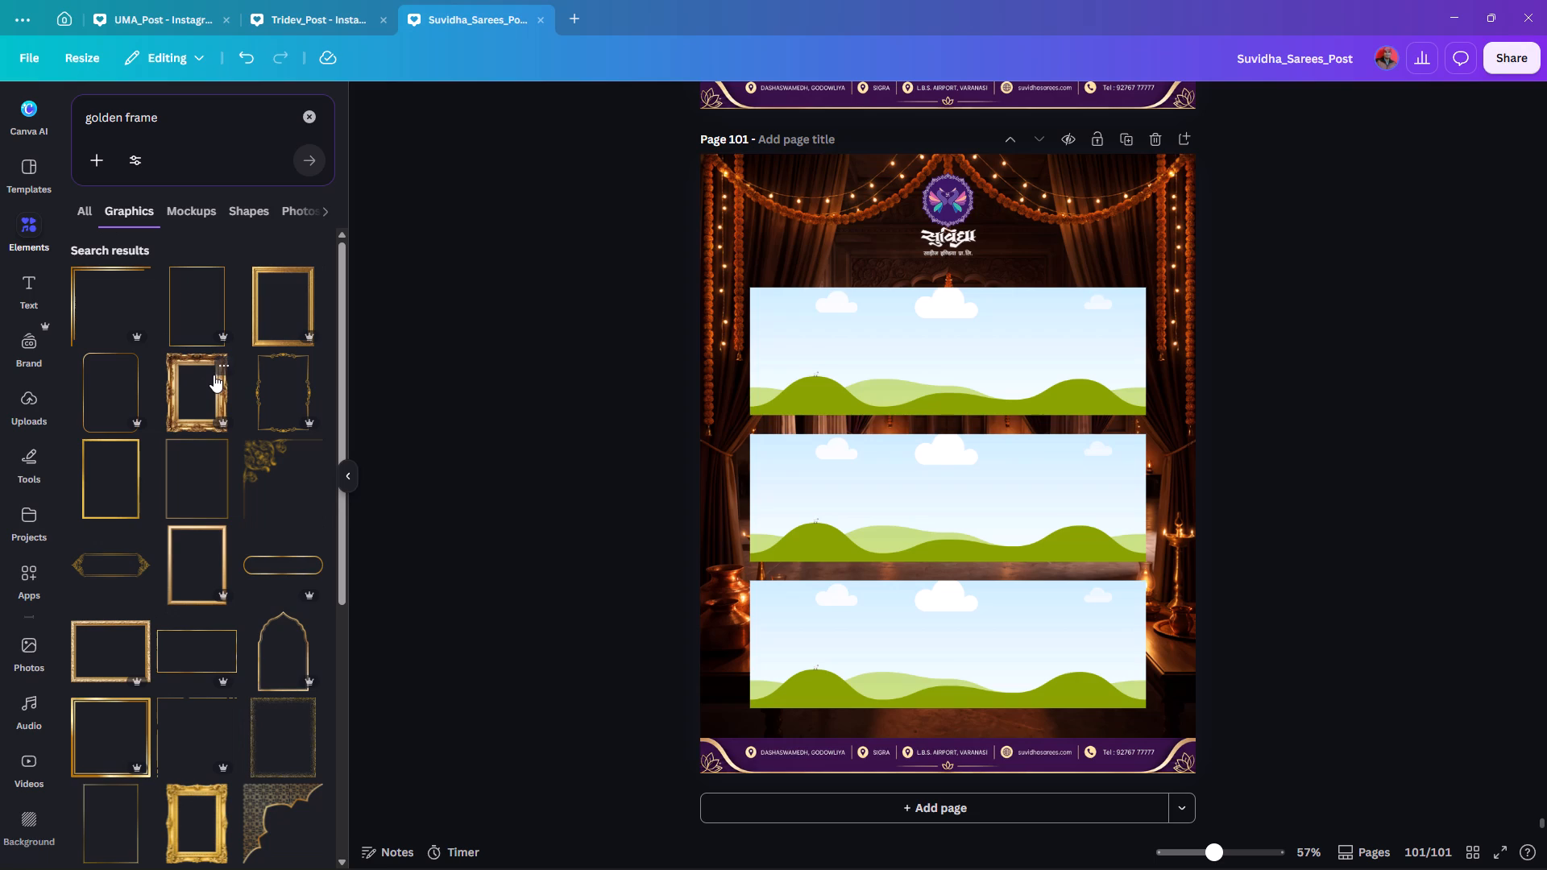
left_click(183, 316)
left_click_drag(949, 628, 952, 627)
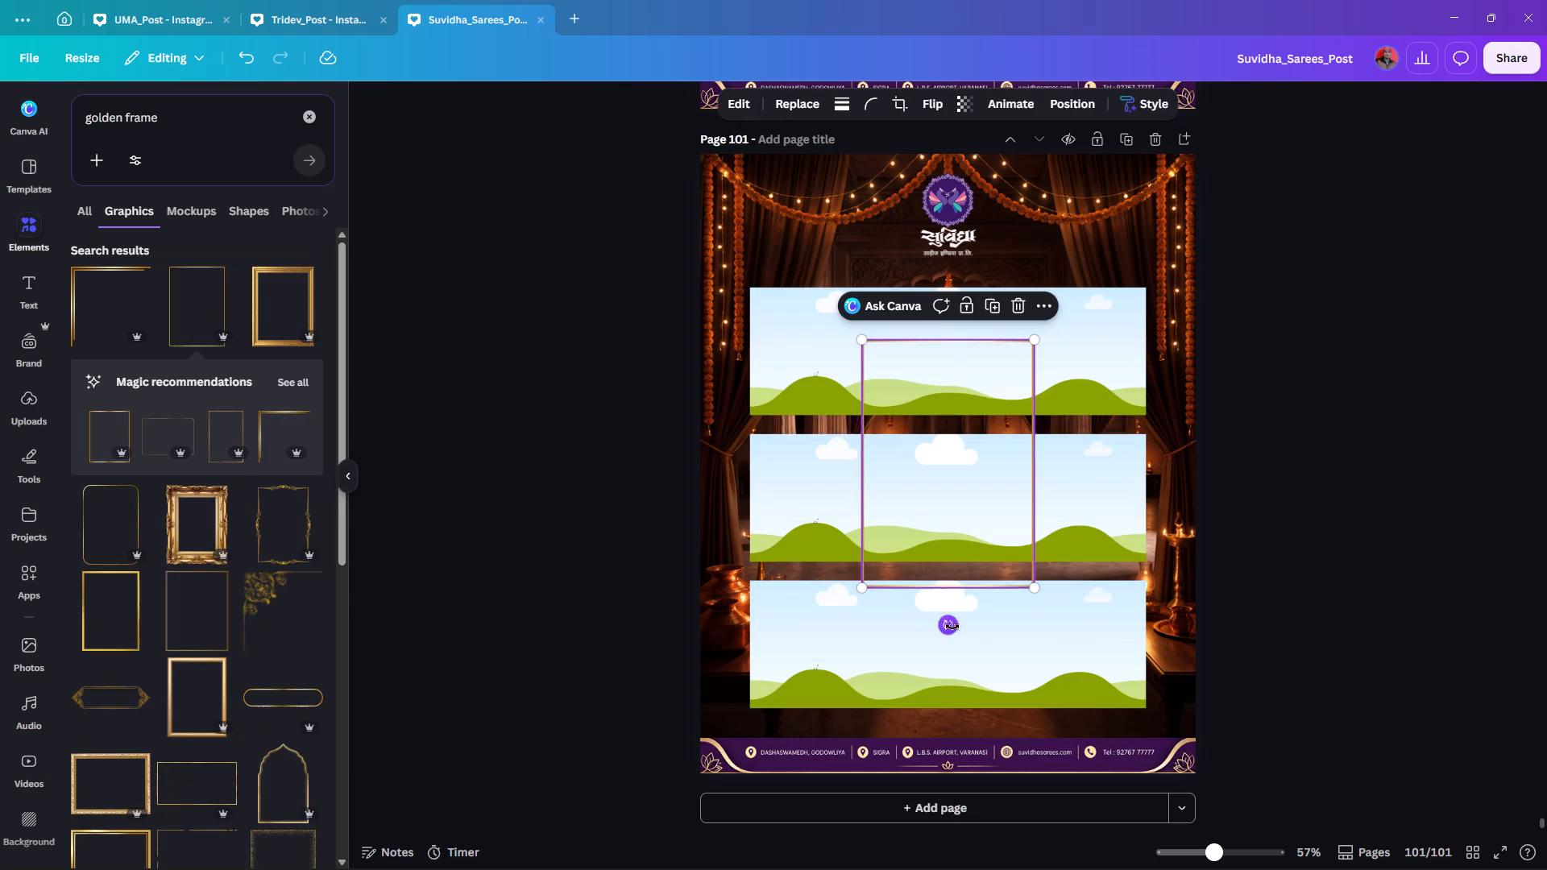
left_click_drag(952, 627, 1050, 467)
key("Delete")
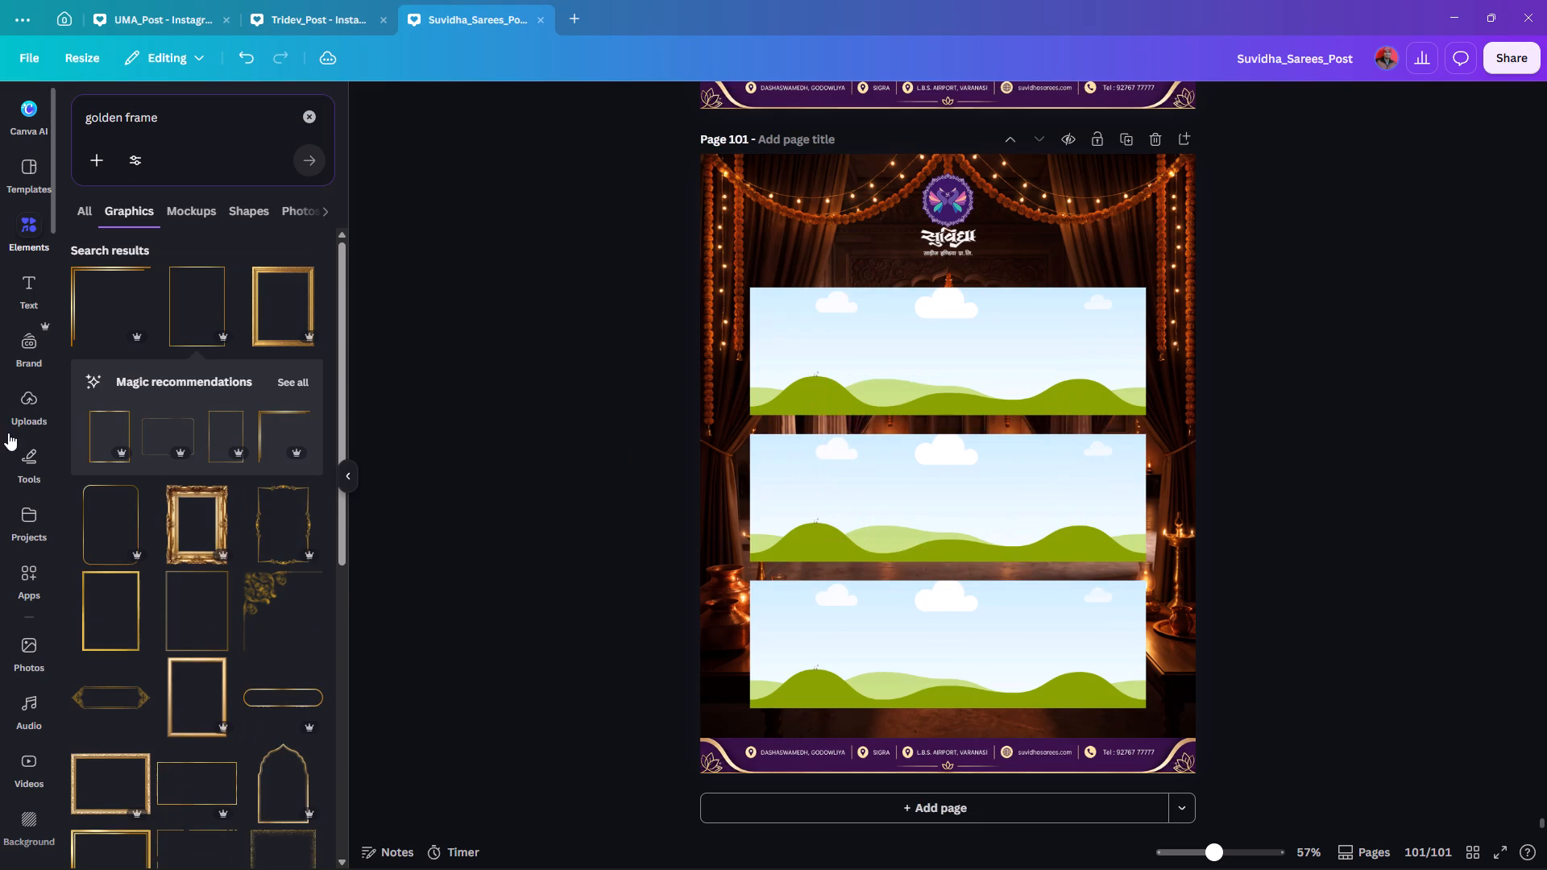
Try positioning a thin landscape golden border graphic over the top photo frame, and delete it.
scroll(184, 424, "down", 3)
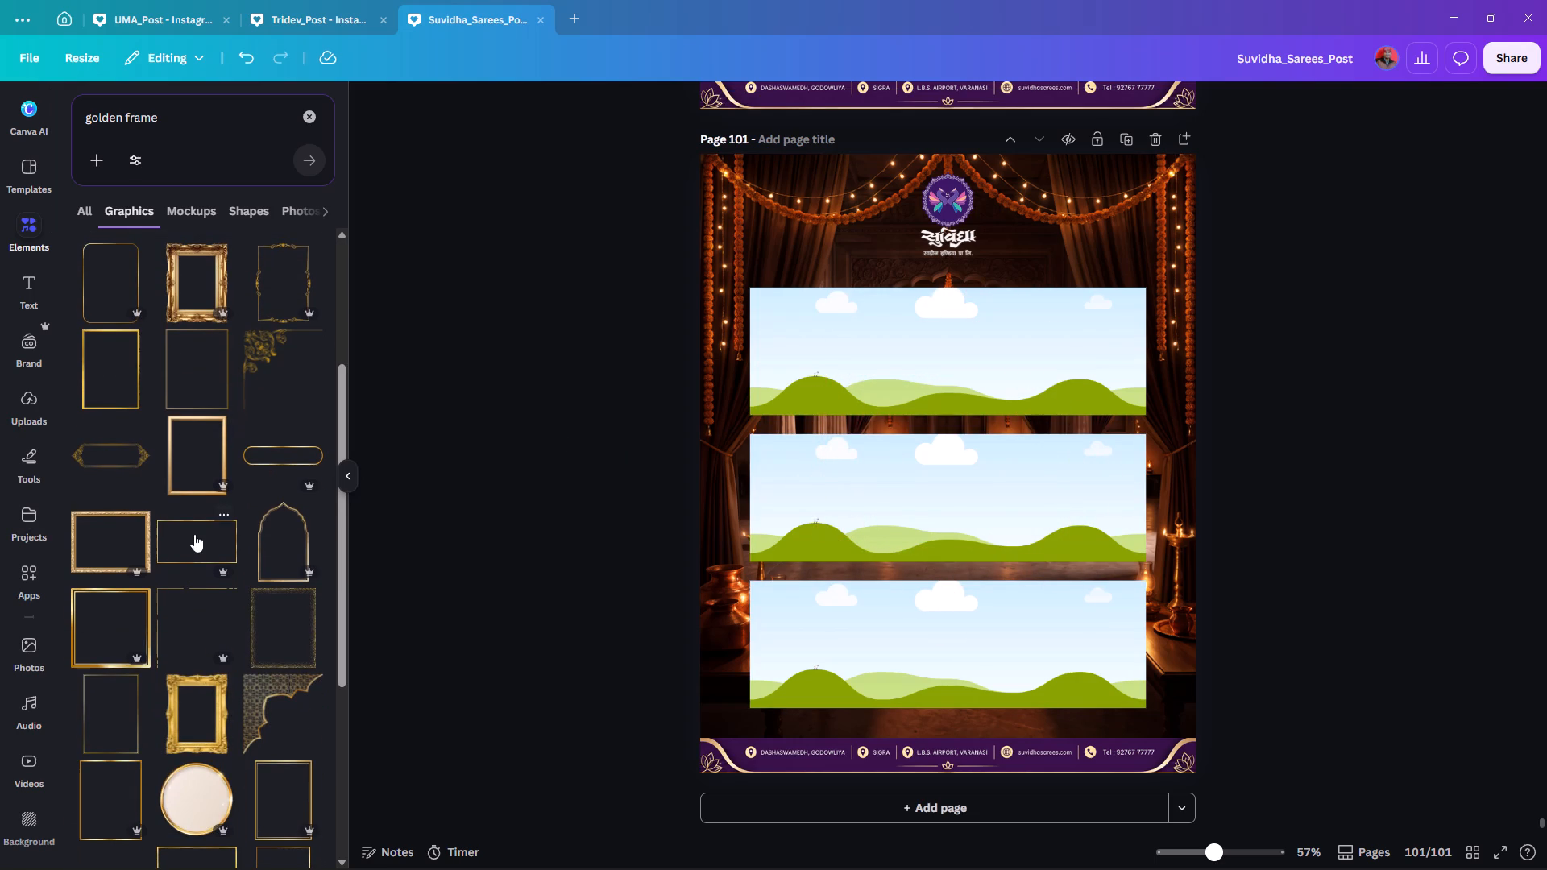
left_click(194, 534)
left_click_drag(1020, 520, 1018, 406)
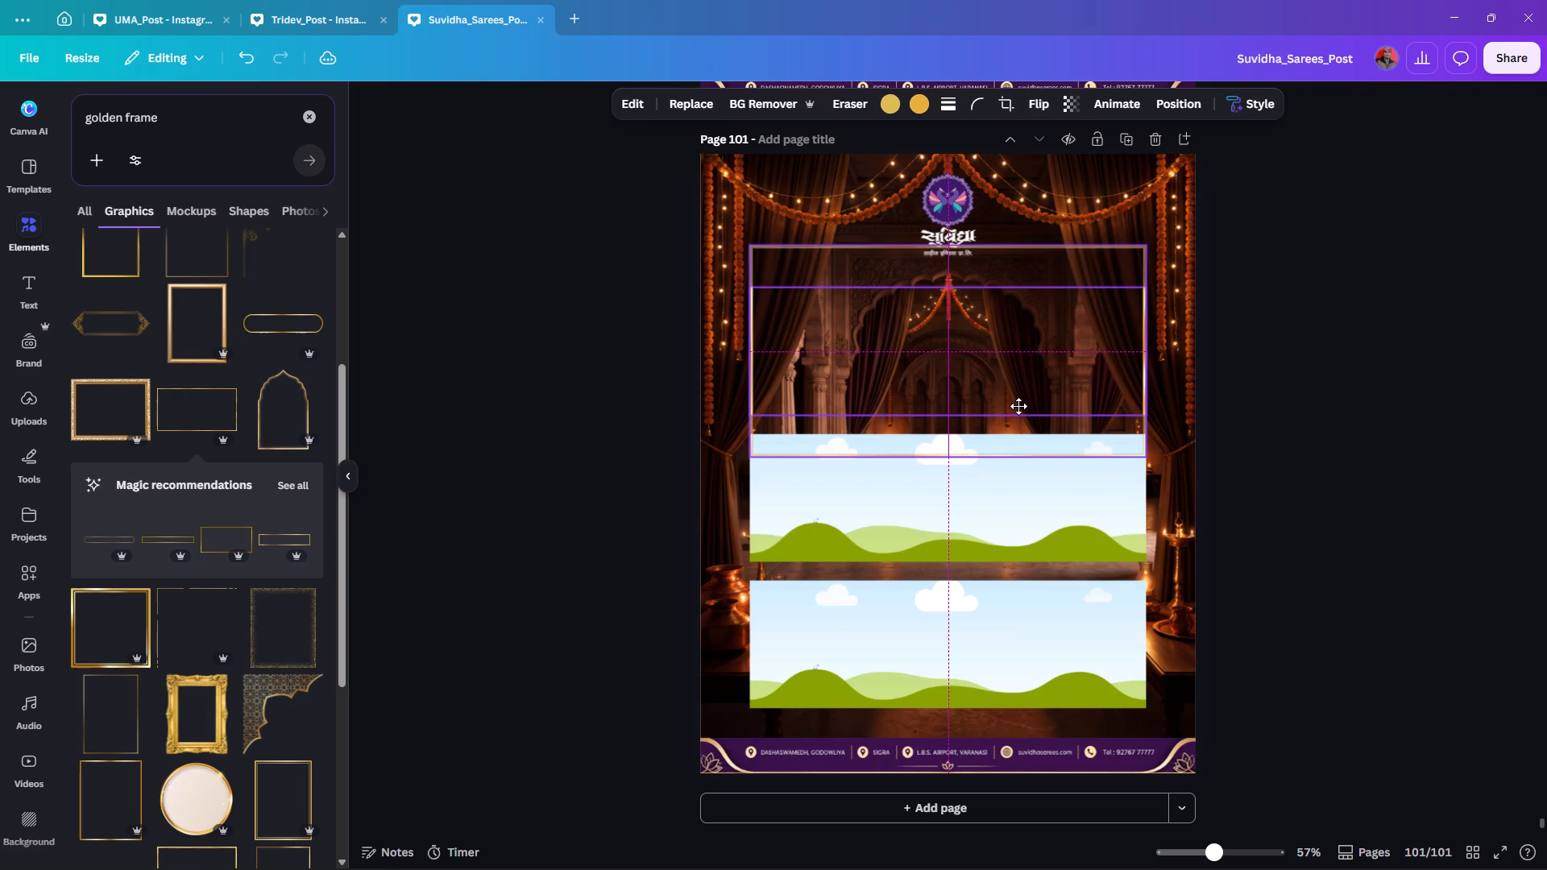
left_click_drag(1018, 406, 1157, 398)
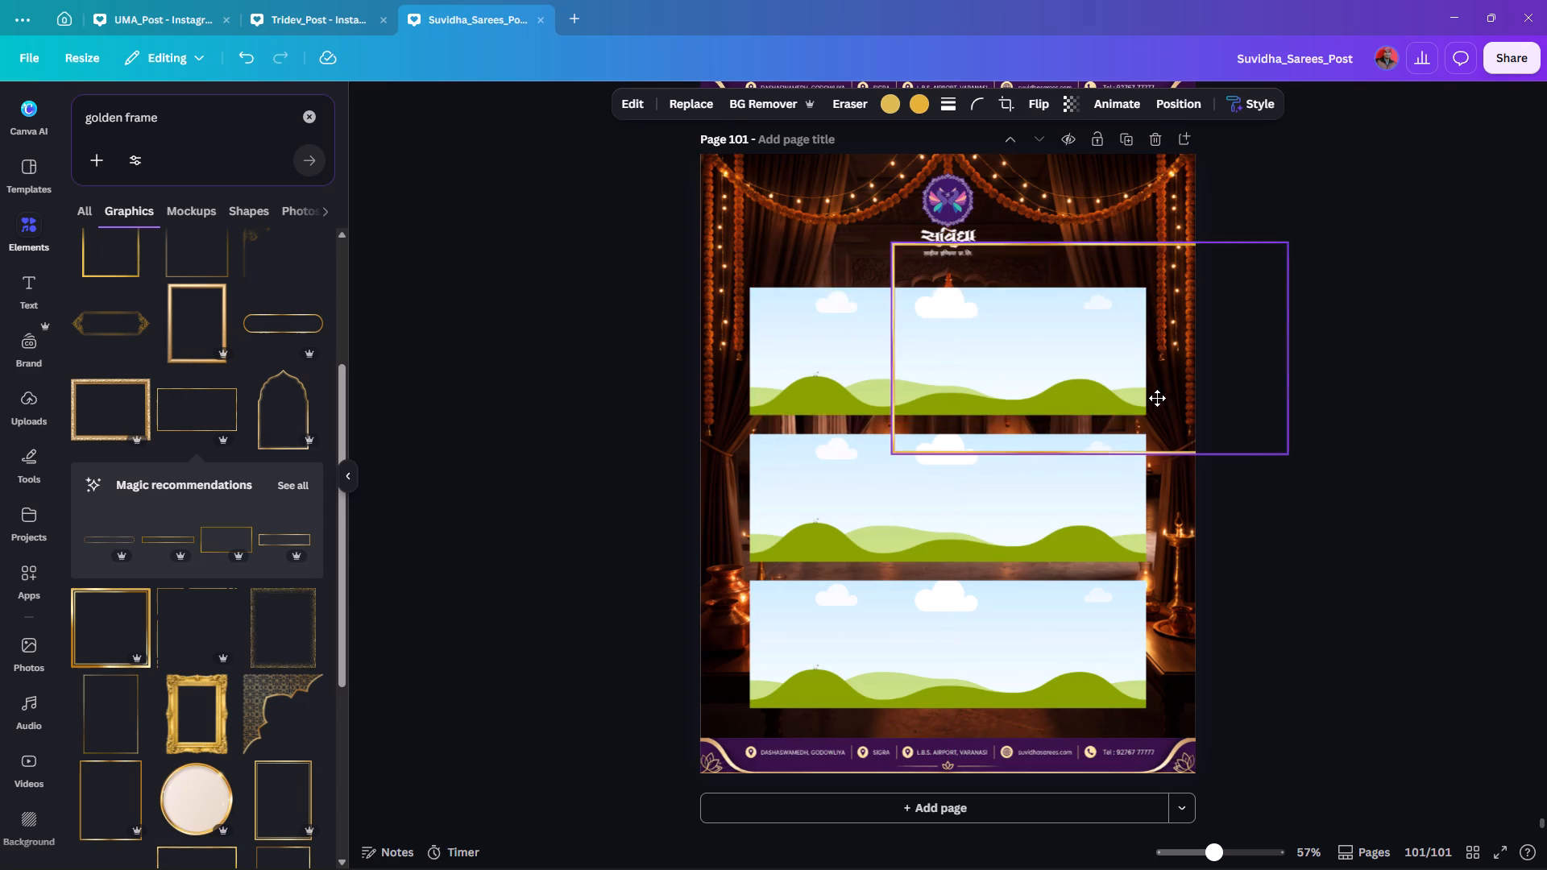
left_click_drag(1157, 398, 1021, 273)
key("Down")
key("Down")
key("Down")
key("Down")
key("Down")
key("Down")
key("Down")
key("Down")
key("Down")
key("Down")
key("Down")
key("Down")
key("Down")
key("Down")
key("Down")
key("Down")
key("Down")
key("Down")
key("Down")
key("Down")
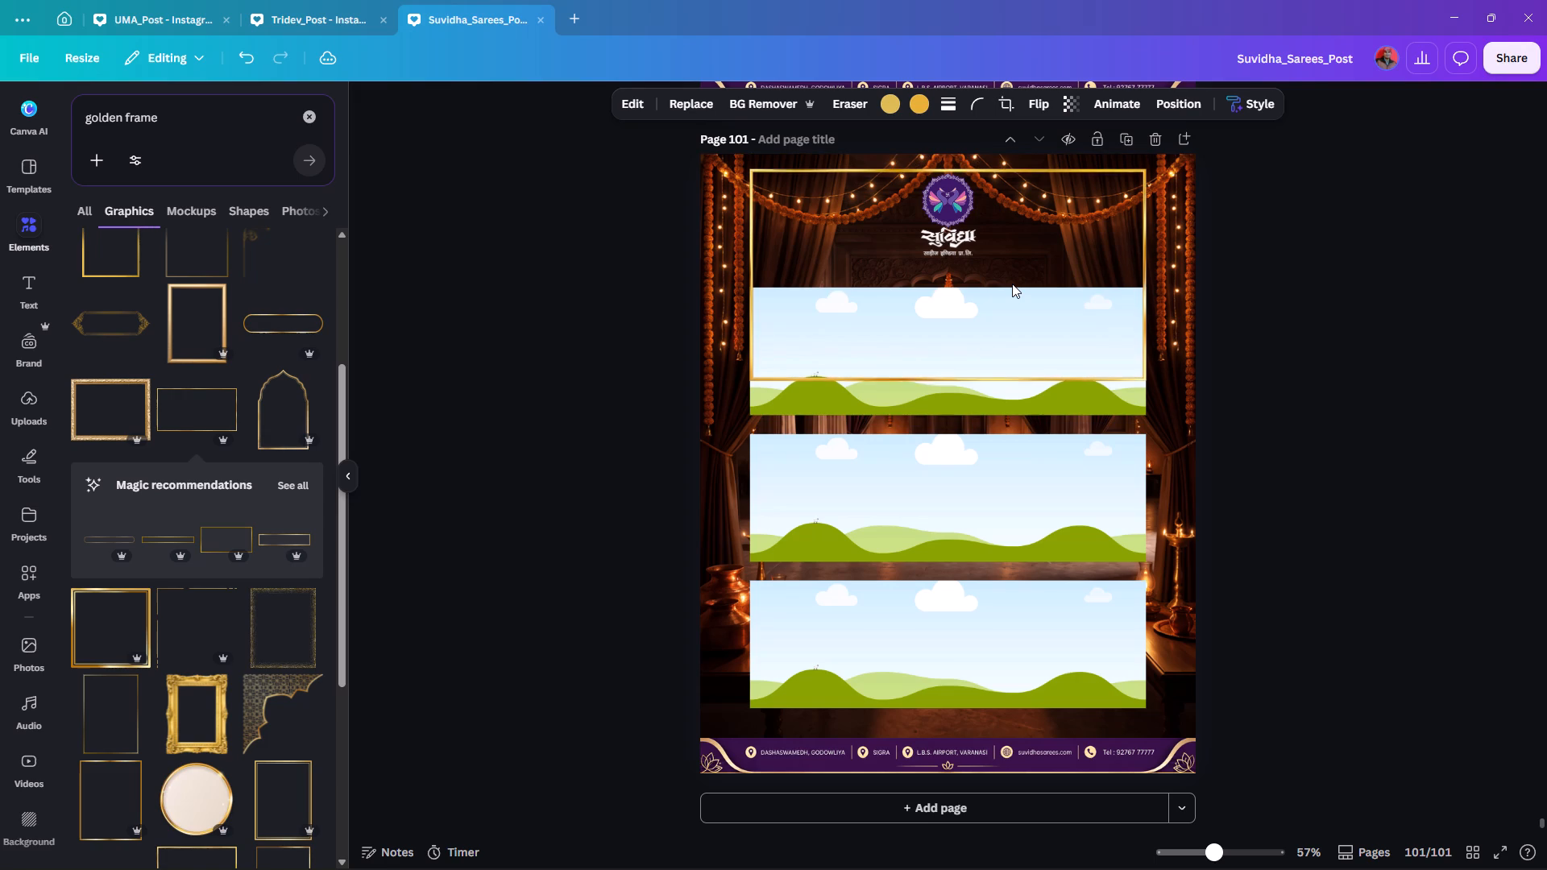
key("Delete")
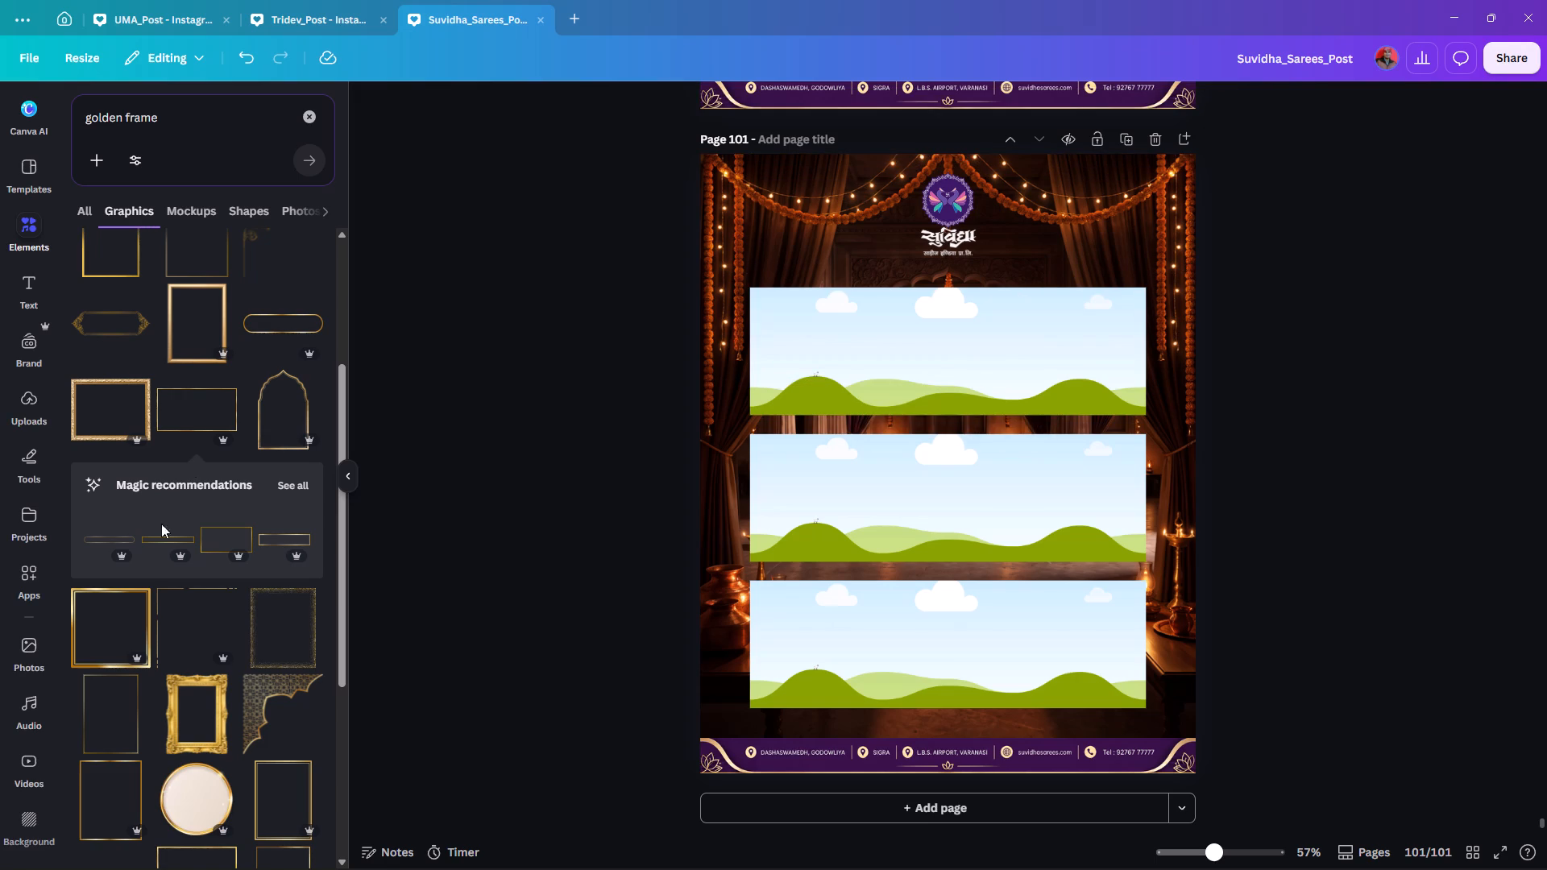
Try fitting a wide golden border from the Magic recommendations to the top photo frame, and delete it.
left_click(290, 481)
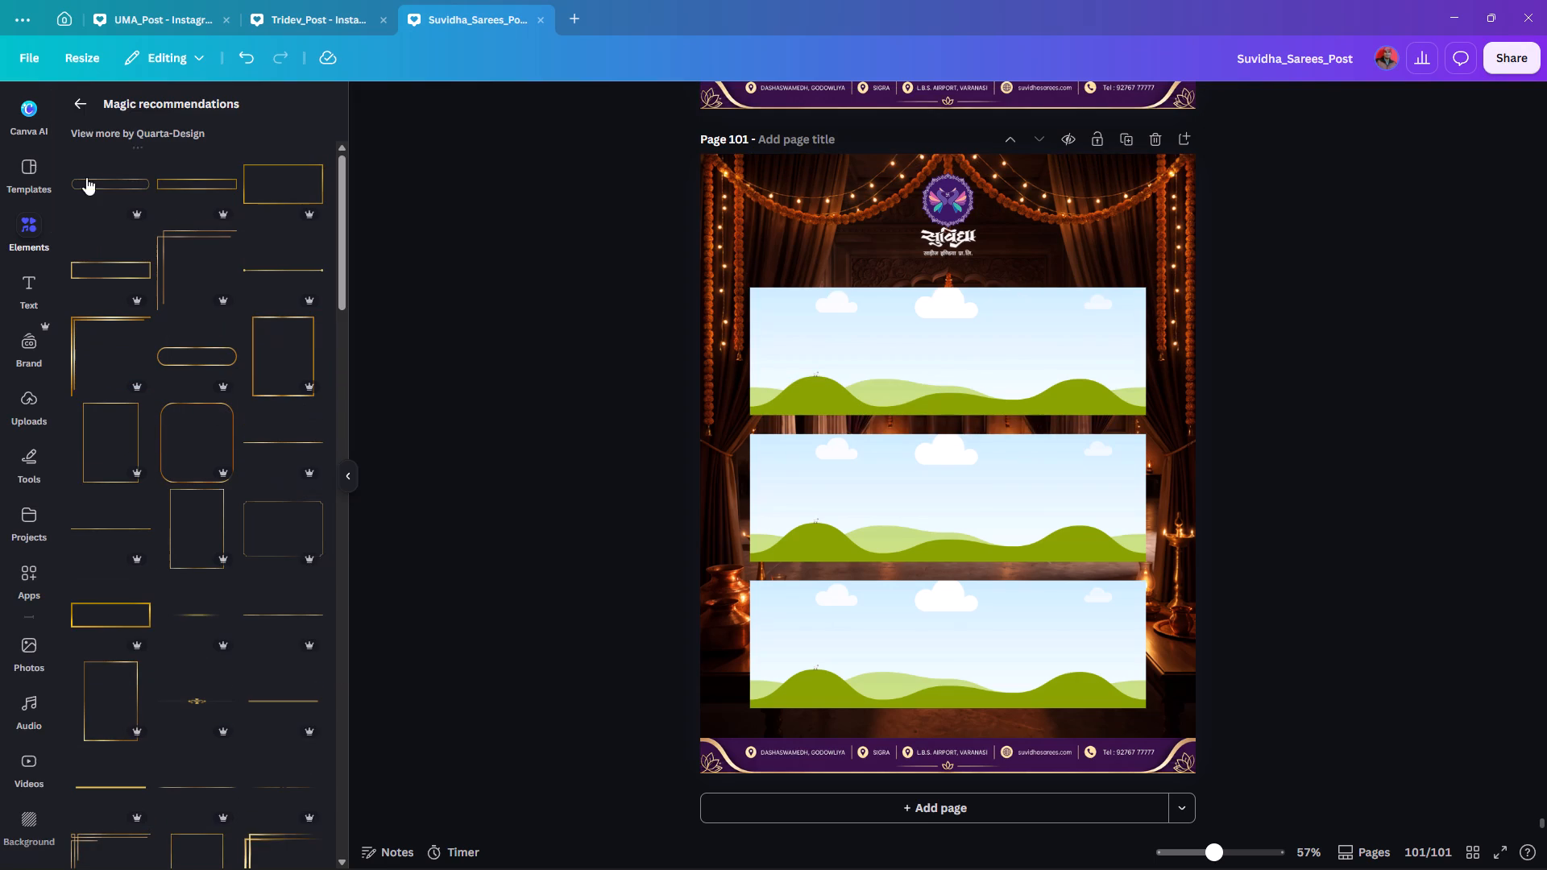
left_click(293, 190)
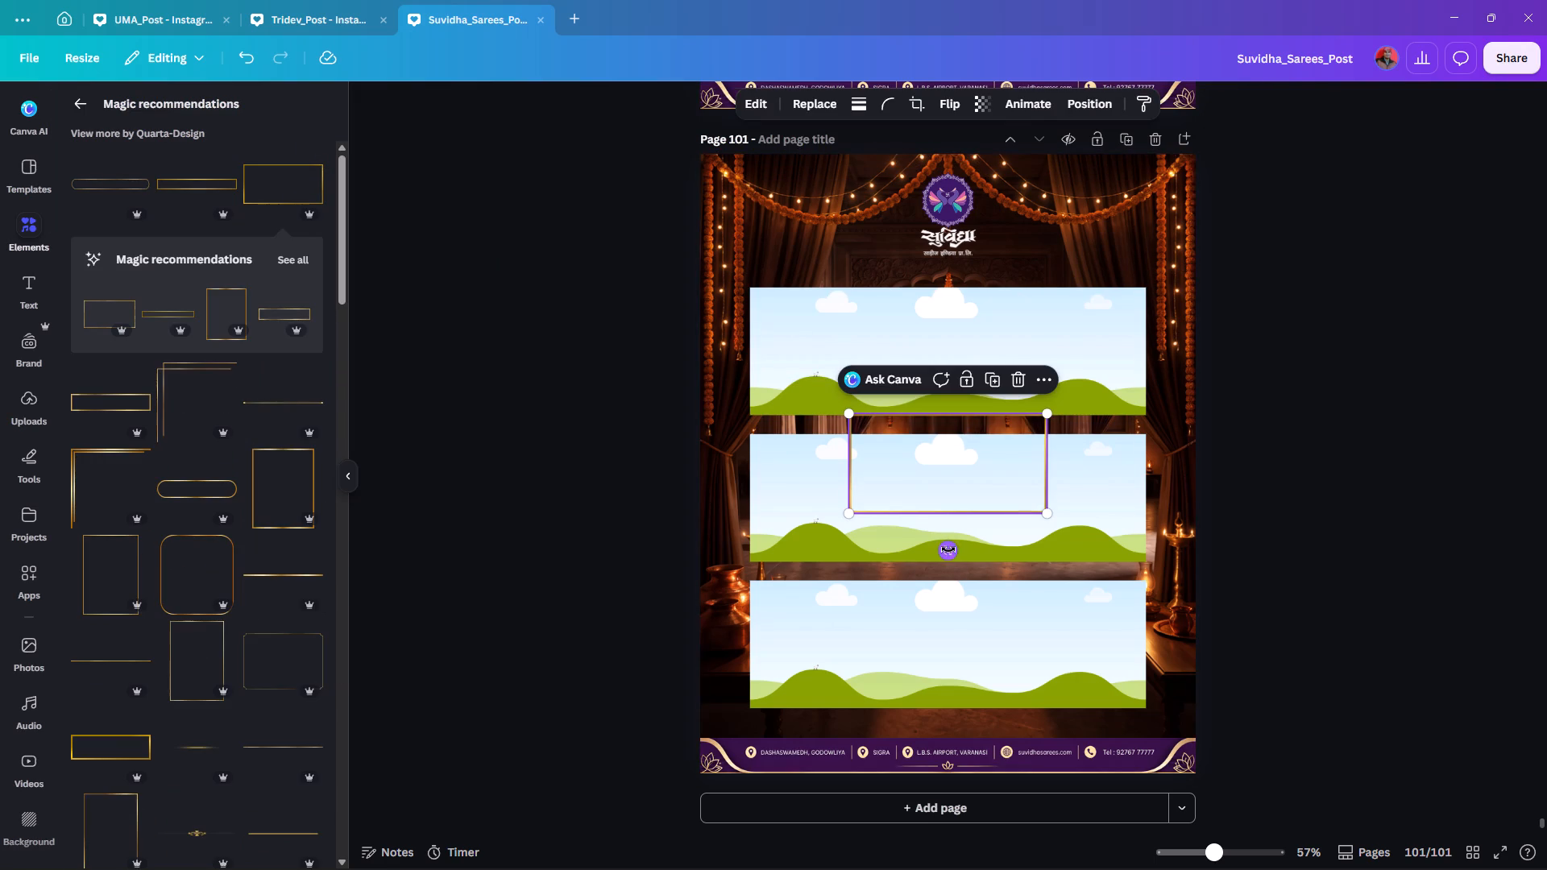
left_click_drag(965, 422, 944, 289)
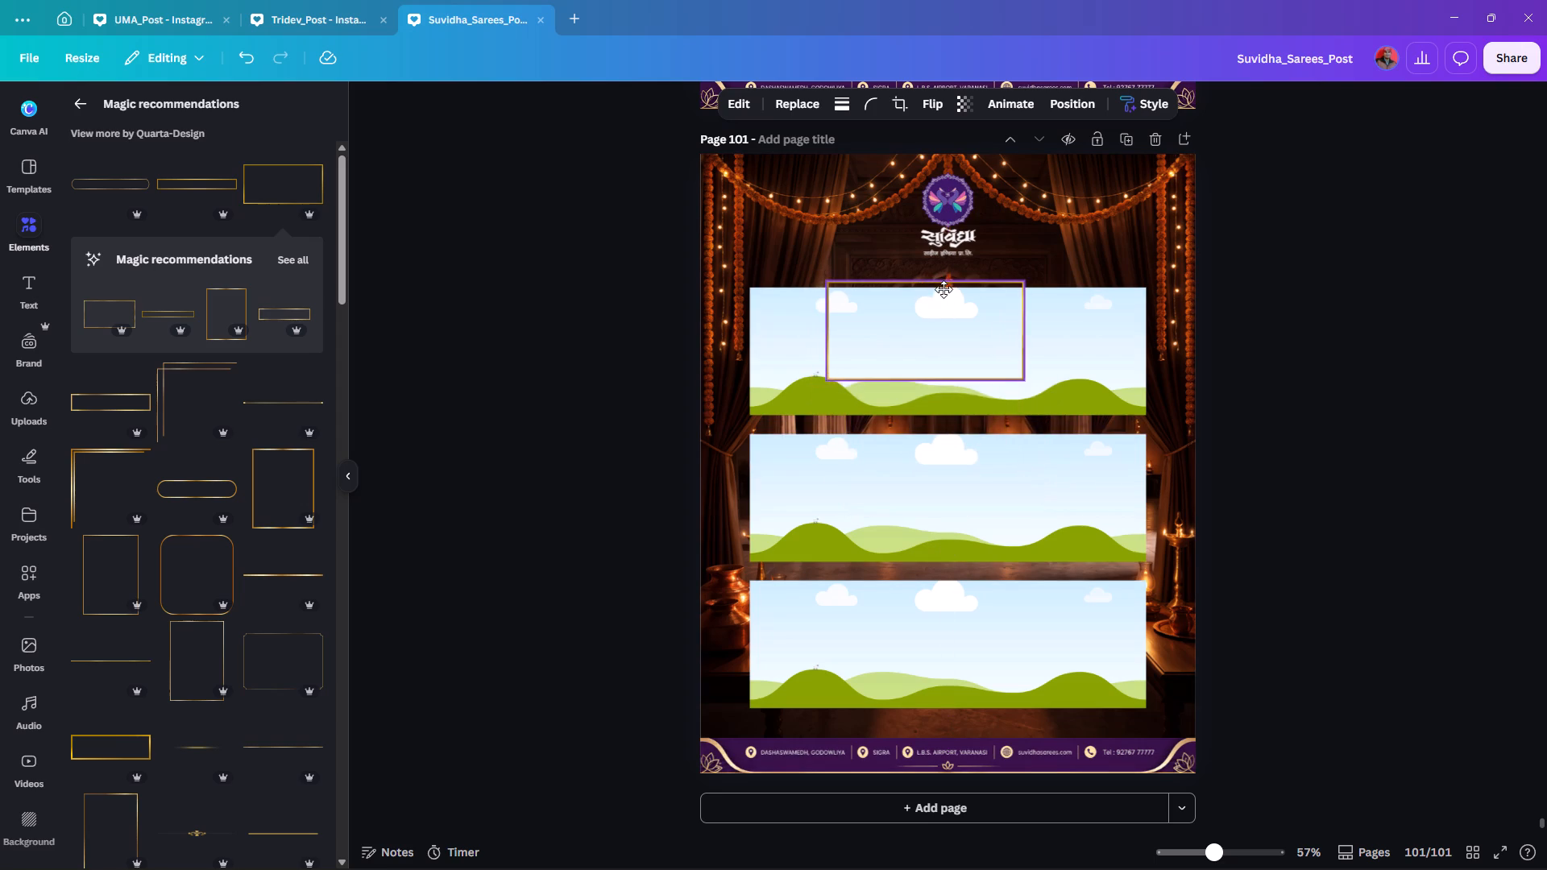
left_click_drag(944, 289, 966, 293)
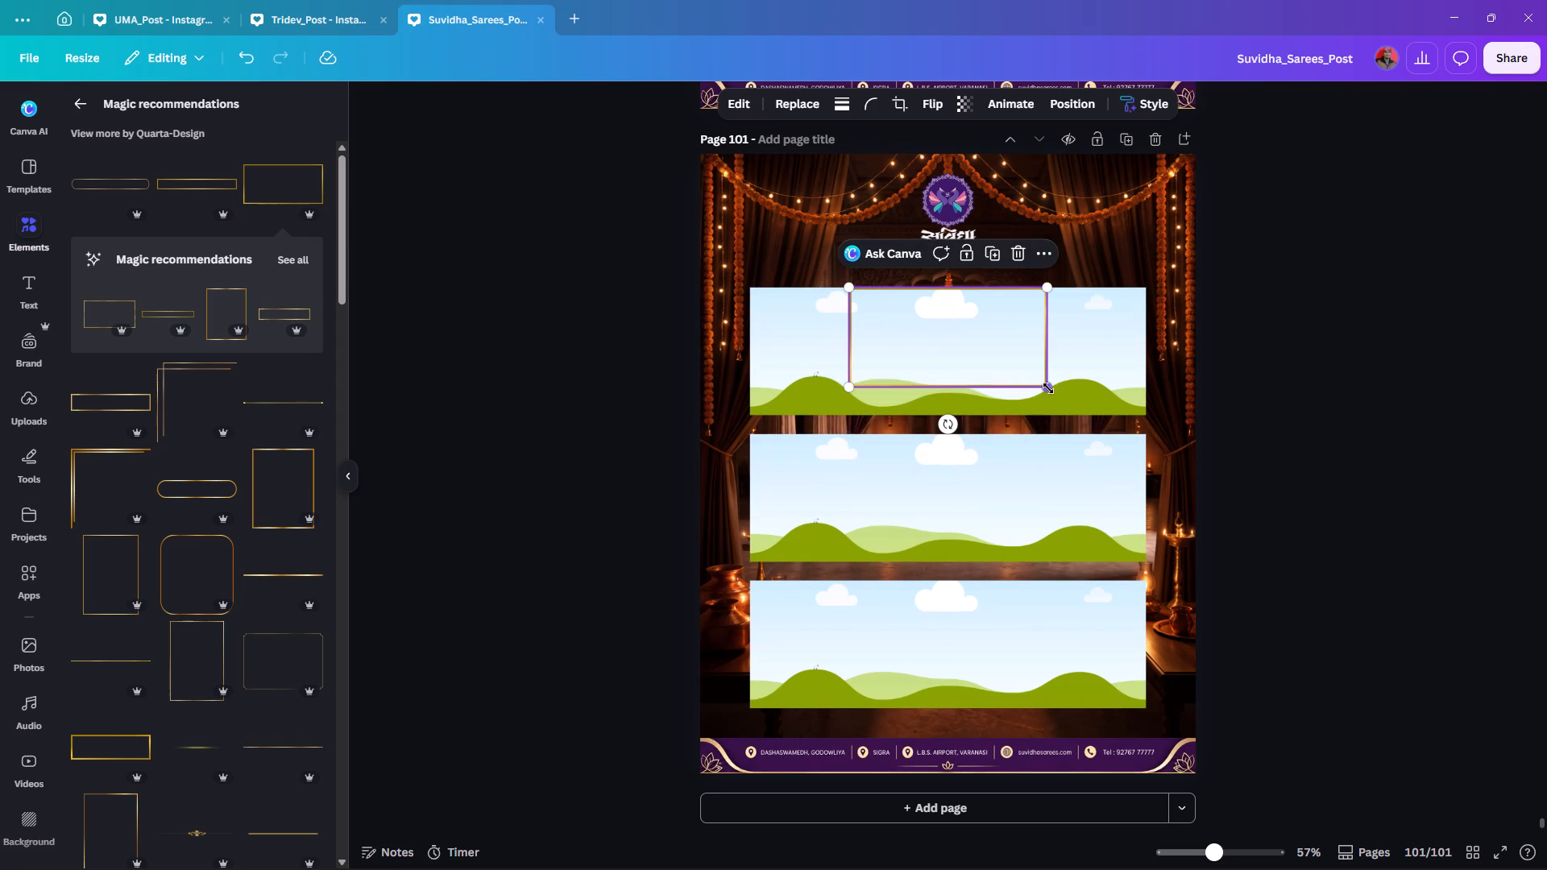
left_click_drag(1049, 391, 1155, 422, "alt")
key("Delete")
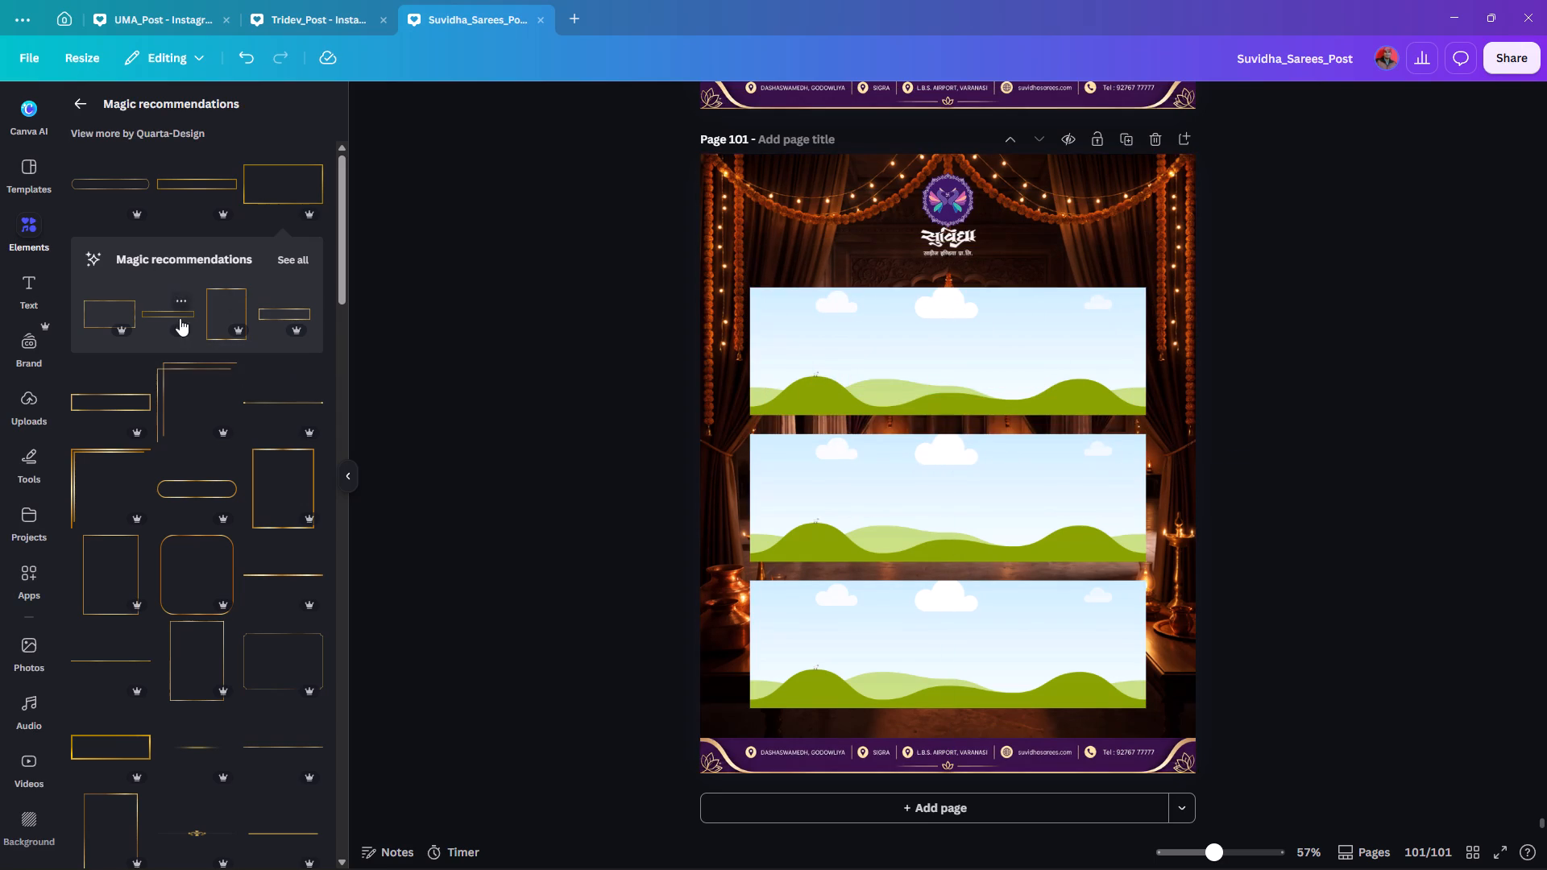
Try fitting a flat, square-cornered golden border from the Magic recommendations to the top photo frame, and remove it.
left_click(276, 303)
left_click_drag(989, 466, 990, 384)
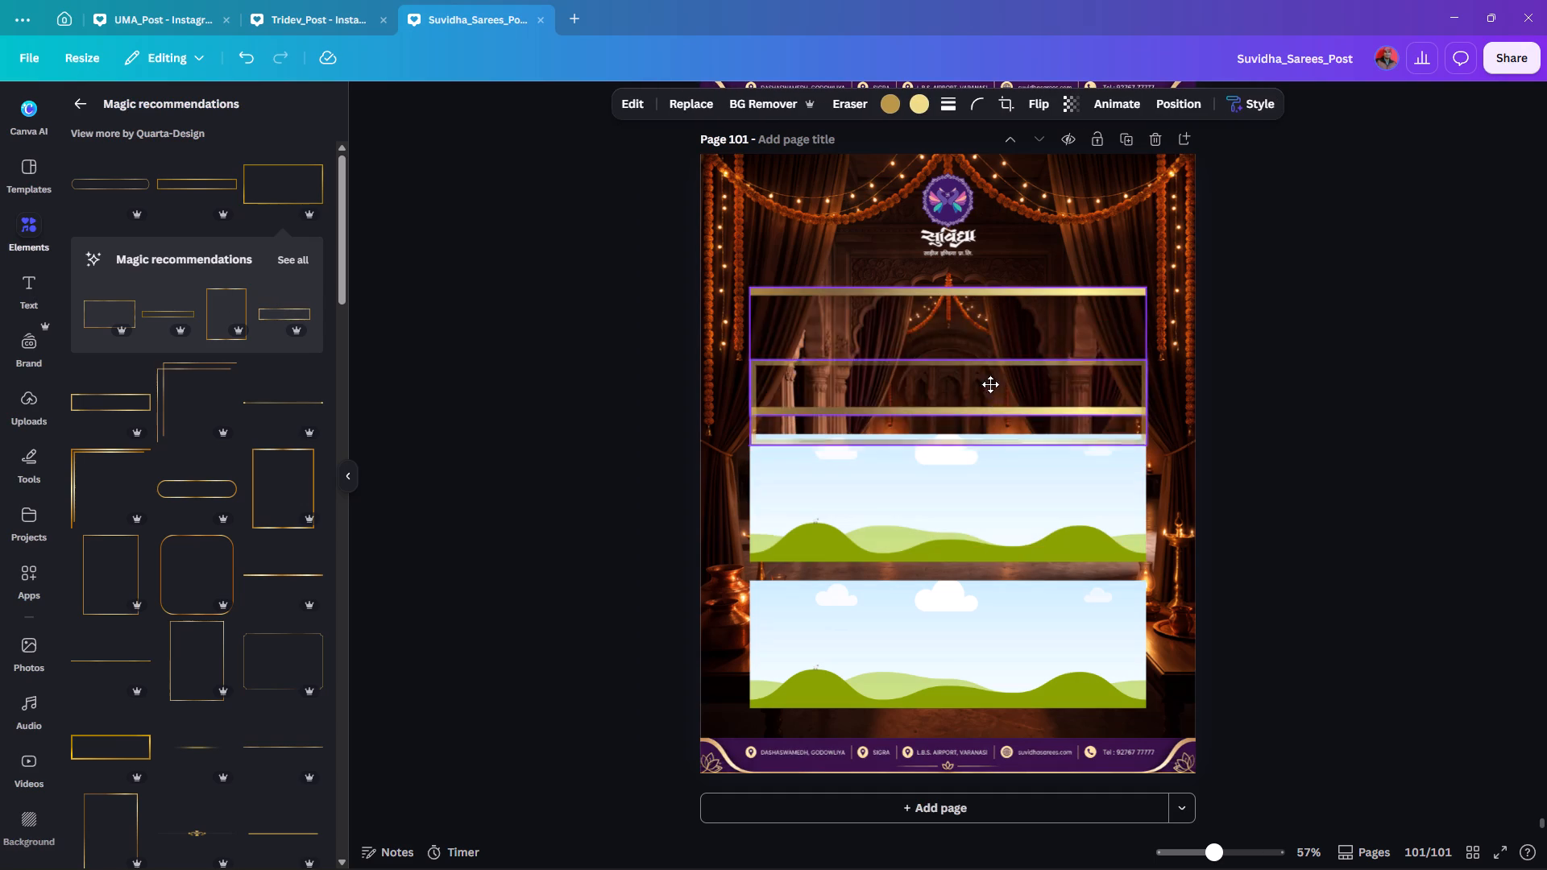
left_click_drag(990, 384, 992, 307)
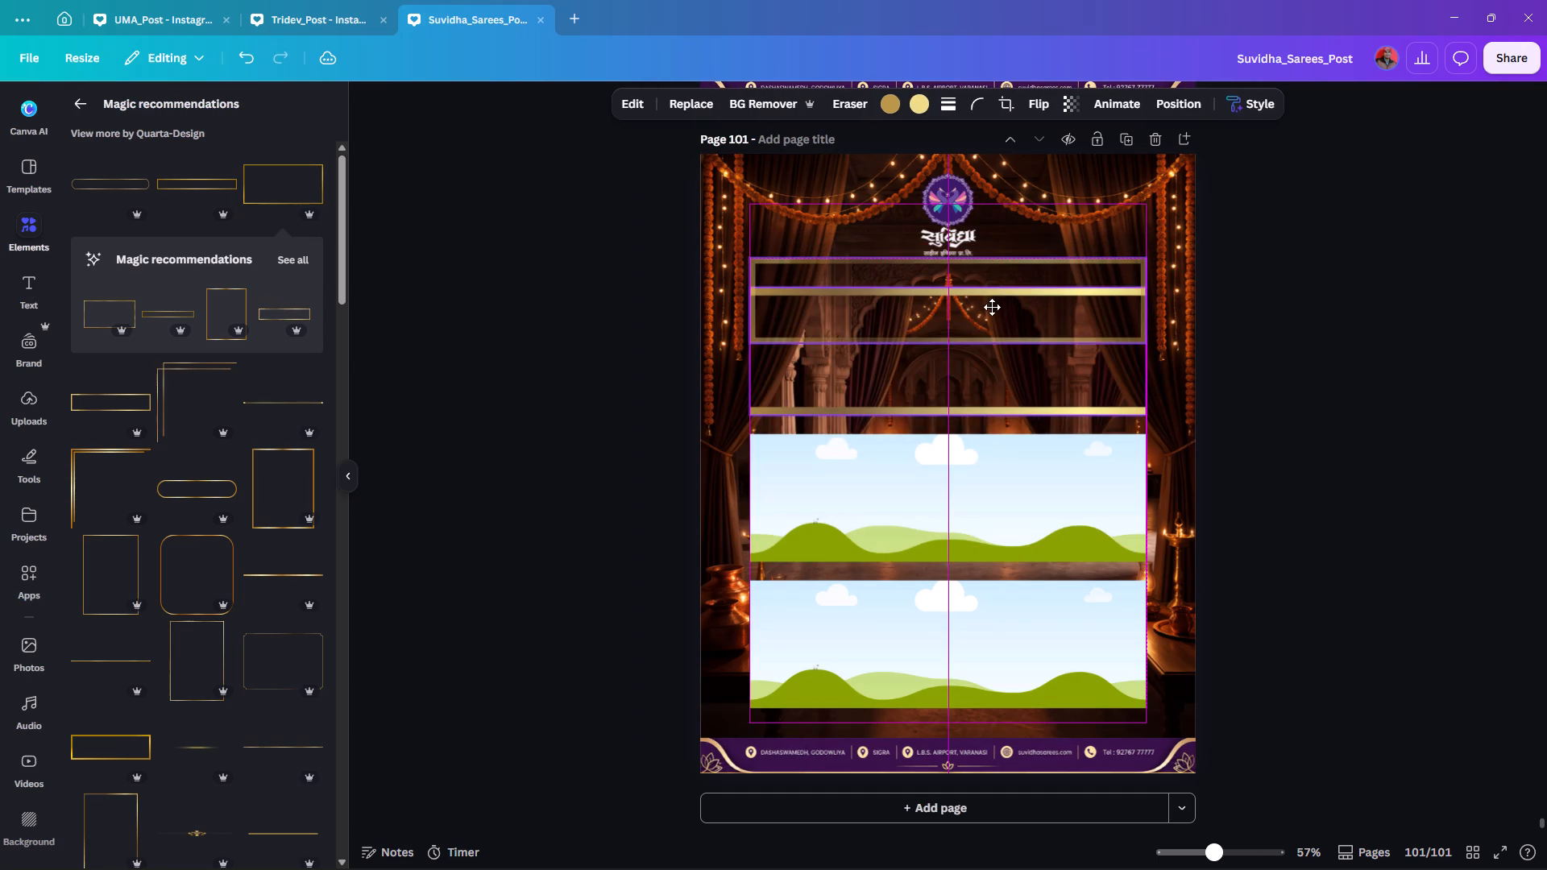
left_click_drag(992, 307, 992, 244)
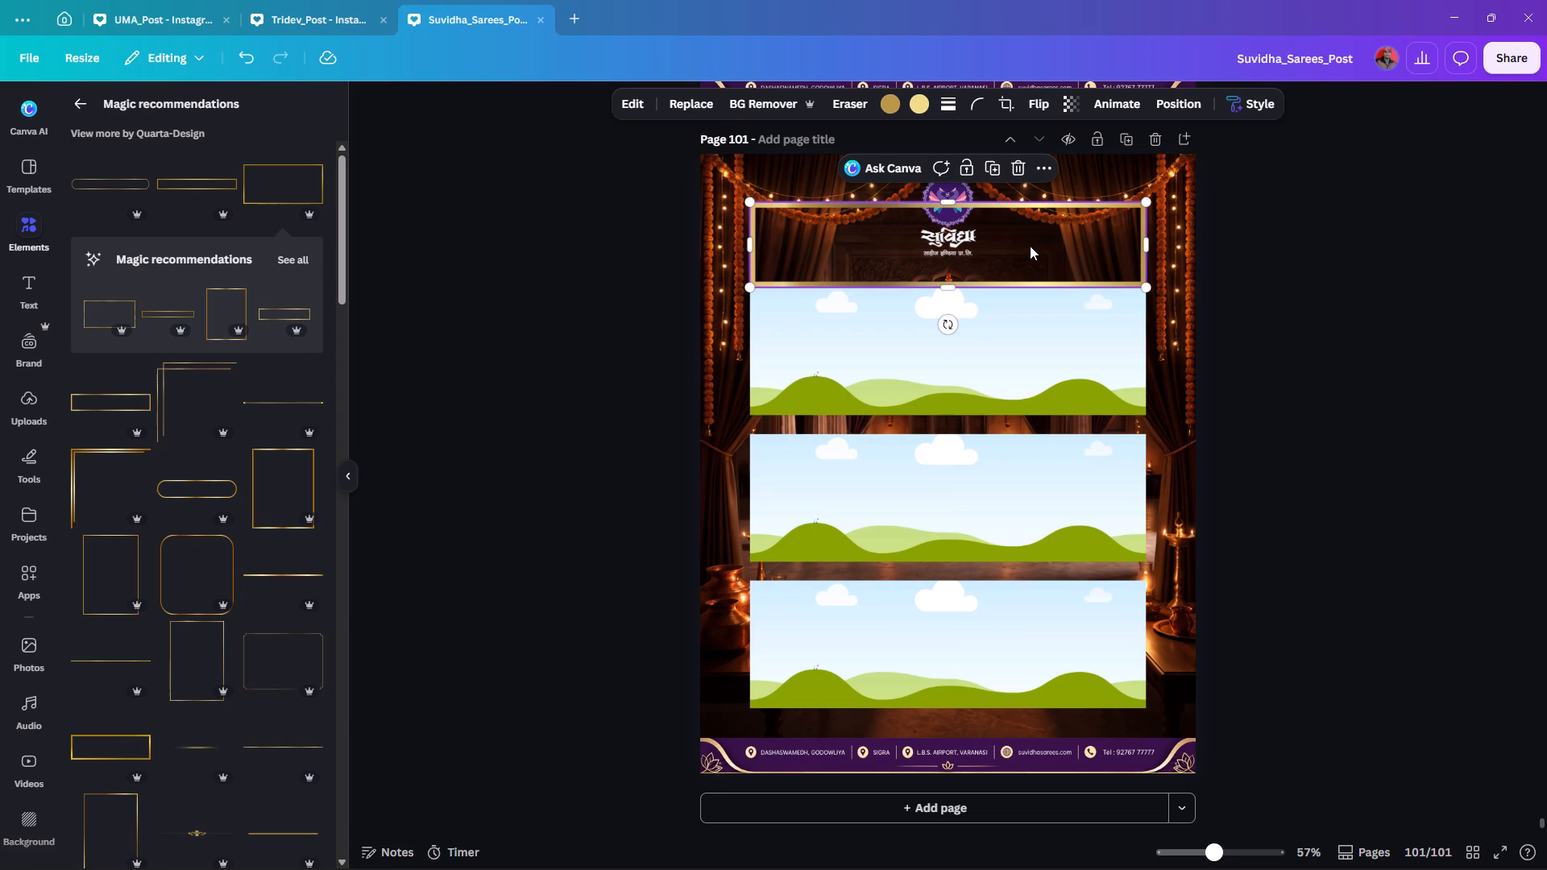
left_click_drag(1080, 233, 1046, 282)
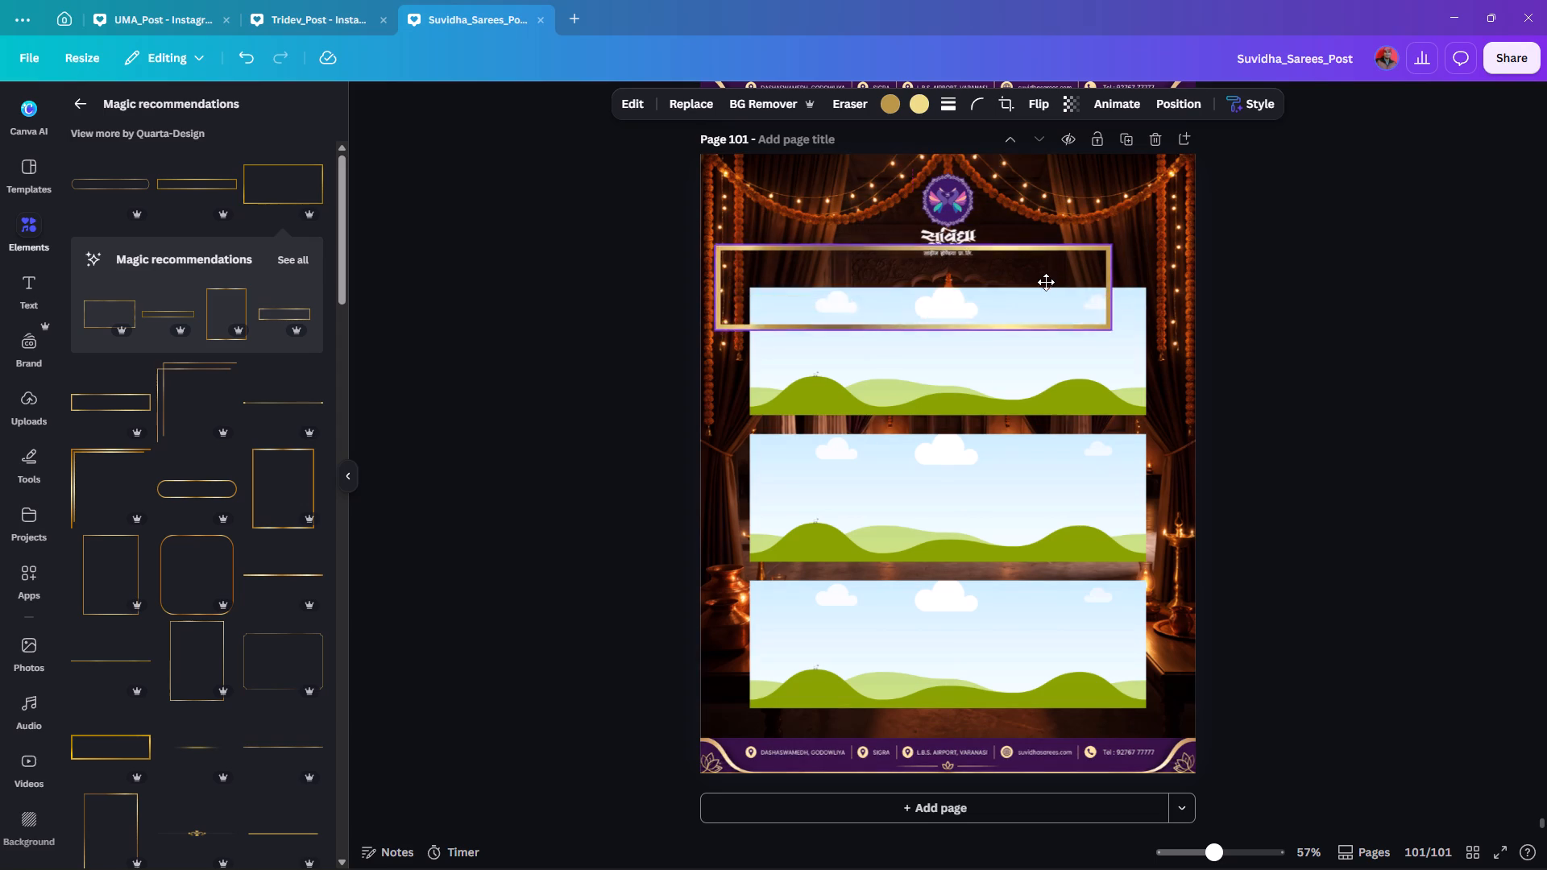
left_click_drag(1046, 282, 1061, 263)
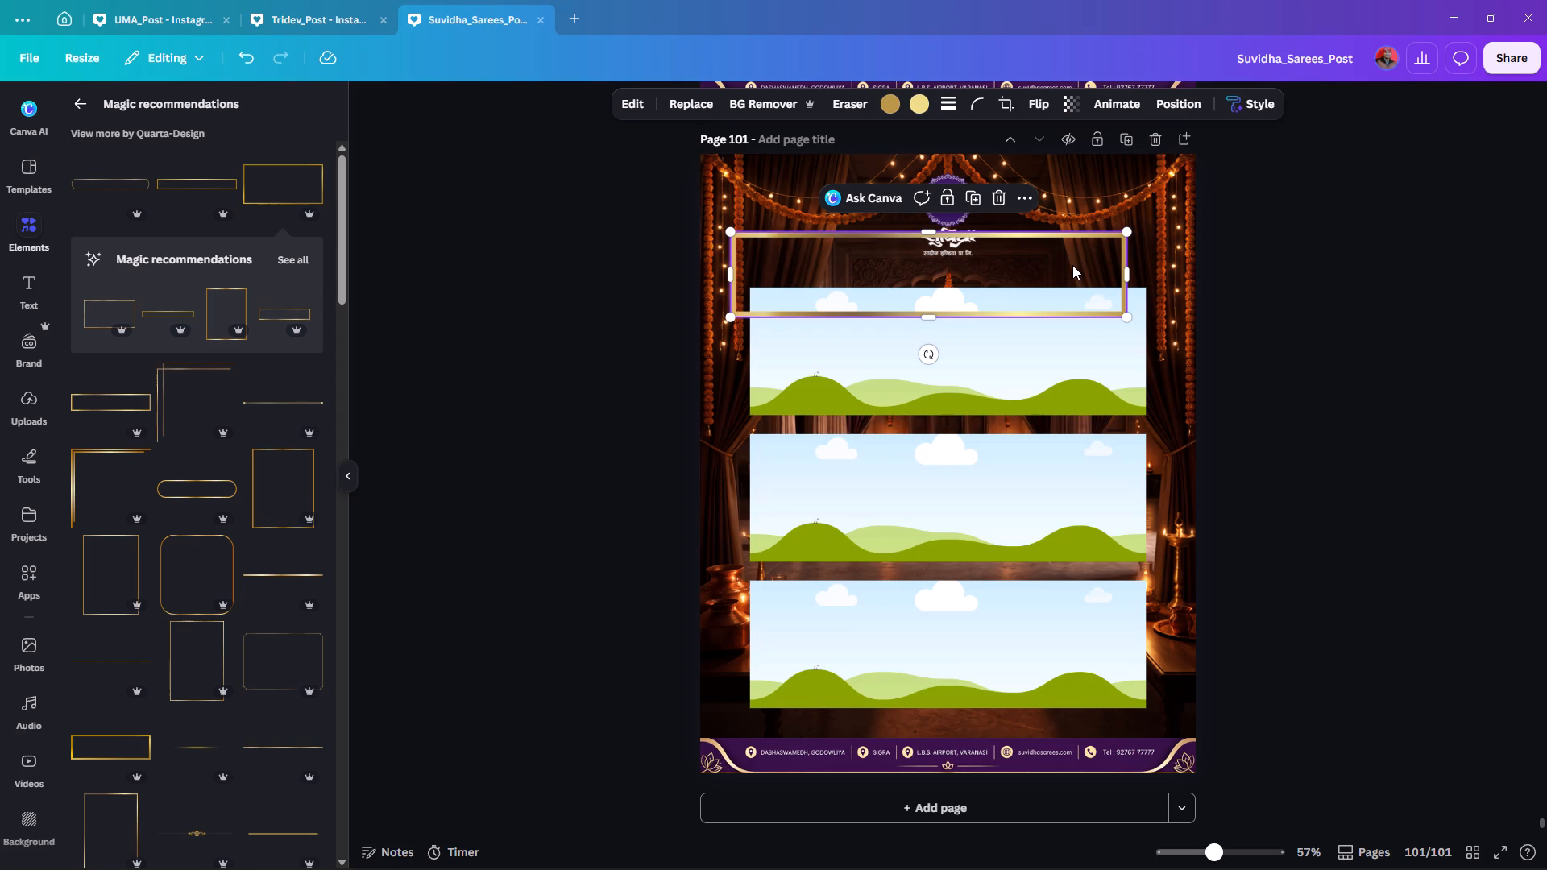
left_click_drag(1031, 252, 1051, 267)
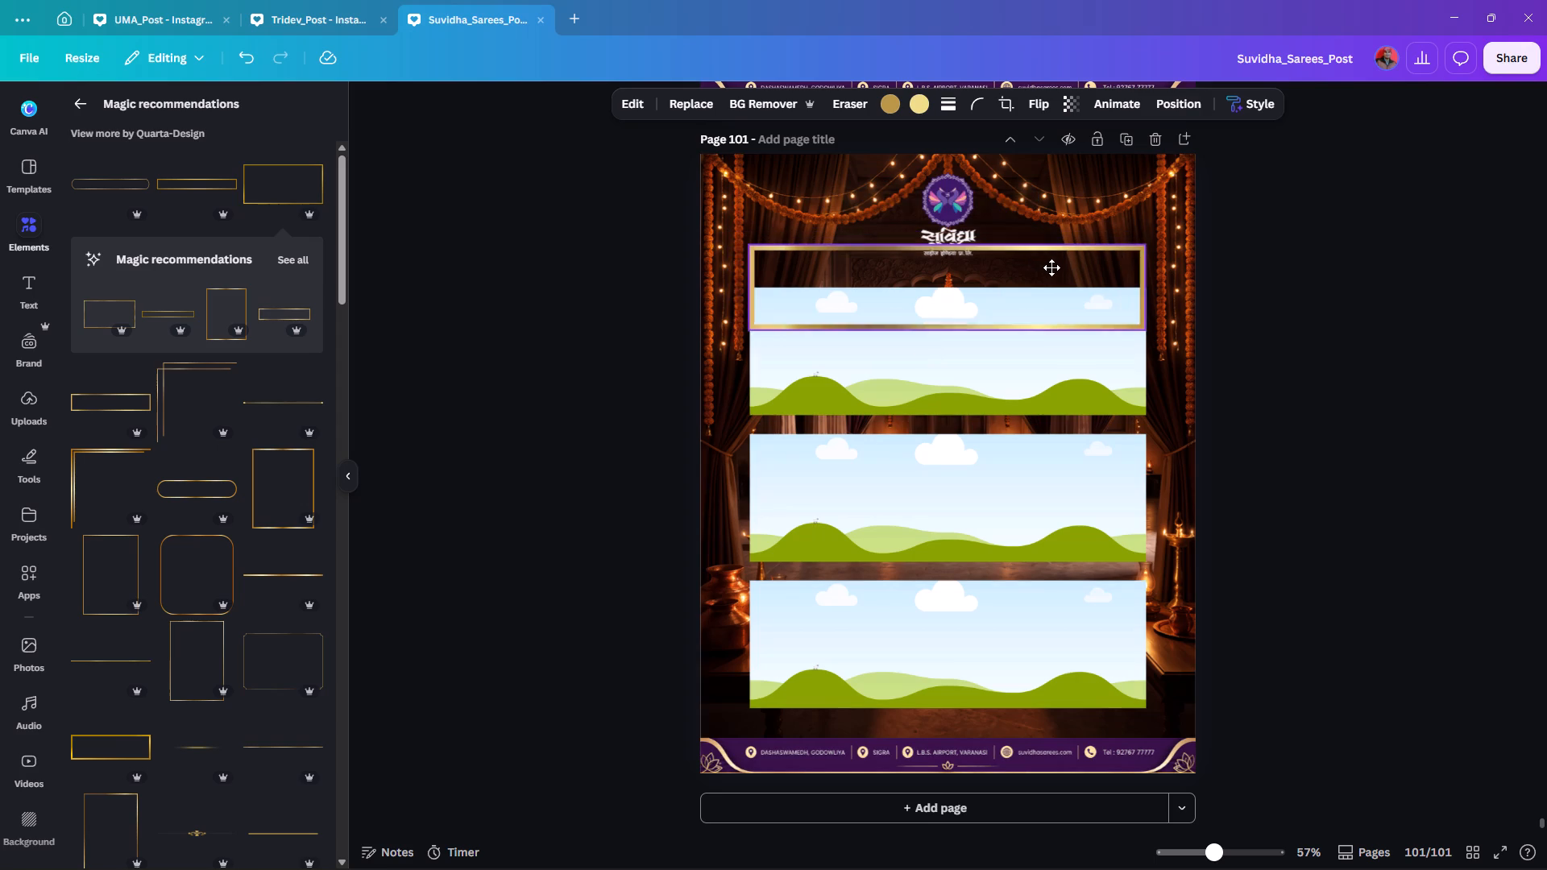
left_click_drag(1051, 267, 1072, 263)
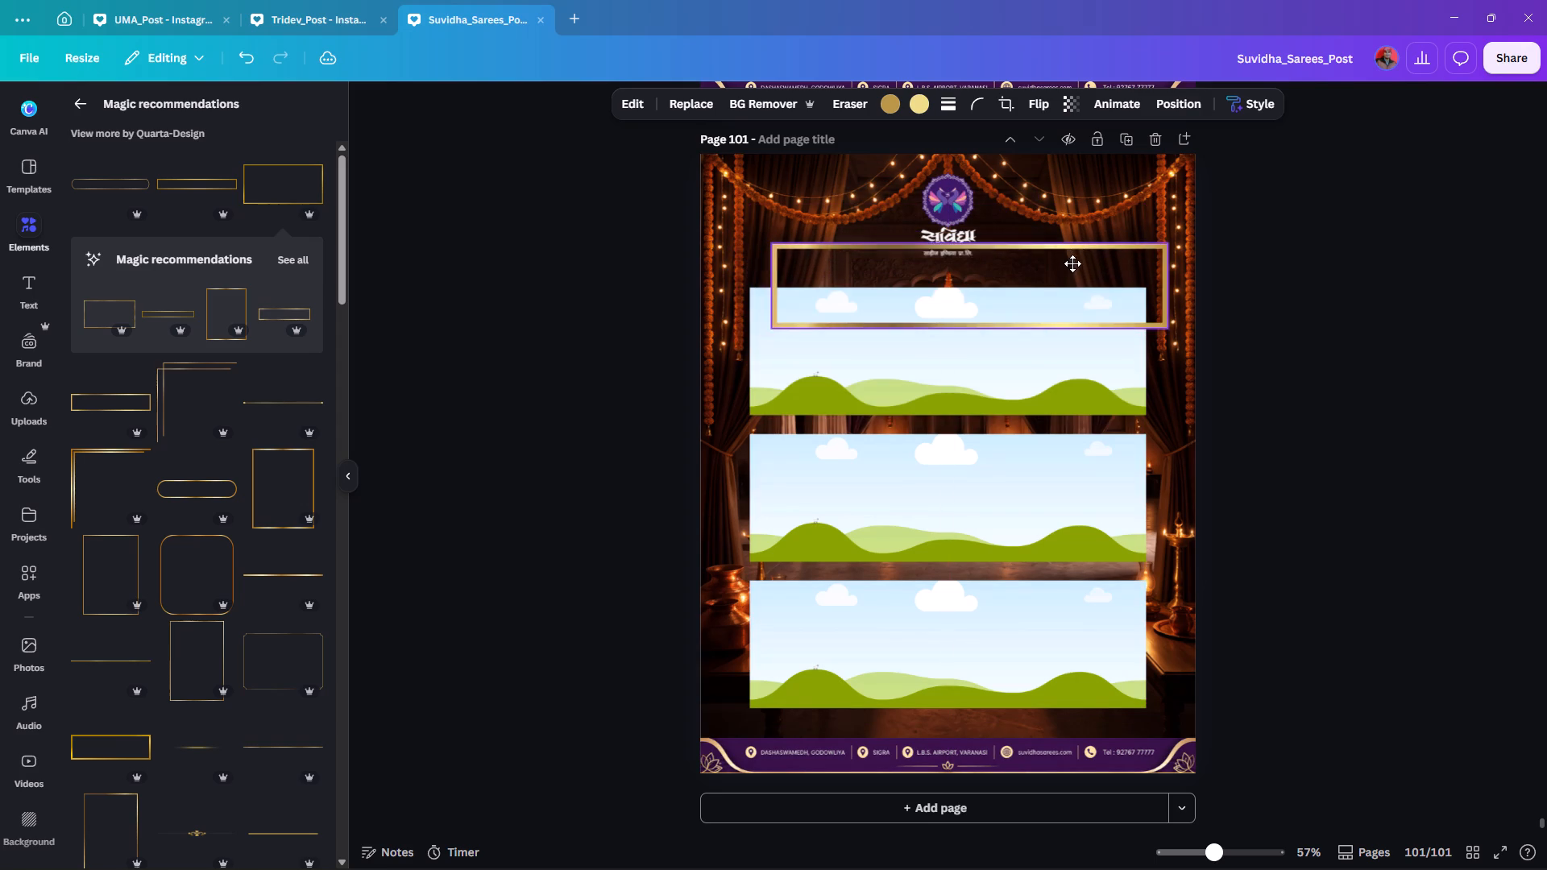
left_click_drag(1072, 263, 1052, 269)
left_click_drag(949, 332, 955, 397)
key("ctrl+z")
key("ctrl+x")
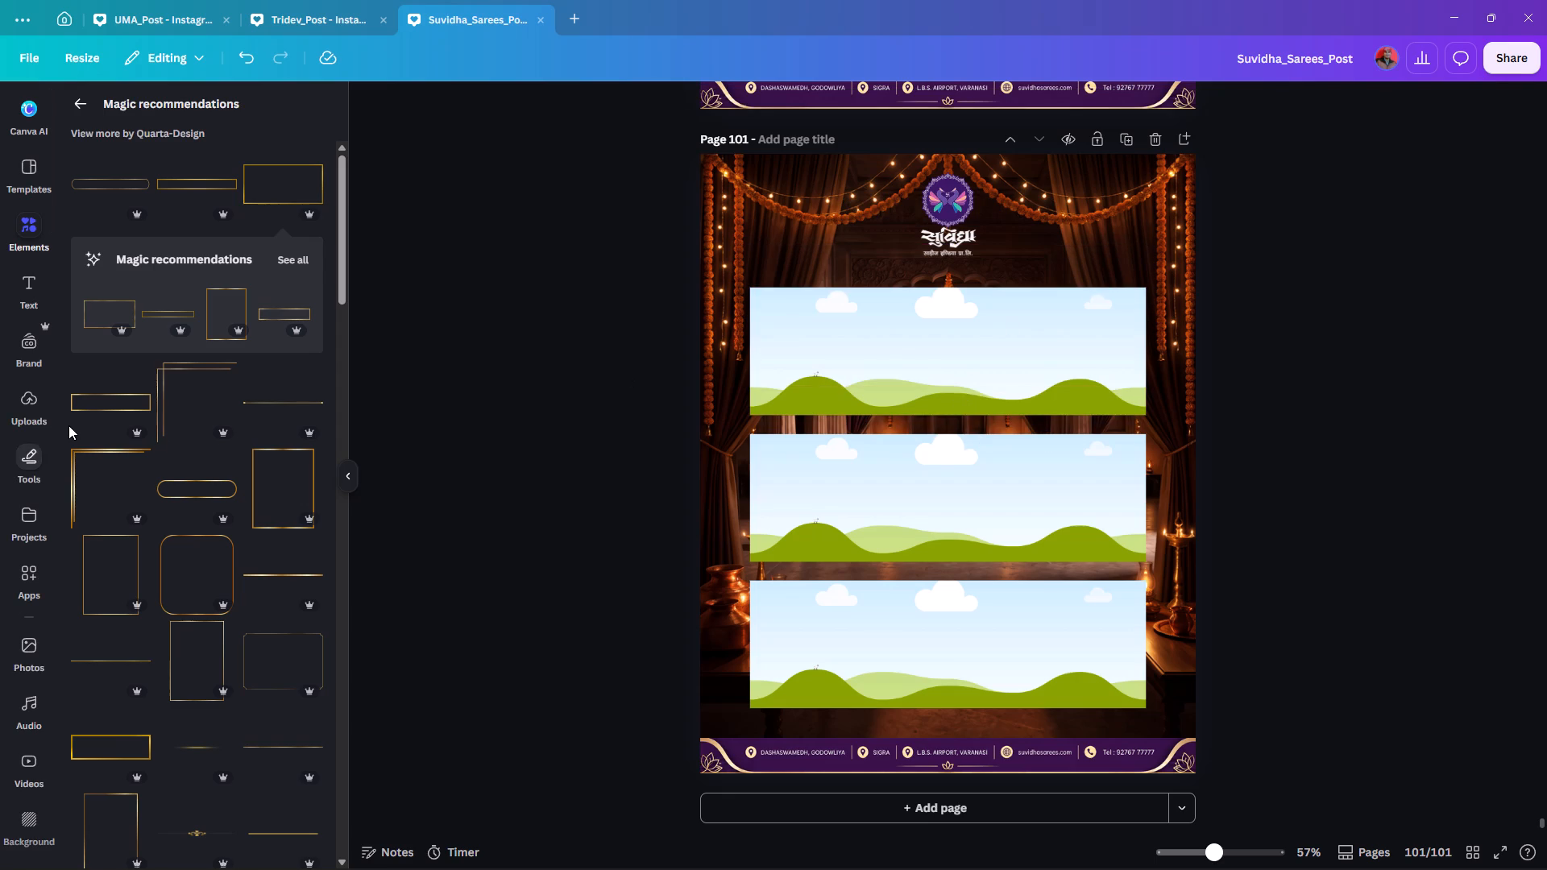
Add the thin wide golden border with rounded corners from the recommended graphics and place it over the top photo frame.
scroll(207, 383, "down", 2)
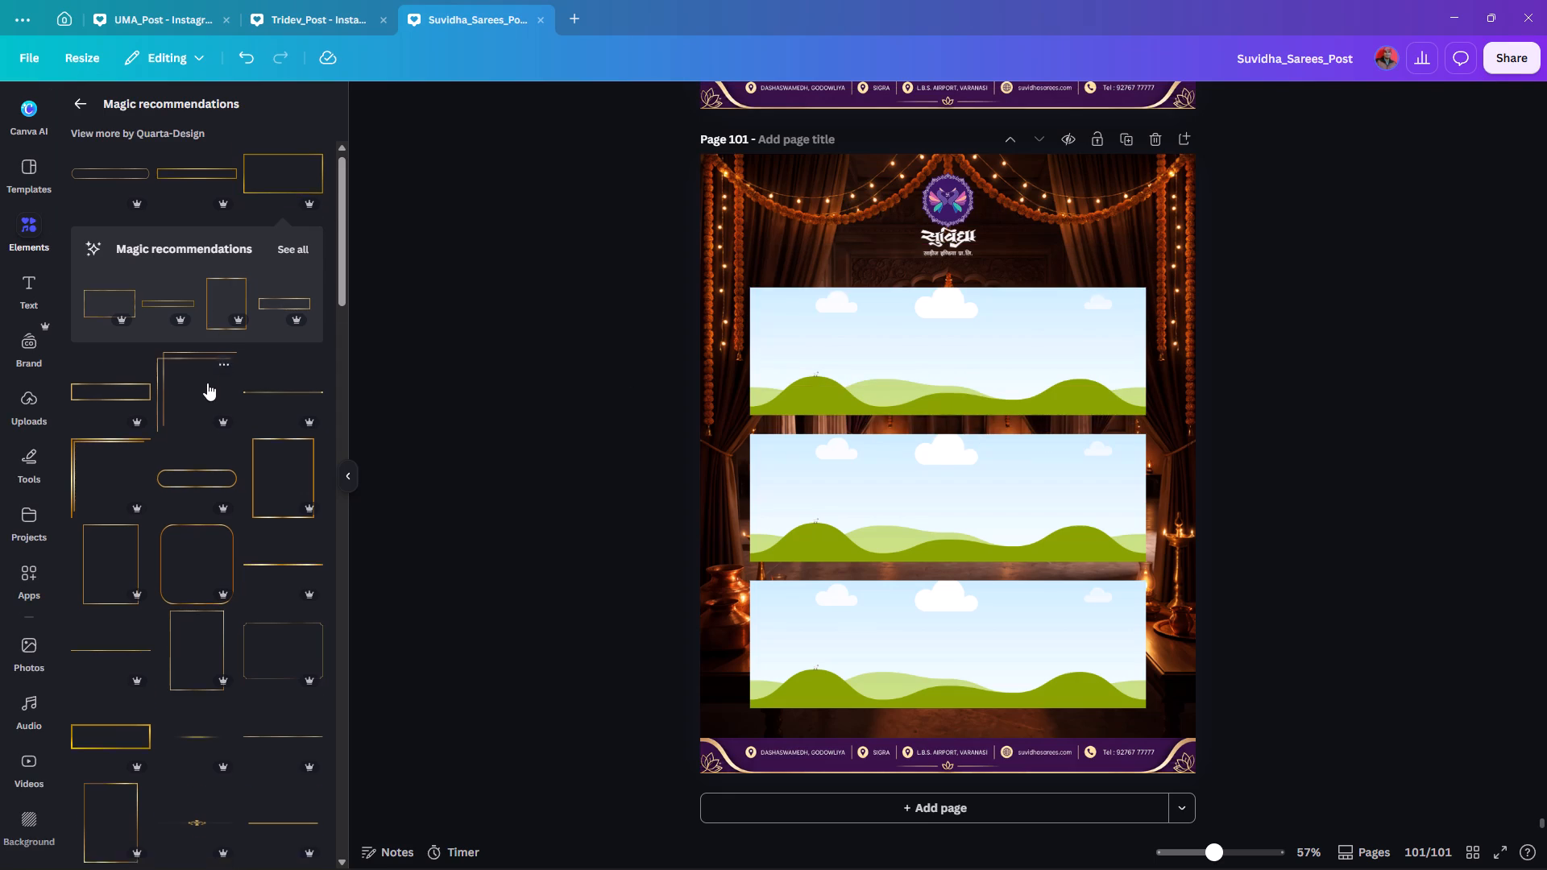
scroll(207, 383, "down", 2)
scroll(127, 432, "down", 6)
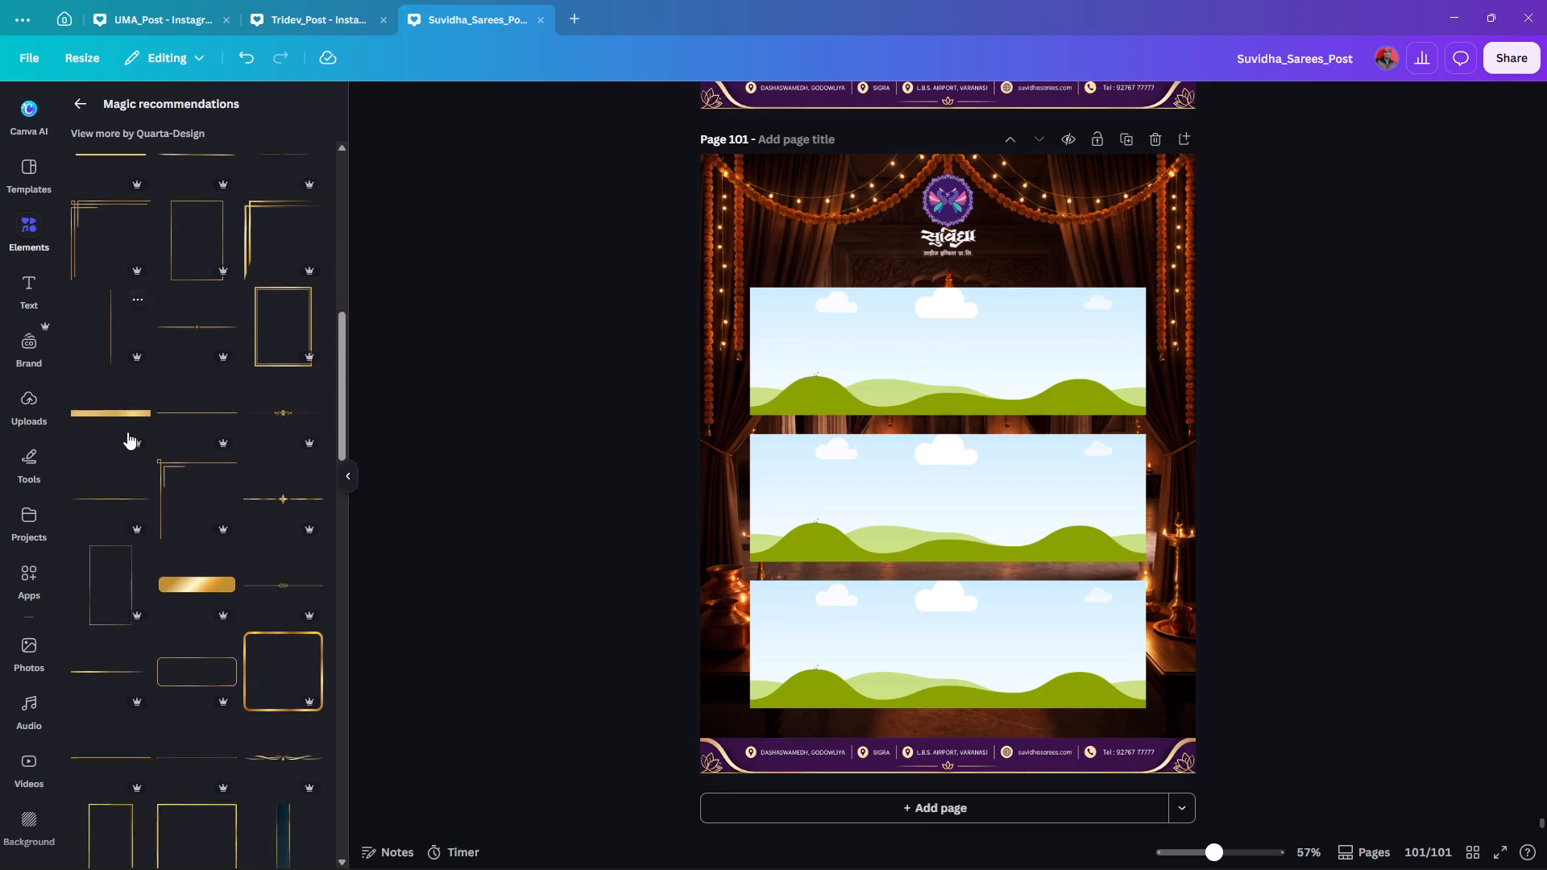
left_click(180, 629)
left_click_drag(958, 472, 957, 457)
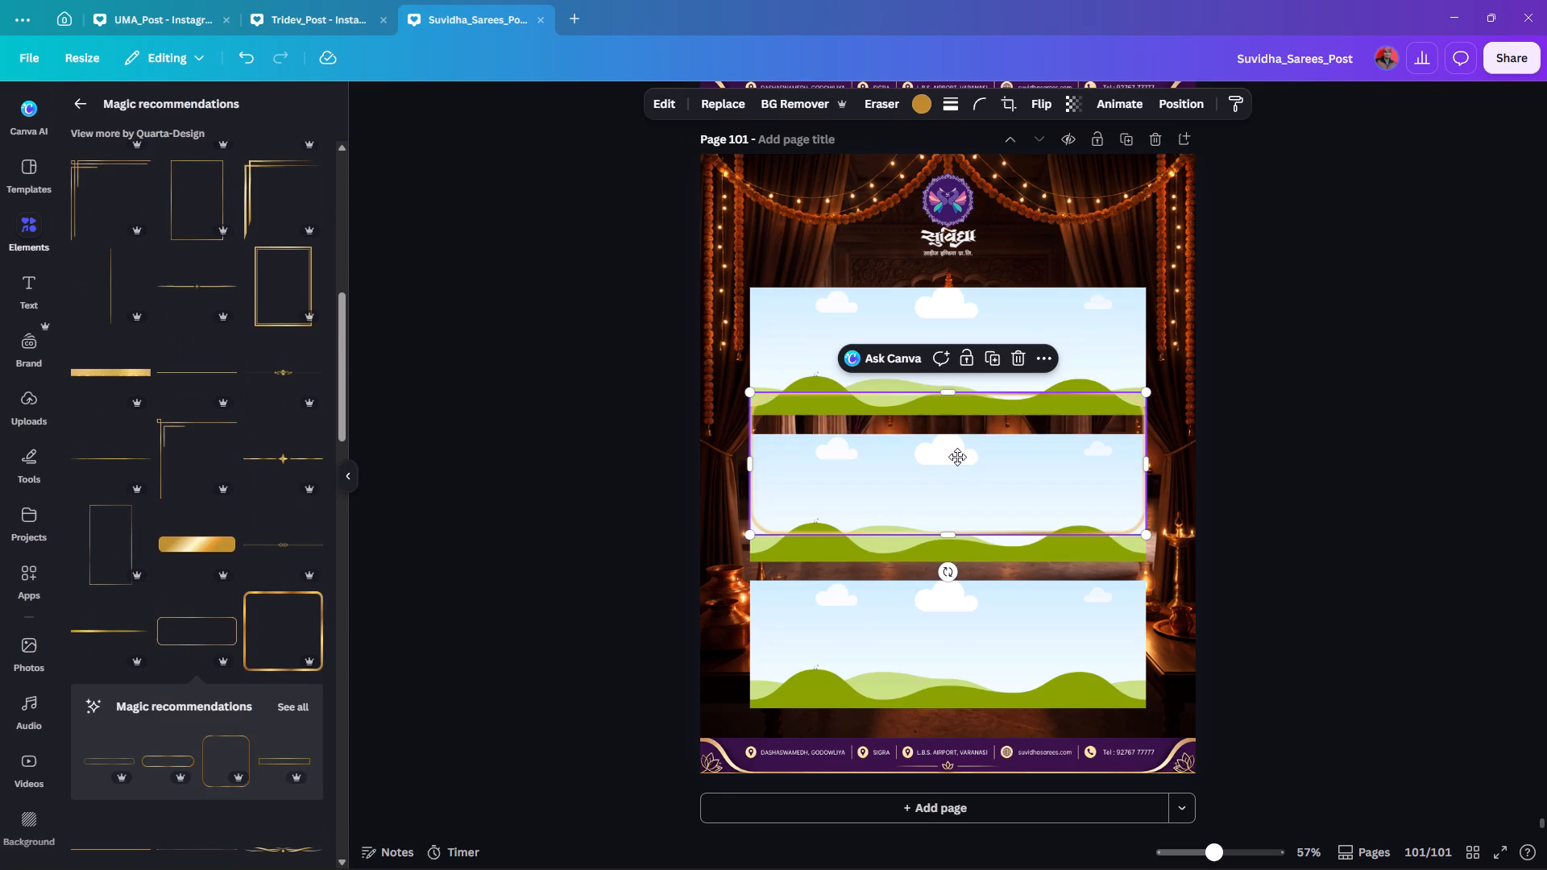
left_click_drag(957, 457, 956, 359)
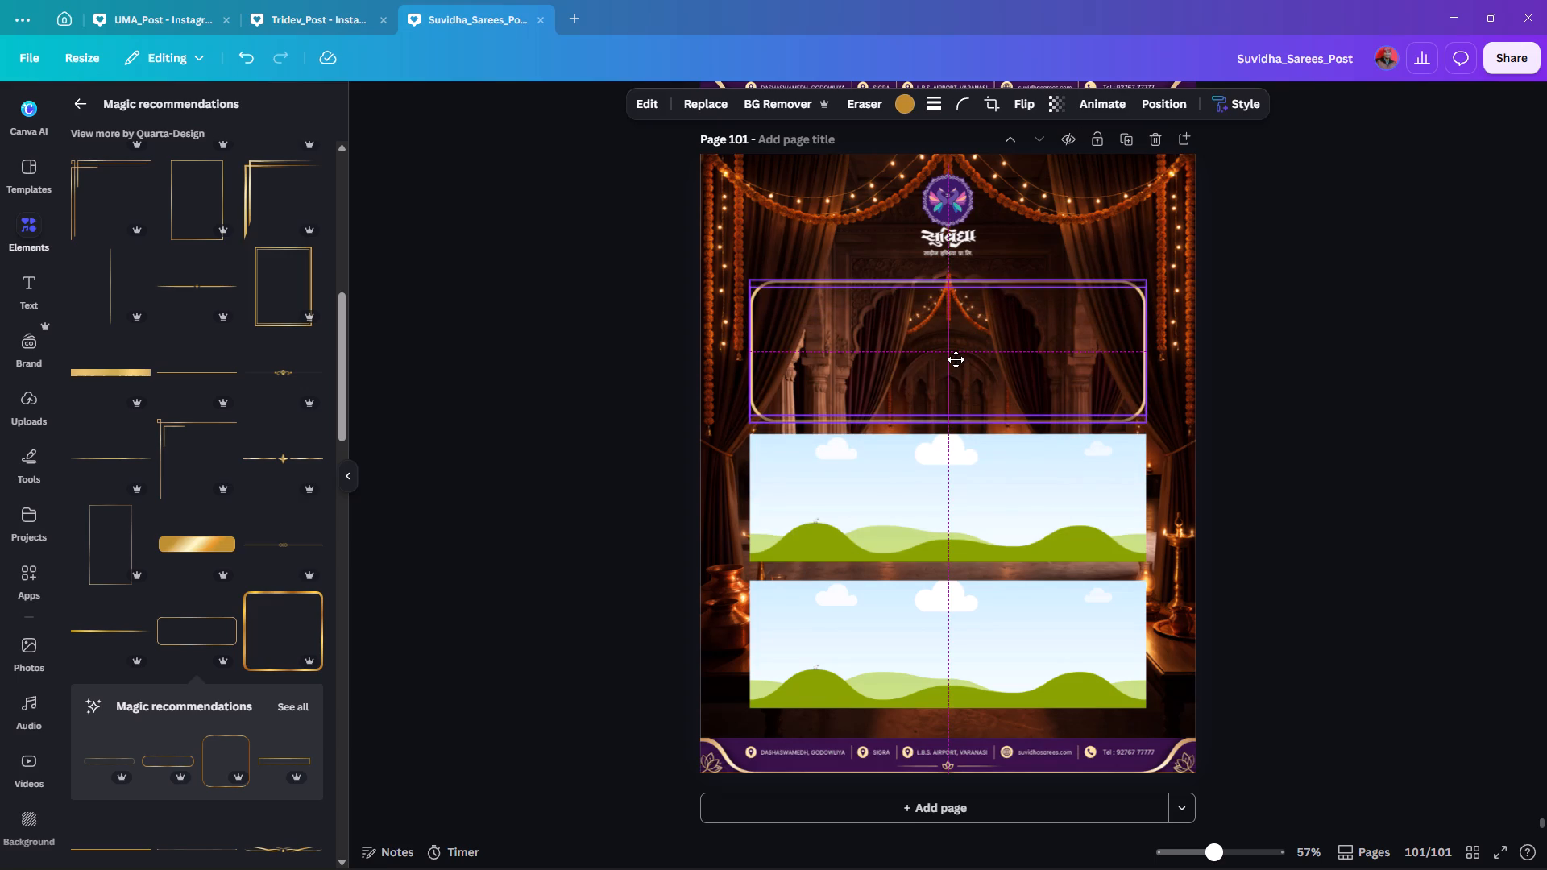
left_click_drag(956, 359, 956, 219)
left_click(1078, 362)
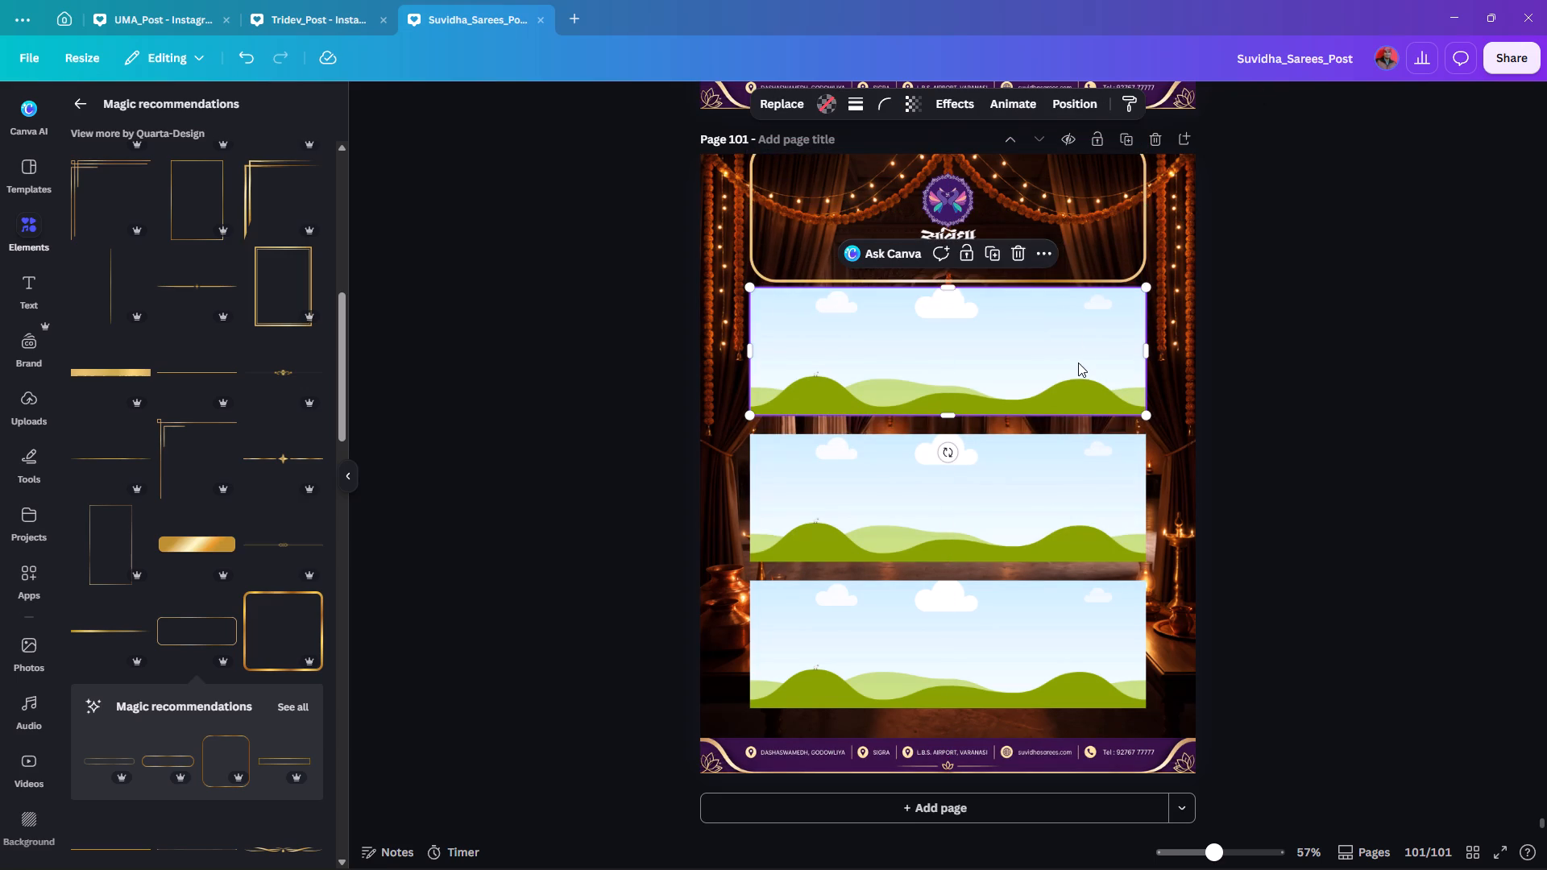
left_click(1406, 227)
left_click_drag(1139, 239, 1154, 292)
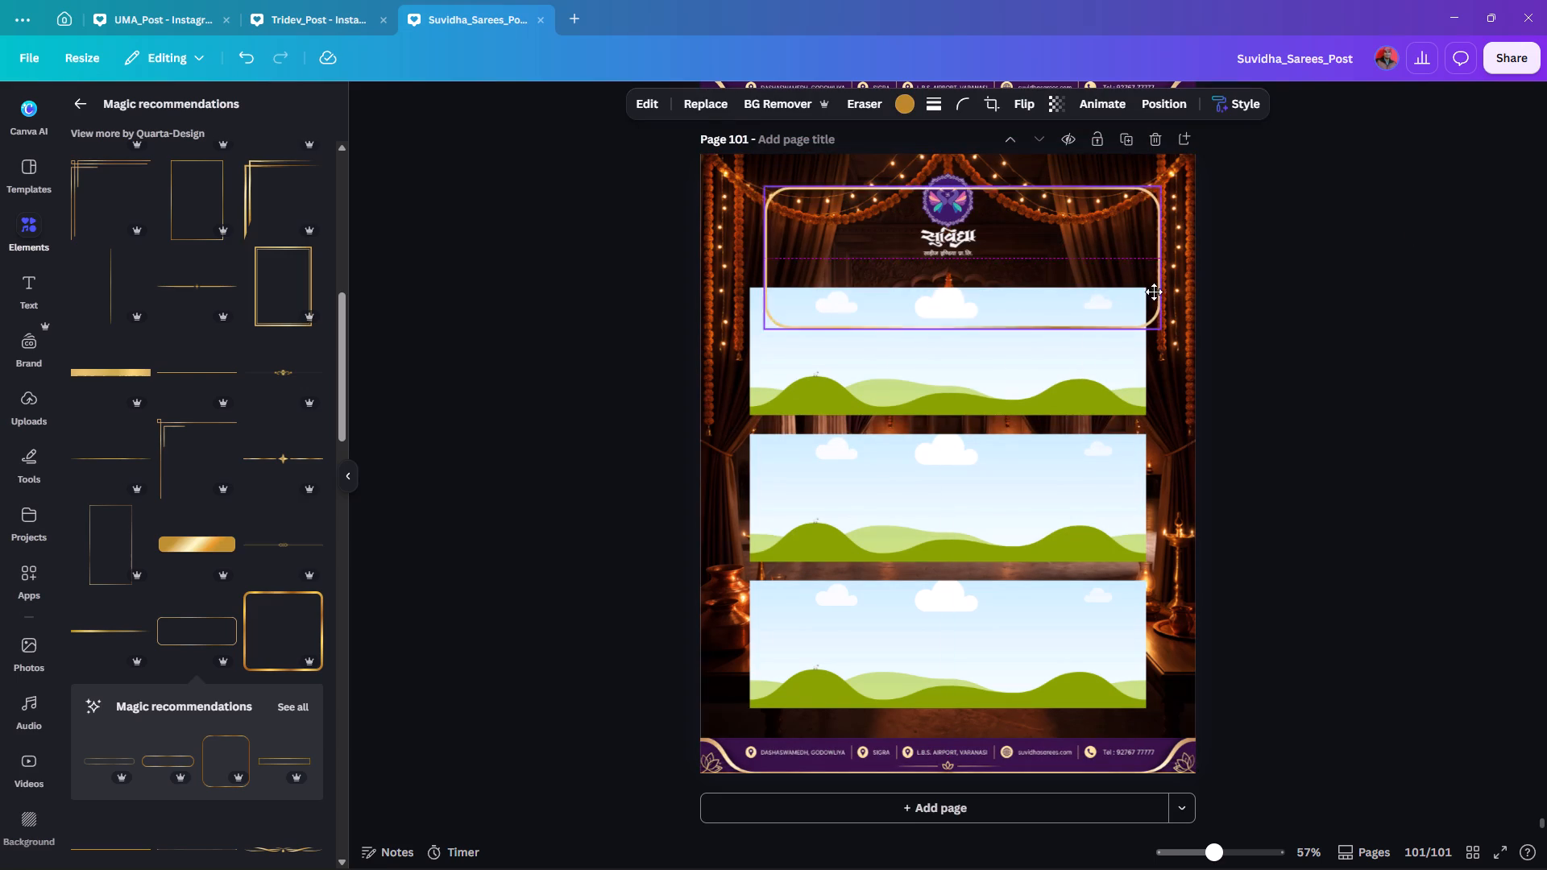
left_click_drag(1154, 292, 1157, 383)
Nudge the rounded golden border left until its sides line up with the sides of the top photo frame.
key("Left")
key("Left")
key("Left")
key("Left")
key("Left")
key("Left")
key("Left")
key("Left")
key("Left")
key("Left")
key("Left")
key("Left")
key("Left")
key("Left")
key("Left")
key("Left")
key("Left")
key("Left")
key("Left")
key("Left")
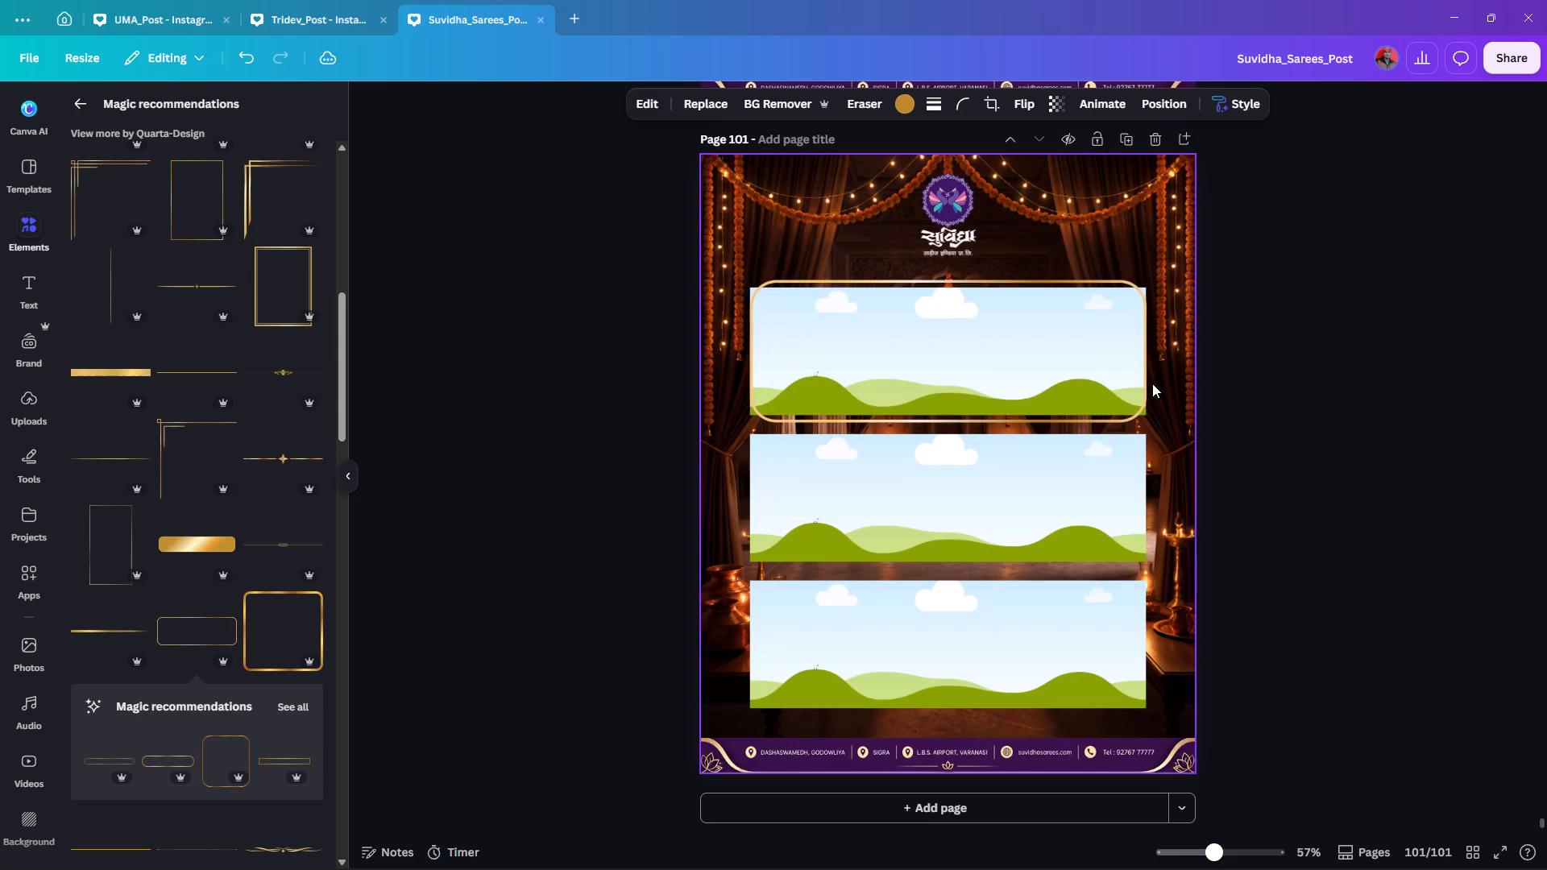
key("Left")
key("Left")
key("Right")
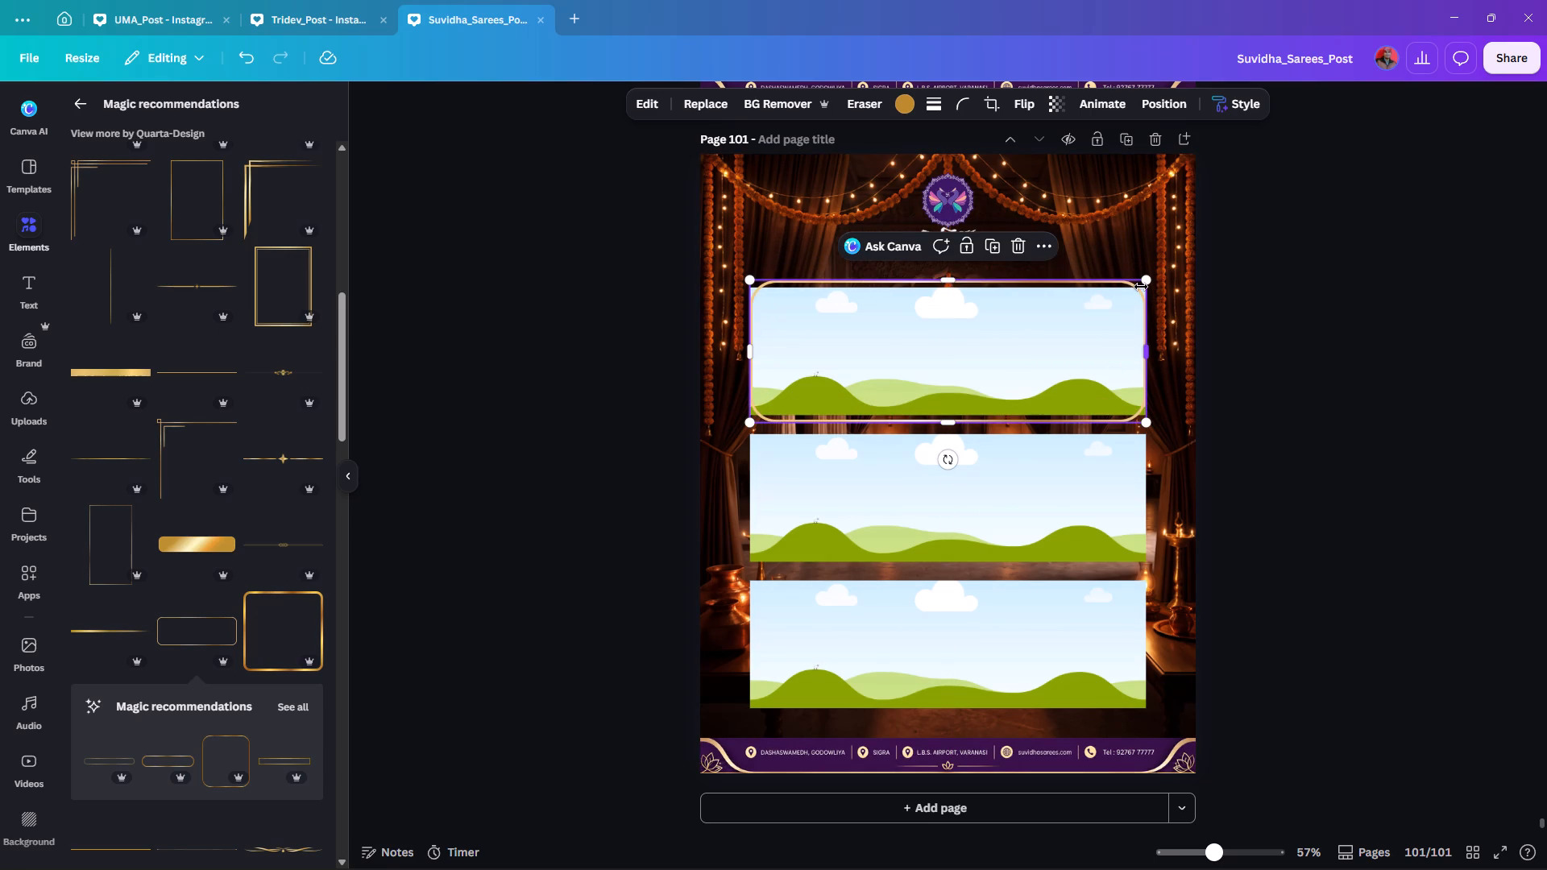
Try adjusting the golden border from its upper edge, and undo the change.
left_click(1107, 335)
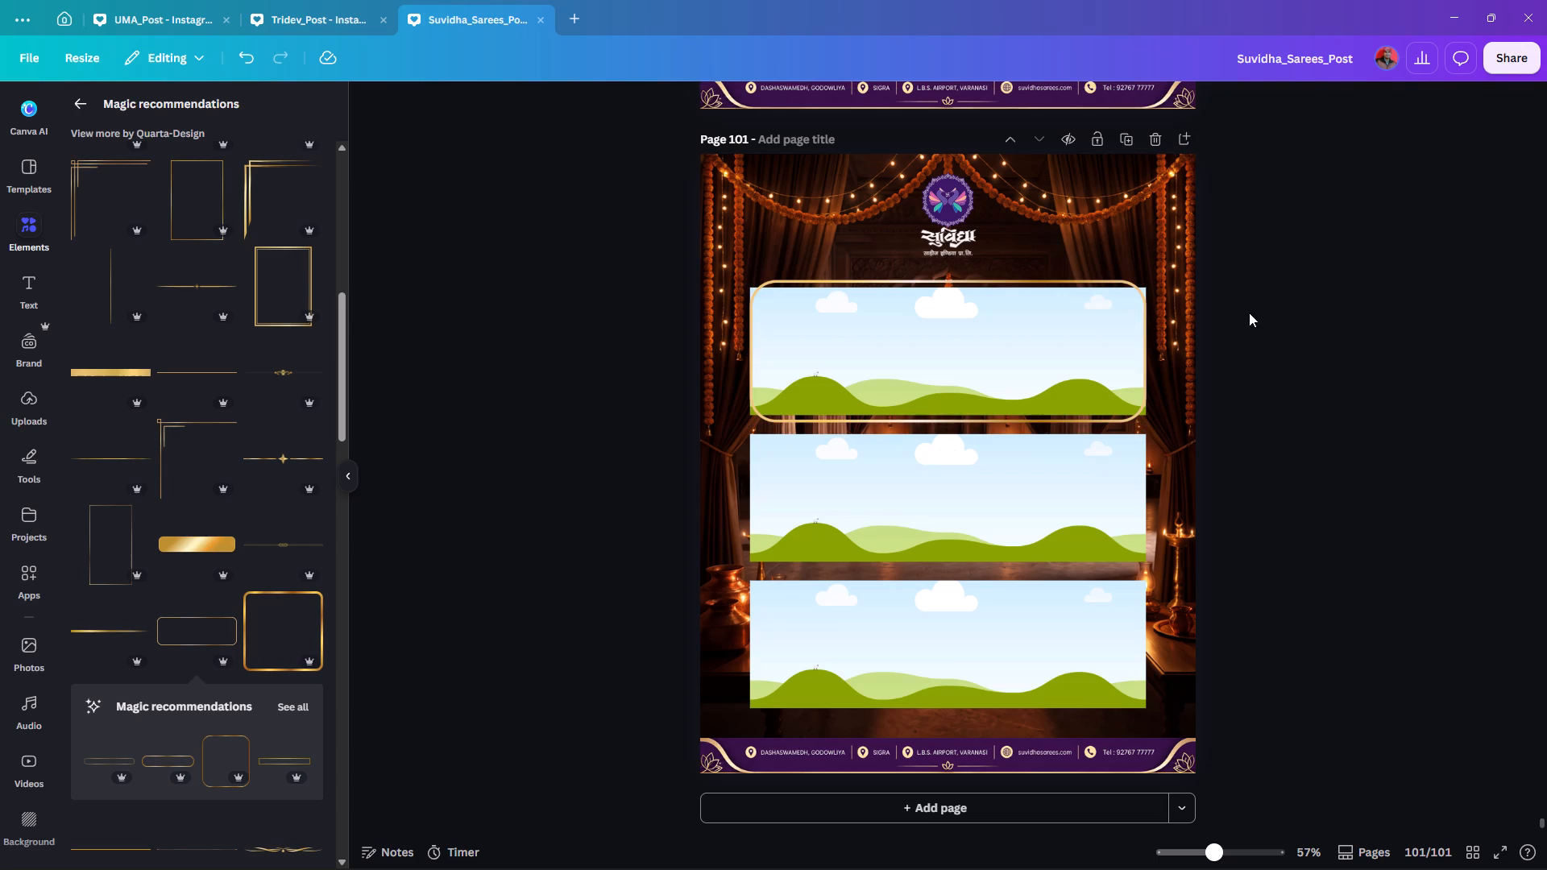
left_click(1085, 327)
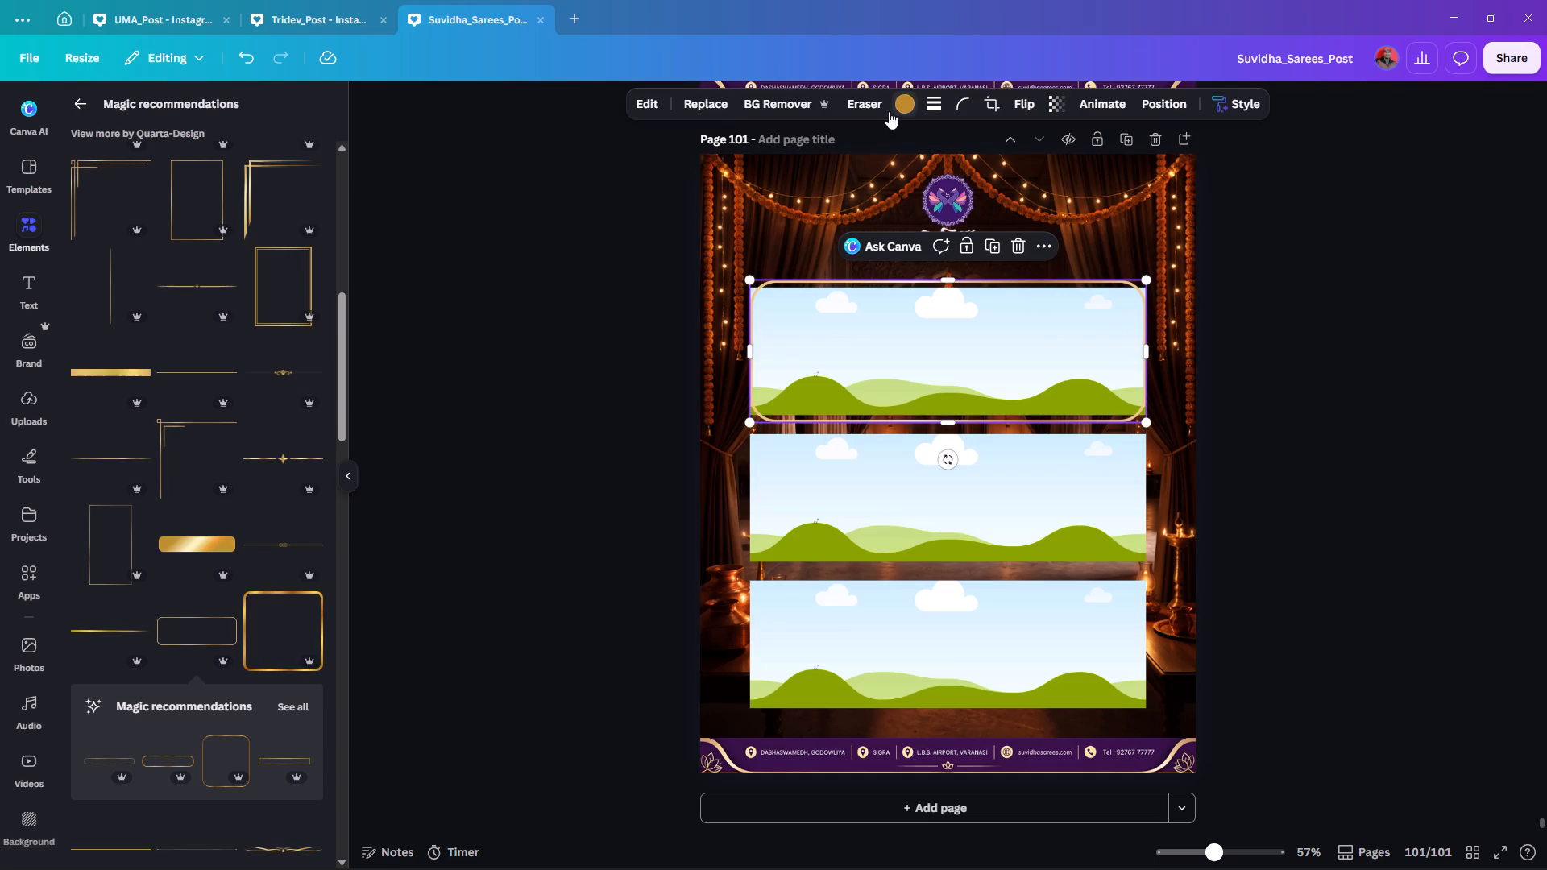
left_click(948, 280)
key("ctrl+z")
Stretch the top photo frame upward and downward to meet the golden border's edges, about 864 wide by 311 high.
scroll(1180, 362, "up", 5, "ctrl")
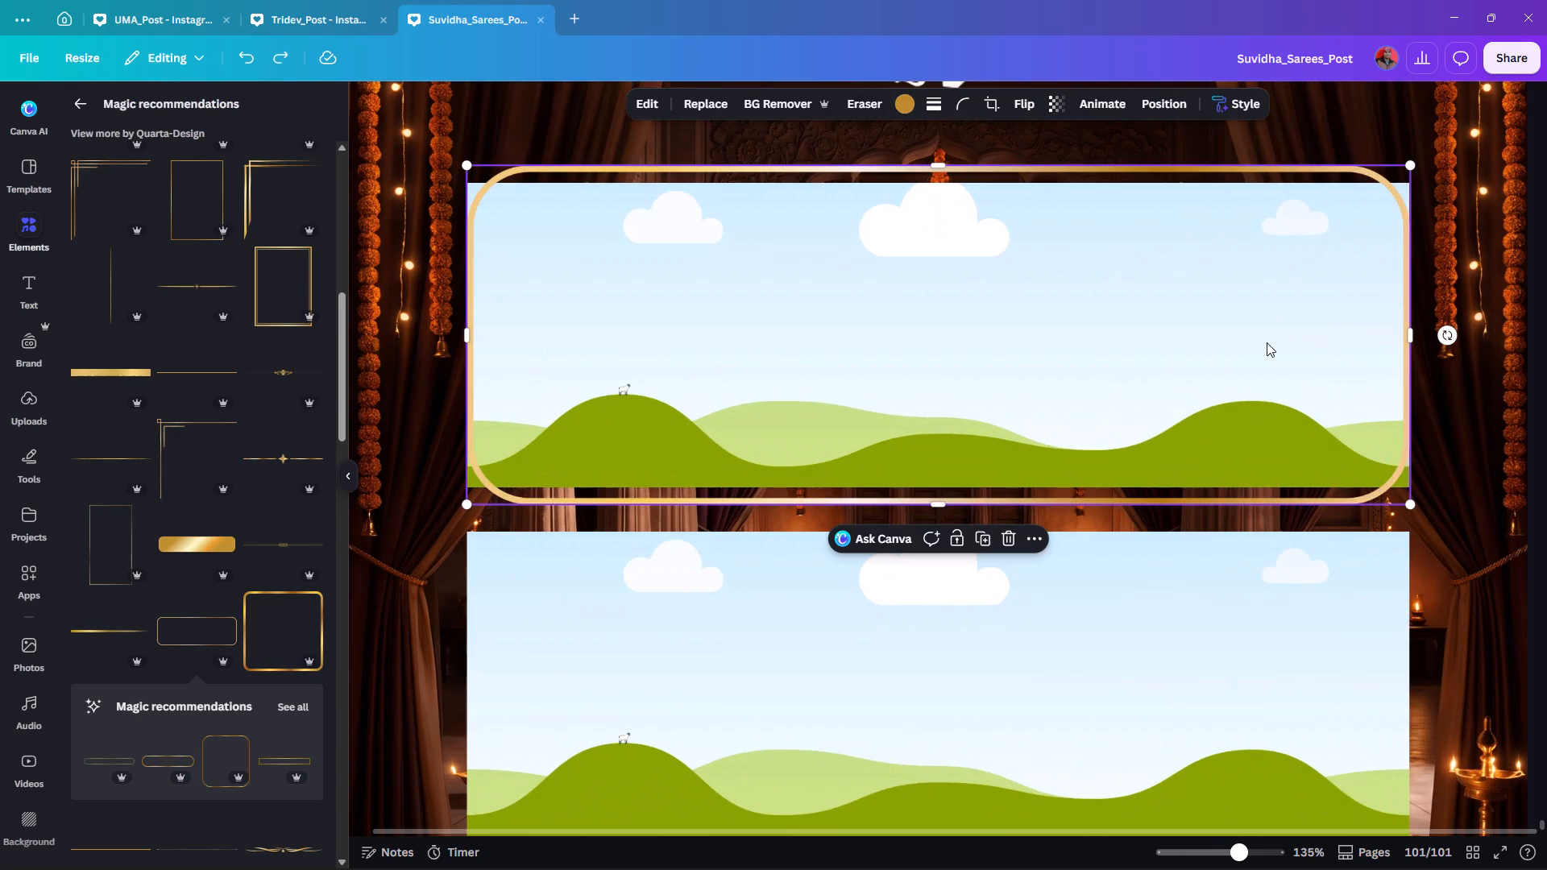
scroll(1339, 268, "down", 4, "ctrl")
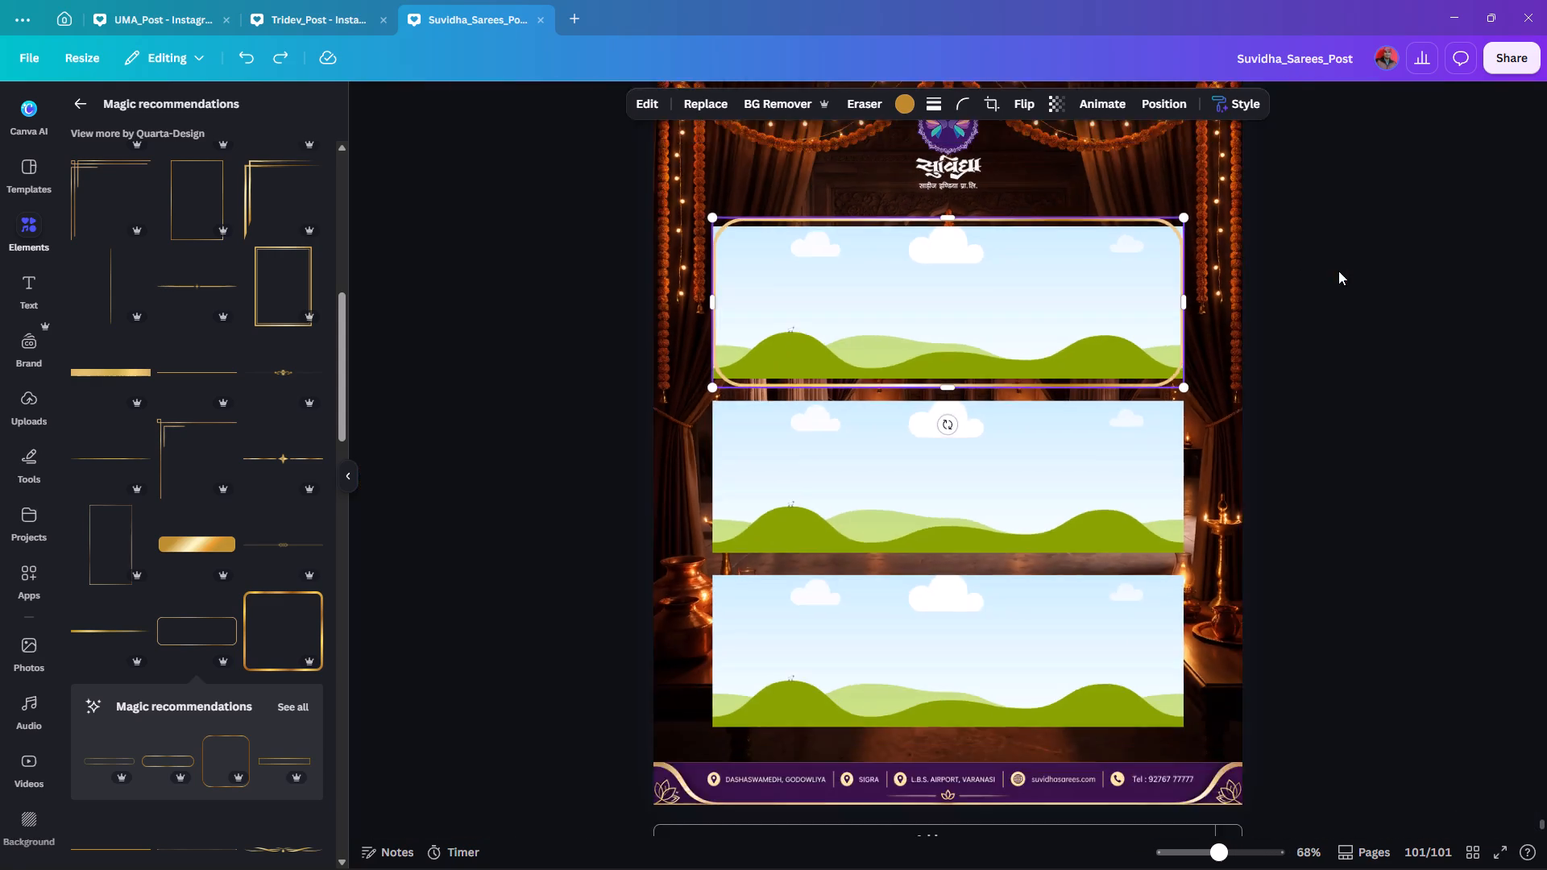
left_click(1429, 256)
left_click_drag(1398, 251, 1117, 313)
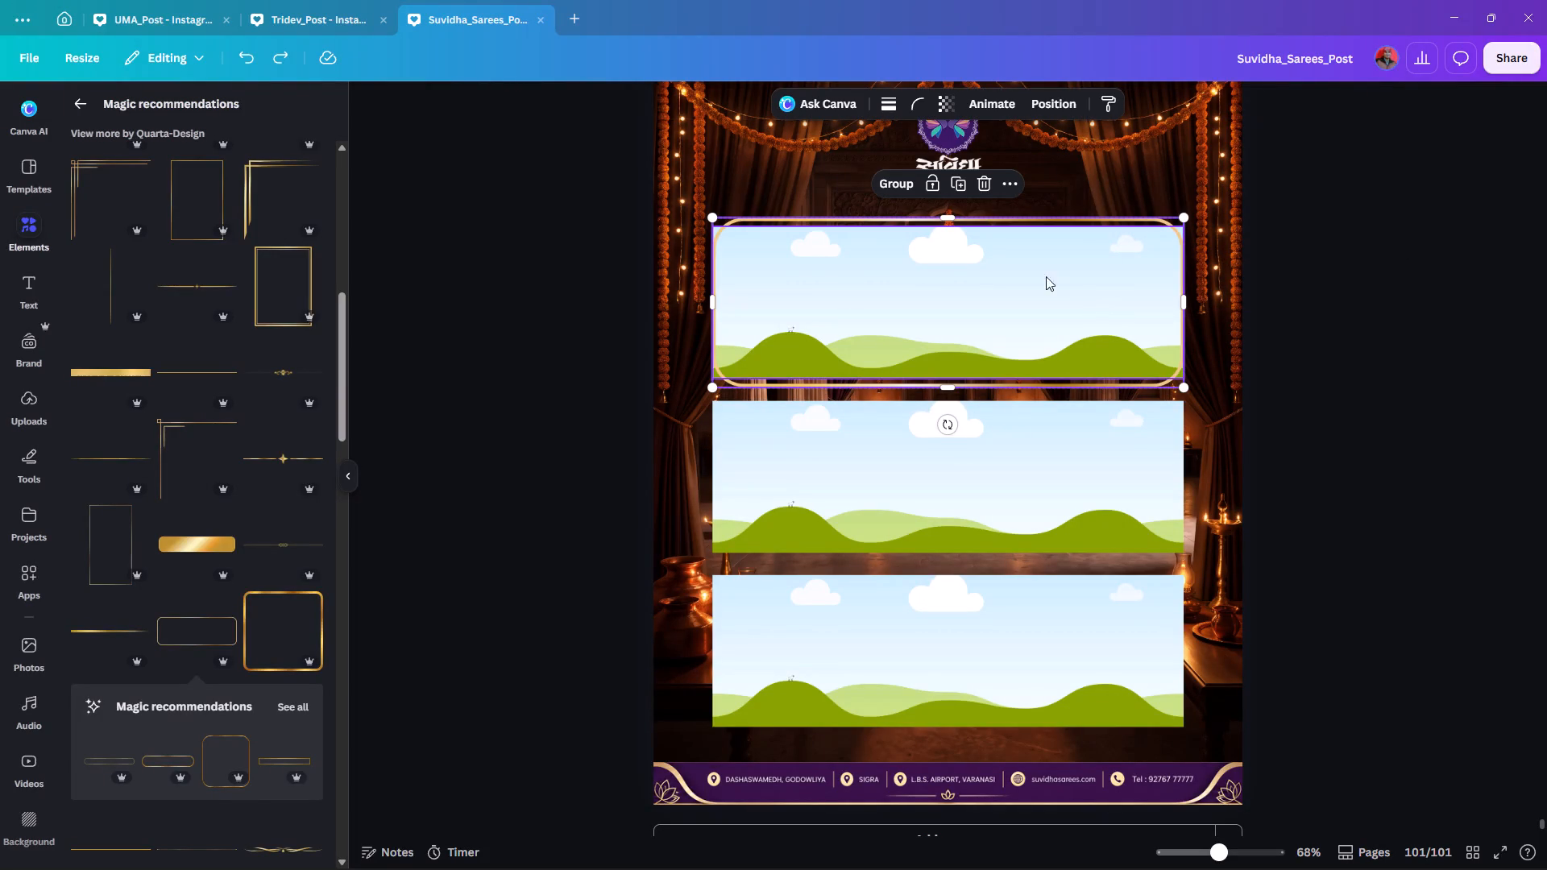
left_click(803, 226, "shift")
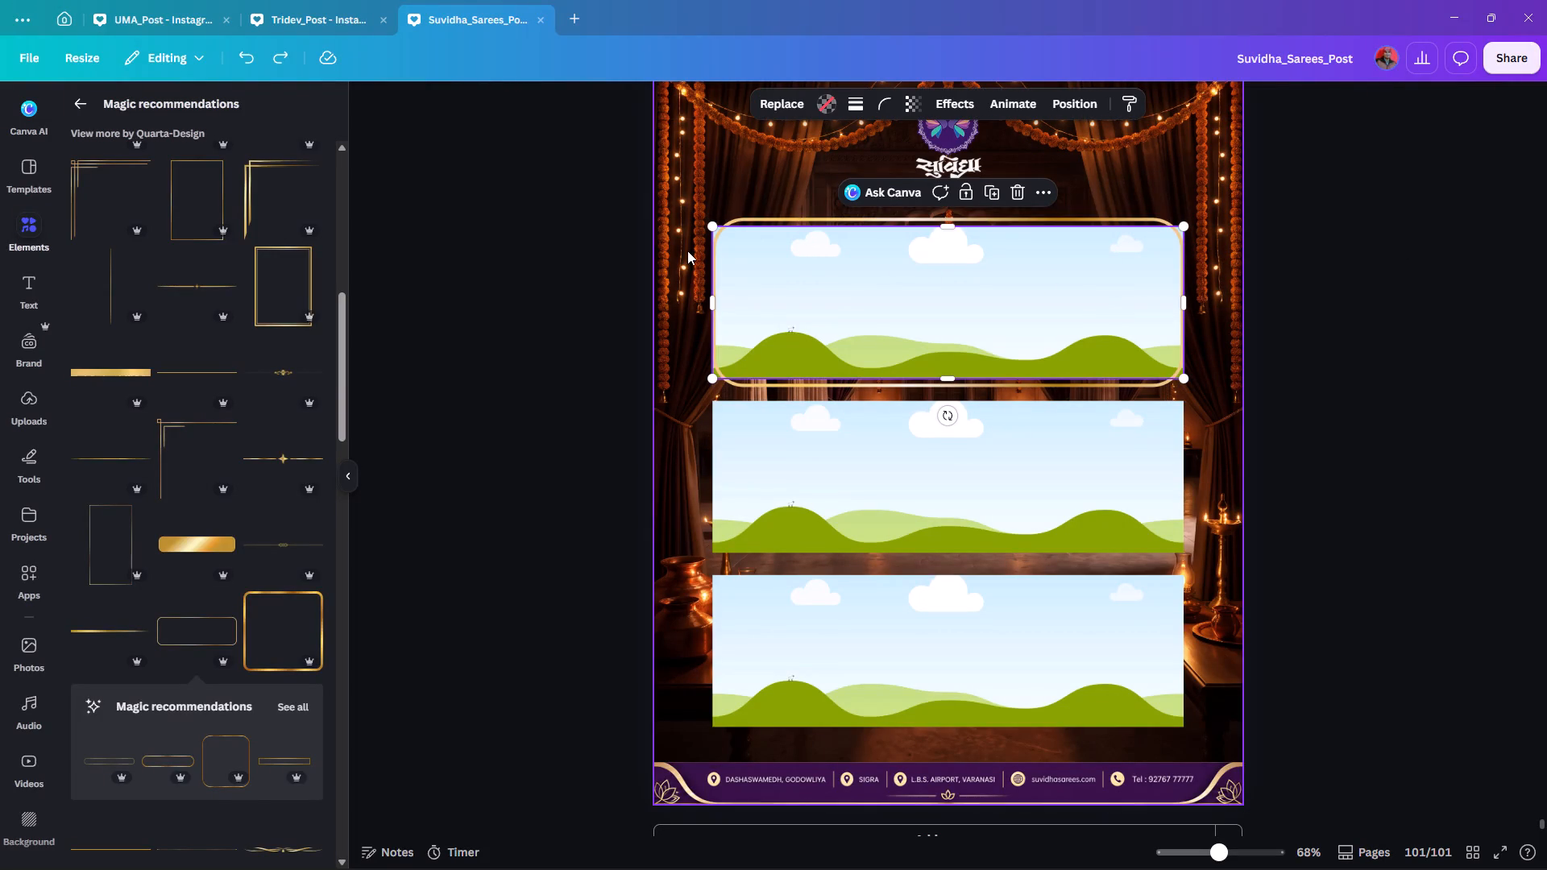
left_click(950, 226)
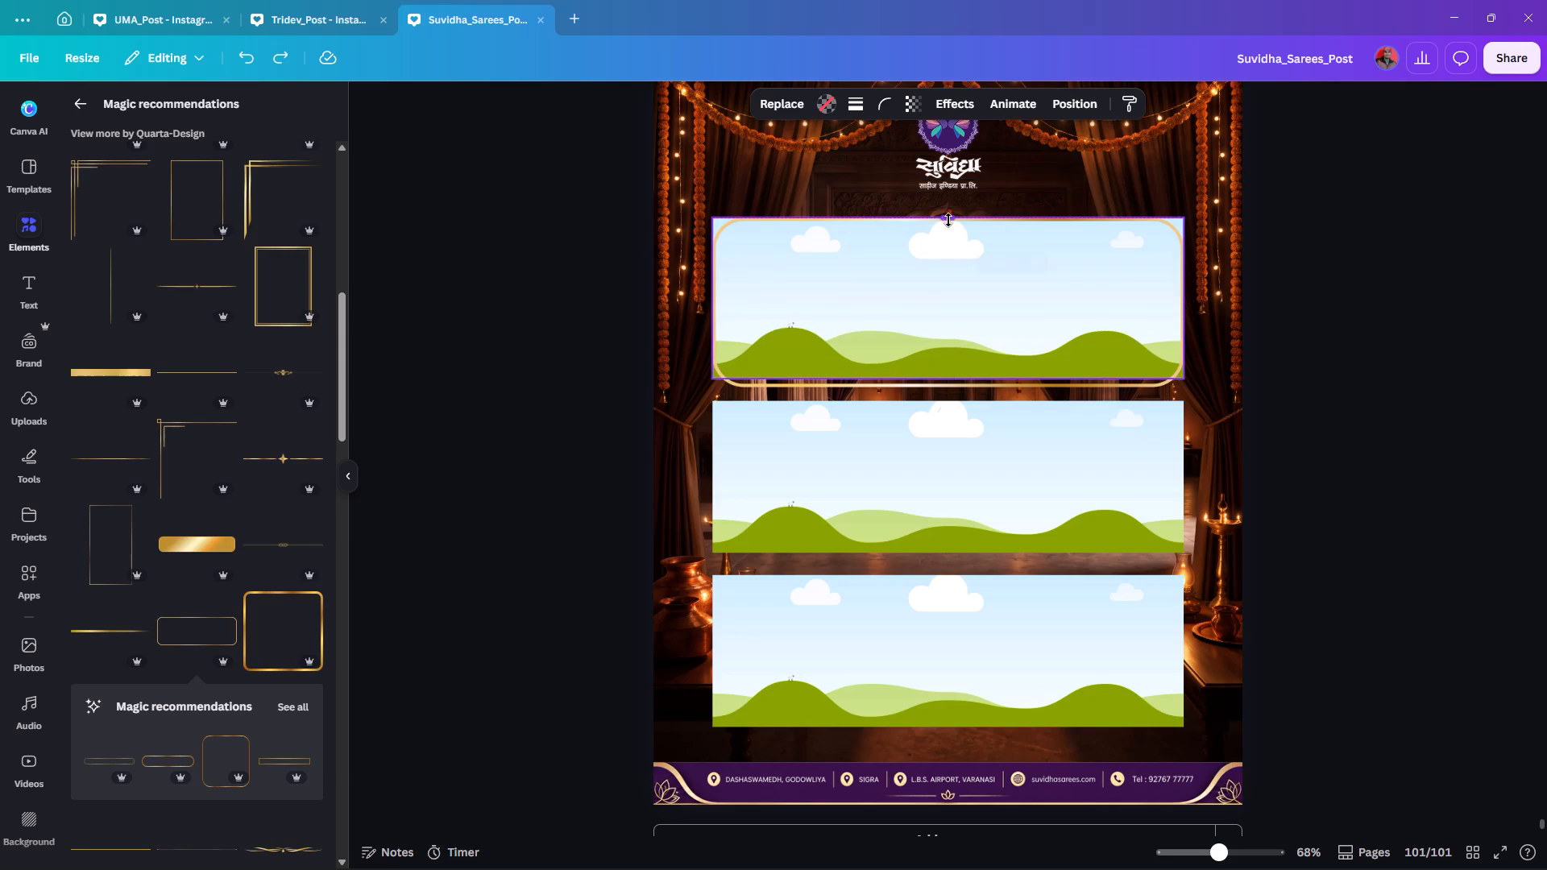
left_click(948, 379)
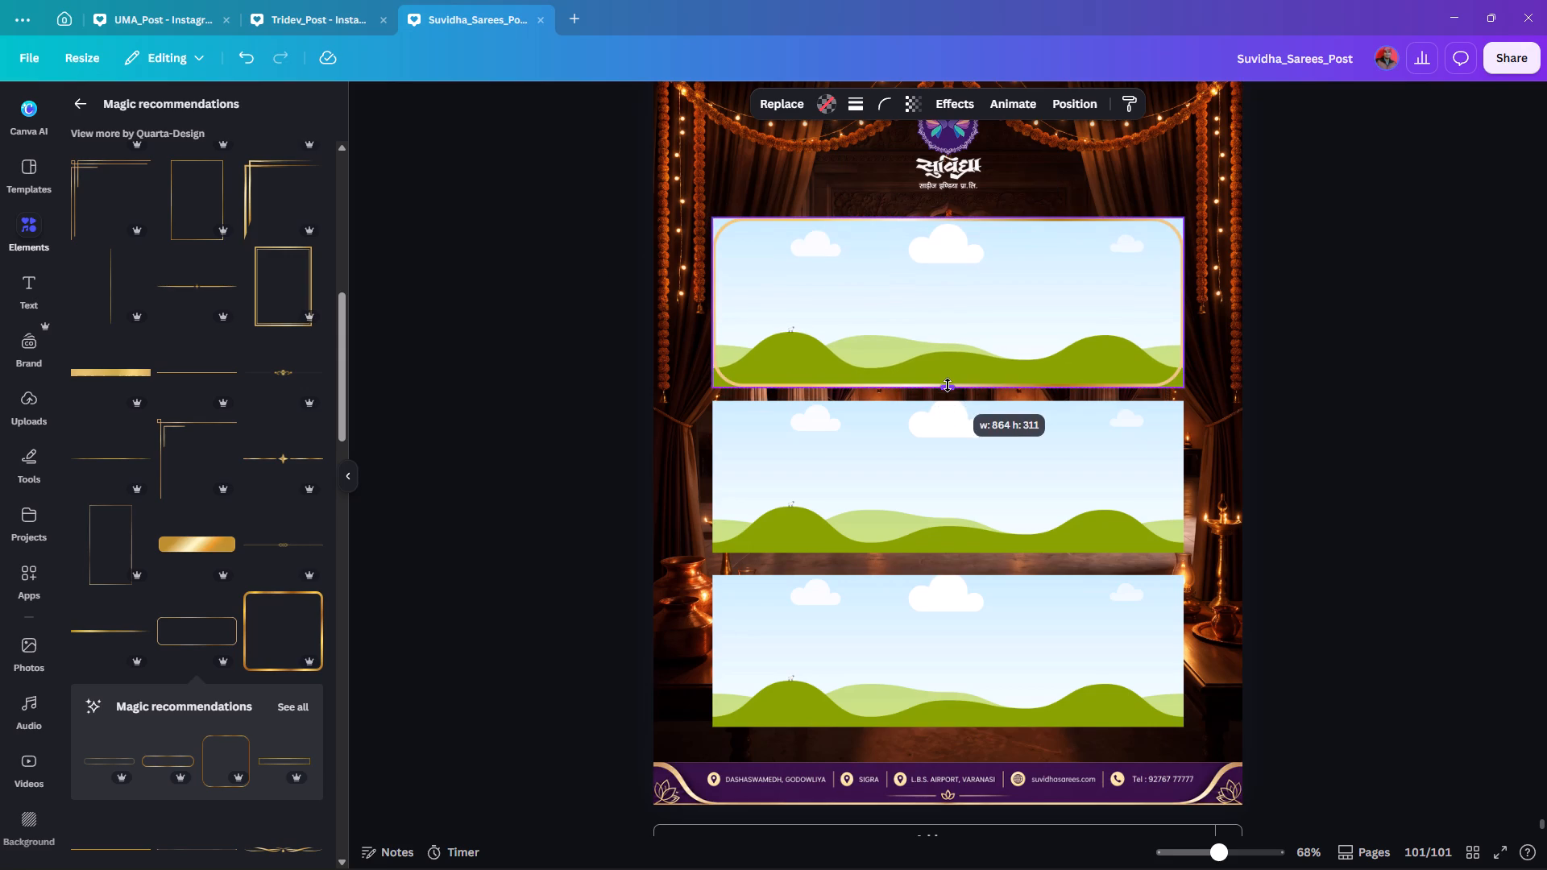
Increase the top photo frame's corner rounding so its corners follow the curved golden border.
left_click(885, 98)
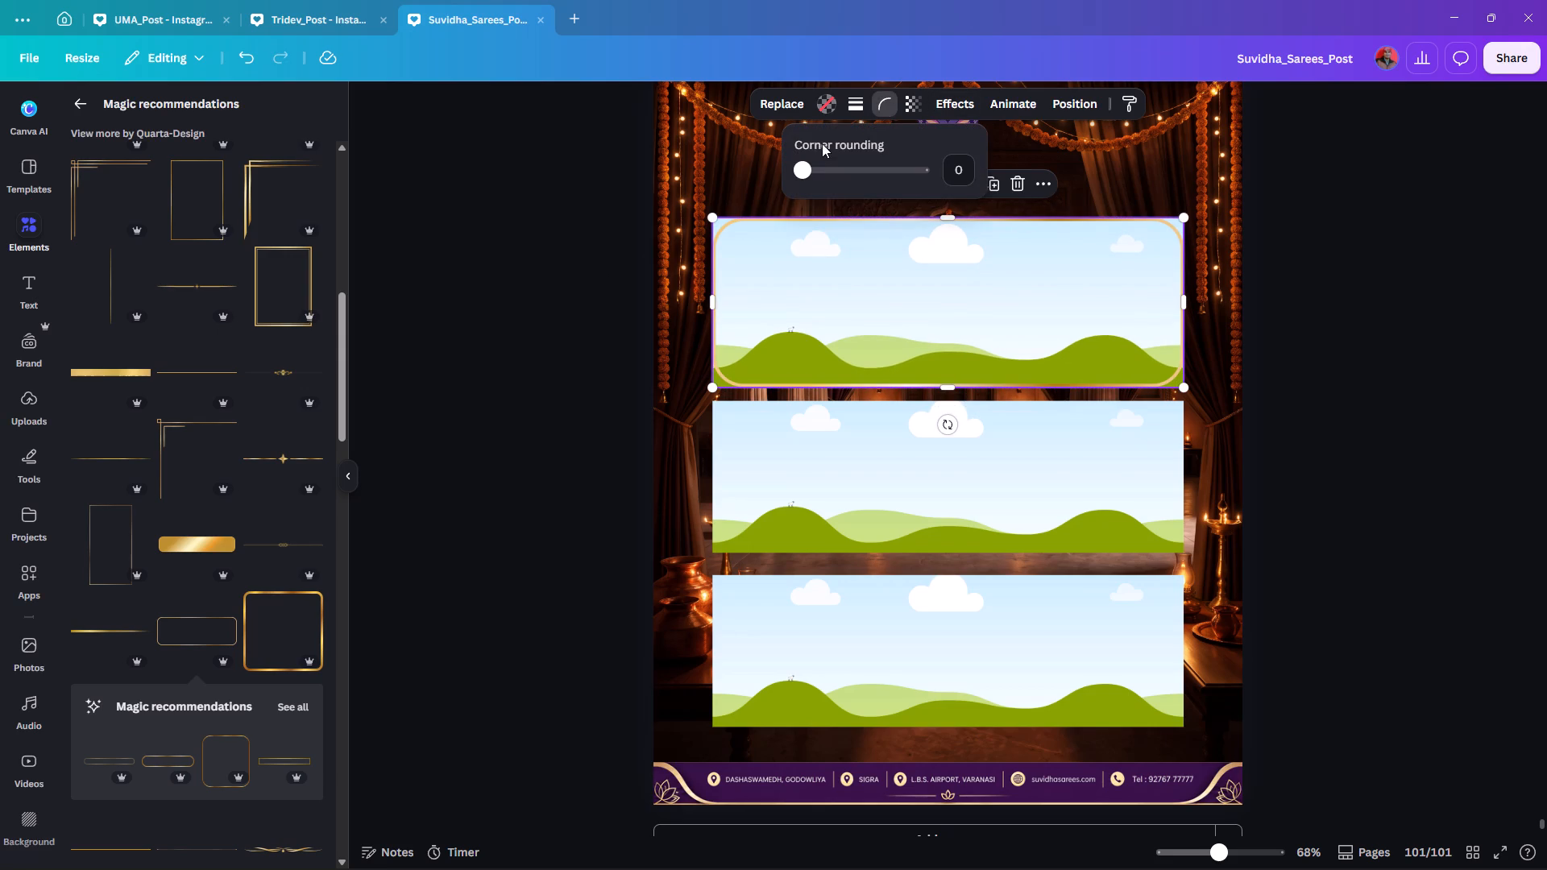
left_click_drag(804, 172, 885, 184)
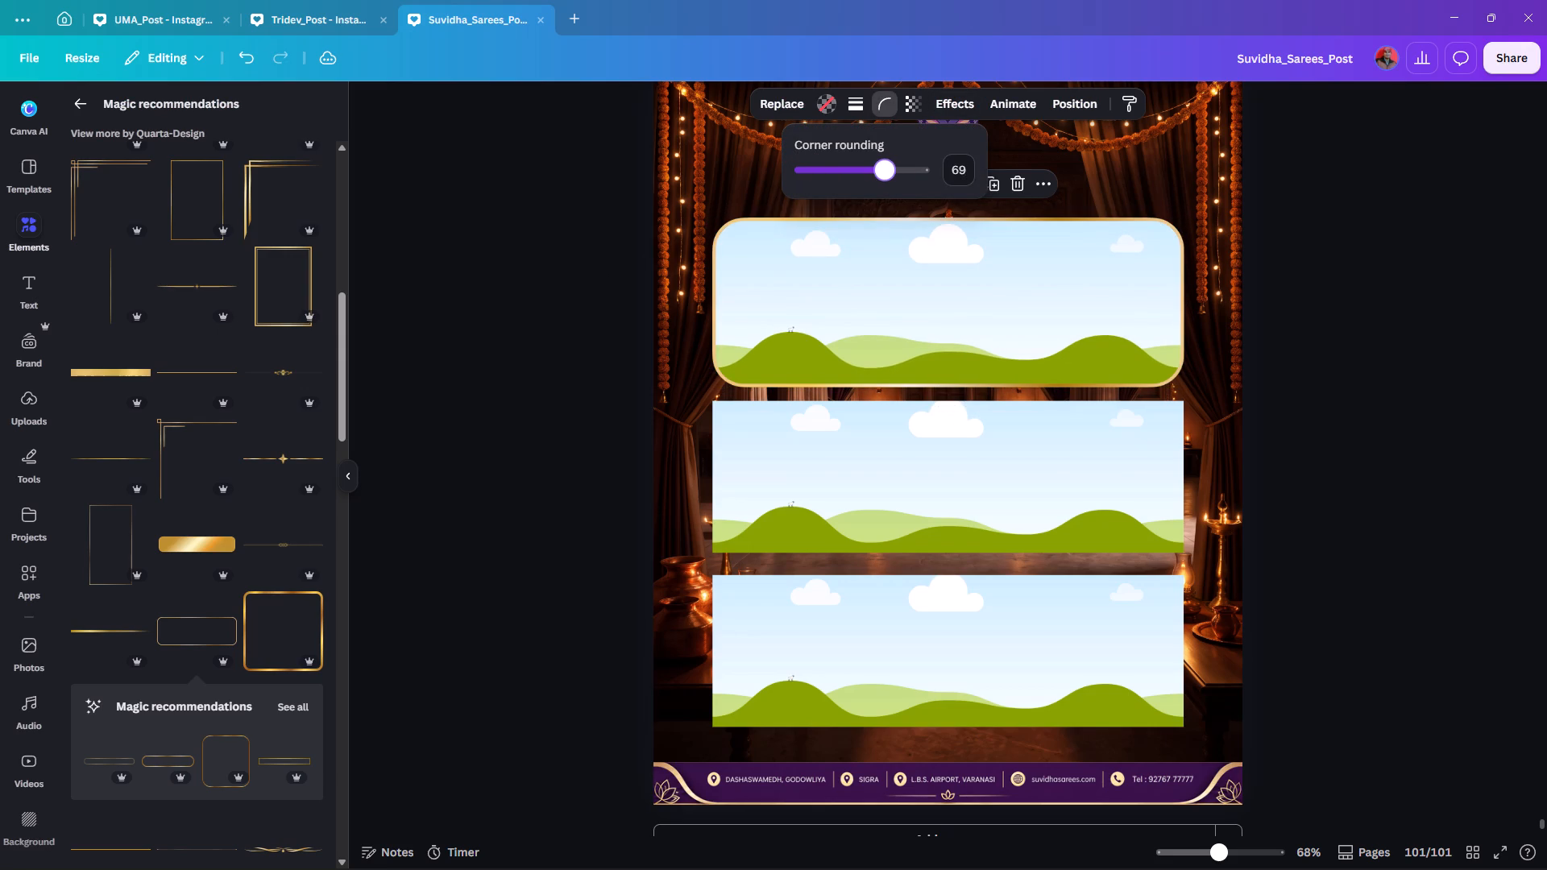
left_click_drag(885, 184, 881, 185)
left_click(1322, 296)
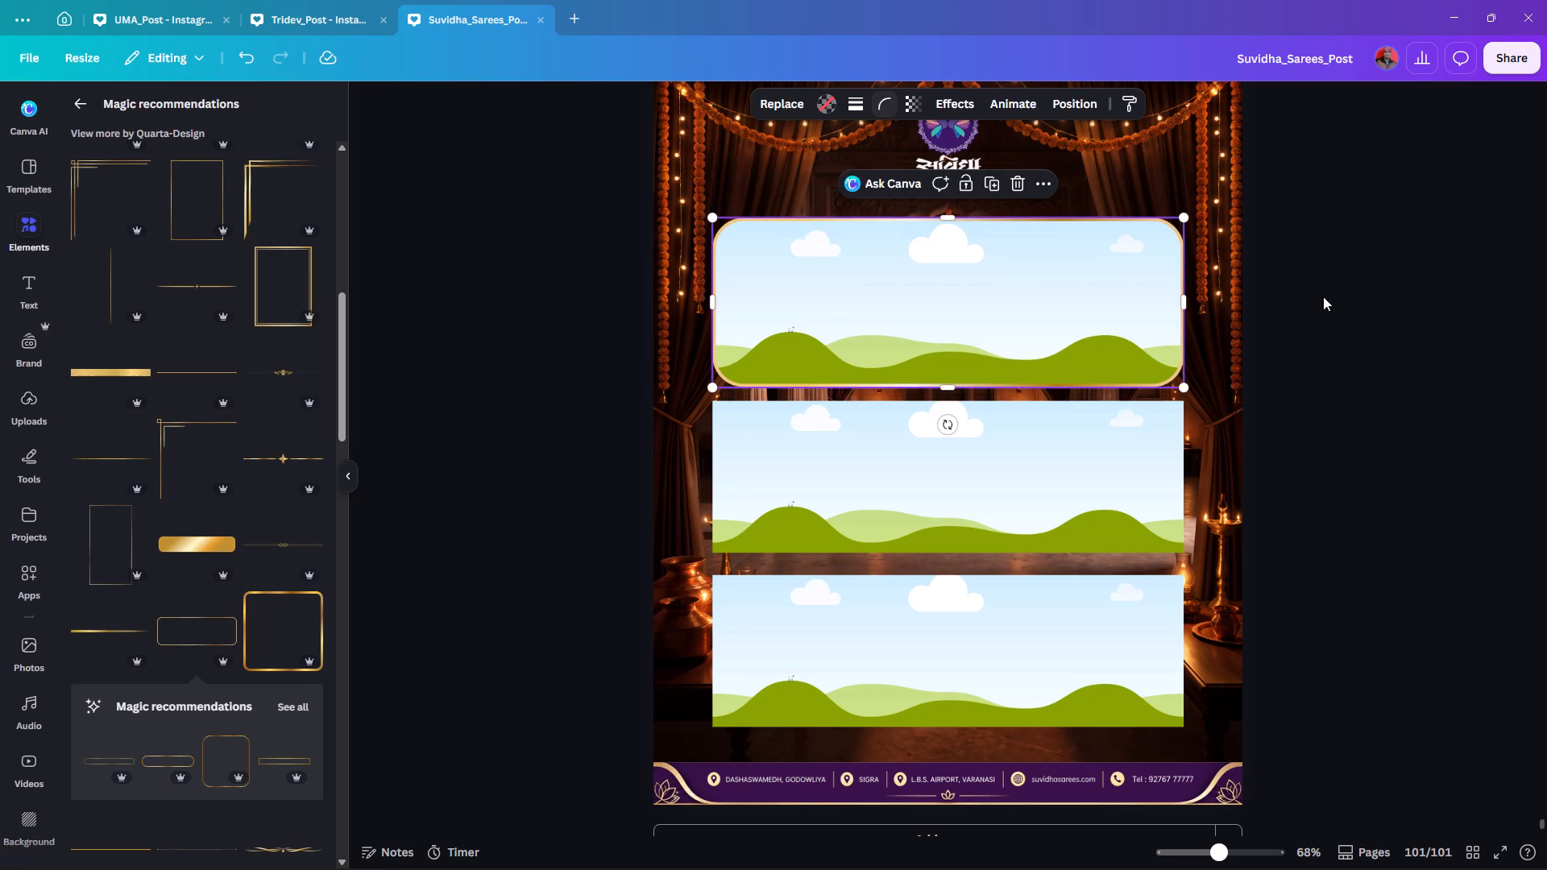
Delete the middle and bottom photo frames.
left_click(1119, 470)
key("Delete")
left_click(1140, 656)
key("Delete")
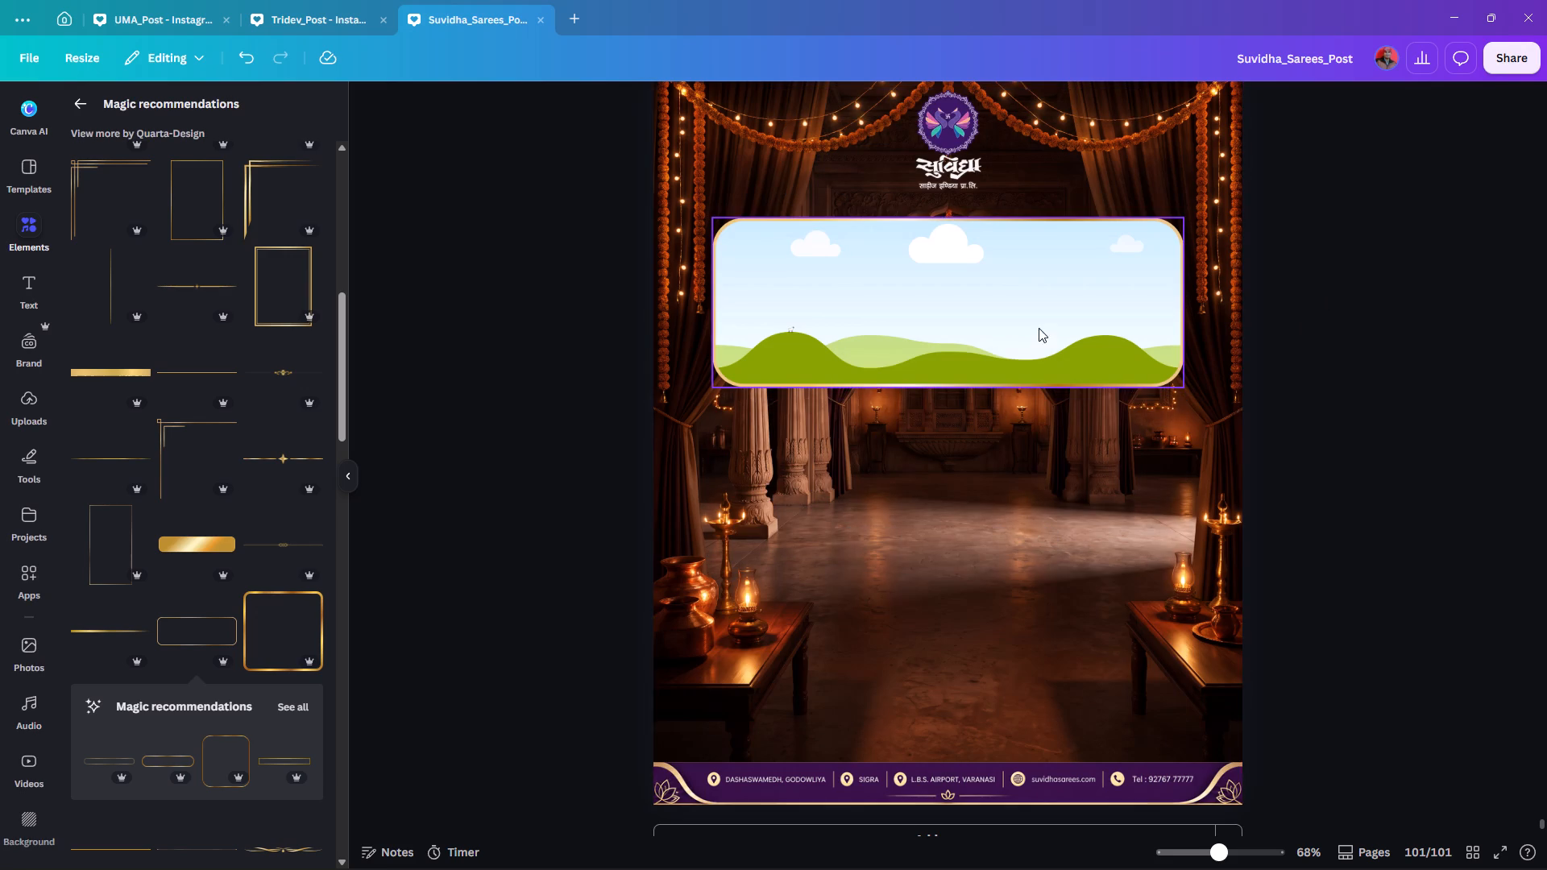
Group the remaining photo frame with its golden border.
left_click_drag(1408, 246, 1097, 342)
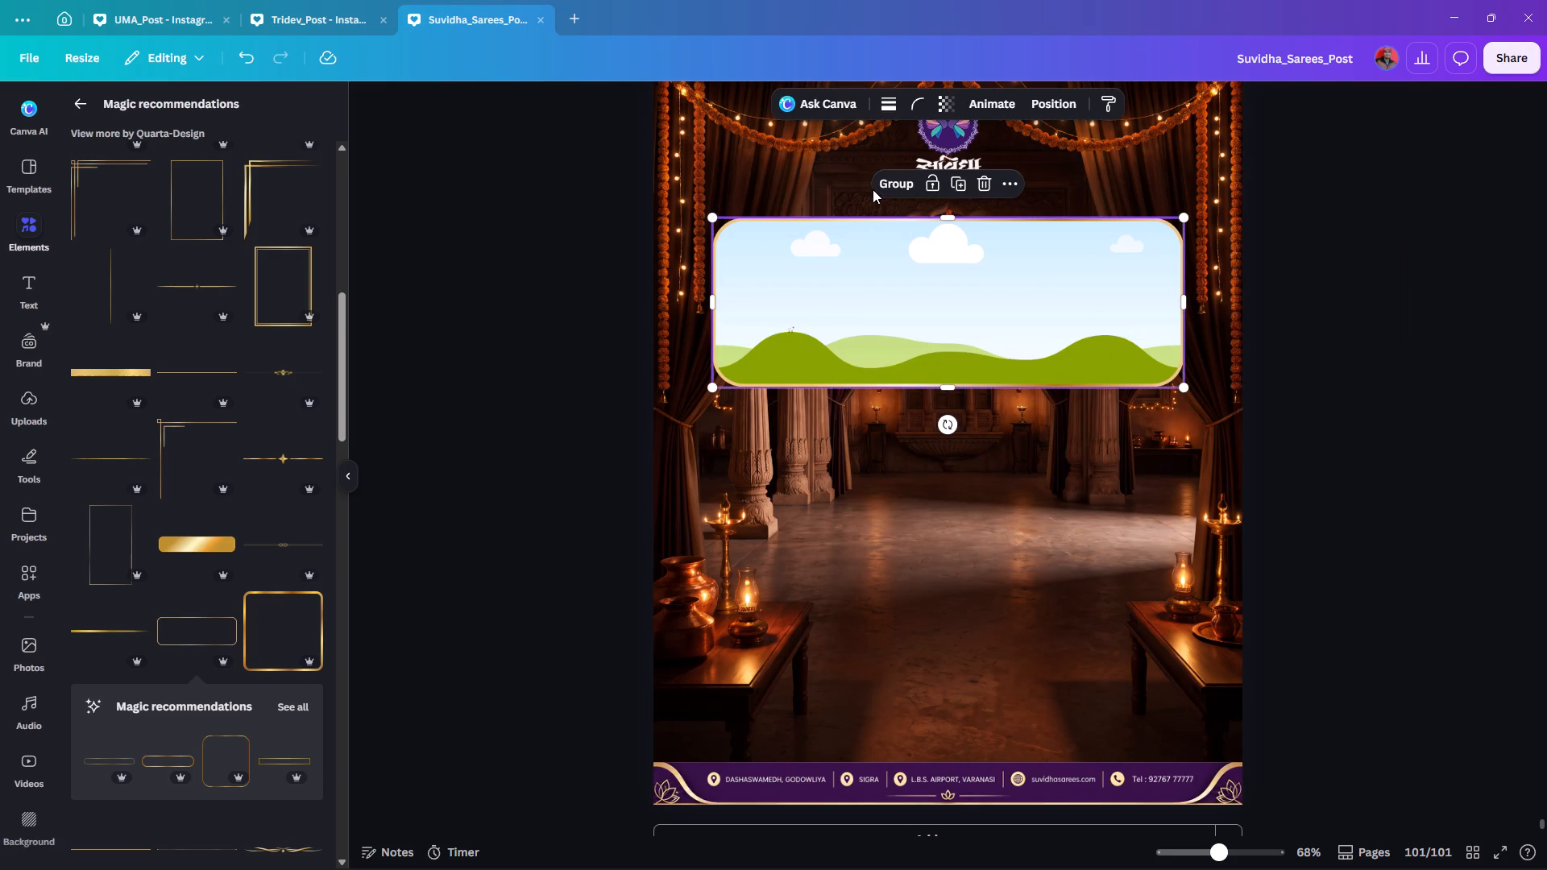
left_click(881, 184)
left_click(1292, 263)
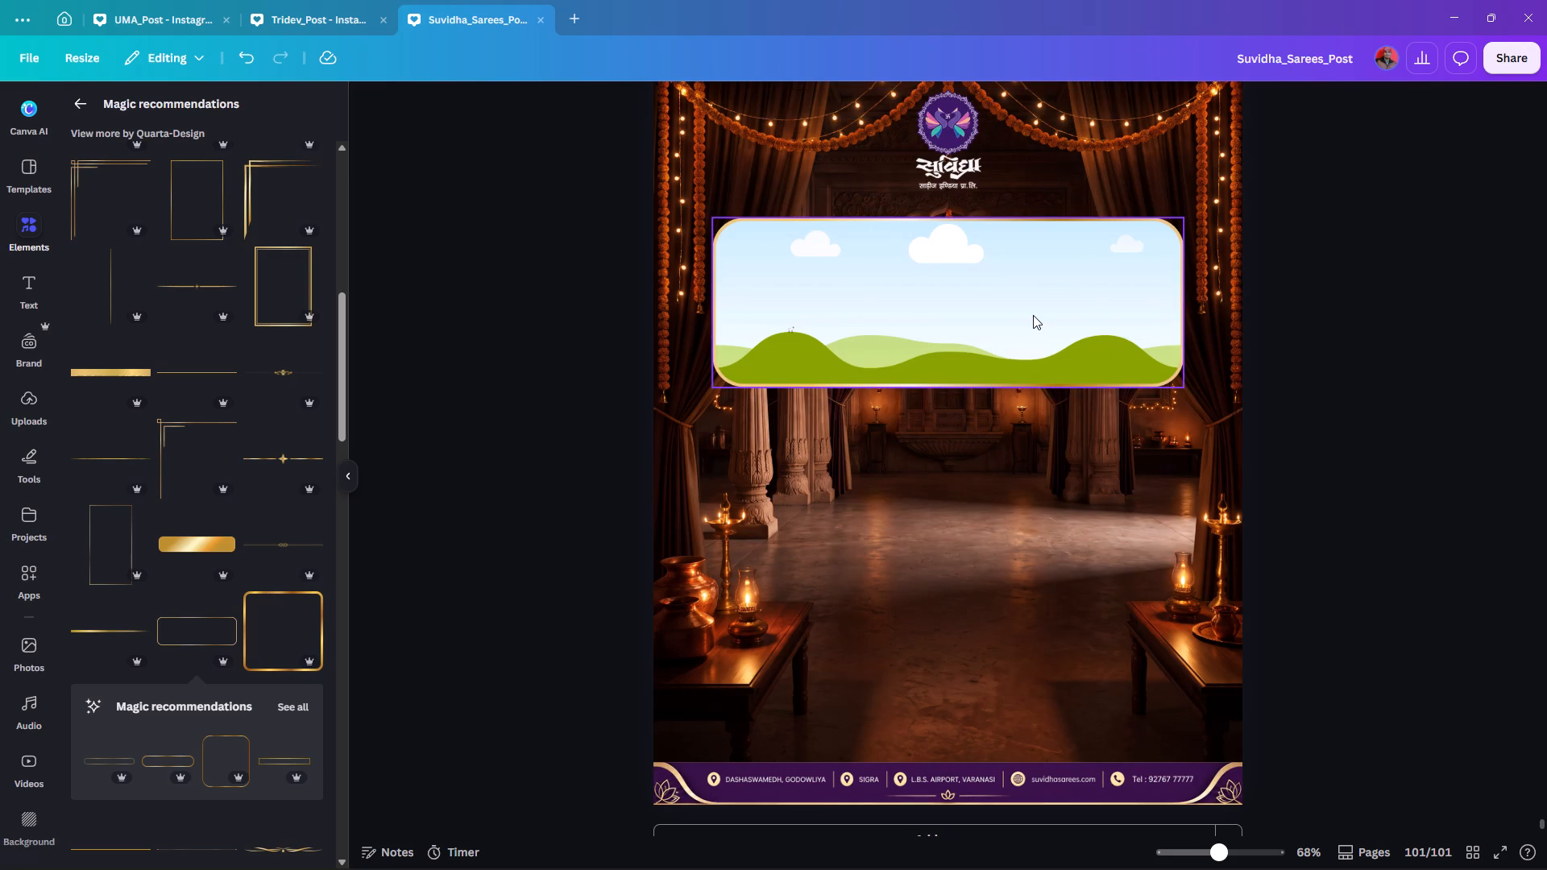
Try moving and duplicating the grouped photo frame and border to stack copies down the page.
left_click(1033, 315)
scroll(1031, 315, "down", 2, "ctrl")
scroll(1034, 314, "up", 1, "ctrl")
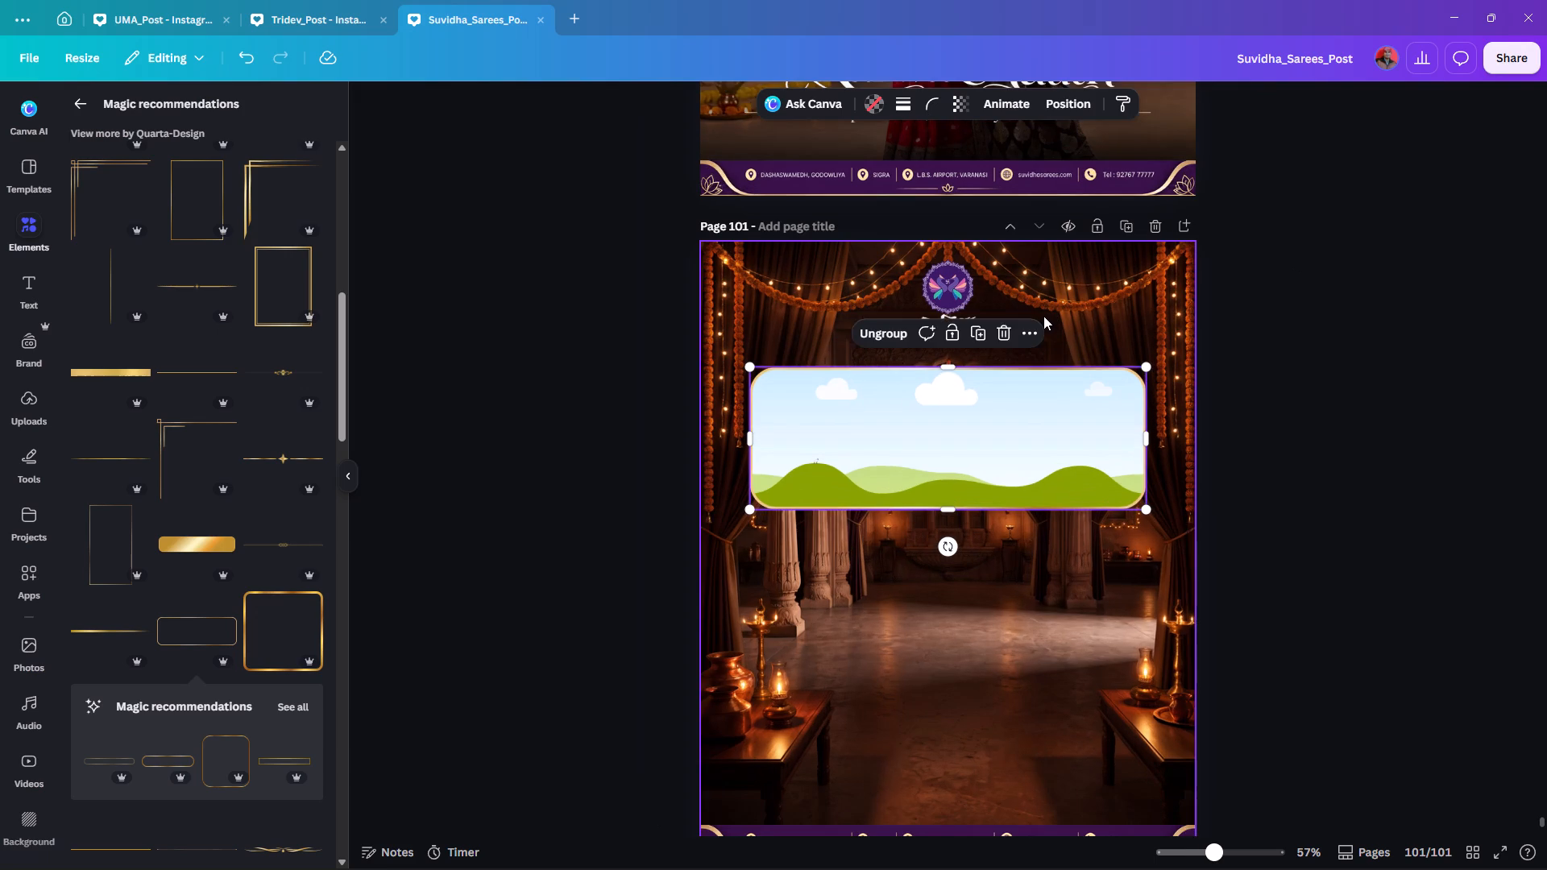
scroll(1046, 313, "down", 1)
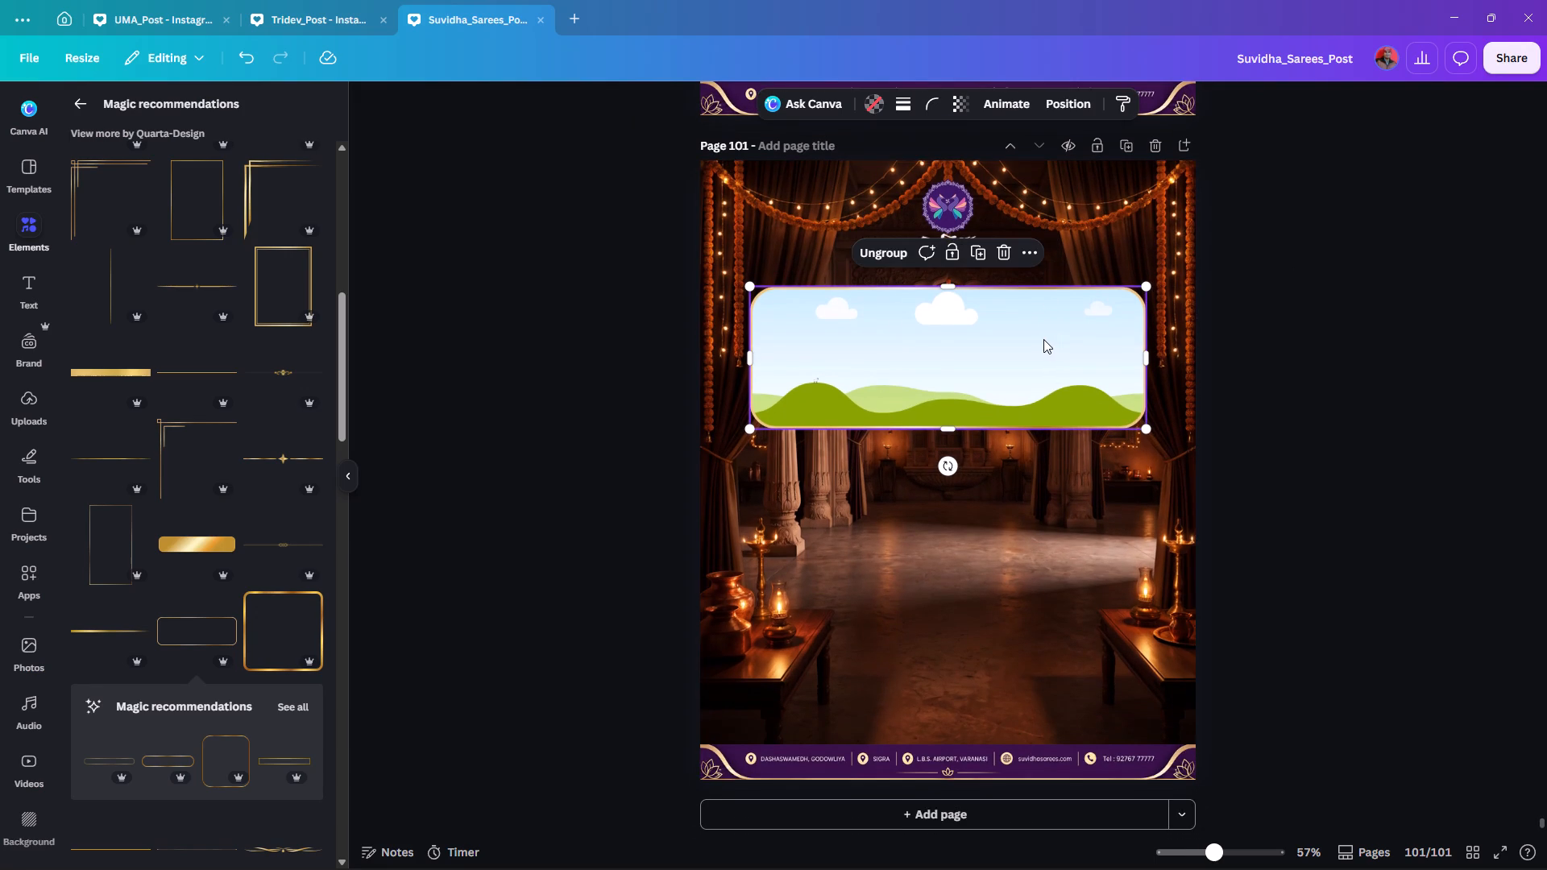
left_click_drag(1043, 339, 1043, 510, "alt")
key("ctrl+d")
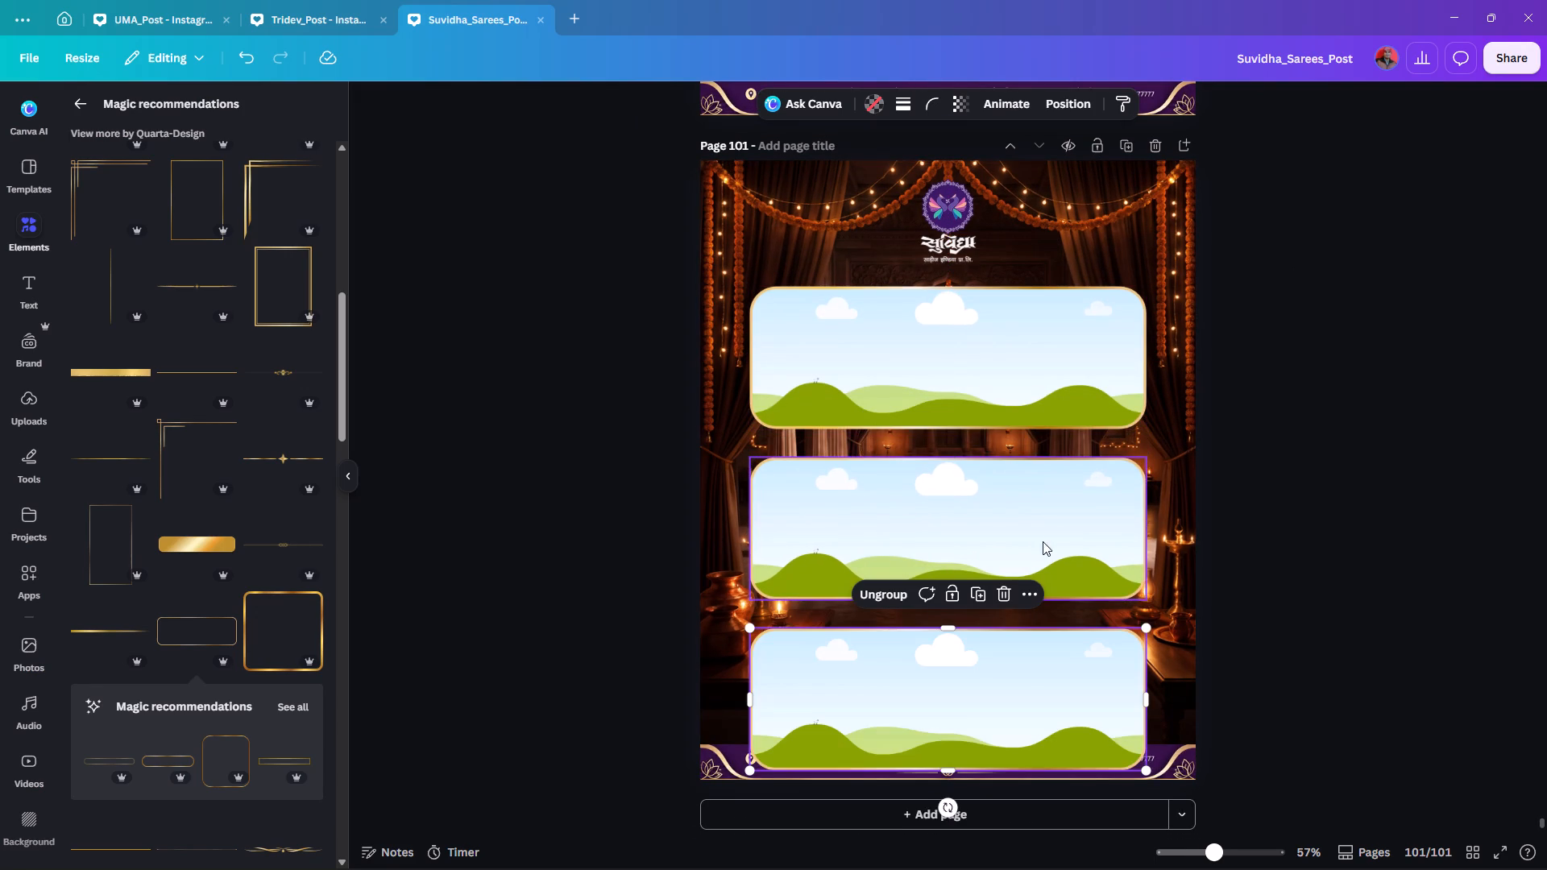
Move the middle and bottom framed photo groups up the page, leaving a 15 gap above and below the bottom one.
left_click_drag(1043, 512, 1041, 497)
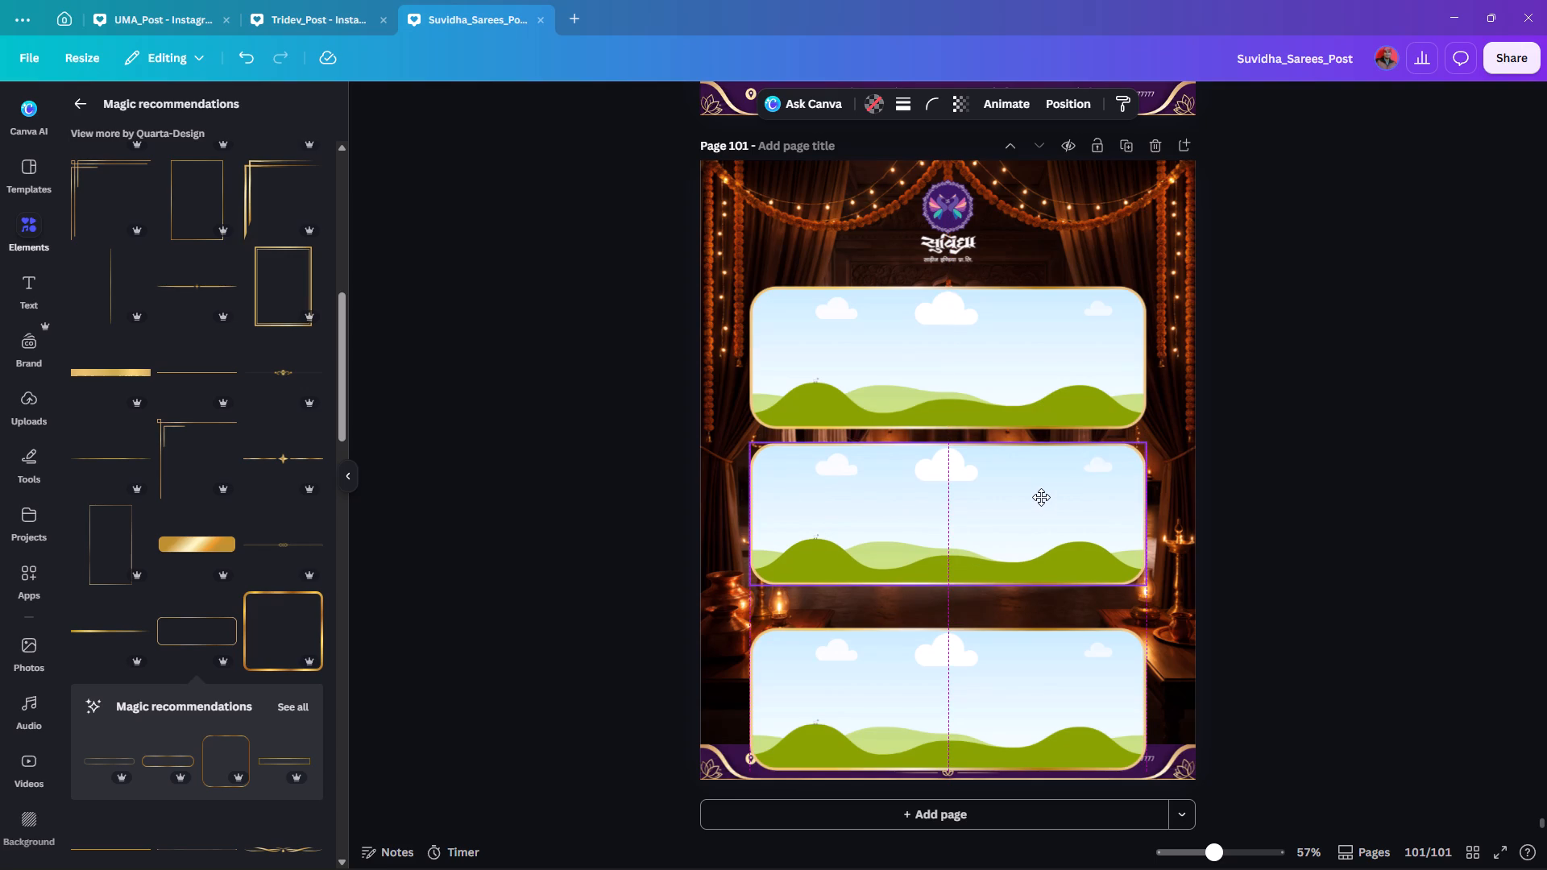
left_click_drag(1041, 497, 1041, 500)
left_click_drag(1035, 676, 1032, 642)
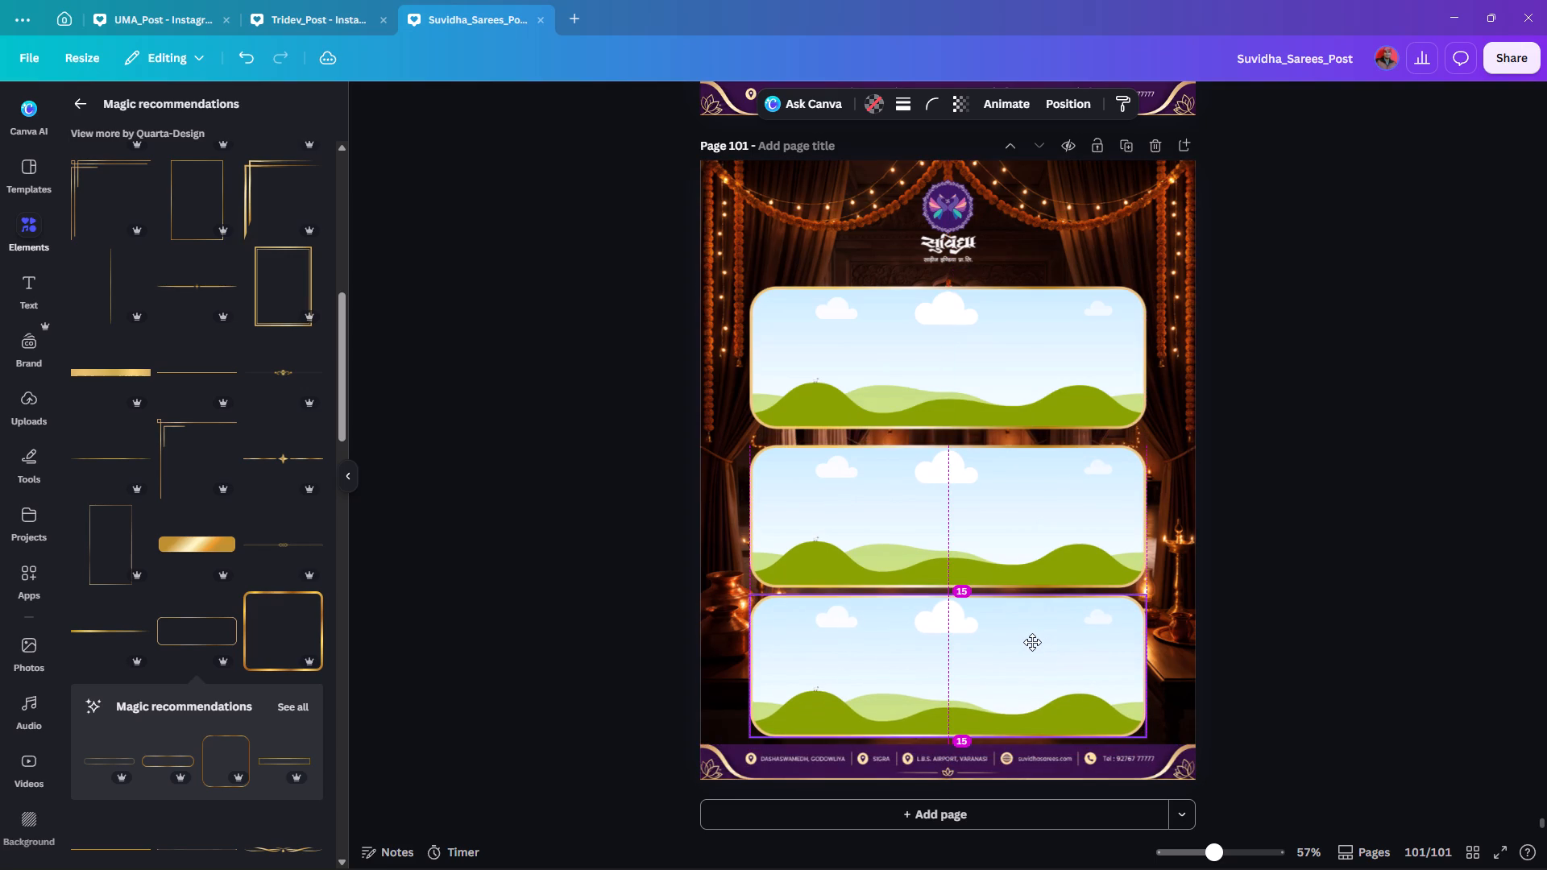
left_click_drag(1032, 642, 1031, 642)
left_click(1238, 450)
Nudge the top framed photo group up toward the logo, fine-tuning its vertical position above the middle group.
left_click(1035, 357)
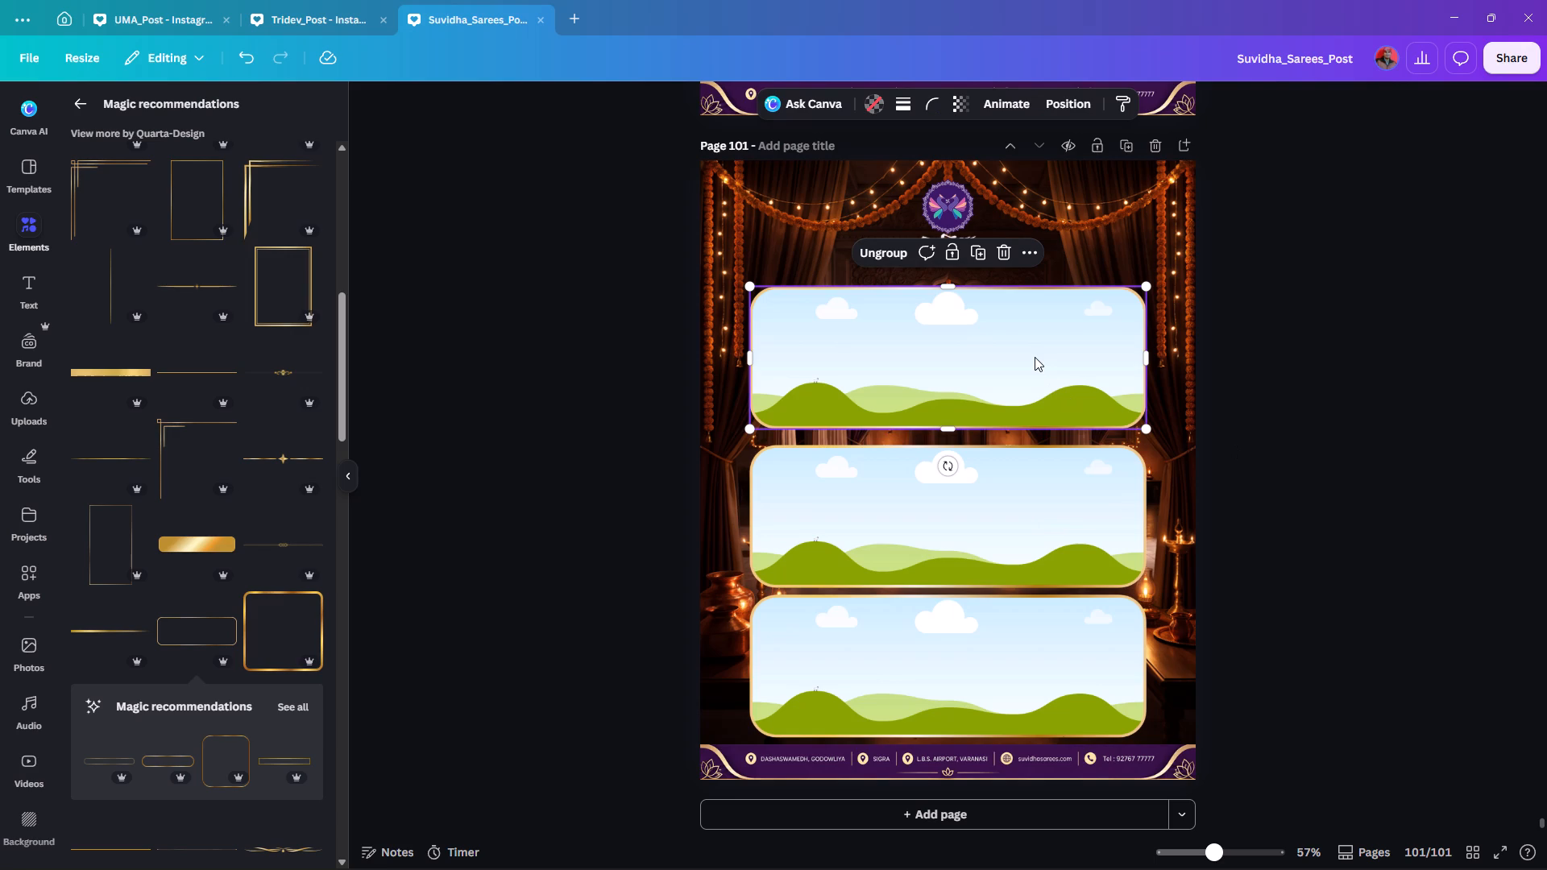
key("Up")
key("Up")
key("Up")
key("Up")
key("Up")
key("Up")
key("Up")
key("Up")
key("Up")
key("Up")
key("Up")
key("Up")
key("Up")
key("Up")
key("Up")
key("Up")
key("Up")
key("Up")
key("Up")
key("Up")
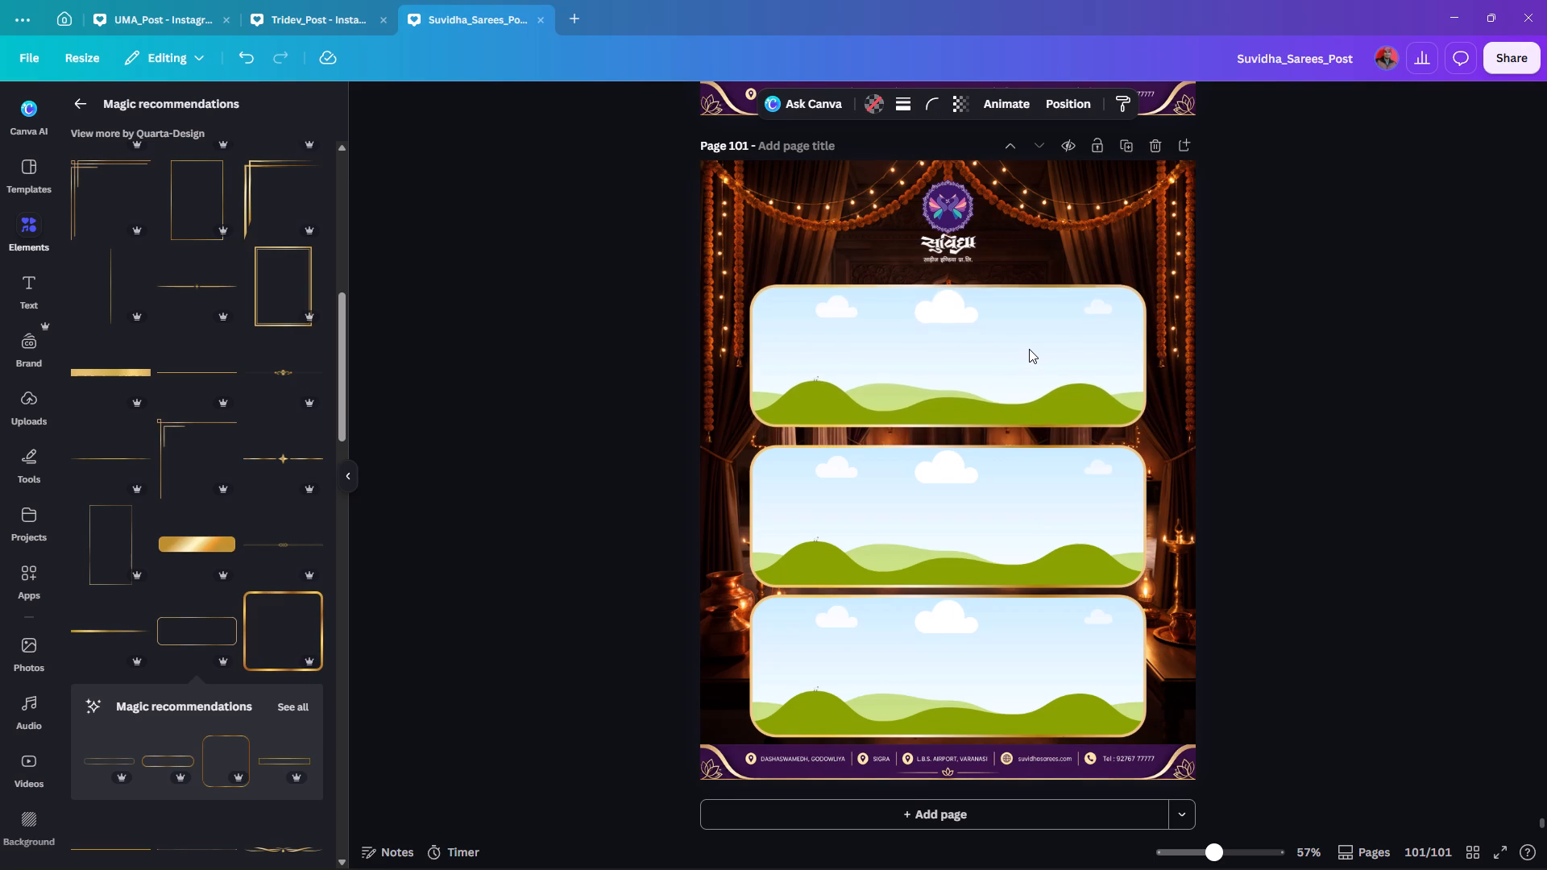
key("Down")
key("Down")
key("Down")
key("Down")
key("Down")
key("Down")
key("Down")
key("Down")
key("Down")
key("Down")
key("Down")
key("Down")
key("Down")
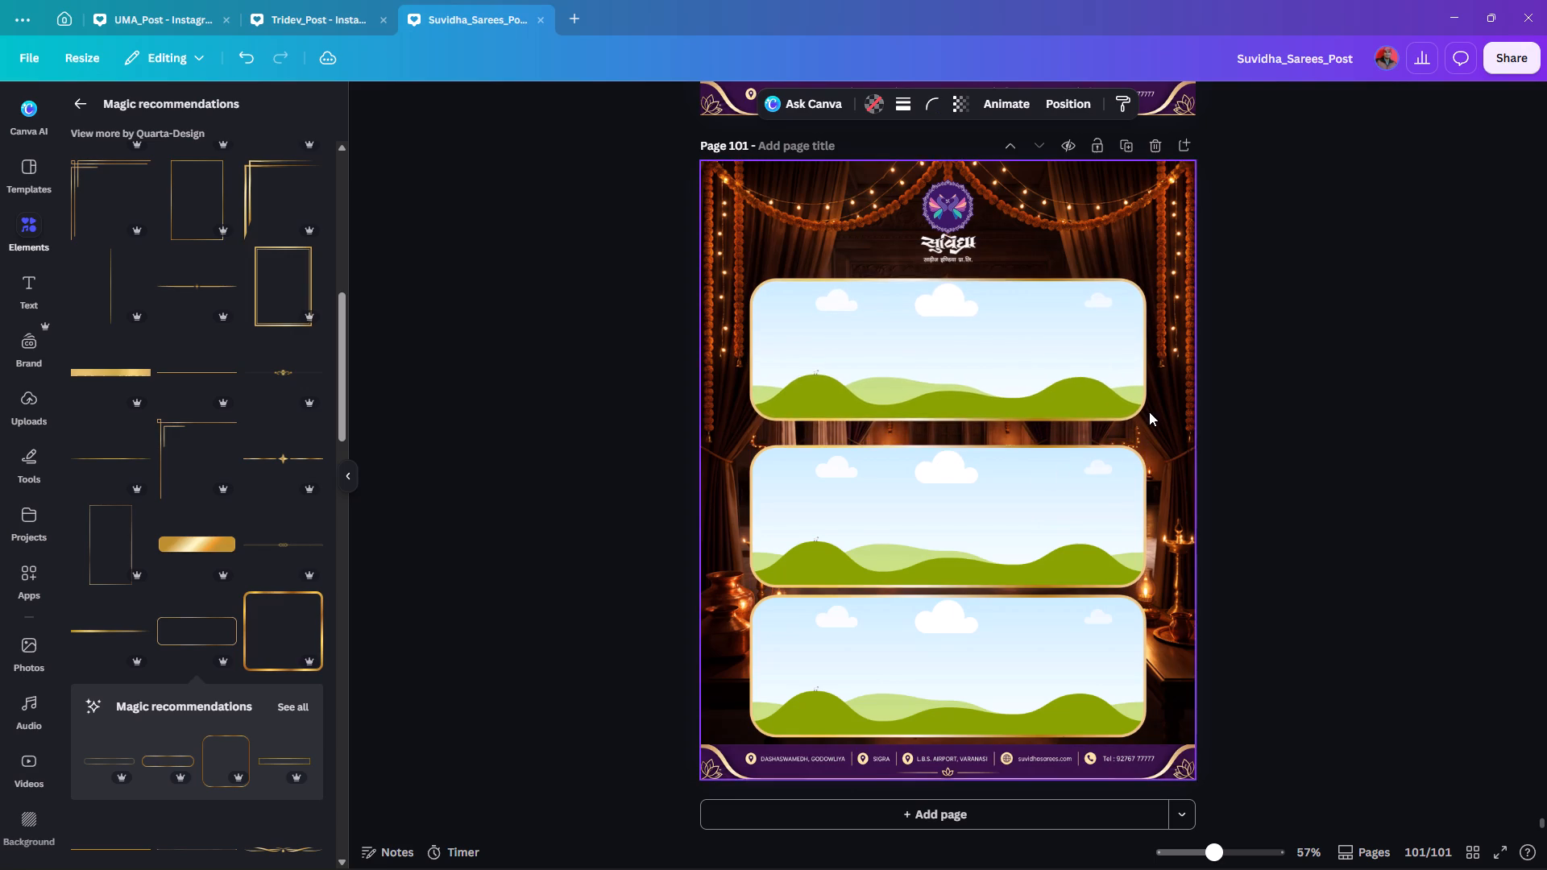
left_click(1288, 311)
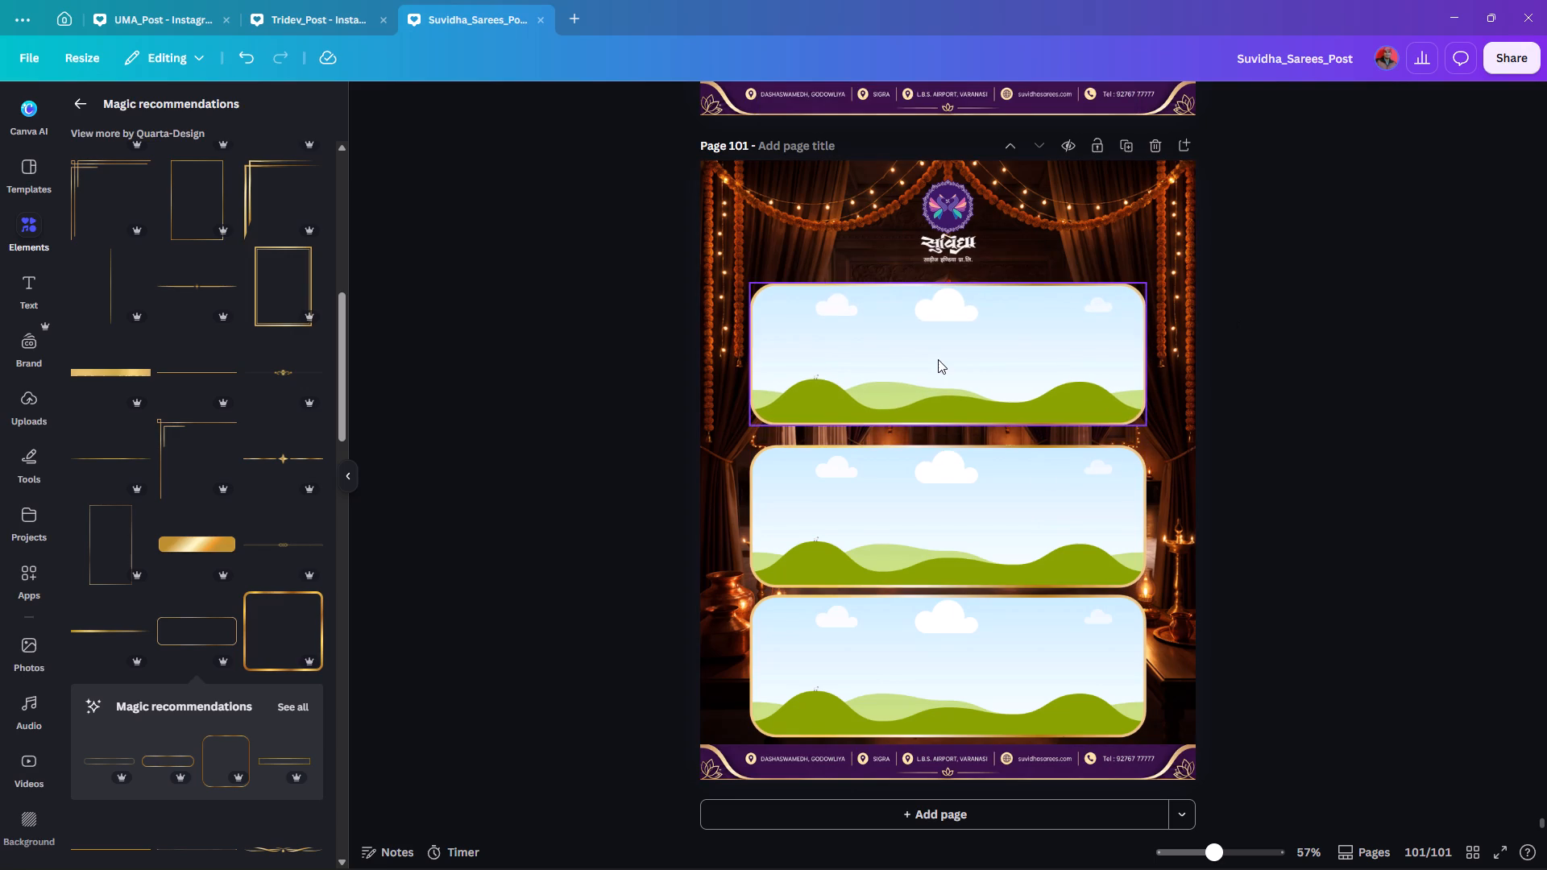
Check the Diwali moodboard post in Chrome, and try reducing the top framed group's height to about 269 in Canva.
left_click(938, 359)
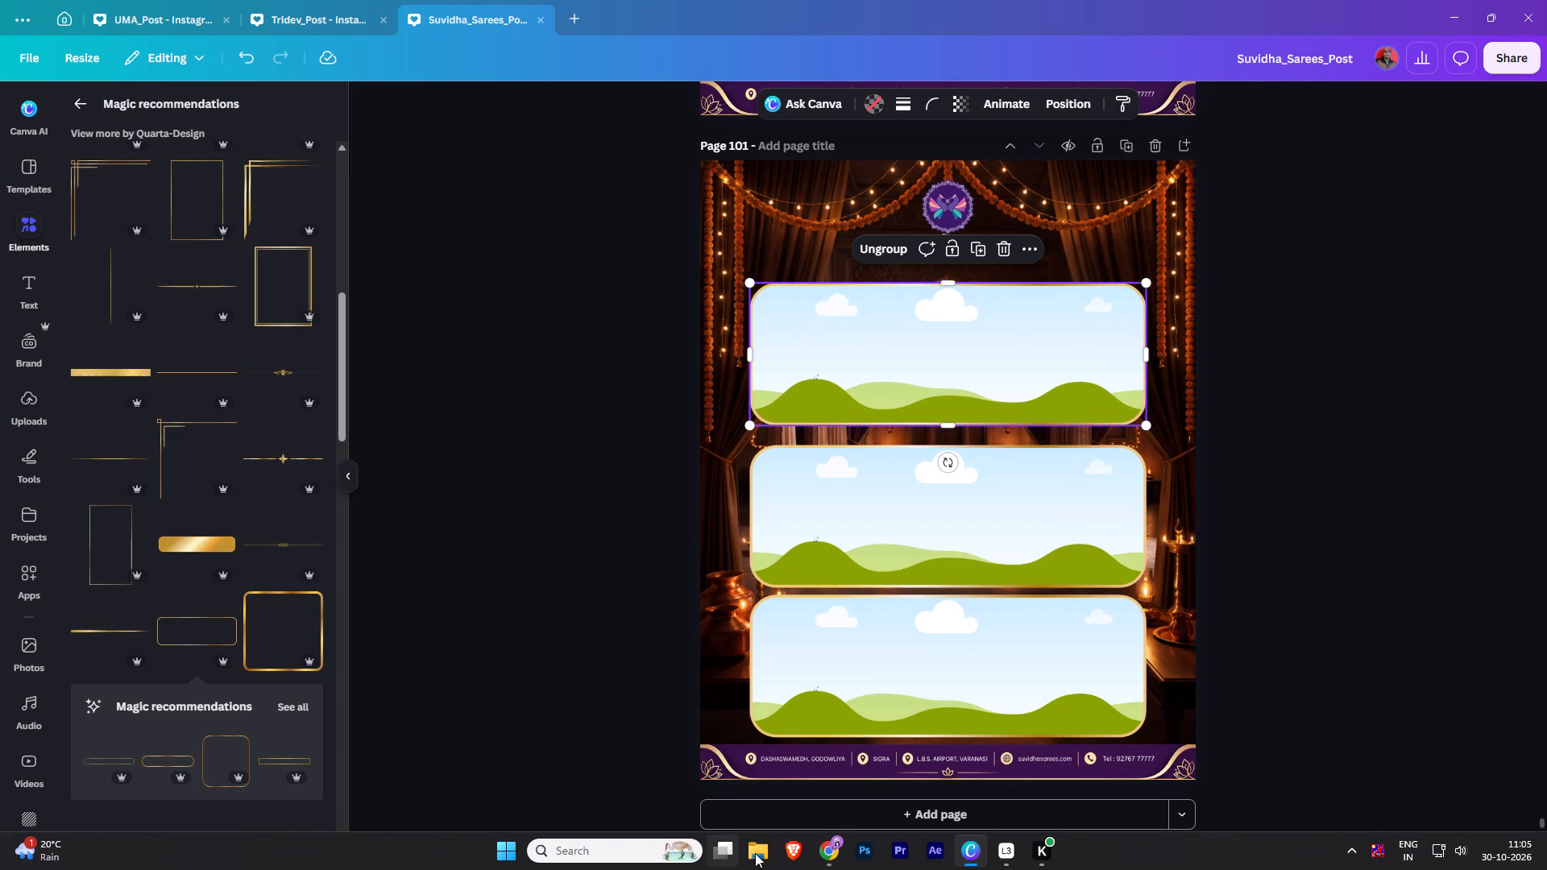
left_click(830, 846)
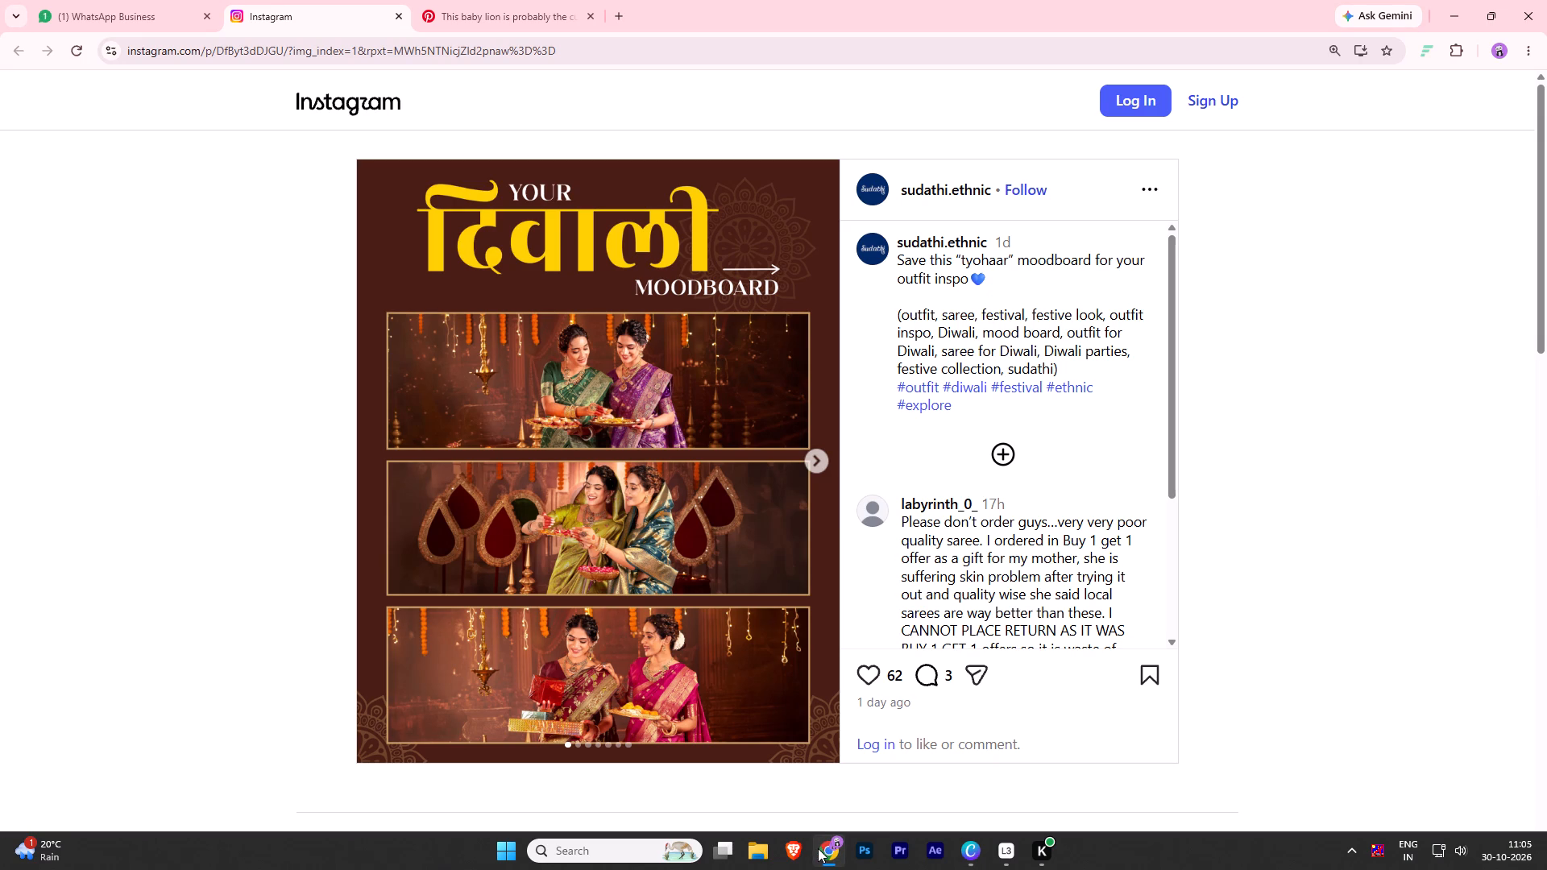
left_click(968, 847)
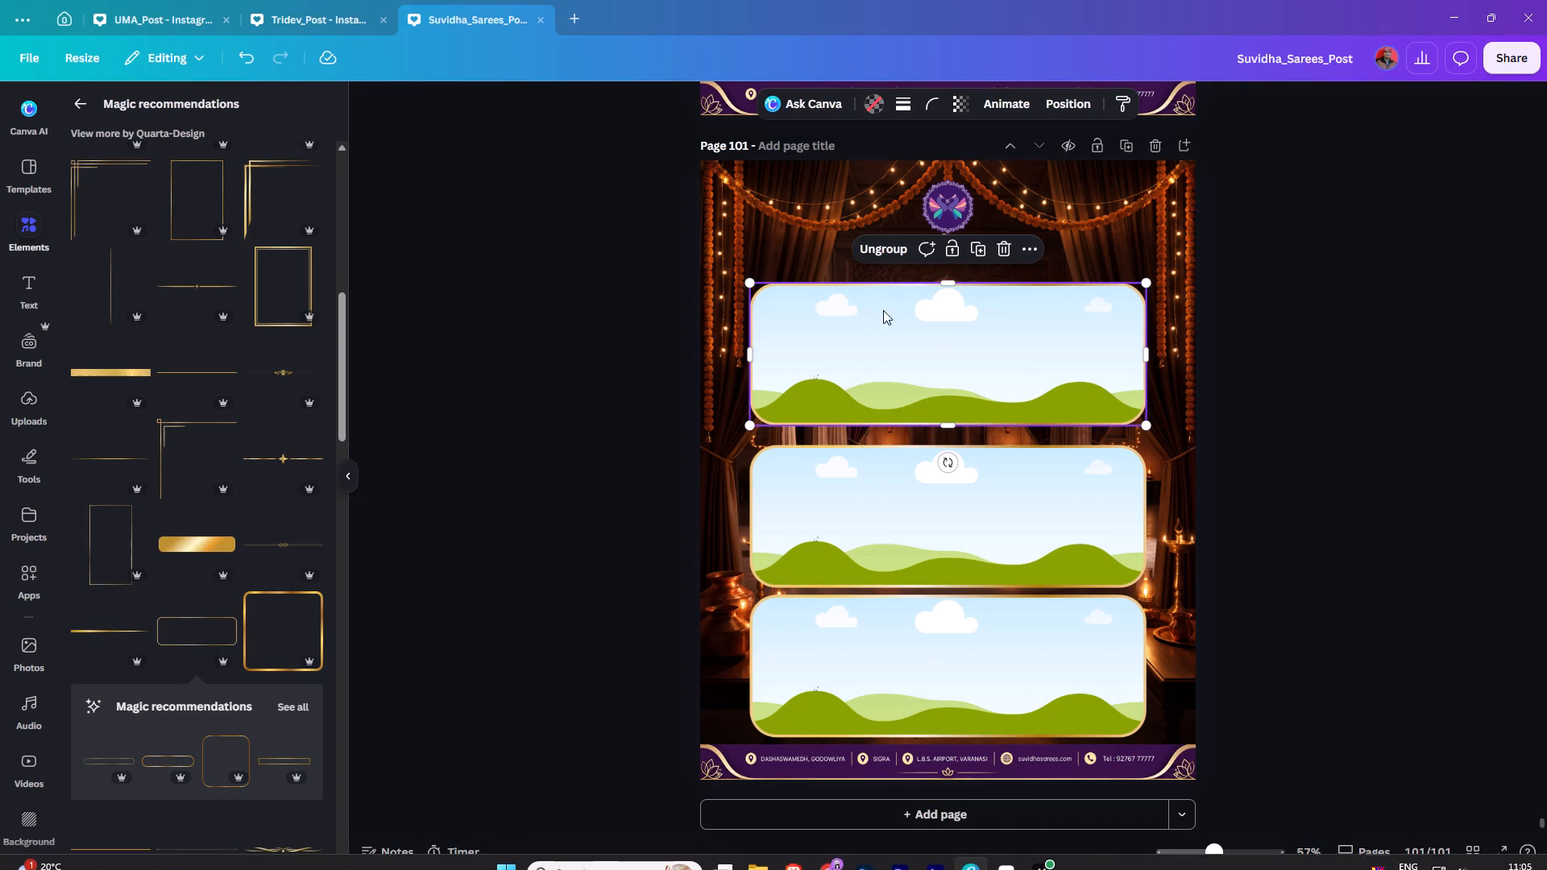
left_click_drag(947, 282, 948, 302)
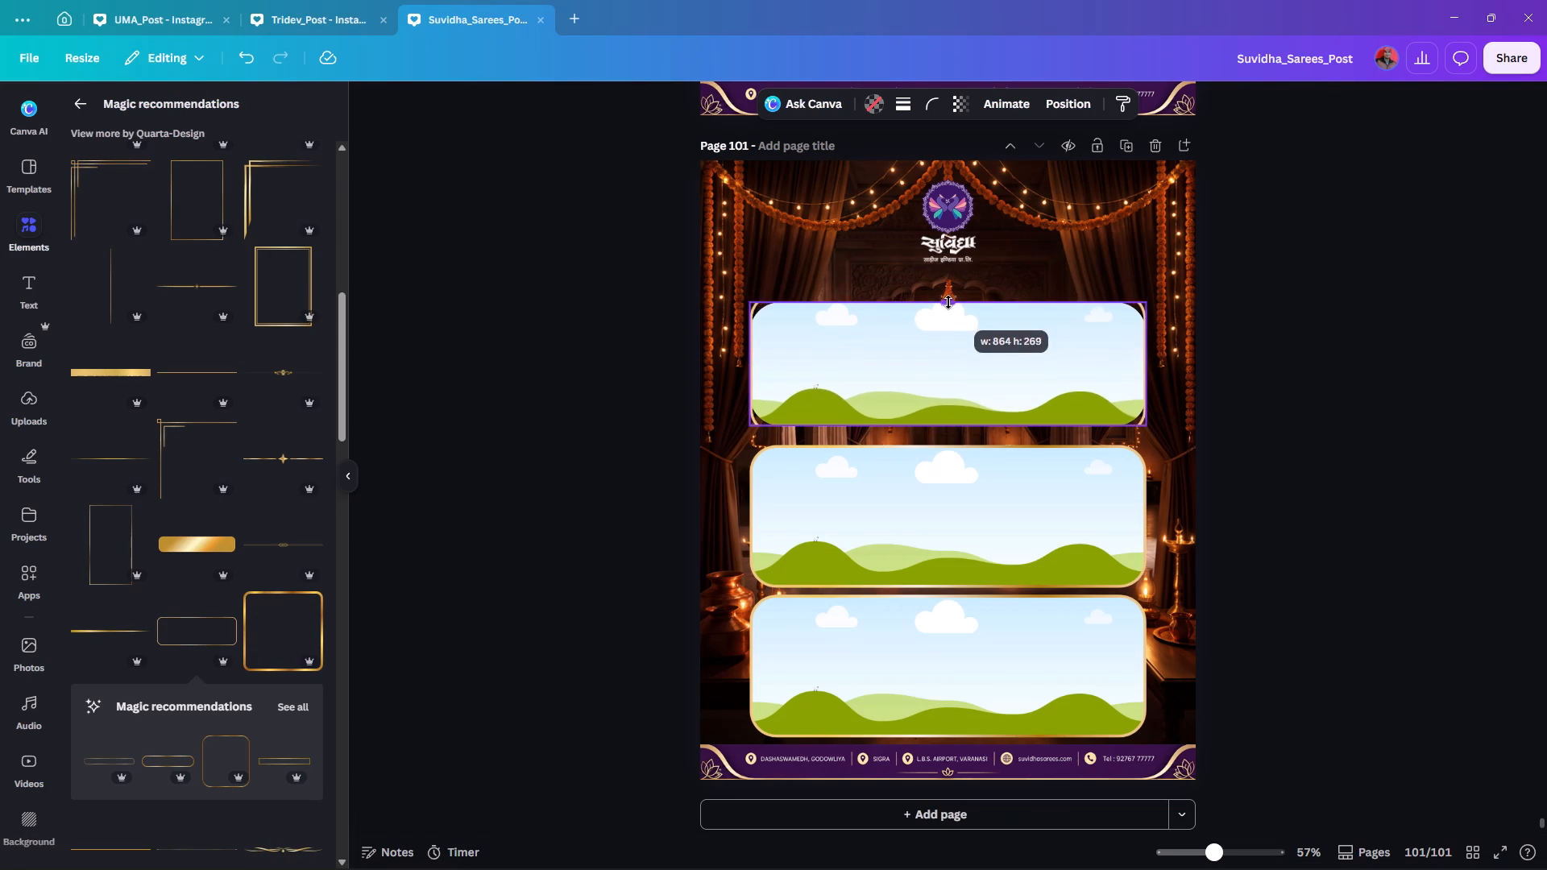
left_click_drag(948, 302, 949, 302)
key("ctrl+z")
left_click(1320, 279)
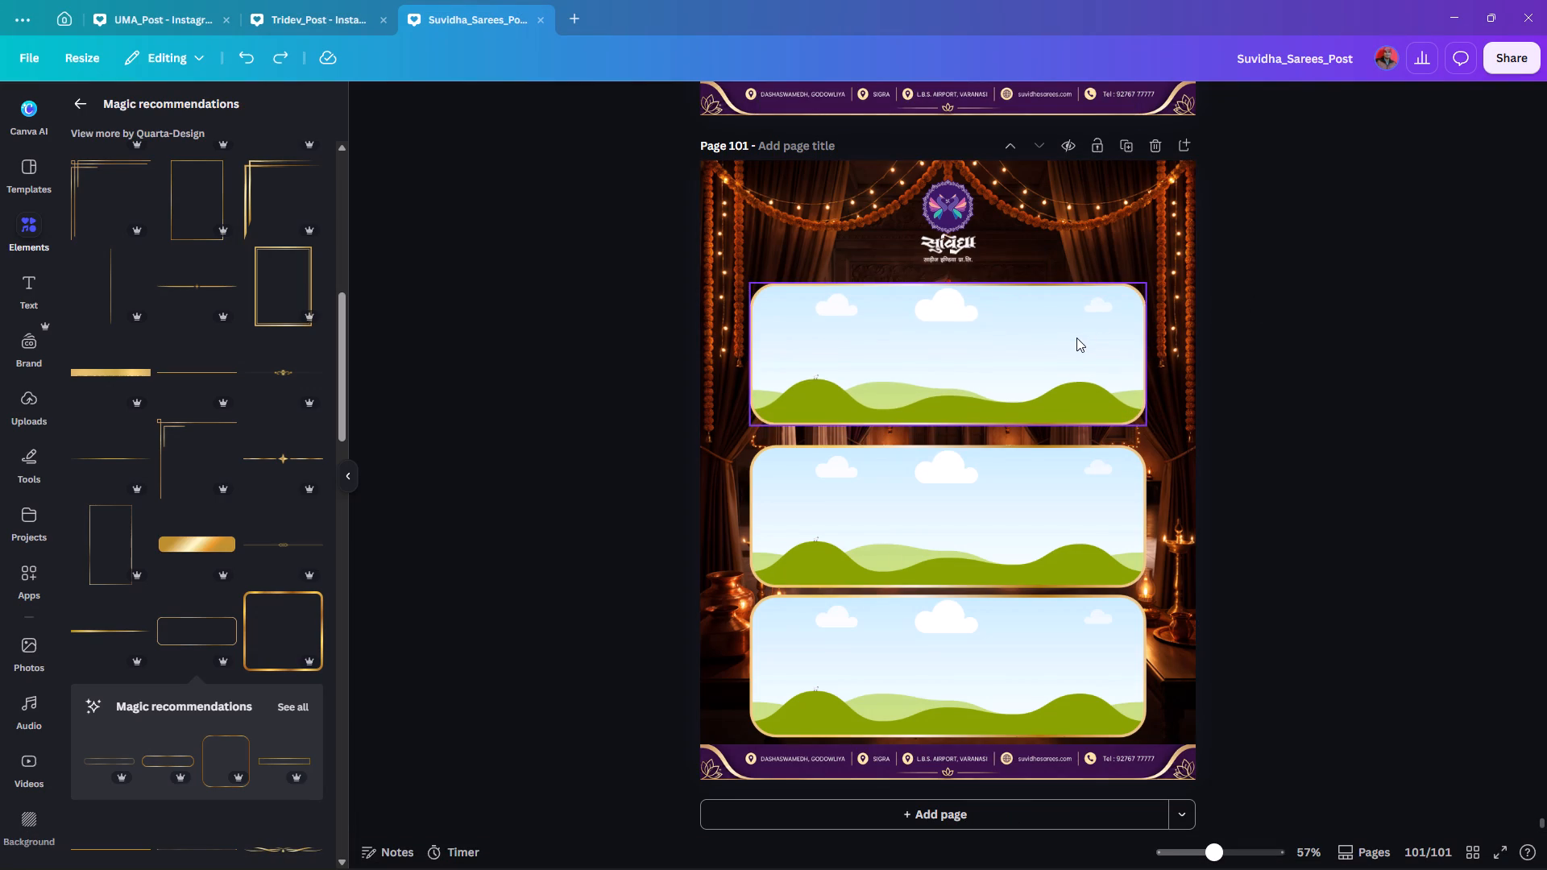
Delete the top and middle framed photo groups, keeping only the bottom one.
left_click(1076, 338)
key("Delete")
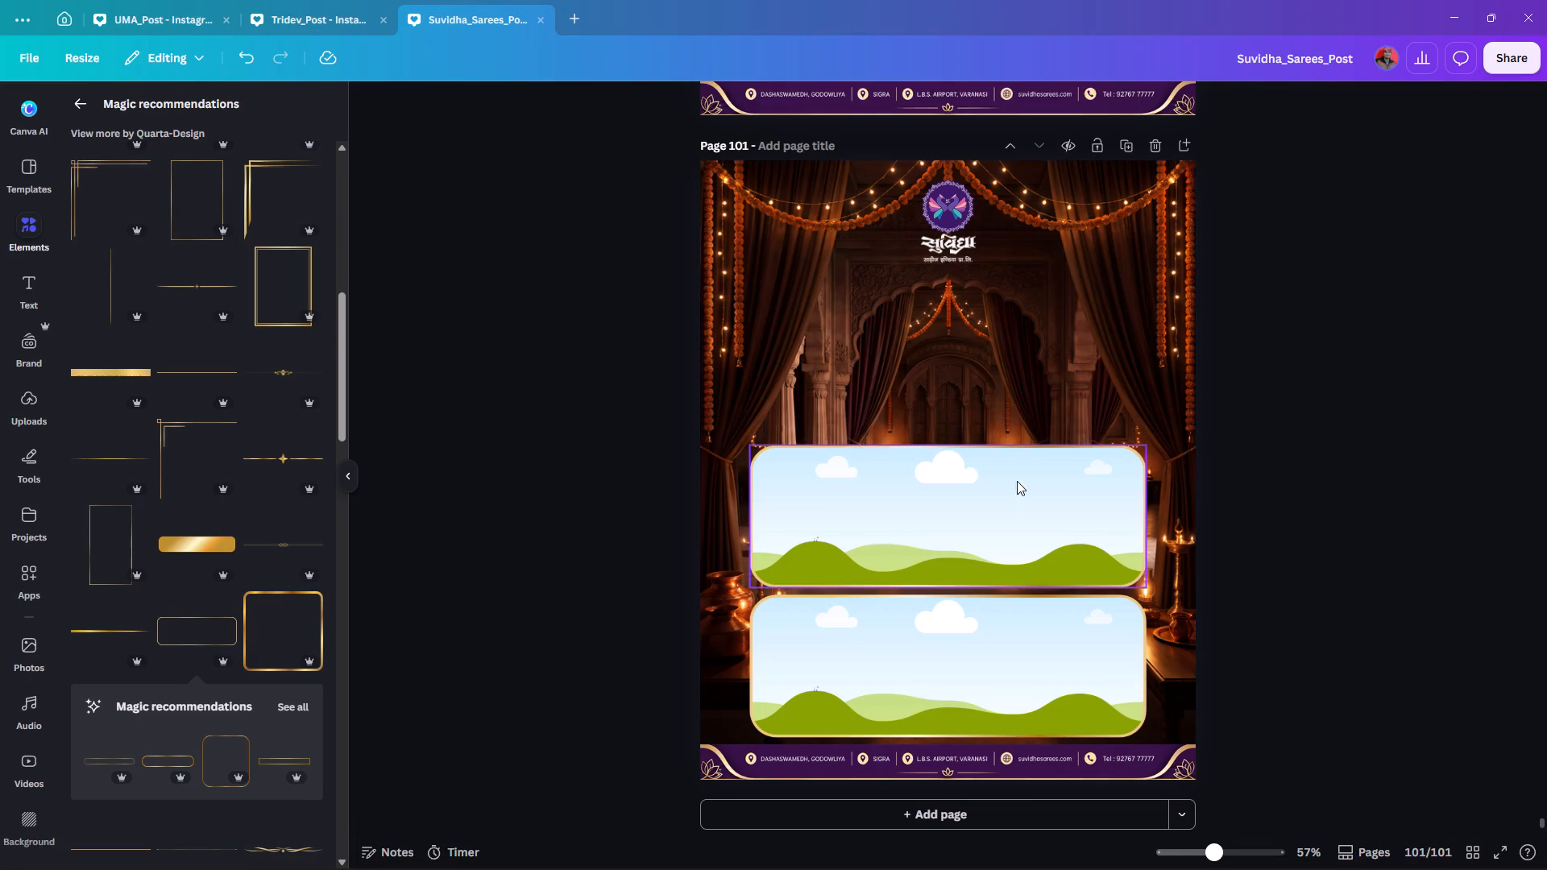
left_click(1018, 497)
key("Delete")
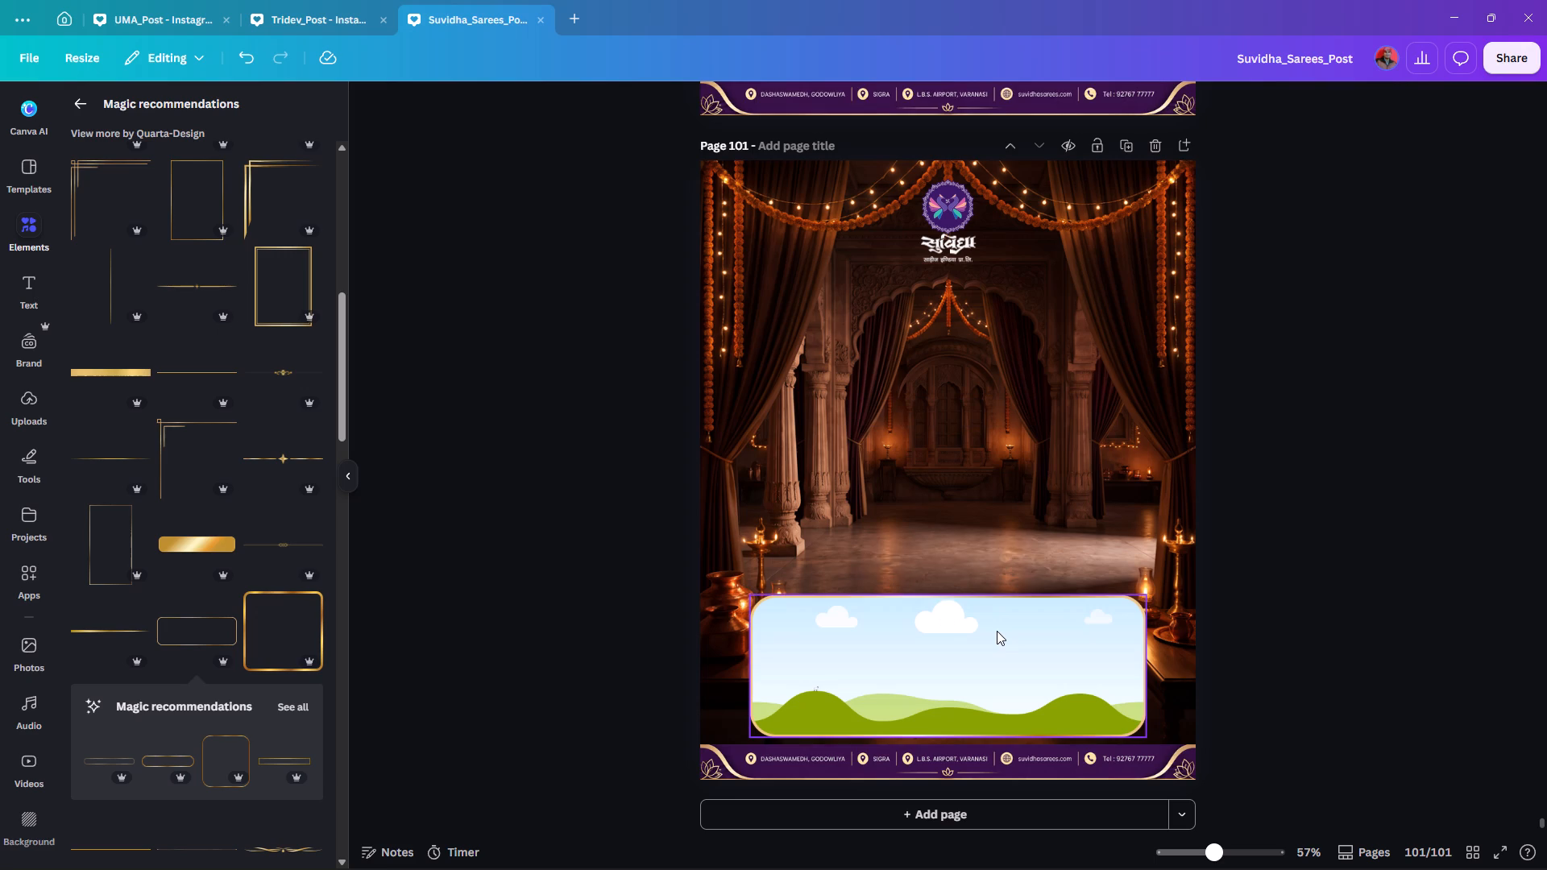
Move the remaining framed photo group up to just below the logo.
left_click(997, 631)
left_click_drag(997, 634, 1003, 325)
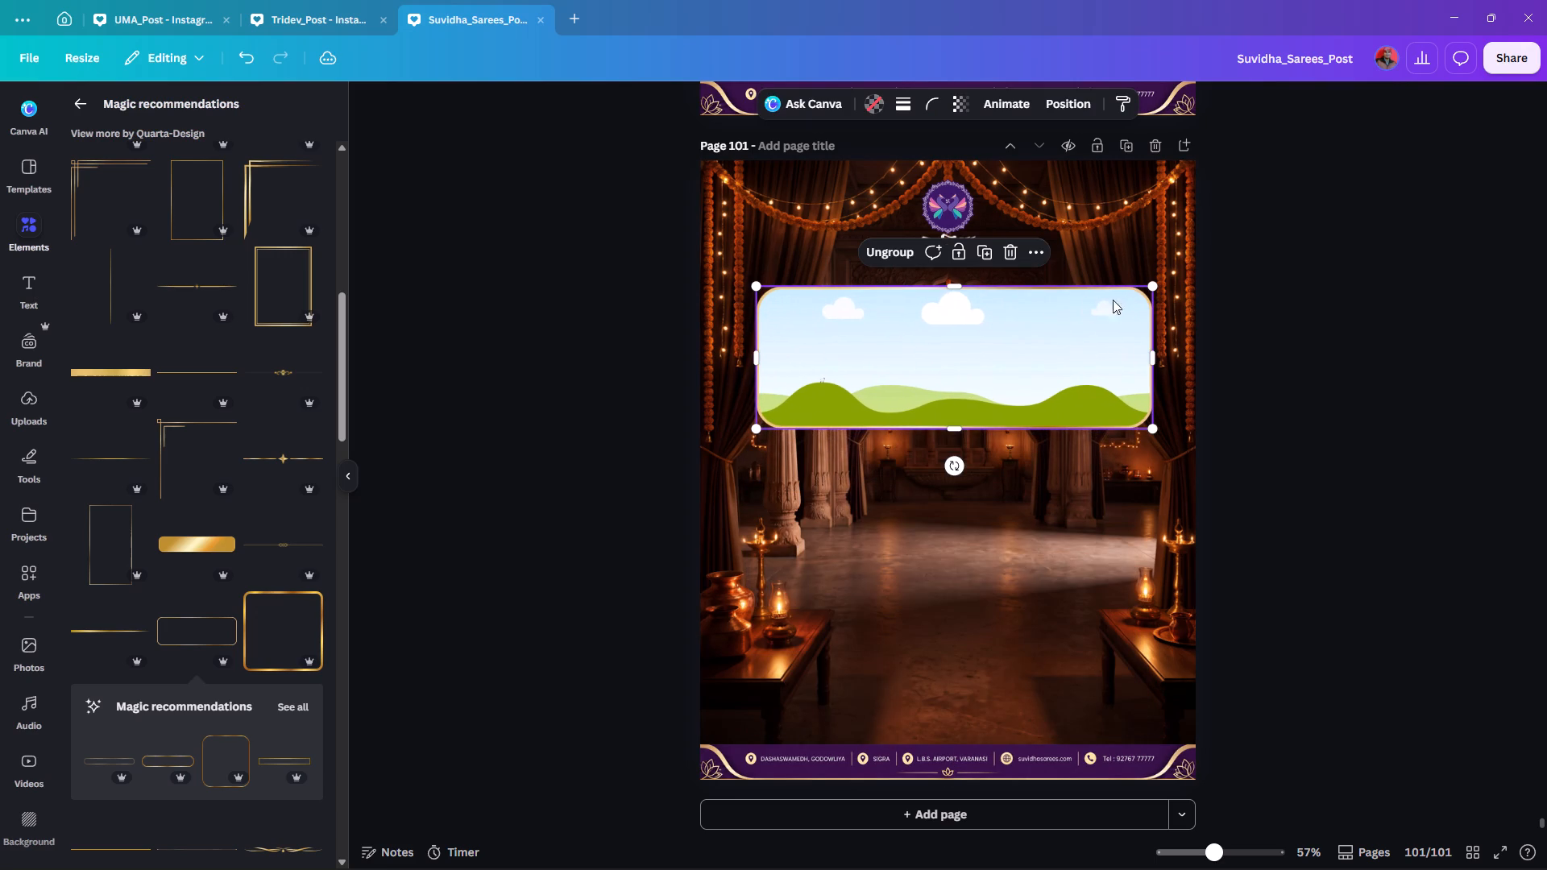
Ungroup the photo frame and its golden border.
left_click(890, 240)
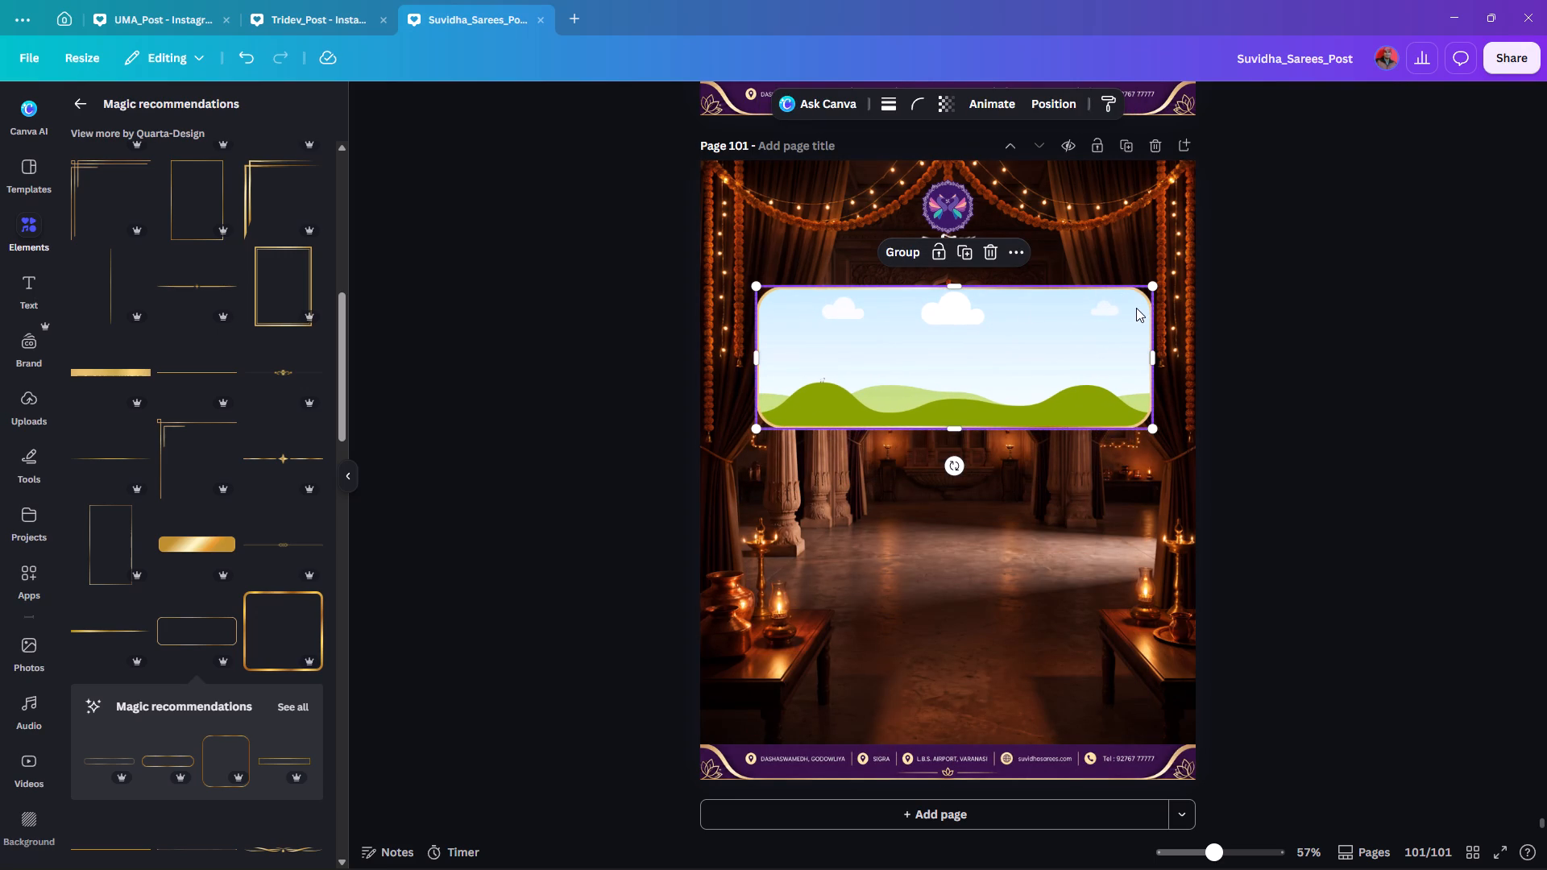
Delete the golden rounded border from around the photo frame, leaving the frame itself in place.
left_click(1126, 309)
key("Delete")
key("ctrl+z")
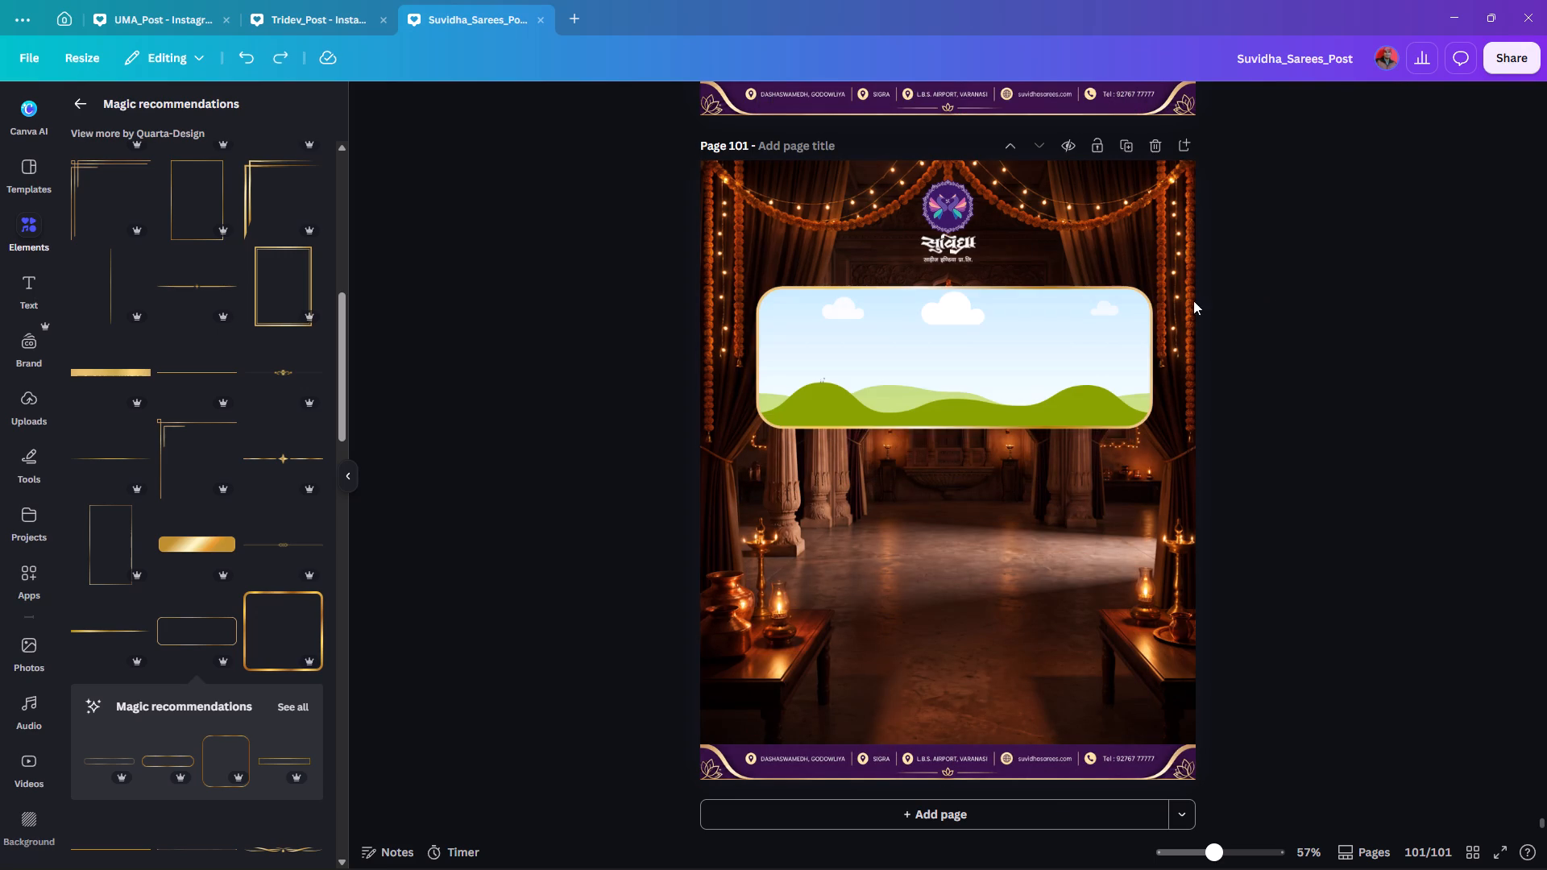
left_click(1157, 309)
left_click(1130, 296)
key("Delete")
left_click(1114, 333)
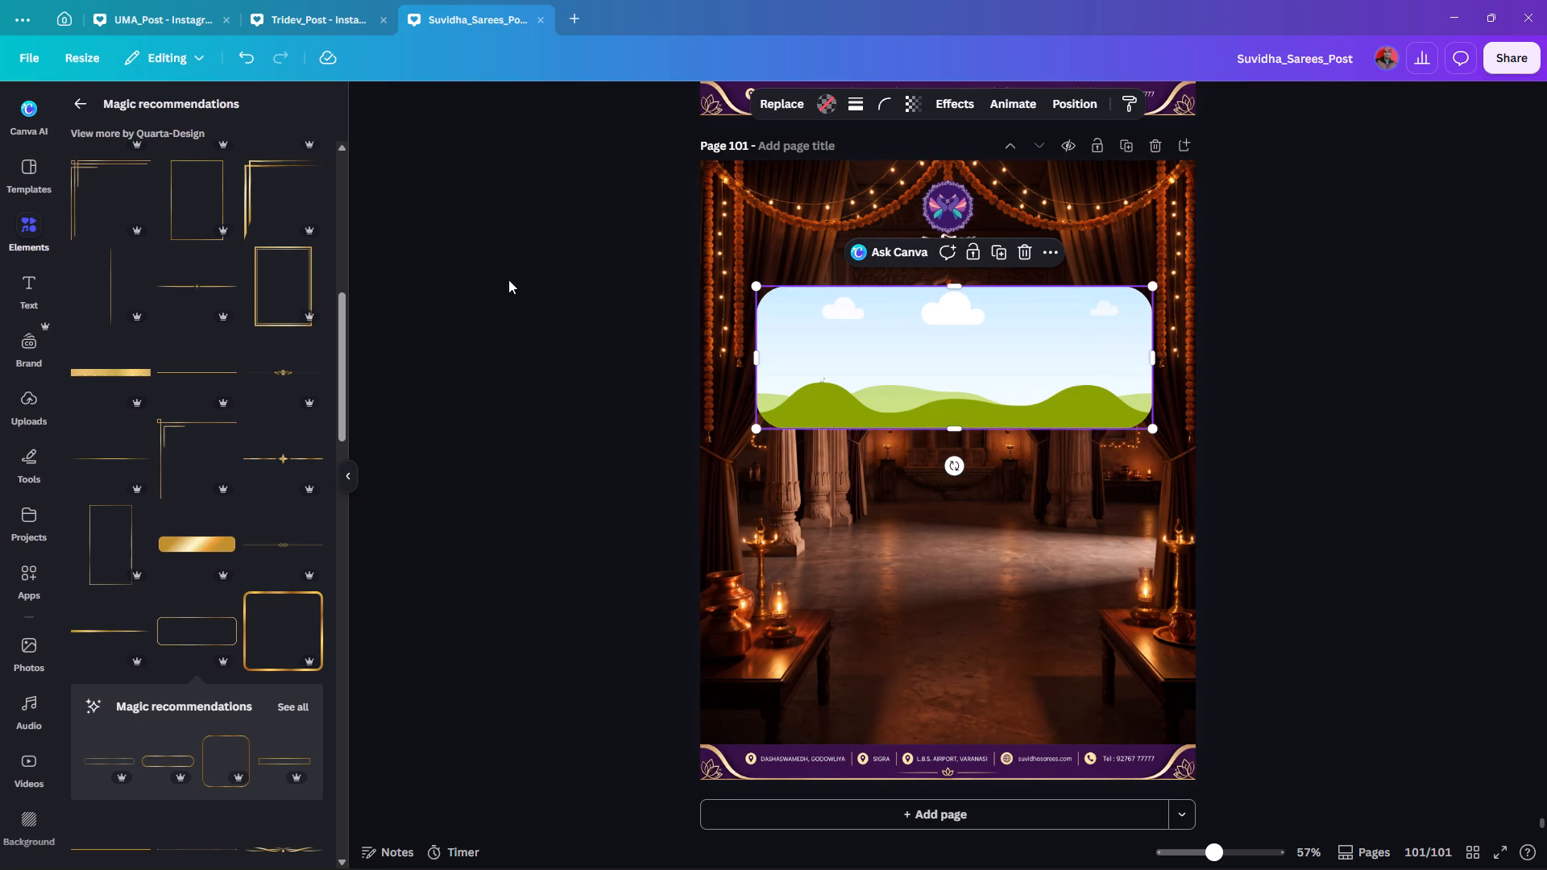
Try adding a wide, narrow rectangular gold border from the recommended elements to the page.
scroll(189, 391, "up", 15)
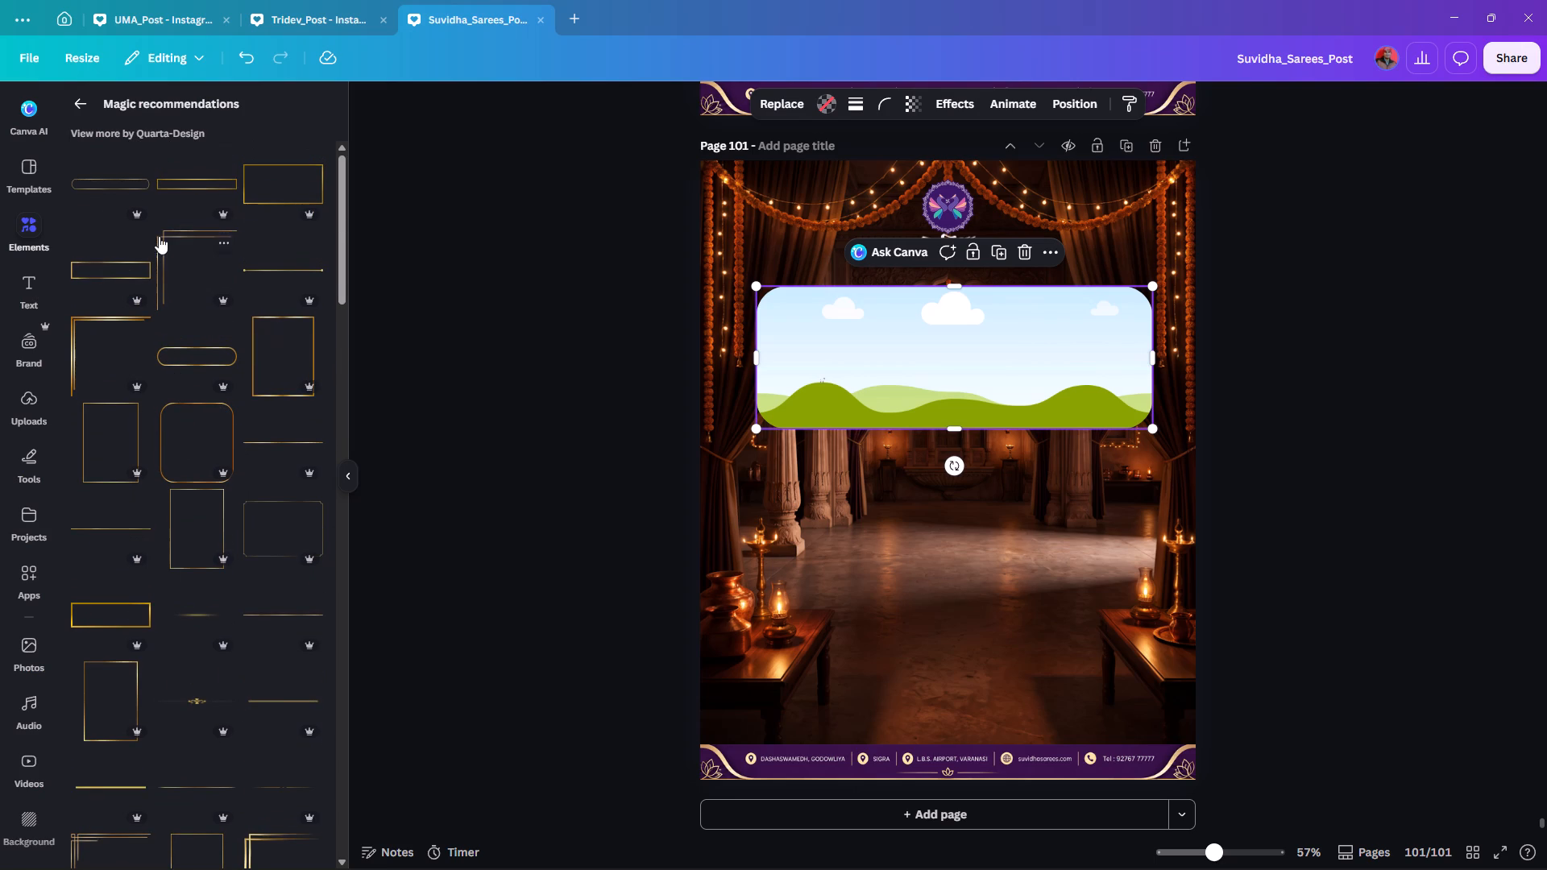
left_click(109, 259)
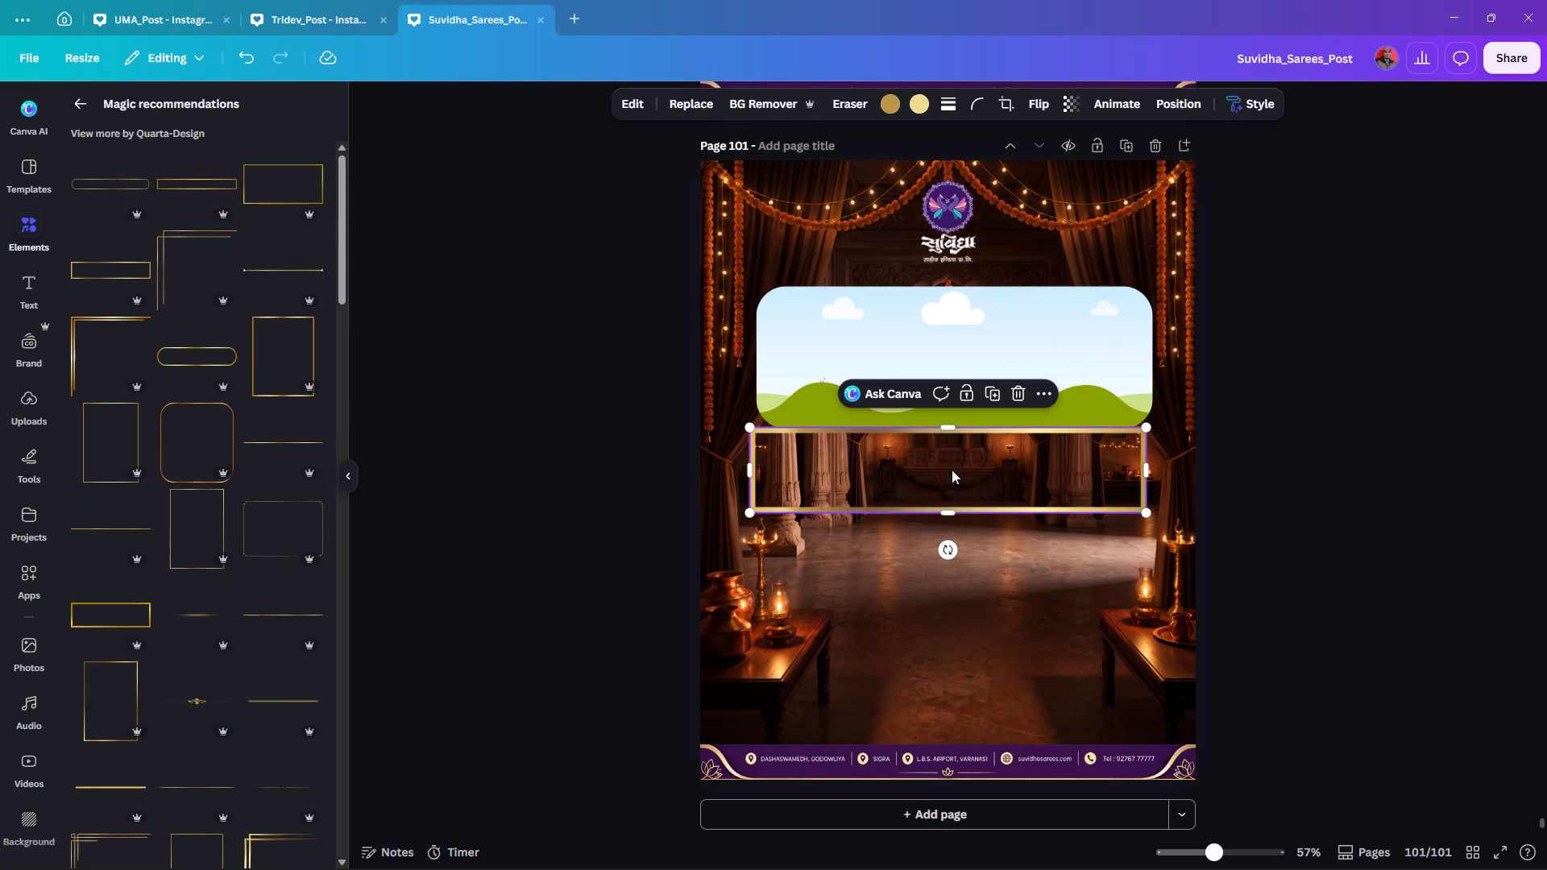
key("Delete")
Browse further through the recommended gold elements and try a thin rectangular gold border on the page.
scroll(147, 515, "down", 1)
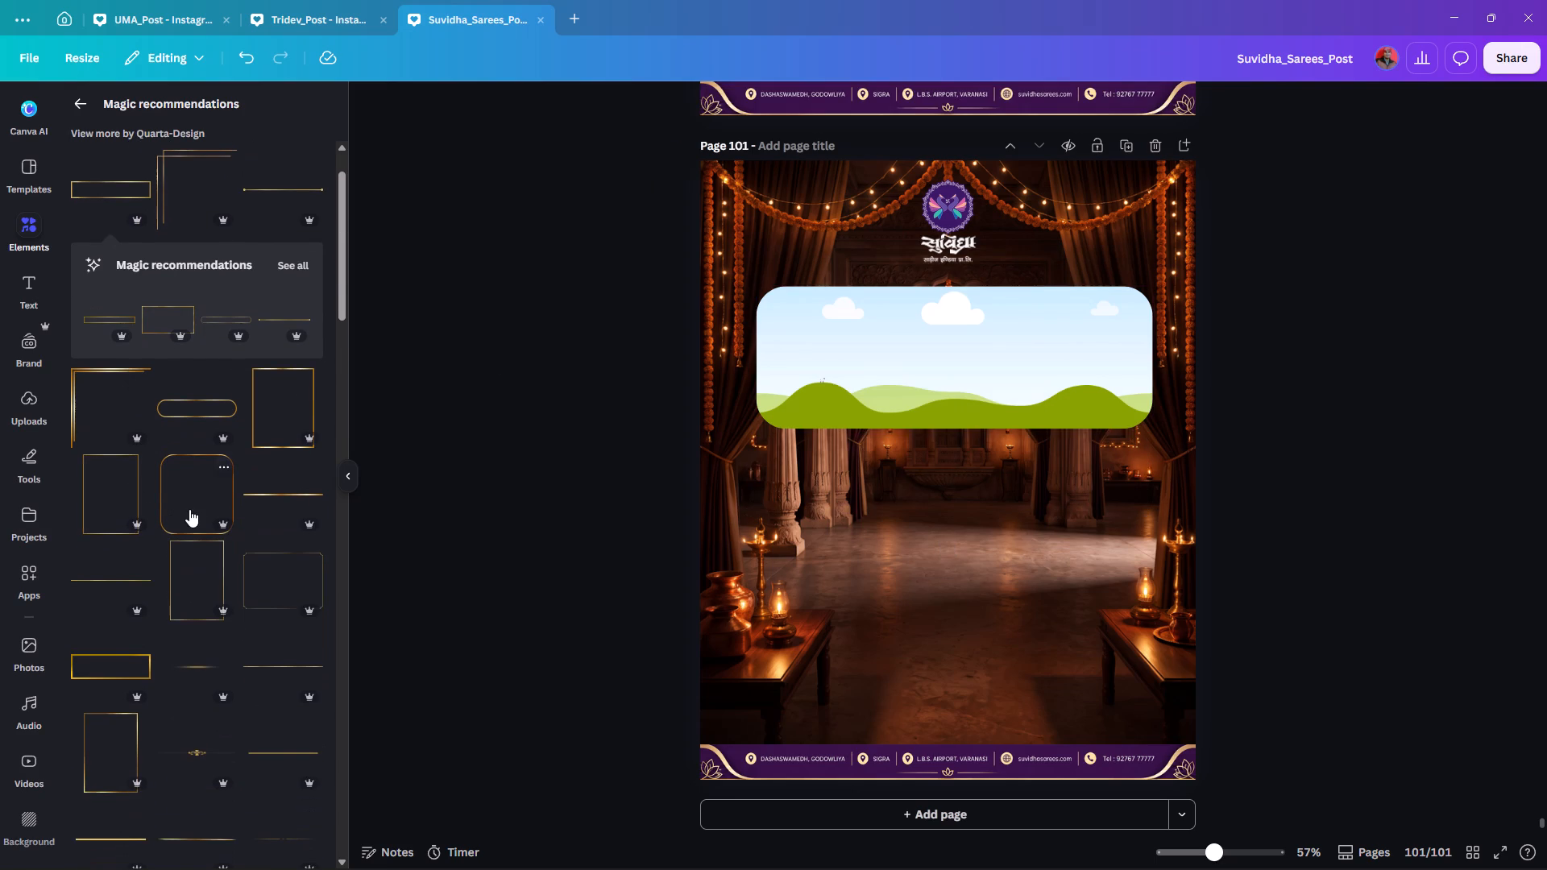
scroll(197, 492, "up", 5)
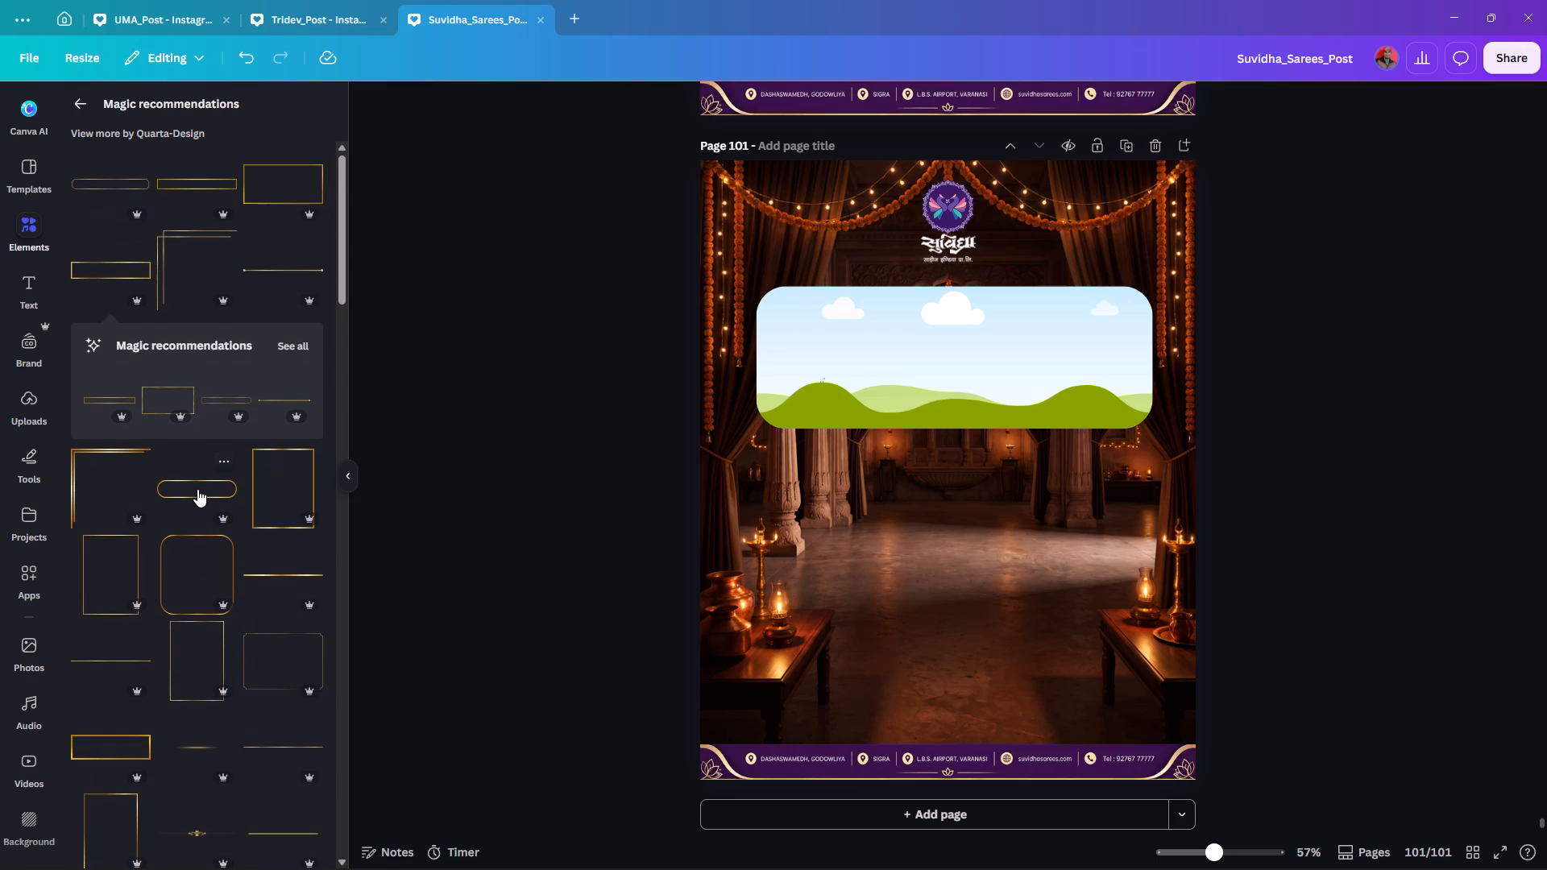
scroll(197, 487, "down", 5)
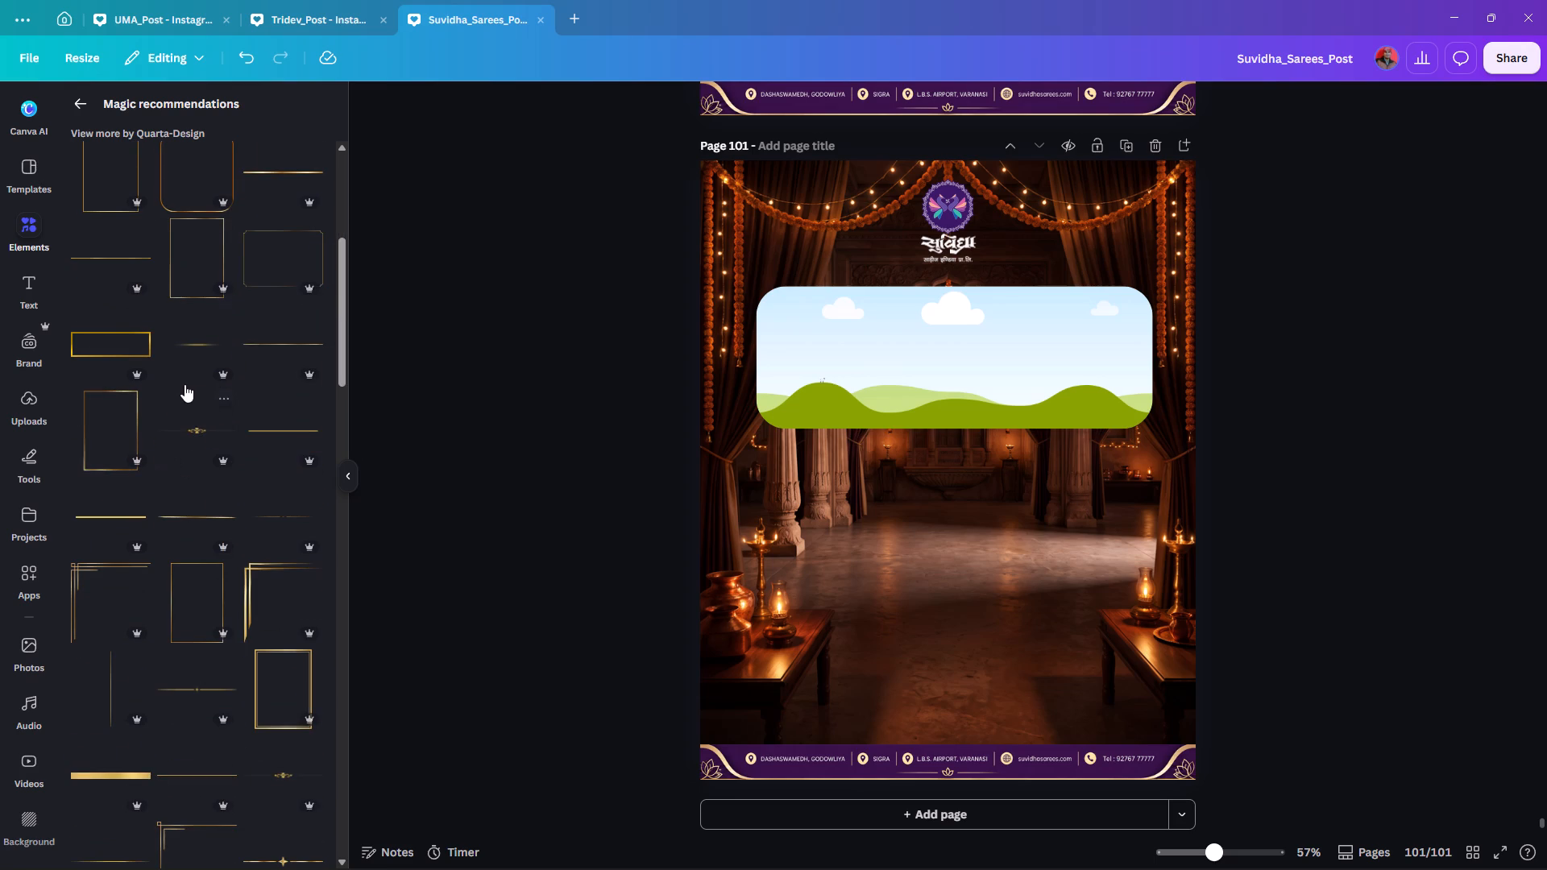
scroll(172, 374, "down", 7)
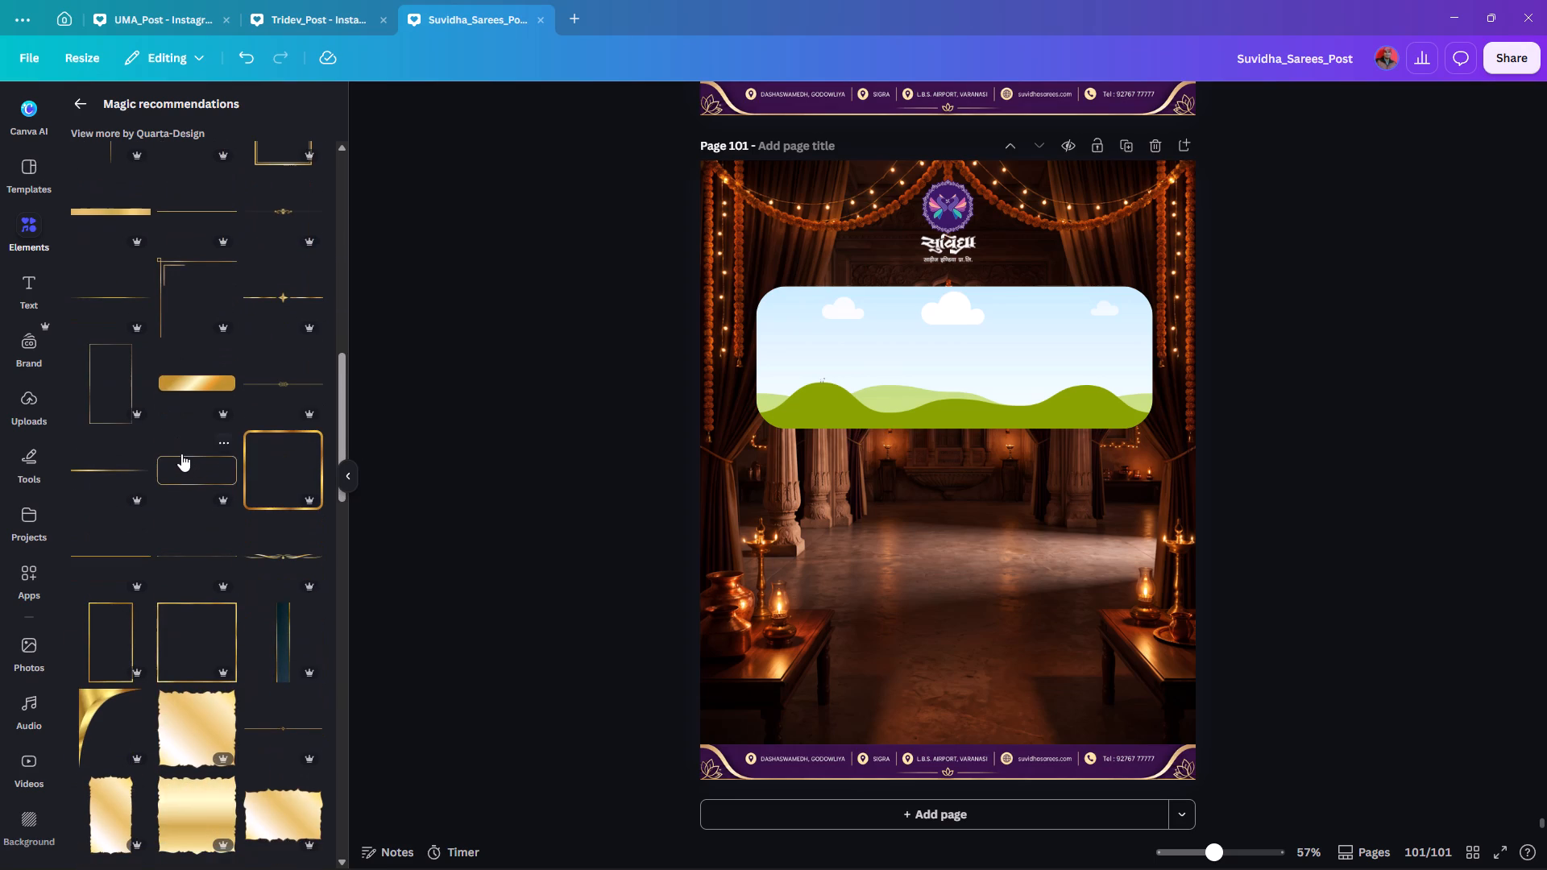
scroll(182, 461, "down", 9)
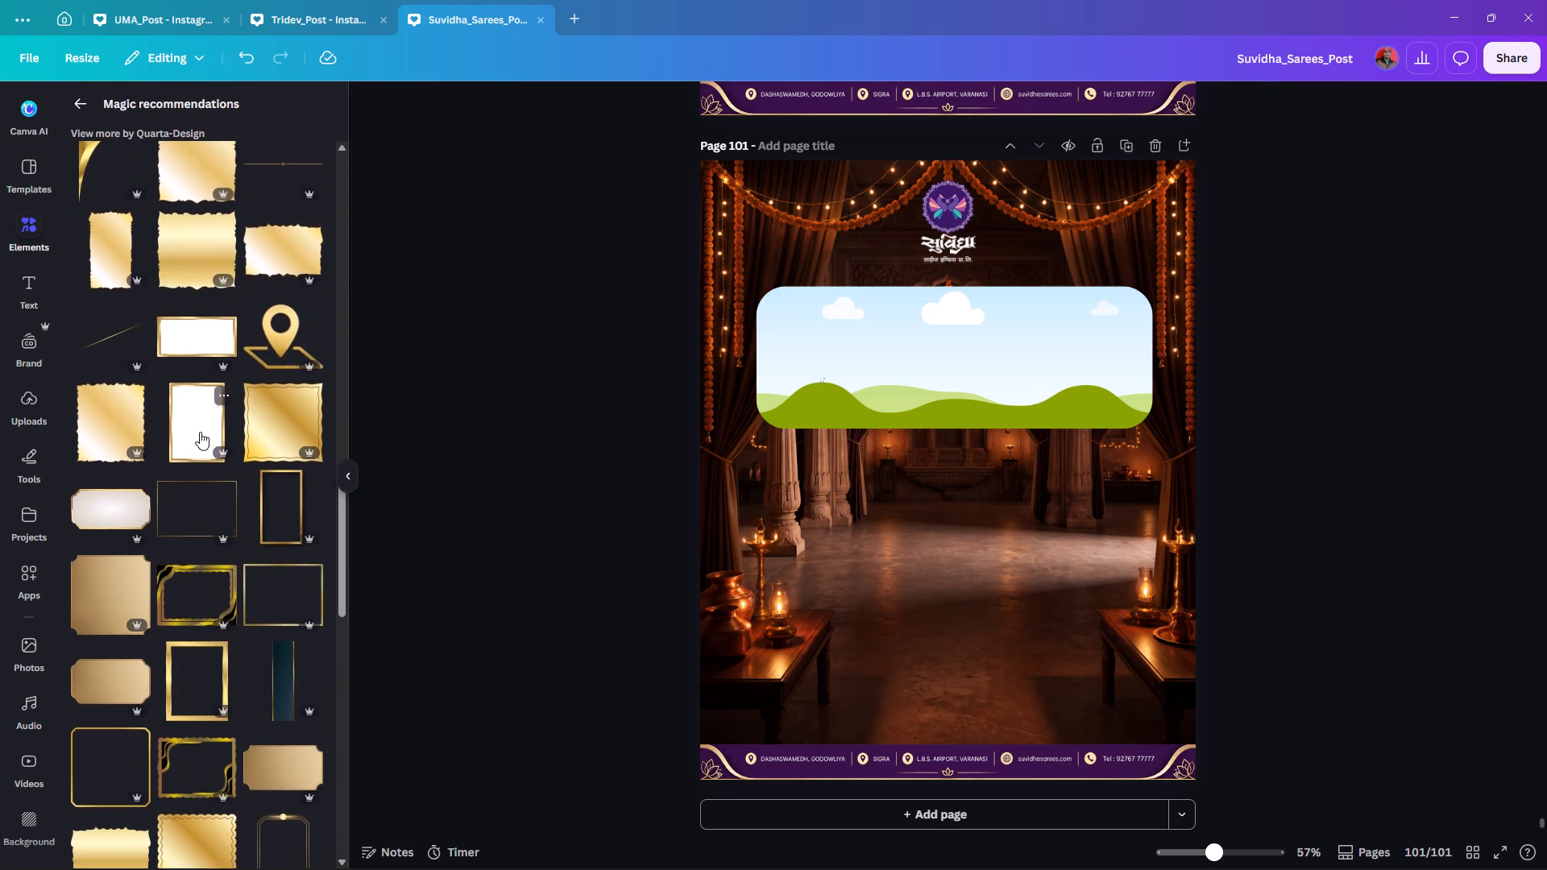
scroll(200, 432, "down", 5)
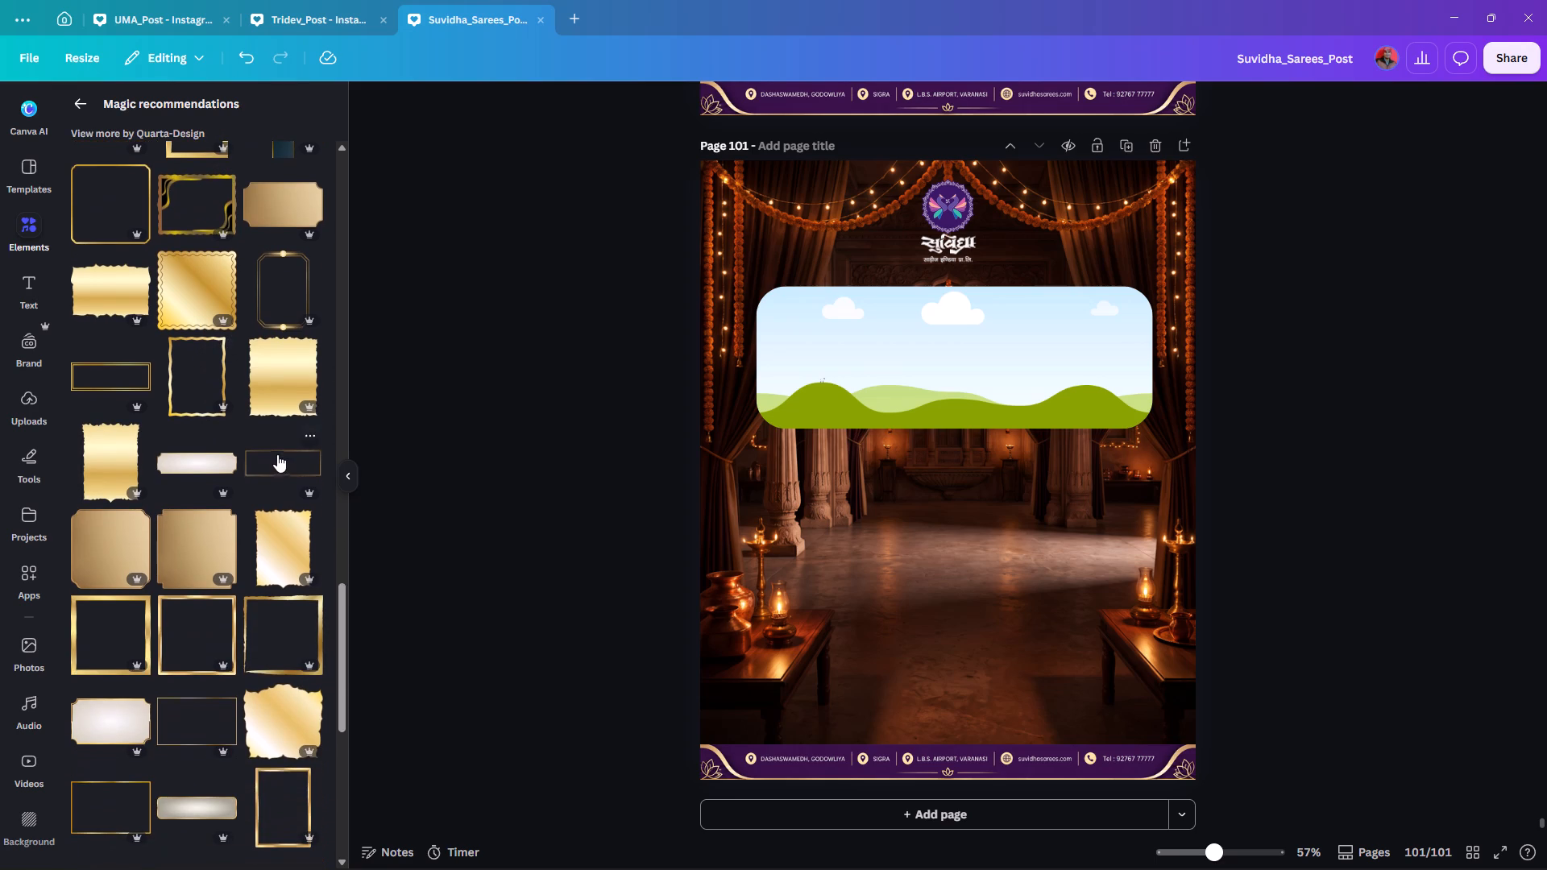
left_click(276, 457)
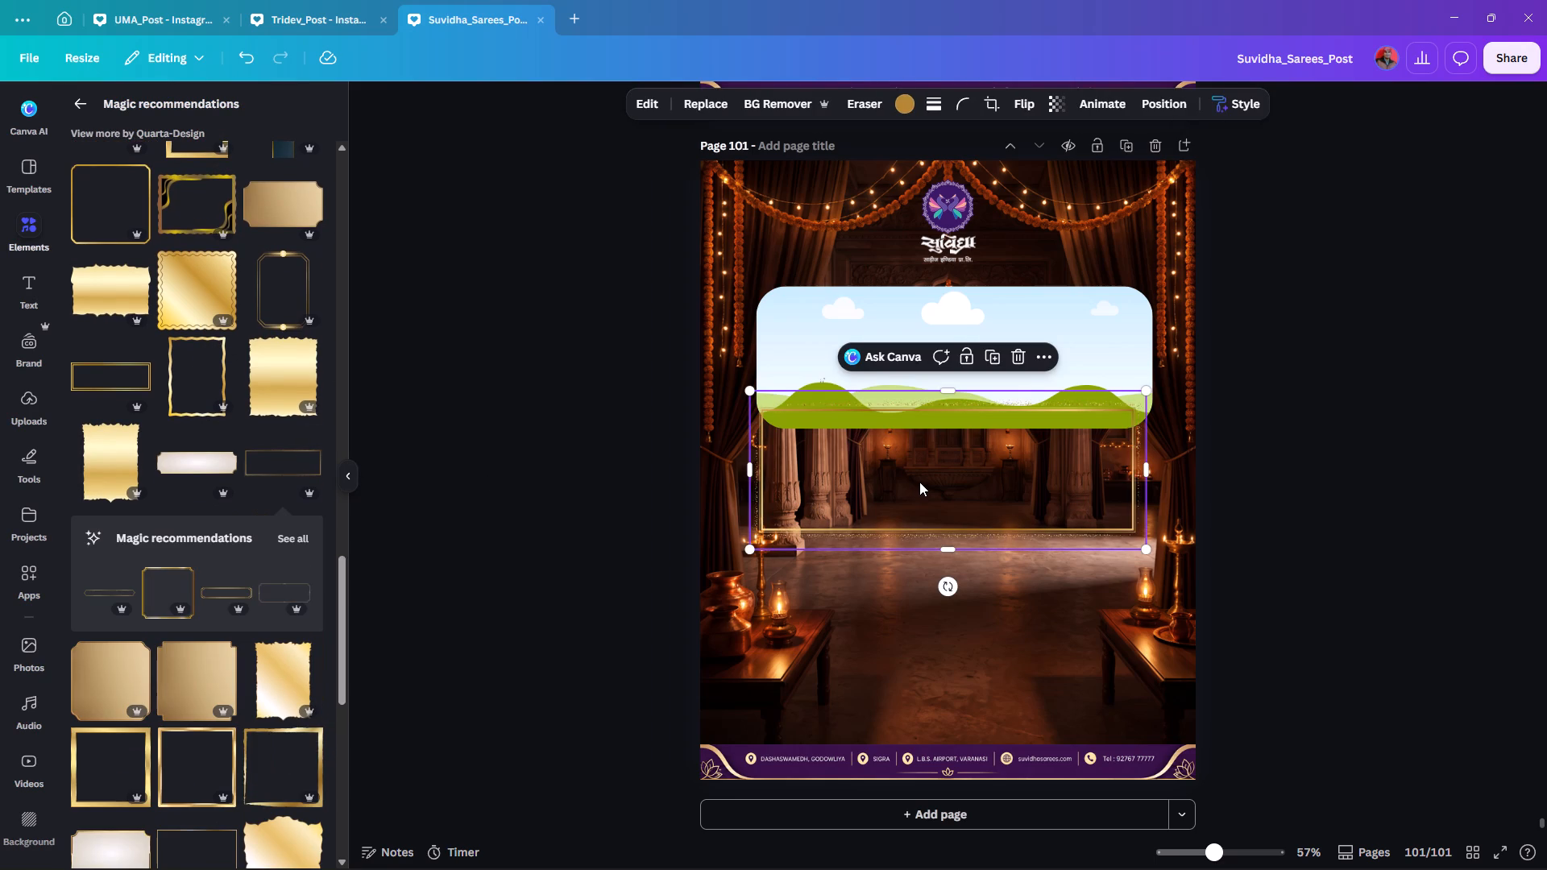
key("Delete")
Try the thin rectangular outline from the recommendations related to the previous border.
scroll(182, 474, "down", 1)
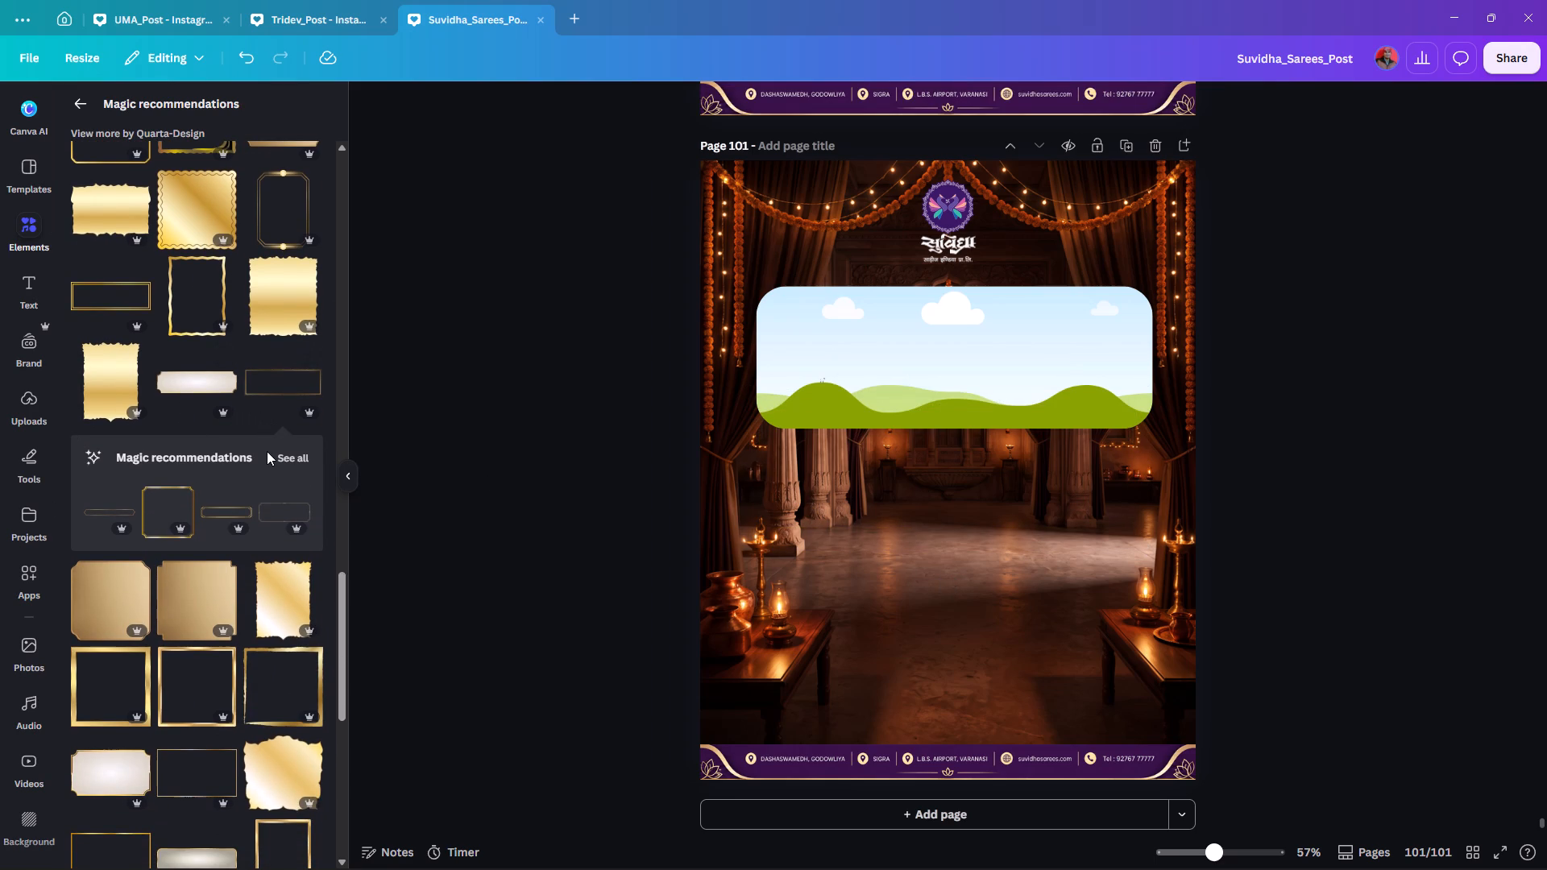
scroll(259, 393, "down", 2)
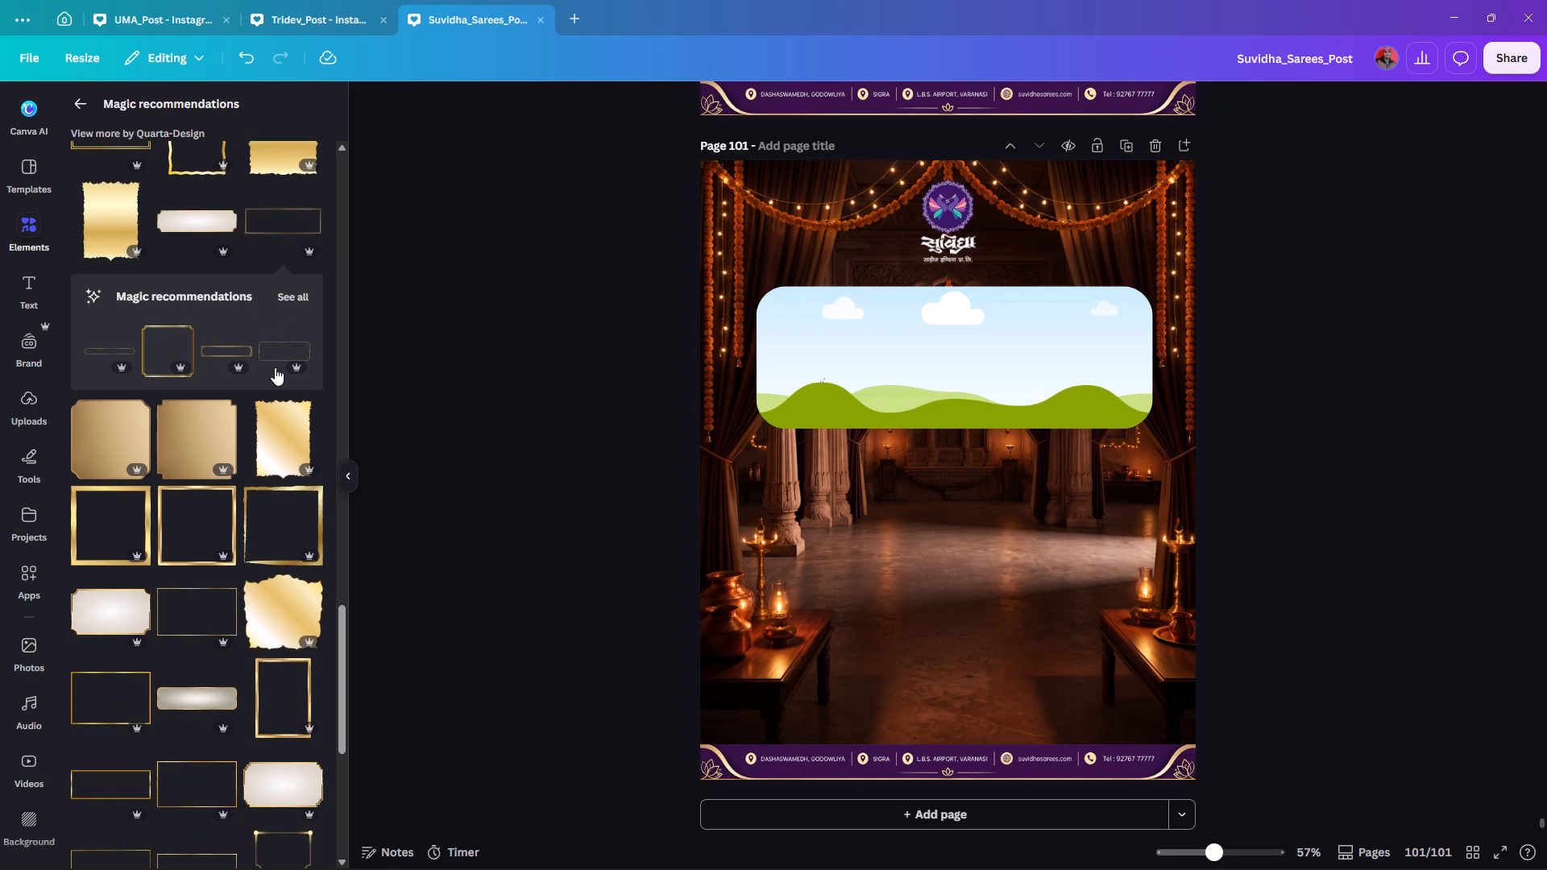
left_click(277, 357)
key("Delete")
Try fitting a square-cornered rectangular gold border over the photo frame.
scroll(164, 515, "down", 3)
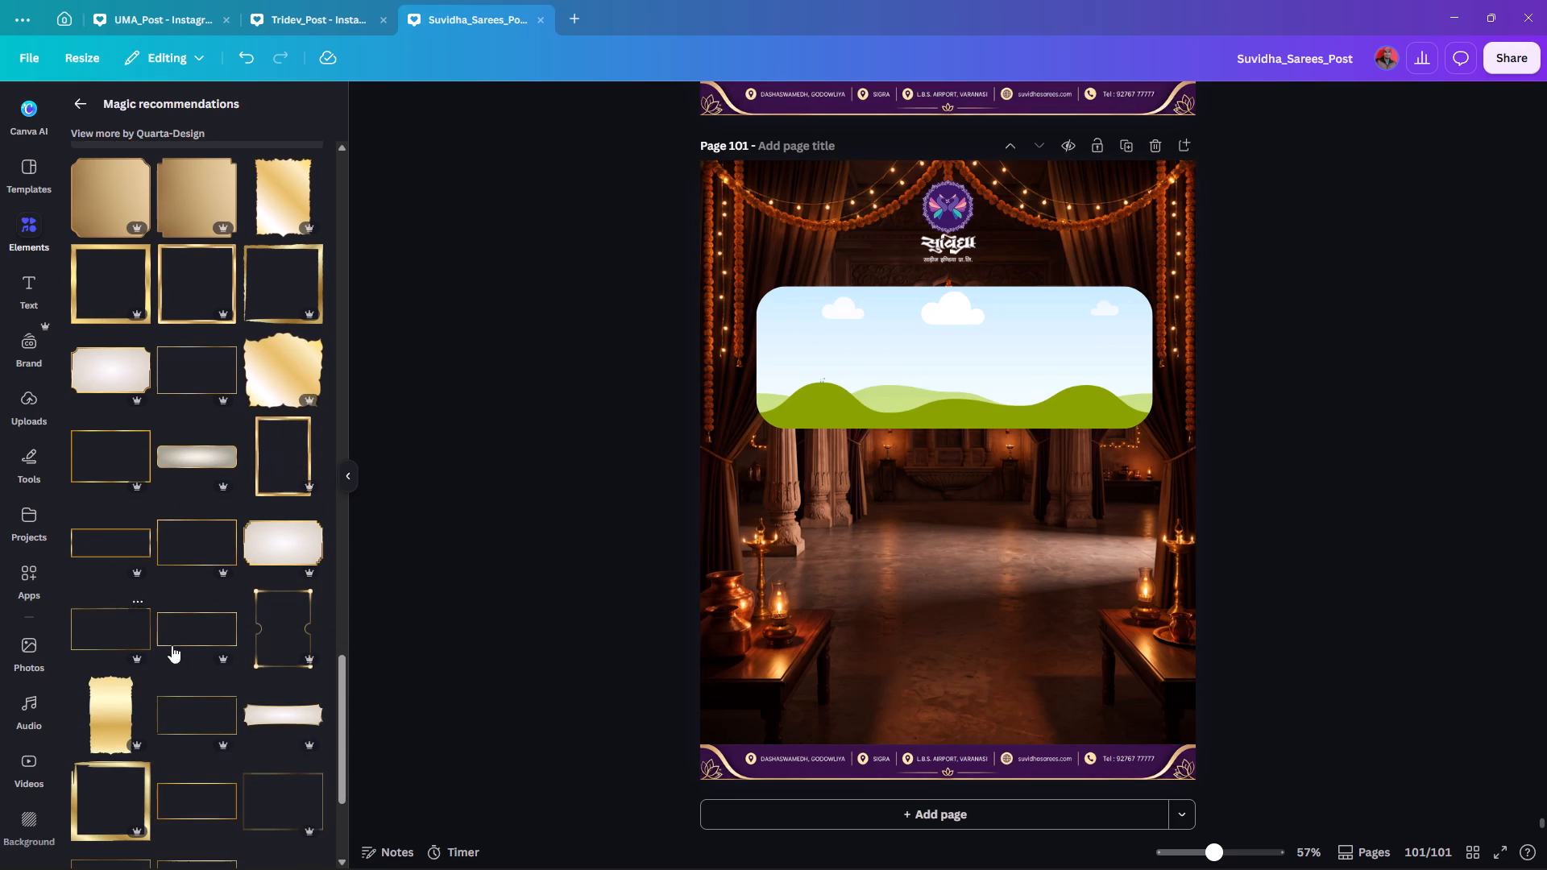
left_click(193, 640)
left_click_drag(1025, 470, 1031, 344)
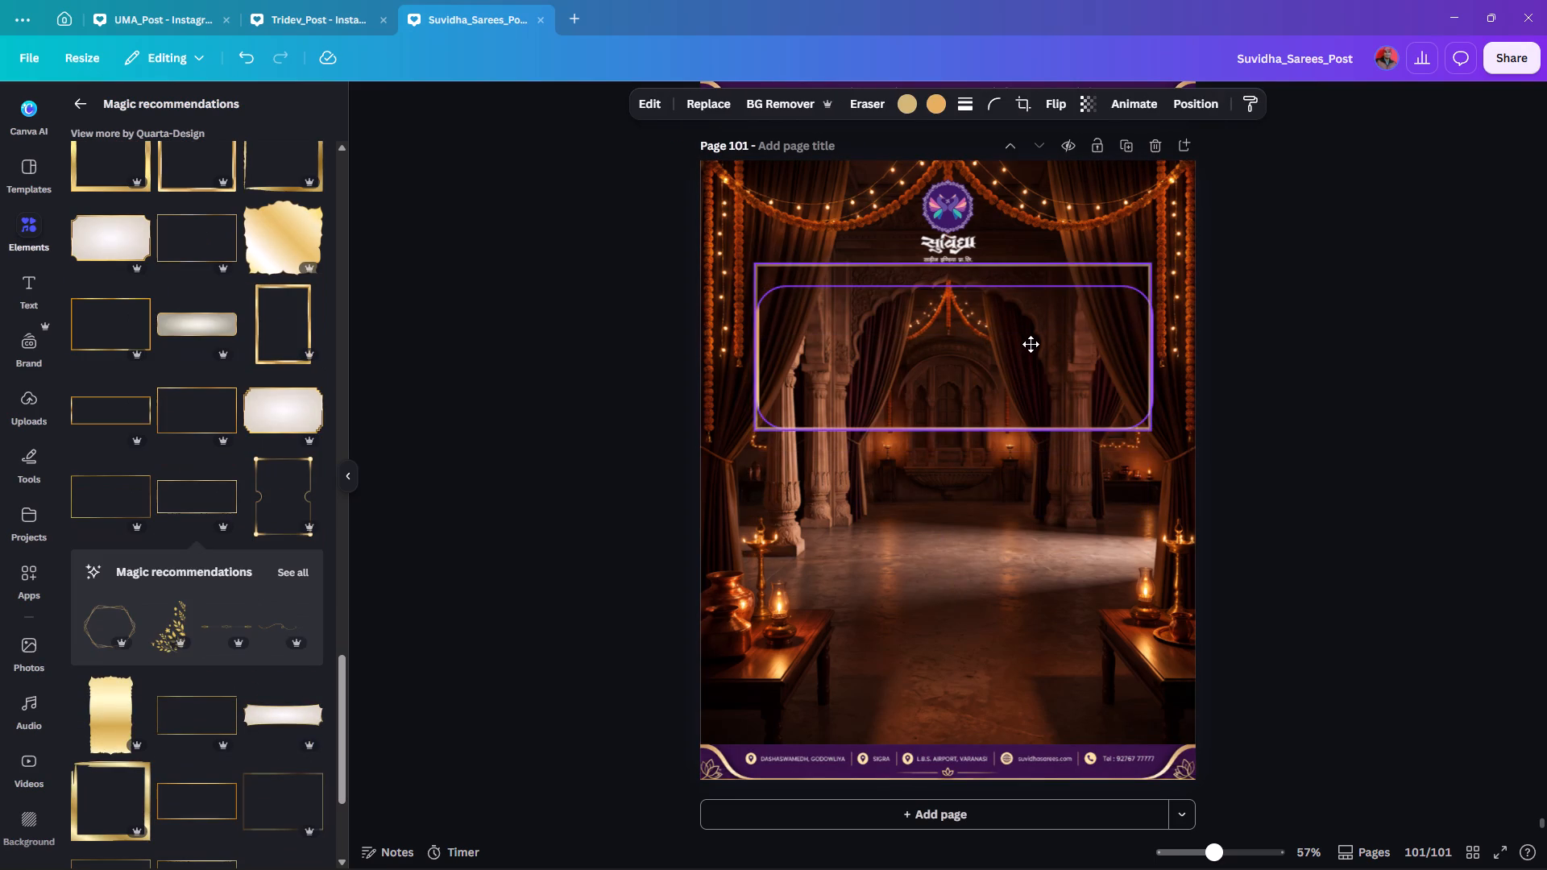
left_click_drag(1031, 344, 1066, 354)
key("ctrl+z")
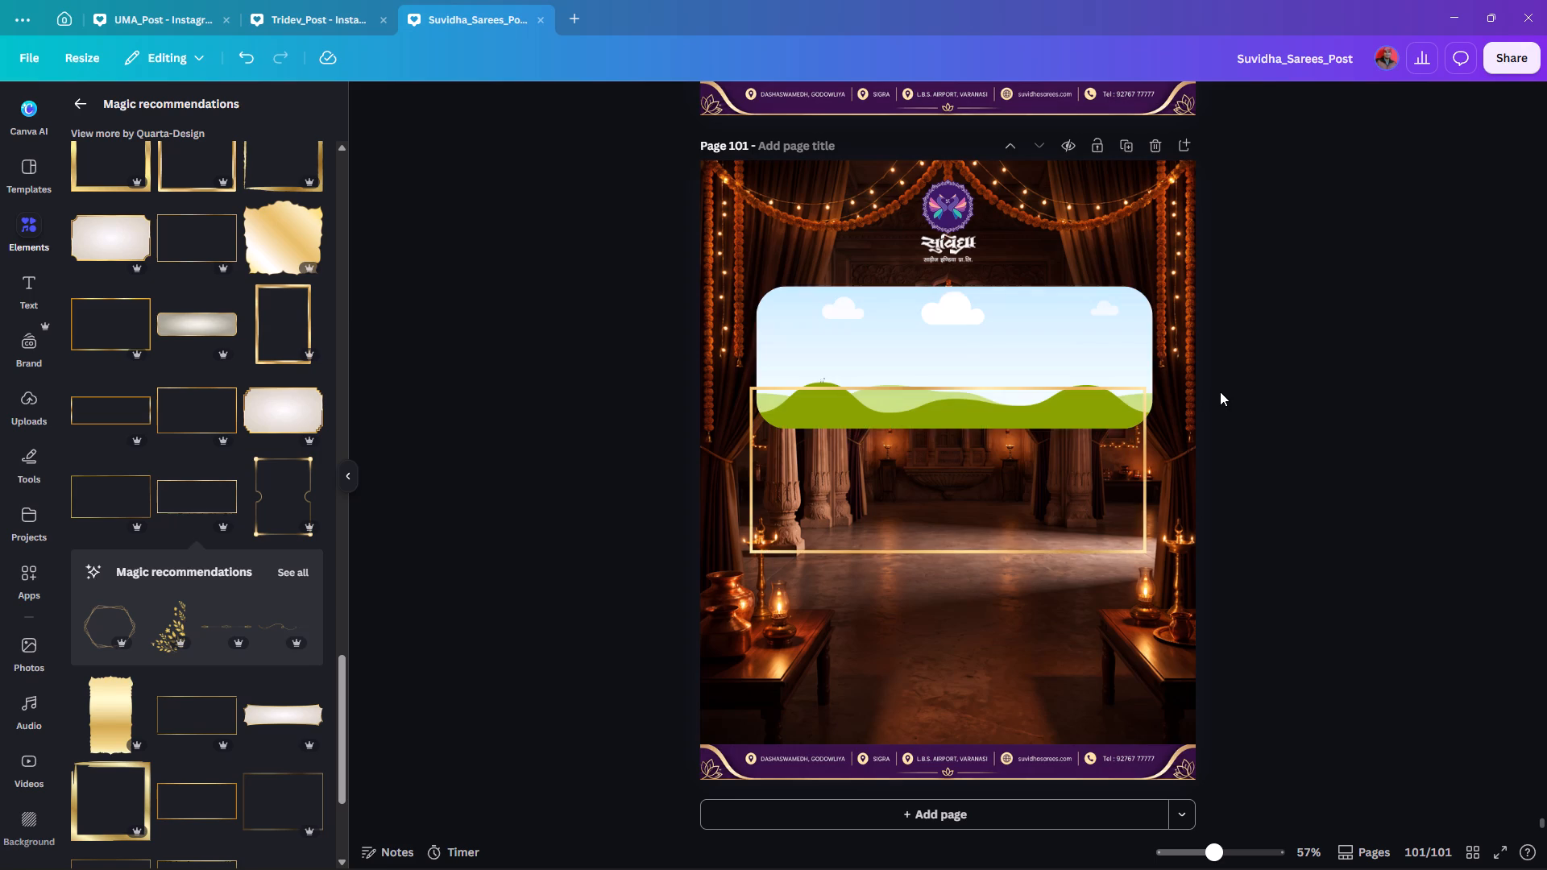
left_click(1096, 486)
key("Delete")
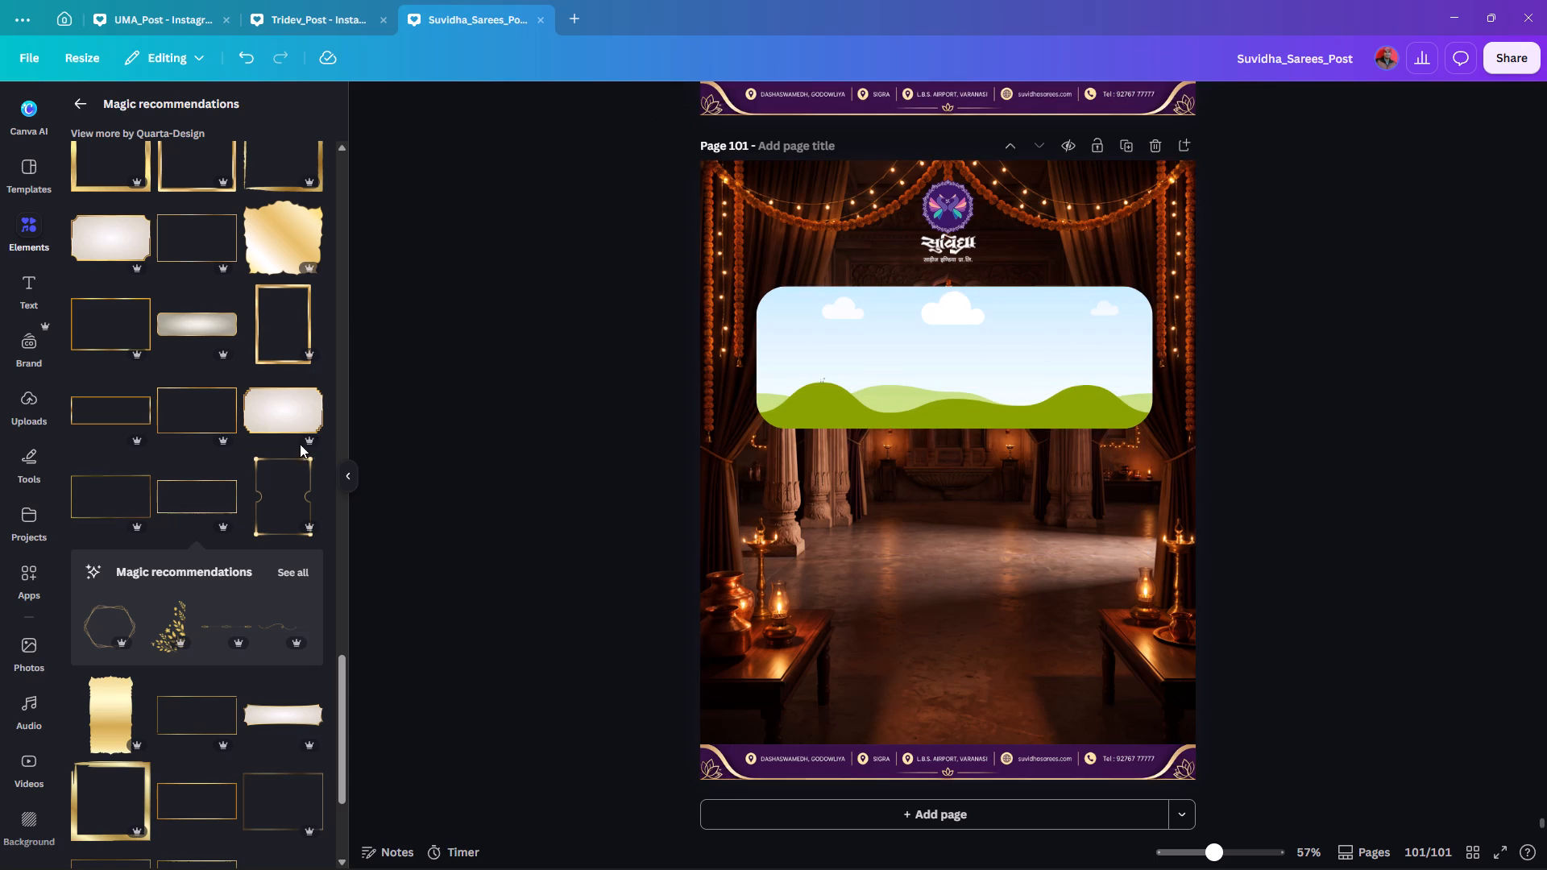
Remove the photo frame's corner rounding so its corners are square.
scroll(152, 478, "up", 1)
left_click(797, 344)
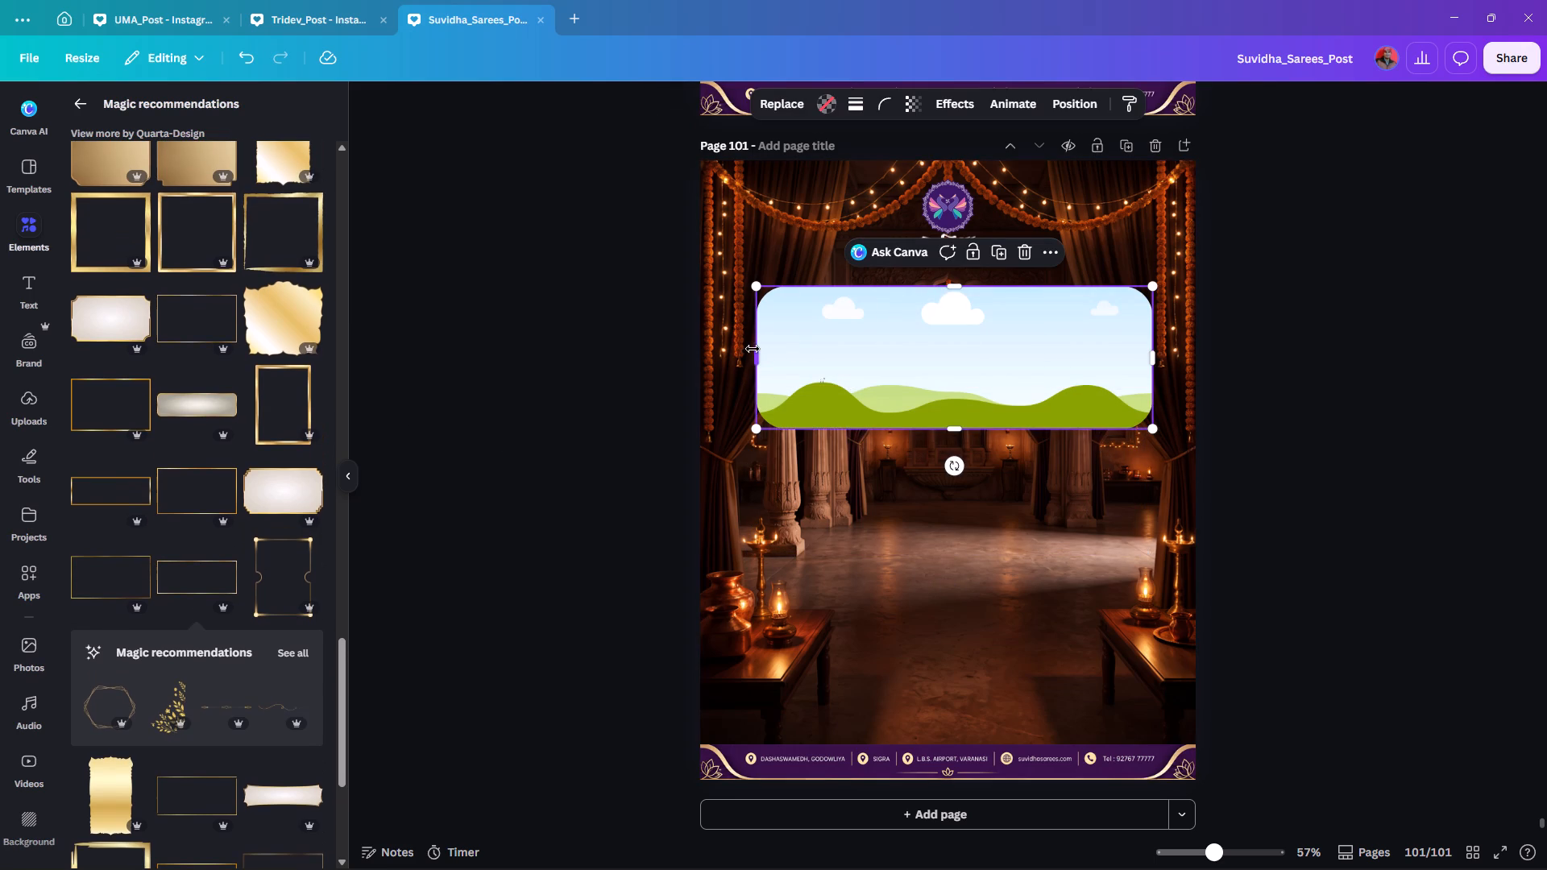
left_click(879, 100)
left_click_drag(882, 172, 852, 172)
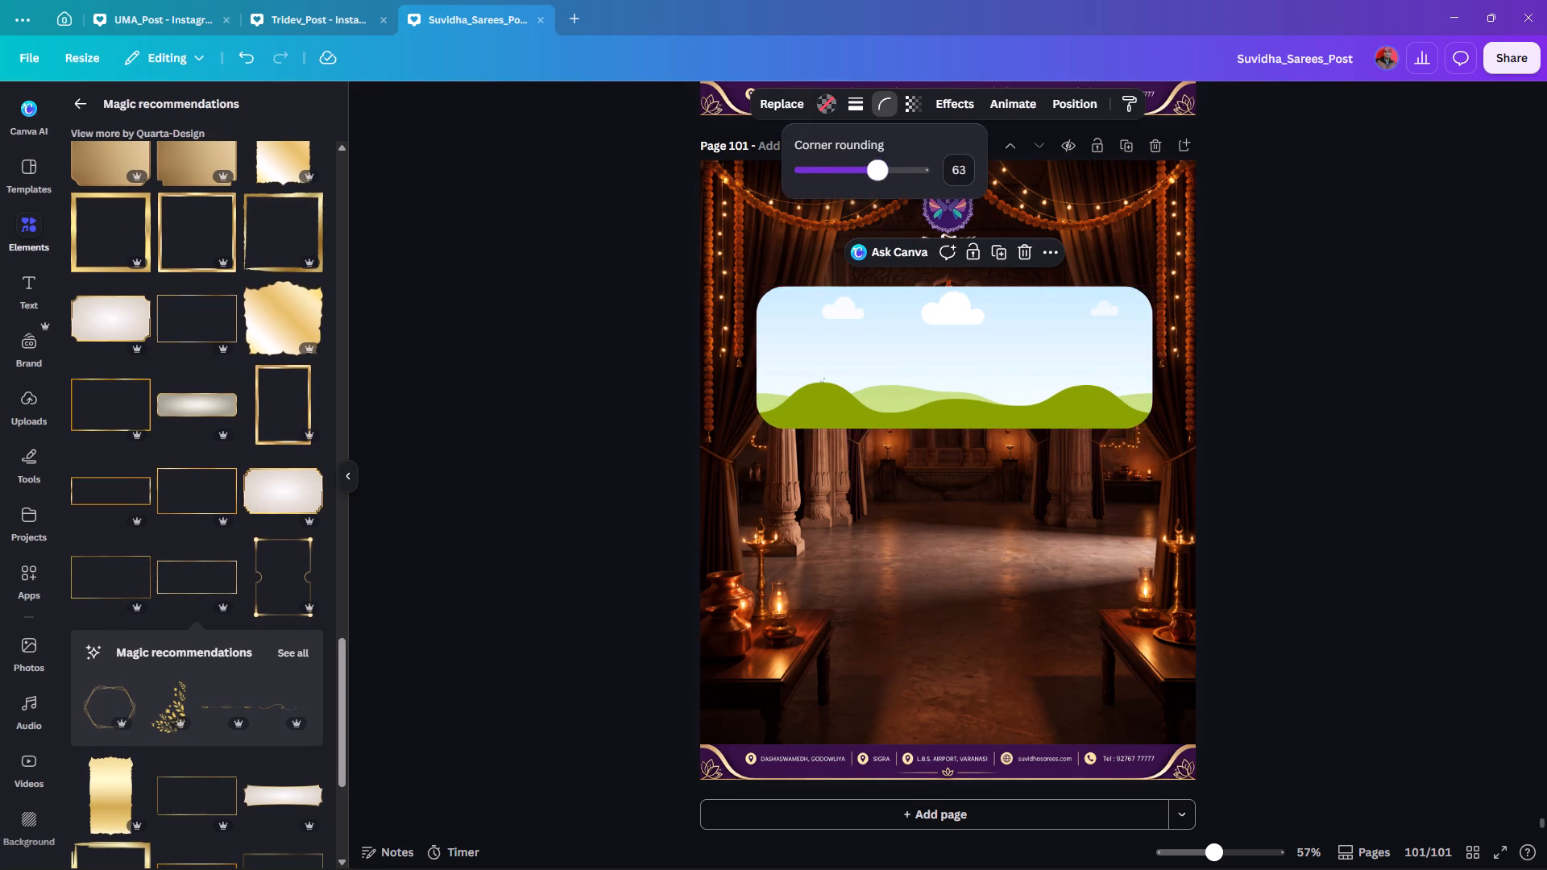
left_click_drag(852, 172, 669, 187)
double_click(653, 322)
Resize the photo frame to about 932 wide by 271 high, lowering its top edge and widening both sides.
left_click(927, 340)
left_click_drag(959, 287, 959, 294)
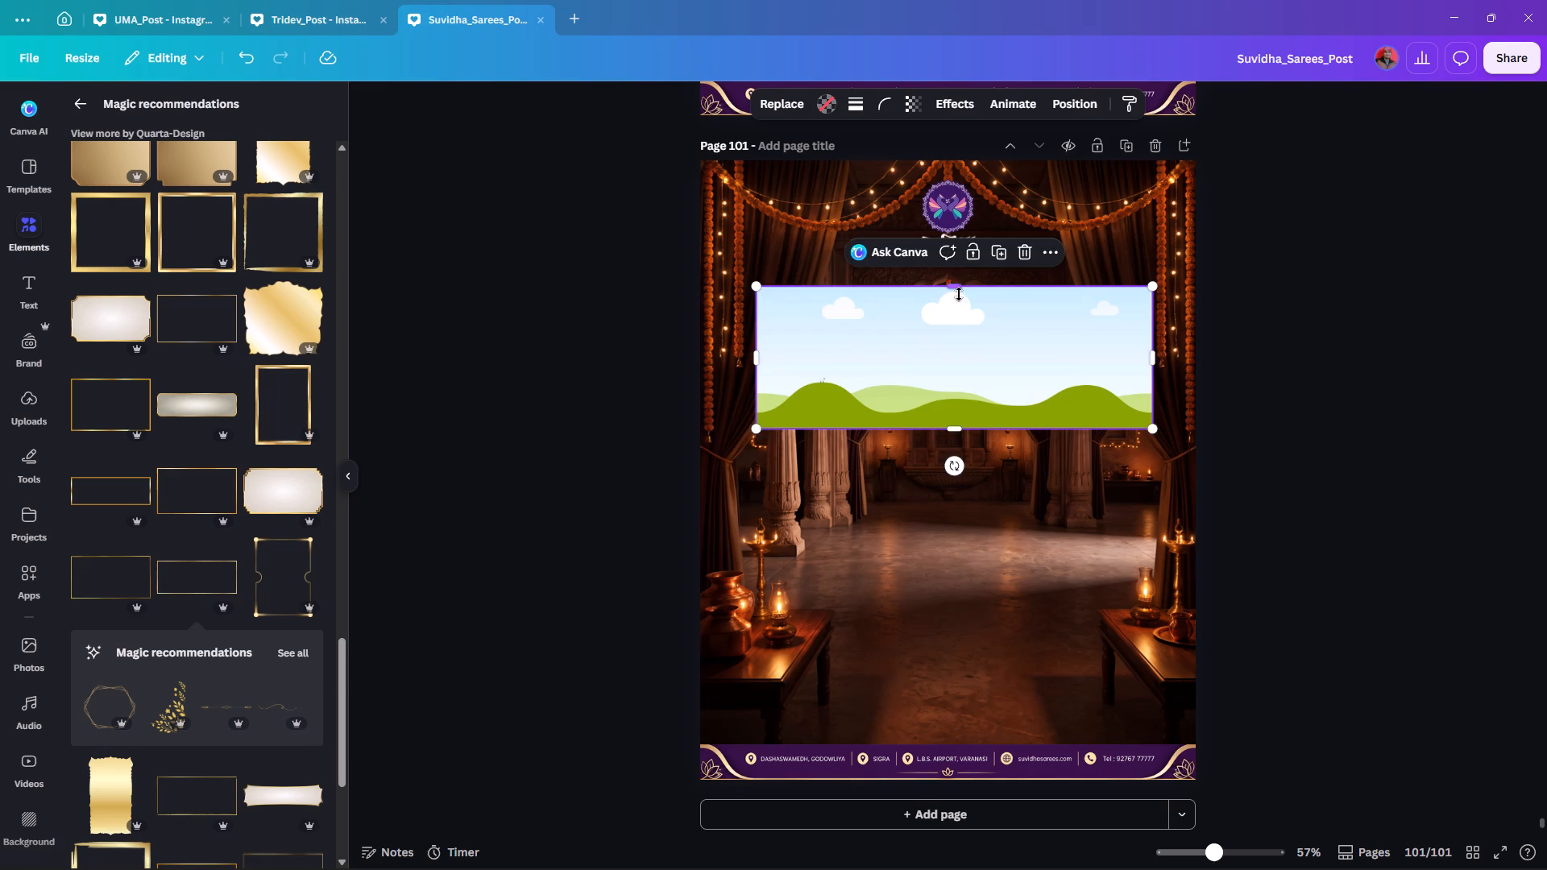
left_click_drag(959, 294, 959, 305)
left_click_drag(753, 367, 730, 372)
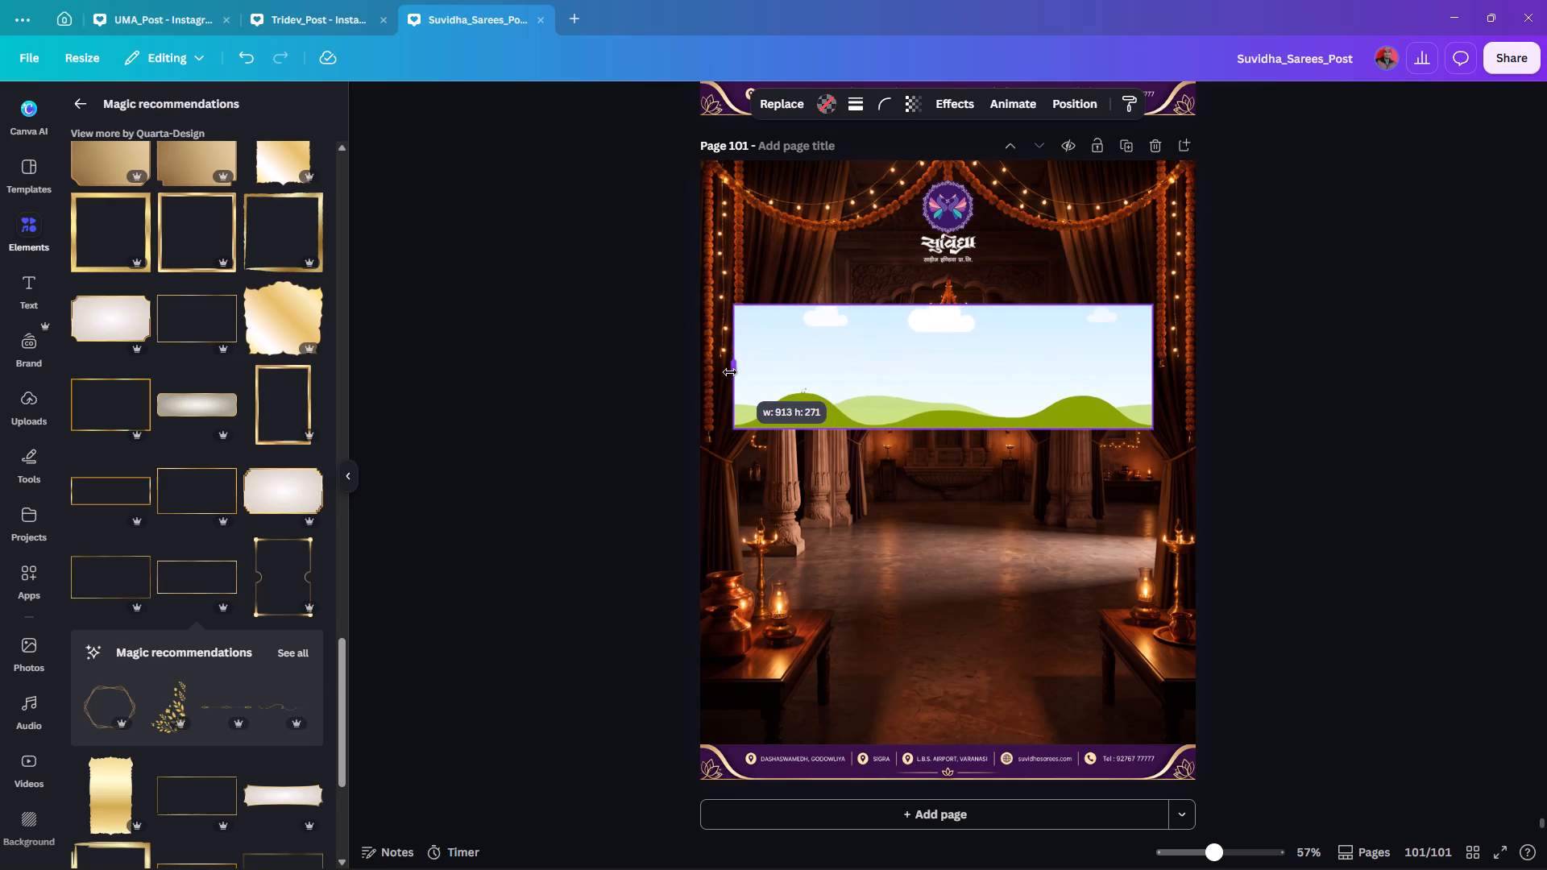
left_click_drag(730, 372, 727, 372)
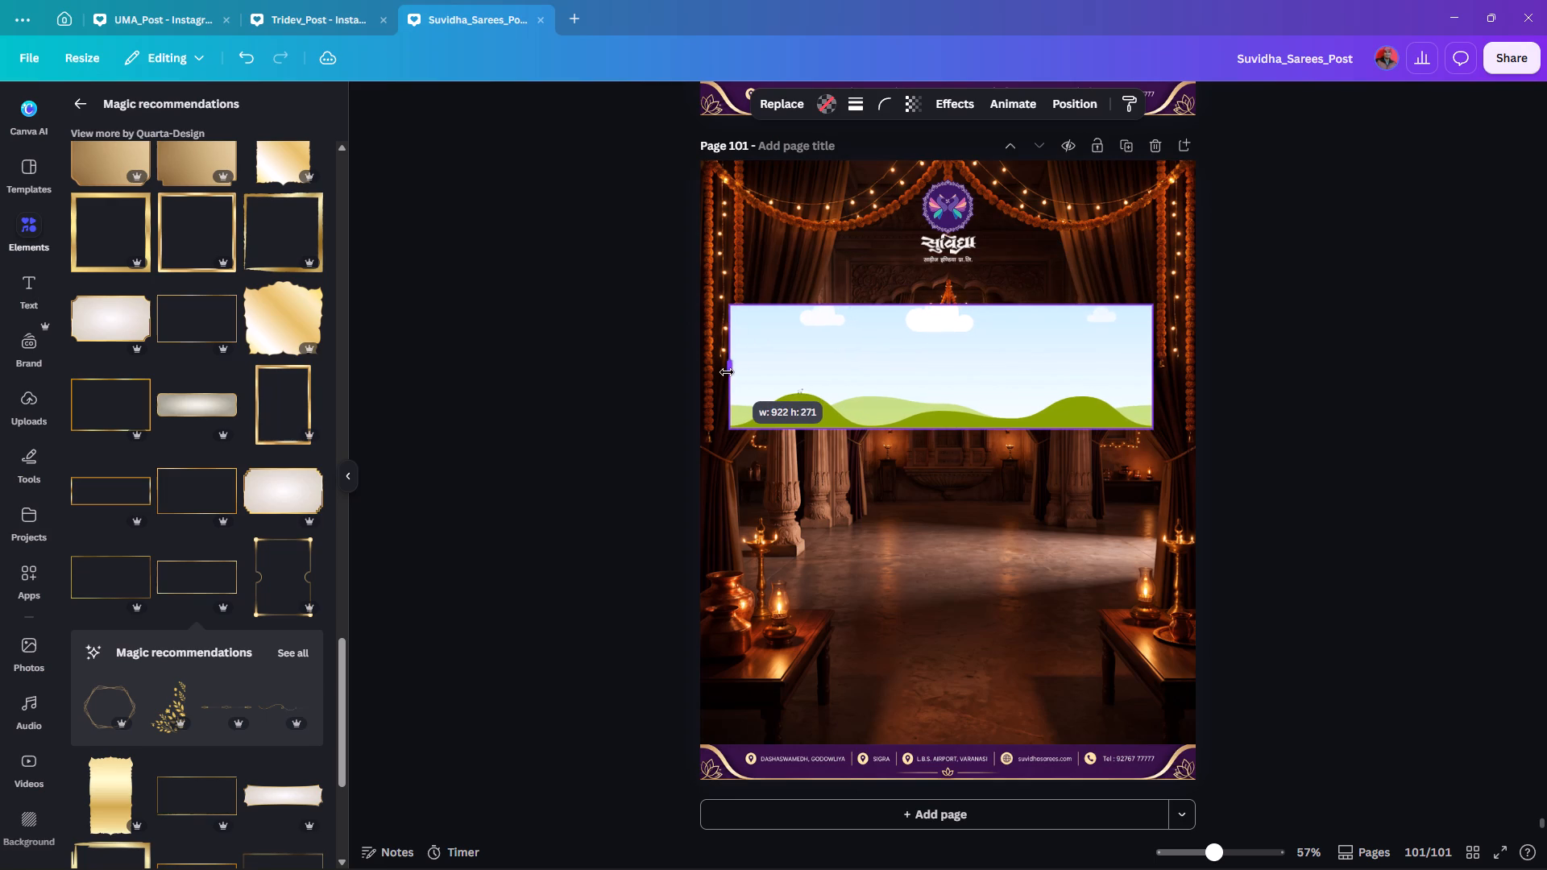
left_click_drag(727, 372, 732, 370)
left_click_drag(1148, 364, 1166, 364)
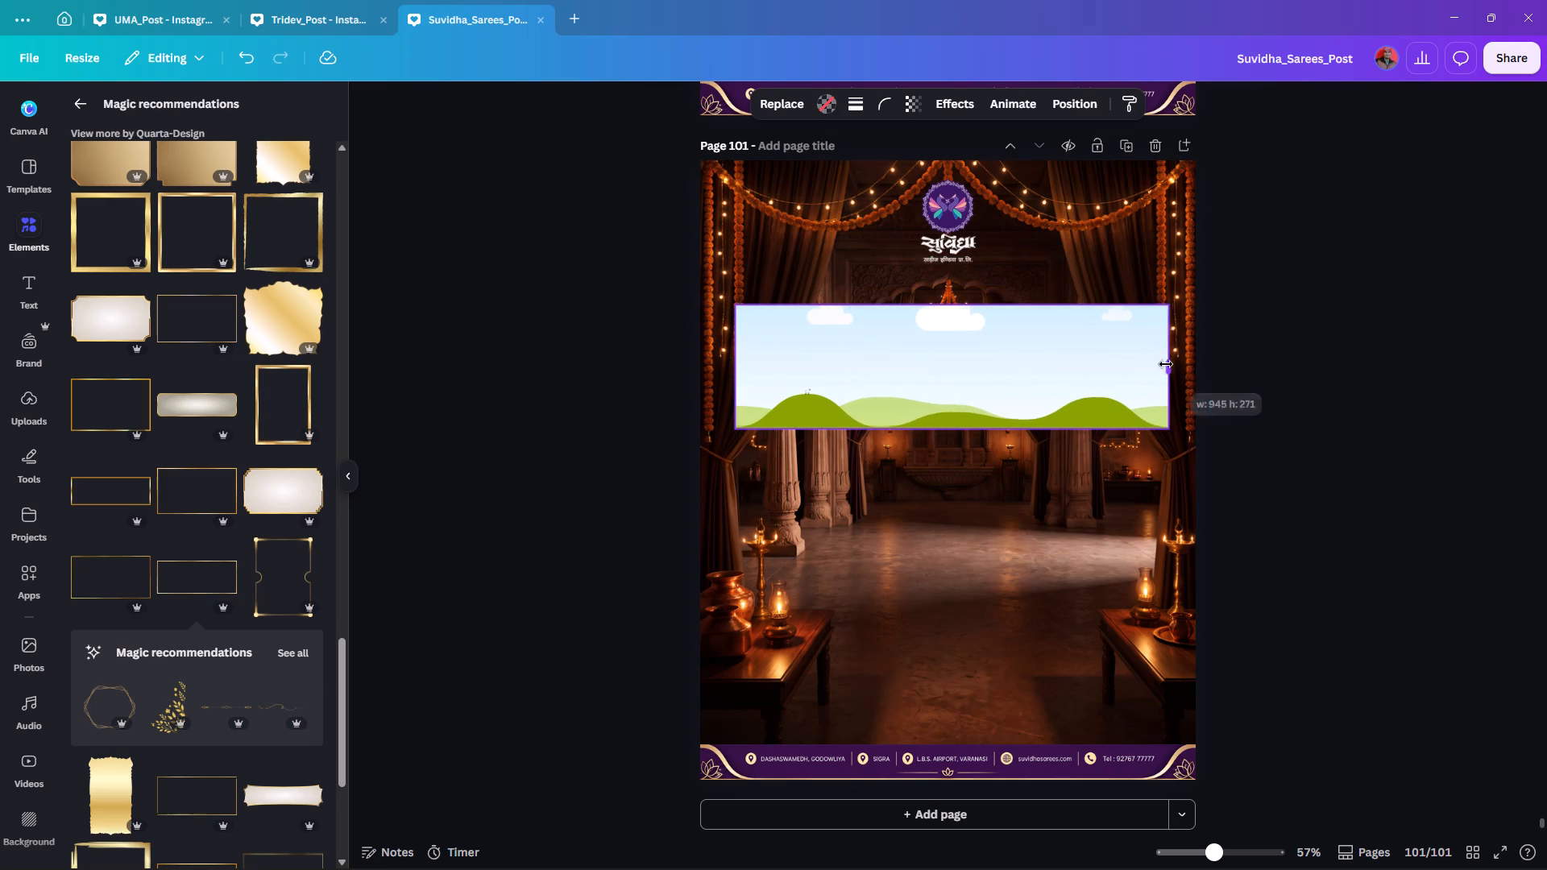
left_click_drag(1166, 364, 1159, 366)
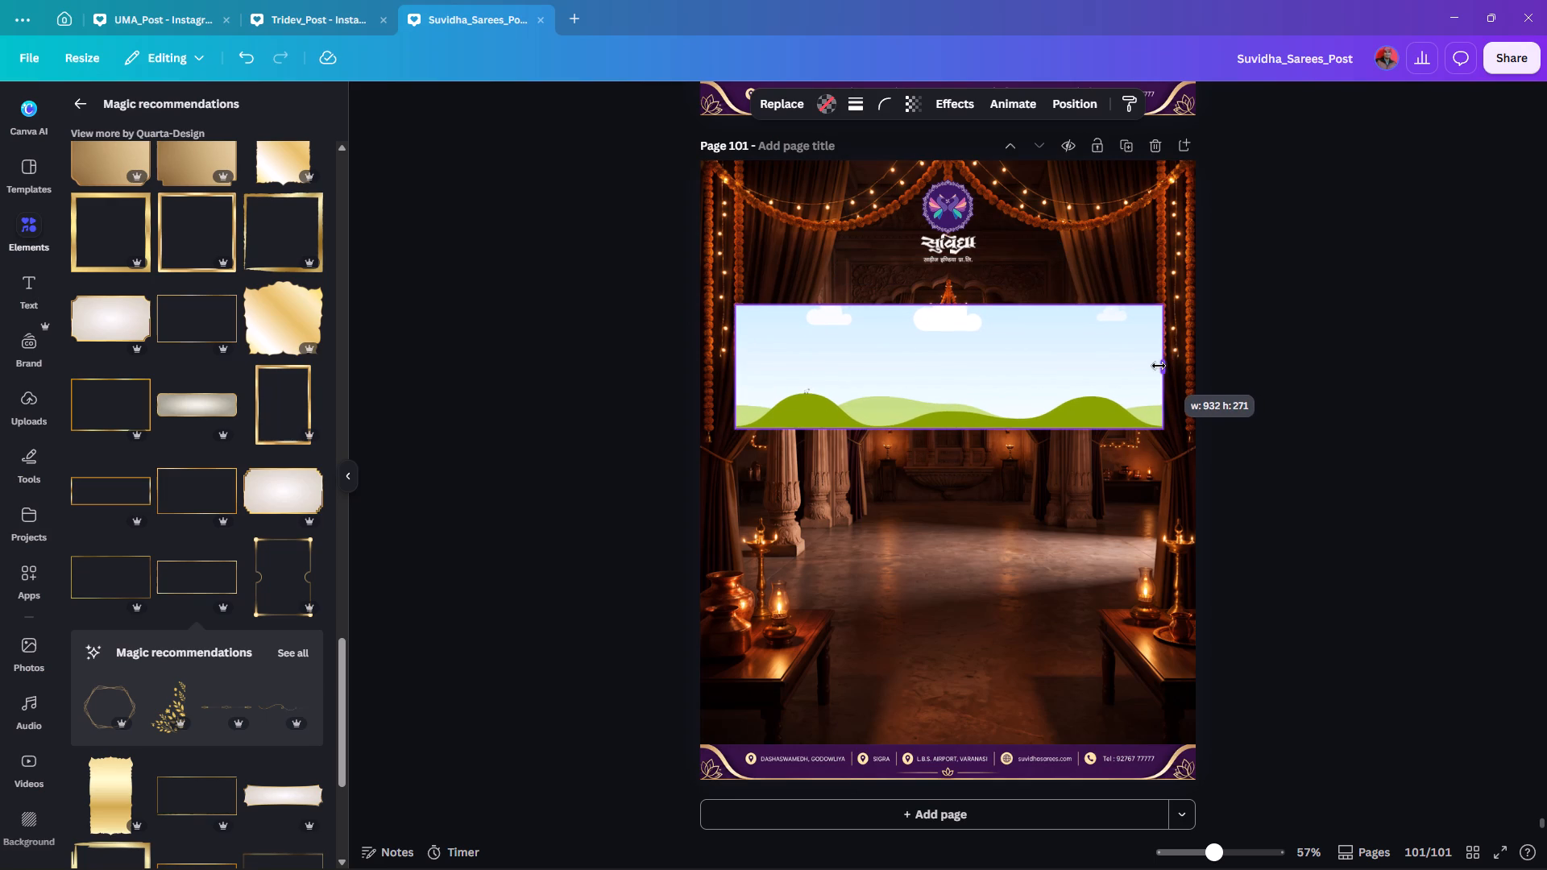
left_click_drag(1159, 366, 1160, 366)
left_click(1485, 347)
Duplicate the photo frame directly below the original, aligned with it, and nudge the copy up to a gap of about 23.
left_click(1014, 362)
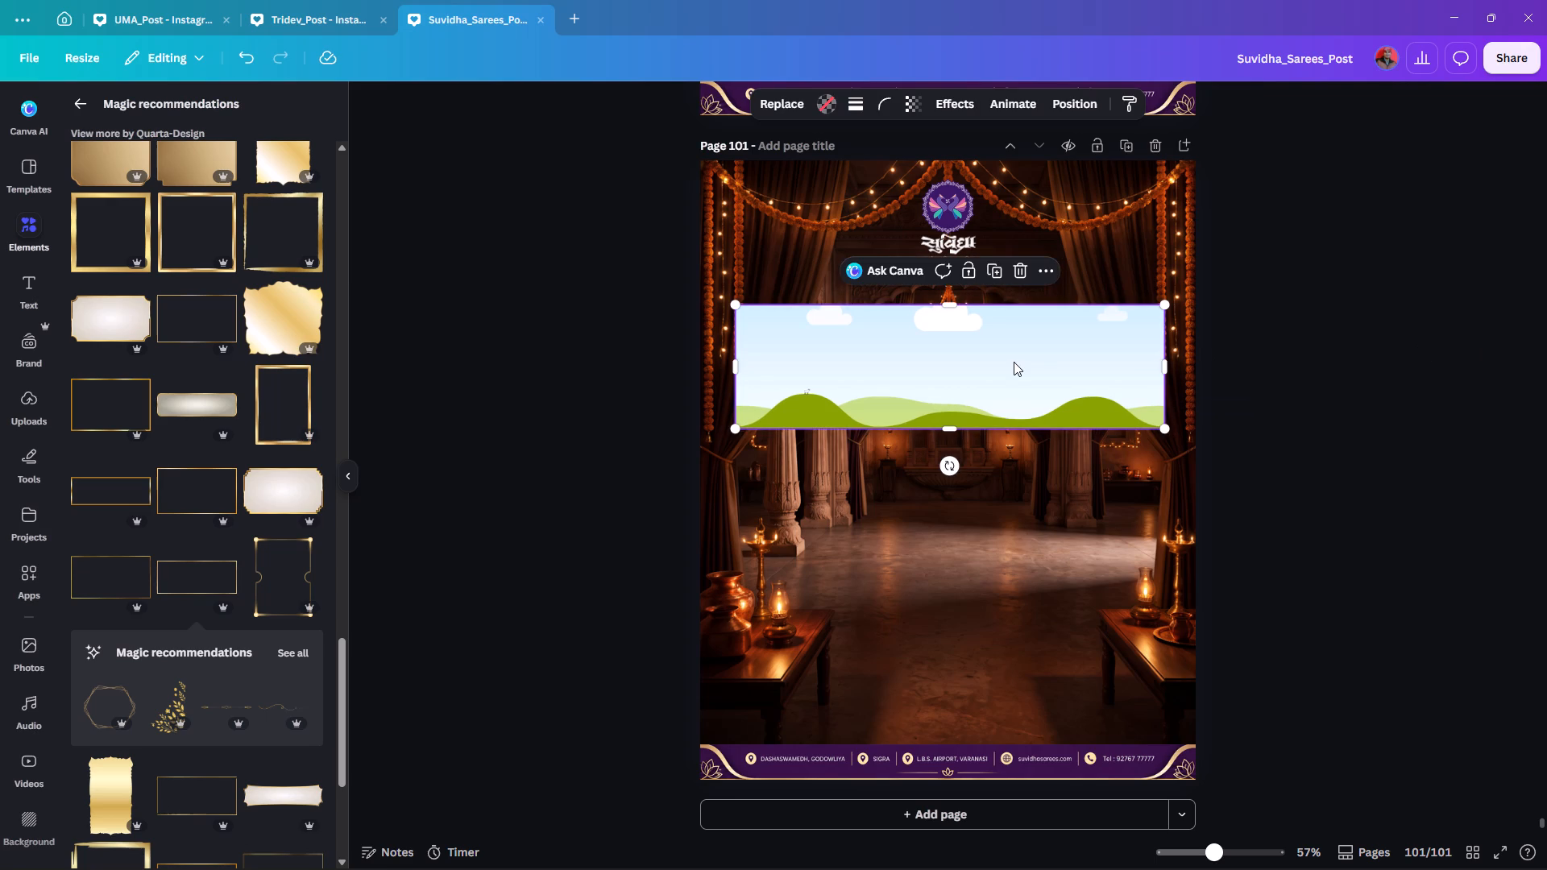
left_click_drag(1012, 355, 1014, 493, "alt")
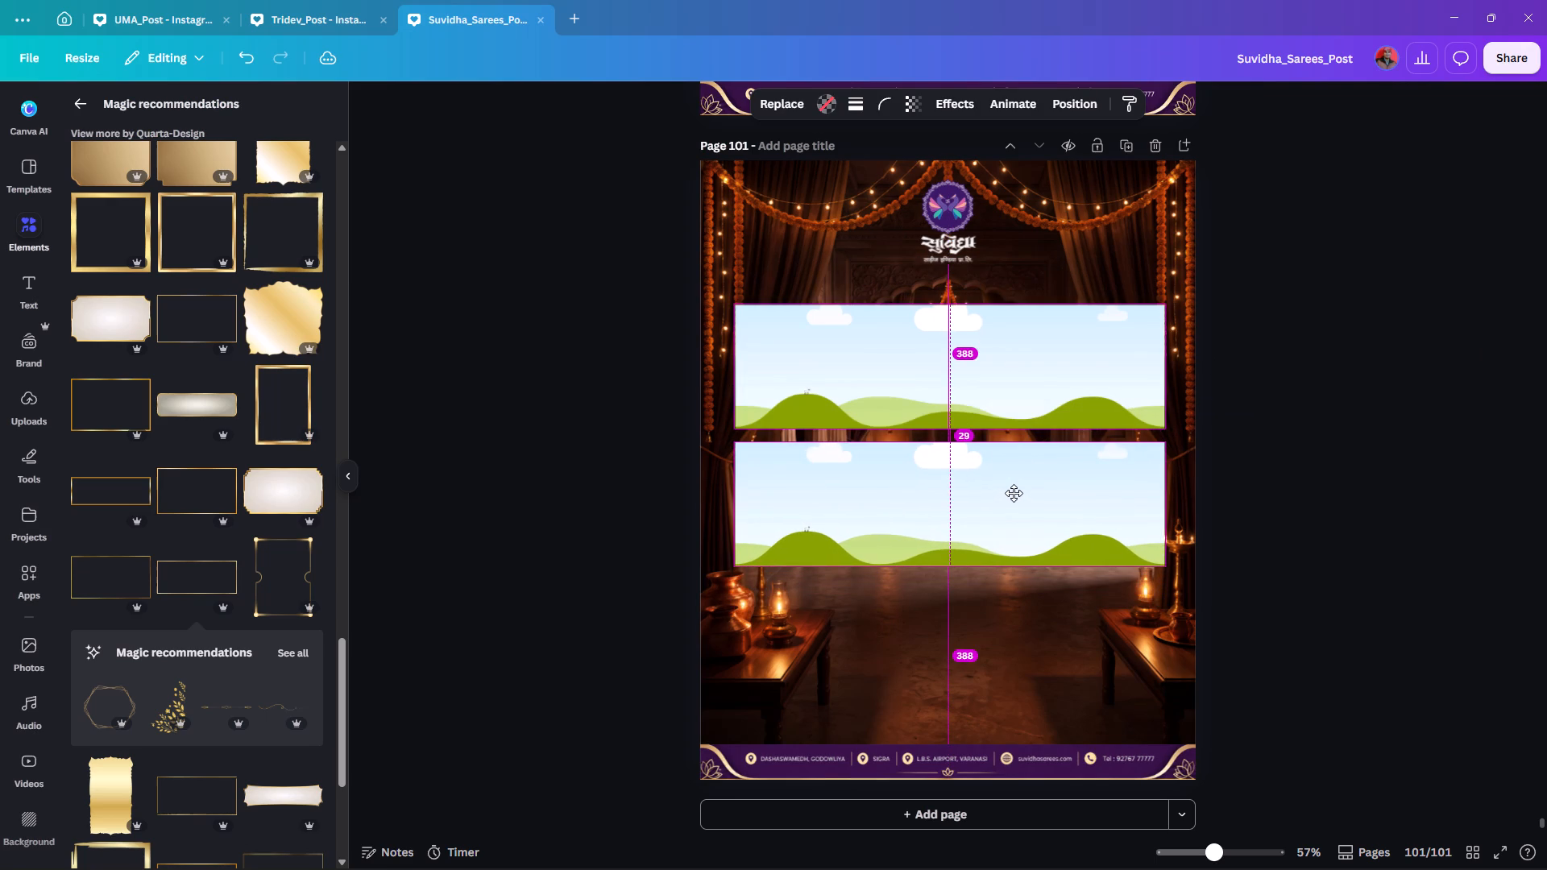
left_click_drag(1014, 493, 1011, 493, "alt")
left_click(1014, 493)
key("Up")
key("Up")
key("Up")
key("Up")
key("Up")
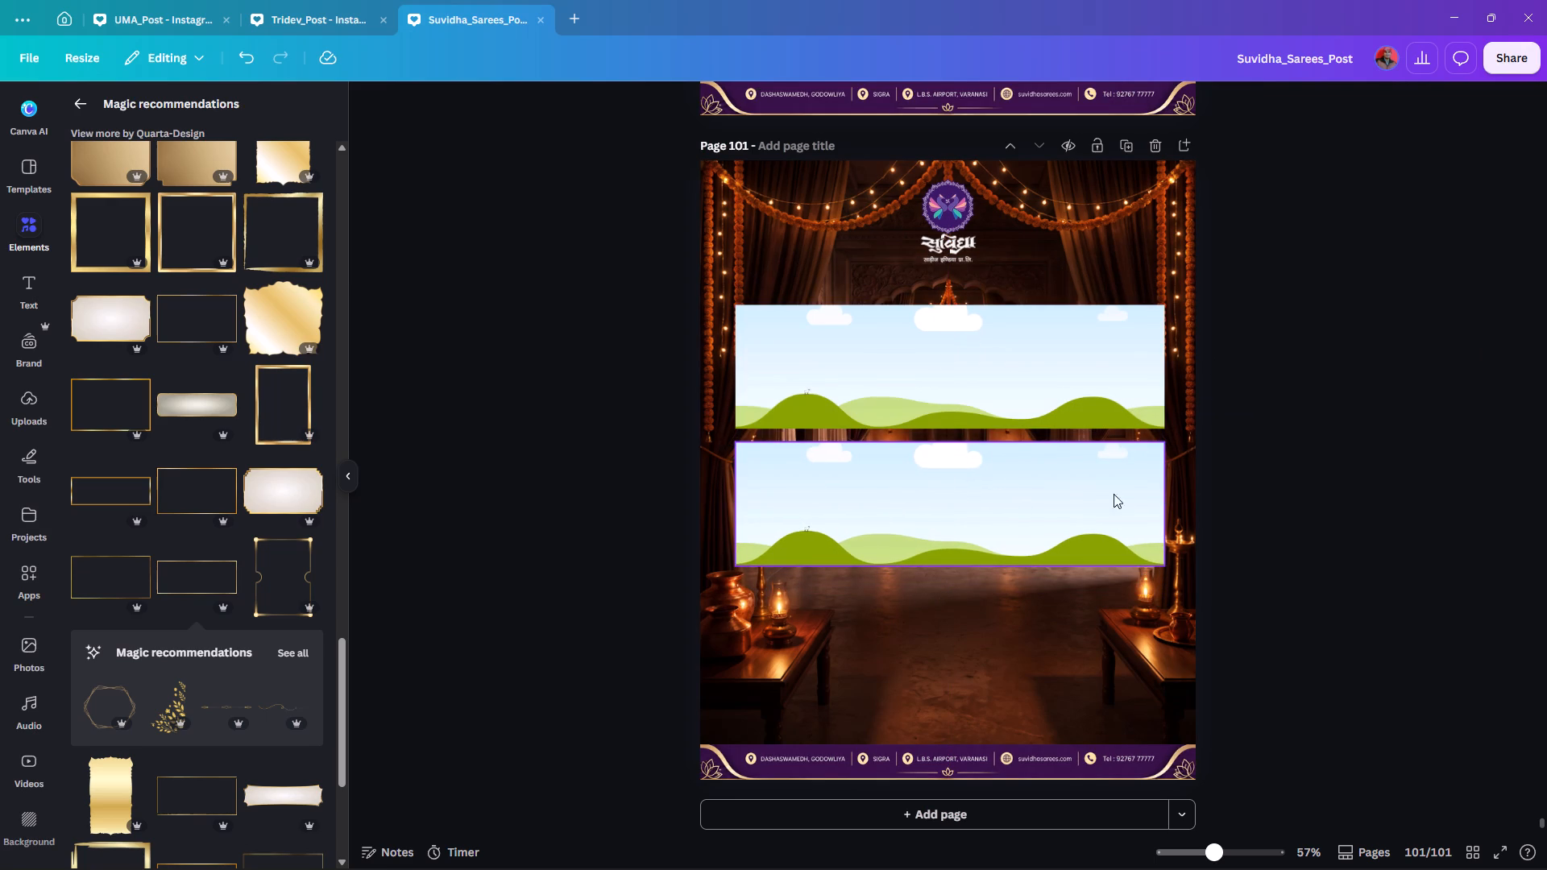
left_click(1425, 434)
left_click(1022, 527)
key("Up")
key("Up")
key("Up")
key("Up")
key("Up")
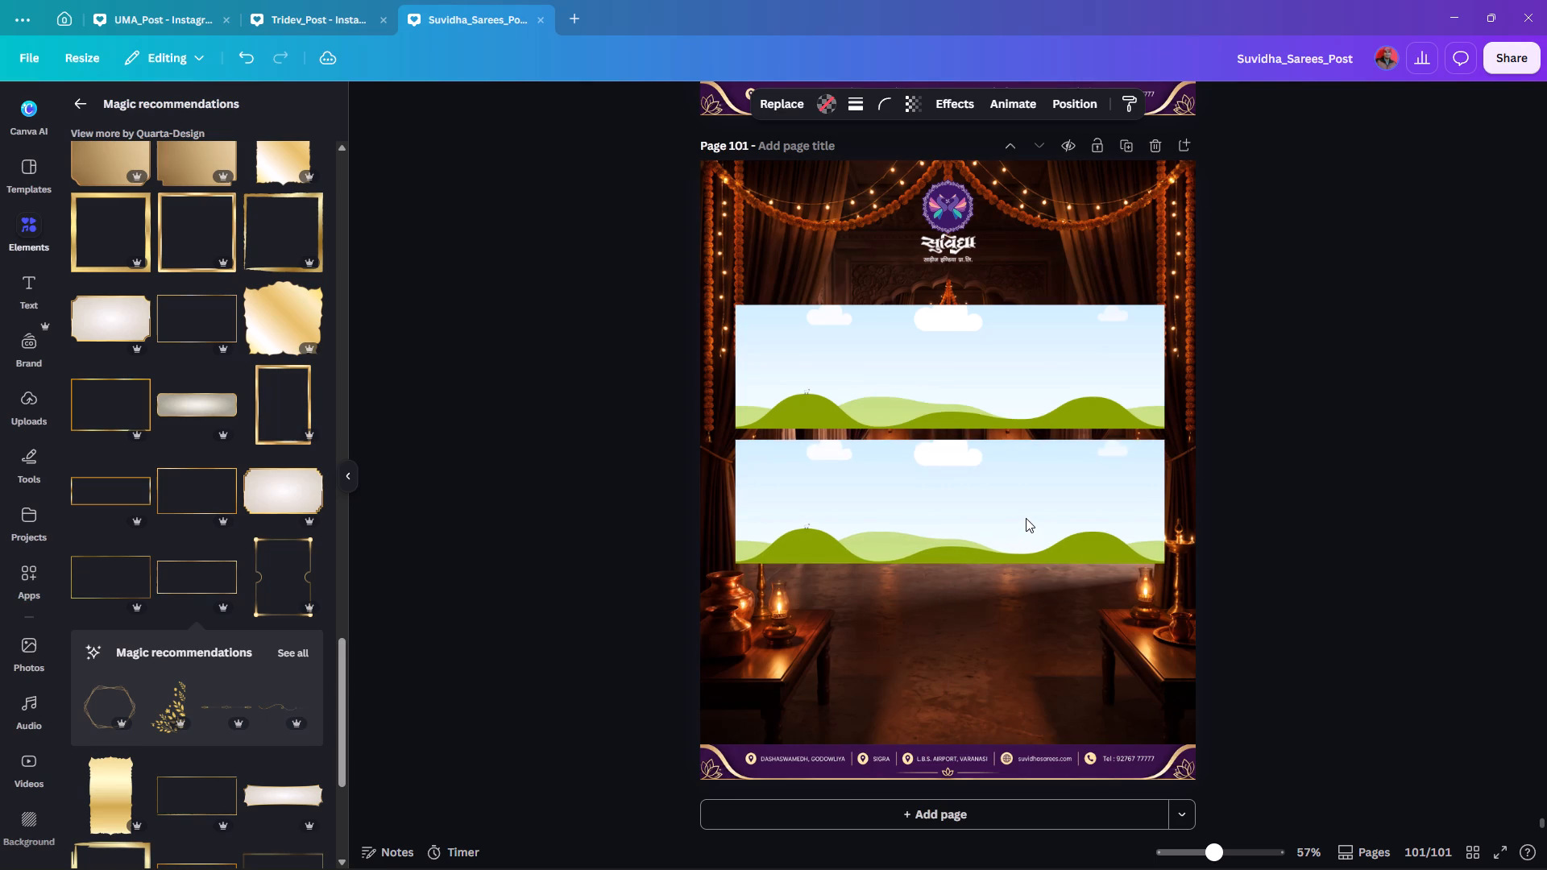
Duplicate the lower photo frame below itself as a third frame, matching the gap of 23 between frames.
left_click(1367, 448)
left_click(980, 507)
left_click_drag(1004, 503, 1004, 599, "alt")
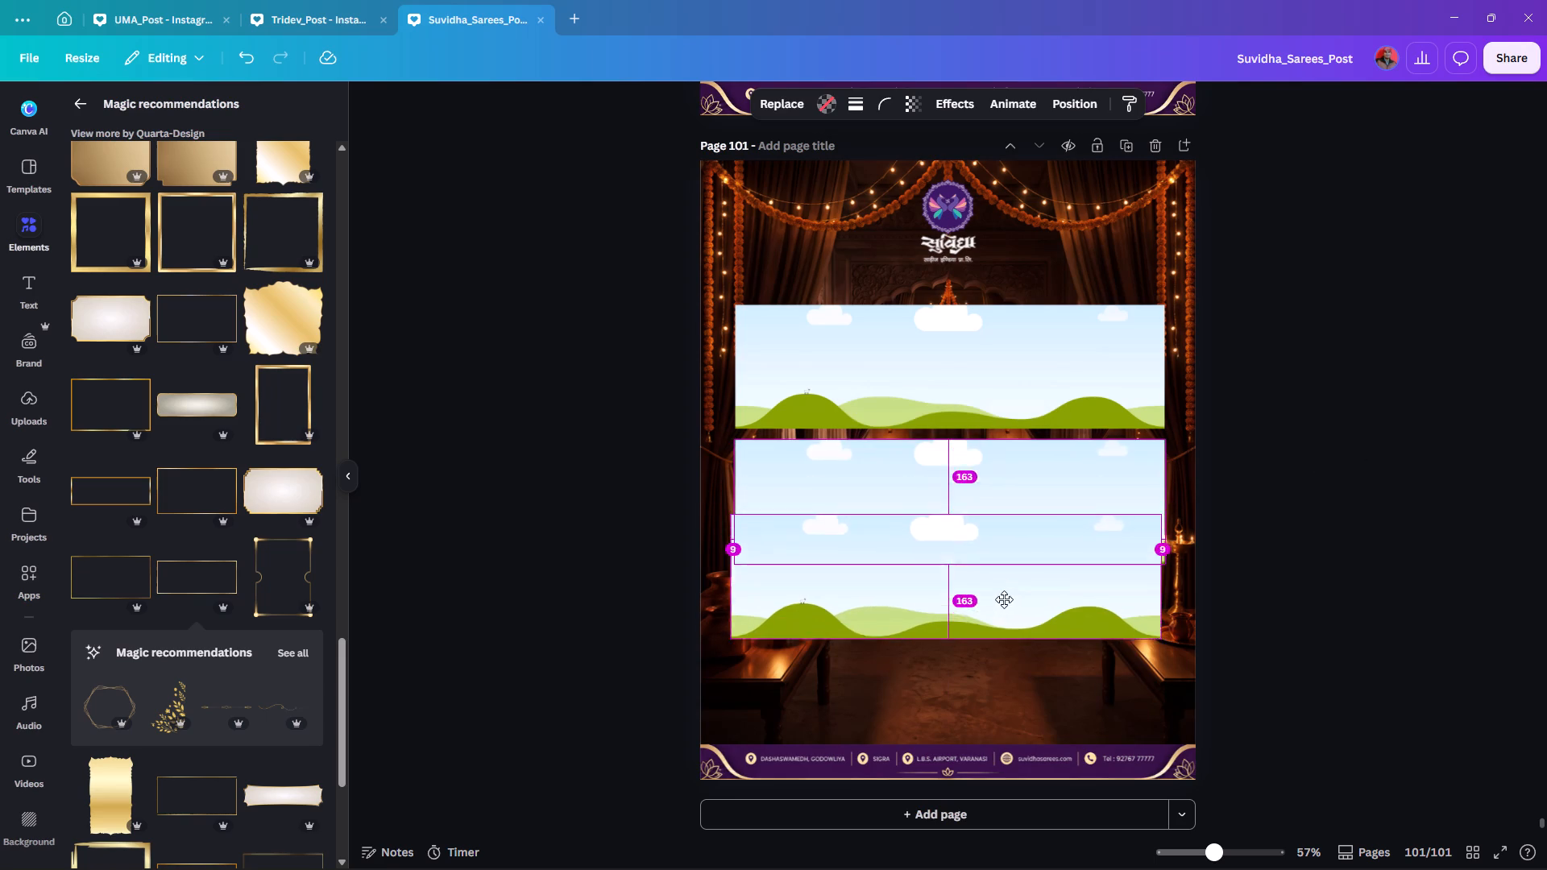
left_click_drag(1004, 599, 1001, 637, "alt")
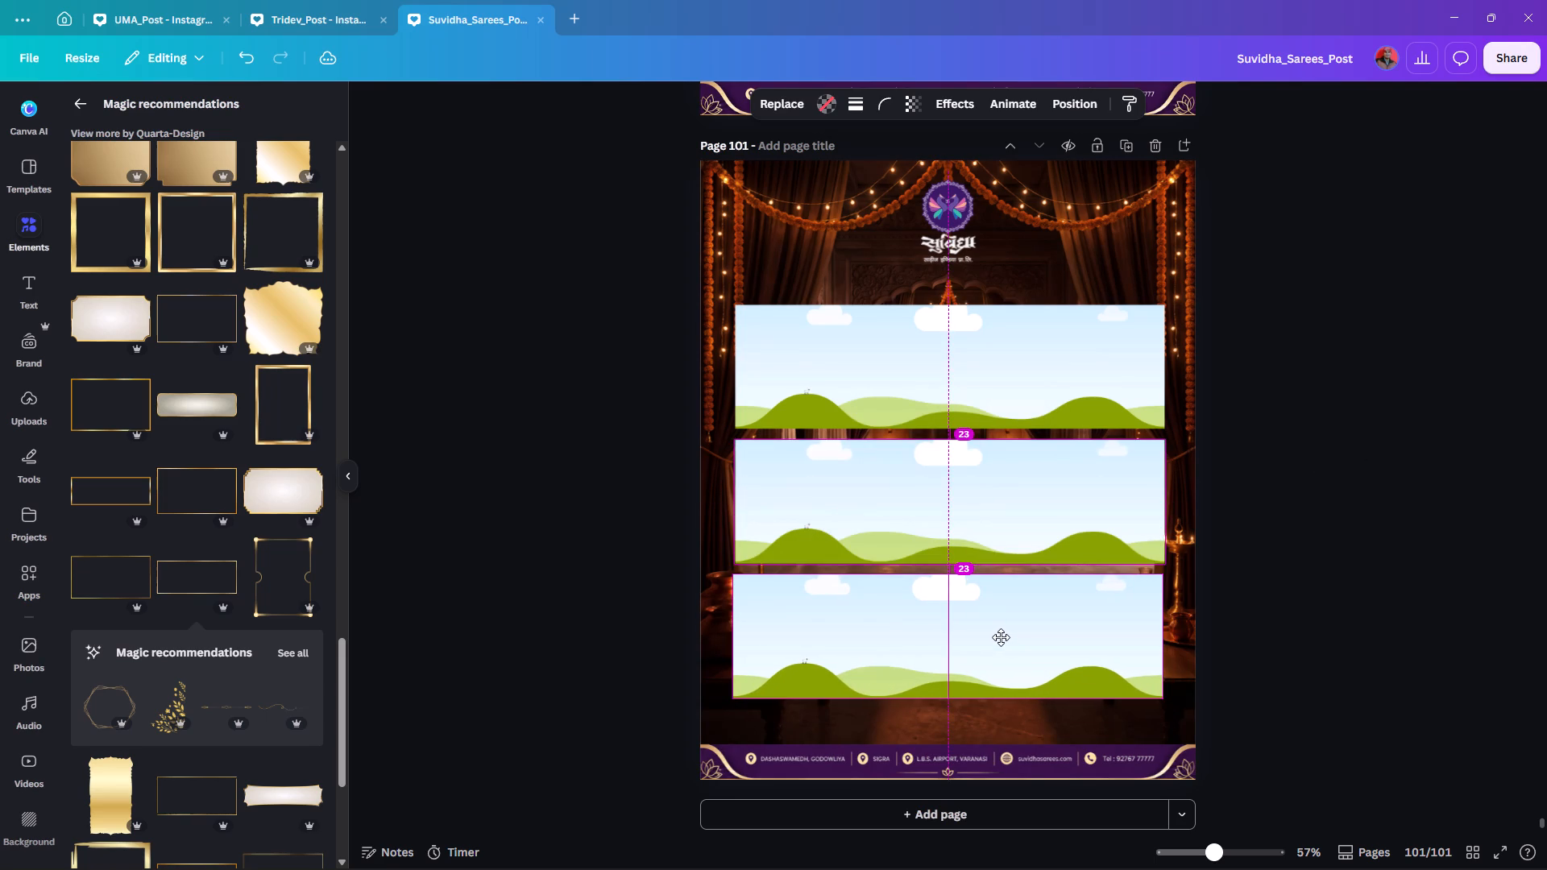
left_click_drag(1001, 637, 1002, 637, "alt")
left_click_drag(1002, 637, 1002, 637, "alt")
Select all three photo frames and nudge them down together until the bottom one sits just above the footer.
left_click(1058, 462, "shift")
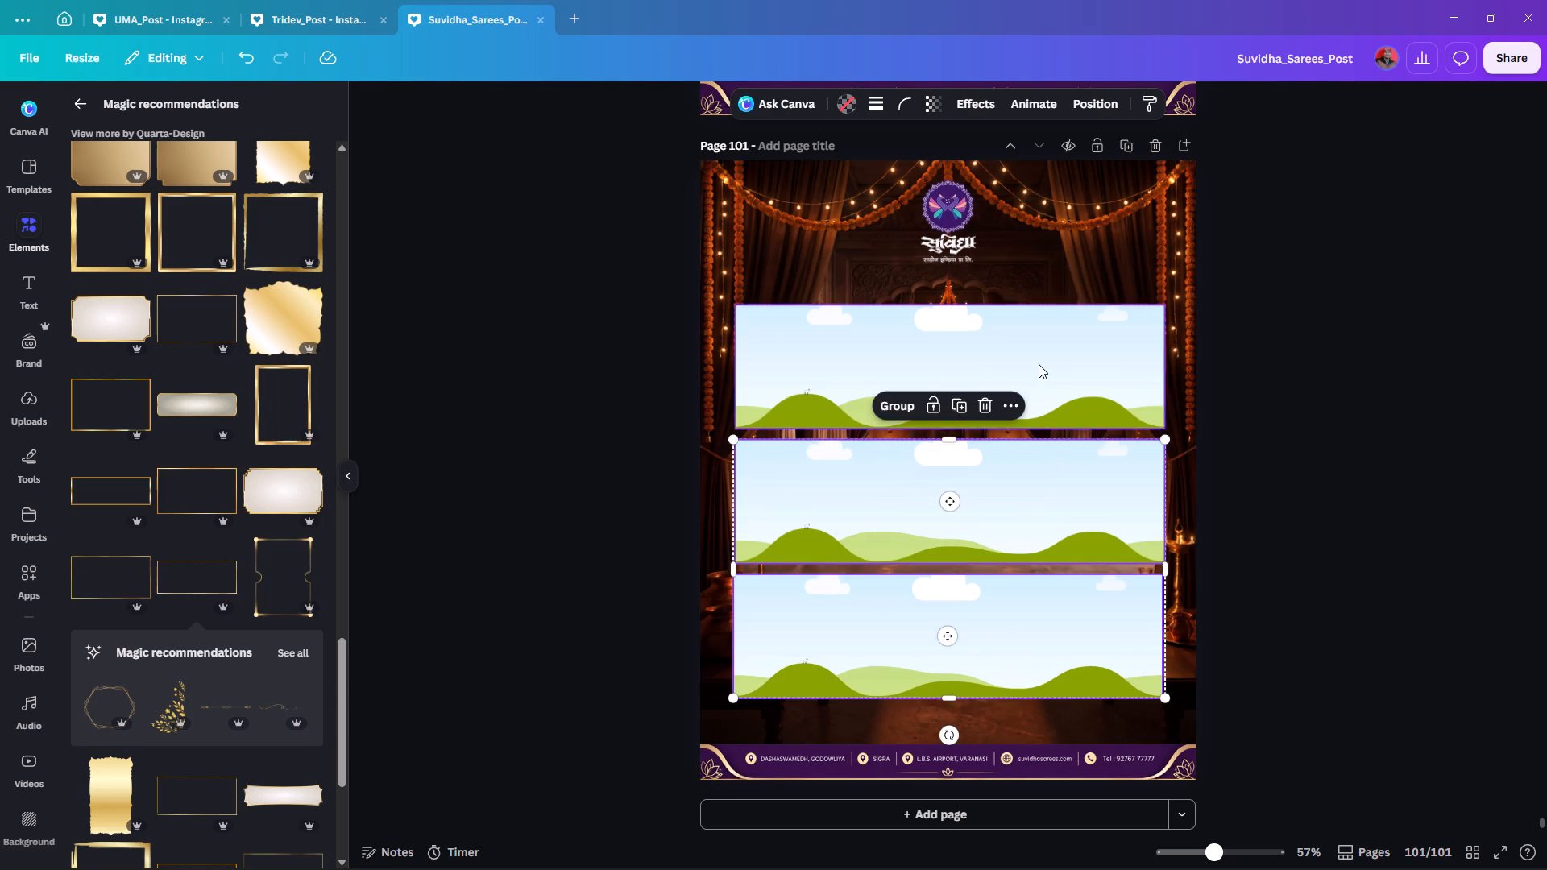
left_click(1039, 364, "shift")
key("Down")
key("Down")
key("Down")
key("Down")
key("Down")
key("Down")
key("Down")
key("Down")
key("Down")
key("Down")
key("Down")
key("Down")
key("Down")
key("Down")
key("Down")
key("Down")
key("Down")
key("Down")
key("Down")
key("Down")
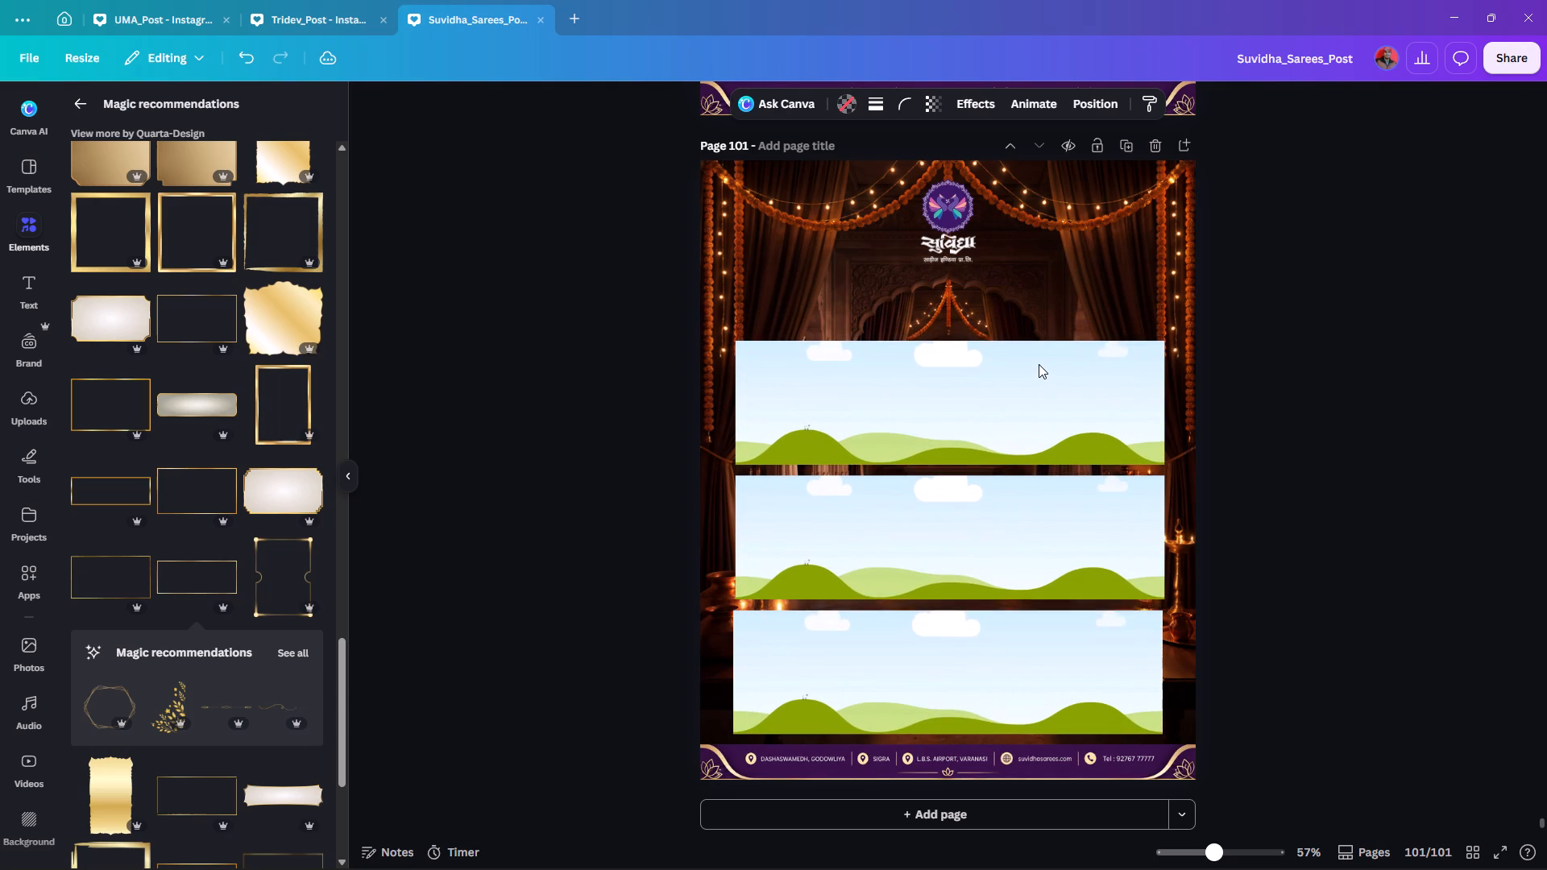
key("Up")
key("Up")
key("Up")
key("Up")
key("Up")
key("Up")
key("Up")
key("Up")
key("Up")
key("Up")
key("Down")
key("Down")
key("Down")
key("Down")
key("Down")
key("Down")
key("Down")
key("Down")
key("Down")
key("Down")
key("Down")
key("Down")
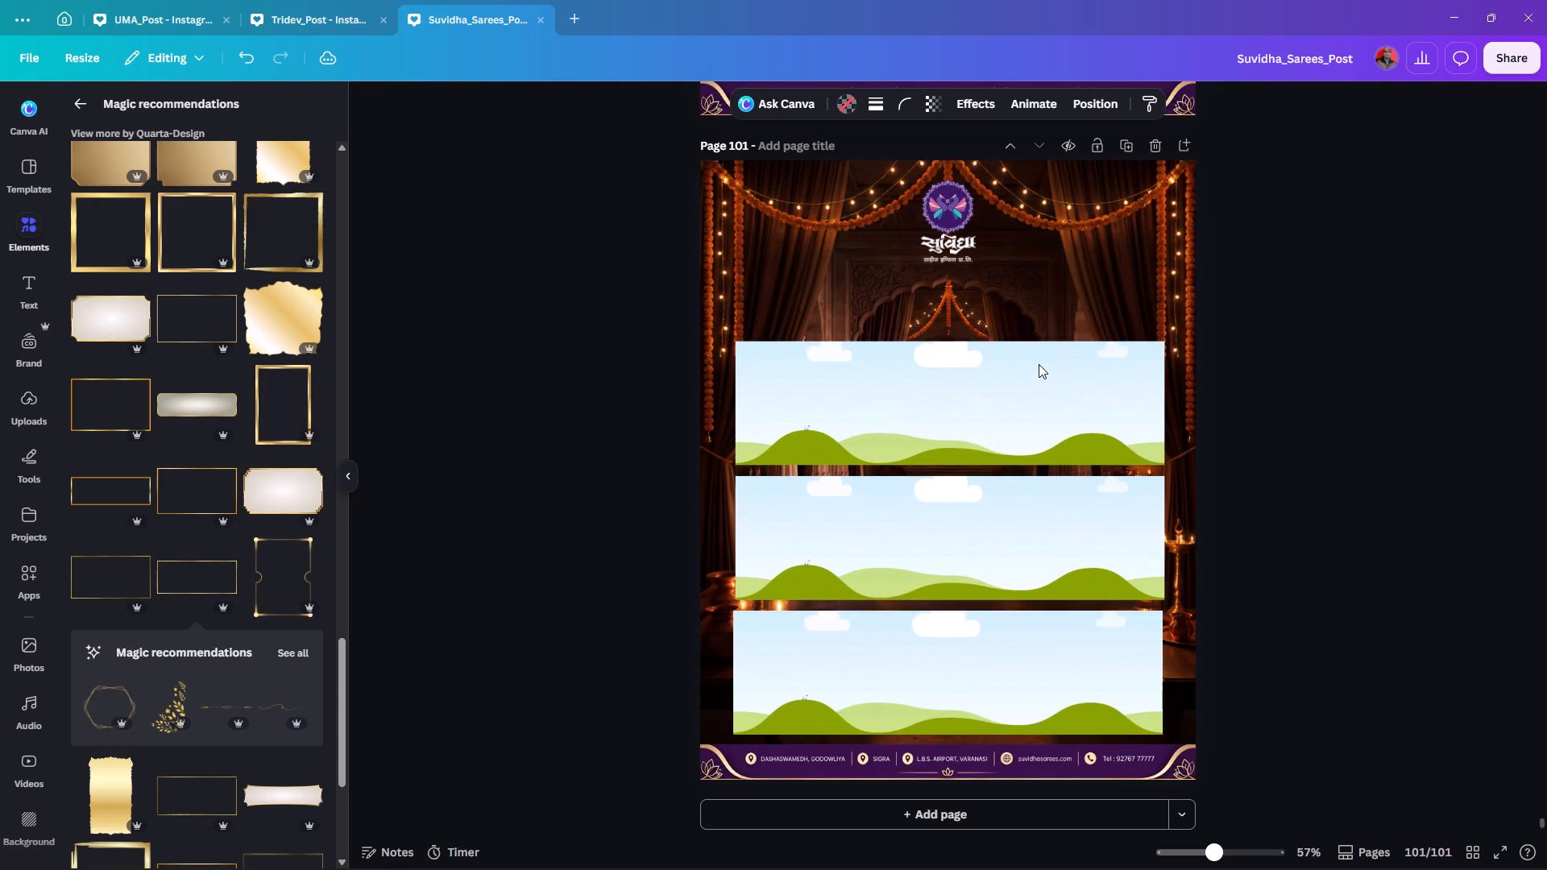
Fine-tune the vertical position of the three stacked photo frames together so the bottom one sits just above the footer.
key("Down")
key("Down")
key("Up")
key("Up")
key("Up")
key("Up")
key("Up")
key("Up")
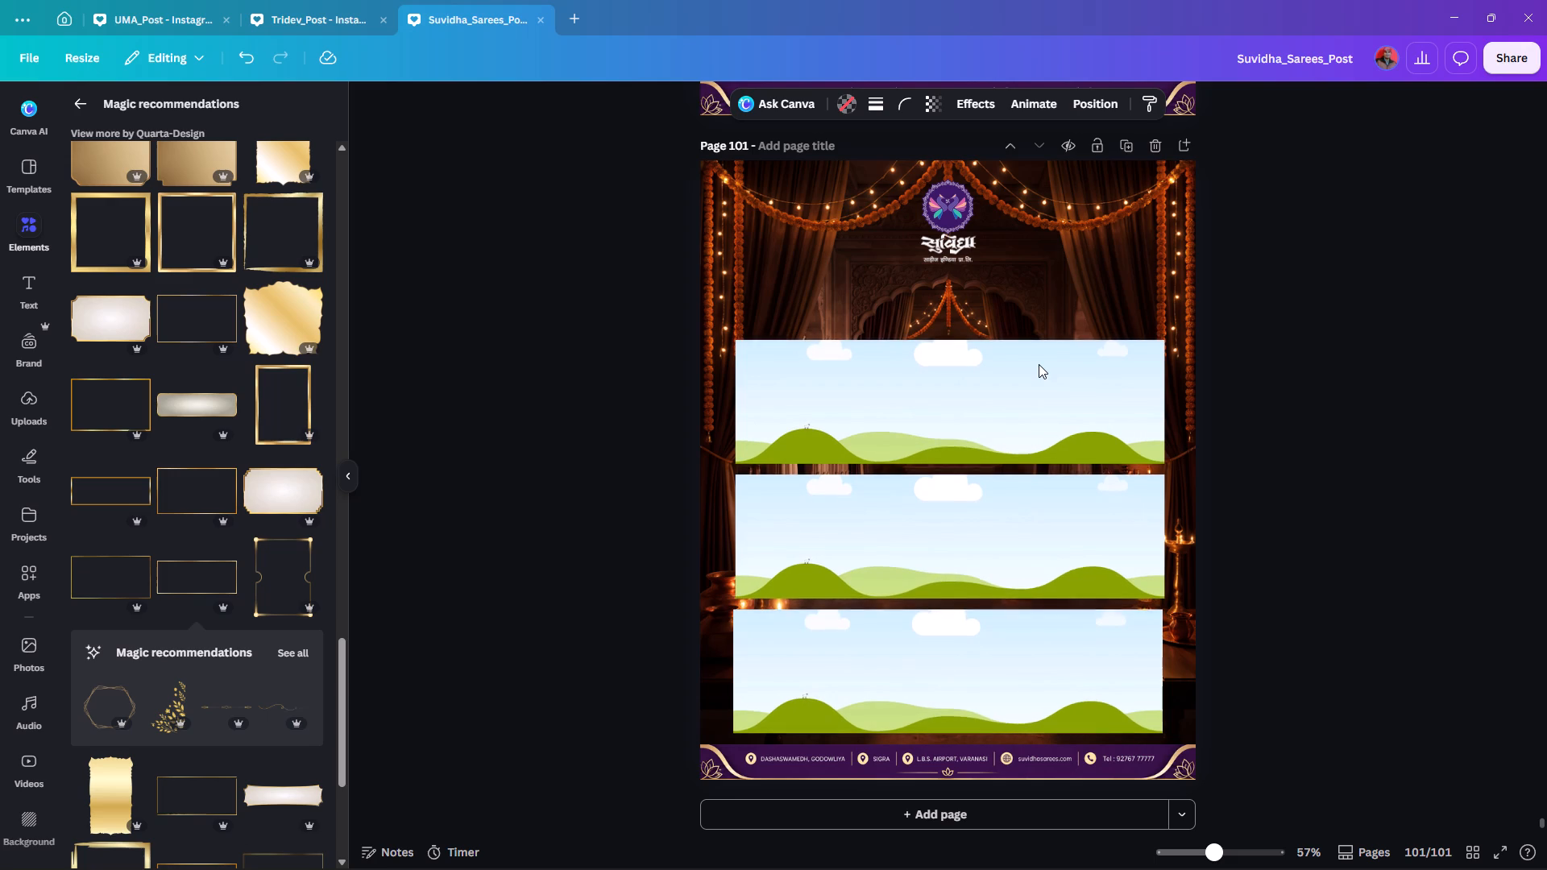
key("Up")
key("Up")
key("Down")
key("Down")
key("Down")
key("Down")
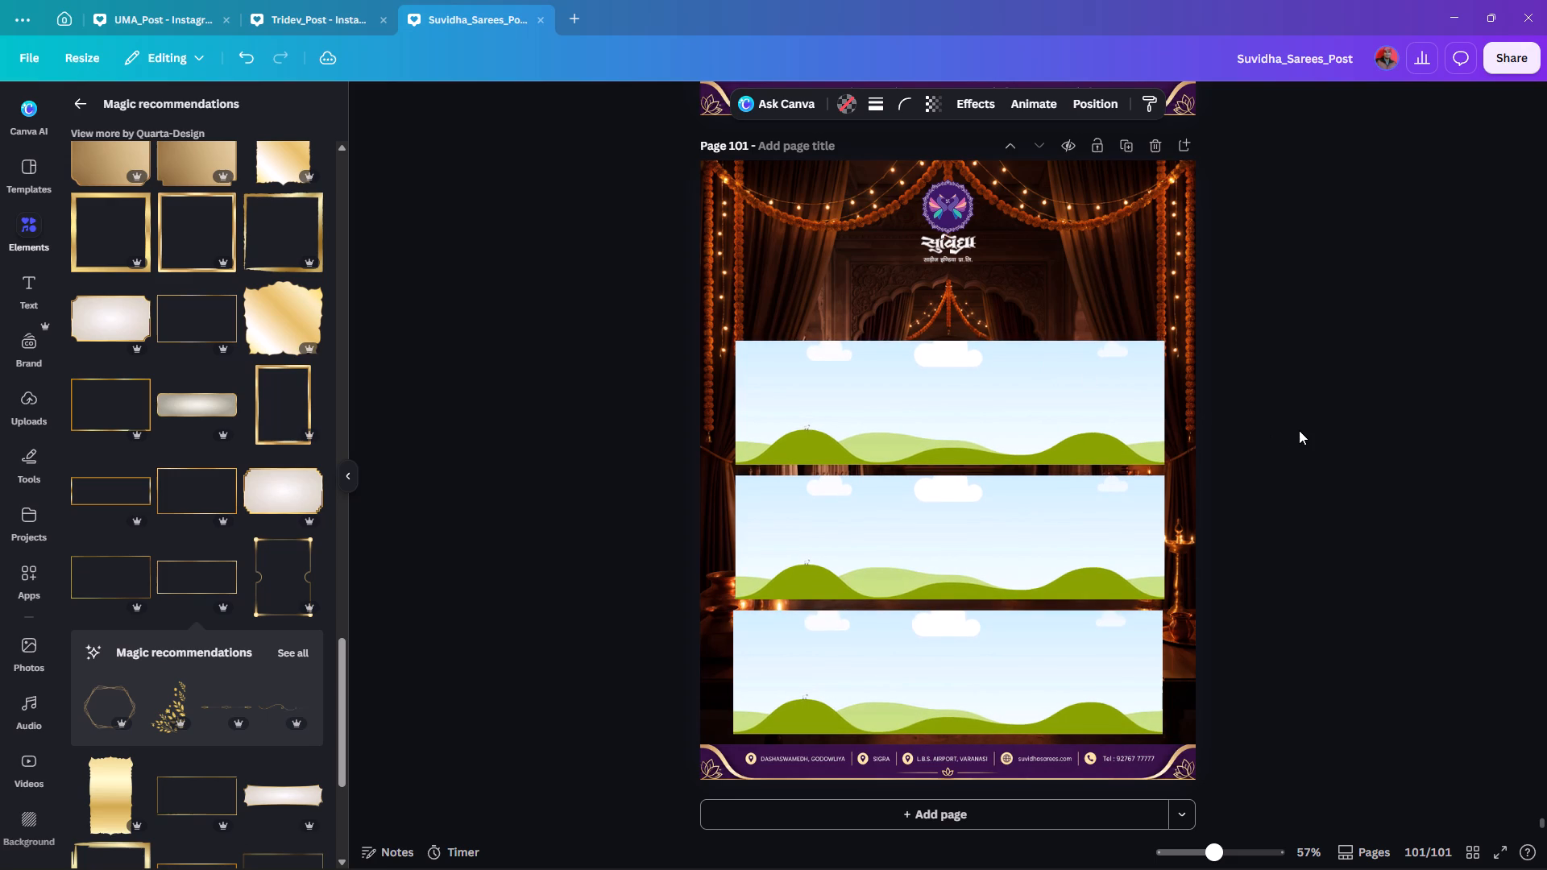
left_click(1299, 430)
Darken the palace background image on page 101 by setting its brightness to -30.
left_click(1151, 206)
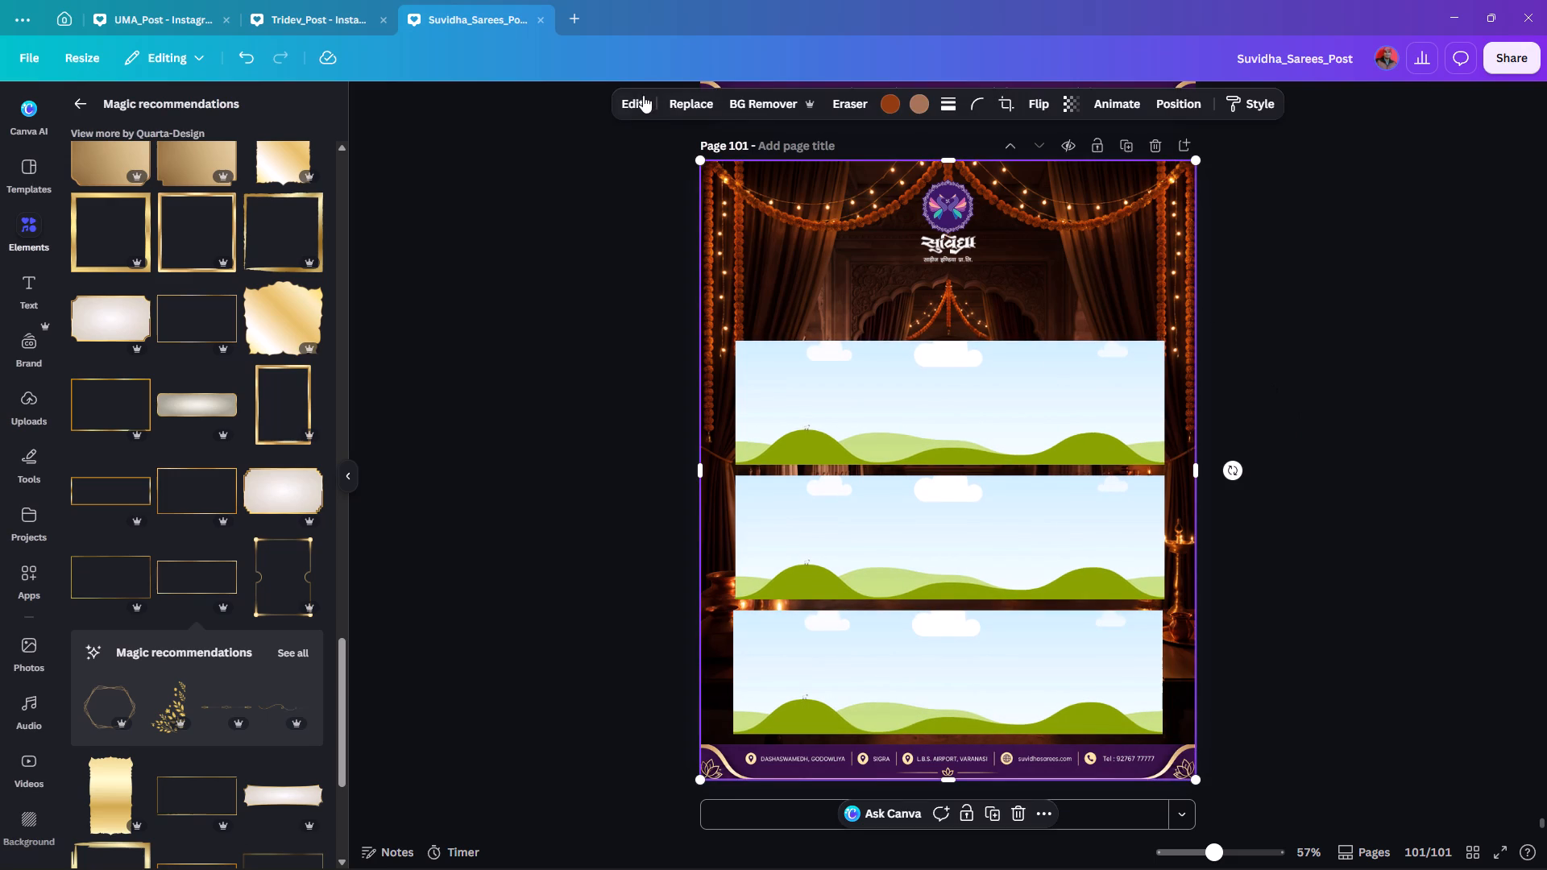
left_click(643, 99)
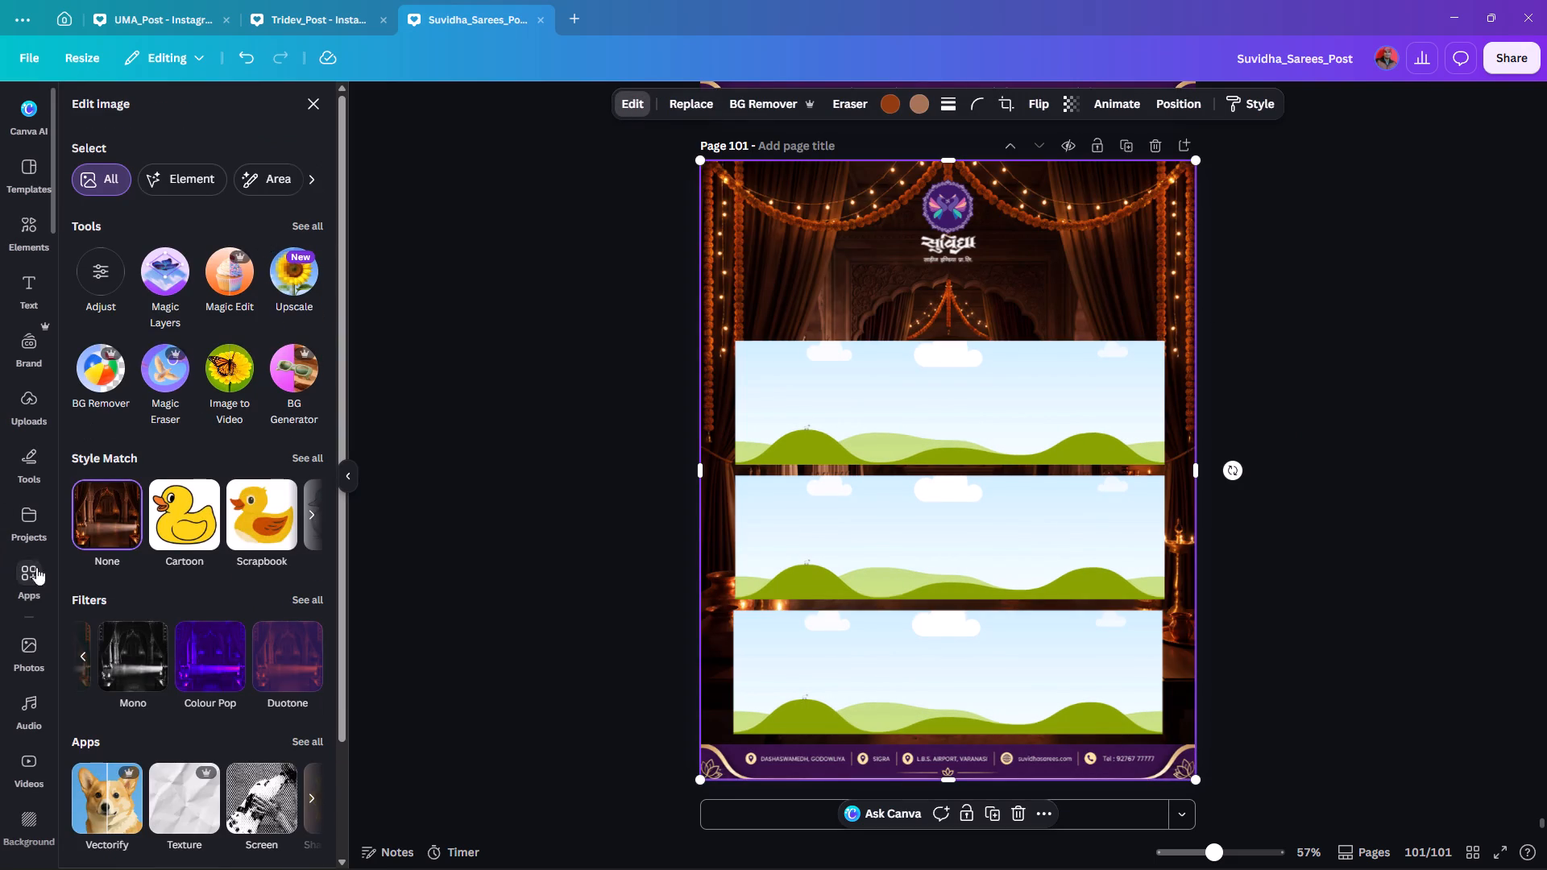
left_click(106, 271)
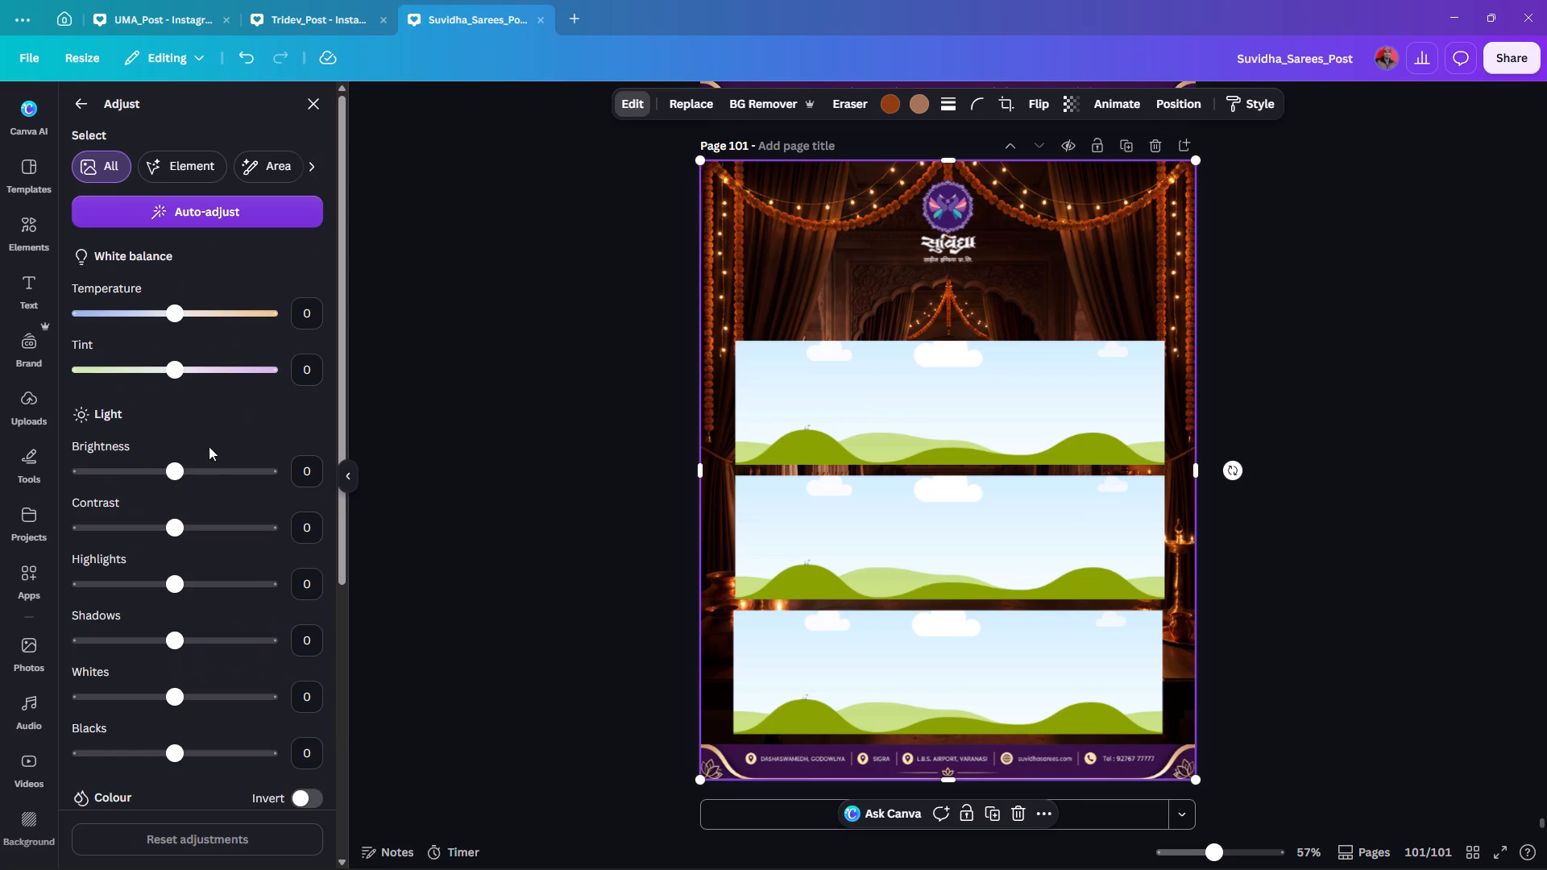
left_click_drag(167, 471, 131, 479)
left_click_drag(129, 474, 136, 472)
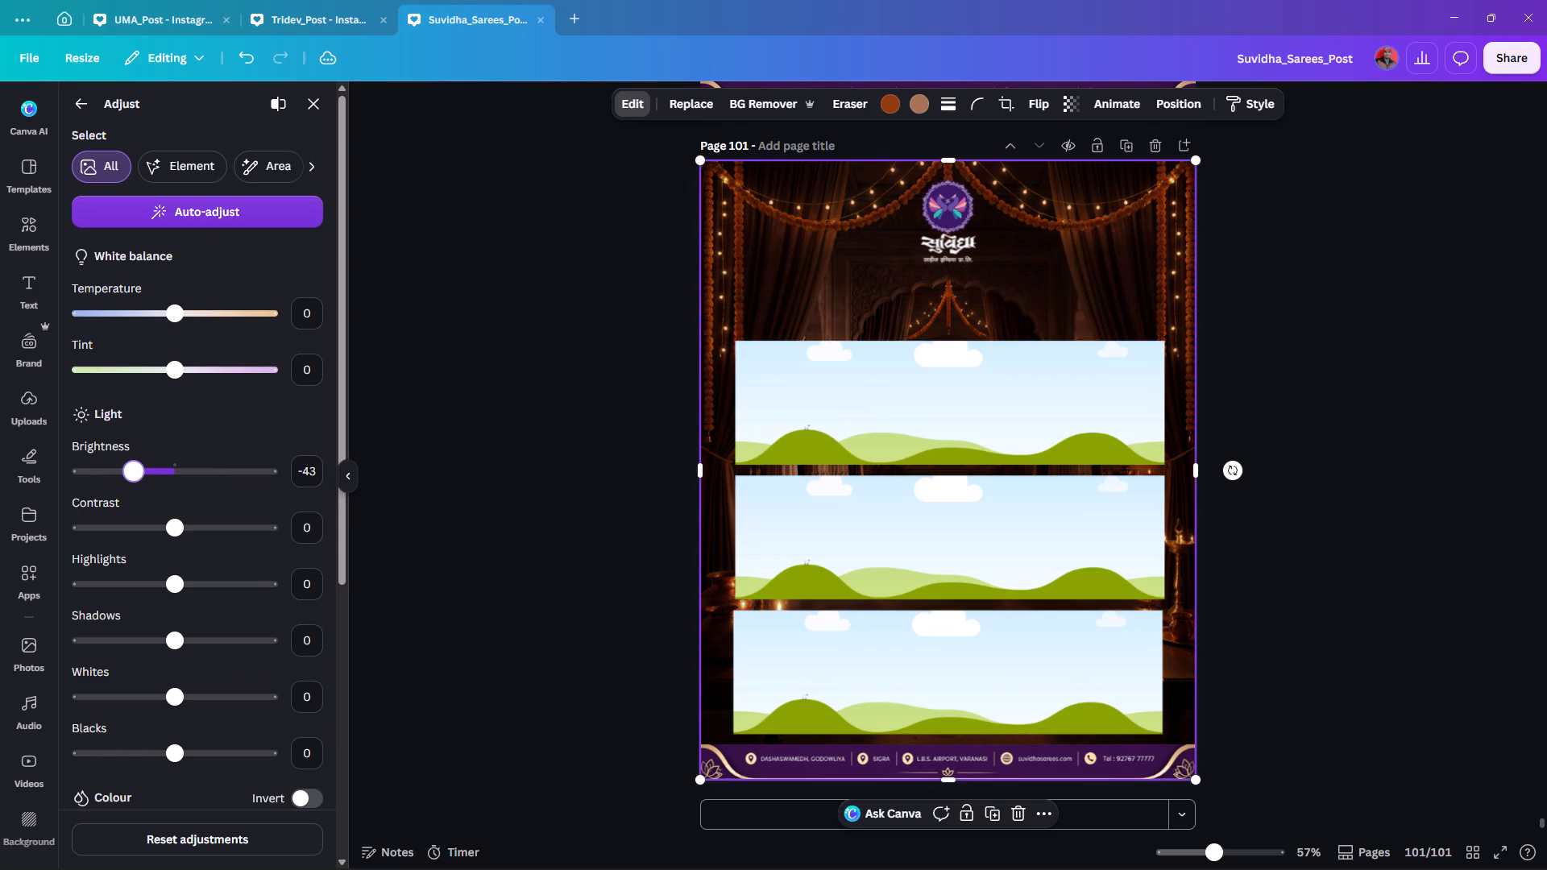
left_click_drag(136, 472, 146, 473)
Soften the palace background by setting its sharpness to -100 and strongly lowering its clarity.
scroll(209, 434, "down", 8)
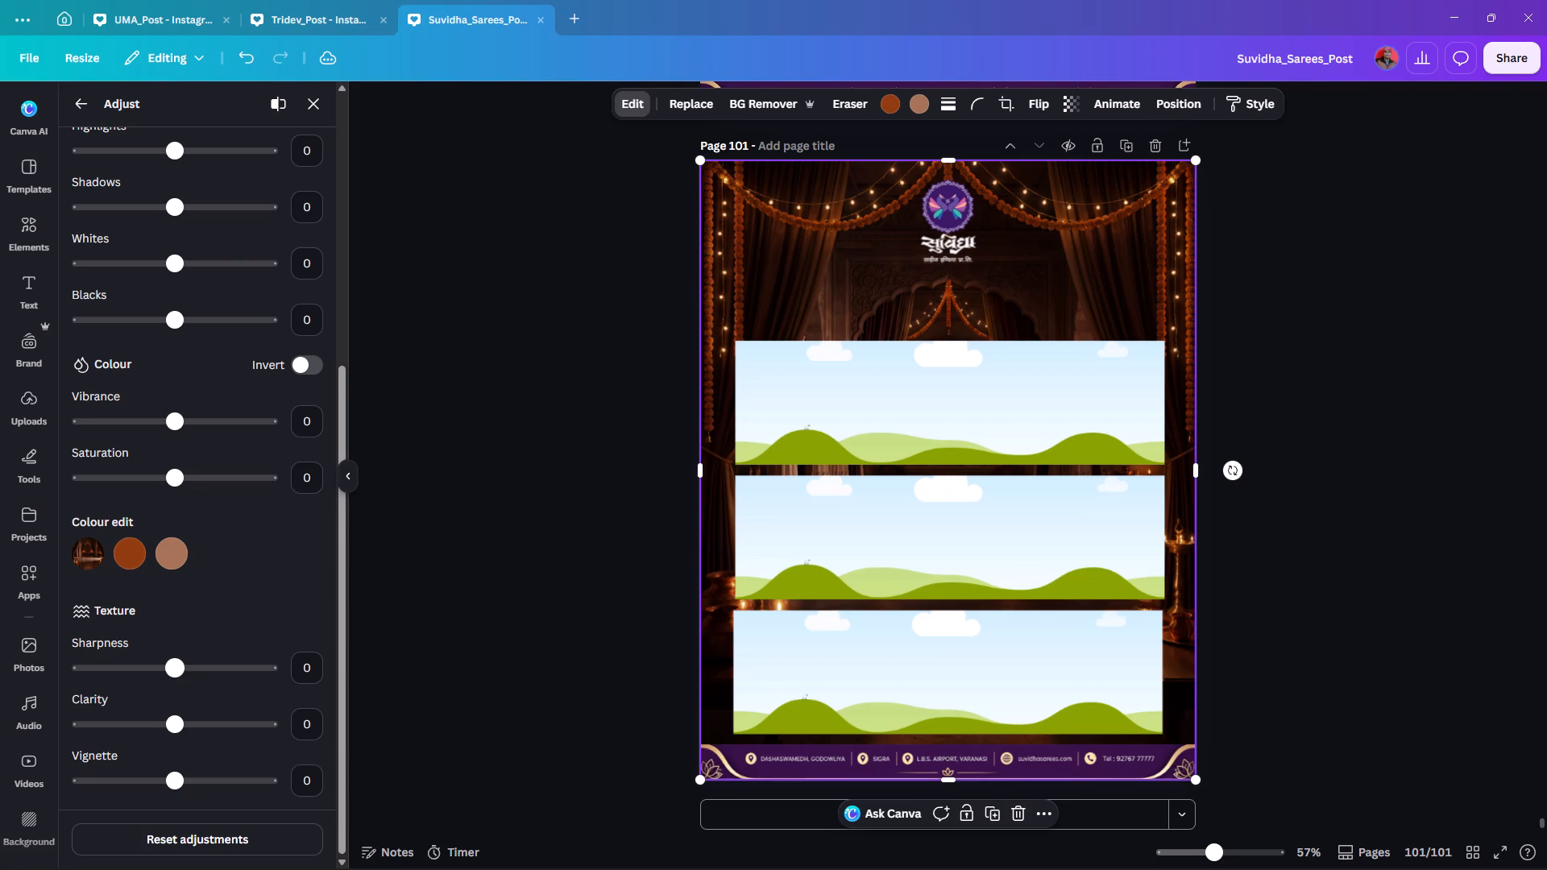
left_click_drag(175, 668, 28, 634)
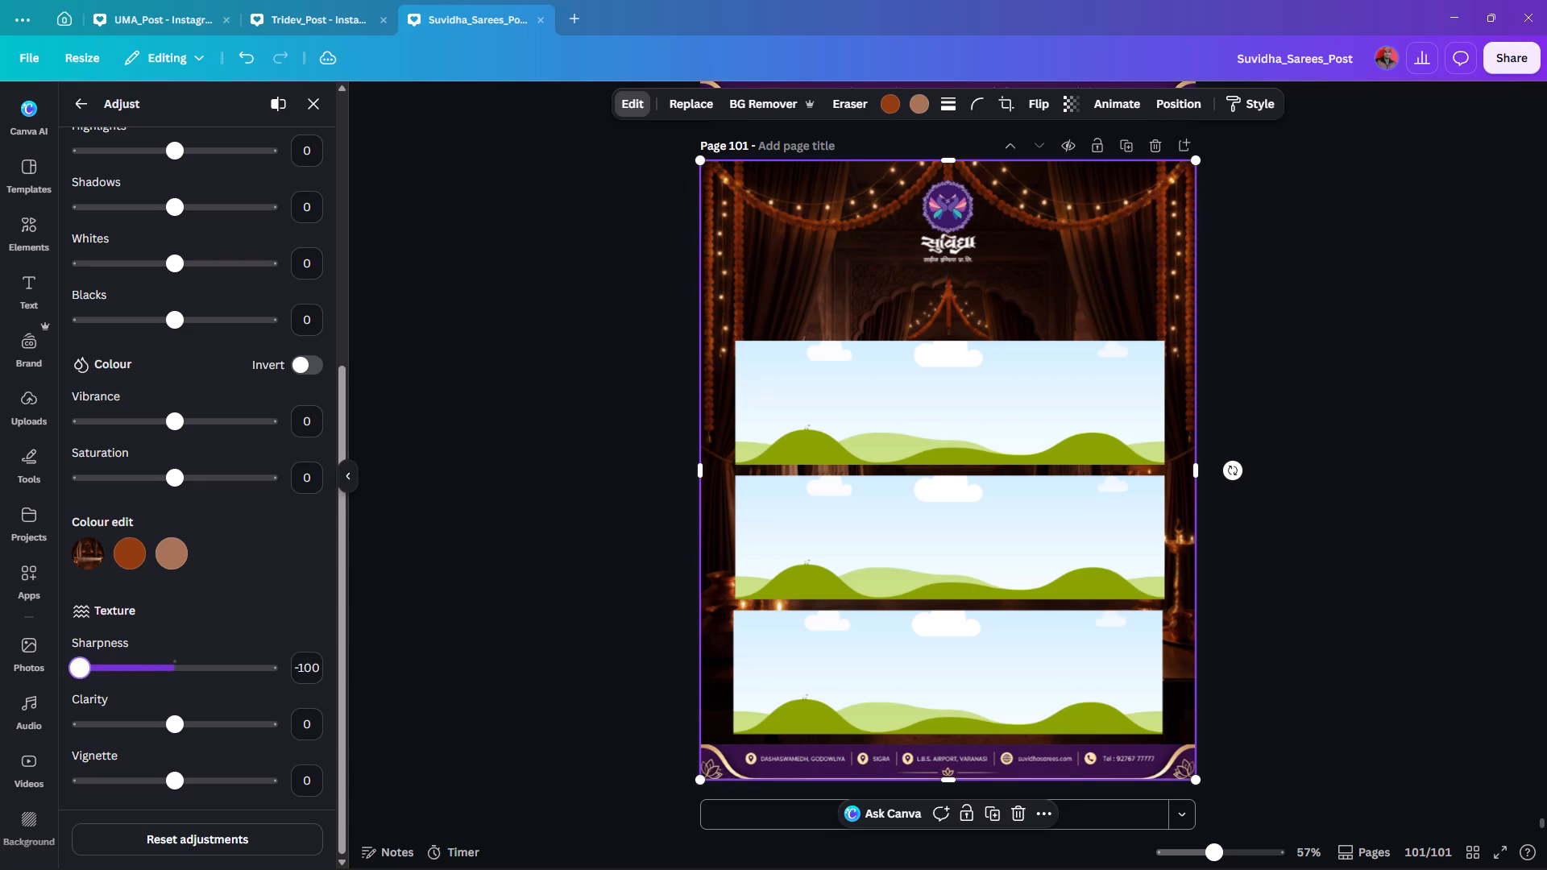
left_click_drag(28, 634, 0, 600)
scroll(262, 567, "down", 3)
left_click_drag(175, 727, 68, 719)
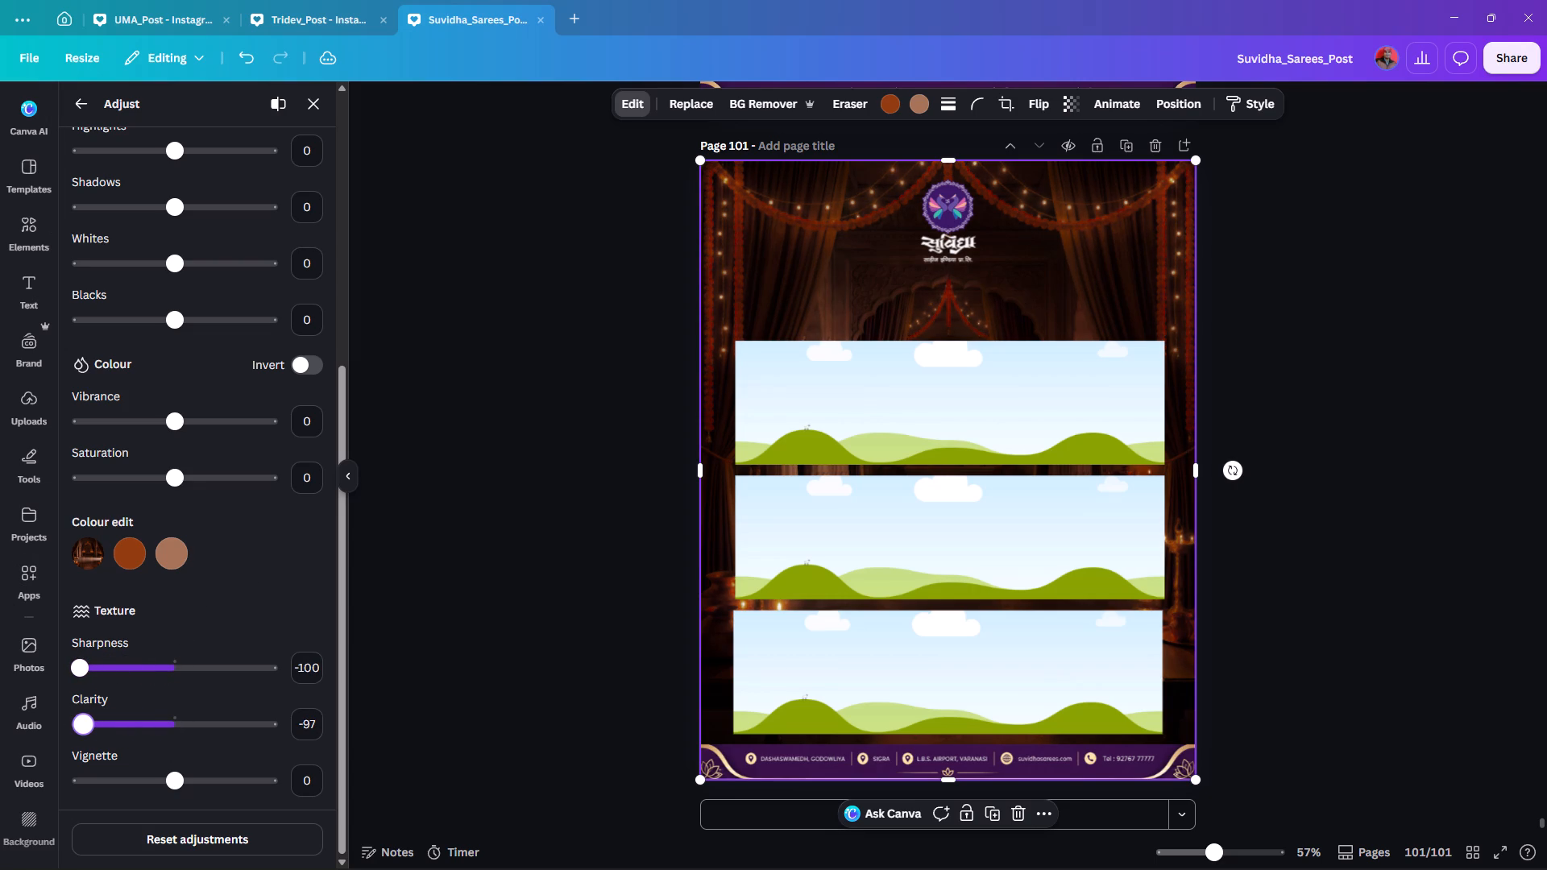
left_click_drag(68, 719, 104, 727)
left_click_drag(104, 727, 117, 728)
double_click(450, 536)
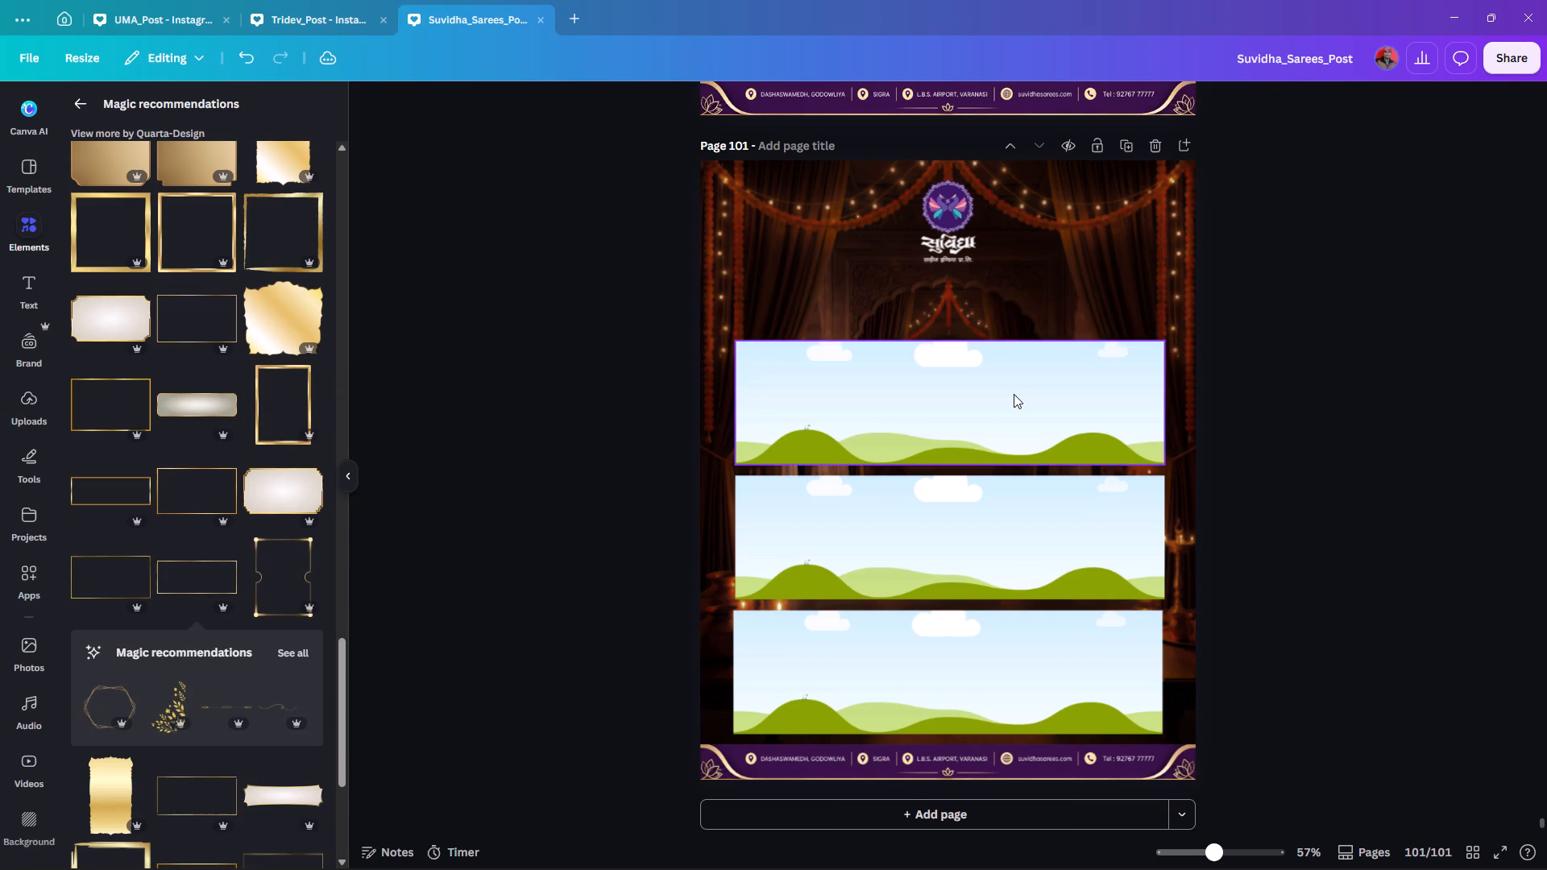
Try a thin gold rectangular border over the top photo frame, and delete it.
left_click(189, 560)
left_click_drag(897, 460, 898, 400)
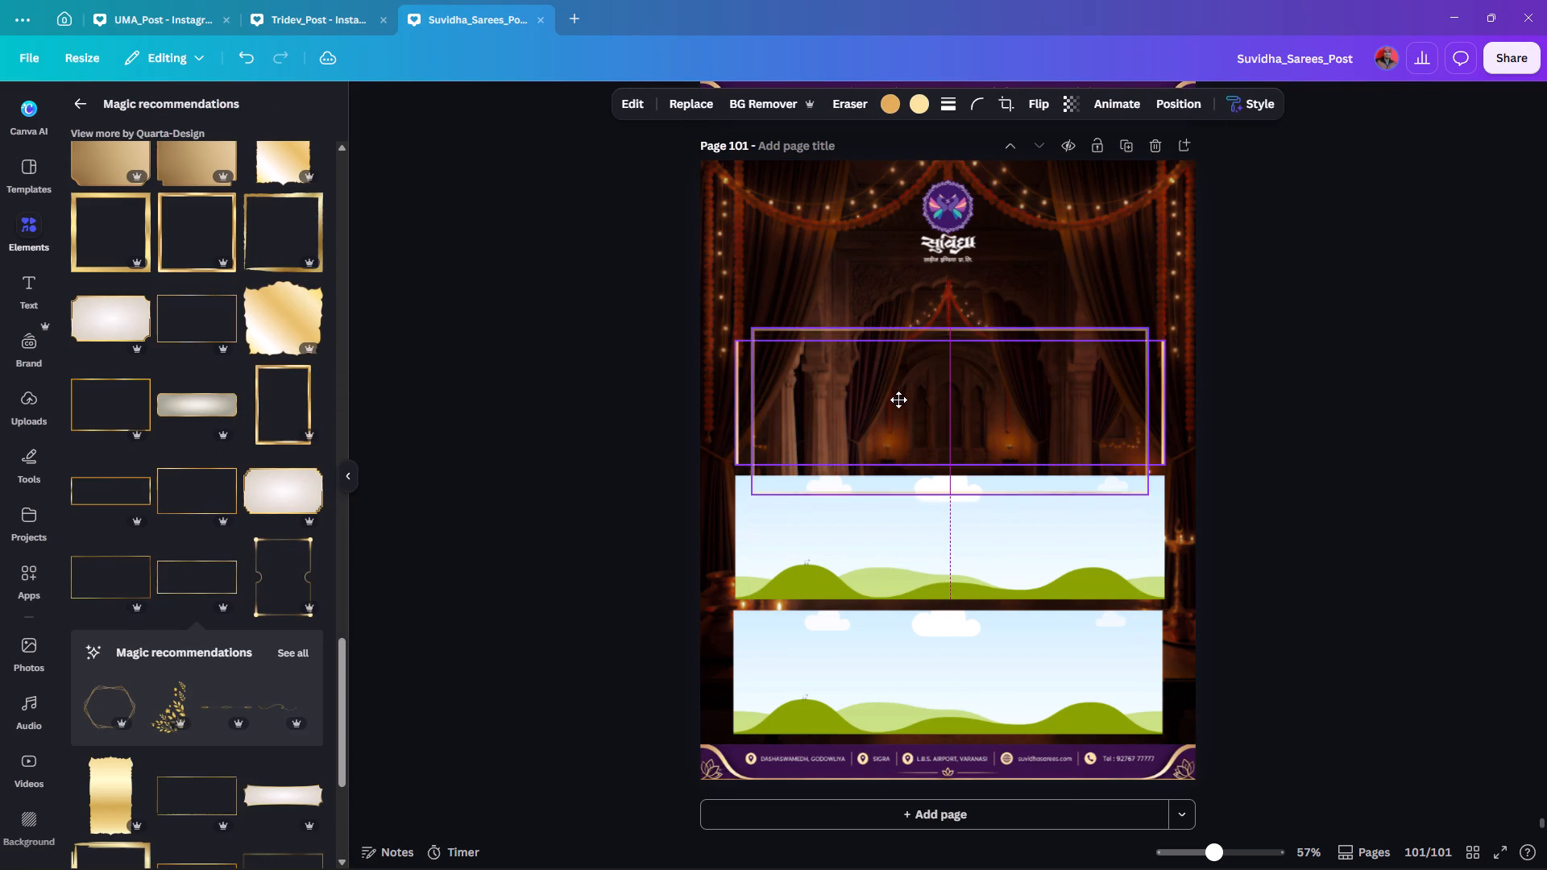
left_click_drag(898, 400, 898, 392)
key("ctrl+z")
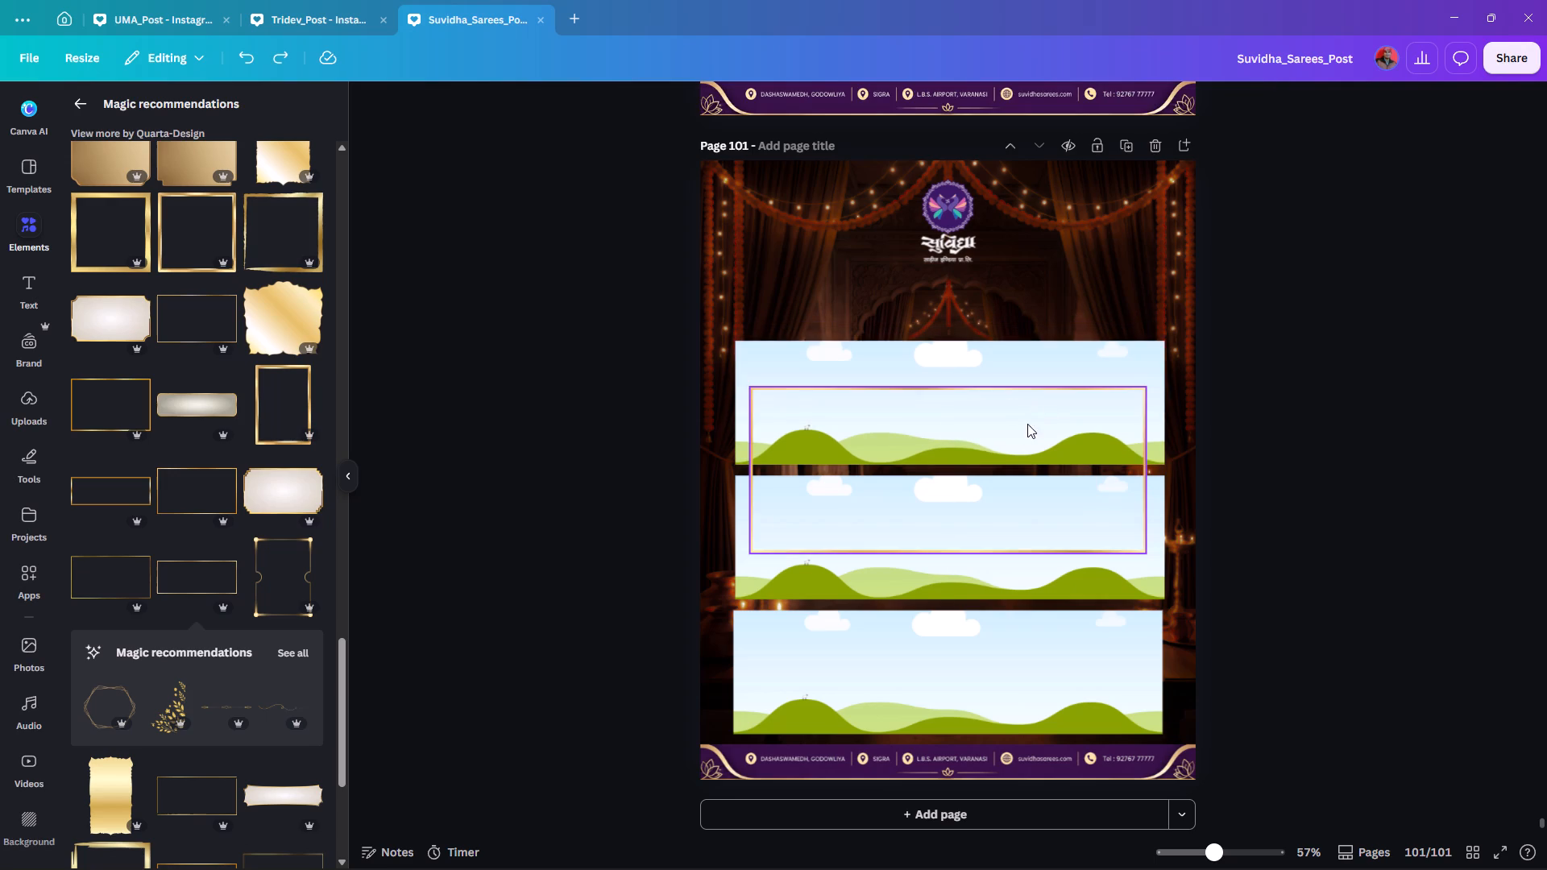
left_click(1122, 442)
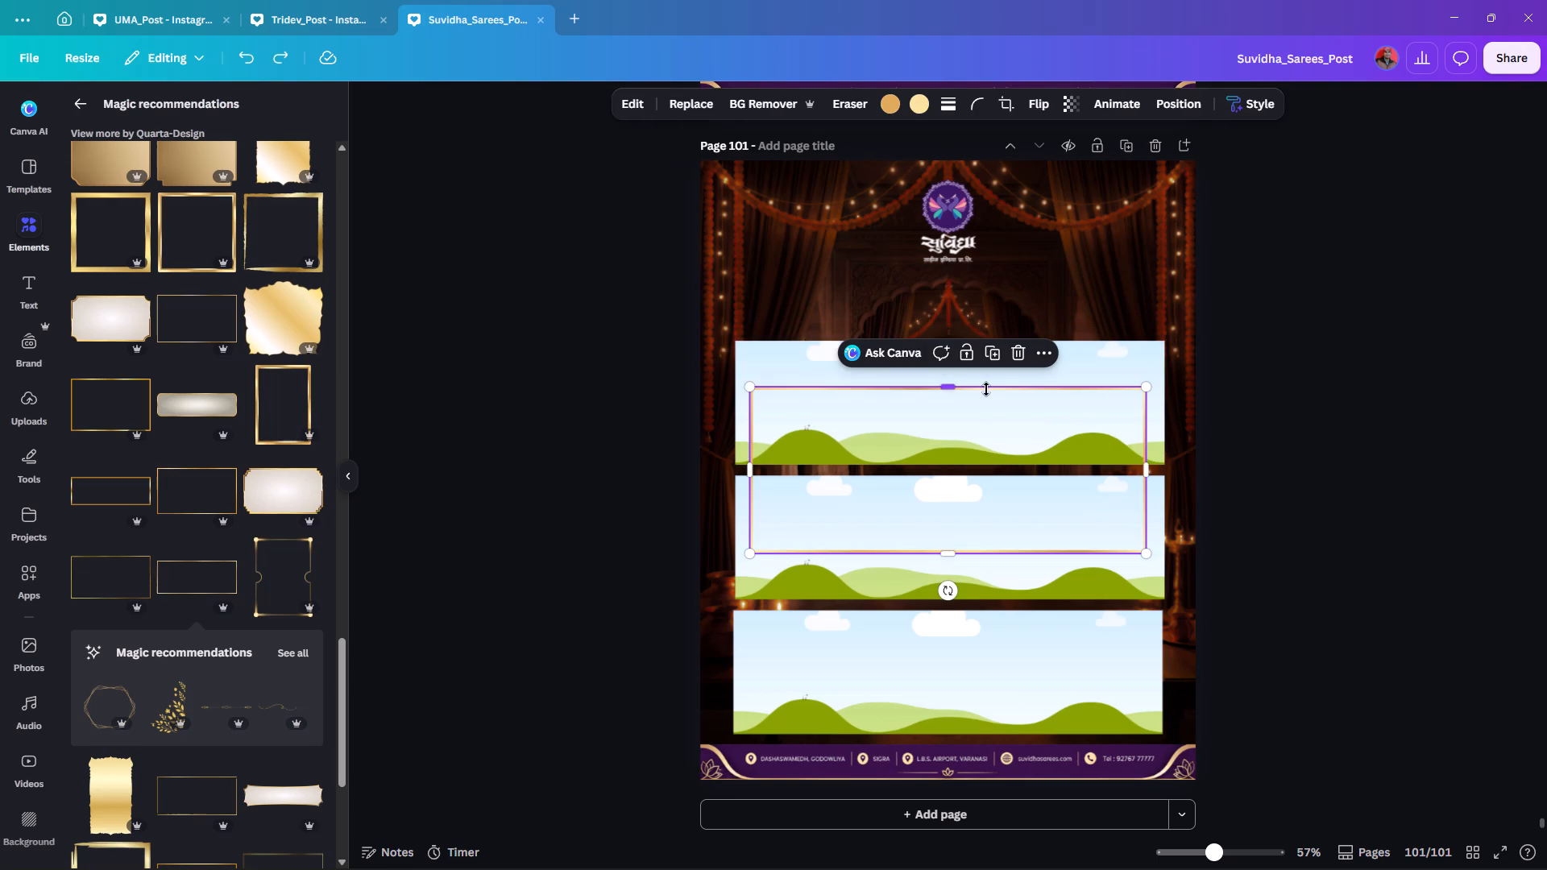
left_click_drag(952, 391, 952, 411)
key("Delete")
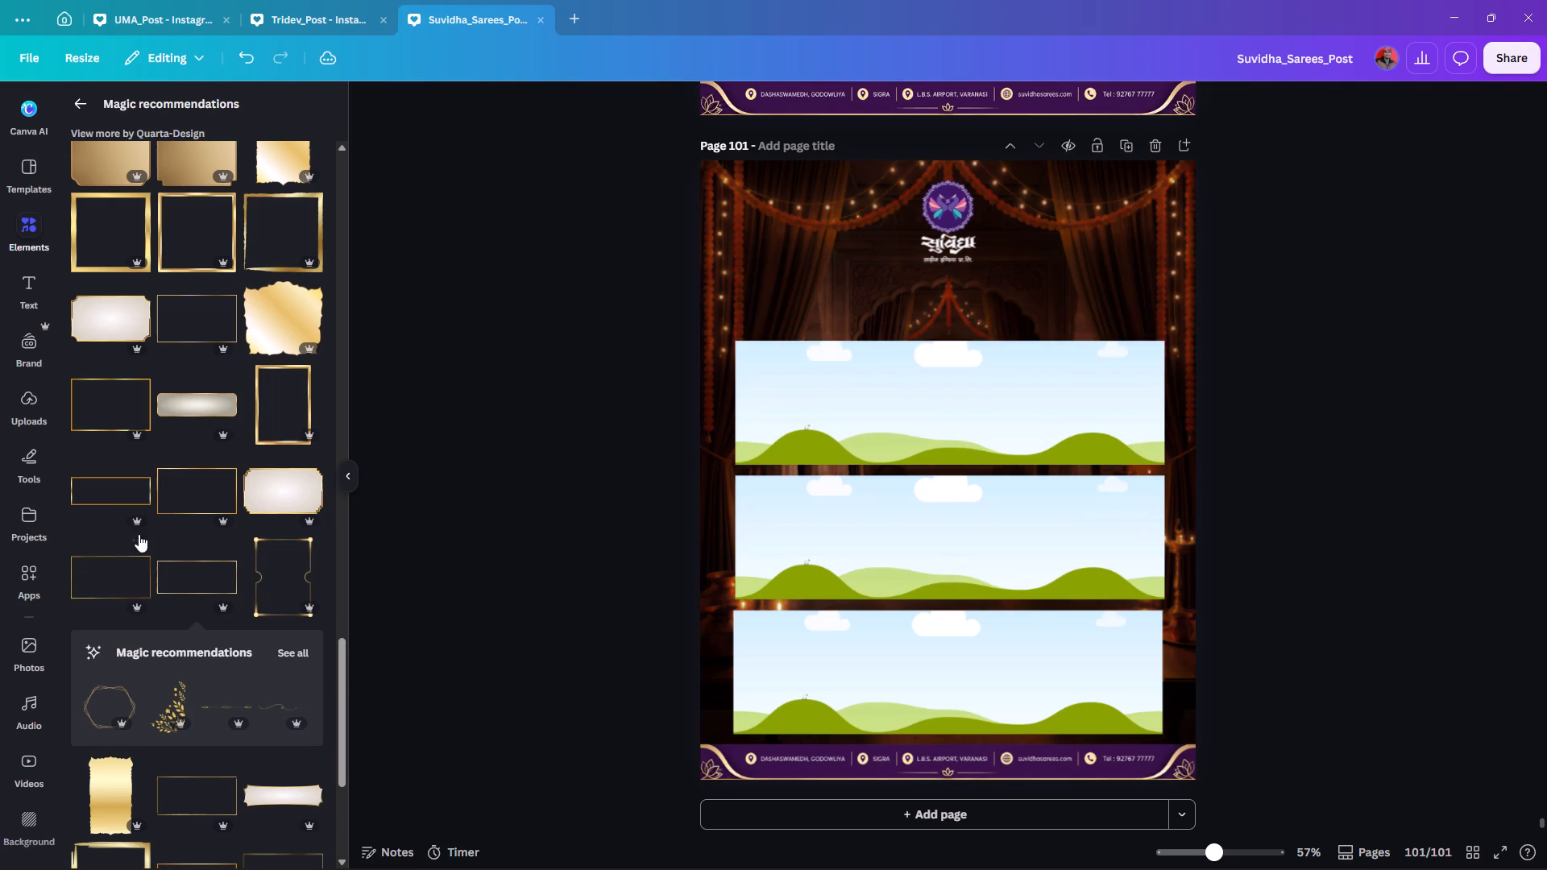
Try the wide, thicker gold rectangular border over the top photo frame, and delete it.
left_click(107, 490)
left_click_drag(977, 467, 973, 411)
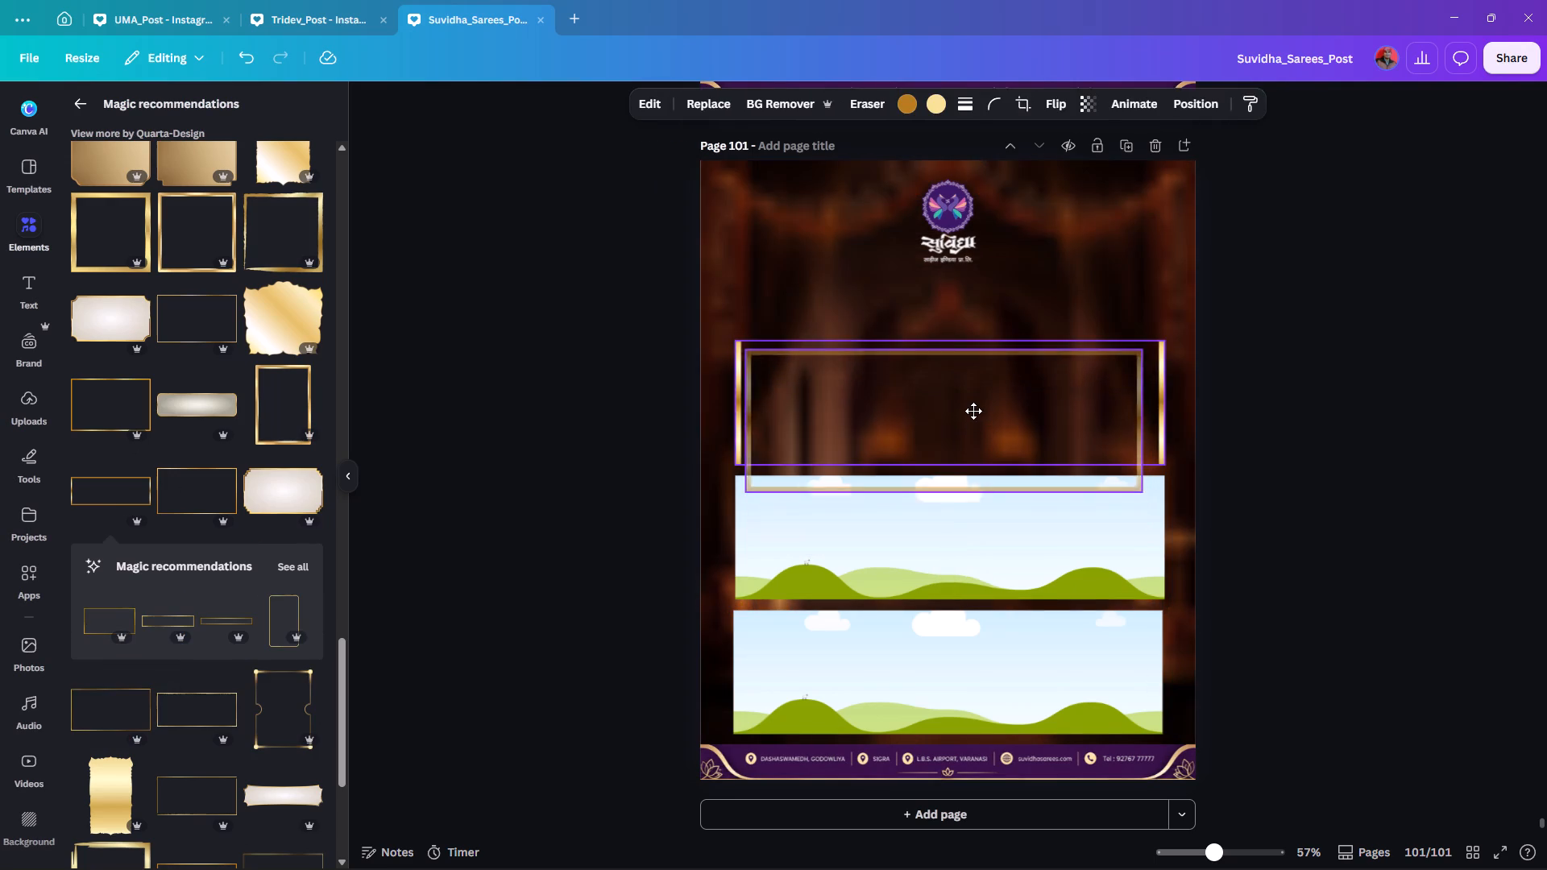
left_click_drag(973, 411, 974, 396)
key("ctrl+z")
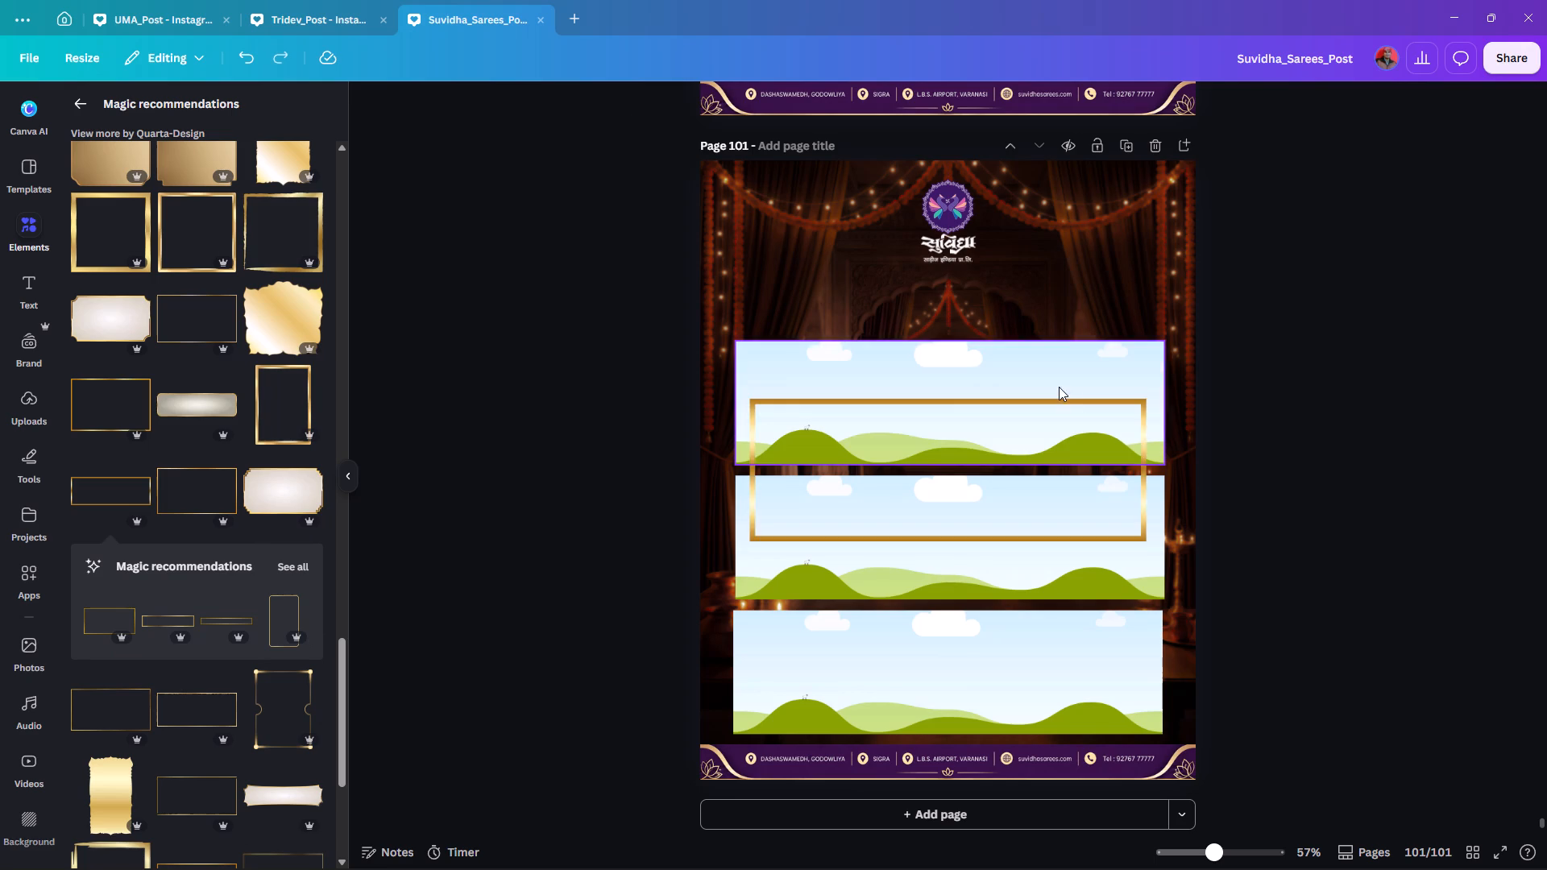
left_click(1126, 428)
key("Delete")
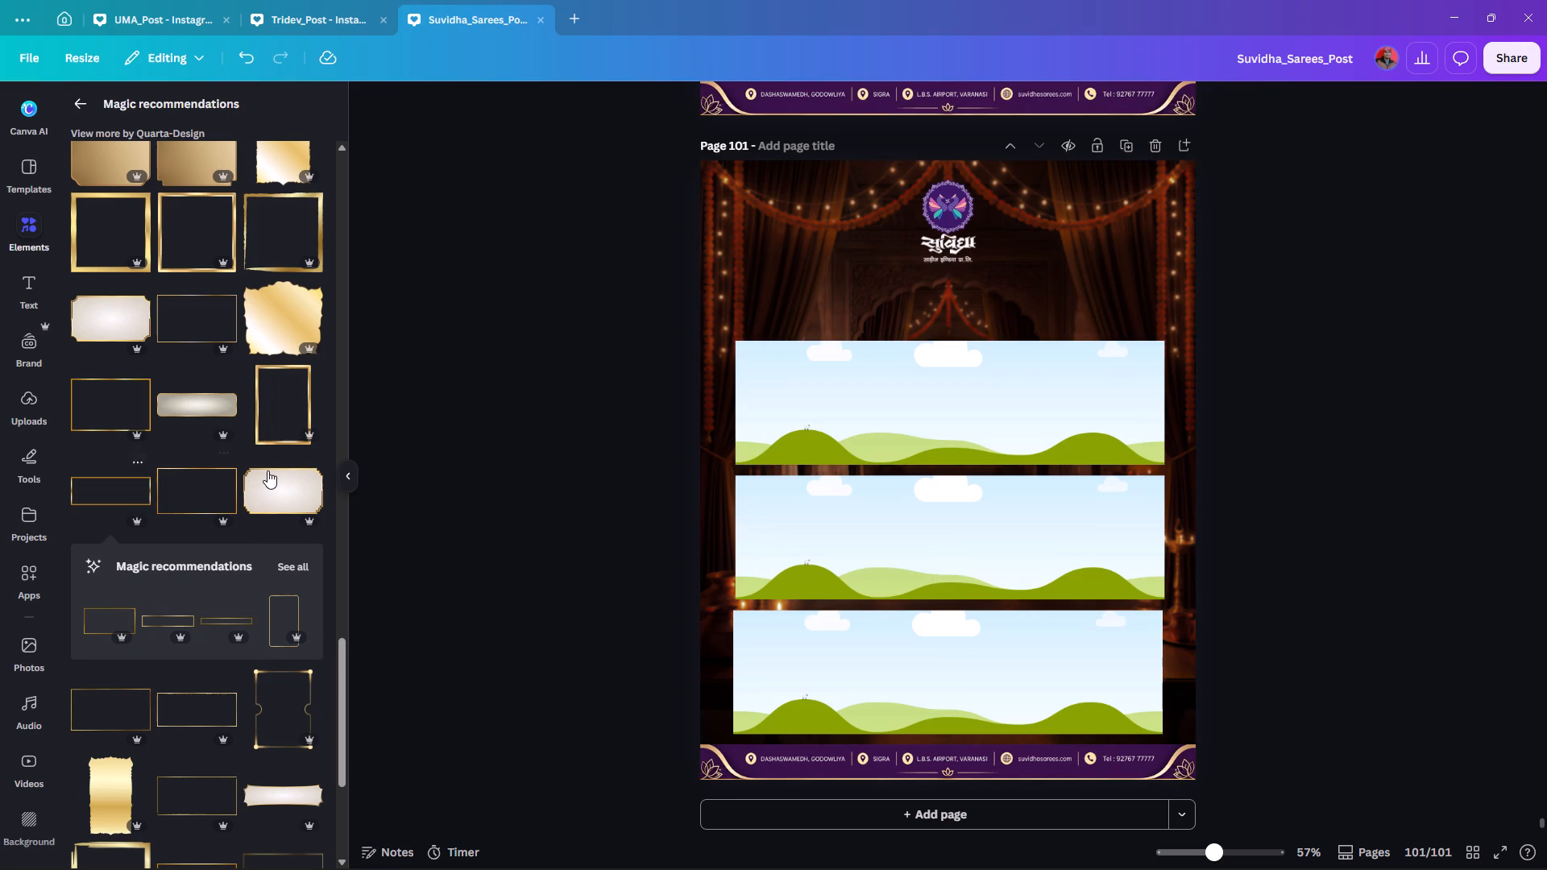
Add the faint, very thin gold rectangular outline and place it level with the top photo frame, offset to the right.
scroll(224, 487, "down", 1)
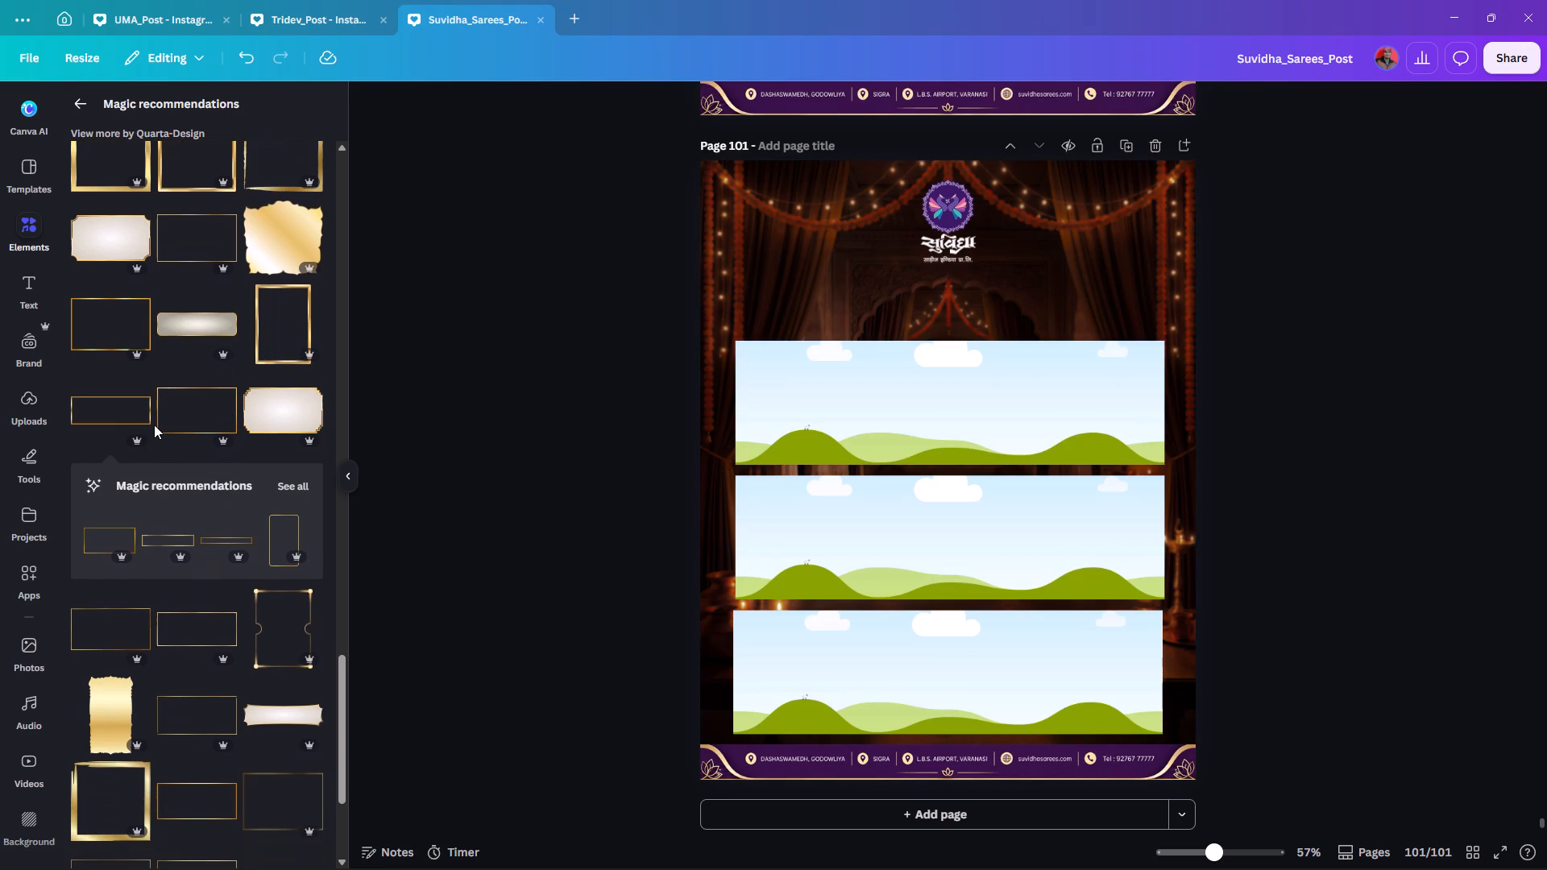
scroll(154, 423, "down", 5)
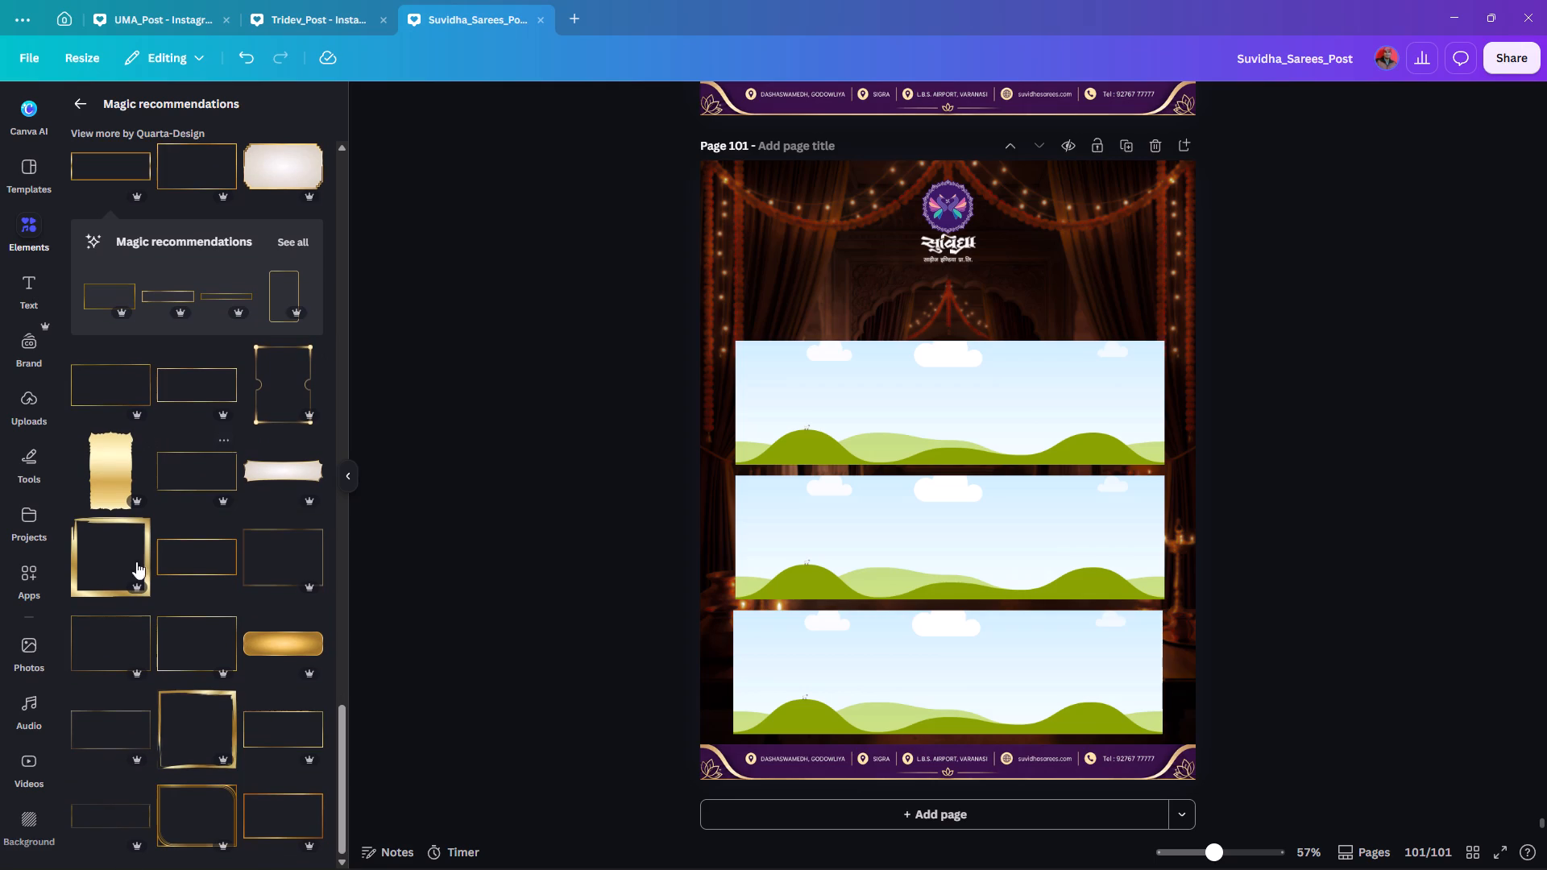
left_click(107, 814)
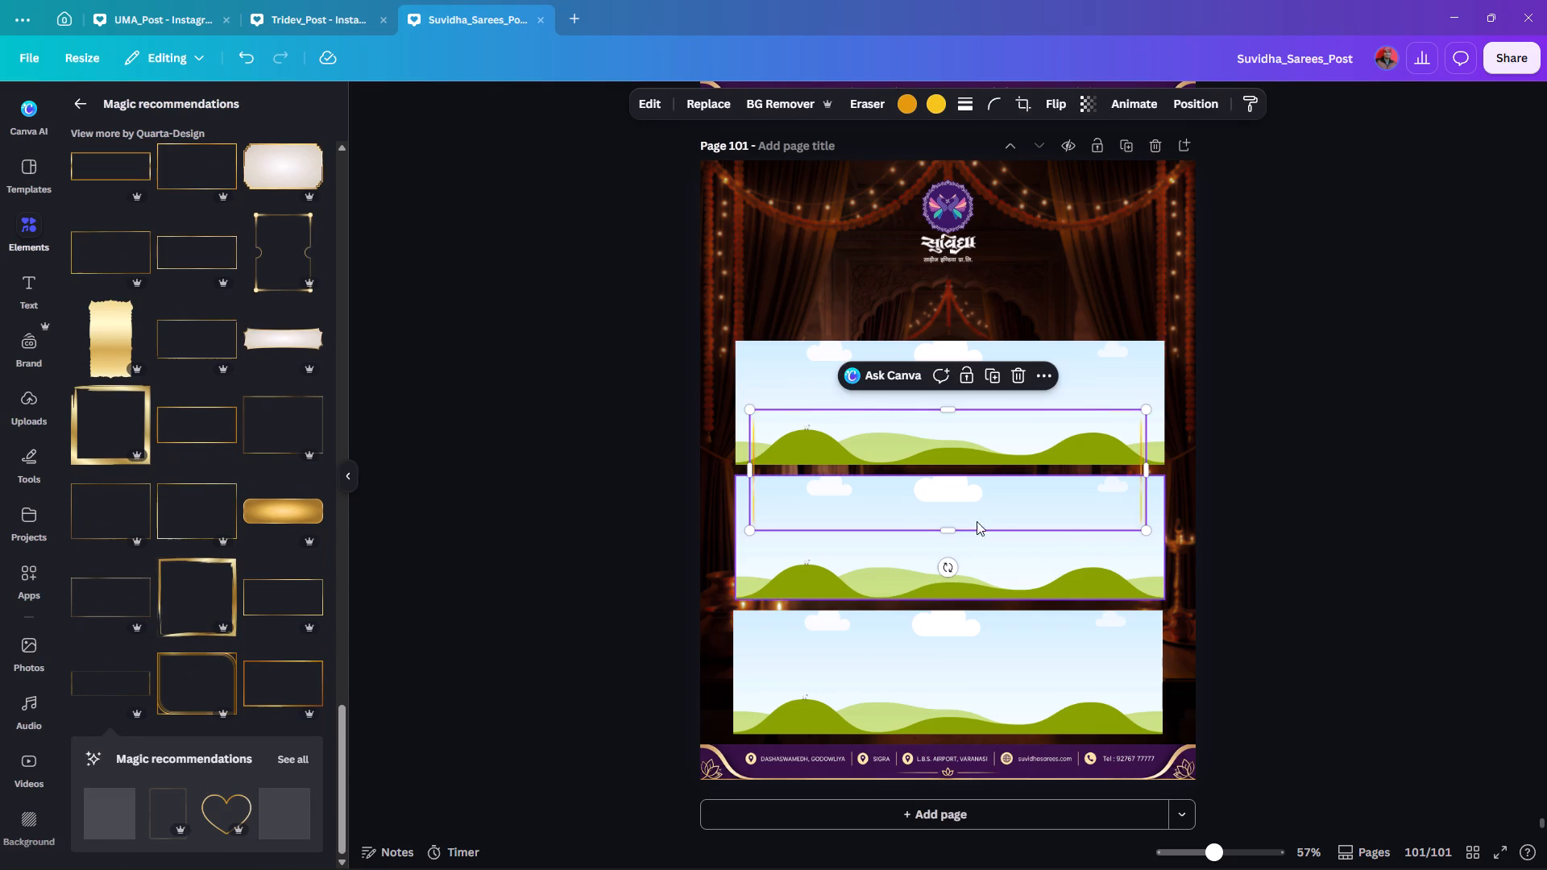
left_click_drag(943, 480, 899, 426)
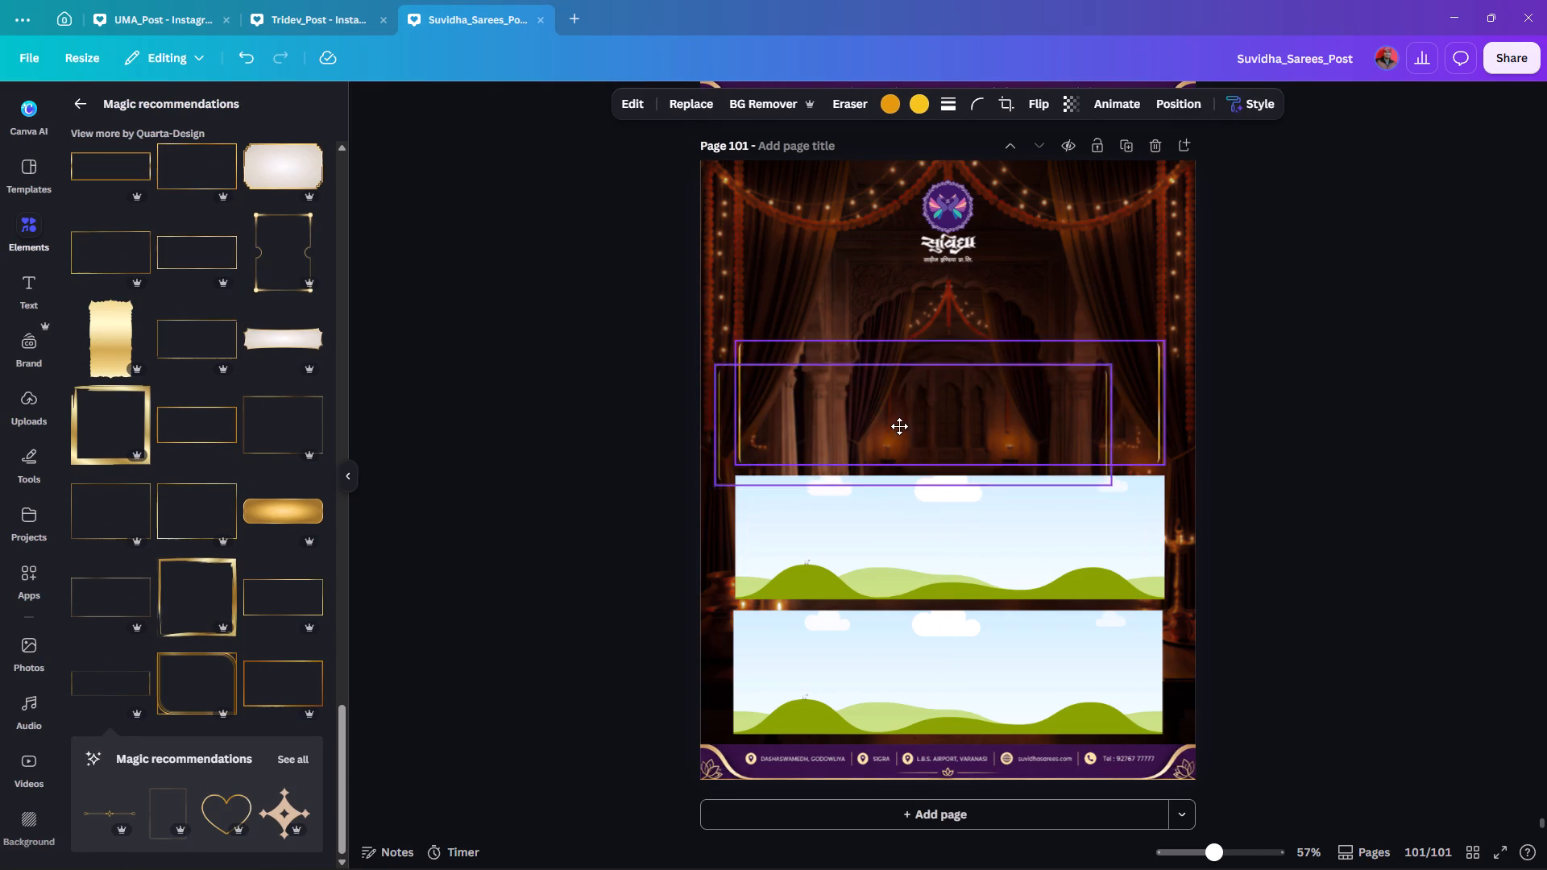
left_click_drag(899, 426, 958, 278)
left_click_drag(1101, 259, 1041, 409)
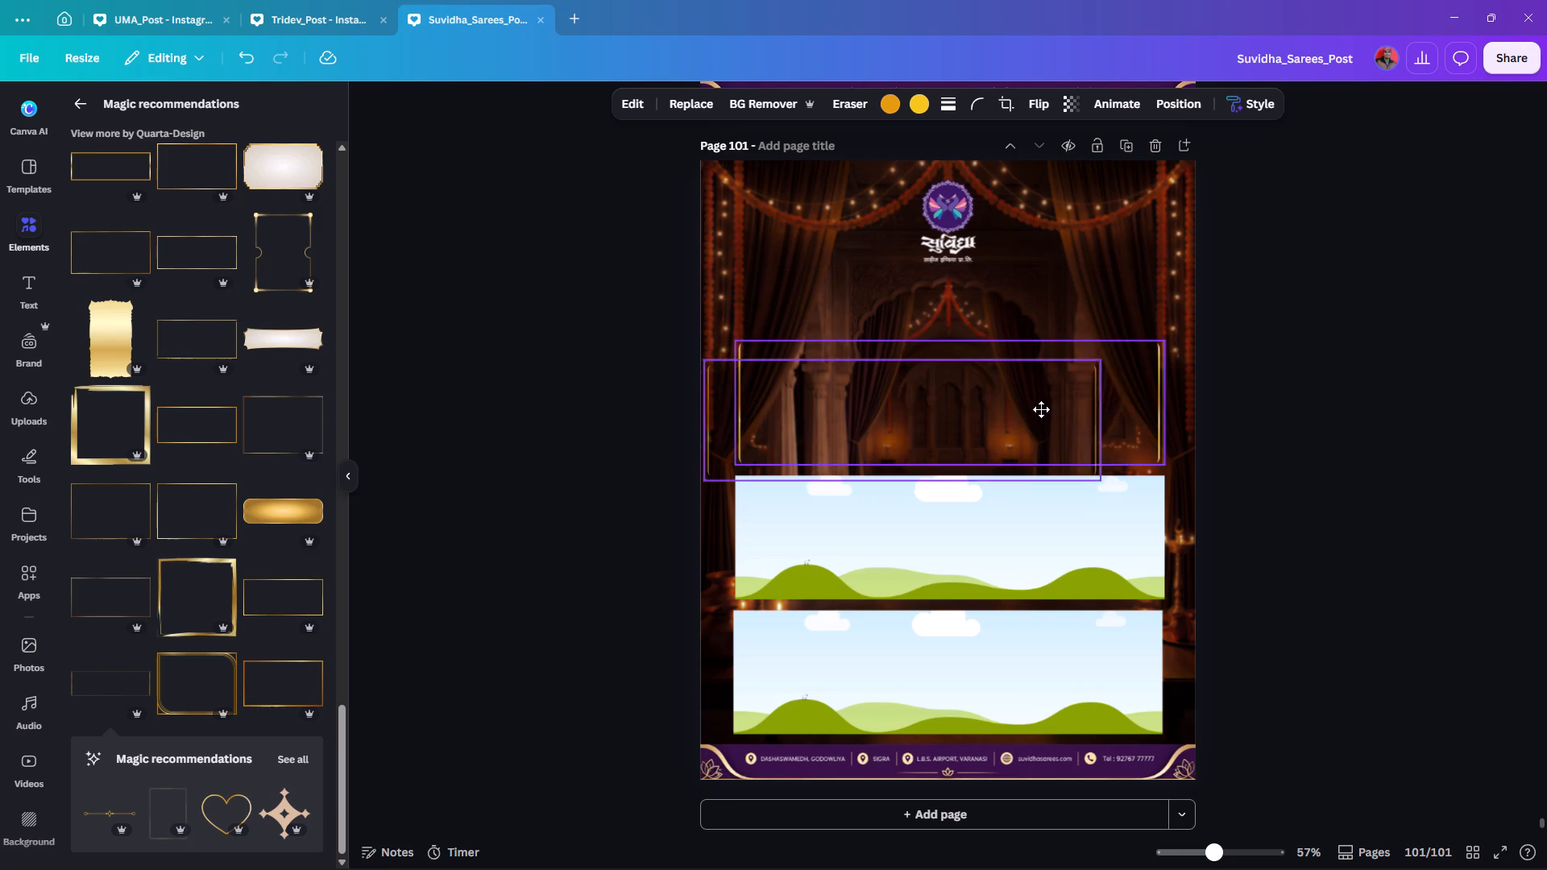
left_click_drag(1041, 409, 1074, 387)
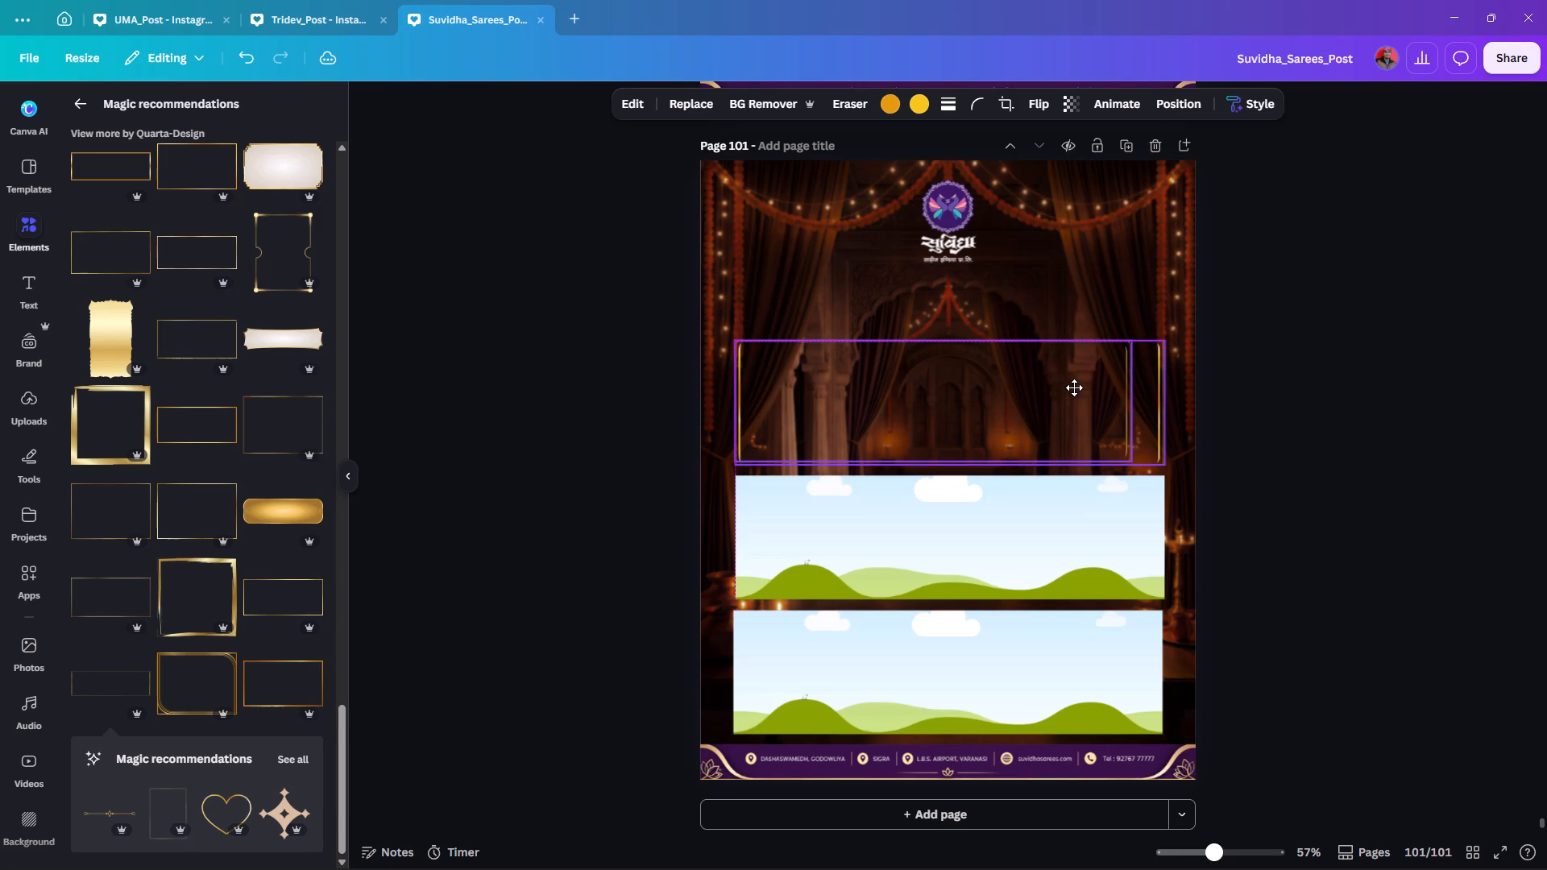
left_click_drag(1074, 387, 1301, 394)
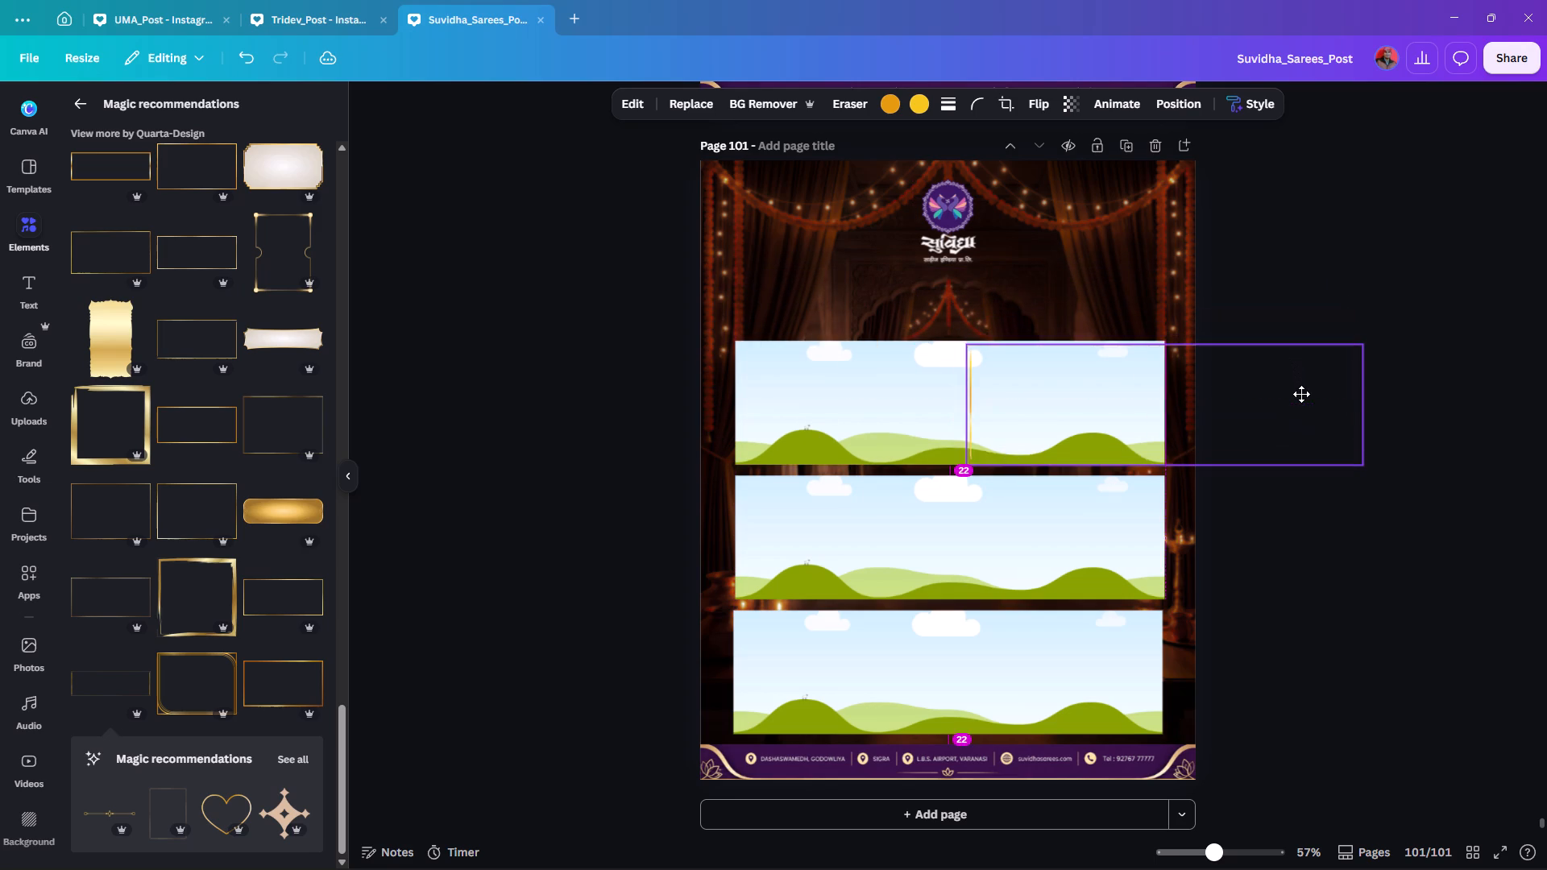
left_click_drag(1301, 394, 1180, 389)
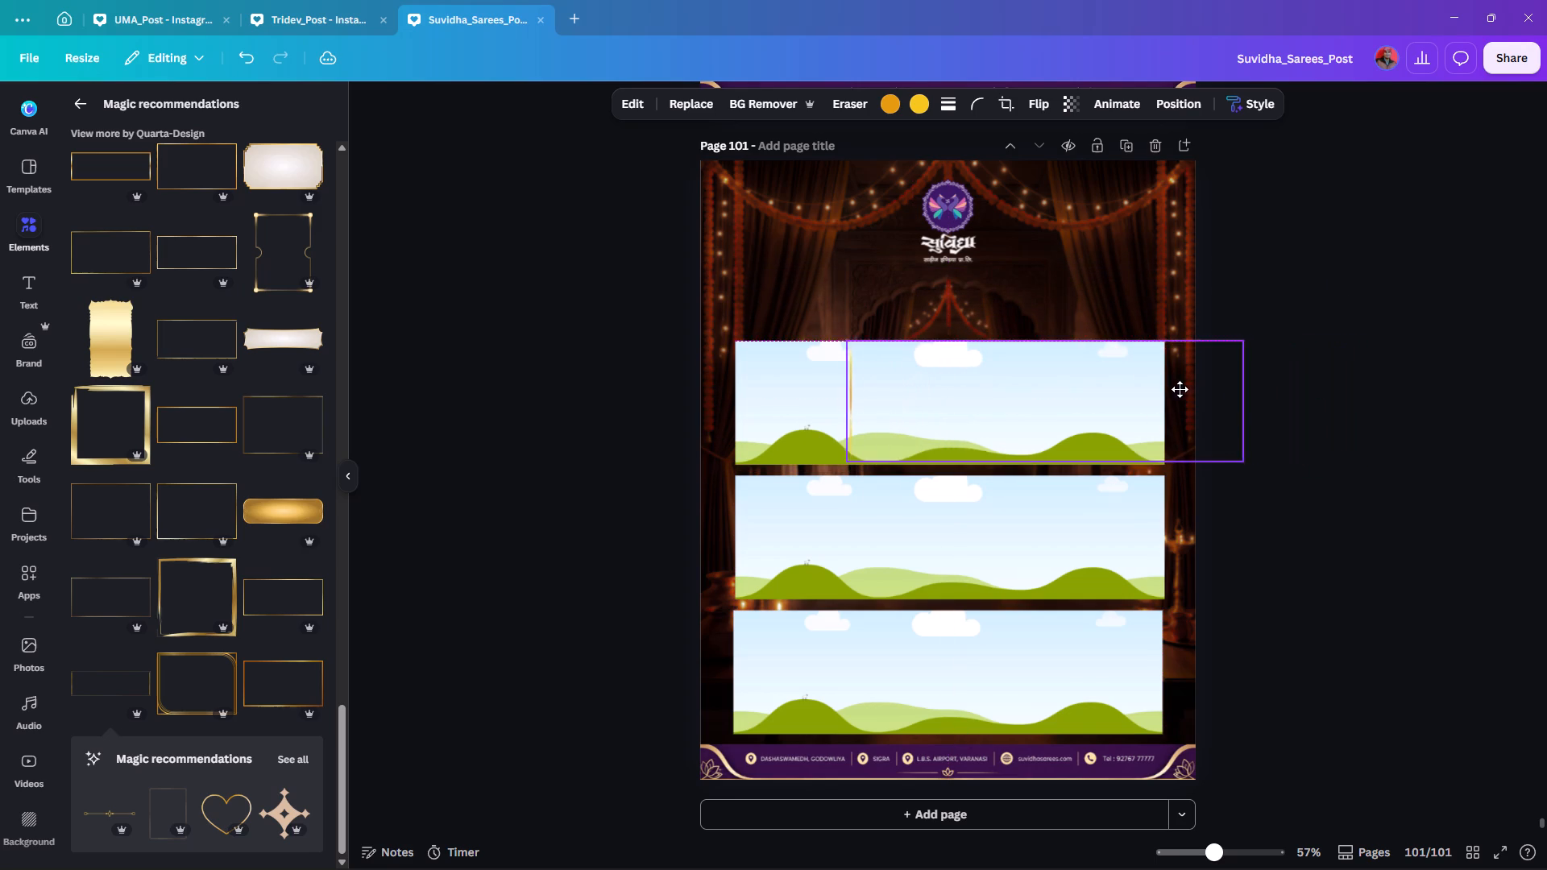
left_click_drag(1180, 389, 1173, 391)
Nudge the thin gold outline sideways until it is horizontally centred over the top photo frame.
key("Left")
key("Left")
key("Left")
key("Left")
key("Left")
key("Left")
key("Left")
key("Left")
key("Left")
key("Left")
key("Left")
key("Left")
key("Left")
key("Left")
key("Left")
key("Left")
key("Left")
key("Left")
key("Left")
key("Left")
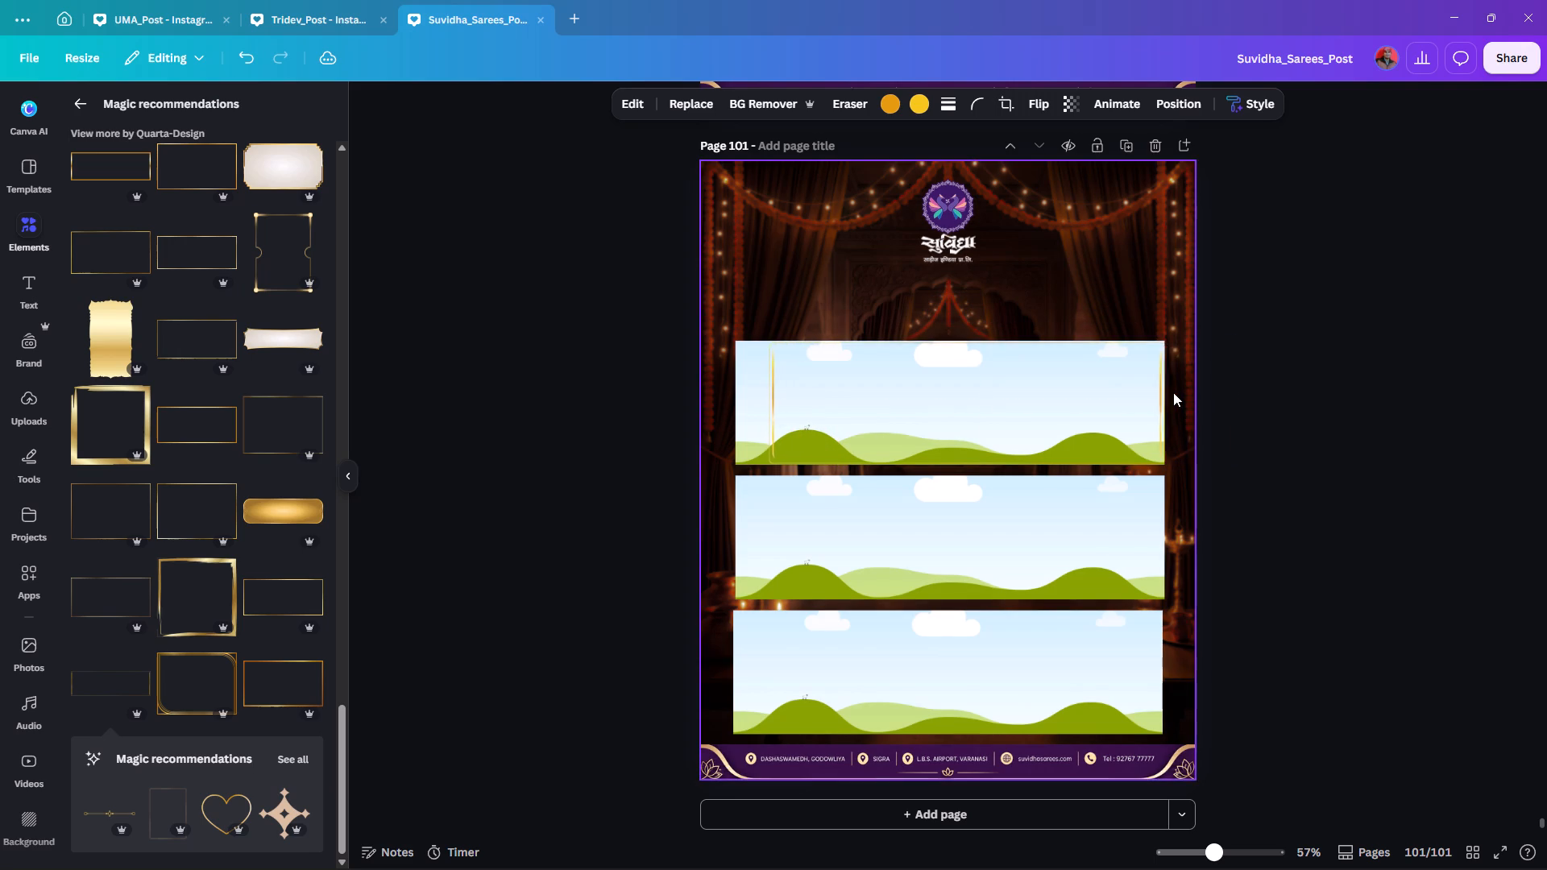
key("Right")
key("Right")
key("Right")
key("Right")
key("Right")
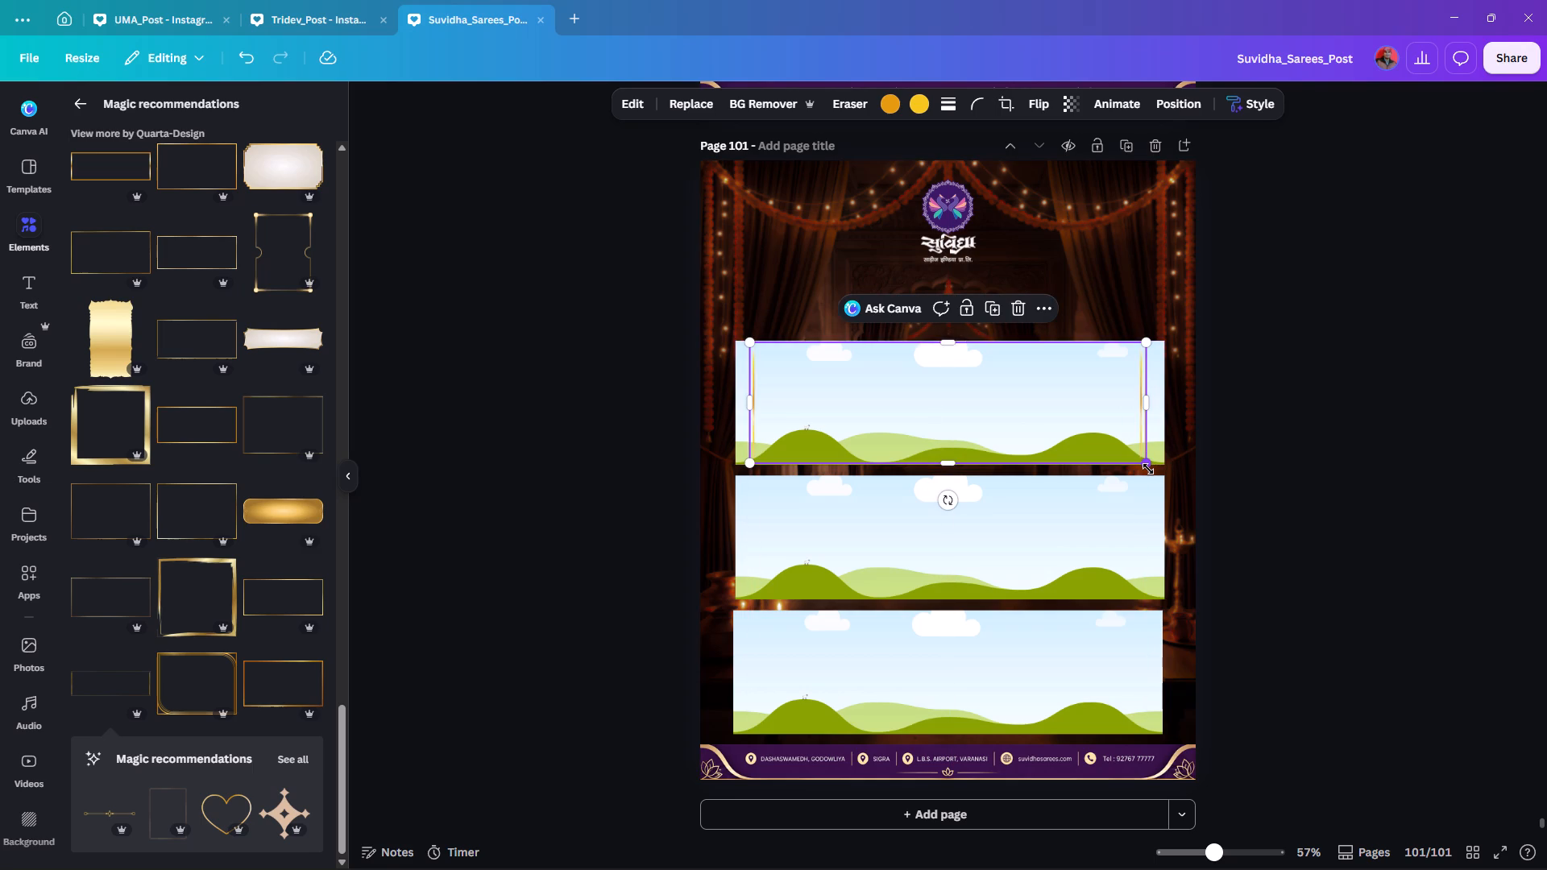
Widen the gold outline on both sides until its vertical edges meet the left and right edges of the top photo frame.
left_click_drag(1147, 401, 1166, 399)
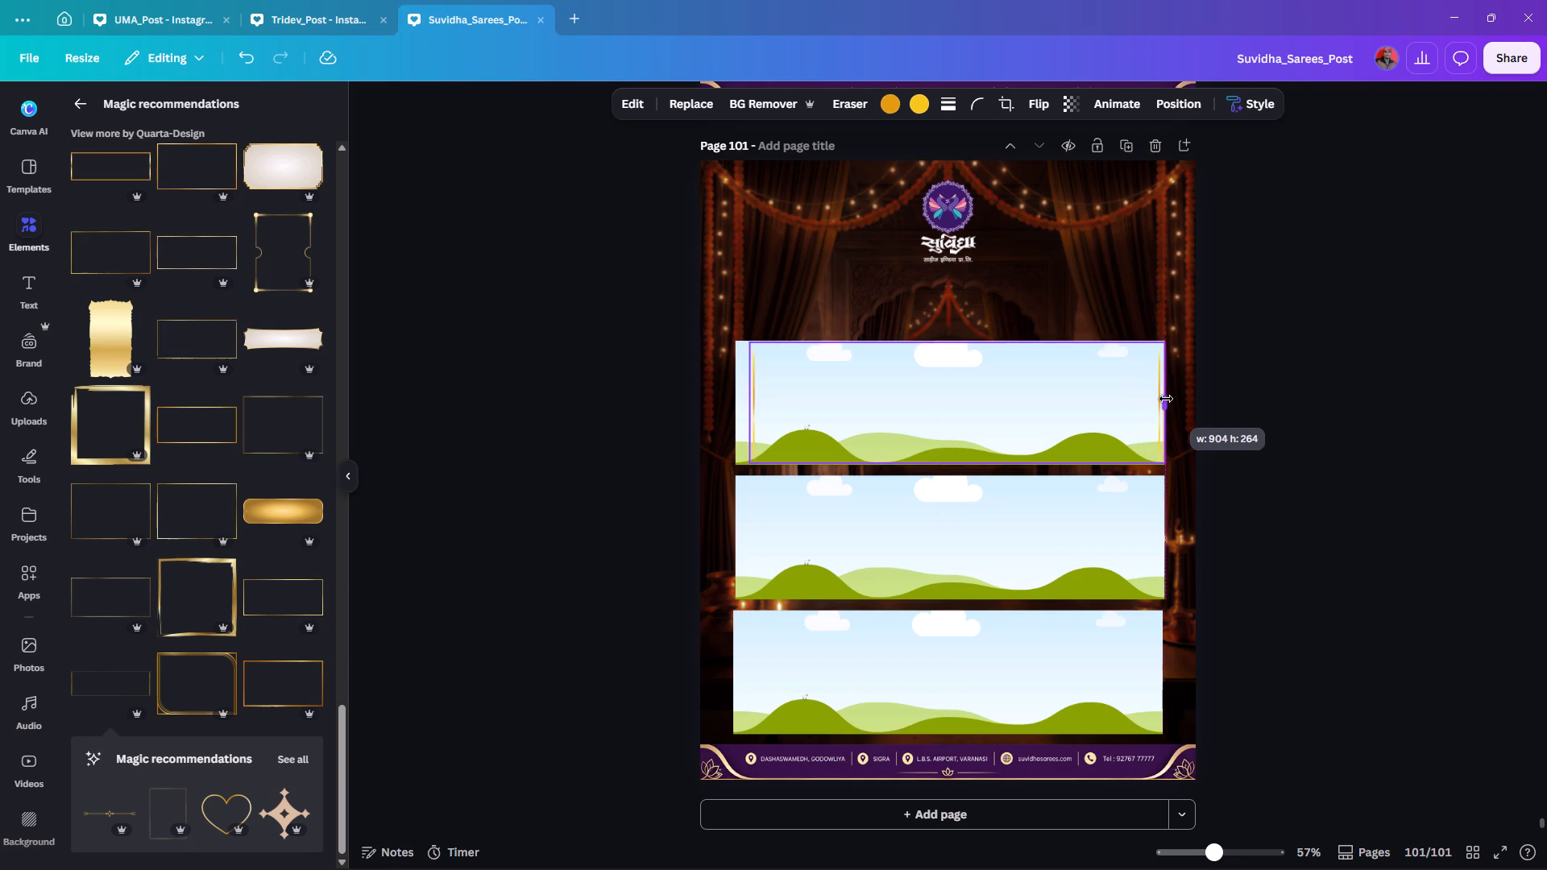
left_click_drag(1166, 399, 1175, 398)
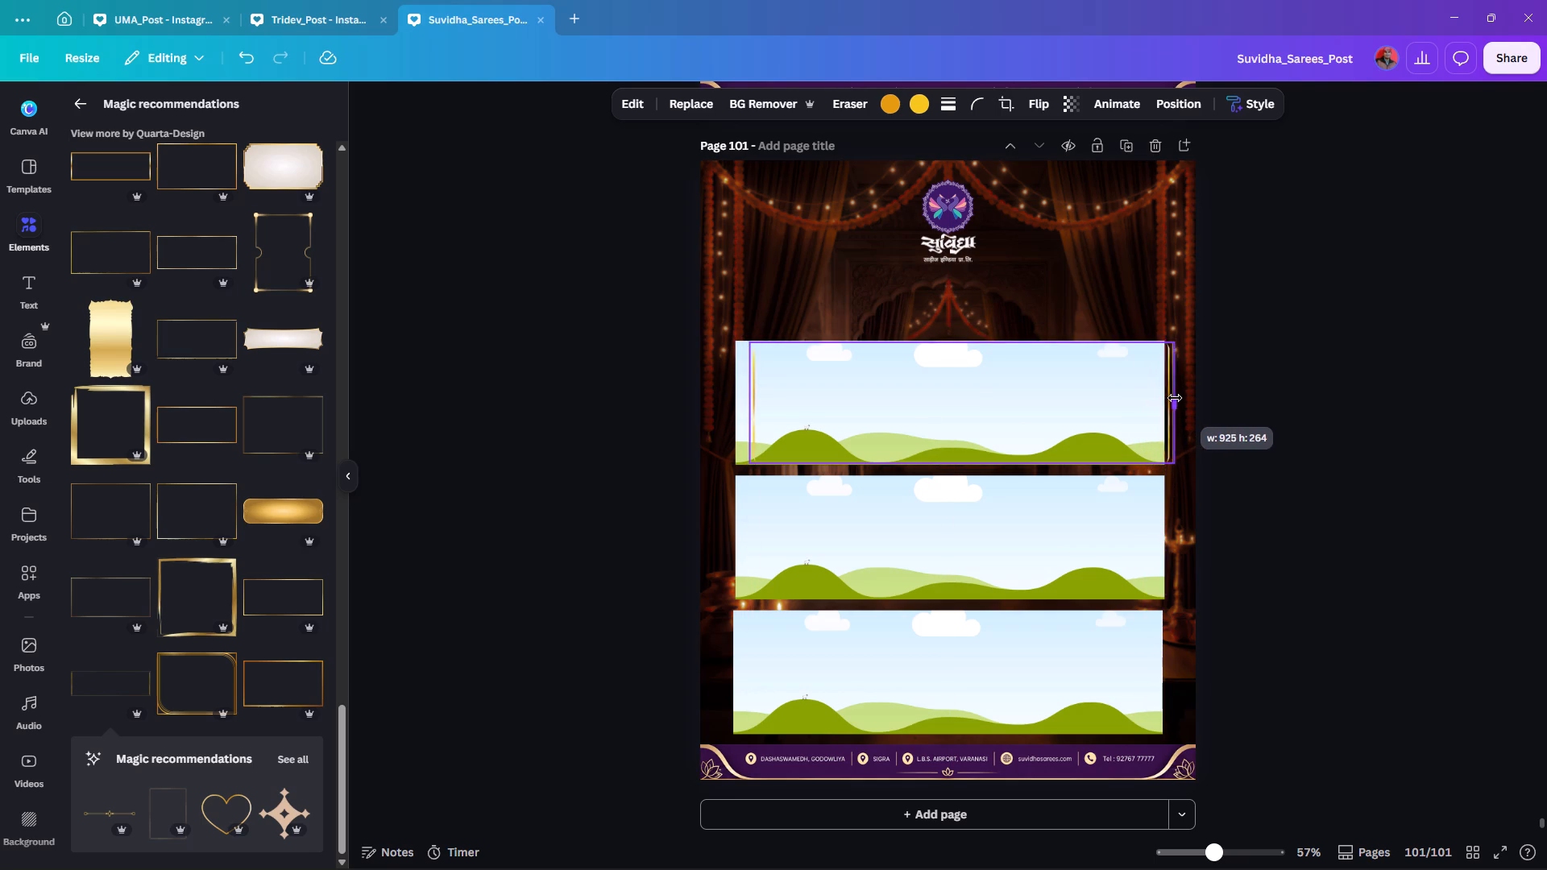
left_click_drag(1175, 398, 1164, 404)
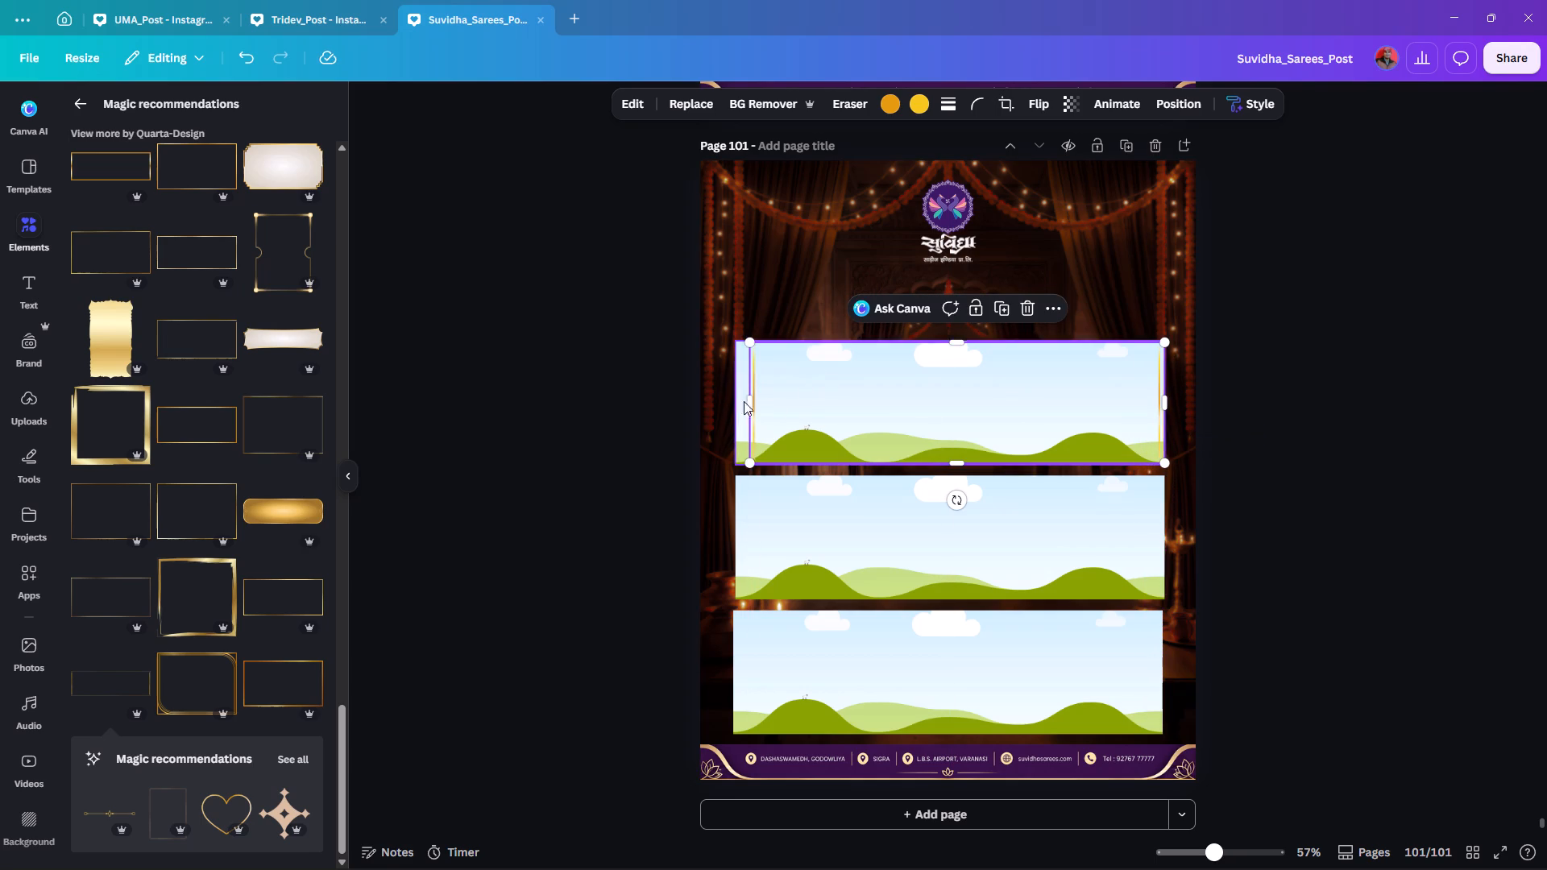
left_click_drag(749, 399, 716, 396)
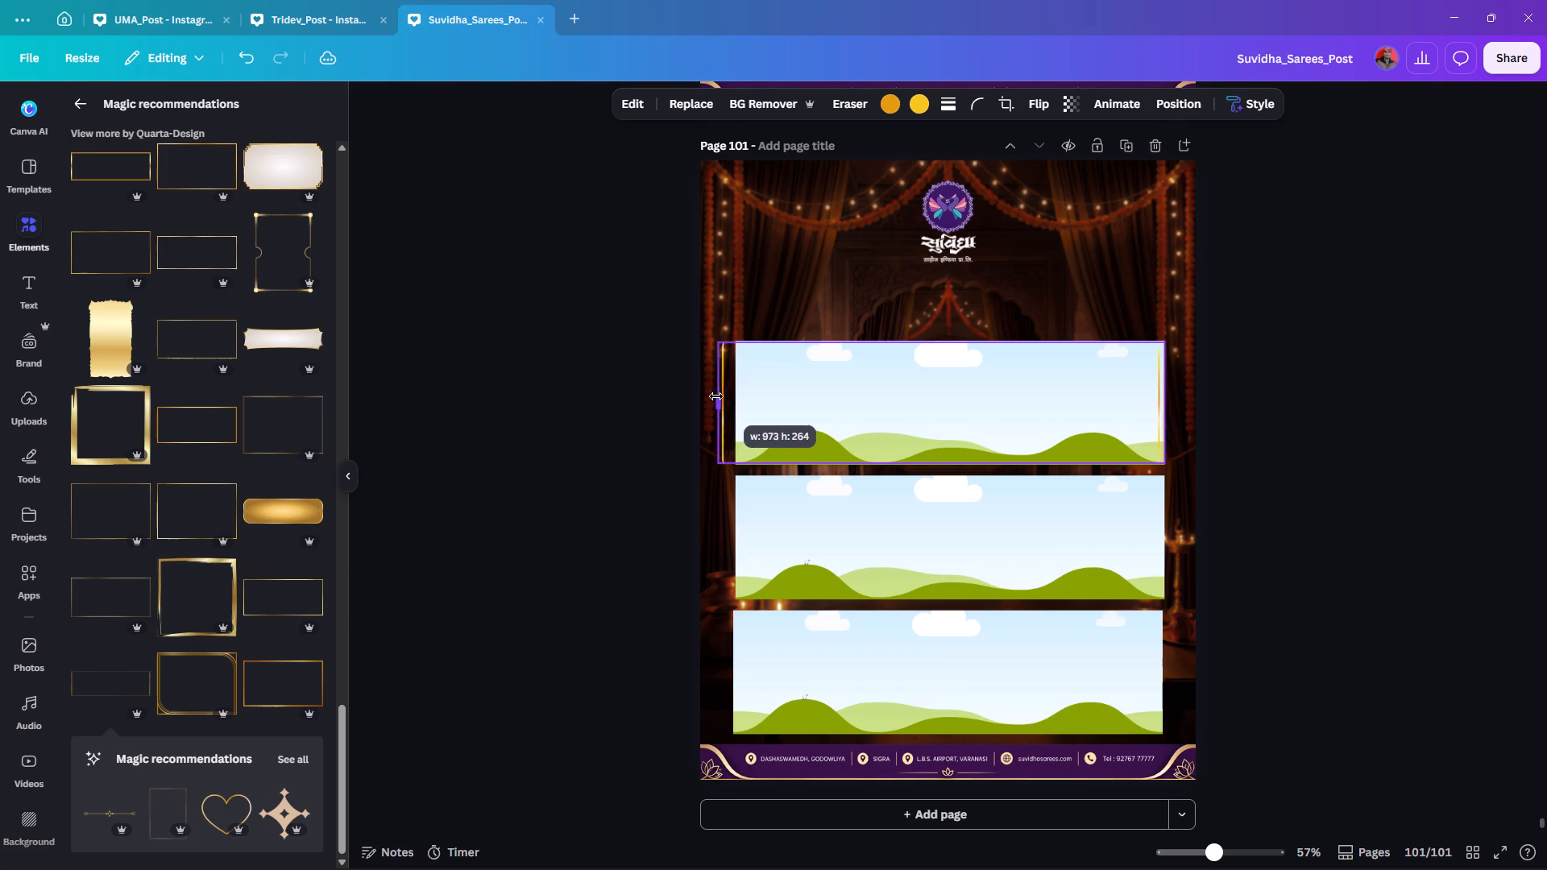
left_click_drag(716, 396, 728, 392)
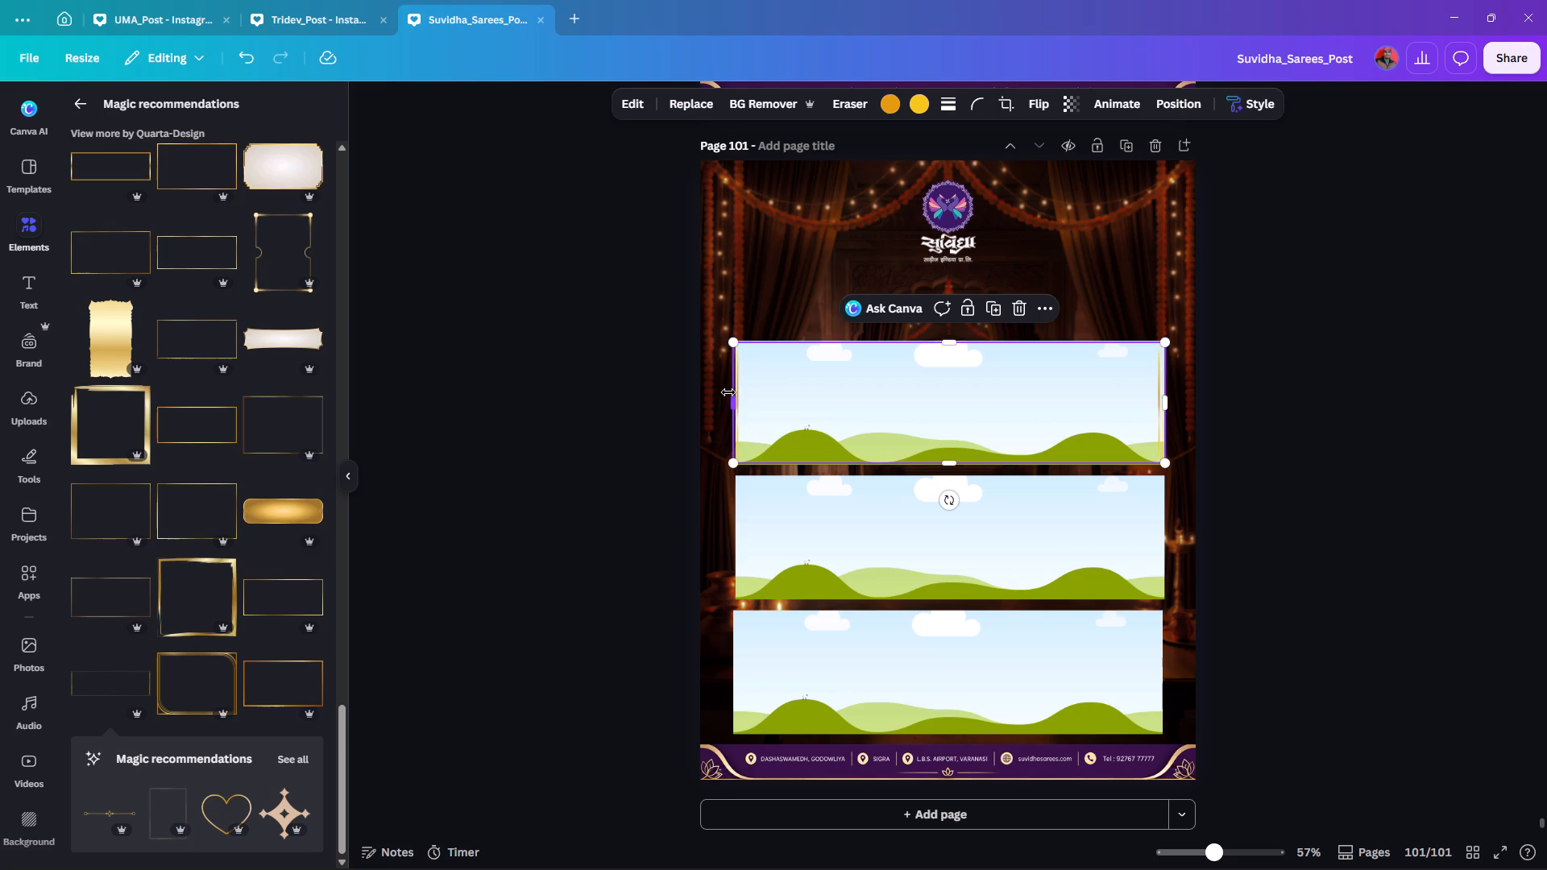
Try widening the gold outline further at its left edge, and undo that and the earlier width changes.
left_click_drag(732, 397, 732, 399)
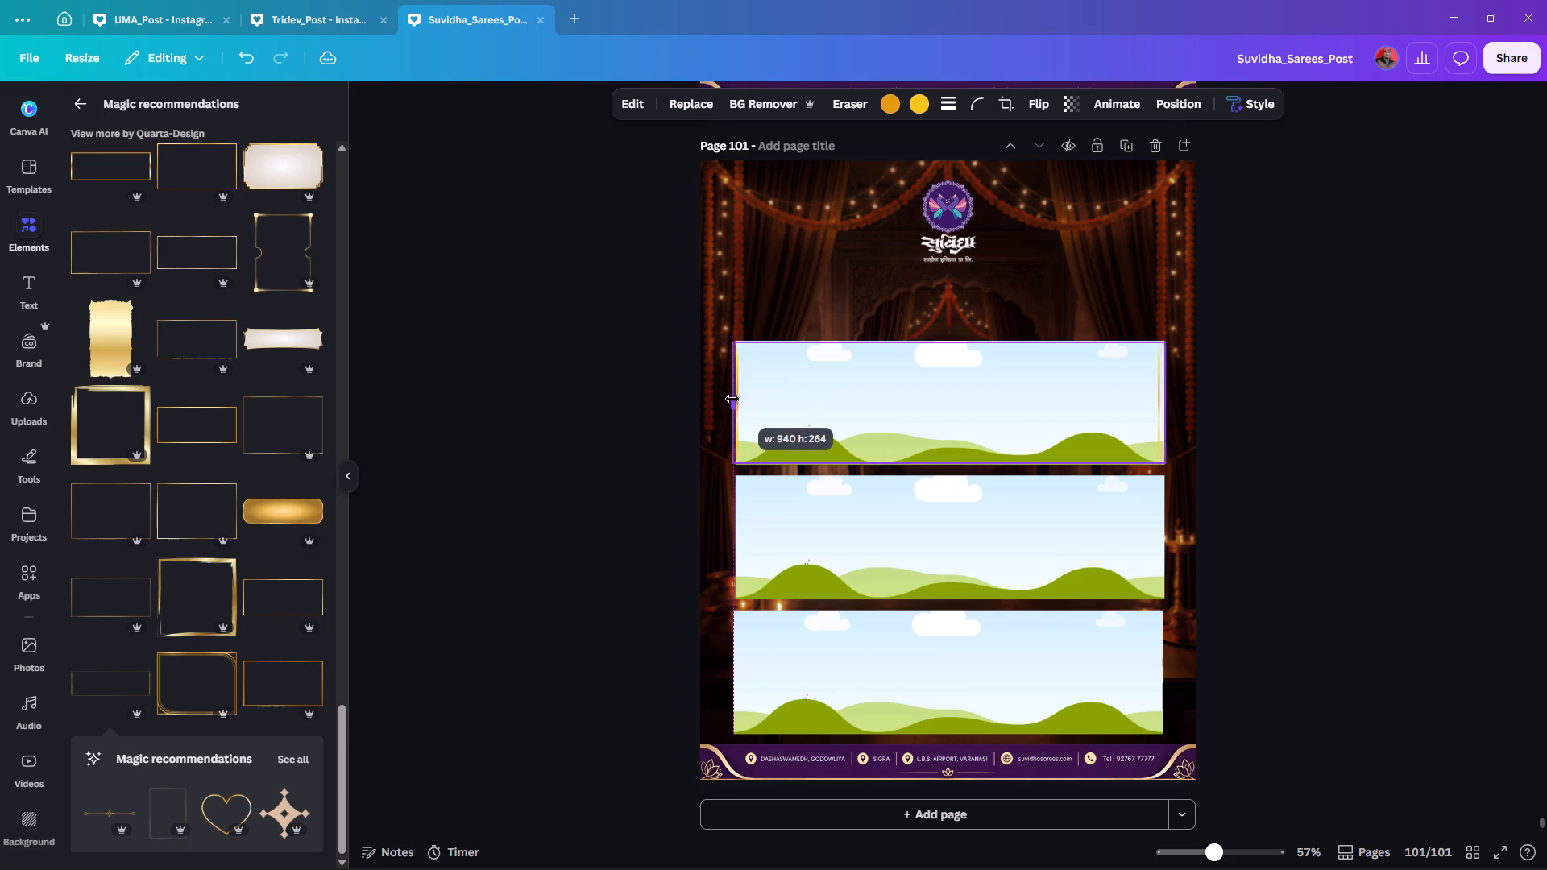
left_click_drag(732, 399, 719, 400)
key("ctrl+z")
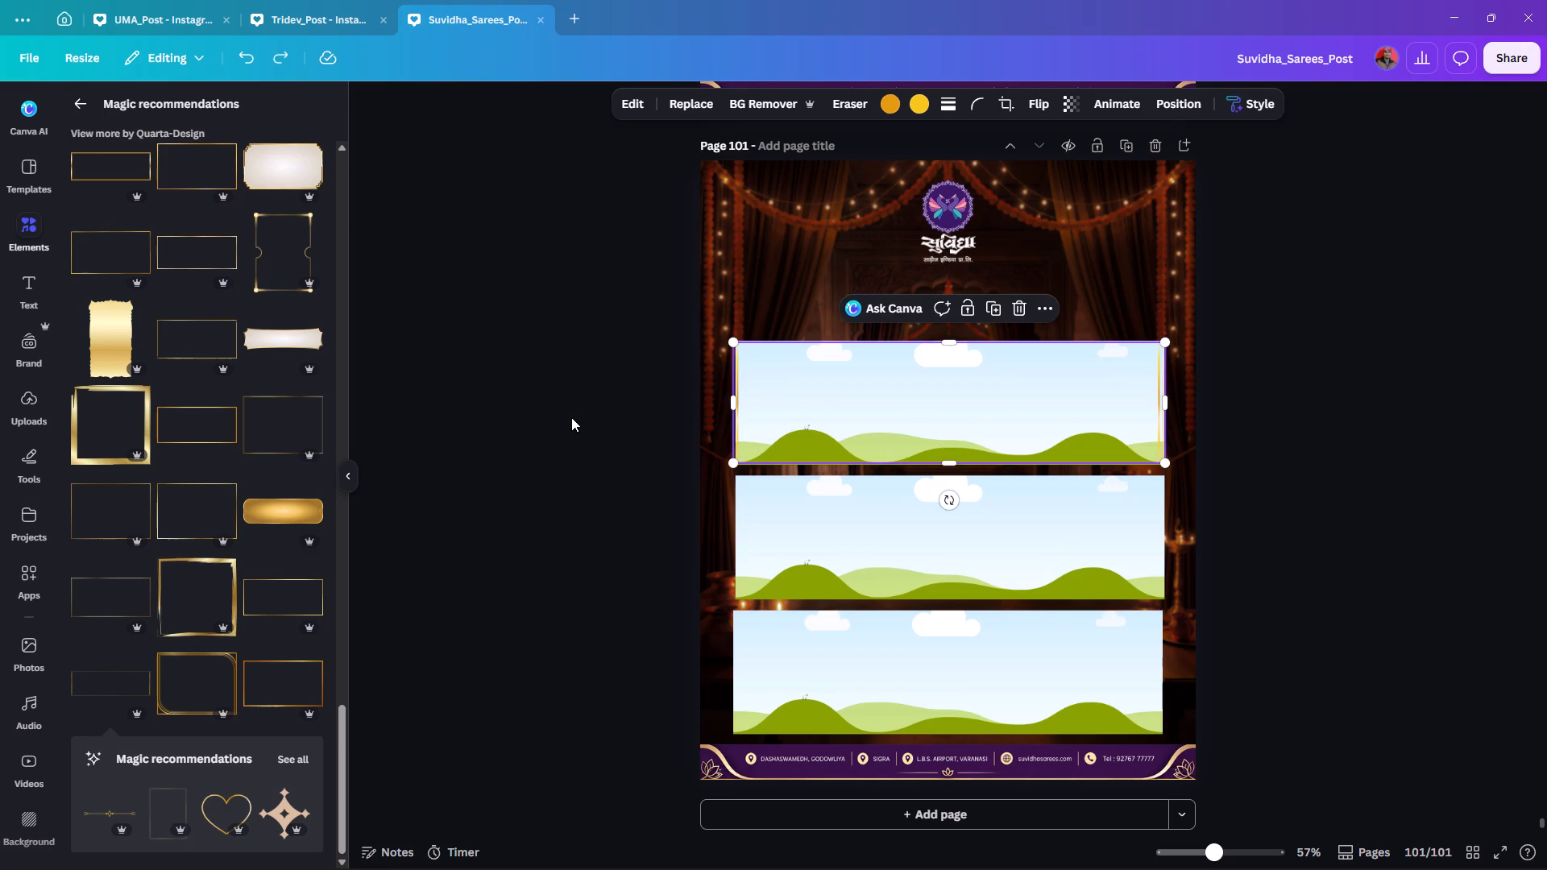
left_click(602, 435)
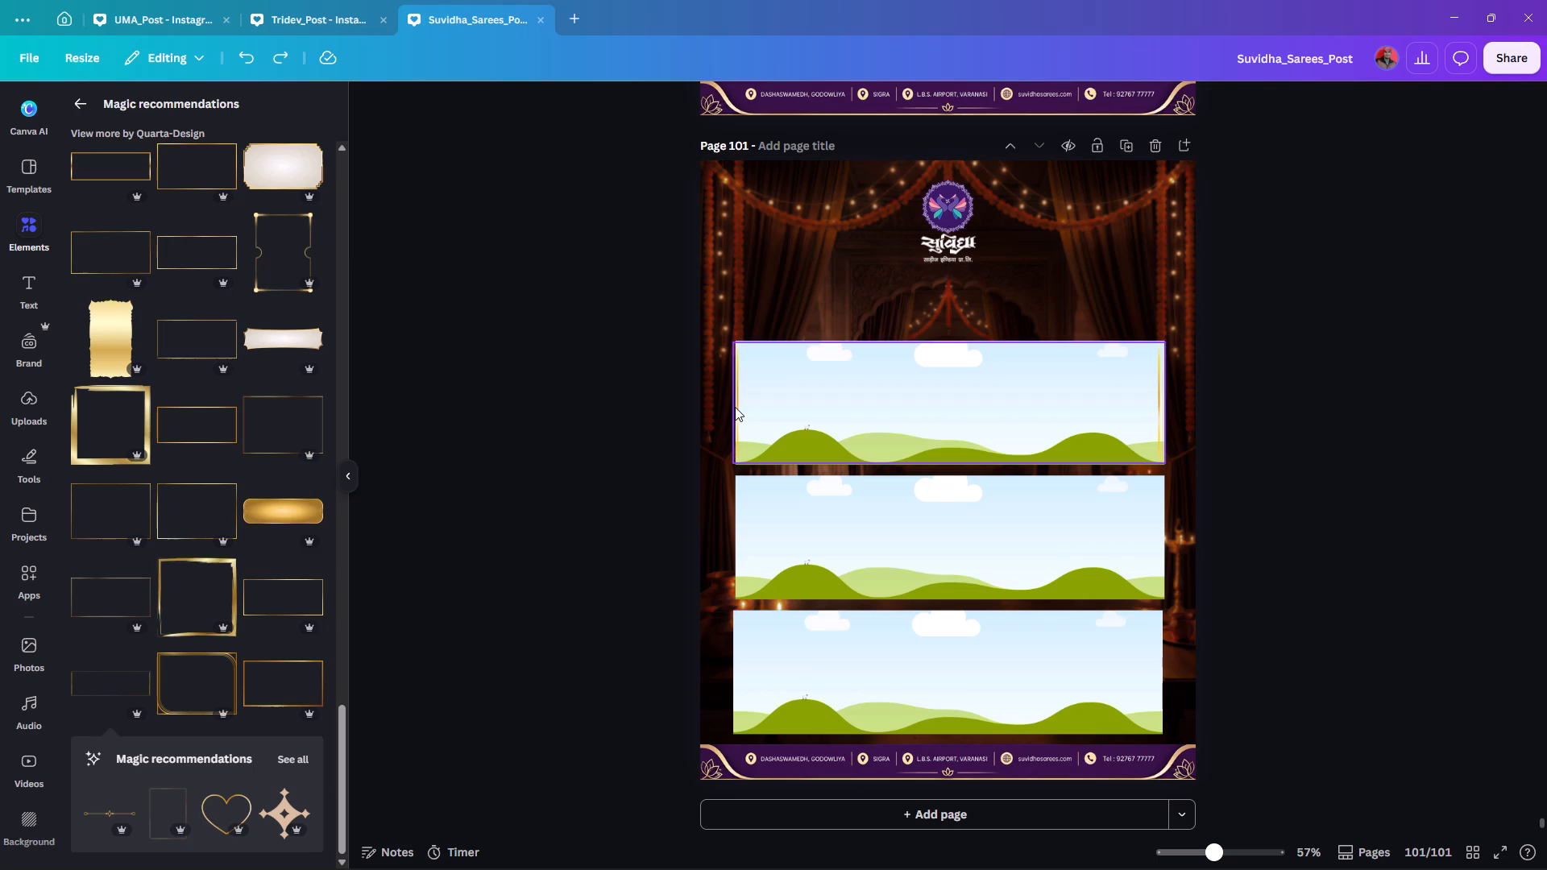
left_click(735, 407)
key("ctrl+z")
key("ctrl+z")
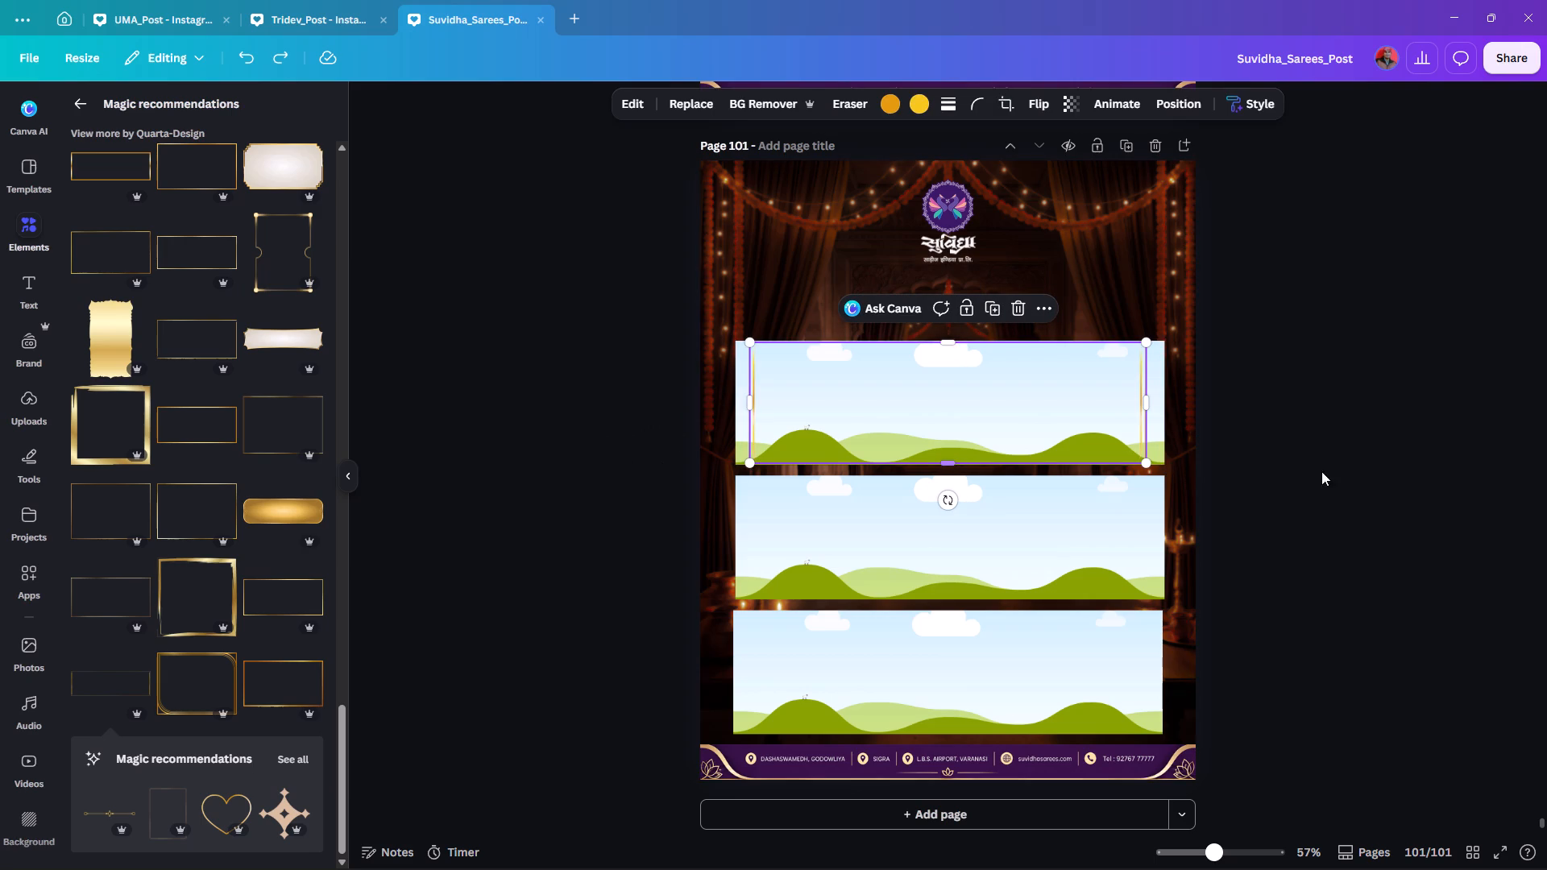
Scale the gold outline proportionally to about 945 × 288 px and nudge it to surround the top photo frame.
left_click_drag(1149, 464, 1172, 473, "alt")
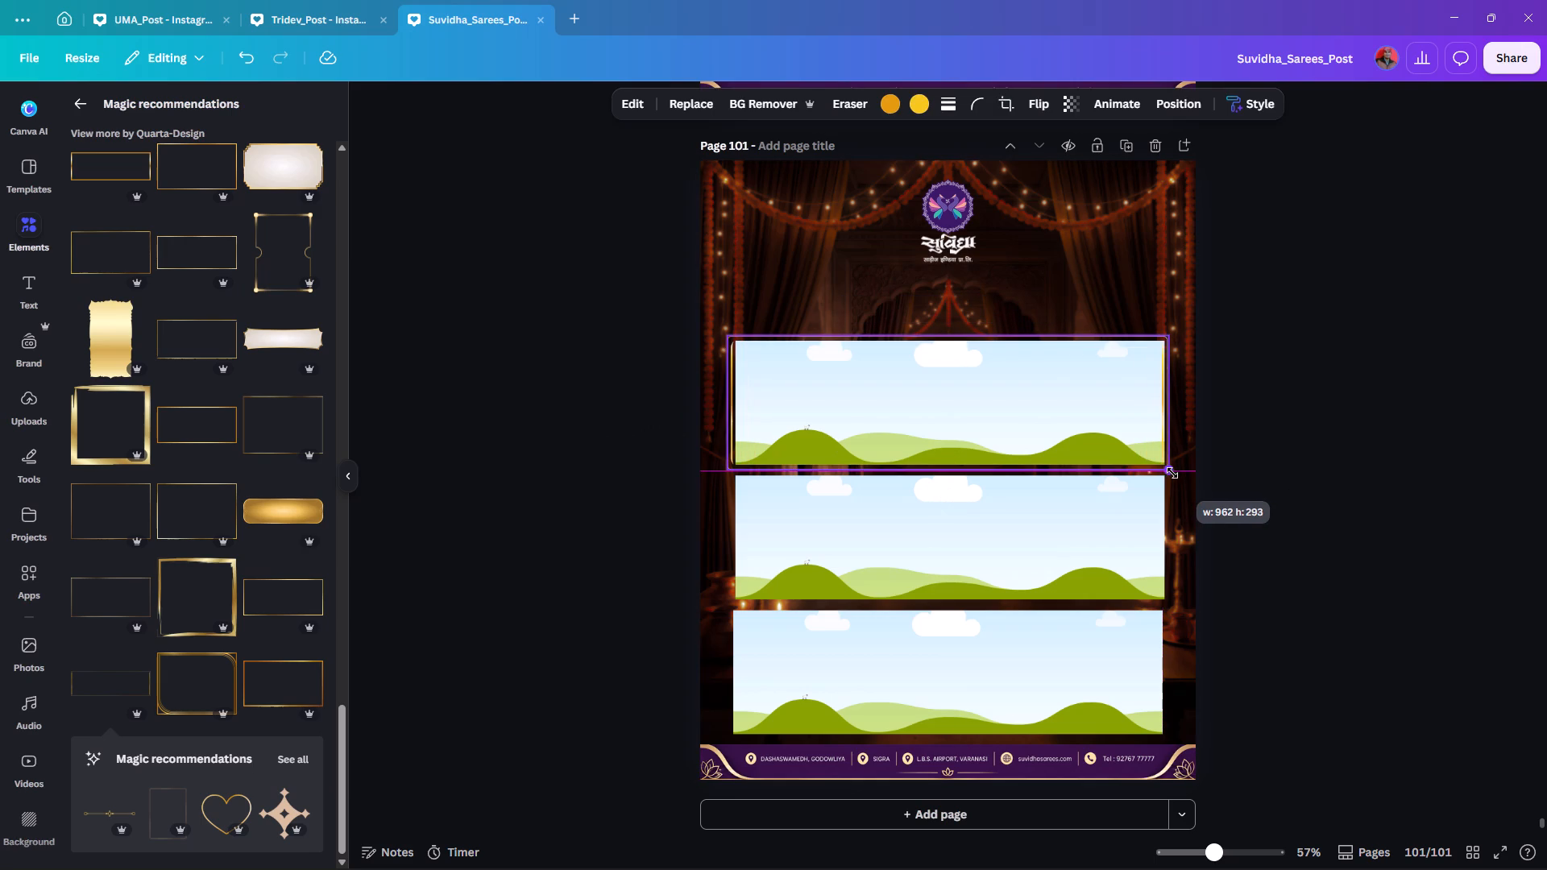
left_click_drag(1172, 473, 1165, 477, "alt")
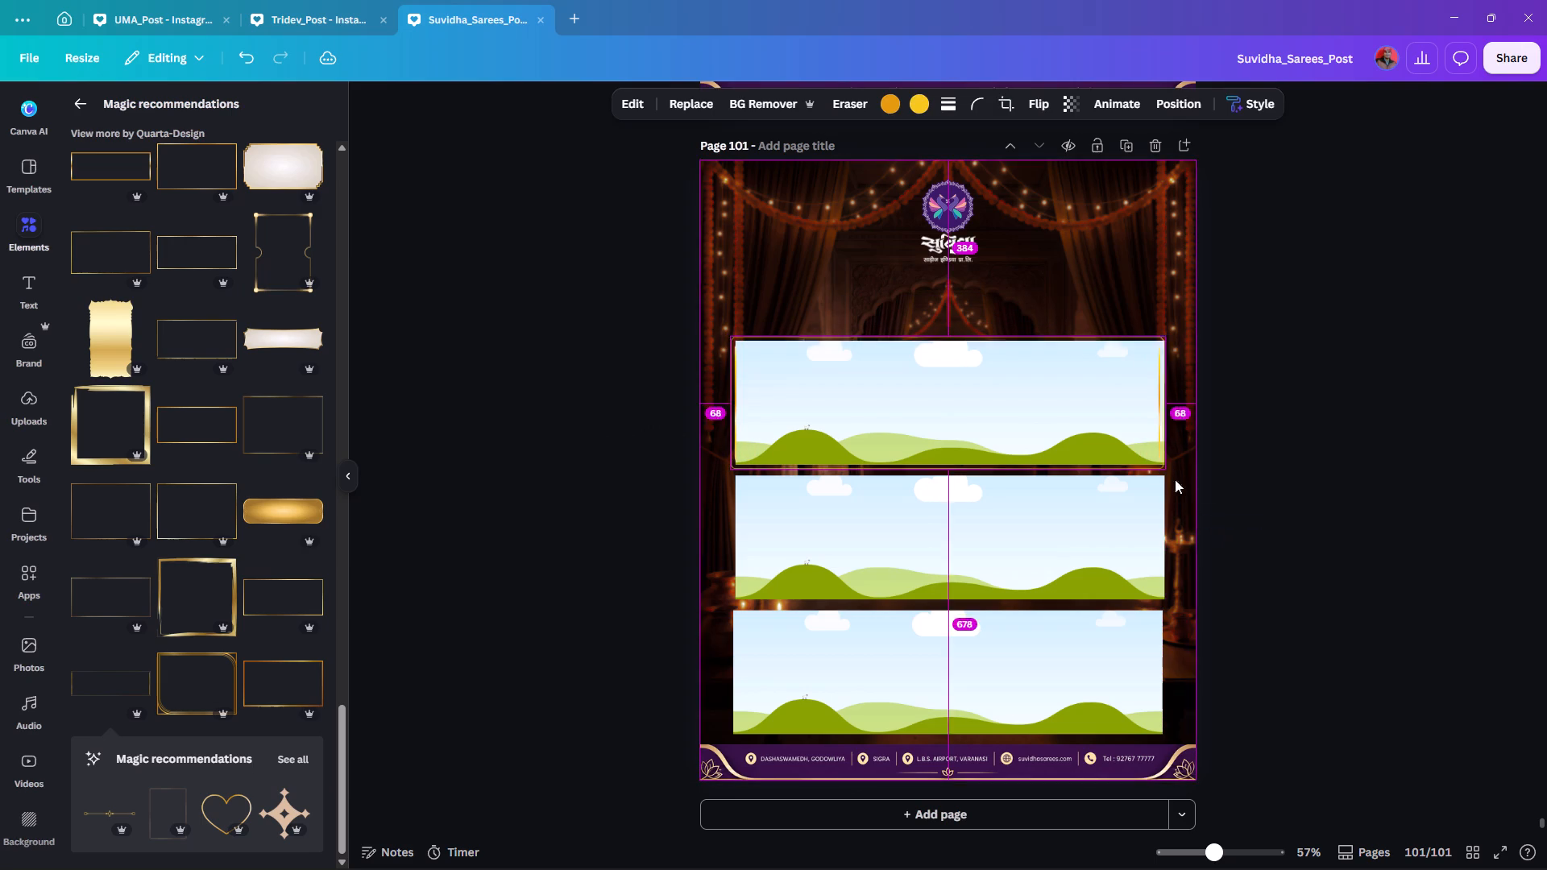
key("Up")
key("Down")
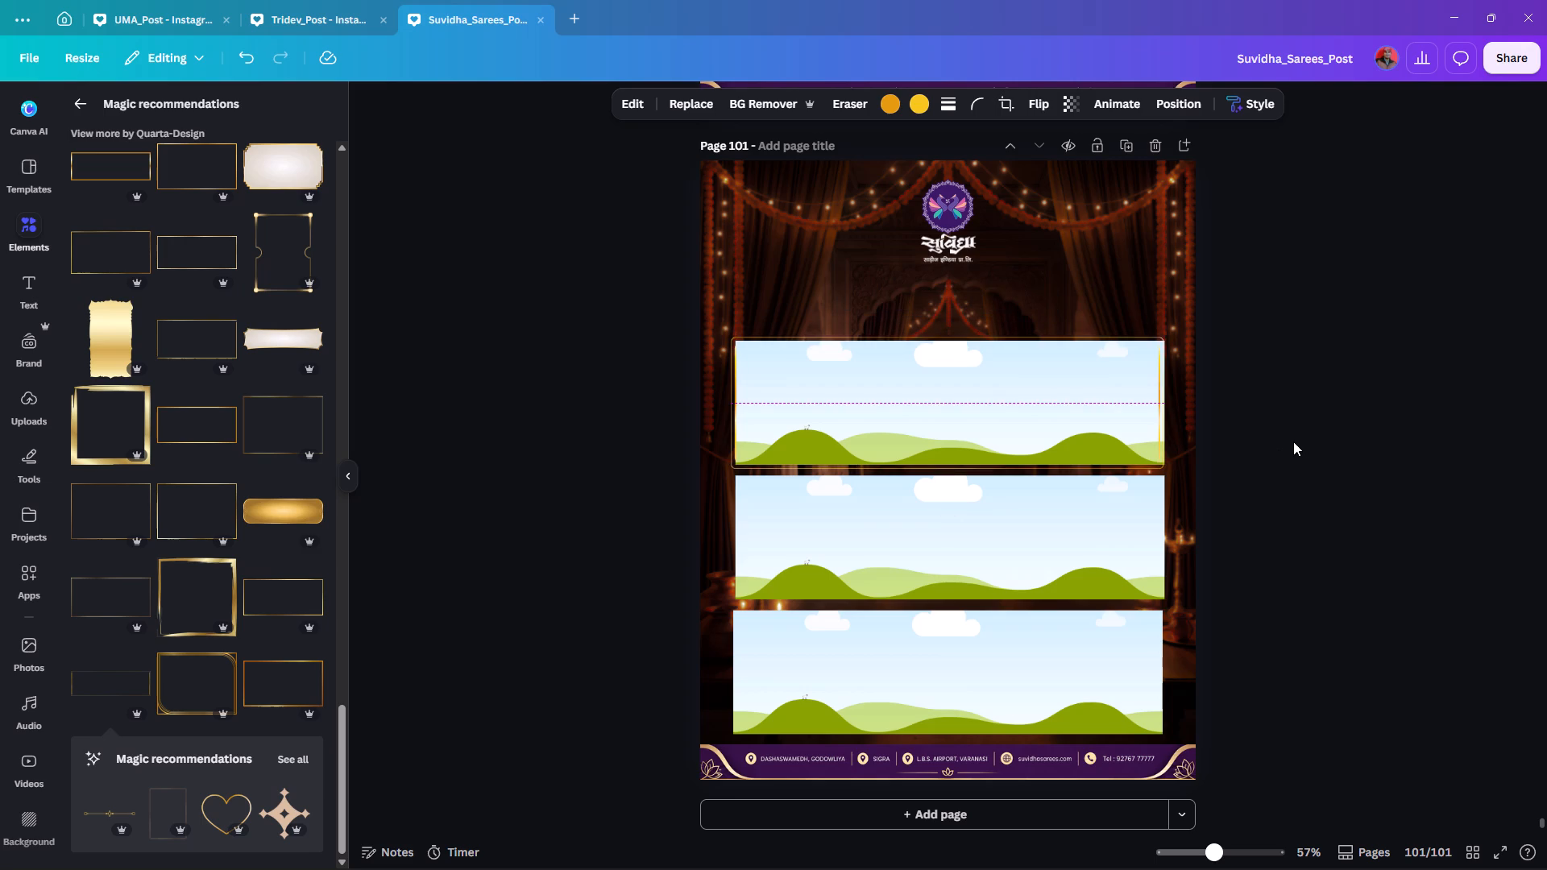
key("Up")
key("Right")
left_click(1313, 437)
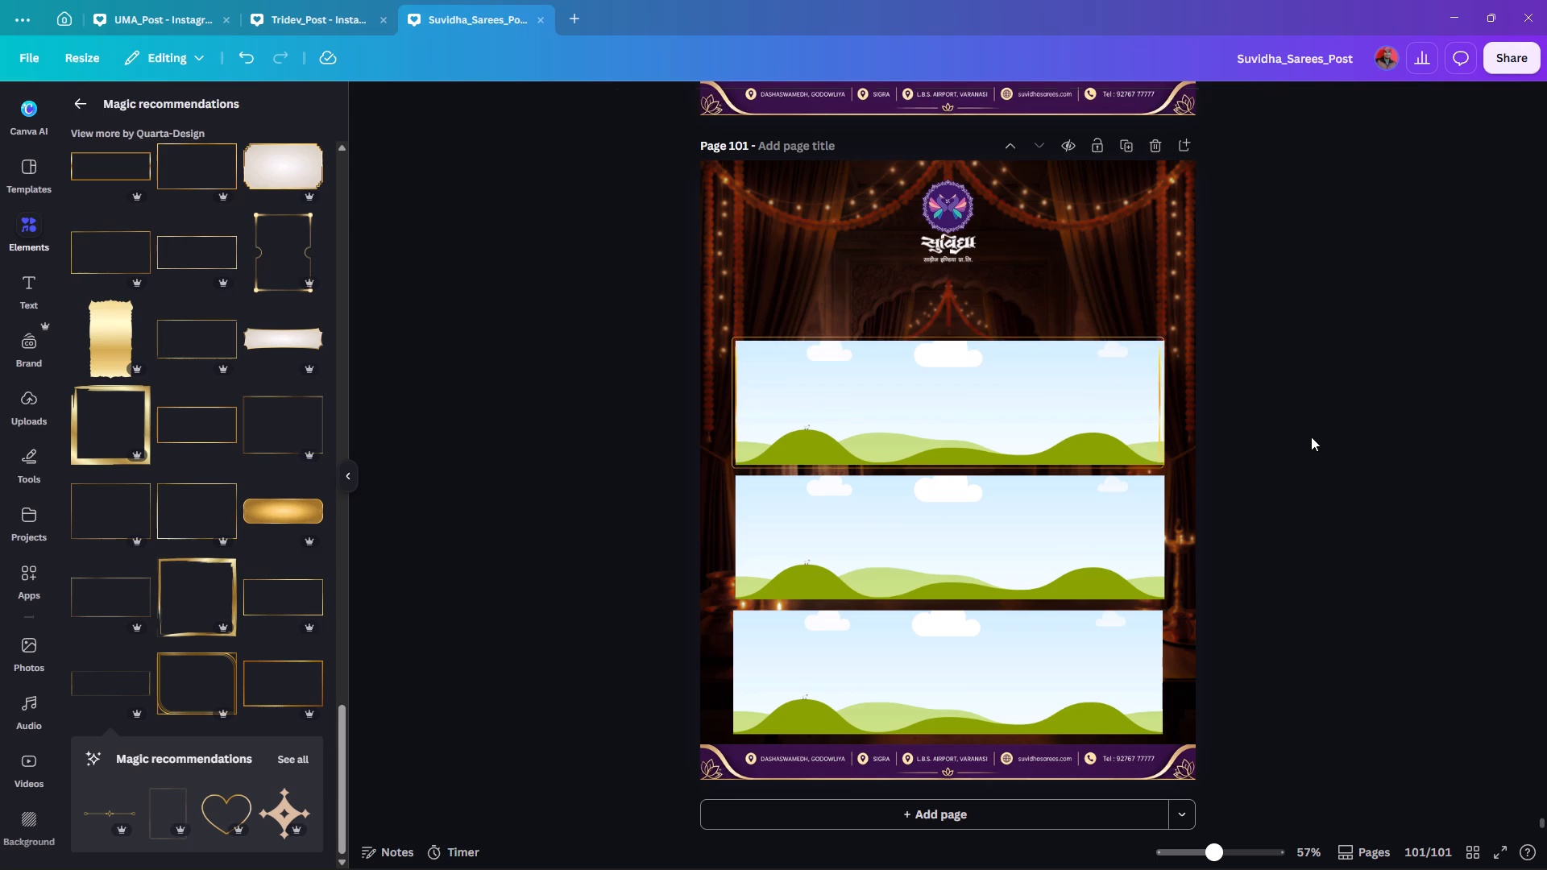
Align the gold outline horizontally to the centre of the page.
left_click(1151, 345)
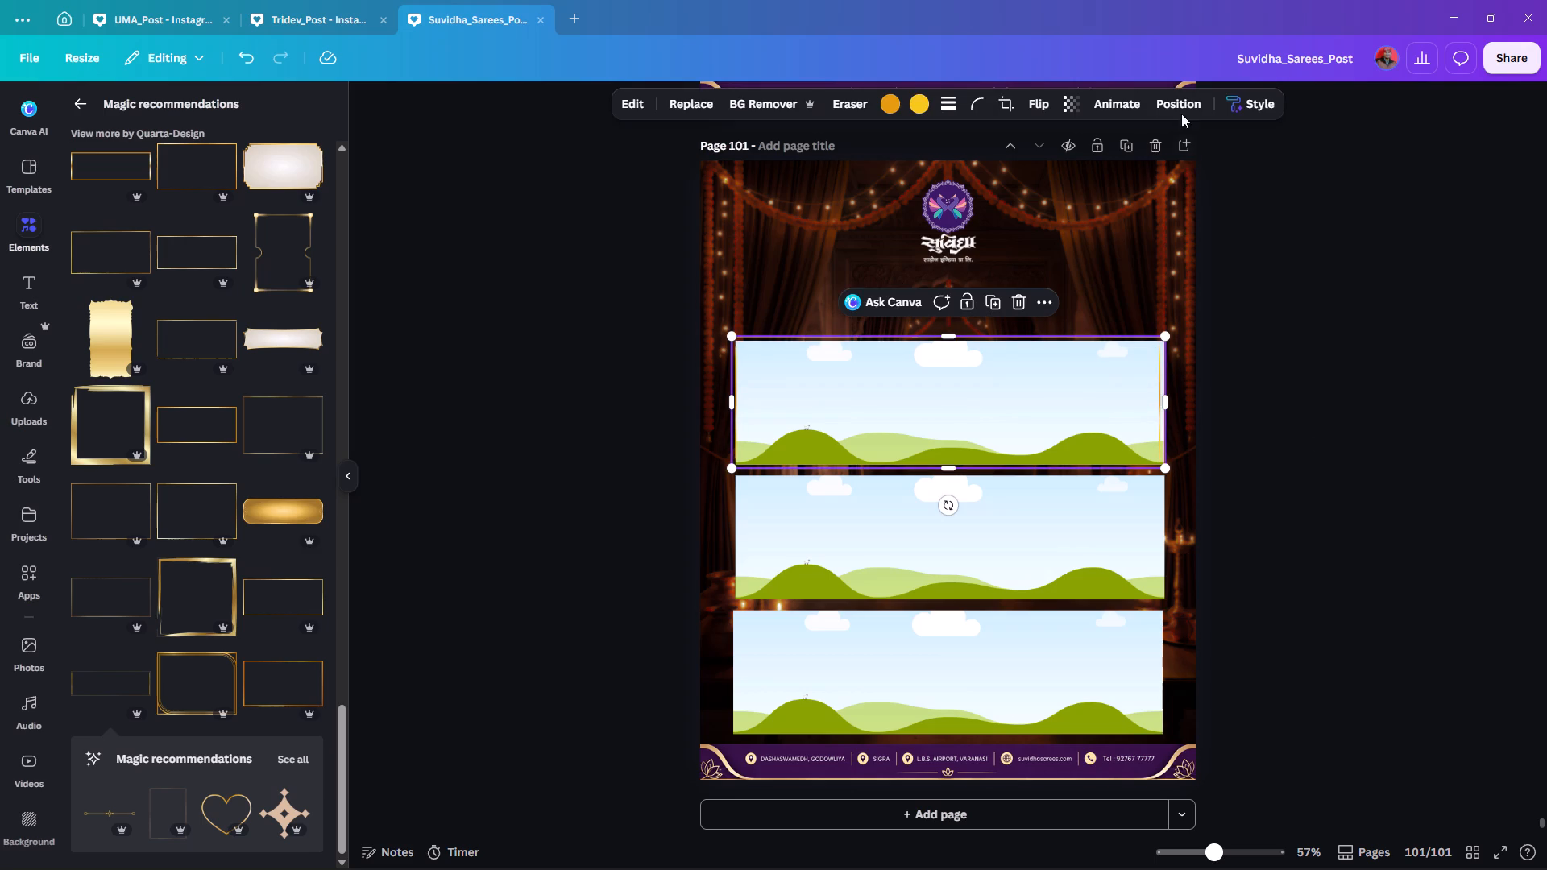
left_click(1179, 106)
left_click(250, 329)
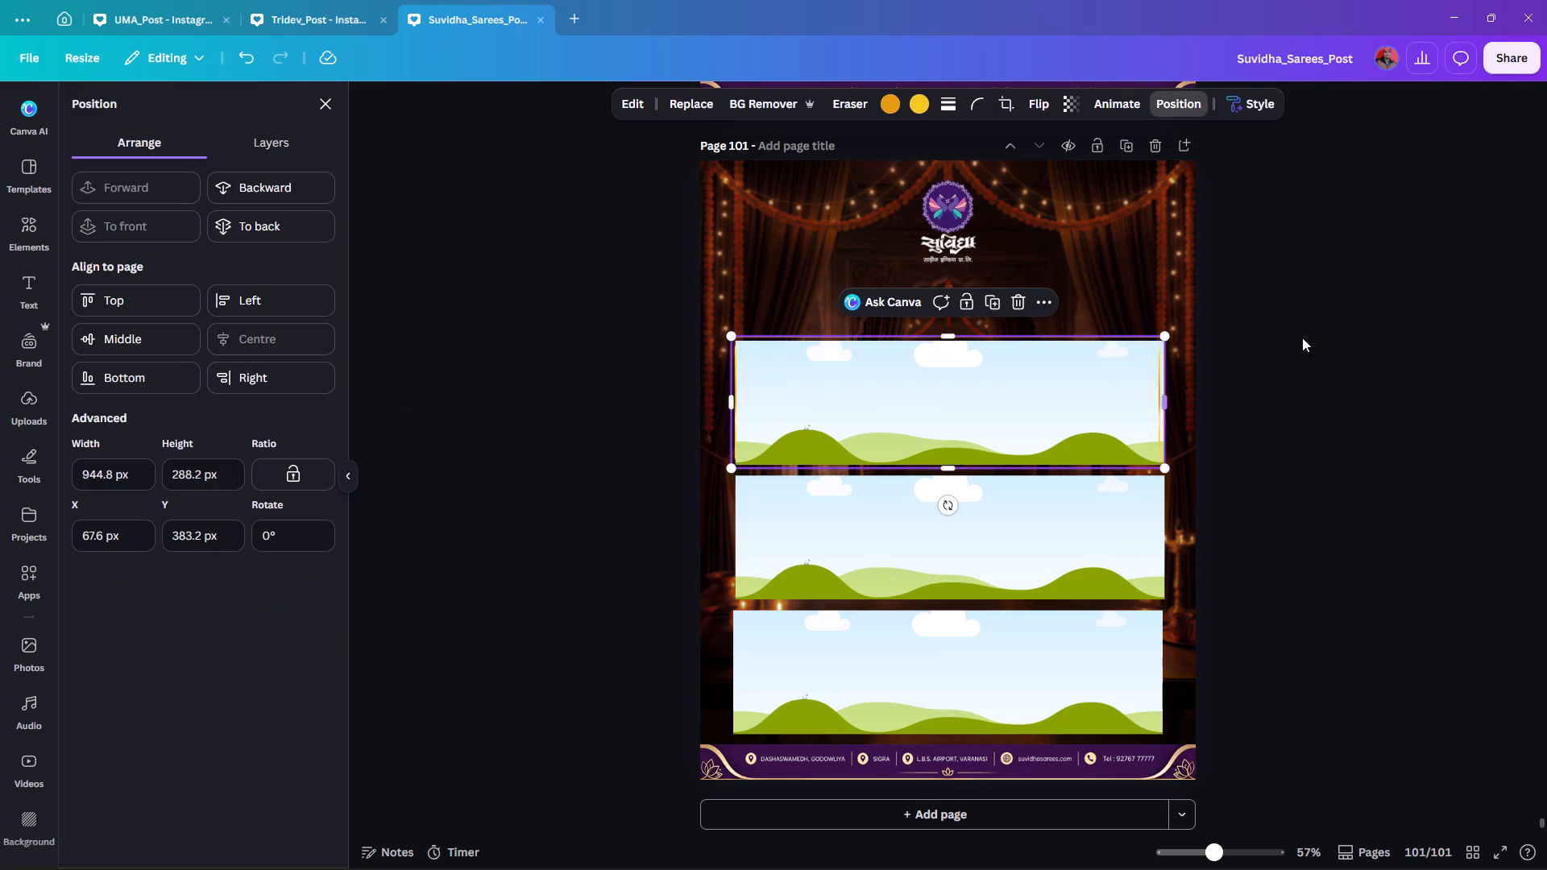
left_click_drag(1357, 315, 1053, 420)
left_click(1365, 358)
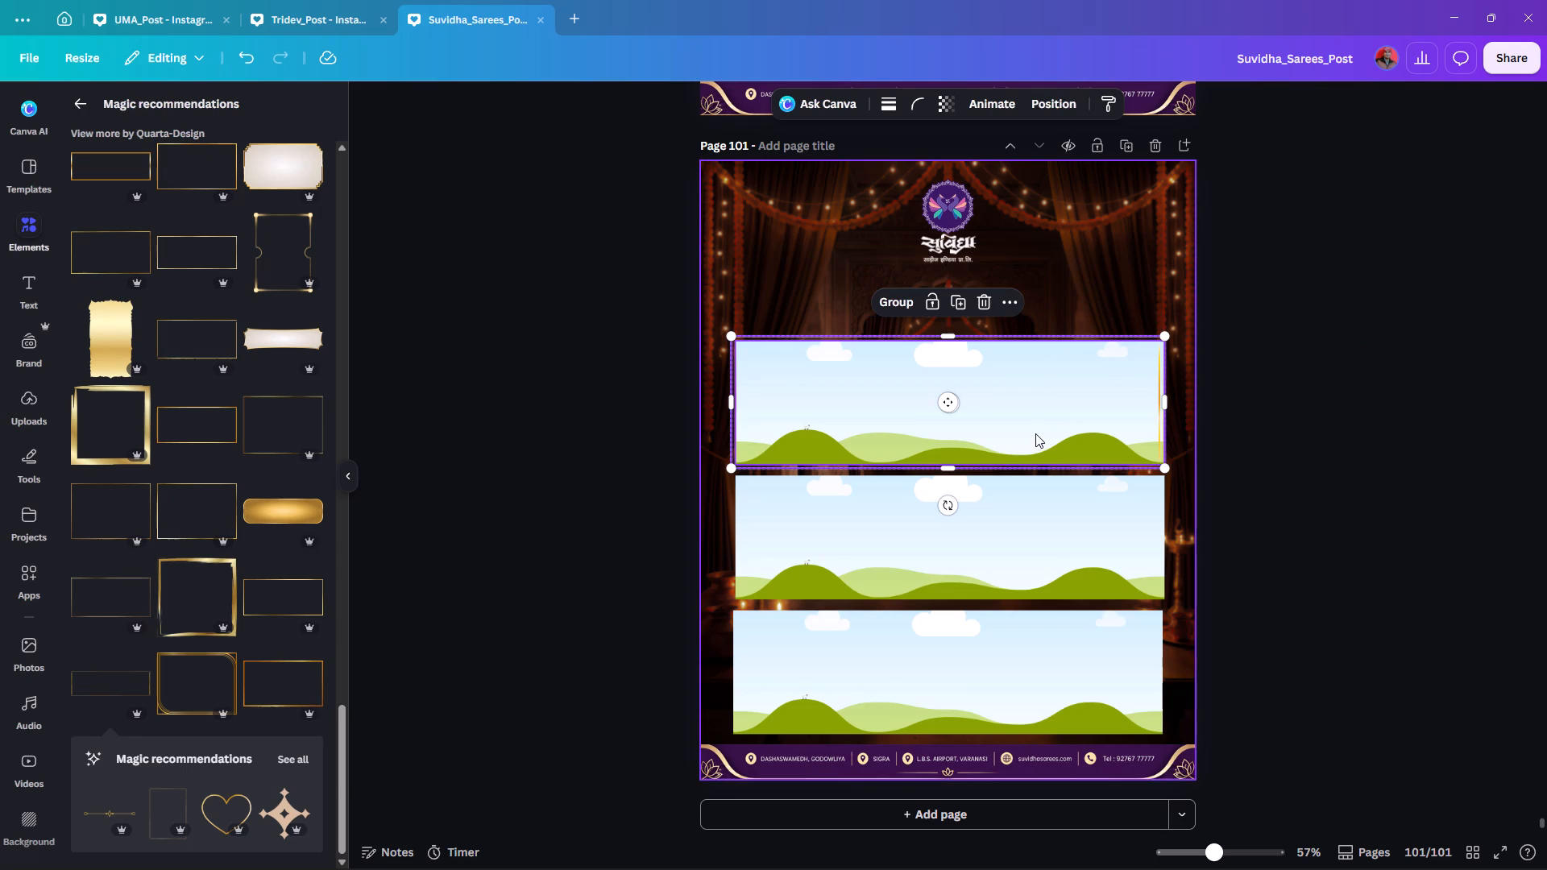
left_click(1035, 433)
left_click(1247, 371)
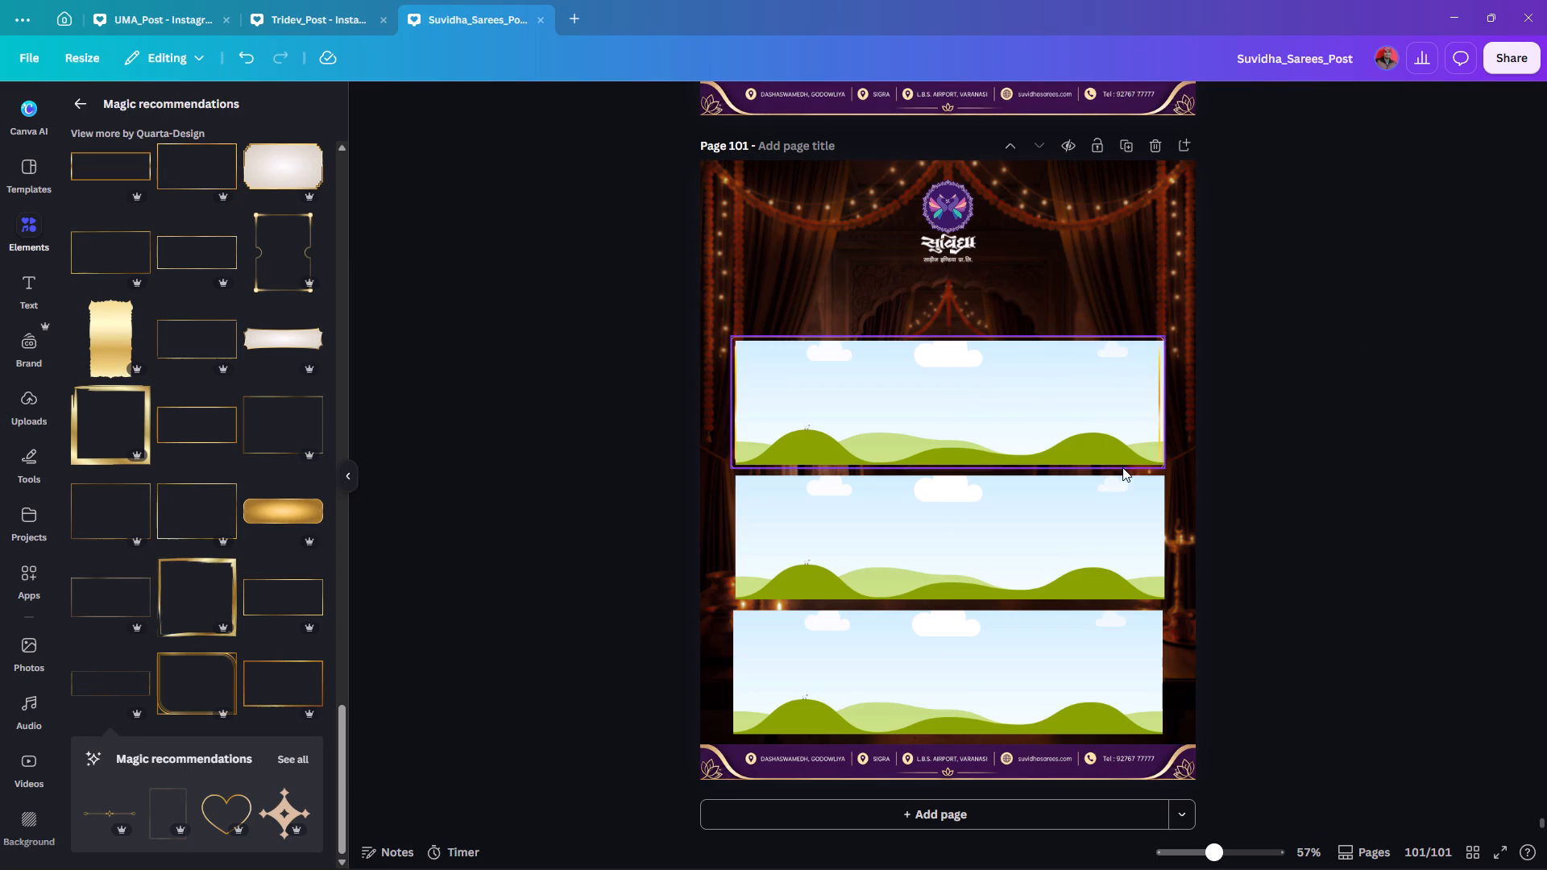
Align the middle photo frame horizontally to the centre of the page.
left_click(1105, 524)
left_click(1074, 108)
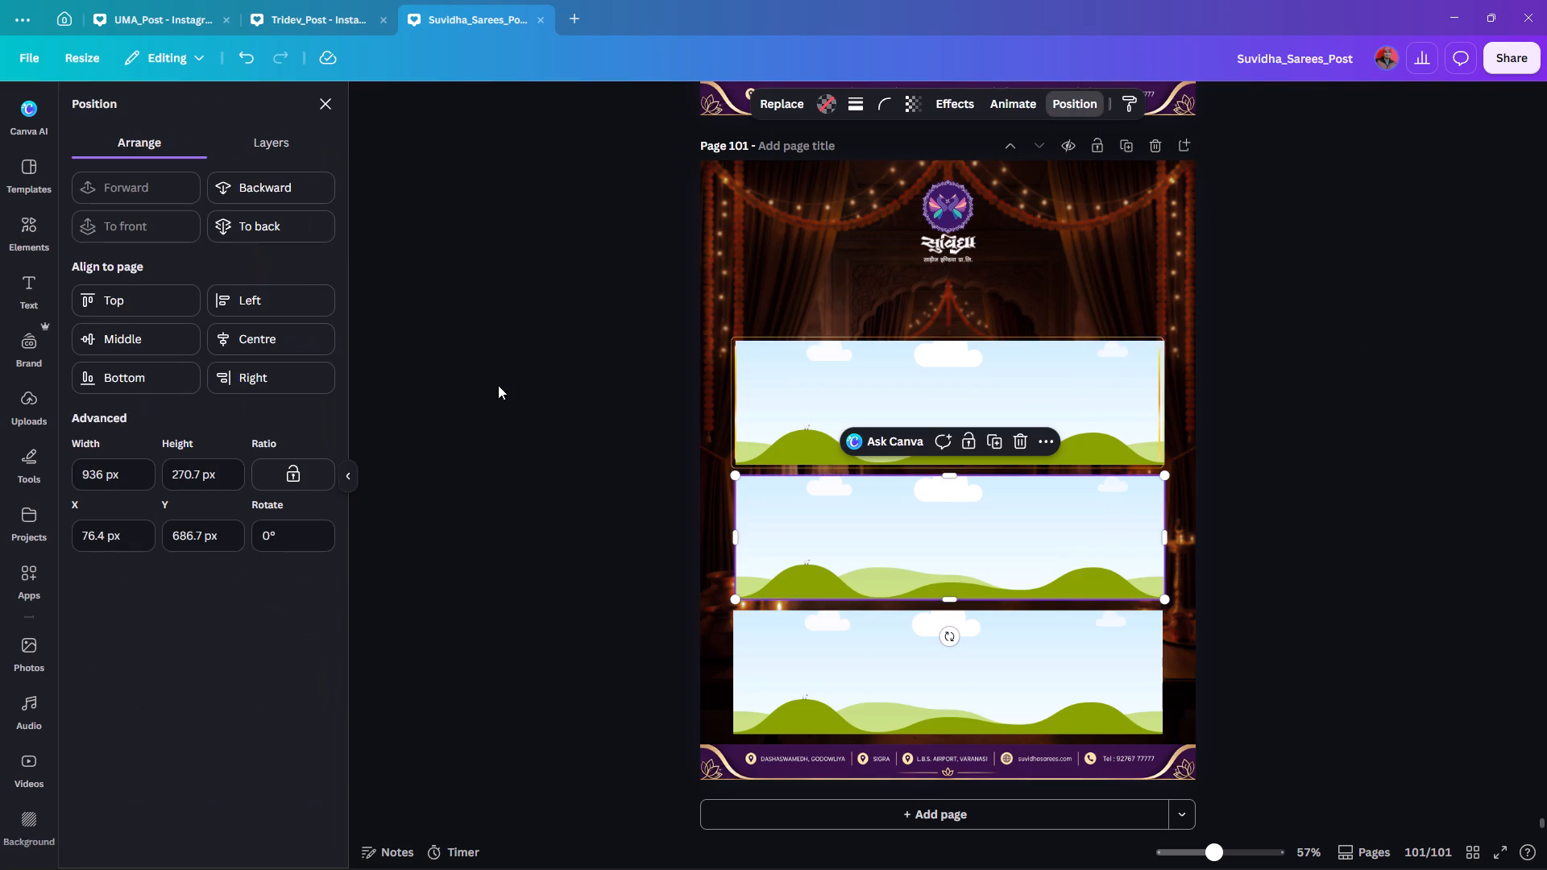
left_click(279, 338)
left_click(894, 648)
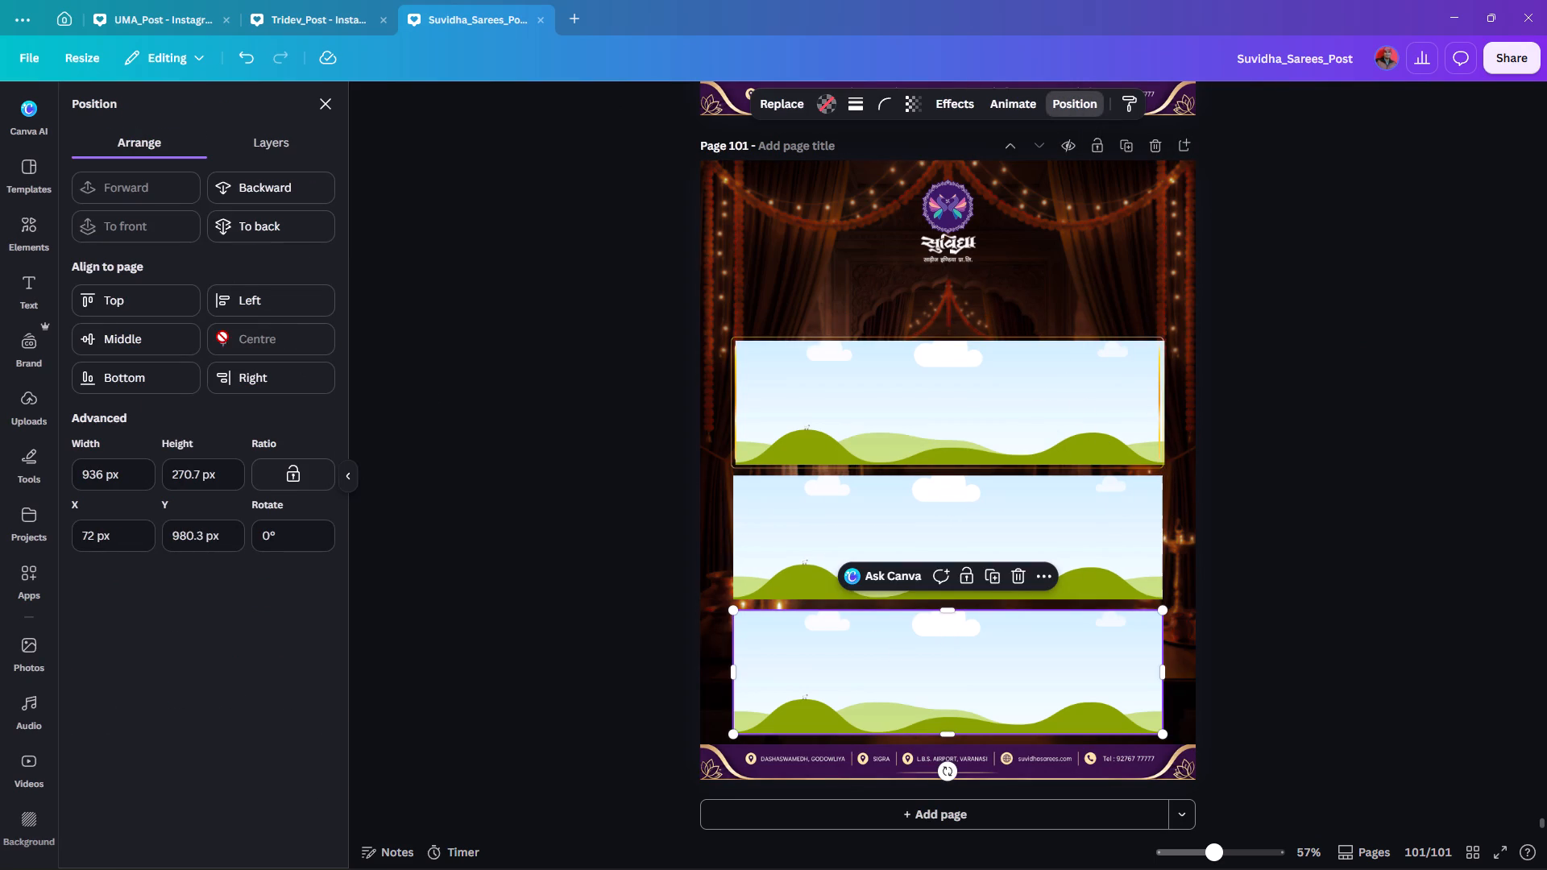
left_click(801, 640)
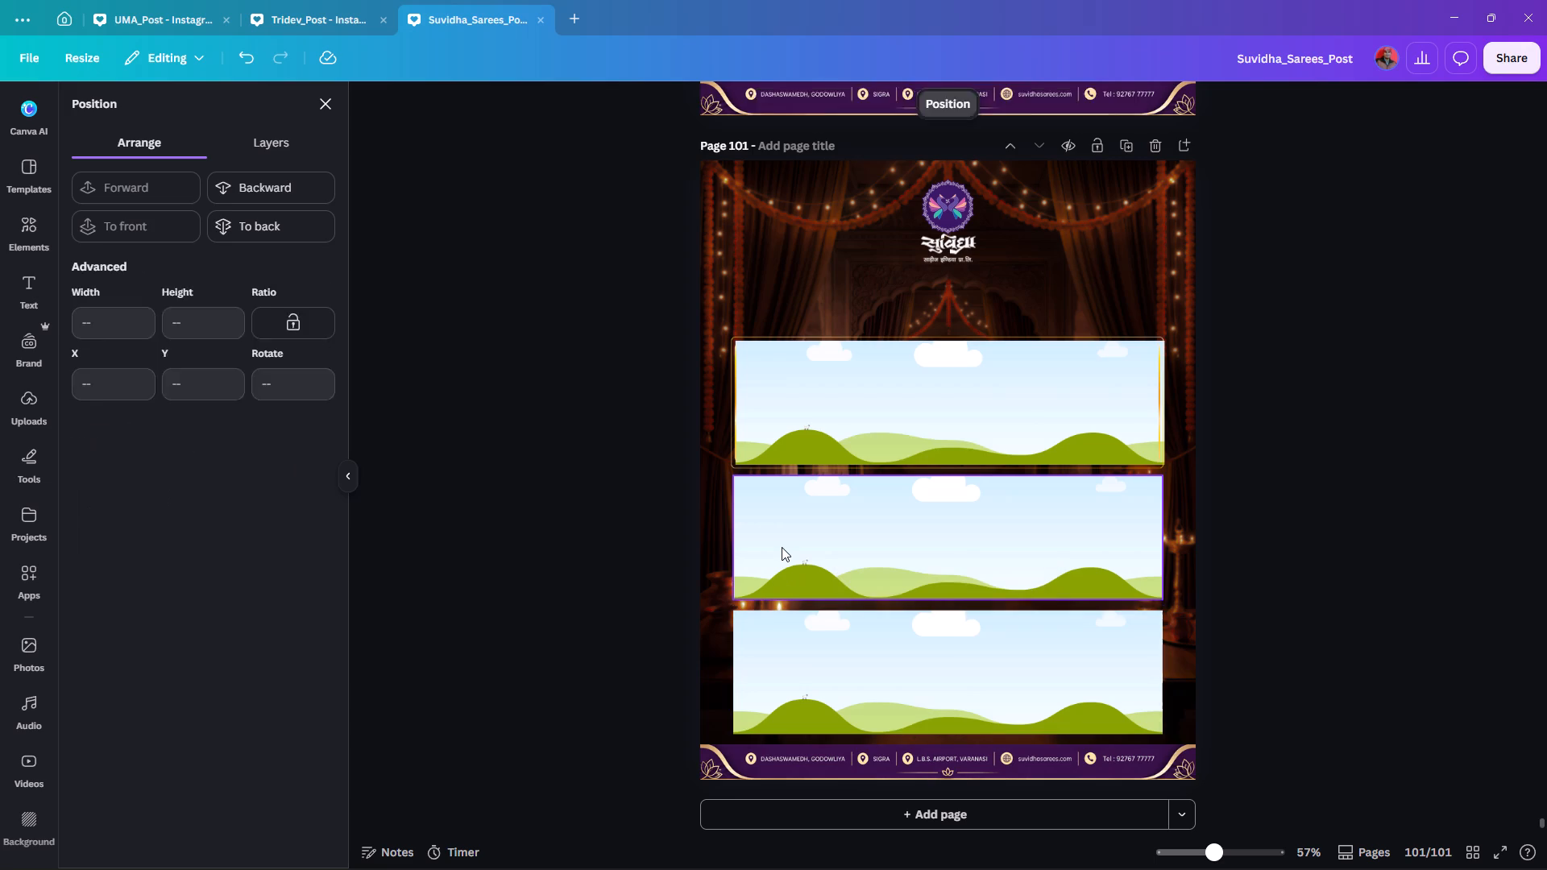
left_click(782, 547)
left_click(1332, 377)
Select the top photo frame beneath the gold outline and align it horizontally to the centre of the page.
left_click(1085, 395)
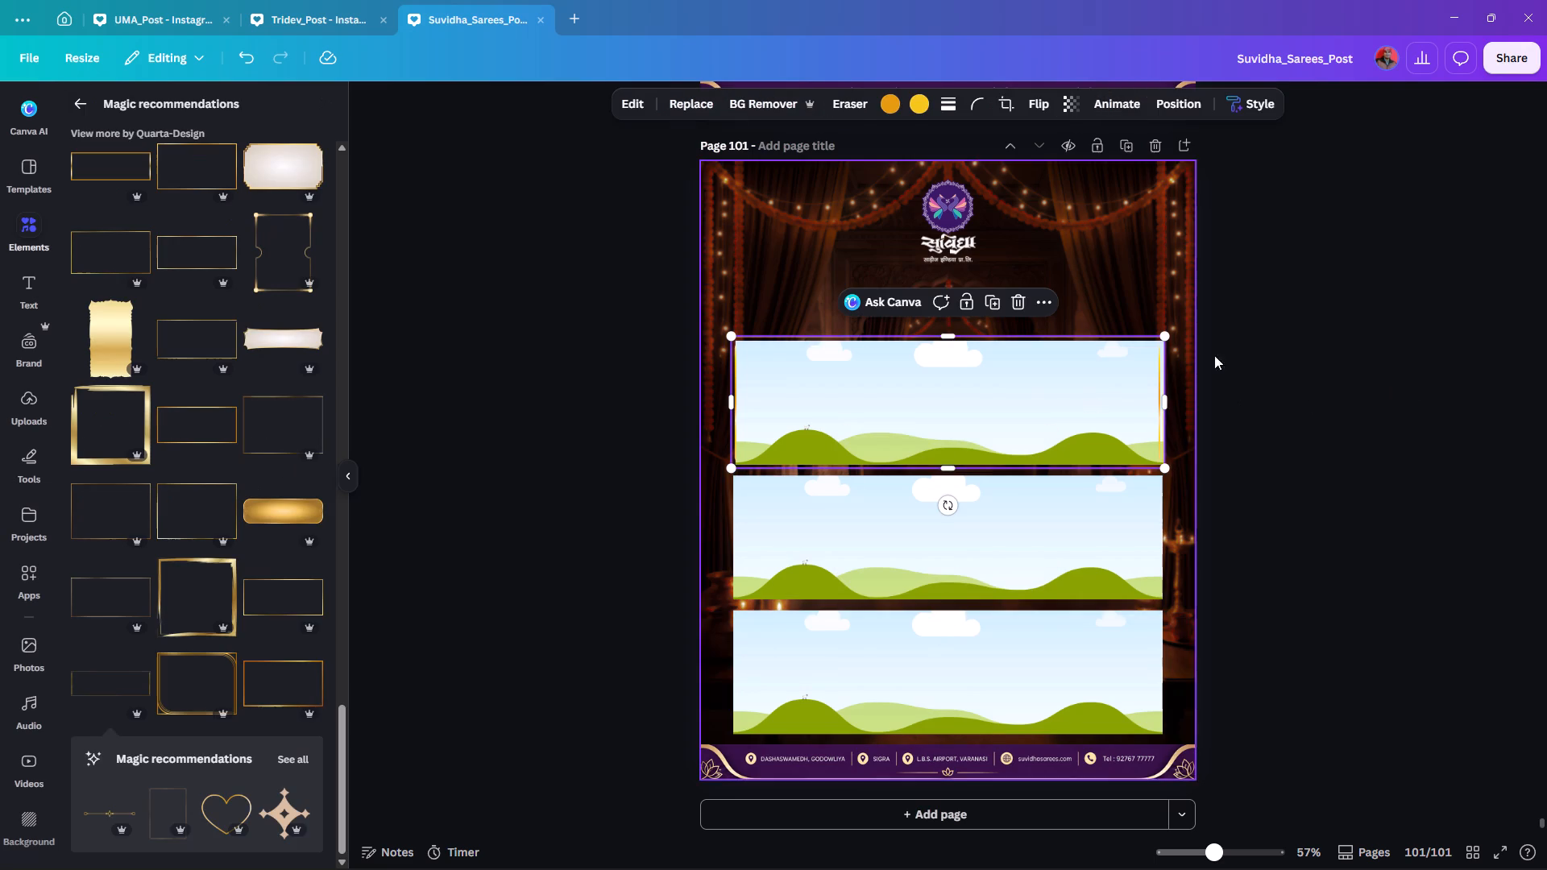
left_click_drag(1300, 343, 1031, 411)
left_click(1026, 401, "shift")
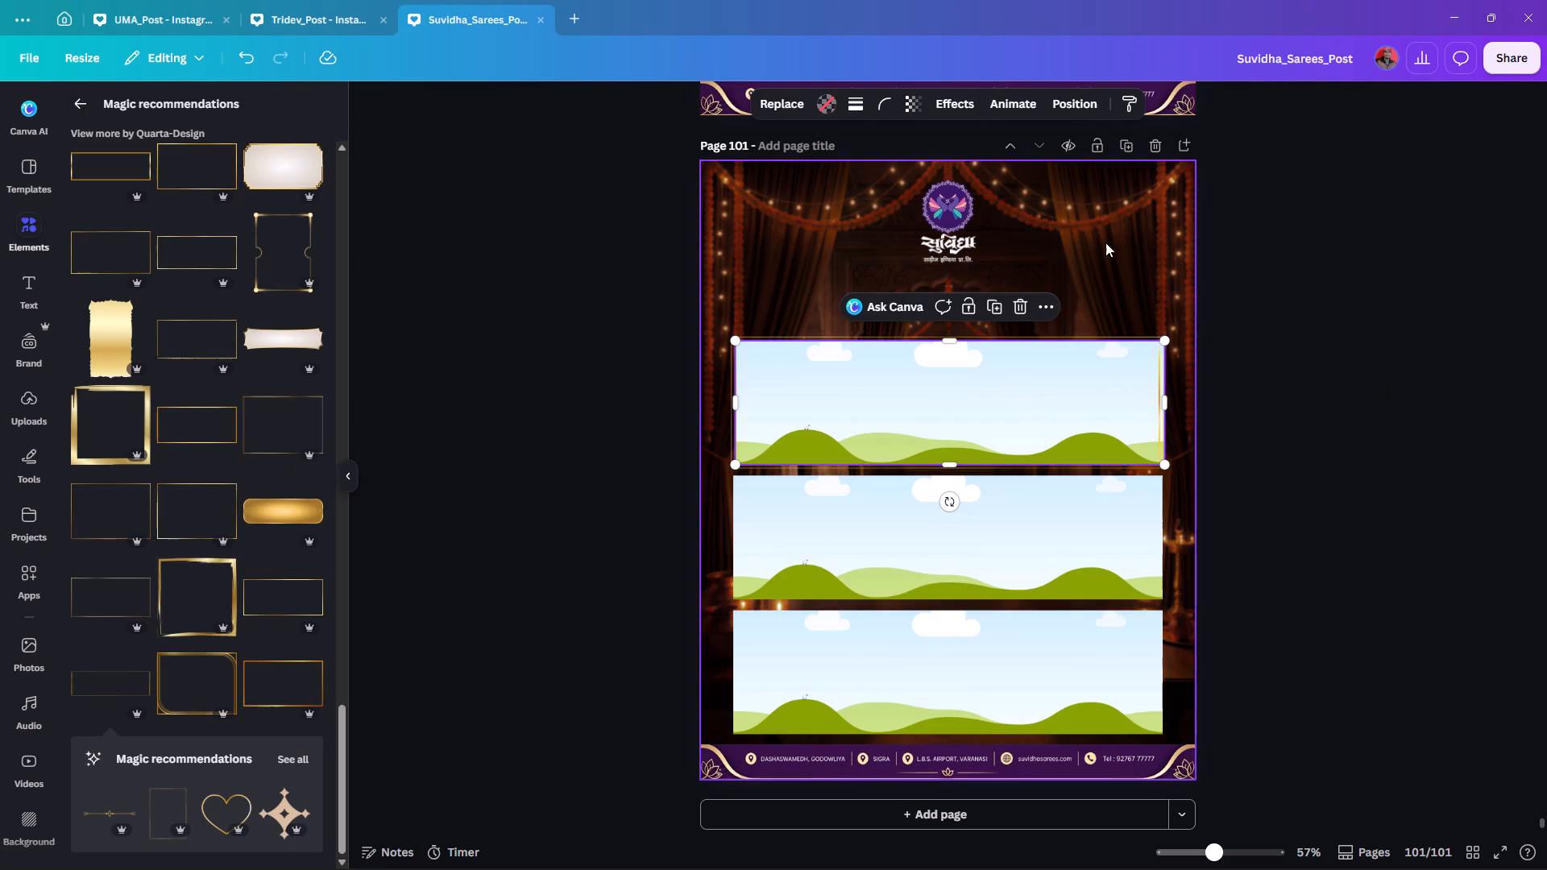
left_click(1080, 100)
left_click(281, 341)
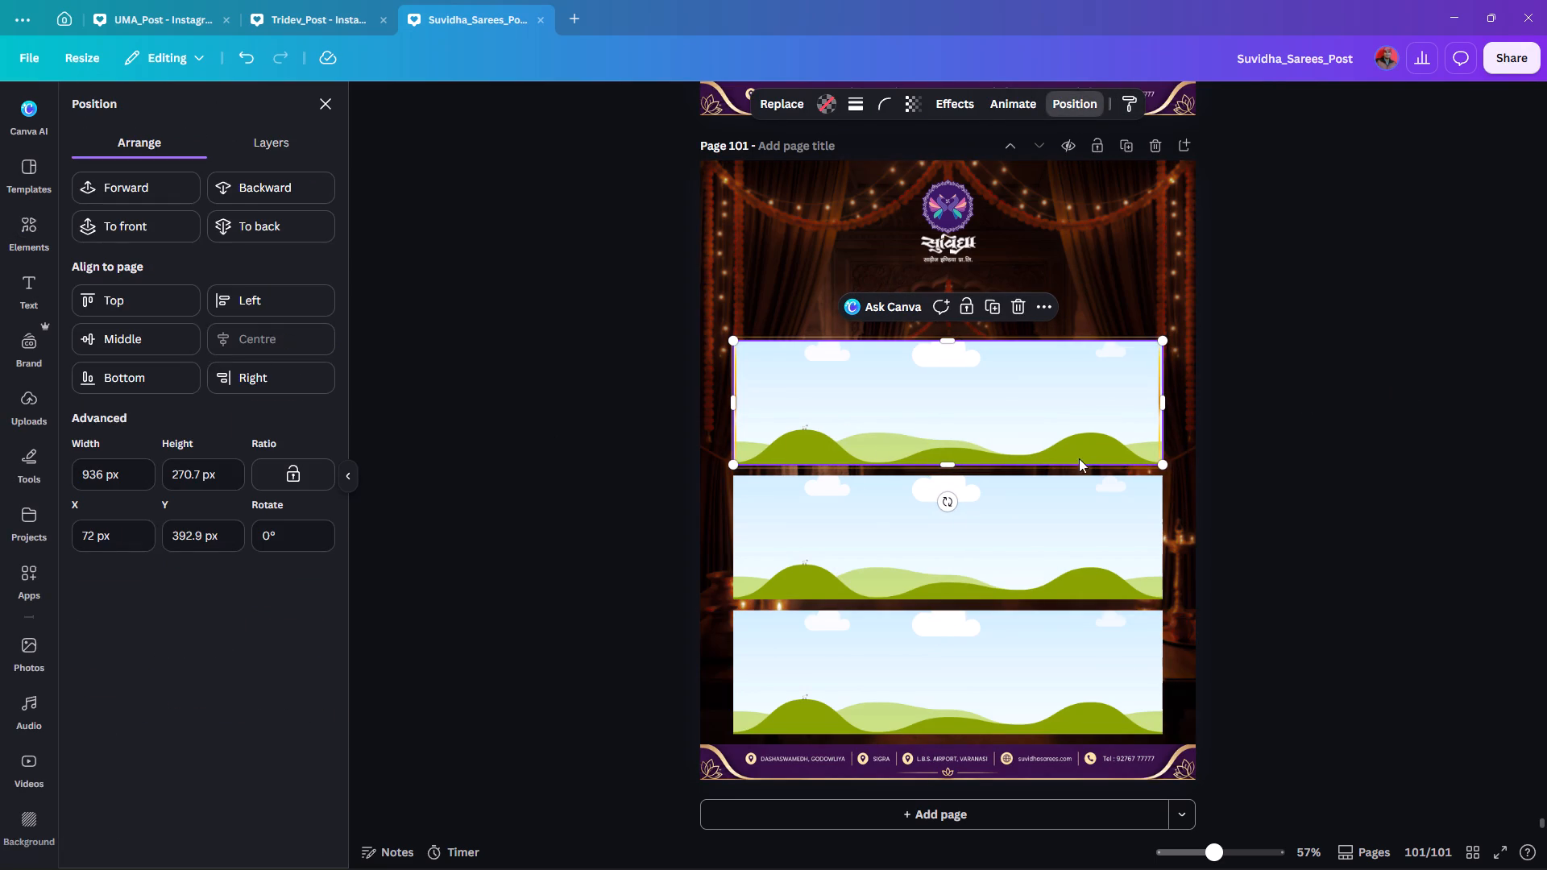
double_click(1334, 429)
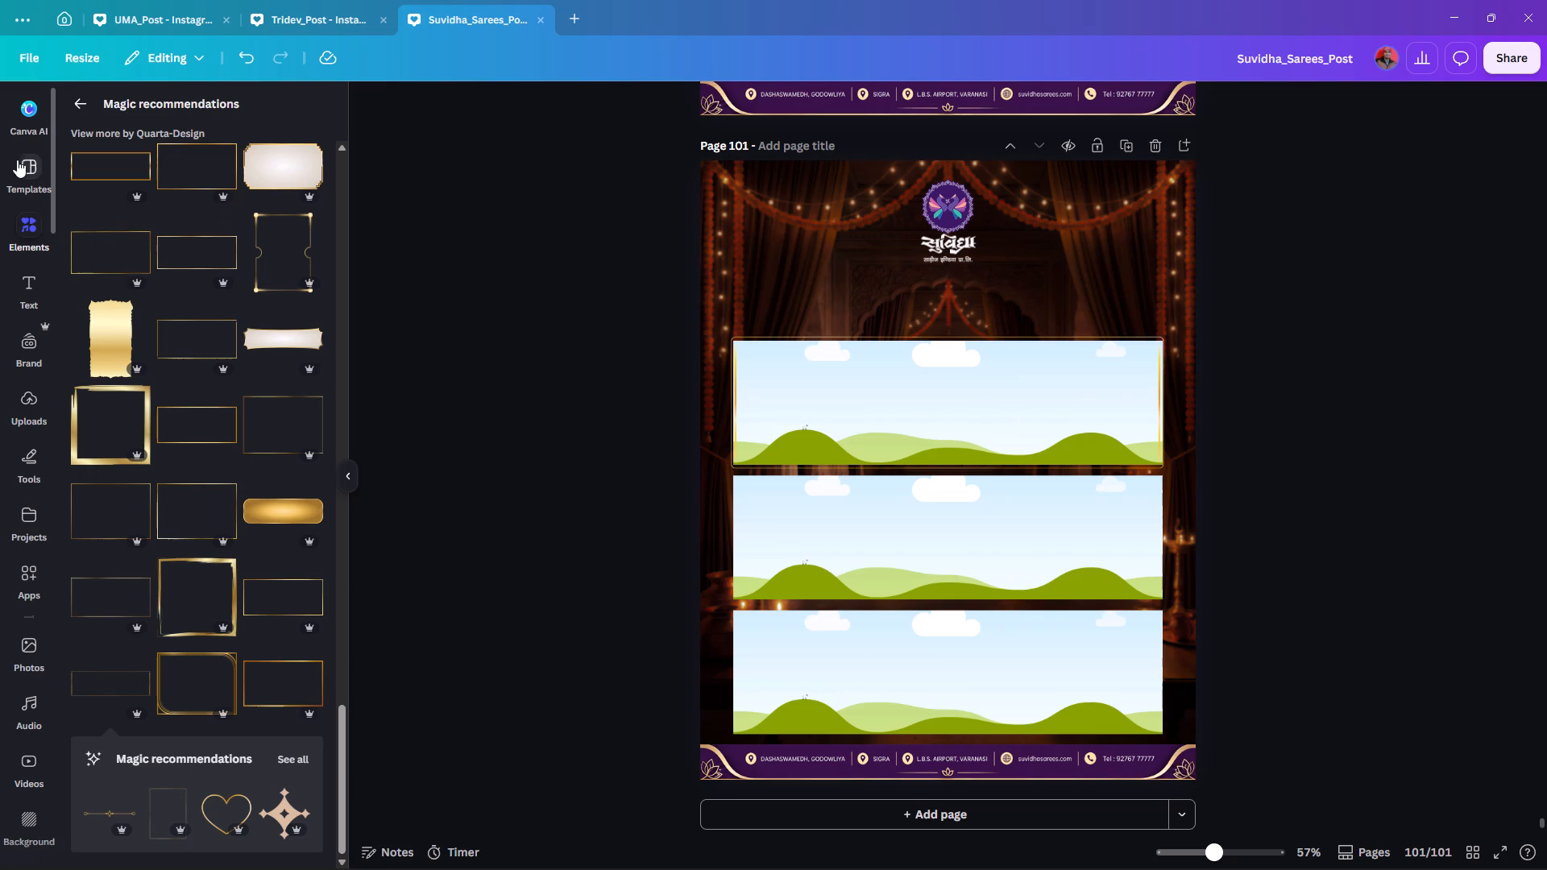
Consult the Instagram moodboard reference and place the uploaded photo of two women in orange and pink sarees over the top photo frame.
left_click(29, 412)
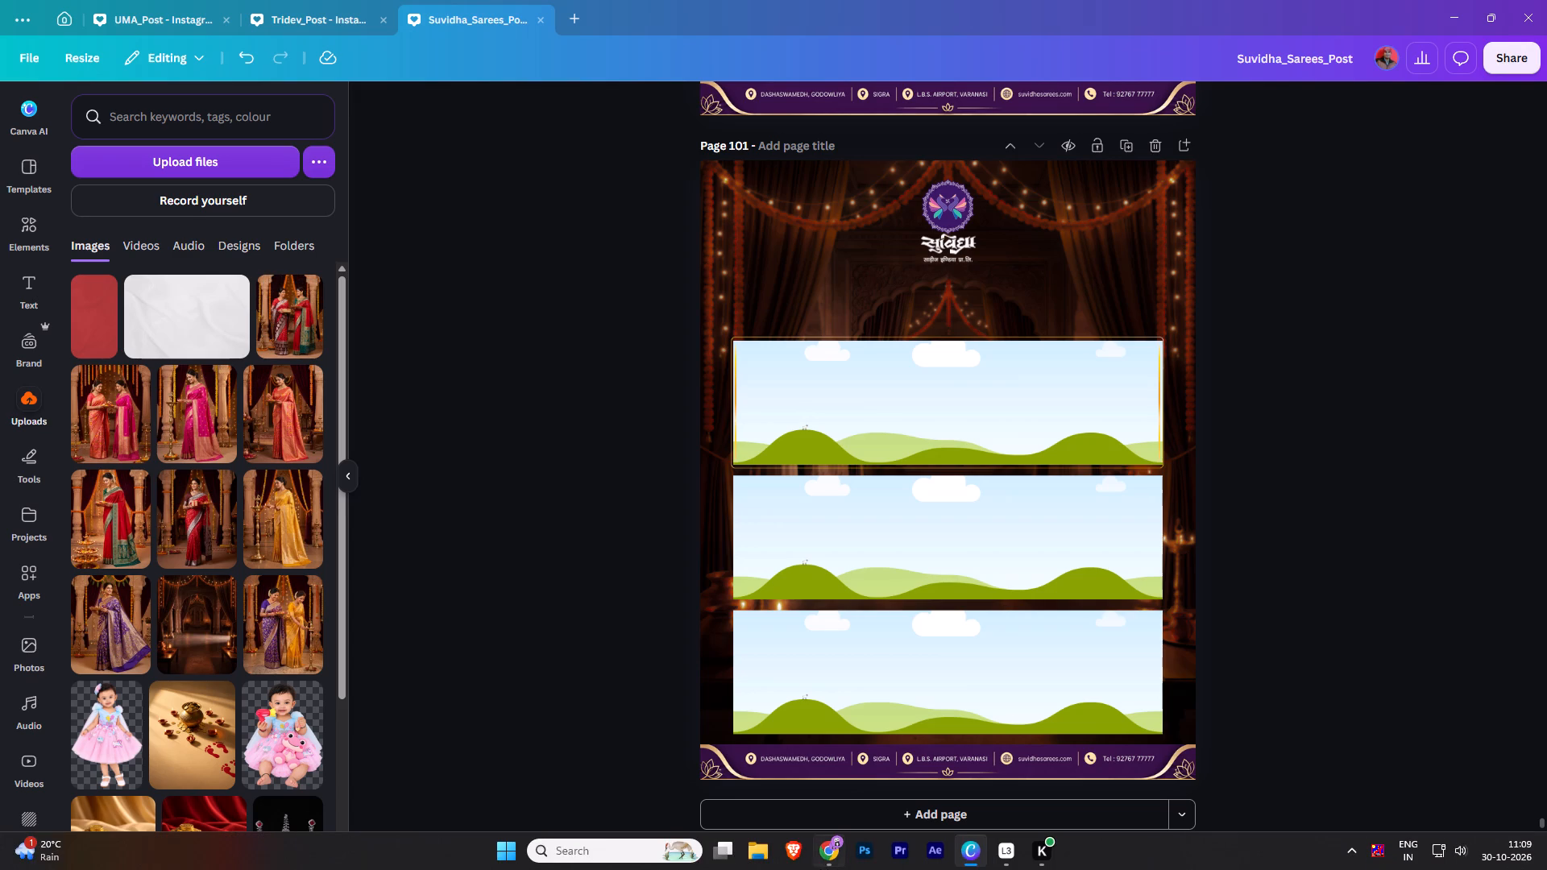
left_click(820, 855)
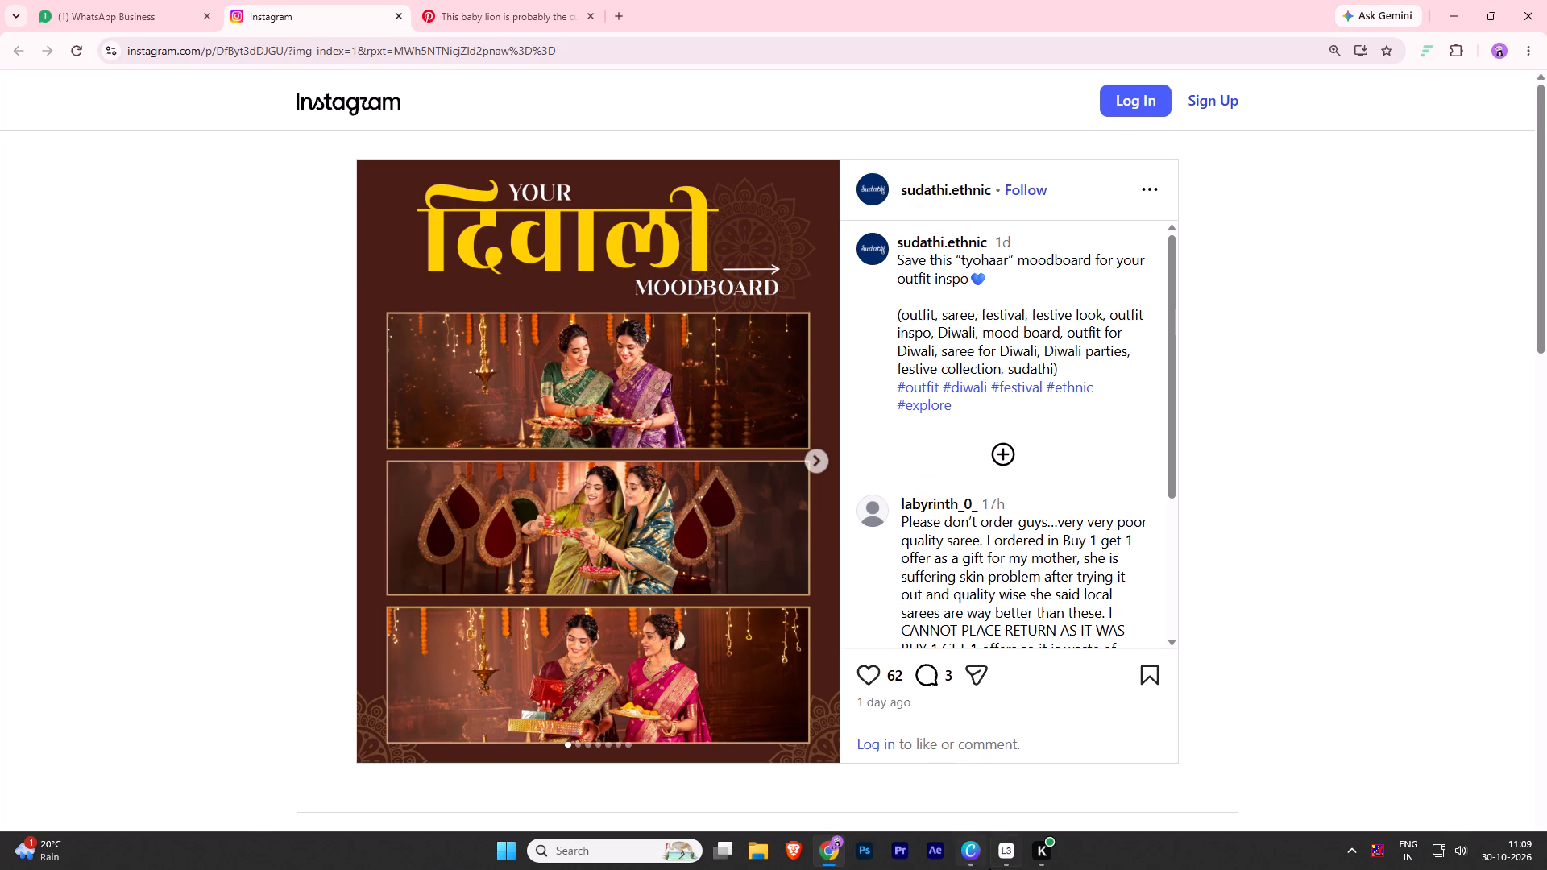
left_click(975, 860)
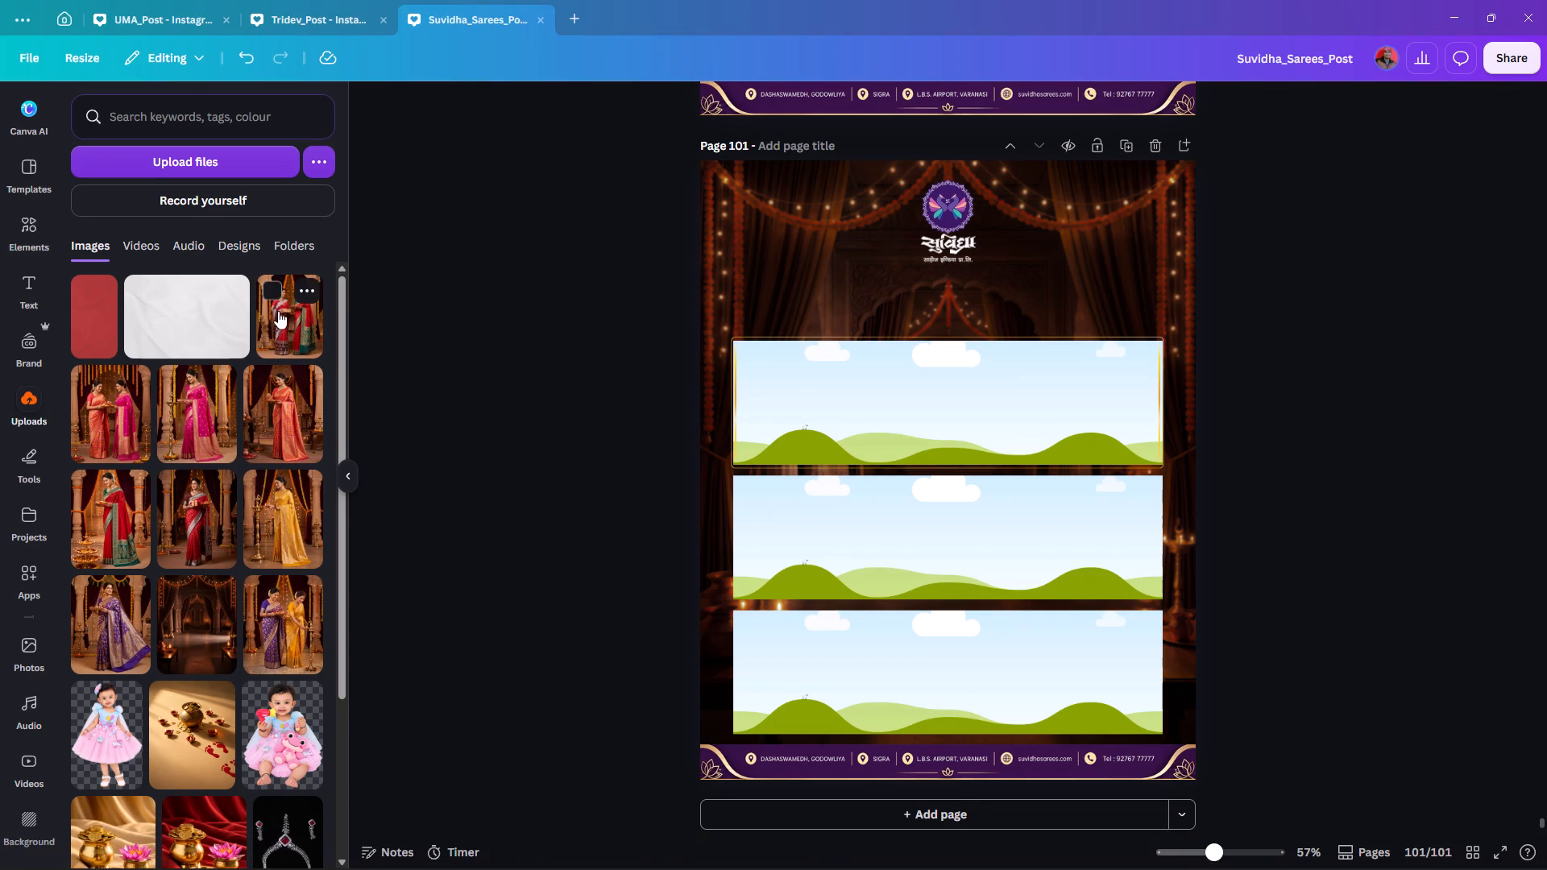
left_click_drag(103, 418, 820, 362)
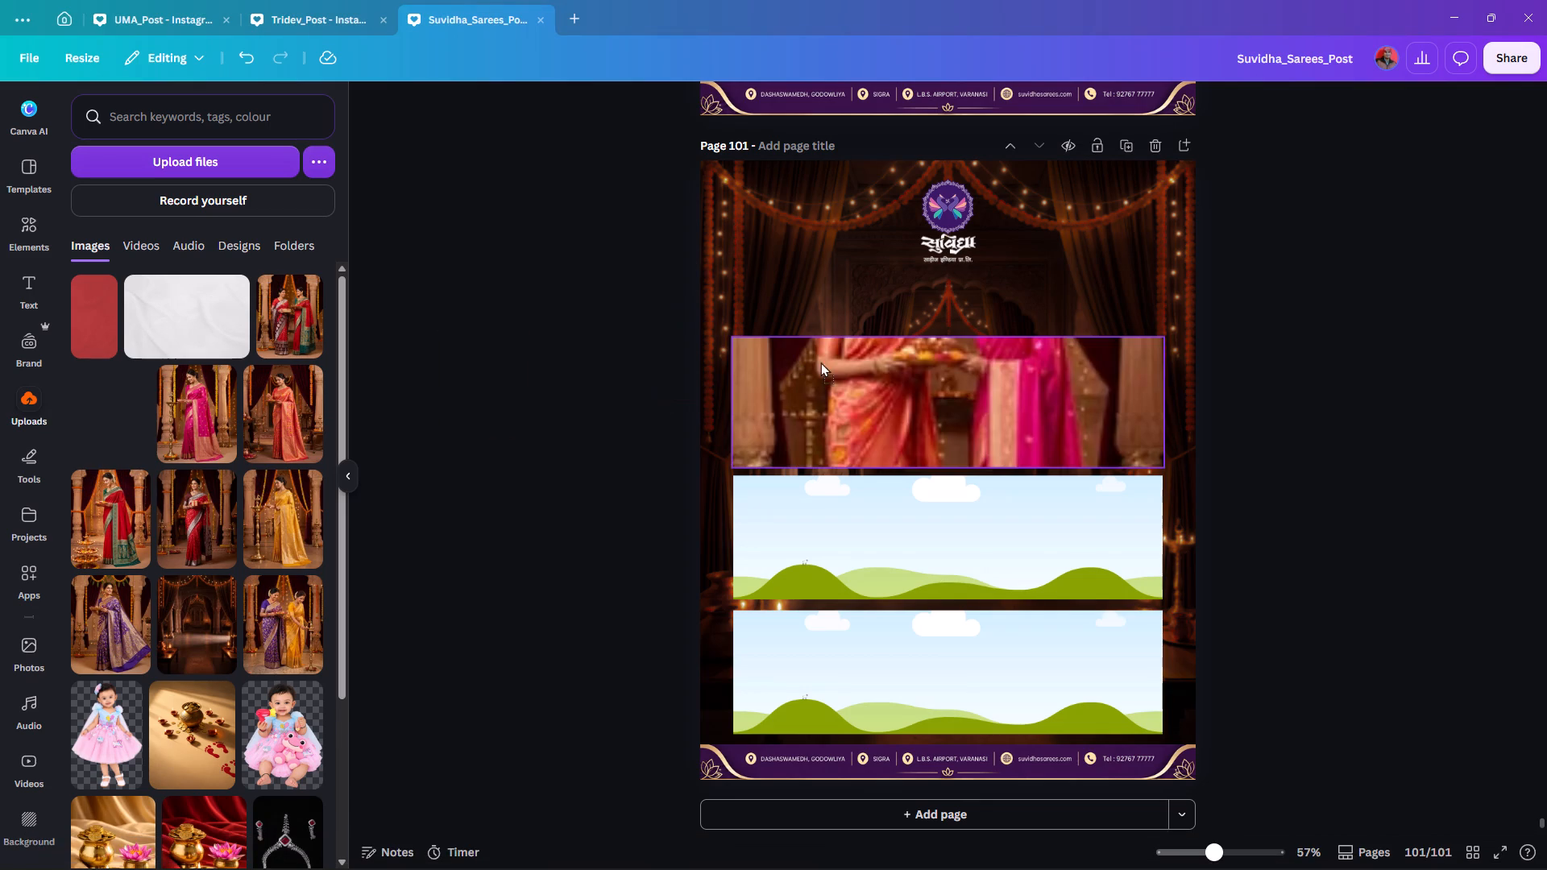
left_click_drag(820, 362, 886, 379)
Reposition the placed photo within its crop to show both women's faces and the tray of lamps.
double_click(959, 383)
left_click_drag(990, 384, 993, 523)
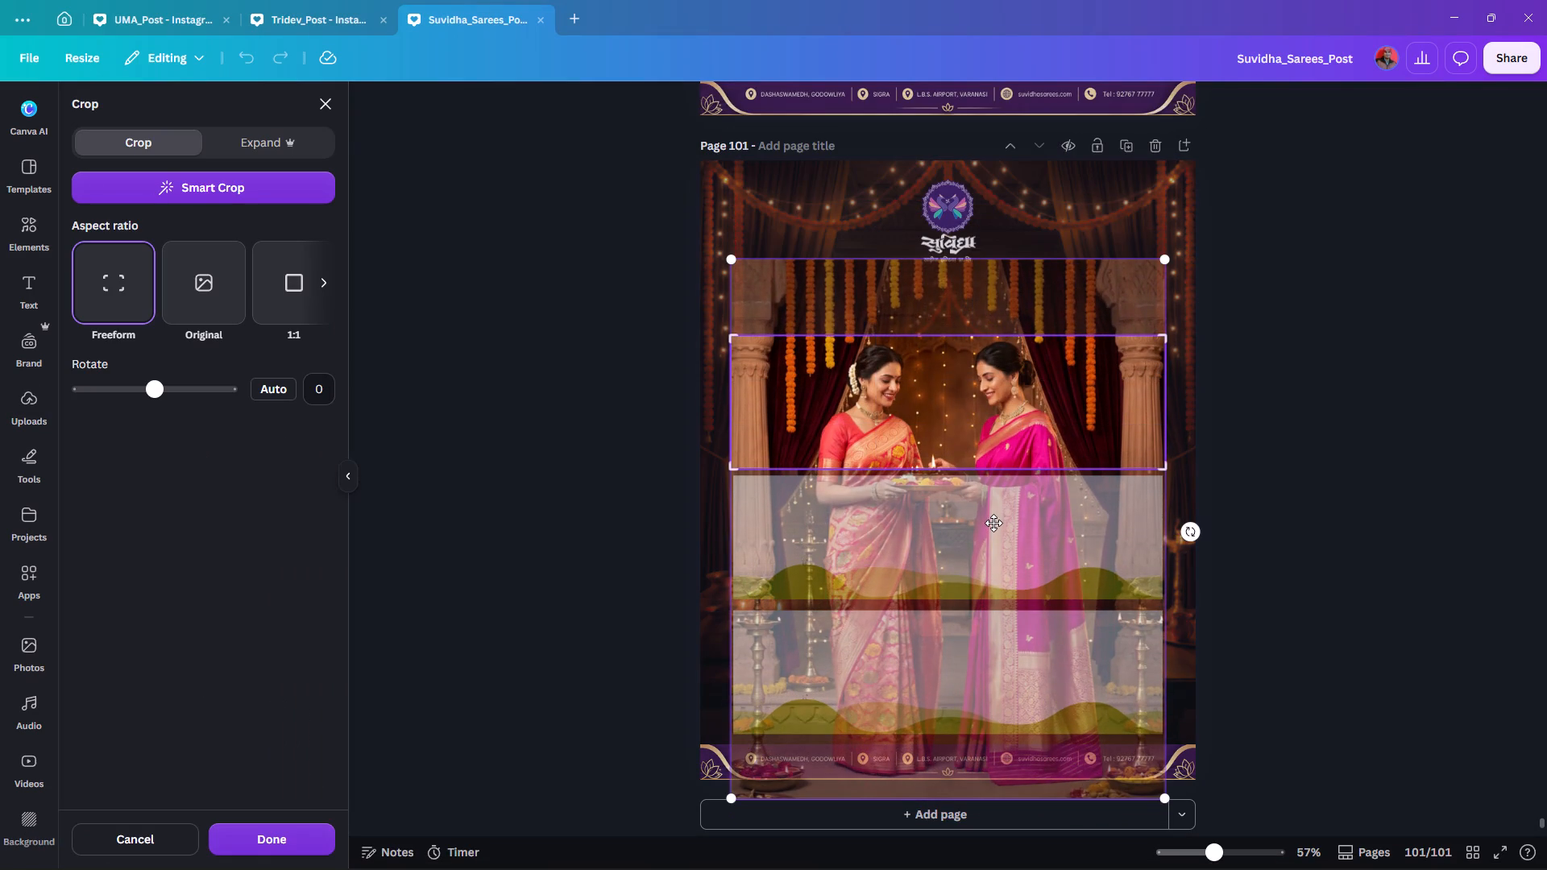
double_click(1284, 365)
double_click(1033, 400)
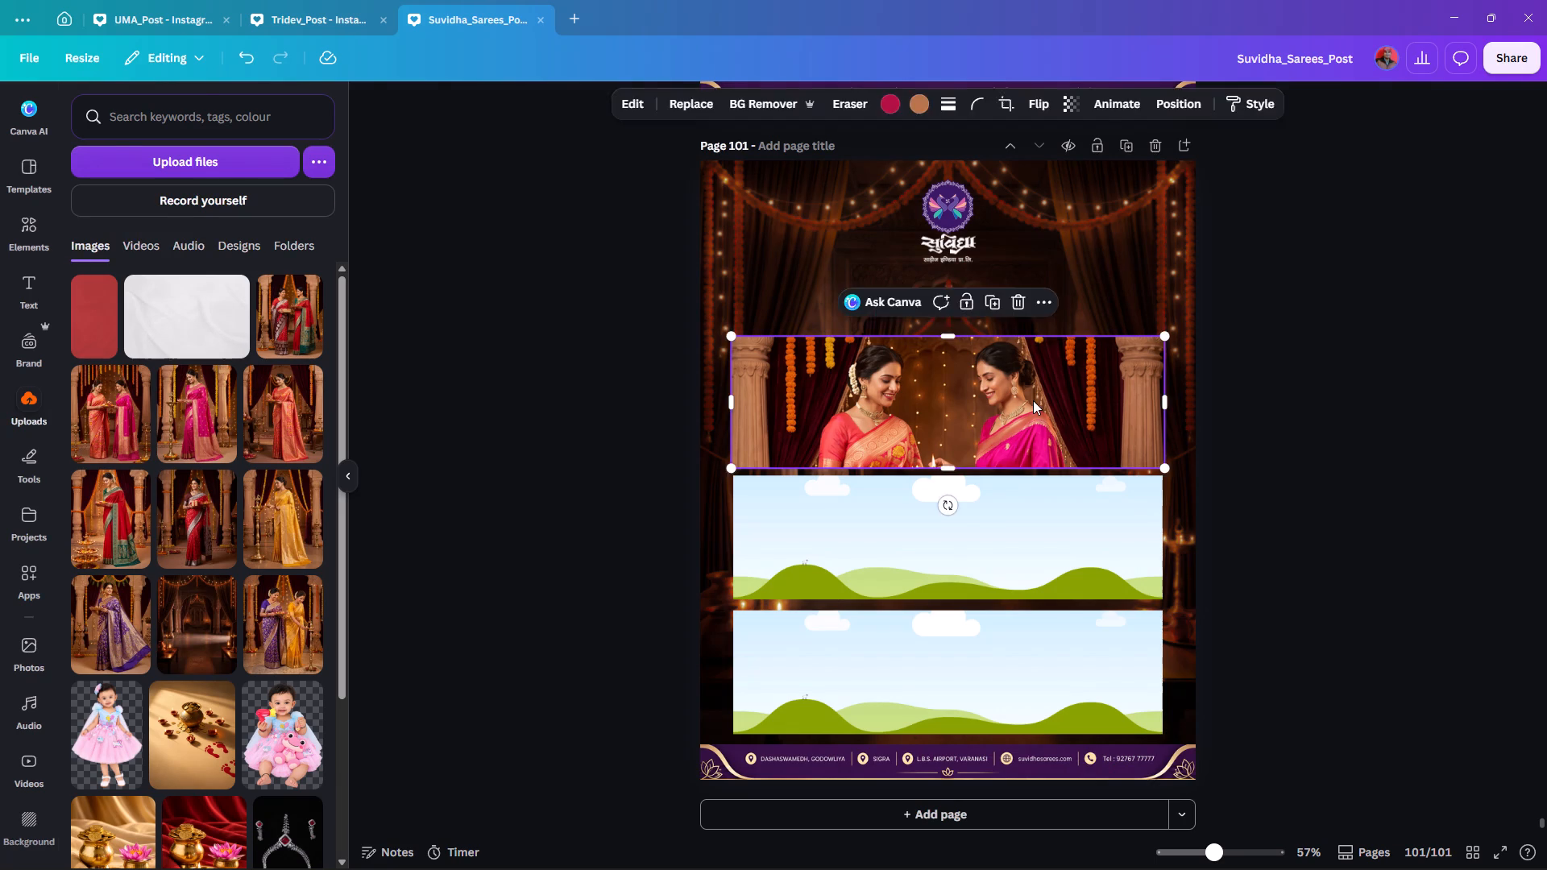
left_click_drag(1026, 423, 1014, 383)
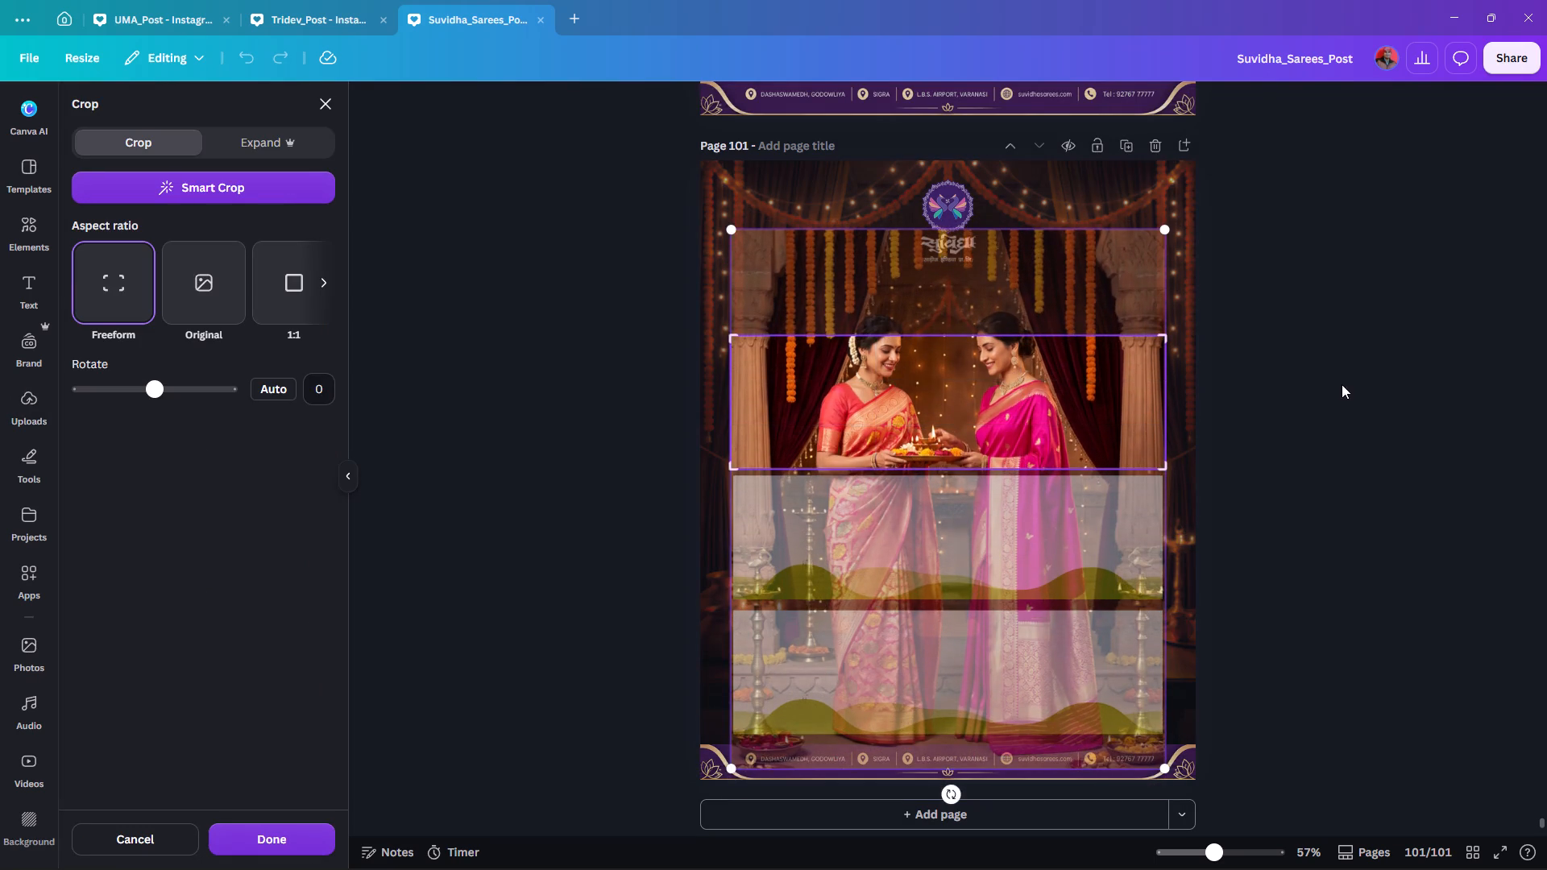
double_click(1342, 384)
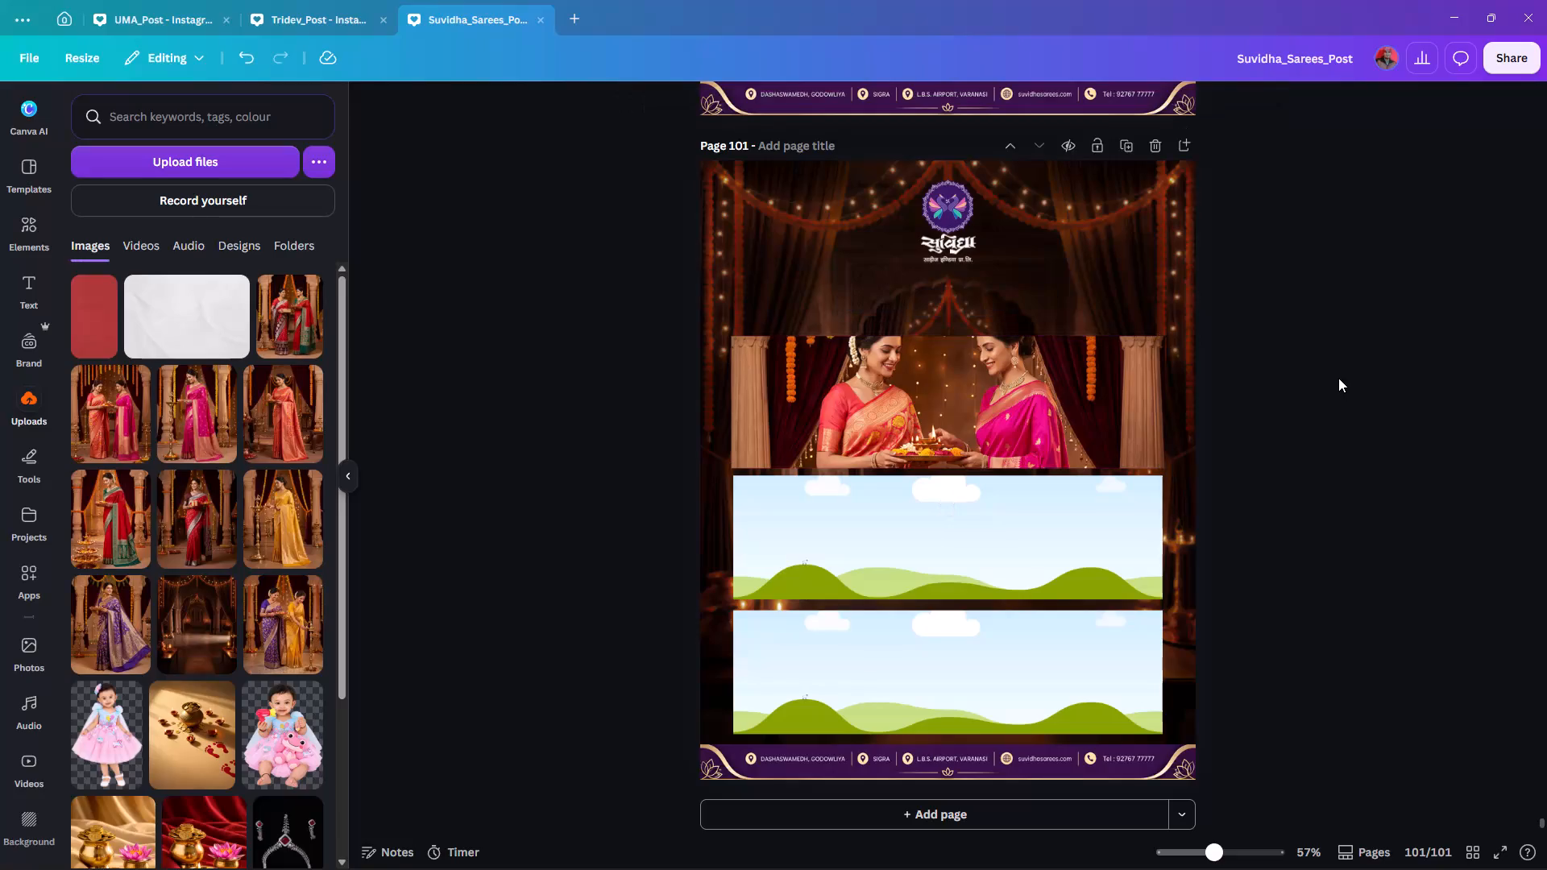
Delete the photo-filled outline element covering the top photo frame.
double_click(978, 421)
left_click(997, 416)
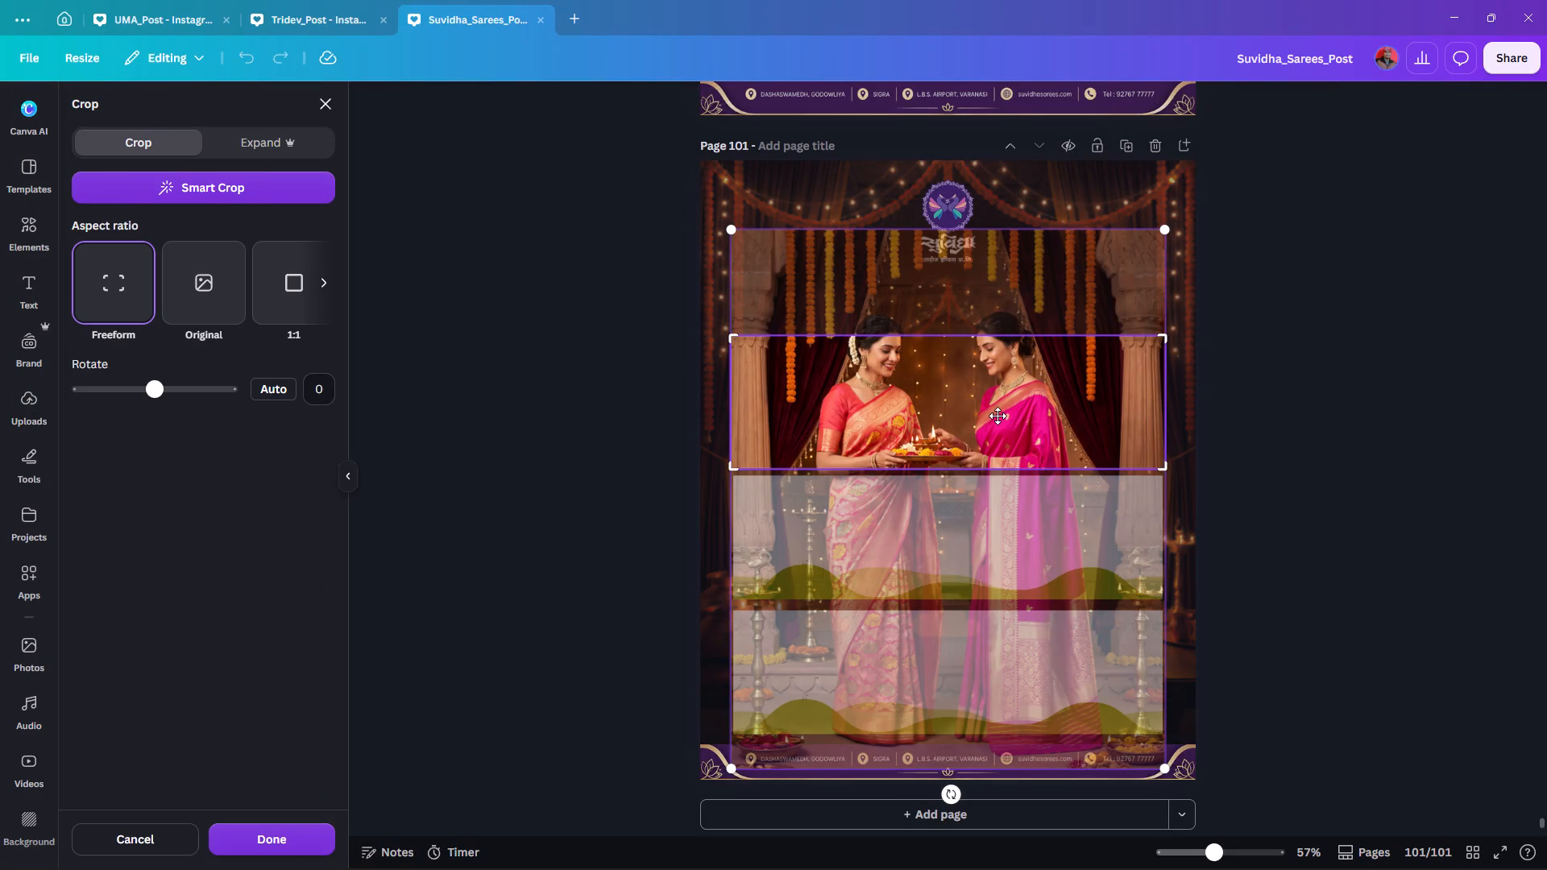
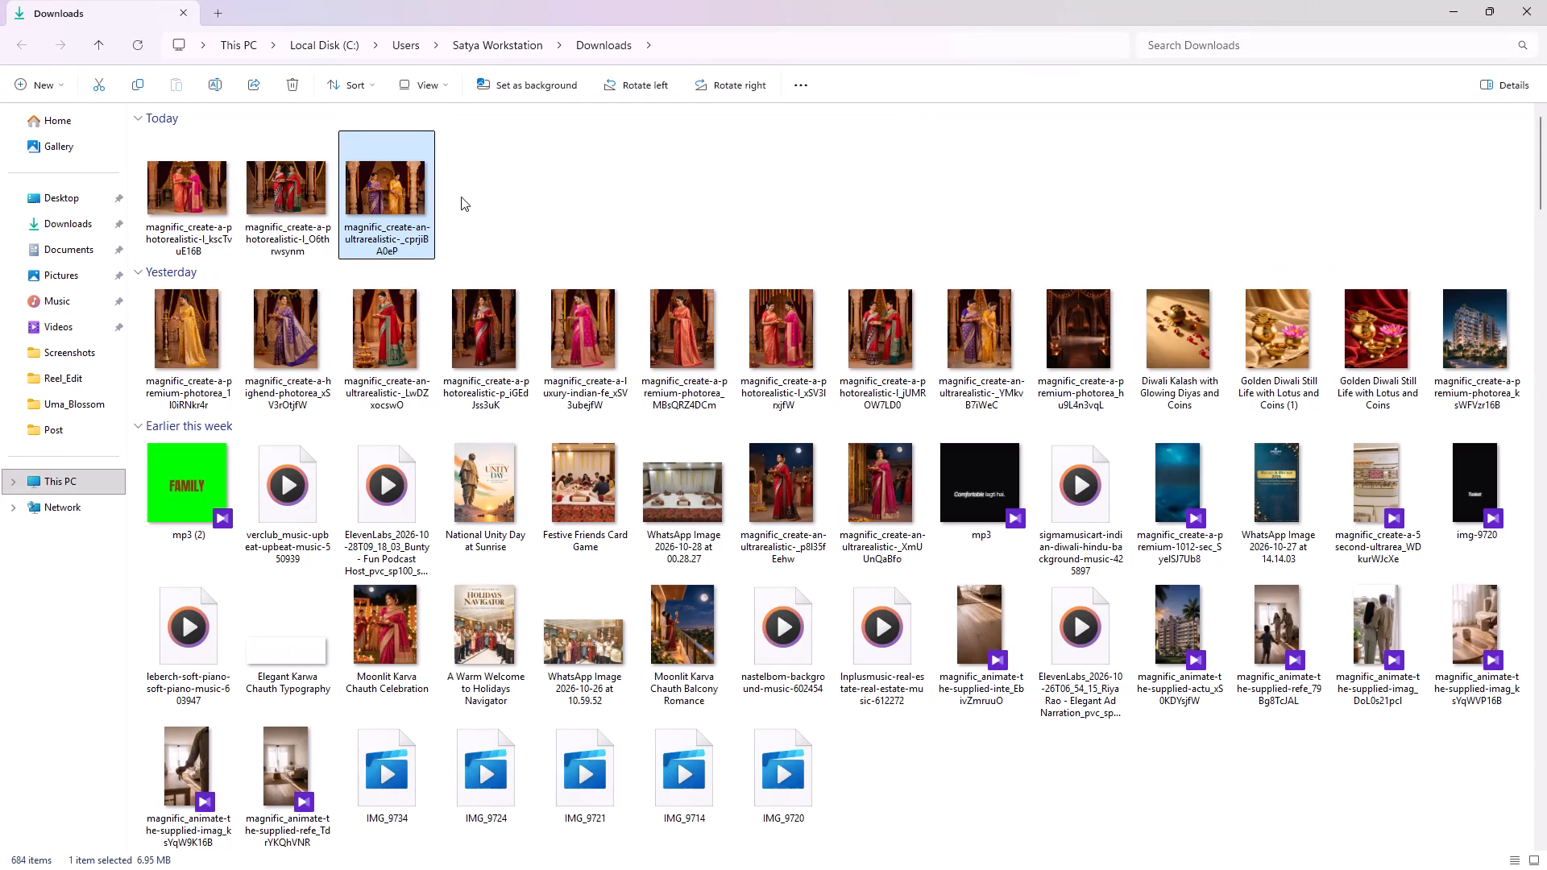
Upload the downloaded red-saree pair and purple-and-yellow saree pair images from the Downloads folder to the Canva uploads.
left_click(534, 188)
left_click(288, 189)
left_click(380, 195, "shift")
left_click_drag(375, 183, 421, 425)
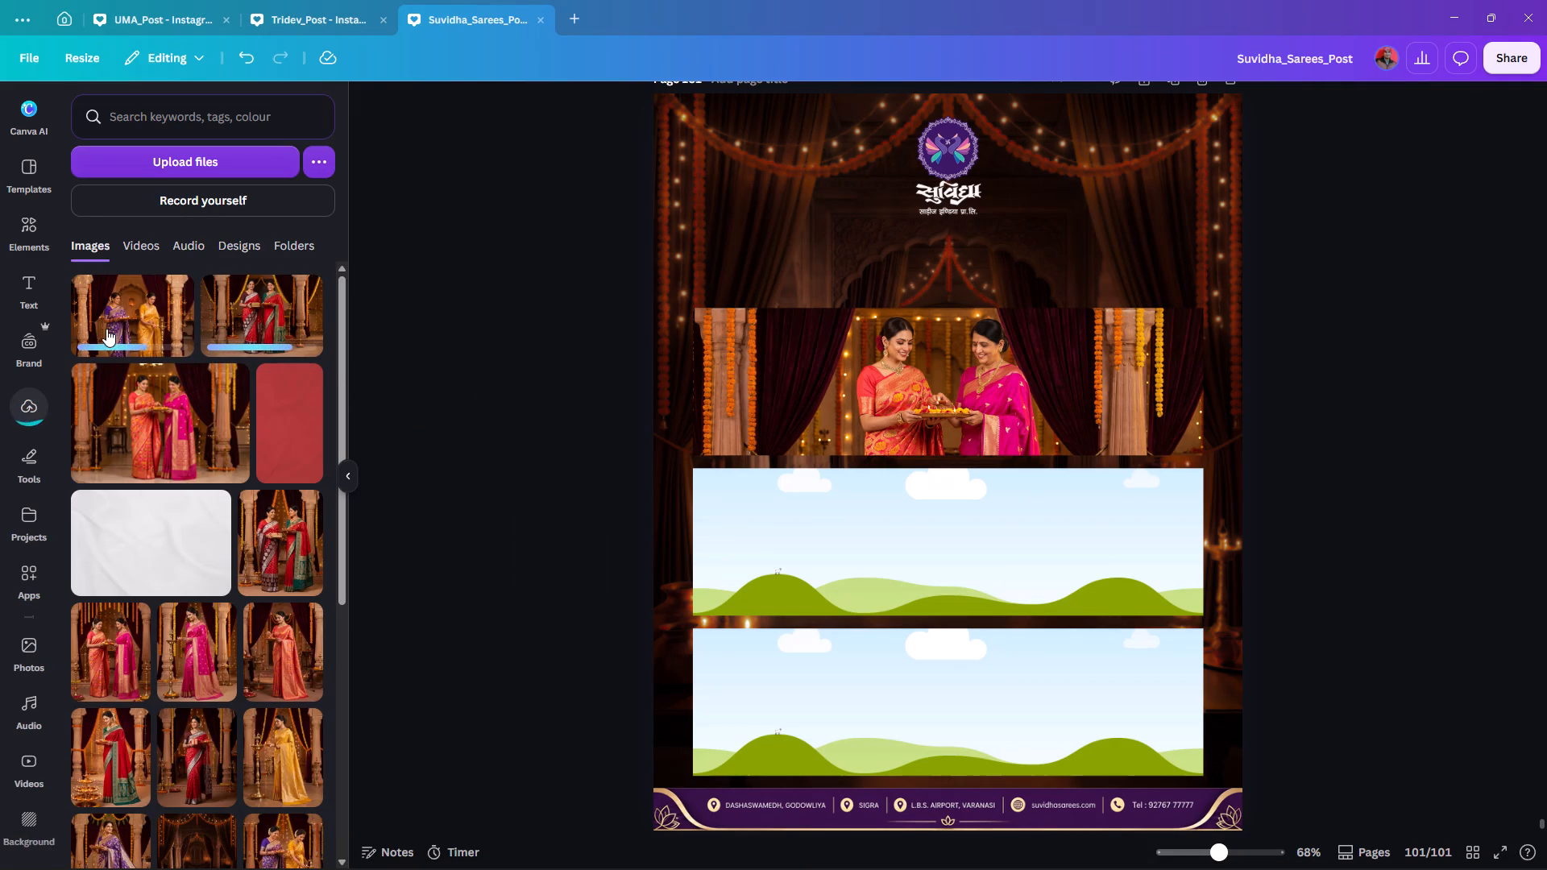
Fill the middle frame with the red-saree pair photo and reposition its crop to show both women's heads and the items they hold.
left_click_drag(246, 306, 815, 536)
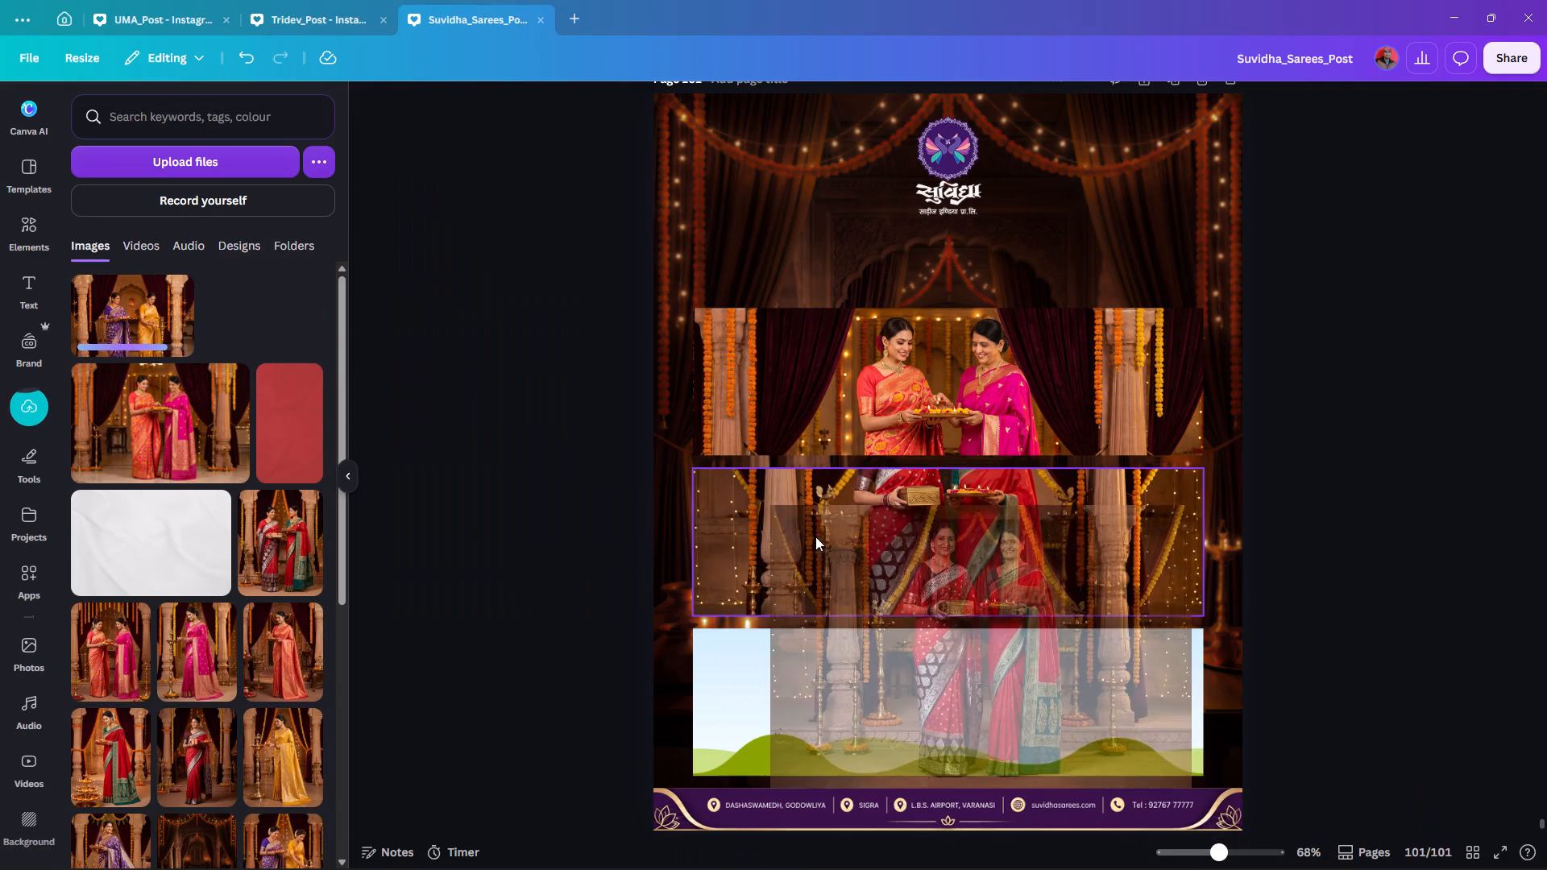
double_click(890, 531)
left_click_drag(1023, 526, 1027, 619)
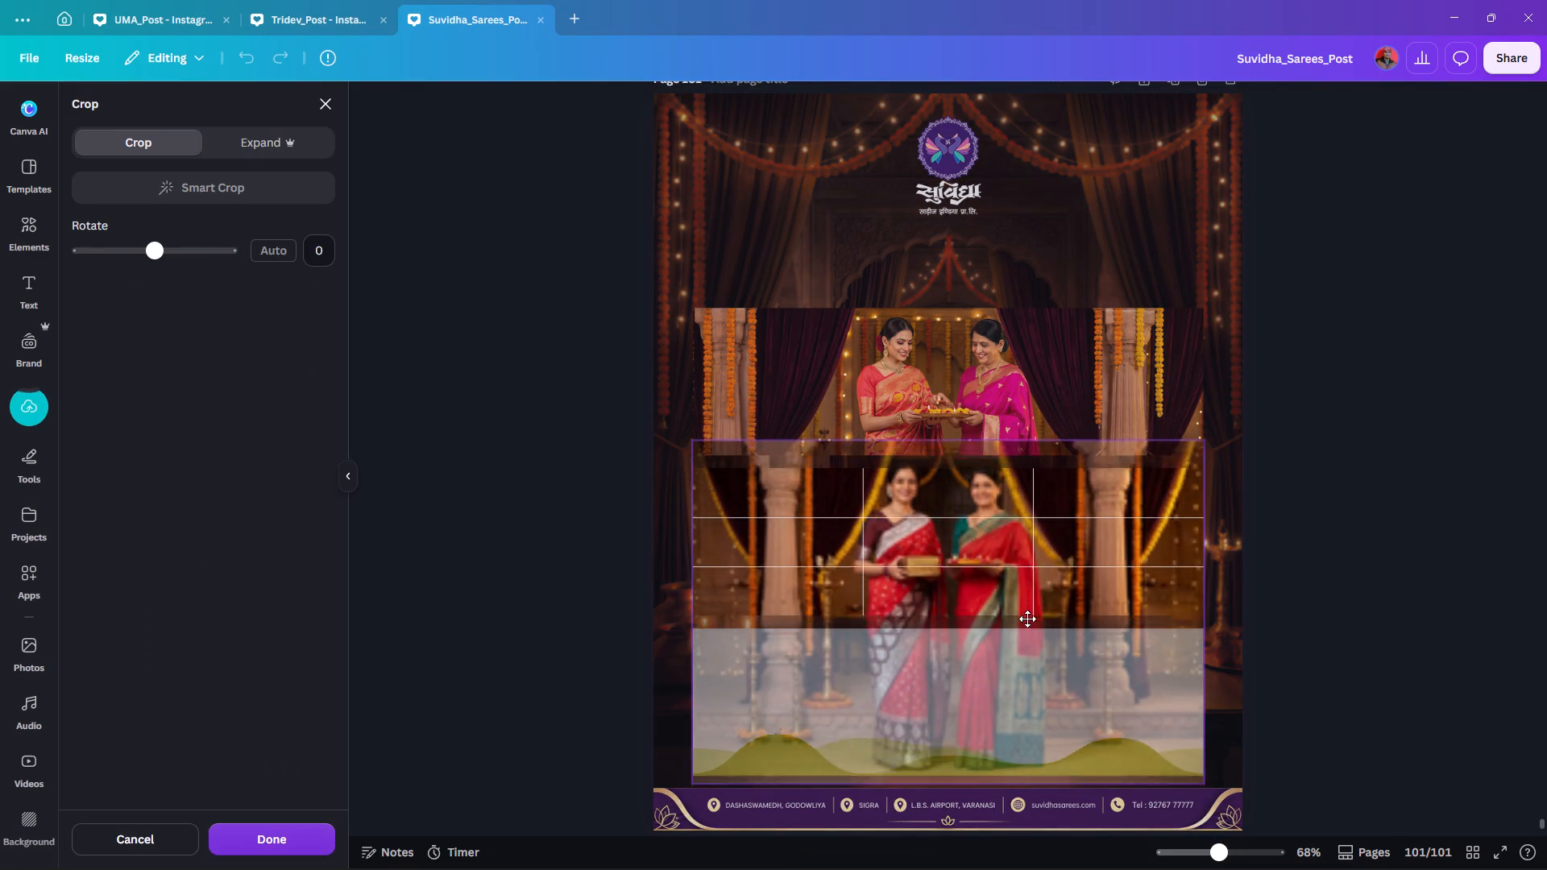
left_click_drag(1027, 619, 1029, 615)
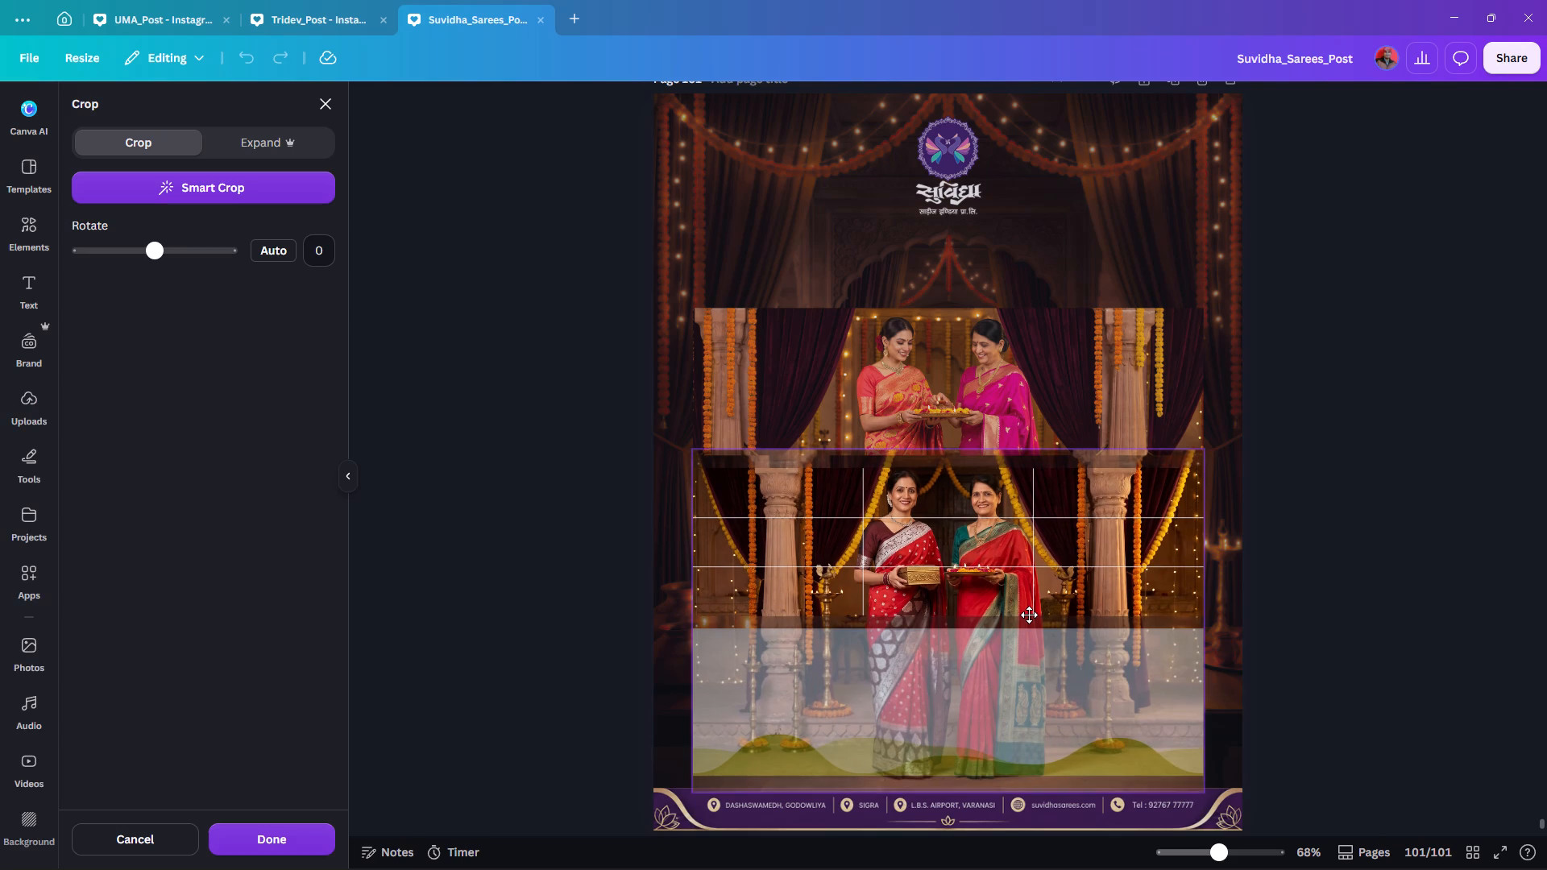
left_click_drag(1029, 615, 1028, 614)
double_click(1421, 498)
double_click(1002, 522)
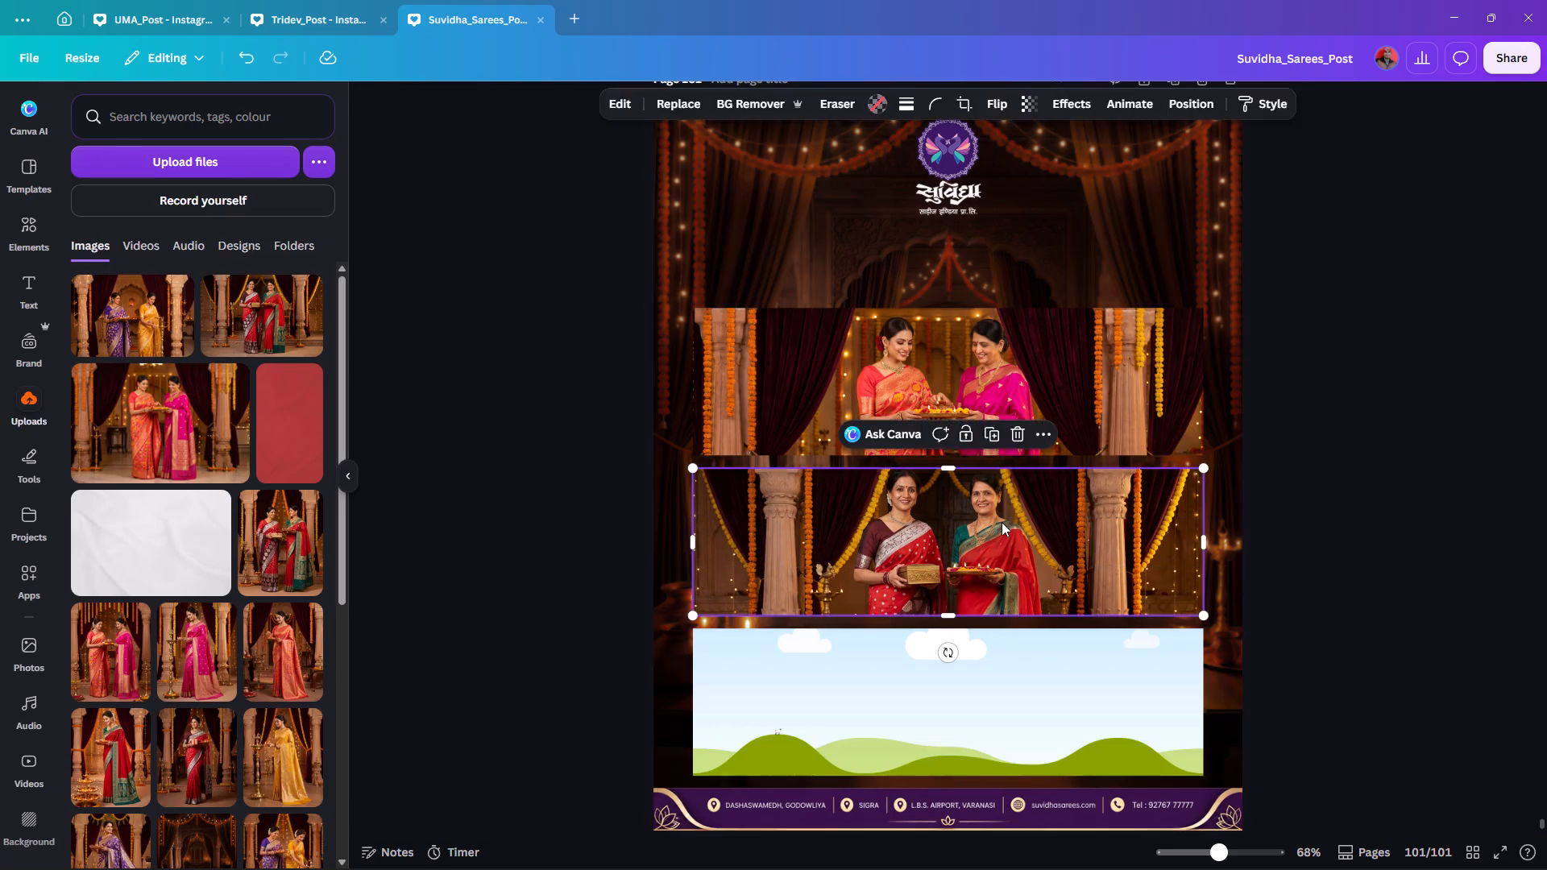
left_click_drag(1052, 520, 1054, 533)
double_click(1475, 461)
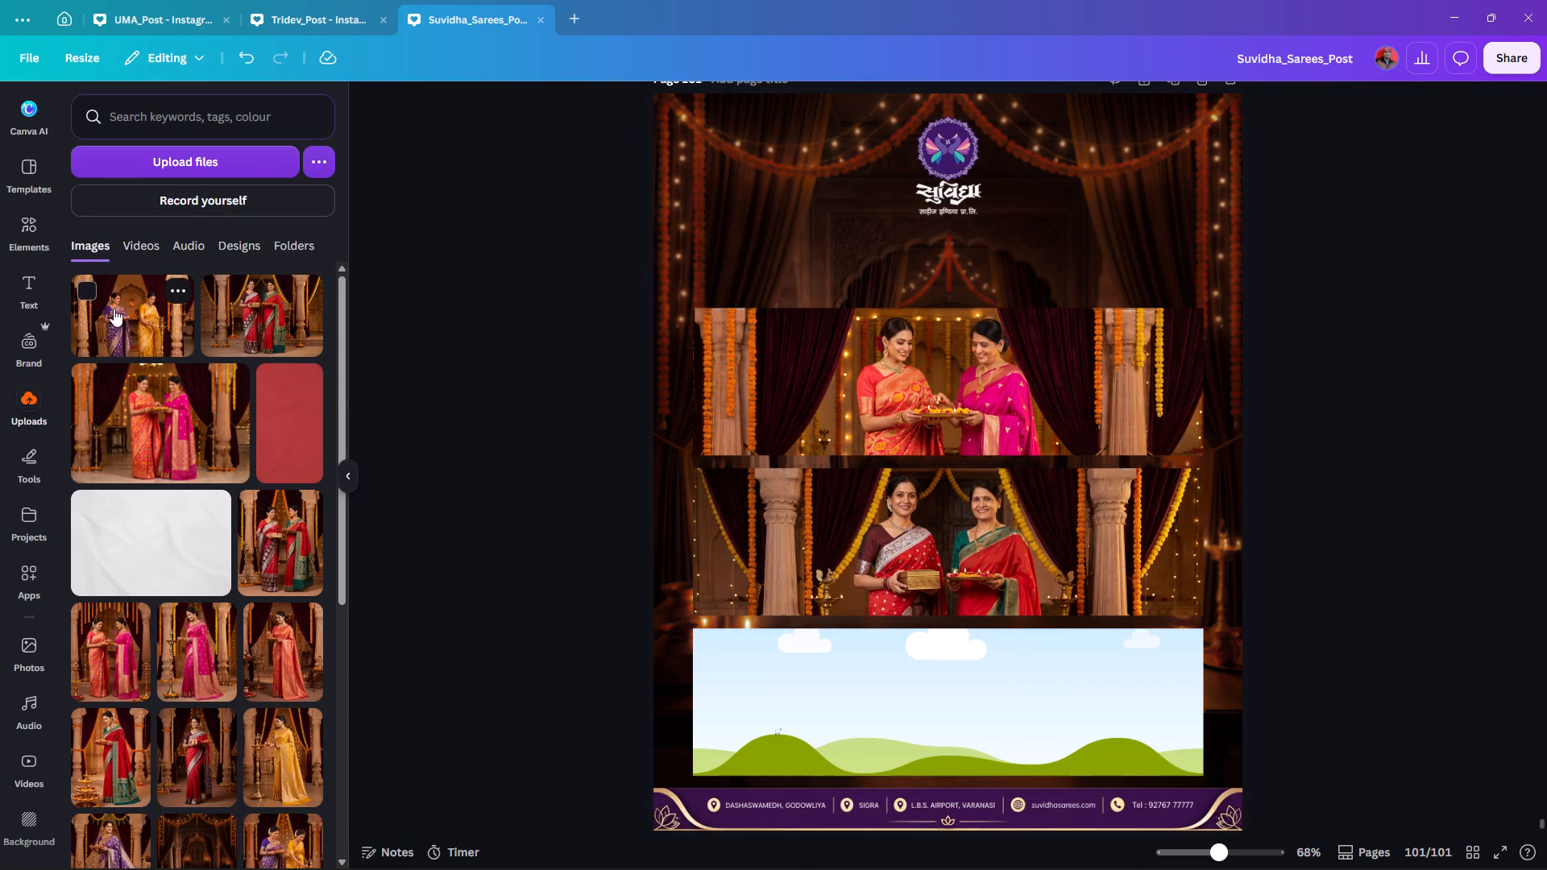
Fill the bottom frame with the purple-and-yellow saree pair photo and shift its crop so both women's heads and upper bodies are framed.
left_click_drag(114, 309, 796, 686)
double_click(999, 673)
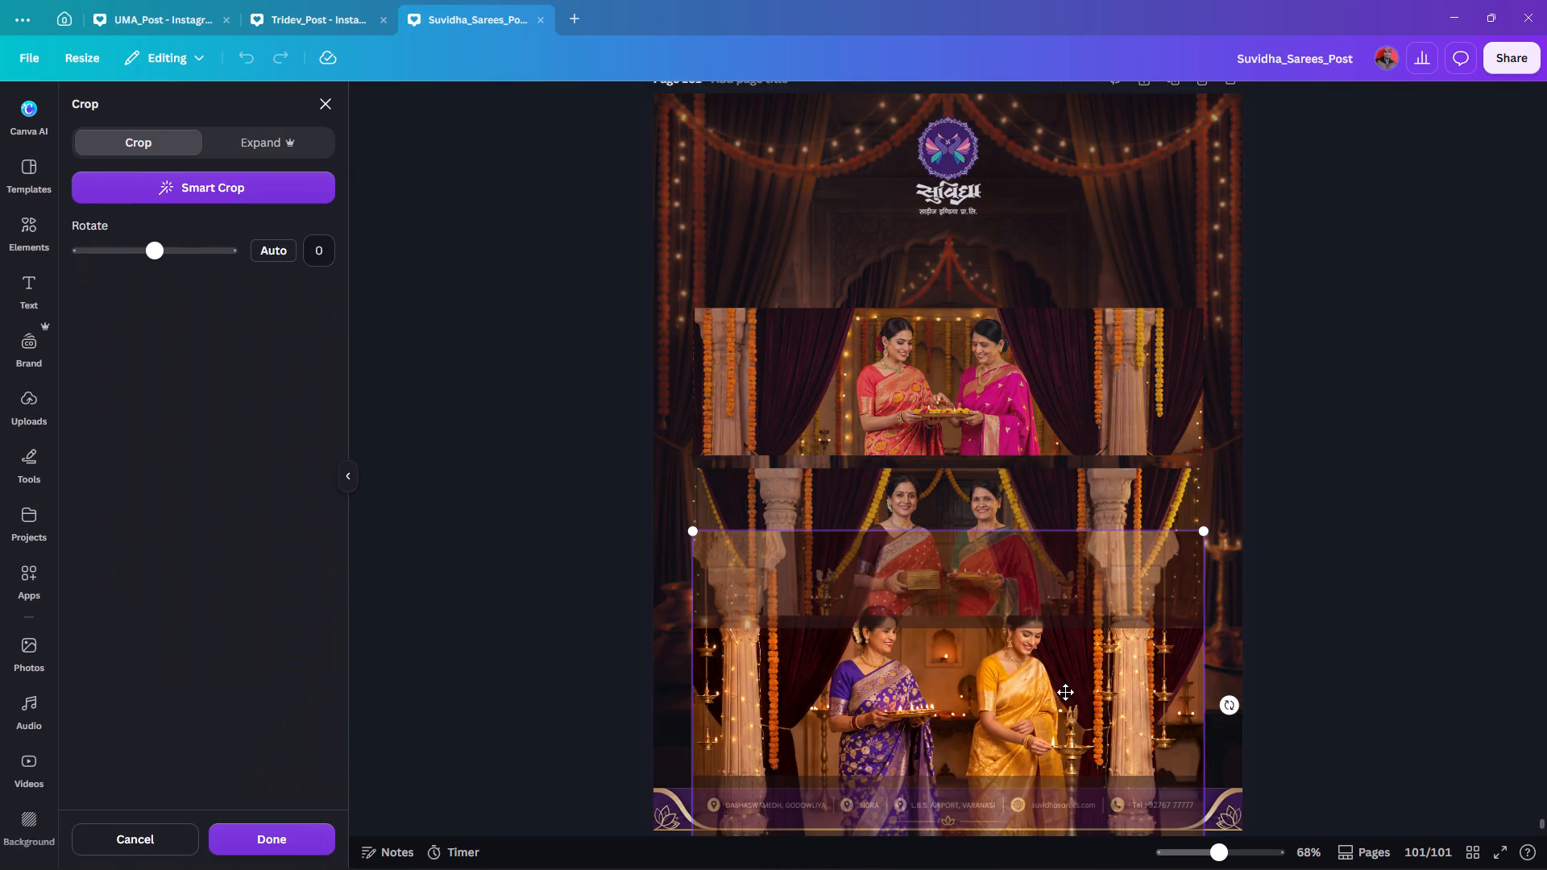
left_click_drag(1065, 691, 1073, 739)
double_click(1372, 592)
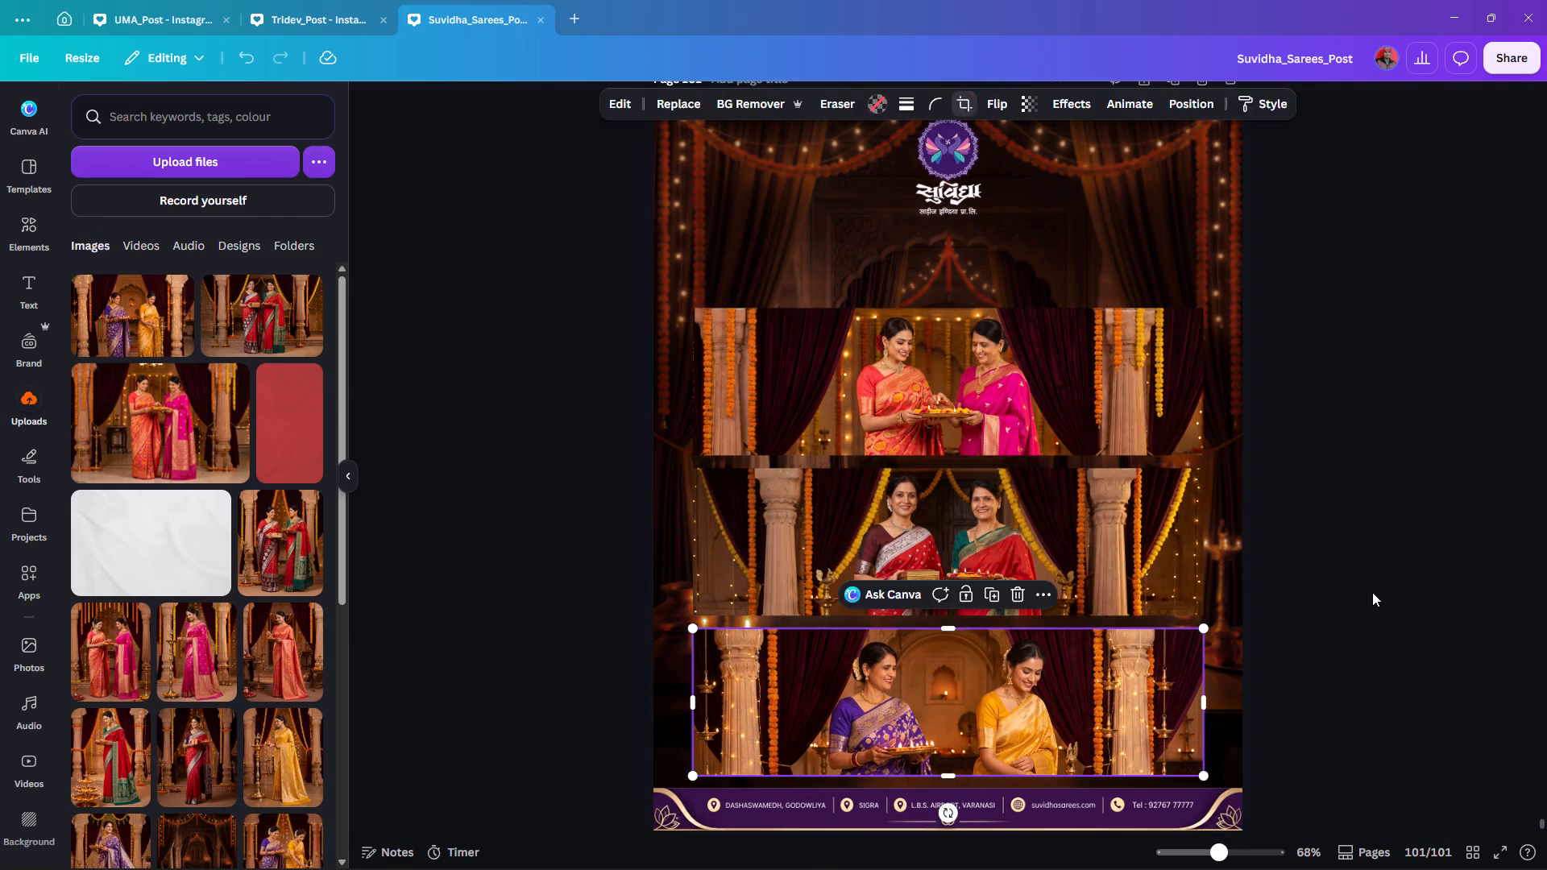
double_click(1025, 702)
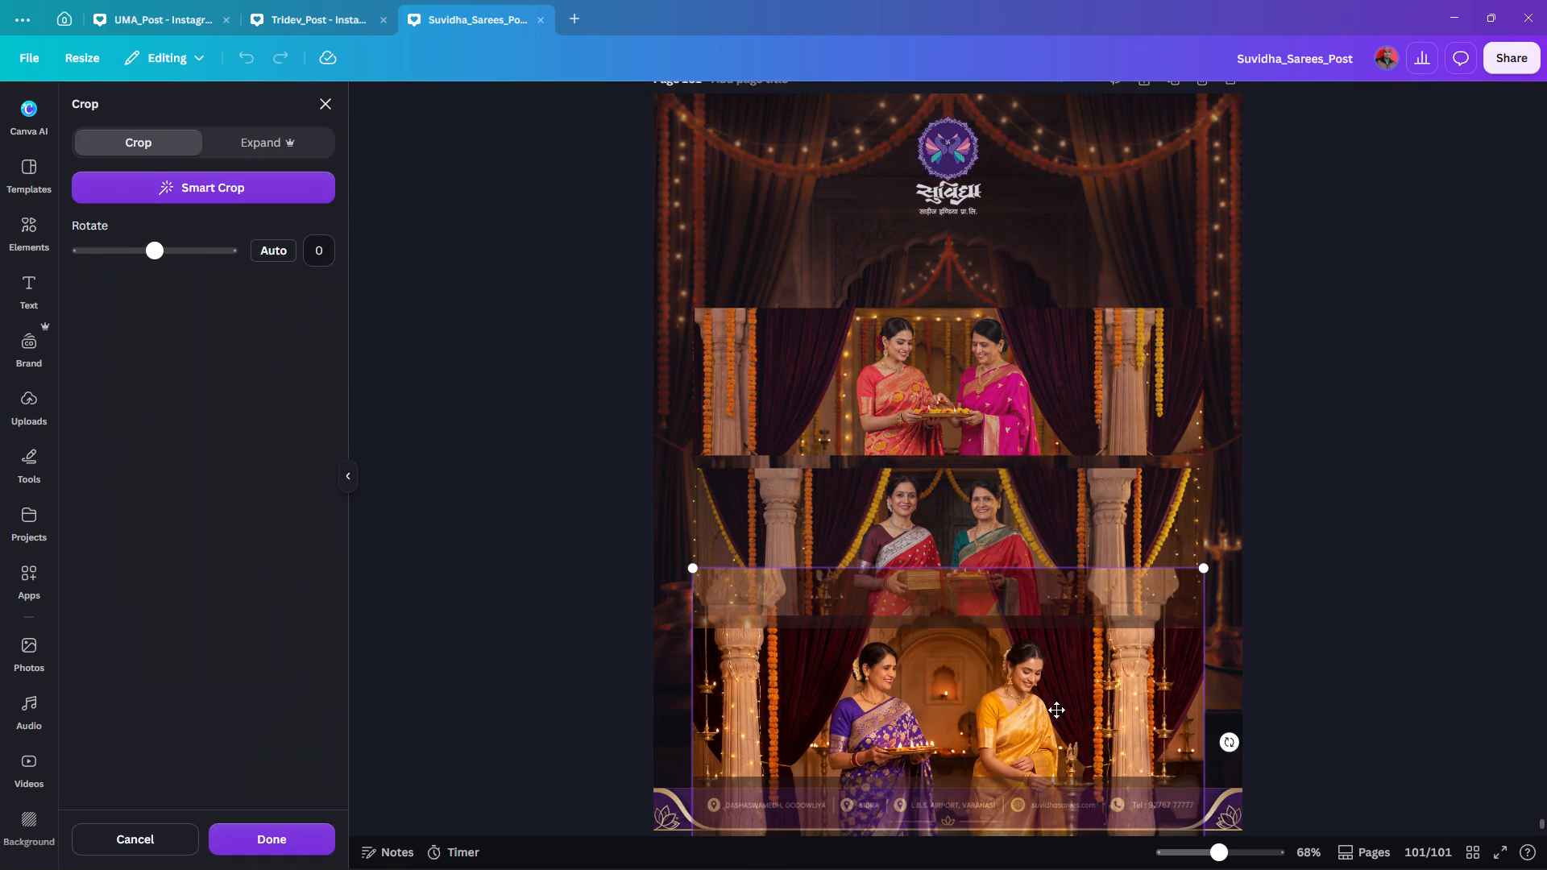
left_click_drag(1054, 709, 1051, 693)
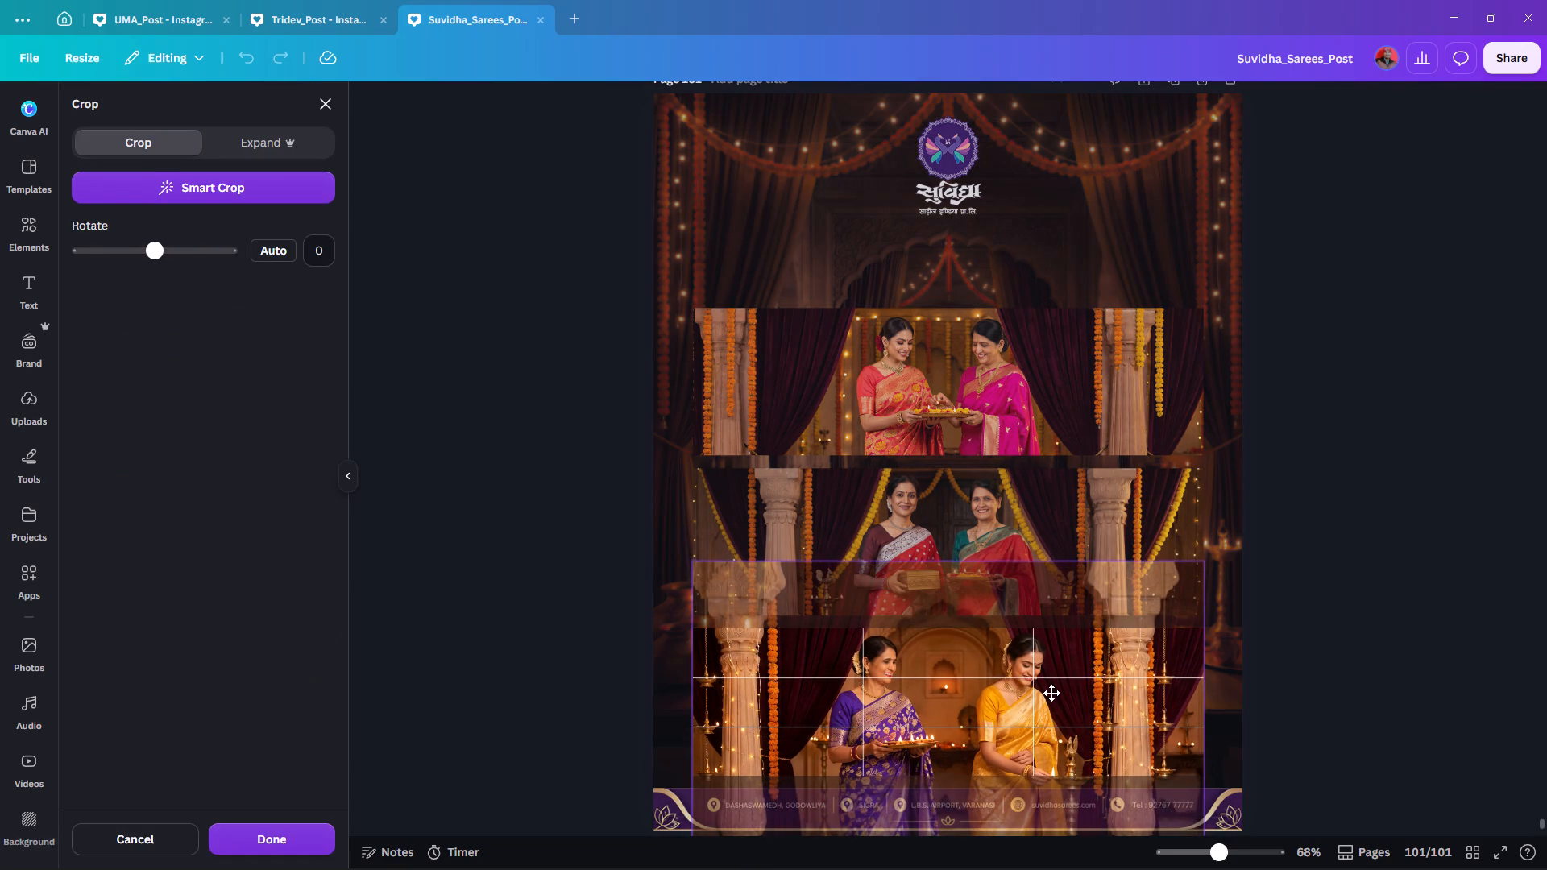
left_click_drag(1051, 693, 1051, 692)
double_click(1288, 636)
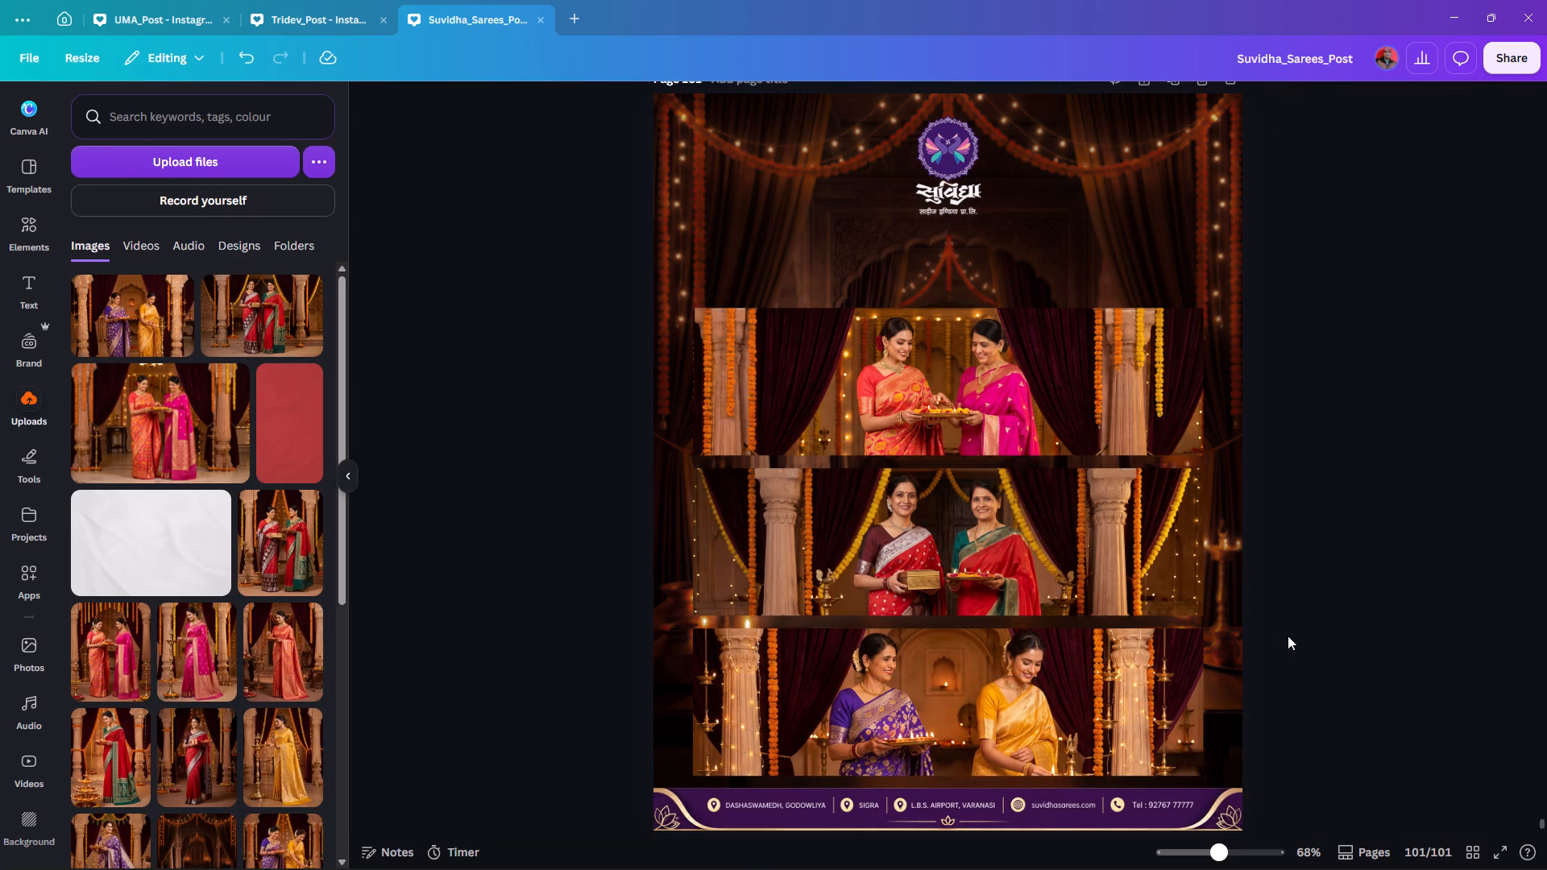
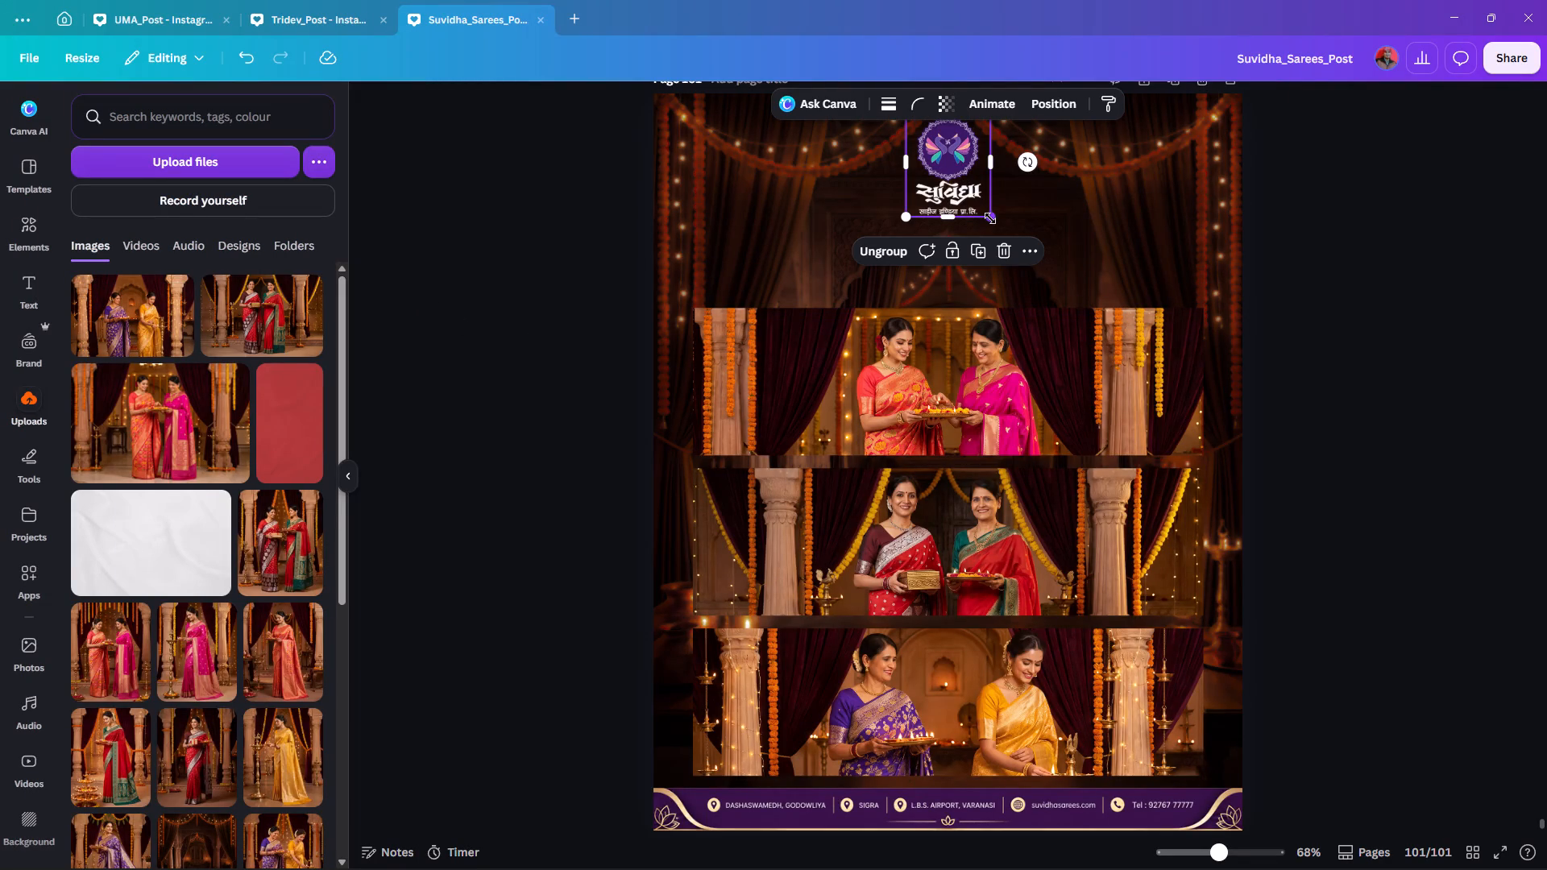
Shrink the Suvidha logo to about 102 × 134 and place it in the page's upper-left corner, just inside the edges.
left_click_drag(990, 218, 969, 205, "alt")
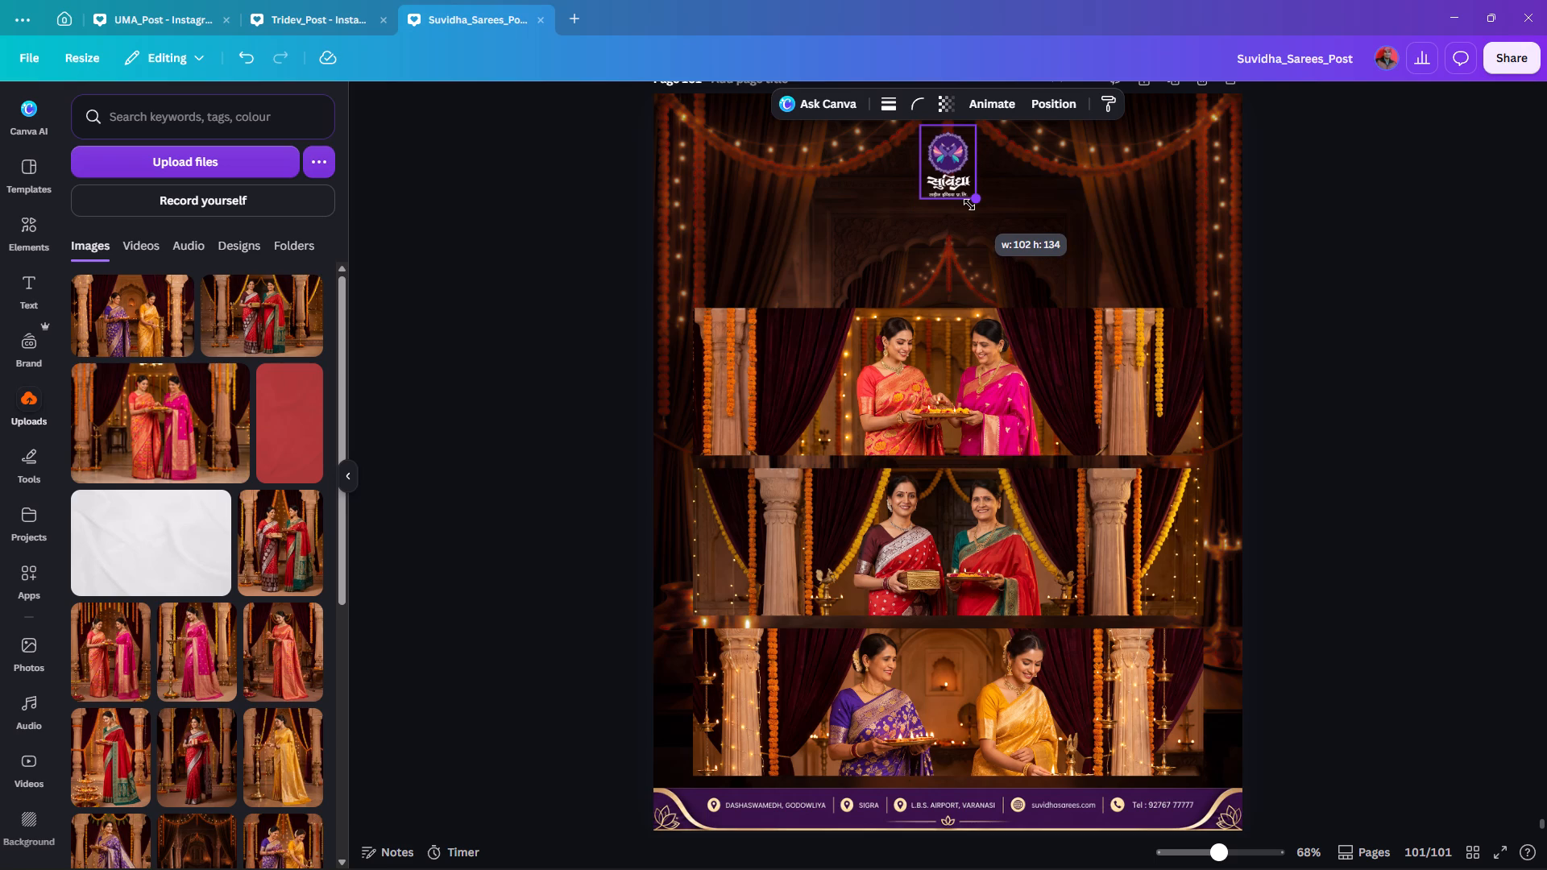
left_click_drag(969, 205, 970, 205, "alt")
left_click(1418, 155)
left_click_drag(950, 159, 670, 122)
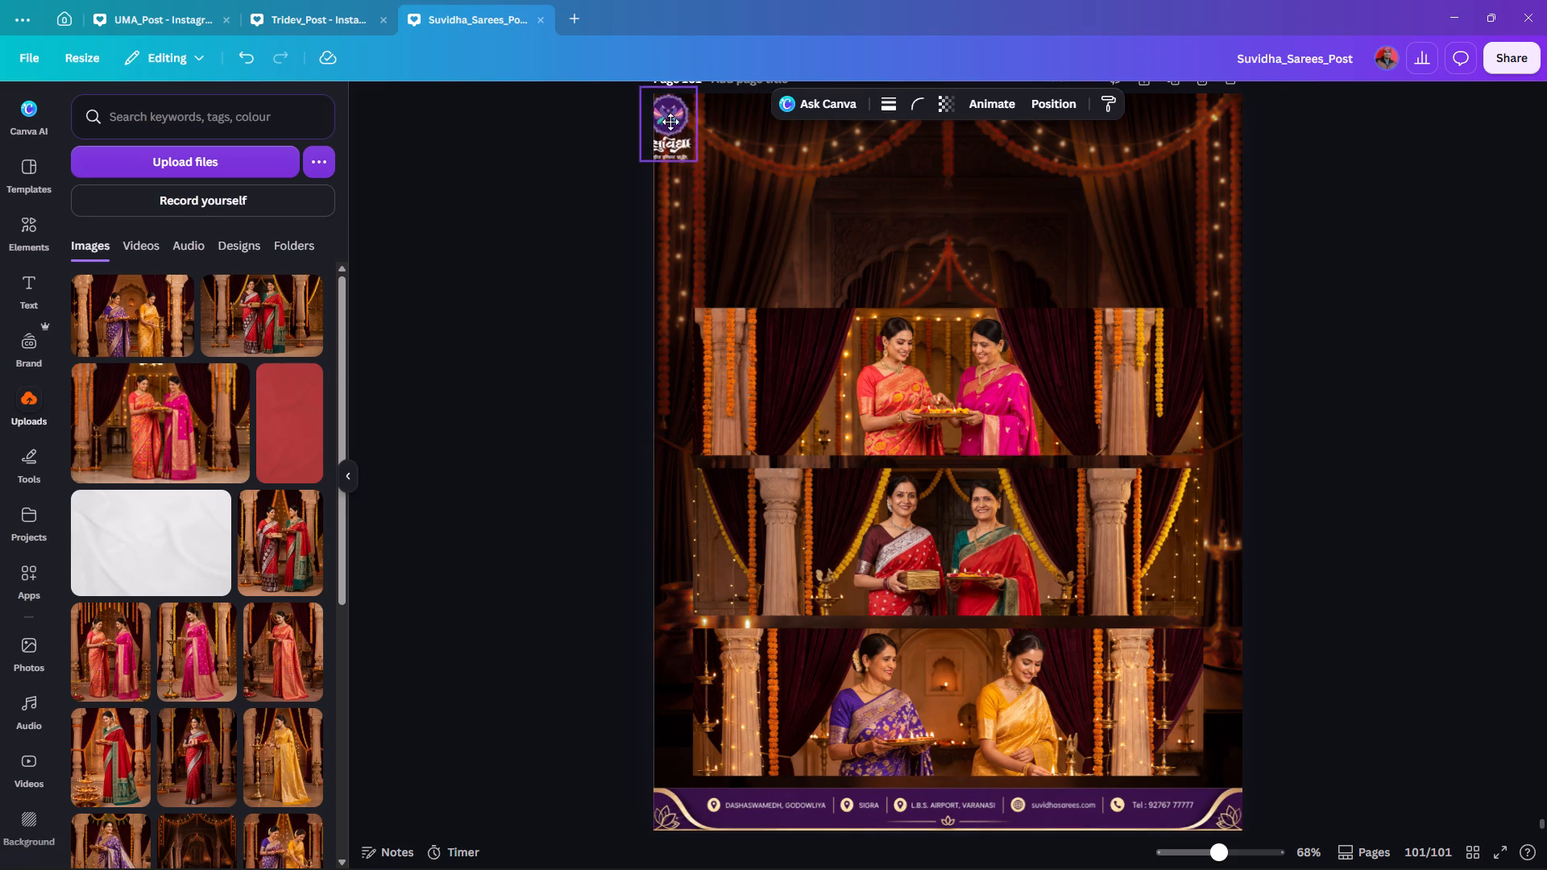
left_click_drag(670, 122, 694, 136)
left_click(603, 175)
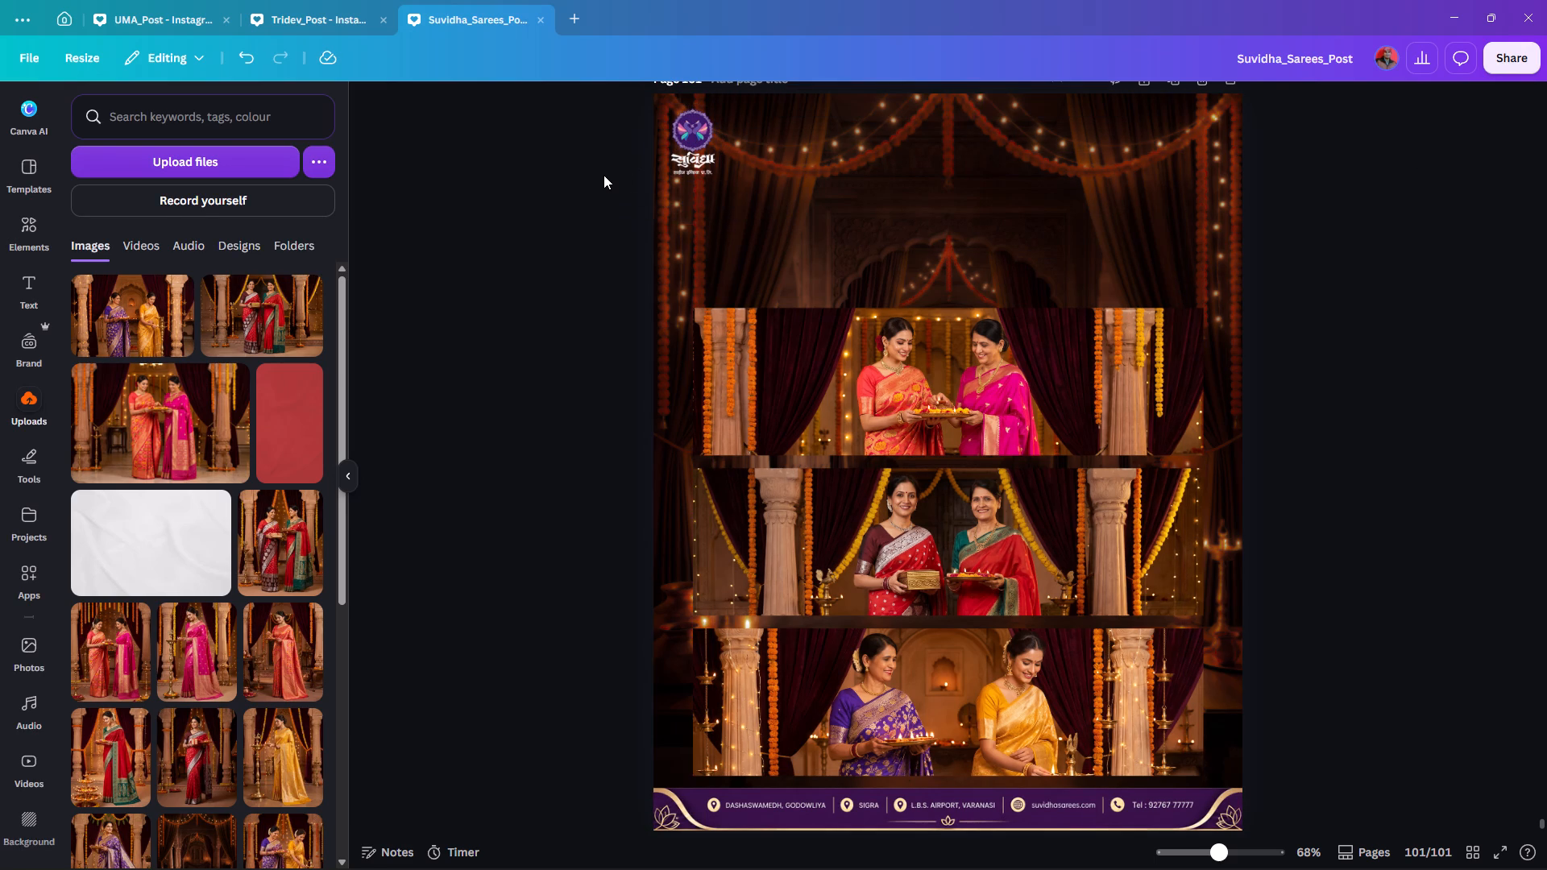
Add a Brand Kit Heading text and centre it in the empty area above the top photo frame.
left_click(10, 289)
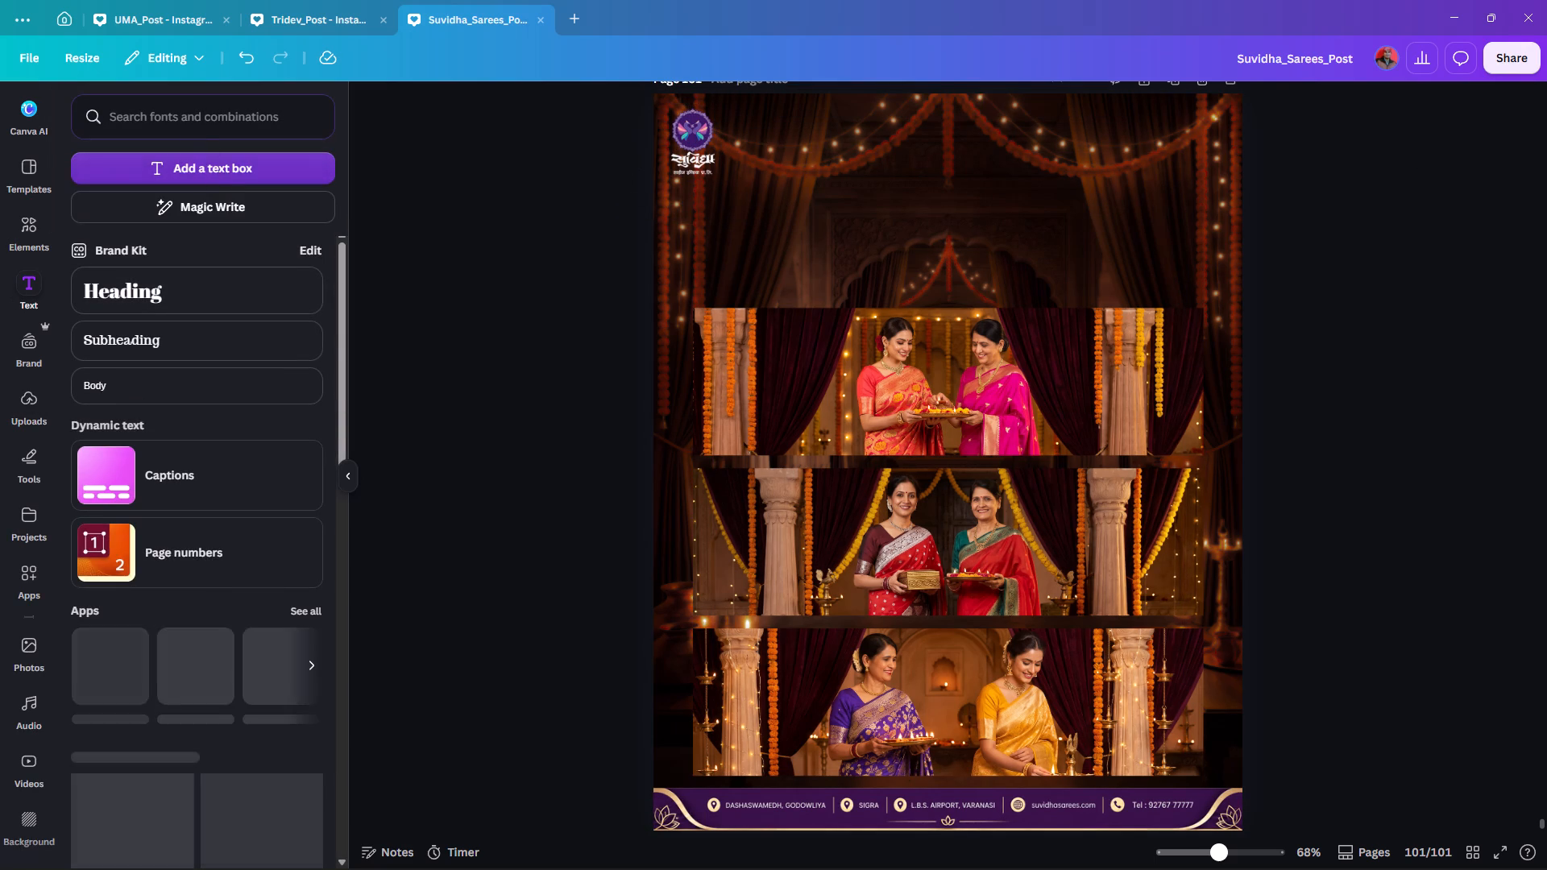
left_click(176, 114)
left_click(386, 184)
left_click(192, 291)
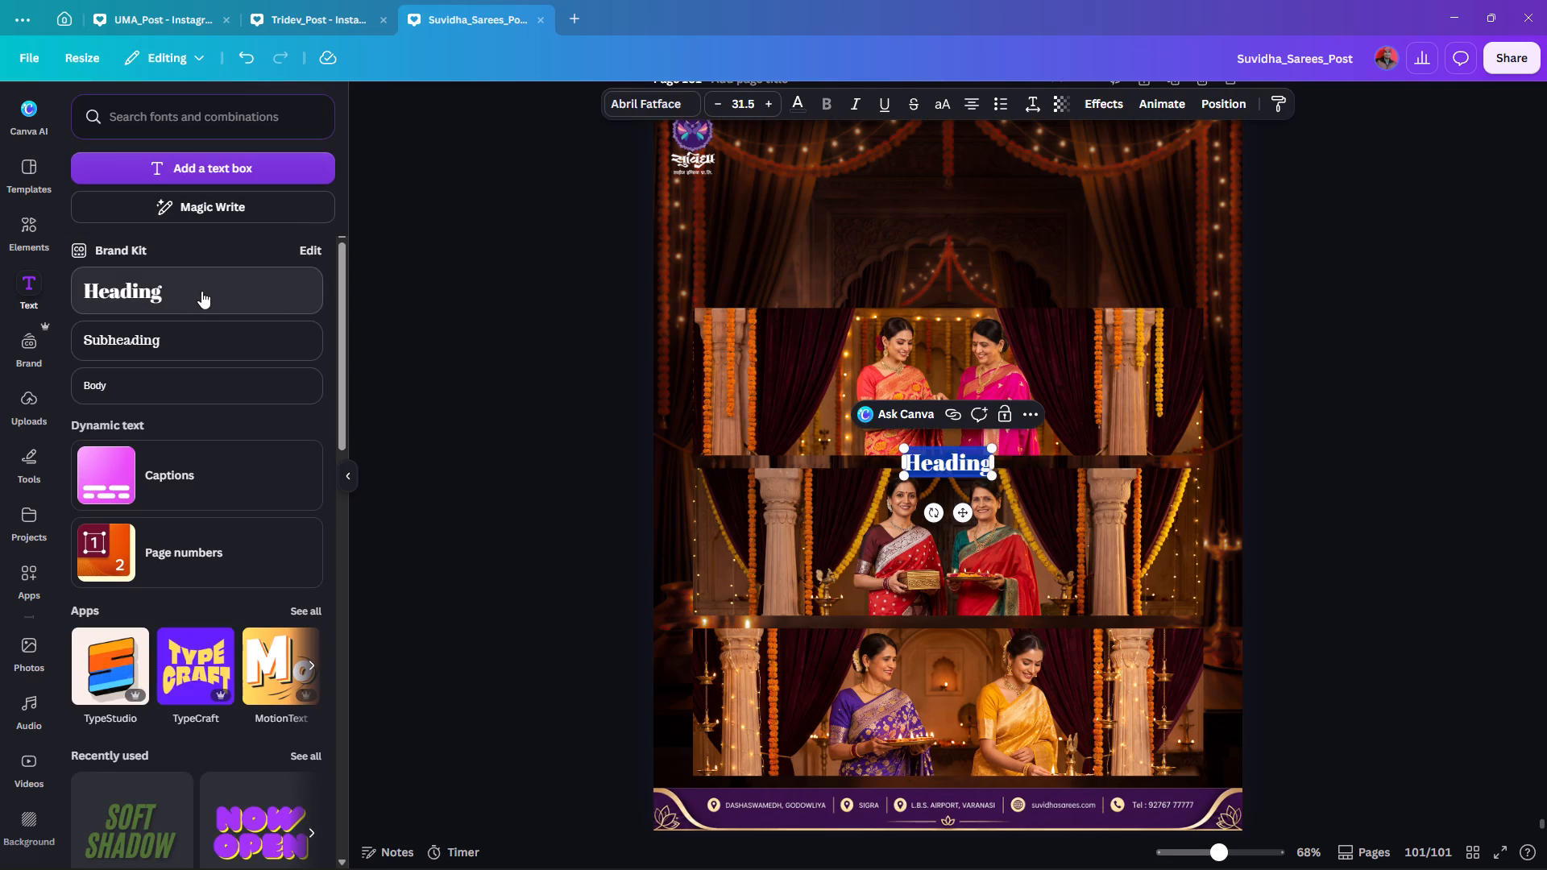
left_click_drag(959, 514, 962, 412)
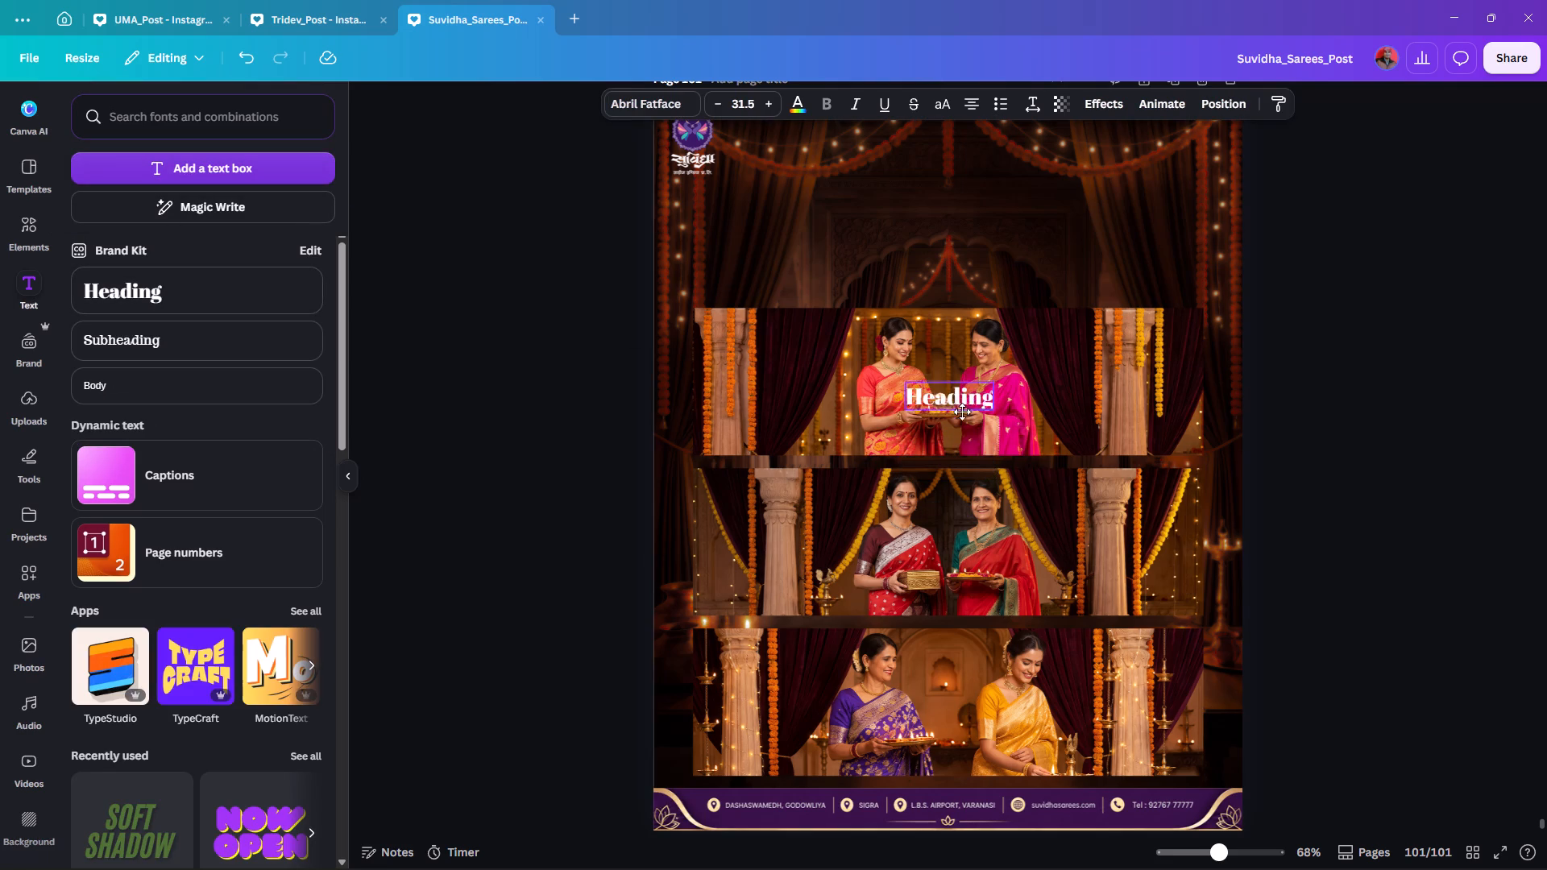
left_click_drag(962, 412, 963, 247)
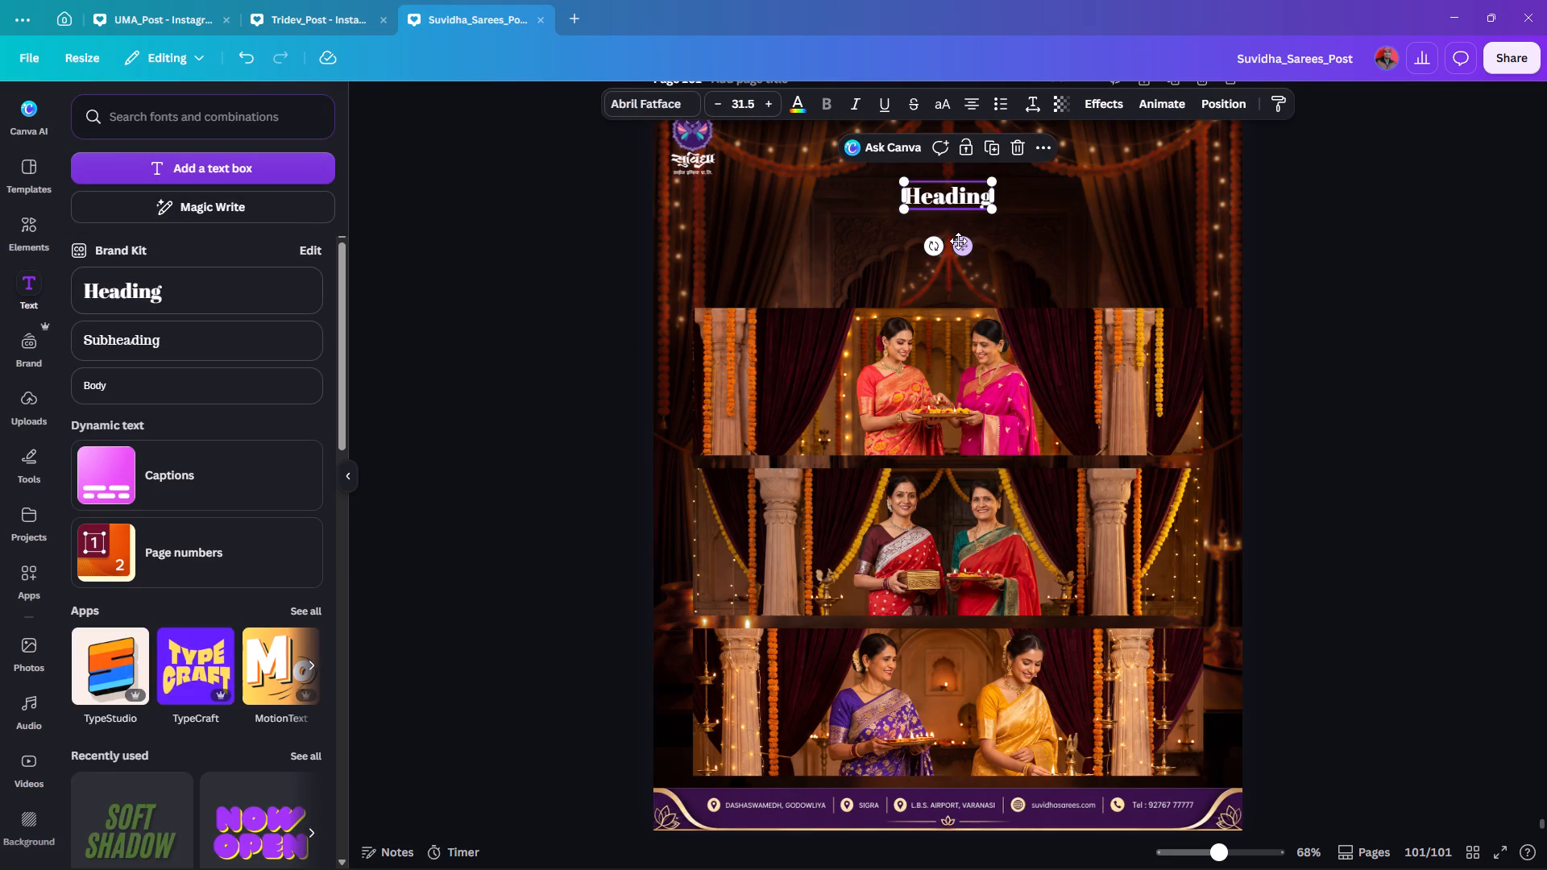
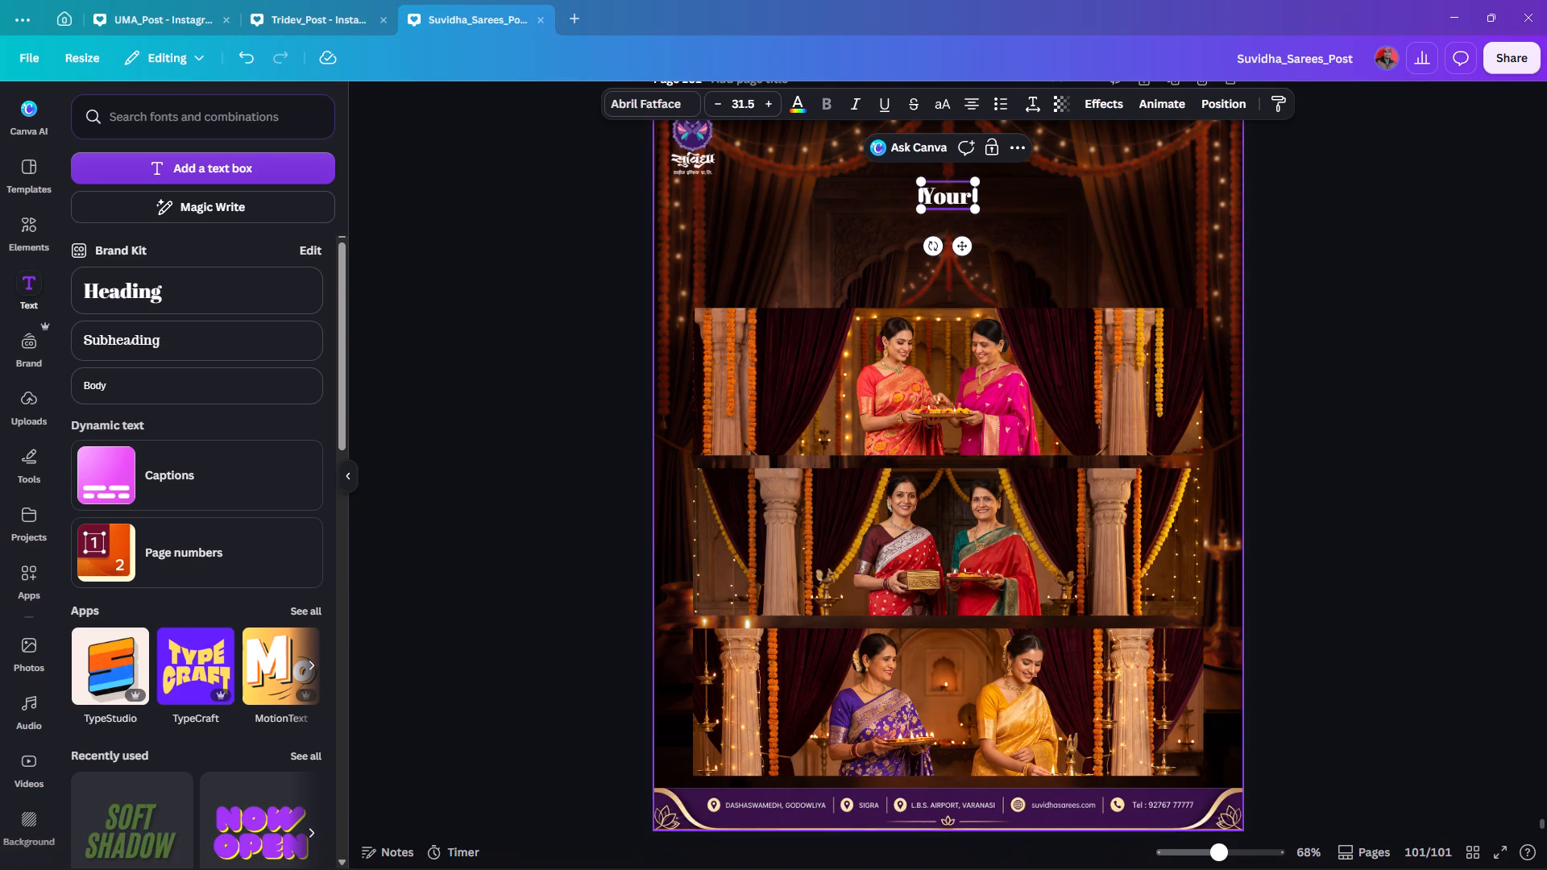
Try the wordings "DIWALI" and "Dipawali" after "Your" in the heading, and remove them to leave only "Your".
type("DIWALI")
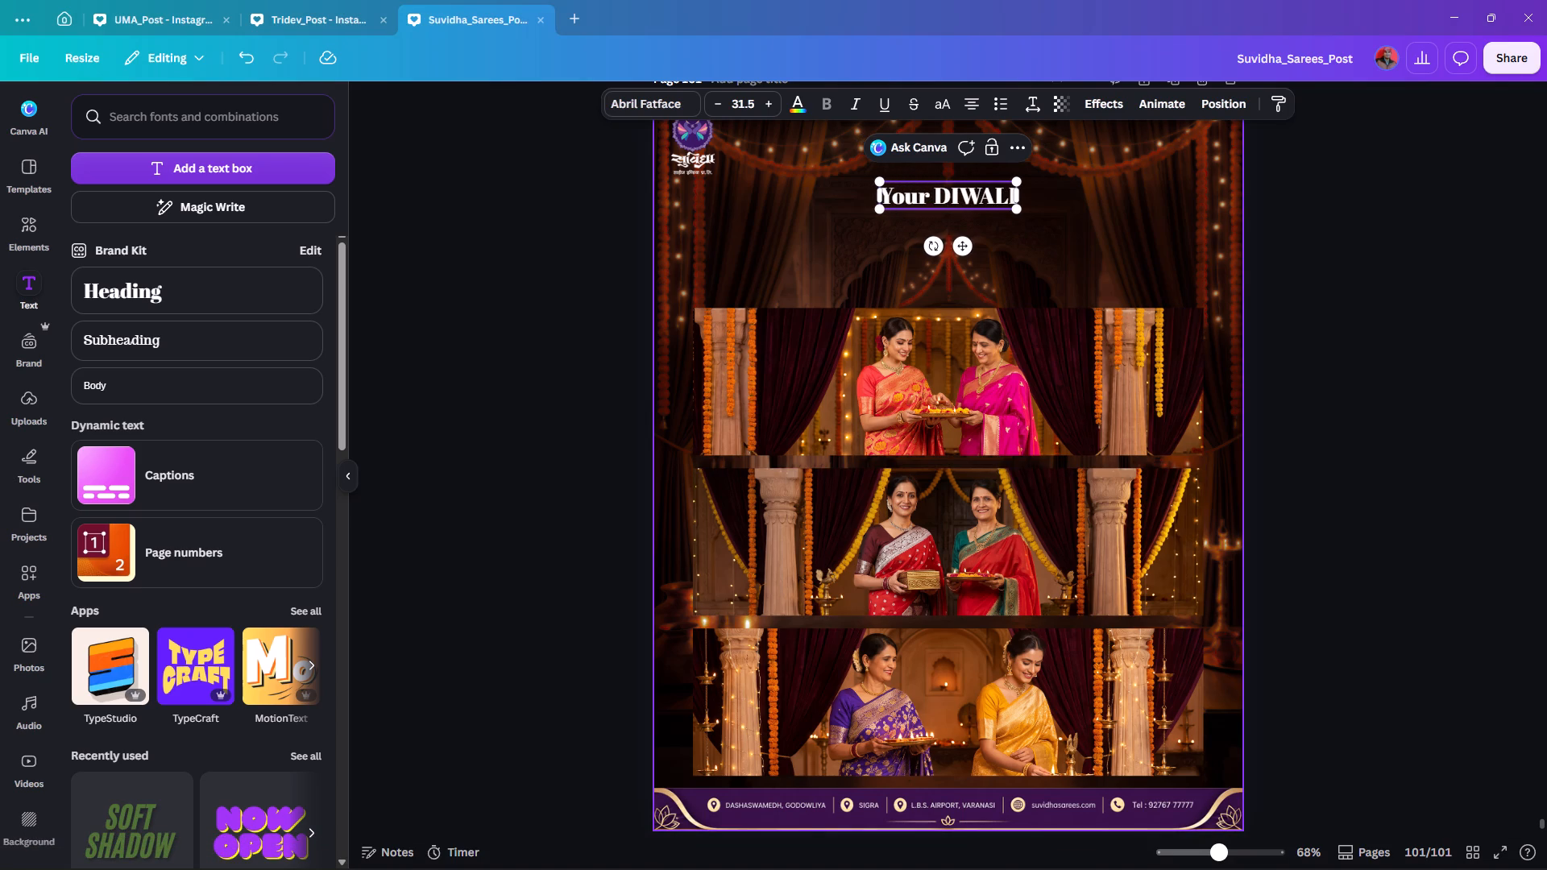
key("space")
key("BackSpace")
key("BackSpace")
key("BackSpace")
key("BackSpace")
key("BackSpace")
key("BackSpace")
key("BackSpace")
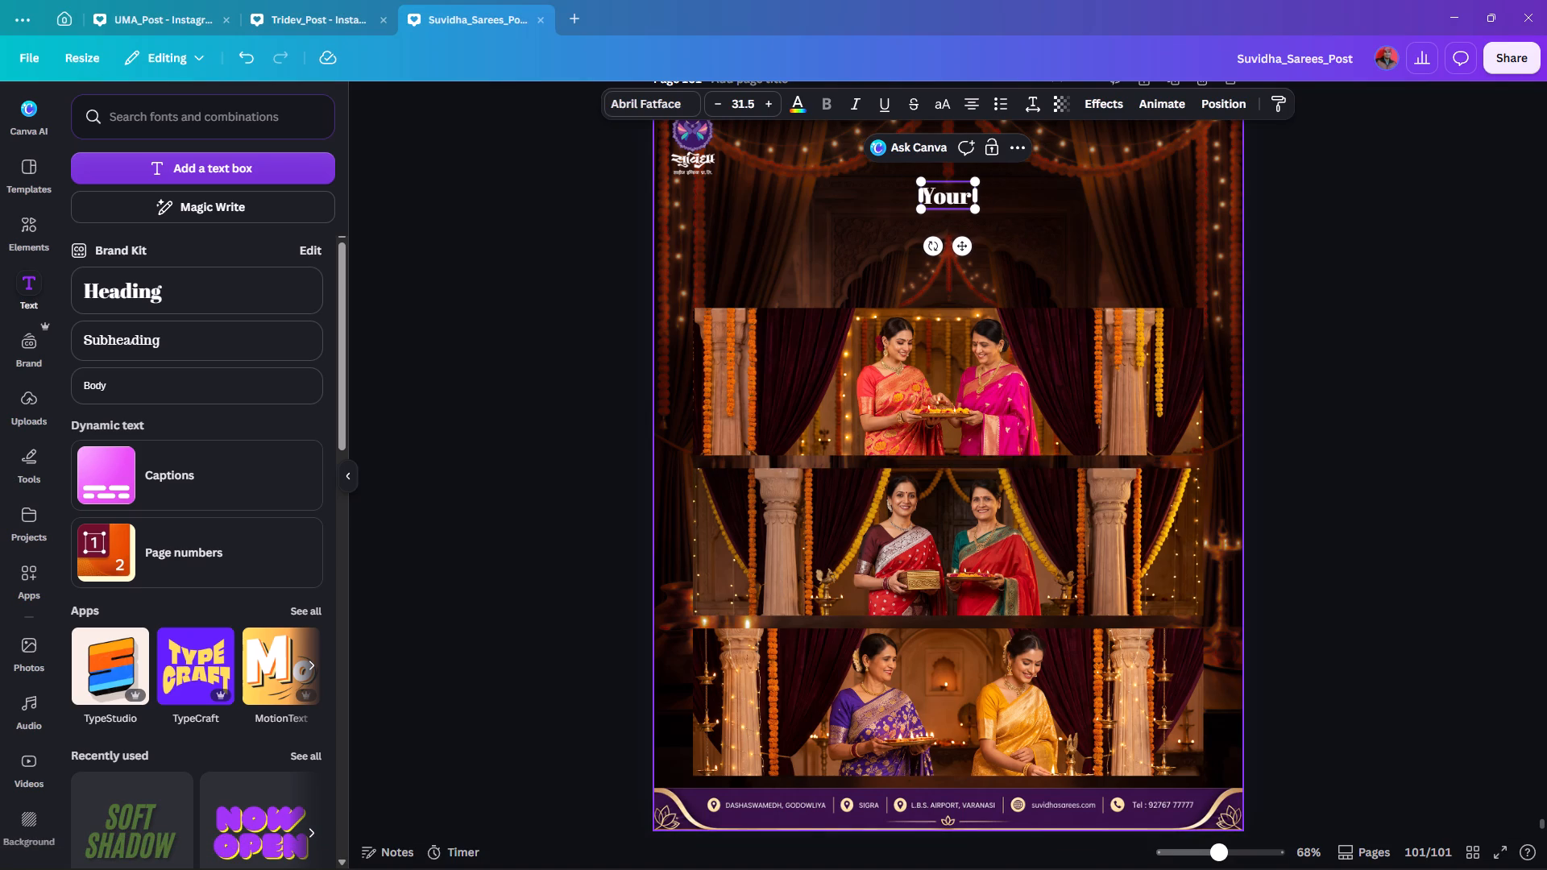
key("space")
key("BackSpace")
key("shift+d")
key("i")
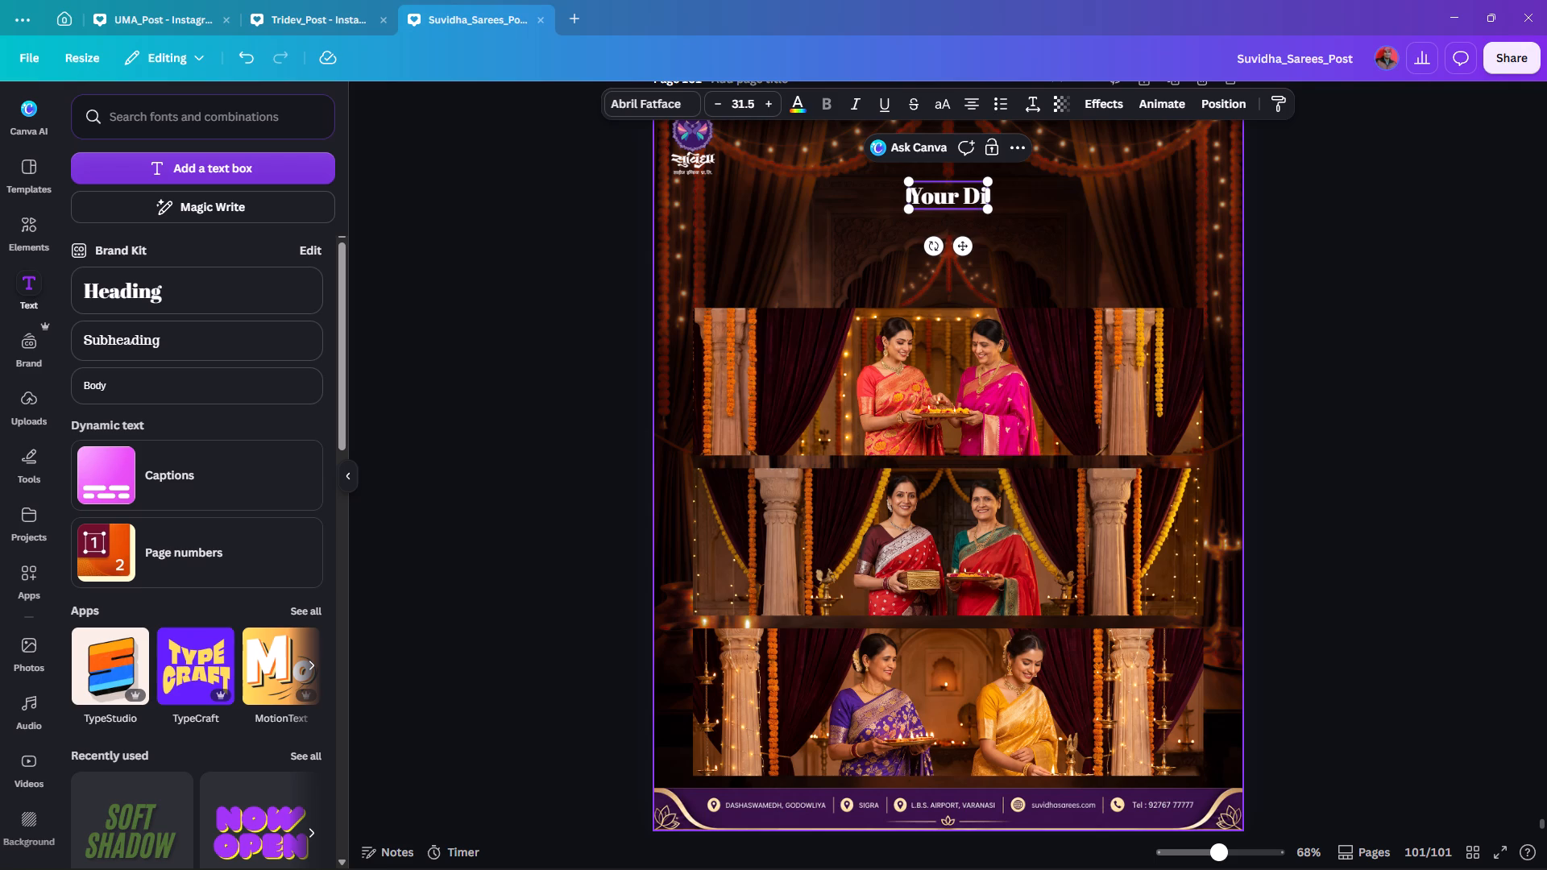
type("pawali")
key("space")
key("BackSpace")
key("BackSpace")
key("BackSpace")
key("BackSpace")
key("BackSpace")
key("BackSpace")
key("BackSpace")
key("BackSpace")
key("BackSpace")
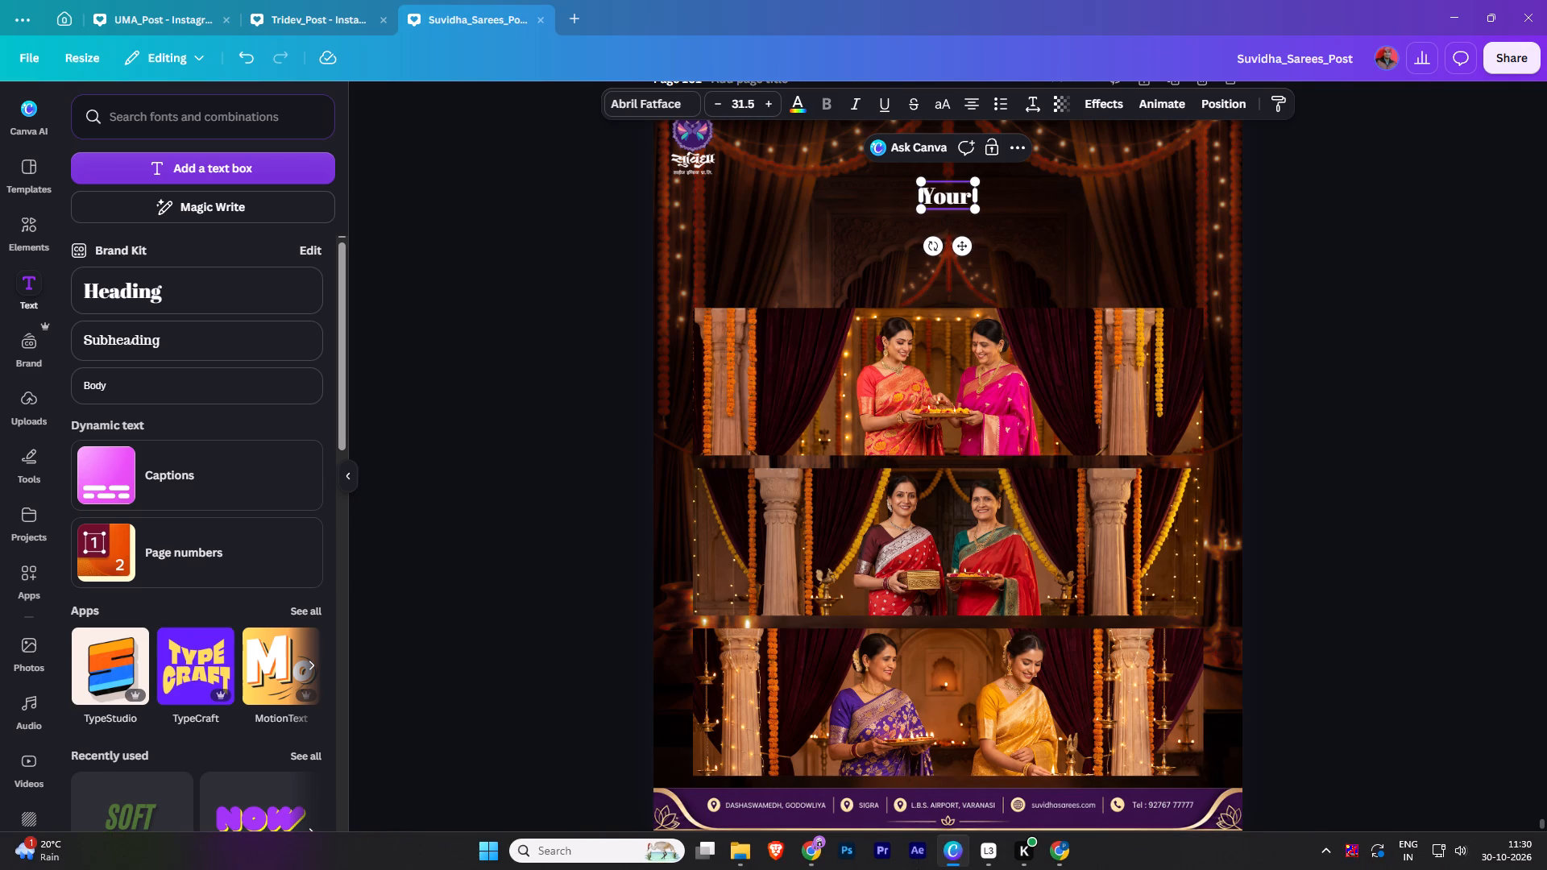
Switch to Chrome and examine the heading wording and lettering on every slide of the Instagram Diwali moodboard post, returning to its first slide.
left_click(805, 850)
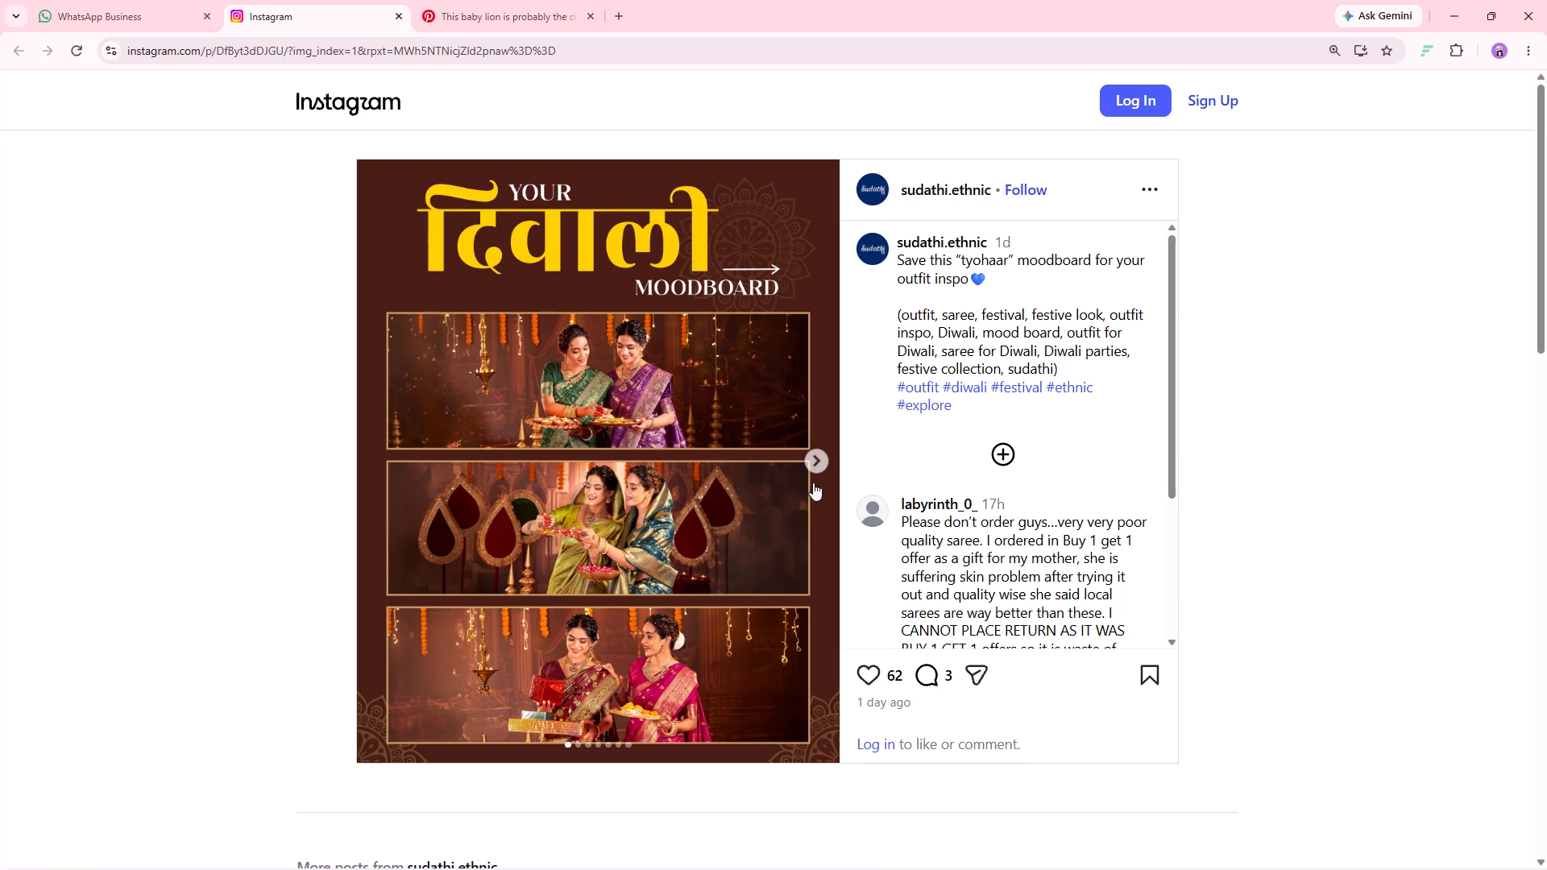
left_click(808, 462)
left_click(808, 462)
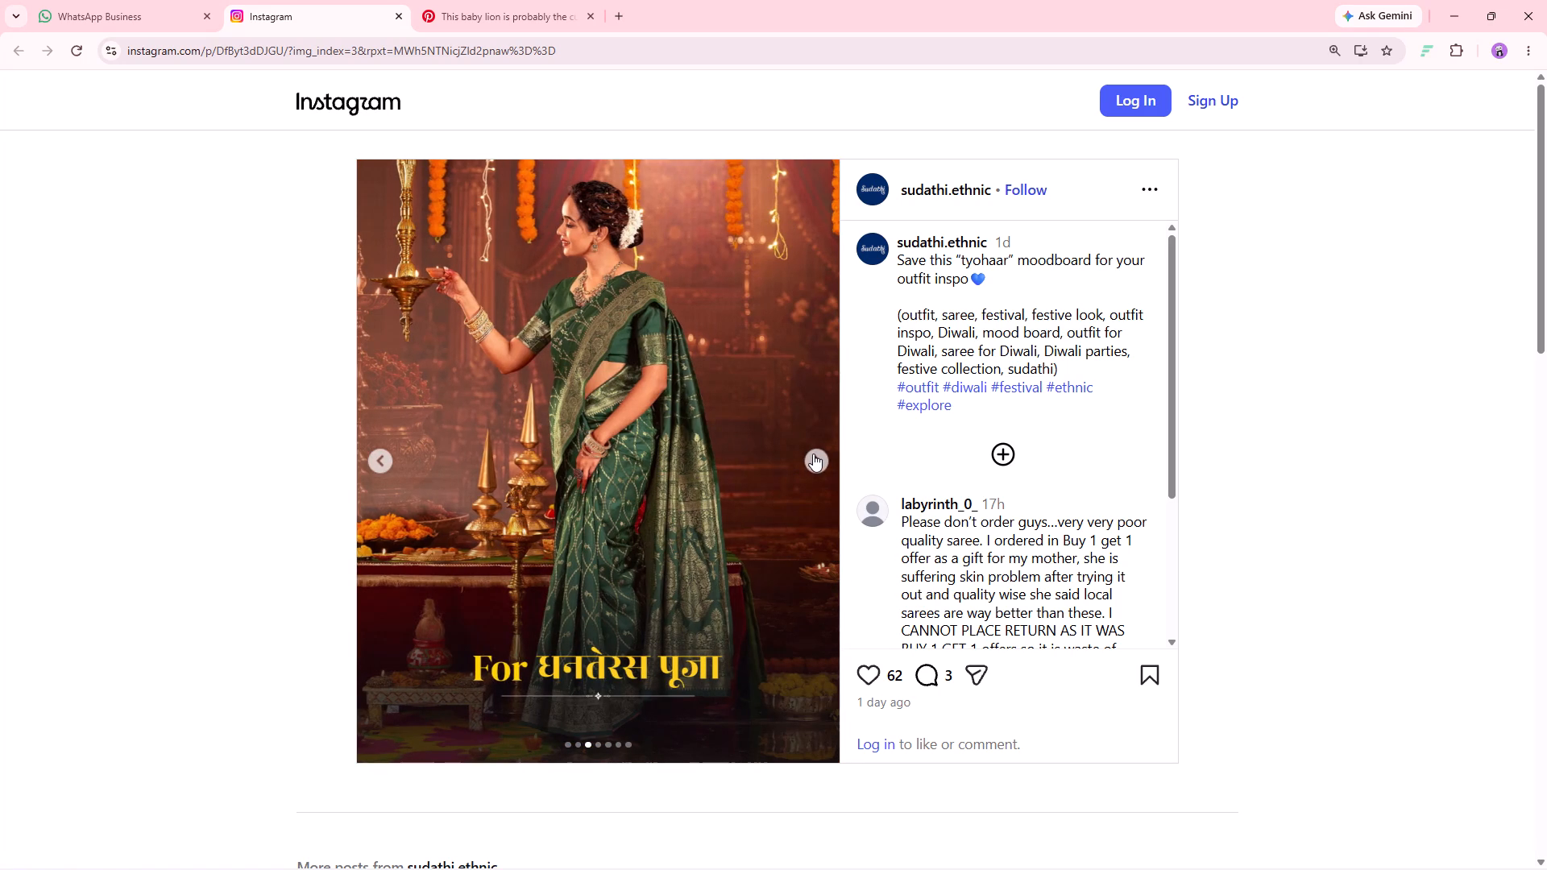
left_click(815, 454)
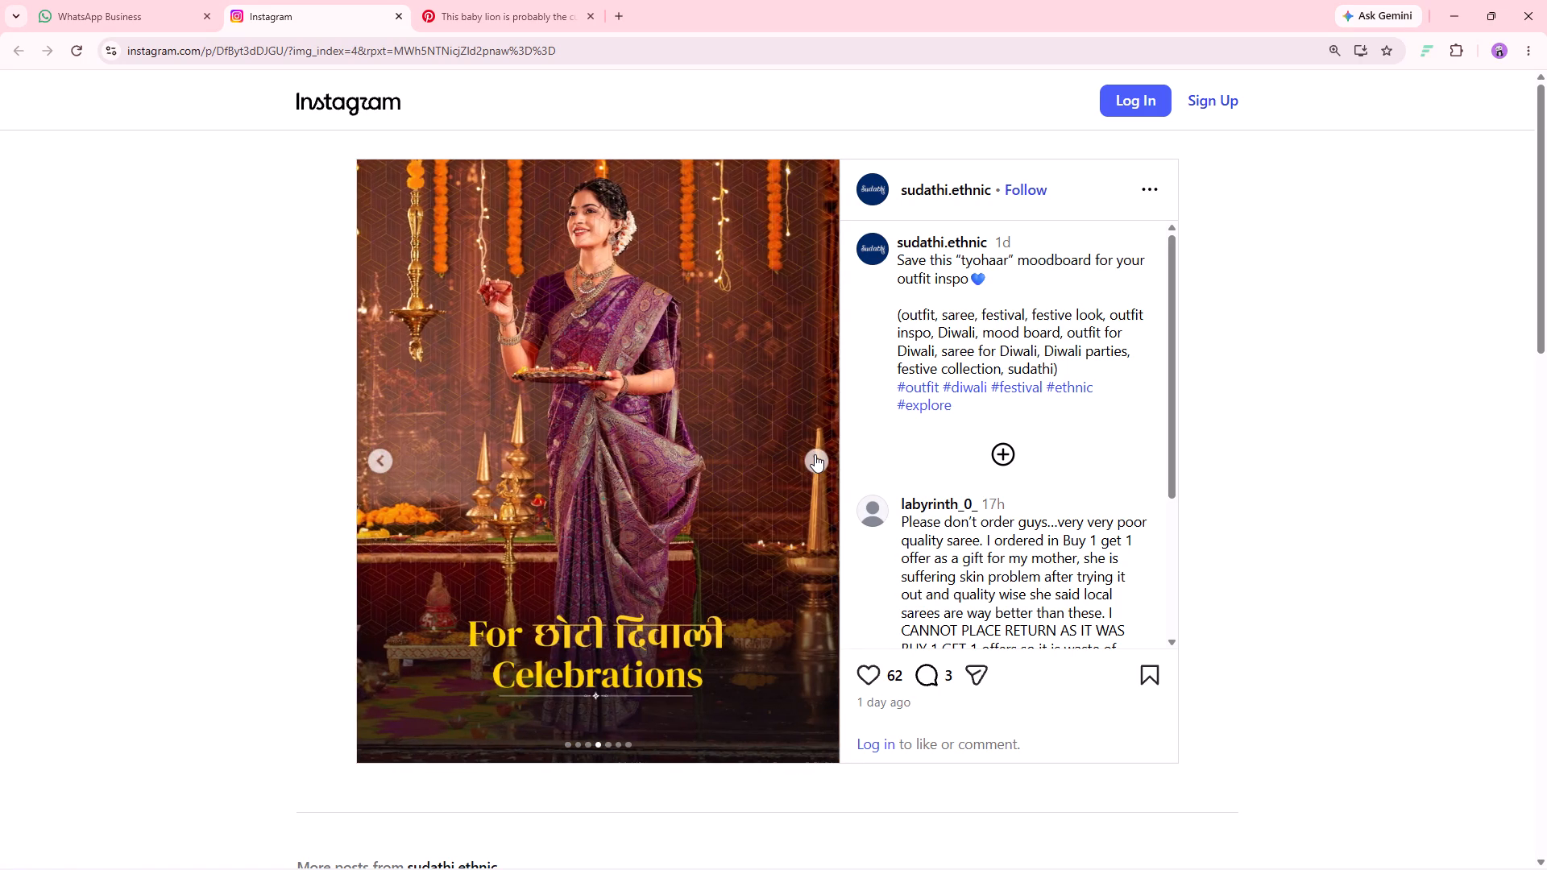
double_click(379, 462)
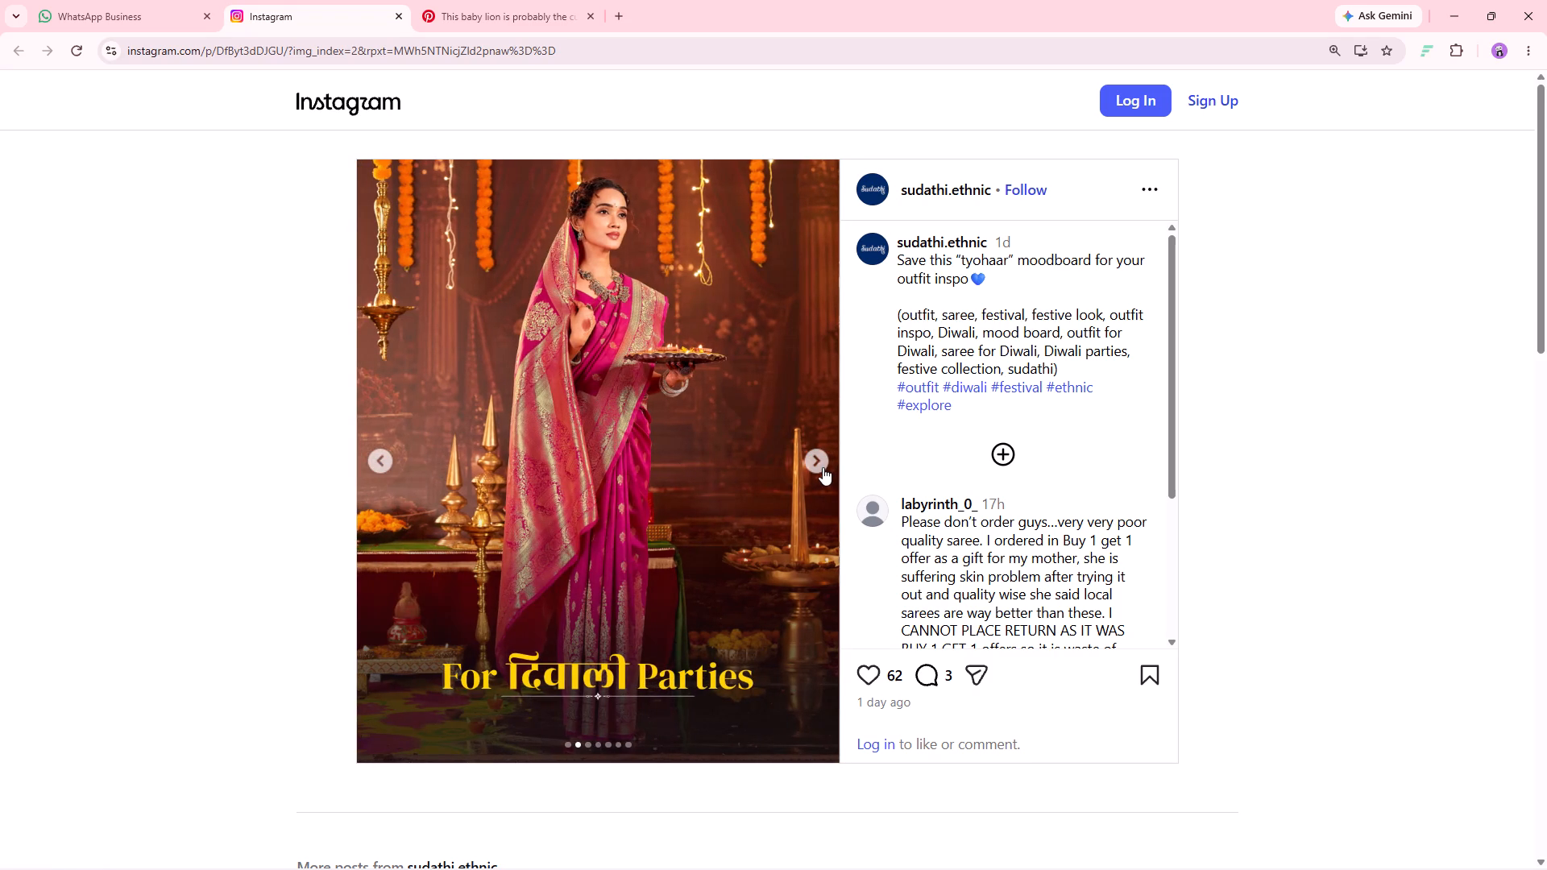
left_click(817, 463)
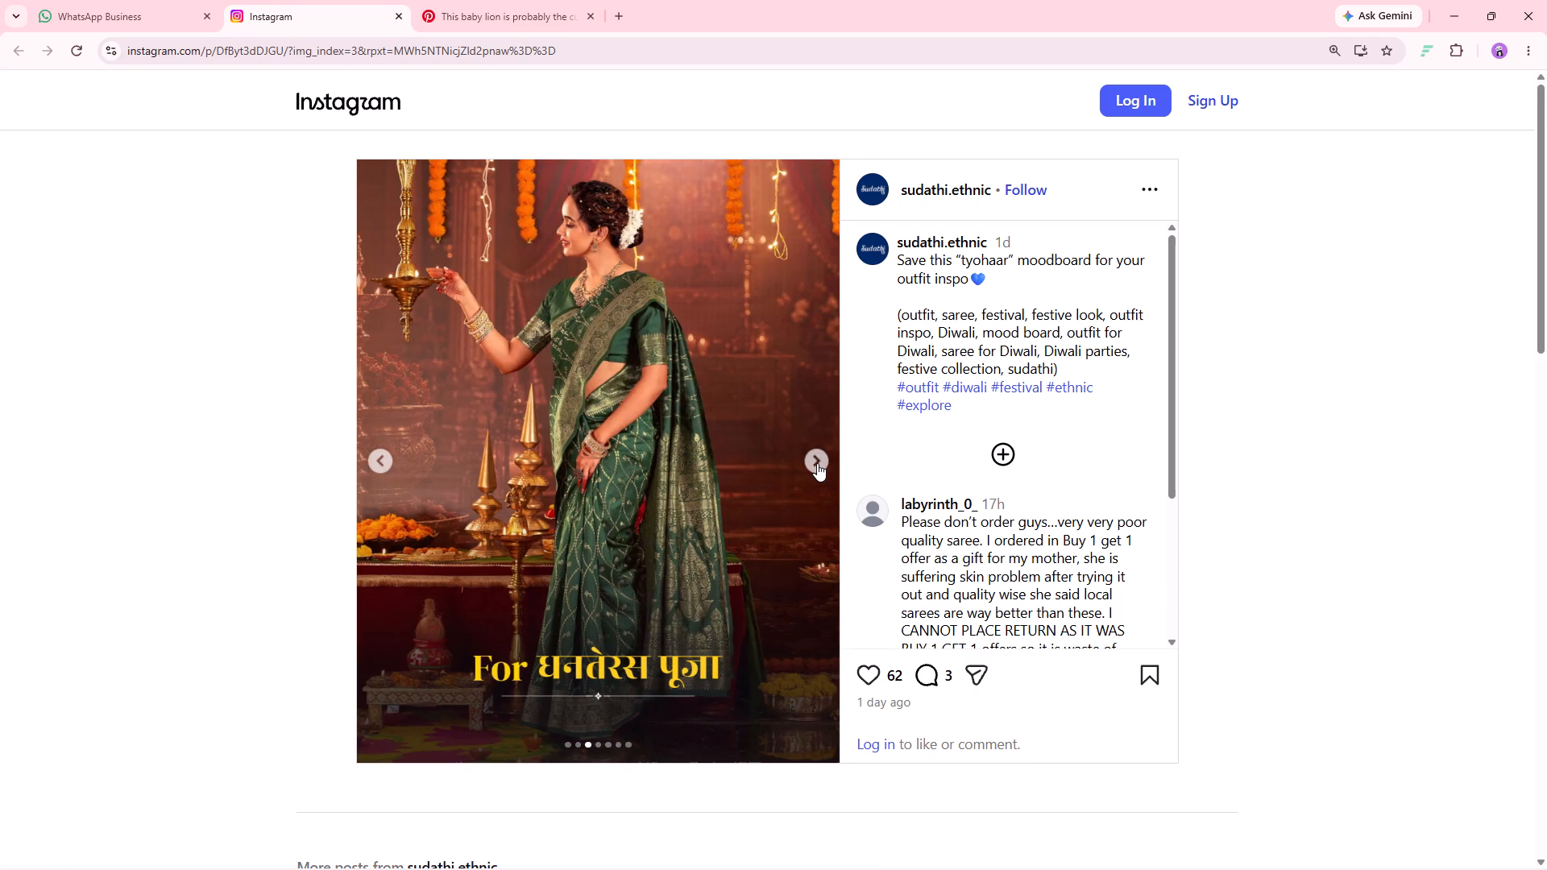
left_click(817, 463)
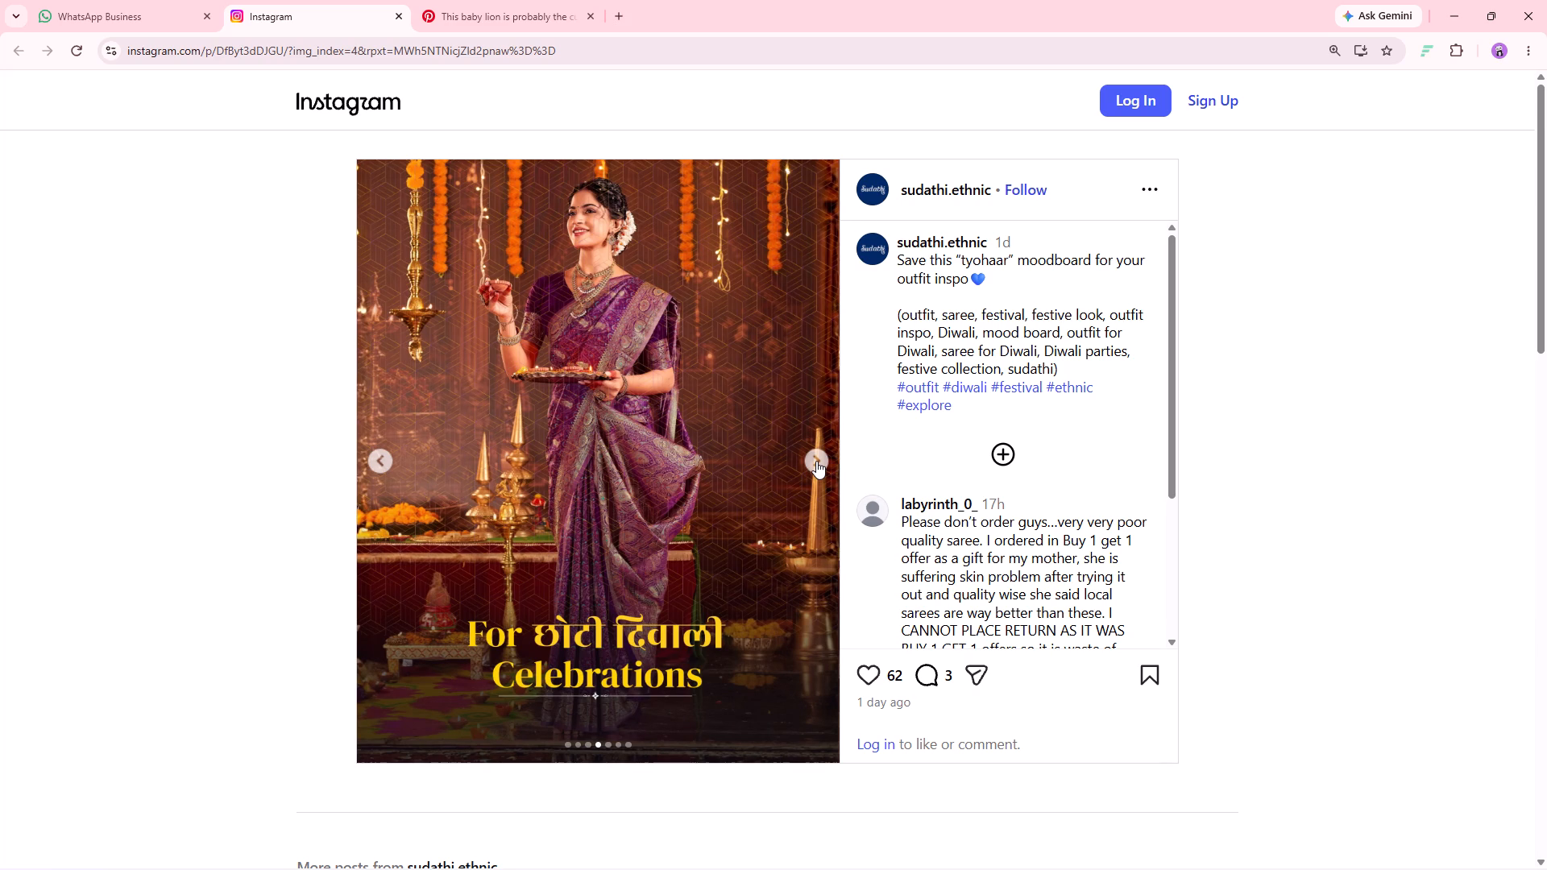
left_click(816, 461)
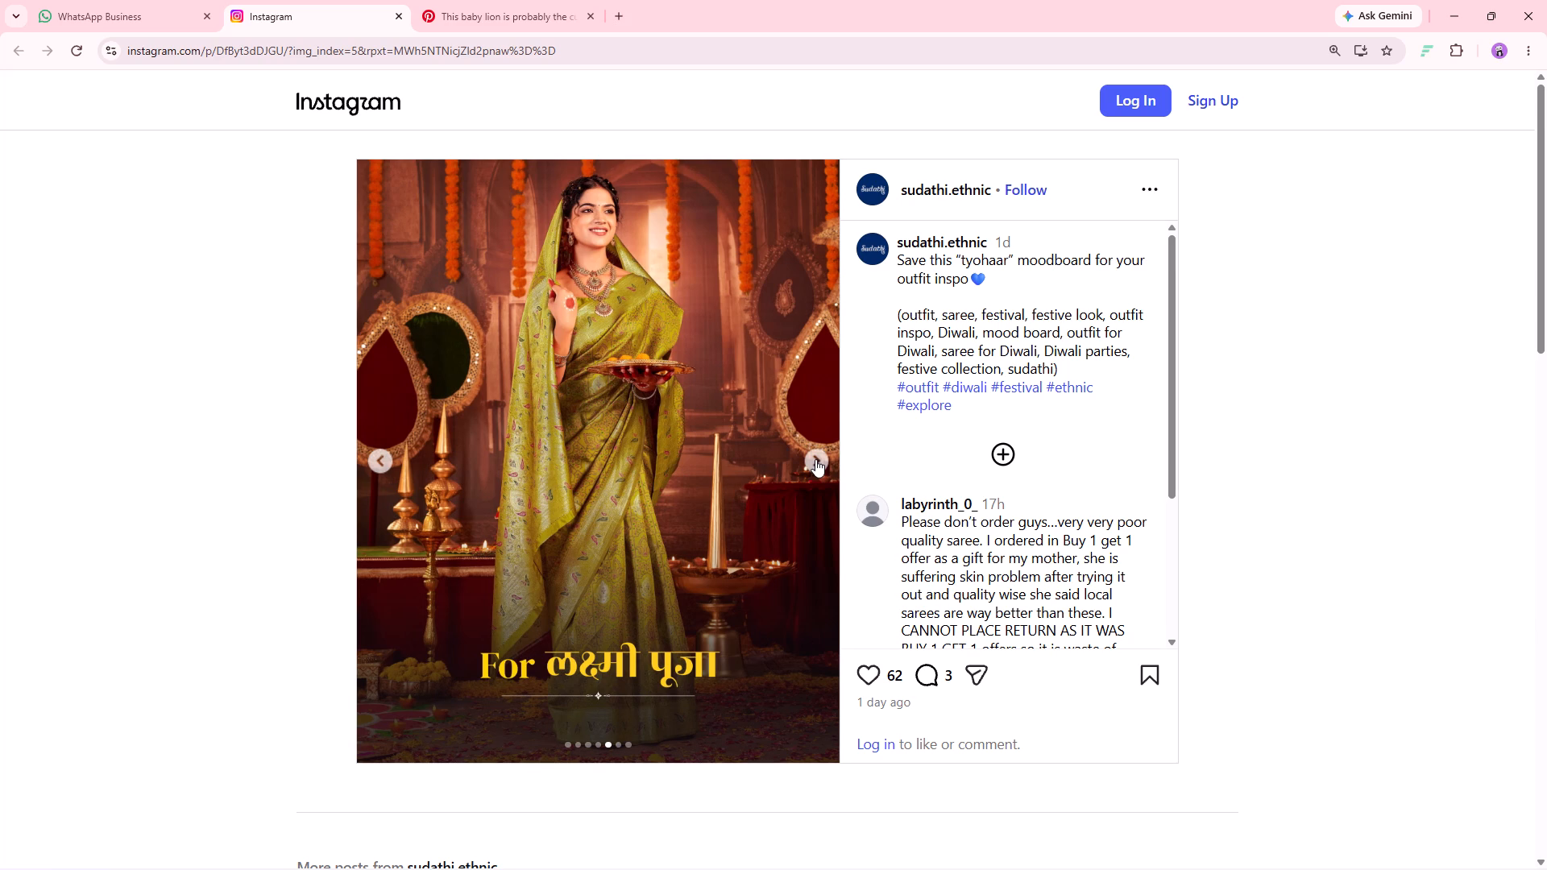
left_click(815, 459)
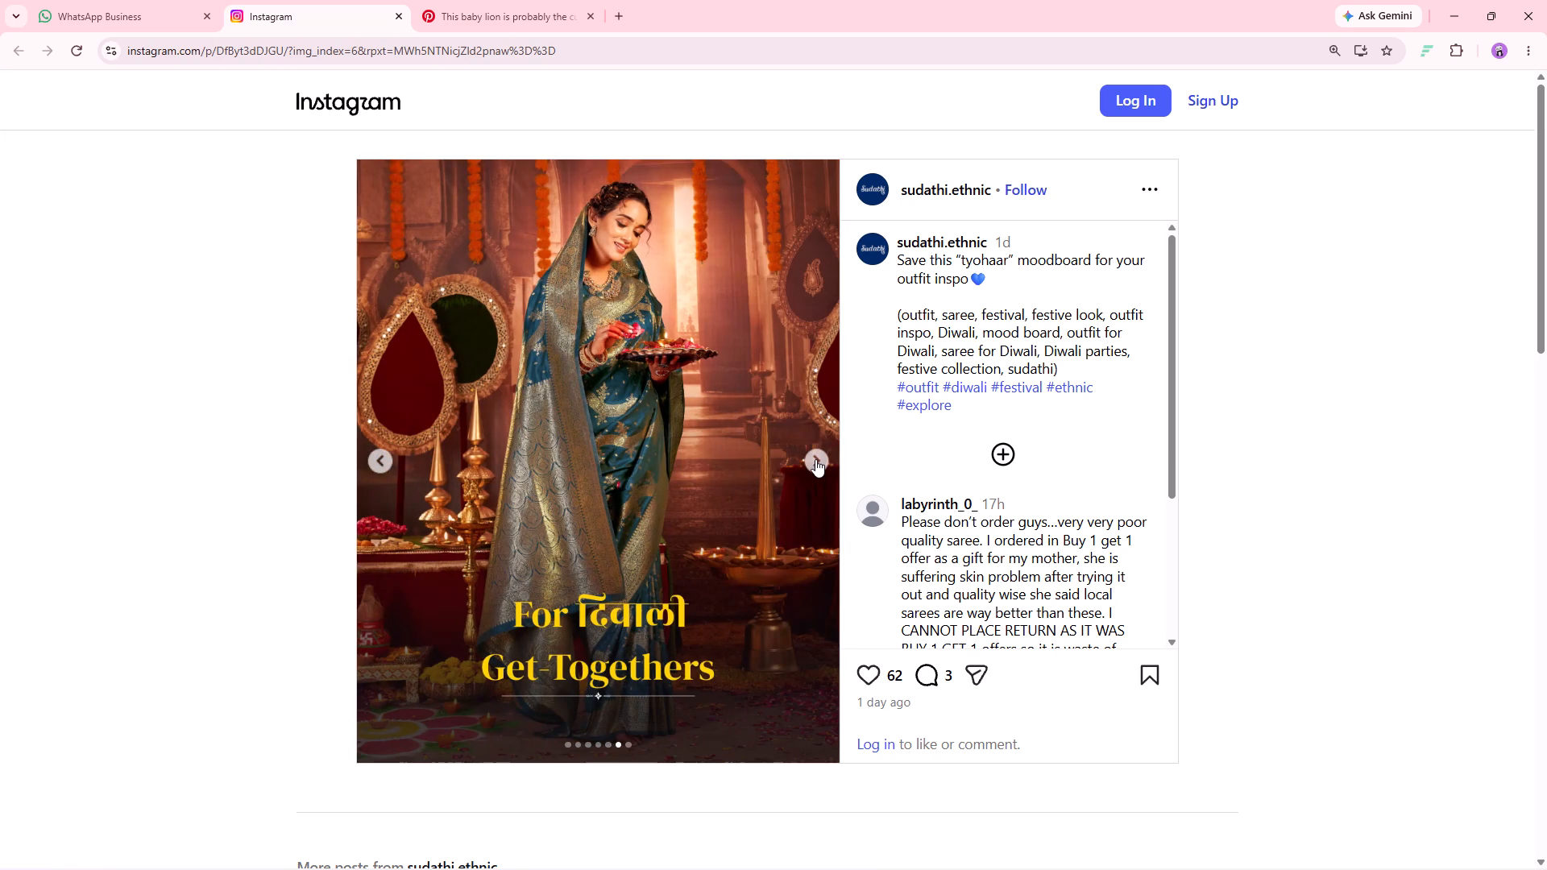
left_click(815, 459)
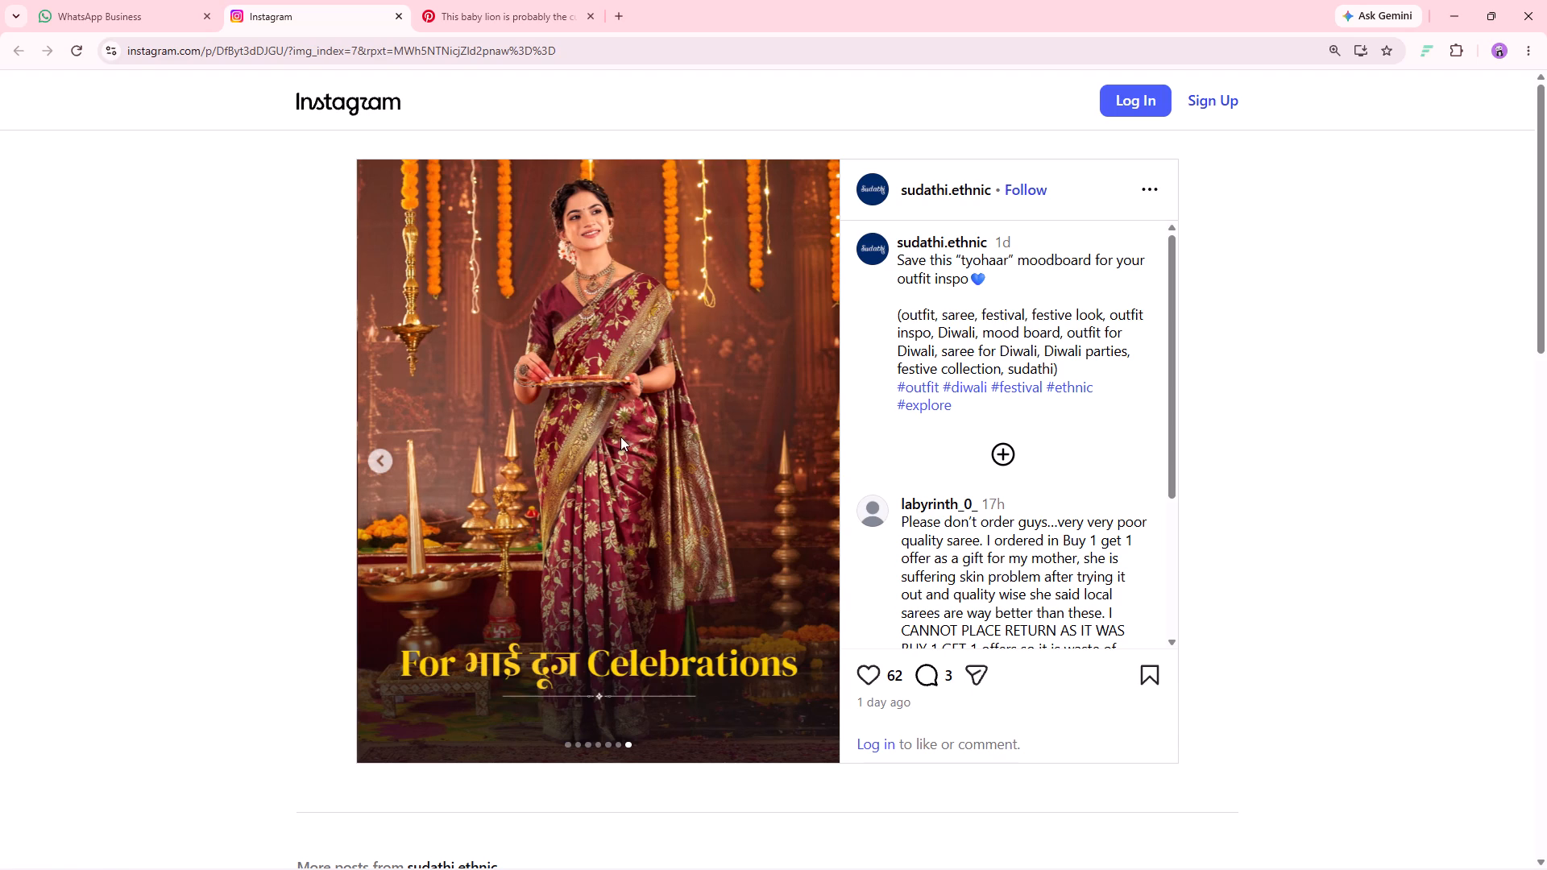
triple_click(379, 458)
left_click(379, 458)
left_click(379, 458)
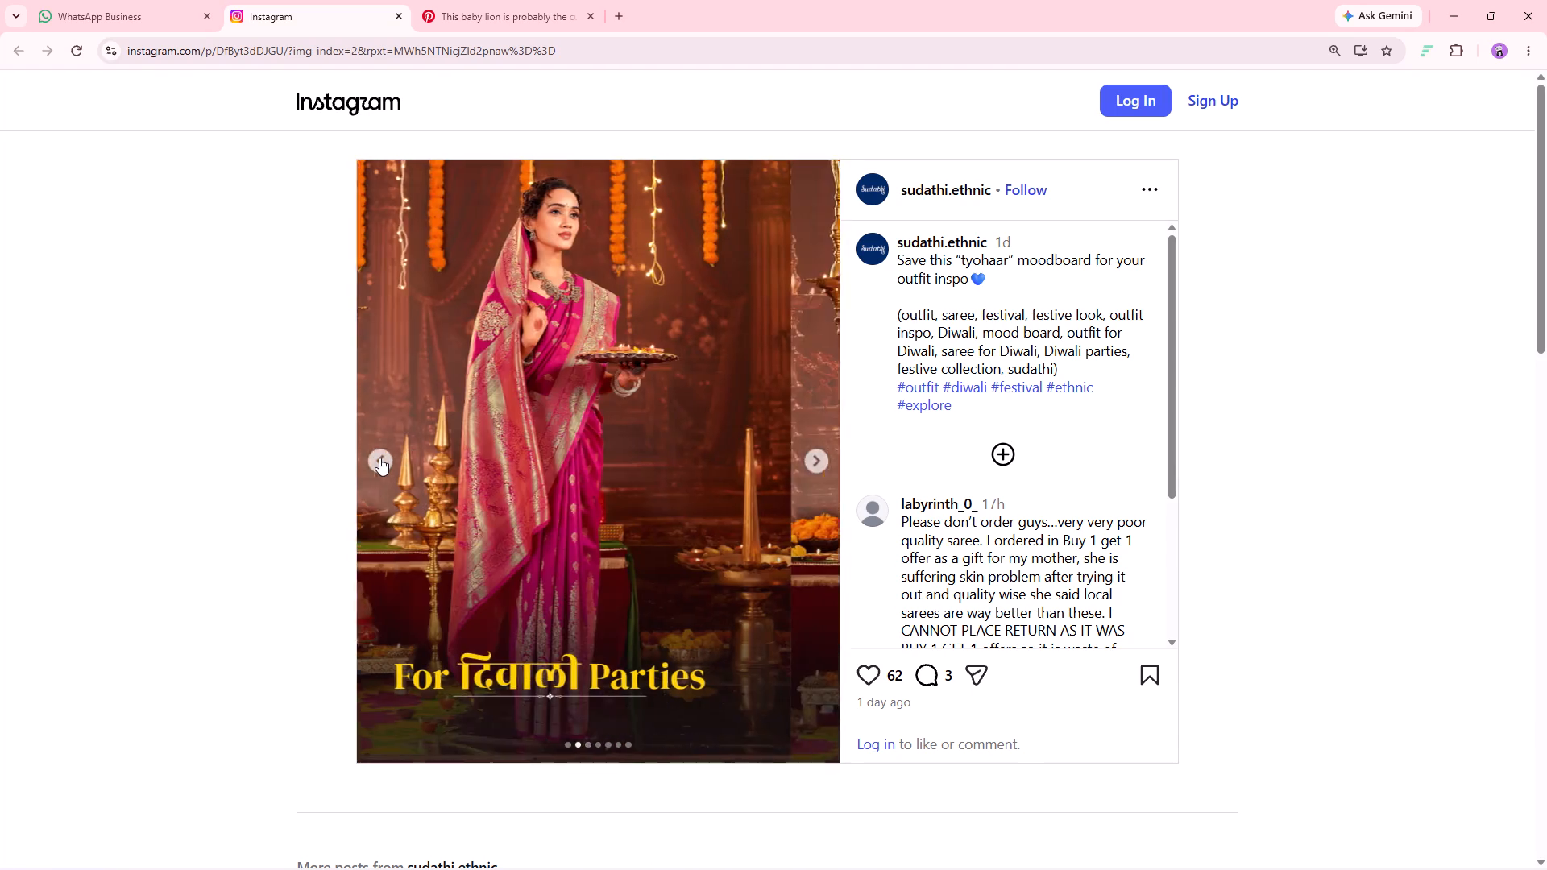
left_click(379, 458)
left_click(379, 458)
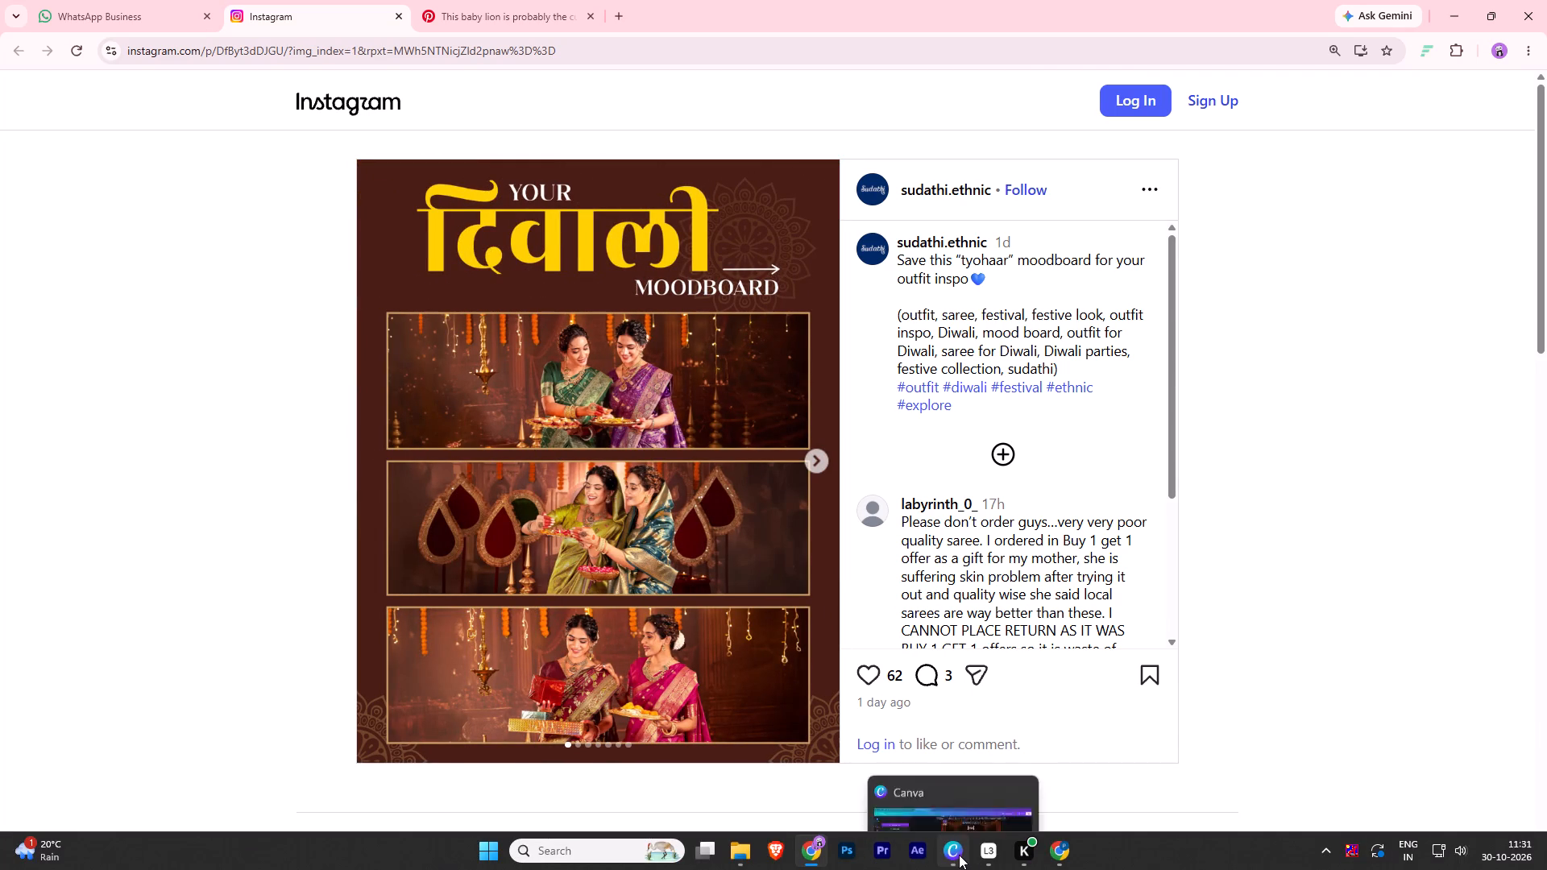
Return to Canva and set the font of the "Your" heading text to Boston Angel after trying Annapurna SIL.
left_click(959, 855)
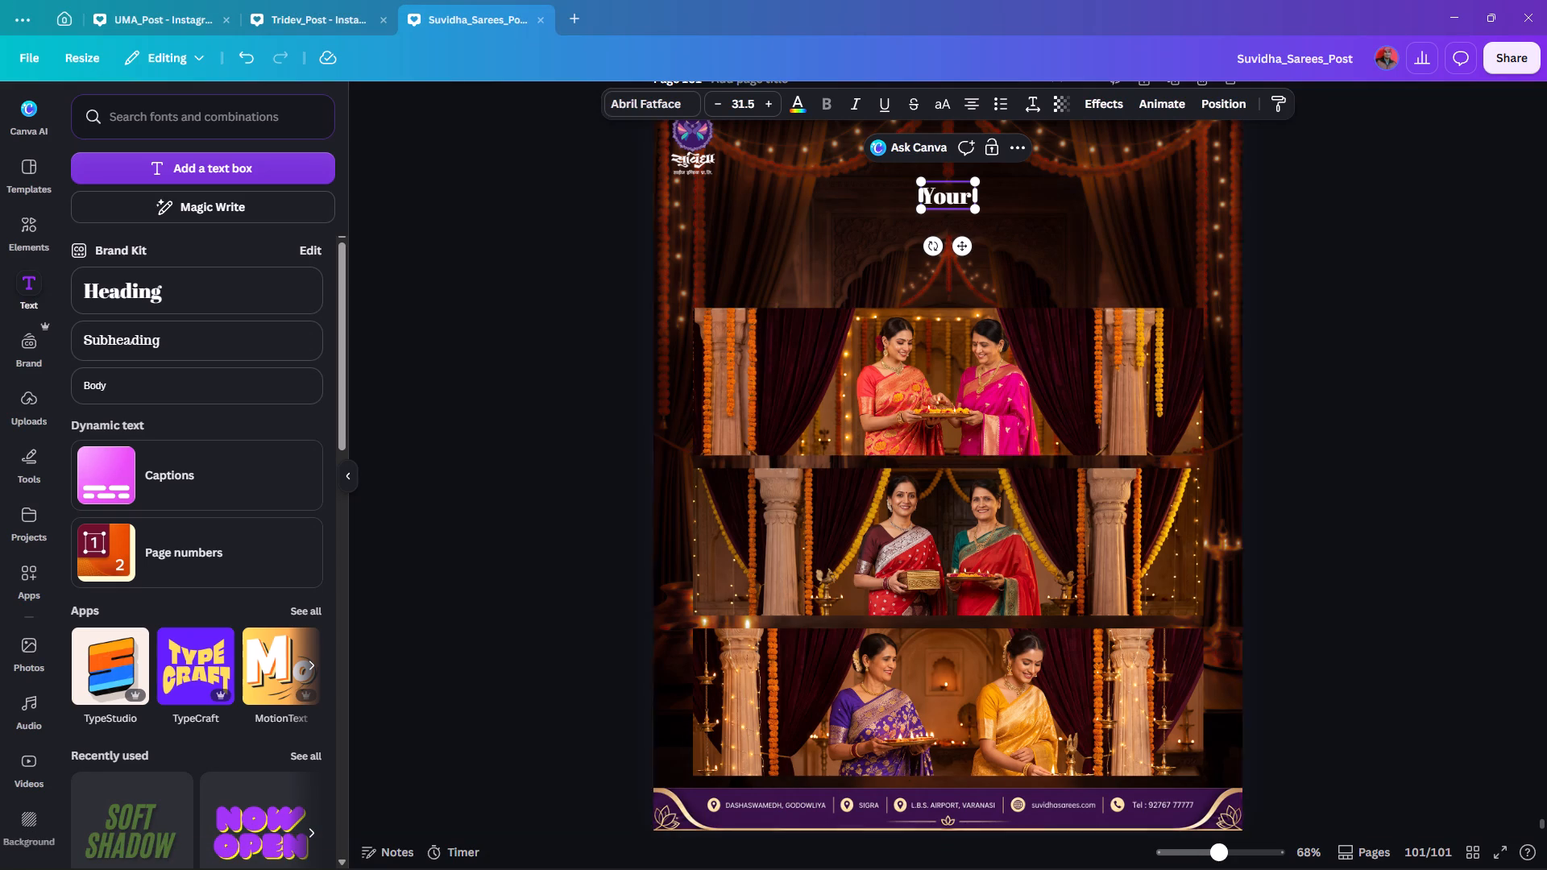
left_click(608, 94)
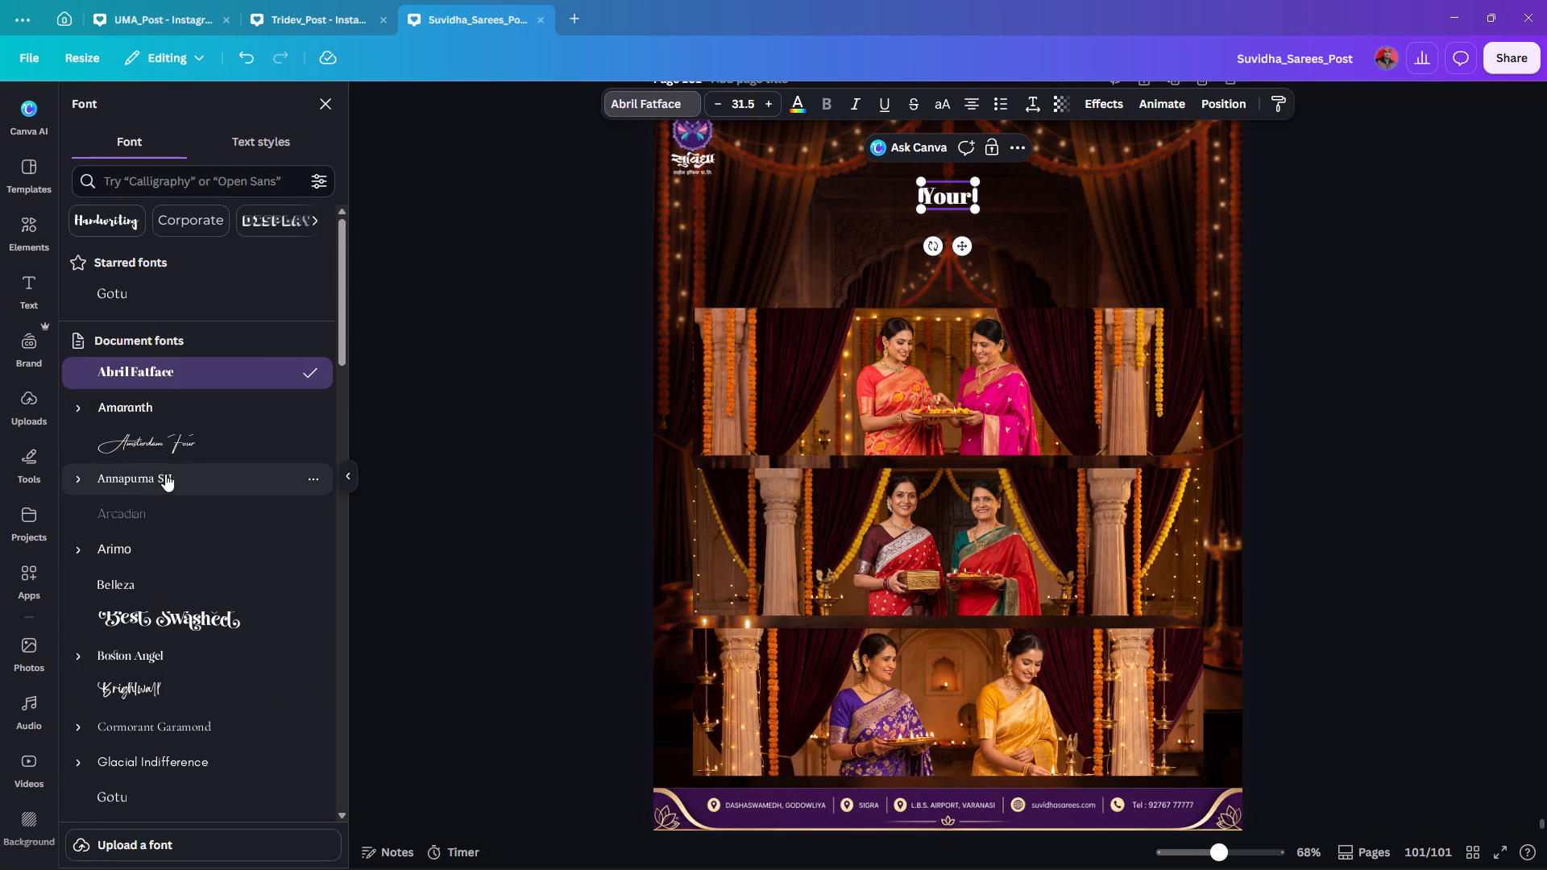
left_click(164, 480)
scroll(167, 490, "down", 2)
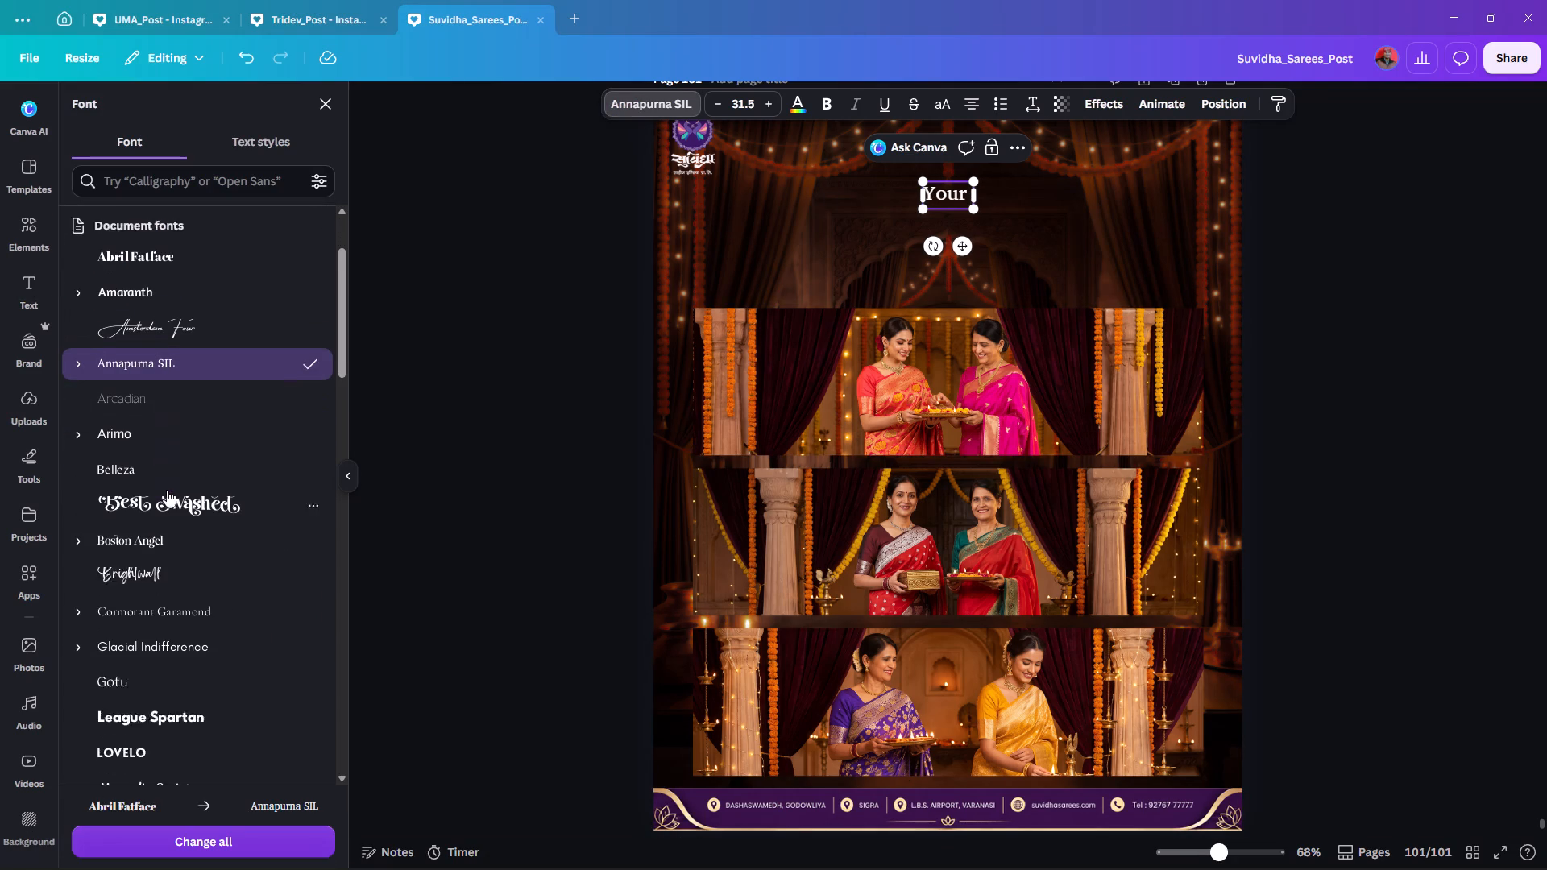
left_click(160, 491)
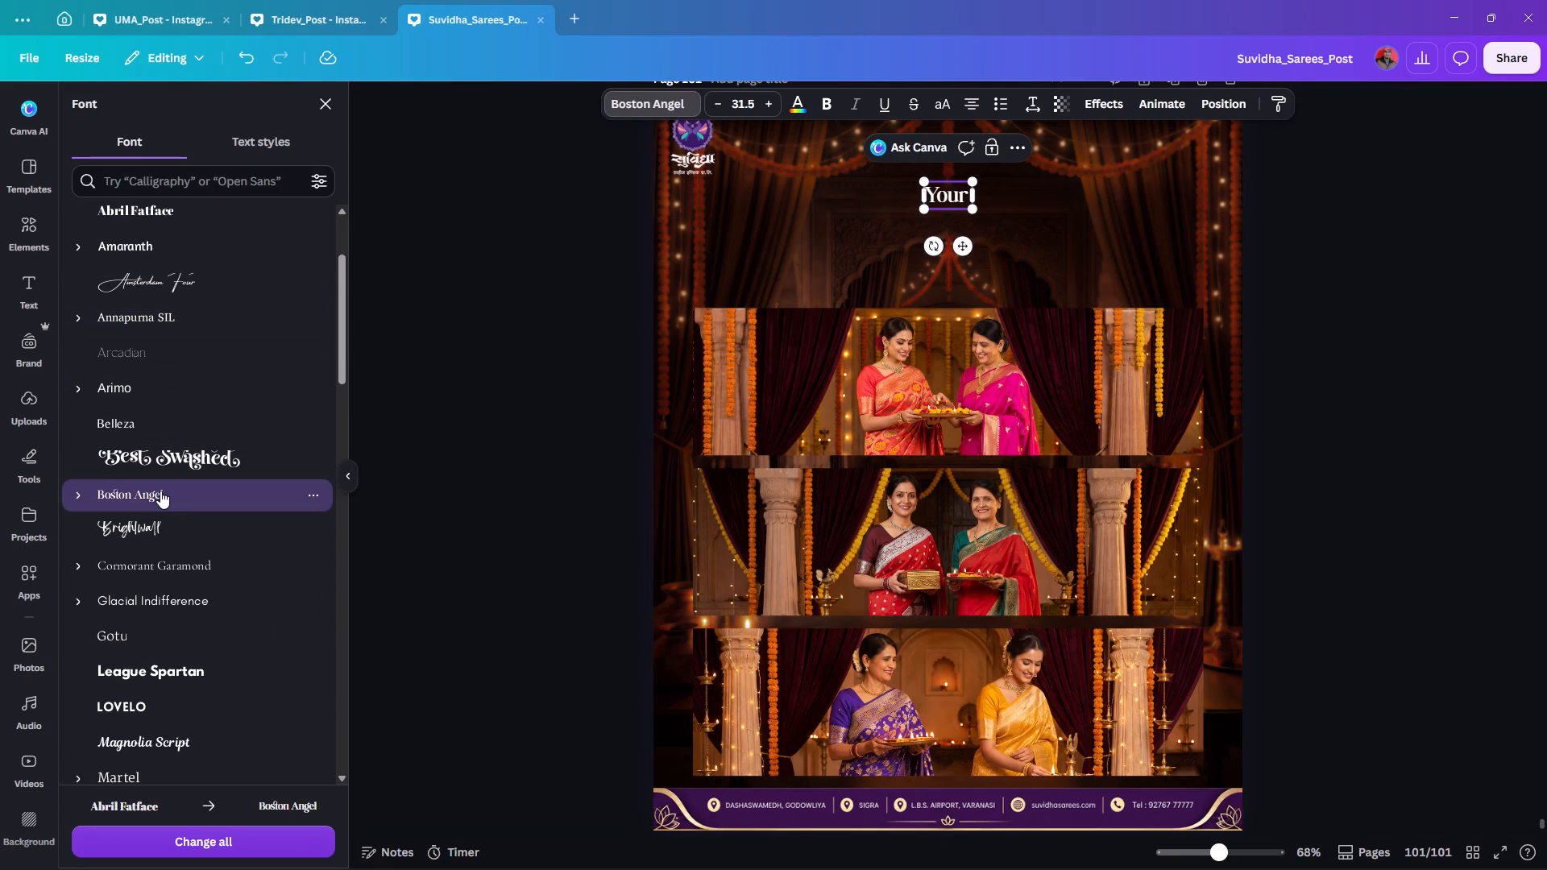
scroll(197, 498, "down", 1)
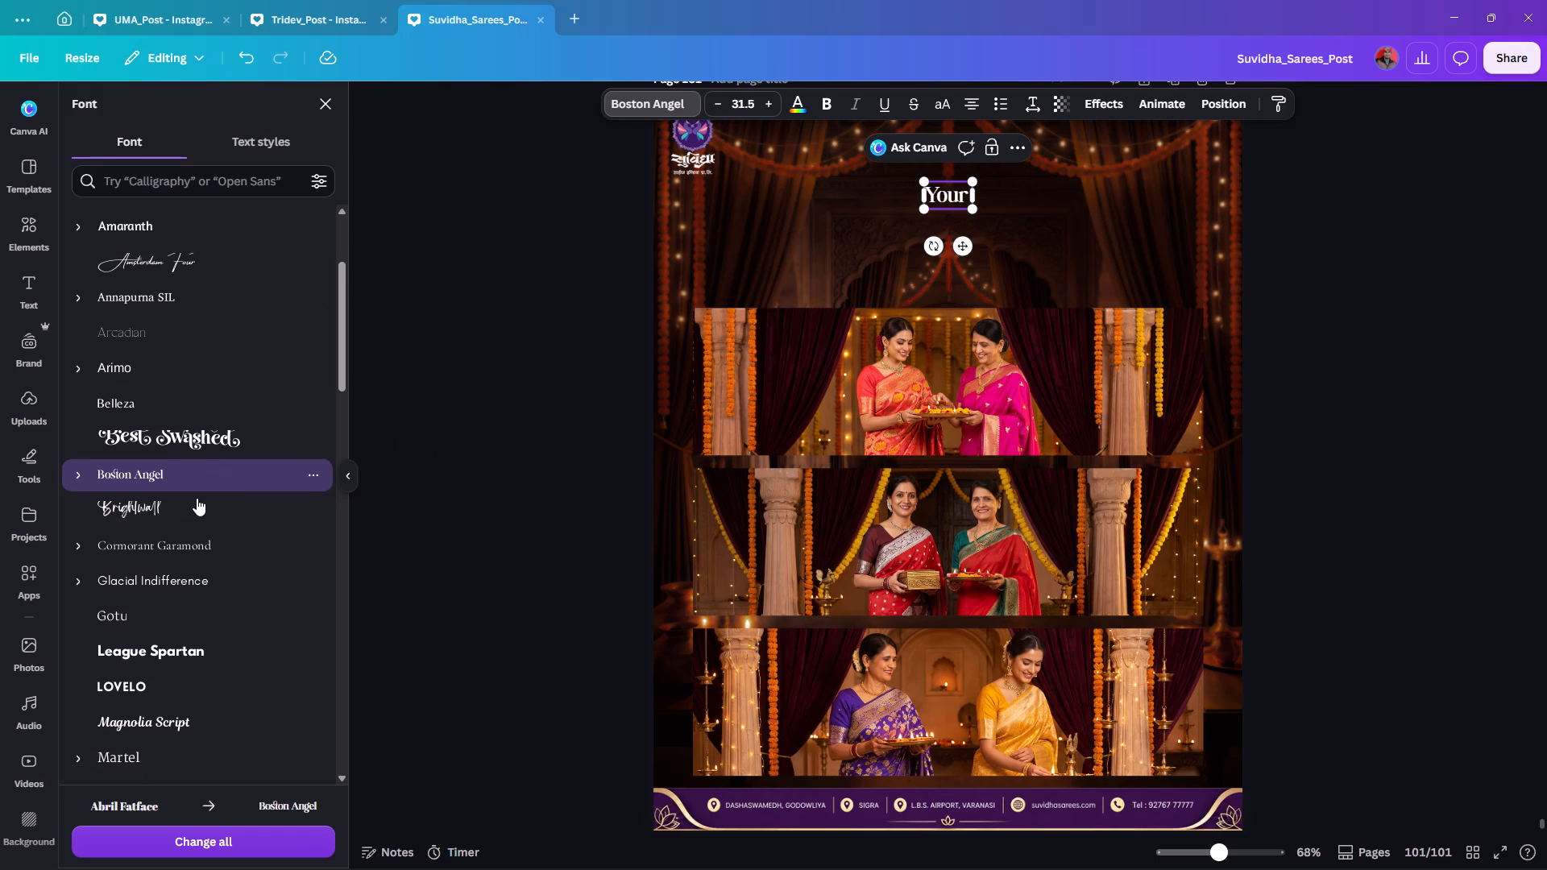
scroll(195, 498, "up", 4)
left_click(632, 425)
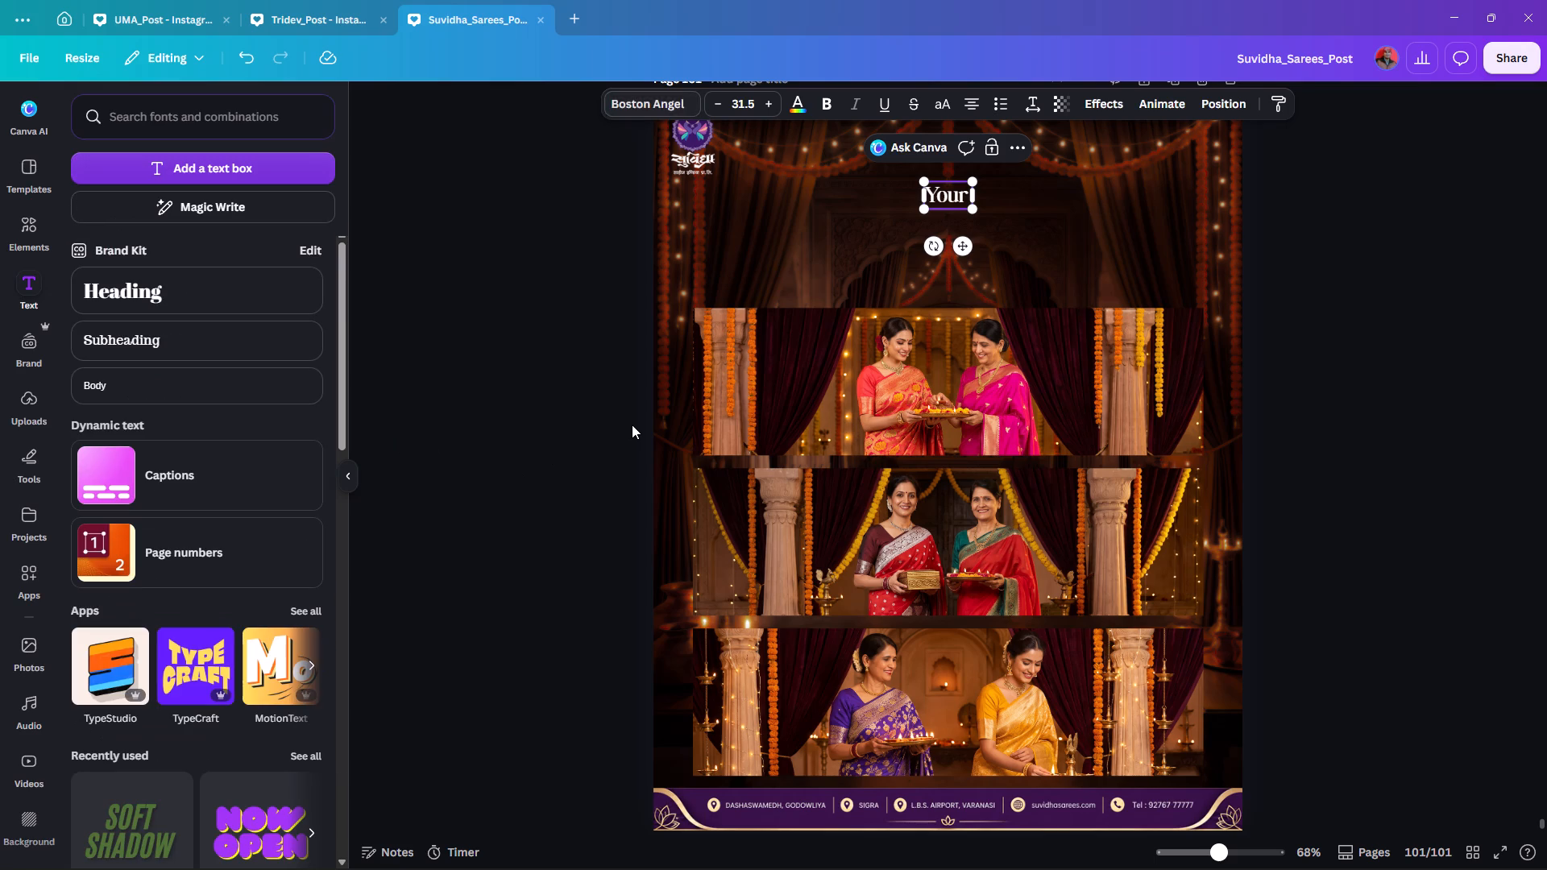
left_click(632, 425)
Add a separate heading text box to the page and clear its placeholder text.
left_click(139, 280)
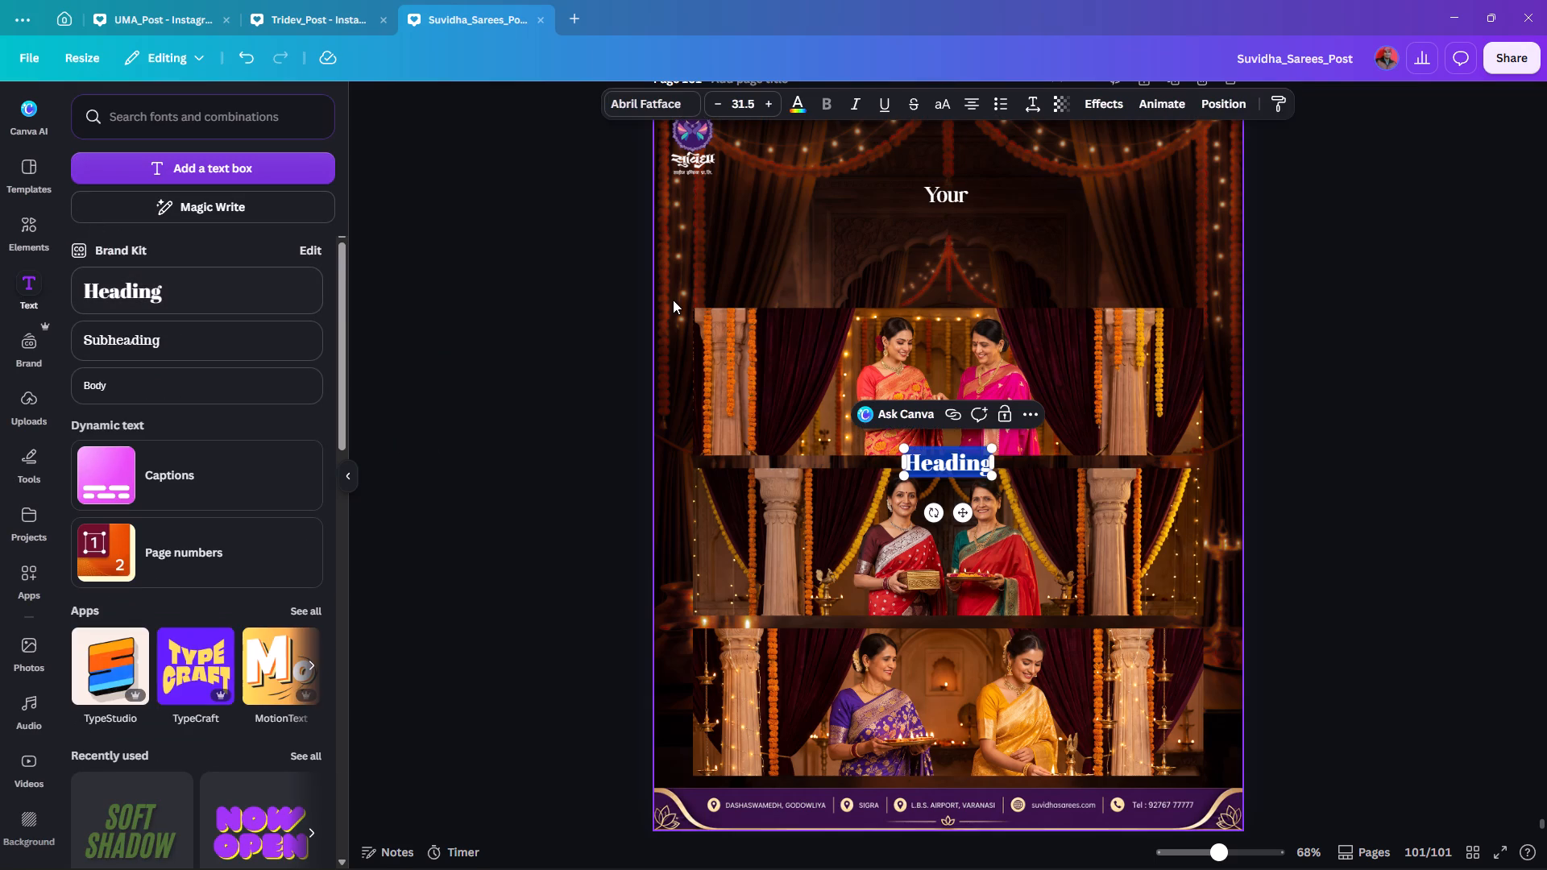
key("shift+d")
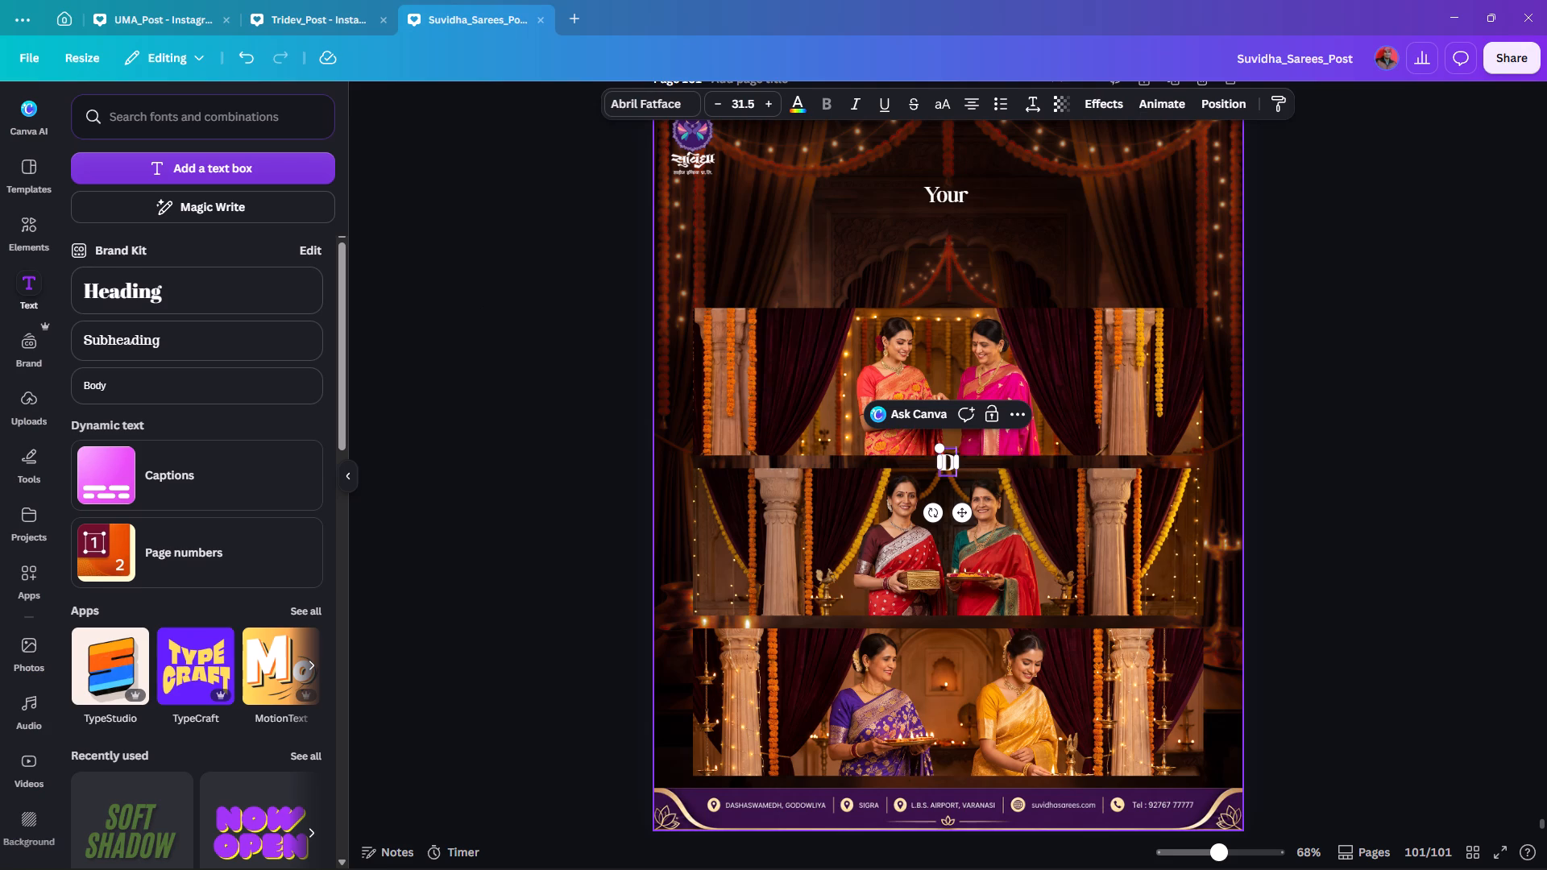
key("BackSpace")
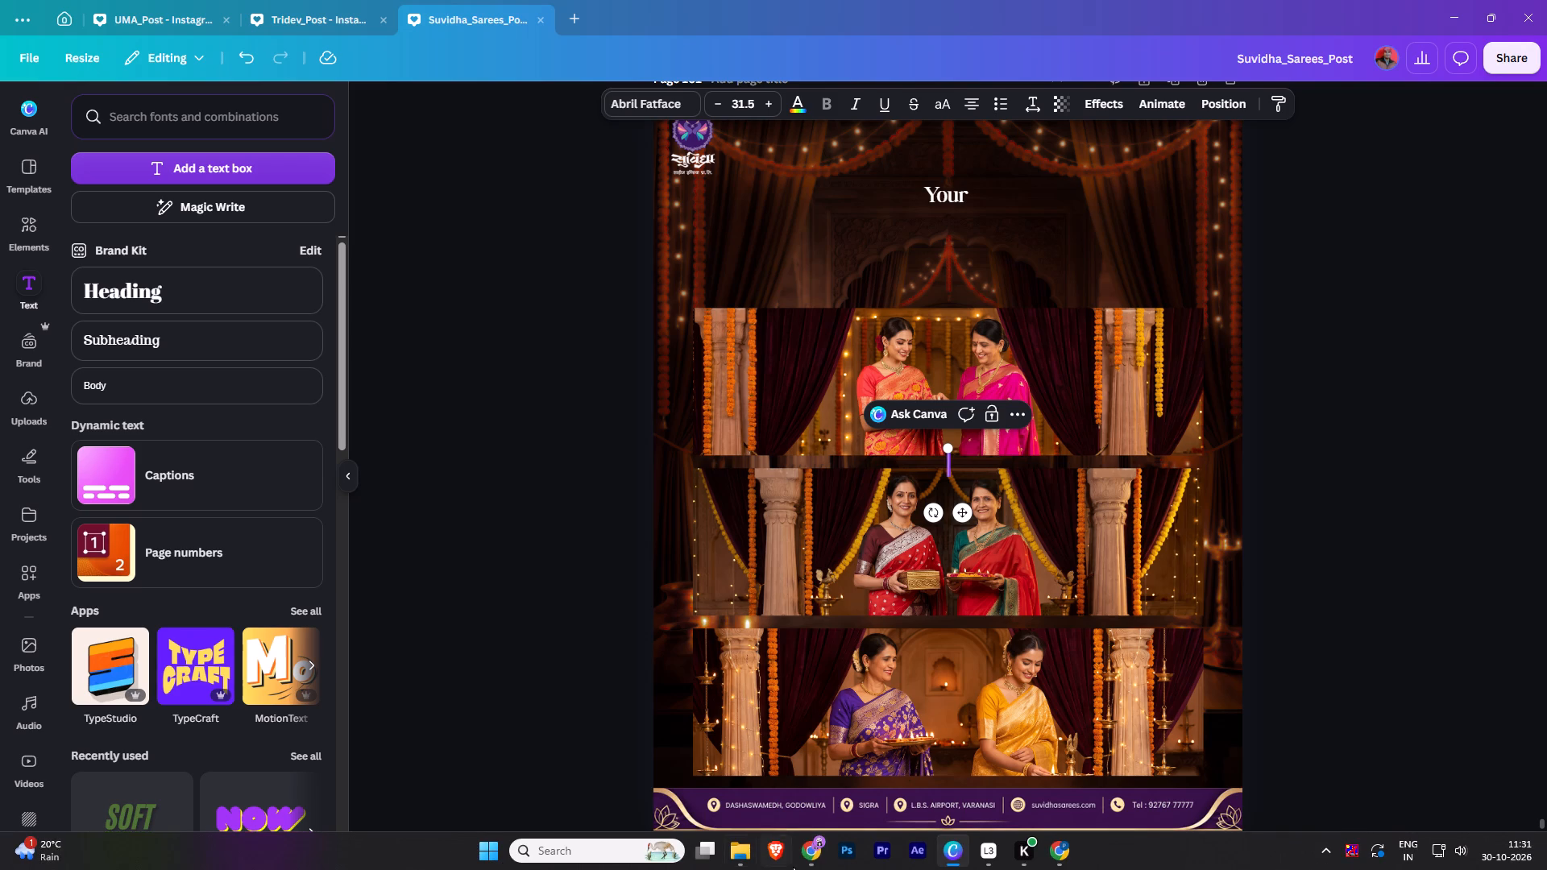
Switch to Chrome and review the Instagram moodboard post's slides again through to the last one for heading wording.
left_click(809, 853)
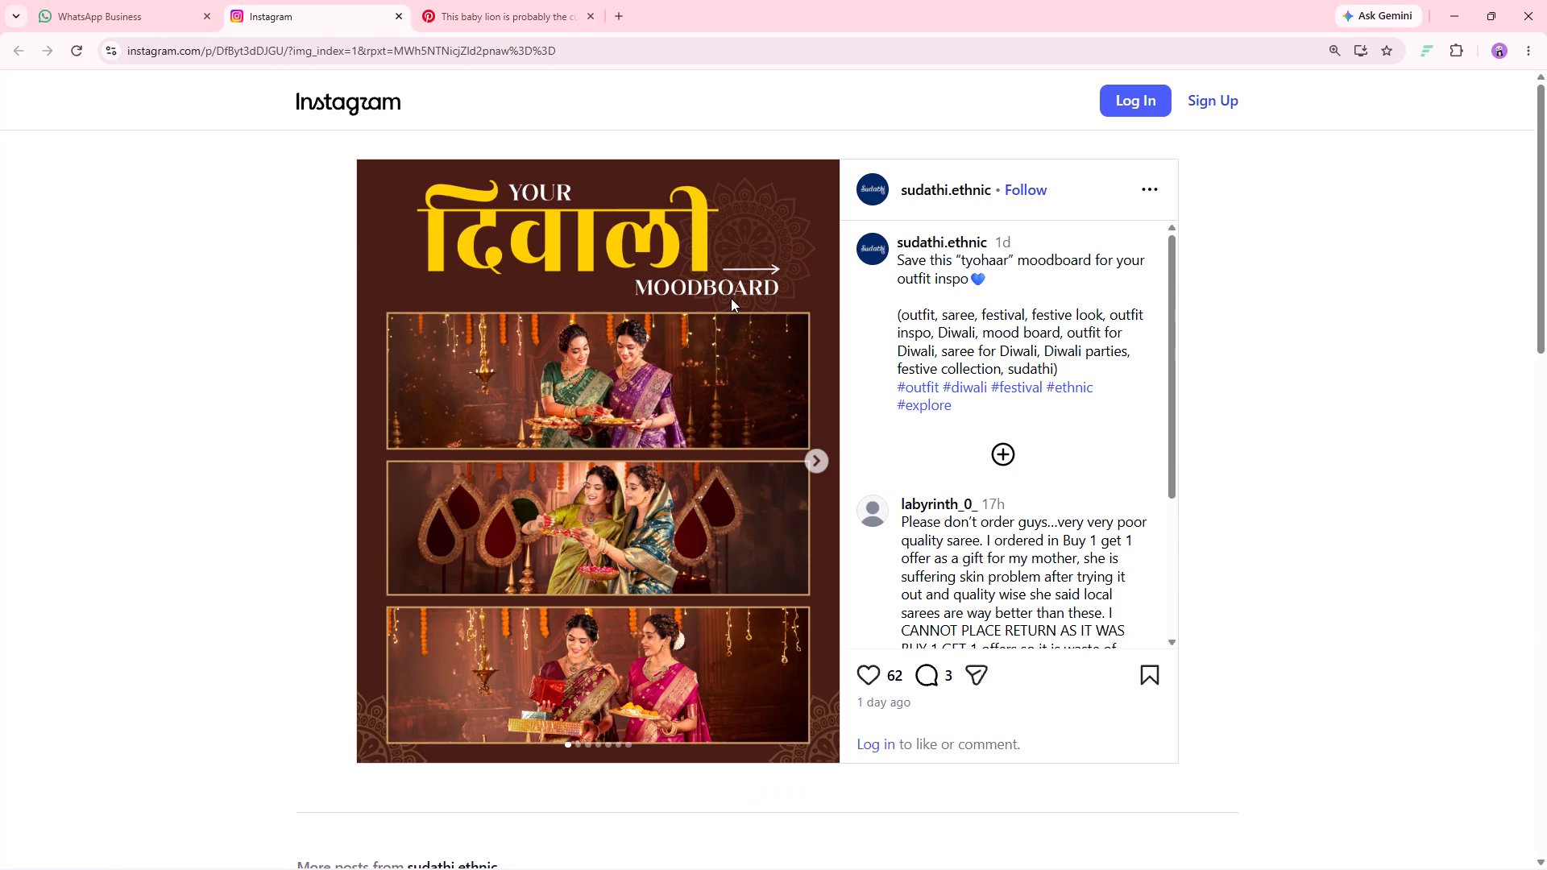
double_click(823, 451)
left_click(823, 451)
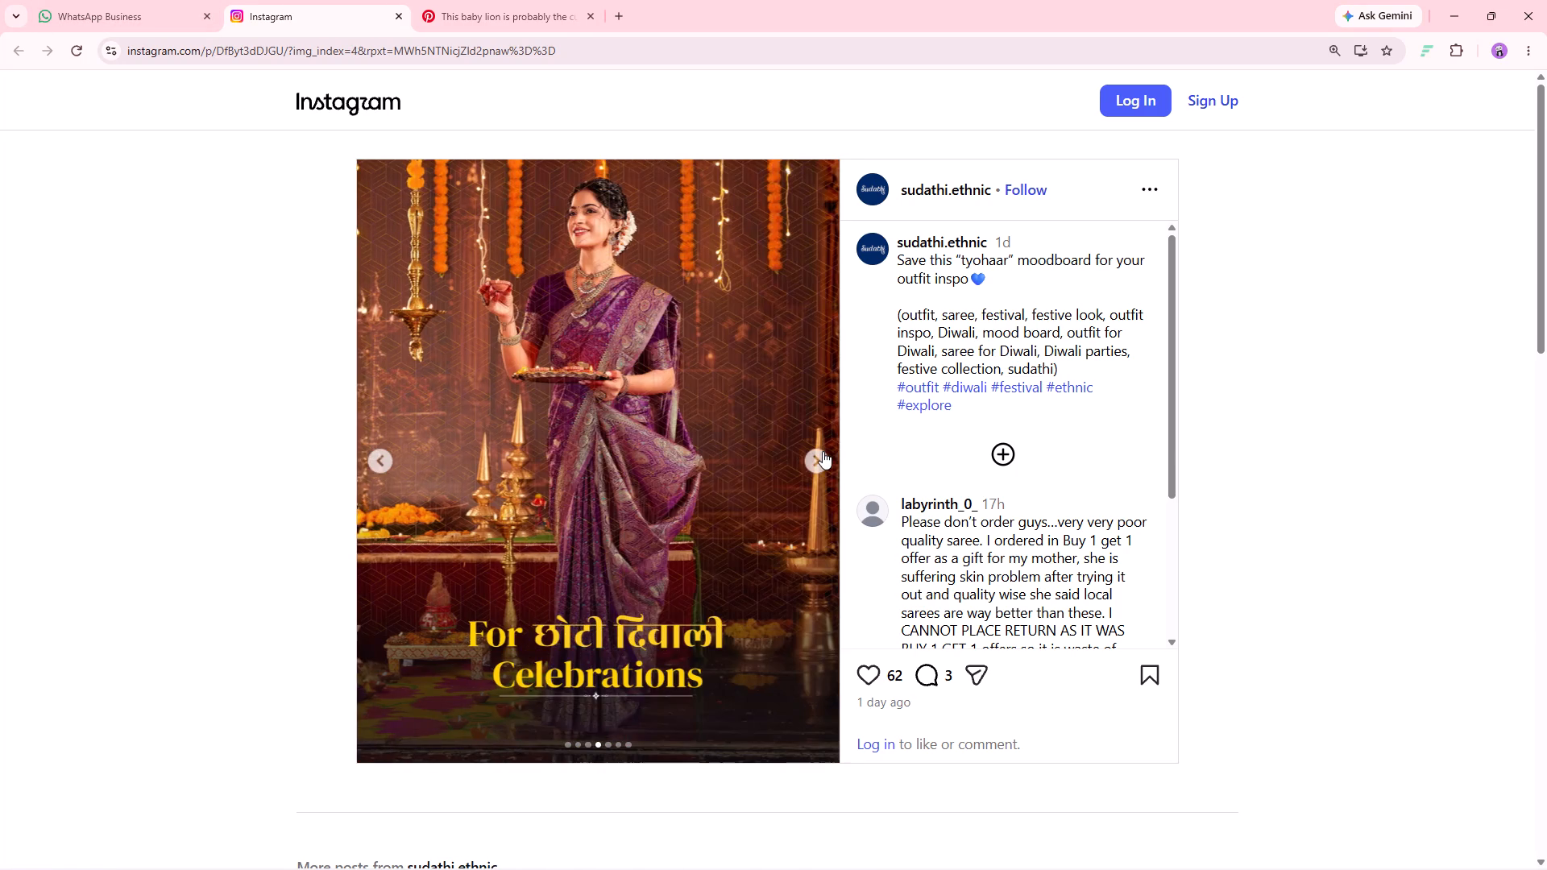
left_click(823, 451)
left_click(823, 451)
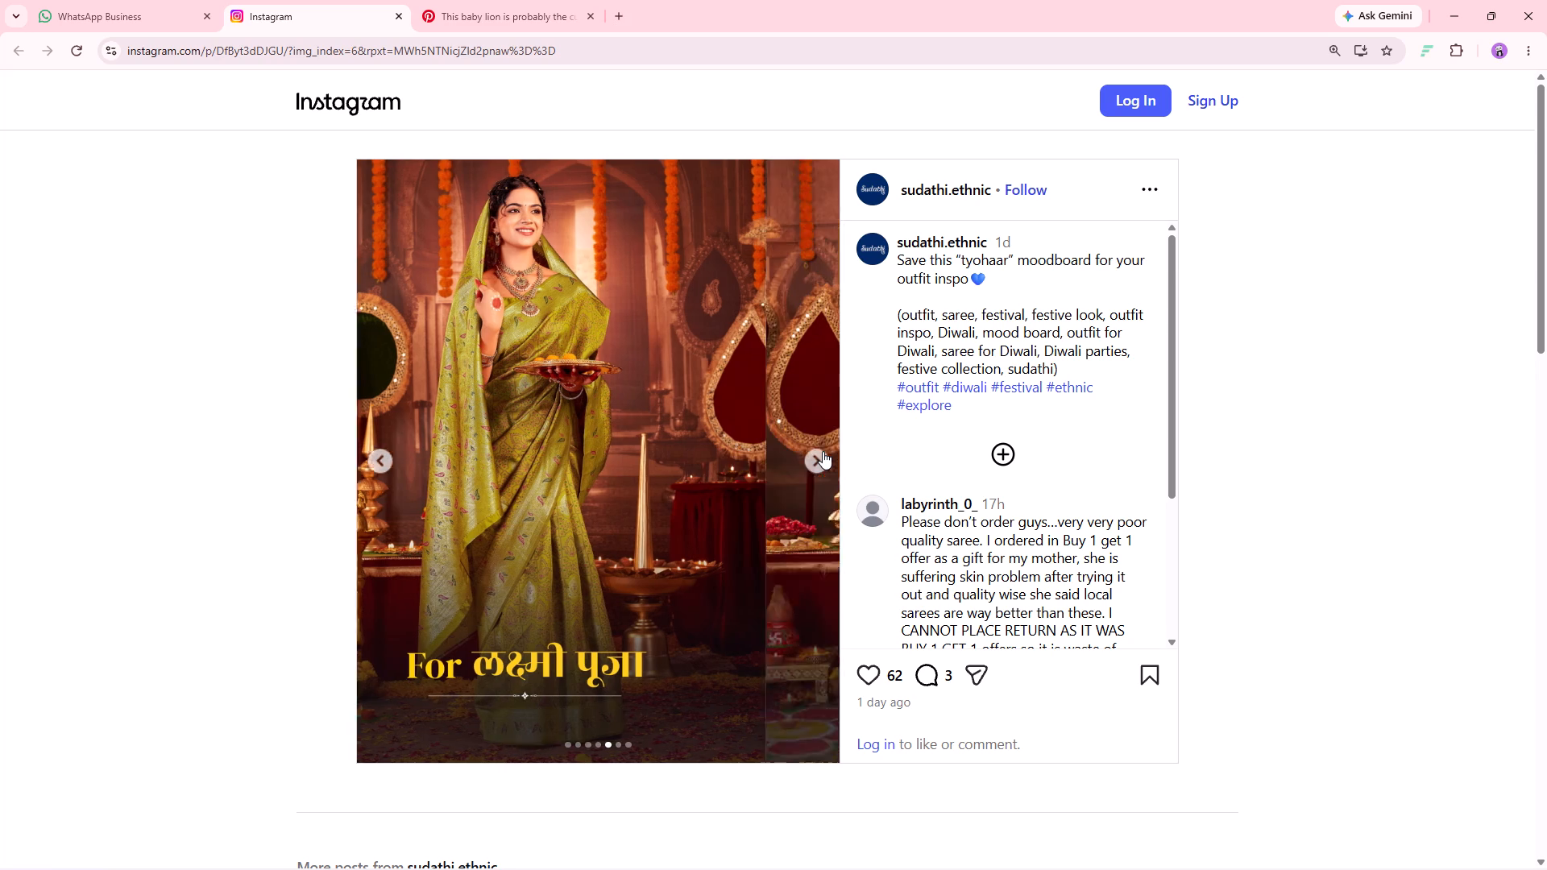
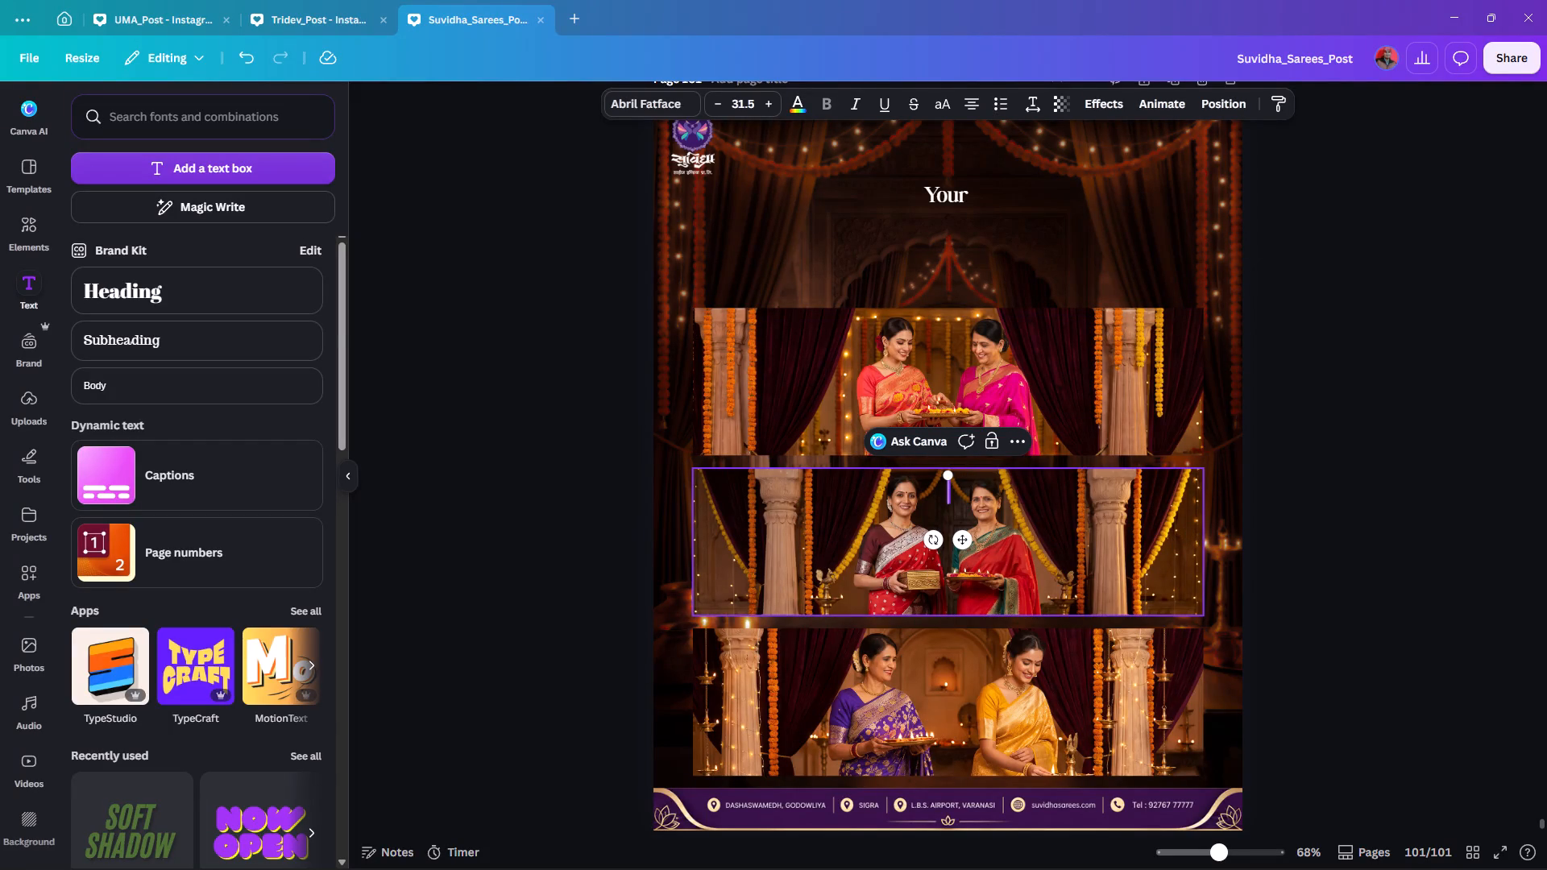
Add a new heading text box to the Diwali page with the three stacked saree photos.
left_click(1368, 456)
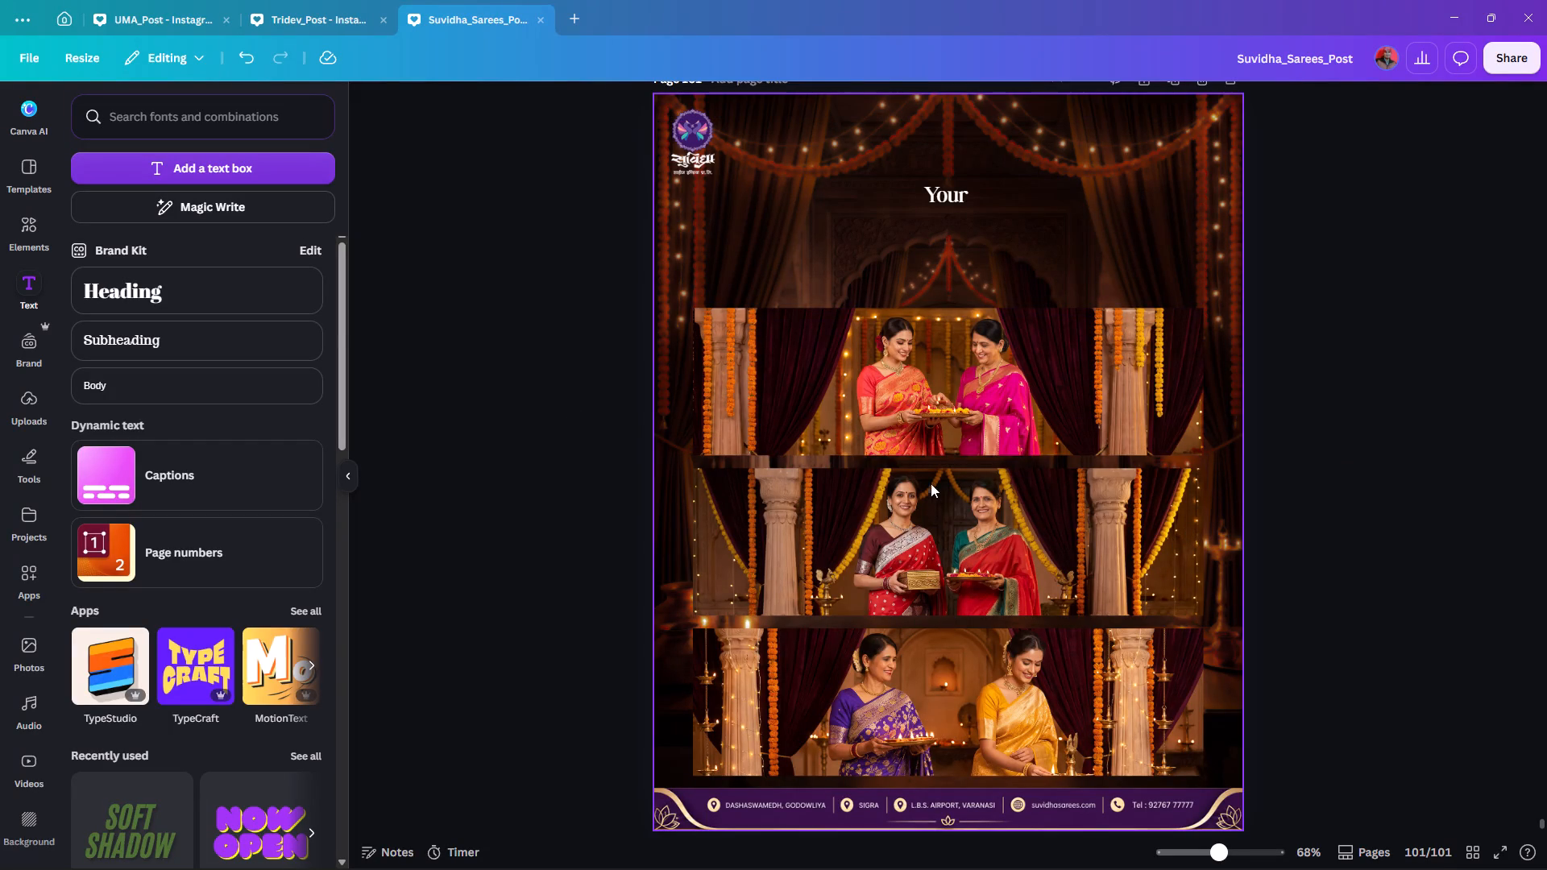
left_click(189, 285)
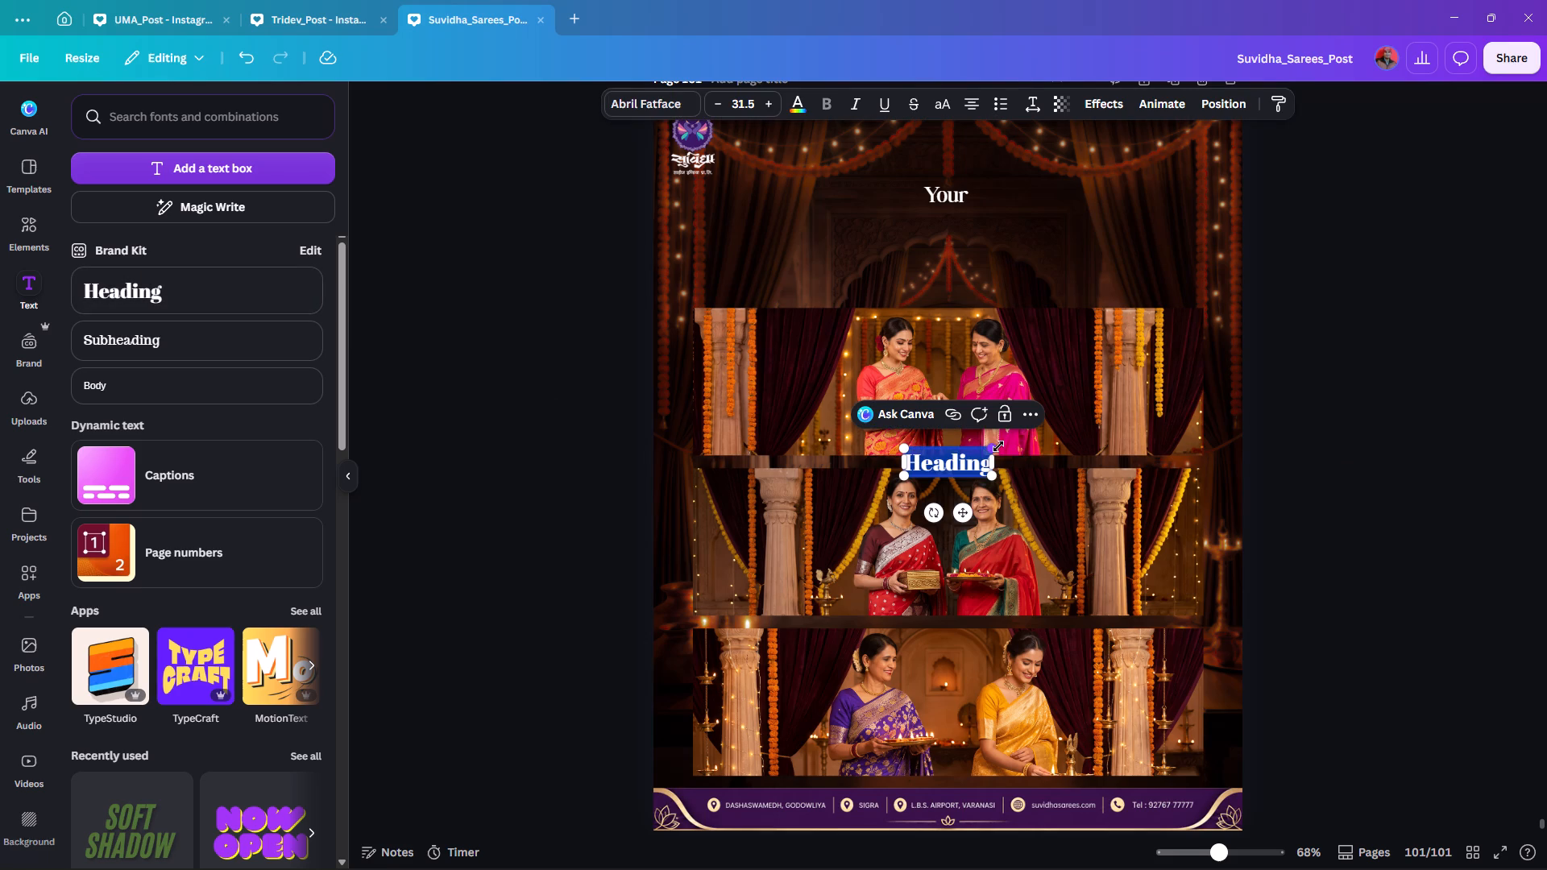
Look through the Brand Kit's logos, colours, fonts, brand voice, photos, graphics, icons and charts sections.
left_click(308, 251)
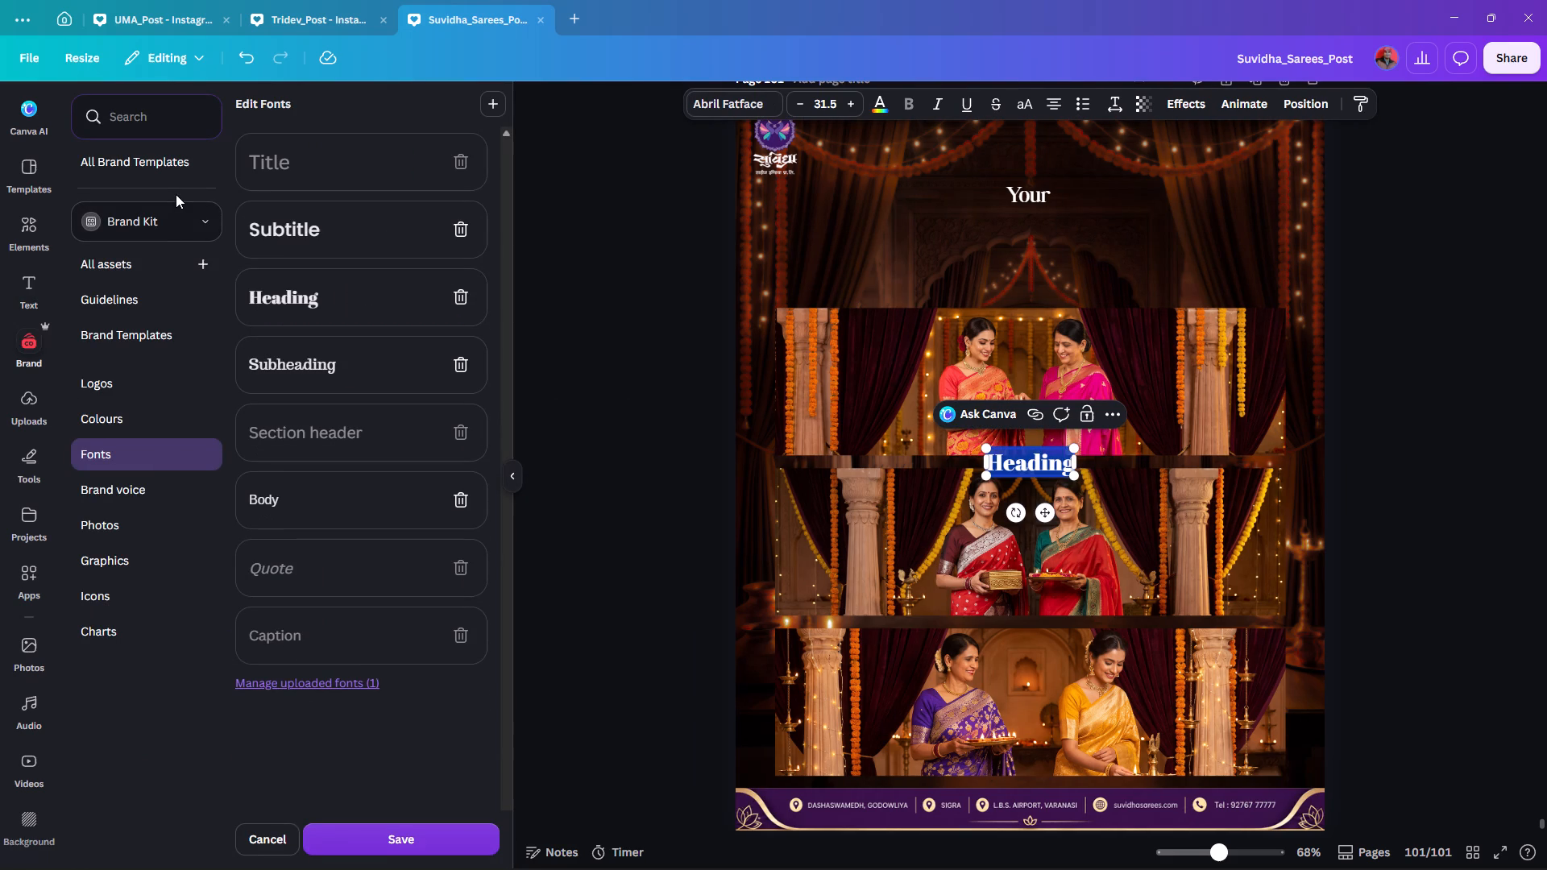
left_click(118, 389)
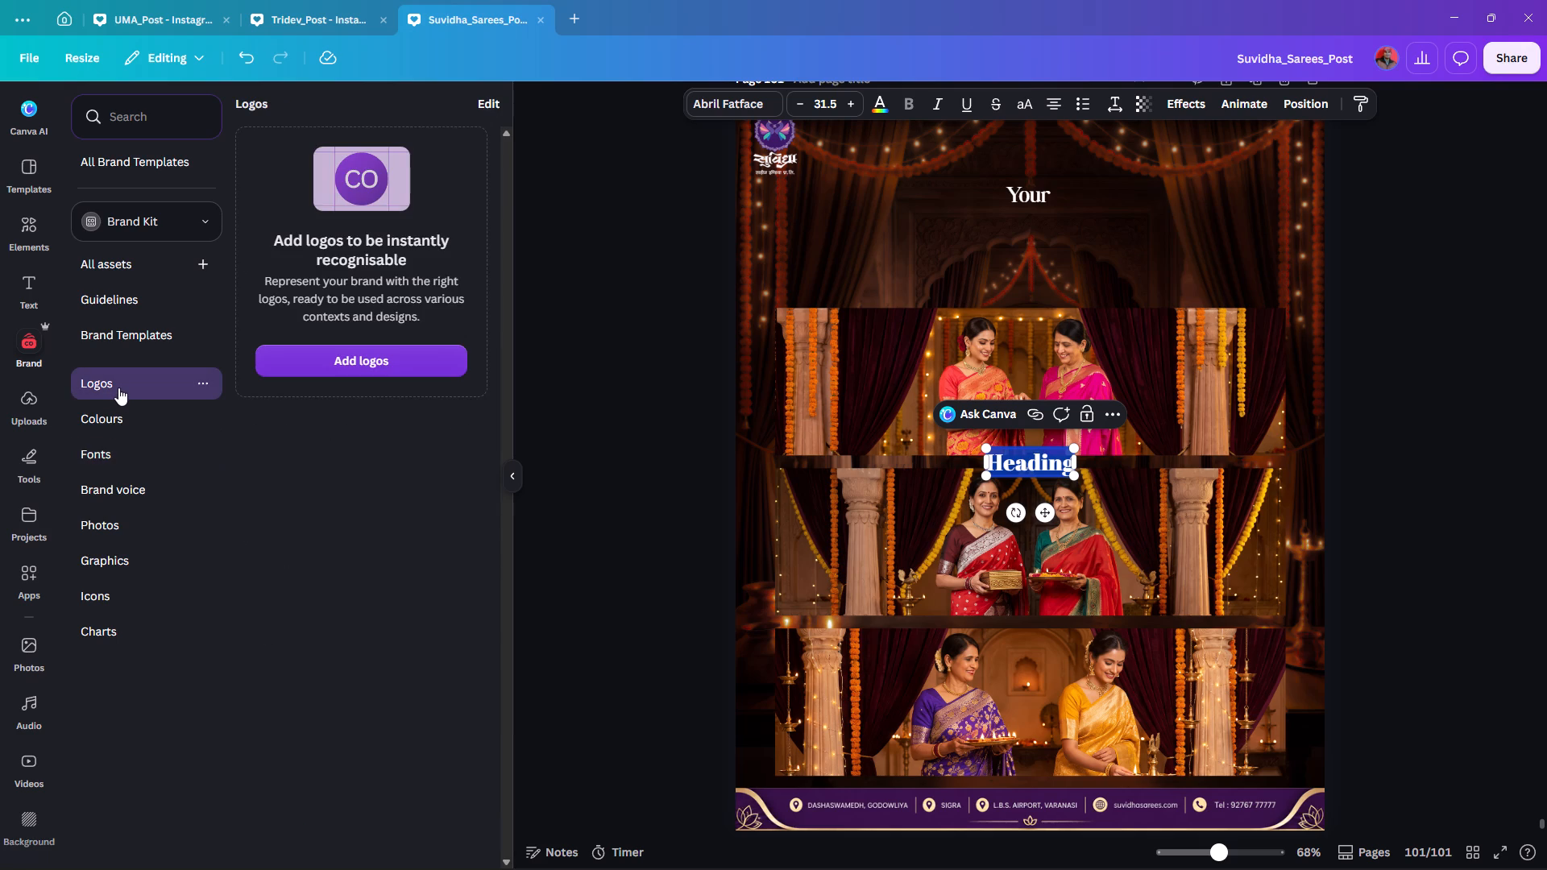
left_click(131, 416)
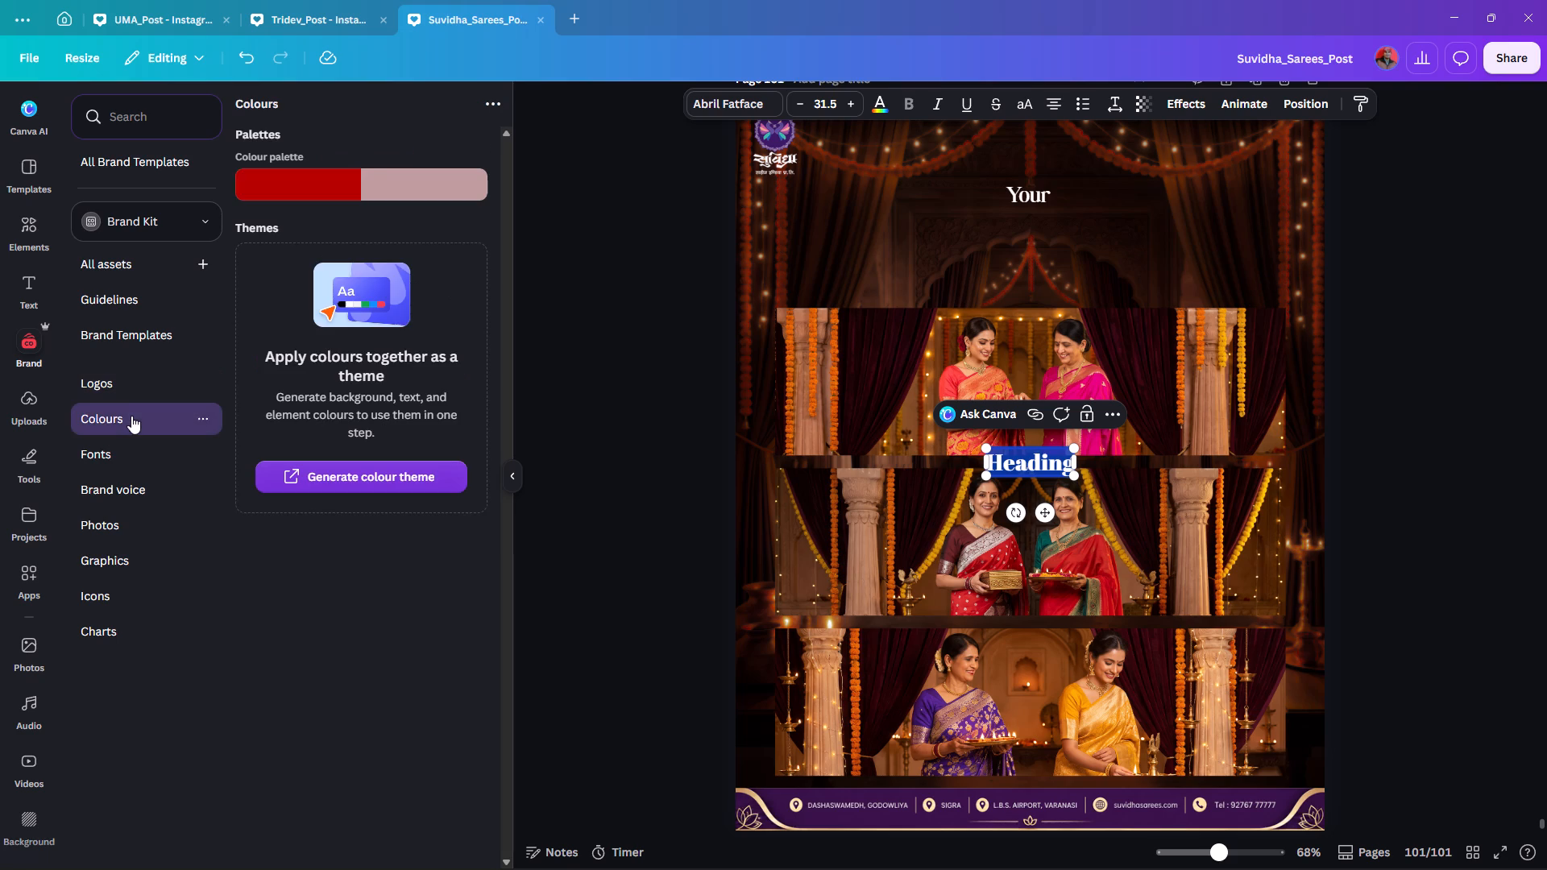
left_click(135, 447)
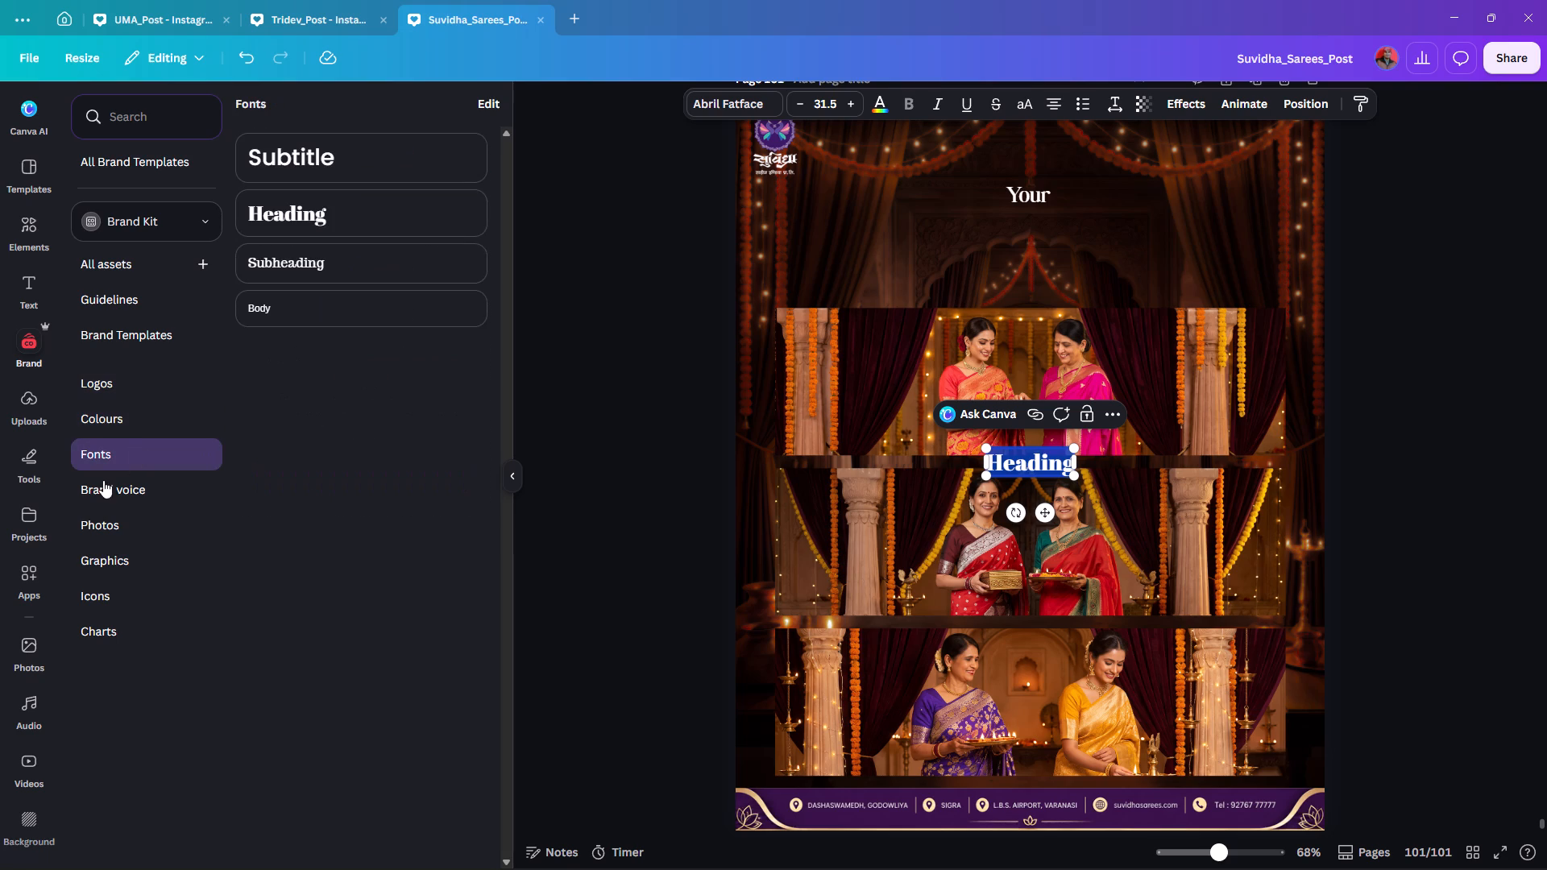
left_click(106, 489)
left_click(109, 528)
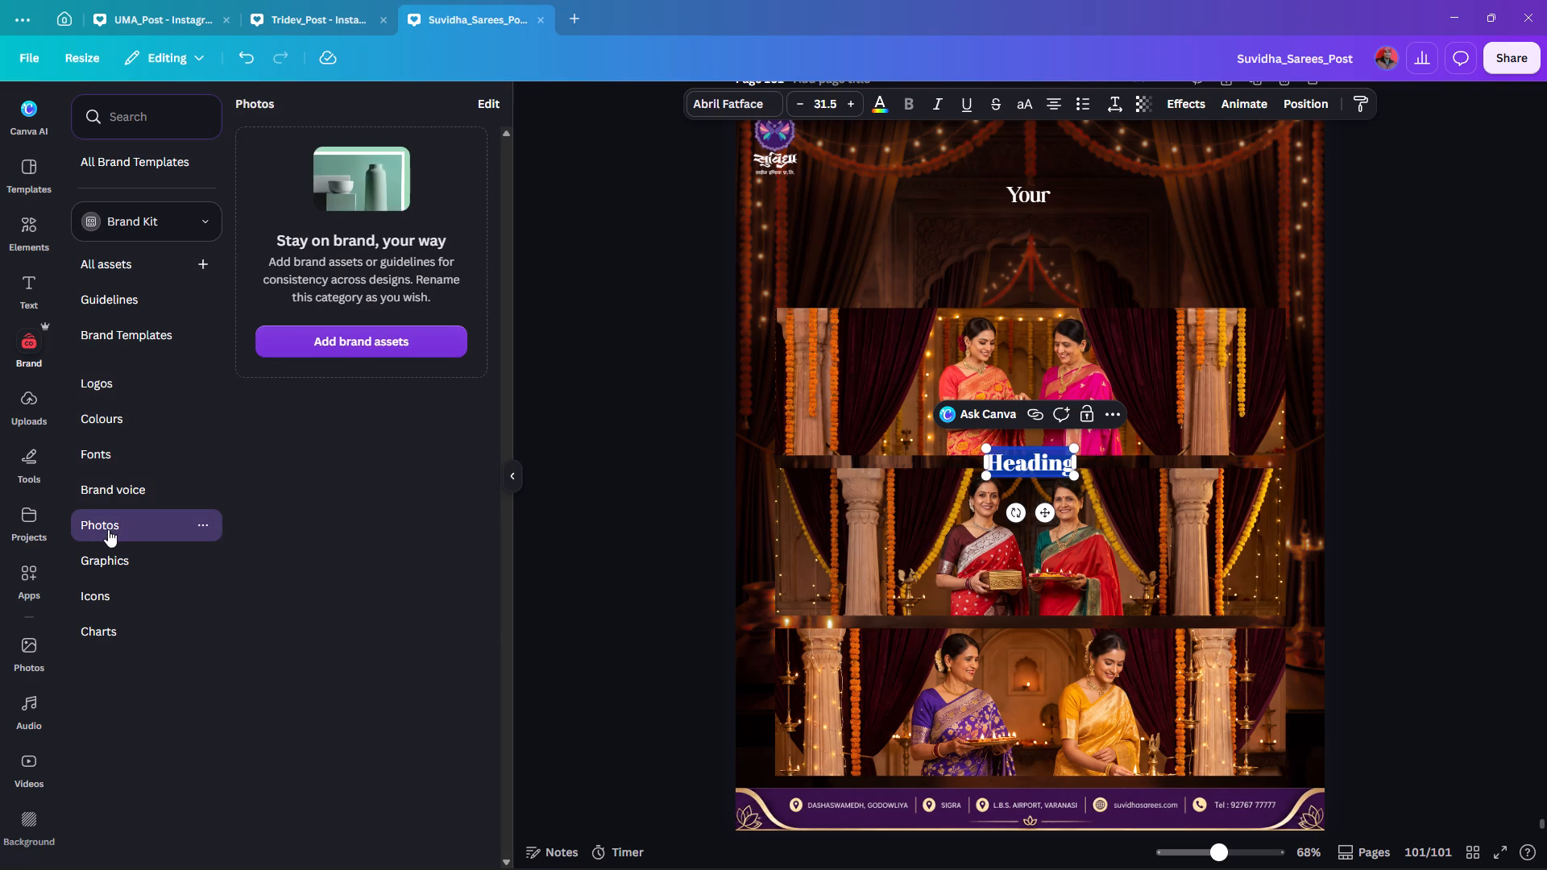
left_click(152, 228)
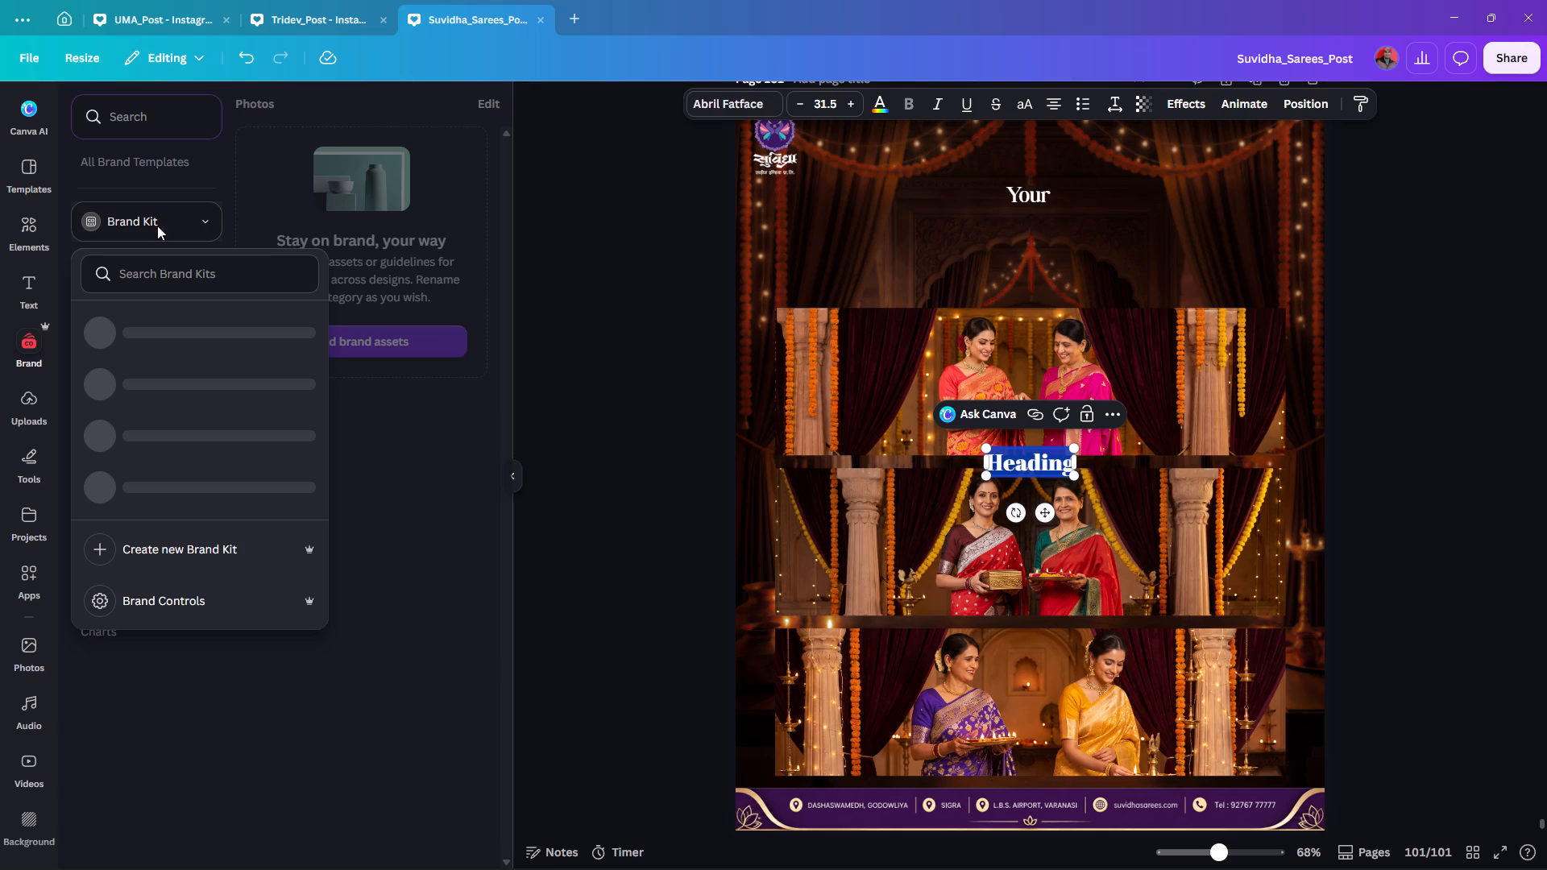
left_click(157, 226)
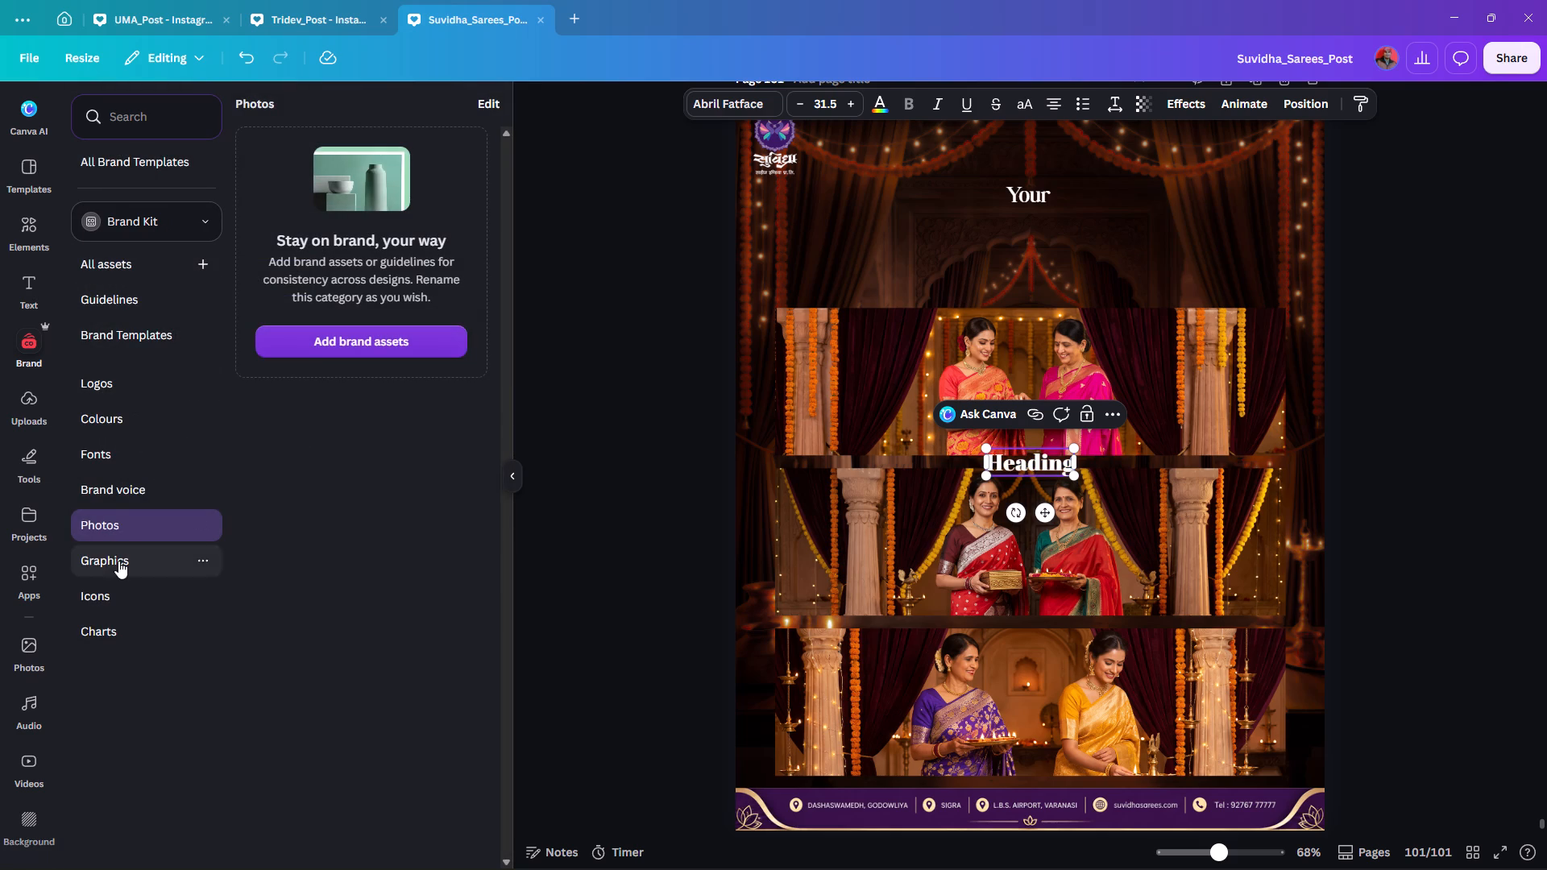
left_click(118, 561)
left_click(109, 607)
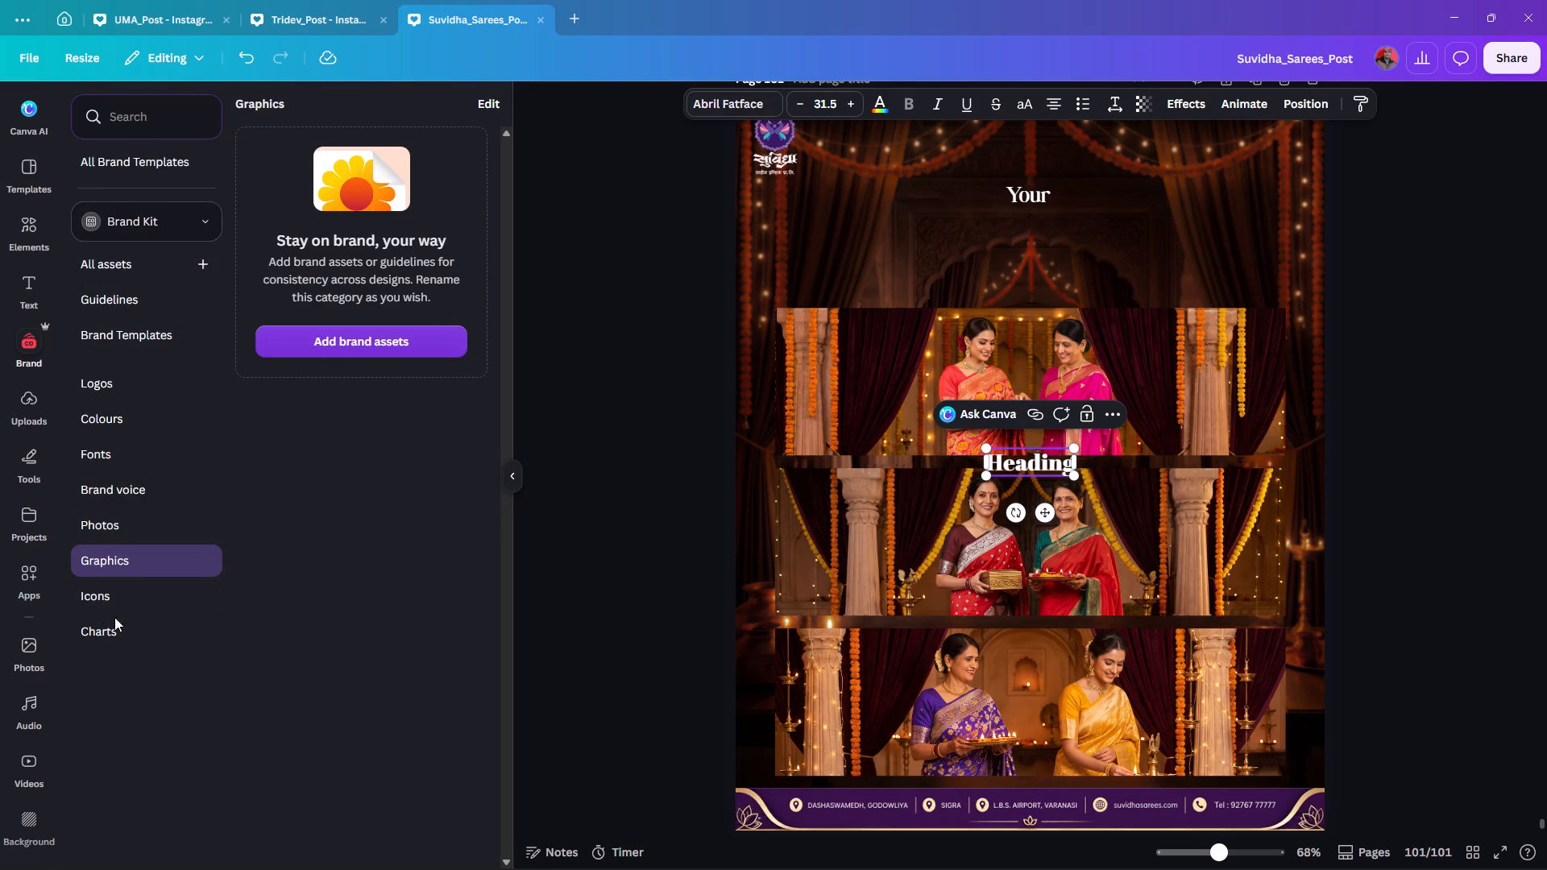
left_click(114, 608)
left_click(102, 598)
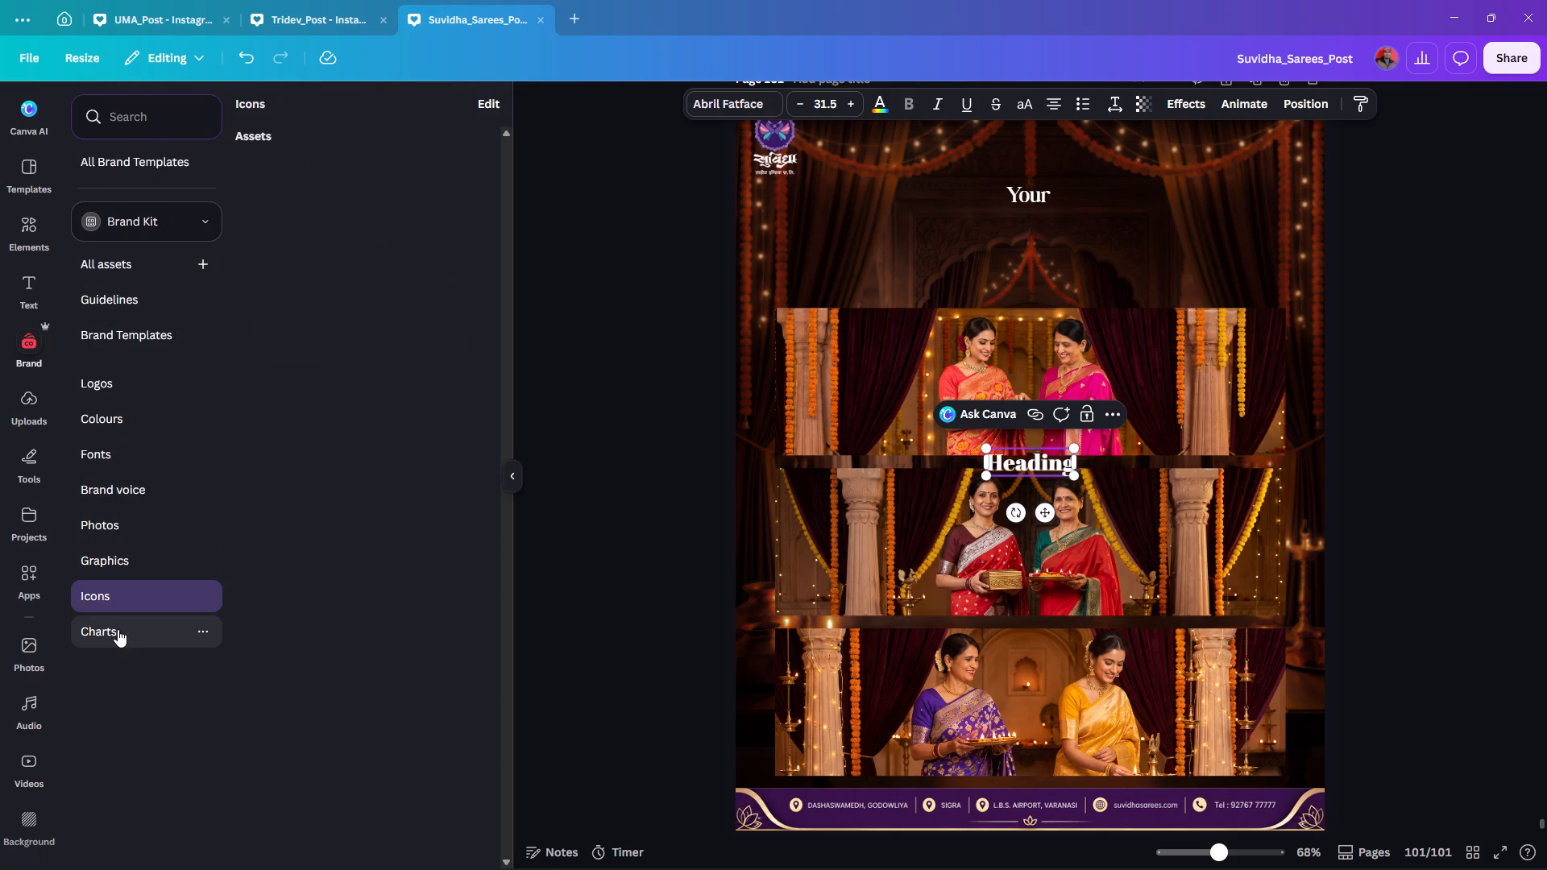
left_click(118, 629)
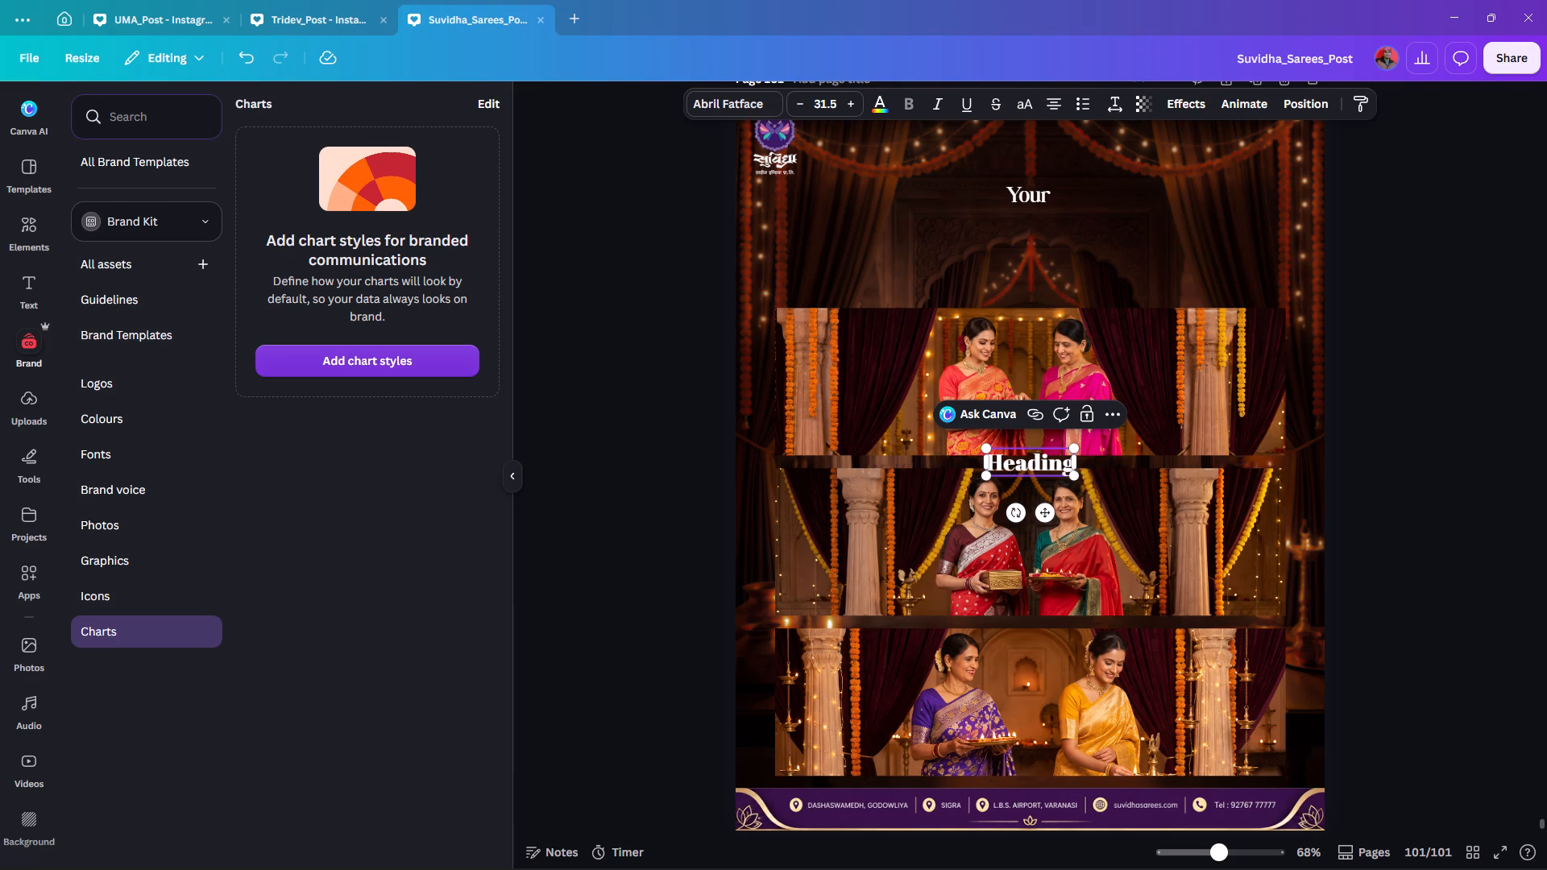
left_click(25, 343)
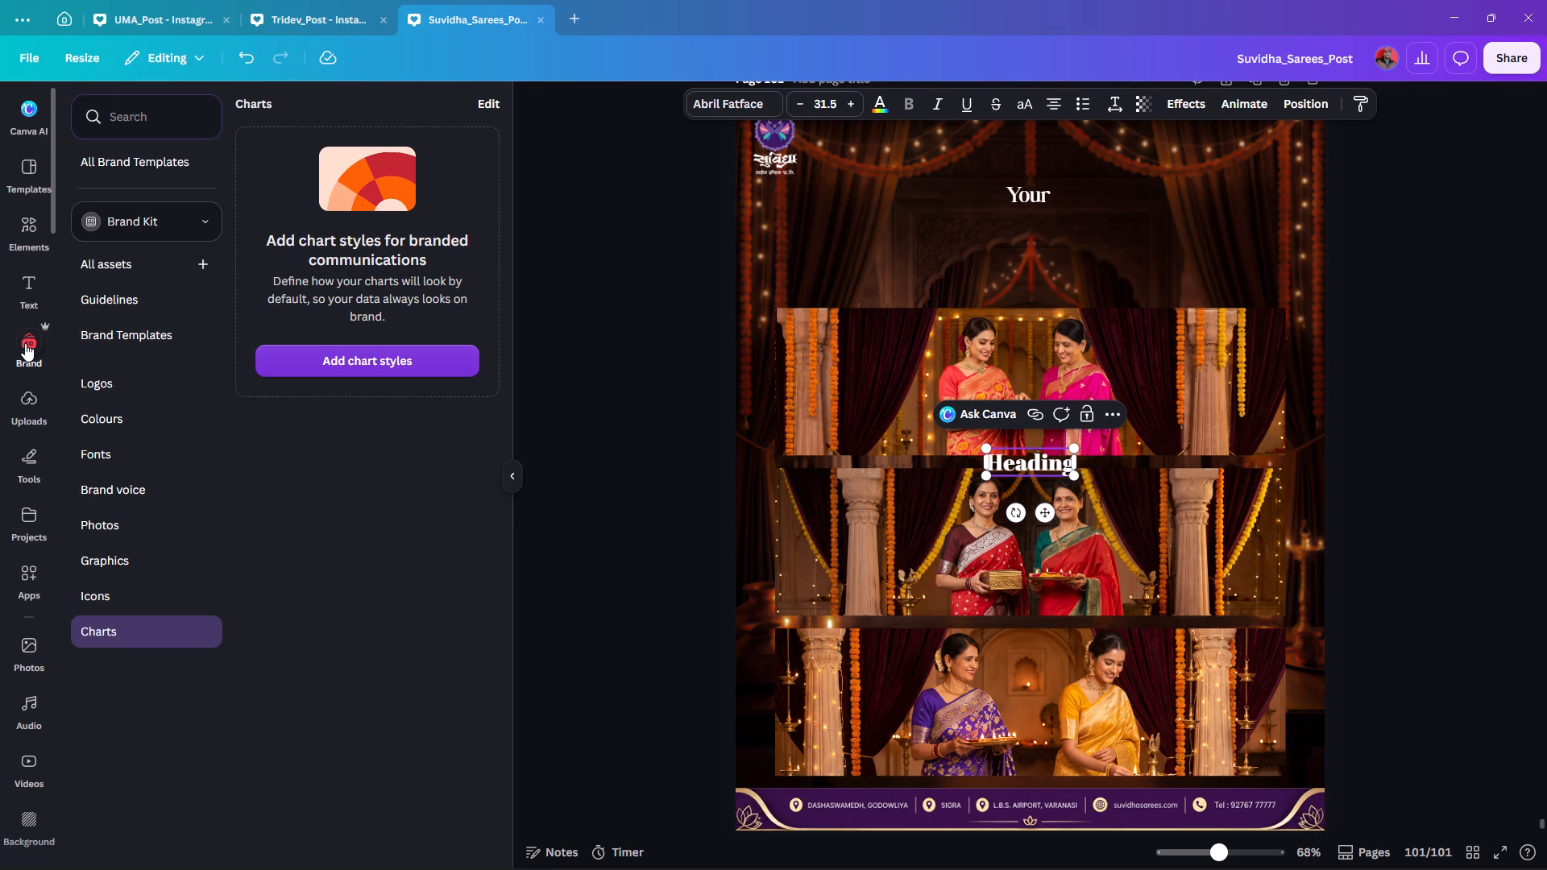
left_click(38, 277)
Replace the new heading's placeholder text with "November Festive" in title case.
double_click(959, 459)
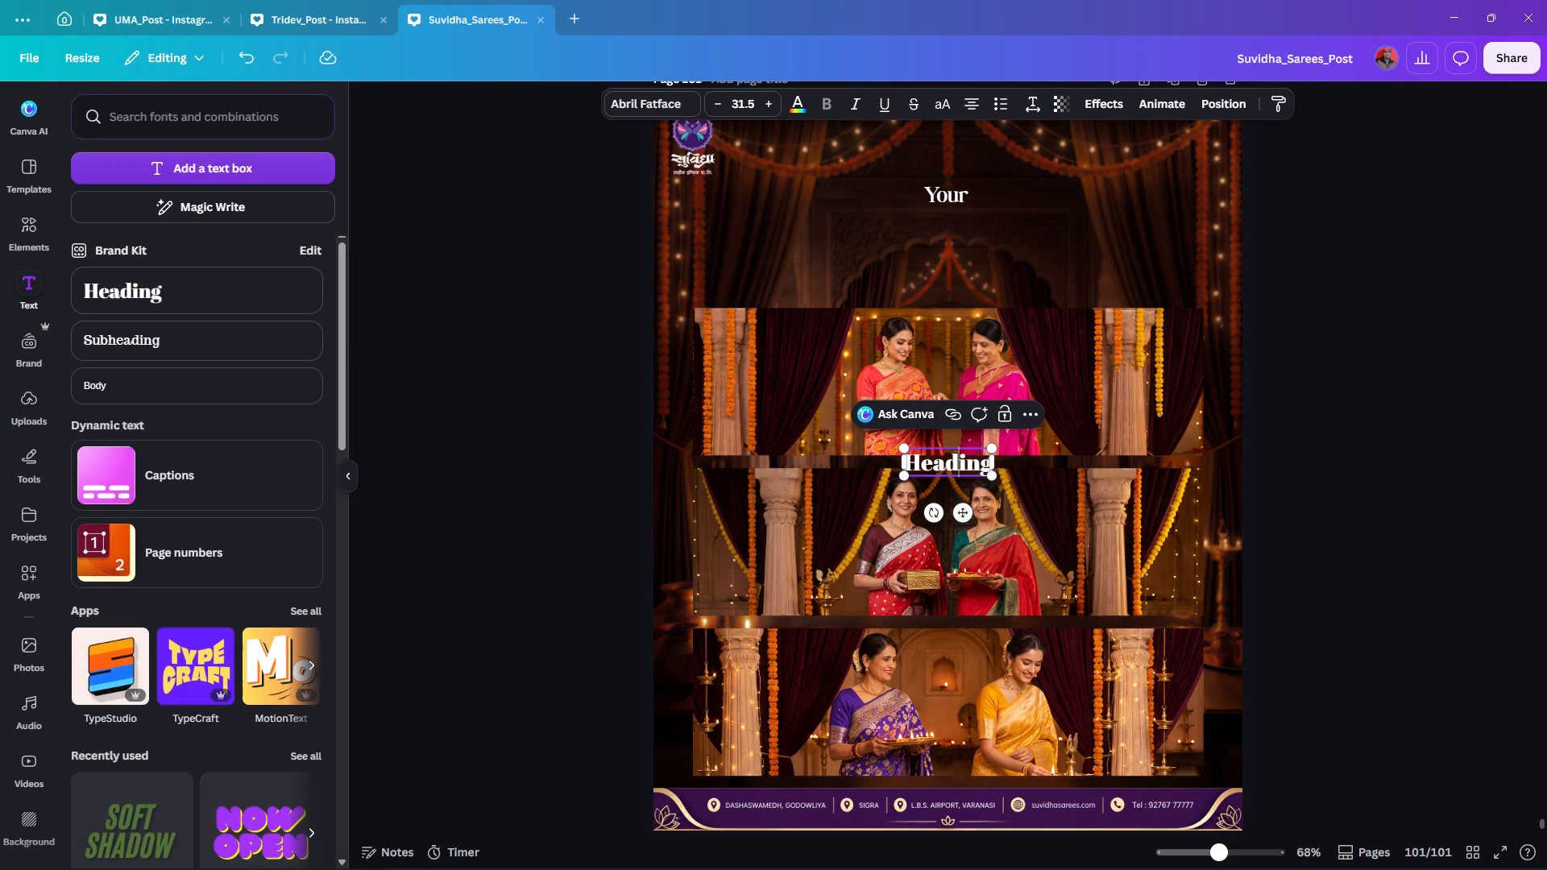
type("NO")
type("VEMBER")
key("space")
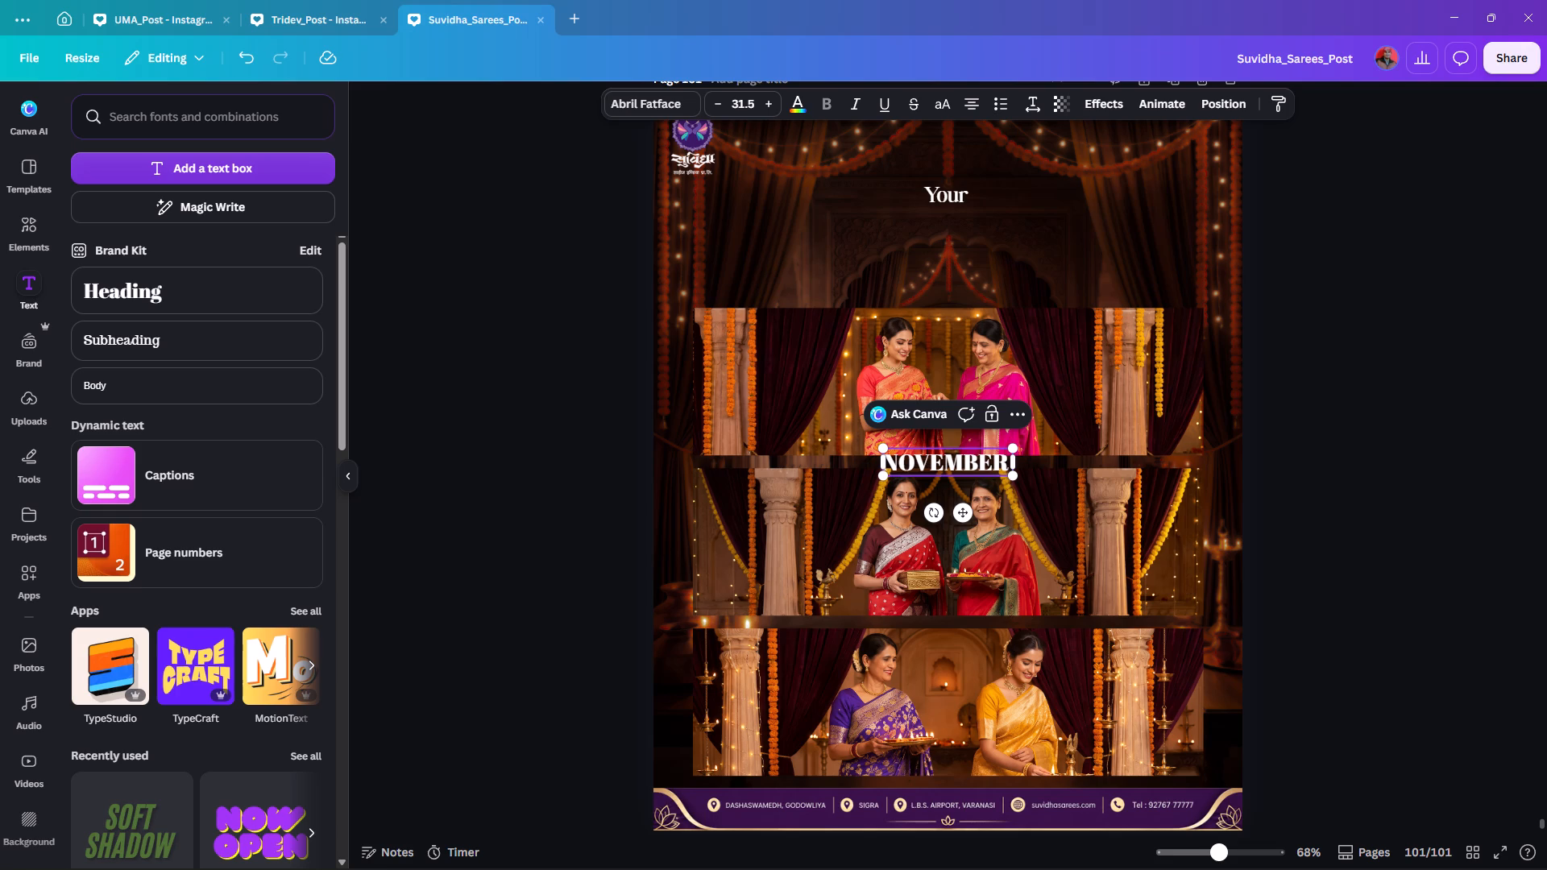
key("shift+f")
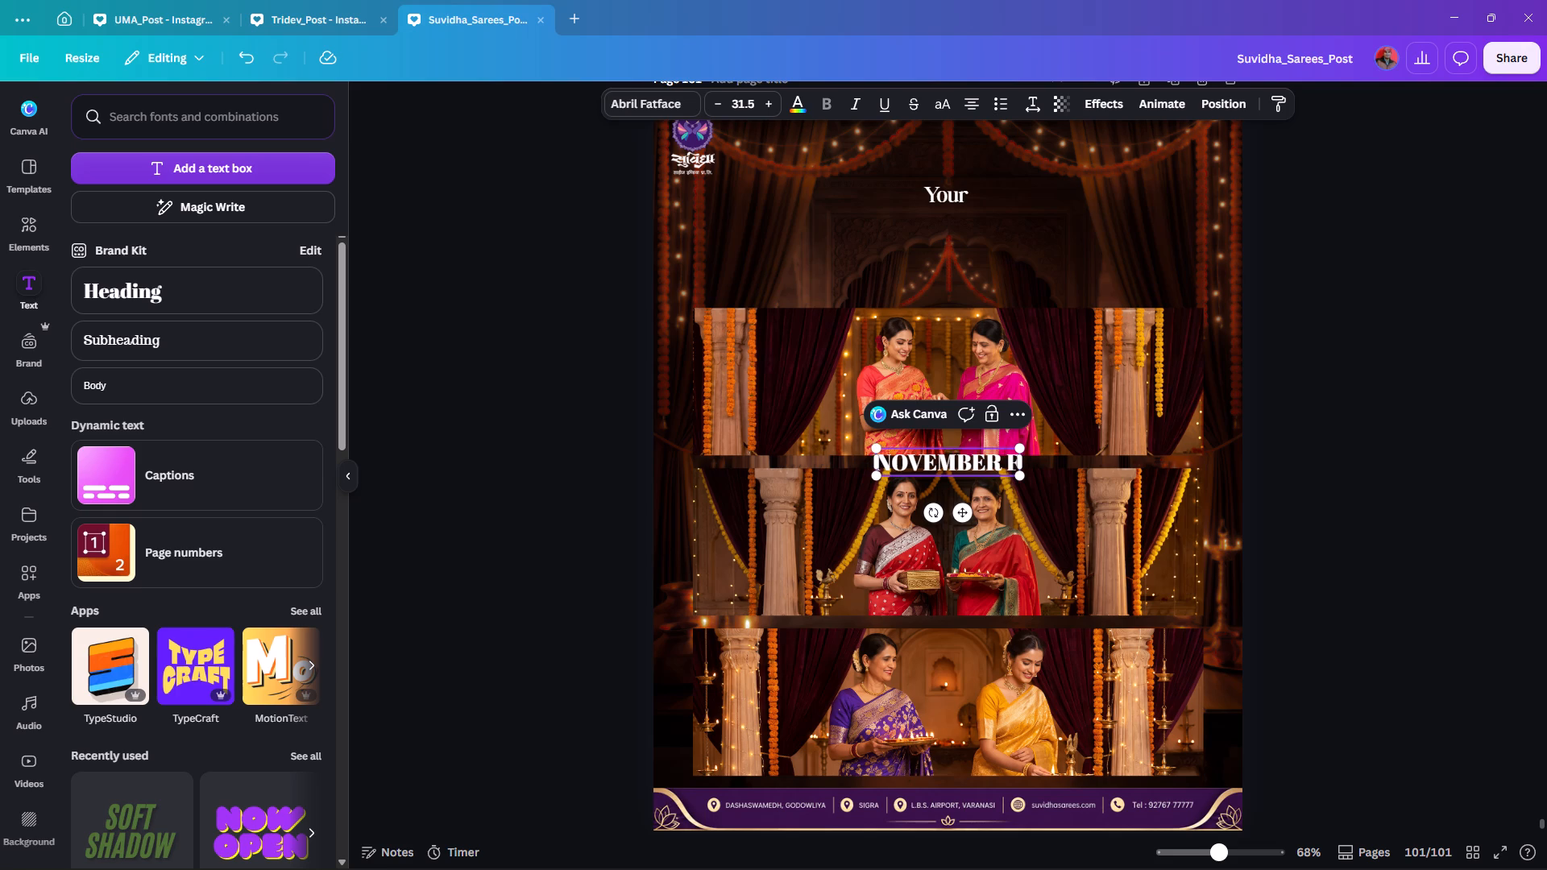
type("es")
type("tive")
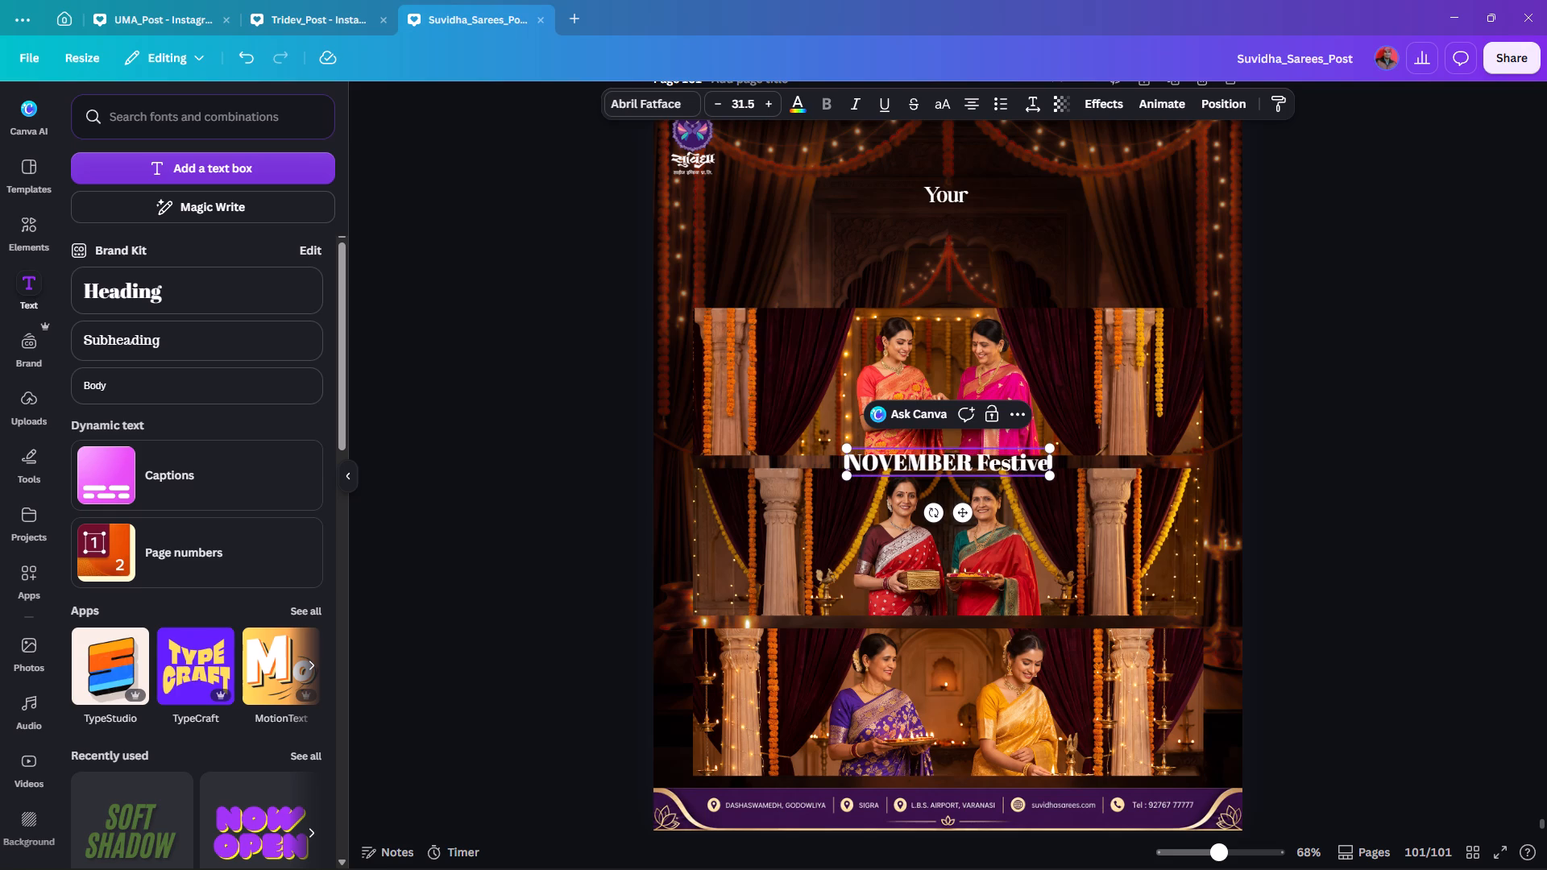
left_click_drag(972, 456, 868, 456)
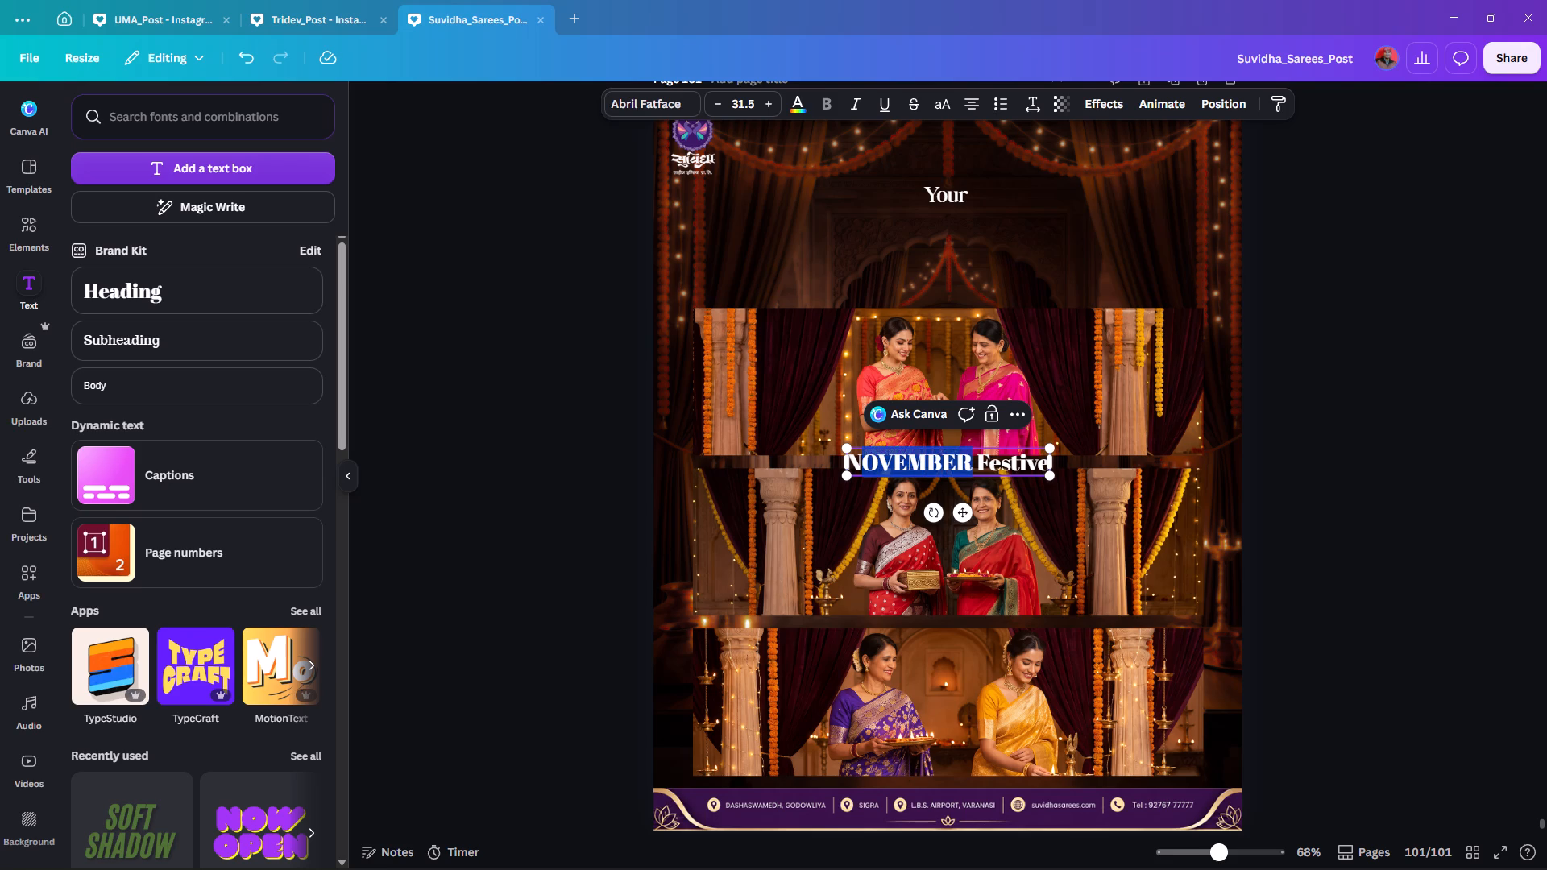
left_click_drag(868, 456, 862, 458)
key("o")
type("vember")
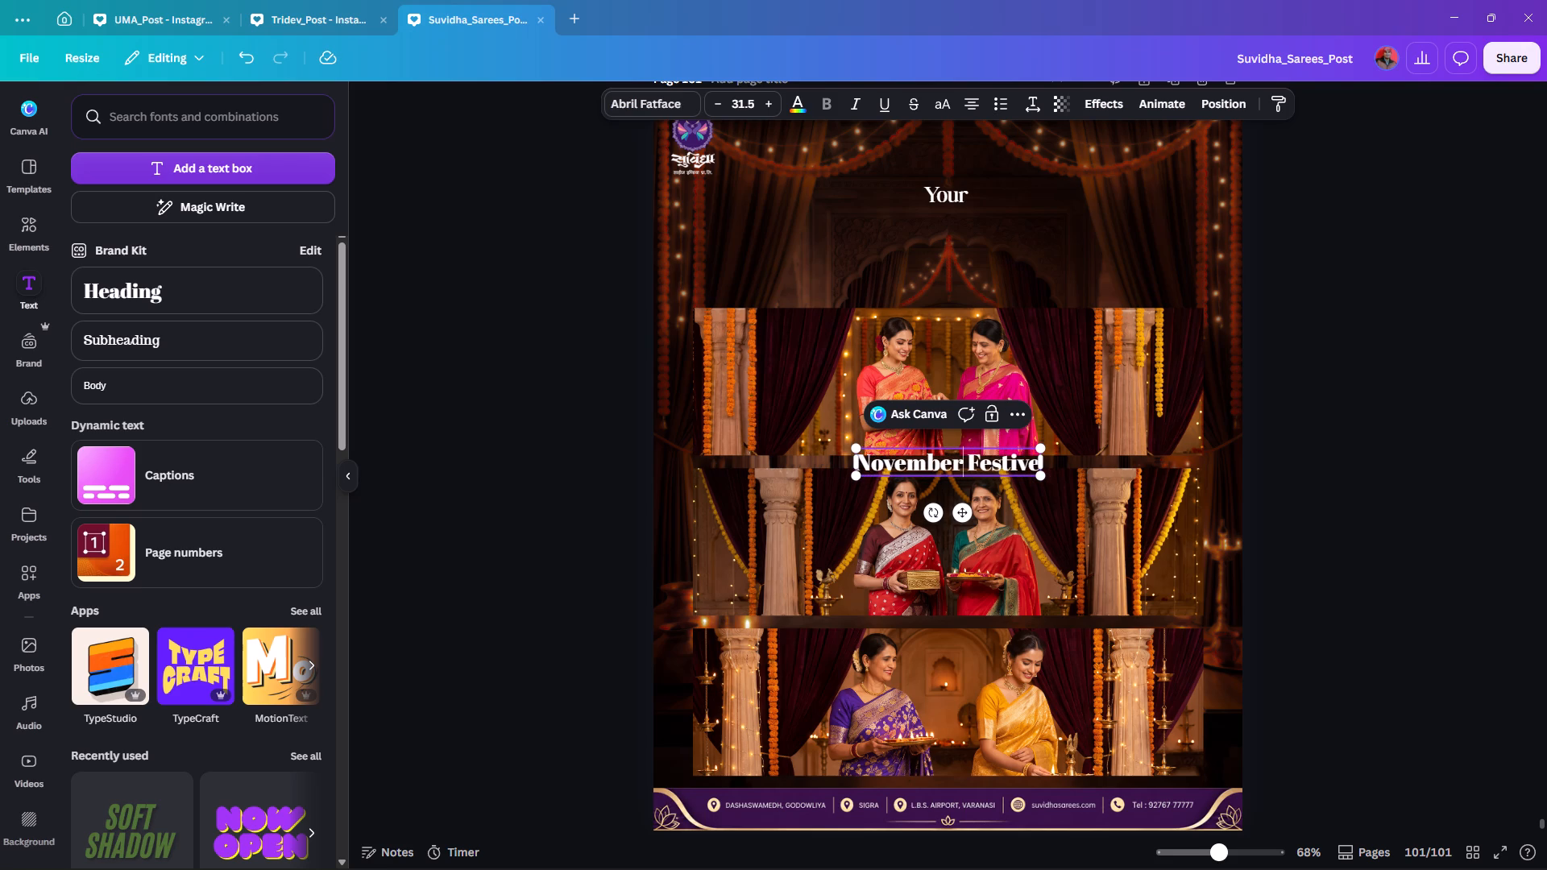
left_click(1316, 474)
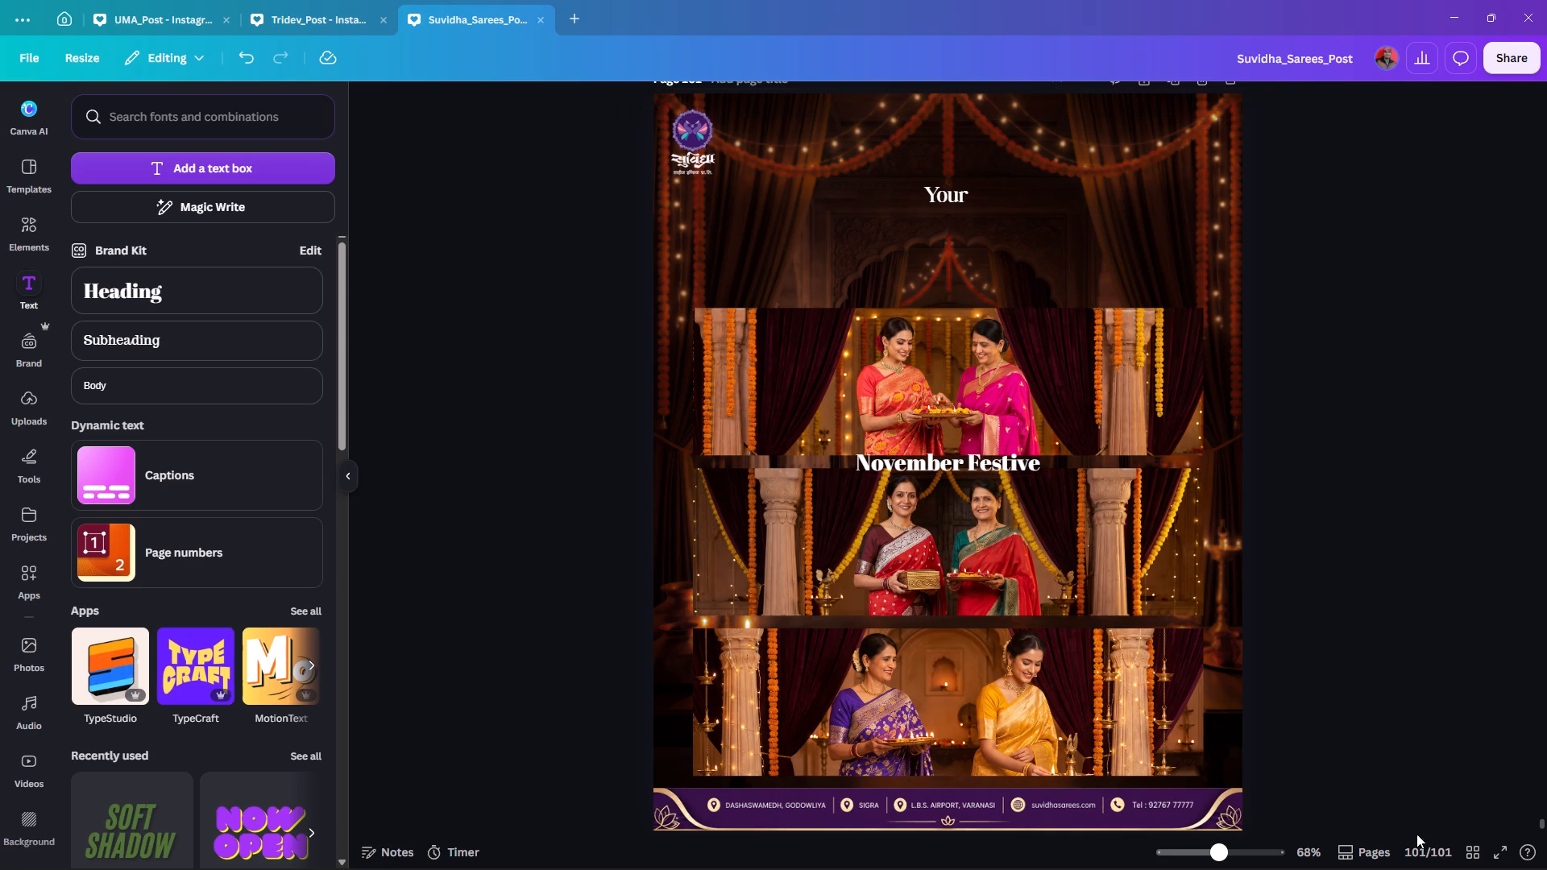
Check the November 2026 dates in the Windows calendar and return to the Canva design.
left_click(1522, 866)
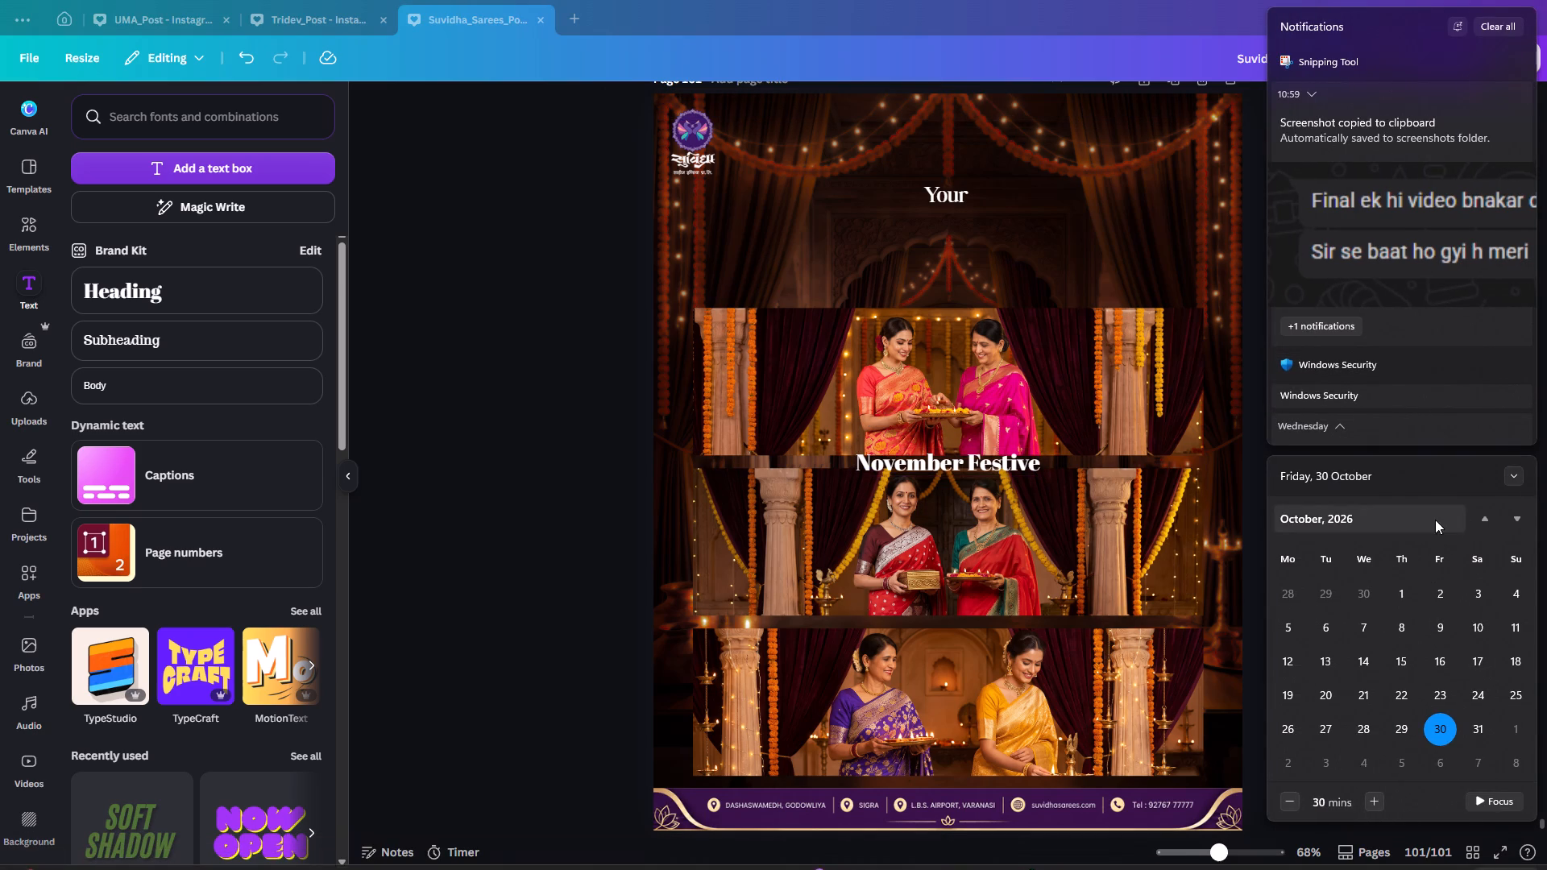
left_click(1514, 516)
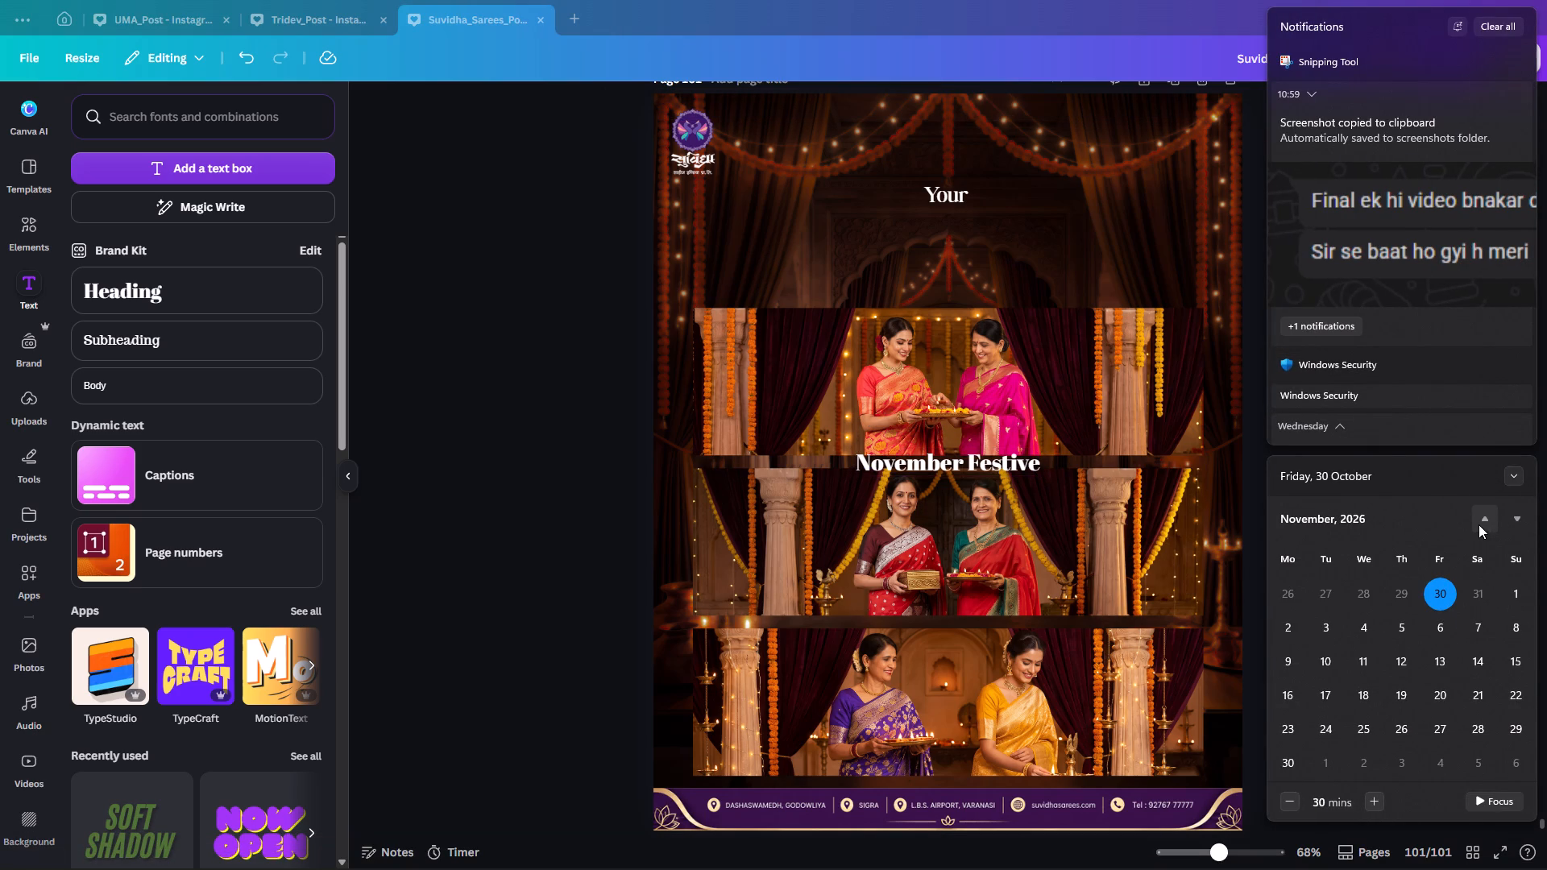
double_click(562, 487)
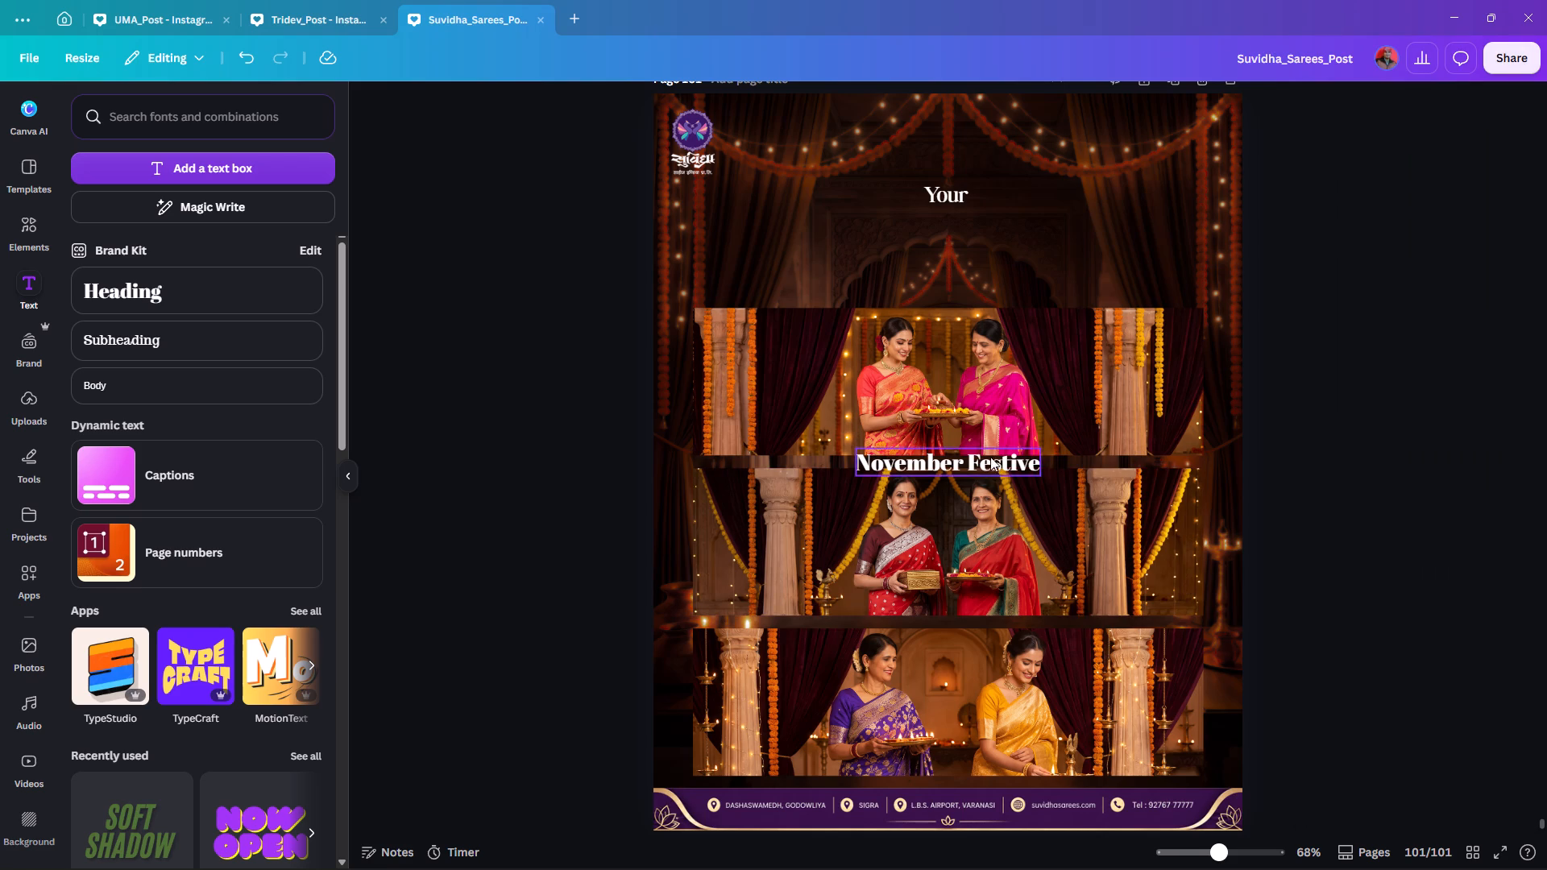
Move the "November Festive" heading beneath "Your" above the top photo and enlarge it to about font size 57.4.
left_click_drag(973, 463, 938, 226)
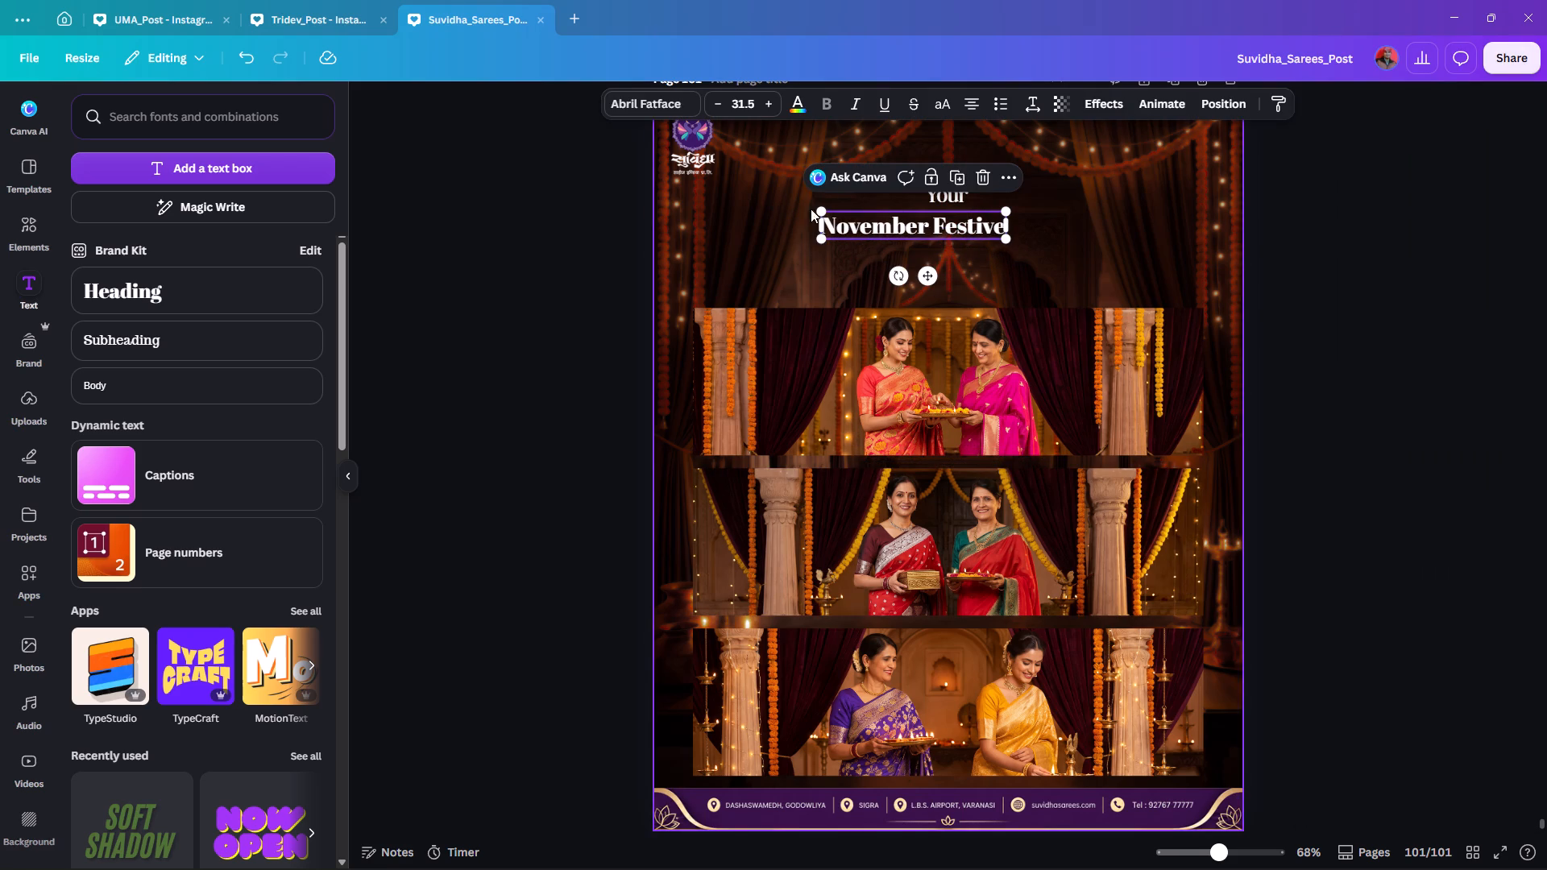
left_click_drag(818, 210, 745, 177, "alt")
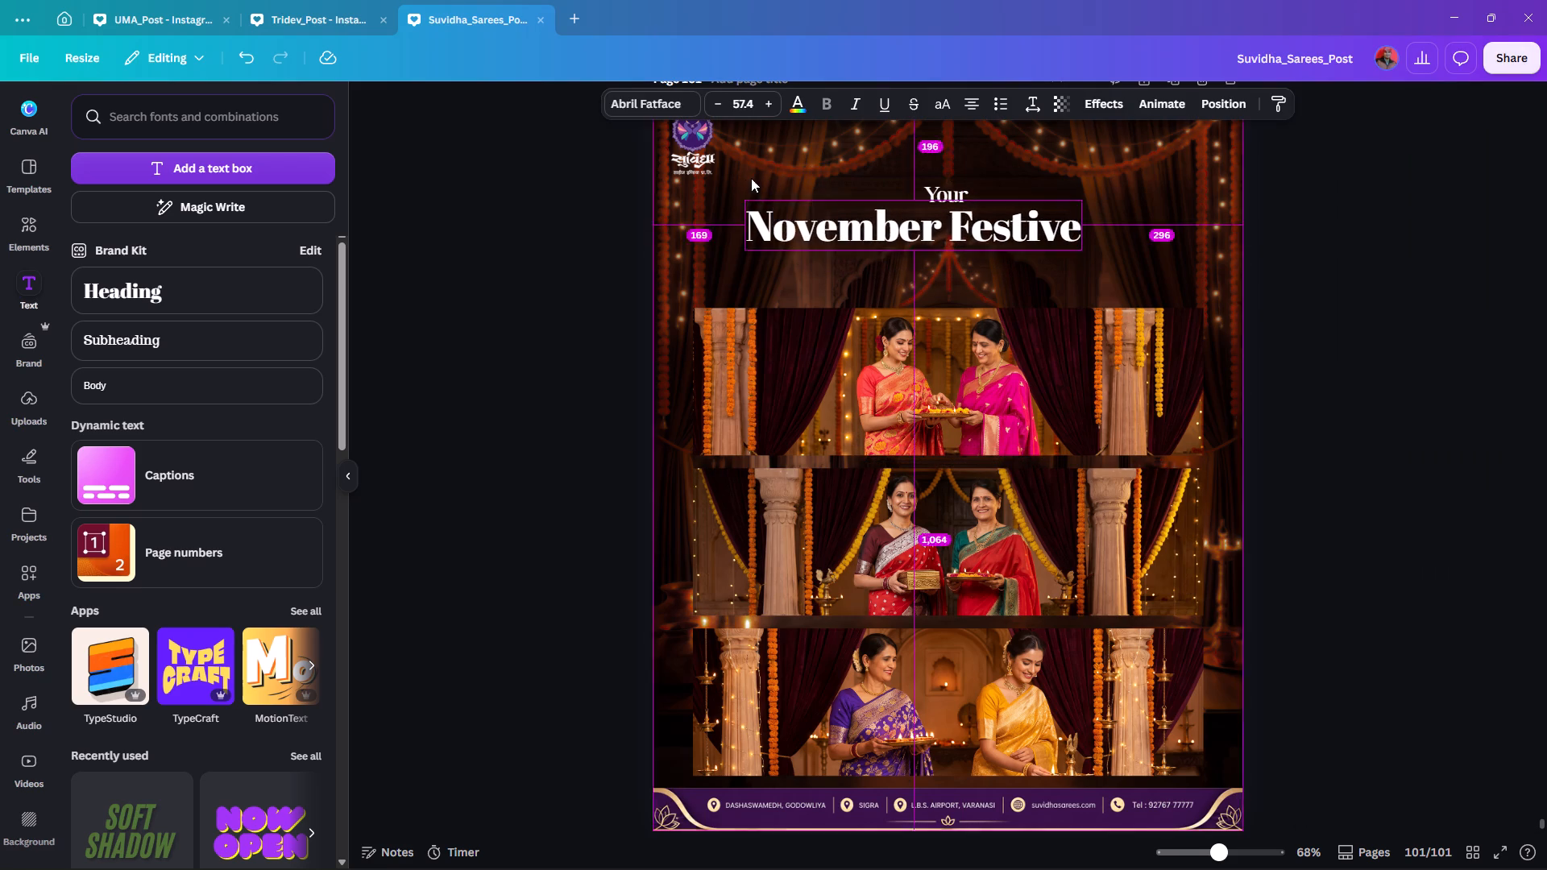
left_click_drag(902, 226, 966, 223)
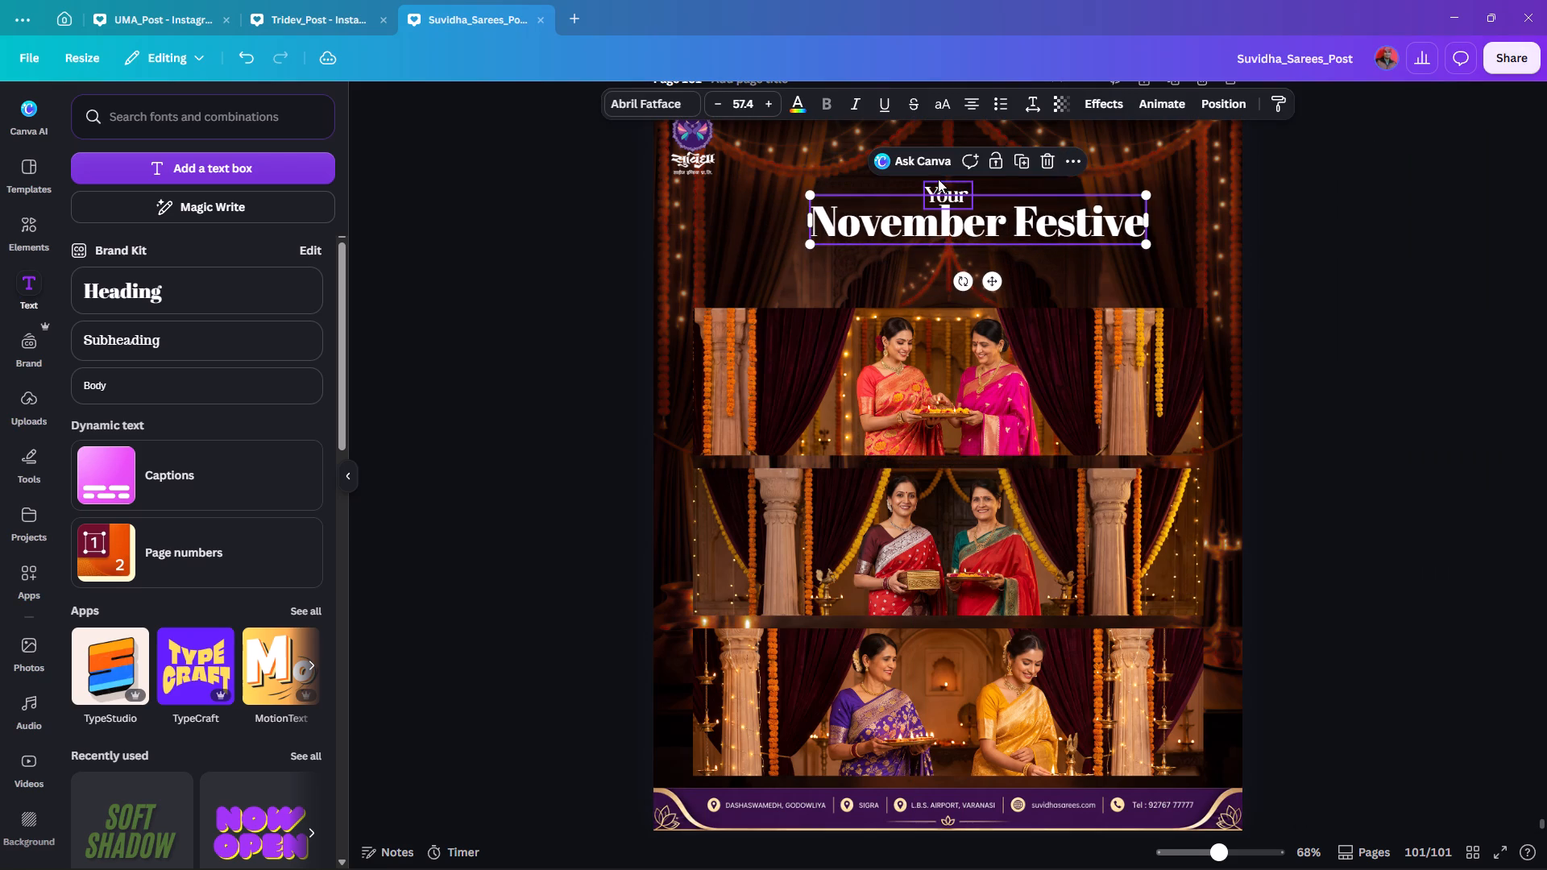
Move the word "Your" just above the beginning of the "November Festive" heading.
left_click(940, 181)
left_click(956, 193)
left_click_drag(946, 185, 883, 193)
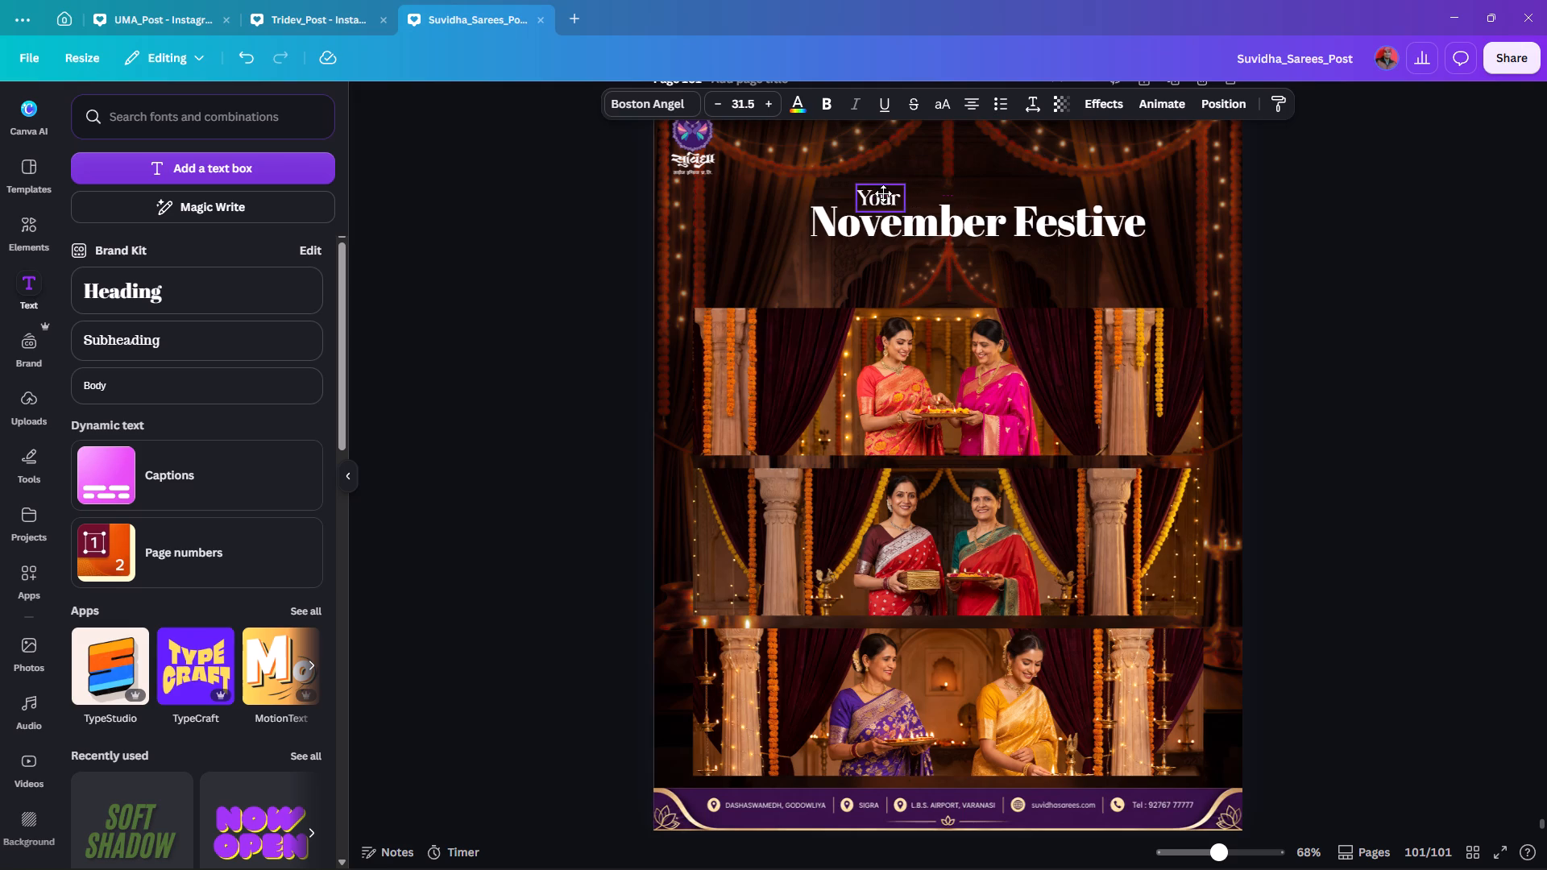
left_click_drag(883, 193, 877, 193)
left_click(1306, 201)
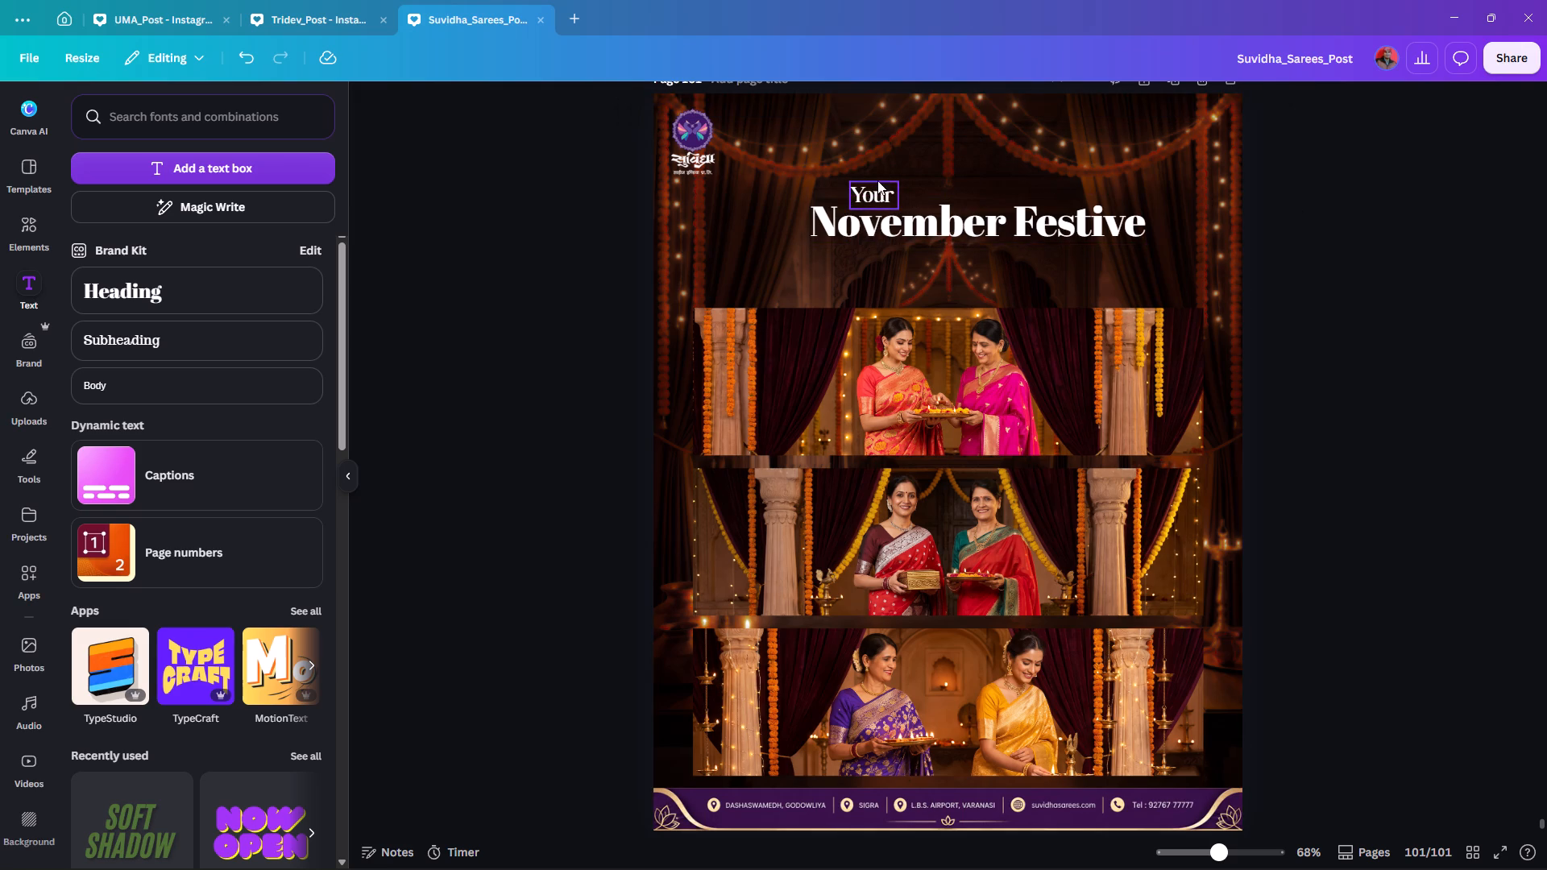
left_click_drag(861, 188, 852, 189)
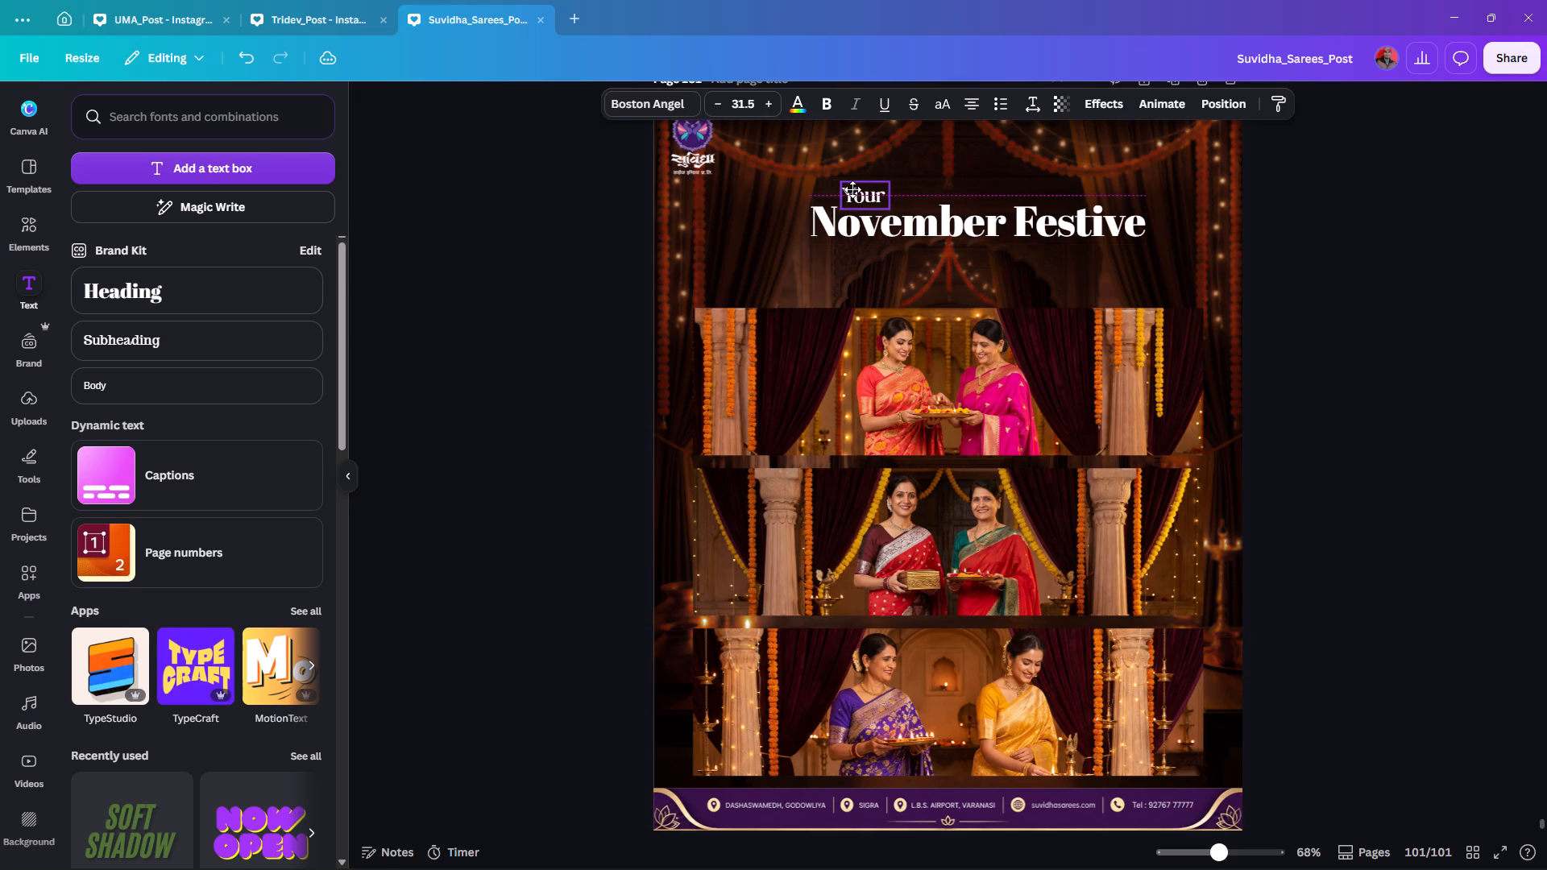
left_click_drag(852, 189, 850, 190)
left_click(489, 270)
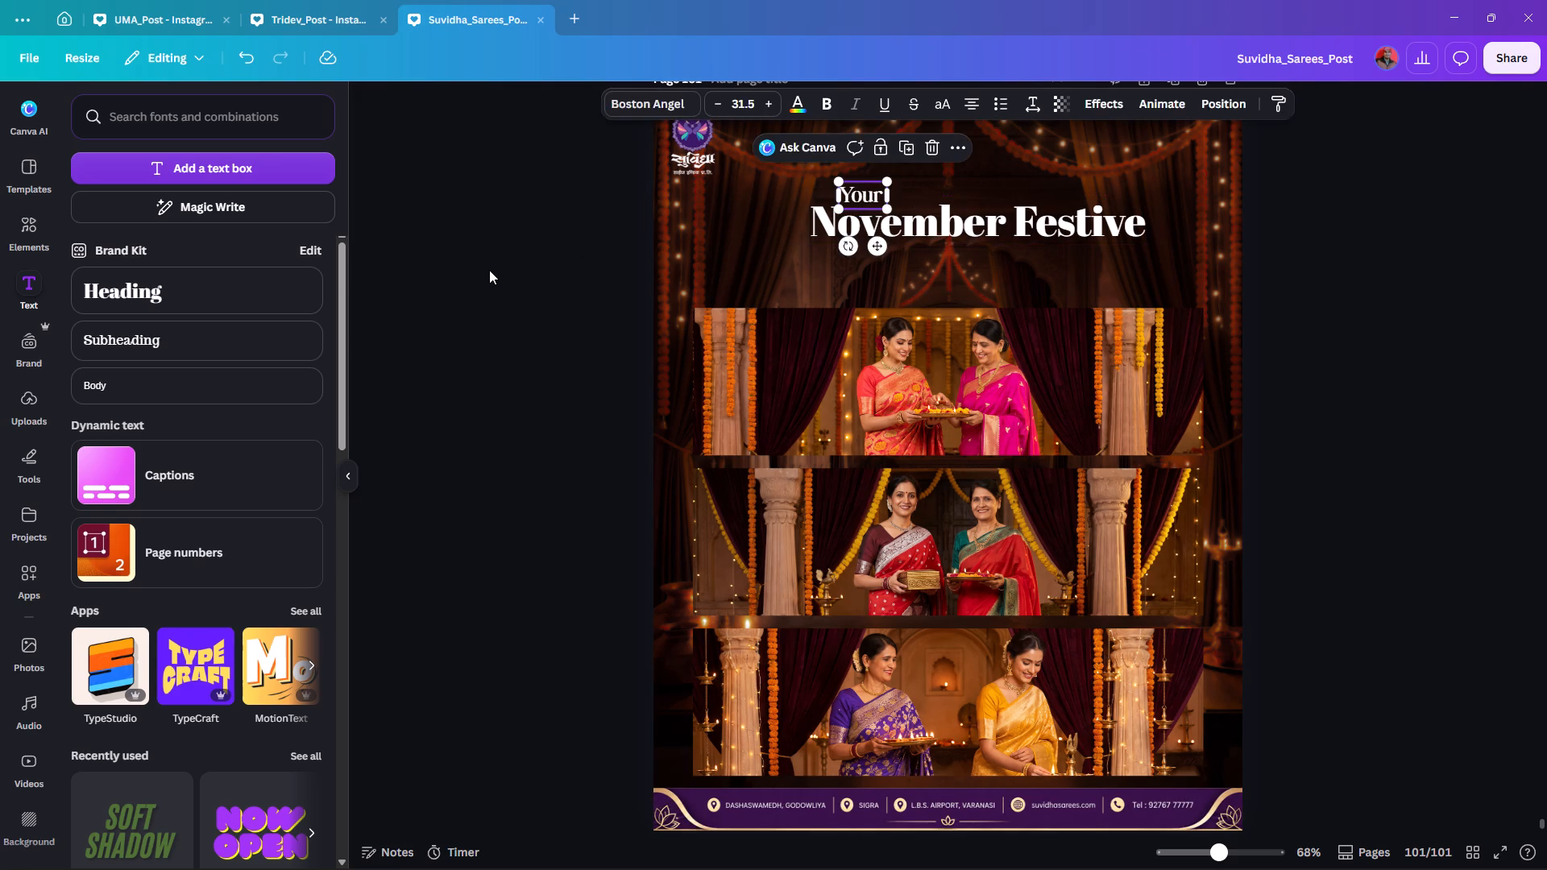
Centre the "November Festive" heading horizontally on the page.
left_click(898, 230)
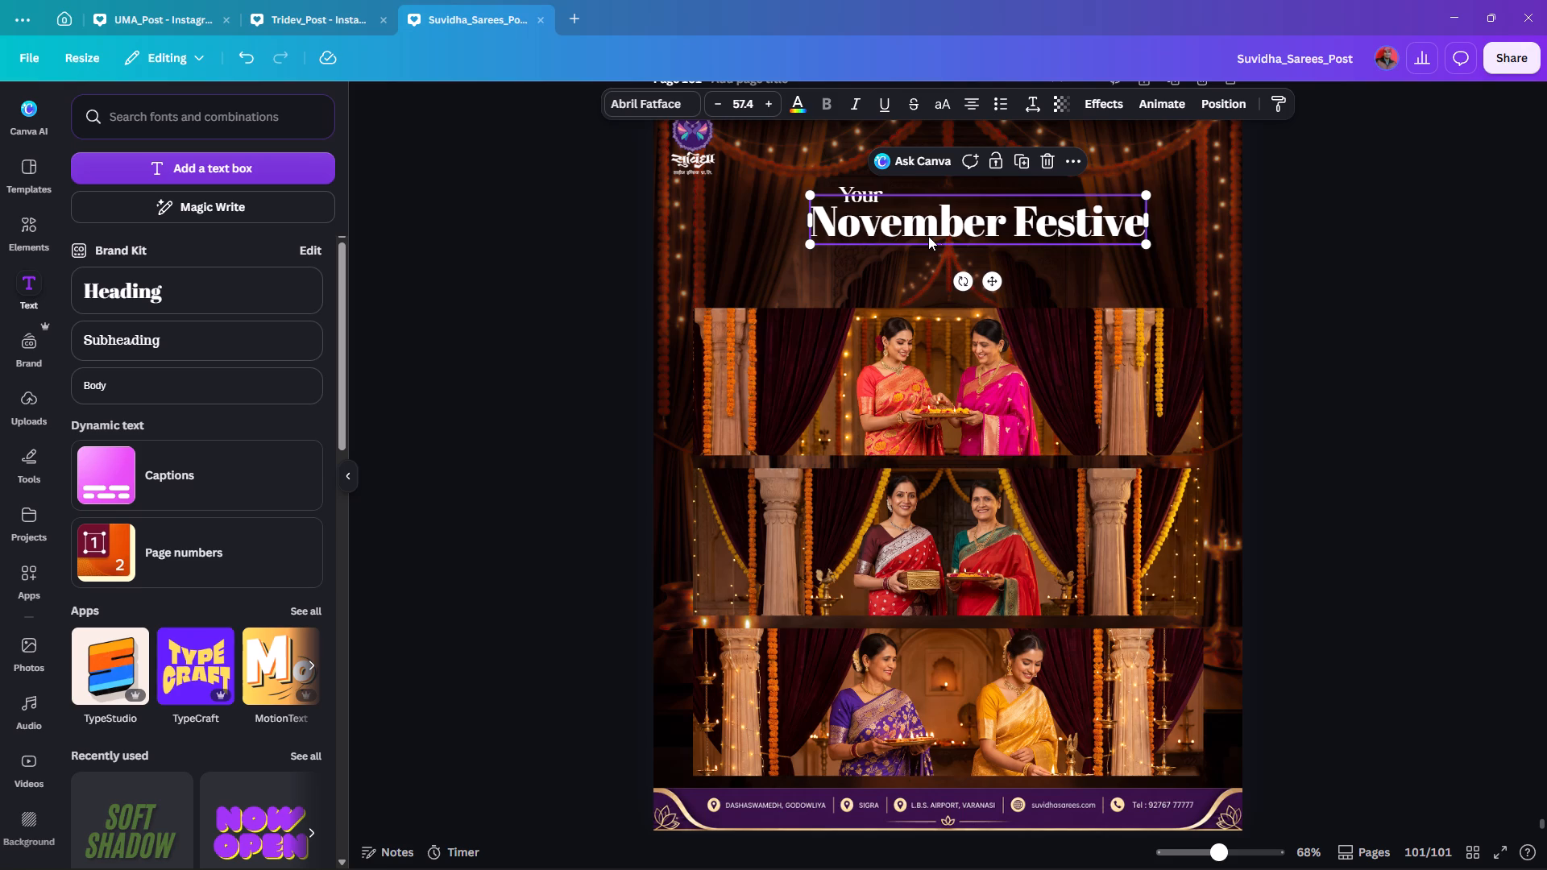
left_click(1342, 255)
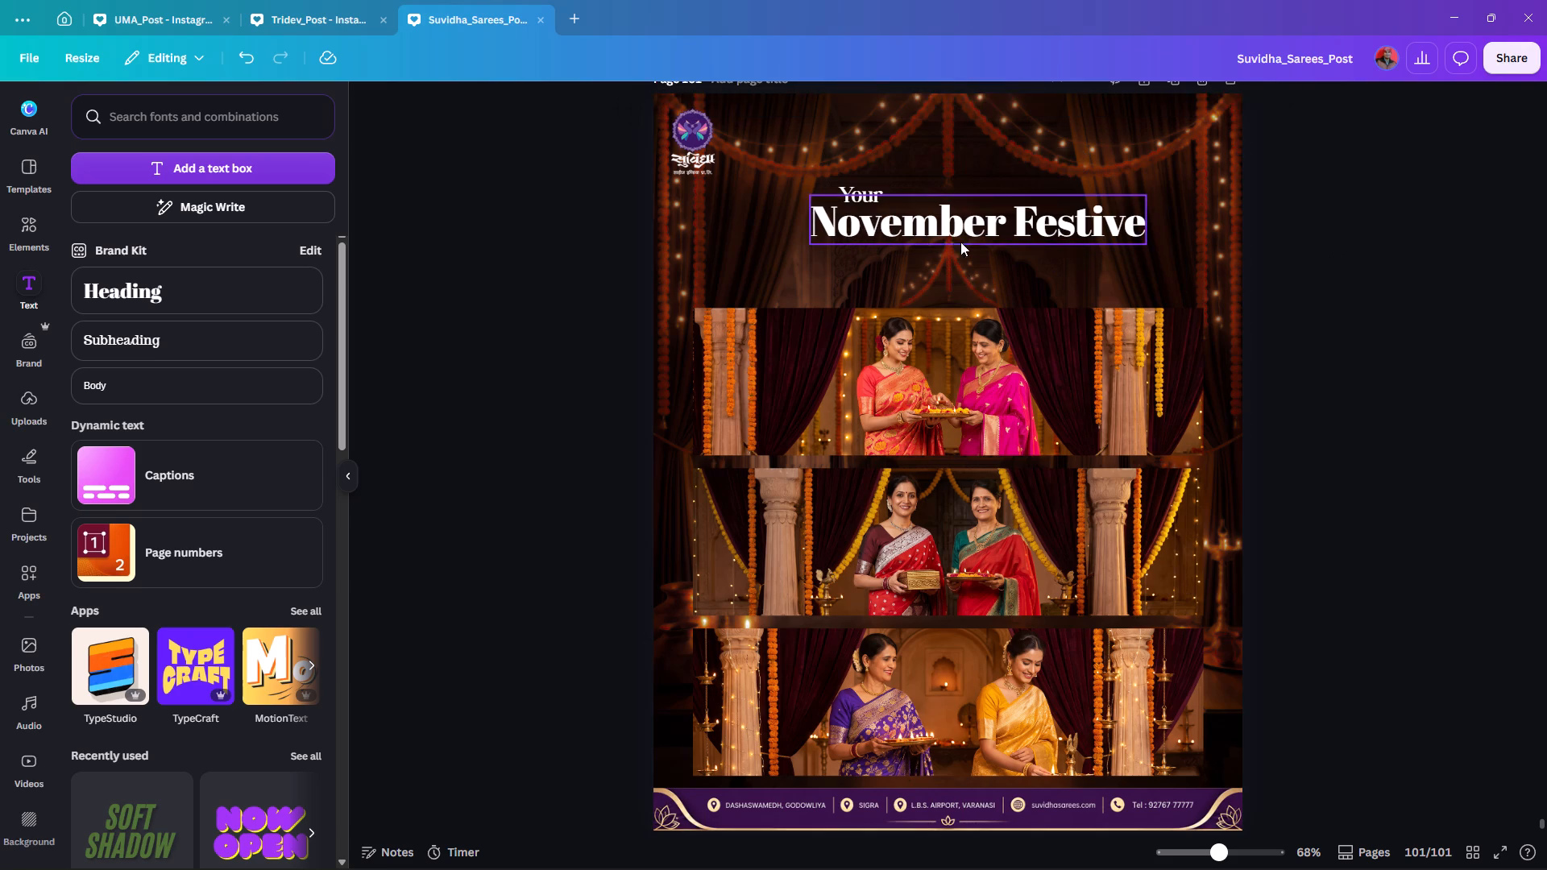
left_click(950, 230)
left_click(1220, 100)
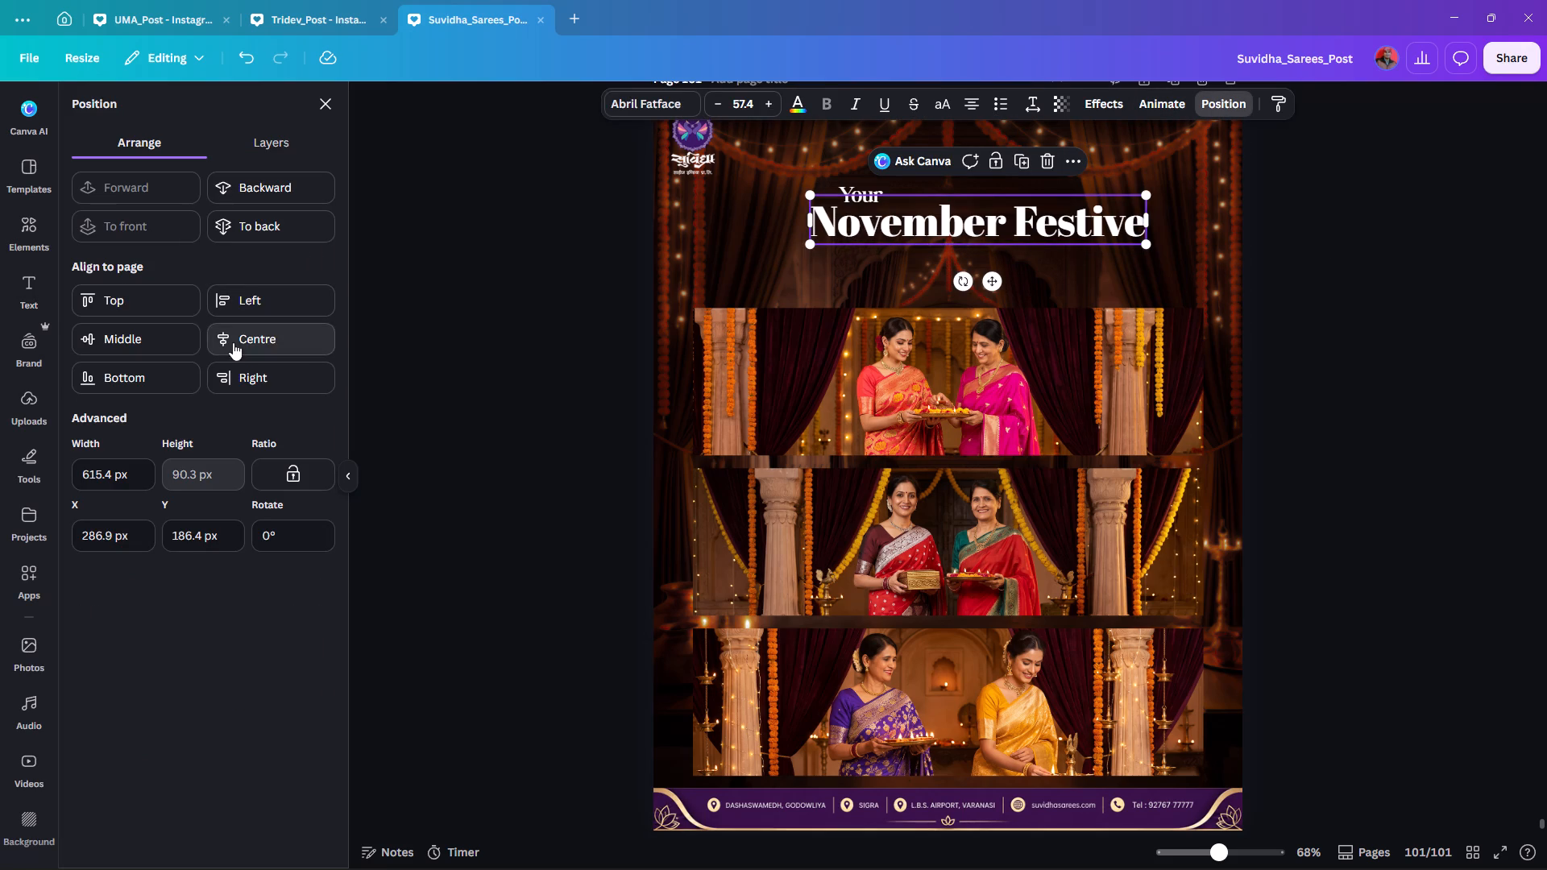
left_click(233, 342)
Move "Your" back above the start of the centred heading, at about X 262.5 px and Y 161.6 px.
left_click(863, 186)
left_click_drag(864, 190, 842, 182)
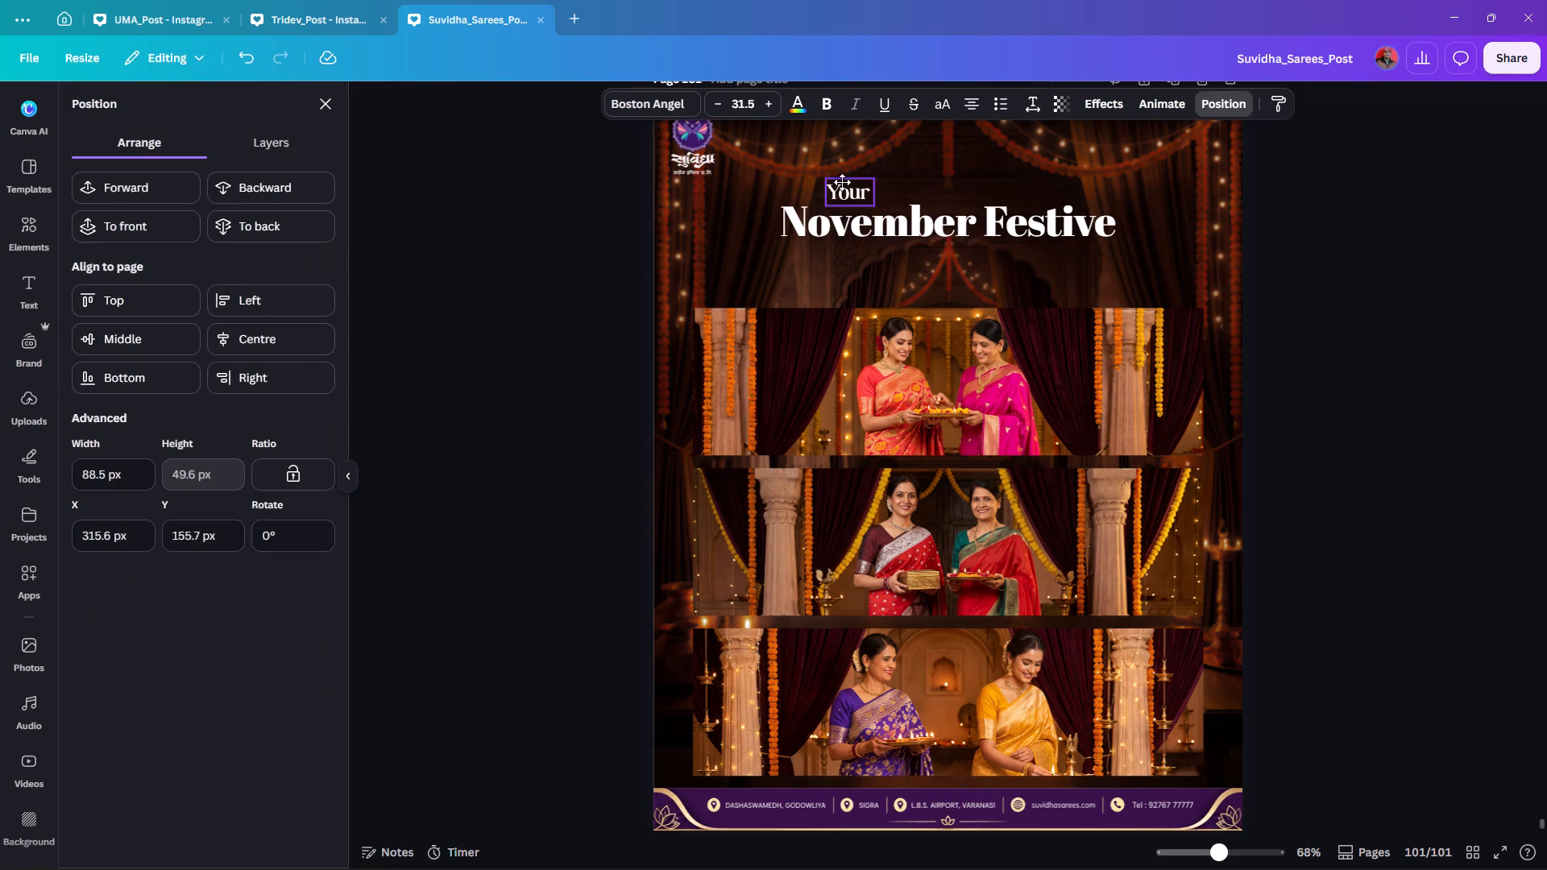
left_click_drag(842, 182, 827, 193)
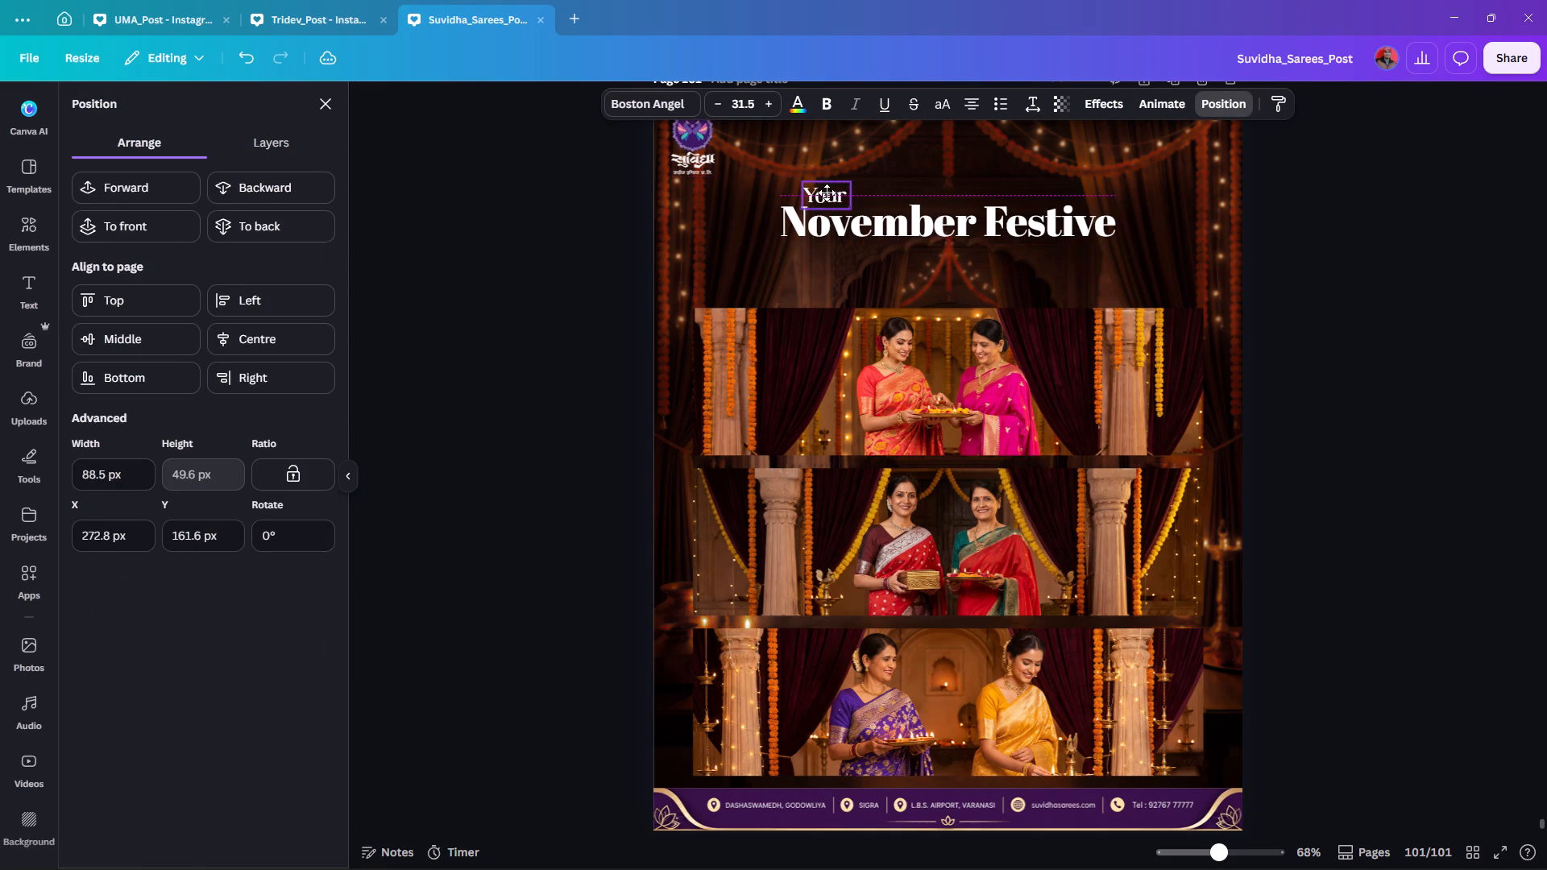
left_click_drag(827, 193, 821, 193)
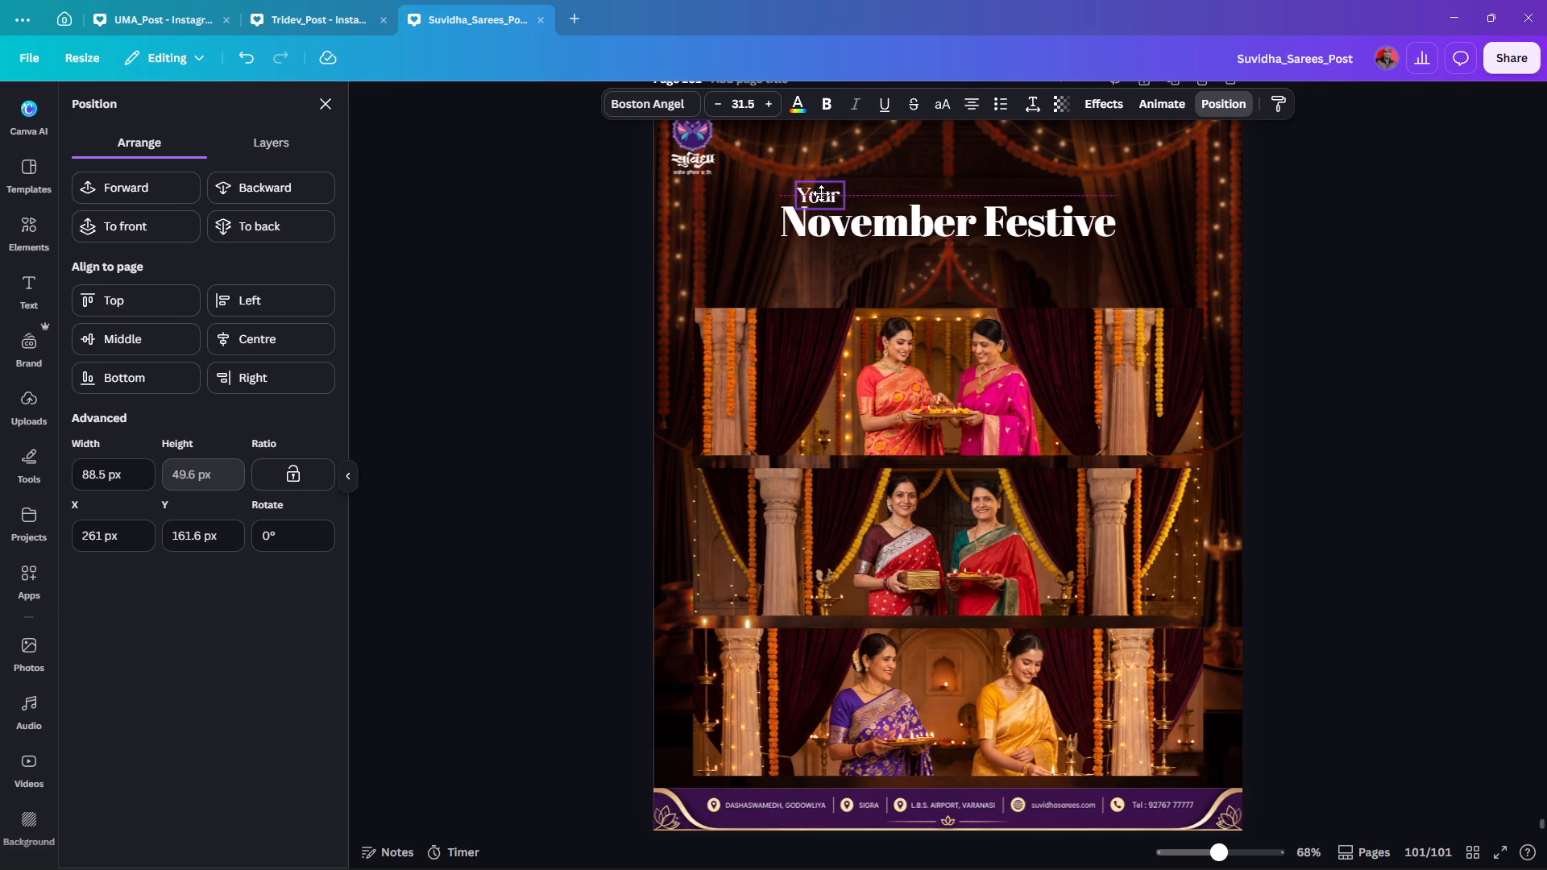
left_click_drag(821, 193, 822, 193)
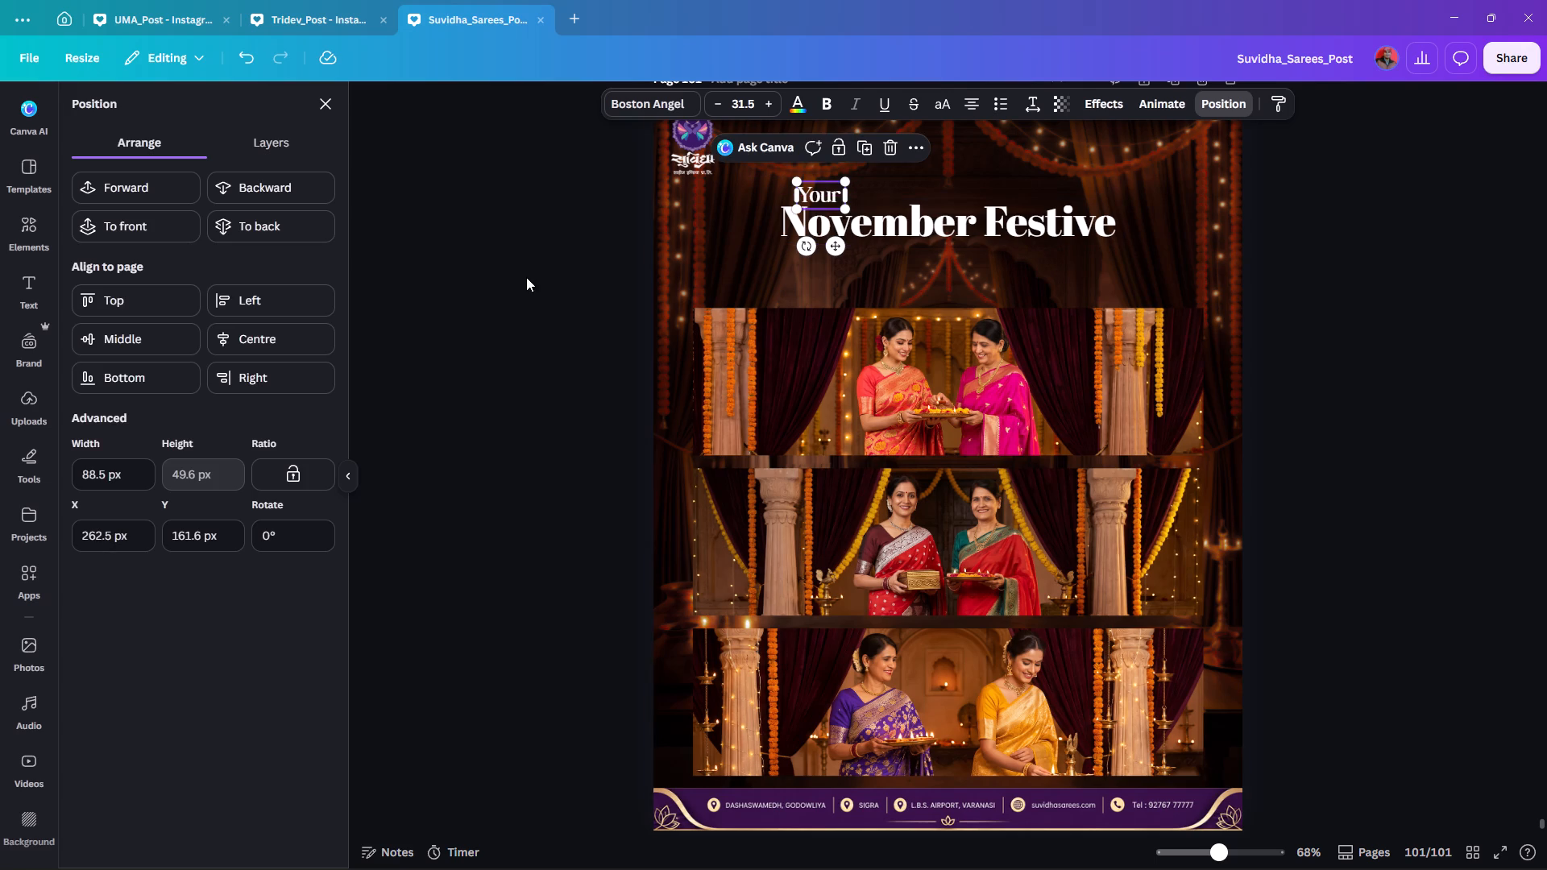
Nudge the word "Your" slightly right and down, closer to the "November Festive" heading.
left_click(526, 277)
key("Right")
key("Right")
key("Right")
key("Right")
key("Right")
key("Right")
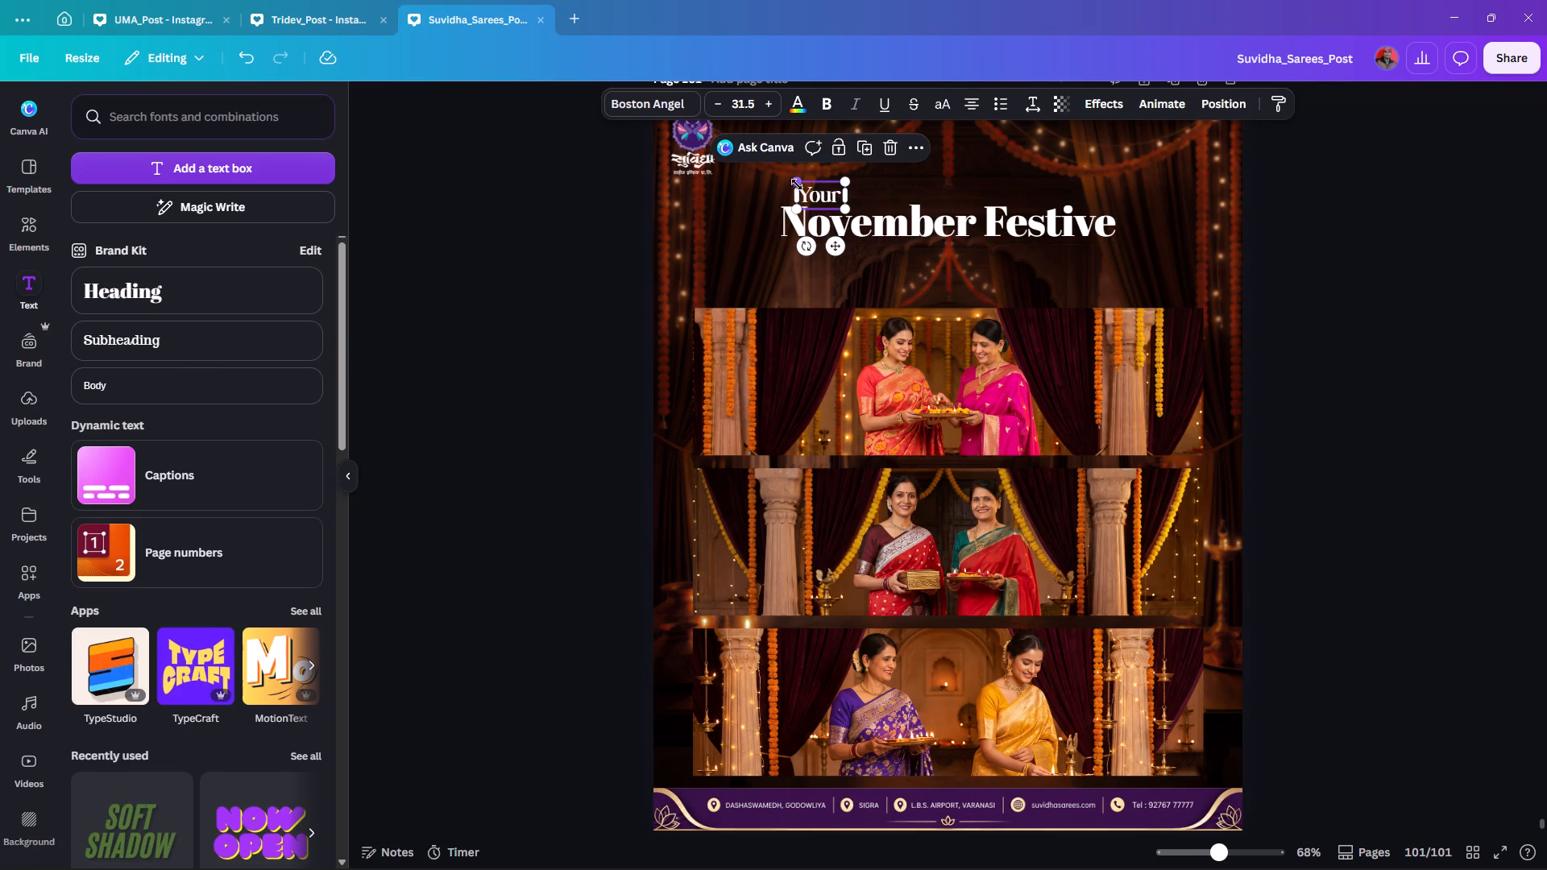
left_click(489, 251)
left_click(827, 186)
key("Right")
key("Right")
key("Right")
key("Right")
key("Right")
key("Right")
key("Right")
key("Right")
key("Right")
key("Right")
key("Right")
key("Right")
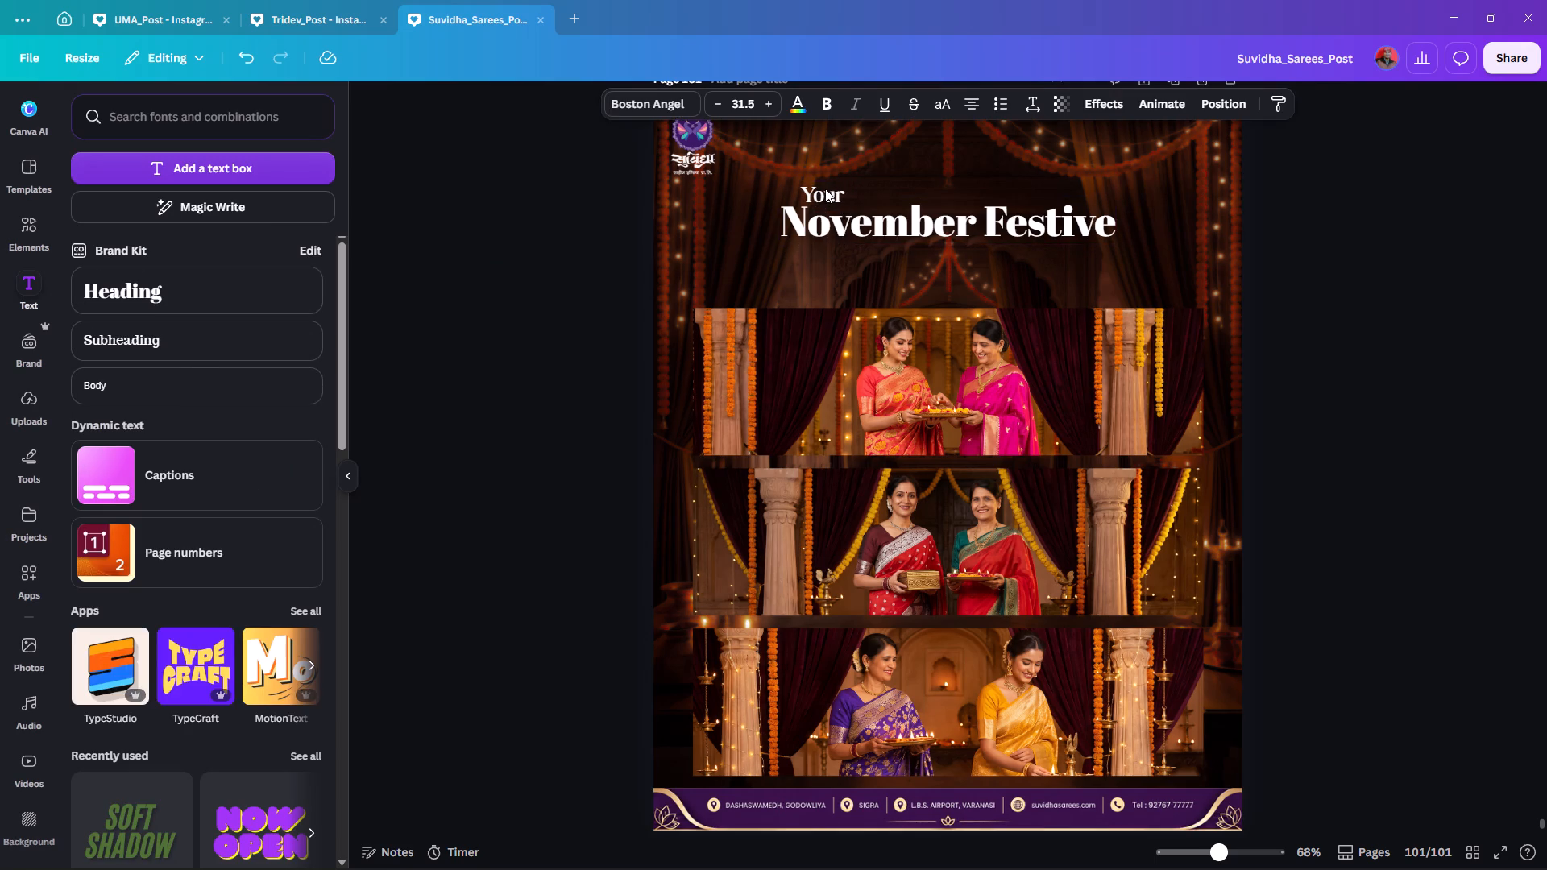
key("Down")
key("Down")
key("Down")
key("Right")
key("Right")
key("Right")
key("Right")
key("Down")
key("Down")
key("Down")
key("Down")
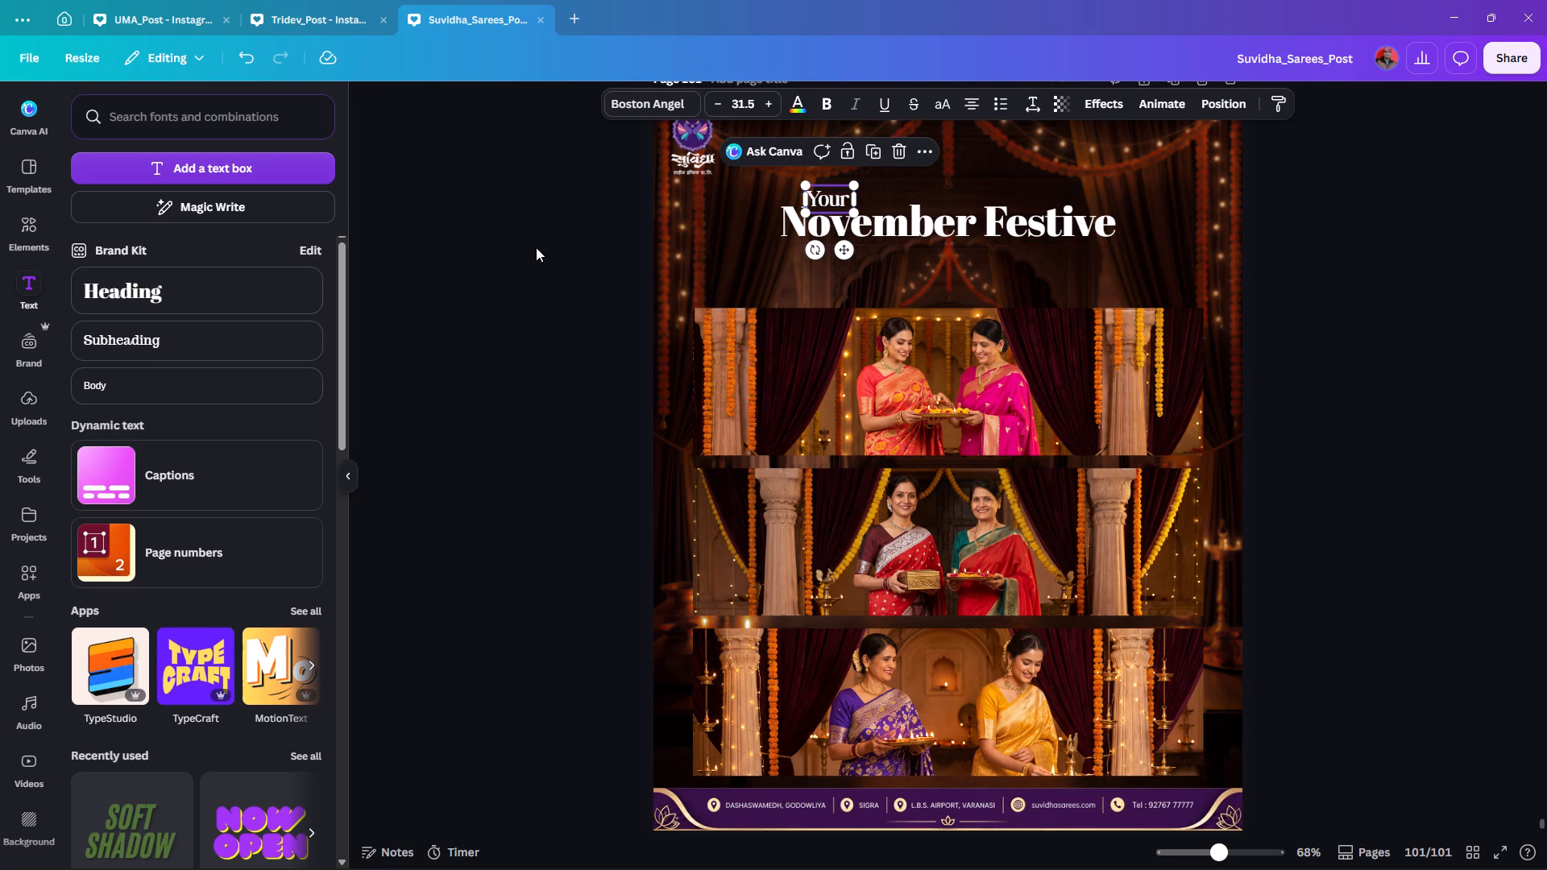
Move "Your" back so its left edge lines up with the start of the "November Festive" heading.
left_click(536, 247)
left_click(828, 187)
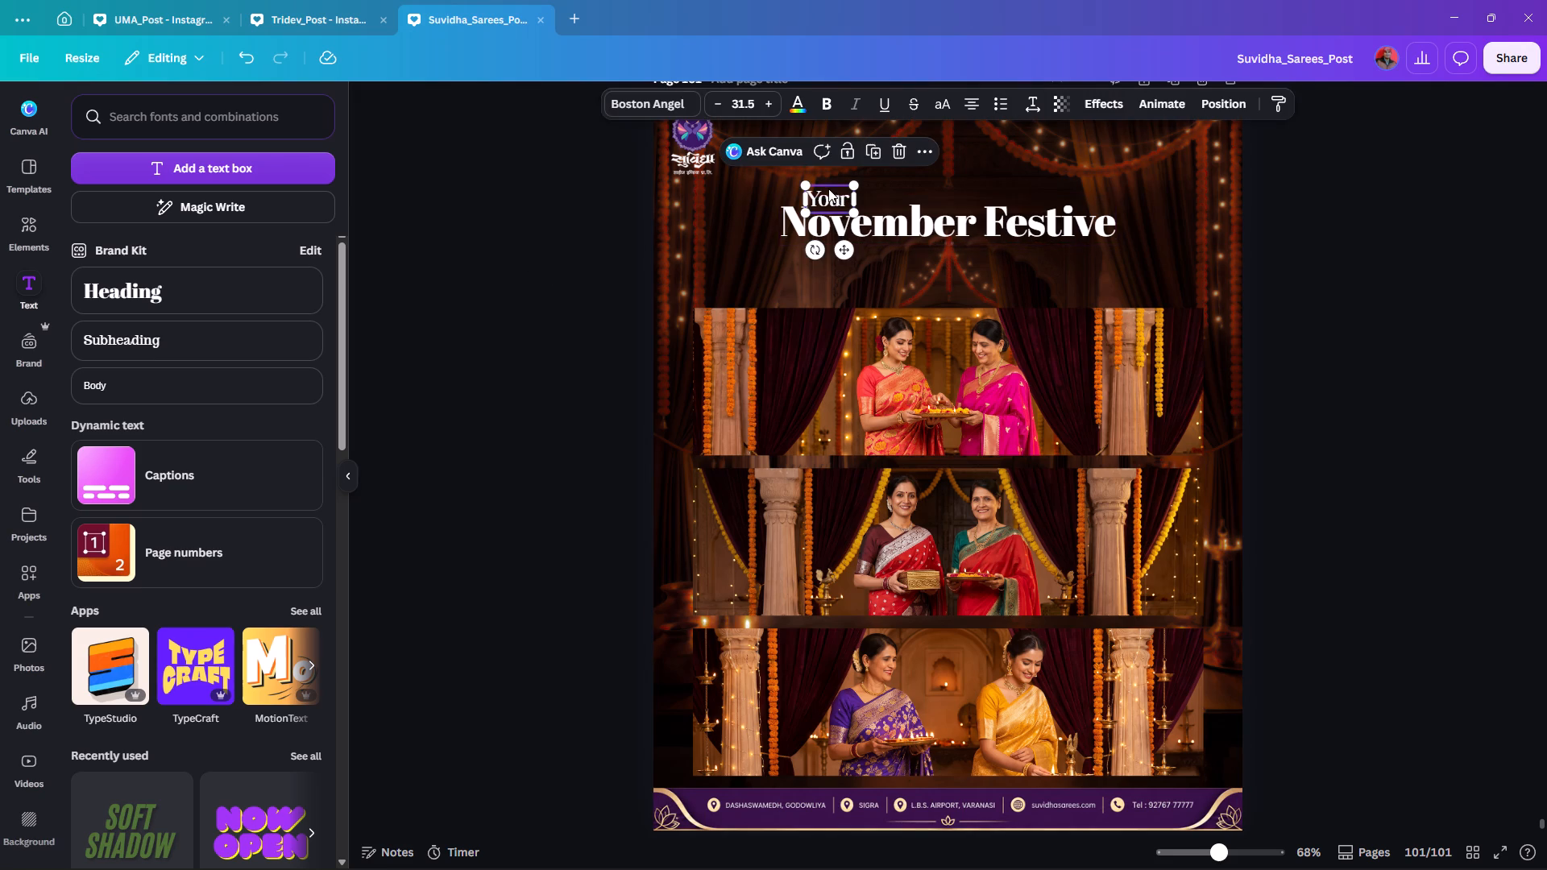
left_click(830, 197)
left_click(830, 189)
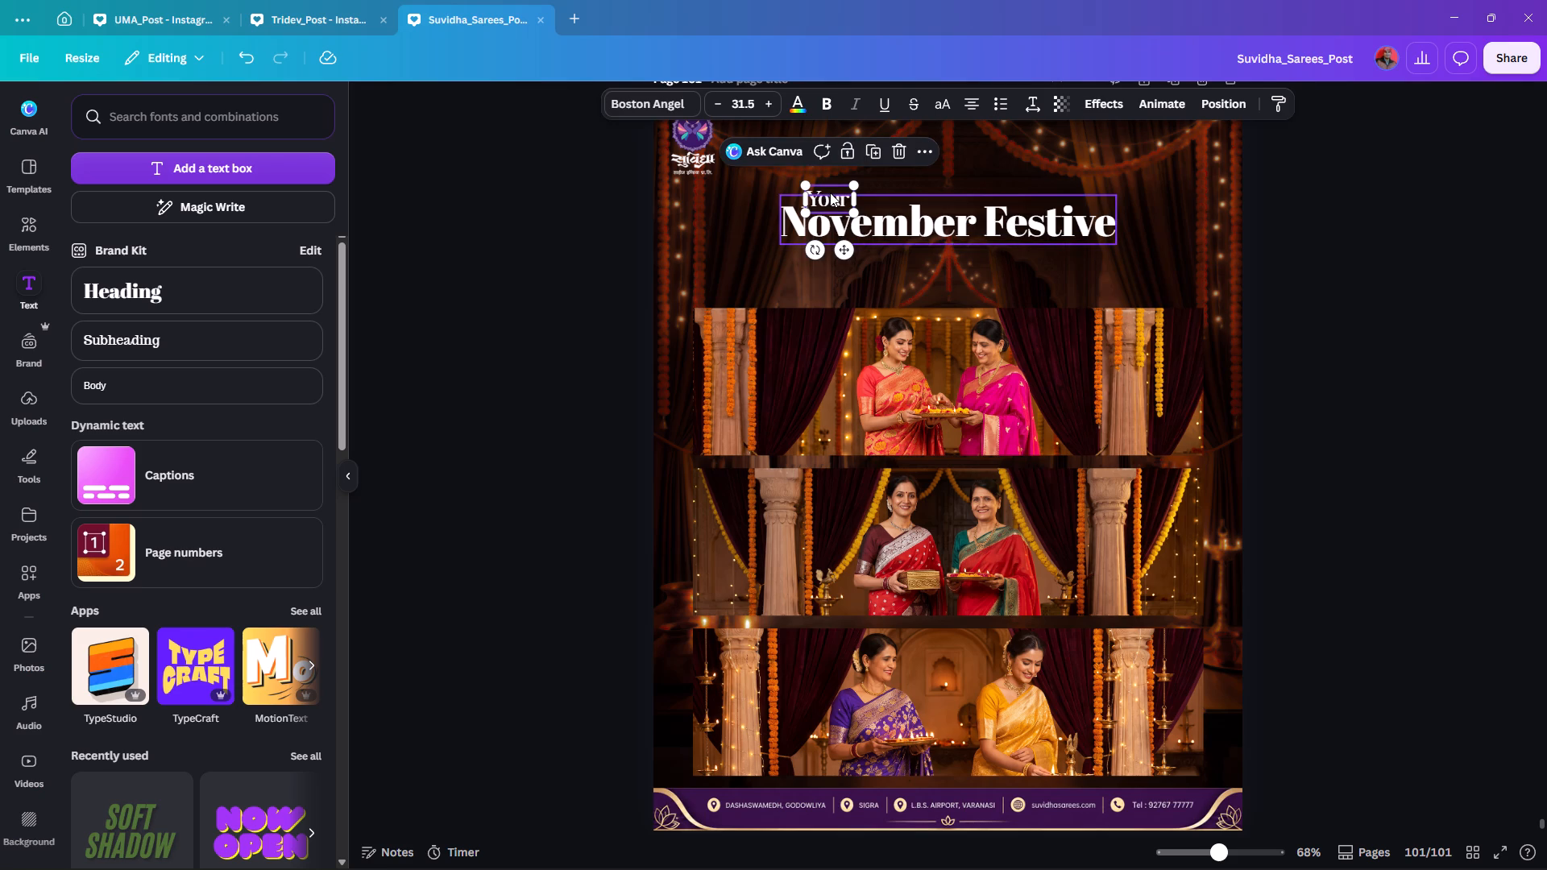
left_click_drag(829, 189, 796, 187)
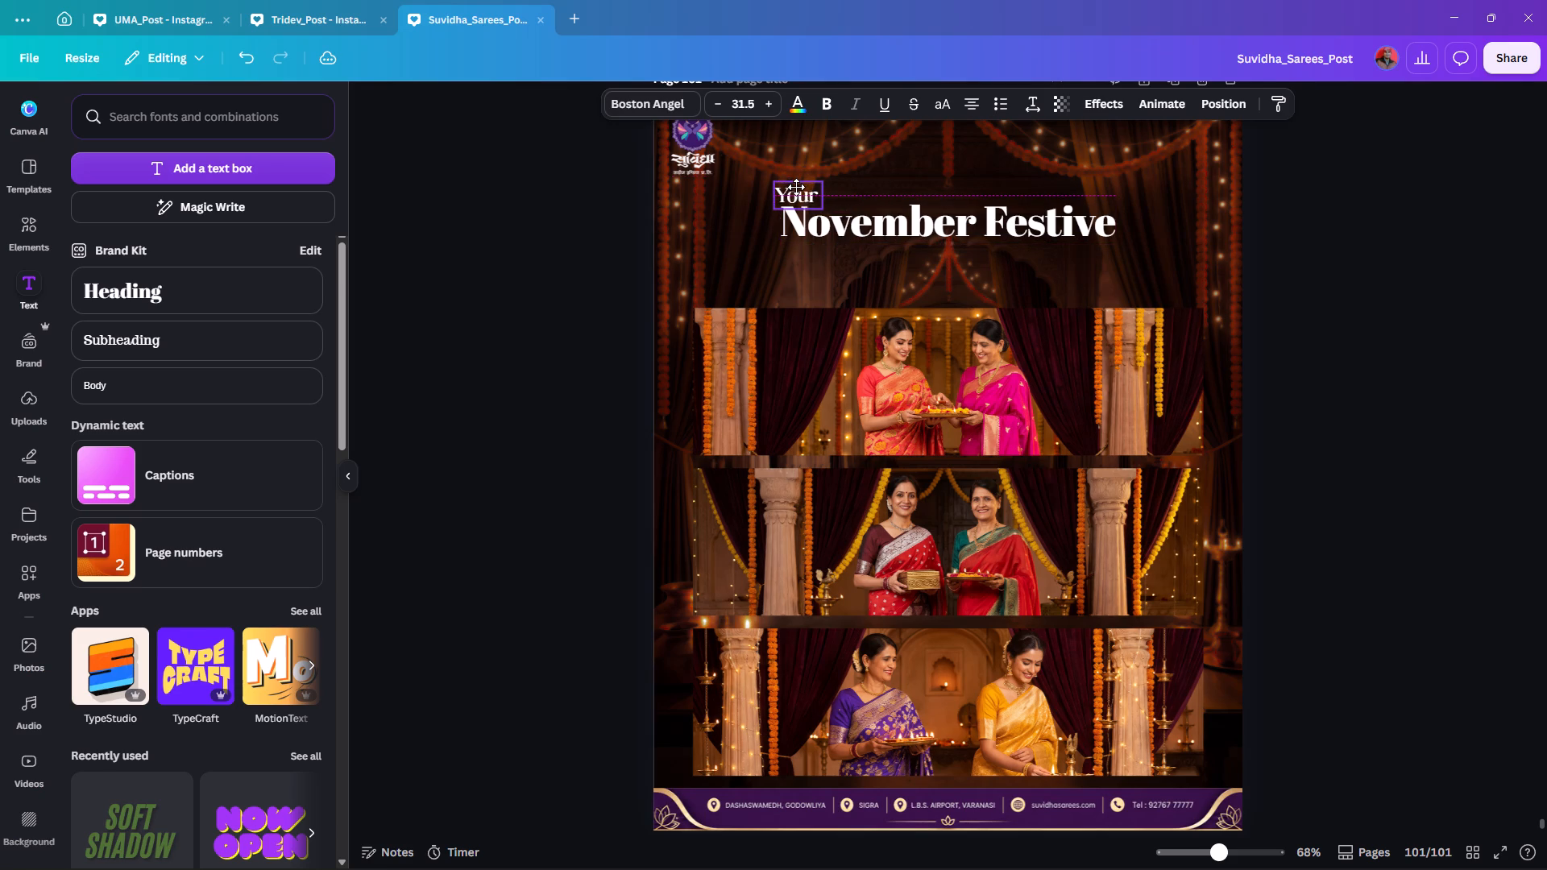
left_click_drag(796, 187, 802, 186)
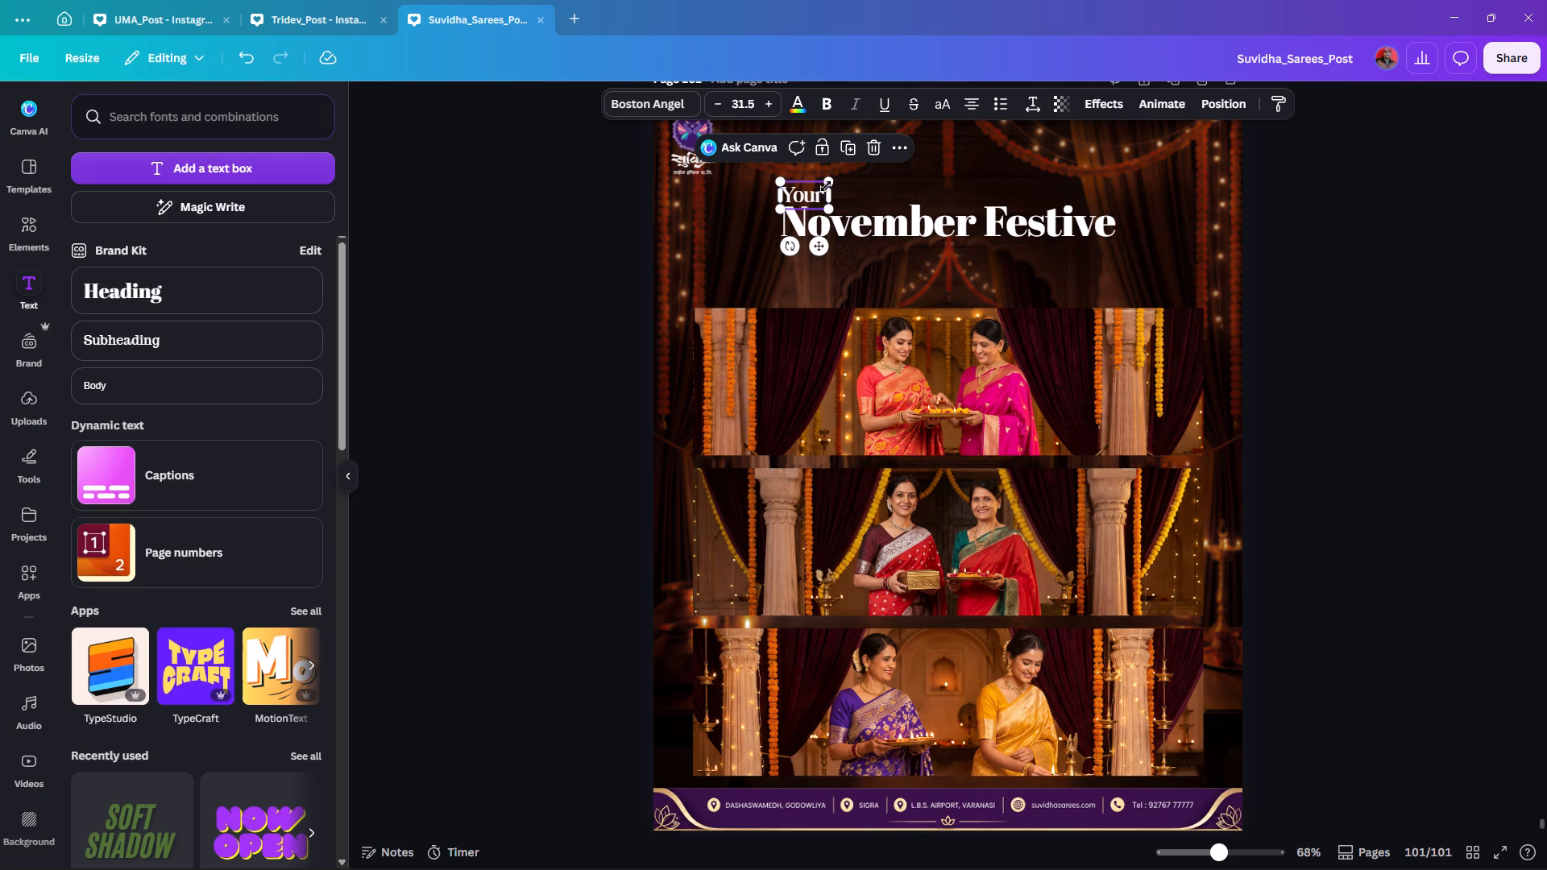
Enlarge the "November Festive" heading to about font size 78.6 and move it down to just above the top photo.
left_click(893, 220)
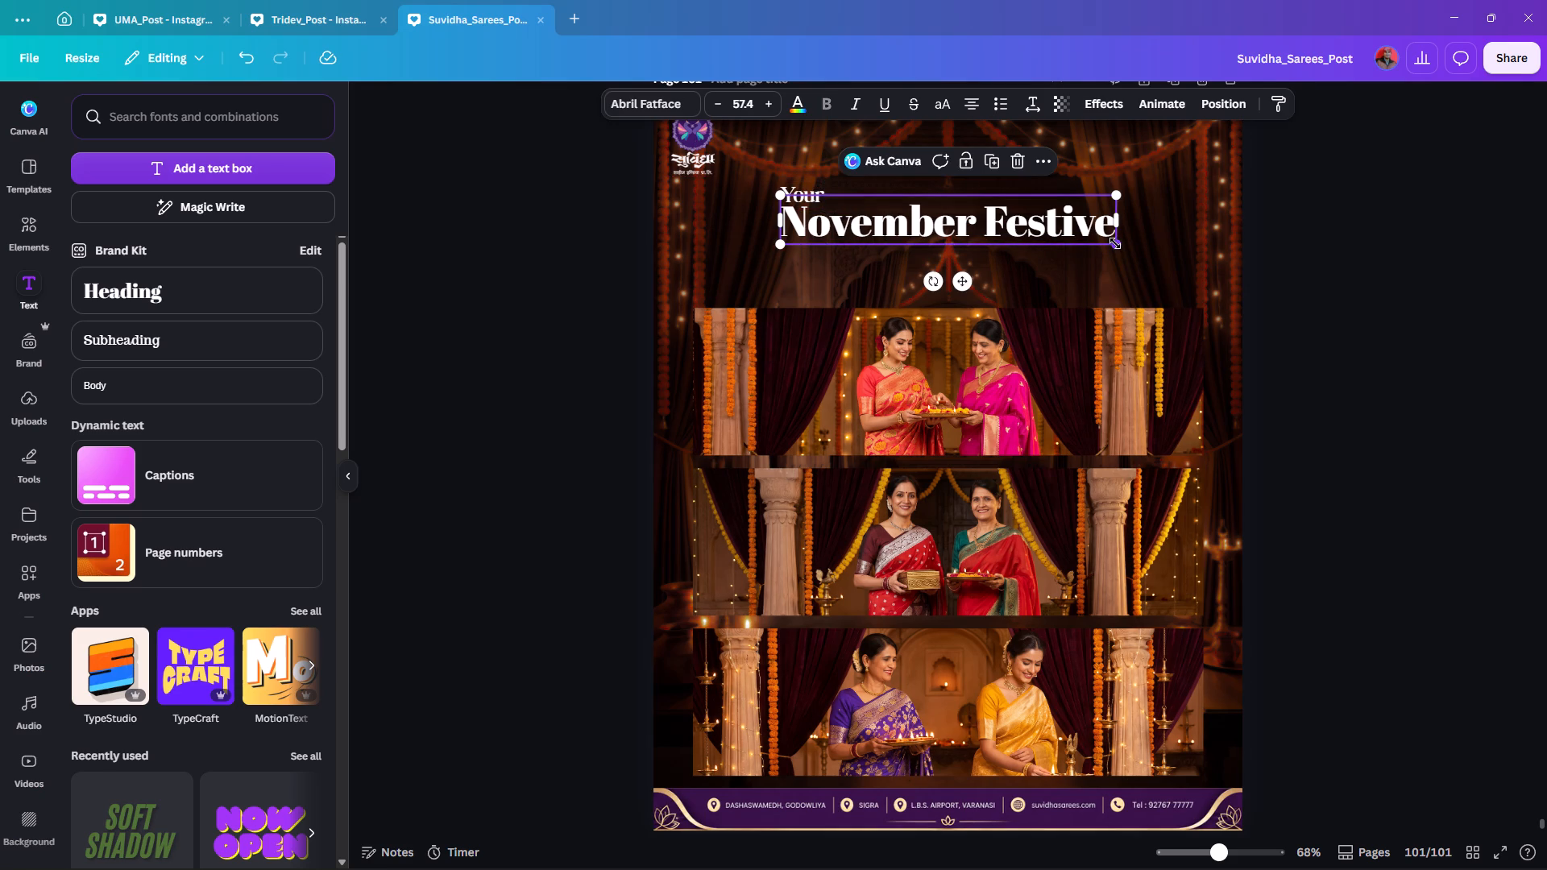
left_click_drag(1115, 243, 1173, 280, "alt")
left_click_drag(1097, 226, 1101, 258)
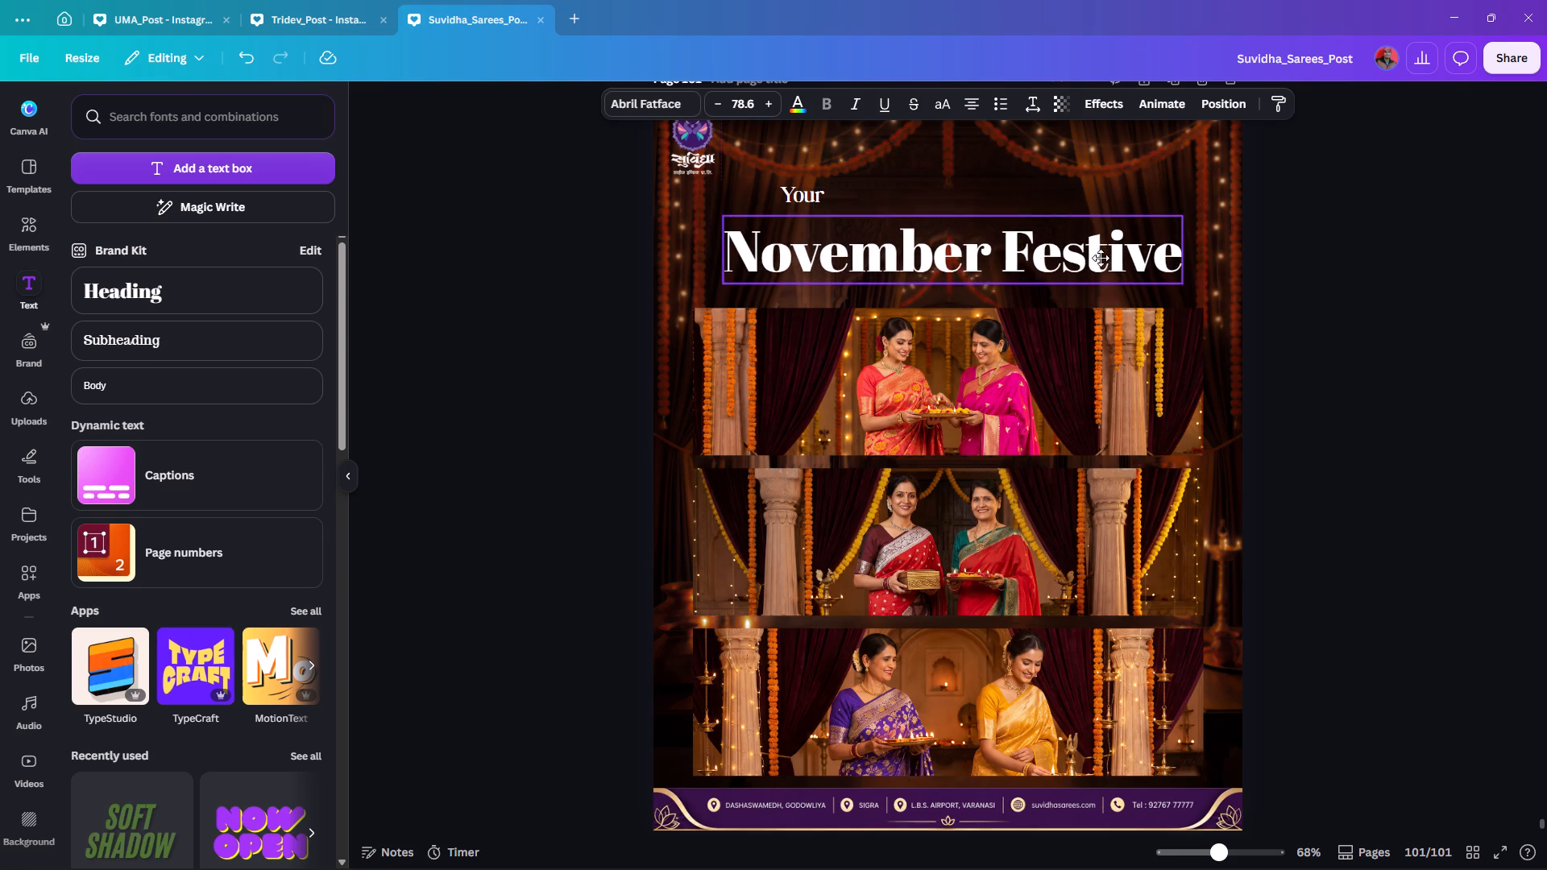
left_click_drag(1101, 258, 1091, 272)
Centre the "November Festive" heading horizontally on the page and nudge it down to about Y 248.3 px.
left_click(1236, 97)
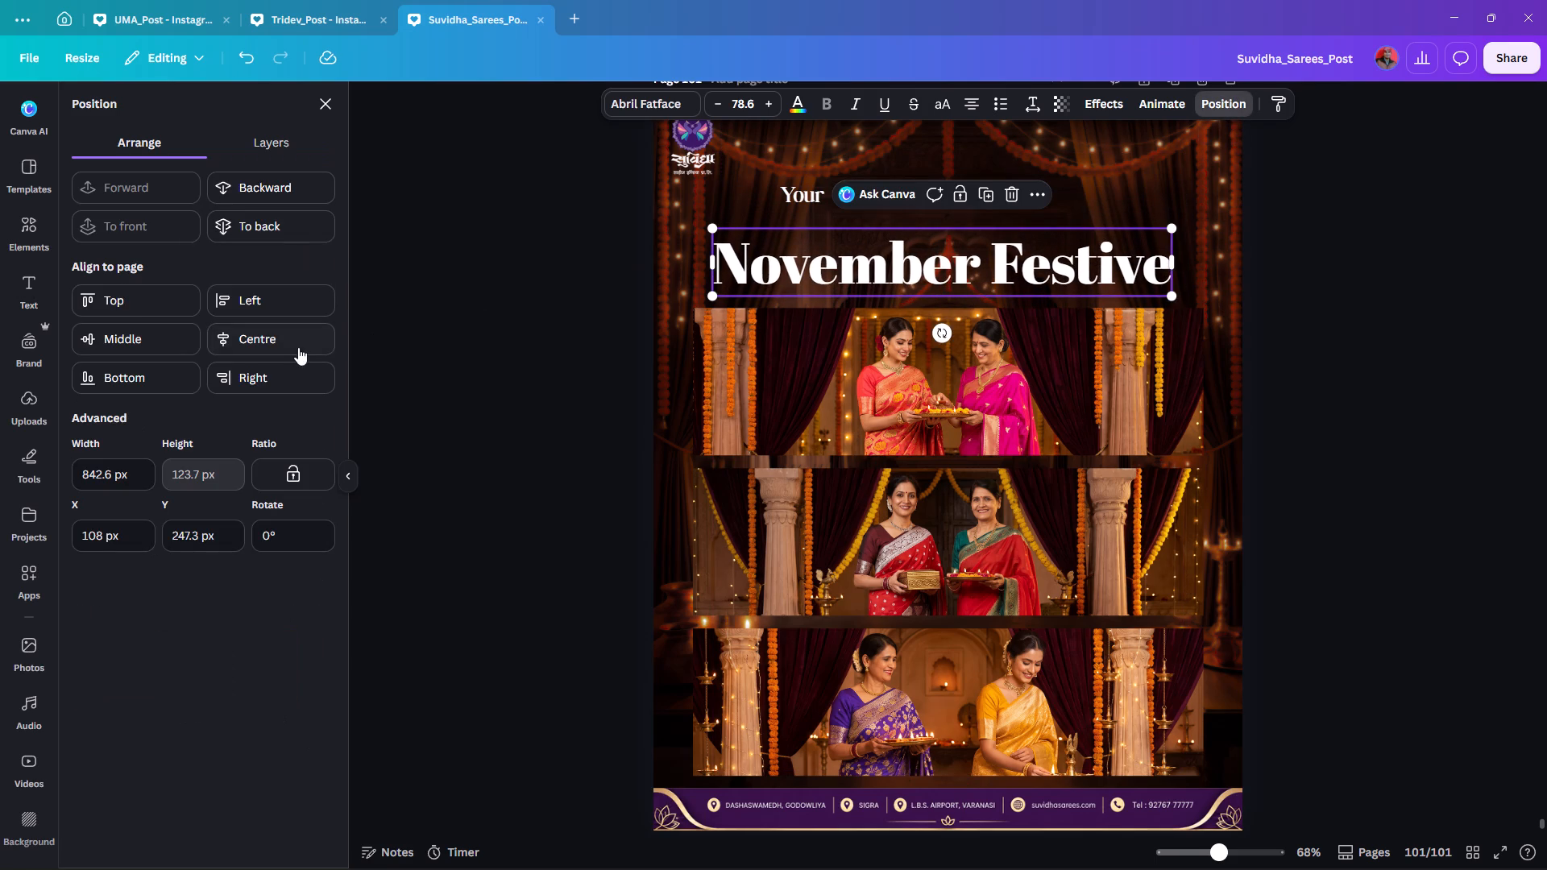
left_click(292, 346)
key("Down")
key("Down")
key("Down")
key("Down")
key("Down")
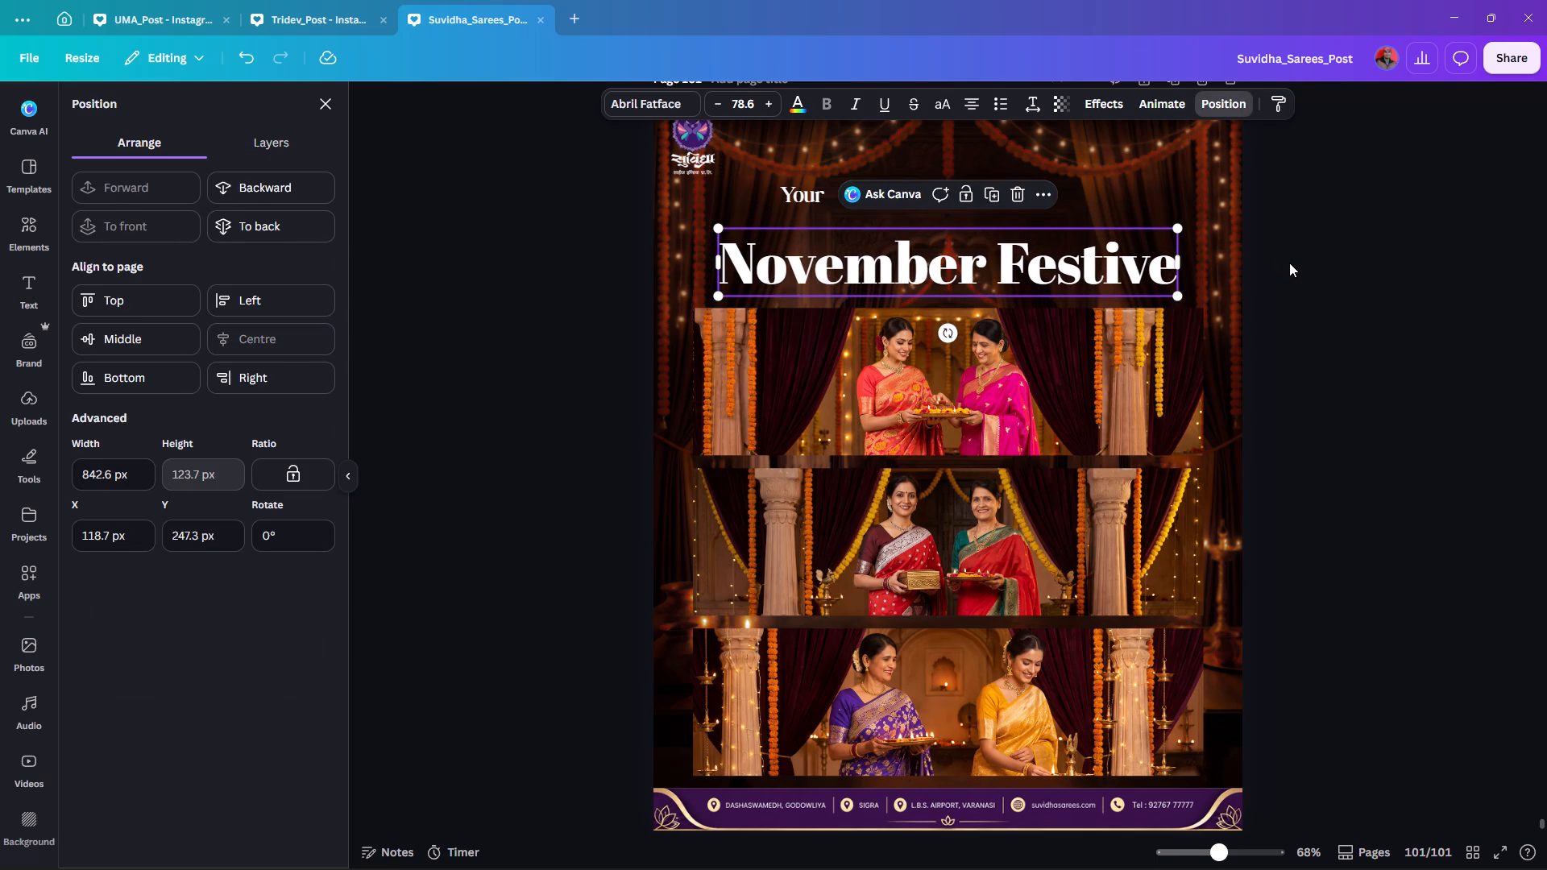
double_click(1310, 252)
left_click(1083, 256)
key("Down")
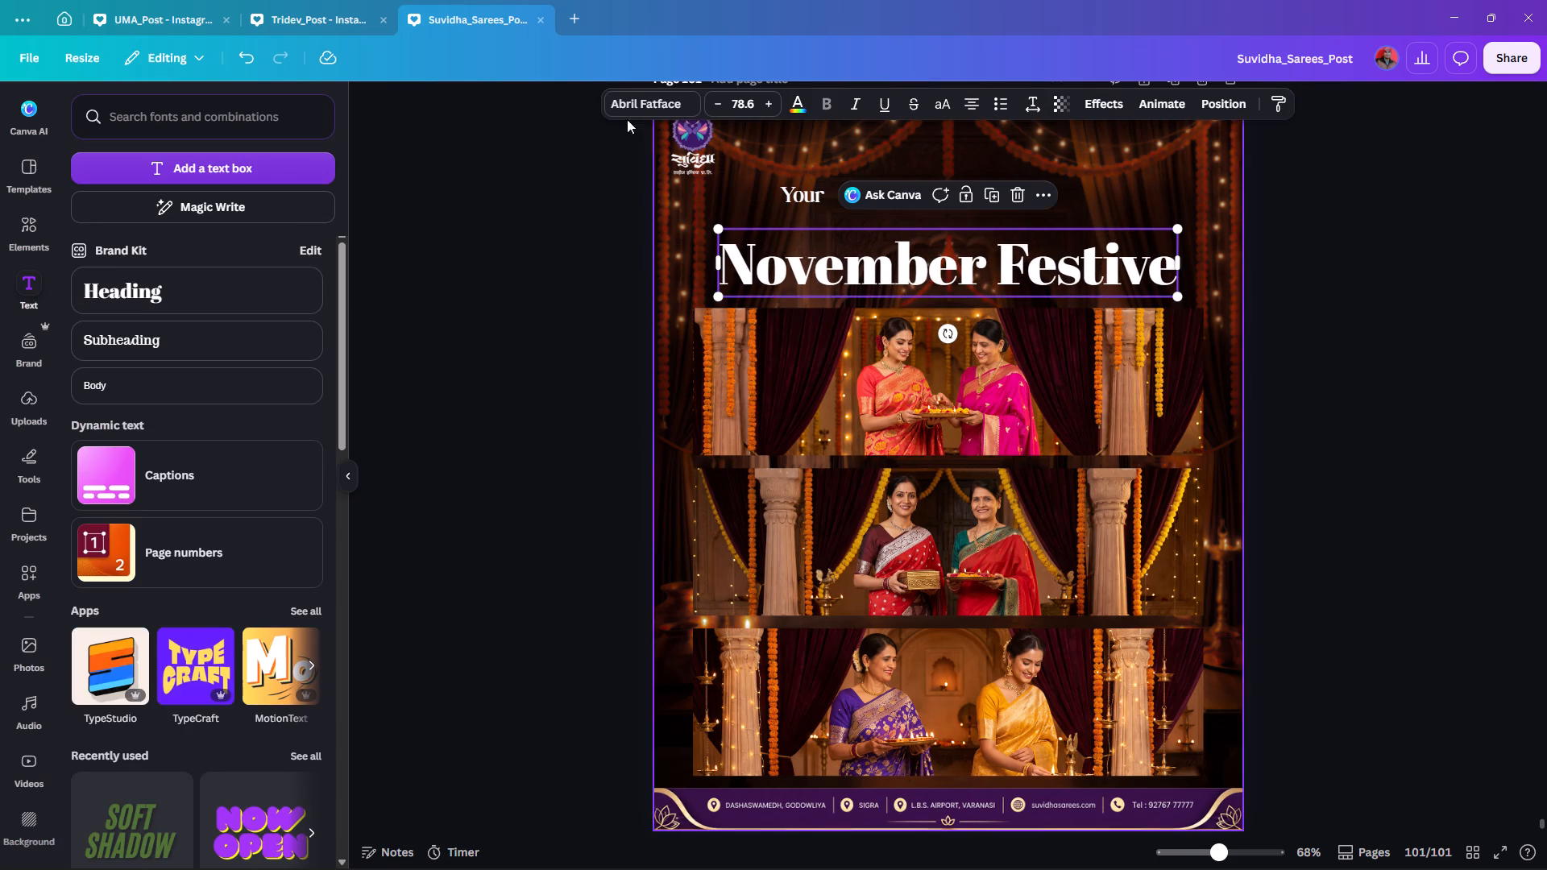
Change the "November Festive" heading's font to Boston Angel.
left_click(654, 95)
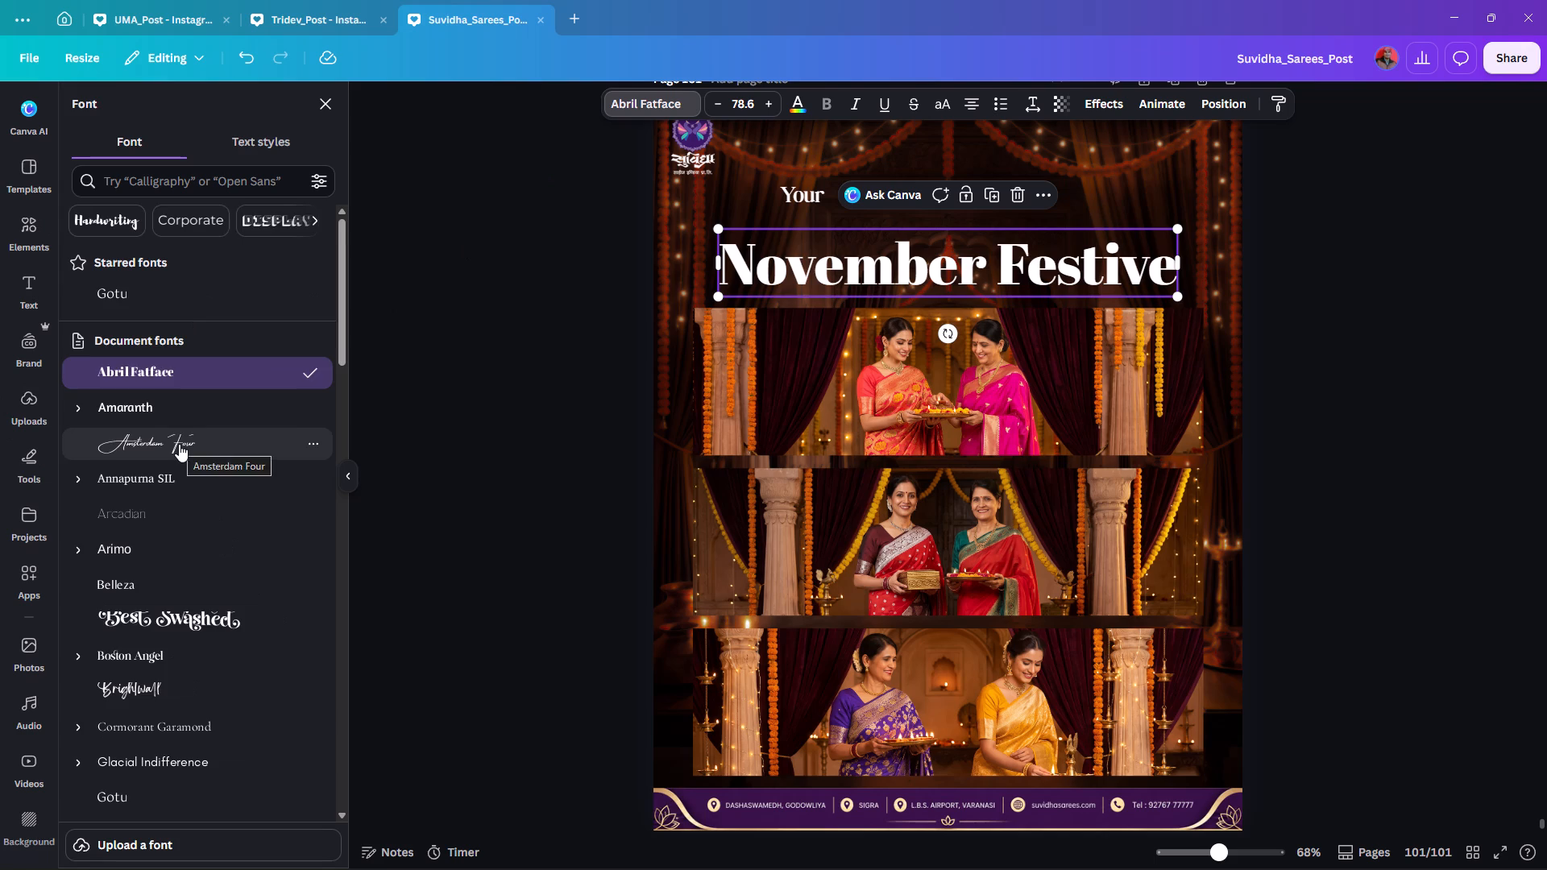
scroll(177, 451, "down", 3)
left_click(141, 412)
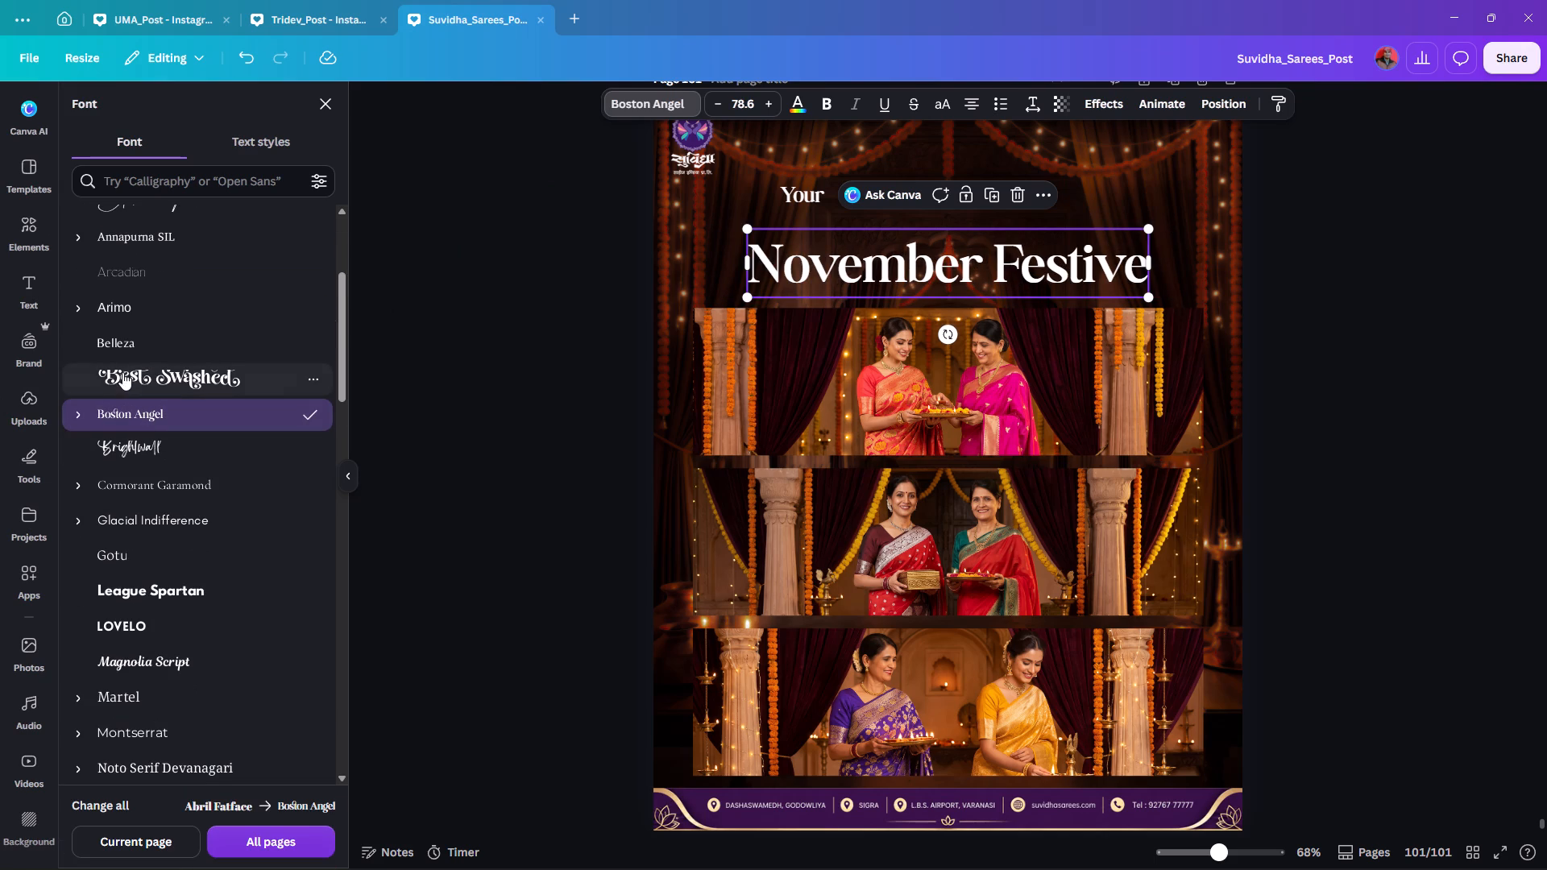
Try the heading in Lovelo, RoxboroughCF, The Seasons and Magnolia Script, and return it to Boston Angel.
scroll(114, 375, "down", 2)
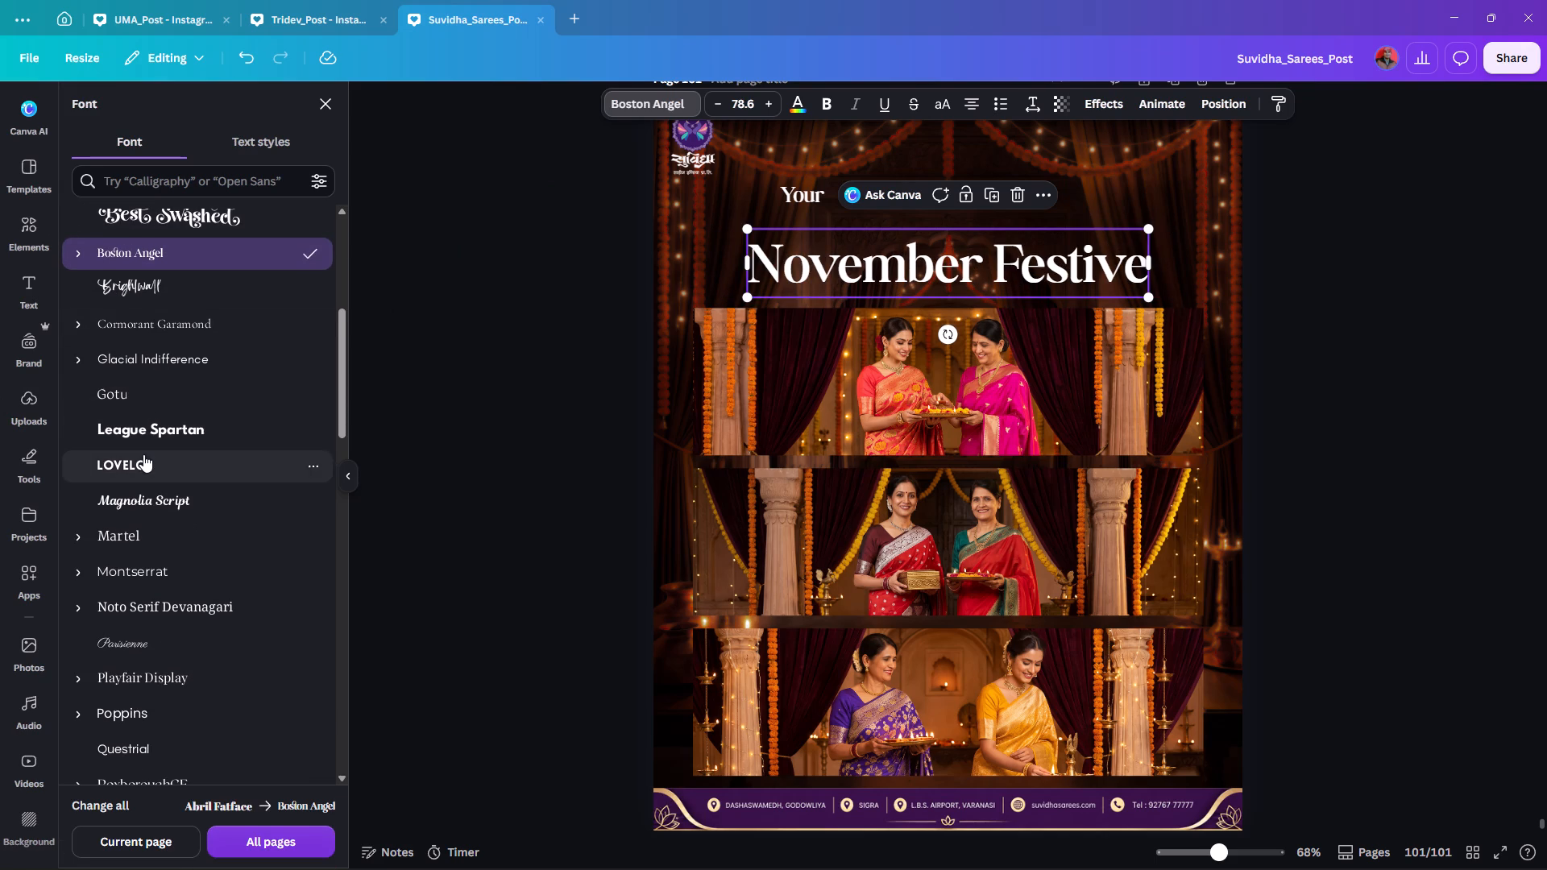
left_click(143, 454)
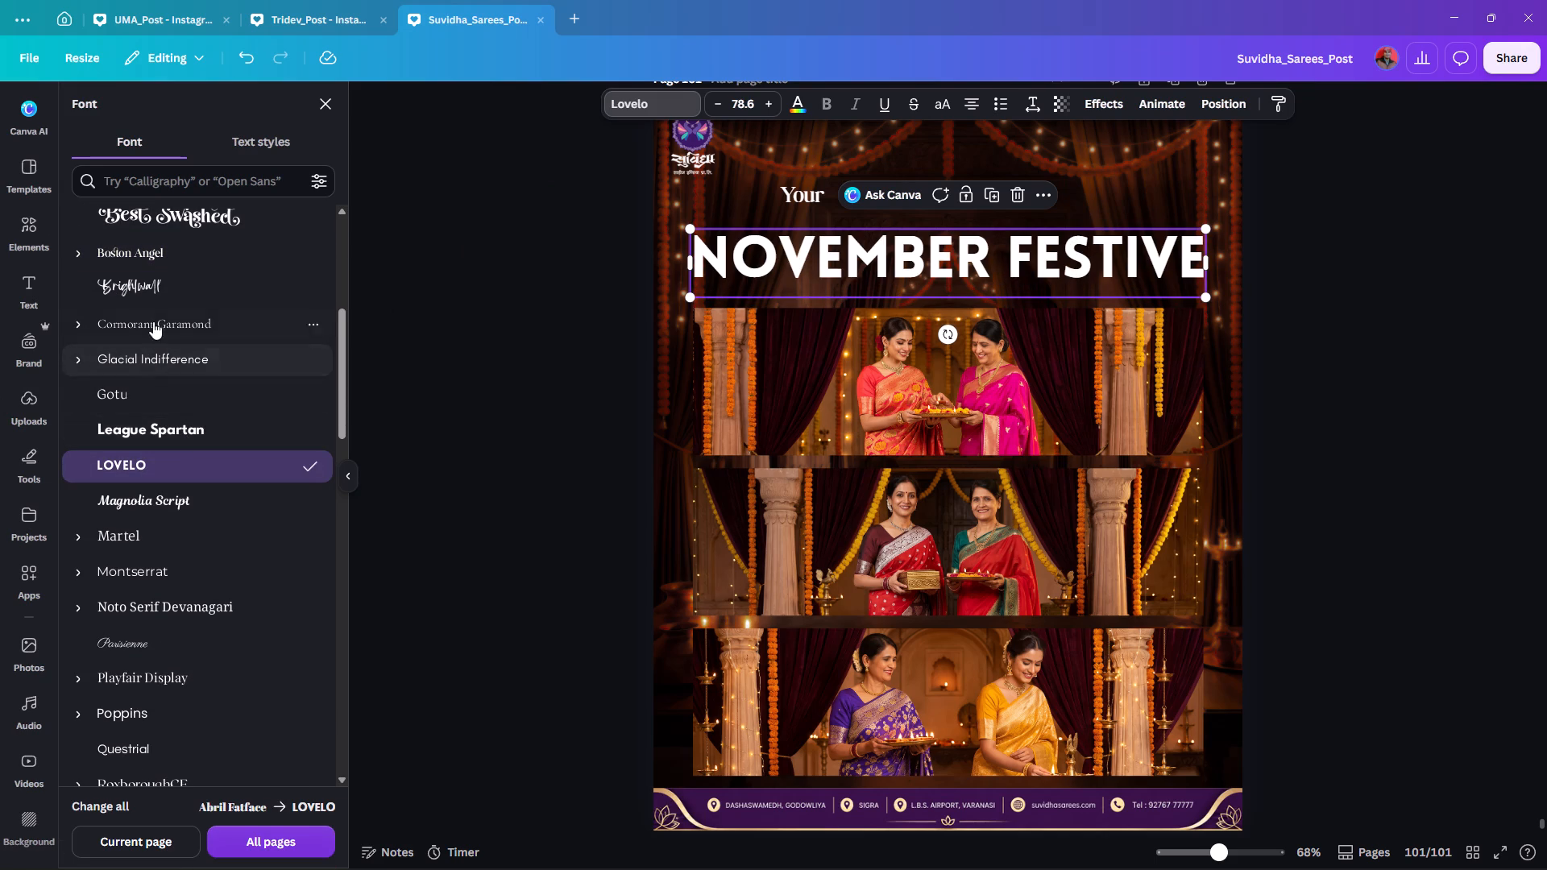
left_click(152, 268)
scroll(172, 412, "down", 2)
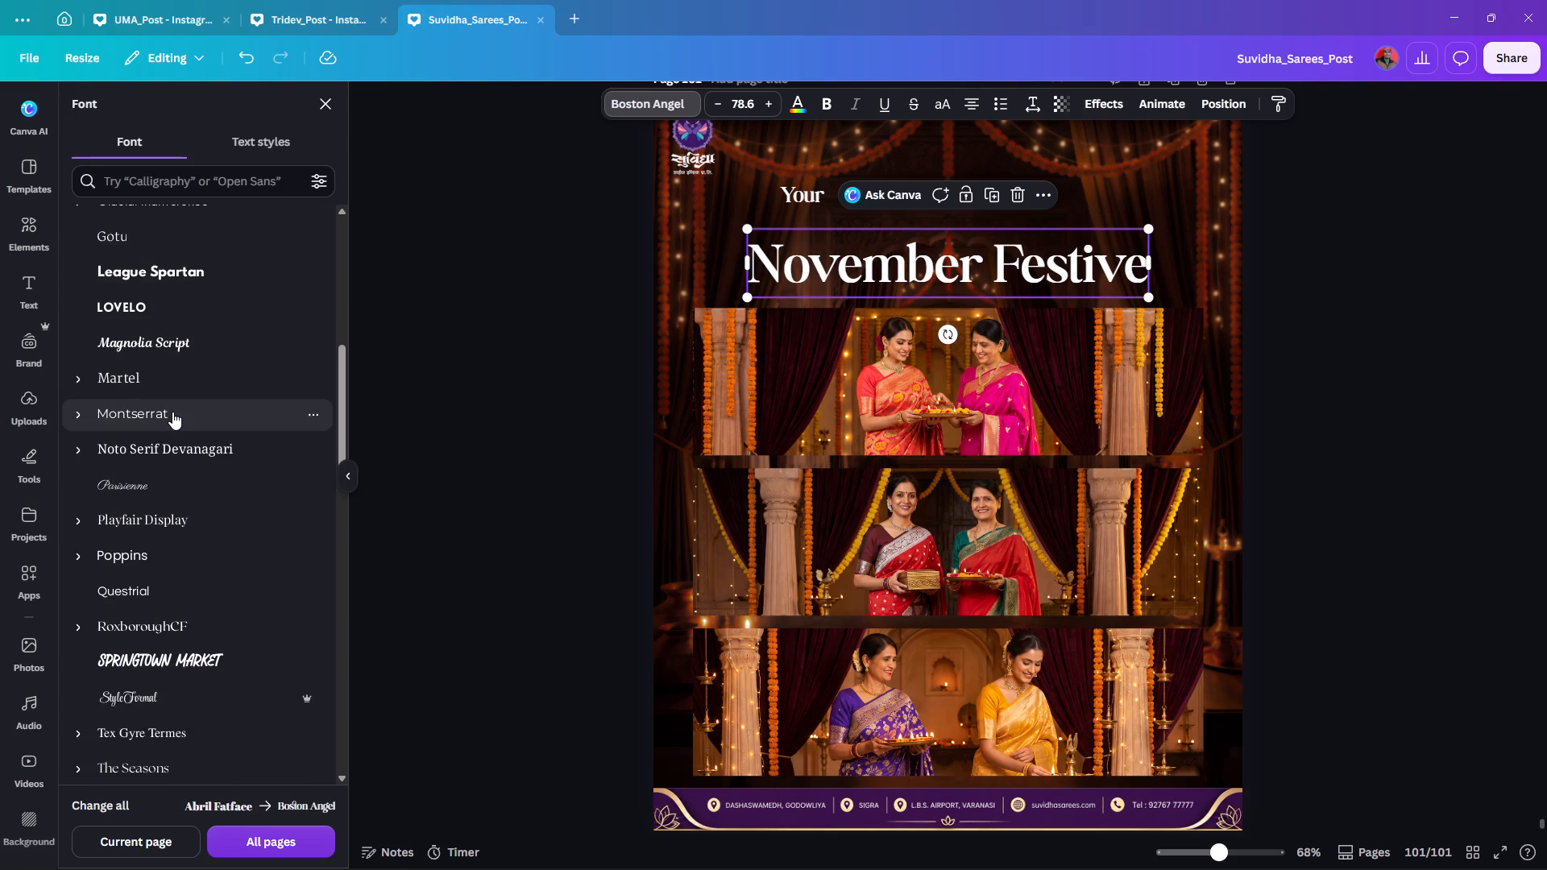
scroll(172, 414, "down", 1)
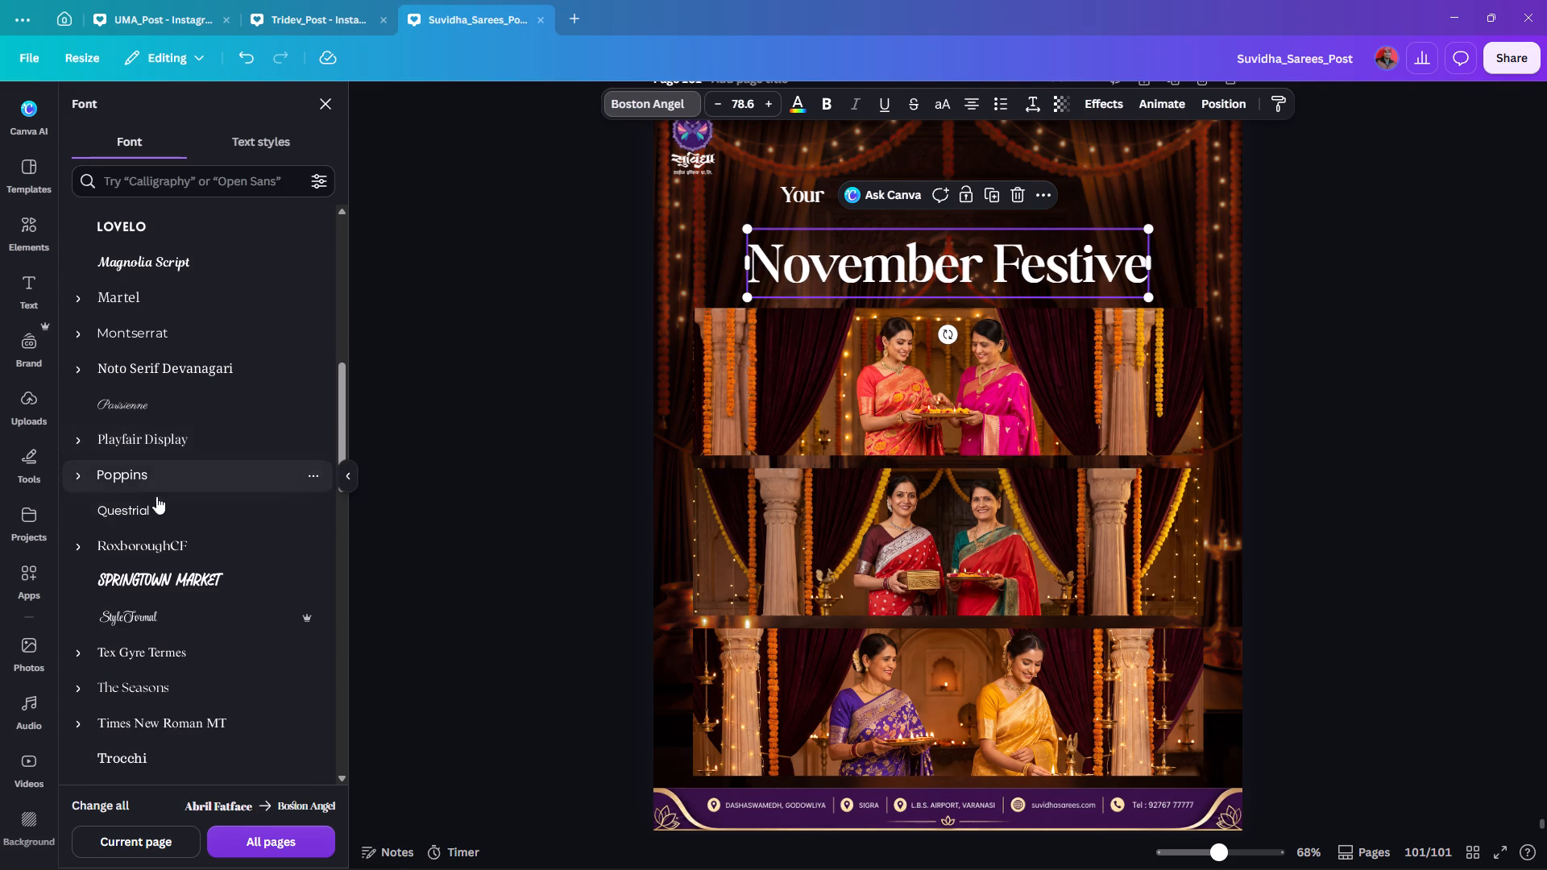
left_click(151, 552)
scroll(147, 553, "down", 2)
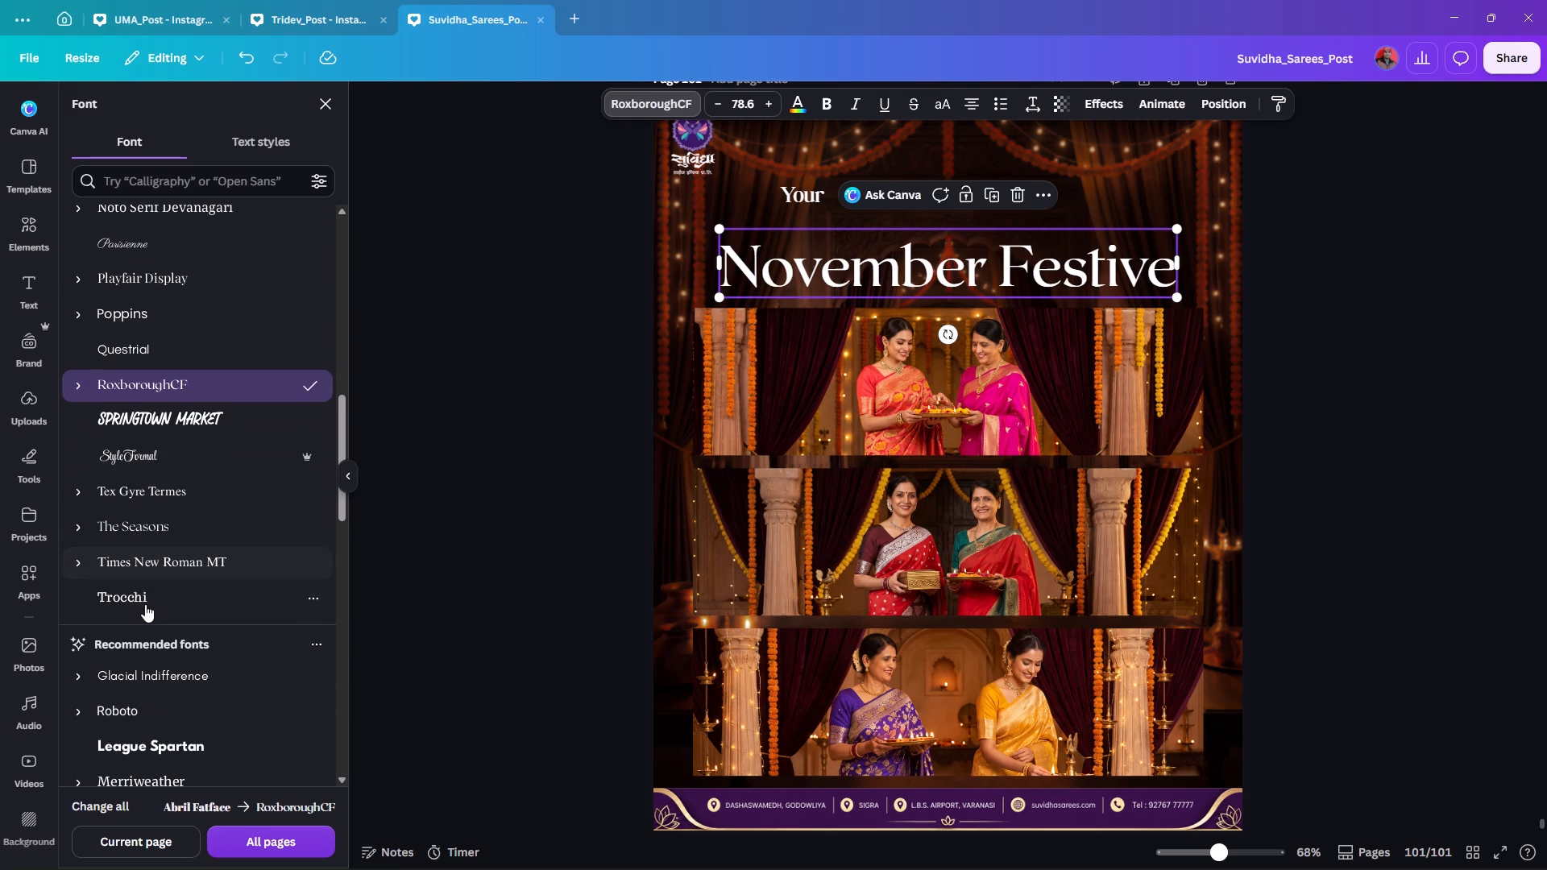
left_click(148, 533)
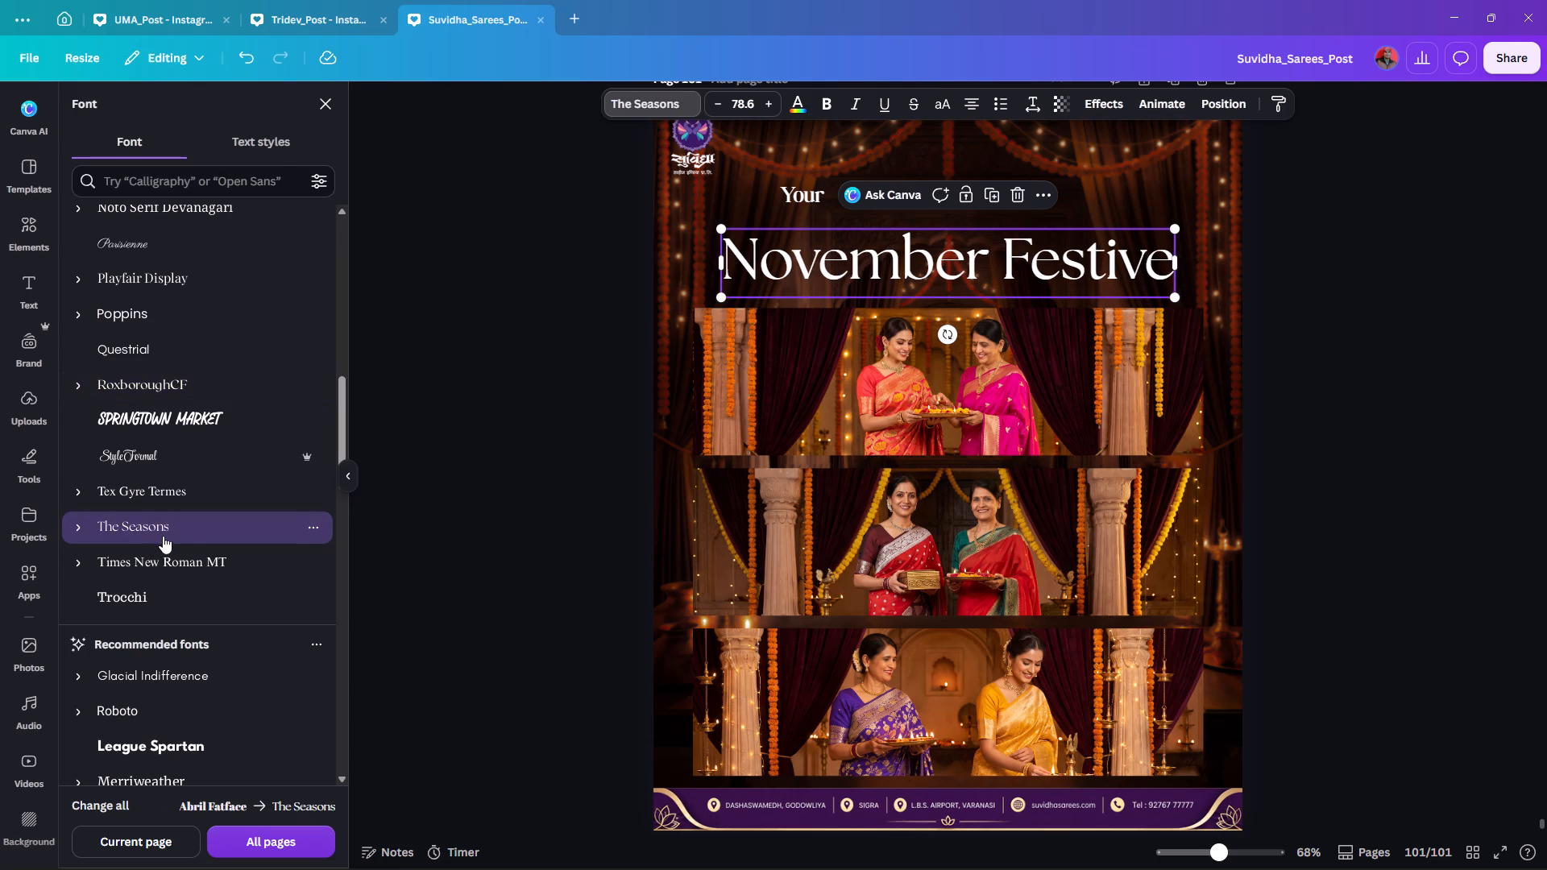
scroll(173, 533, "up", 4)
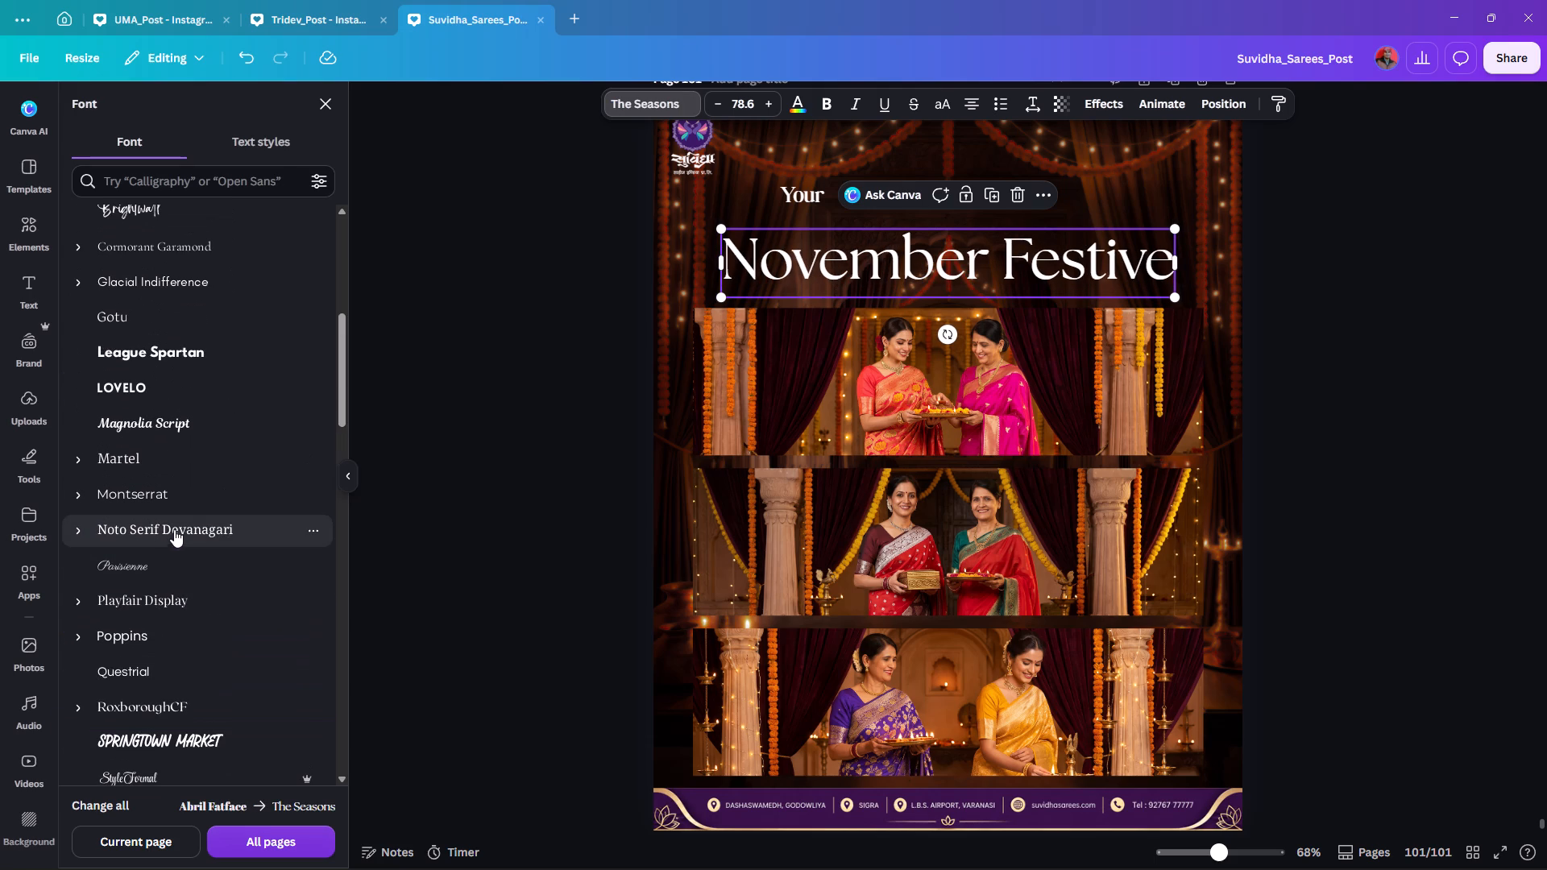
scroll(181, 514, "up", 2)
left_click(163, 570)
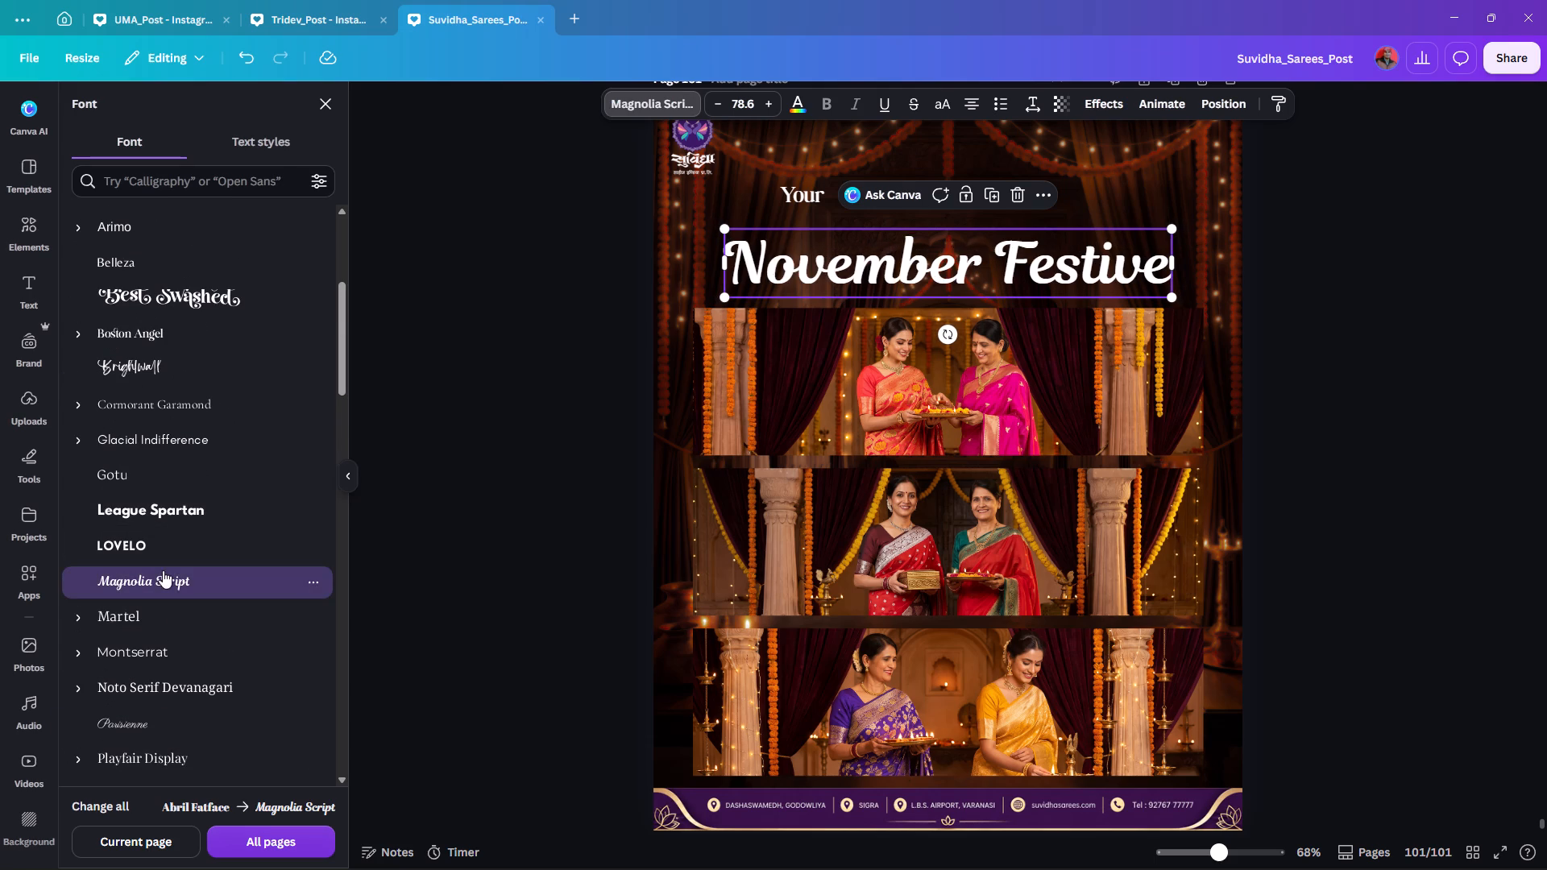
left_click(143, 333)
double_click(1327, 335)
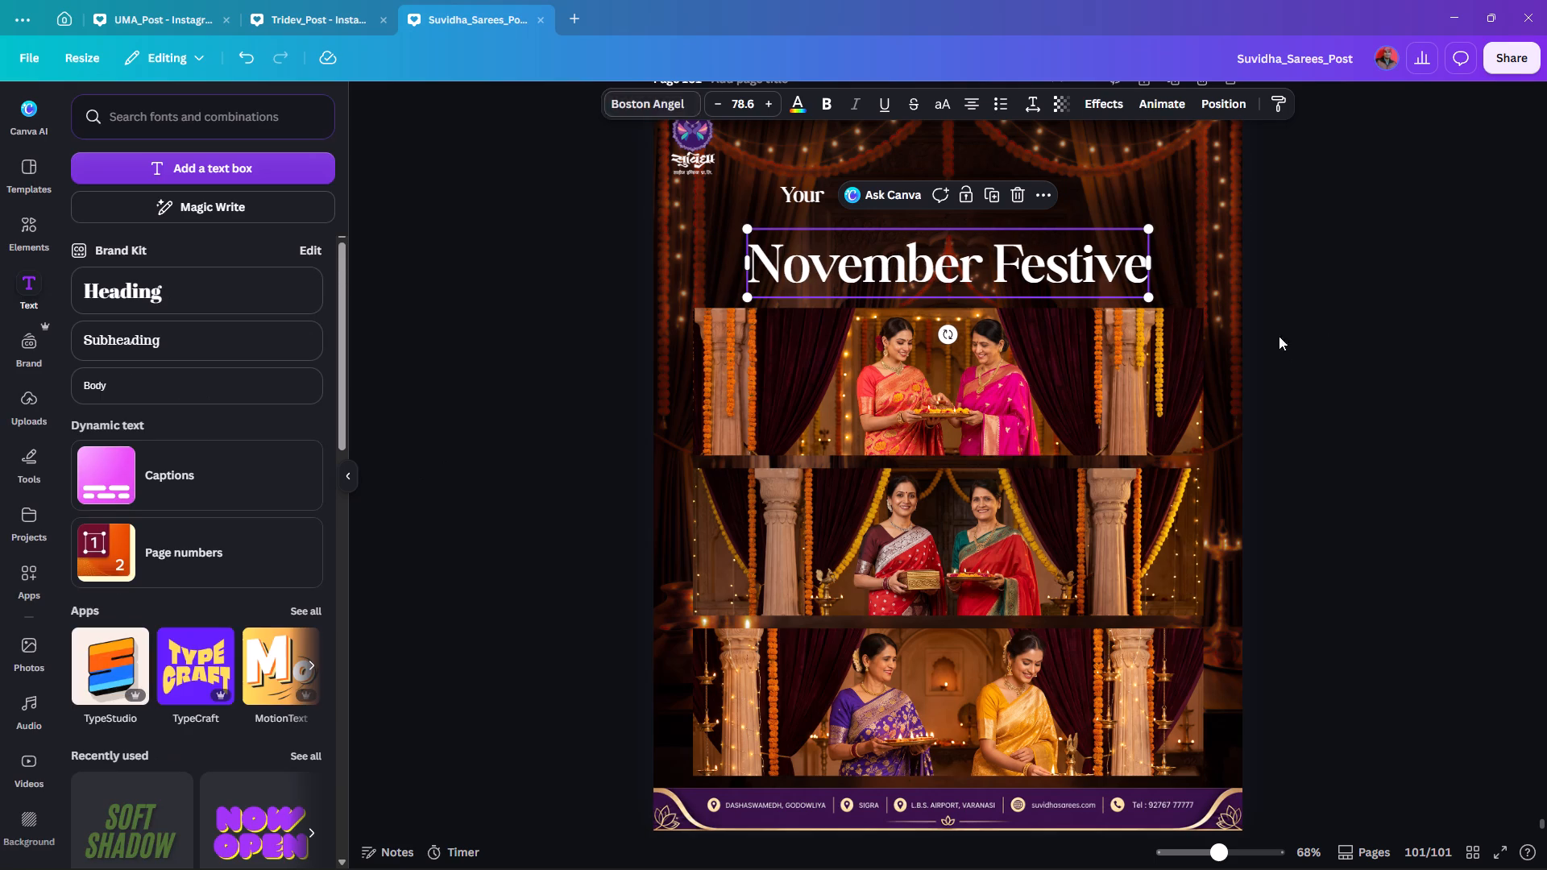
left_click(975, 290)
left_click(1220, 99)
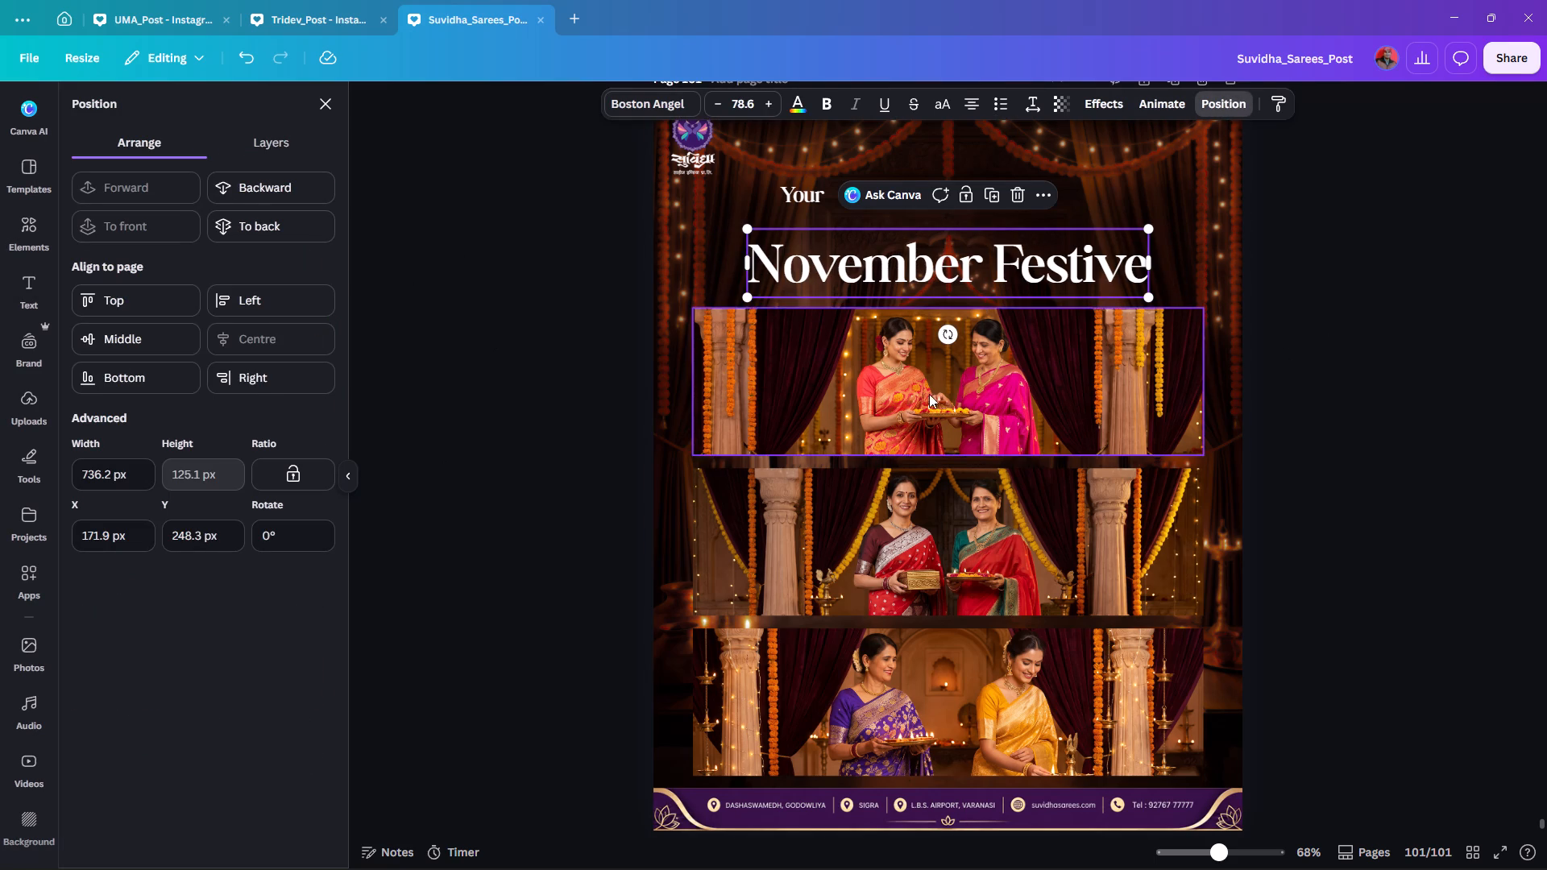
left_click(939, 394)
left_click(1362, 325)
Move "Your" down and left to sit just above the first letter of the enlarged "November Festive" heading.
left_click(806, 200)
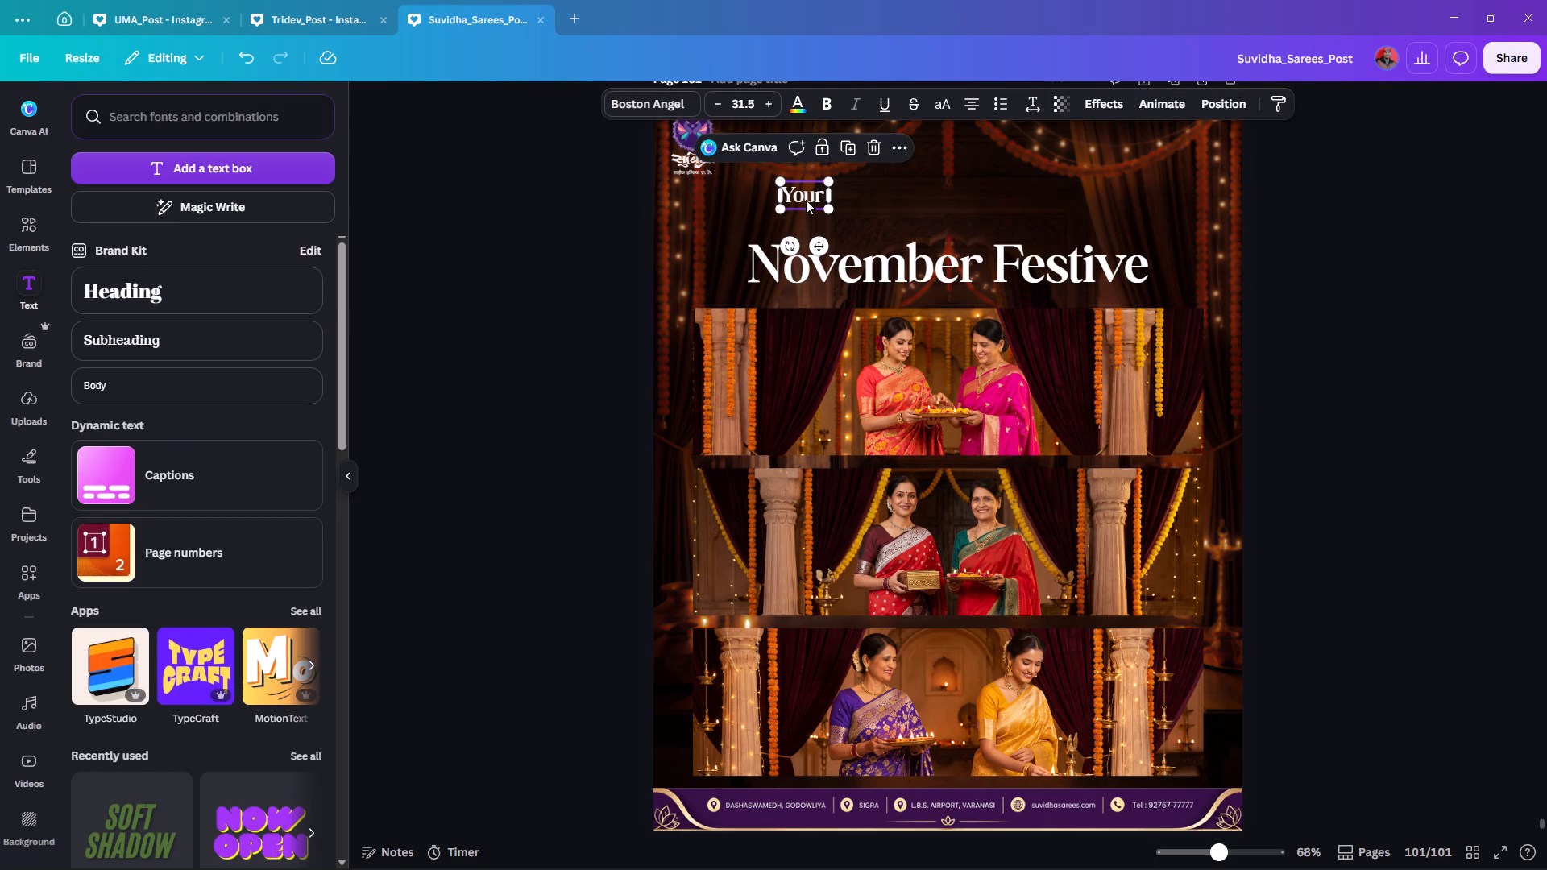
left_click_drag(804, 199, 773, 237)
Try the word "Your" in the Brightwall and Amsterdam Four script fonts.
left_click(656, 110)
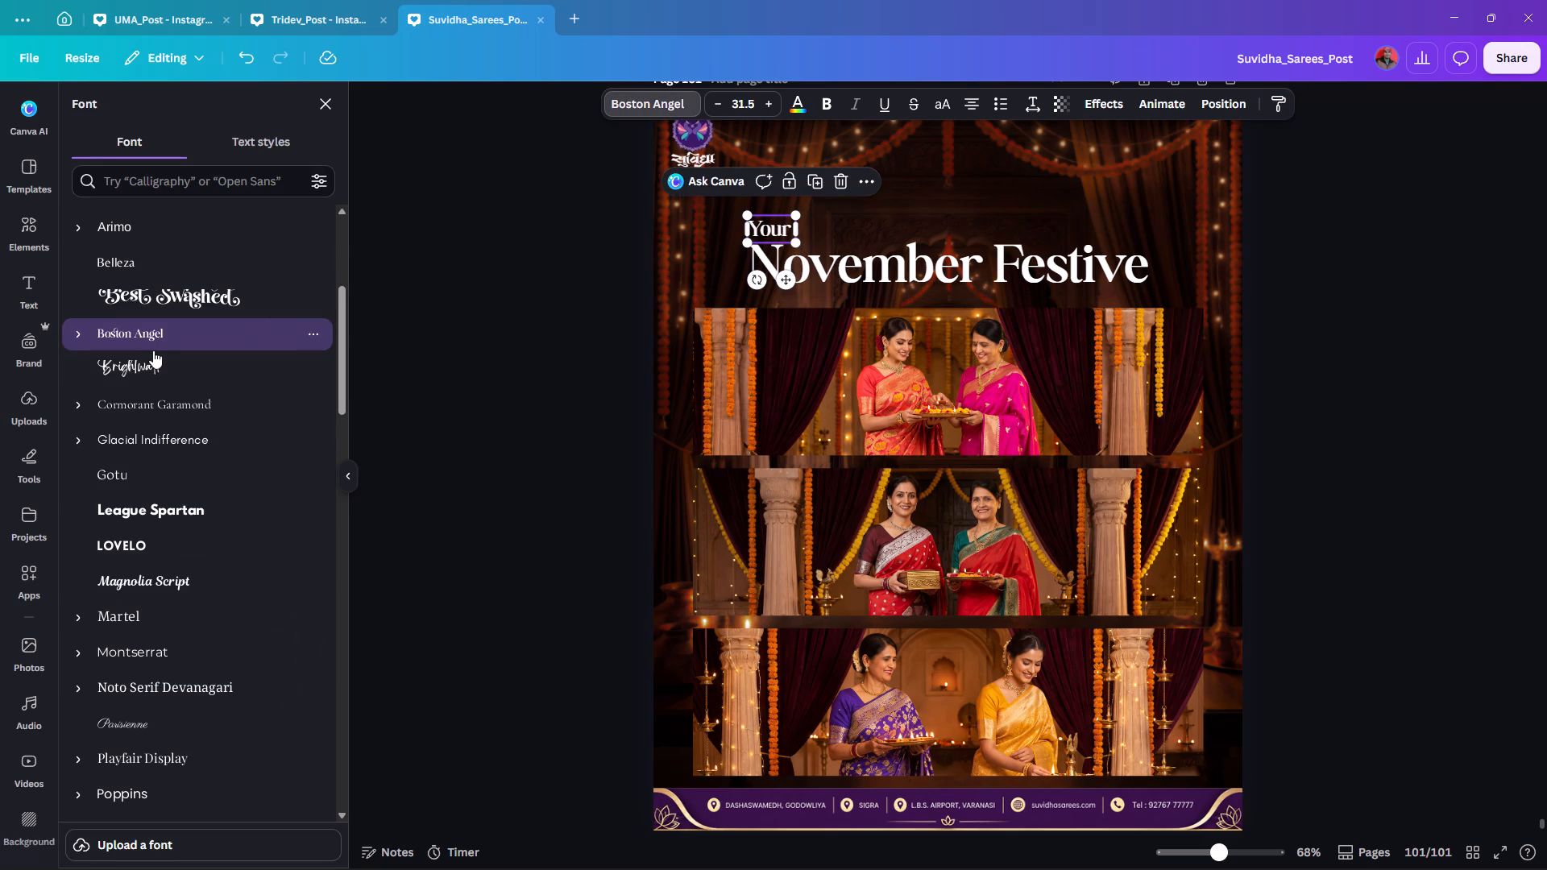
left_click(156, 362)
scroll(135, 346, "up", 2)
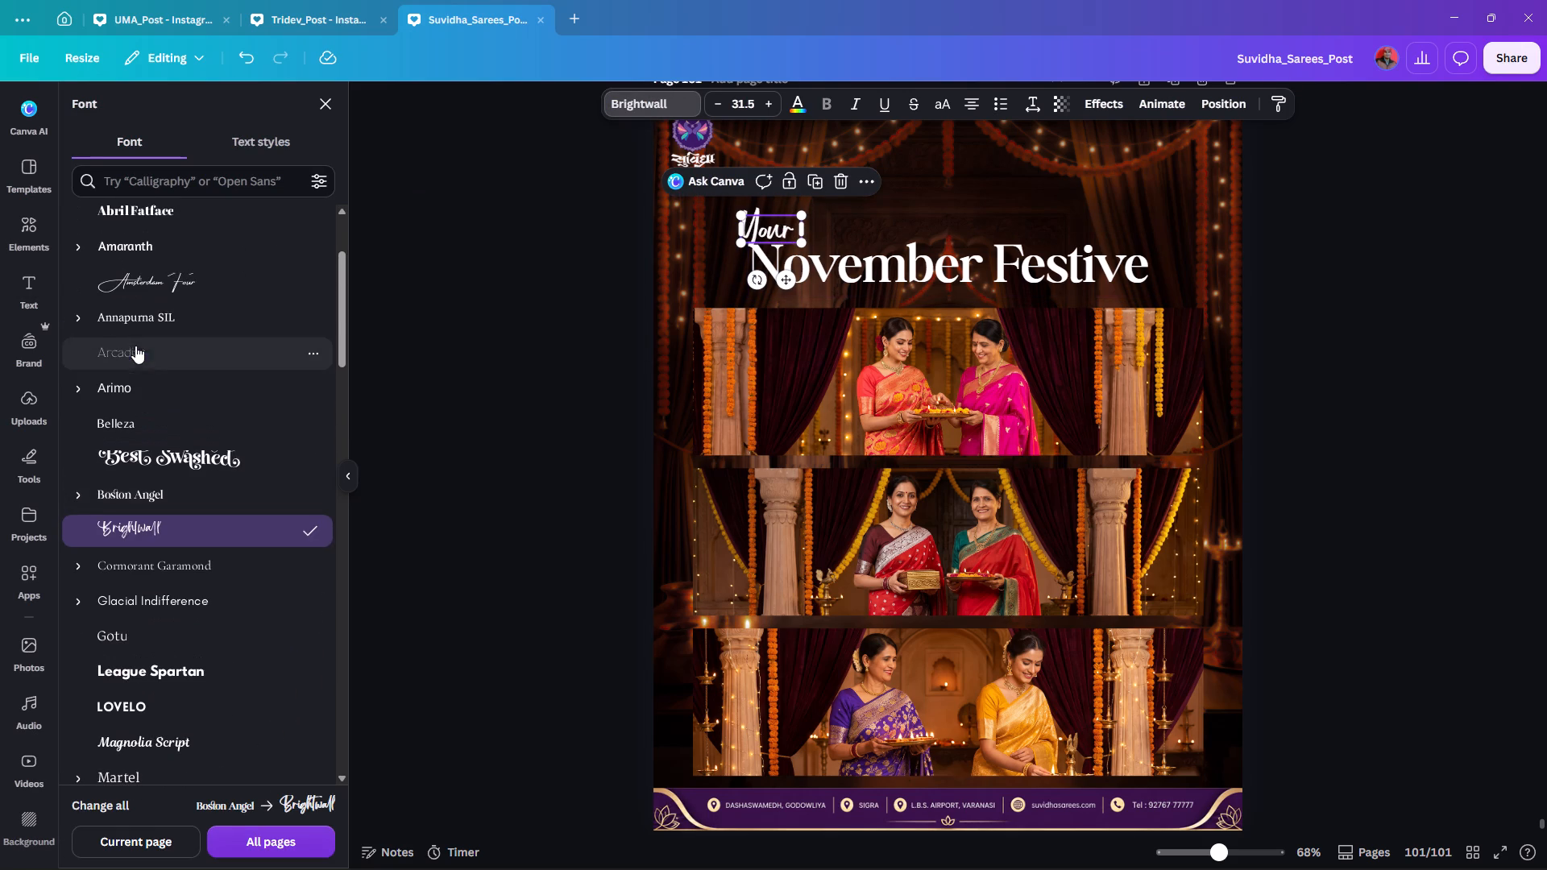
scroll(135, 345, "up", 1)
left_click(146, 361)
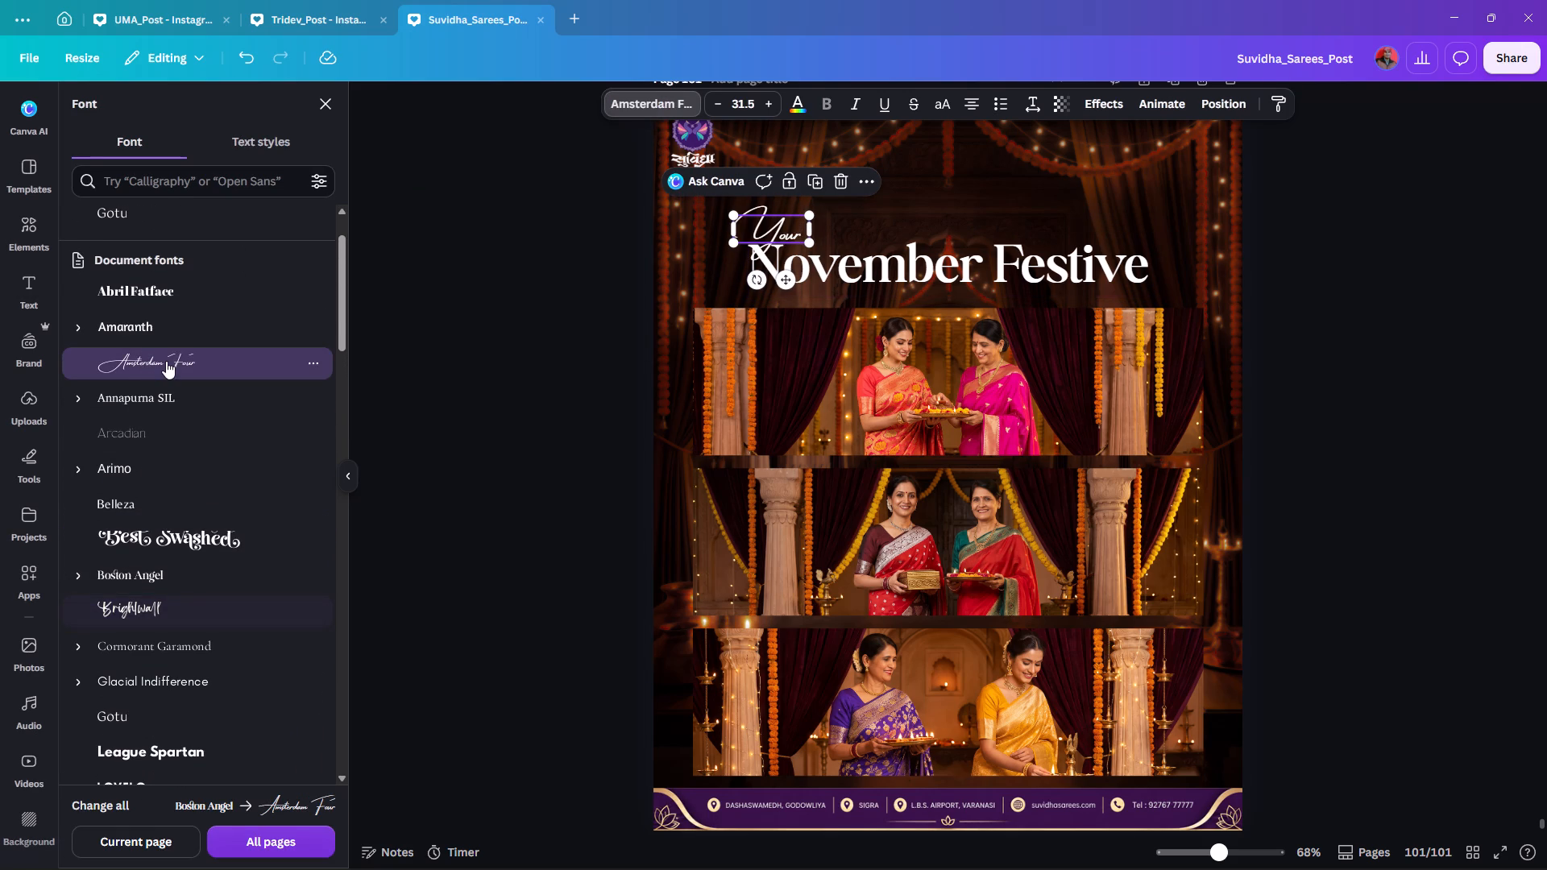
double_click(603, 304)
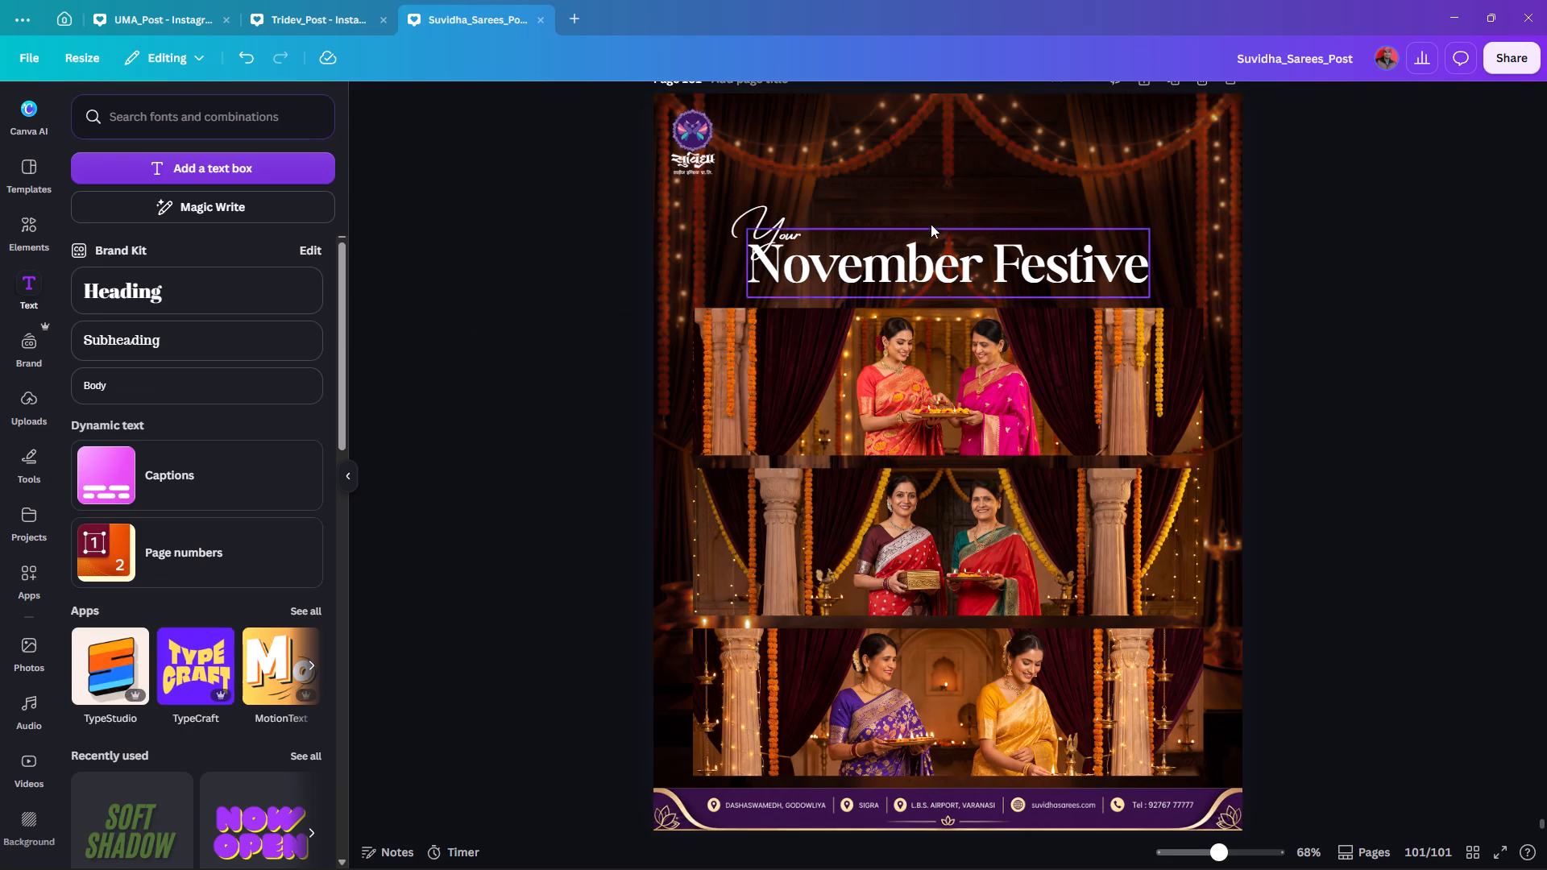
Change the font of the word "Your" to Parisienne.
left_click(759, 220)
left_click(628, 112)
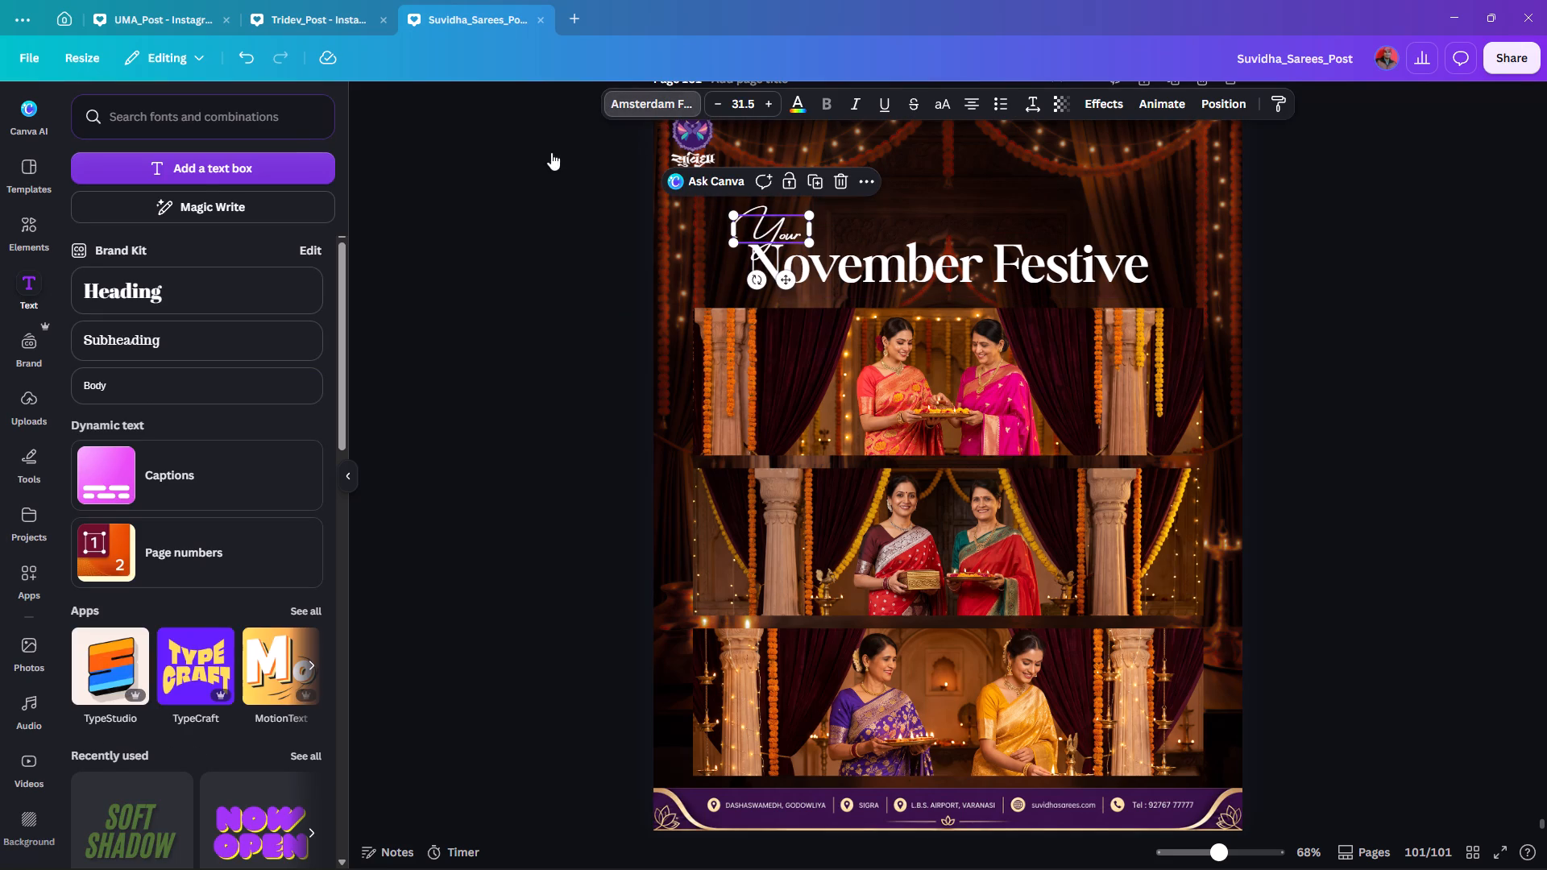
scroll(152, 394, "up", 4)
scroll(160, 392, "down", 4)
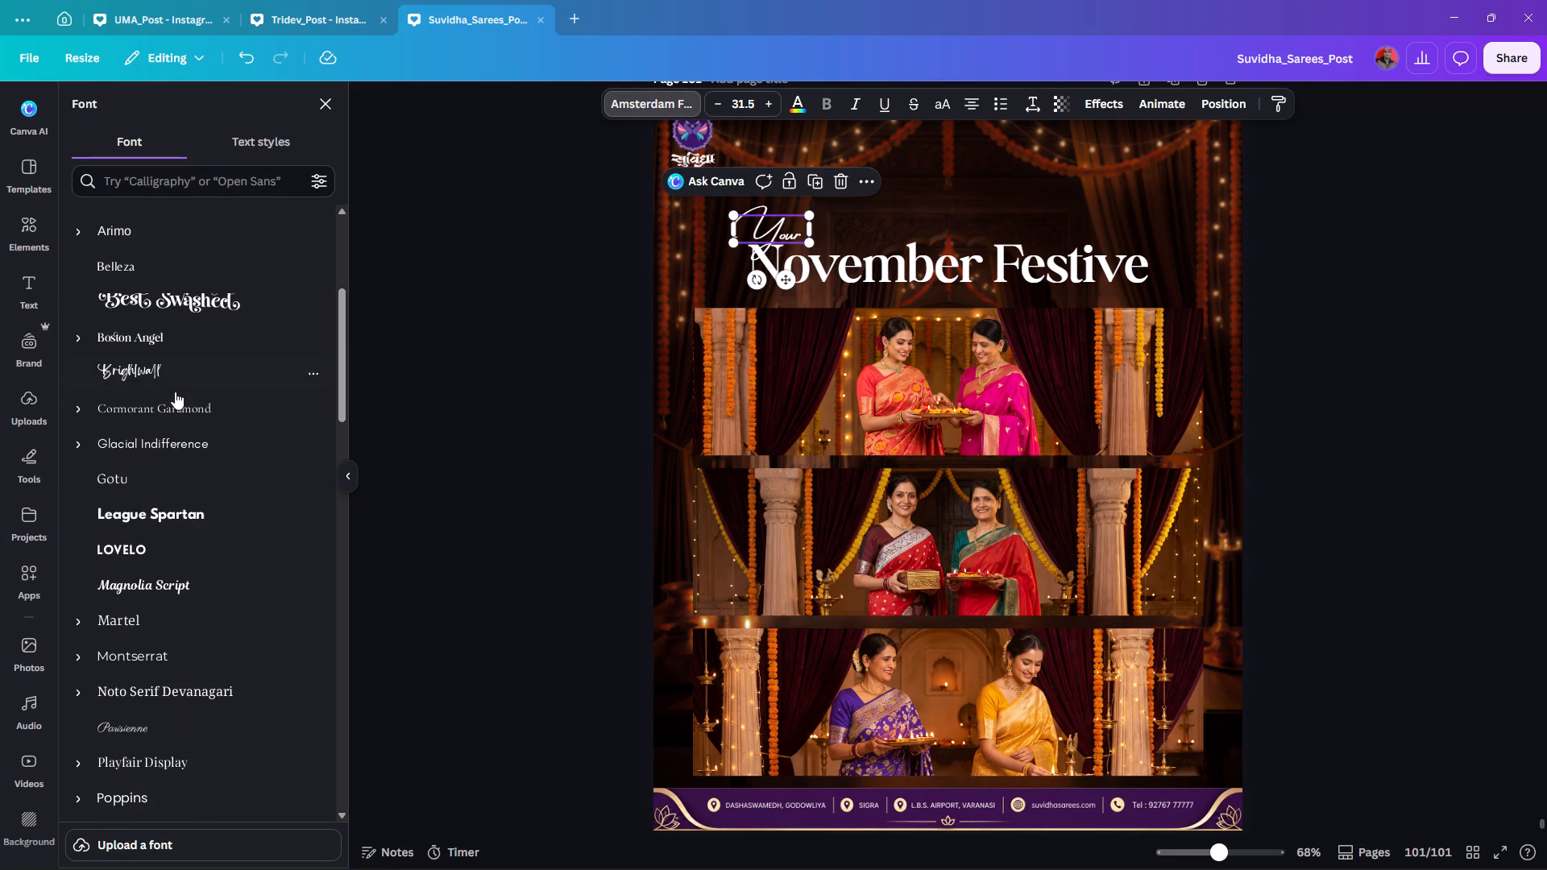
scroll(168, 346, "down", 2)
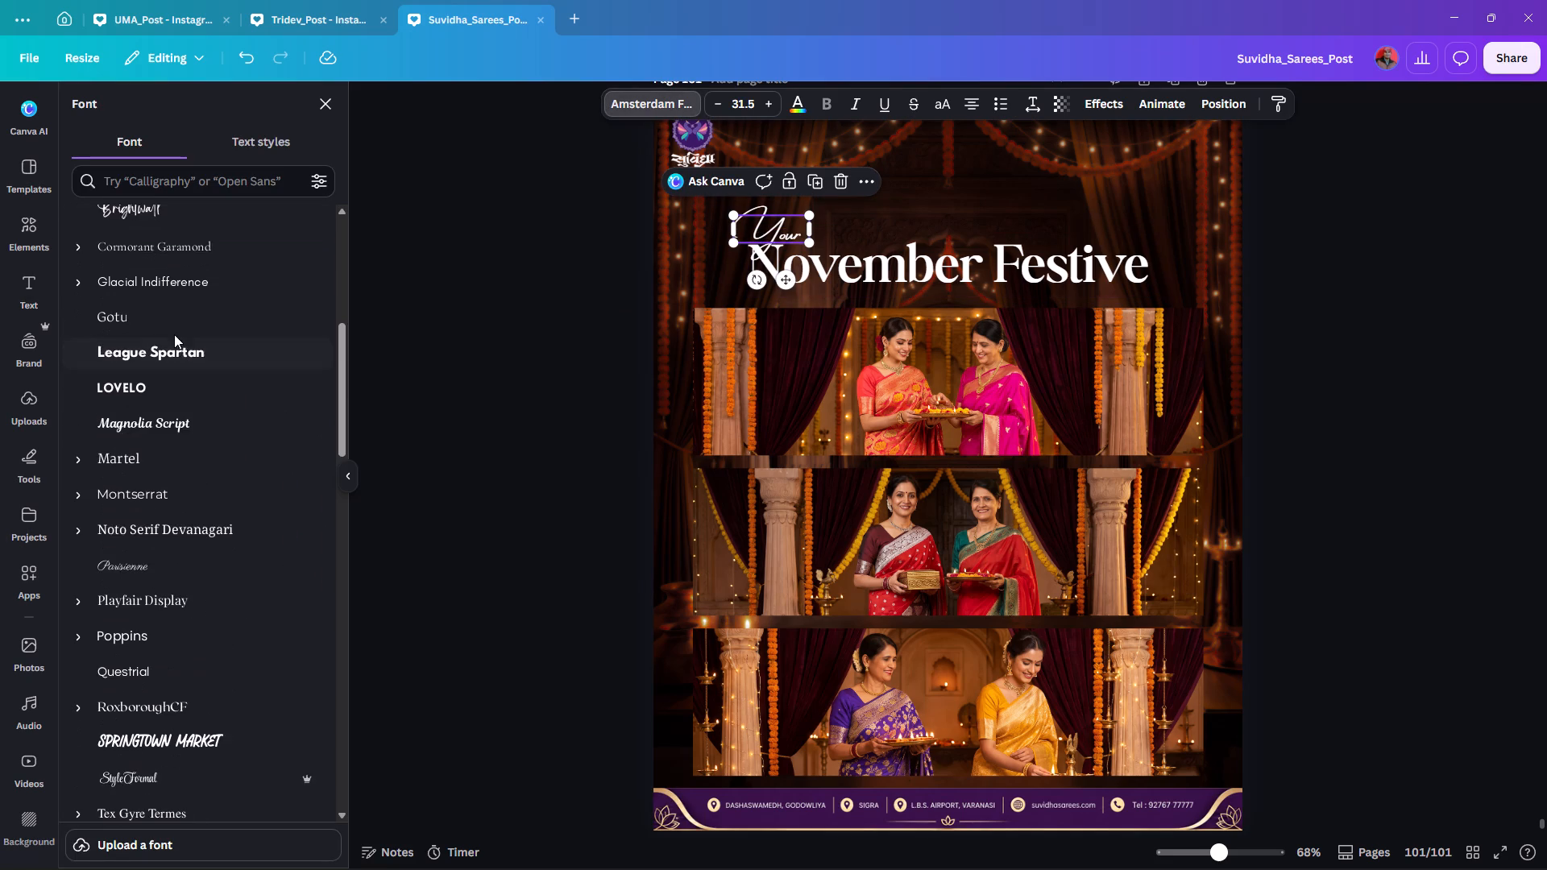
scroll(174, 334, "down", 2)
left_click(137, 407)
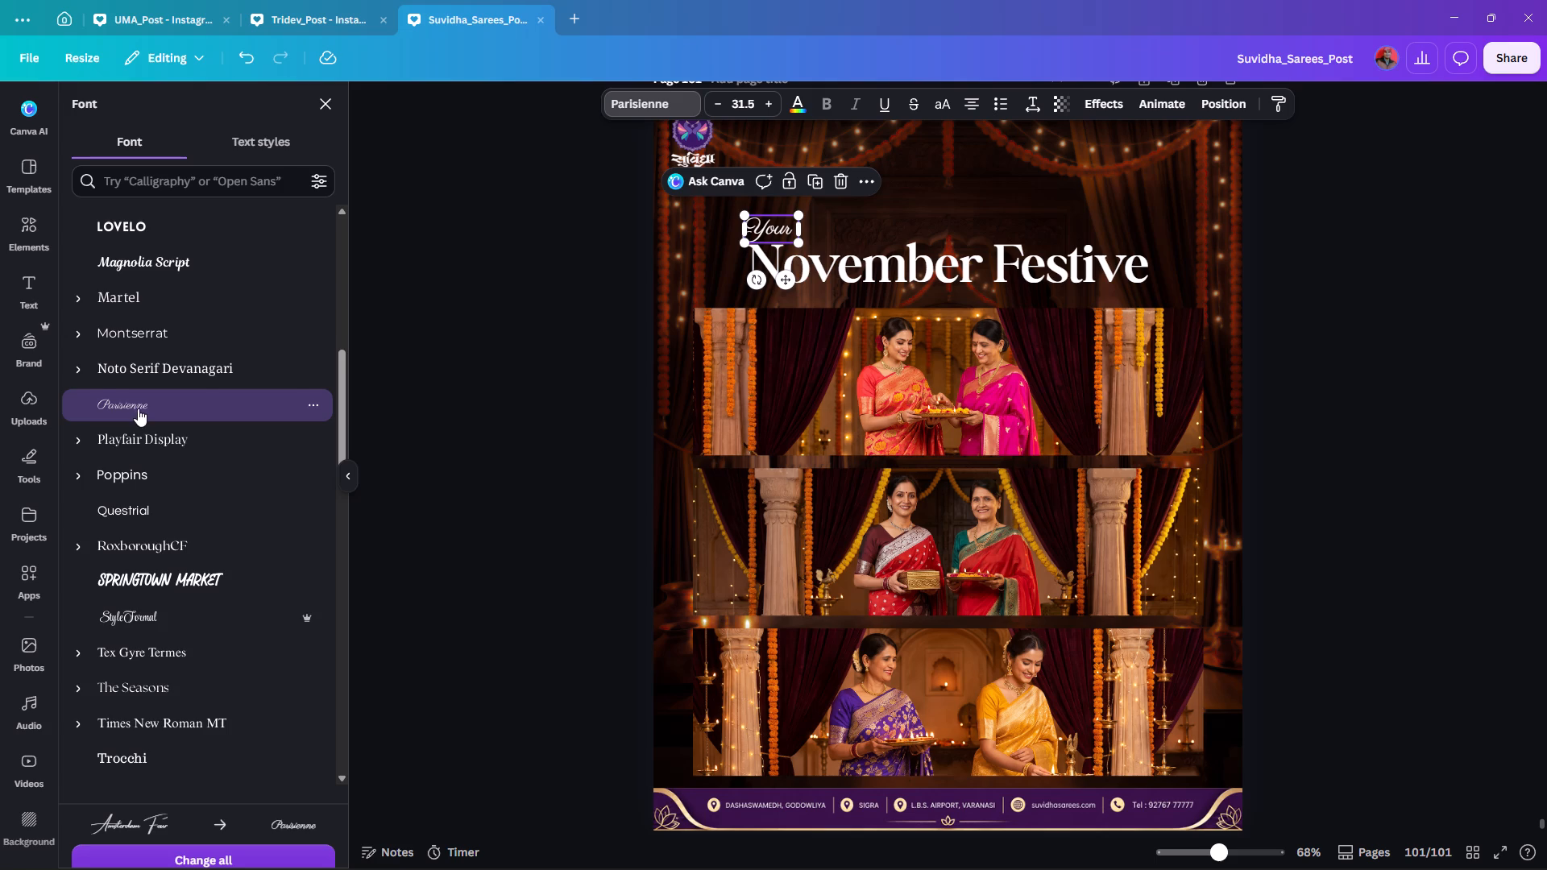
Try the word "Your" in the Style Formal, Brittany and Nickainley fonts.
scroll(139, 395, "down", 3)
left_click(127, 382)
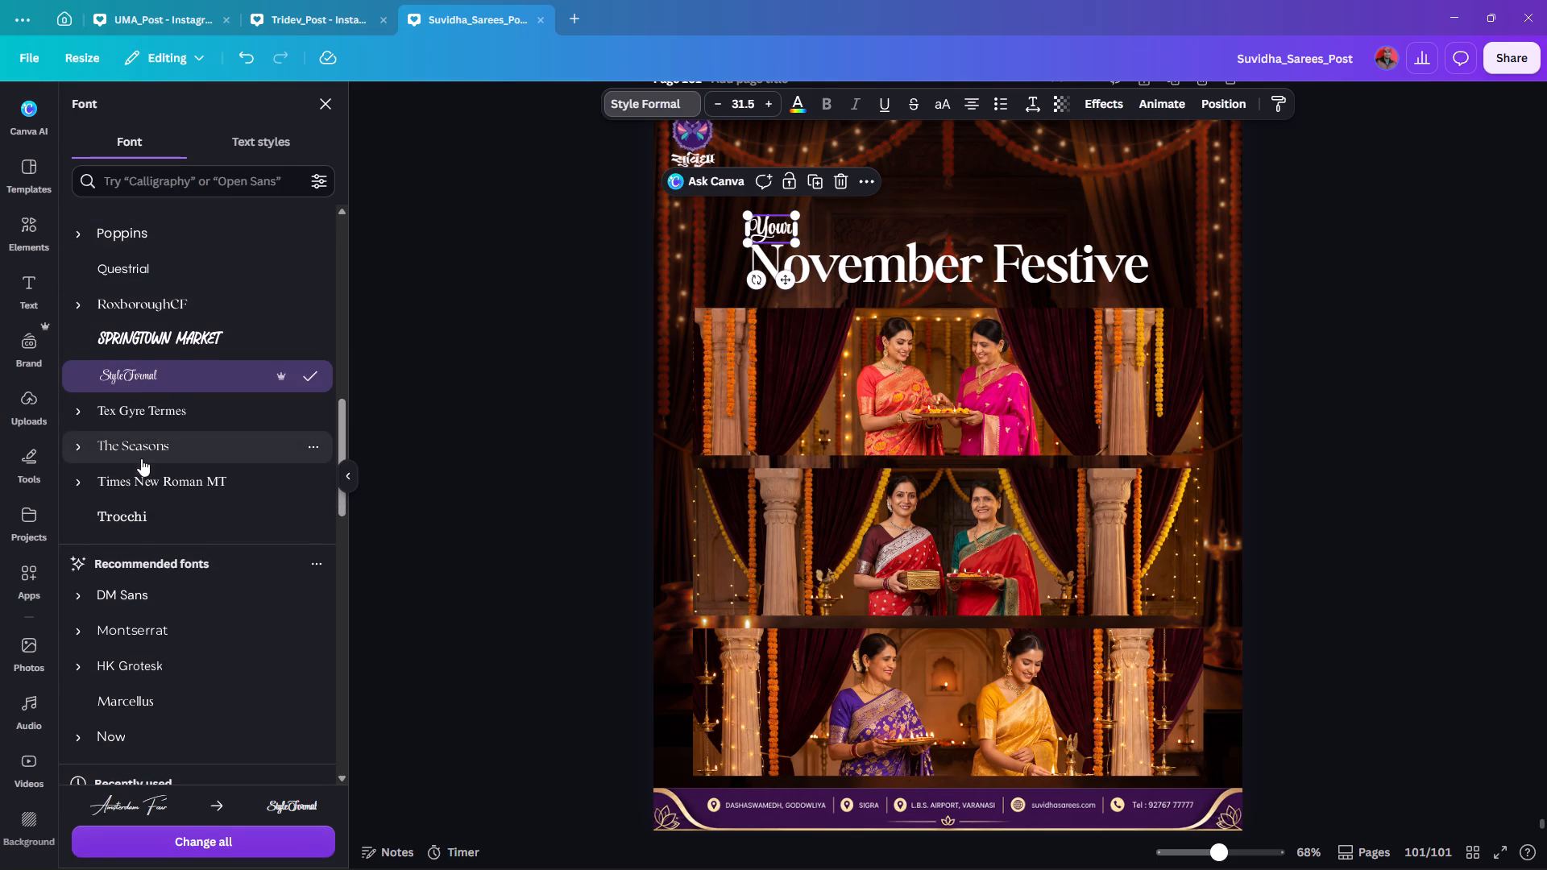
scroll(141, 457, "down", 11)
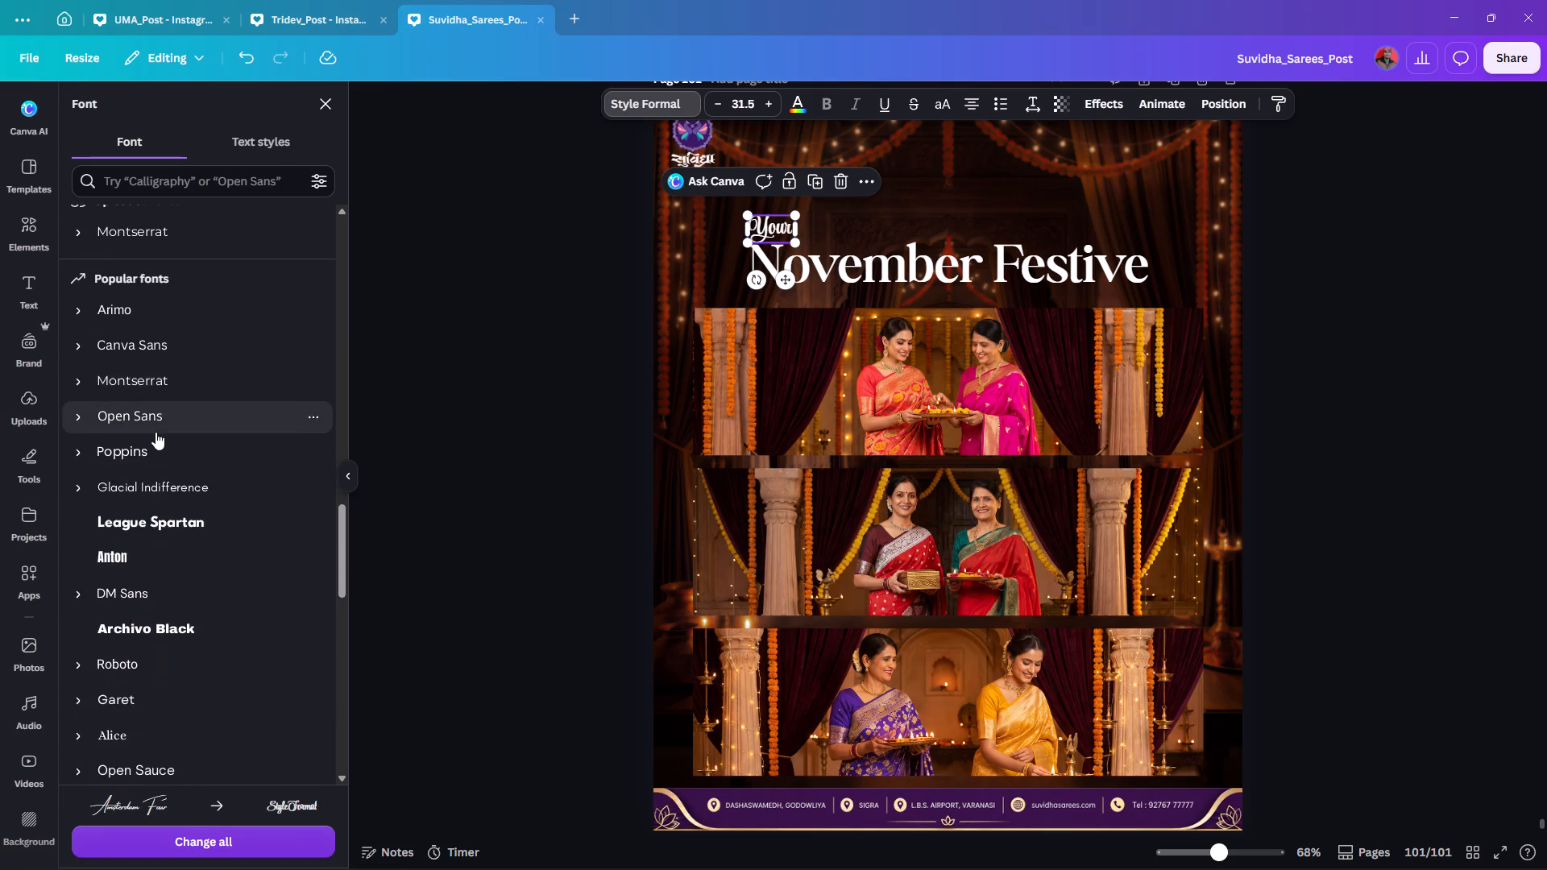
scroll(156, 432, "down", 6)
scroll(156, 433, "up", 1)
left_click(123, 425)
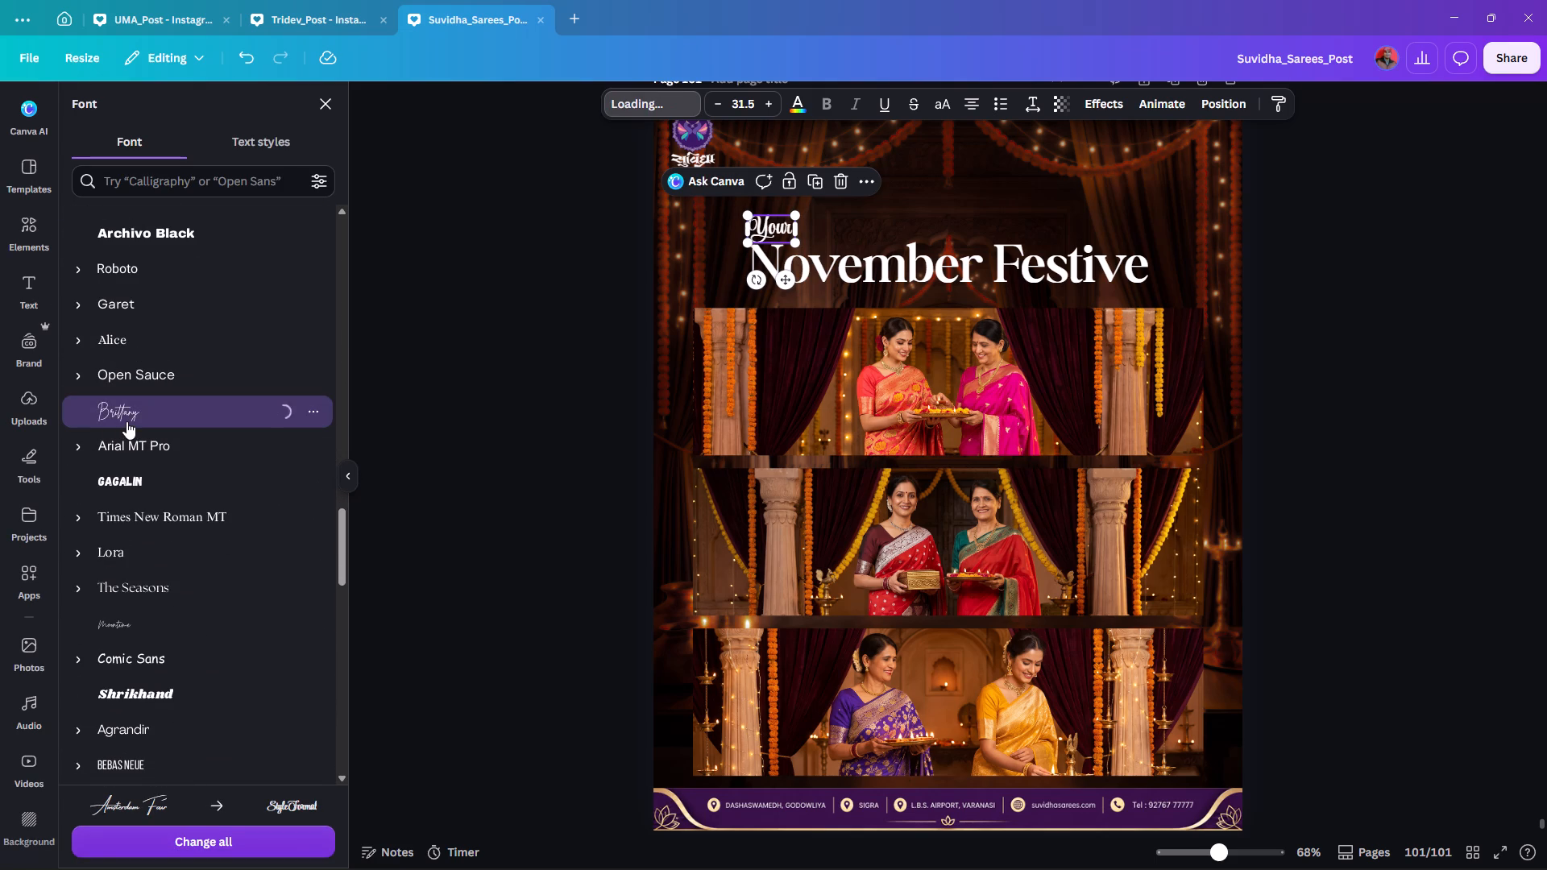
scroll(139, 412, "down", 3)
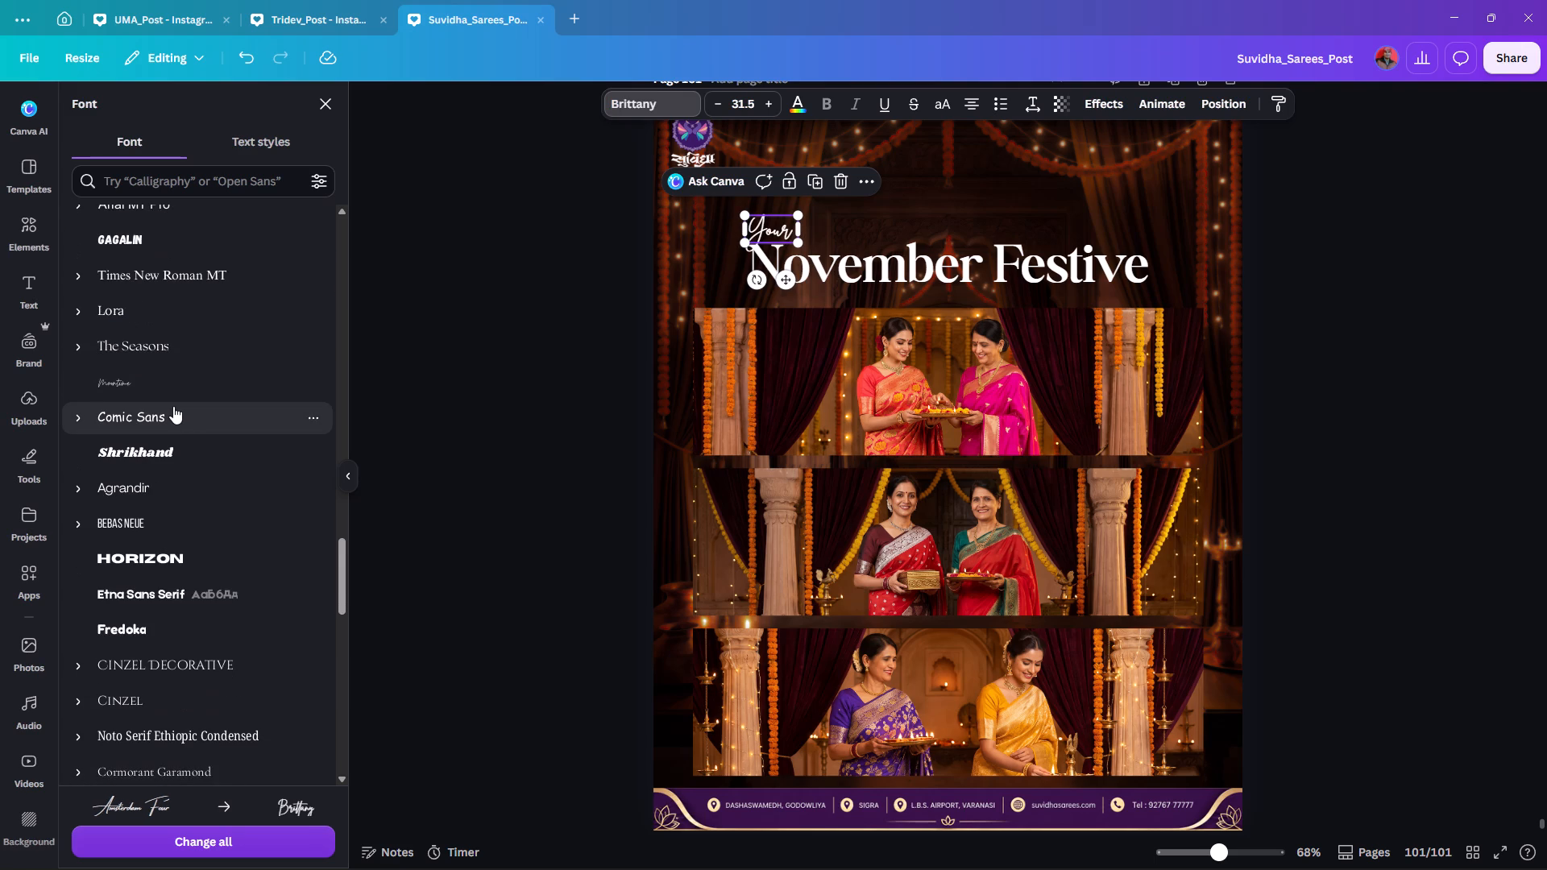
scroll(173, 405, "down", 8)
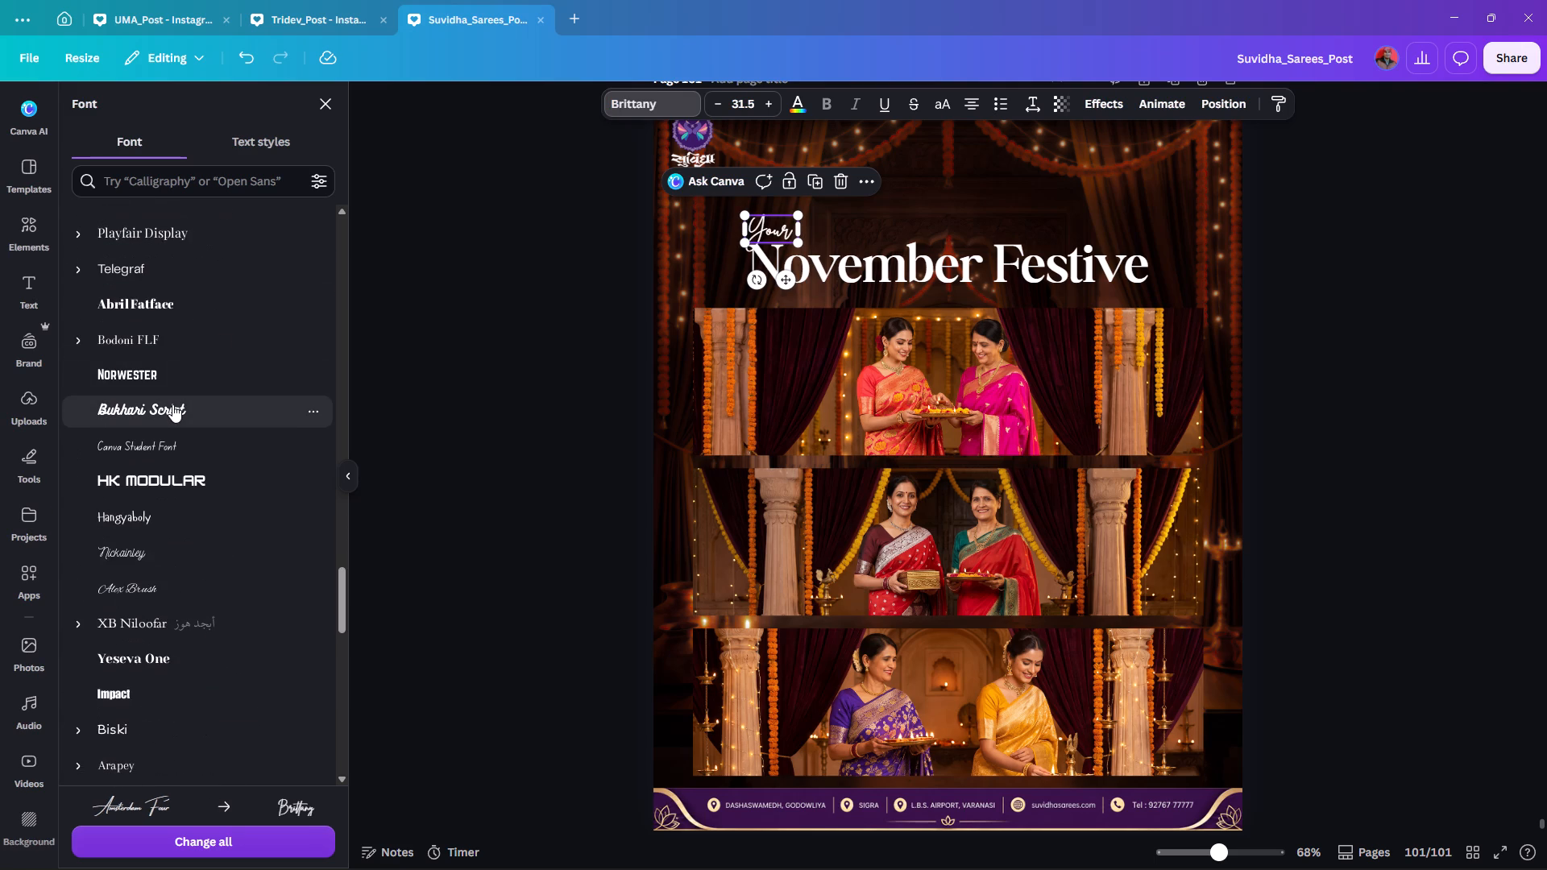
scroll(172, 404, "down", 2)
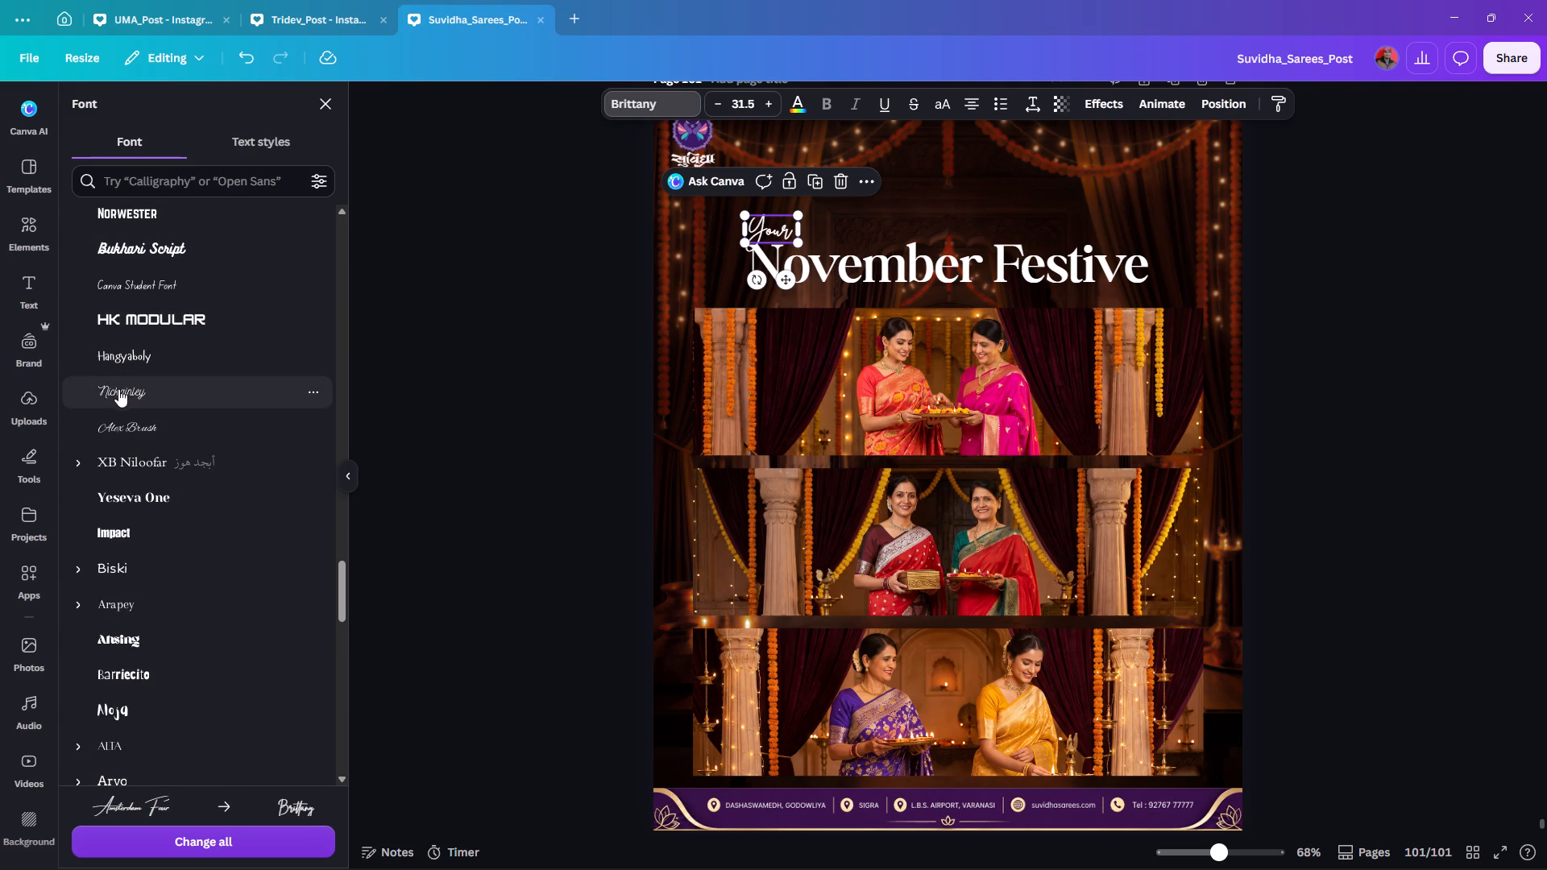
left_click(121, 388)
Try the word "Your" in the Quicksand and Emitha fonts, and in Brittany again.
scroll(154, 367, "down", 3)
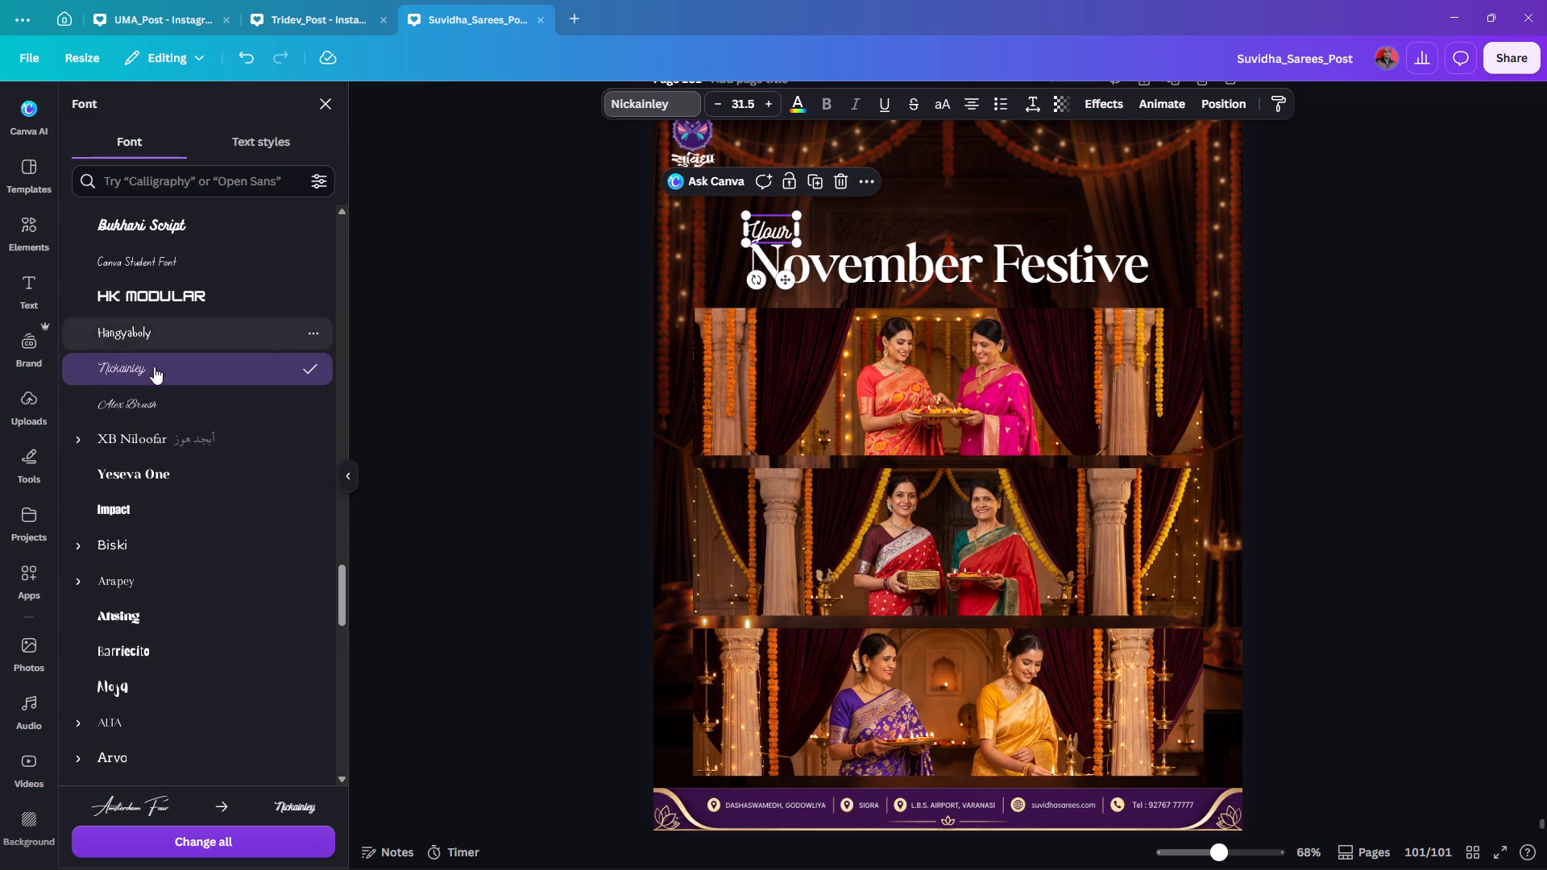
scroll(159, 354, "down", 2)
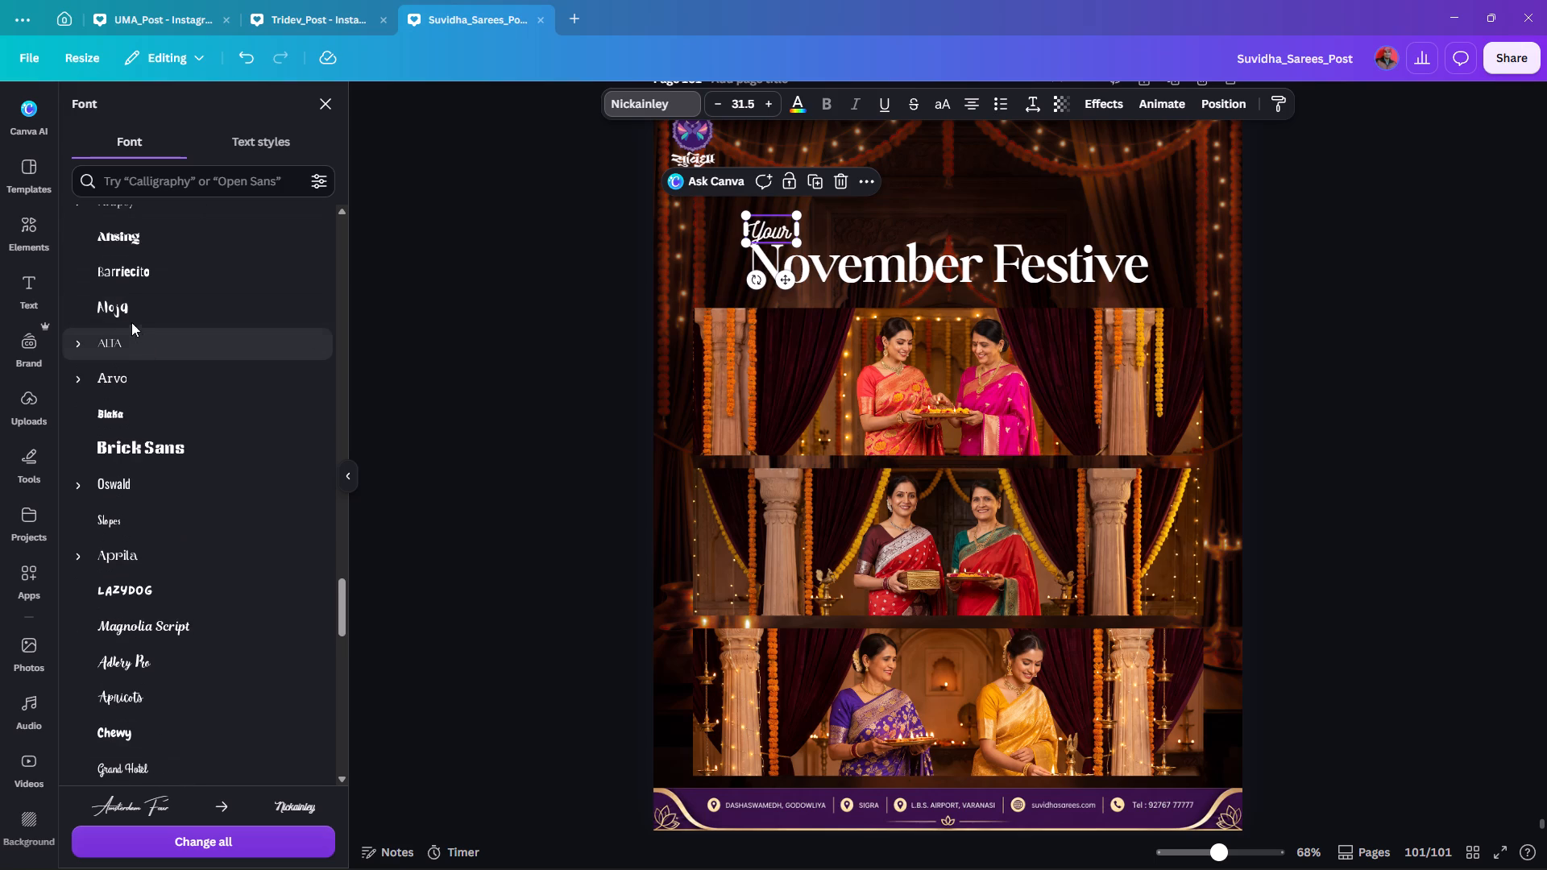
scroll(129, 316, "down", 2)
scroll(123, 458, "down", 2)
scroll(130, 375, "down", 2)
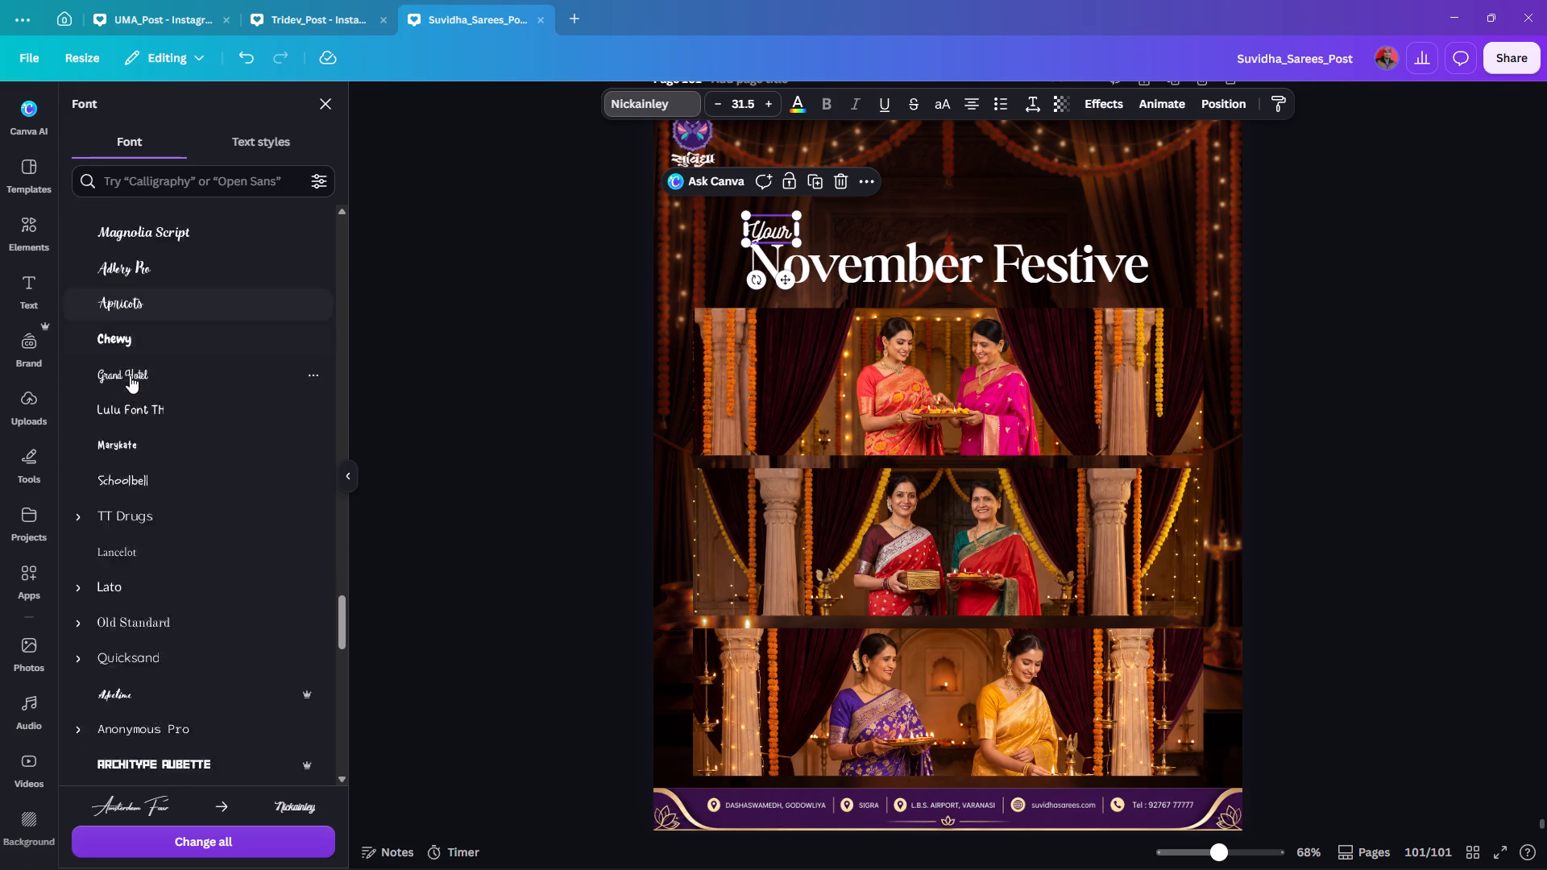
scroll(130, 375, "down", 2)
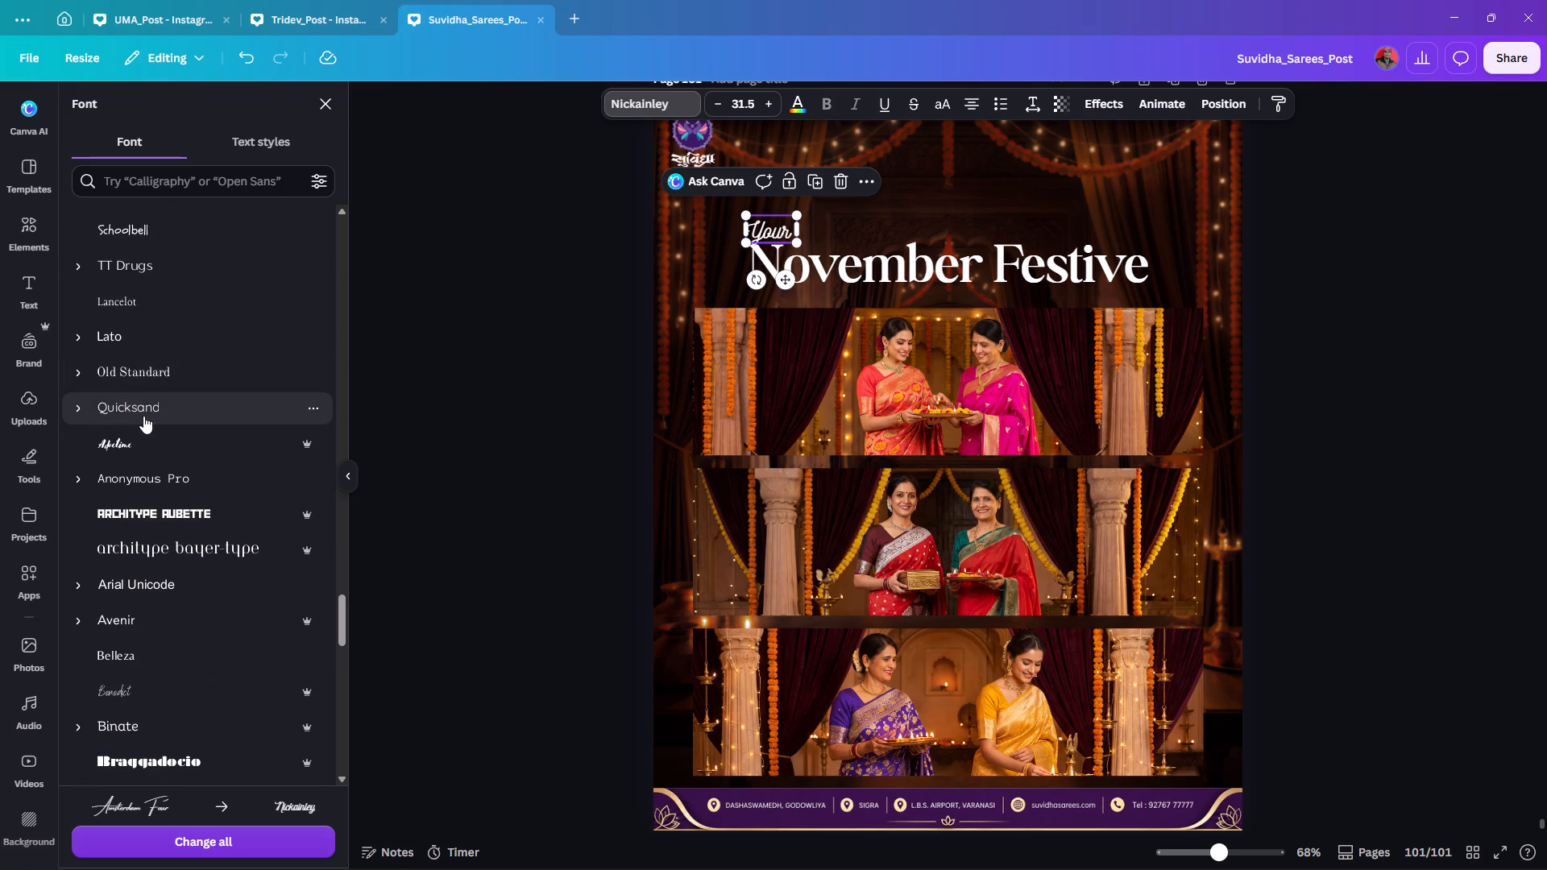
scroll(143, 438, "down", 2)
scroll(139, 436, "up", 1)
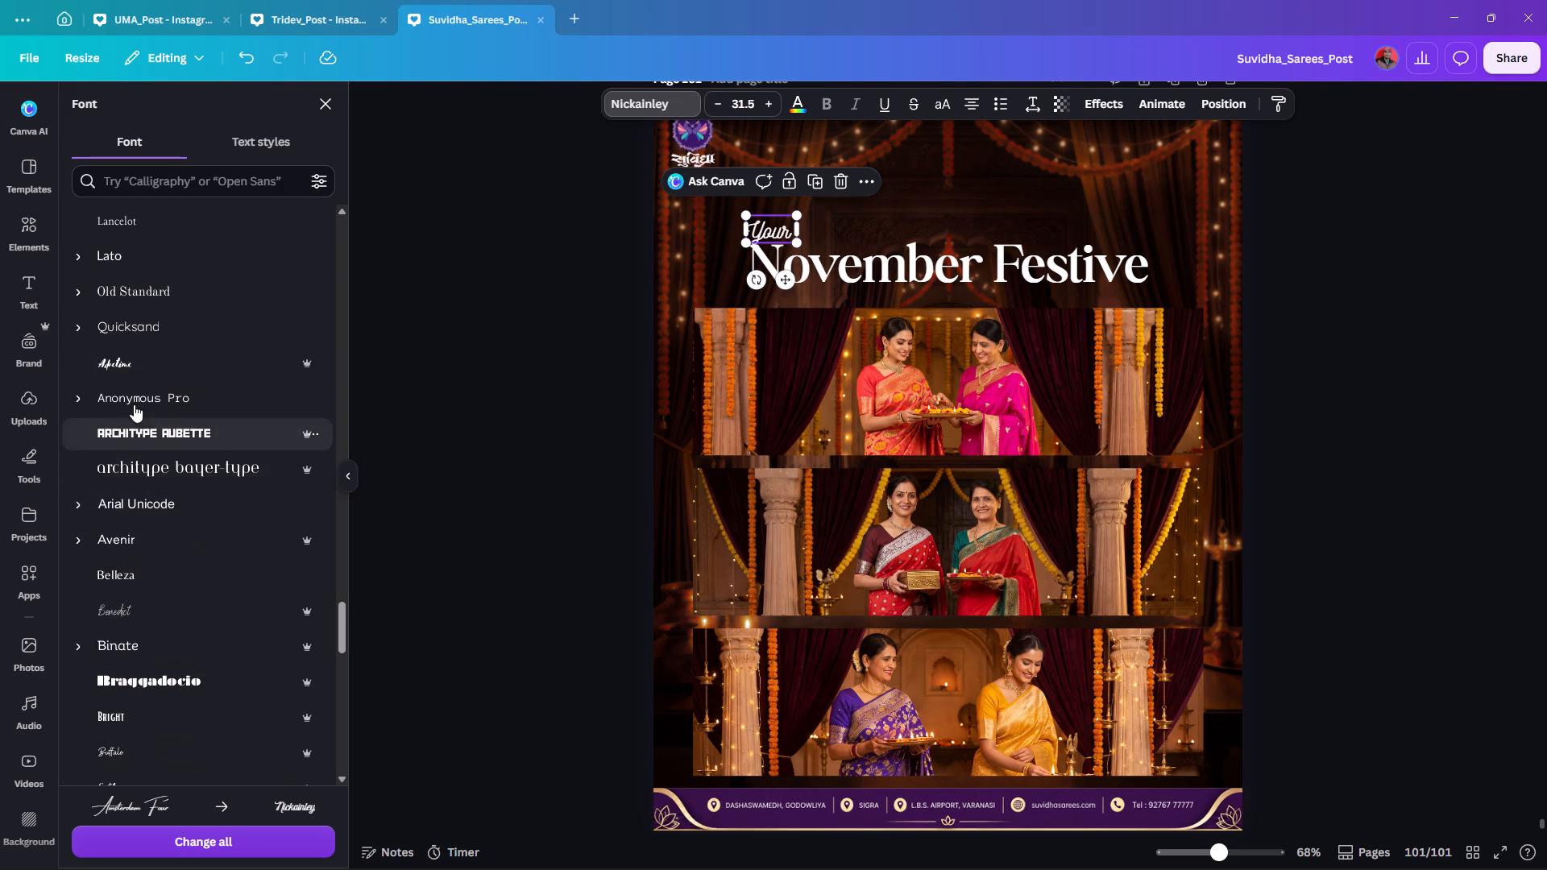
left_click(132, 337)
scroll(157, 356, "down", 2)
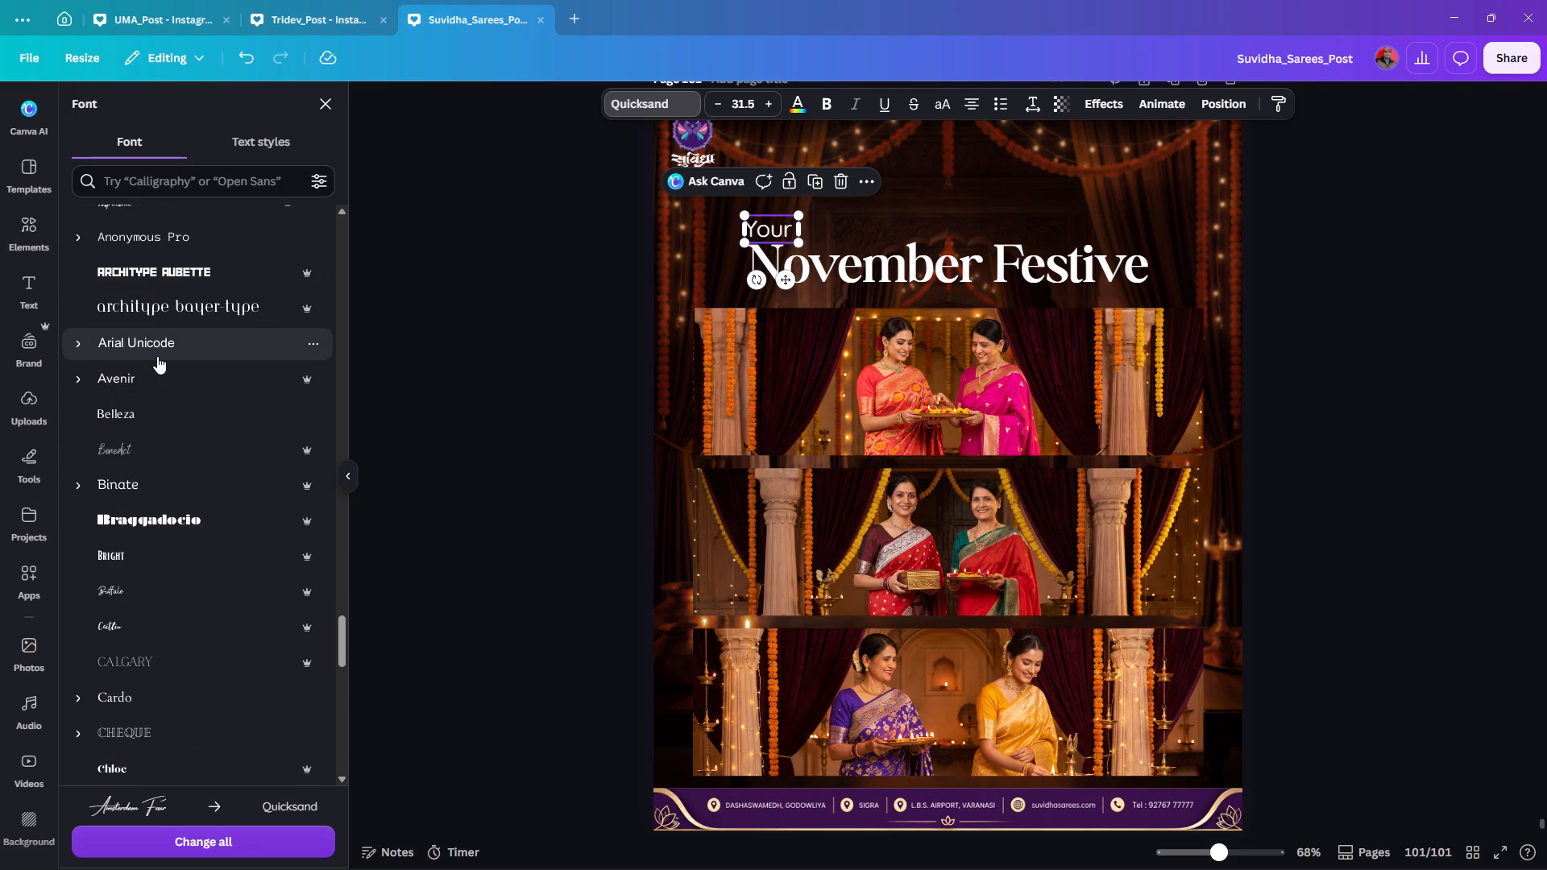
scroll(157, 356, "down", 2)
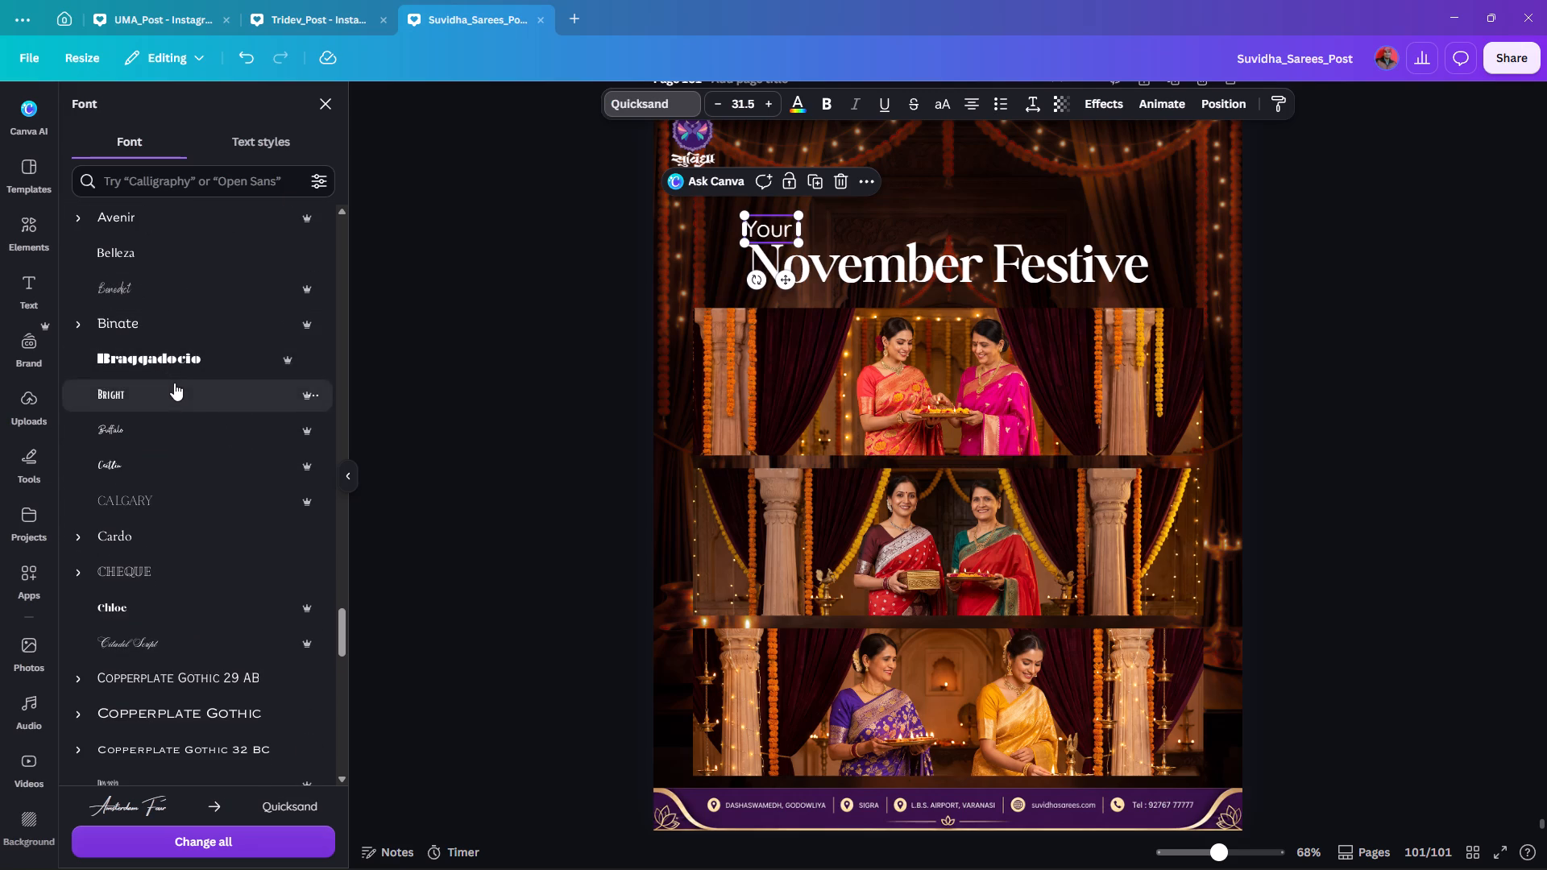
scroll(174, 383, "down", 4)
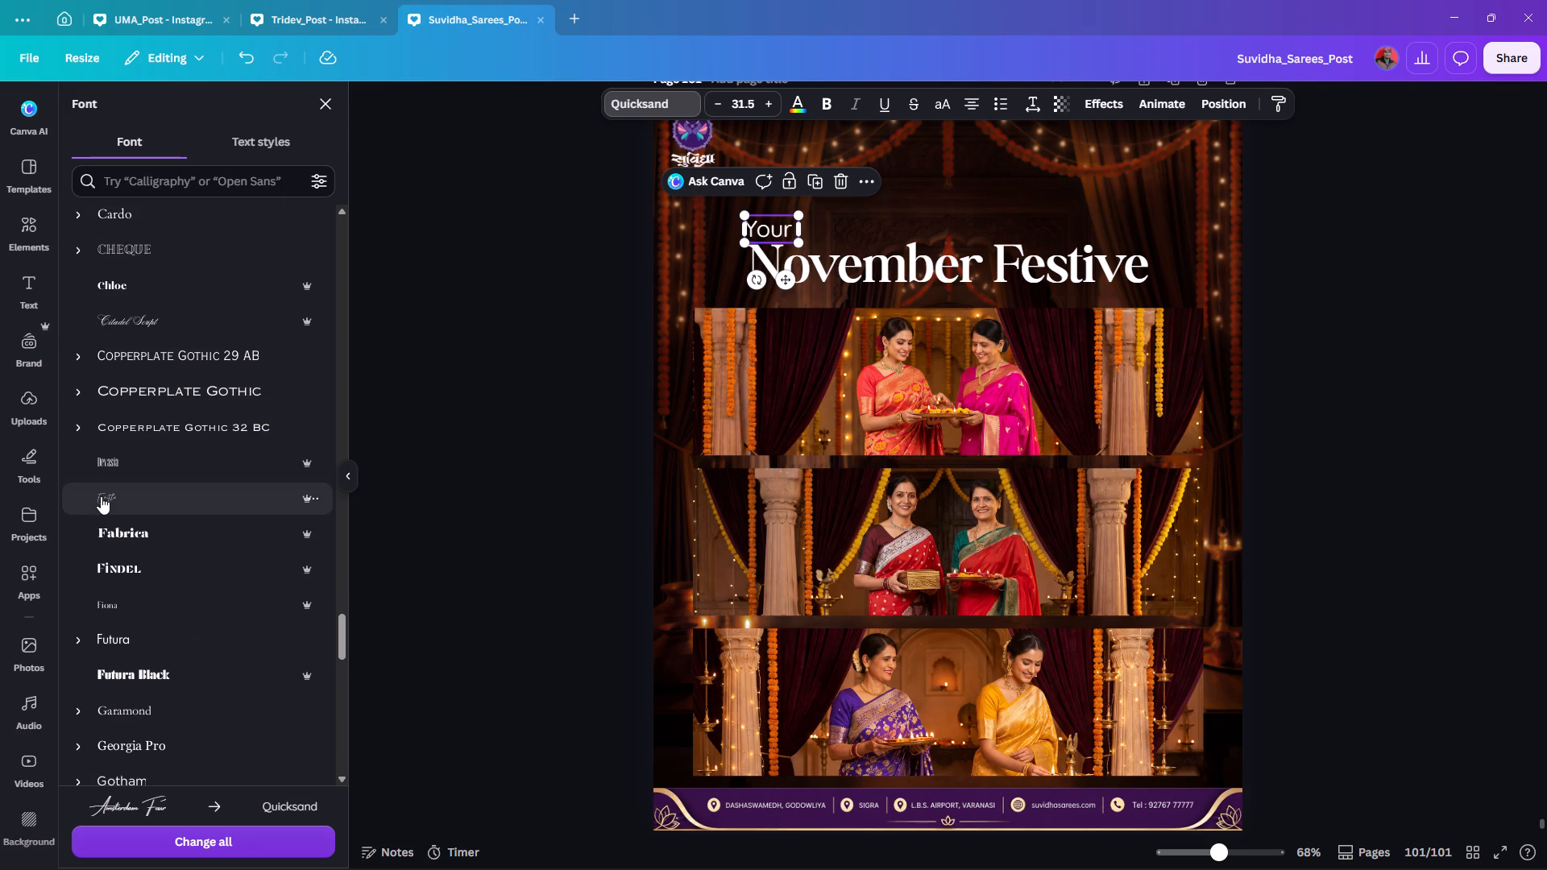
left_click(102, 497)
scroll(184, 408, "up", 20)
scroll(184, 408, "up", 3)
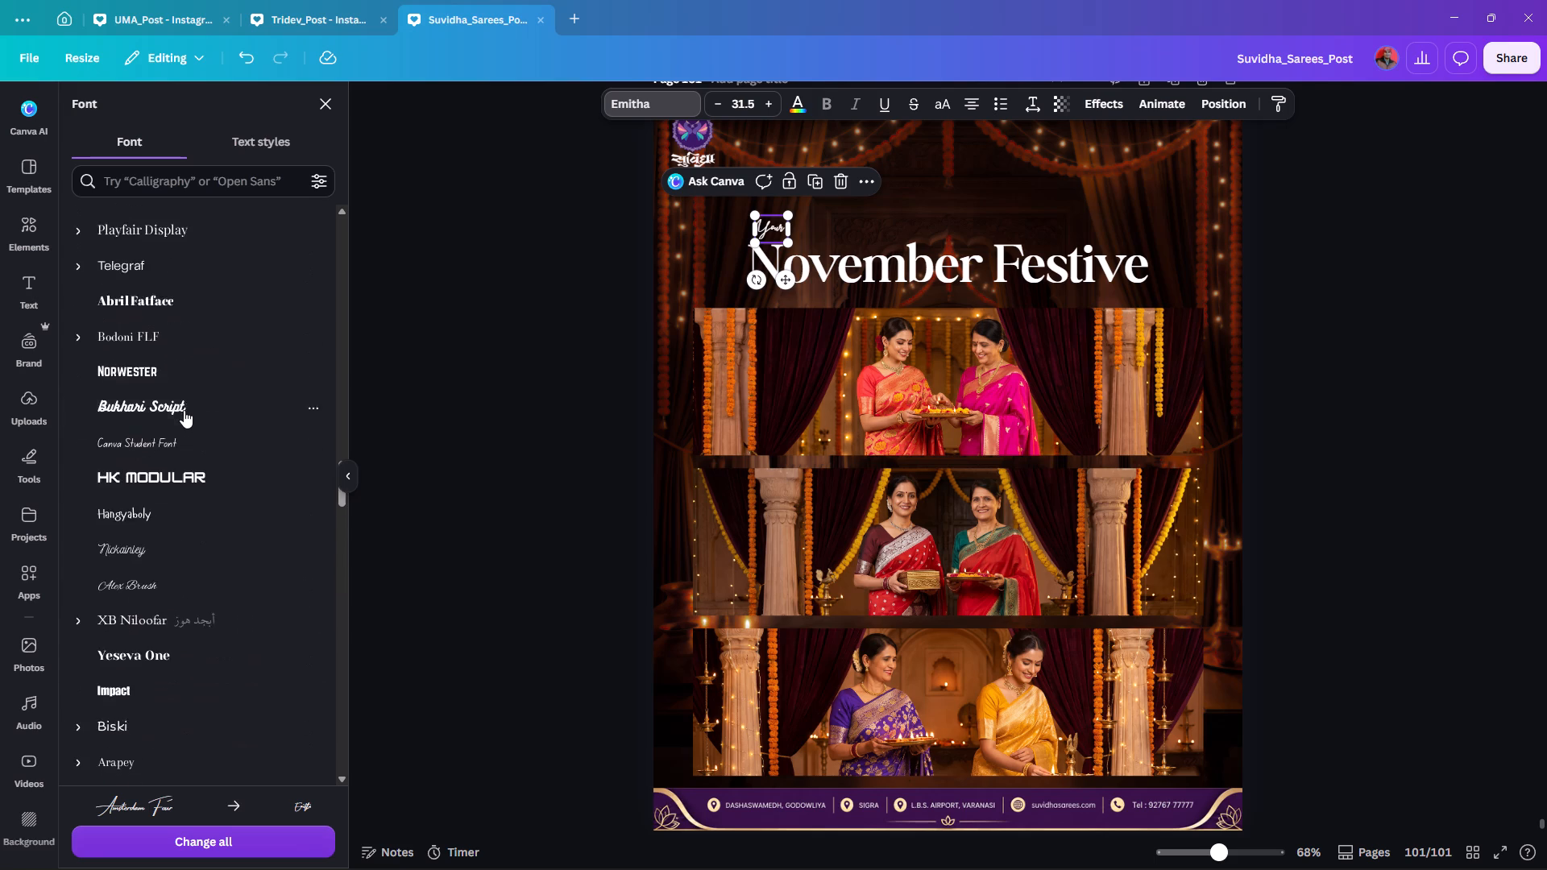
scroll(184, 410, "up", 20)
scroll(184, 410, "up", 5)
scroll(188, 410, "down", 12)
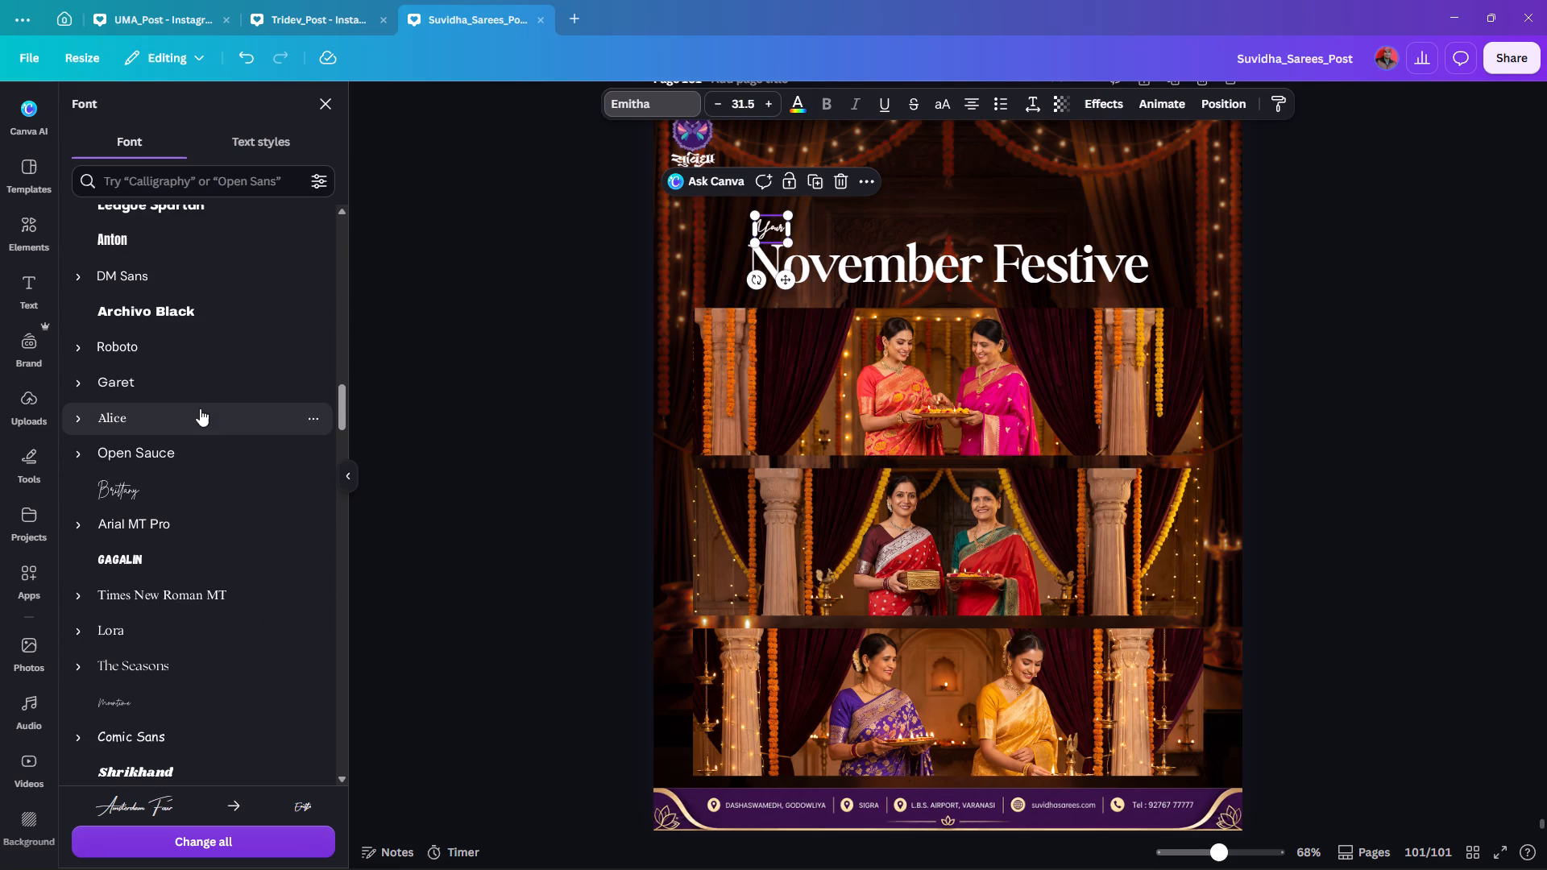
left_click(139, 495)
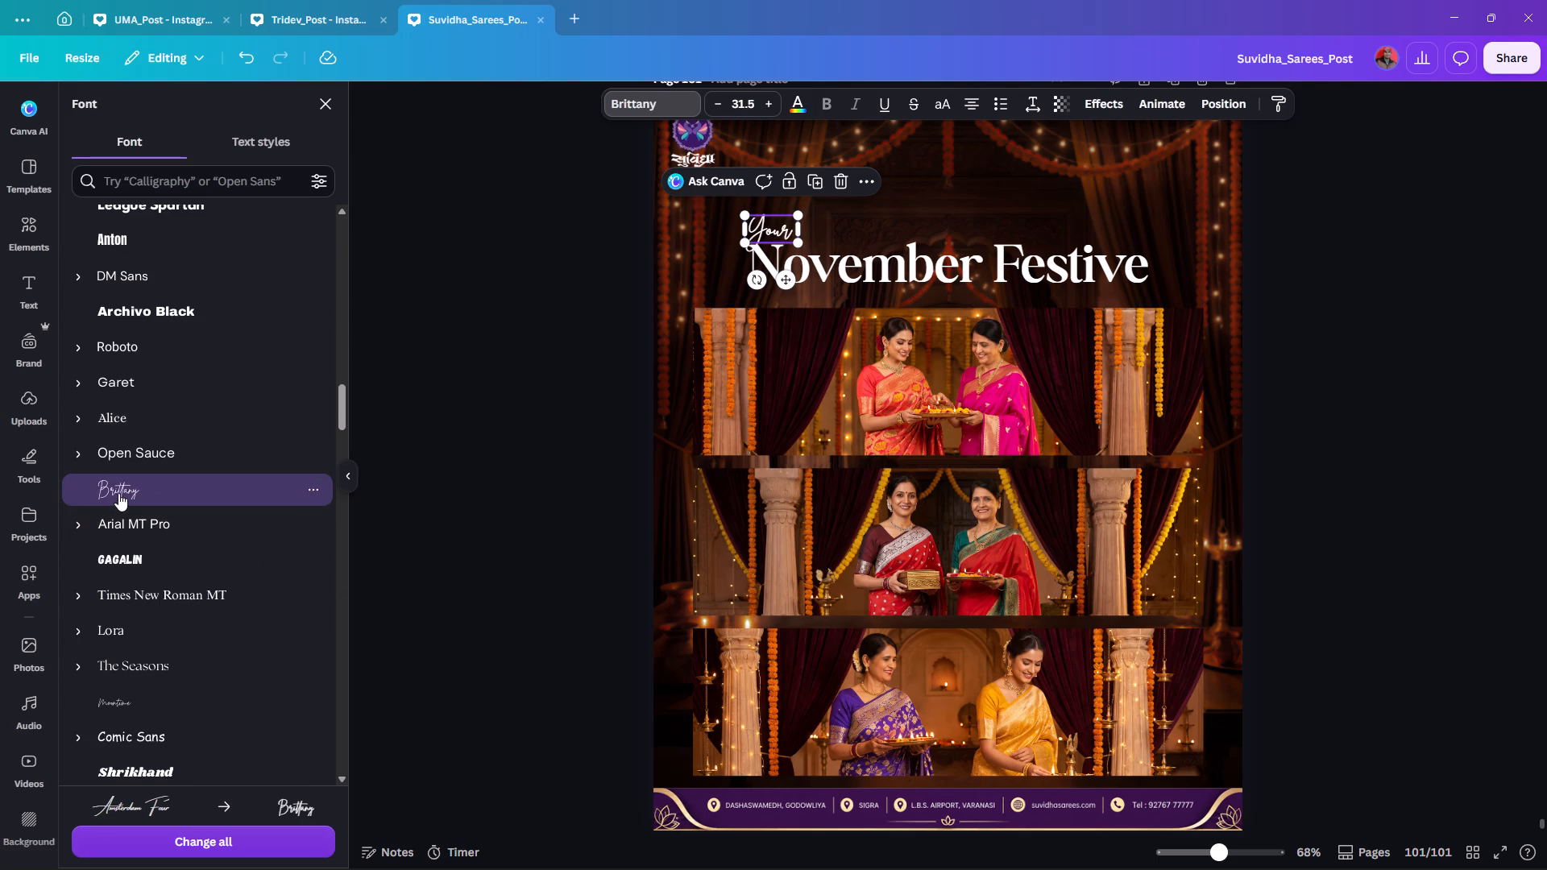
Try the word "Your" in Brightwall, and set its font to Amsterdam Four.
scroll(189, 487, "down", 2)
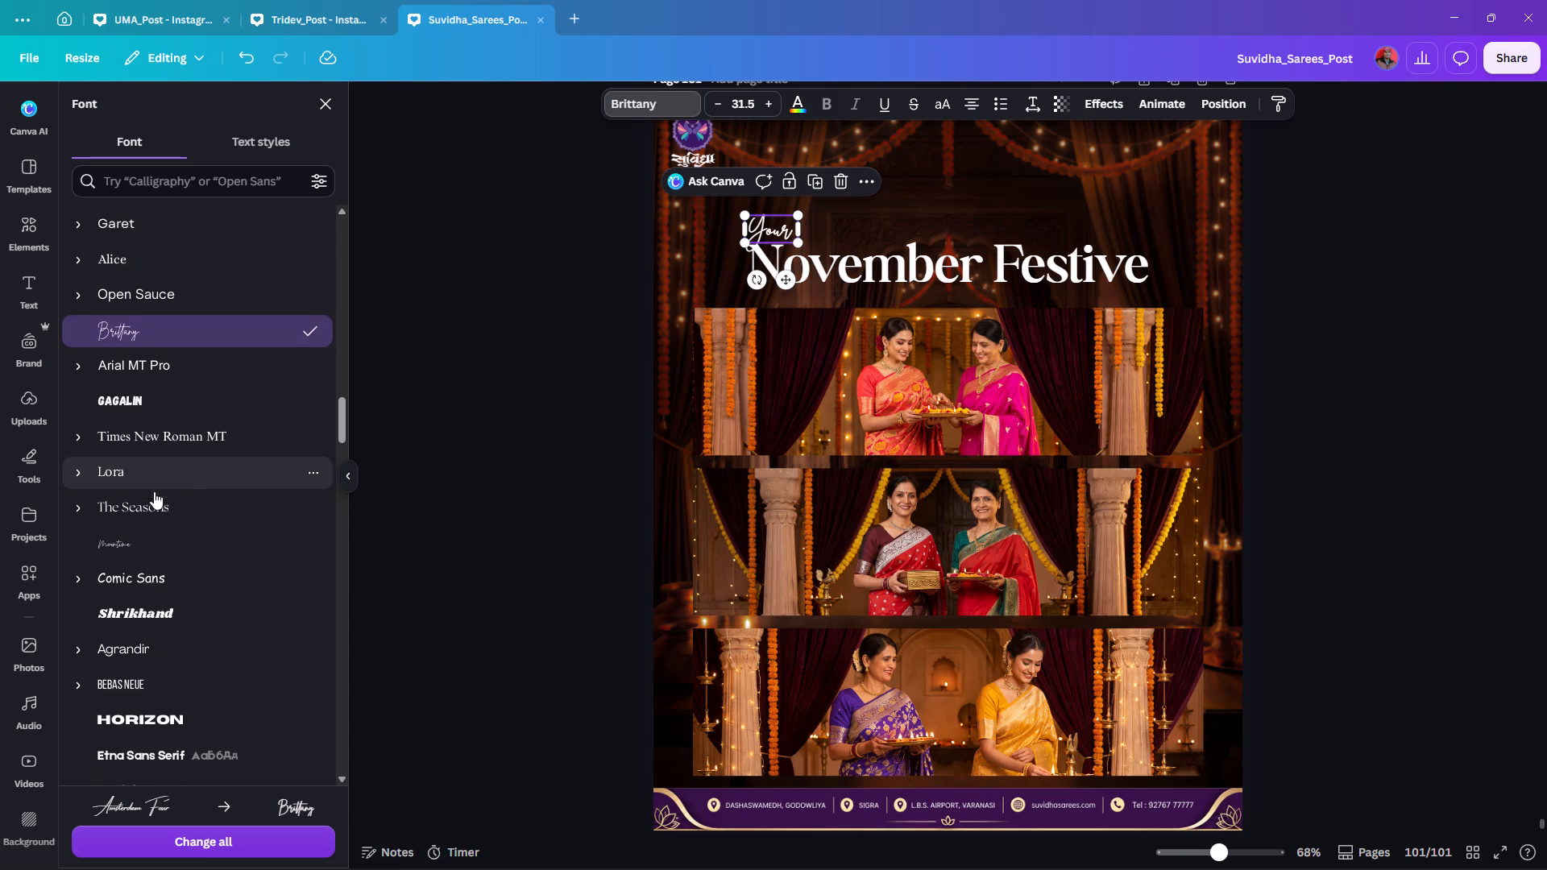
scroll(143, 541, "up", 10)
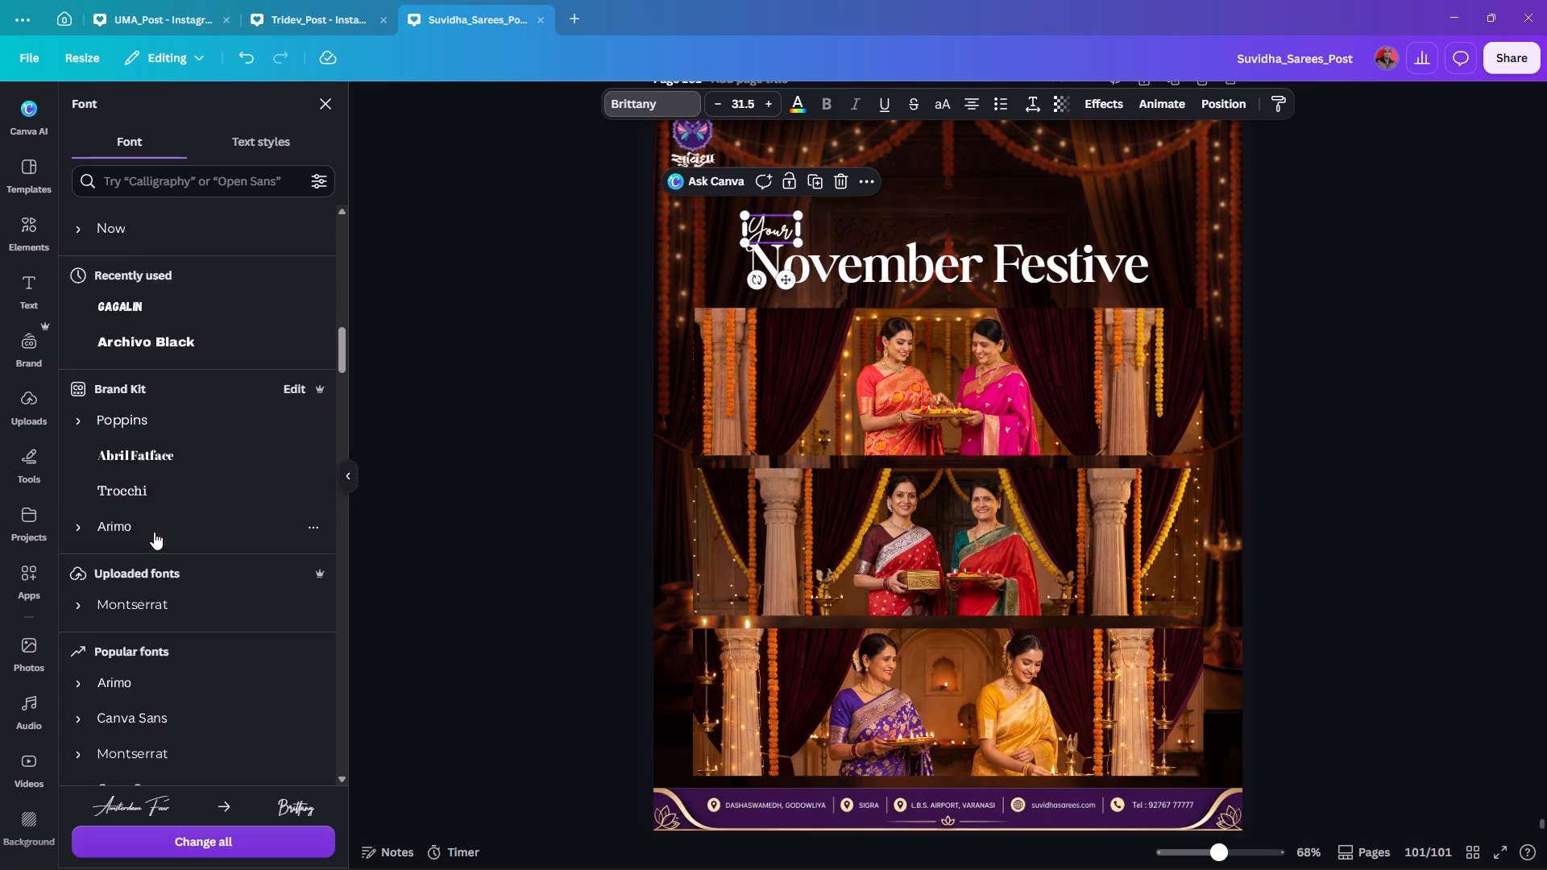
scroll(154, 532, "up", 4)
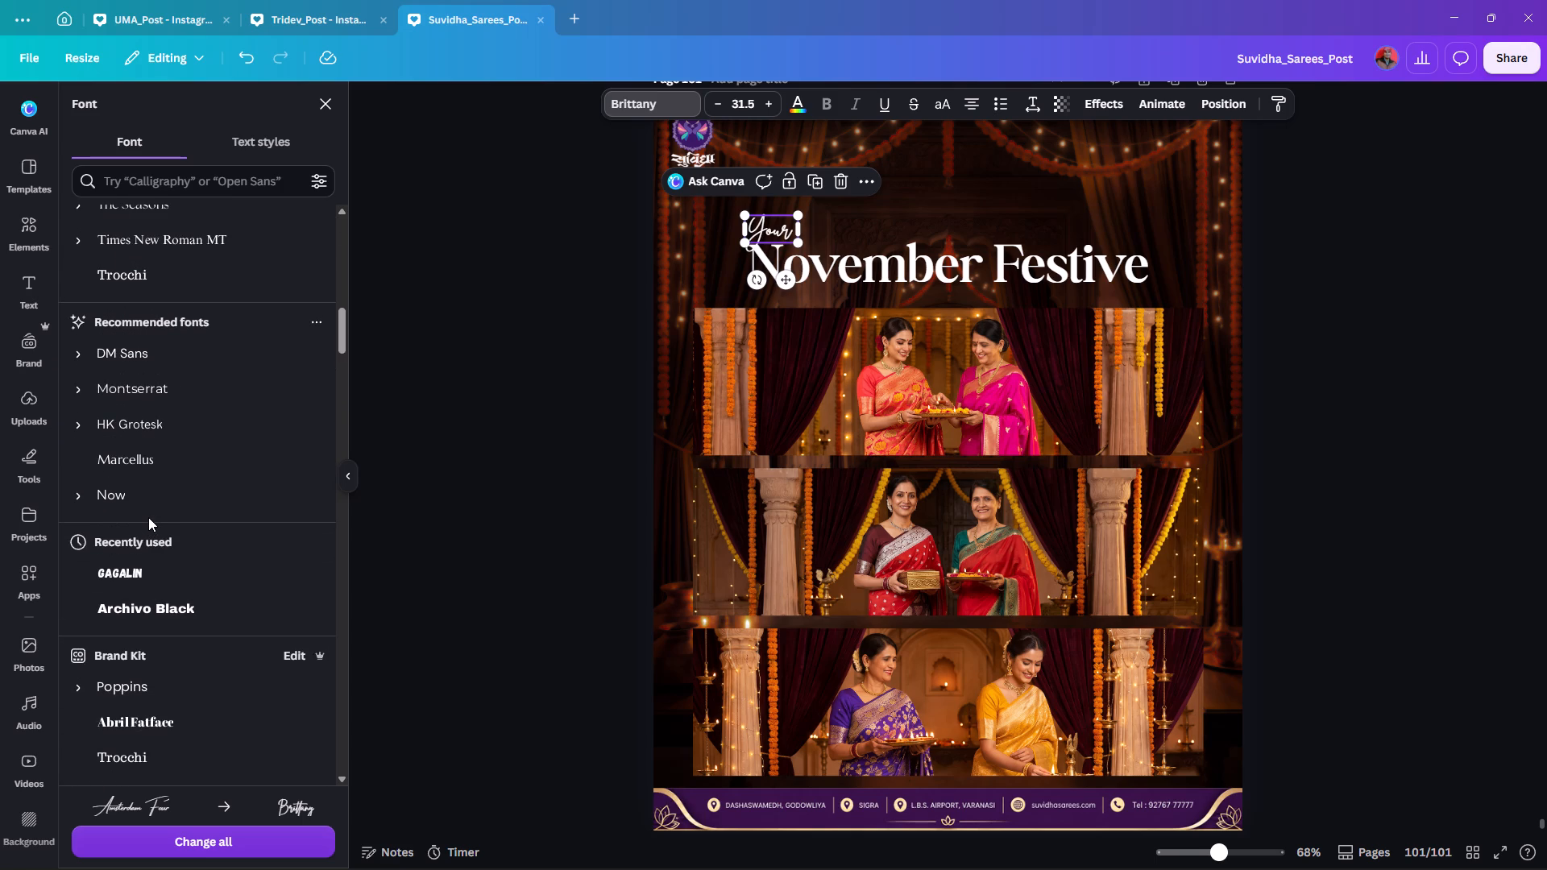
scroll(160, 516, "up", 5)
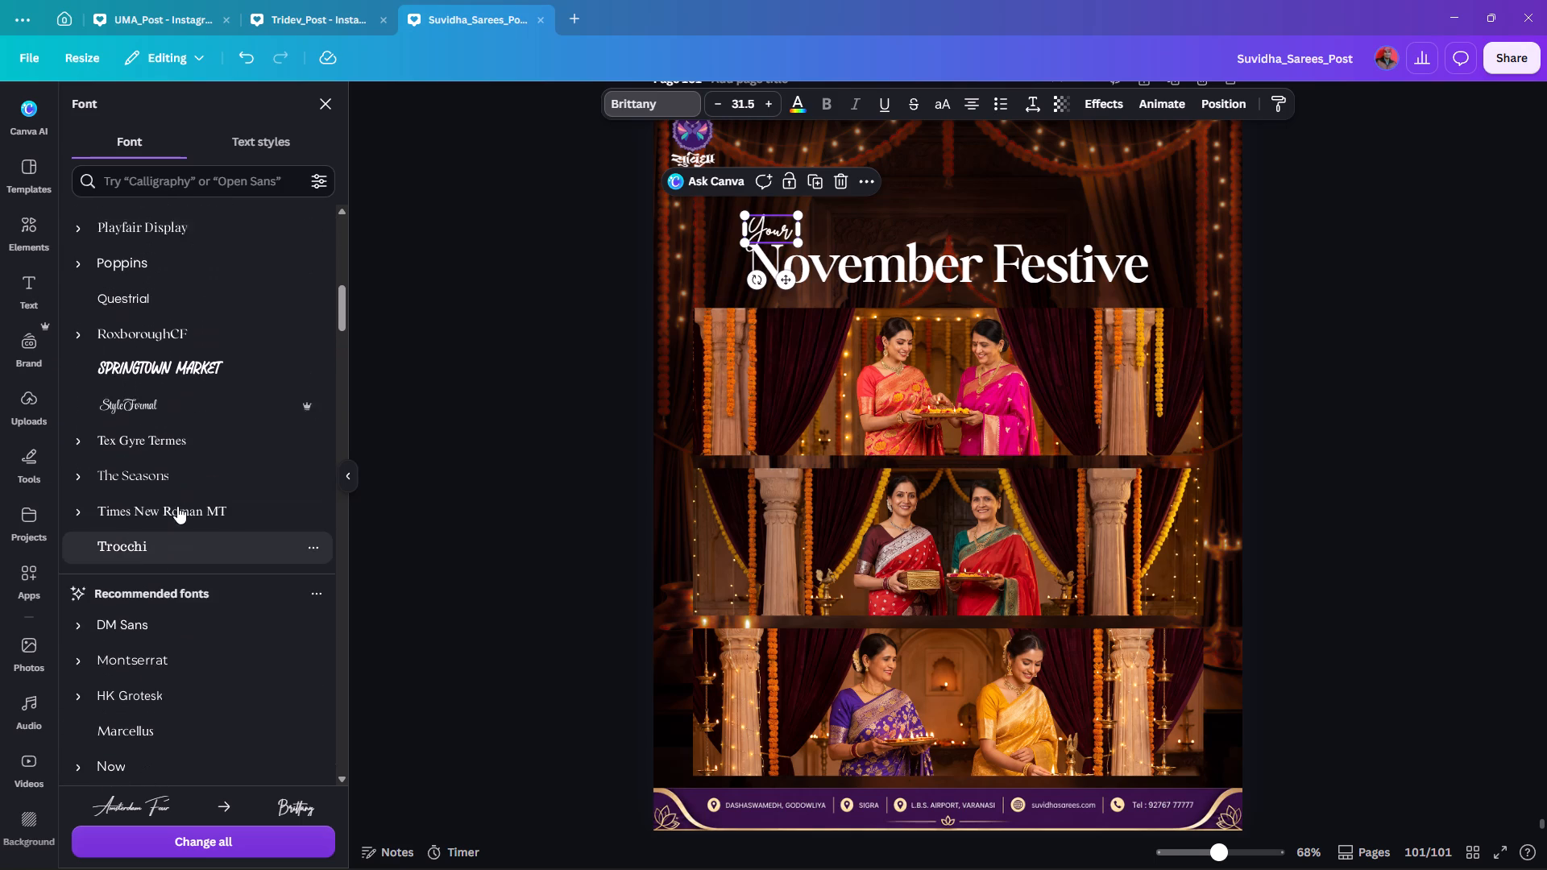
scroll(177, 506, "up", 4)
scroll(156, 543, "down", 1)
scroll(164, 524, "up", 2)
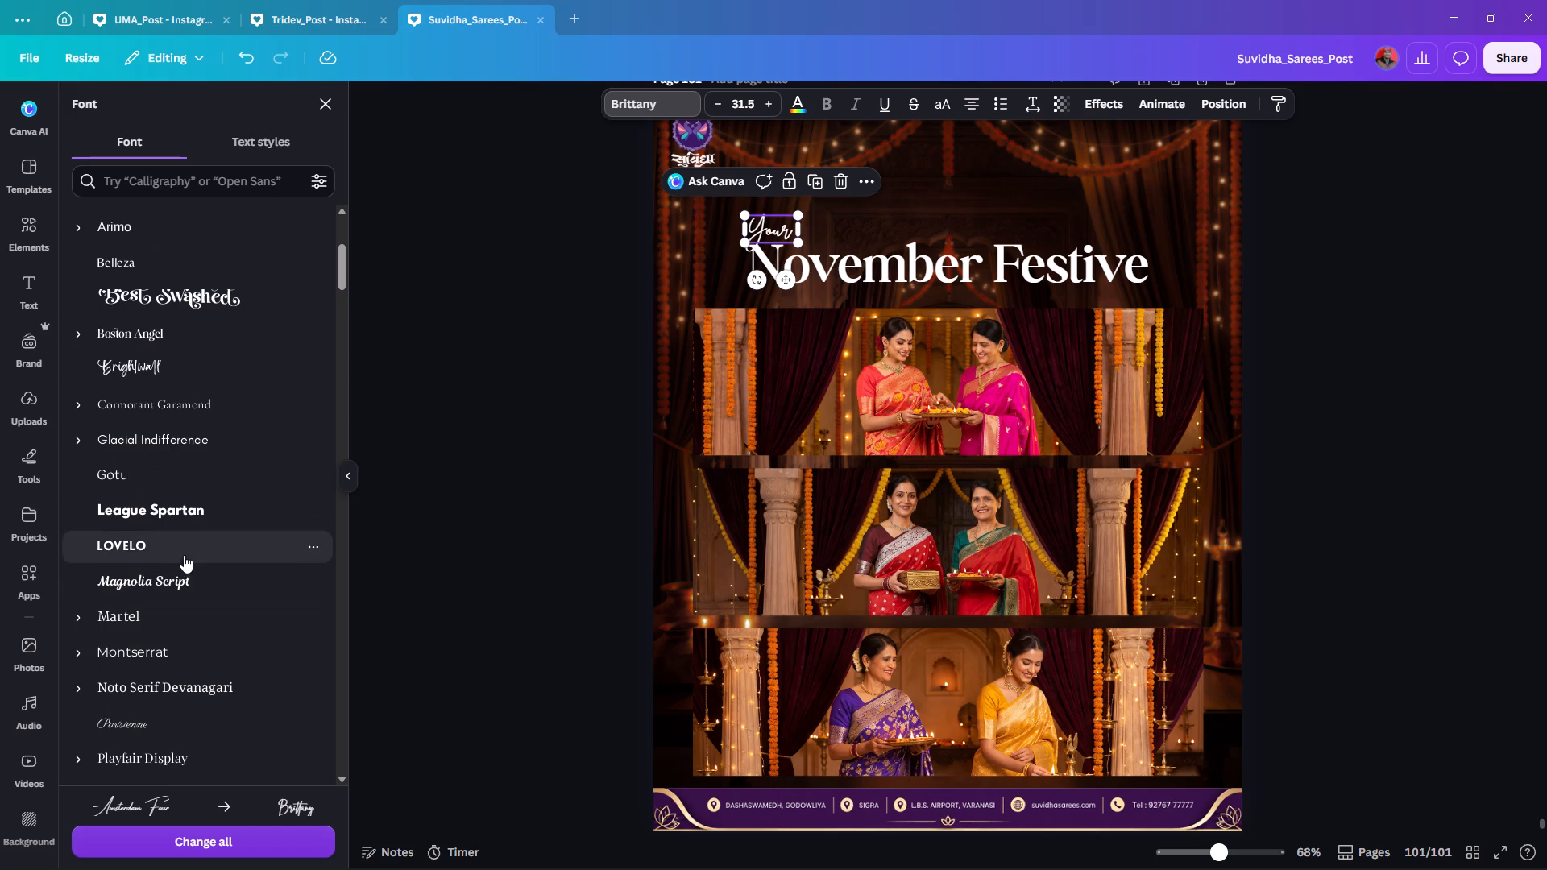
scroll(171, 543, "up", 1)
left_click(149, 449)
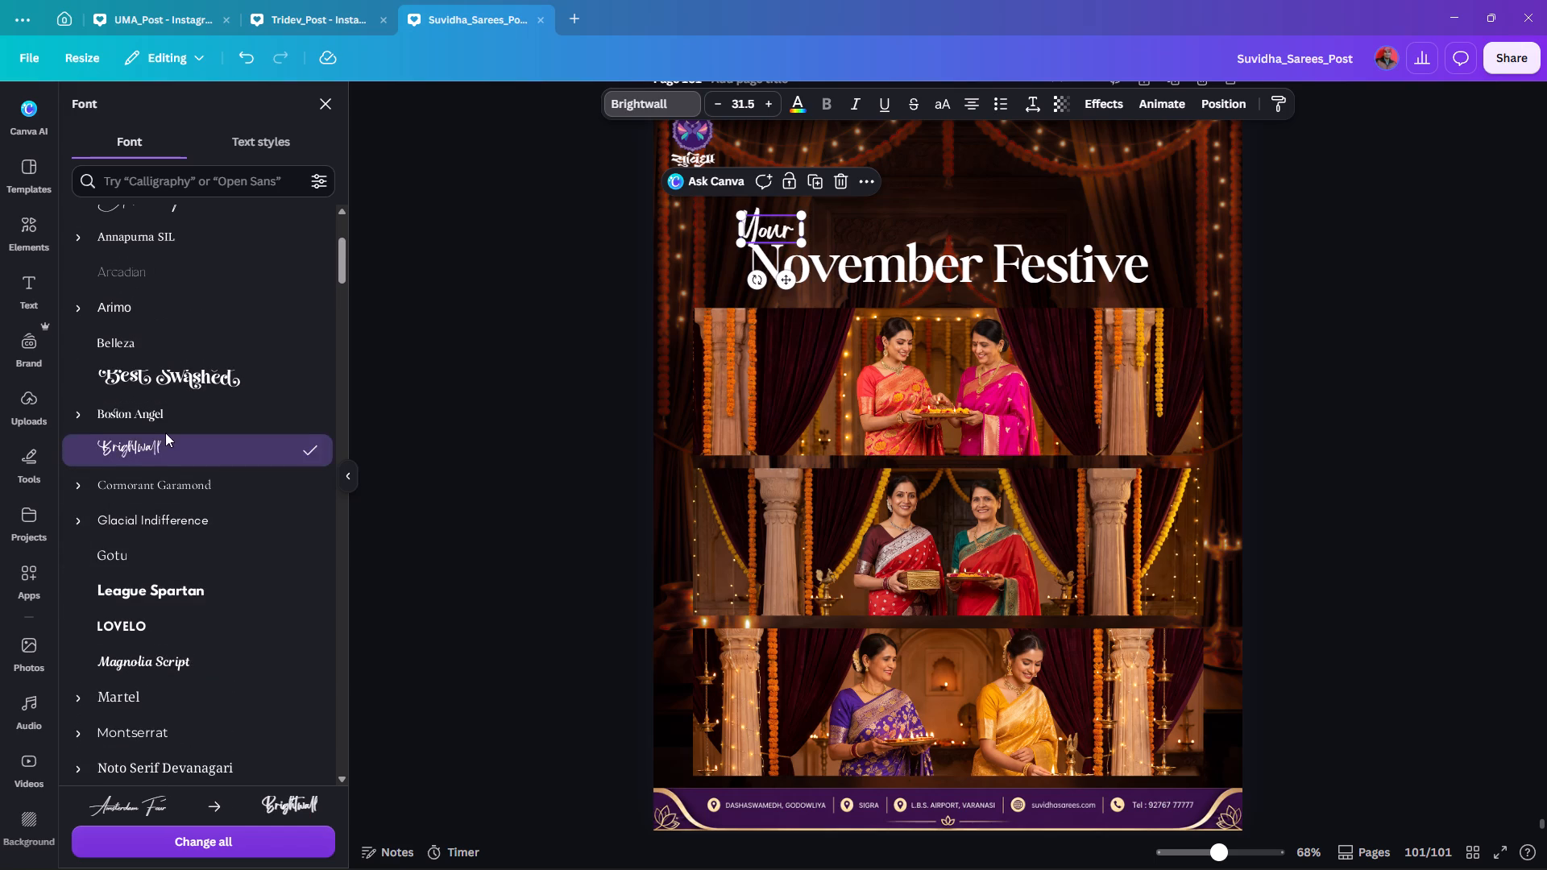
scroll(165, 433, "up", 3)
left_click(154, 439)
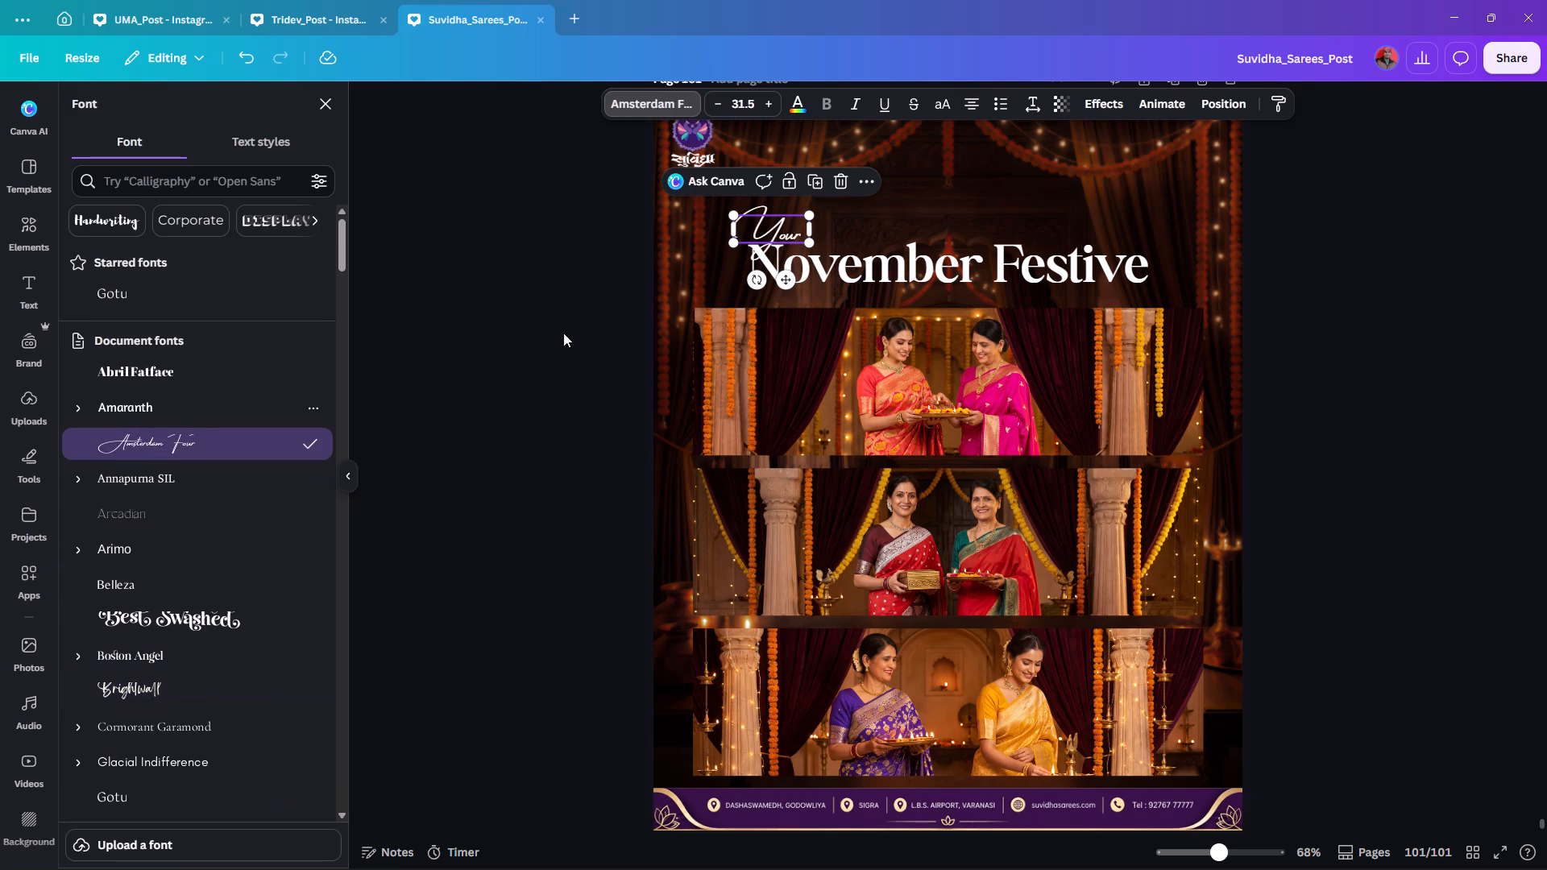
double_click(512, 322)
Colour the "November Festive" heading with the gold circular gradient #dfc174, #efc058, #ebdeb7.
left_click(890, 239)
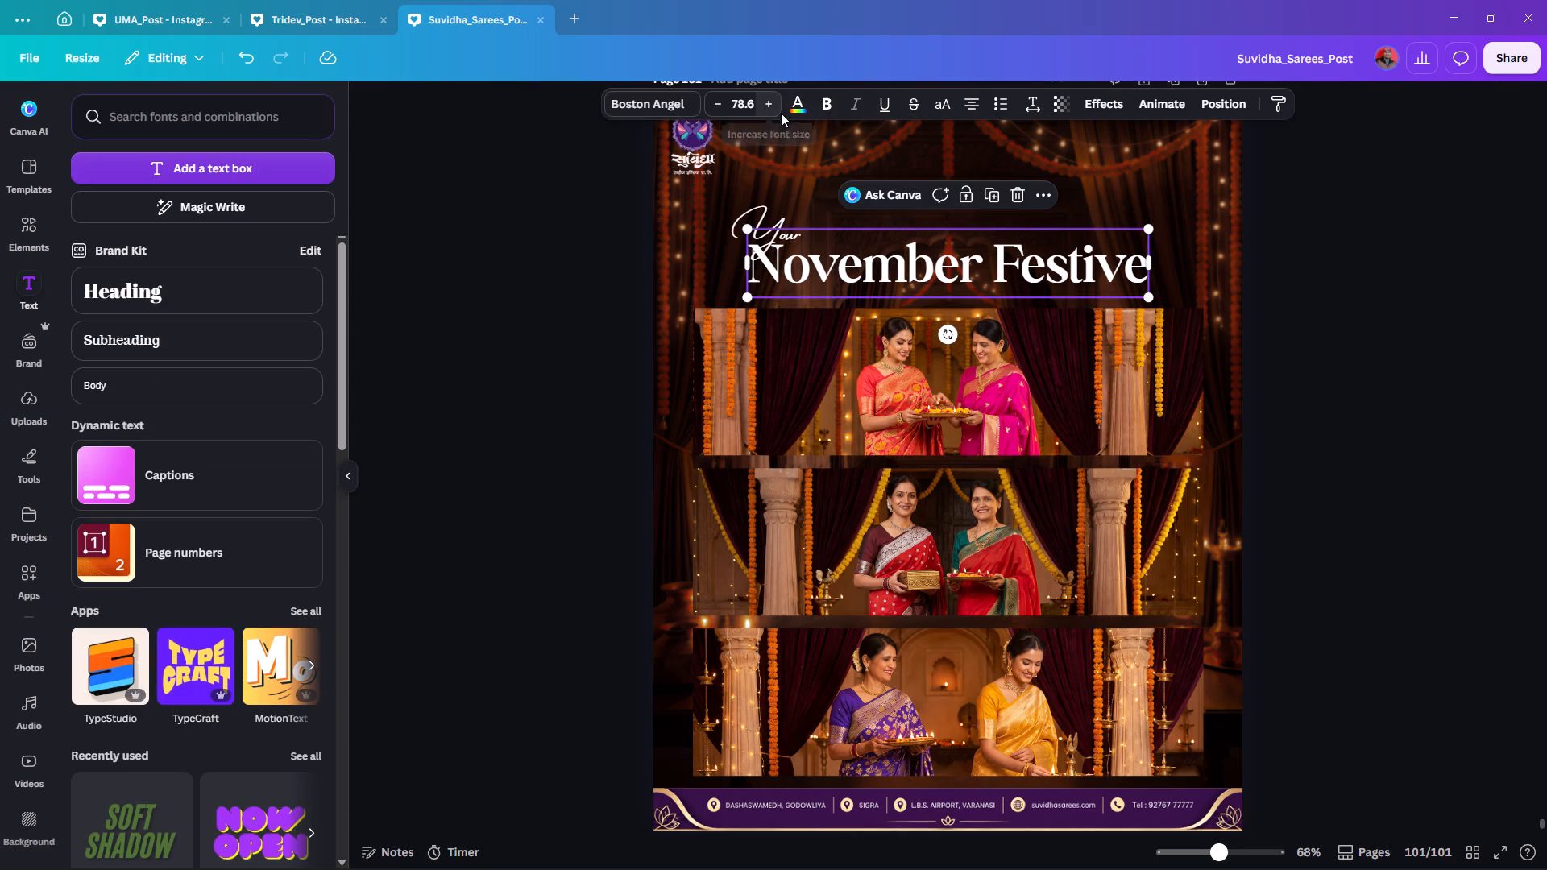
left_click(790, 107)
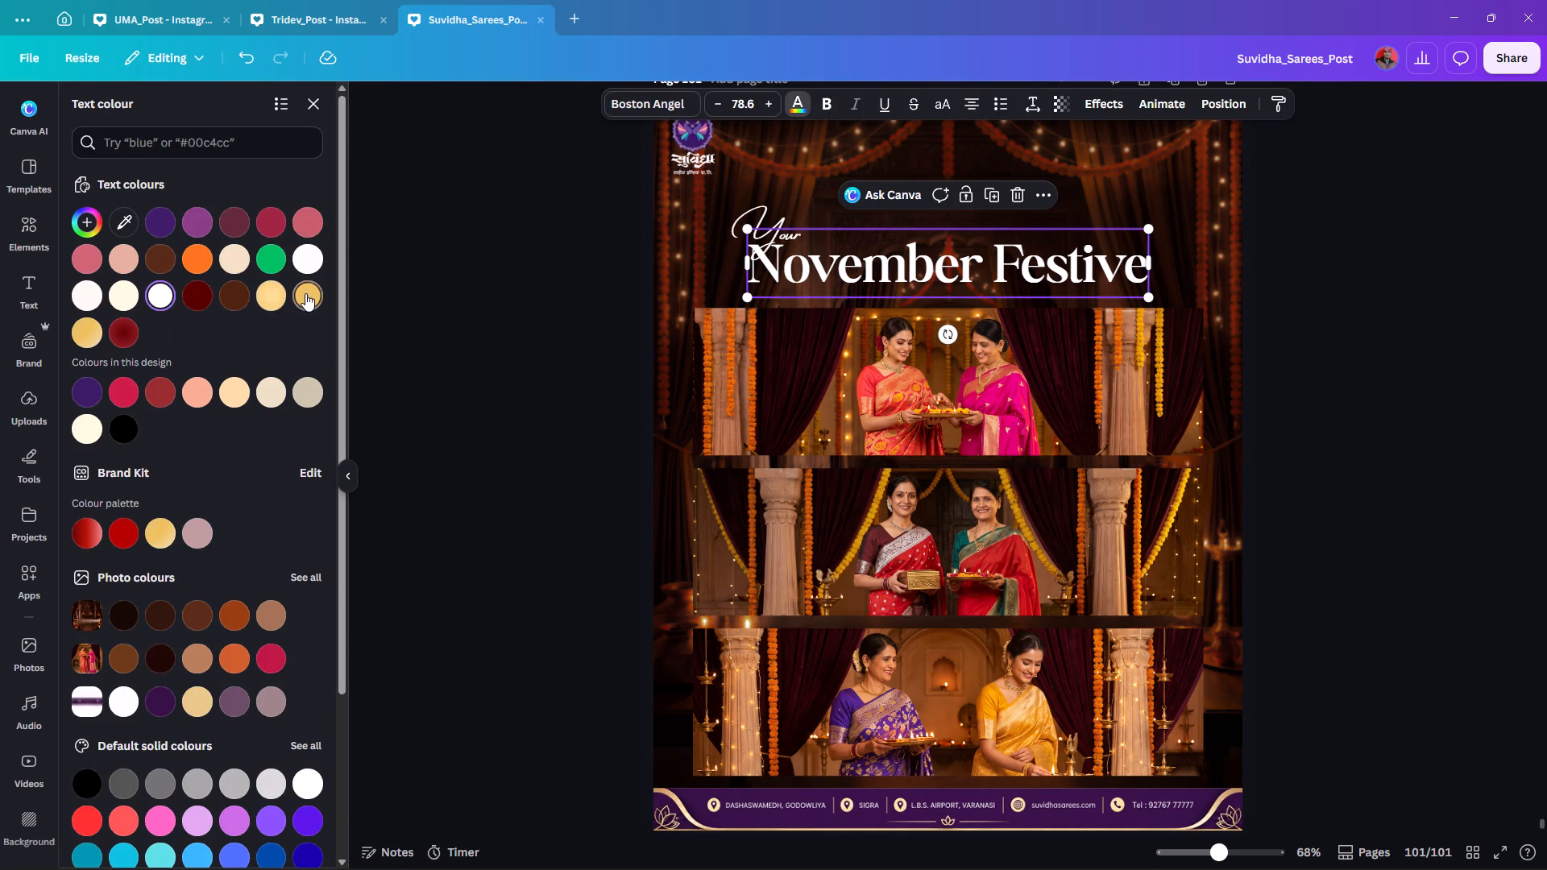
left_click(305, 293)
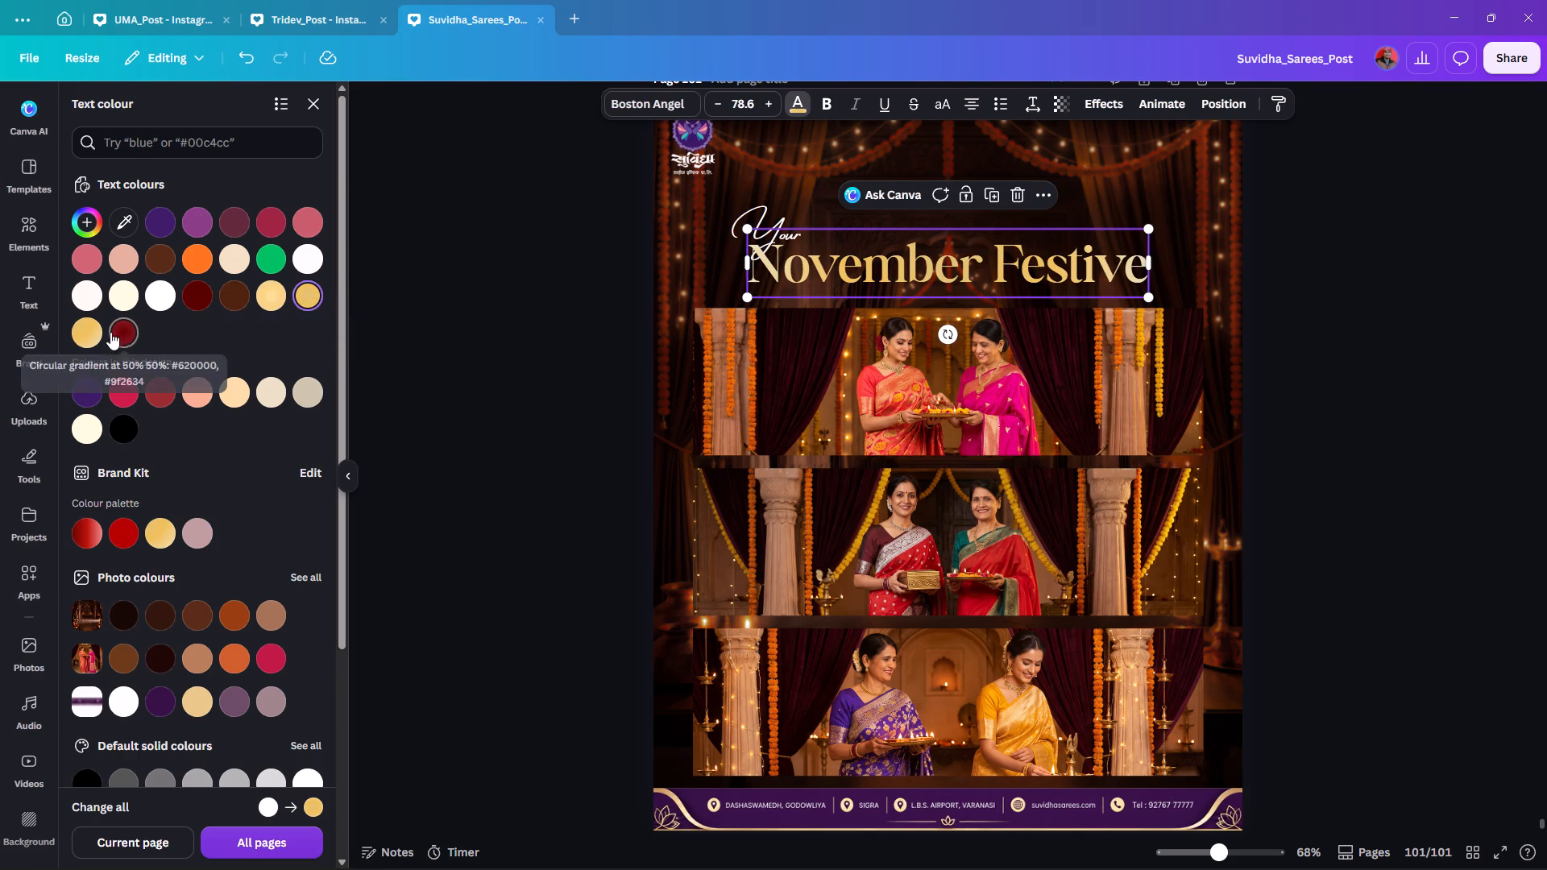
left_click(74, 334)
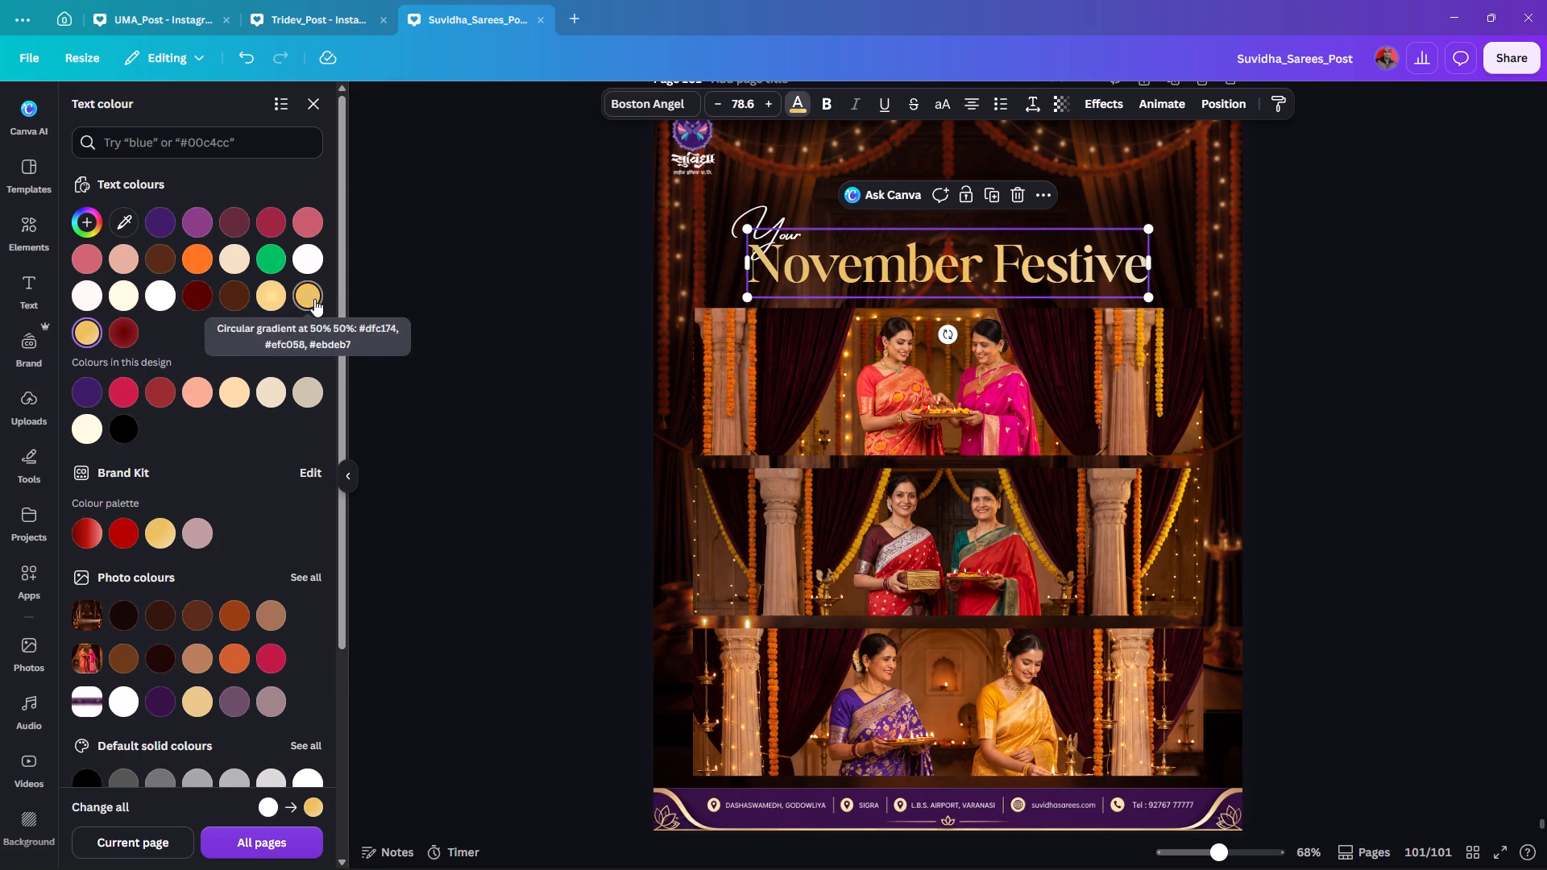
left_click(314, 299)
double_click(496, 292)
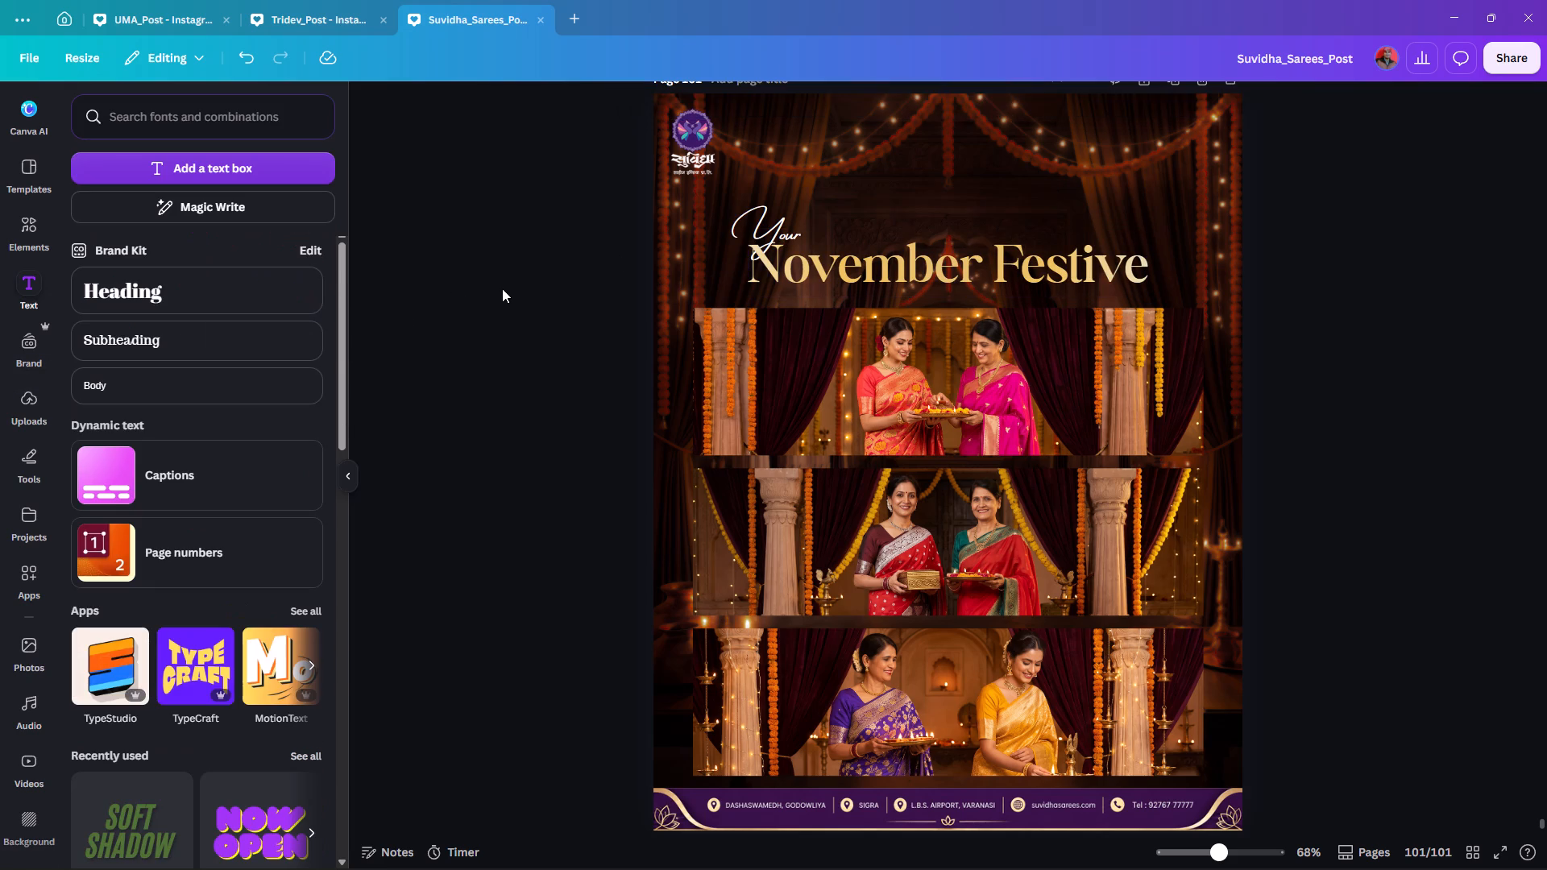
Move "Your" slightly right and up so it sits above the "No" of "November".
left_click(766, 216)
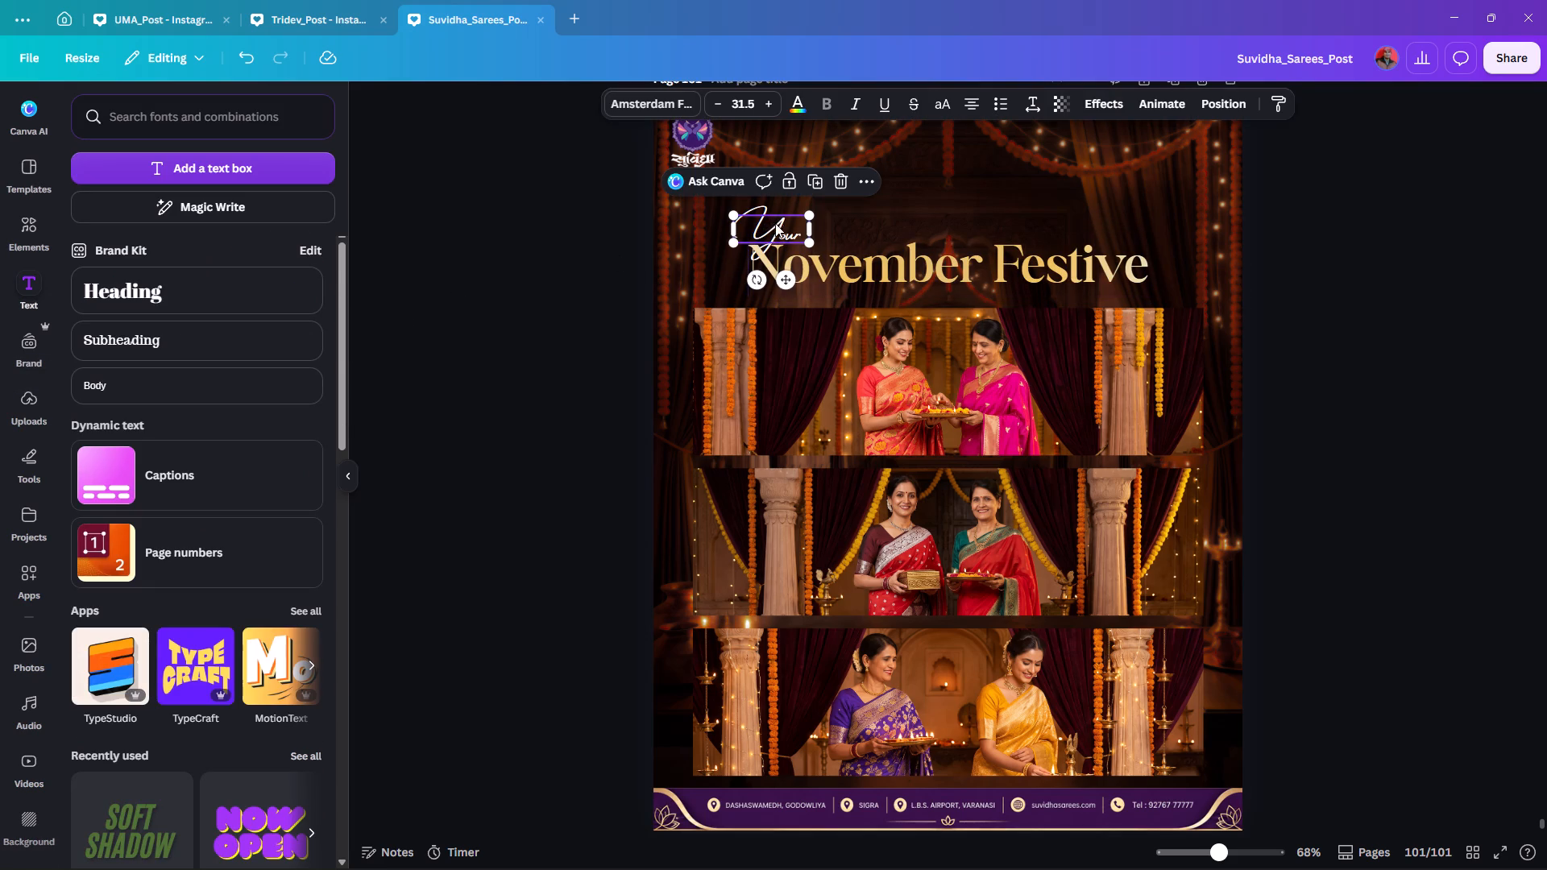
left_click_drag(769, 223, 798, 224)
key("Up")
key("Up")
key("Up")
key("Right")
key("Up")
key("Right")
key("Up")
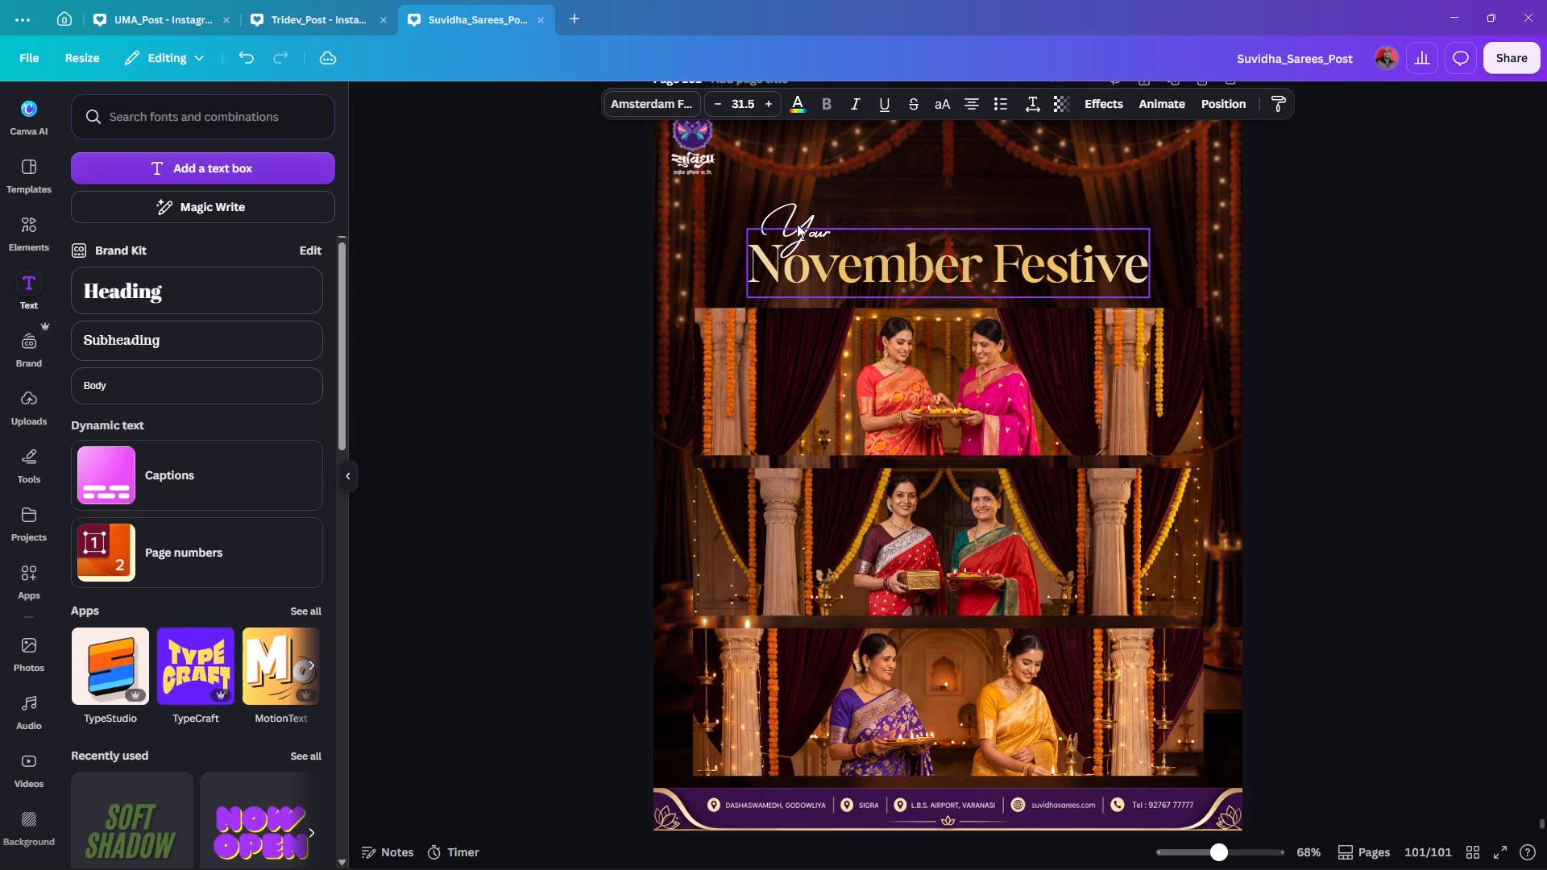
left_click(453, 286)
Duplicate "Your" at the same height above "Festive" and change the copy's text to "Mood".
left_click(808, 219)
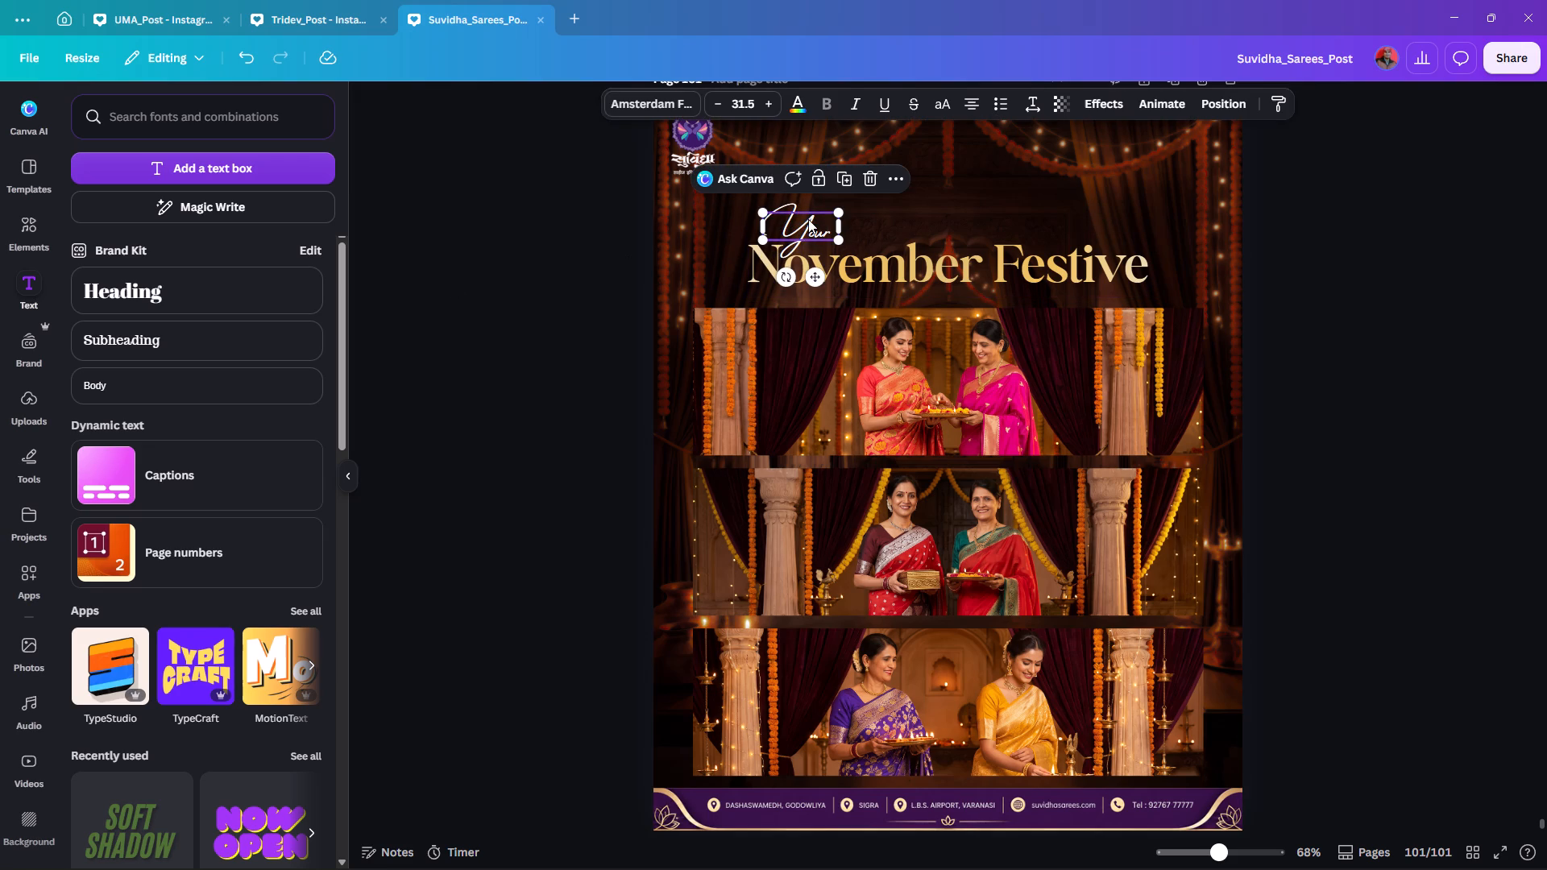
left_click_drag(805, 221, 1097, 219, "alt")
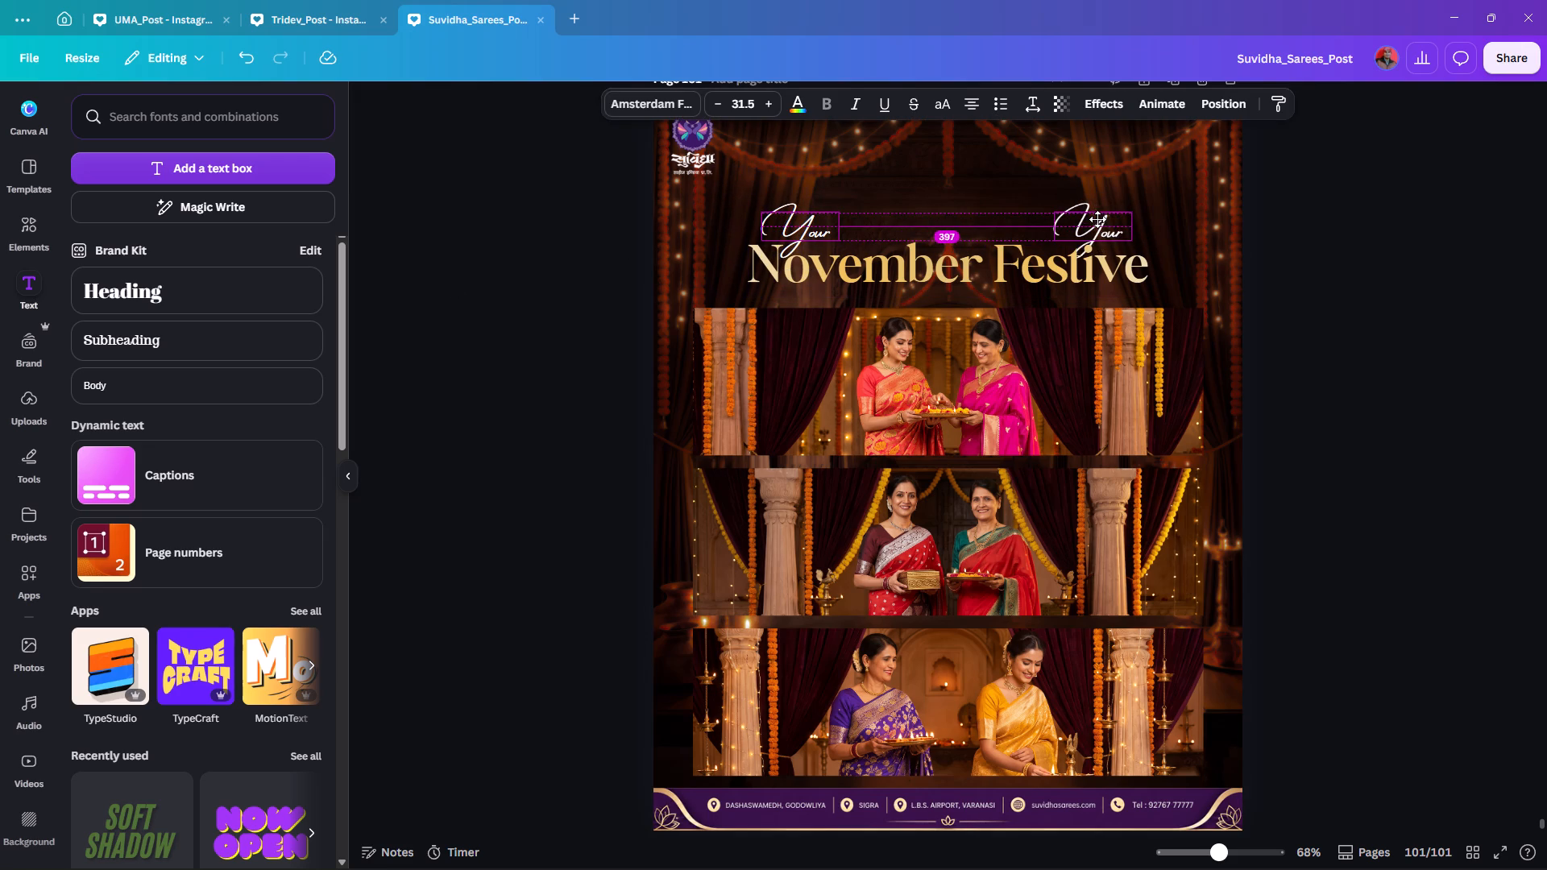
left_click_drag(1097, 219, 1080, 220, "alt")
left_click(1082, 224)
double_click(1080, 217)
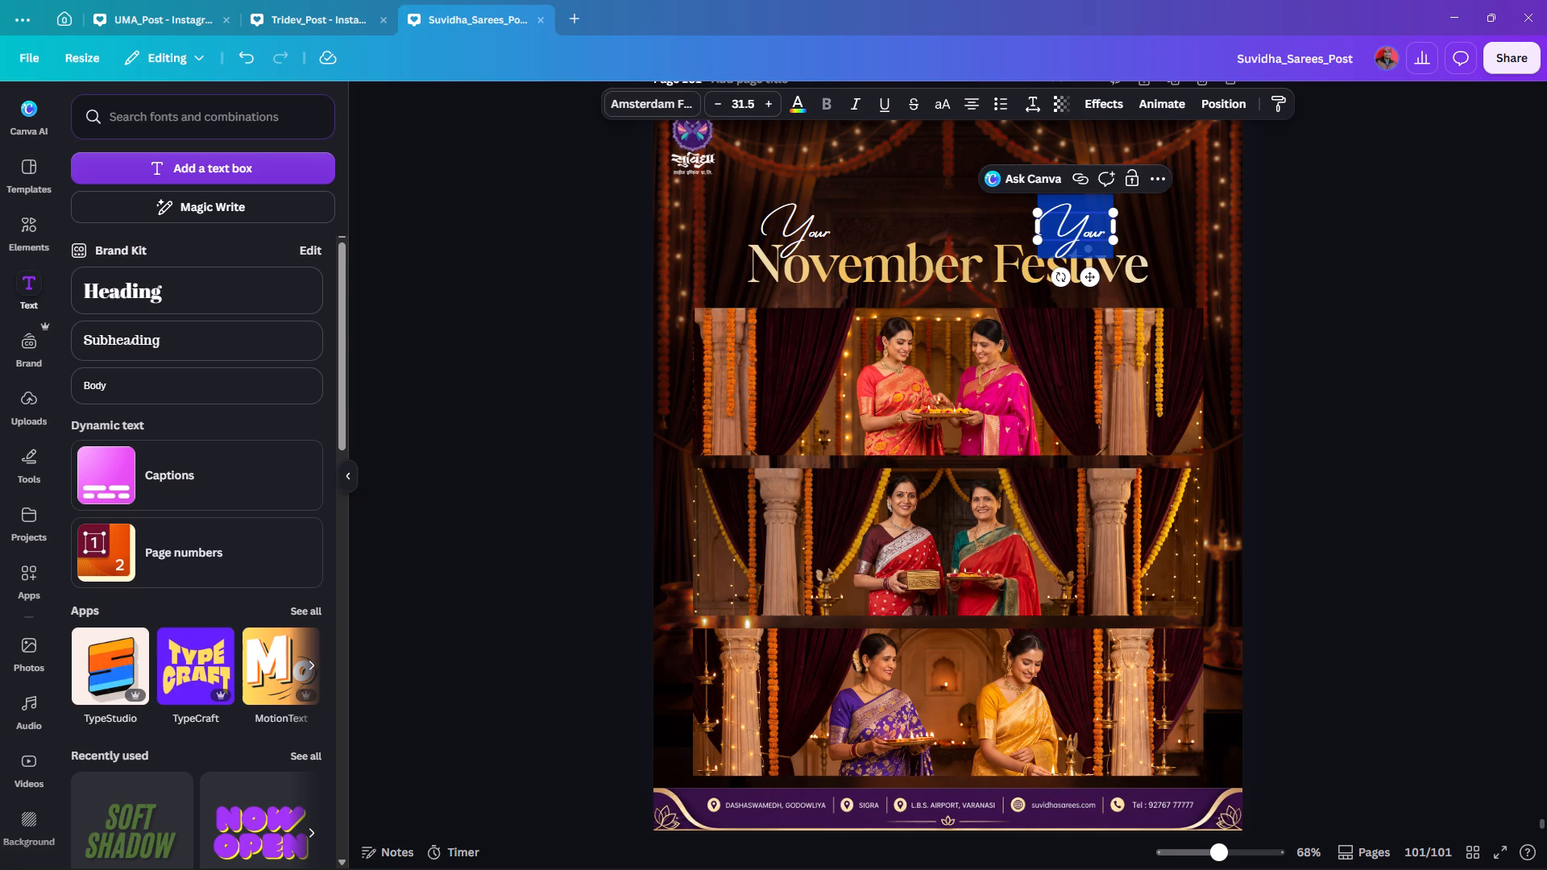
type("Mood")
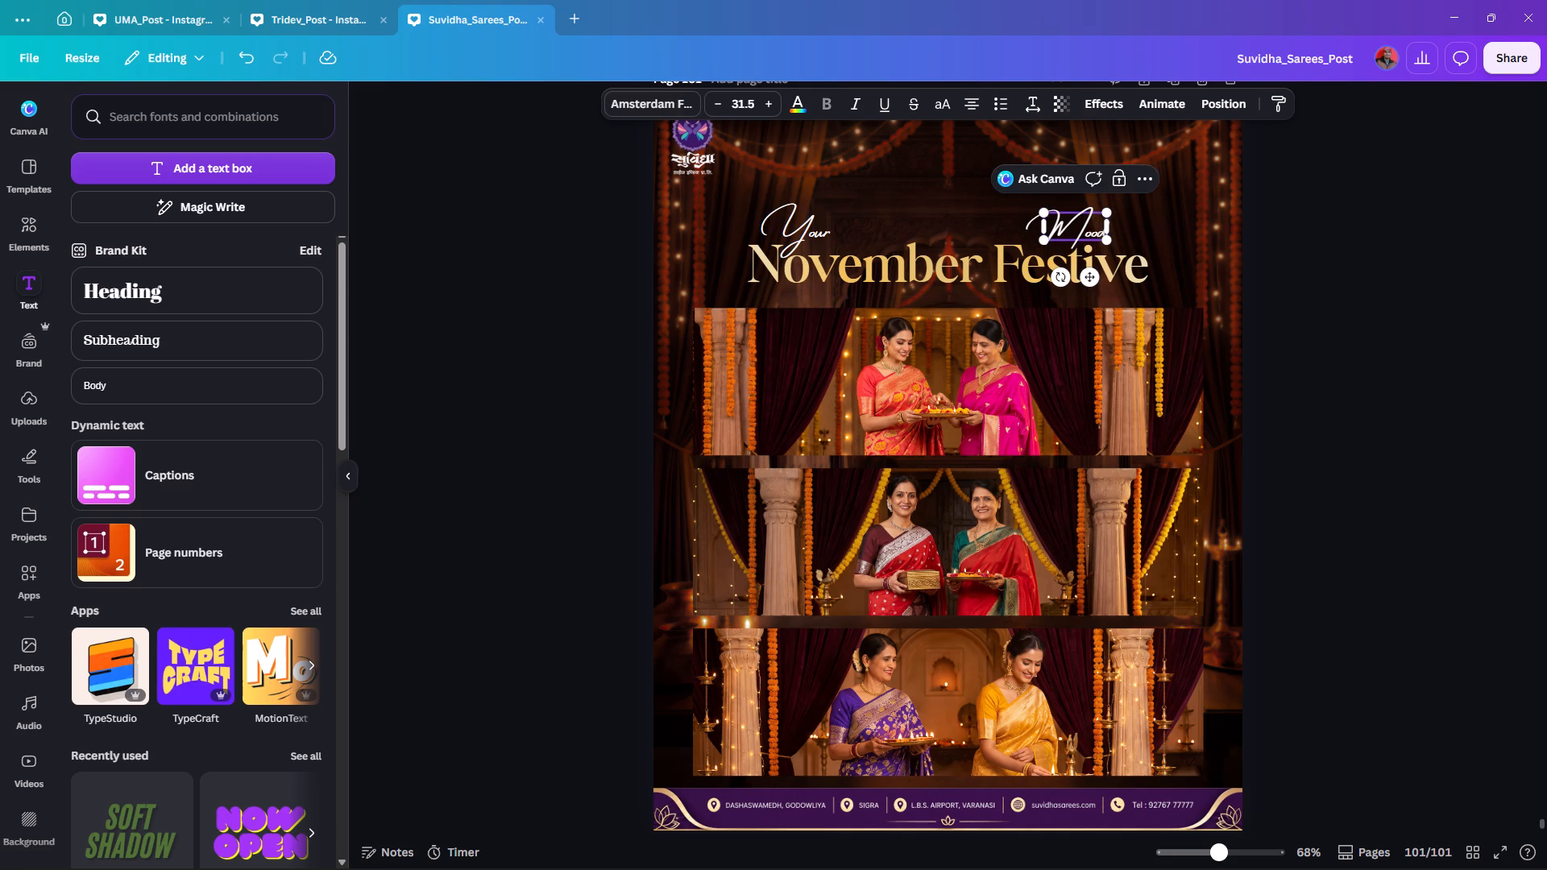
Extend the script word "Mood" above "Festive" so it reads "Moodboard".
type("board")
double_click(1296, 229)
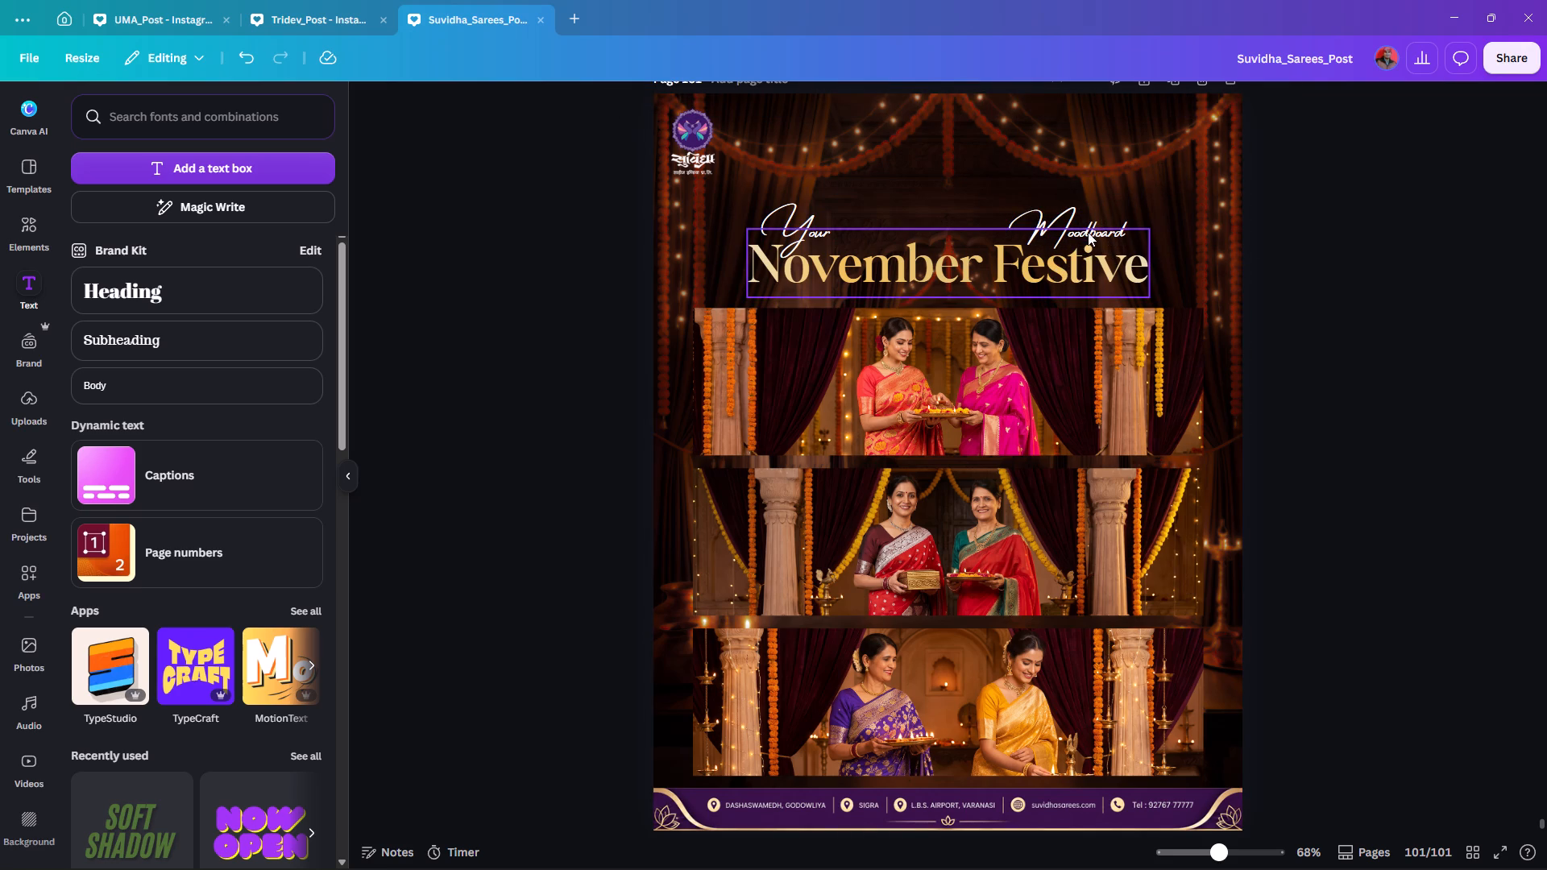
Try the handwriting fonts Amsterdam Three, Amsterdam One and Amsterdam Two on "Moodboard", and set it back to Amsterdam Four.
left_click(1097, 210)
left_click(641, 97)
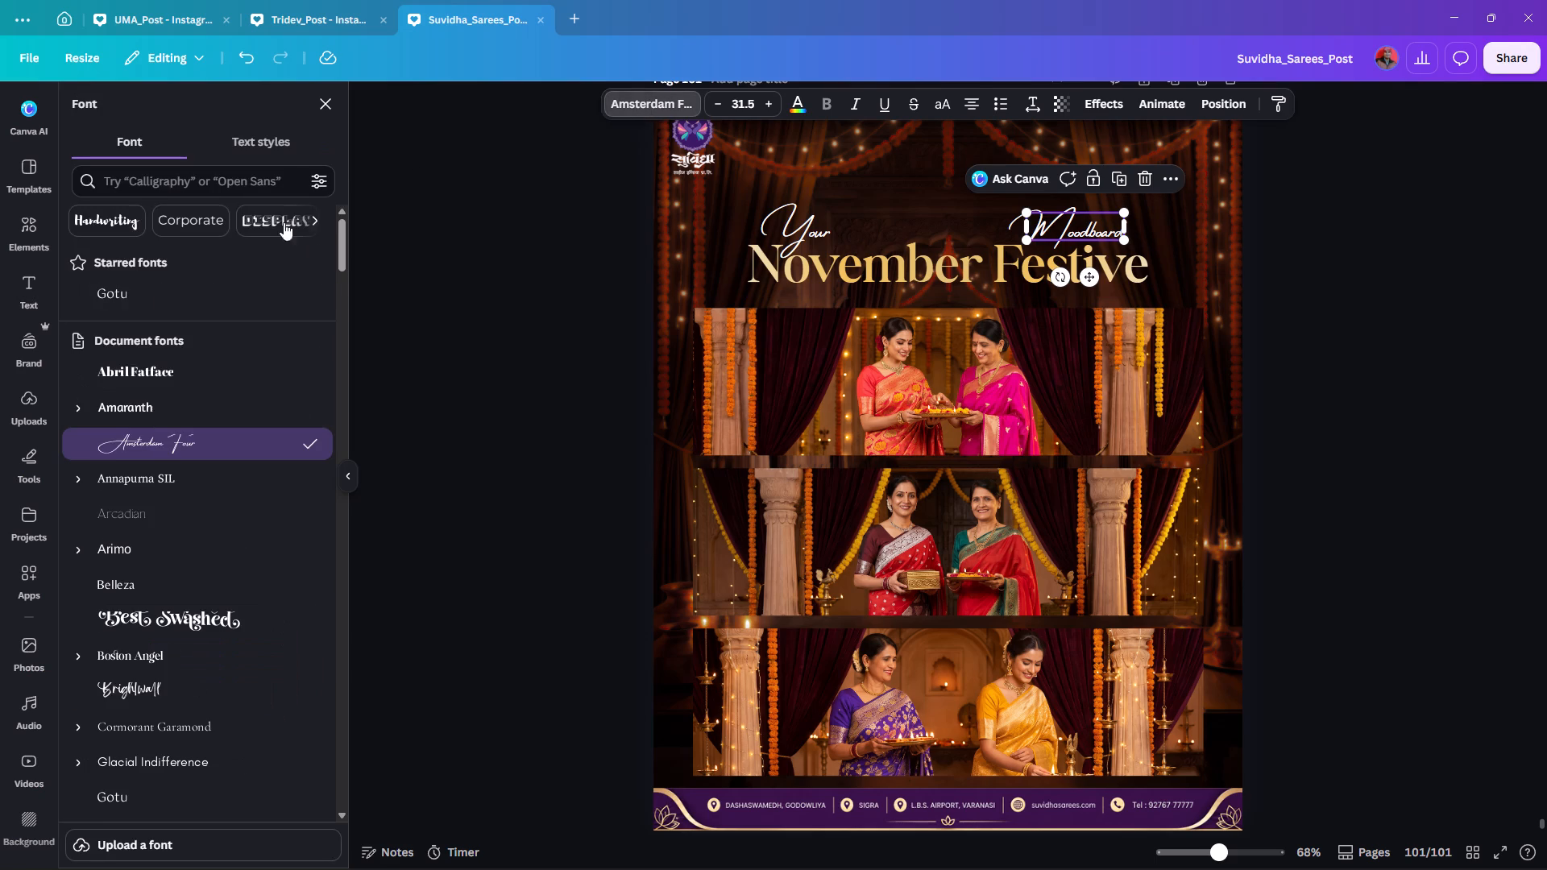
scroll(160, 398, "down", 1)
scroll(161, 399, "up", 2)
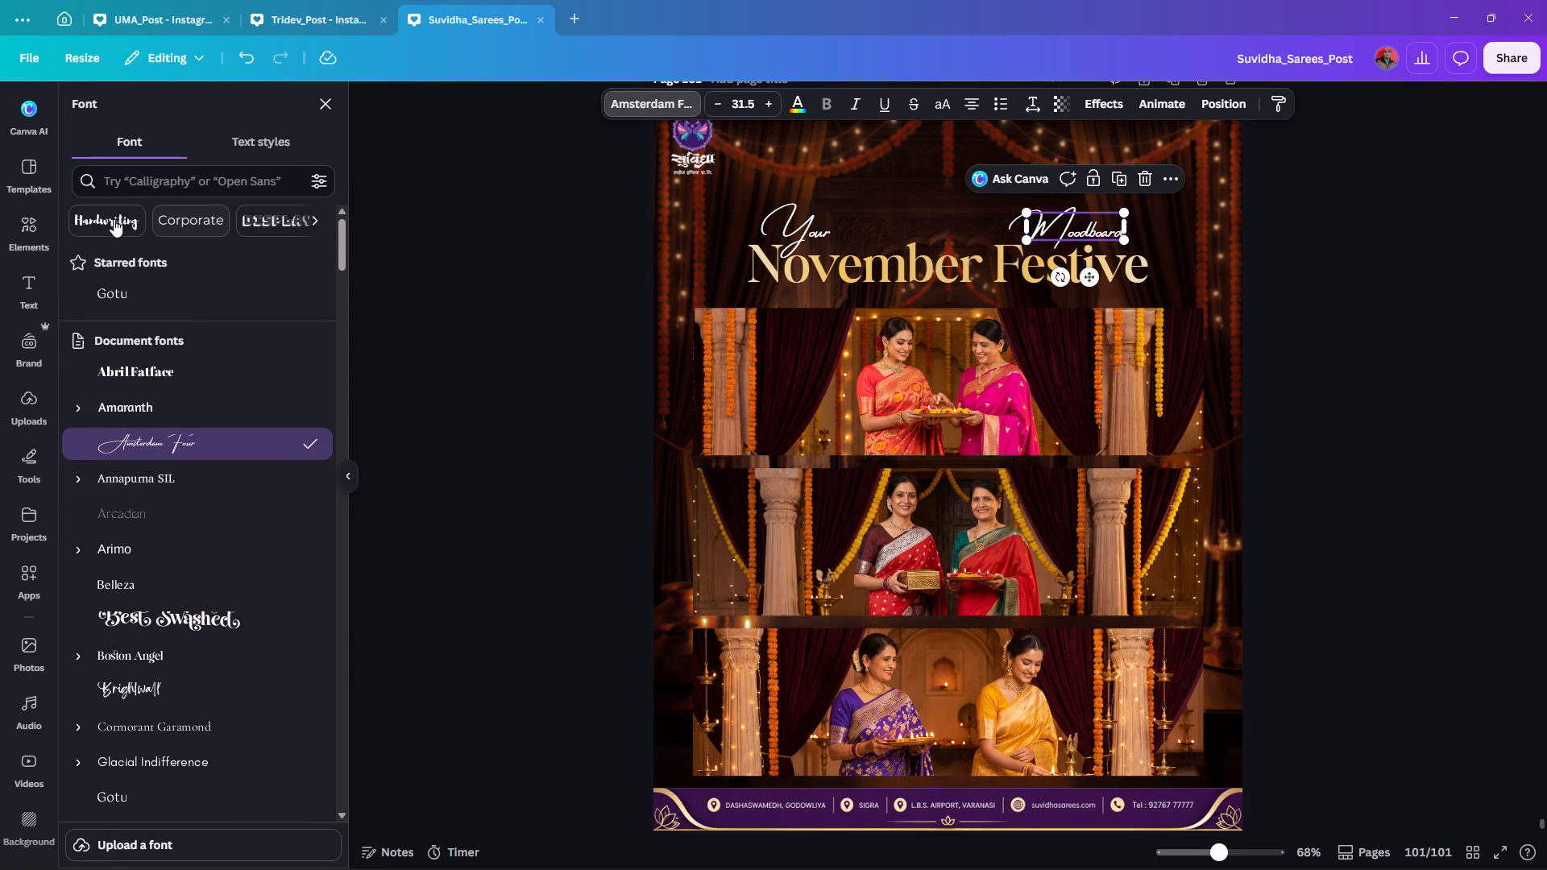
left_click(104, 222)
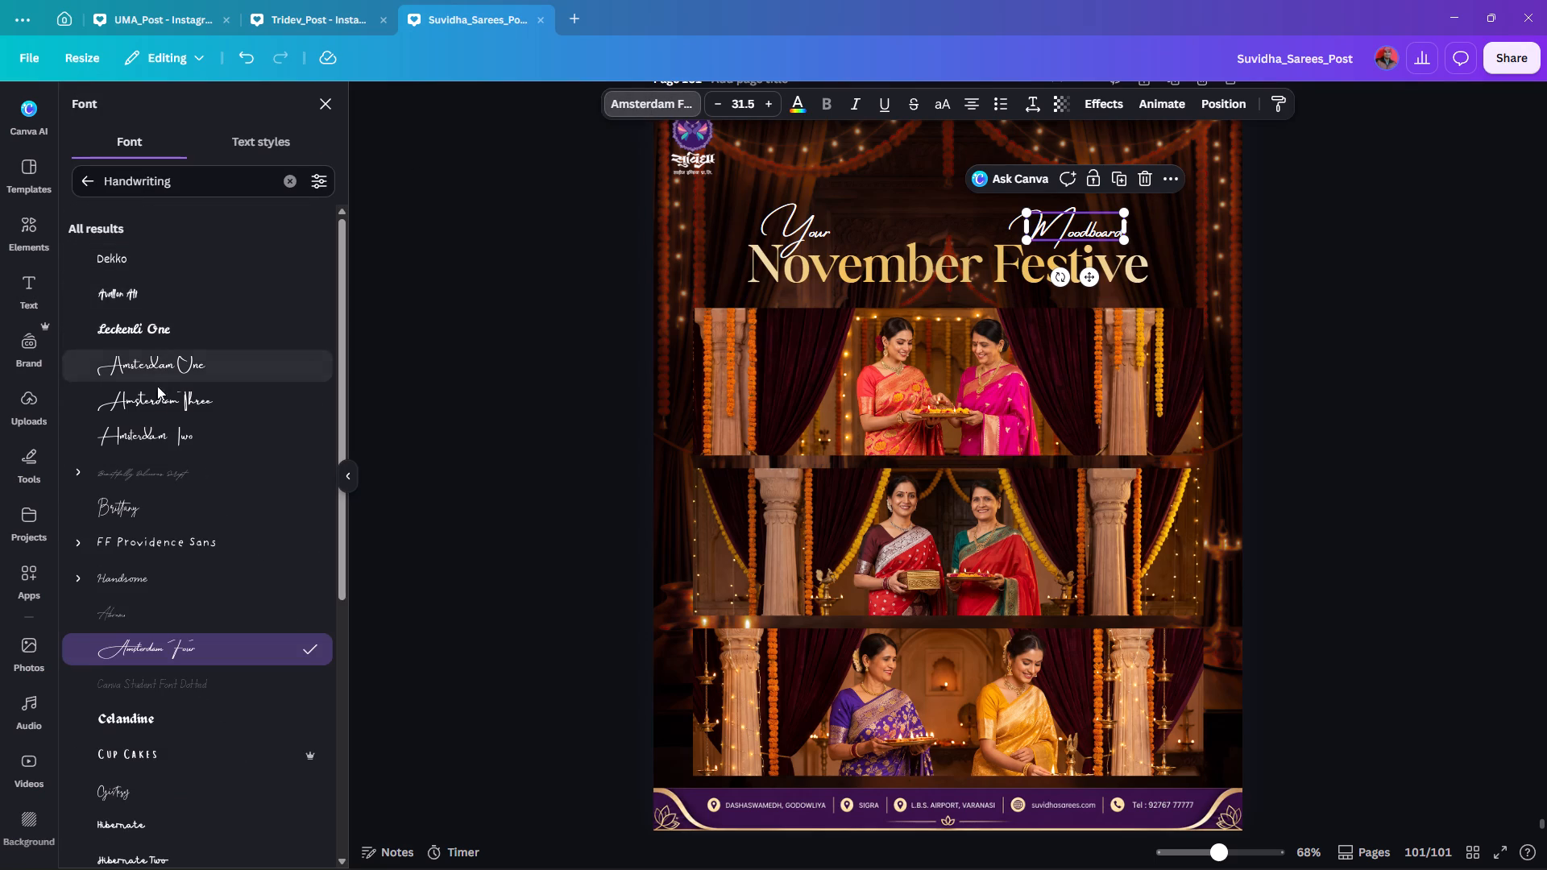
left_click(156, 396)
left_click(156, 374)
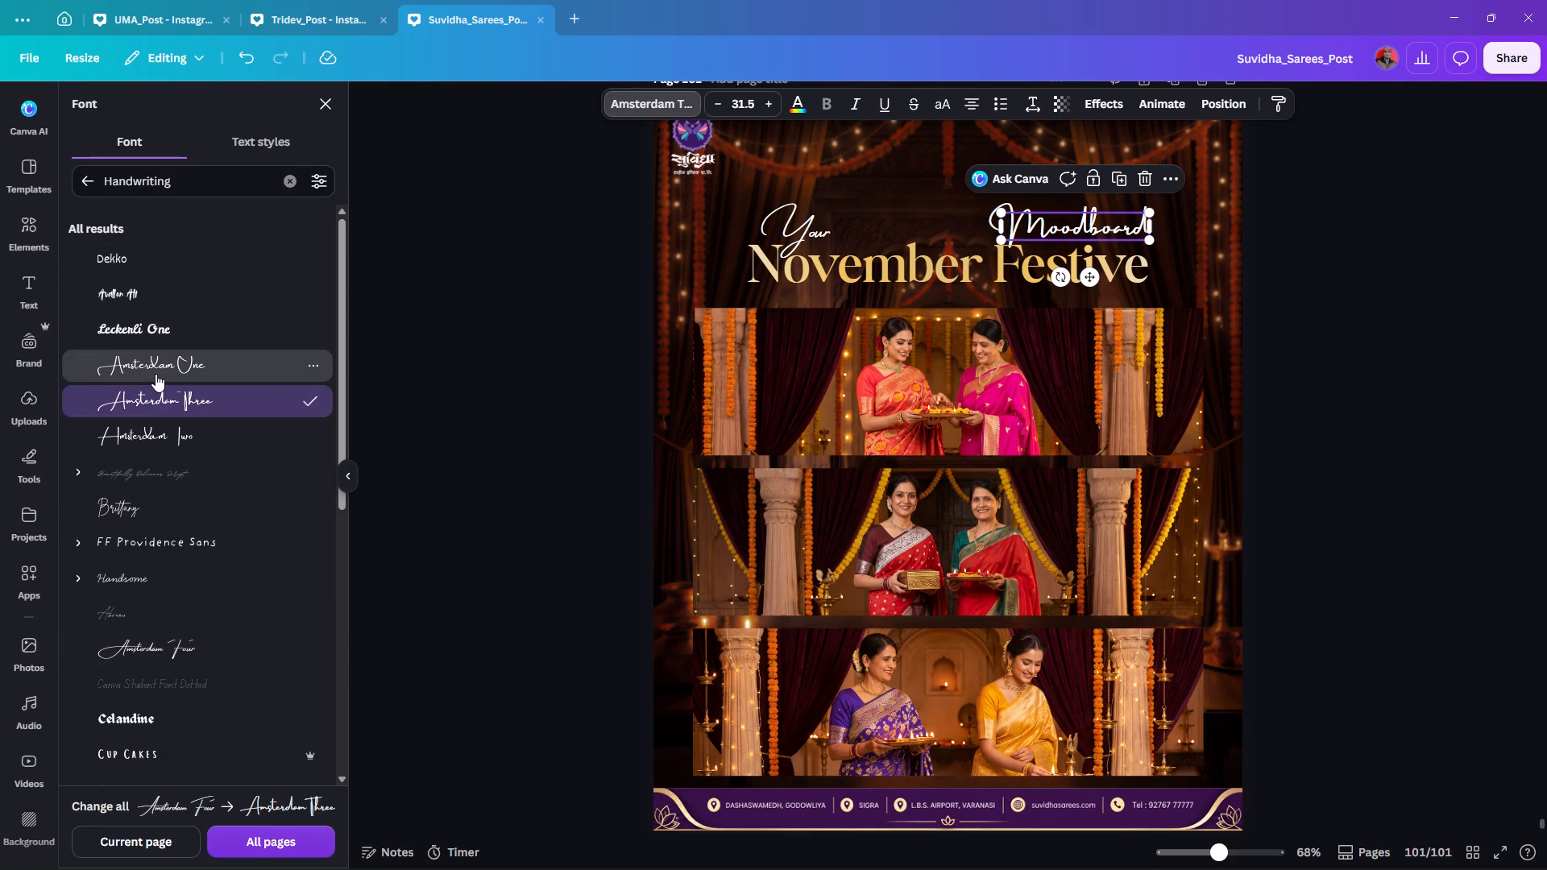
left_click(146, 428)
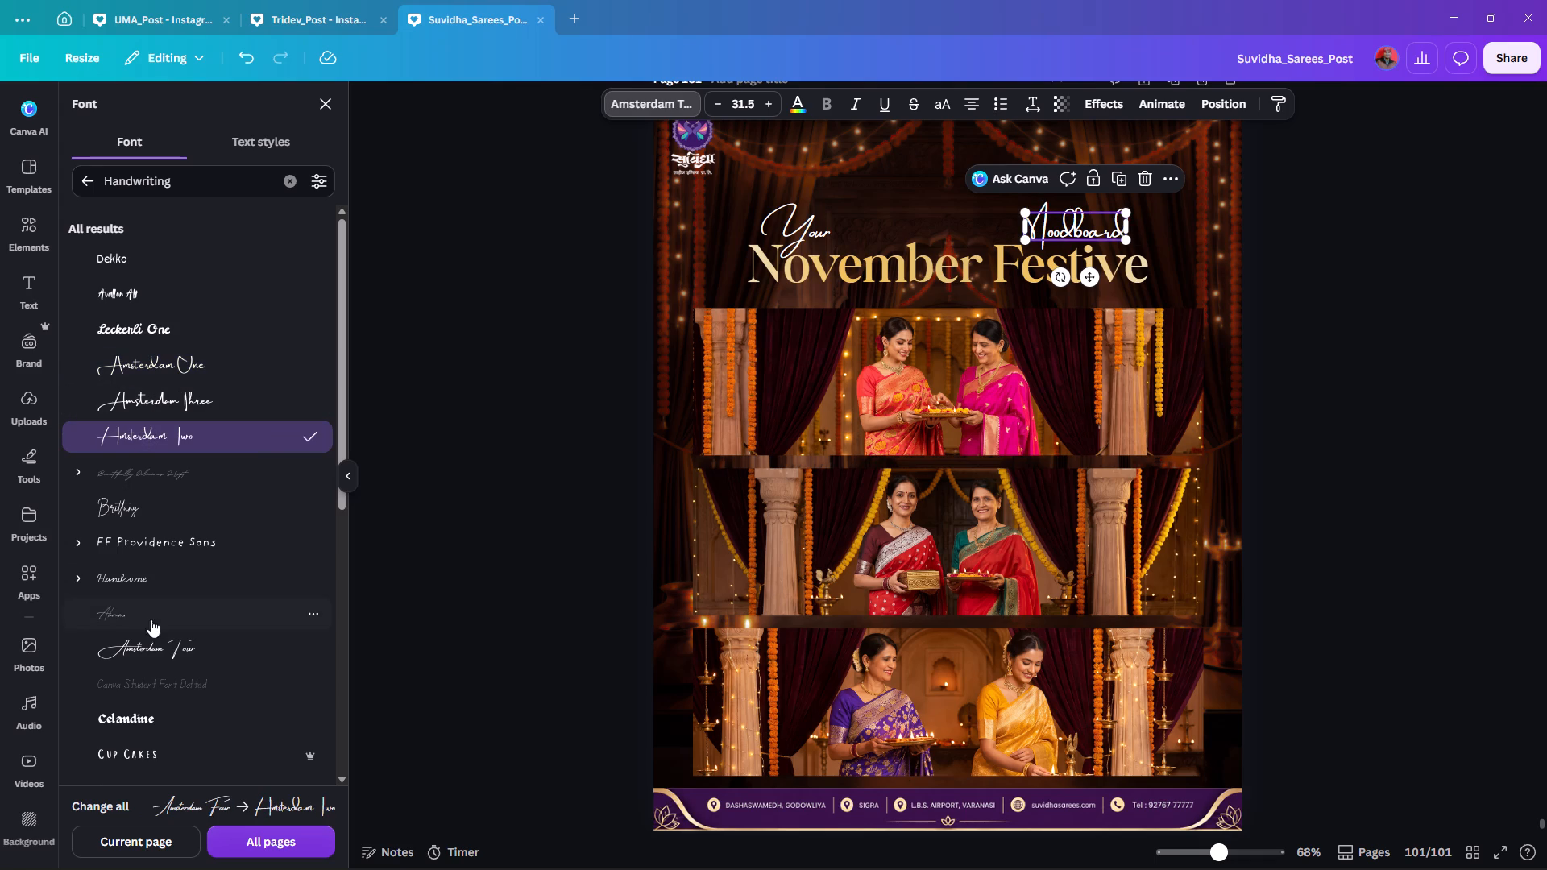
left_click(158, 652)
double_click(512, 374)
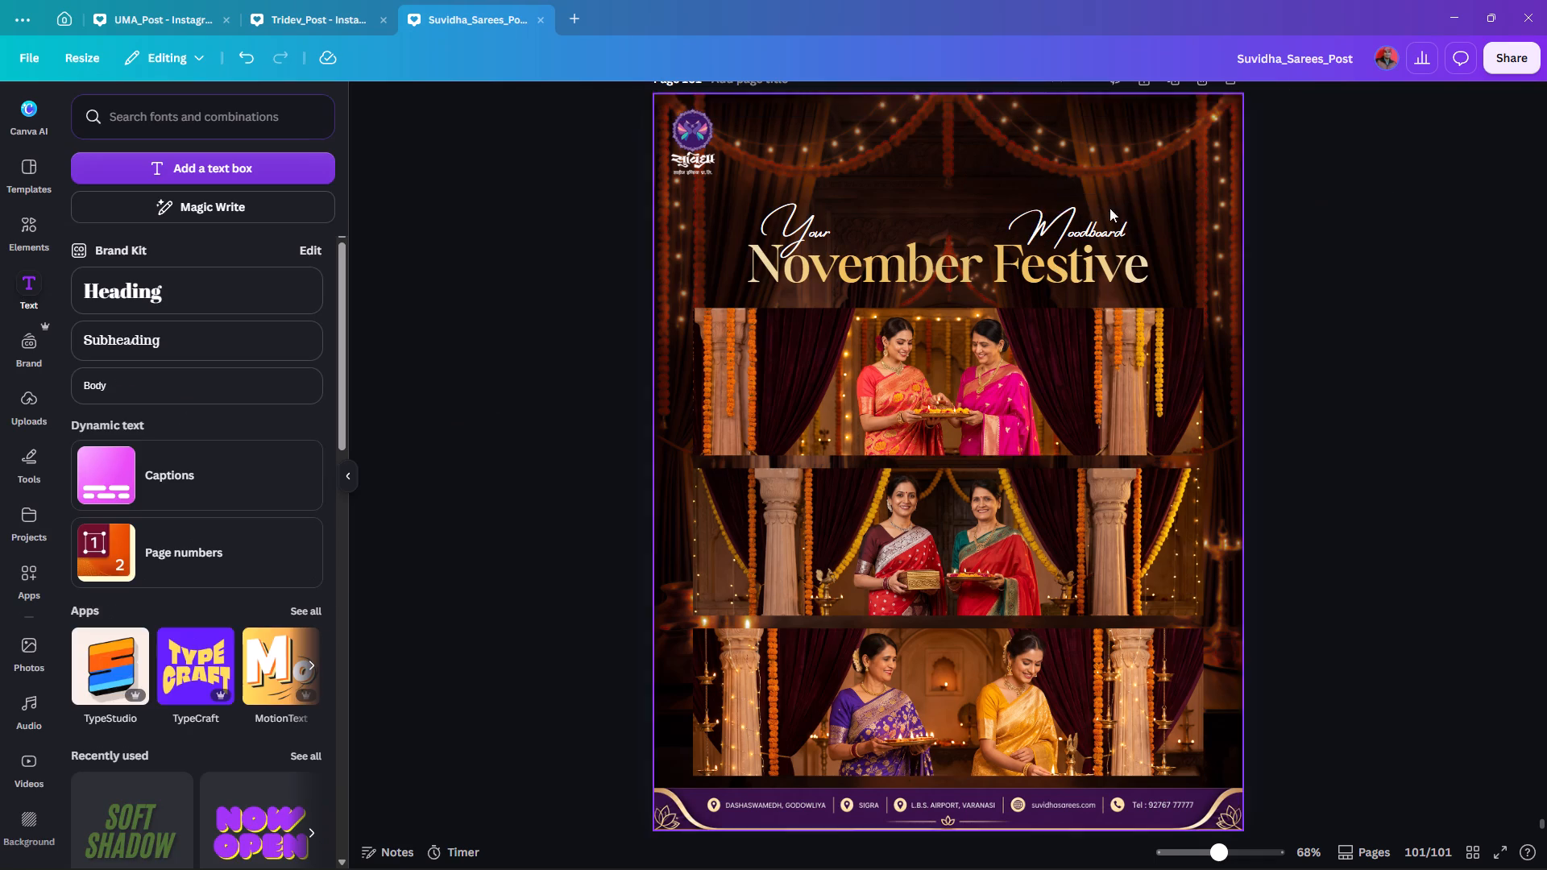
Nudge "Moodboard" right and slightly down so it sits close above the end of "Festive".
left_click(1029, 222)
key("Right")
key("Right")
key("Right")
key("Right")
key("Right")
key("Right")
key("Right")
key("Right")
key("Right")
key("Right")
key("Right")
key("Right")
key("Right")
key("Right")
key("Right")
key("Right")
key("Right")
key("Right")
key("Right")
key("Right")
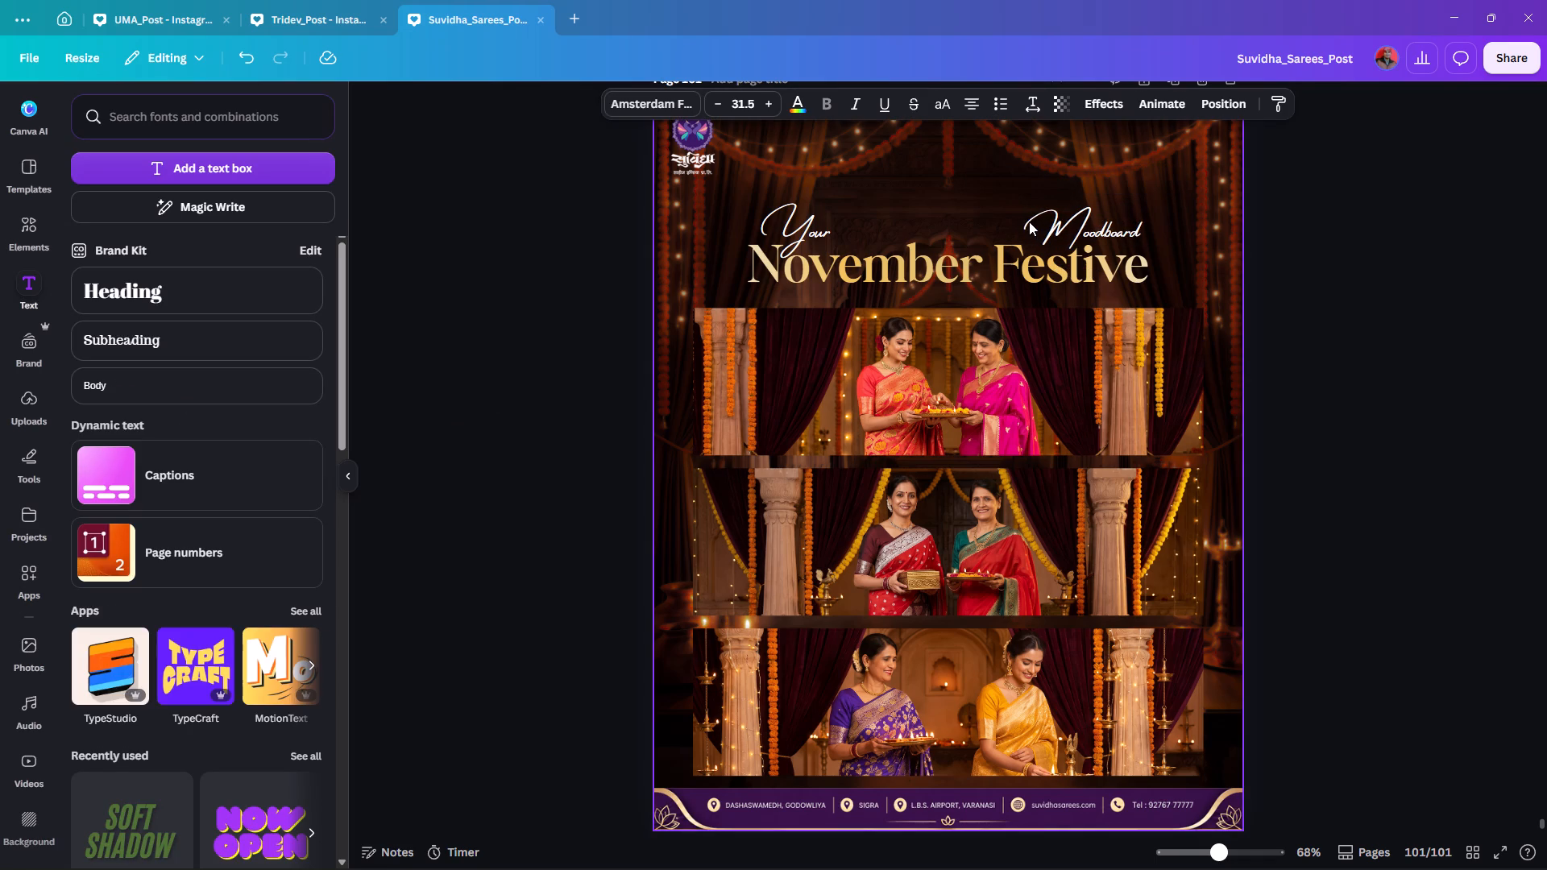
key("Down")
key("Down")
key("Down")
key("Down")
key("Down")
key("Down")
key("Down")
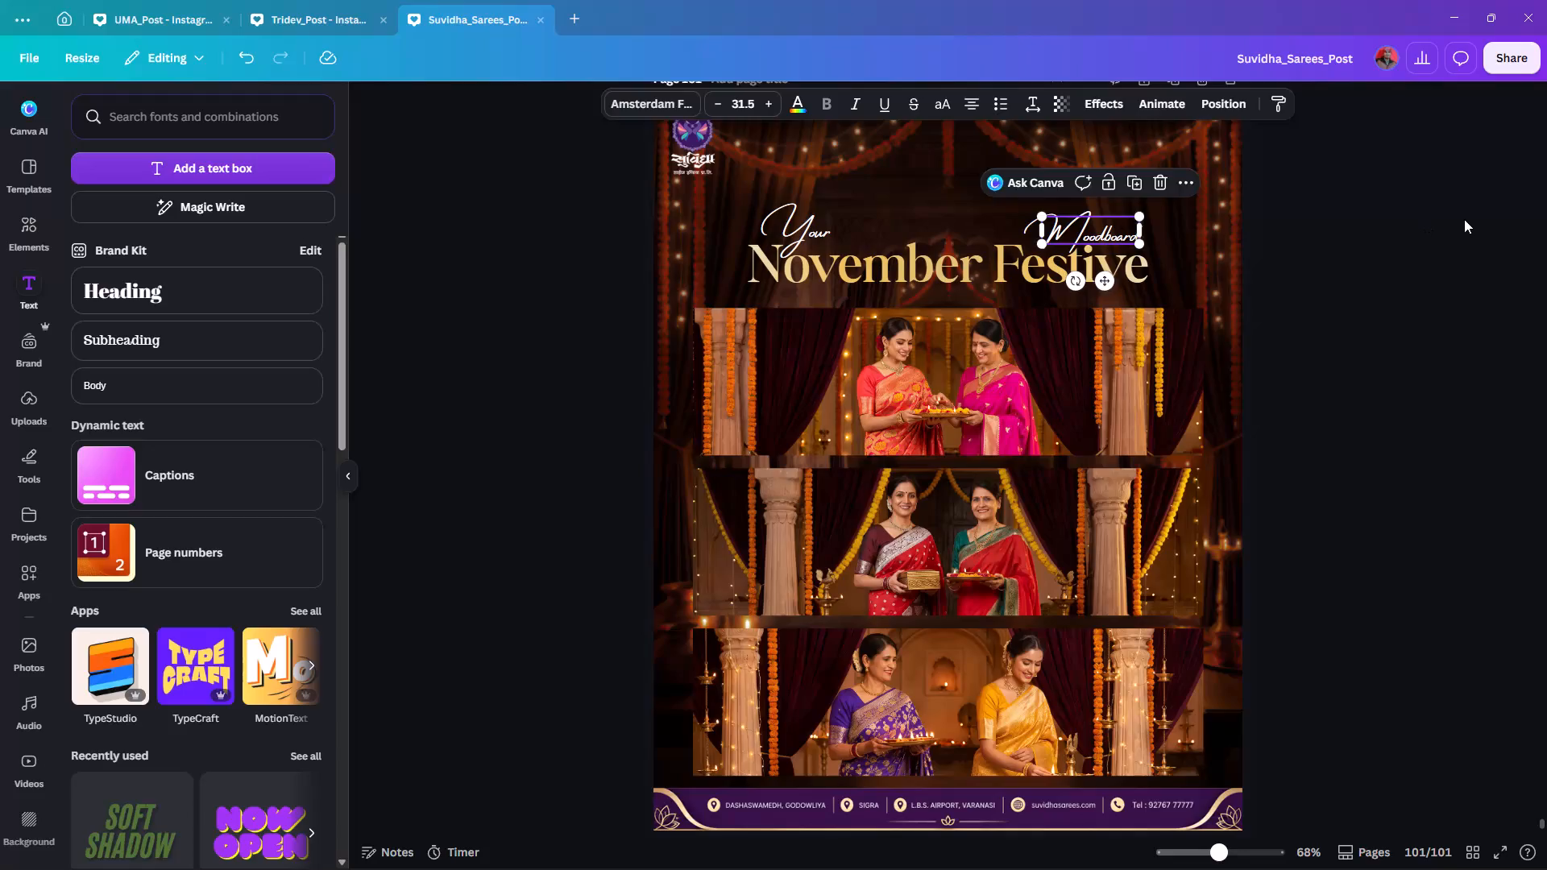
left_click(1464, 219)
Move "Your", "Moodboard" and "November Festive" up together, leaving more space between the title and the top saree photo.
left_click(789, 219)
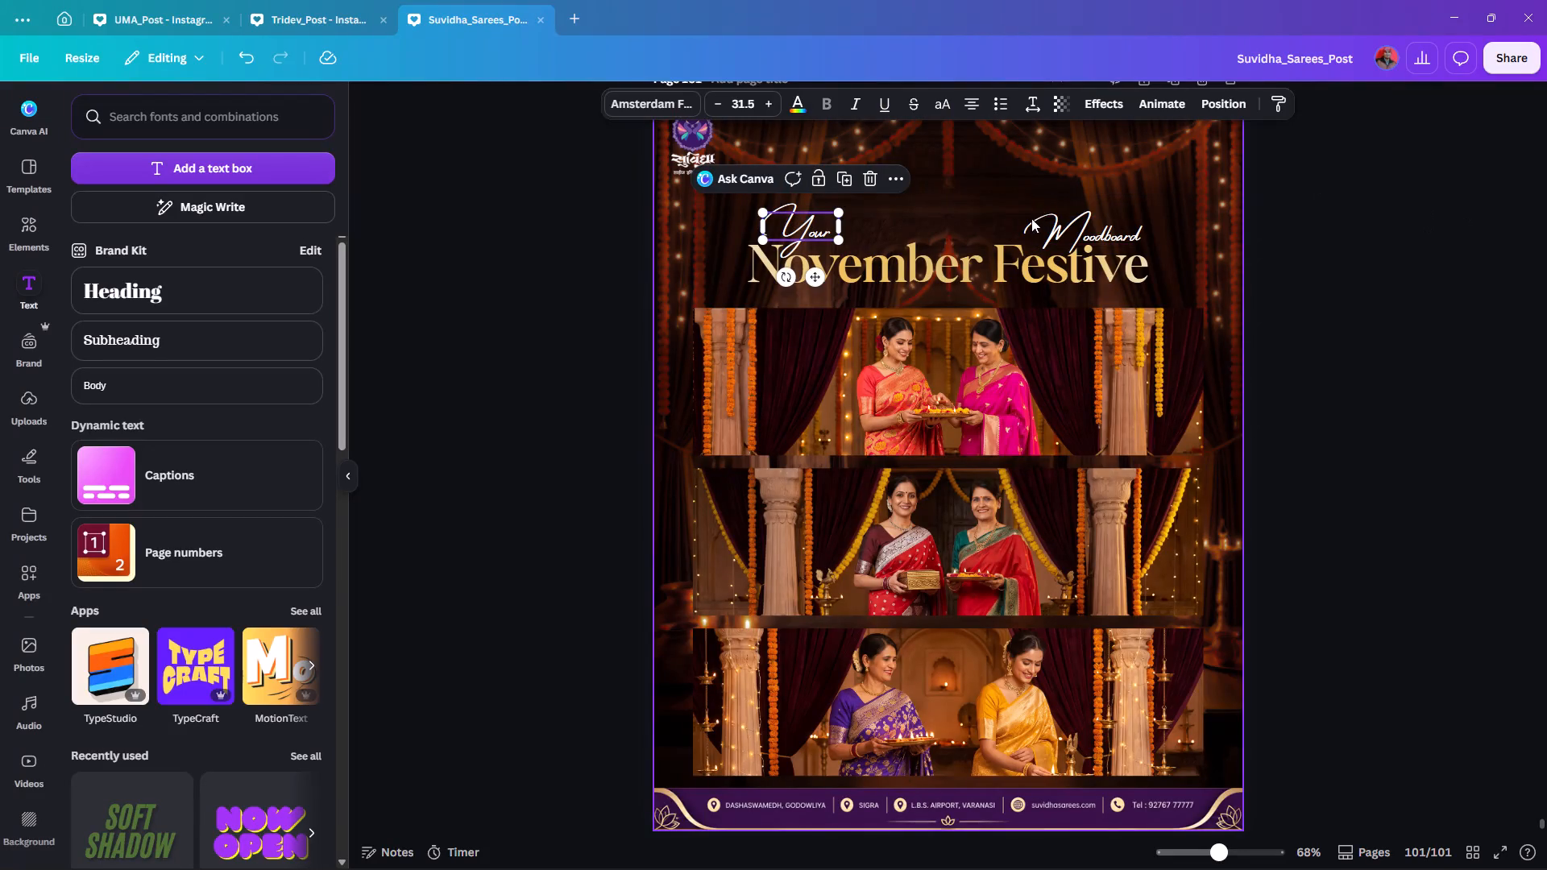
left_click(1078, 224, "shift")
left_click(1006, 263, "shift")
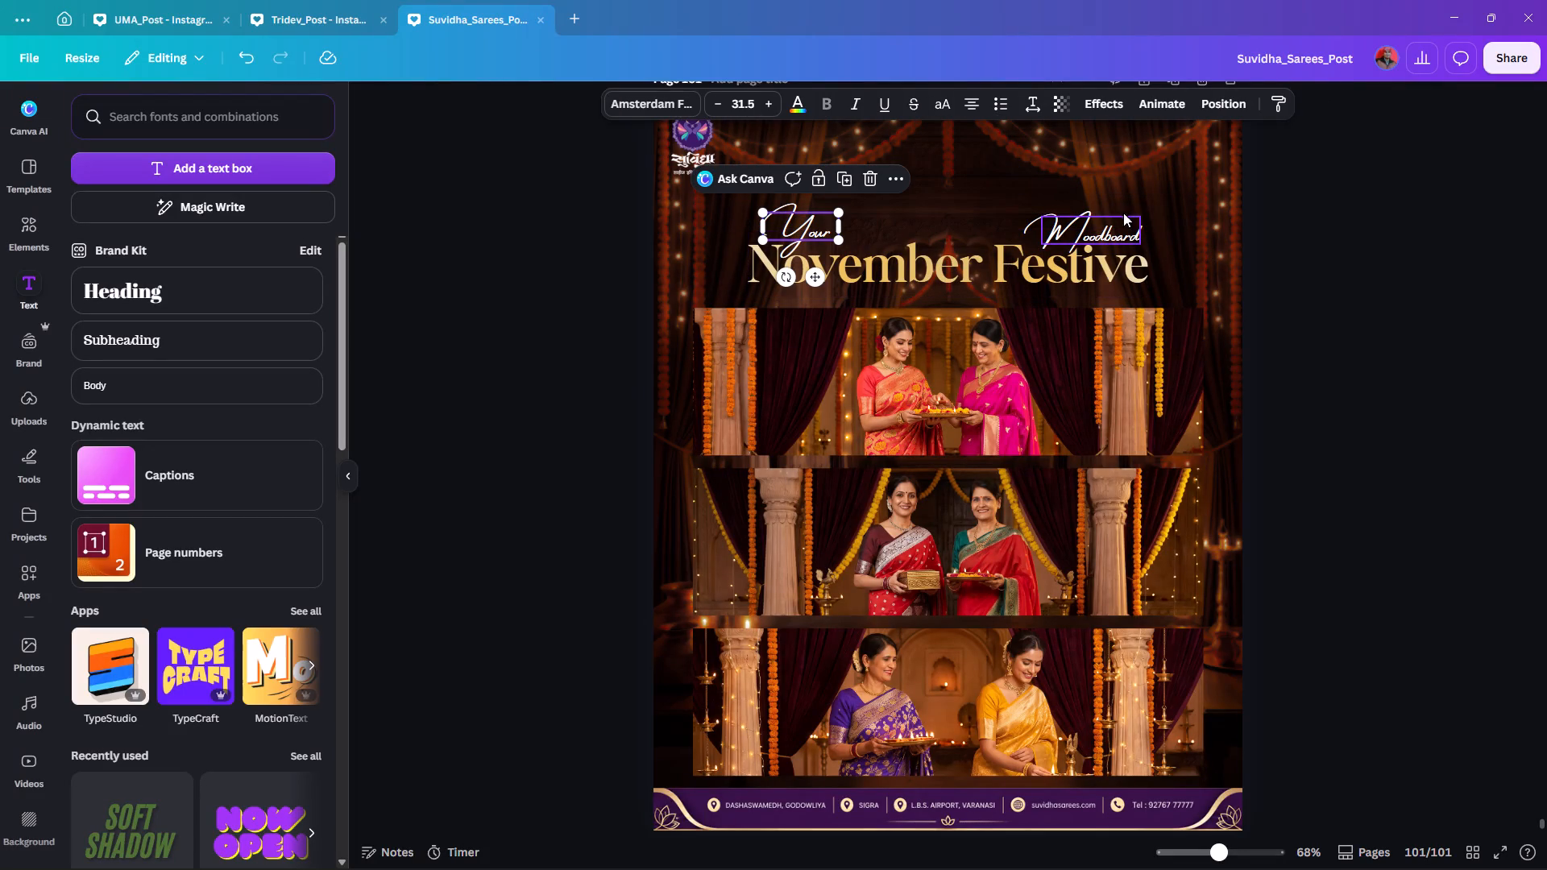
left_click(1073, 272, "shift")
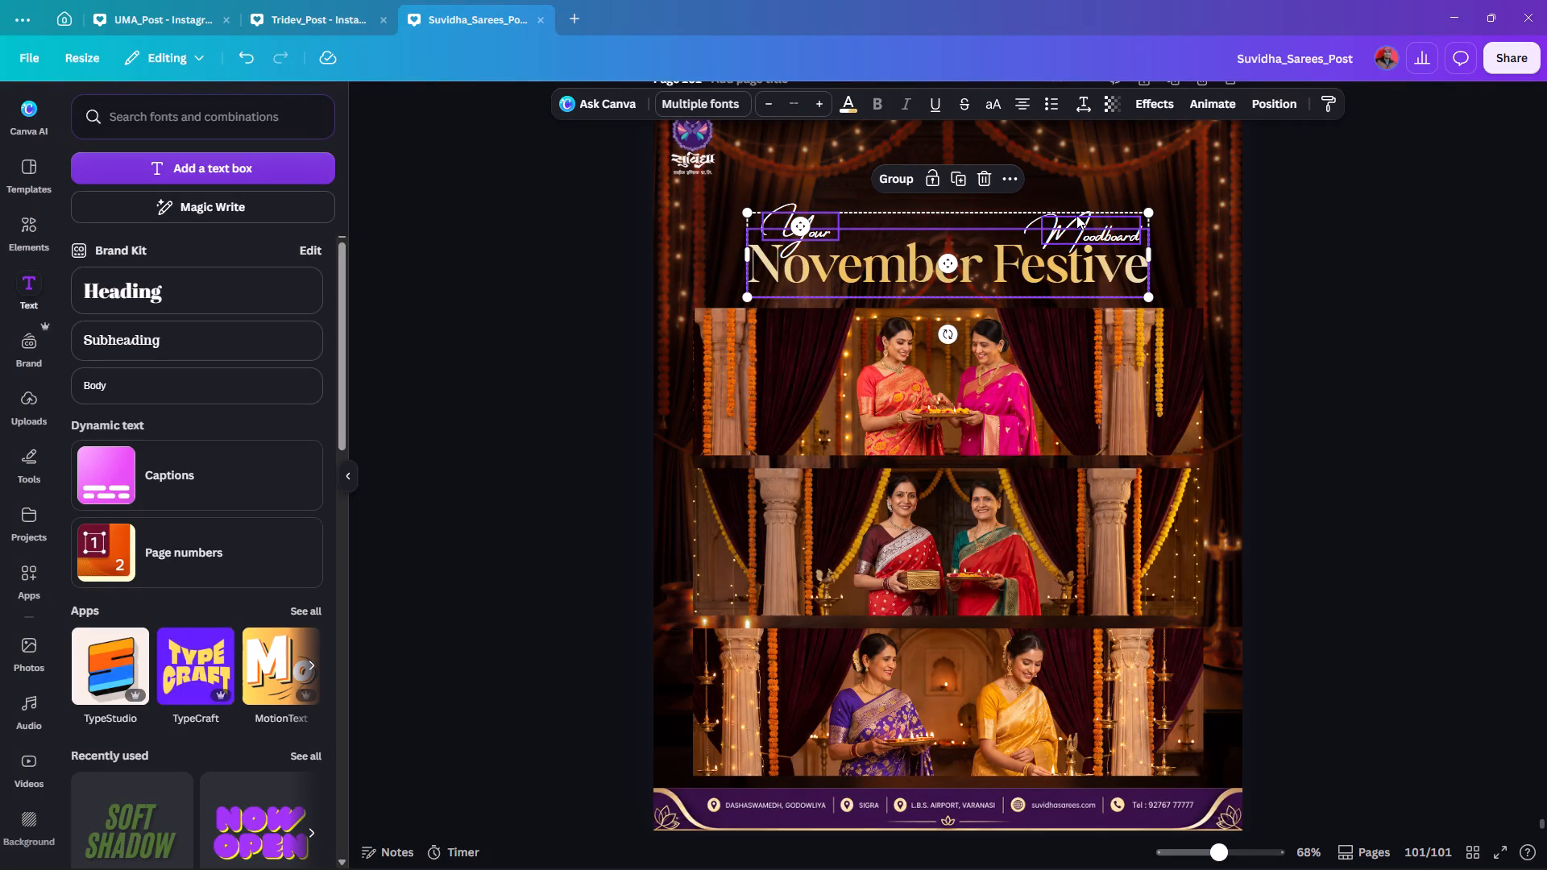
left_click(1076, 215, "shift")
key("Up")
key("Up")
key("Up")
key("Up")
key("Up")
key("Up")
key("Up")
key("Up")
key("Up")
key("Up")
key("Up")
key("Up")
key("Up")
key("Up")
key("Up")
key("Up")
key("Up")
key("Up")
key("Up")
key("Up")
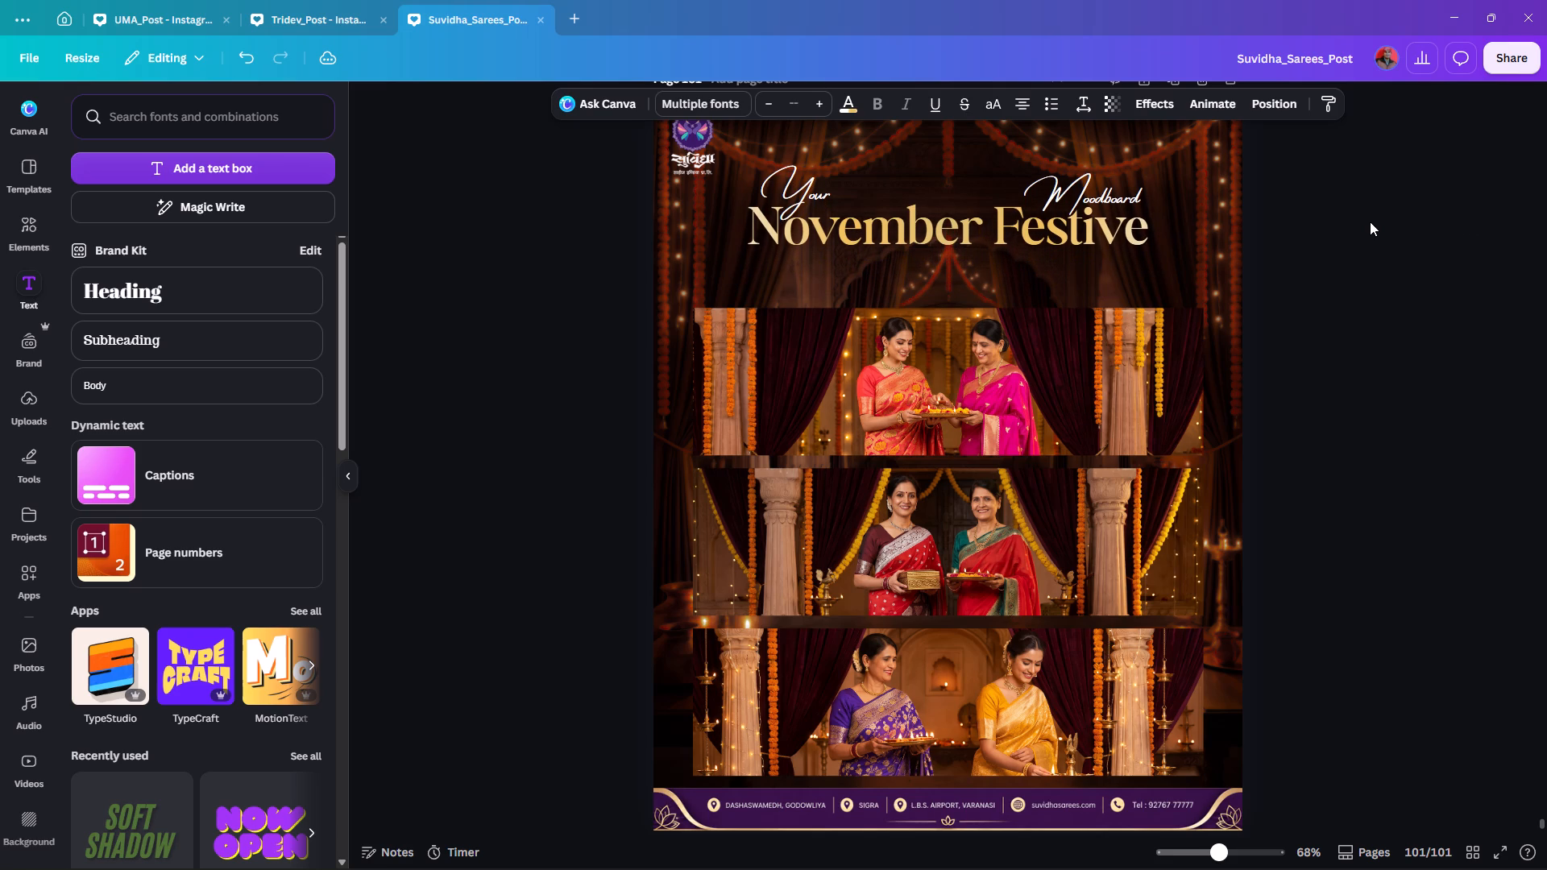
key("Down")
key("Down")
key("Down")
key("Down")
key("Down")
key("Down")
key("Down")
key("Down")
key("Down")
key("Down")
key("Down")
key("Down")
key("Down")
key("Down")
key("Down")
key("Down")
key("Down")
key("Down")
key("Down")
key("Down")
key("Down")
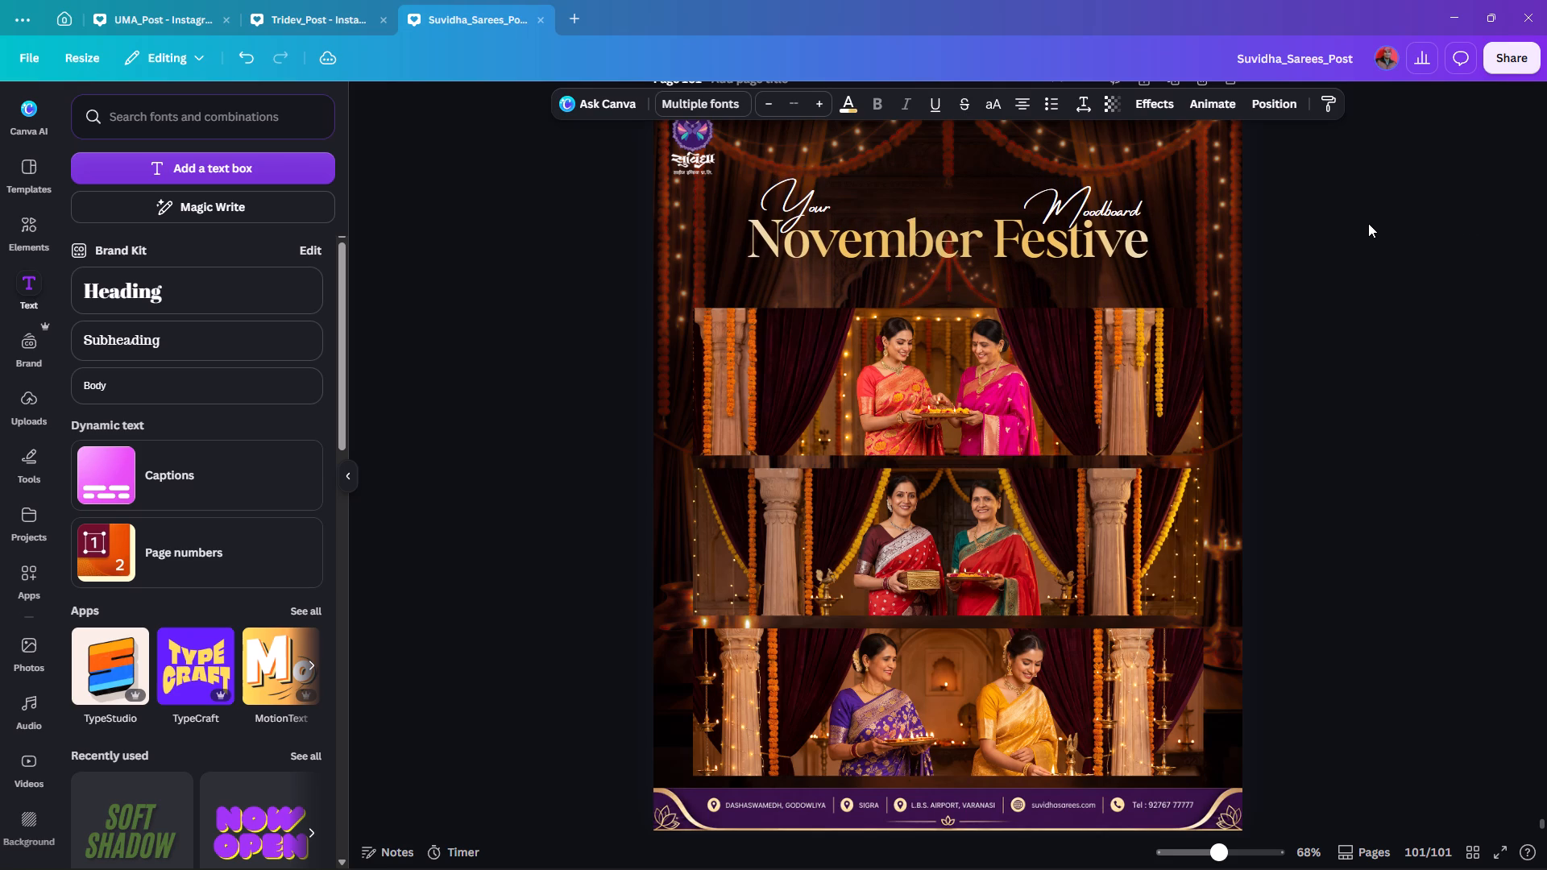
left_click(1368, 223)
Move all three saree photos up together so the top one sits just beneath the "November Festive" heading.
left_click(1053, 332)
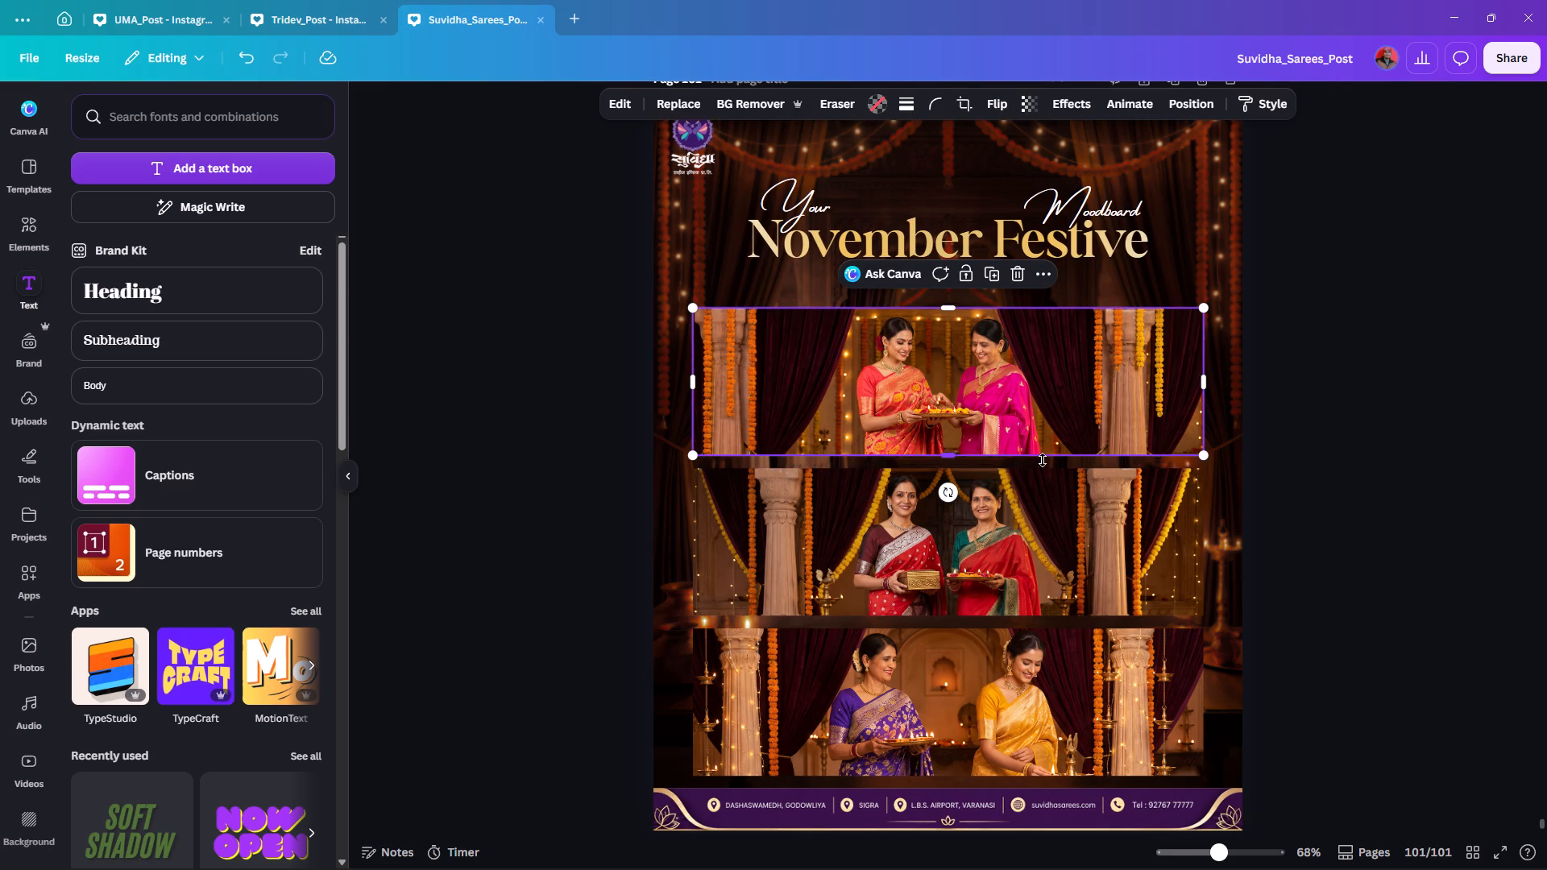
left_click(1047, 547, "shift")
left_click(1006, 717, "shift")
key("Up")
key("Up")
key("Up")
key("Up")
key("Up")
key("Up")
key("Up")
key("Up")
key("Up")
key("Up")
key("Up")
key("Up")
key("Up")
key("Up")
key("Up")
key("Up")
key("Up")
key("Up")
key("Up")
key("Up")
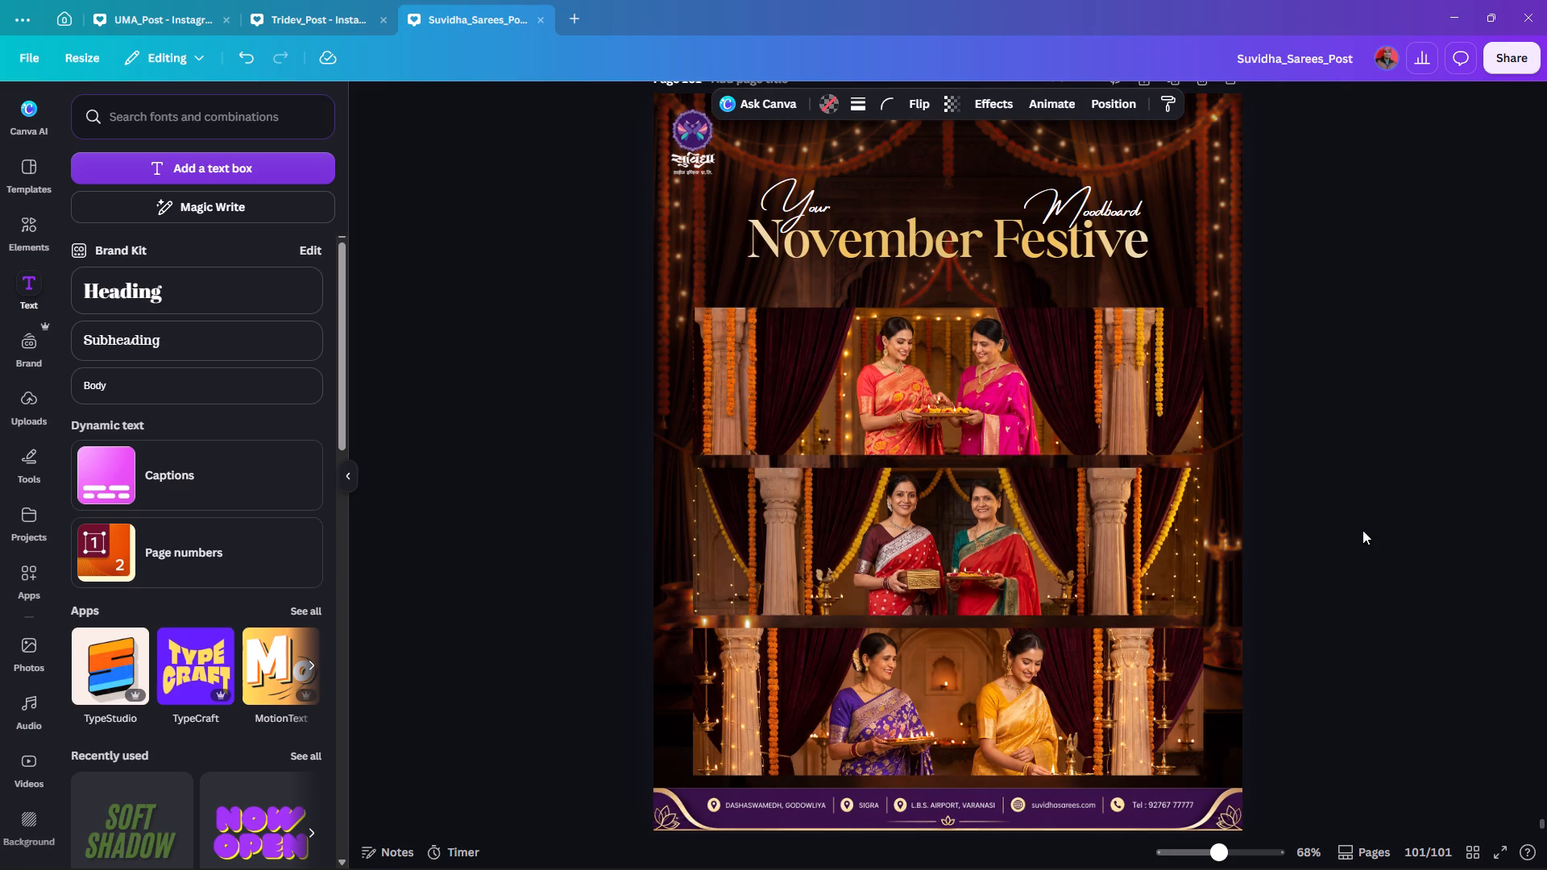
key("Up")
key("Up")
key("Up")
key("Up")
key("Up")
key("Up")
key("Up")
key("Up")
key("Up")
key("Up")
key("Up")
key("Up")
key("Up")
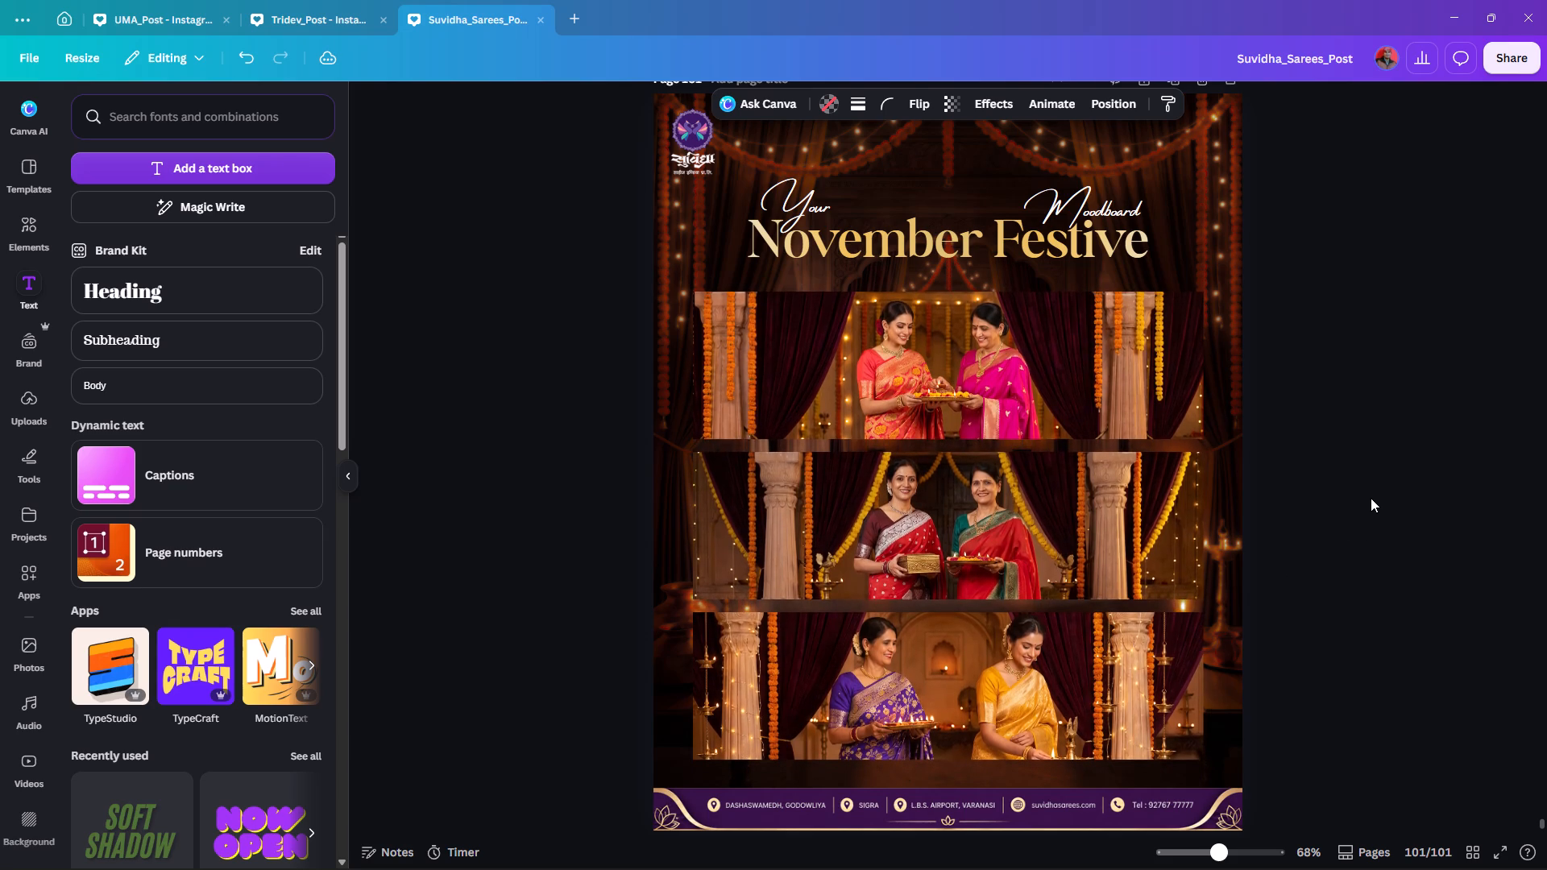
key("Up")
key("Up")
key("Up")
key("Up")
key("Up")
key("Up")
key("Up")
key("Up")
key("Up")
key("Up")
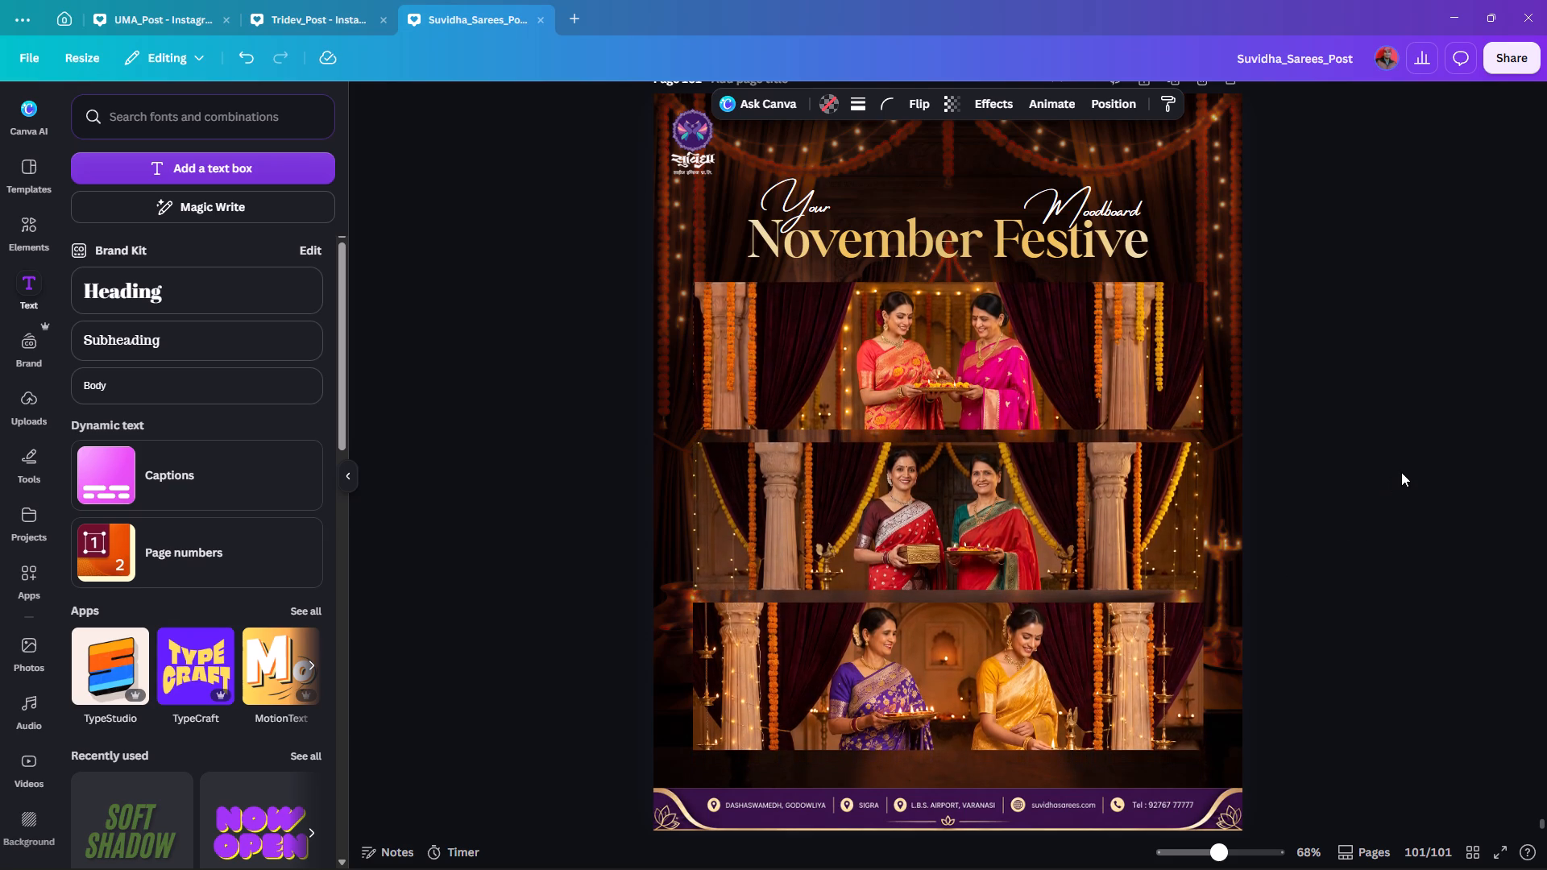
key("Down")
key("Up")
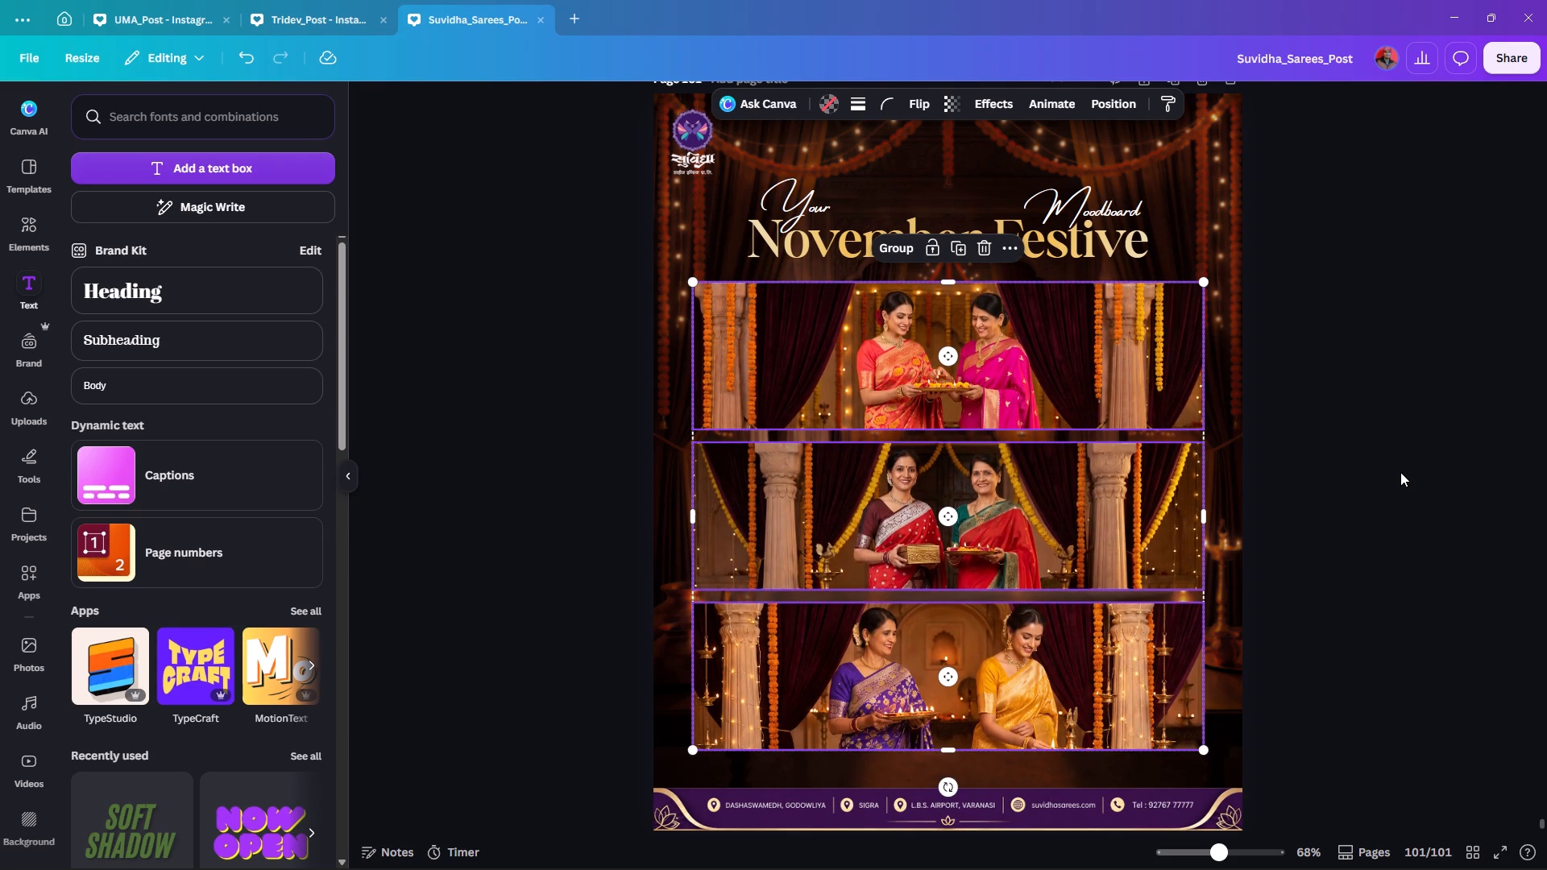
left_click(1397, 471)
Move the middle and bottom saree photos down together to leave a gap of 28 beneath the top photo.
left_click(1010, 493)
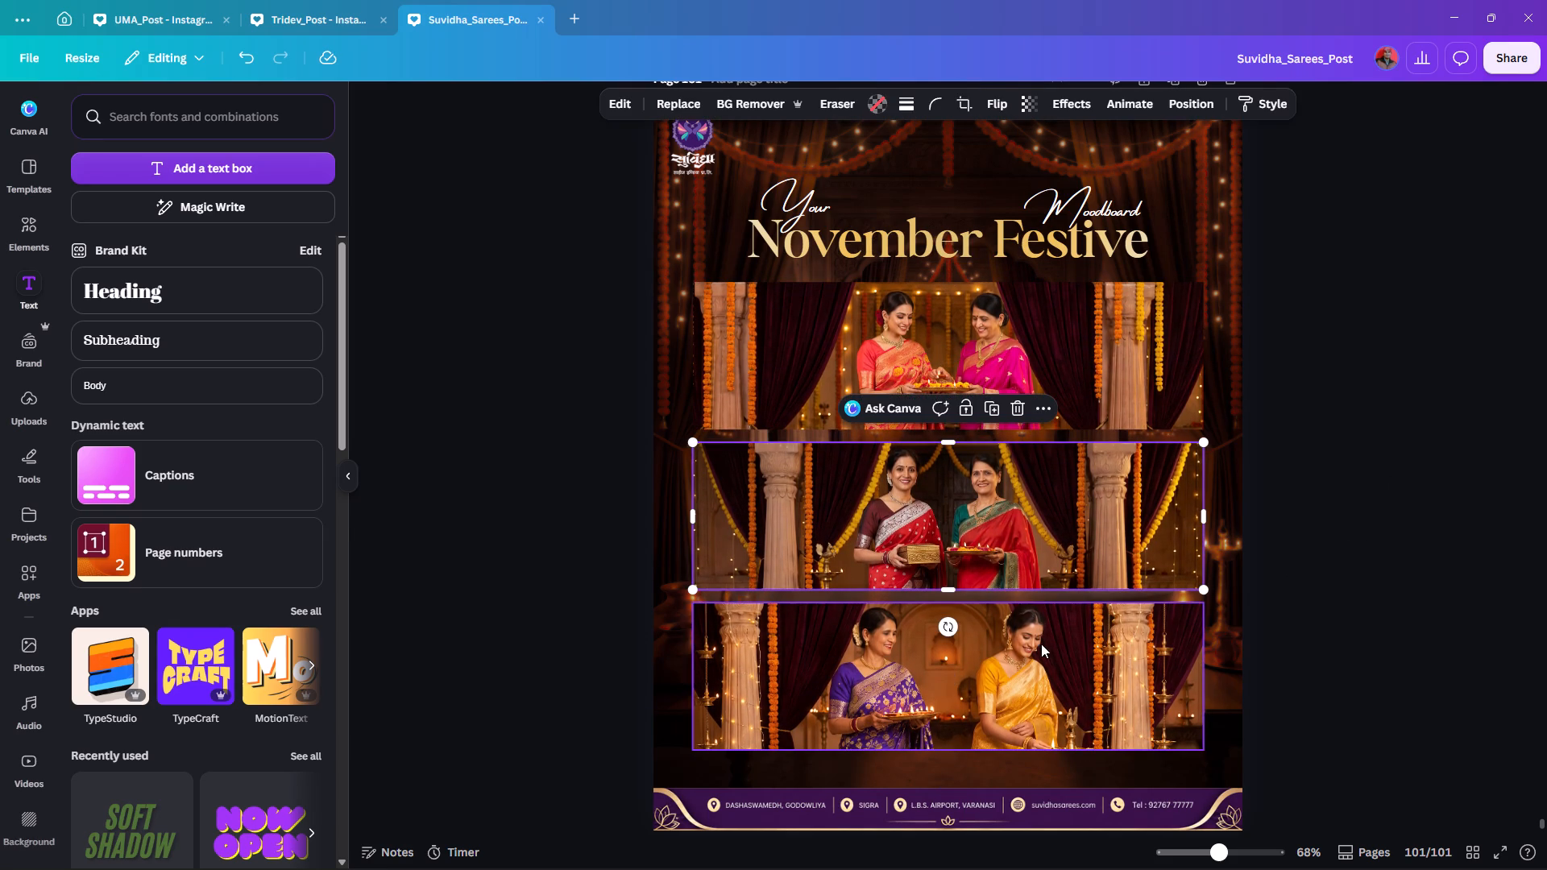
left_click(1028, 665, "shift")
key("Down")
key("Down")
key("Down")
key("Down")
key("Down")
key("Down")
key("Down")
key("Down")
key("Down")
key("Down")
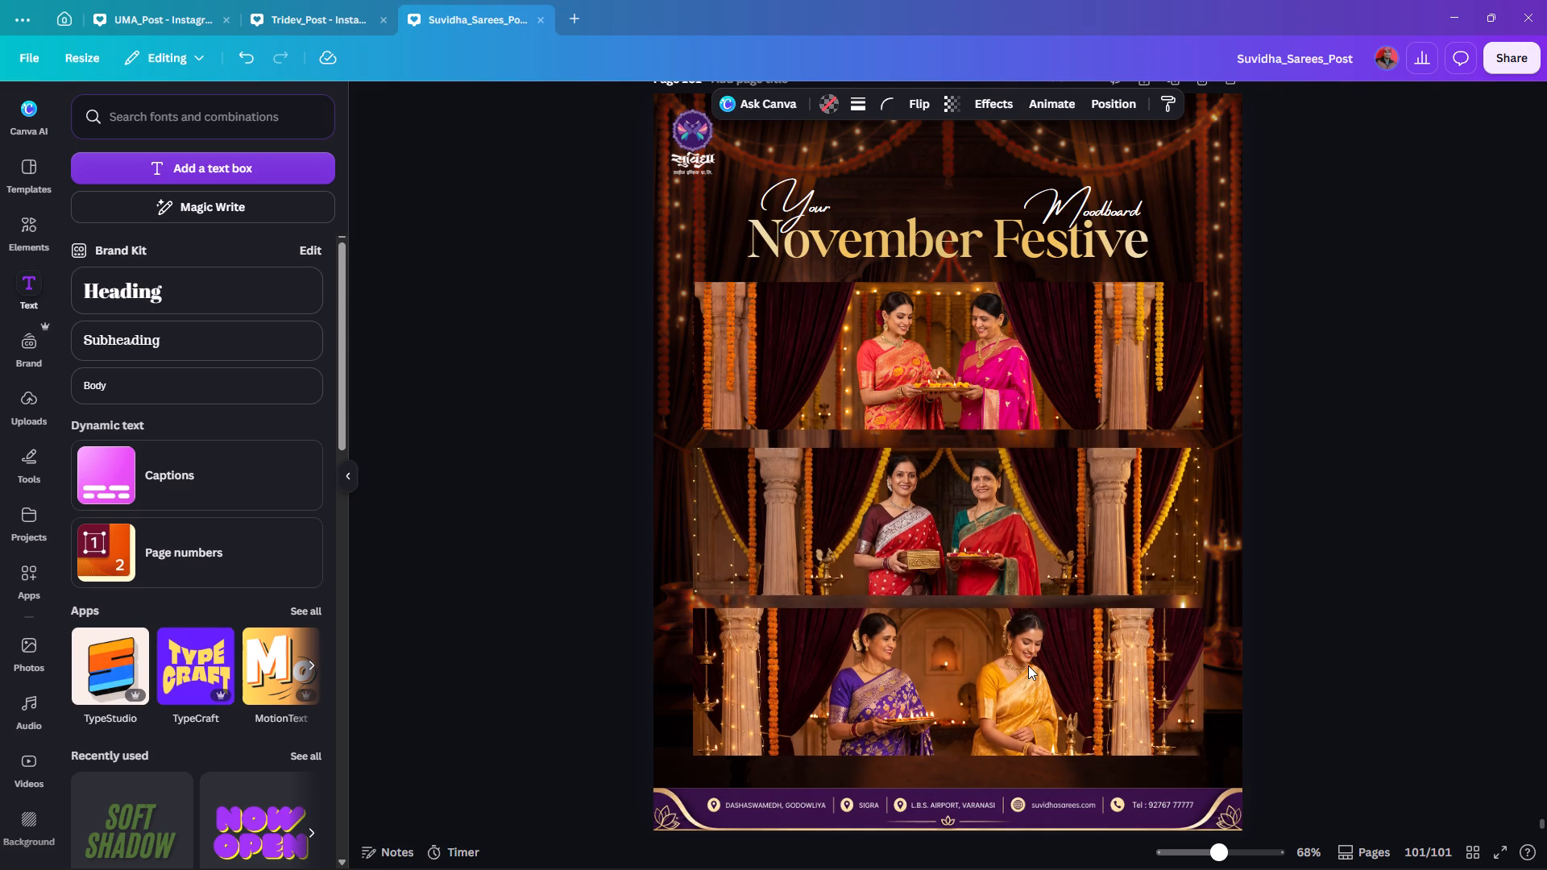
key("Up")
key("Up")
key("Up")
key("Up")
key("Up")
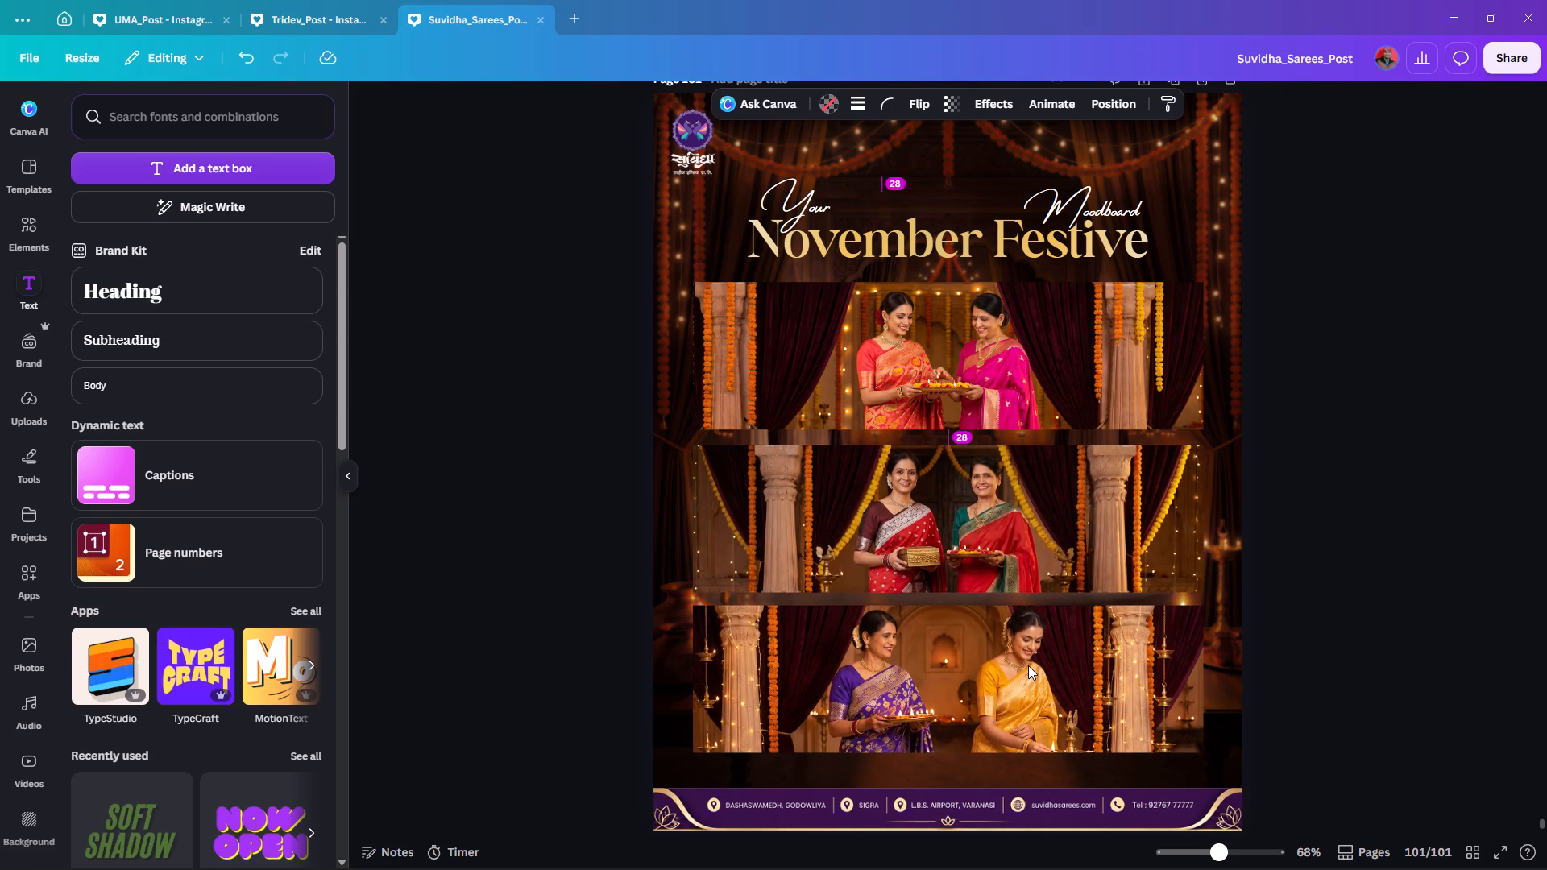
Nudge the middle and bottom saree photos down together to widen the gap beneath the top photo slightly.
key("Down")
key("Down")
key("Down")
key("Down")
key("Down")
key("Down")
key("Down")
key("Down")
key("Down")
key("Down")
key("Down")
key("Down")
key("Down")
key("Down")
key("Up")
key("Up")
key("Up")
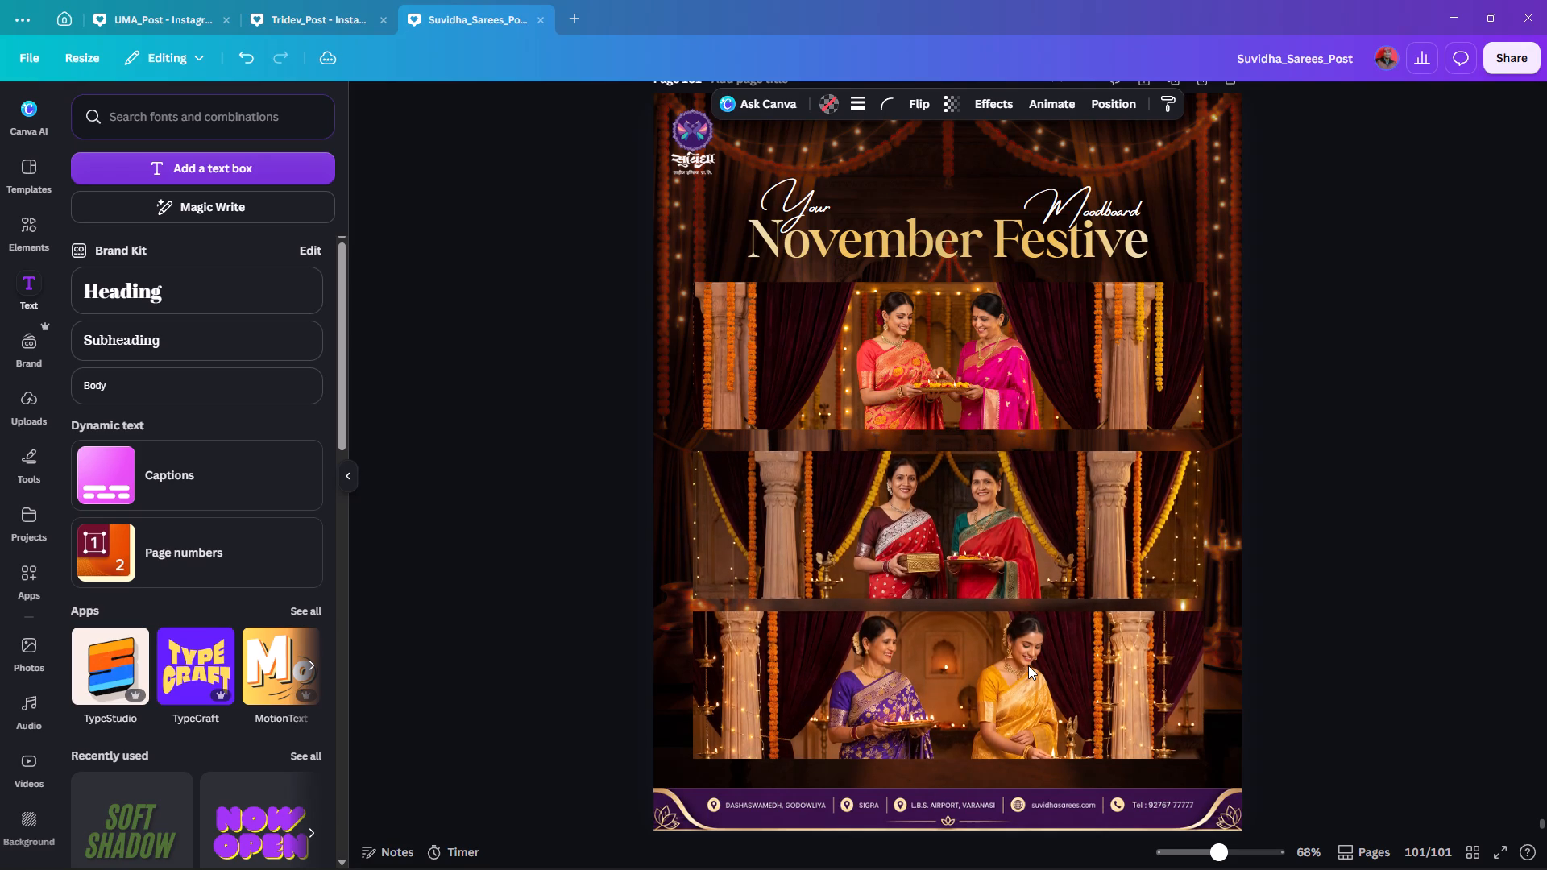
key("Up")
key("Up")
key("Up")
key("Up")
key("Up")
key("Down")
key("Up")
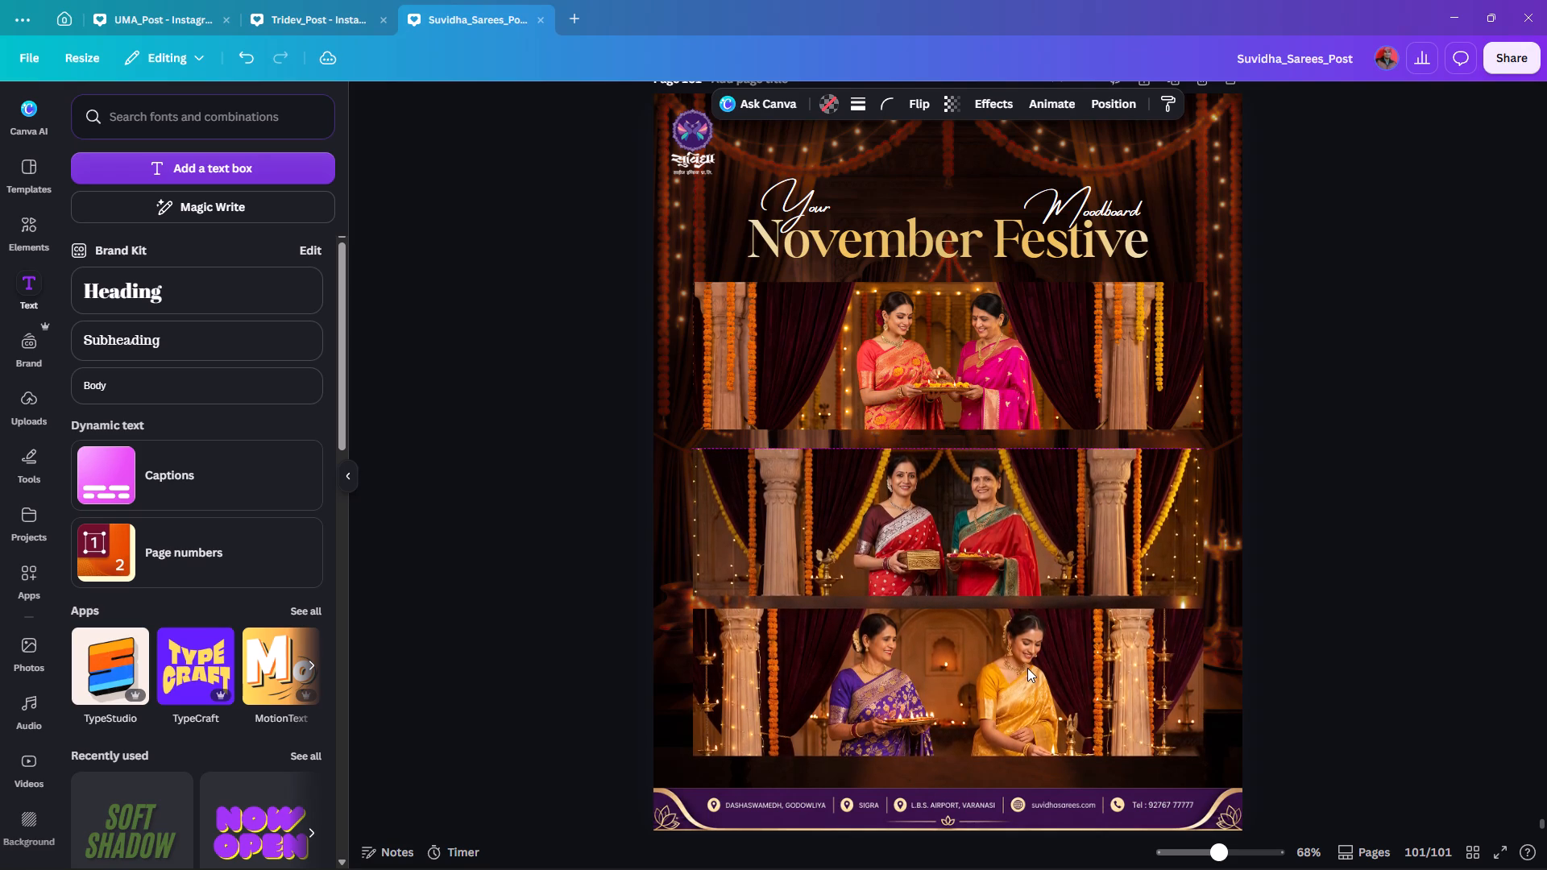
left_click(959, 692)
left_click(1416, 637)
Nudge the bottom saree photo down so its gap below the middle photo matches the gap between the upper two.
left_click(1023, 660)
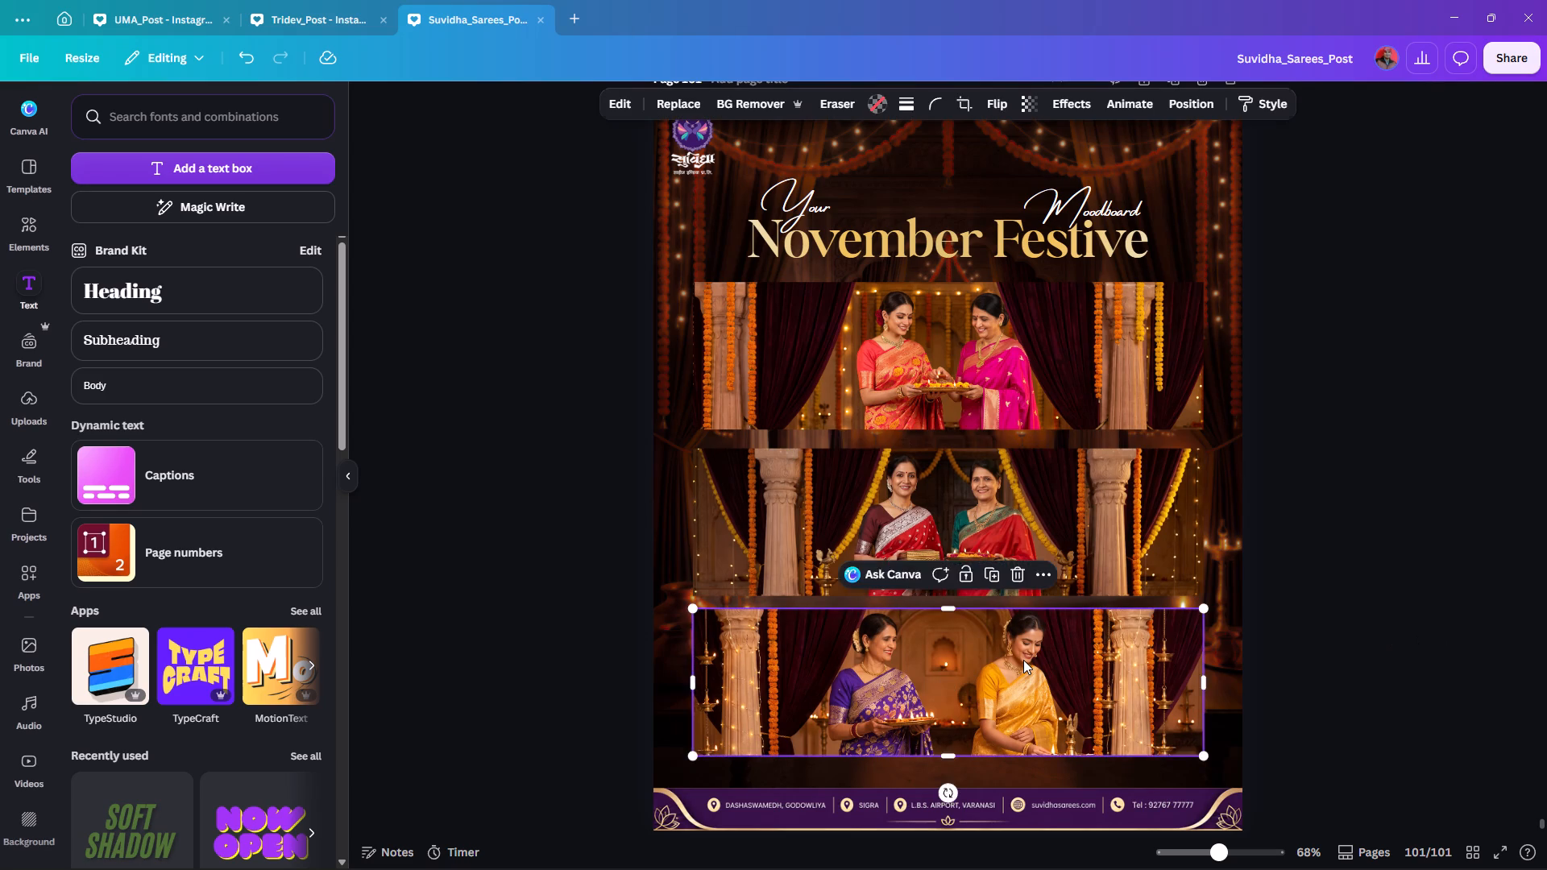
key("Down")
key("Down")
key("Down")
key("Down")
key("Down")
key("Down")
key("Down")
key("Down")
key("Down")
key("Down")
key("Down")
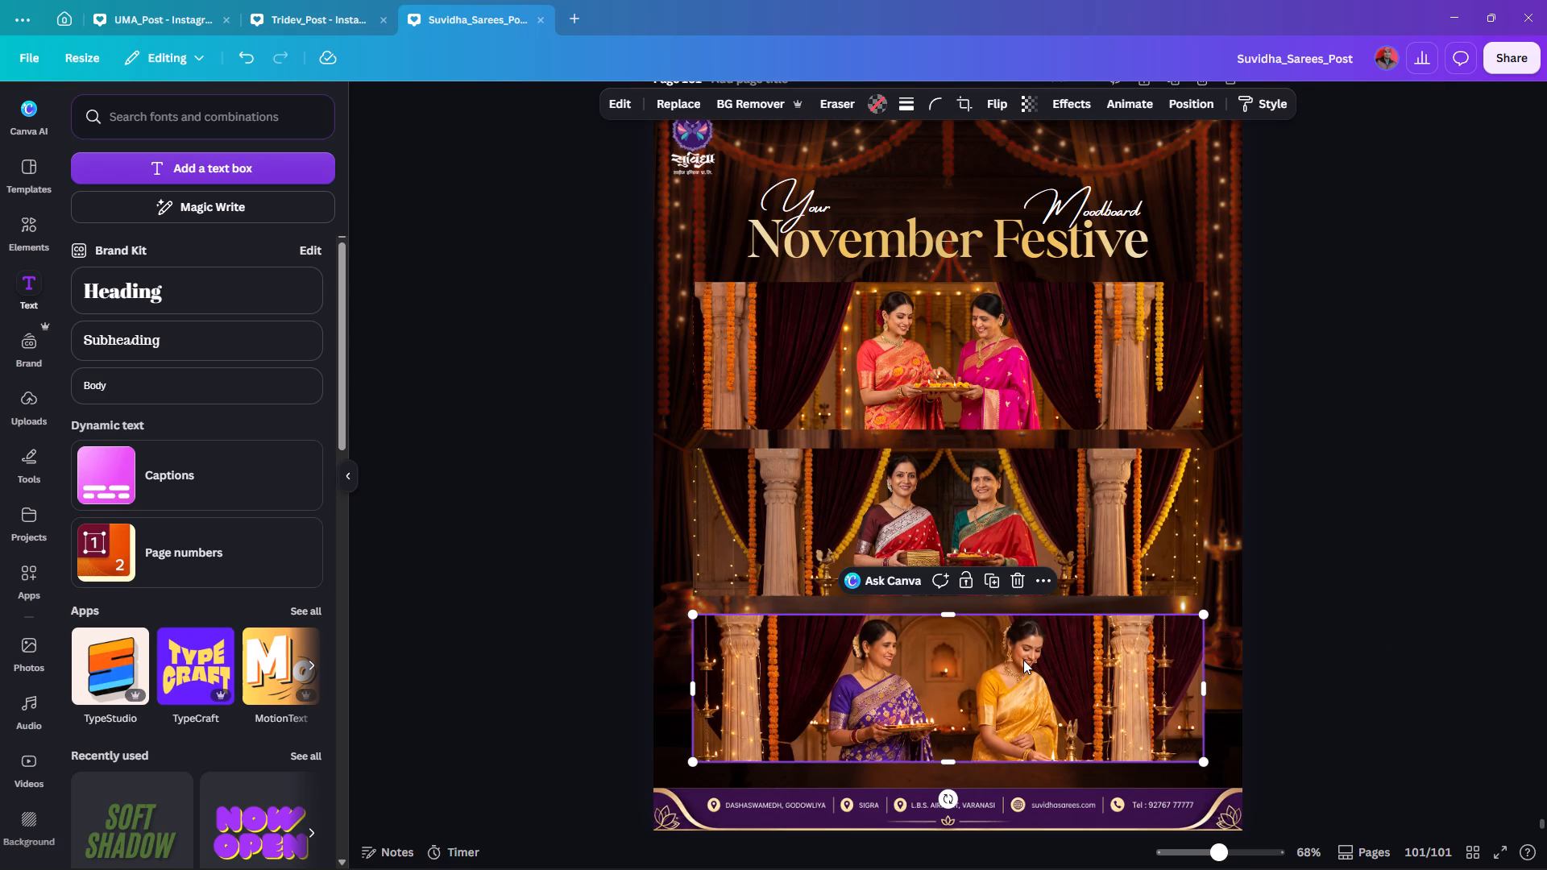
left_click(1433, 512)
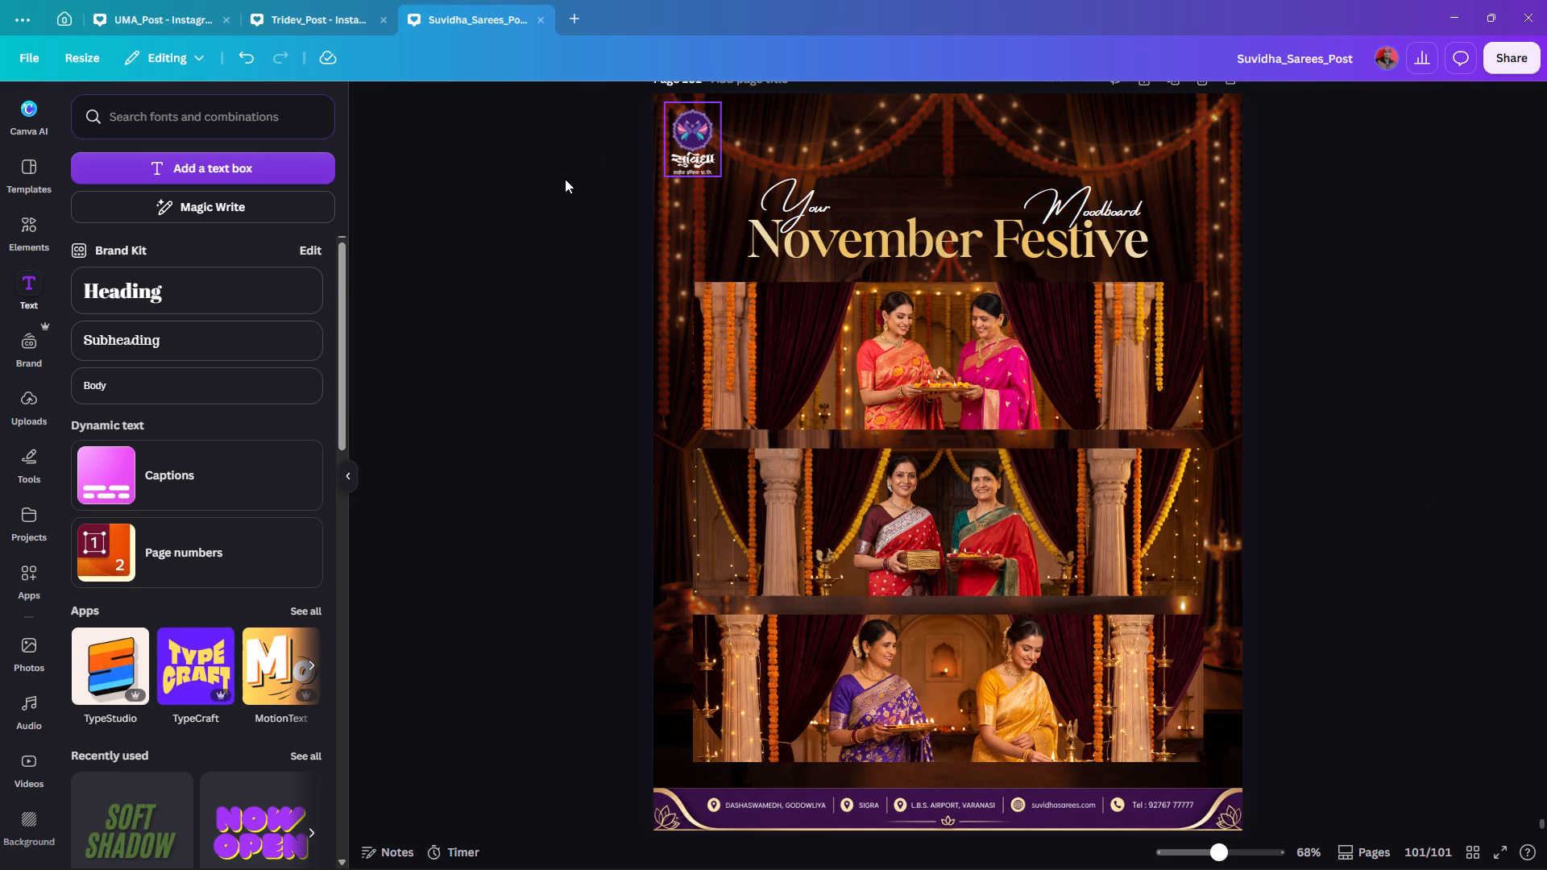
Apply a Glow effect with intensity 100 to the "November Festive" heading.
left_click(846, 243)
left_click(1099, 97)
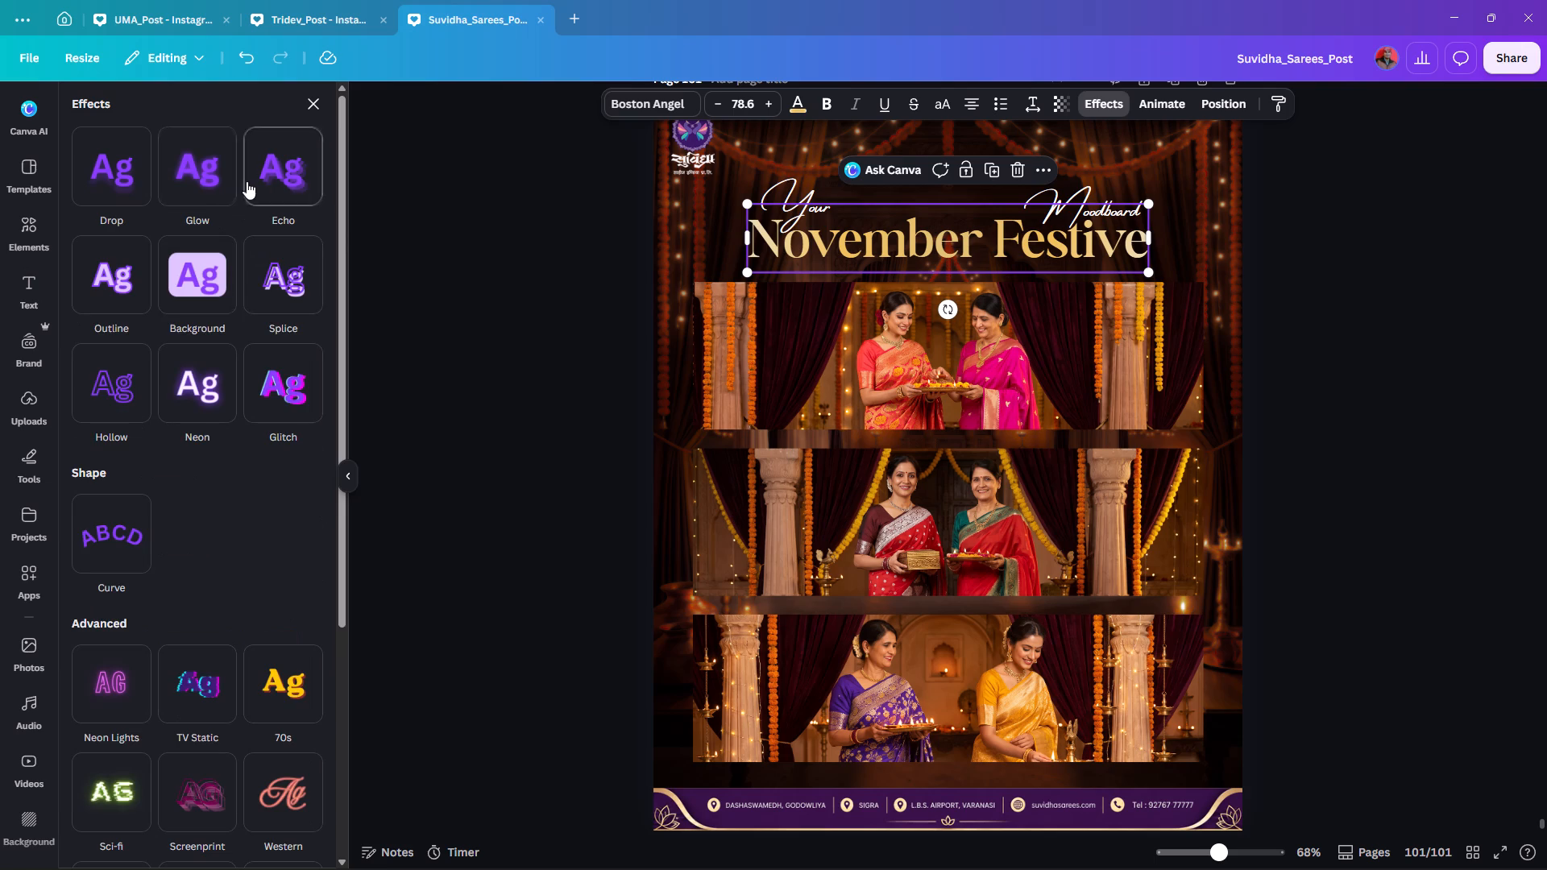
left_click(189, 172)
left_click_drag(136, 274, 471, 300)
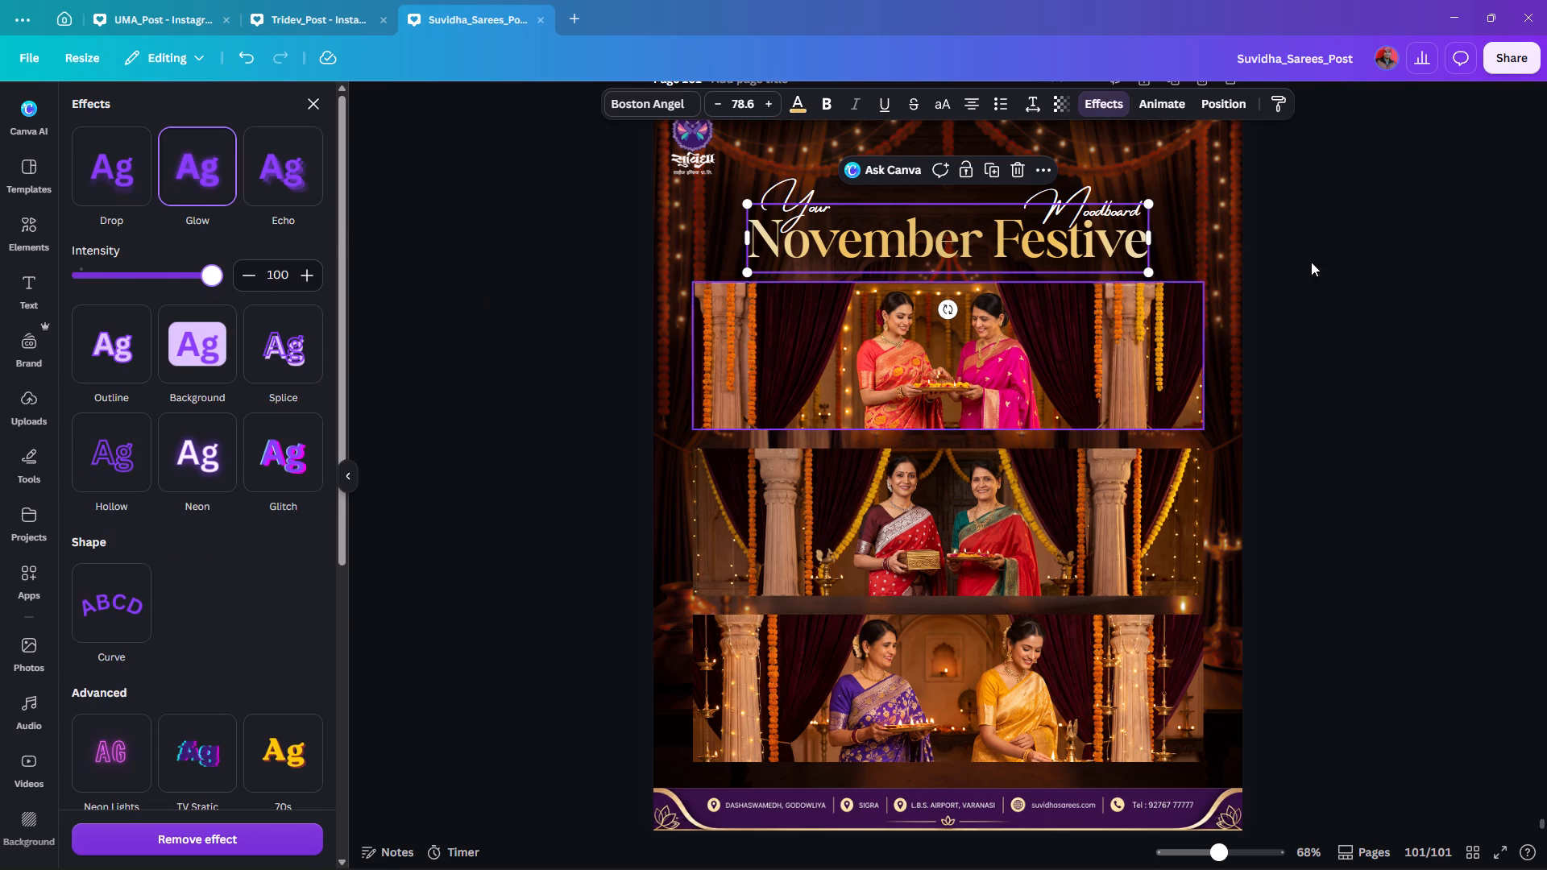
double_click(1416, 246)
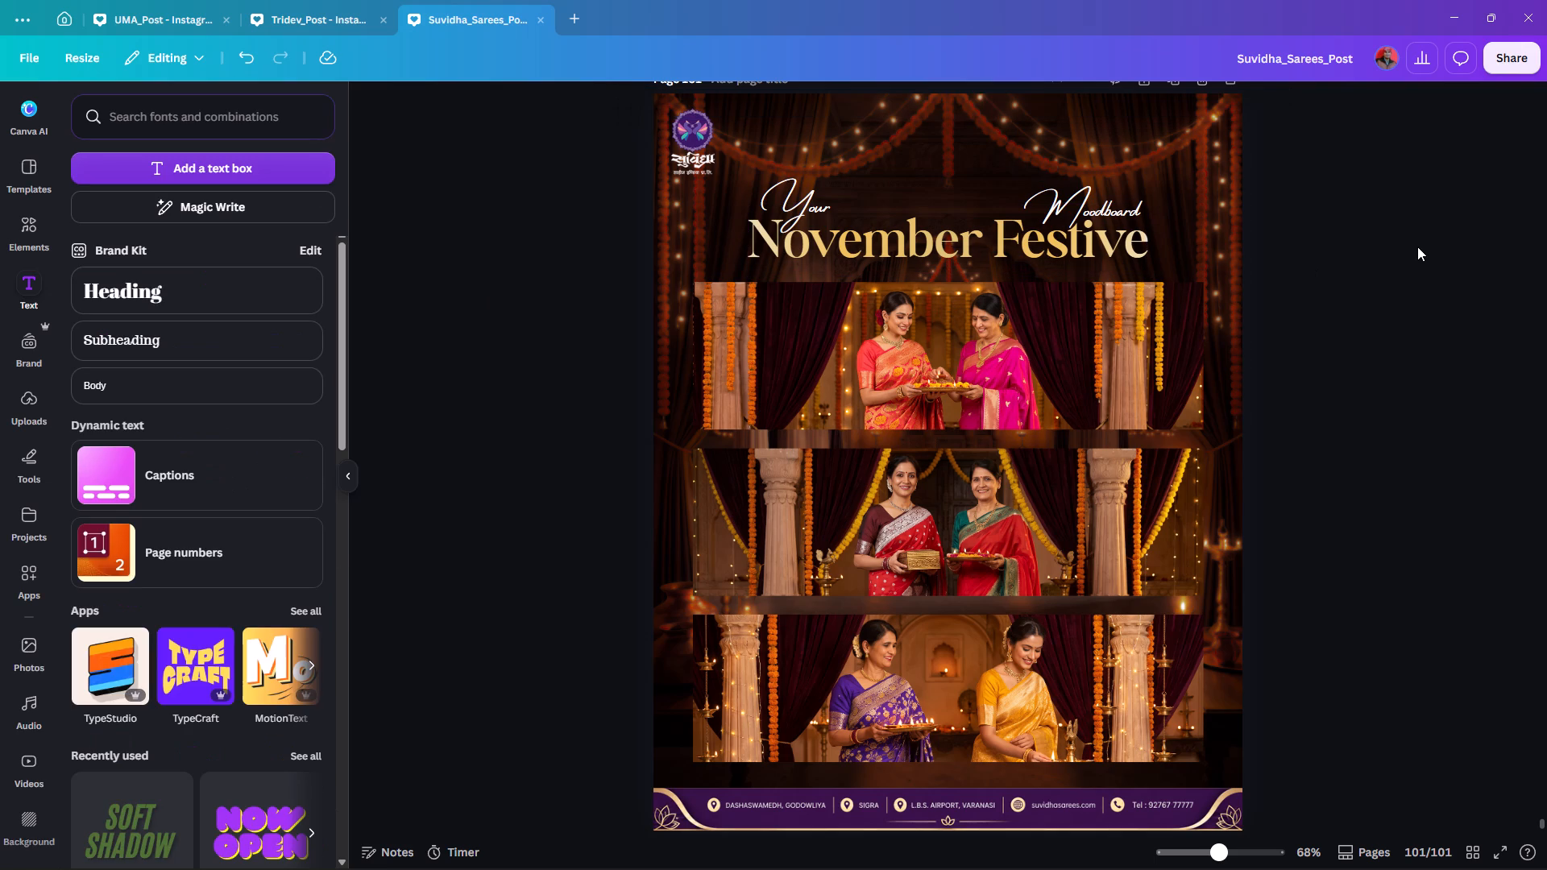
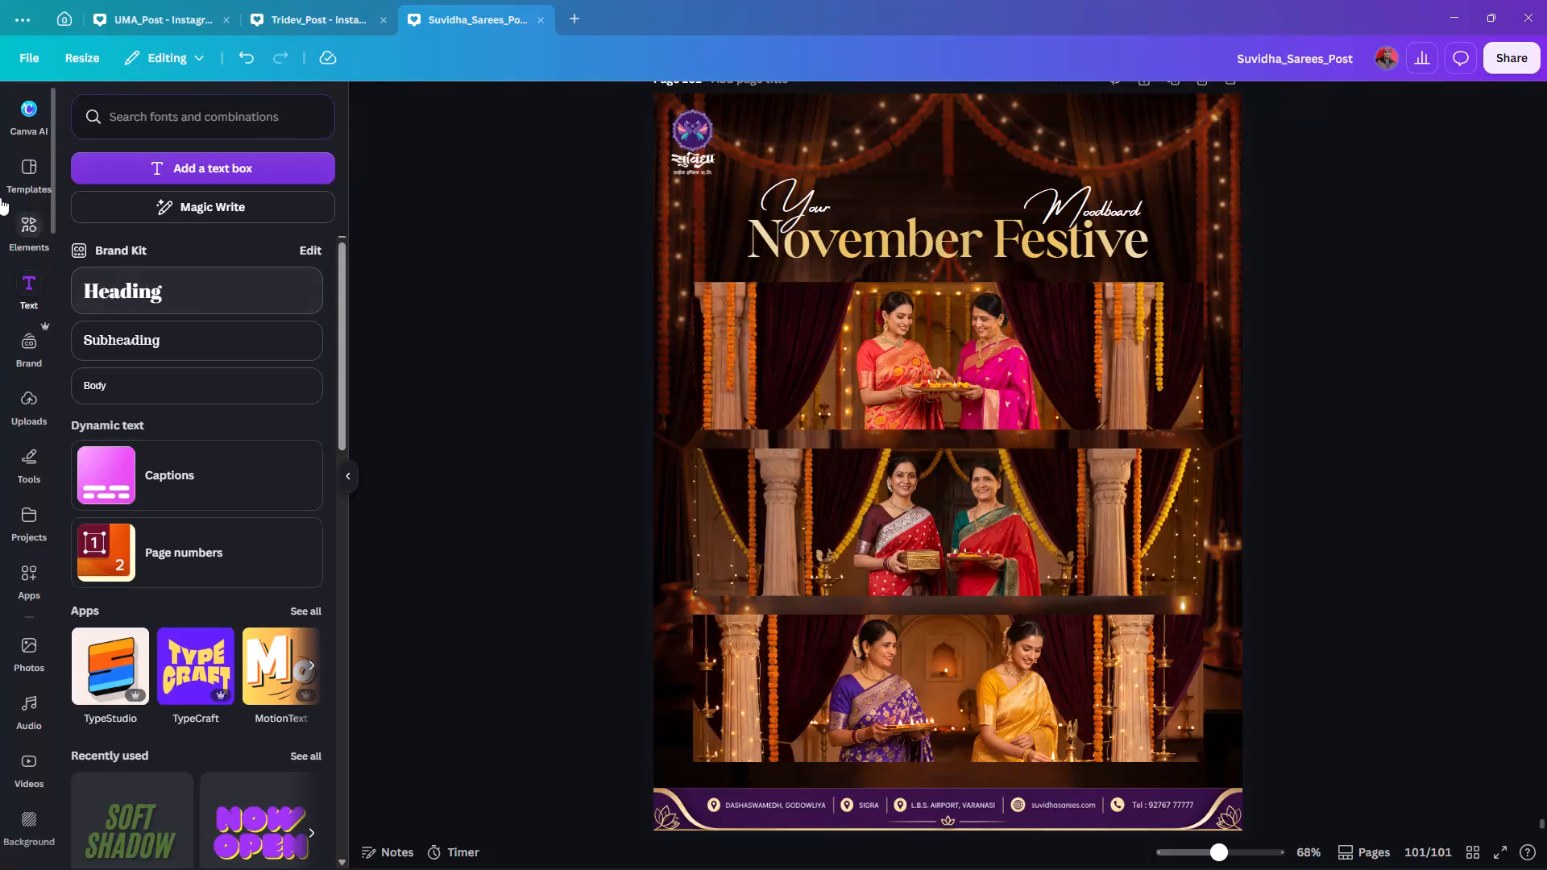
Search the elements library for "forward arrow".
left_click(23, 215)
left_click(81, 95)
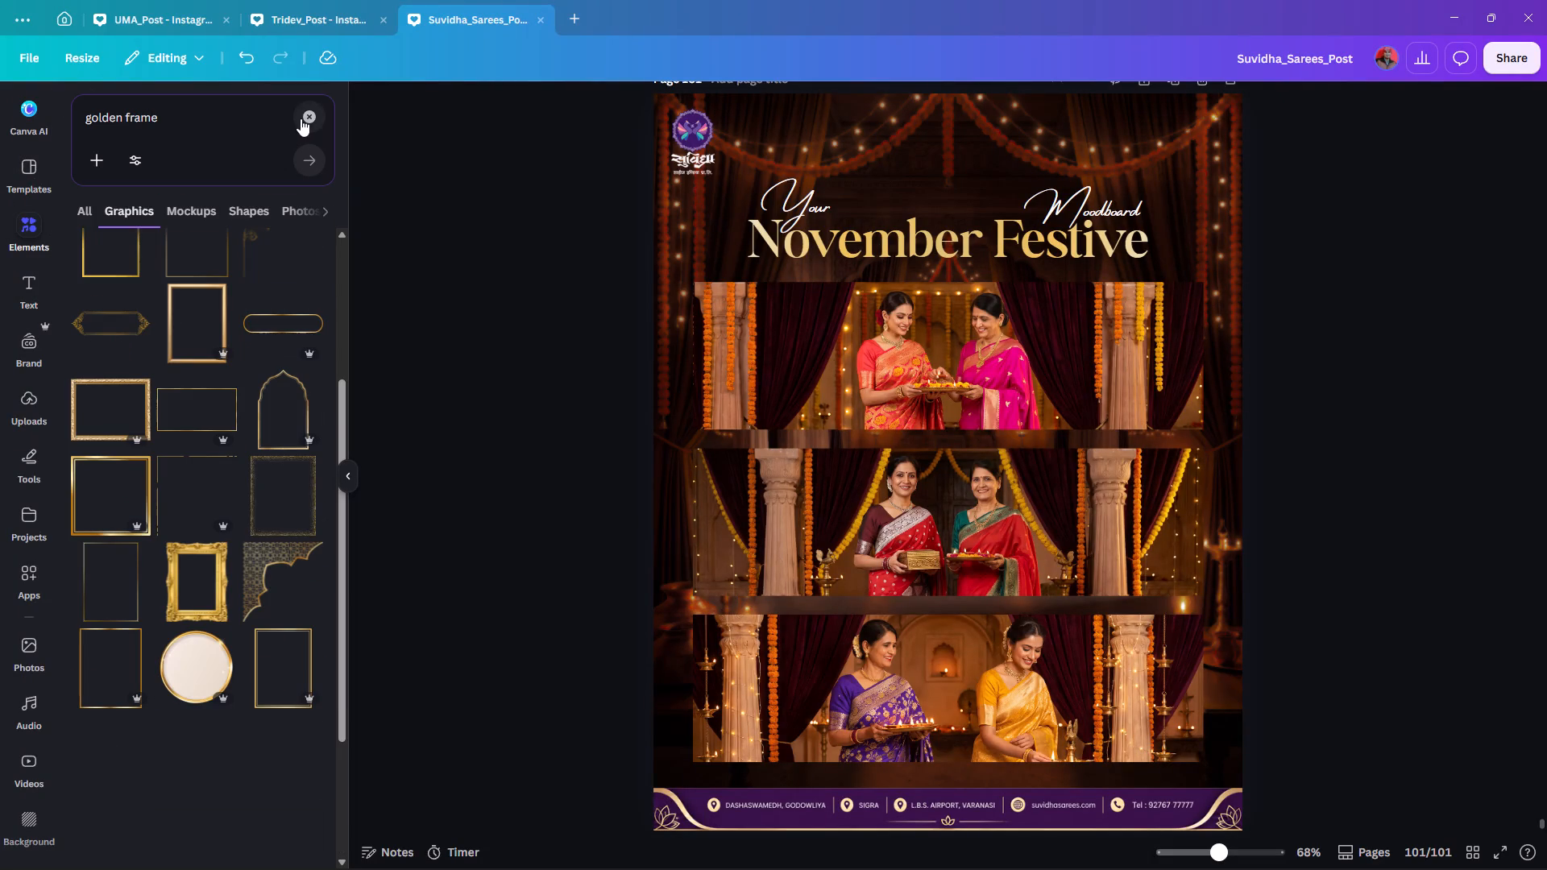
left_click(301, 118)
left_click(143, 112)
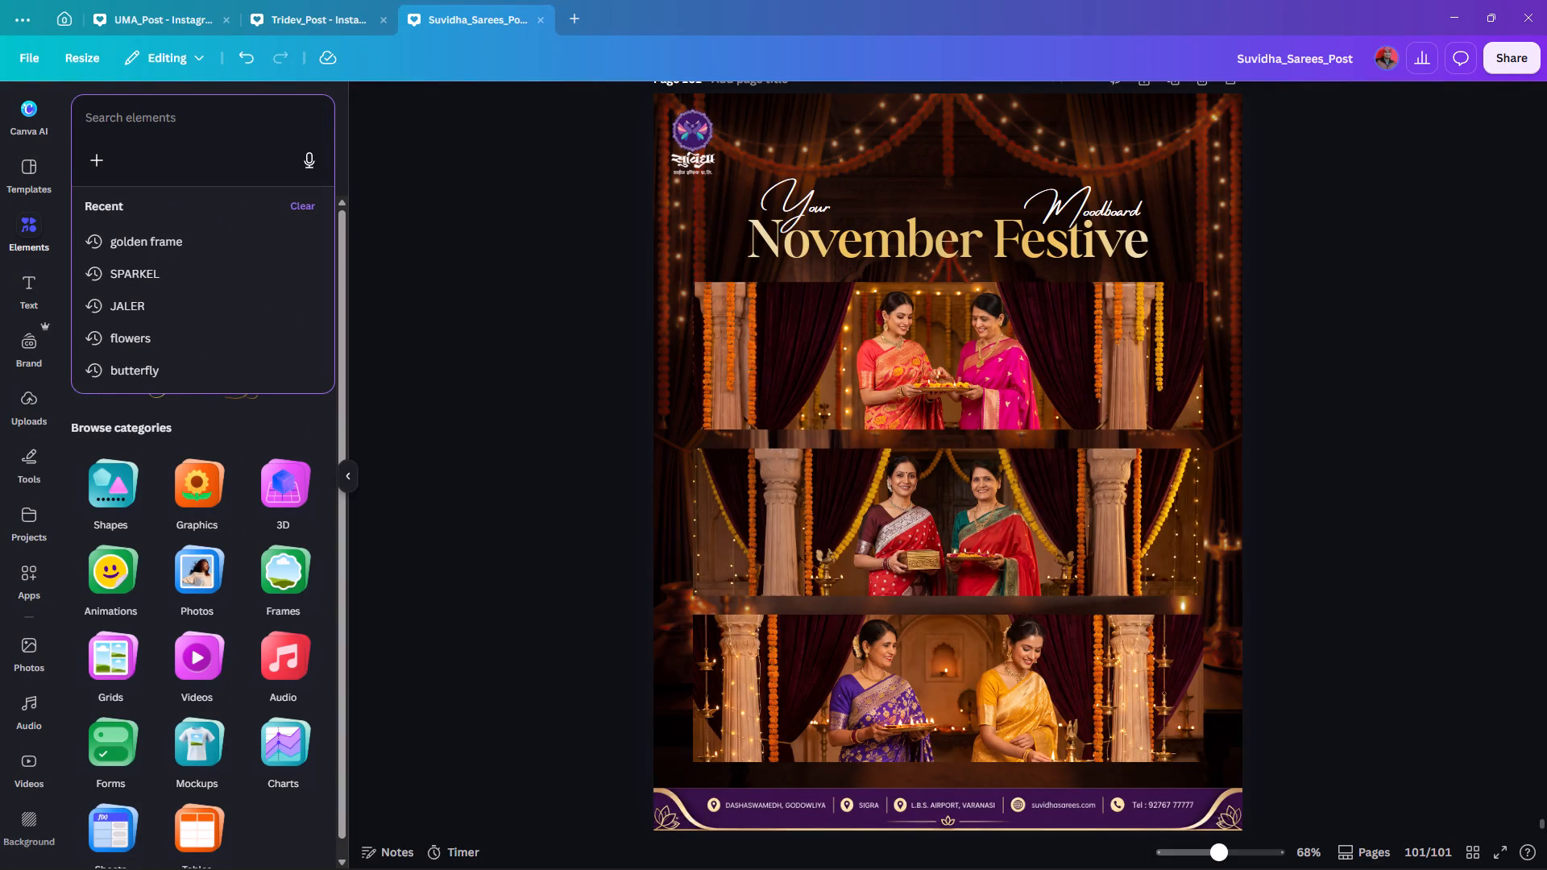
type("forward arroe")
key("BackSpace")
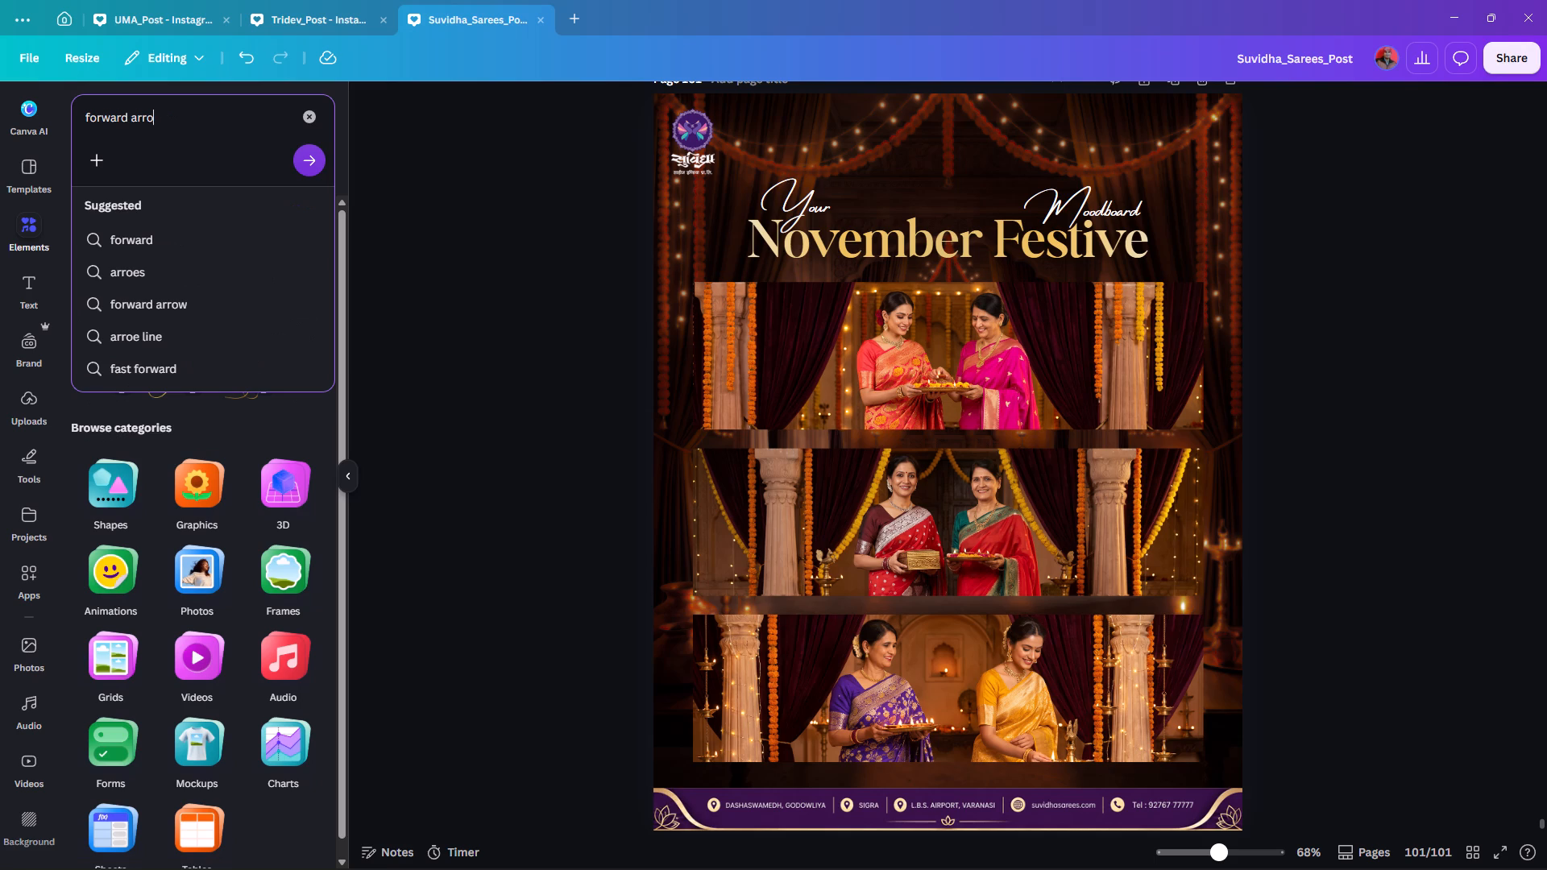
key("e")
key("BackSpace")
key("w")
key("Return")
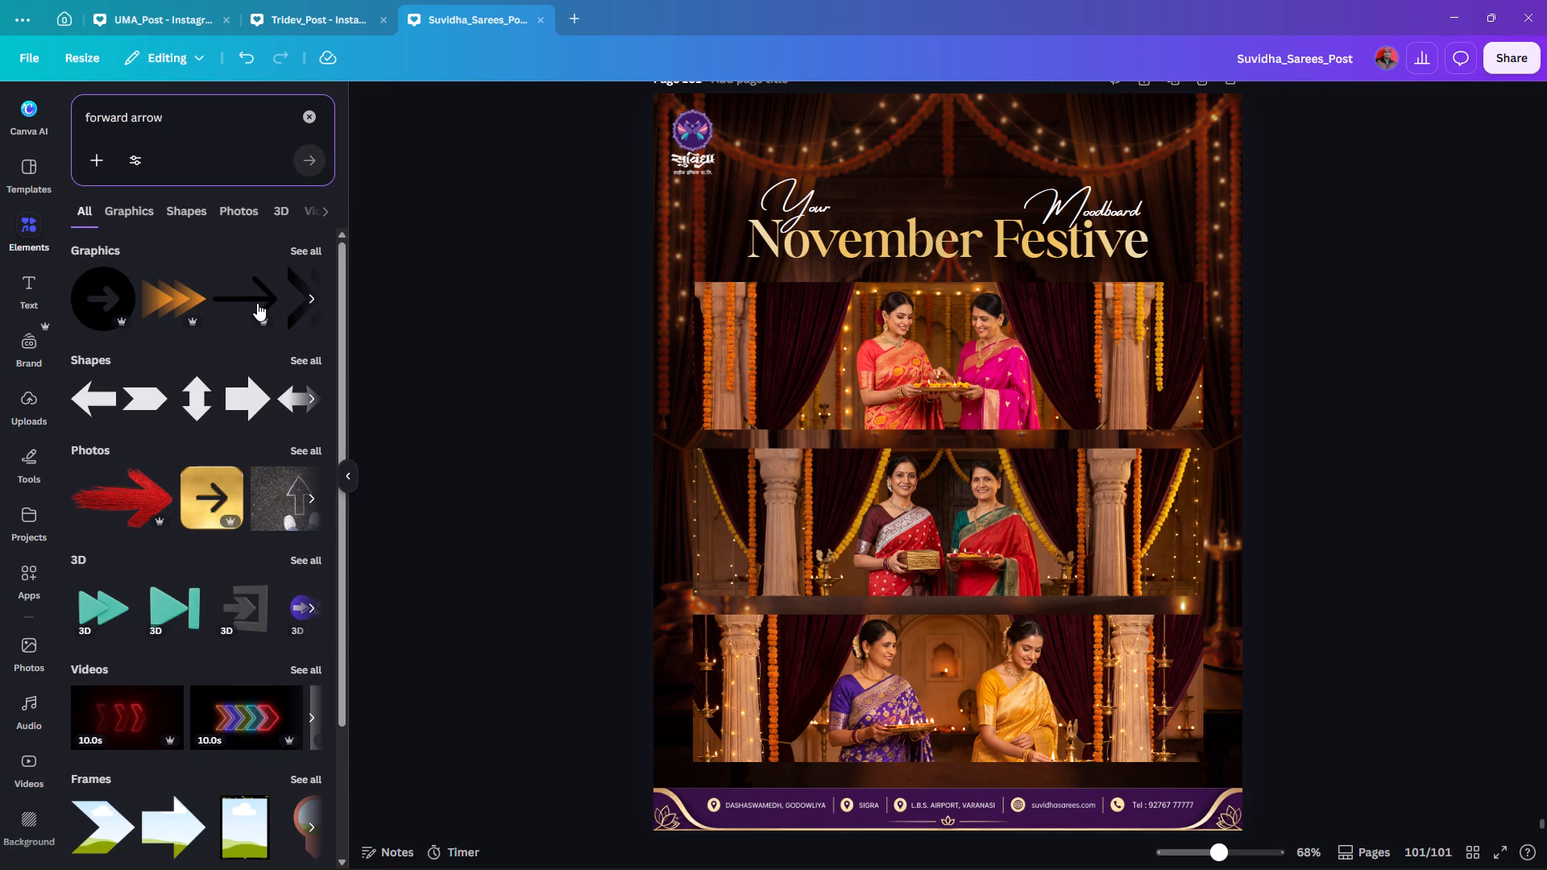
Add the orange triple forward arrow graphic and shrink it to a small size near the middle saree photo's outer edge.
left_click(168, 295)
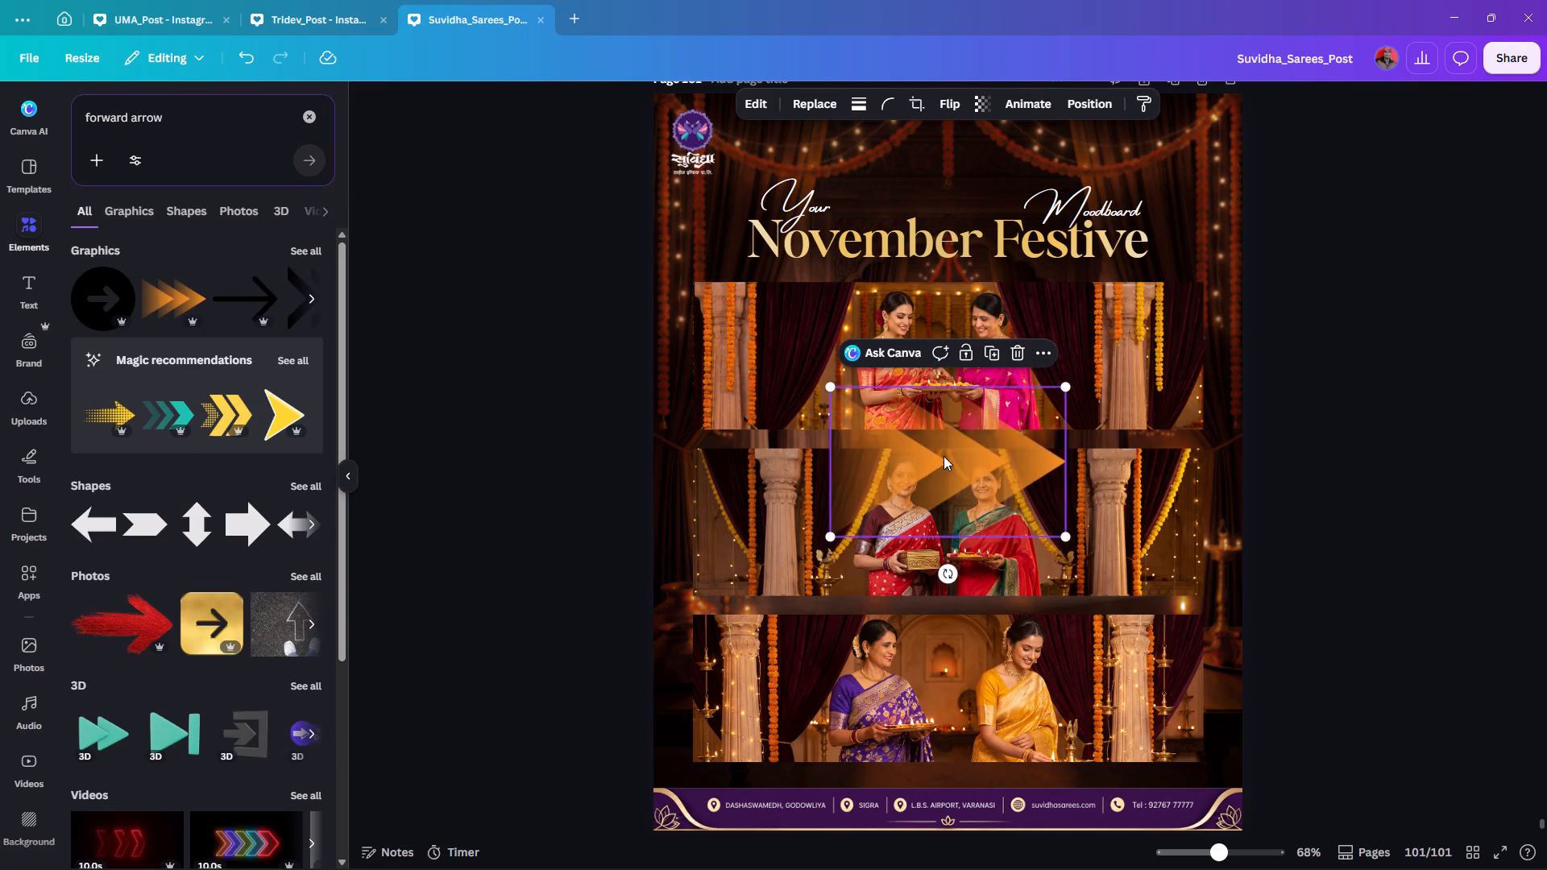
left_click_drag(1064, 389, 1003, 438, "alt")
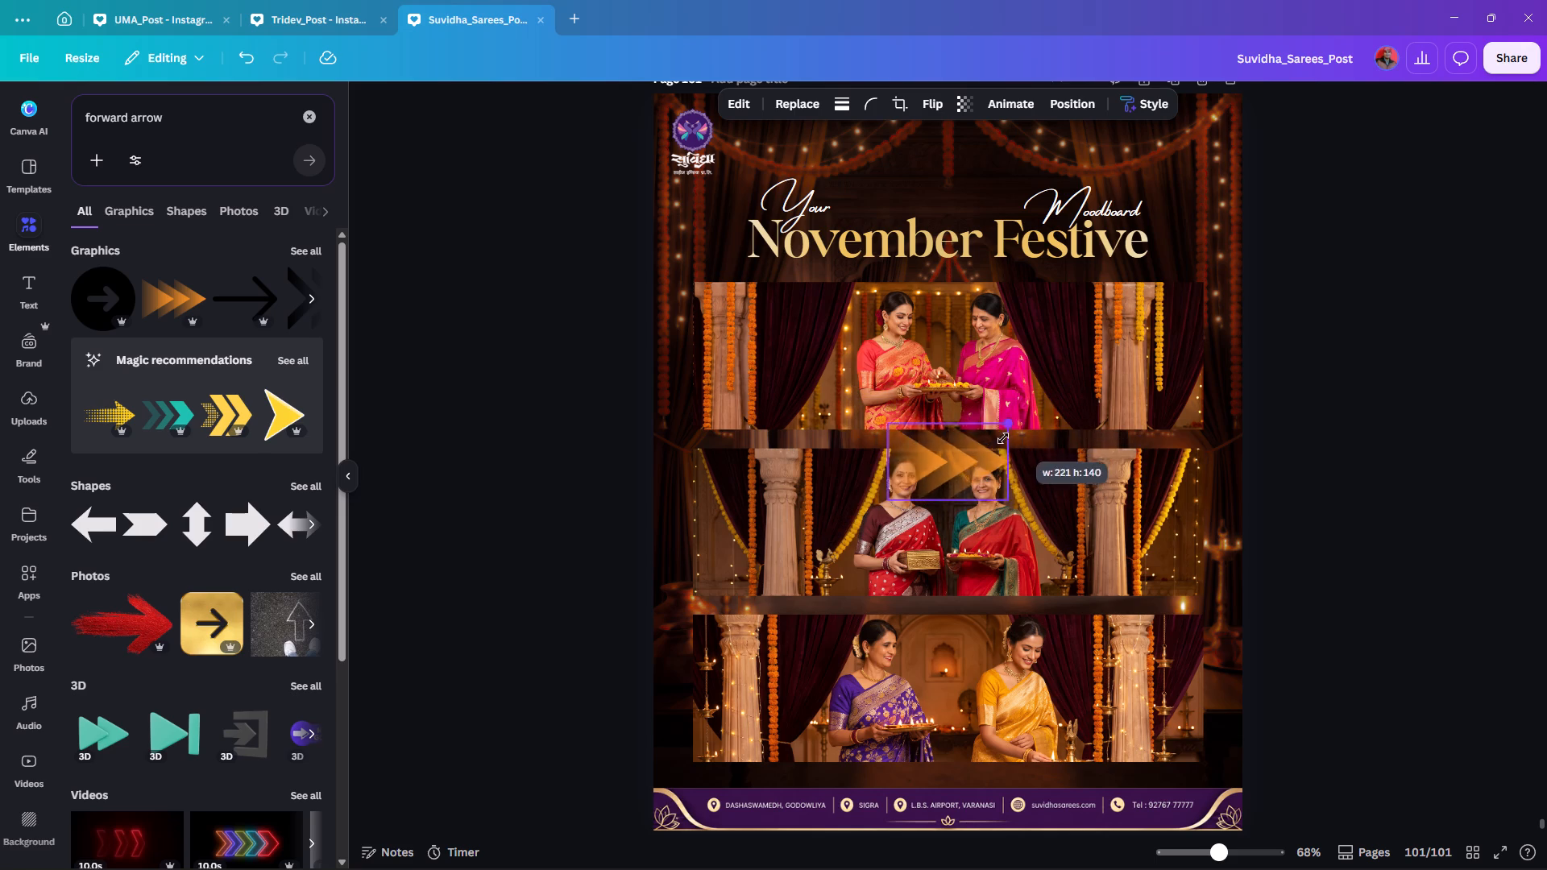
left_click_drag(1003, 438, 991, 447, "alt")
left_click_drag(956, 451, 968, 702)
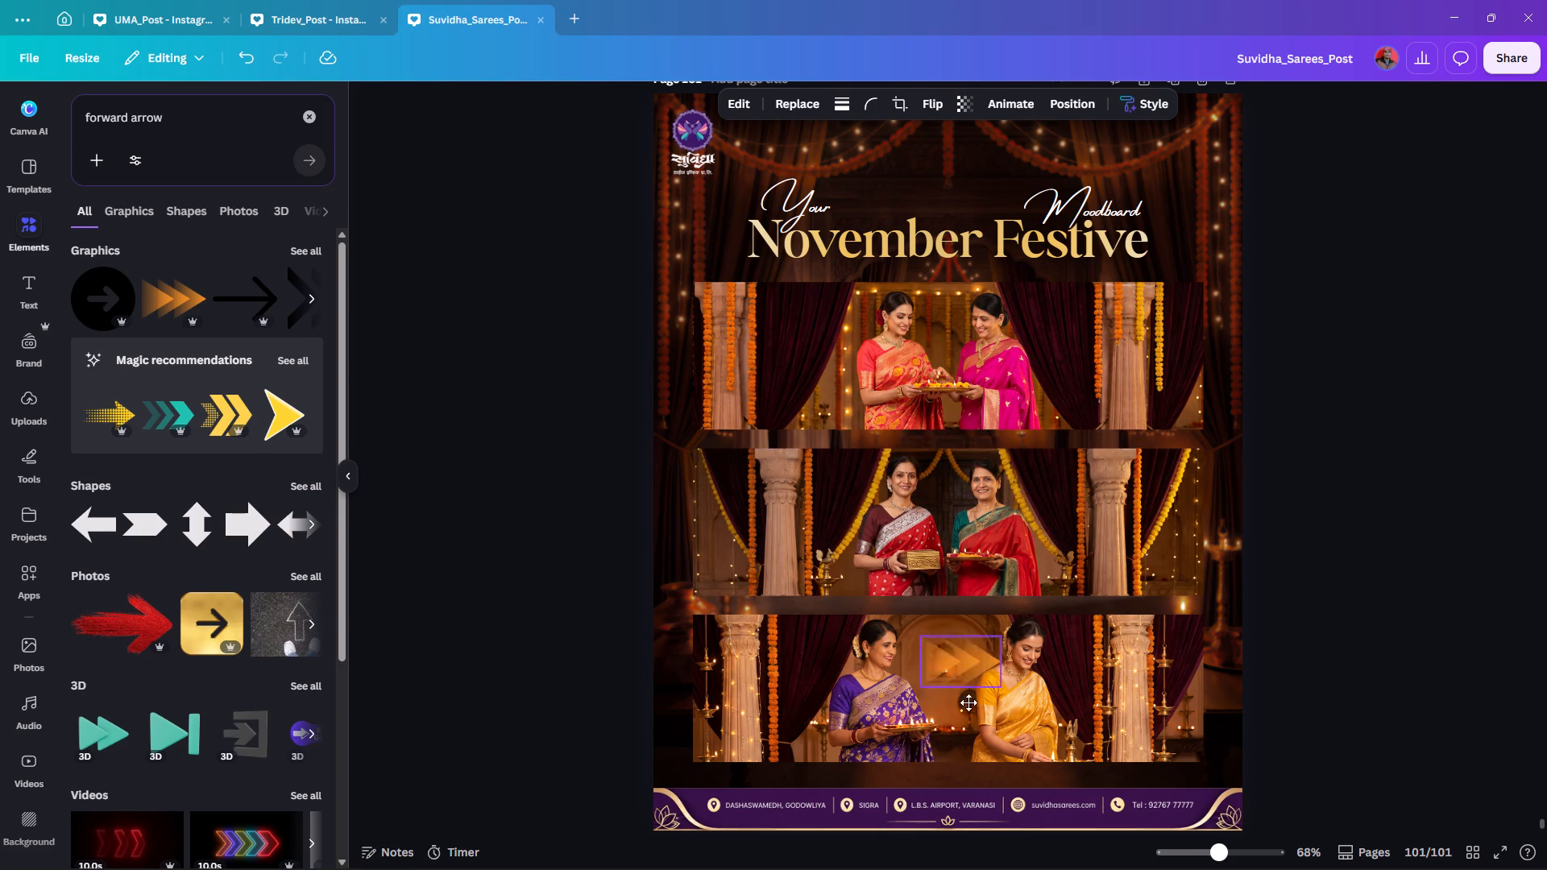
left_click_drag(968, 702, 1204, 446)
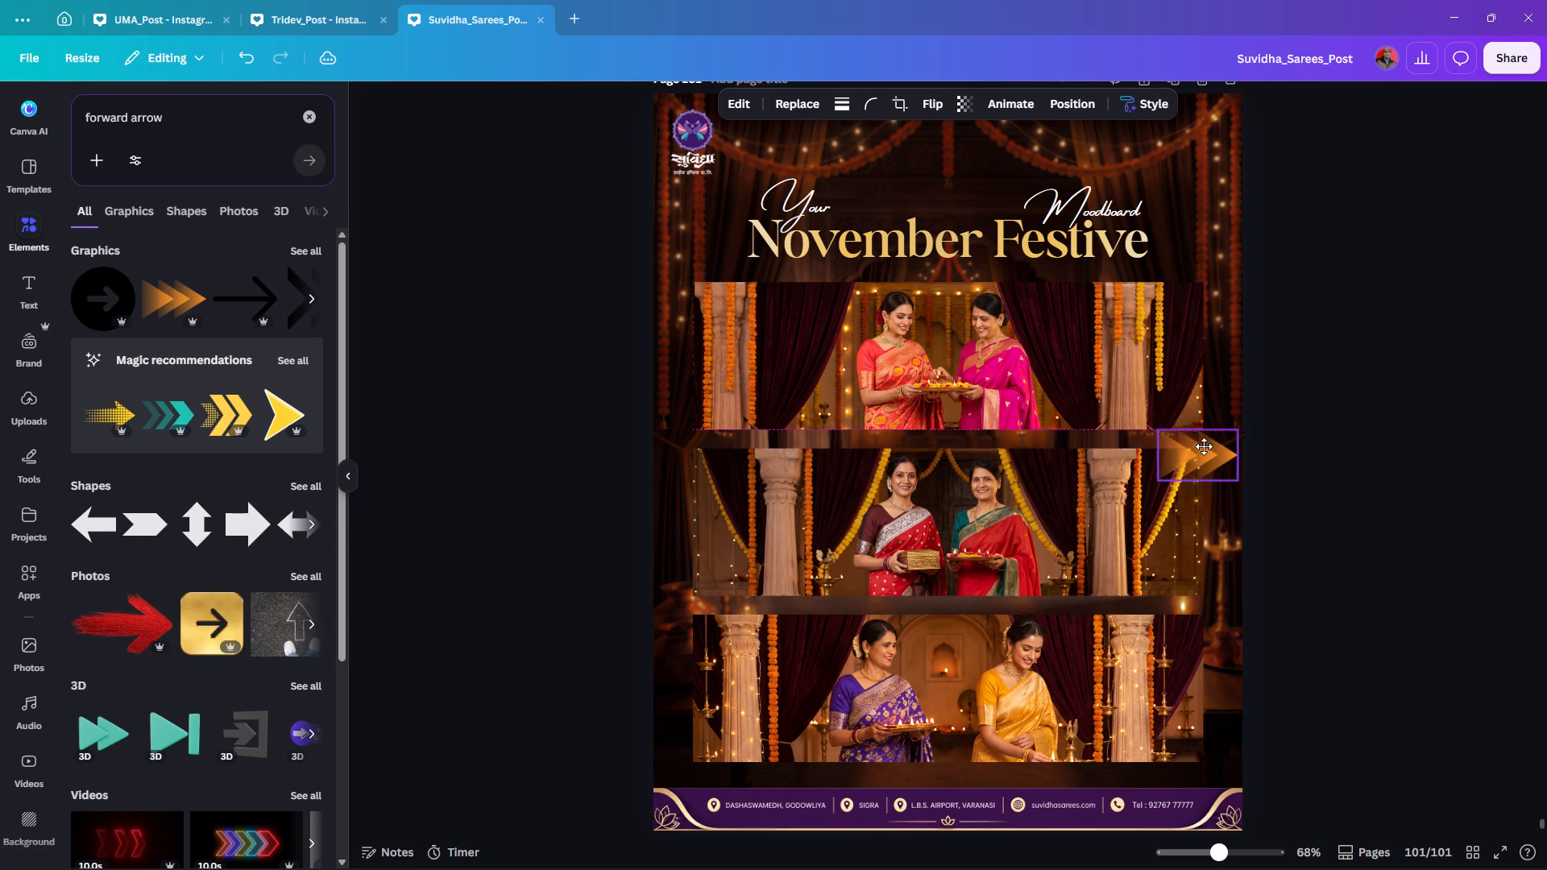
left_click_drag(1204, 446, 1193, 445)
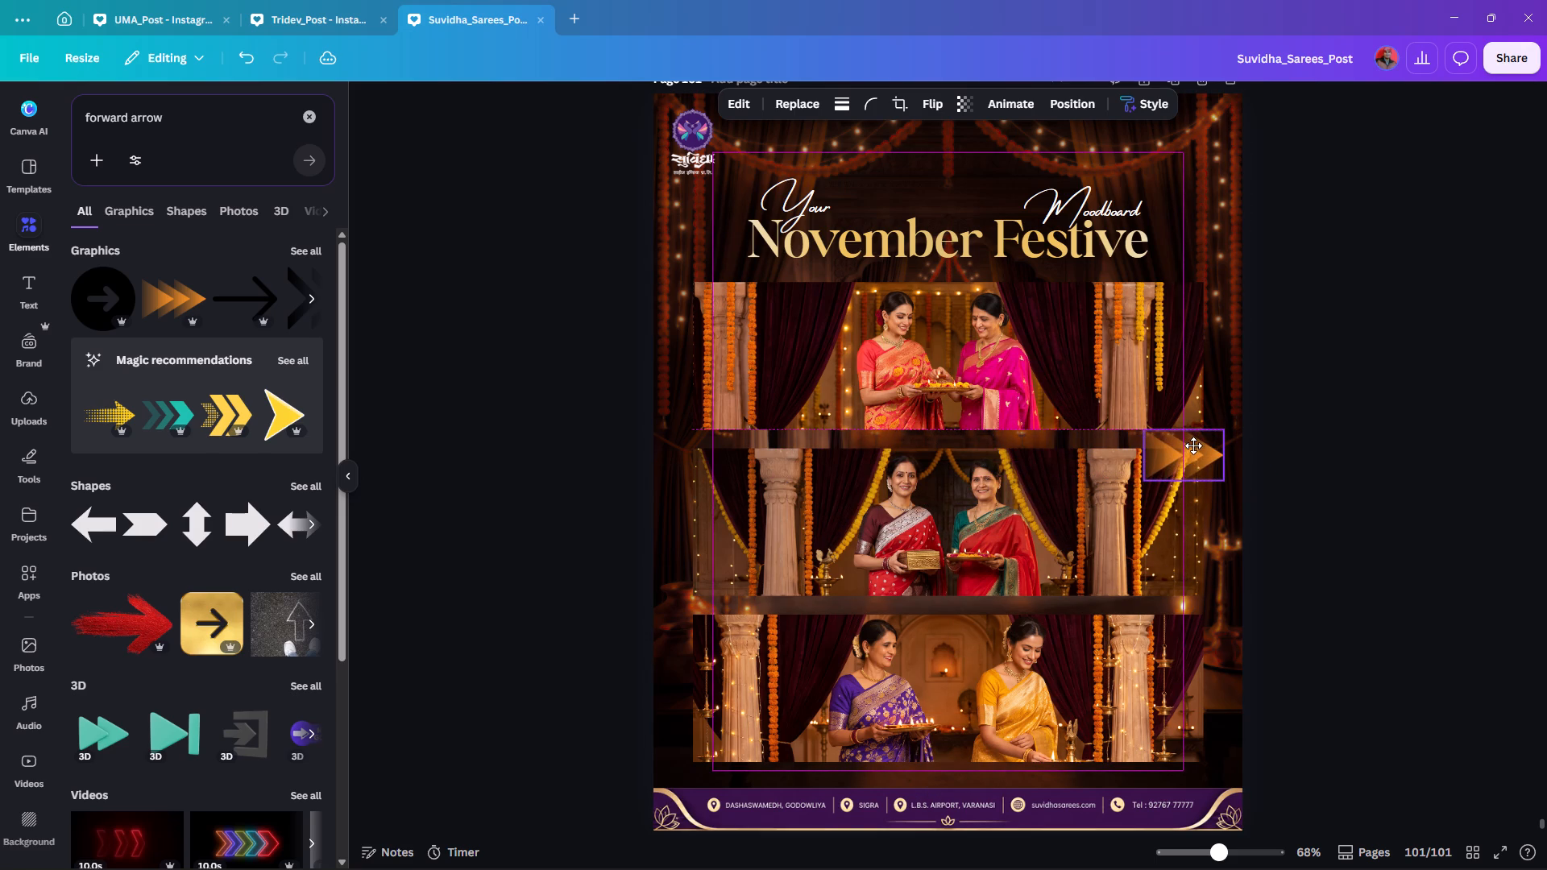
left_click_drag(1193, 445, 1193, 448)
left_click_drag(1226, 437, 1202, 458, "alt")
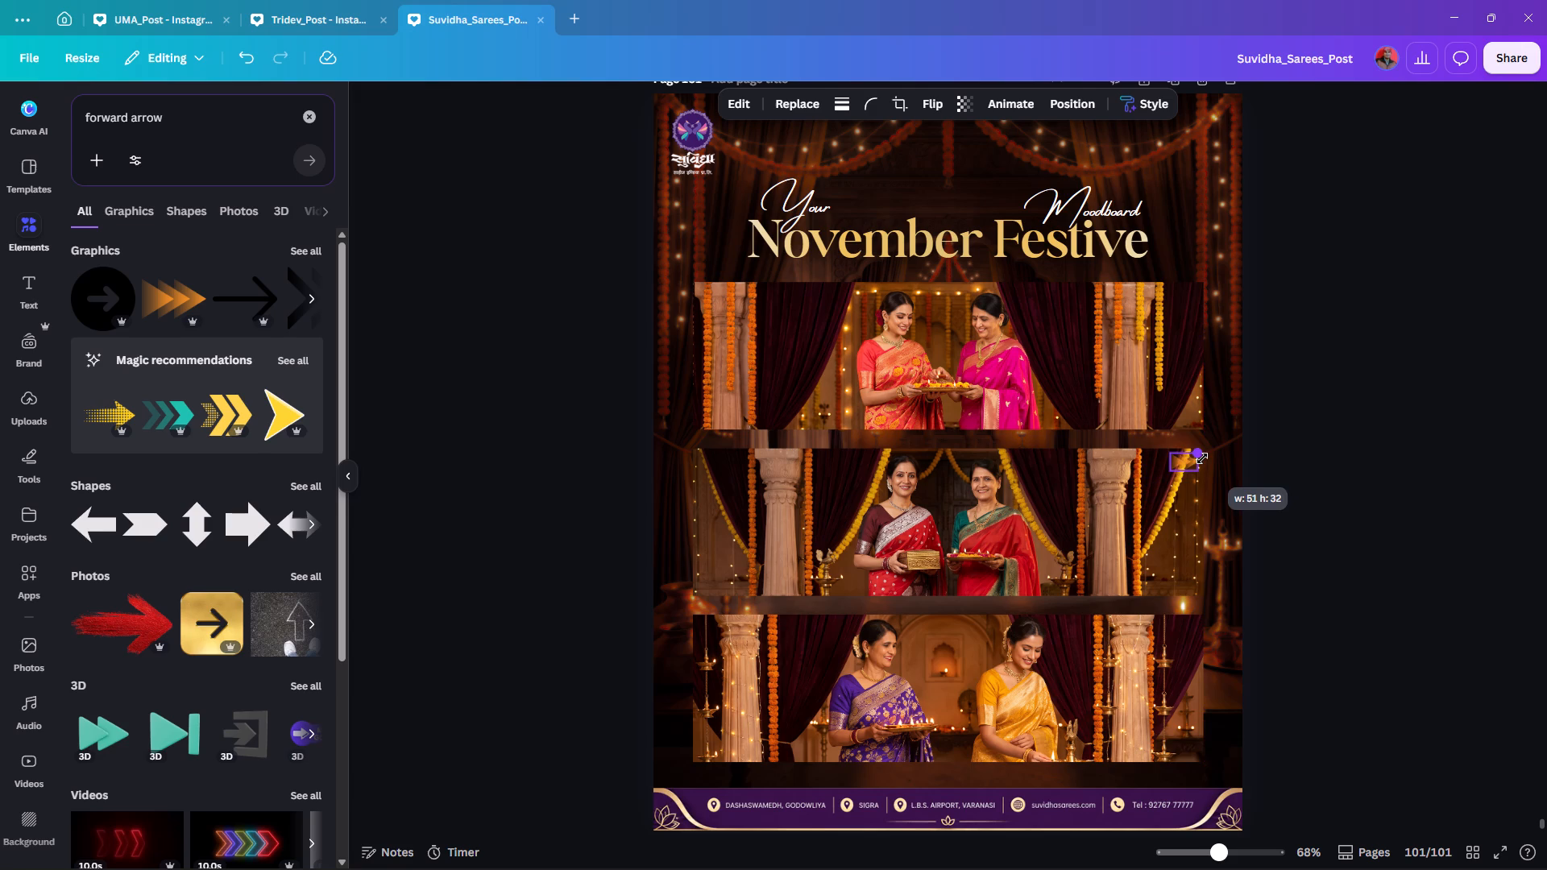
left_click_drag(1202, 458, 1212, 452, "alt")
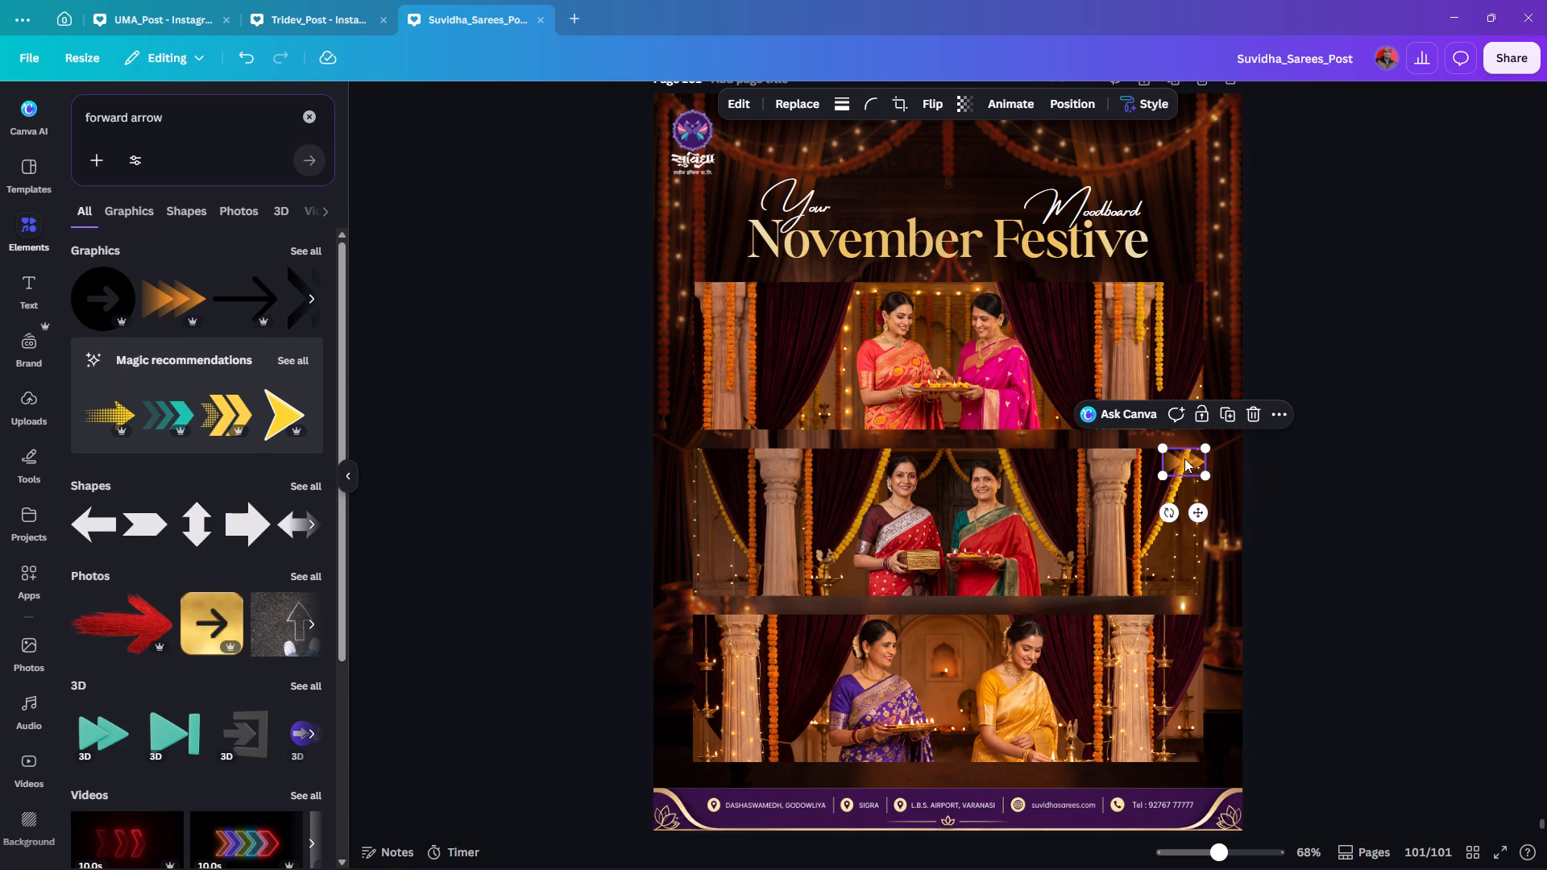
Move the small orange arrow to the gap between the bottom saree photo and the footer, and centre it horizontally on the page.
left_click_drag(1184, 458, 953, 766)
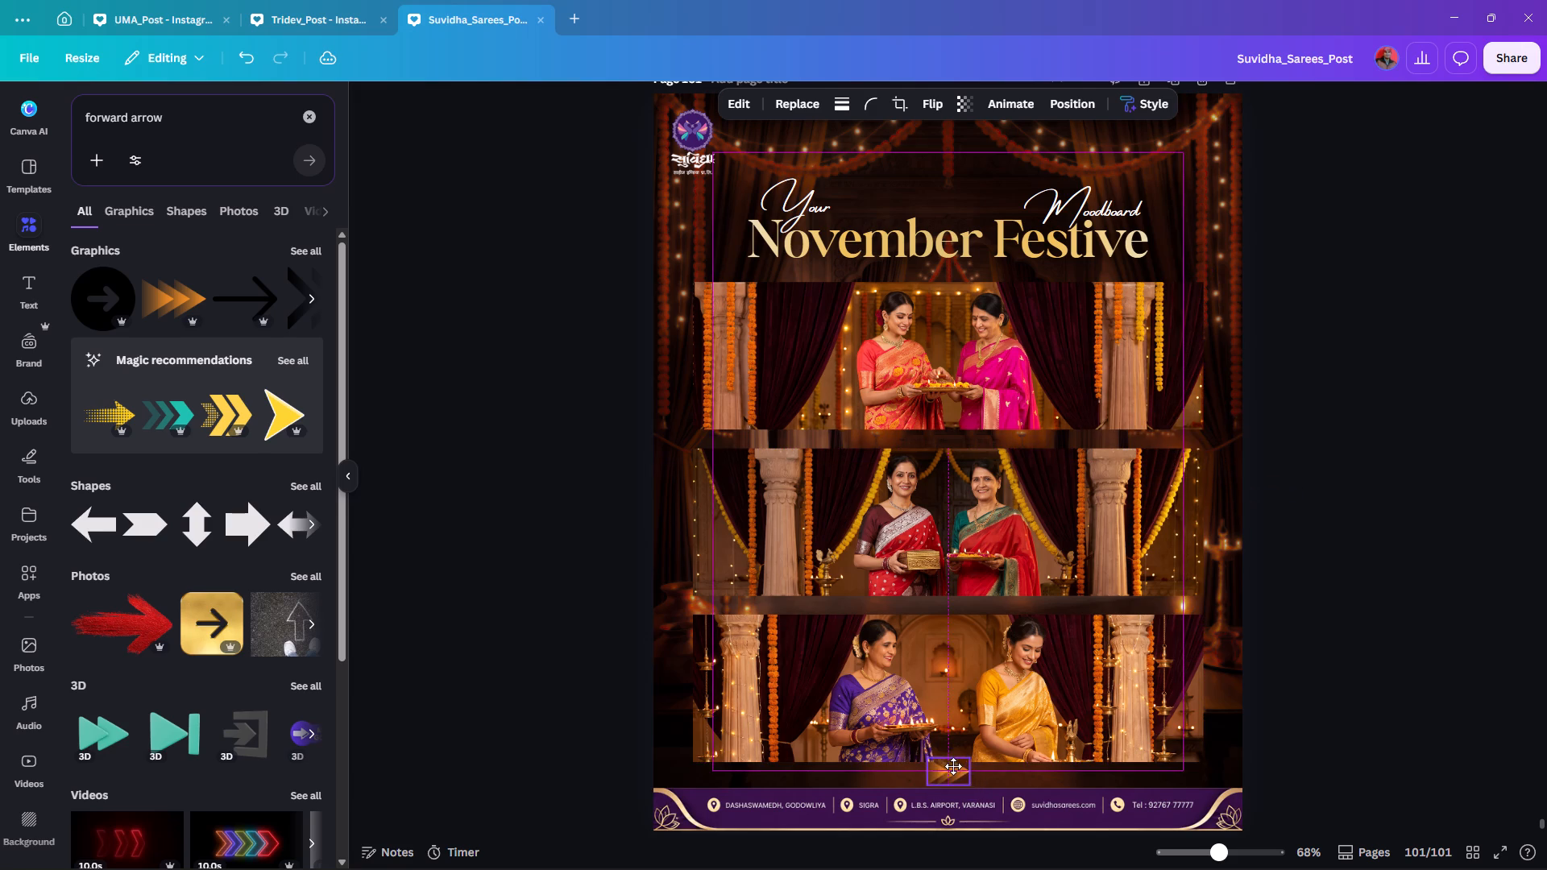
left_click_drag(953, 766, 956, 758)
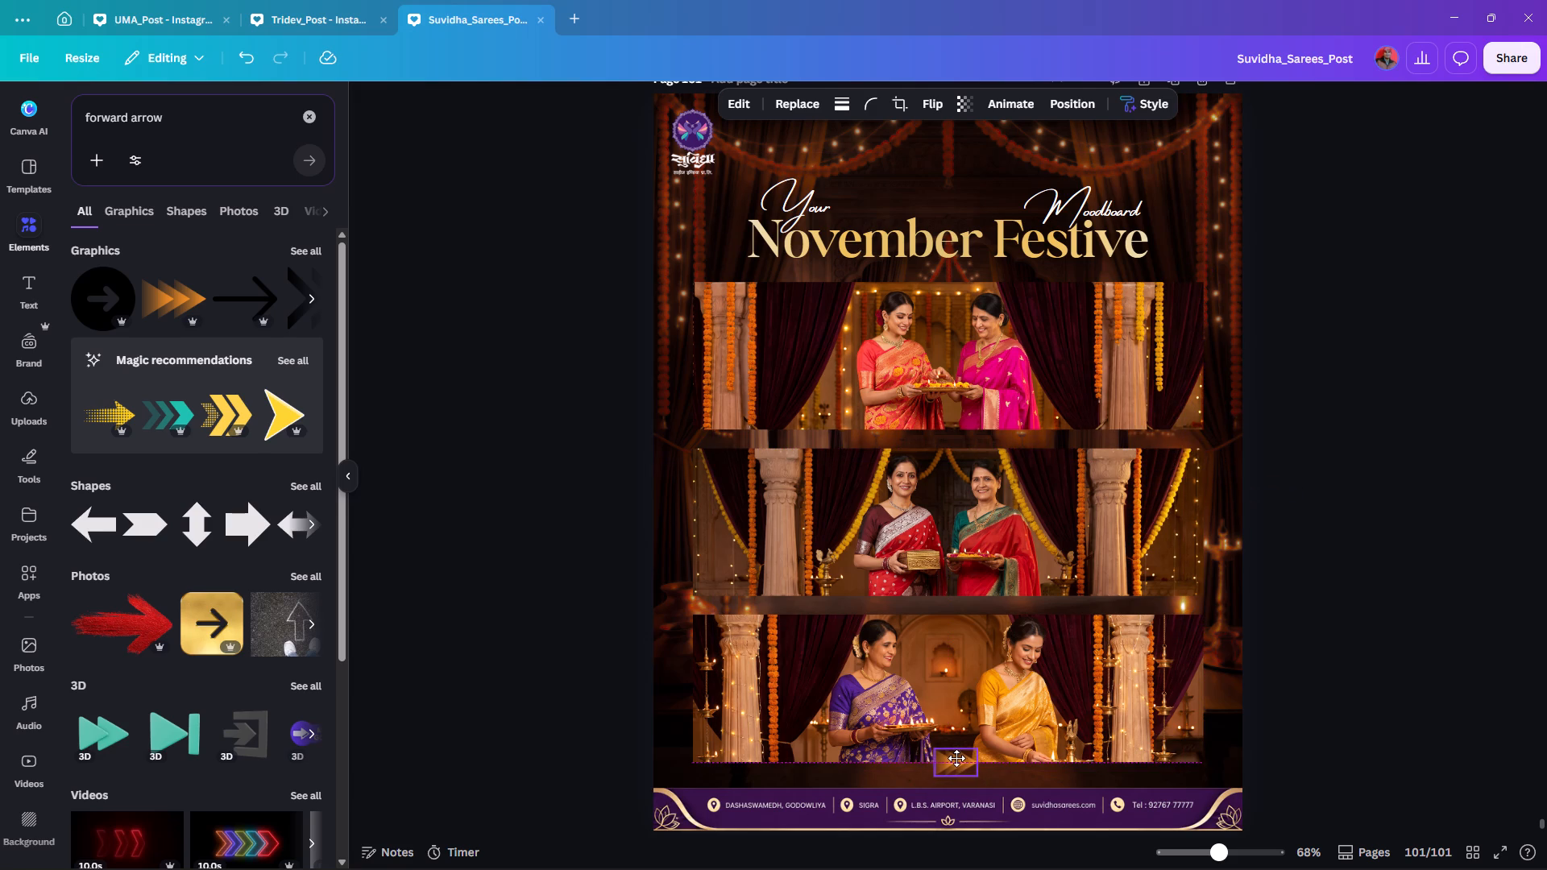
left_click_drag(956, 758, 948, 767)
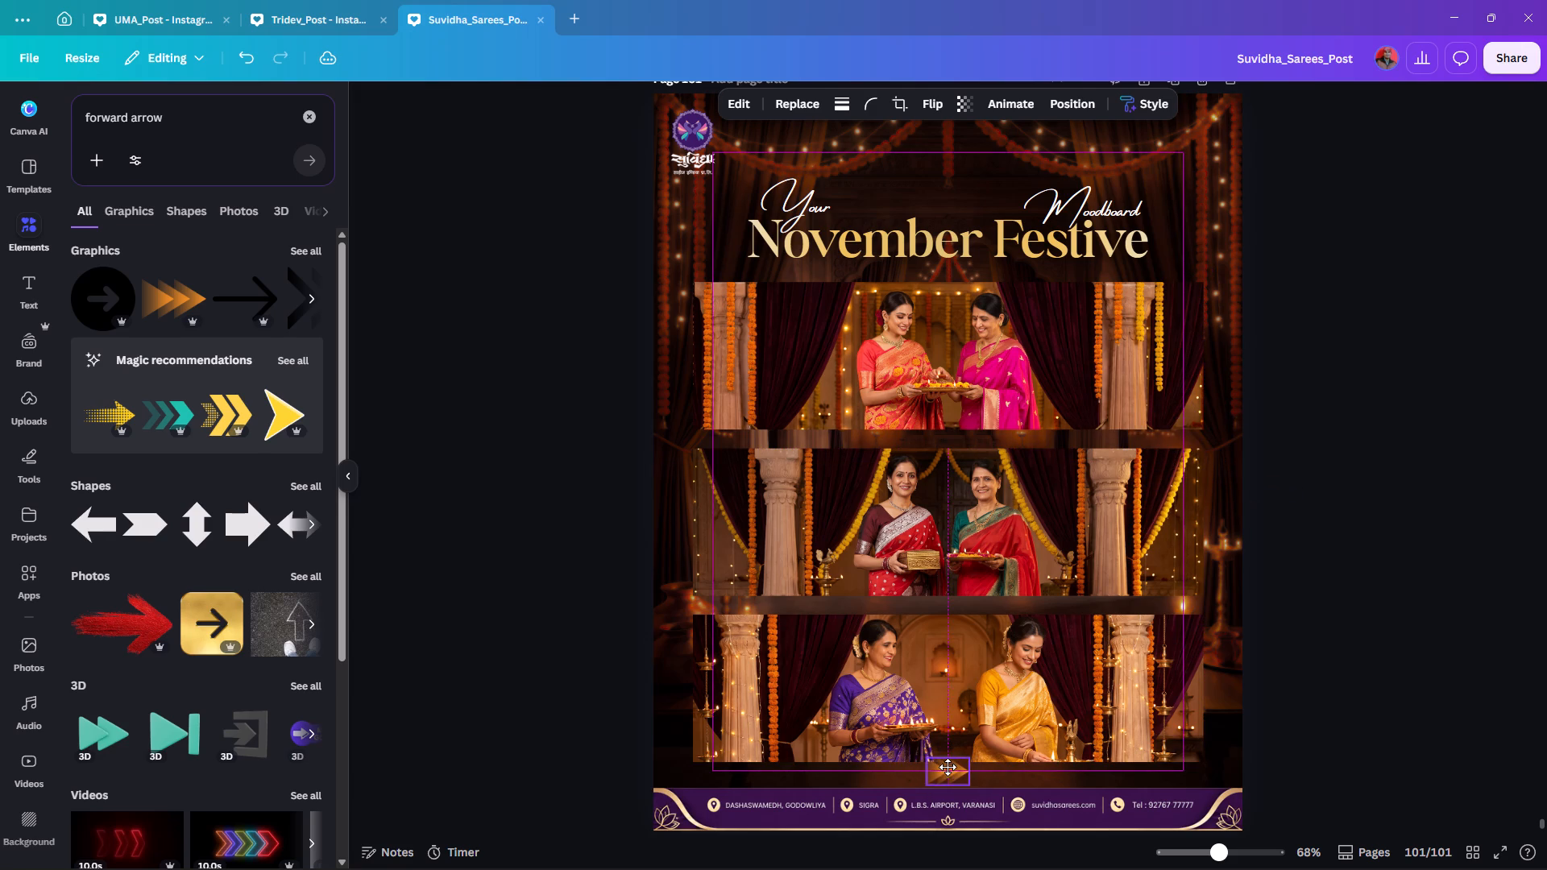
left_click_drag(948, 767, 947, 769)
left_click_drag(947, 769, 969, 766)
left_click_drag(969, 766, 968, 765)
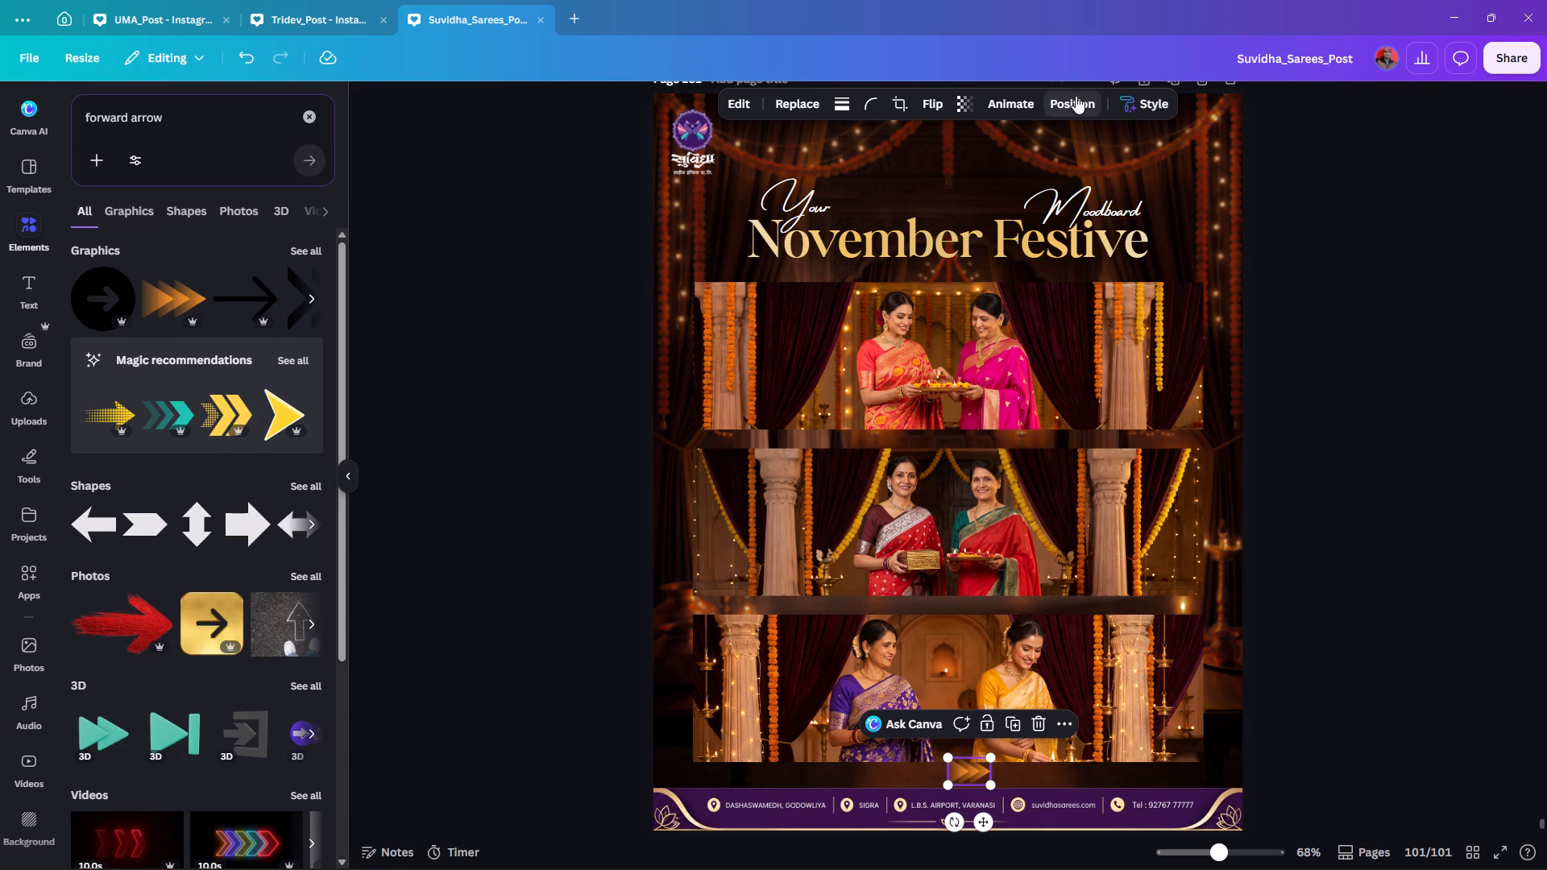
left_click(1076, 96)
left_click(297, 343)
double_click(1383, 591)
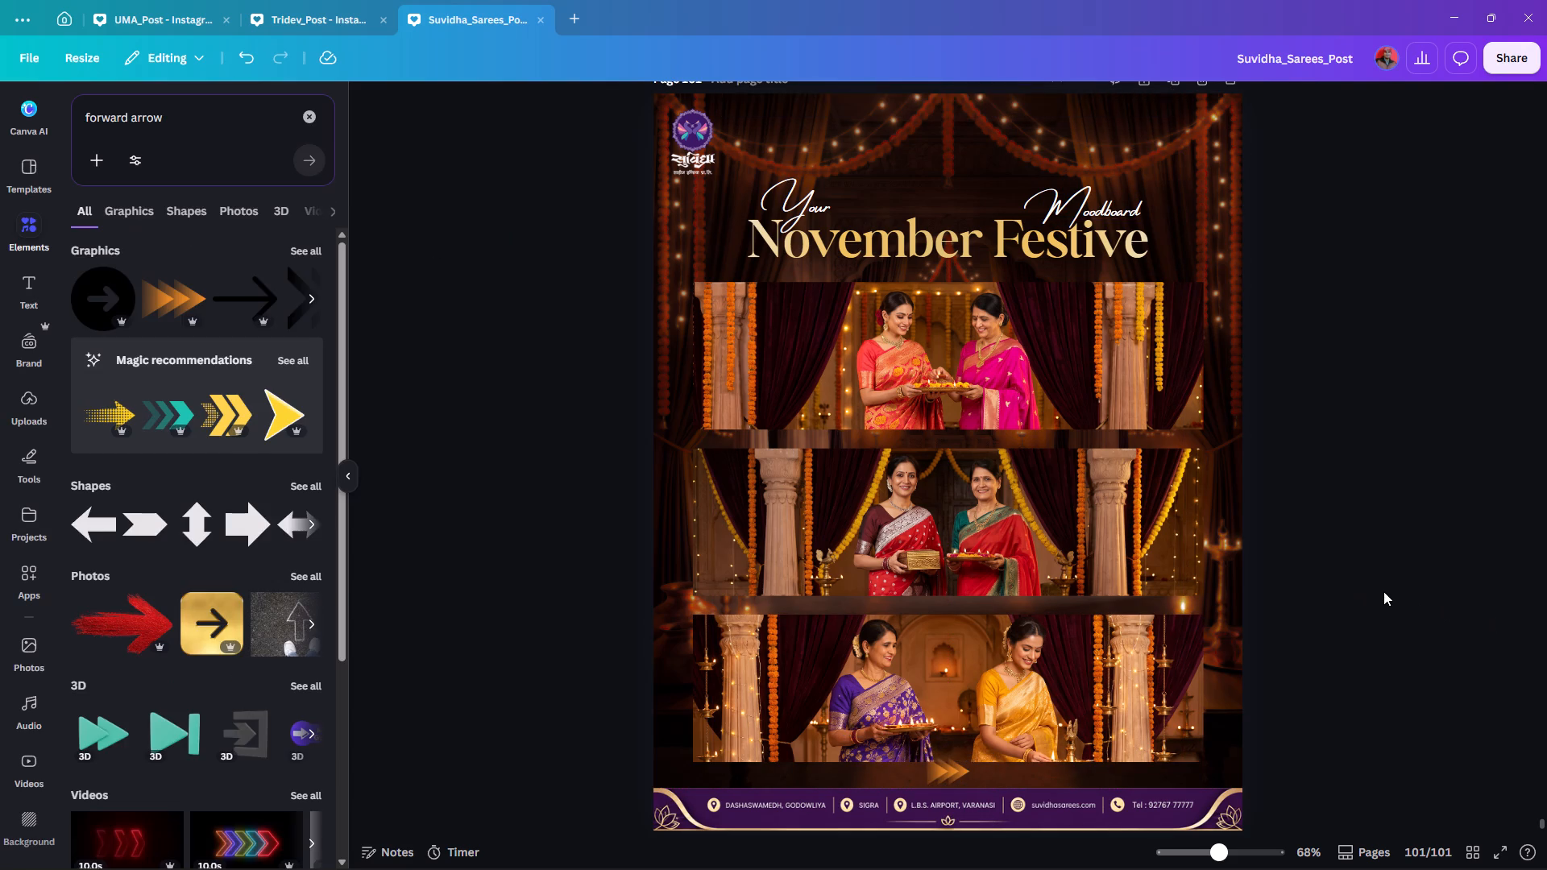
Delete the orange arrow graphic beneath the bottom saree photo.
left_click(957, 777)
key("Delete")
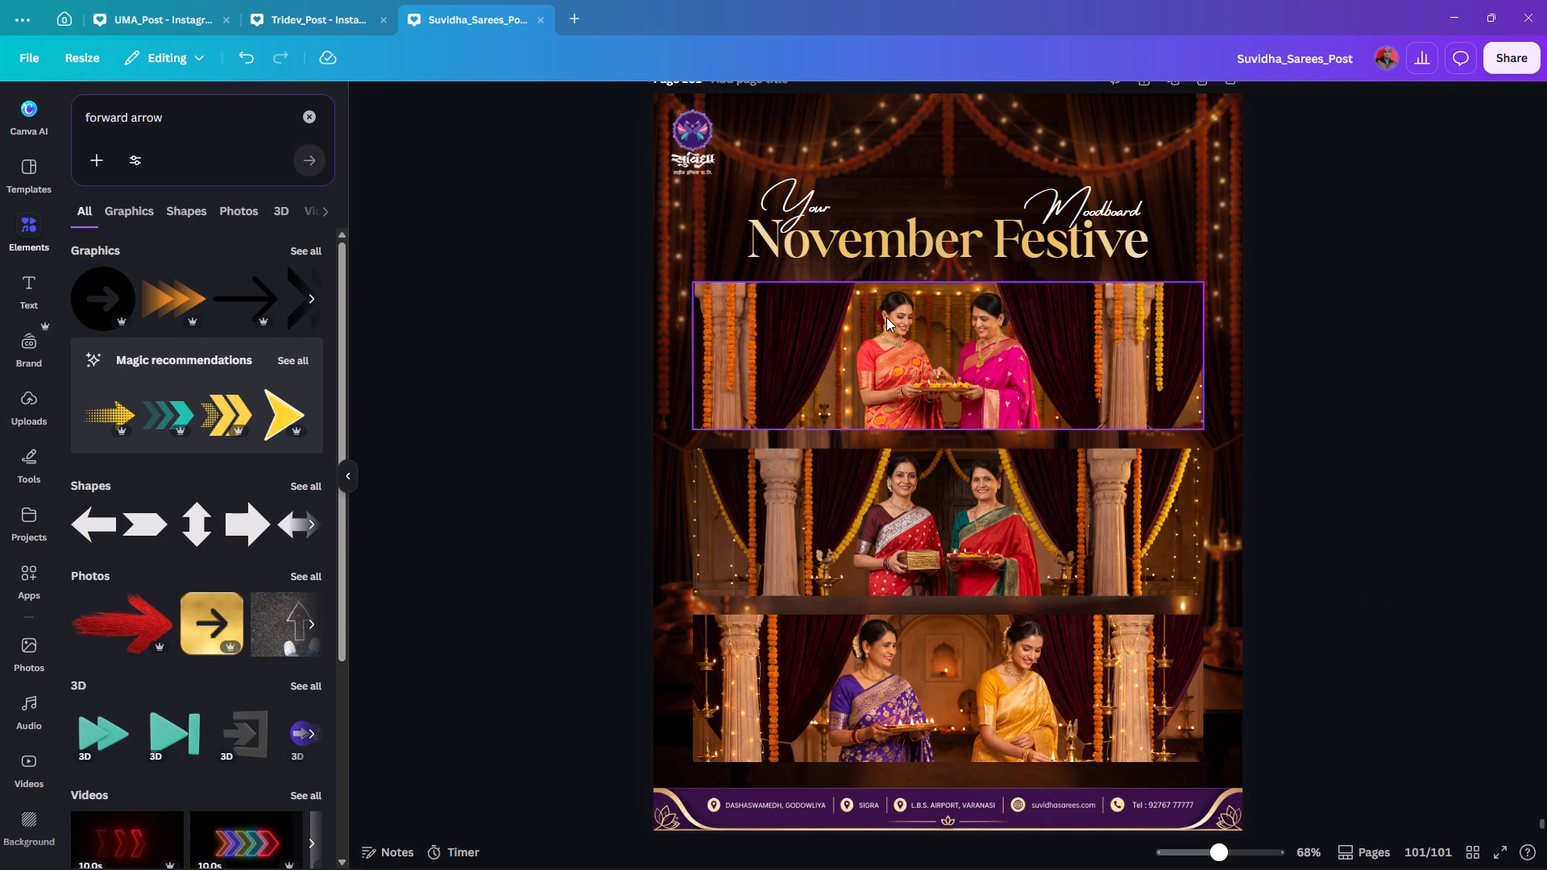
Nudge the title texts and all three saree photos up together to leave more space above the footer.
left_click_drag(1458, 174, 779, 739)
key("Up")
key("Up")
key("Up")
key("Up")
key("Up")
key("Up")
key("Up")
key("Up")
key("Up")
key("Up")
key("Up")
key("Up")
key("Up")
key("Up")
key("Up")
key("Up")
key("Up")
key("Up")
key("Up")
key("Up")
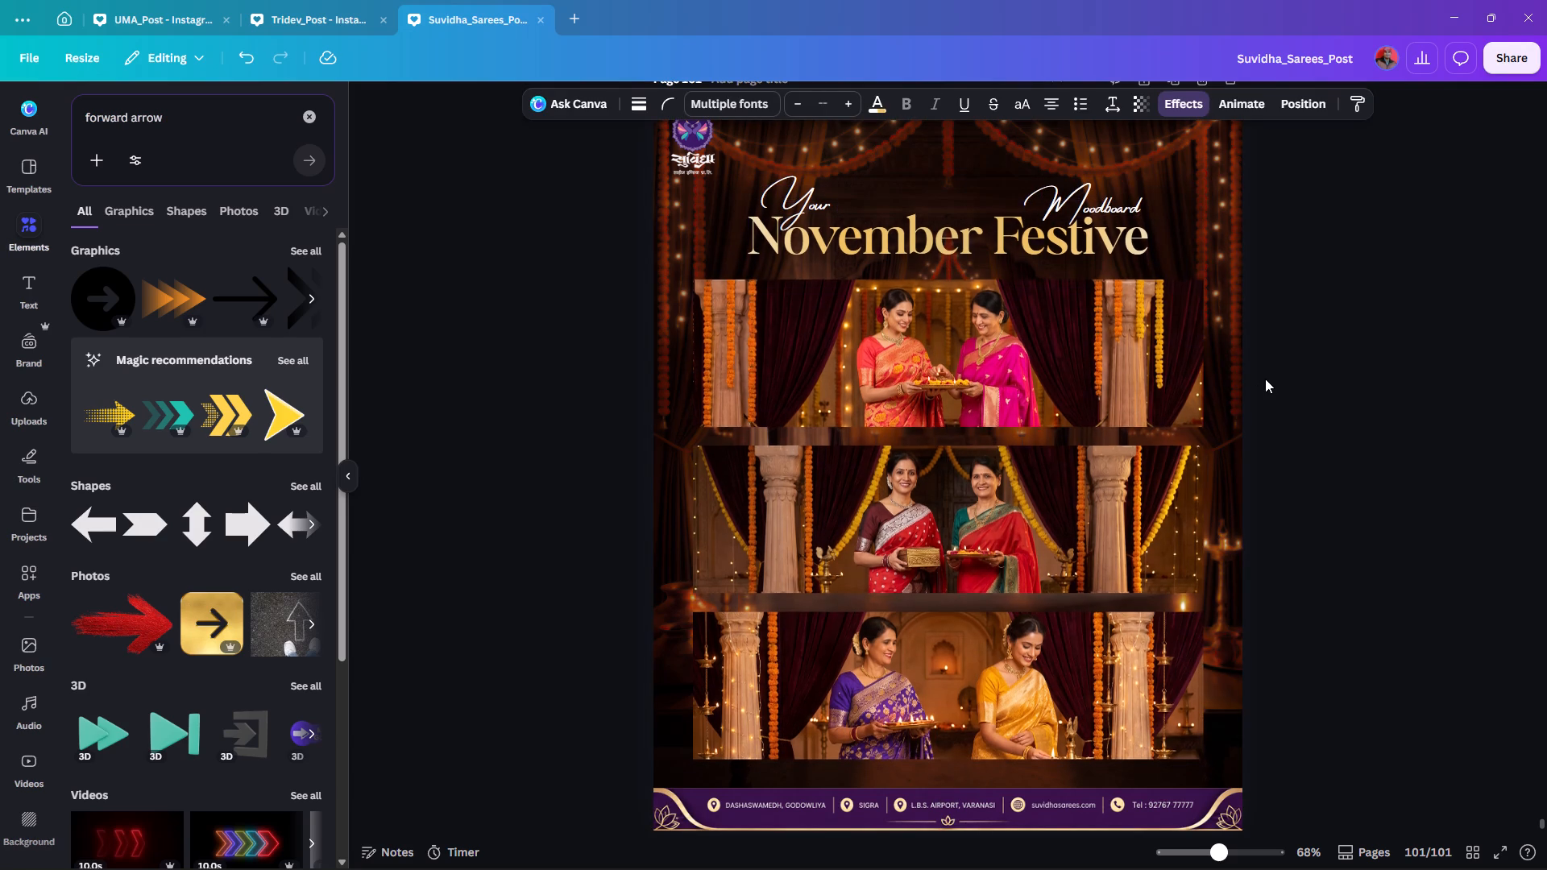
key("Down")
key("Down")
key("Up")
key("Up")
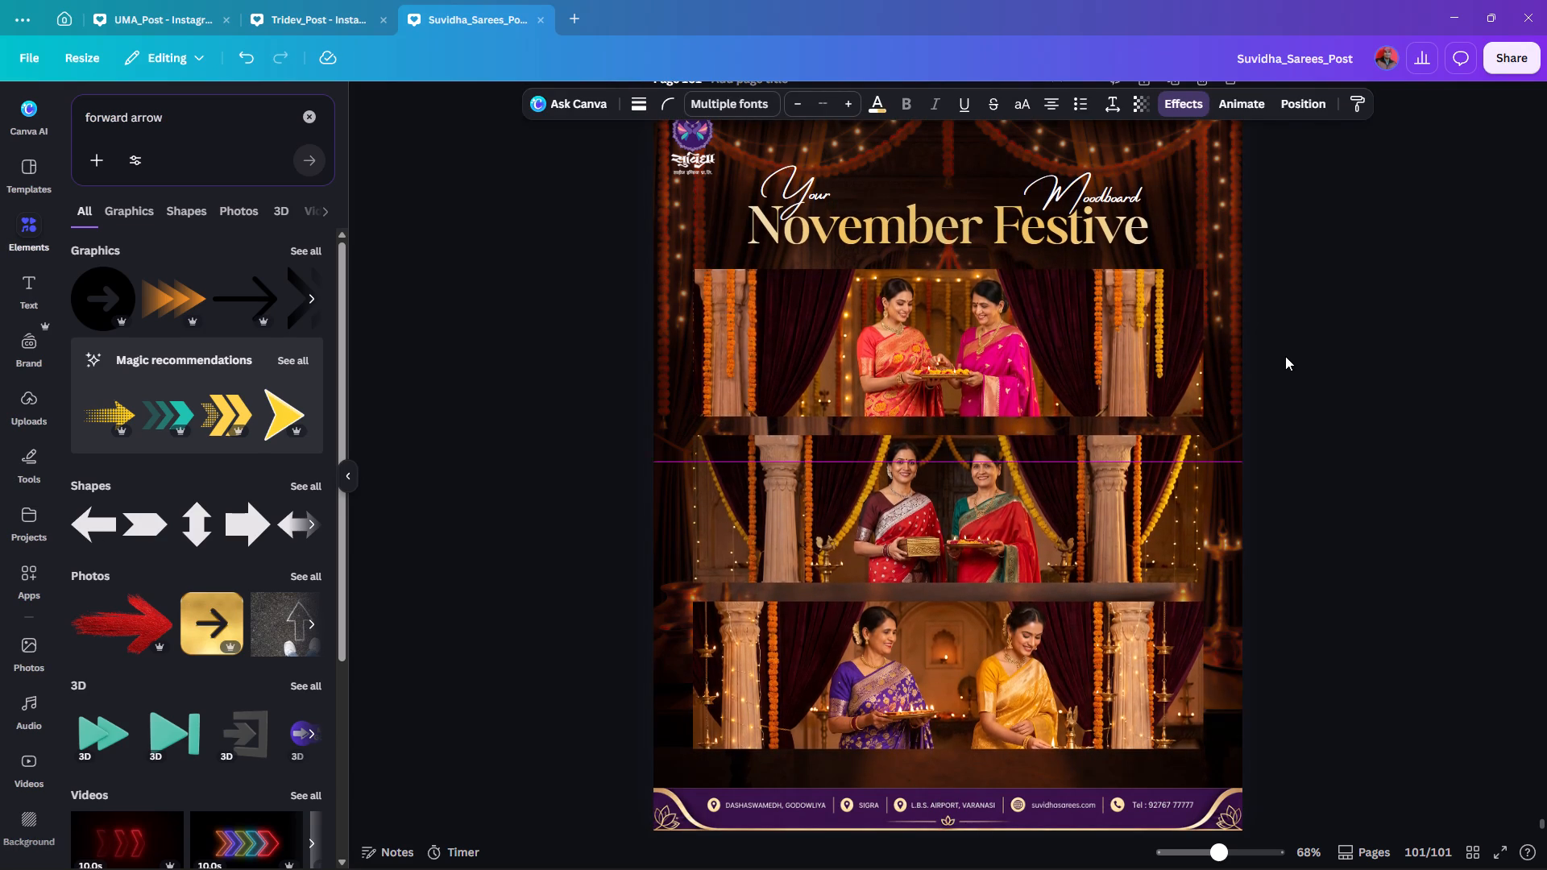
key("Up")
key("Down")
left_click(1325, 344)
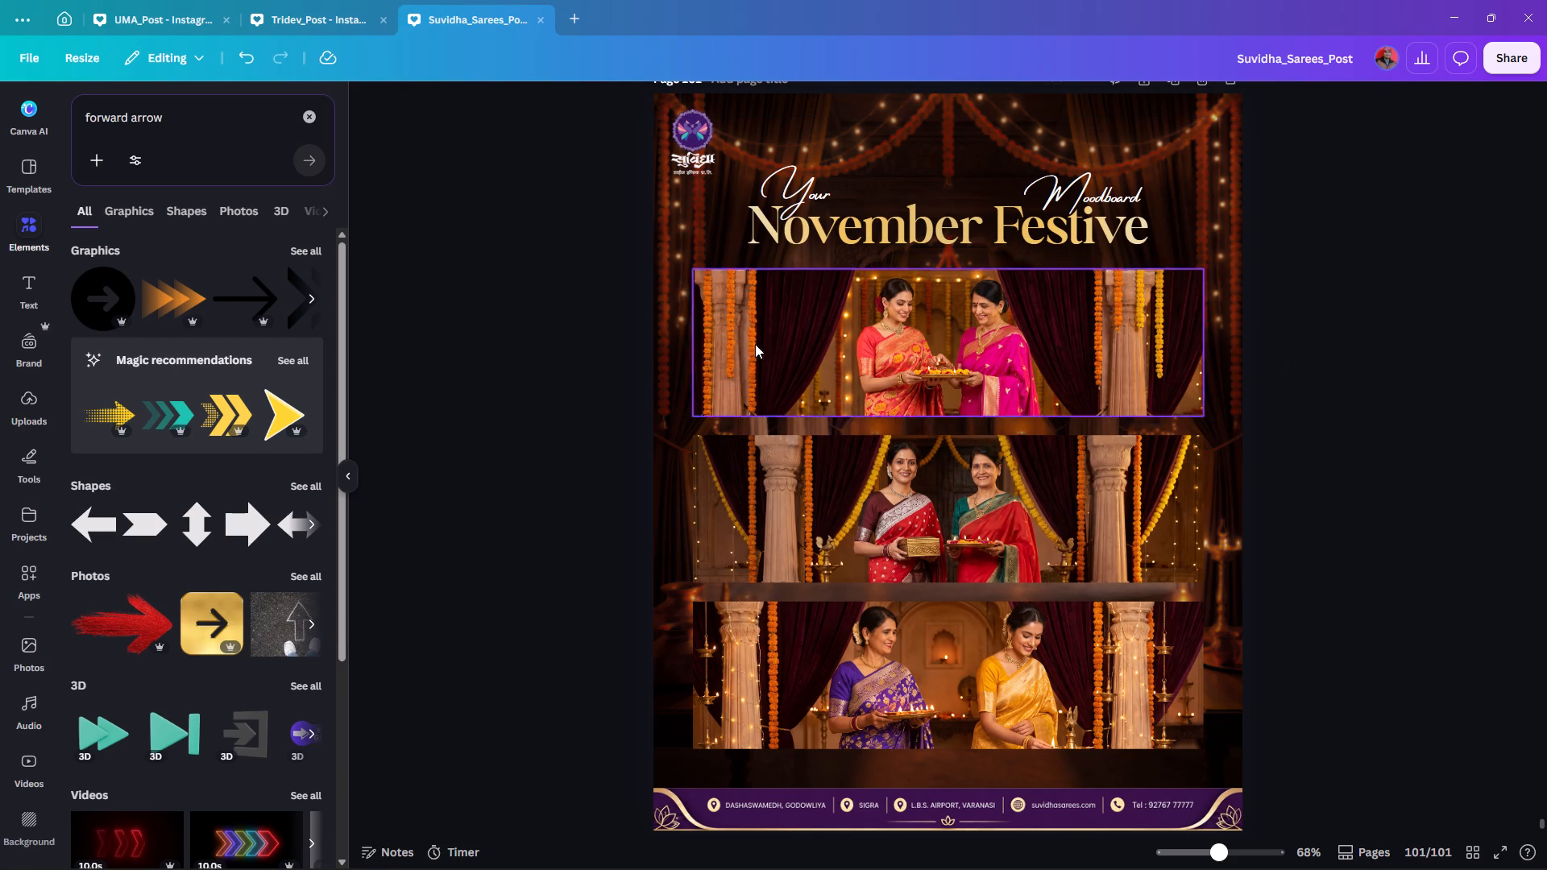
Look through the full set of "forward arrow" graphics for a suitable arrow.
left_click(310, 248)
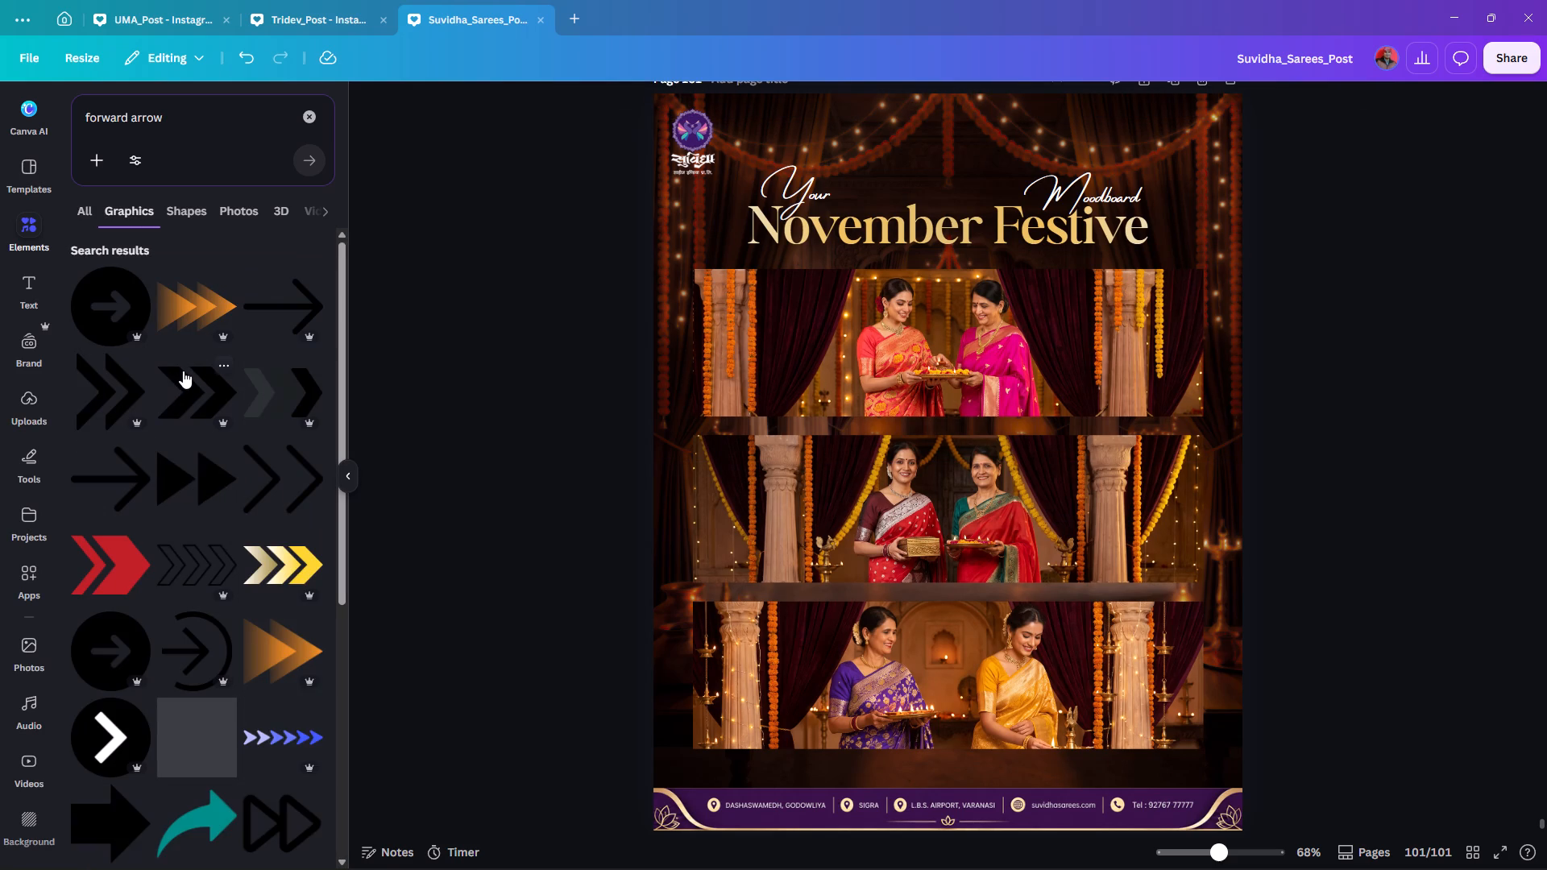
scroll(176, 361, "down", 4)
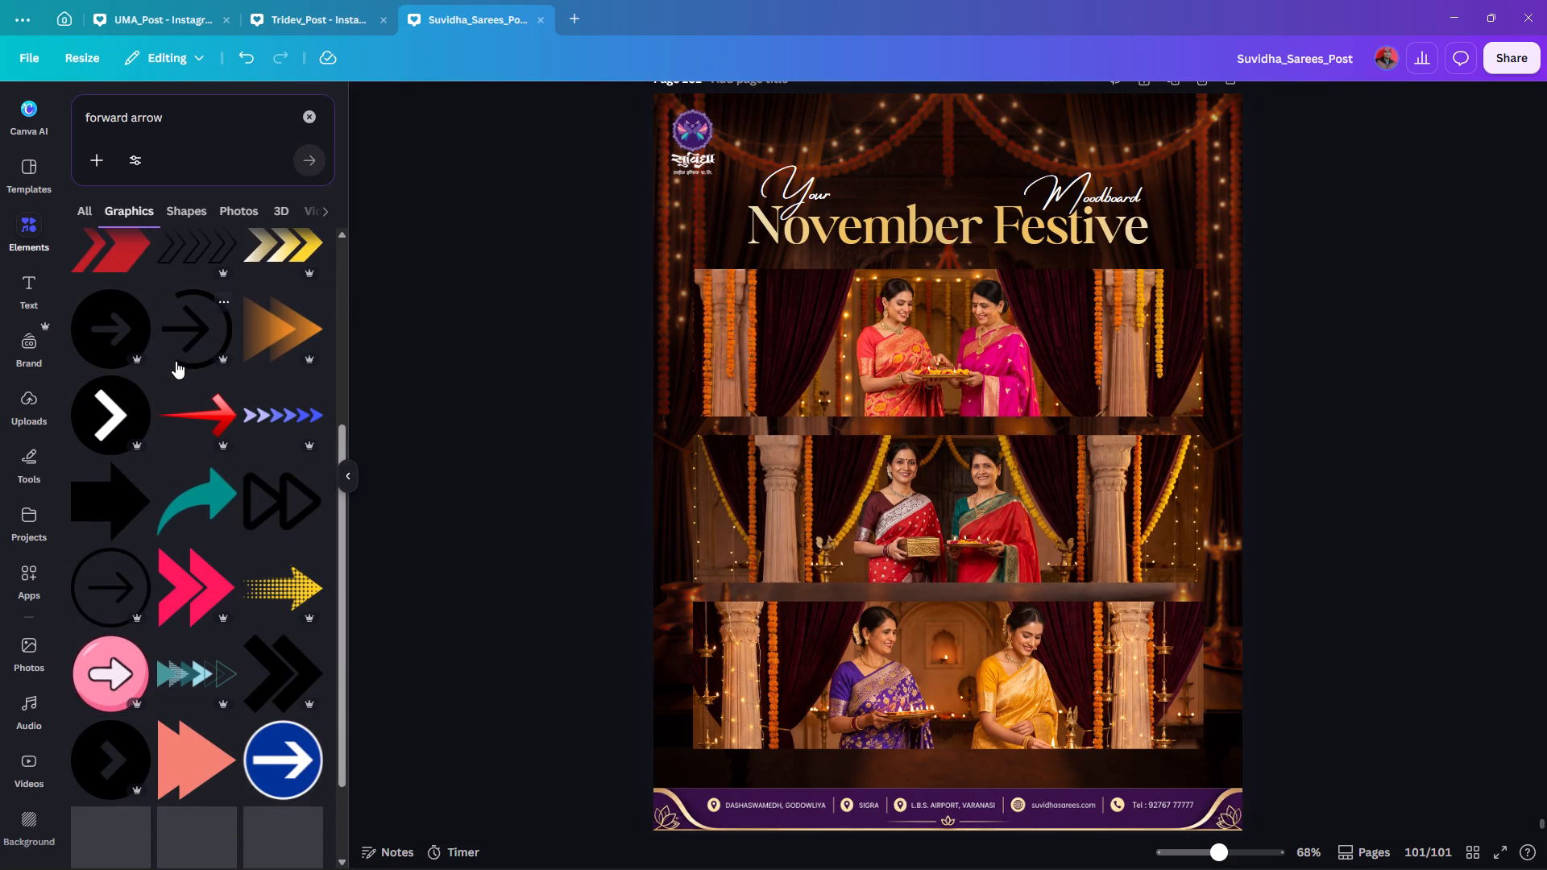
scroll(174, 361, "down", 2)
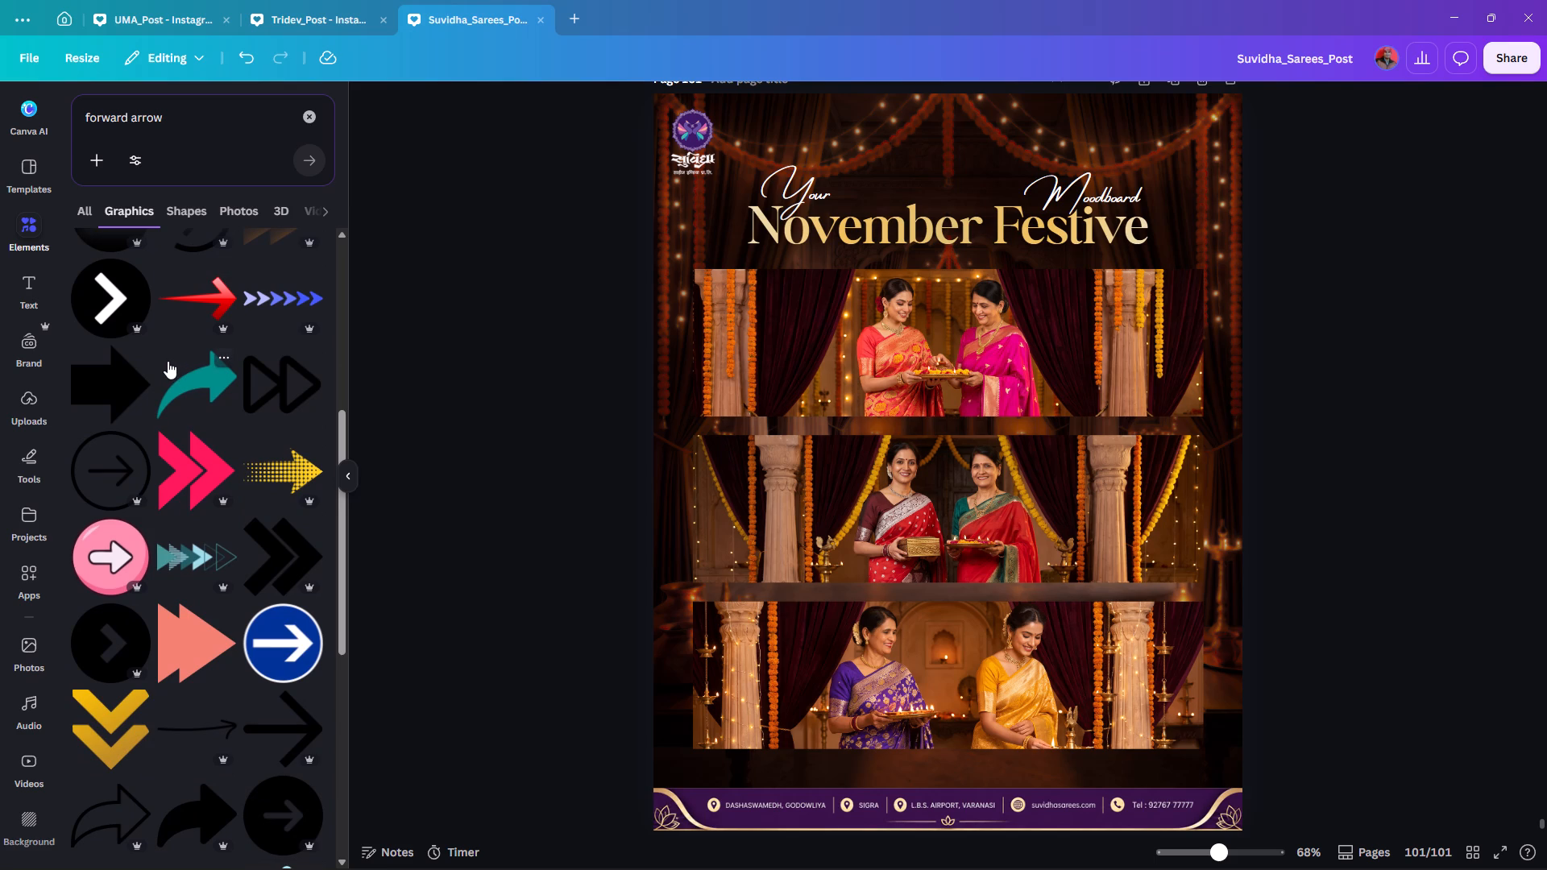
scroll(168, 361, "down", 7)
scroll(188, 357, "up", 20)
scroll(188, 357, "up", 6)
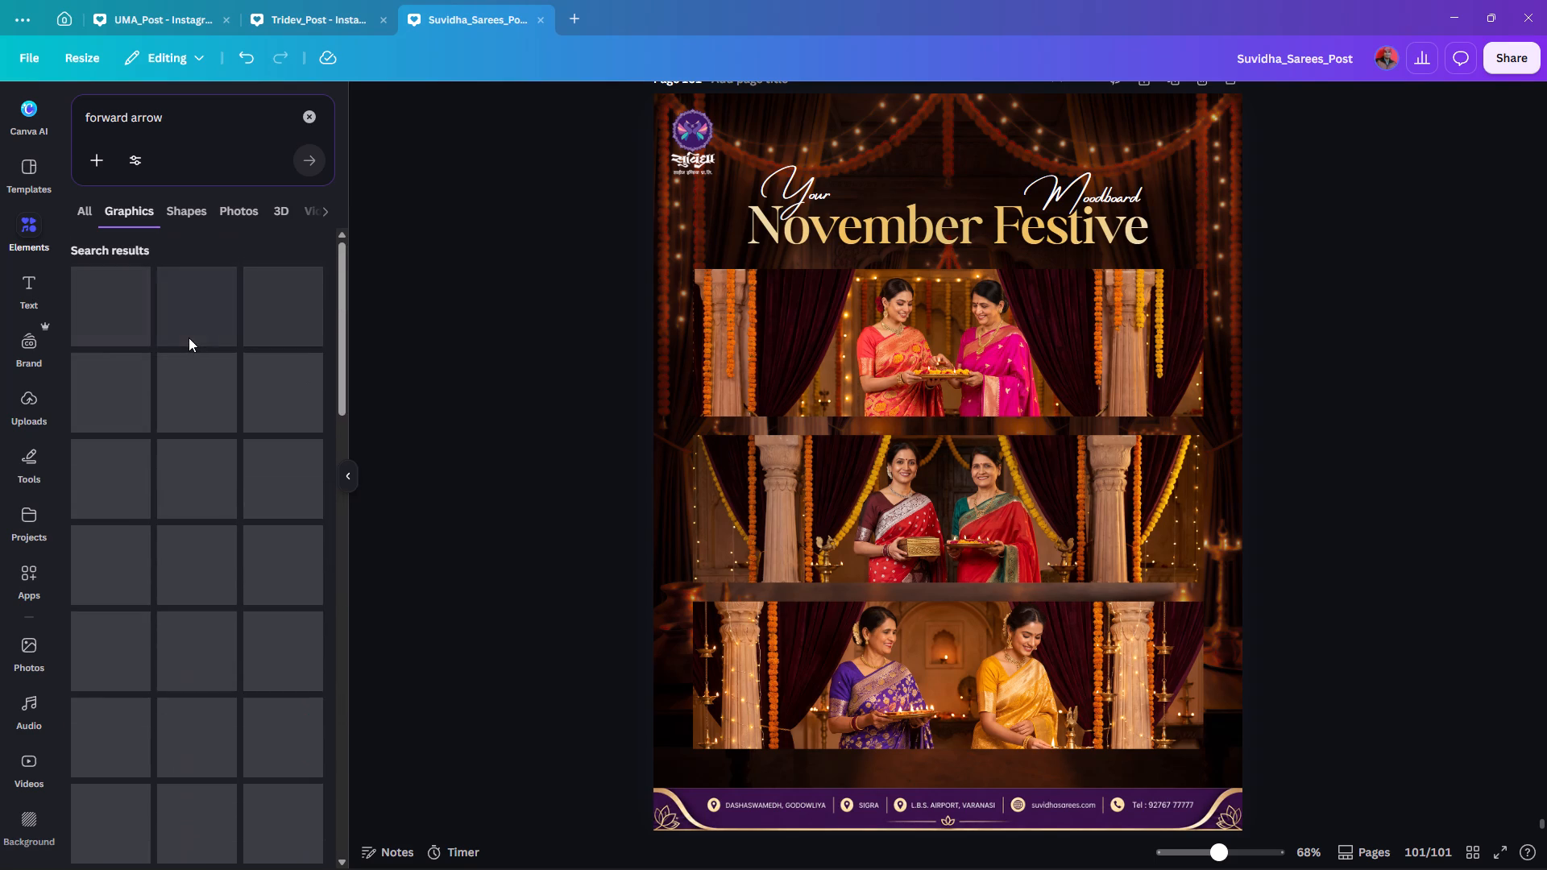
Search the graphics for "forward white arrow" and look through the results for a suitable arrow.
left_click(130, 114)
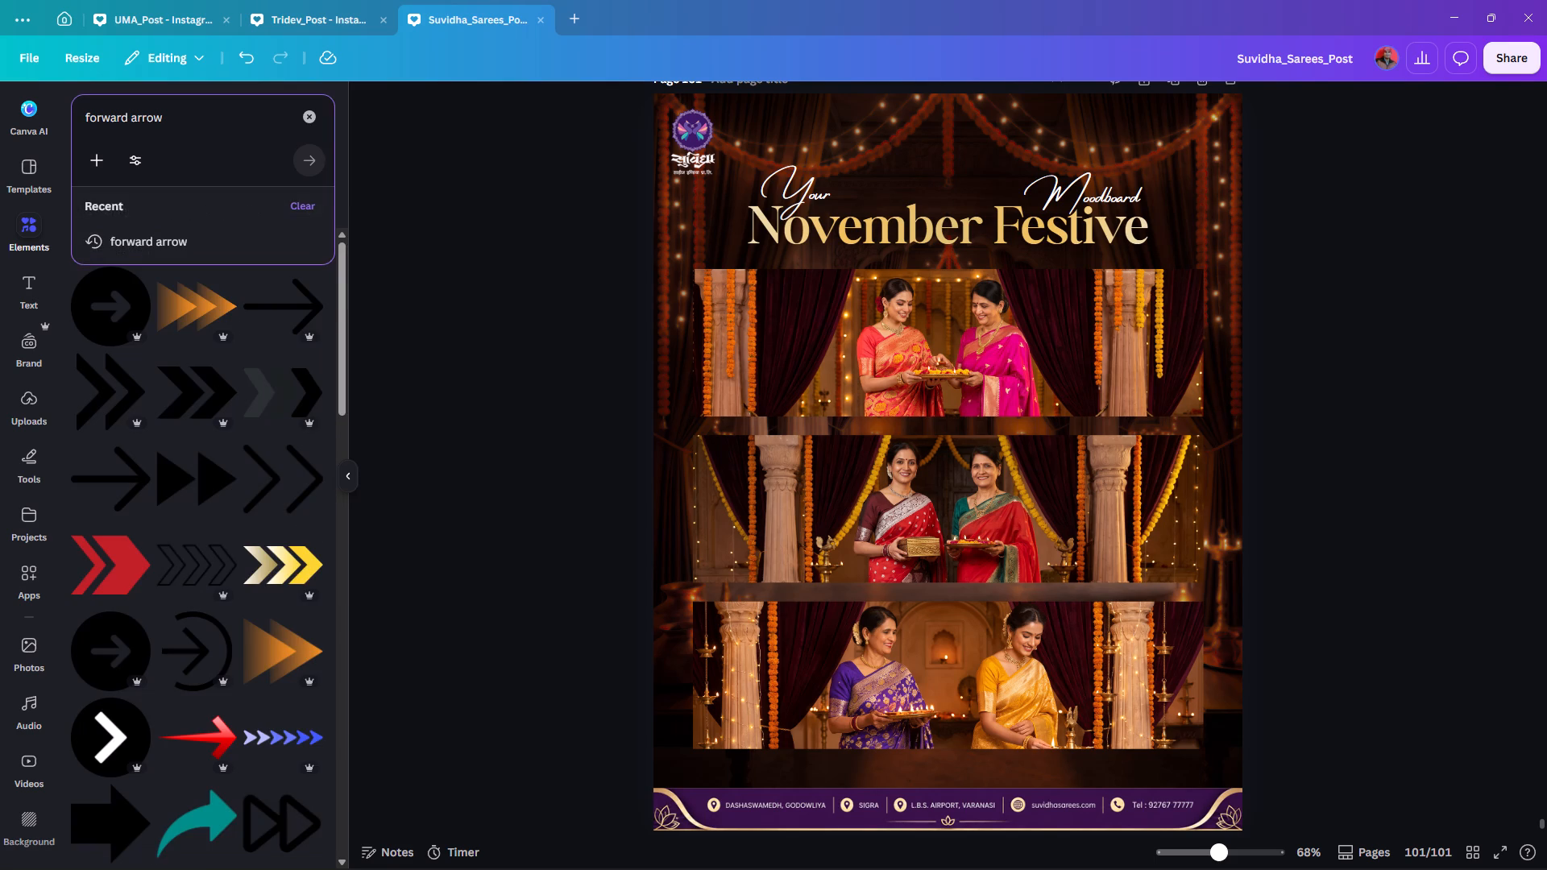
type("white")
key("space")
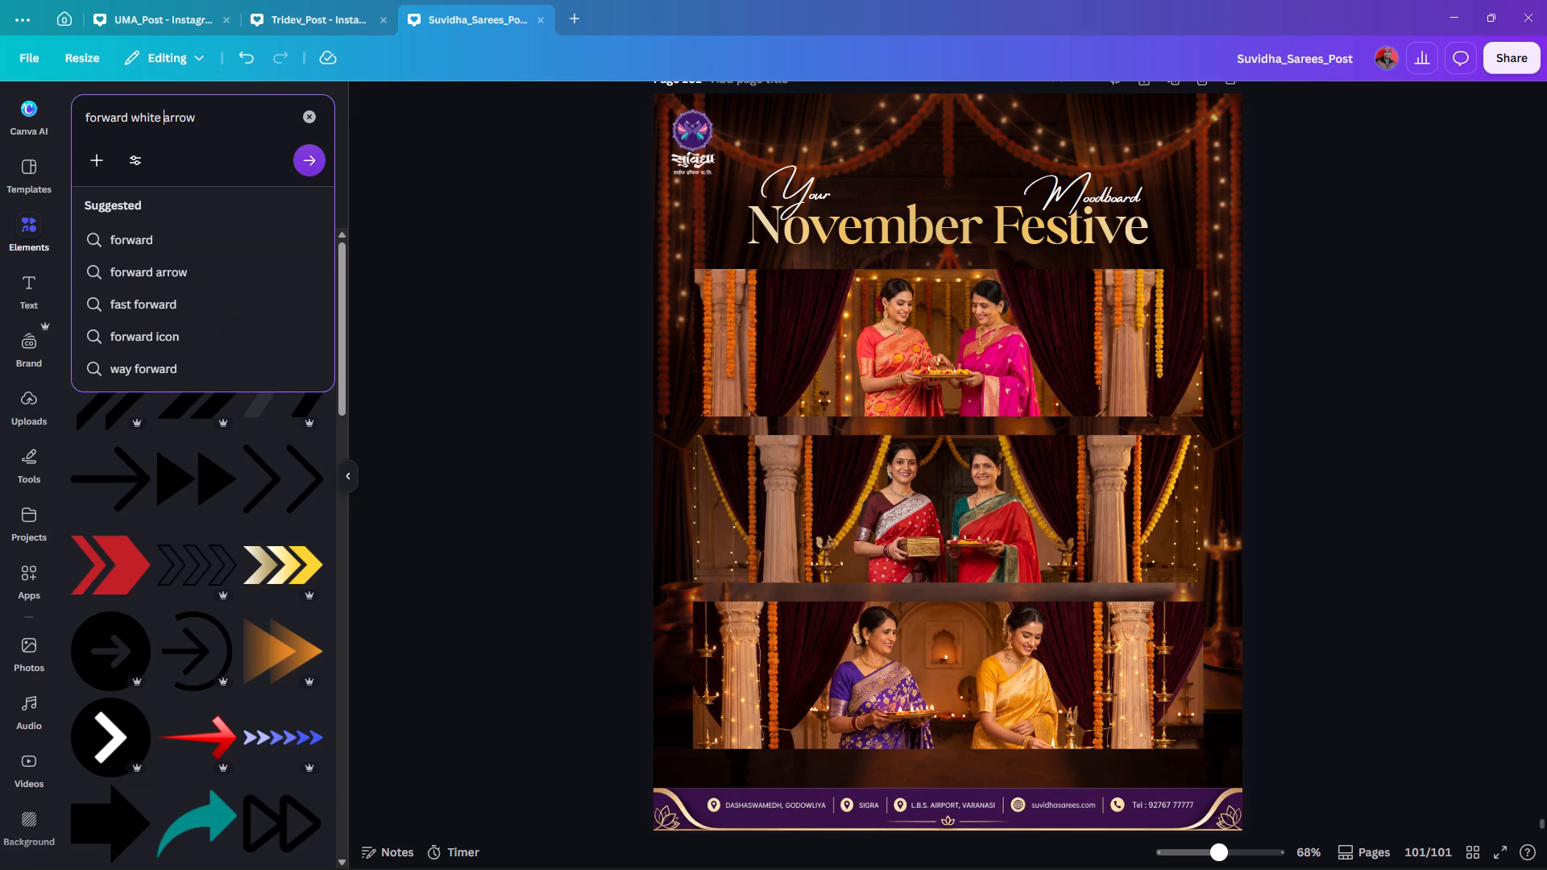
key("Return")
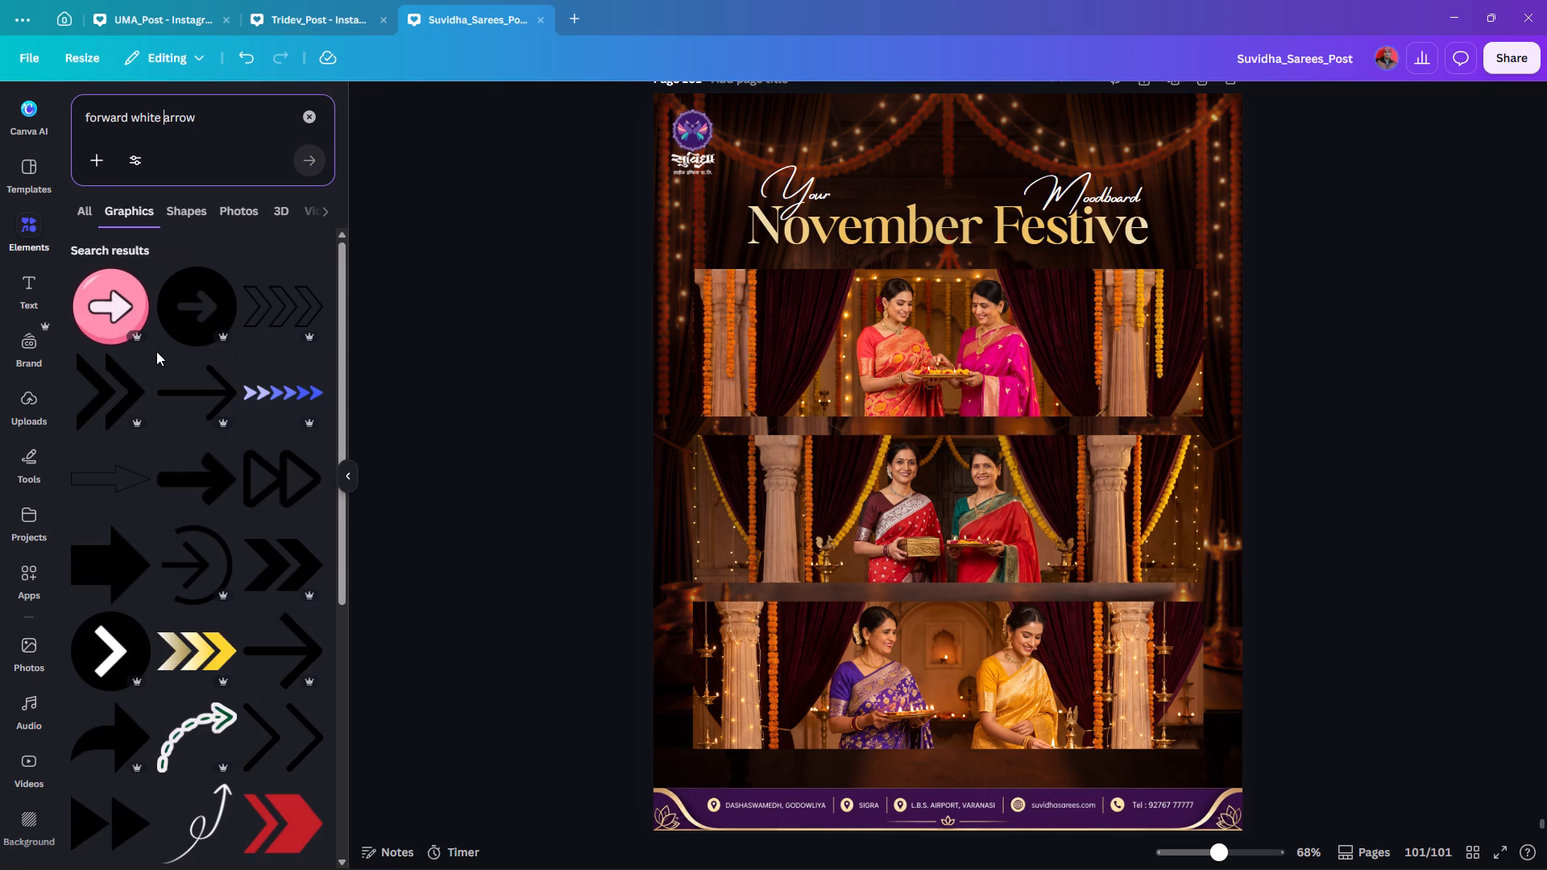
scroll(139, 378, "down", 3)
scroll(137, 384, "up", 3)
scroll(178, 396, "down", 3)
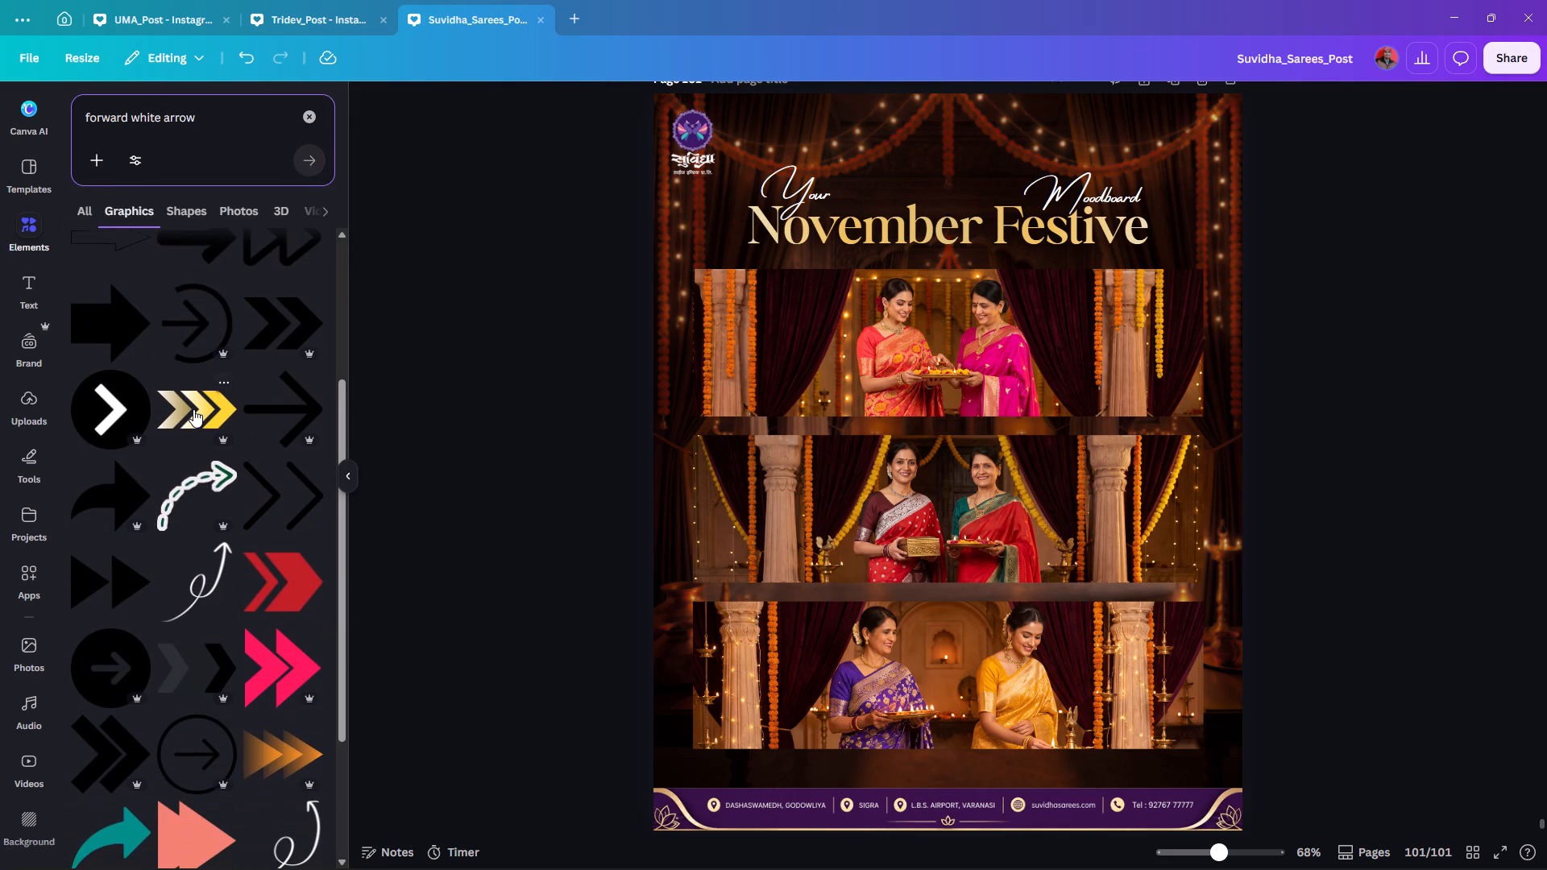
scroll(191, 408, "down", 1)
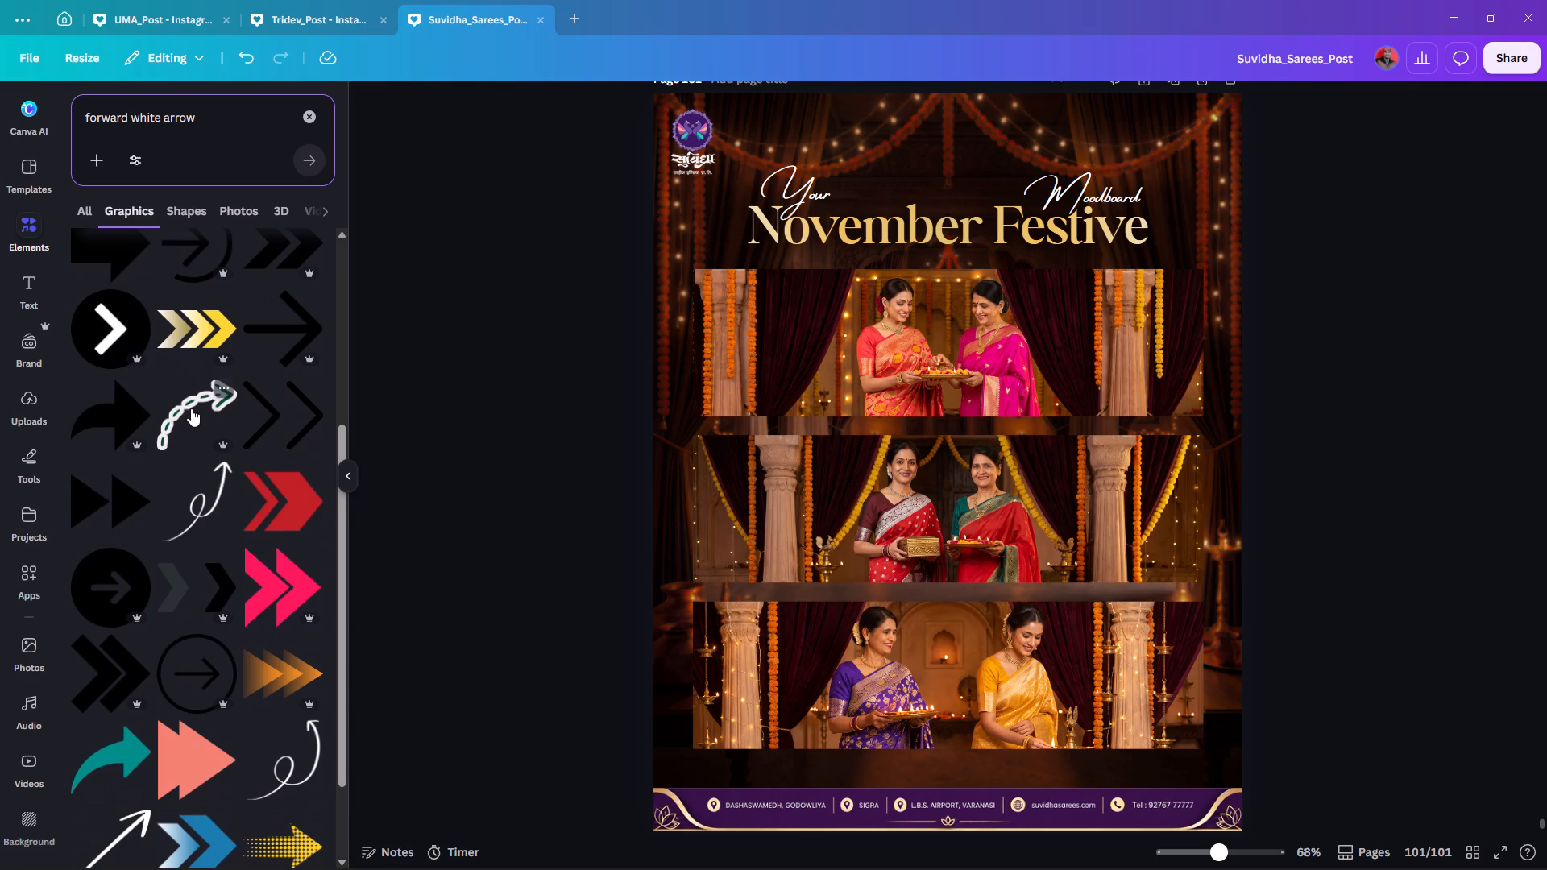
scroll(192, 404, "down", 8)
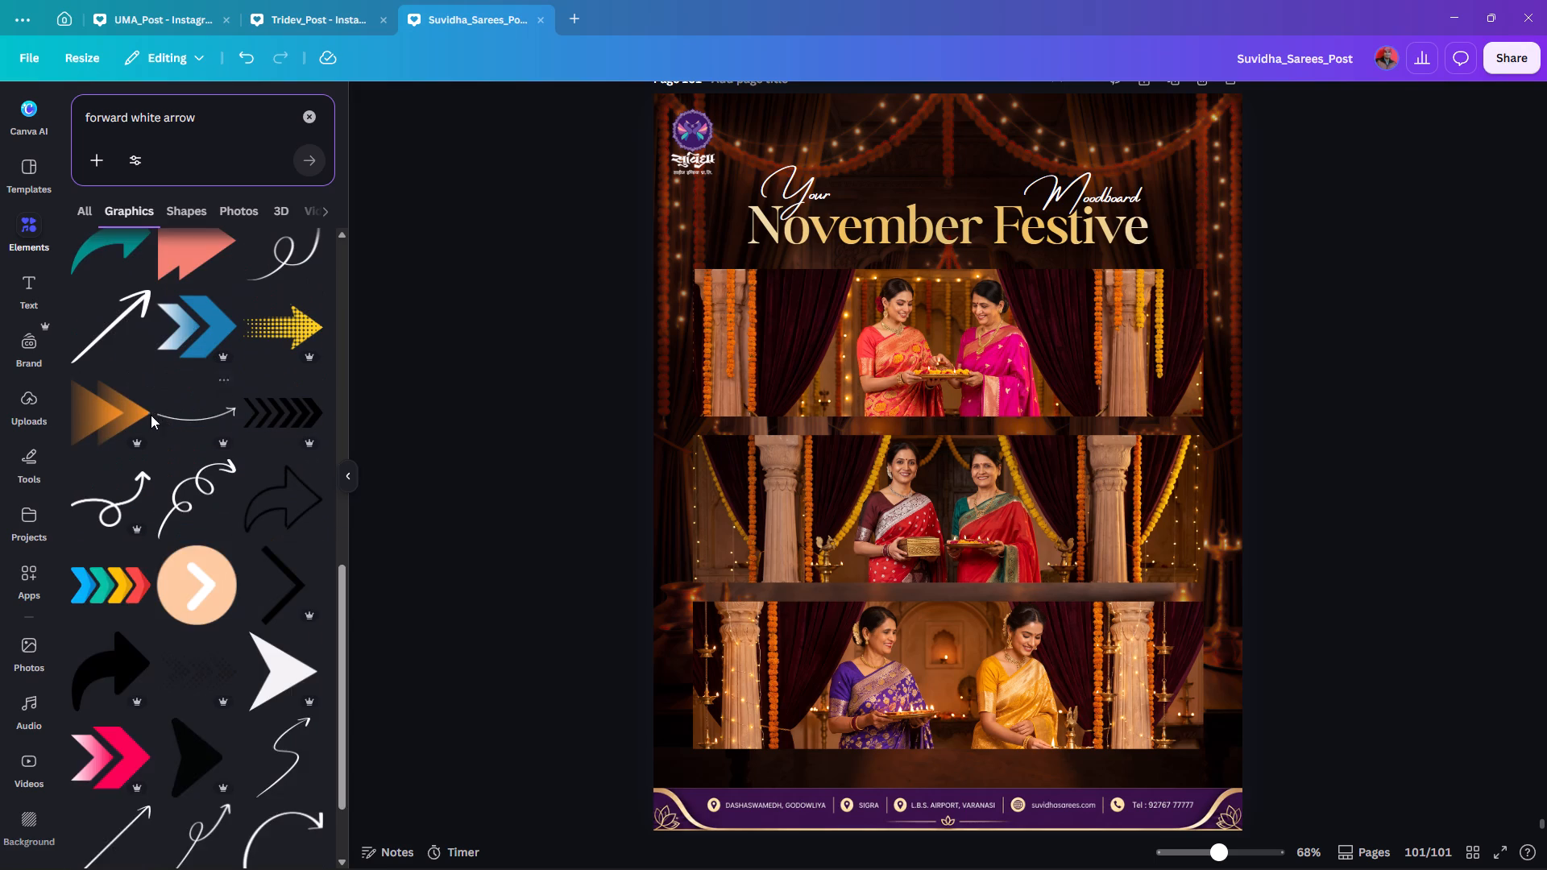
scroll(151, 413, "down", 3)
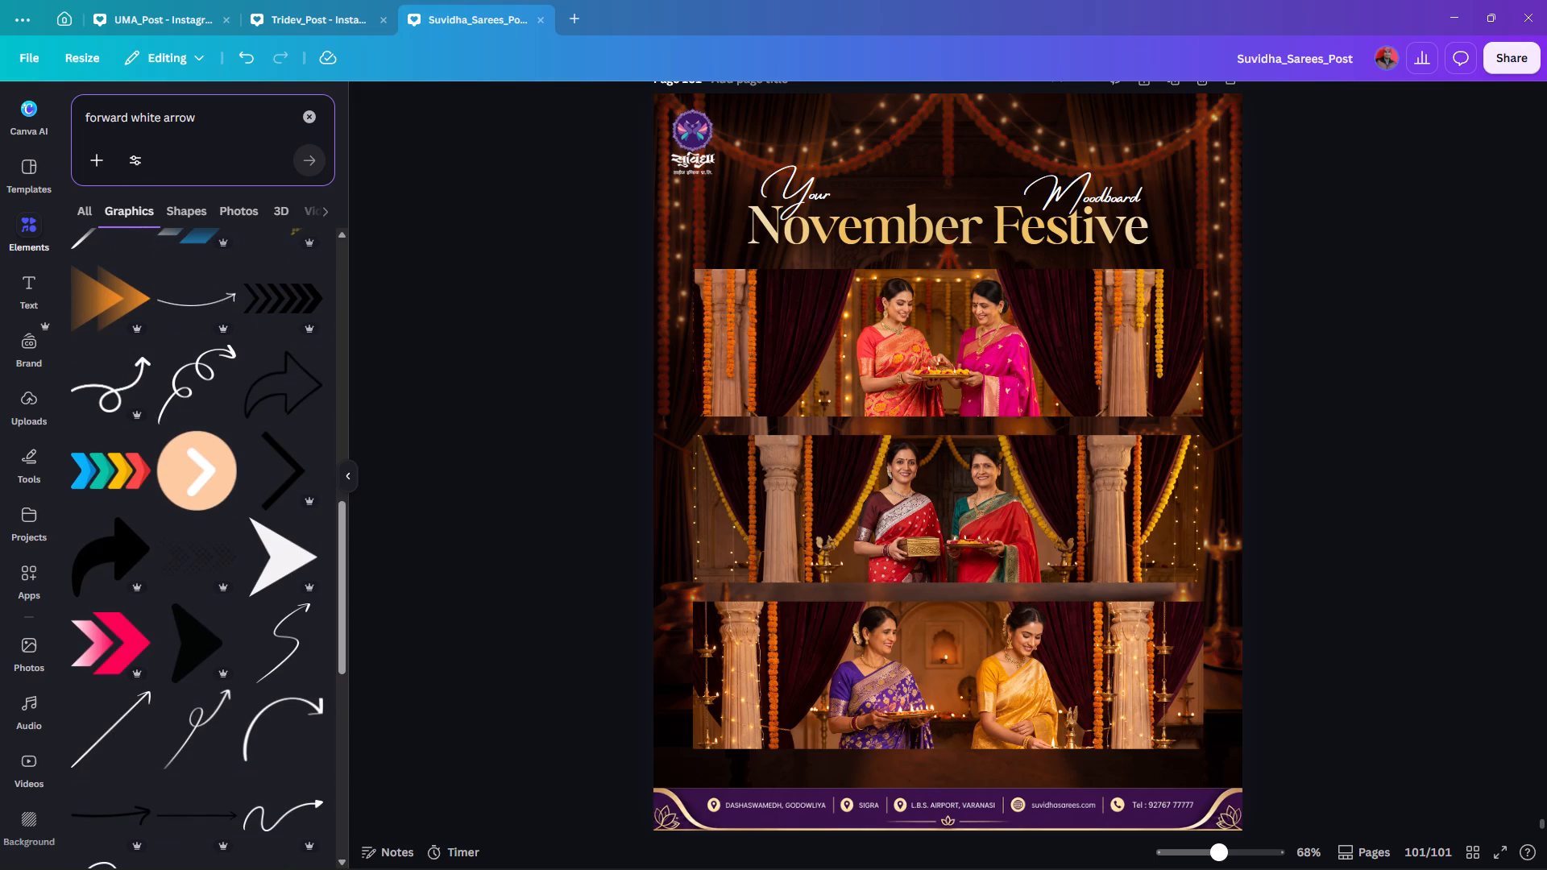
Shorten the graphics search to "white arrow".
left_click_drag(127, 114, 63, 117)
key("BackSpace")
left_click(89, 112)
key("BackSpace")
key("Return")
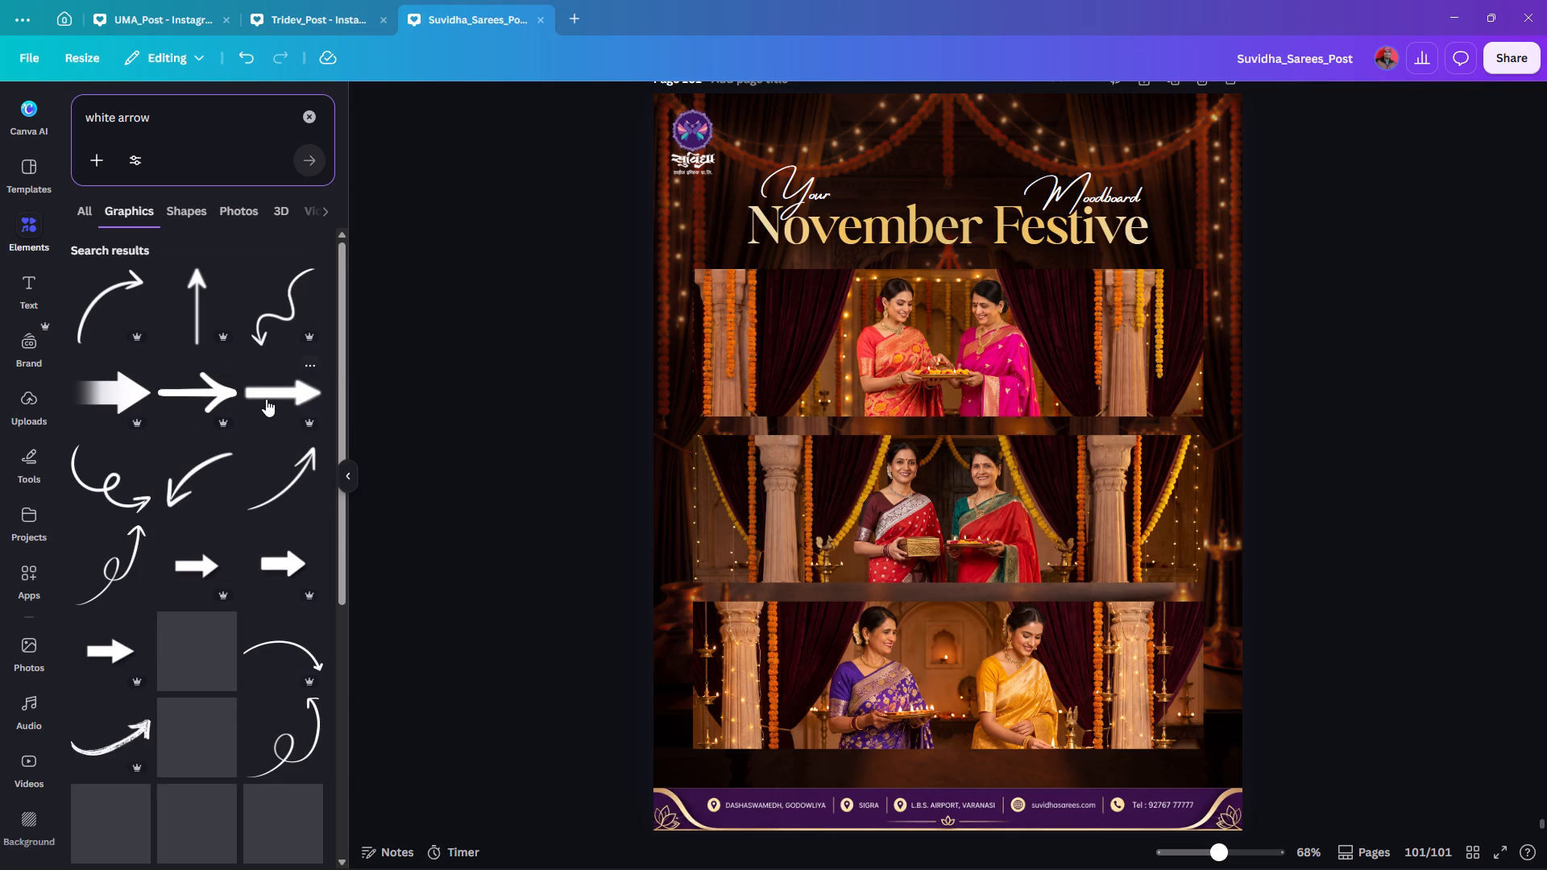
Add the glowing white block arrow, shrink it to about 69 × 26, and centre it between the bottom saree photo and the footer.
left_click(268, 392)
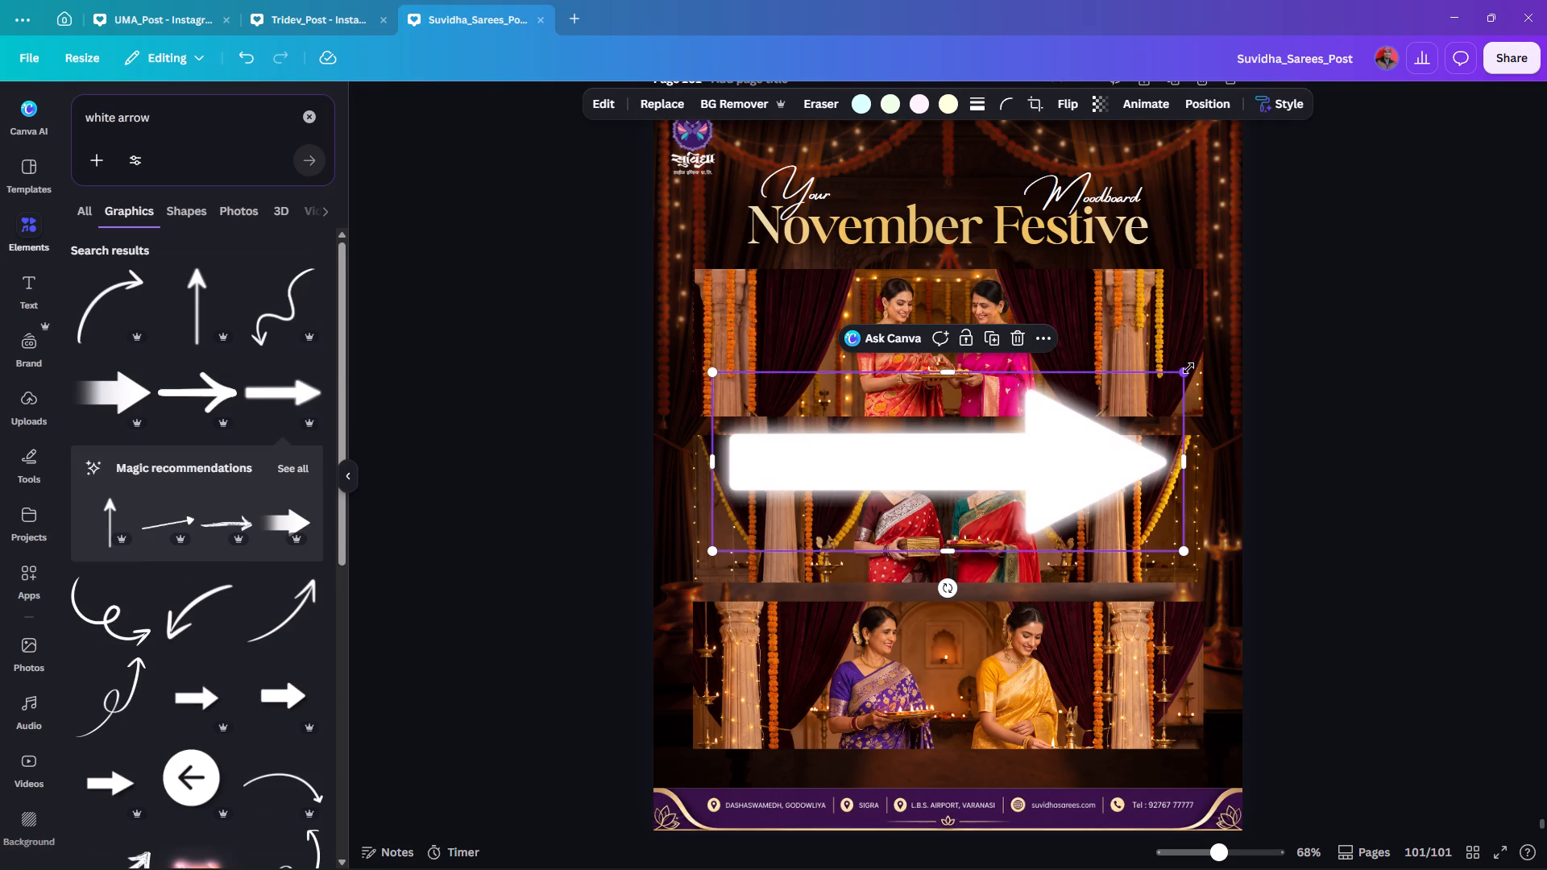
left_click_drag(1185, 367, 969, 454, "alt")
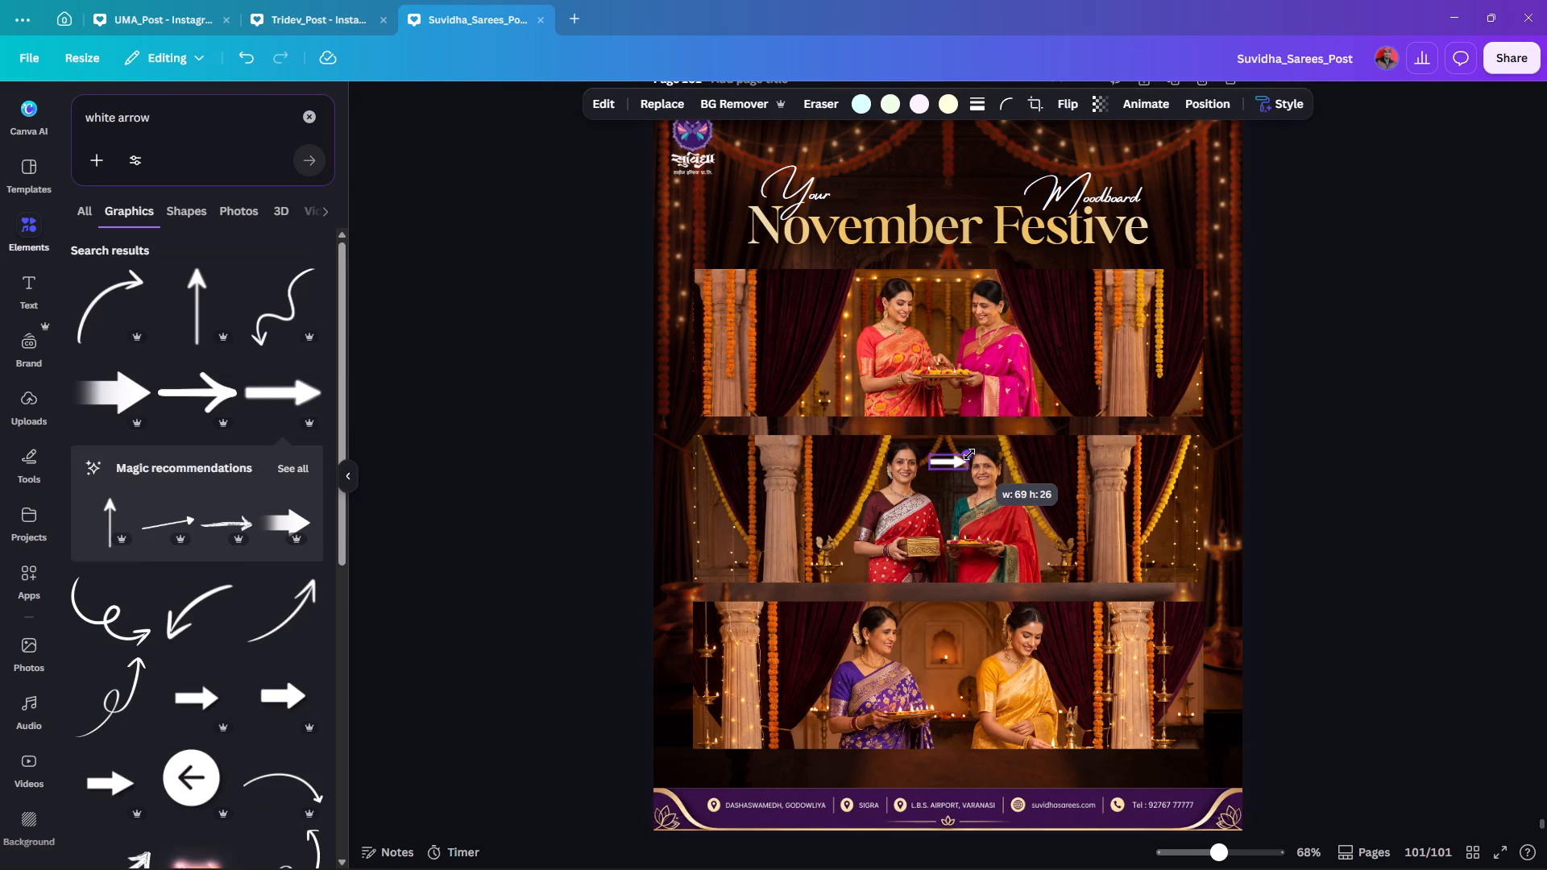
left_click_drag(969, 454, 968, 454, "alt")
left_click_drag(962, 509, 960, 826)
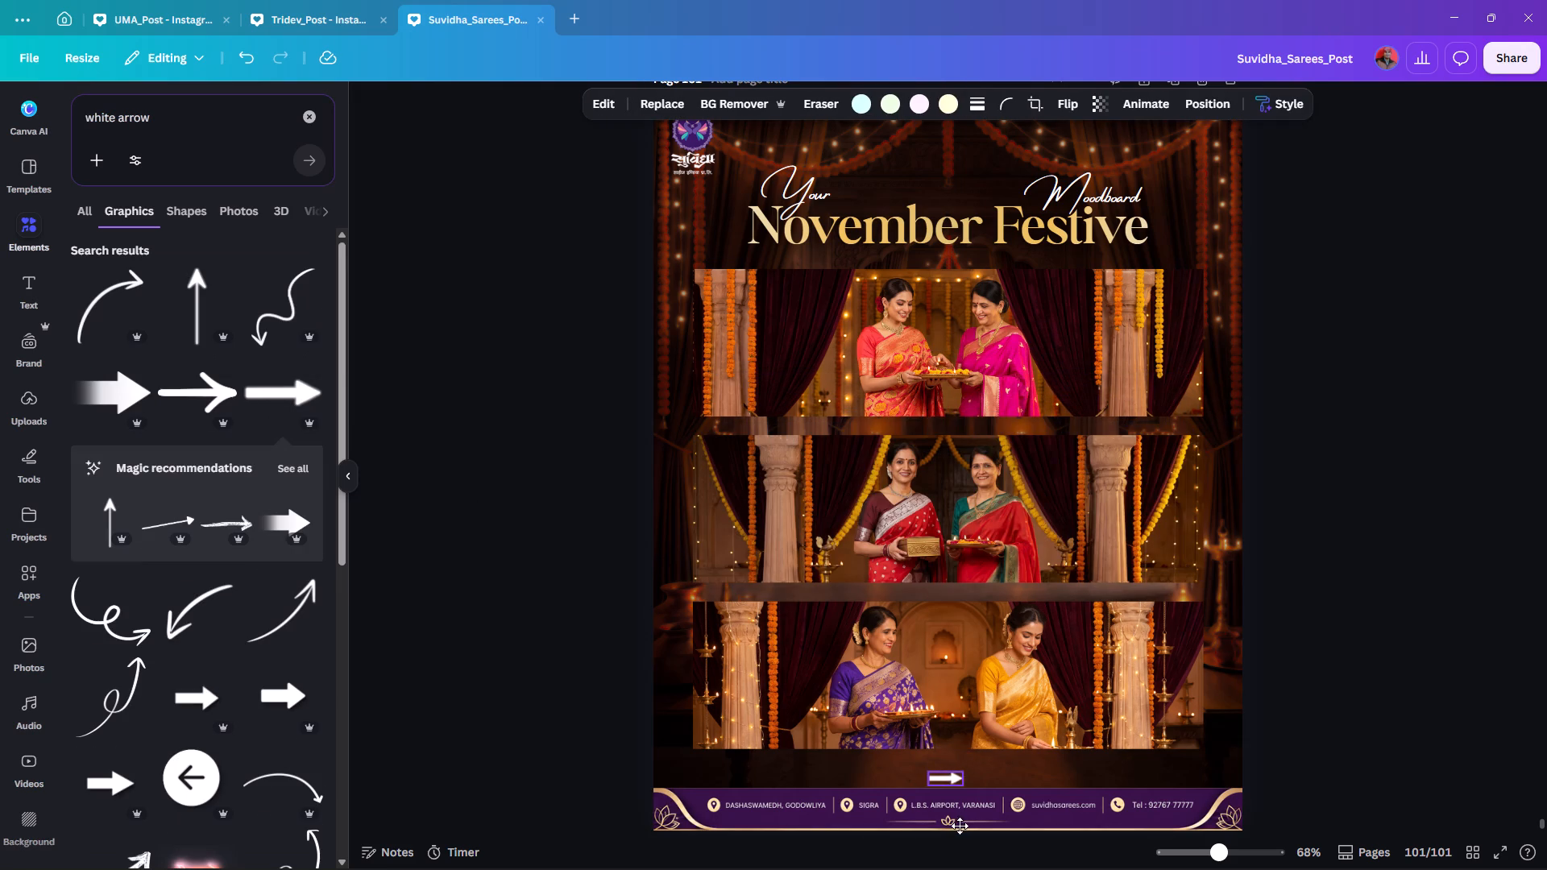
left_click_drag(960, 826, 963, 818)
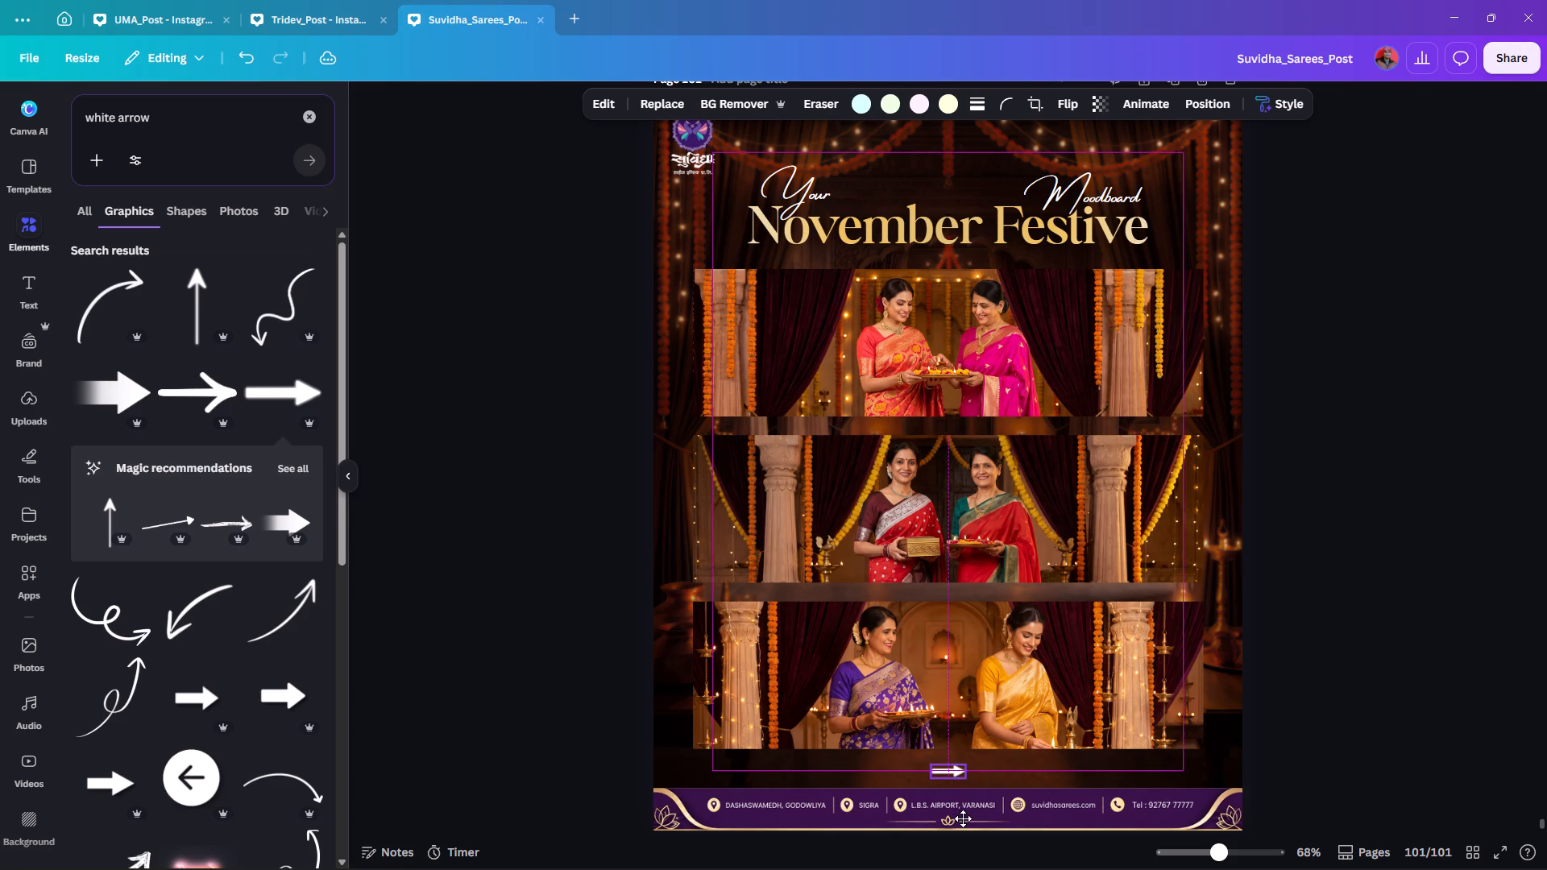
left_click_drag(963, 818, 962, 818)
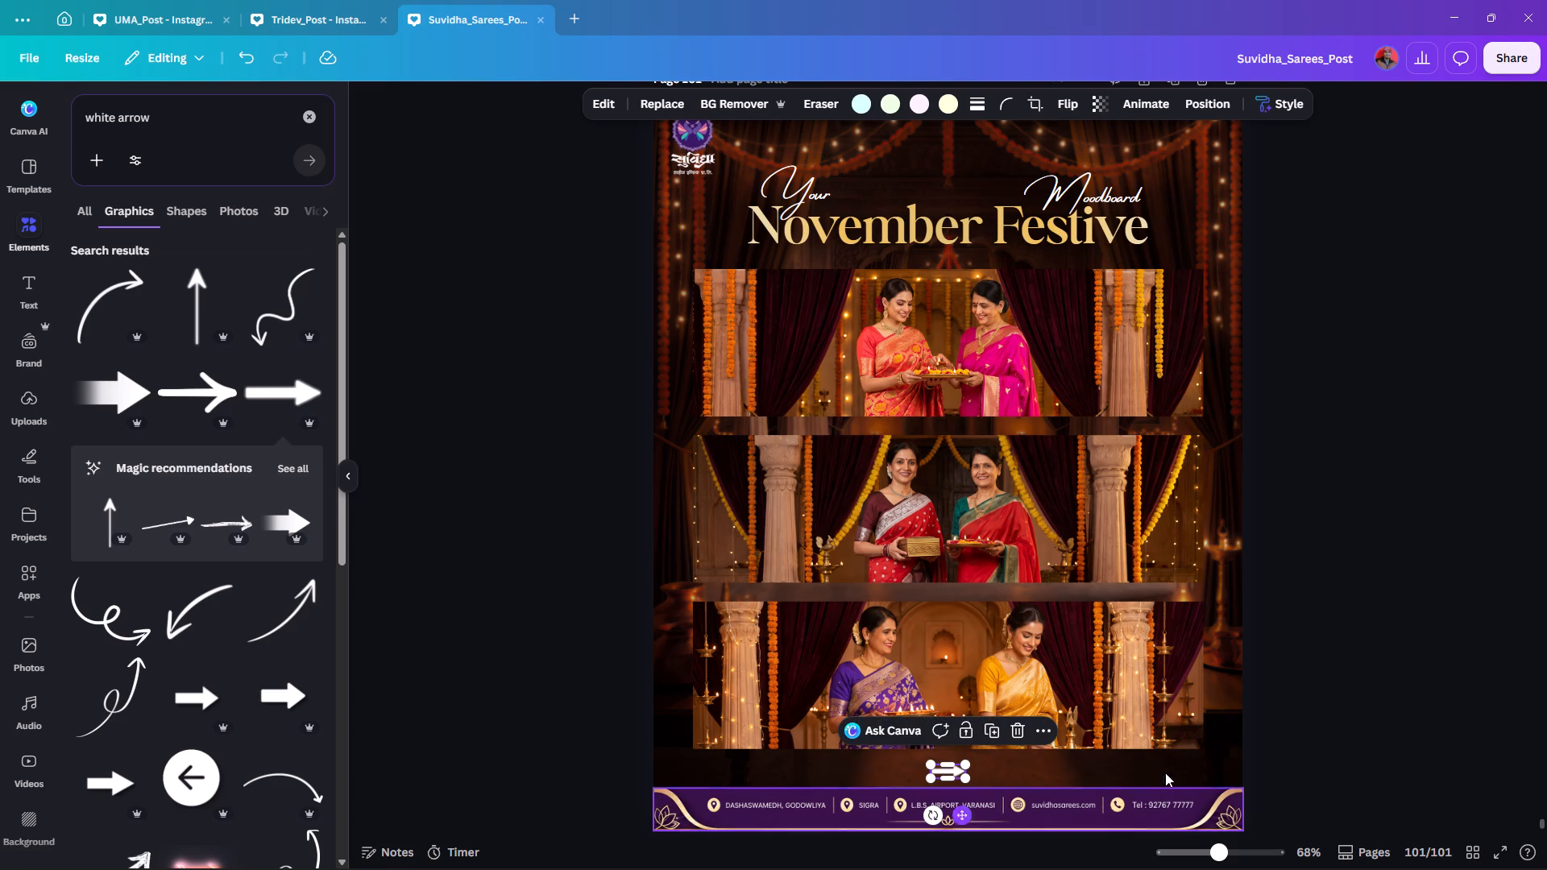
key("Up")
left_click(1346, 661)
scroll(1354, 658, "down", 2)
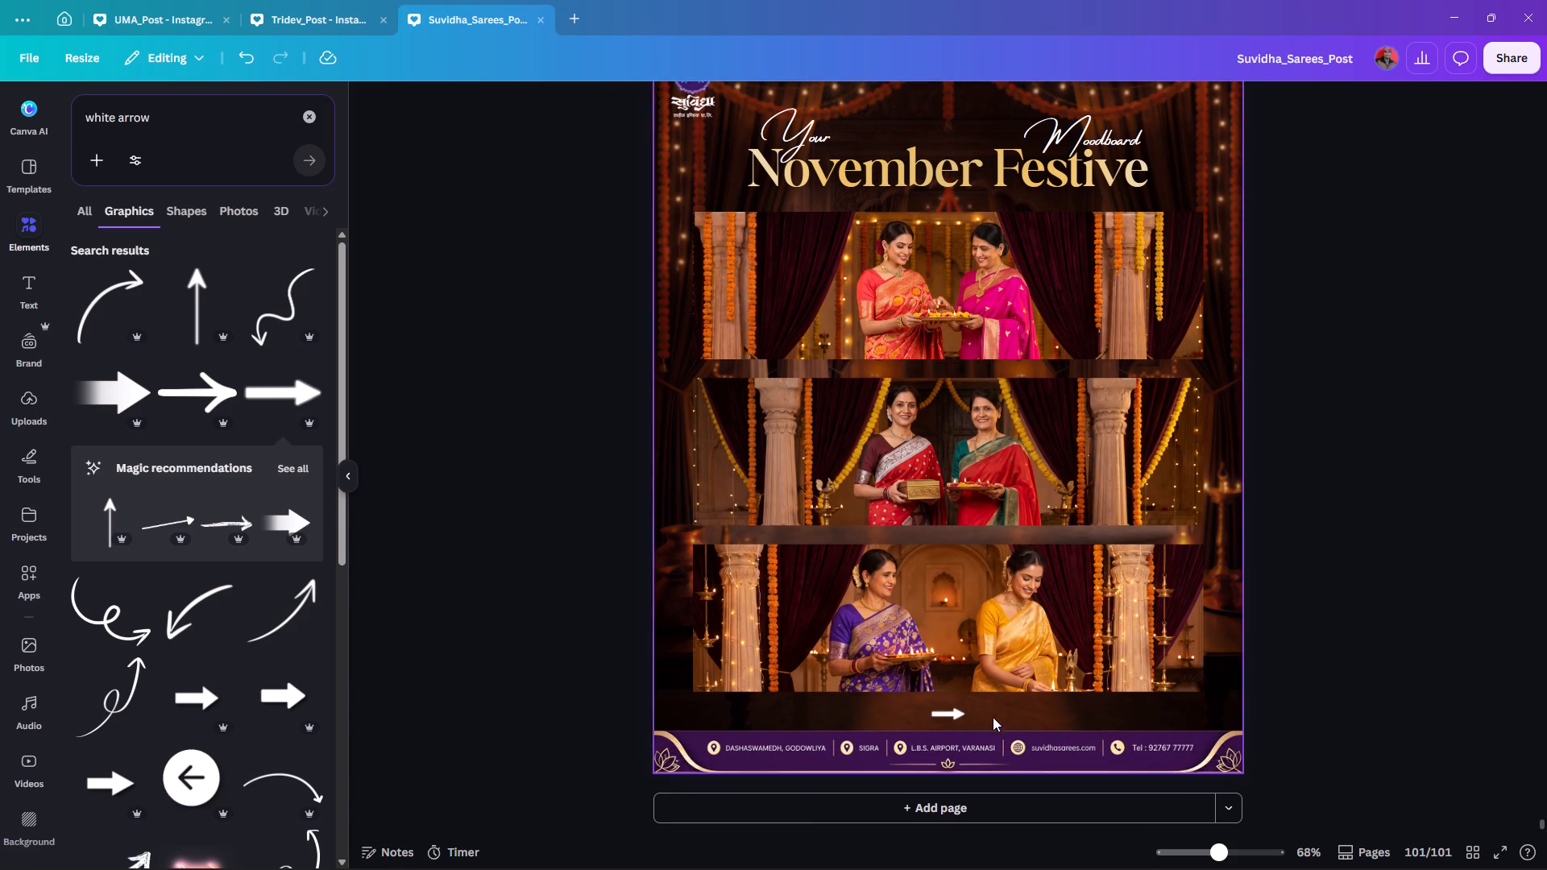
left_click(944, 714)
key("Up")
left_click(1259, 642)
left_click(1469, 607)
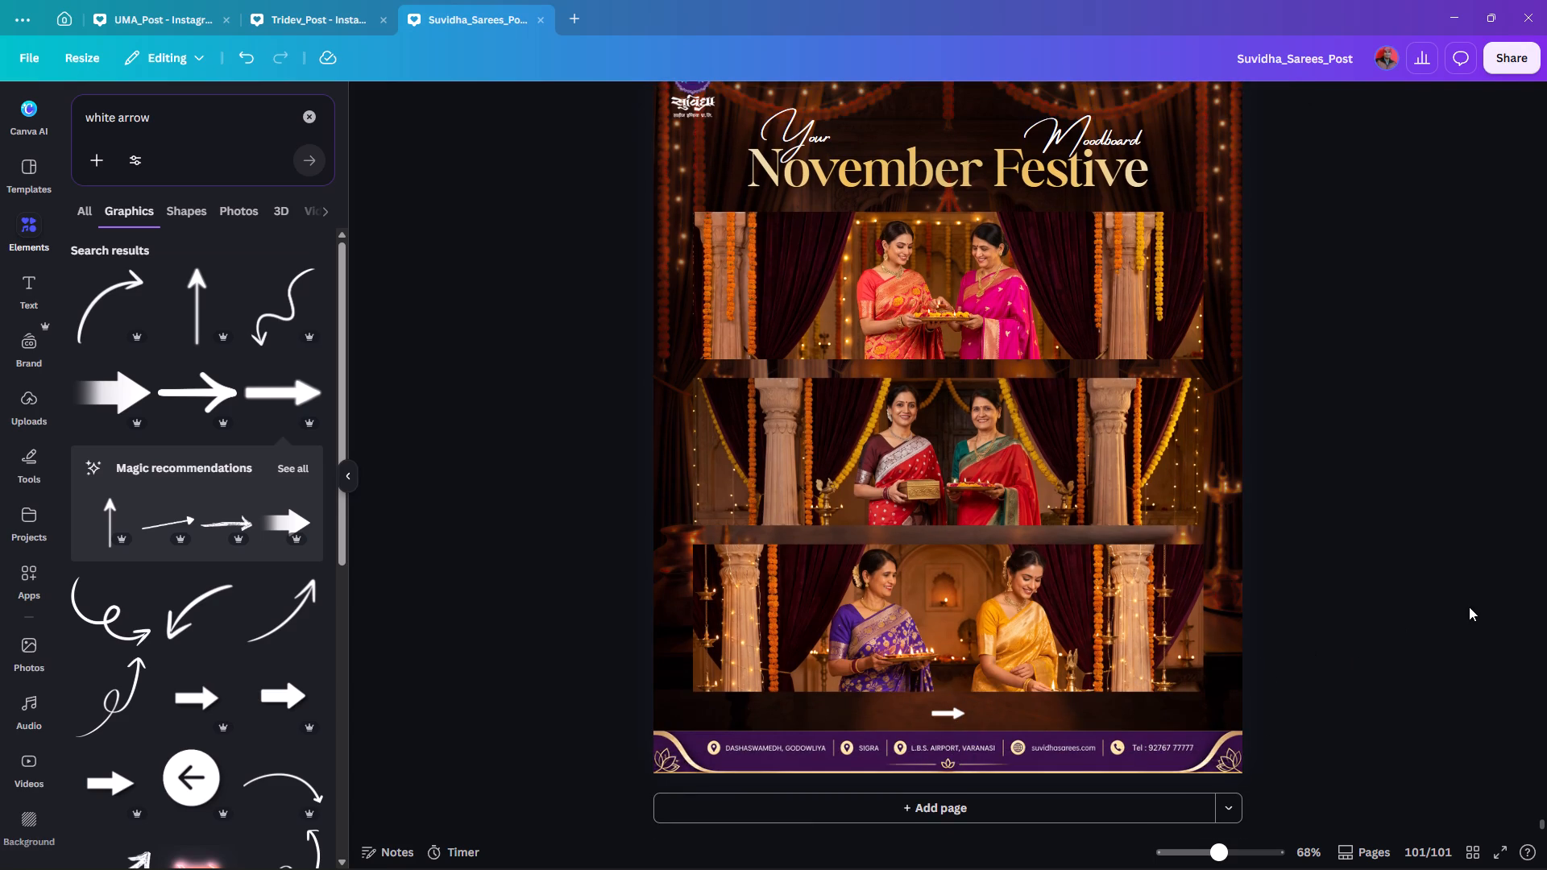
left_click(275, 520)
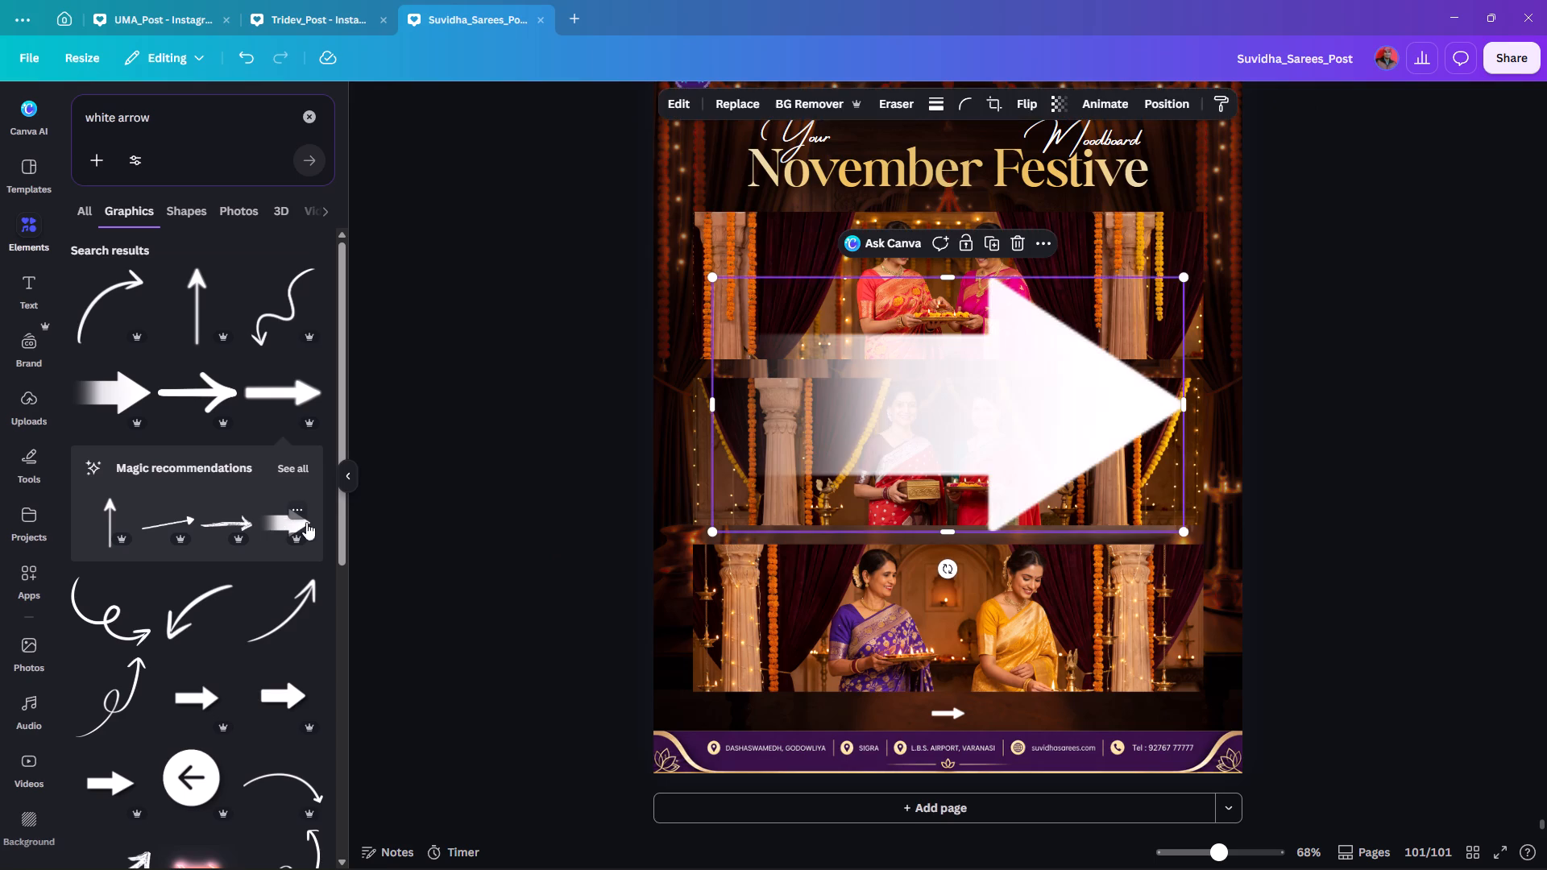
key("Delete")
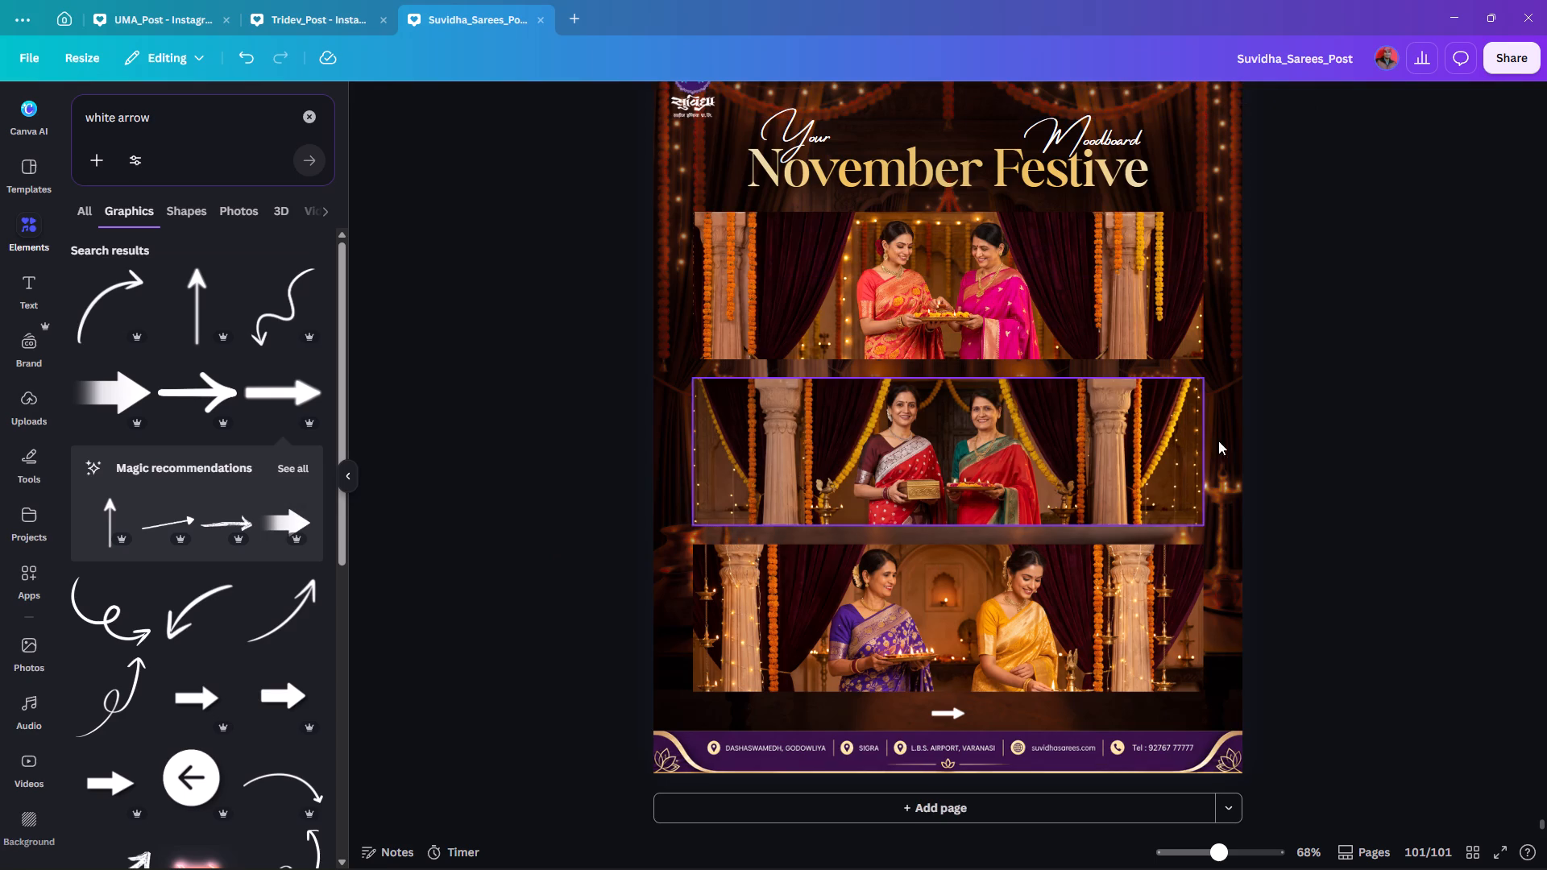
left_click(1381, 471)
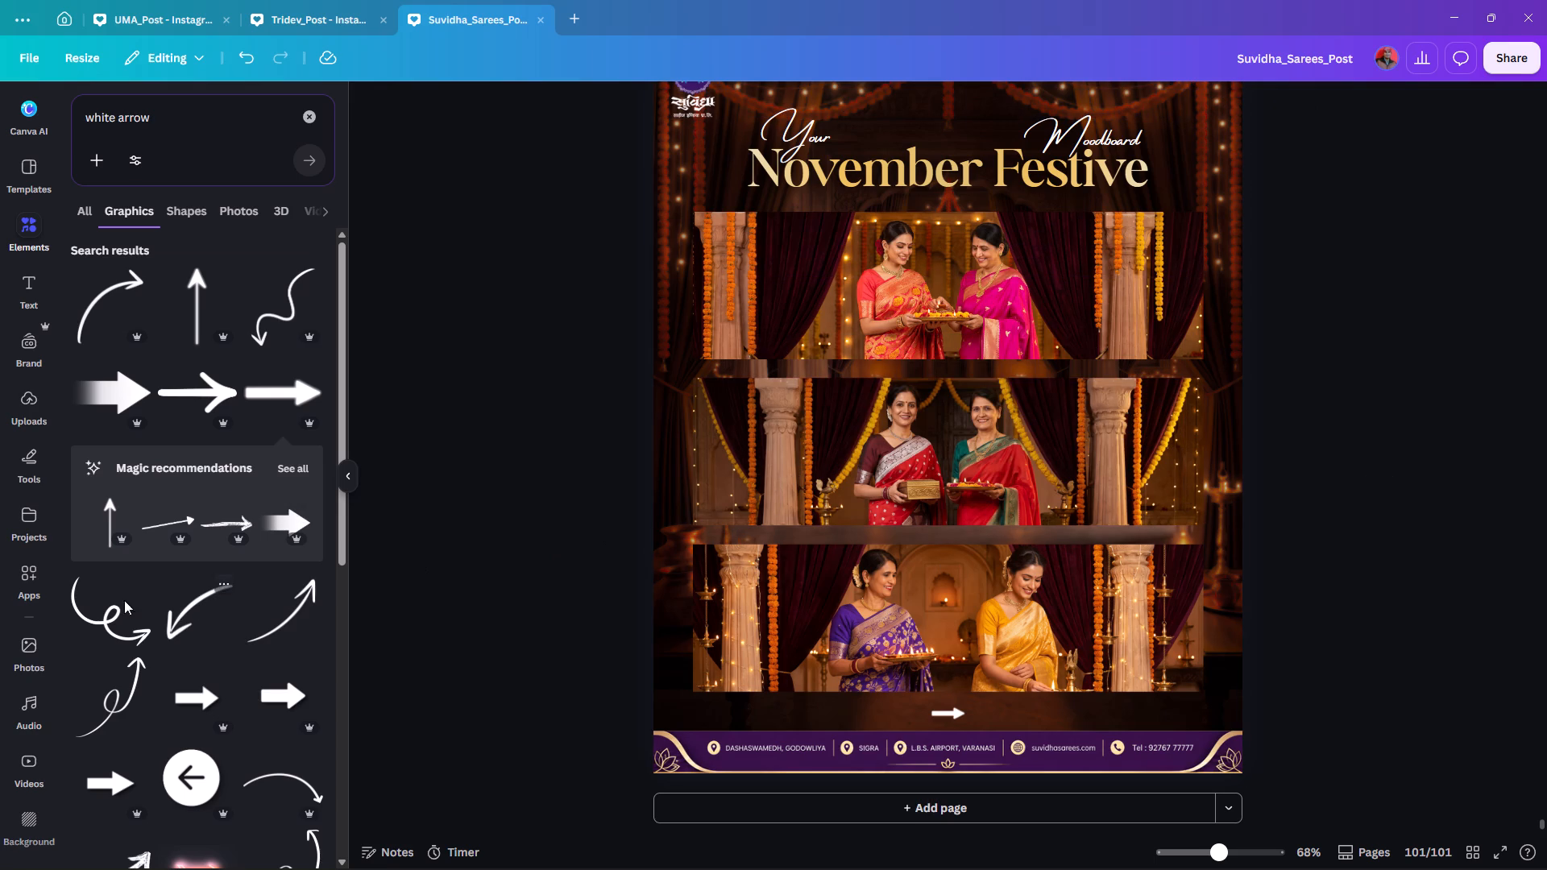
Add the thin glowing white upward arrow, shrink it, and rotate it to 90° so it points forward.
scroll(78, 602, "up", 2)
left_click(198, 336)
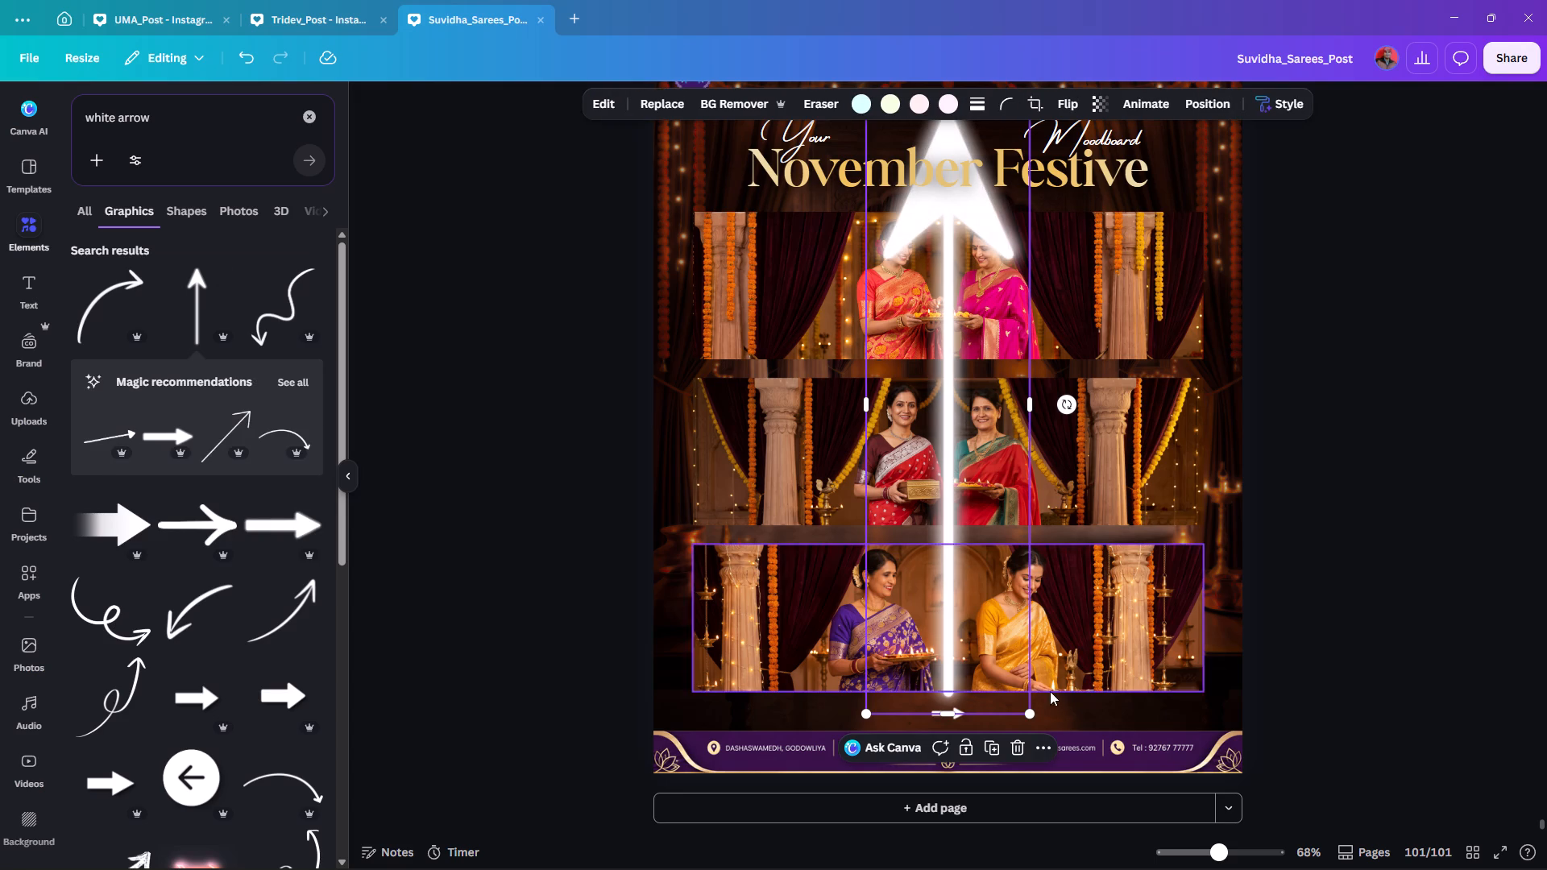
left_click_drag(1031, 714, 905, 546, "alt")
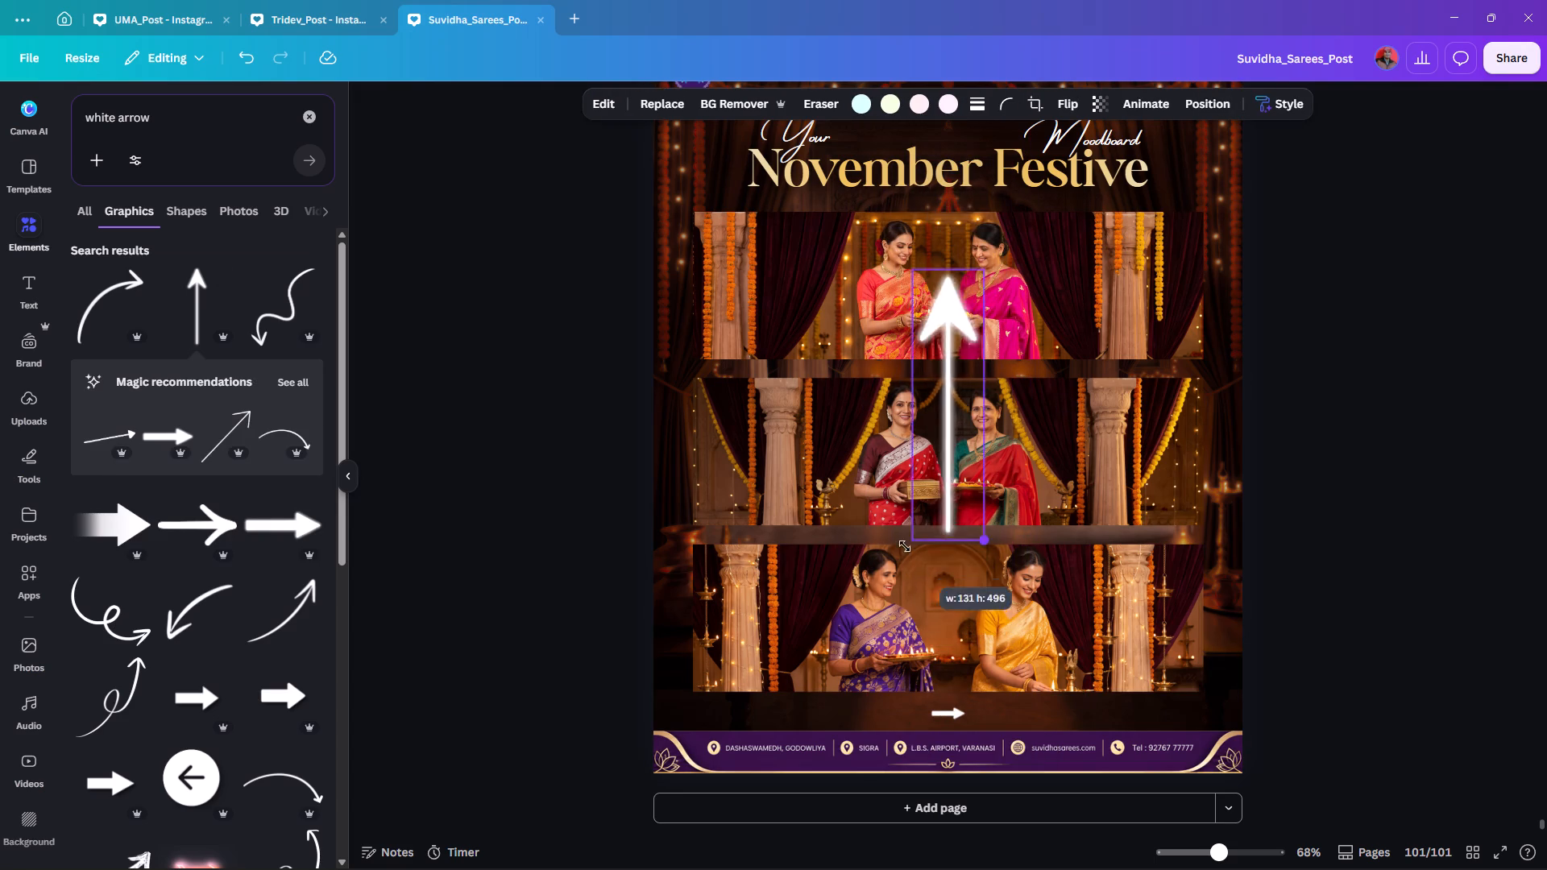
left_click_drag(905, 546, 855, 482, "alt")
left_click_drag(932, 492, 898, 474)
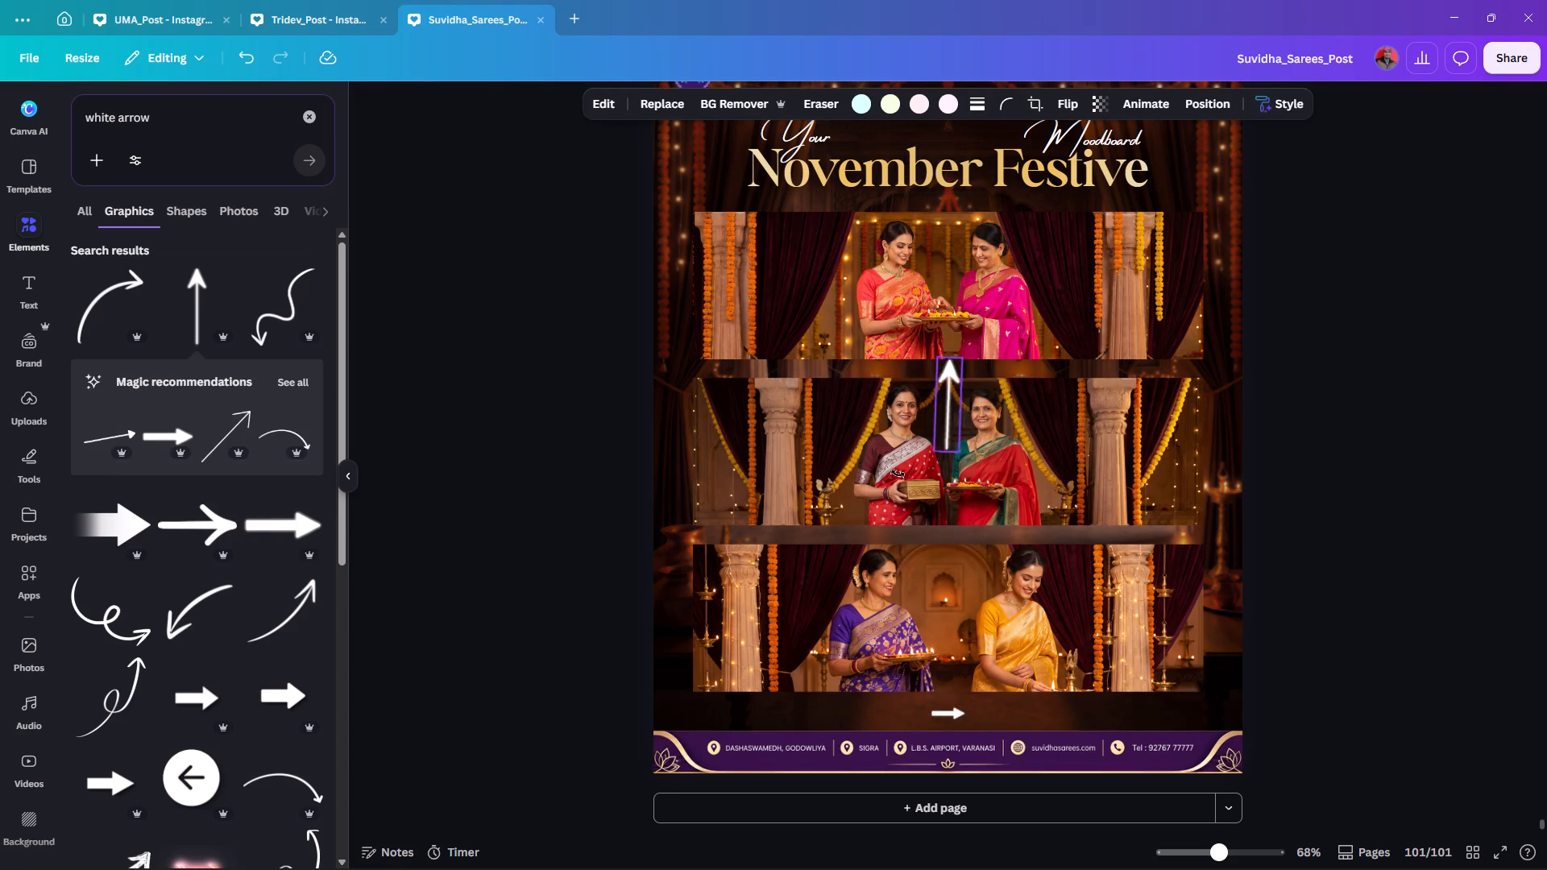
left_click_drag(898, 474, 861, 390)
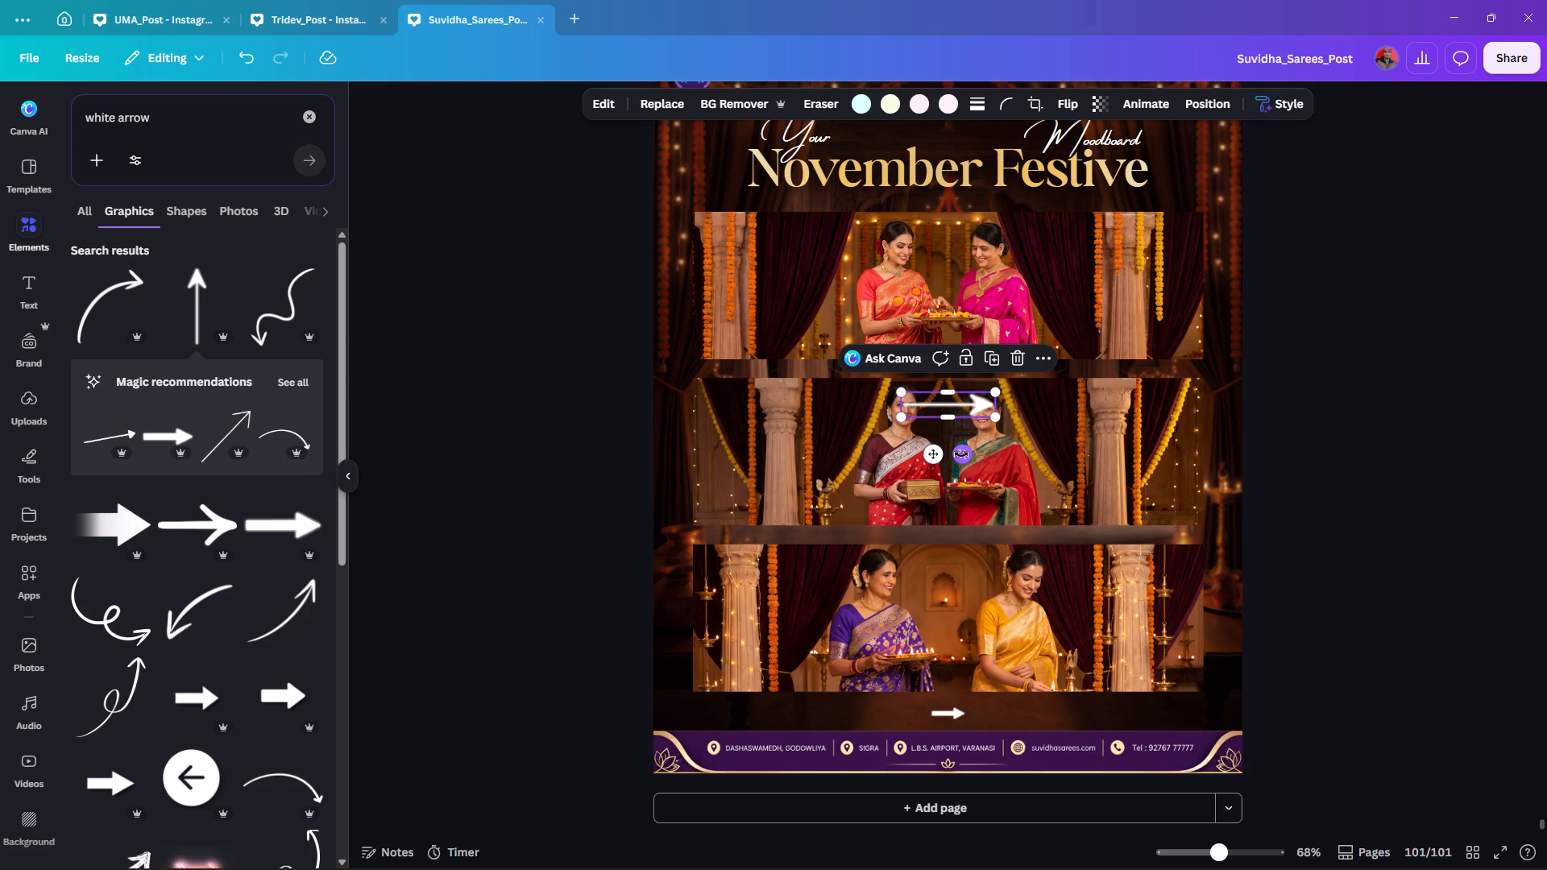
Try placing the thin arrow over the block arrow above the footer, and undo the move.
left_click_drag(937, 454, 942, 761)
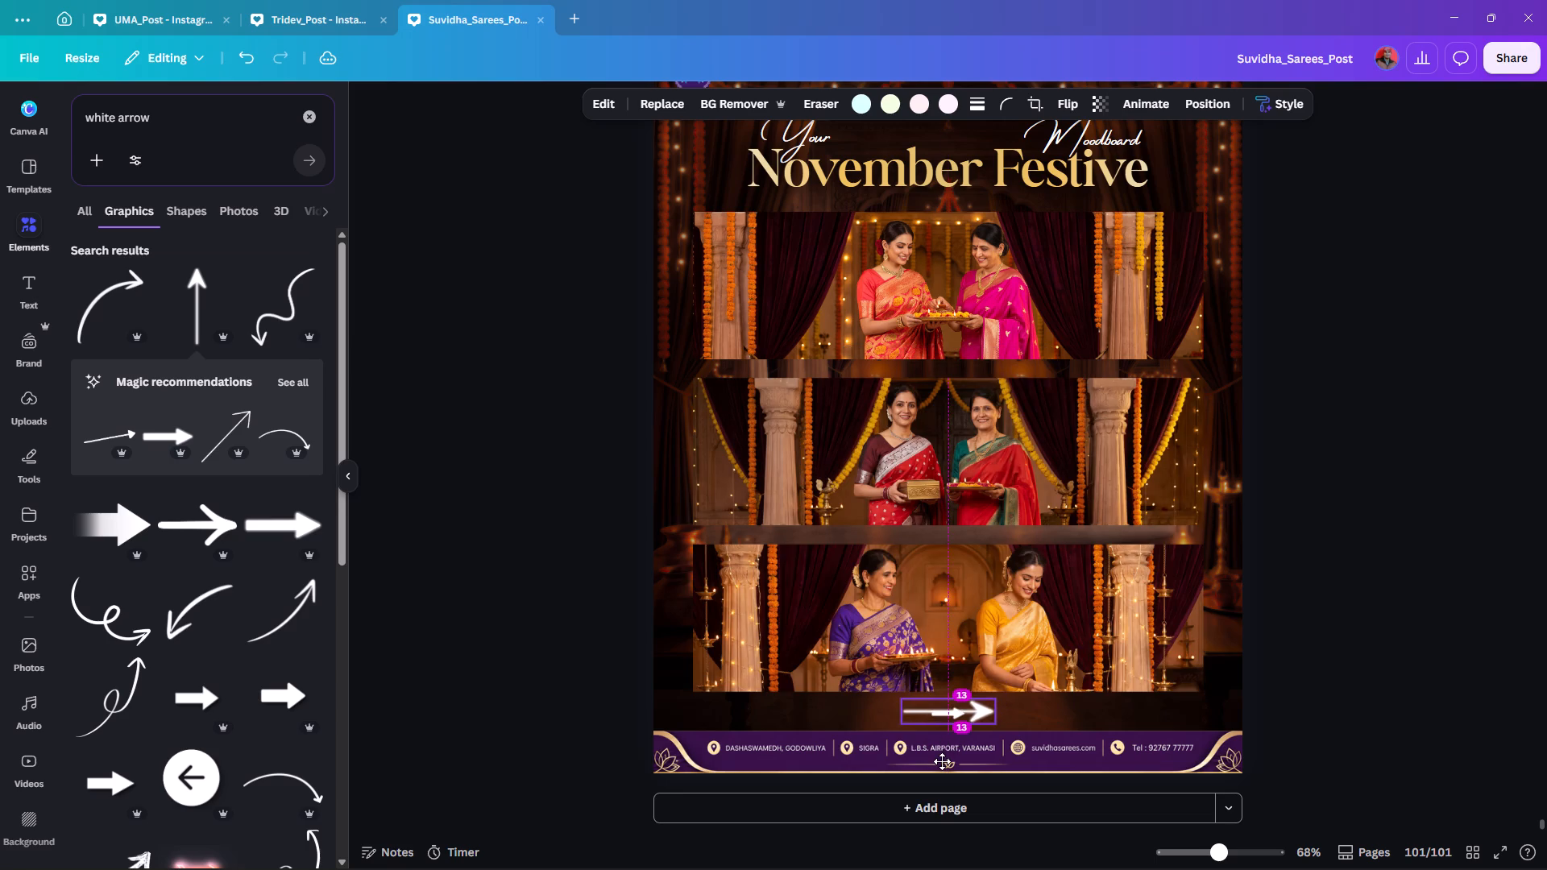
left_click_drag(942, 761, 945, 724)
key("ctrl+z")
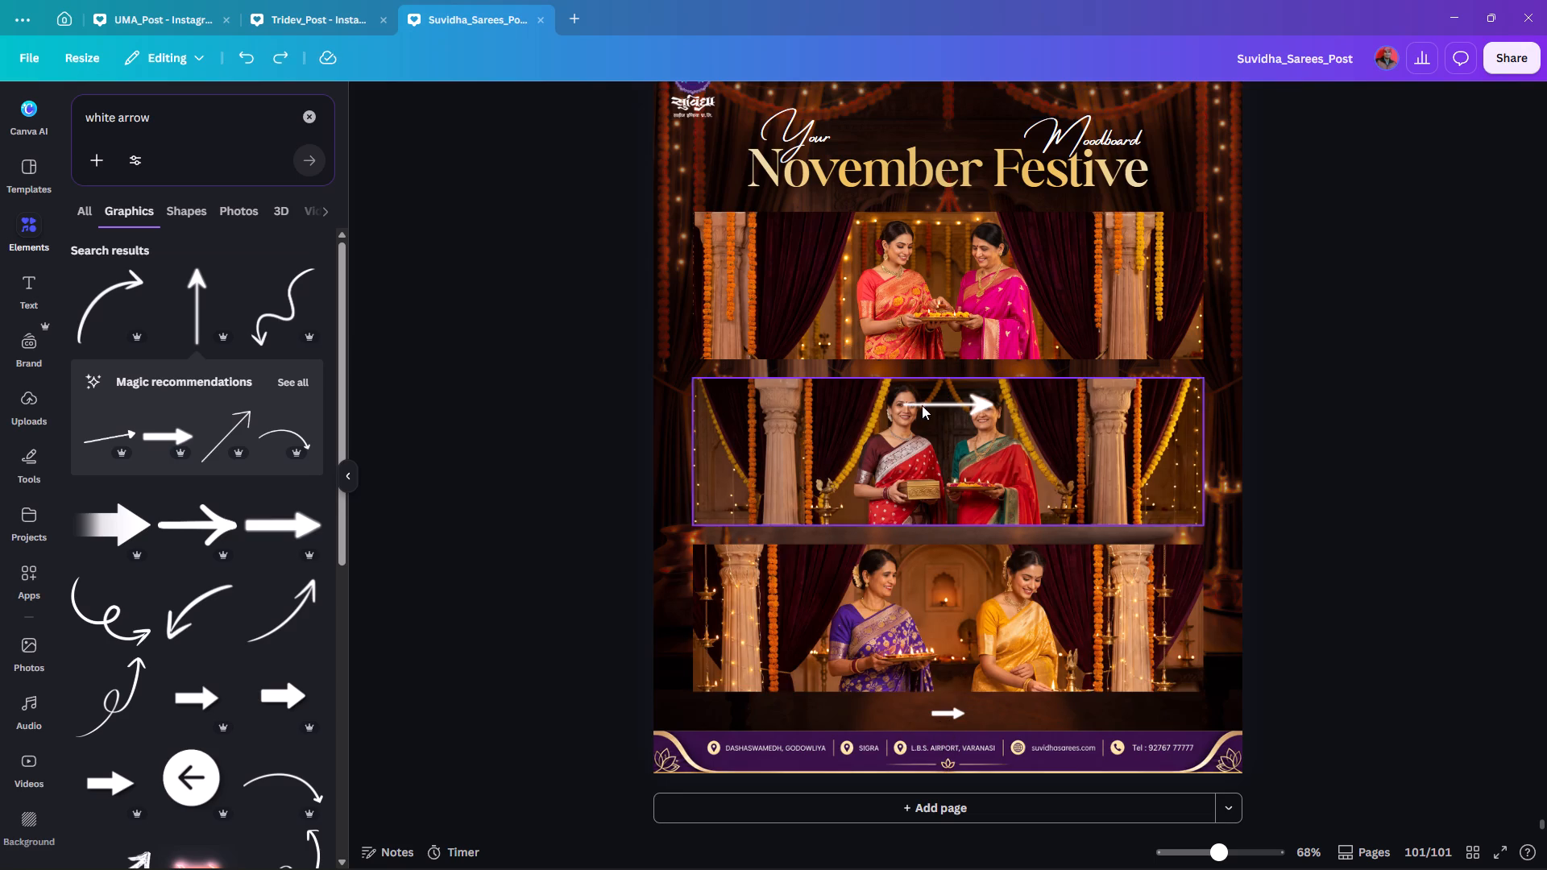
Move the thin arrow beside the small block arrow above the footer and delete the block arrow.
left_click(973, 399)
left_click_drag(935, 453, 1054, 747)
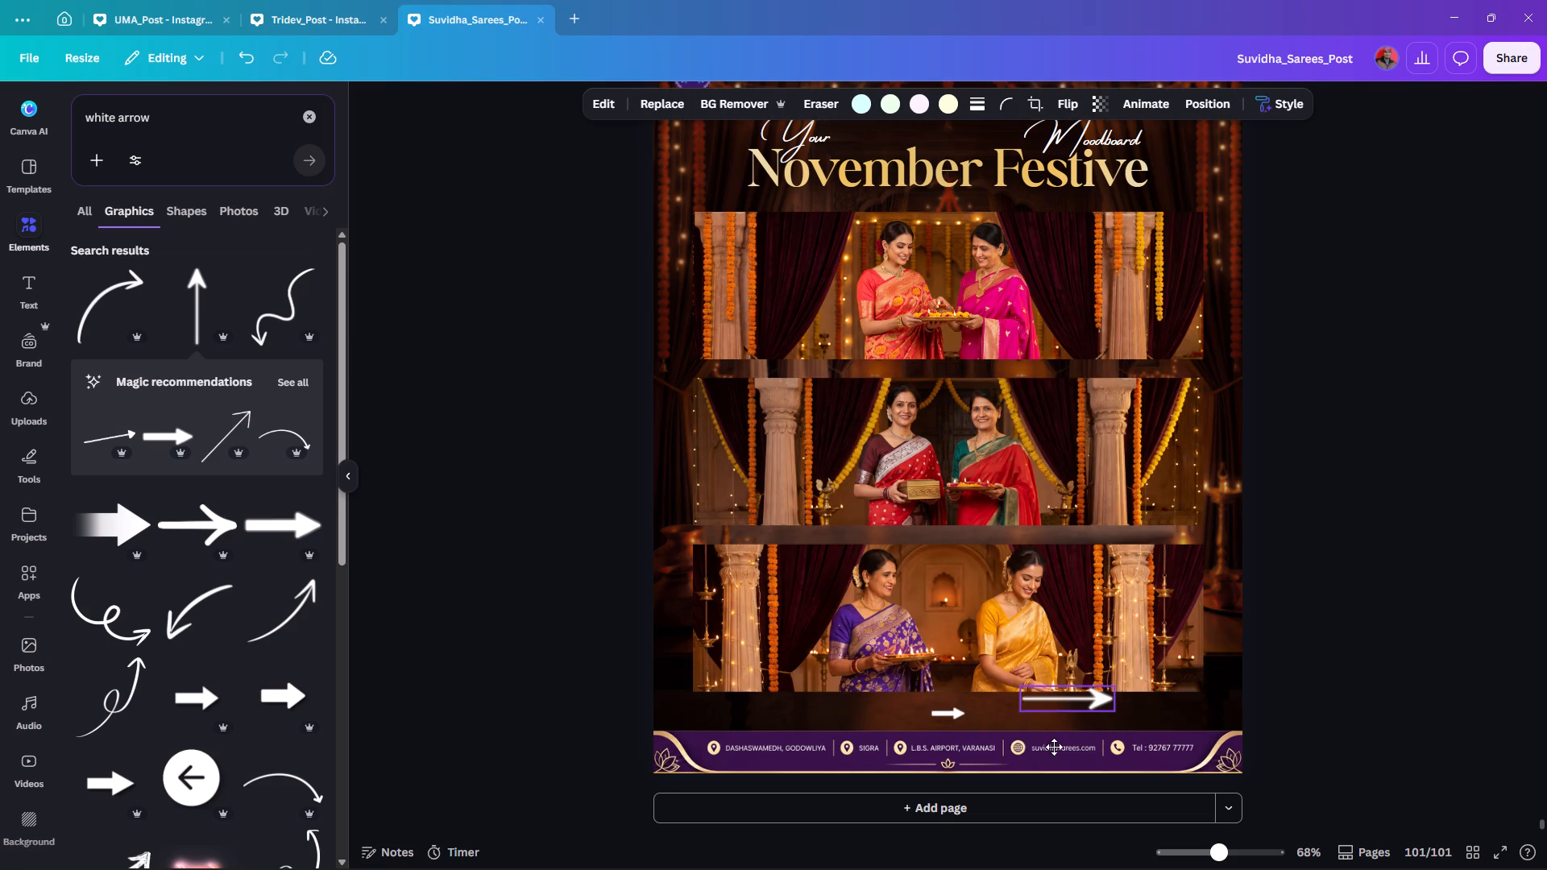
left_click_drag(1054, 747, 1039, 764)
left_click(948, 709)
key("Delete")
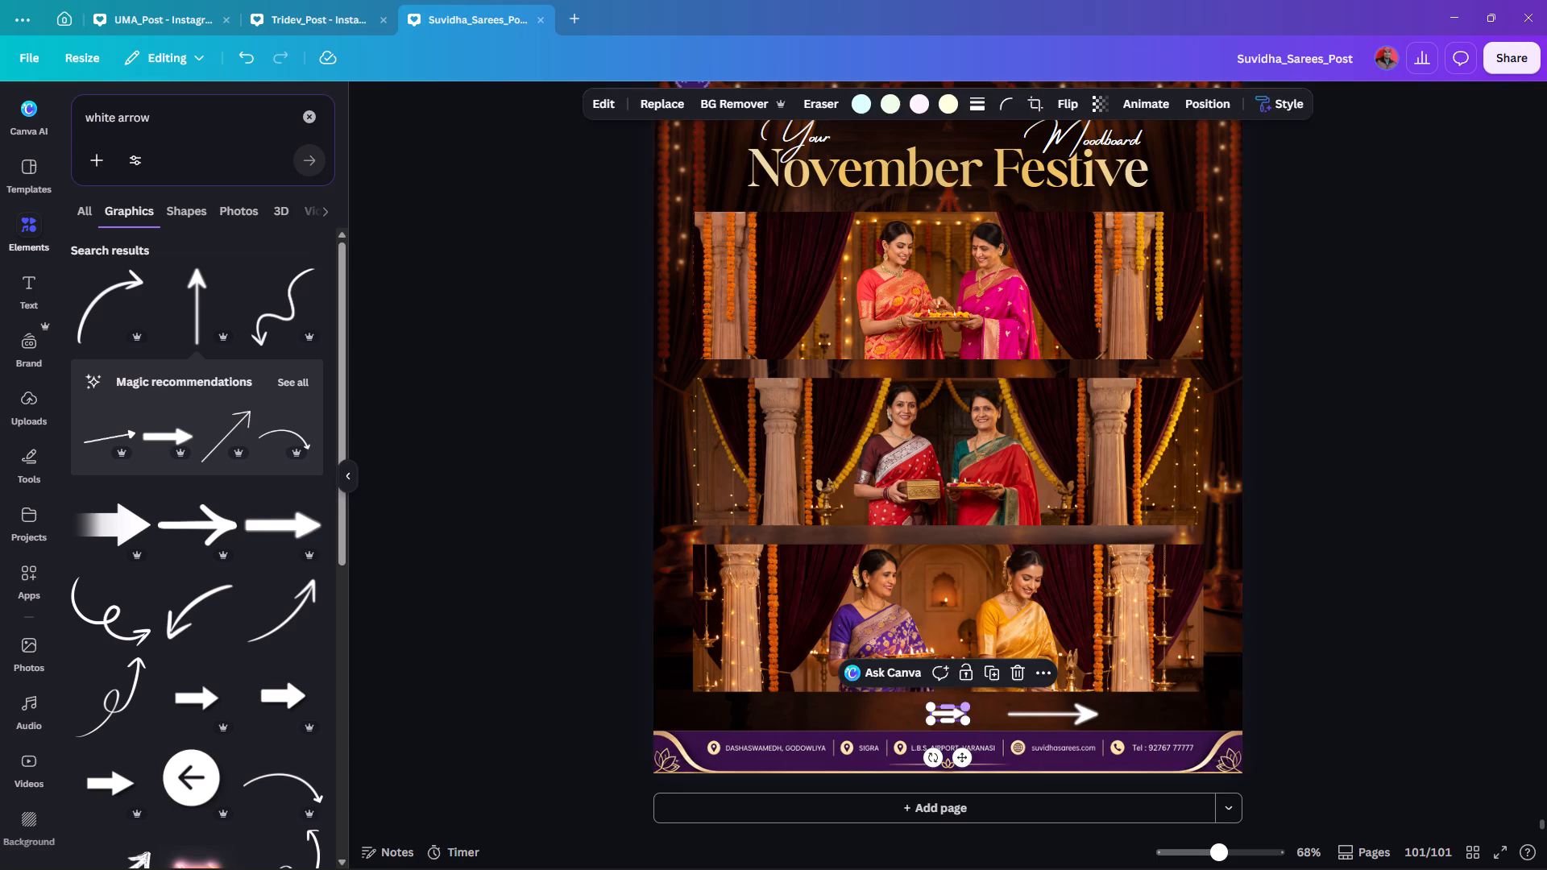
Shrink the thin arrow to about 88 px long and centre it horizontally on the page, between the bottom saree photo and footer.
left_click_drag(1072, 715, 963, 714)
left_click_drag(995, 698, 973, 710, "alt")
left_click(931, 758)
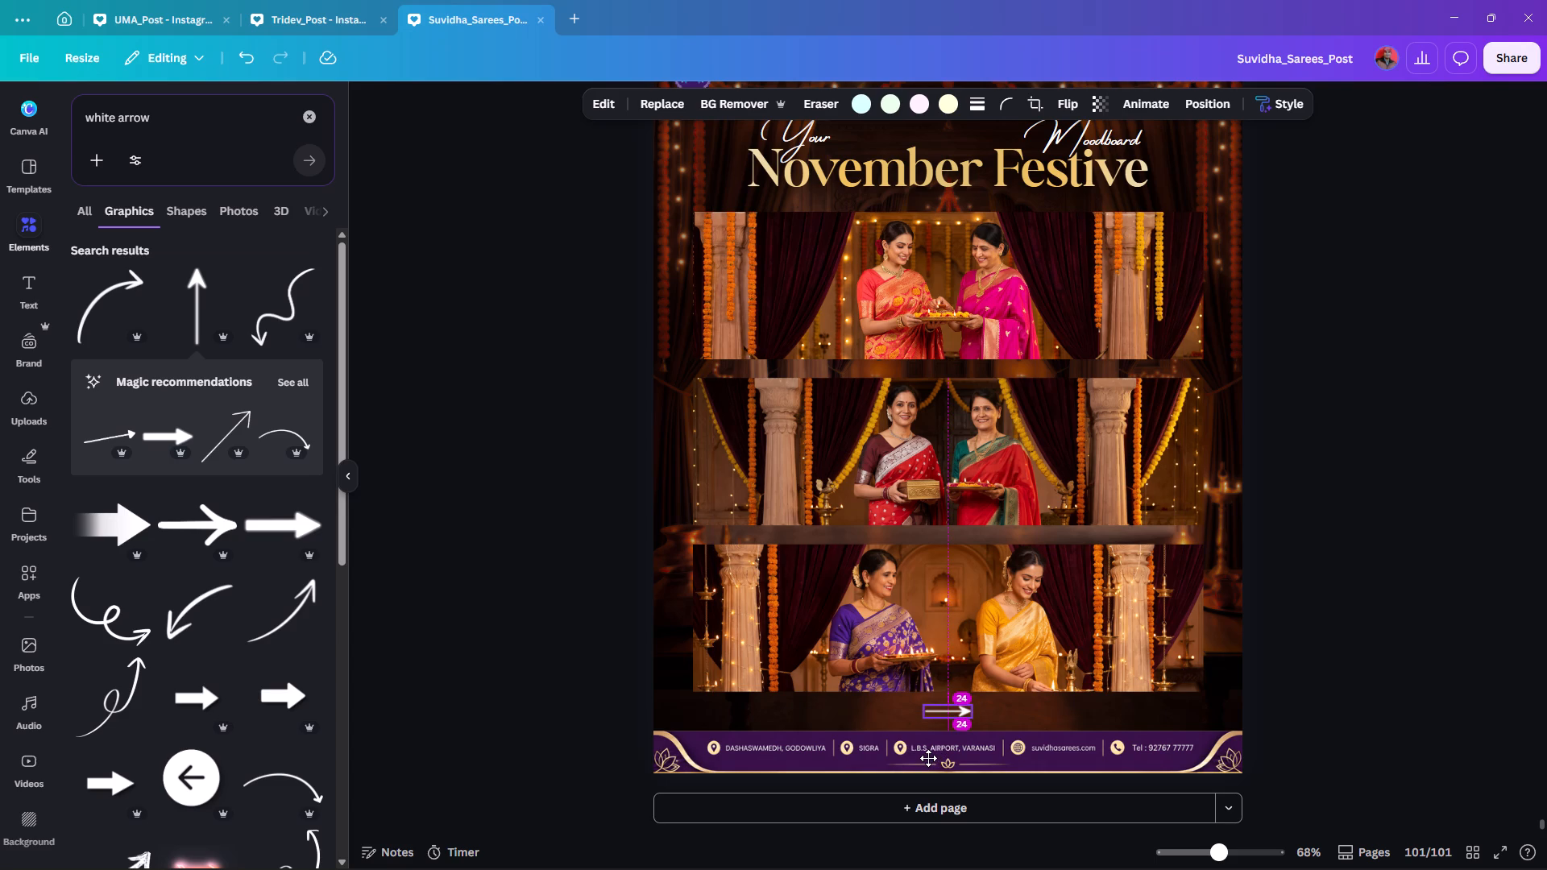
left_click(1201, 90)
left_click(1192, 105)
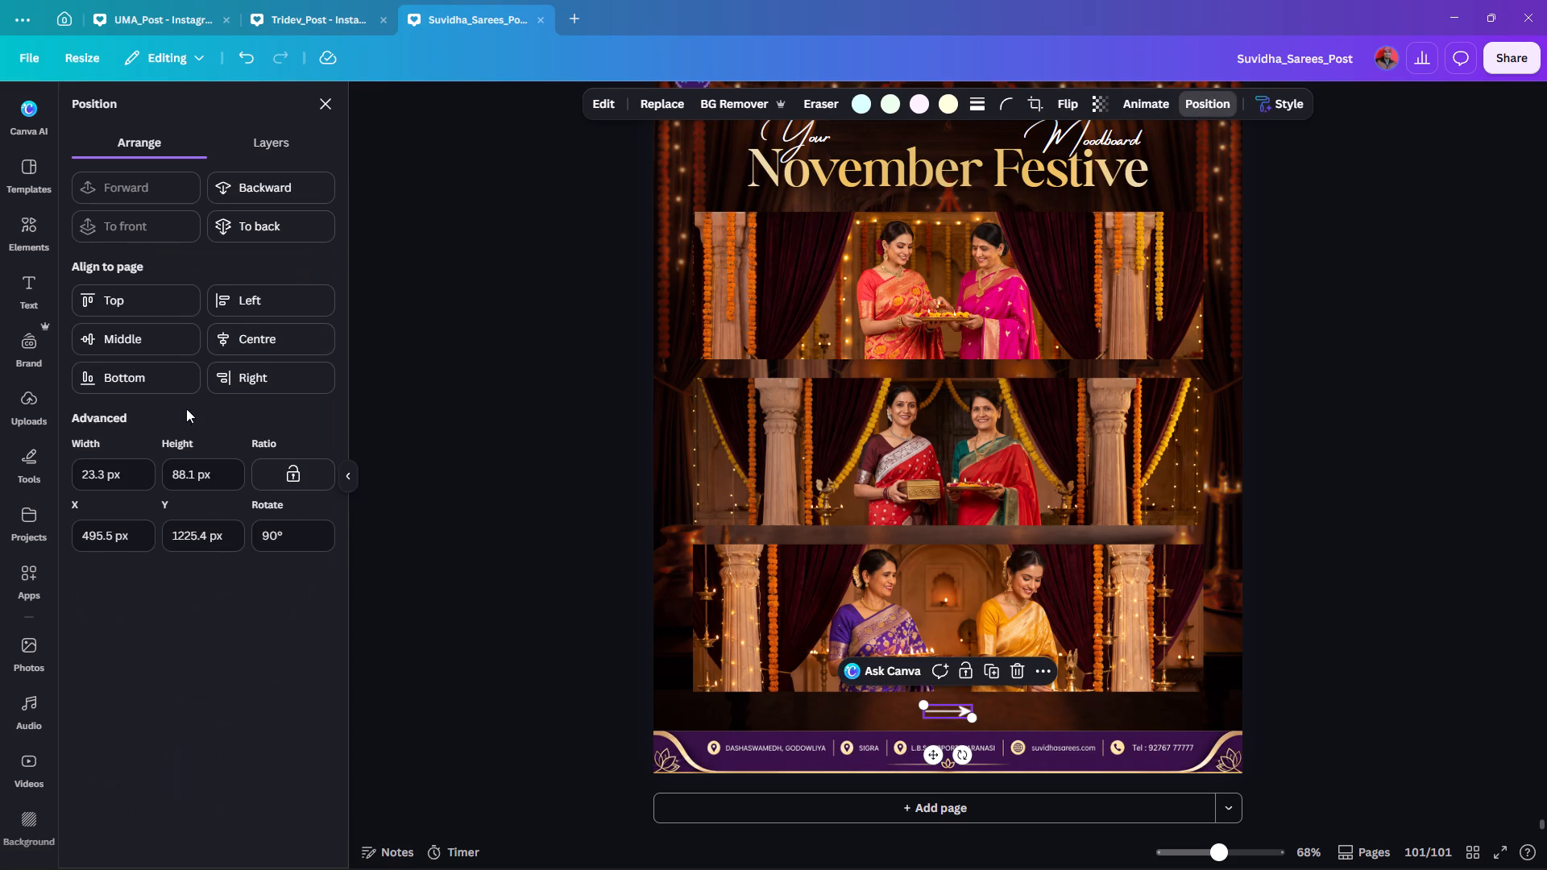
left_click(270, 333)
double_click(1403, 553)
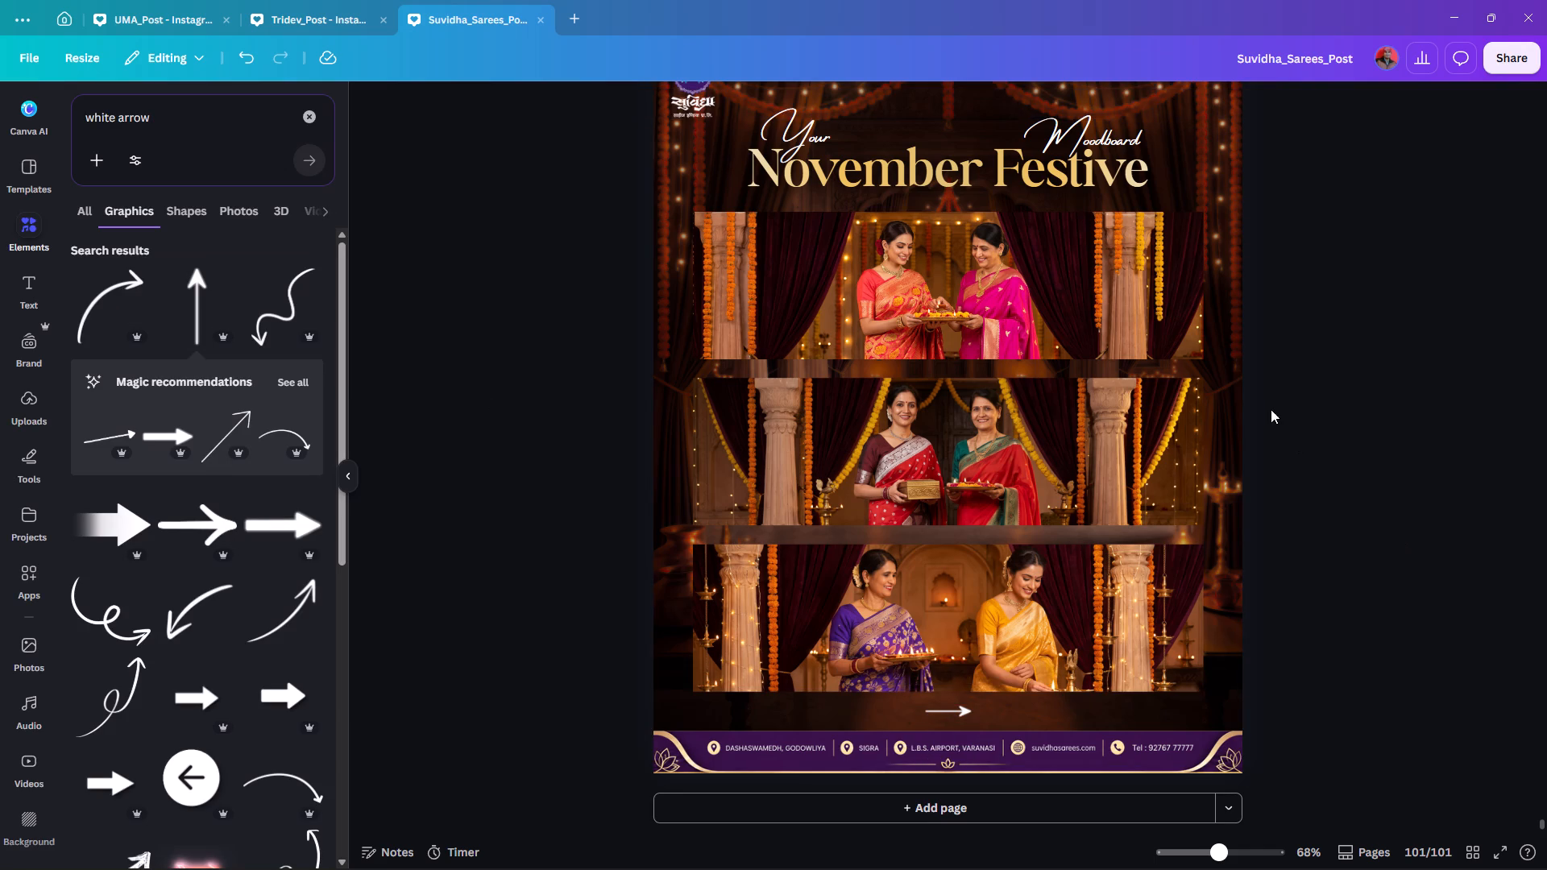
Search the elements for "frame" and "golden frame", and look through the golden frame graphics for a suitable photo frame.
scroll(1301, 394, "up", 4)
scroll(1371, 375, "down", 2)
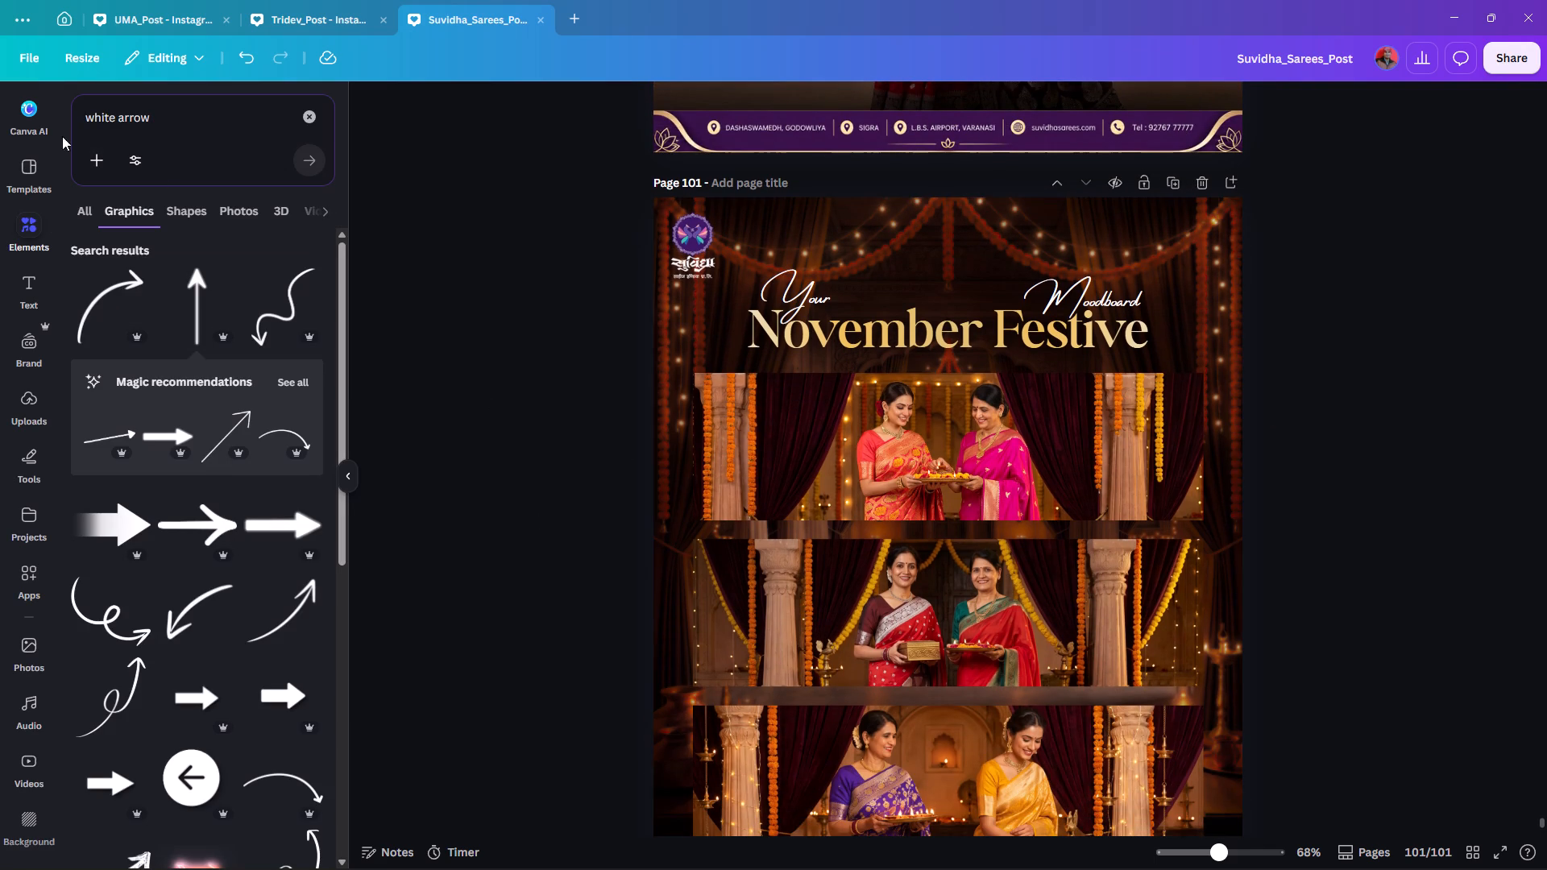
left_click(309, 110)
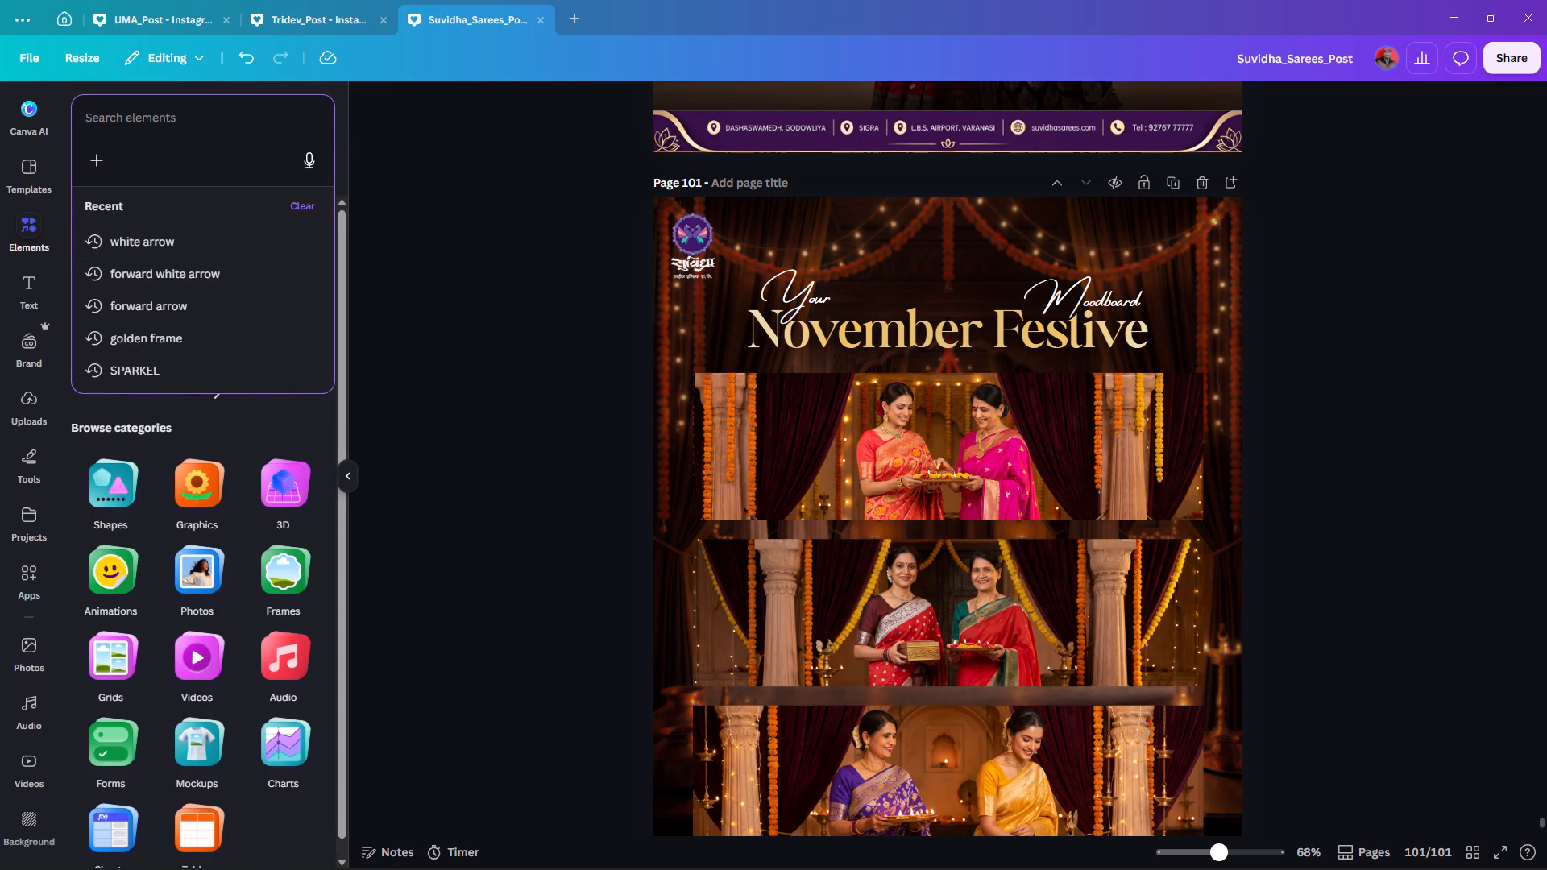
left_click(139, 118)
key("f")
key("r")
key("a")
key("m")
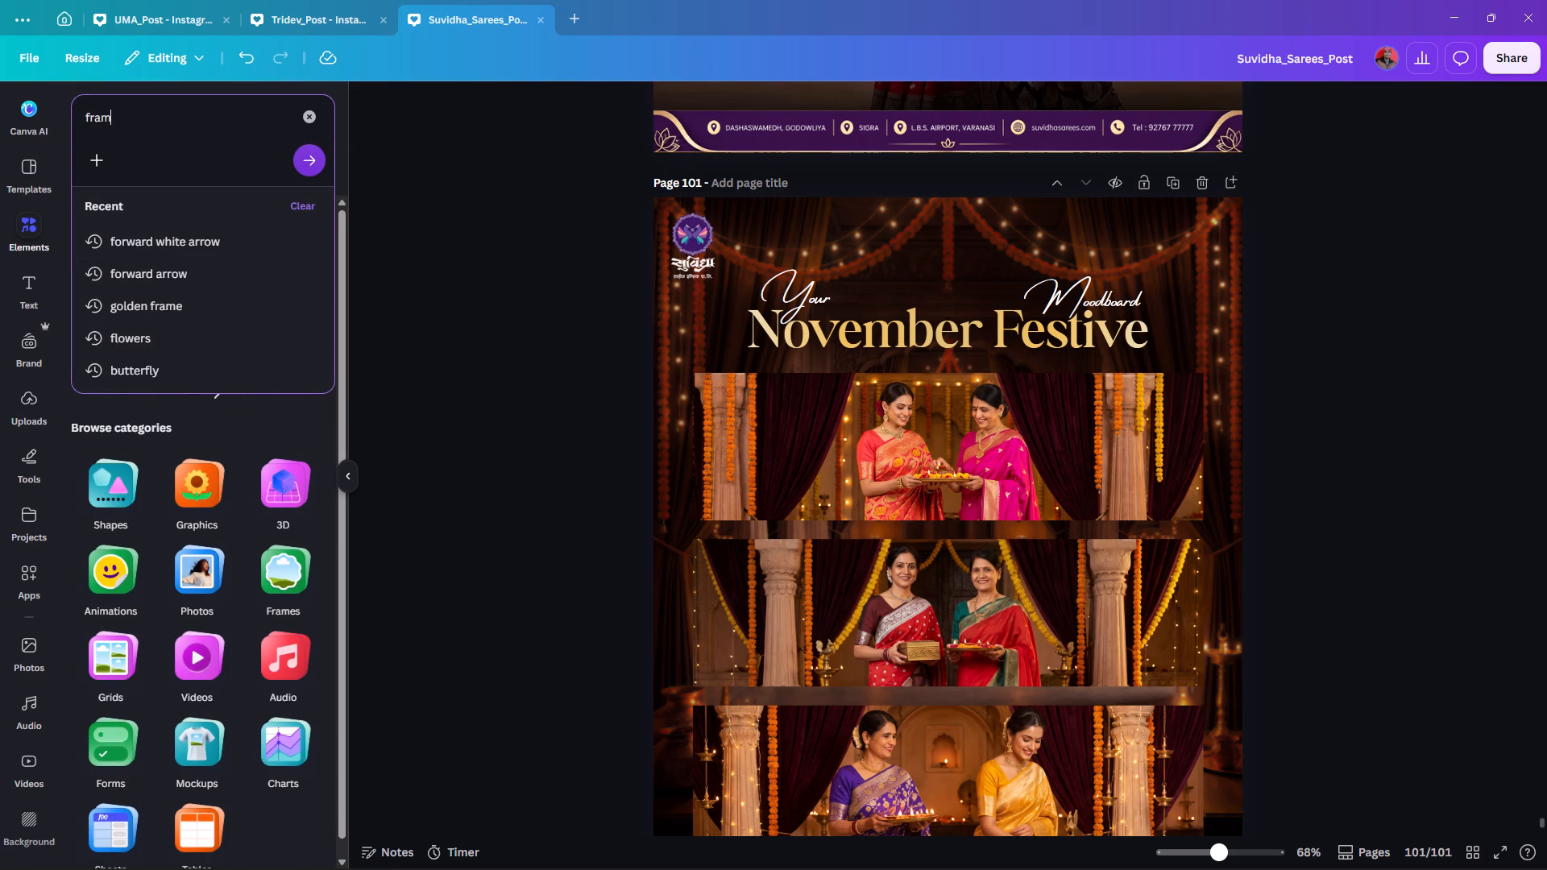
key("e")
key("Return")
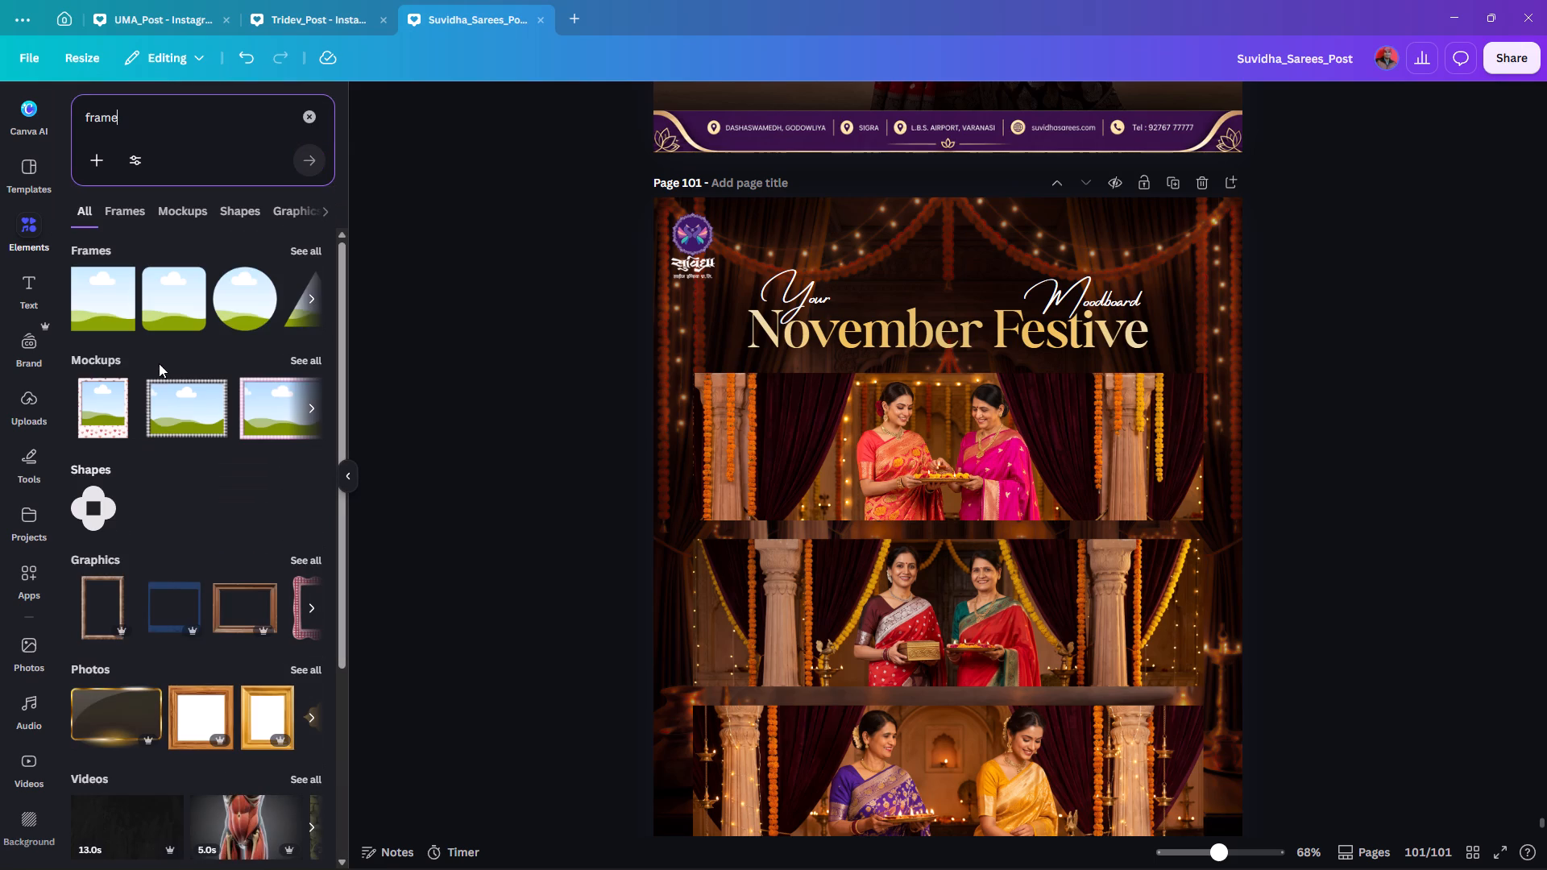
left_click(86, 113)
type("golden")
key("space")
key("Return")
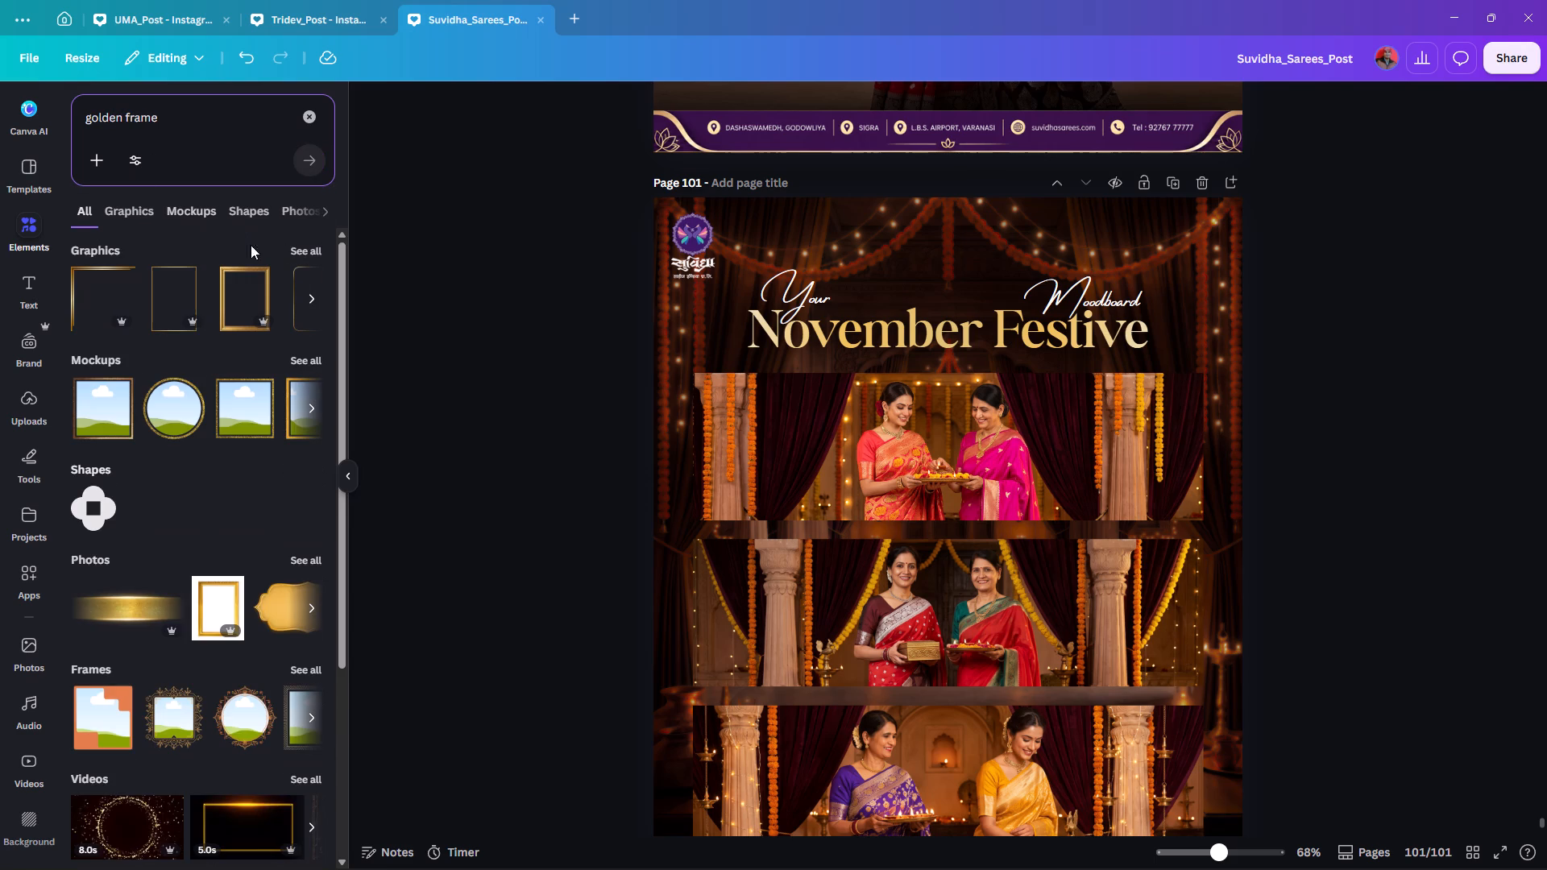
left_click(299, 251)
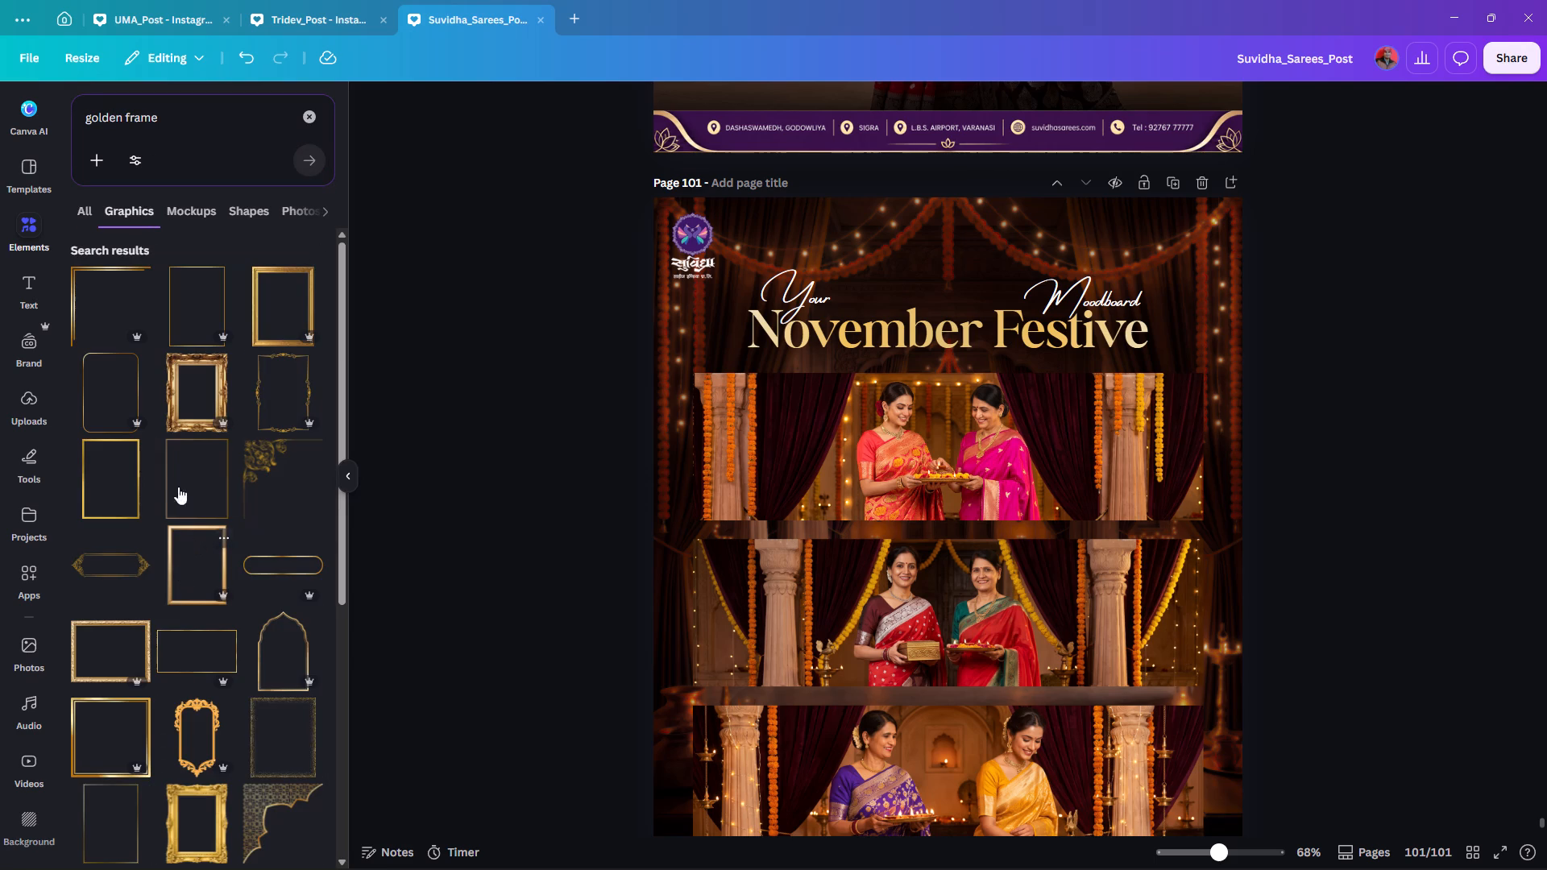
scroll(175, 441, "down", 3)
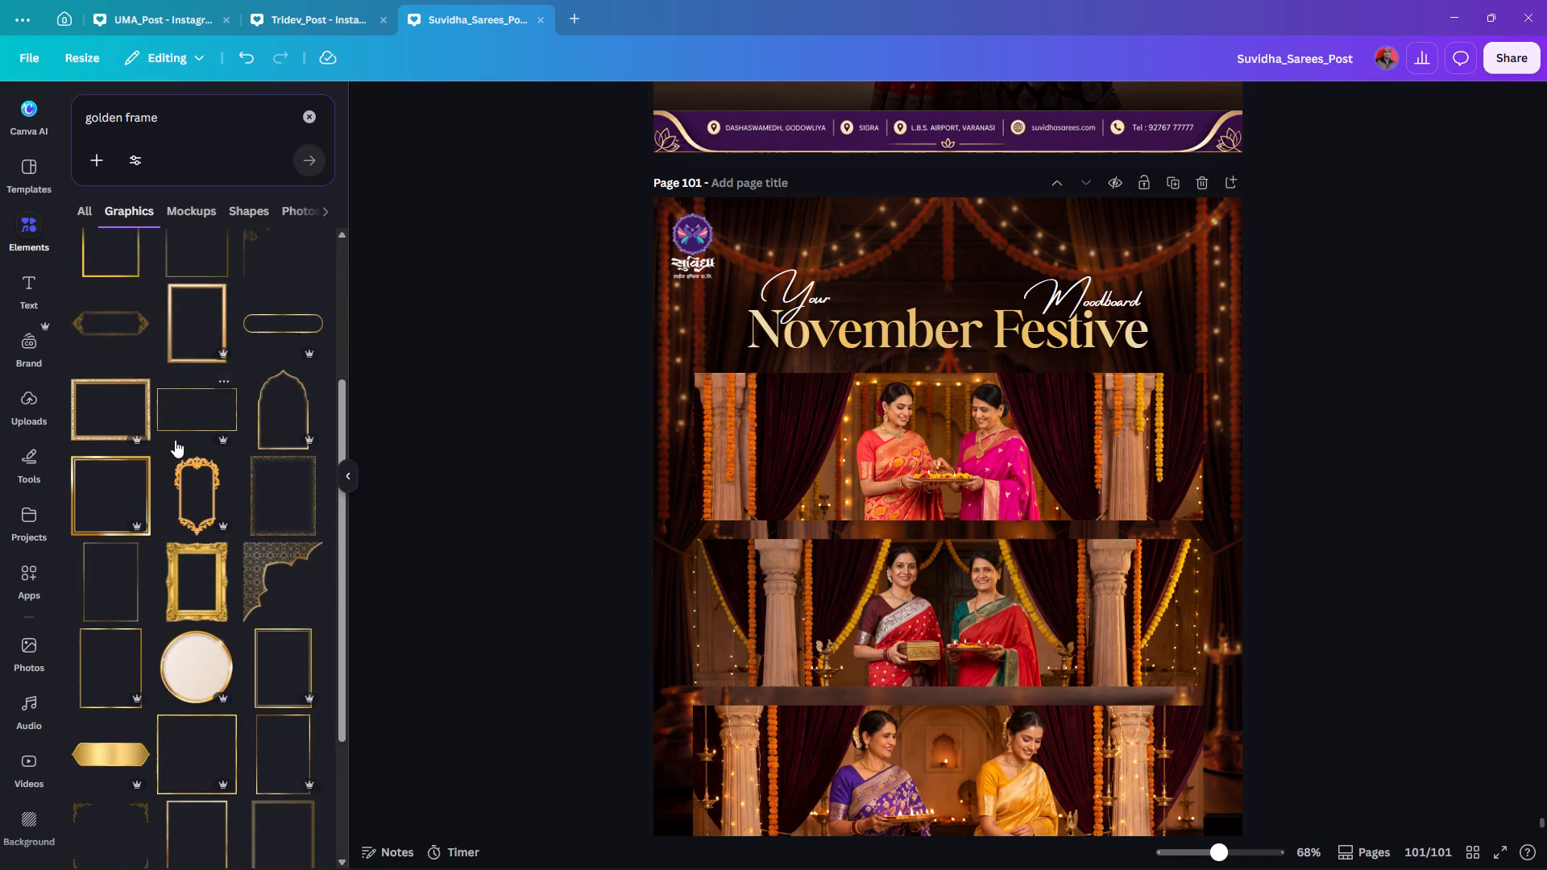
scroll(175, 440, "down", 2)
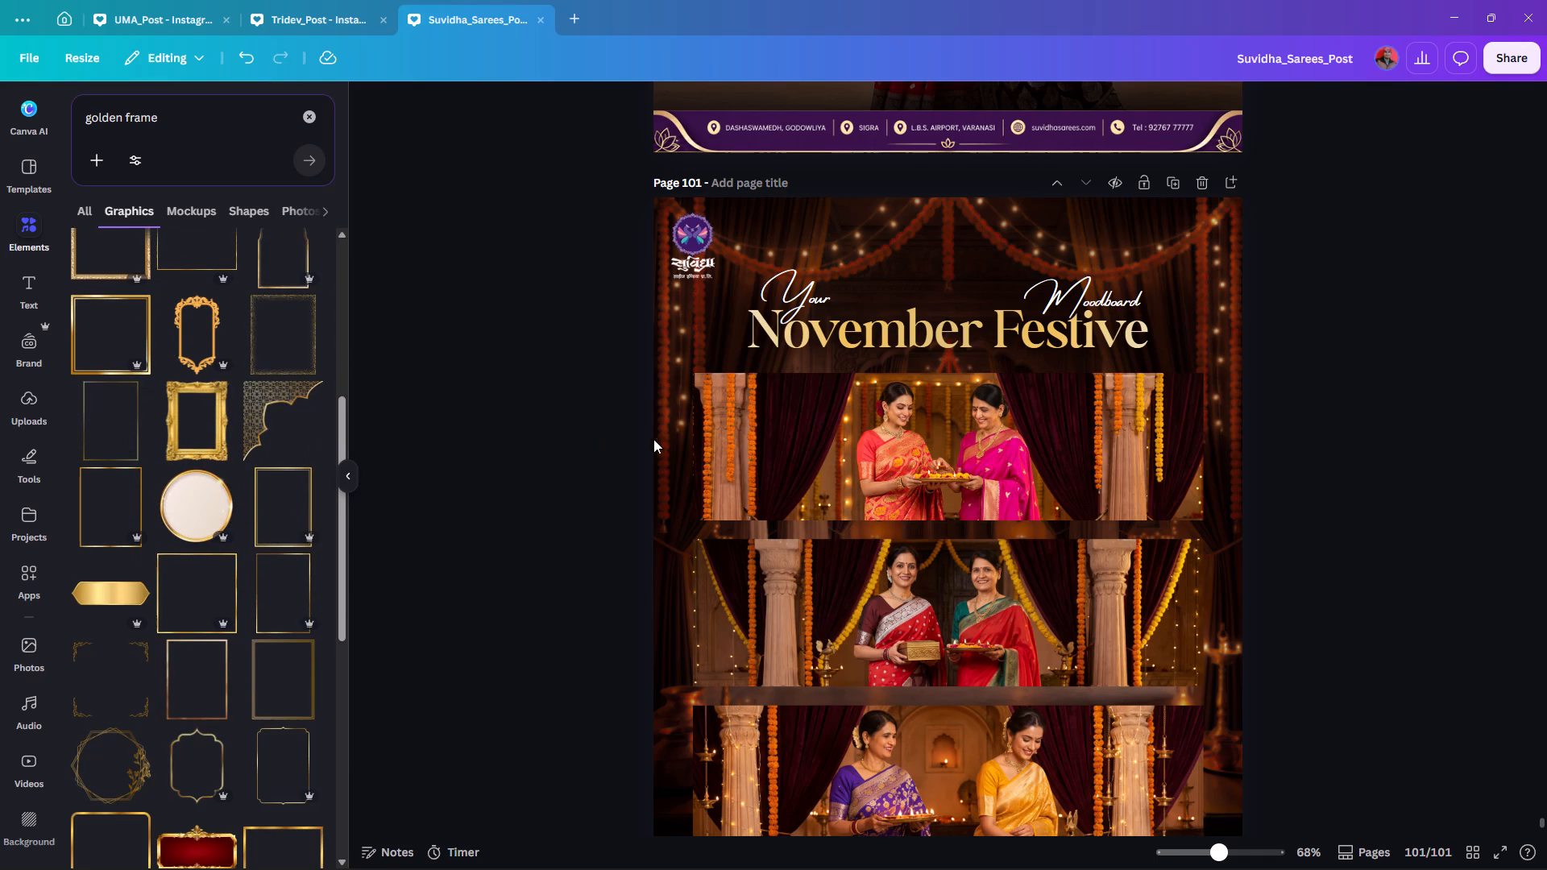
Give the top saree photo a solid border of weight 4 in the Brand Kit gold.
left_click(723, 428)
left_click(899, 102)
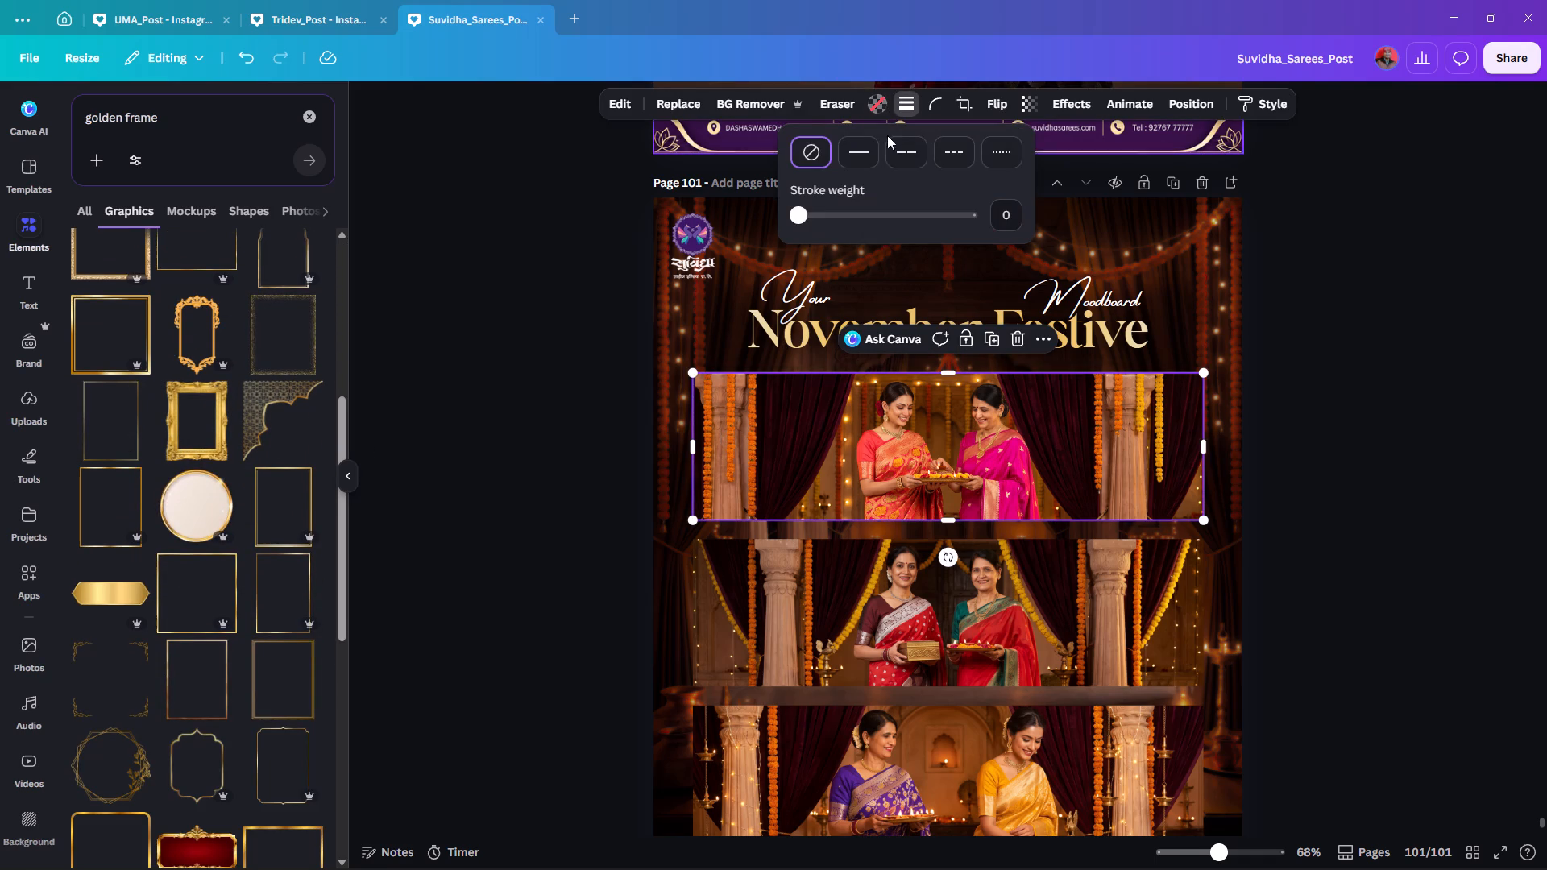
left_click(856, 150)
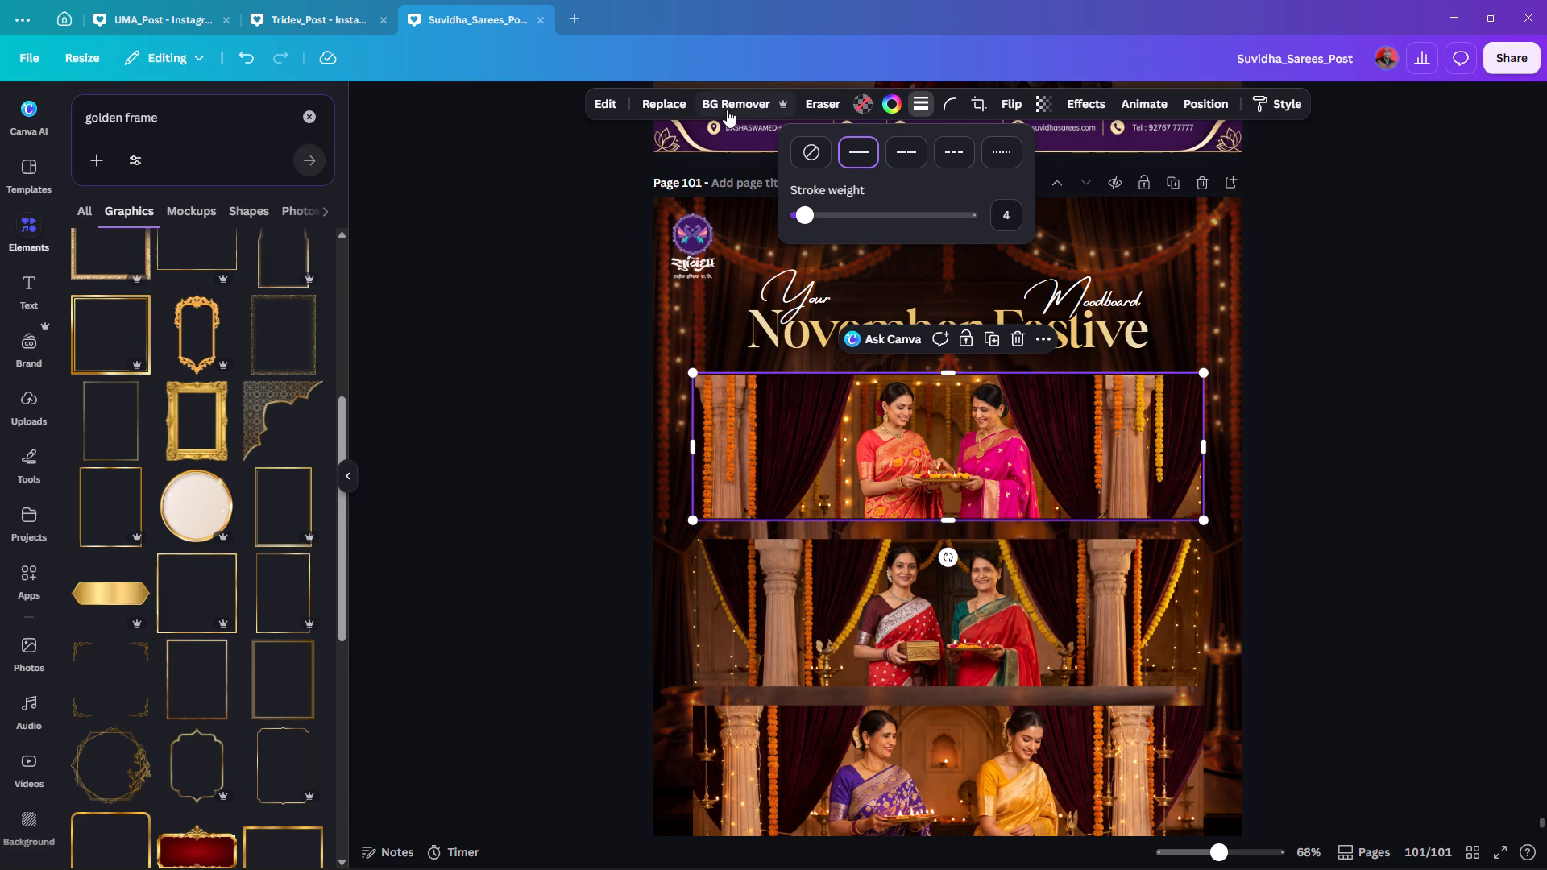
left_click(893, 105)
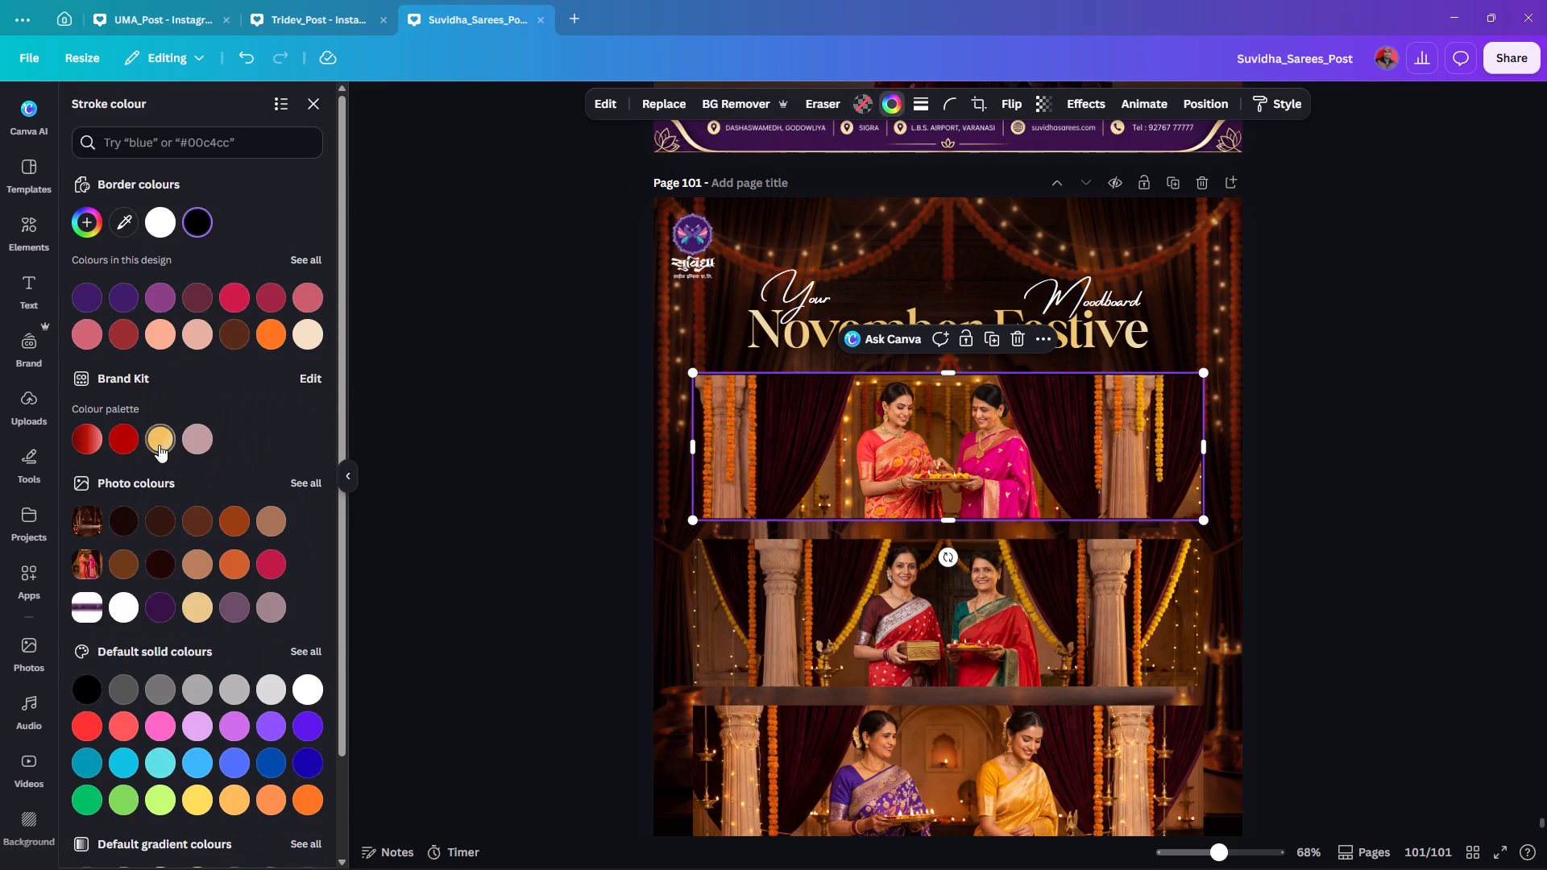
left_click(159, 445)
double_click(583, 379)
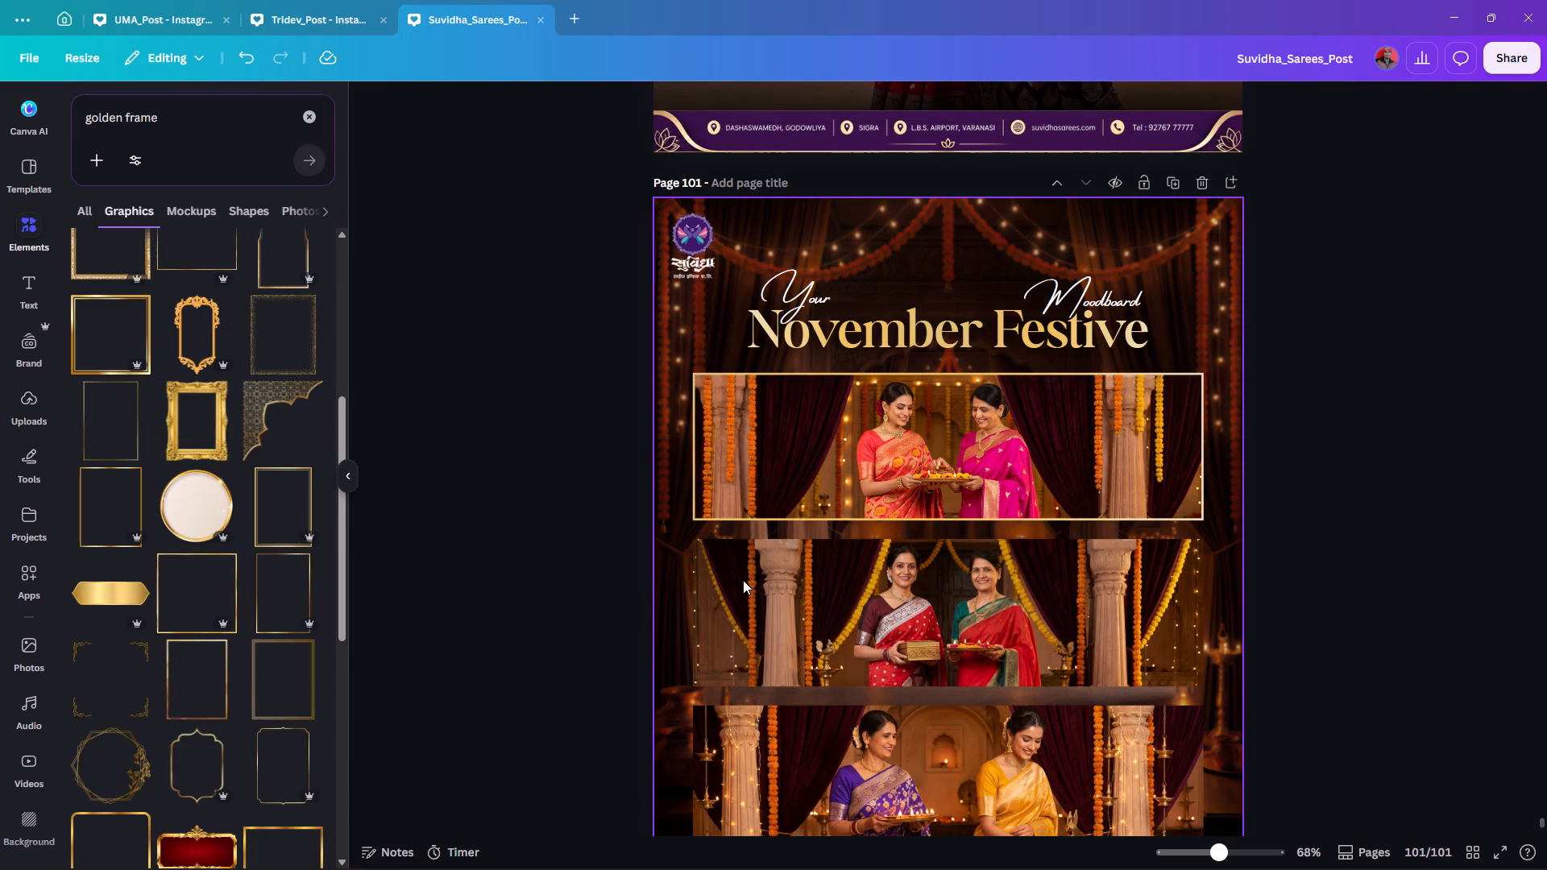
Give the middle saree photo a solid border of weight 4 in the Brand Kit gold.
left_click(748, 590)
left_click(902, 101)
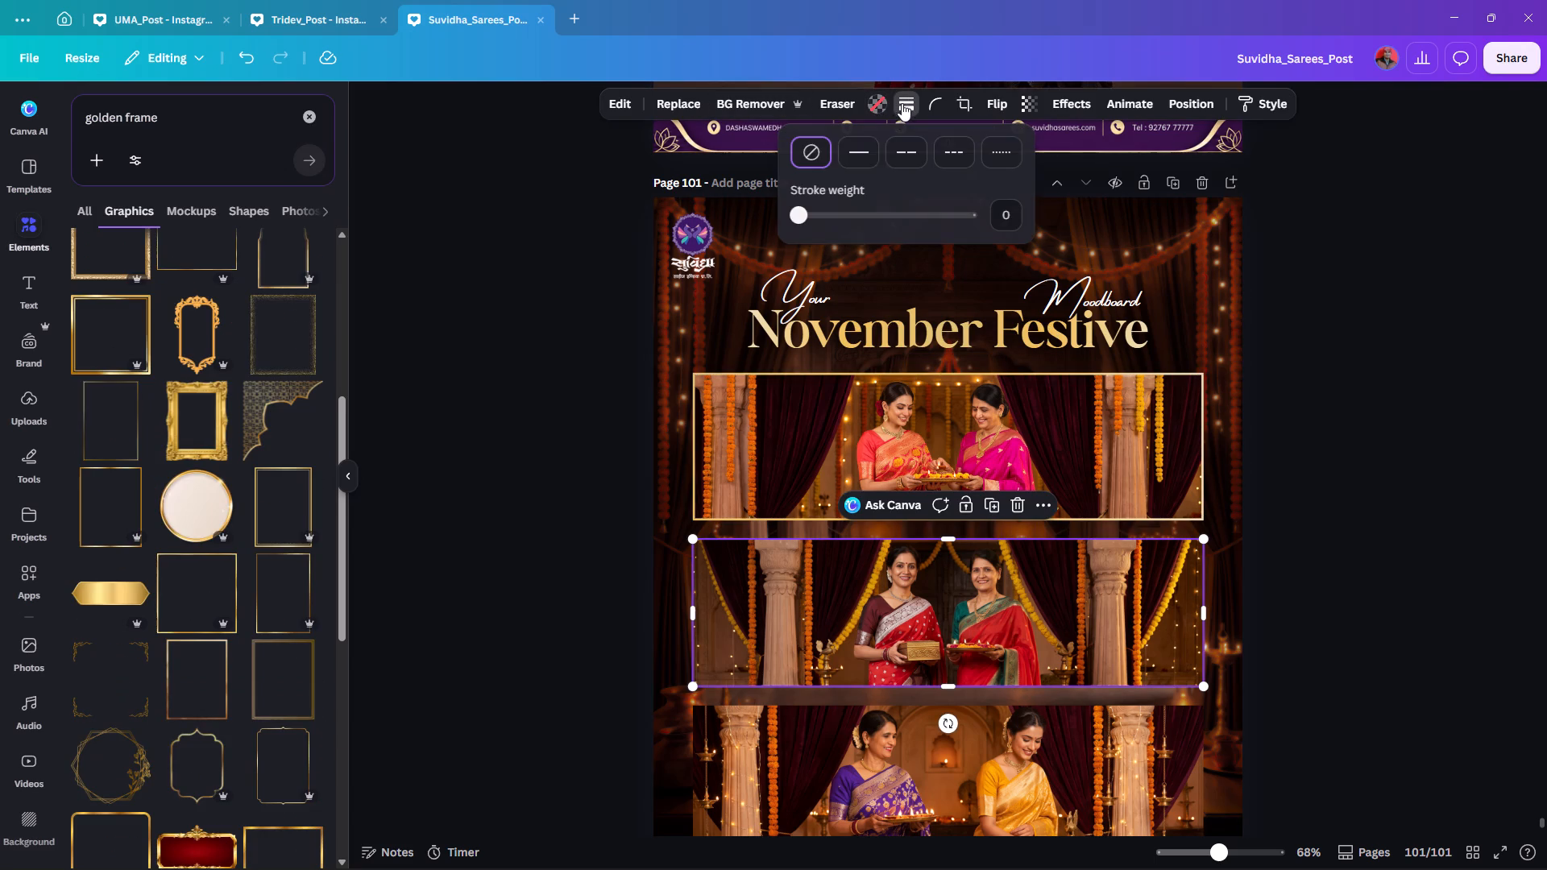
left_click(848, 159)
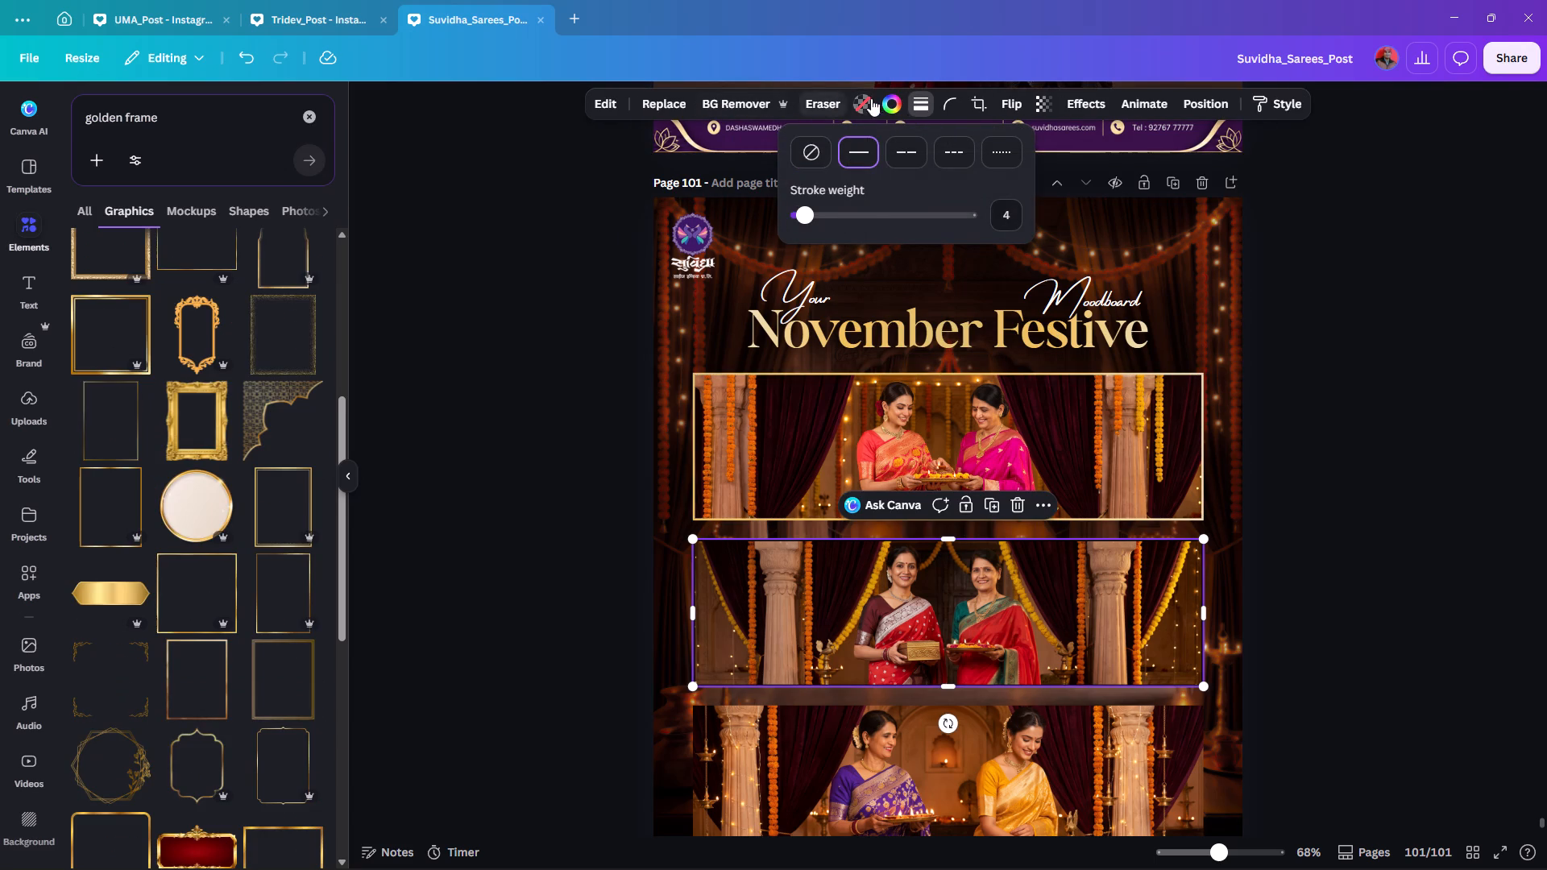
left_click(894, 99)
left_click(152, 433)
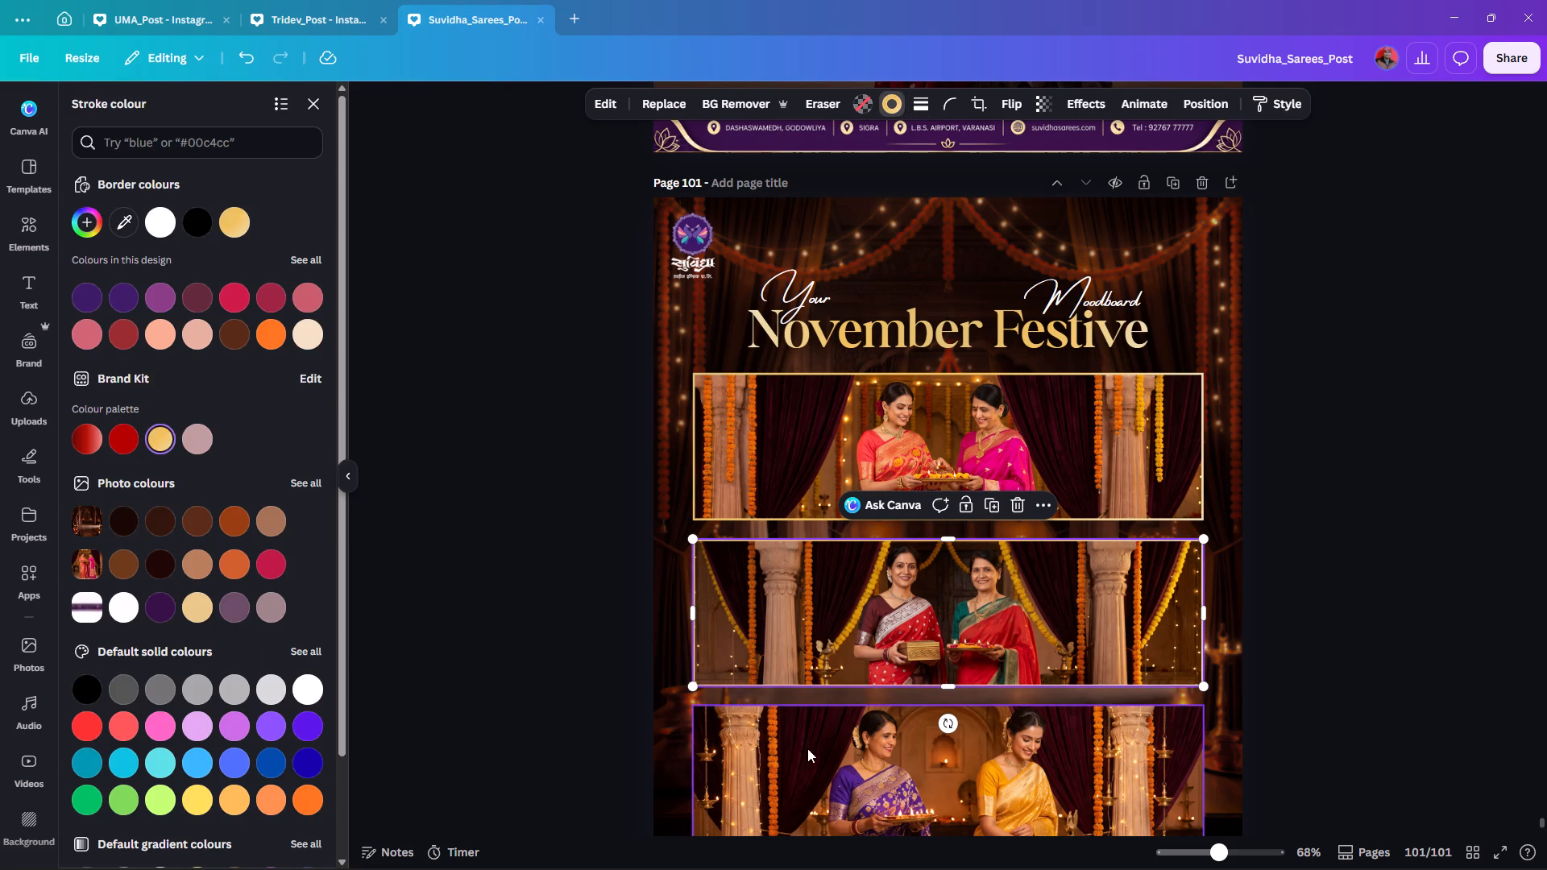
Give the bottom saree photo the same solid border in the Brand Kit gold.
left_click(807, 753)
left_click(908, 99)
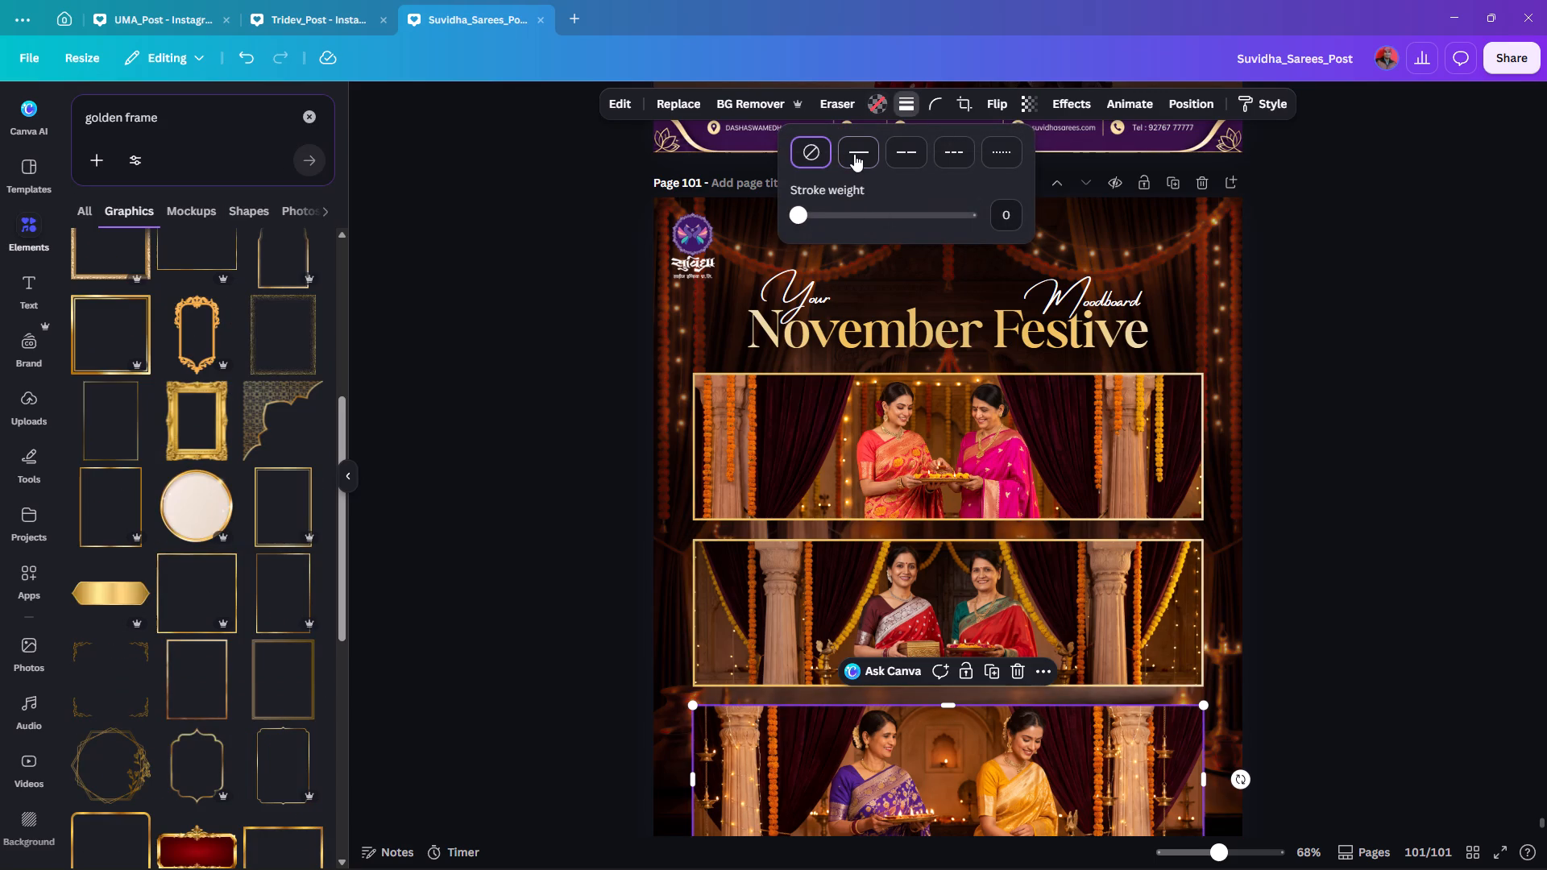
left_click(854, 154)
left_click(893, 93)
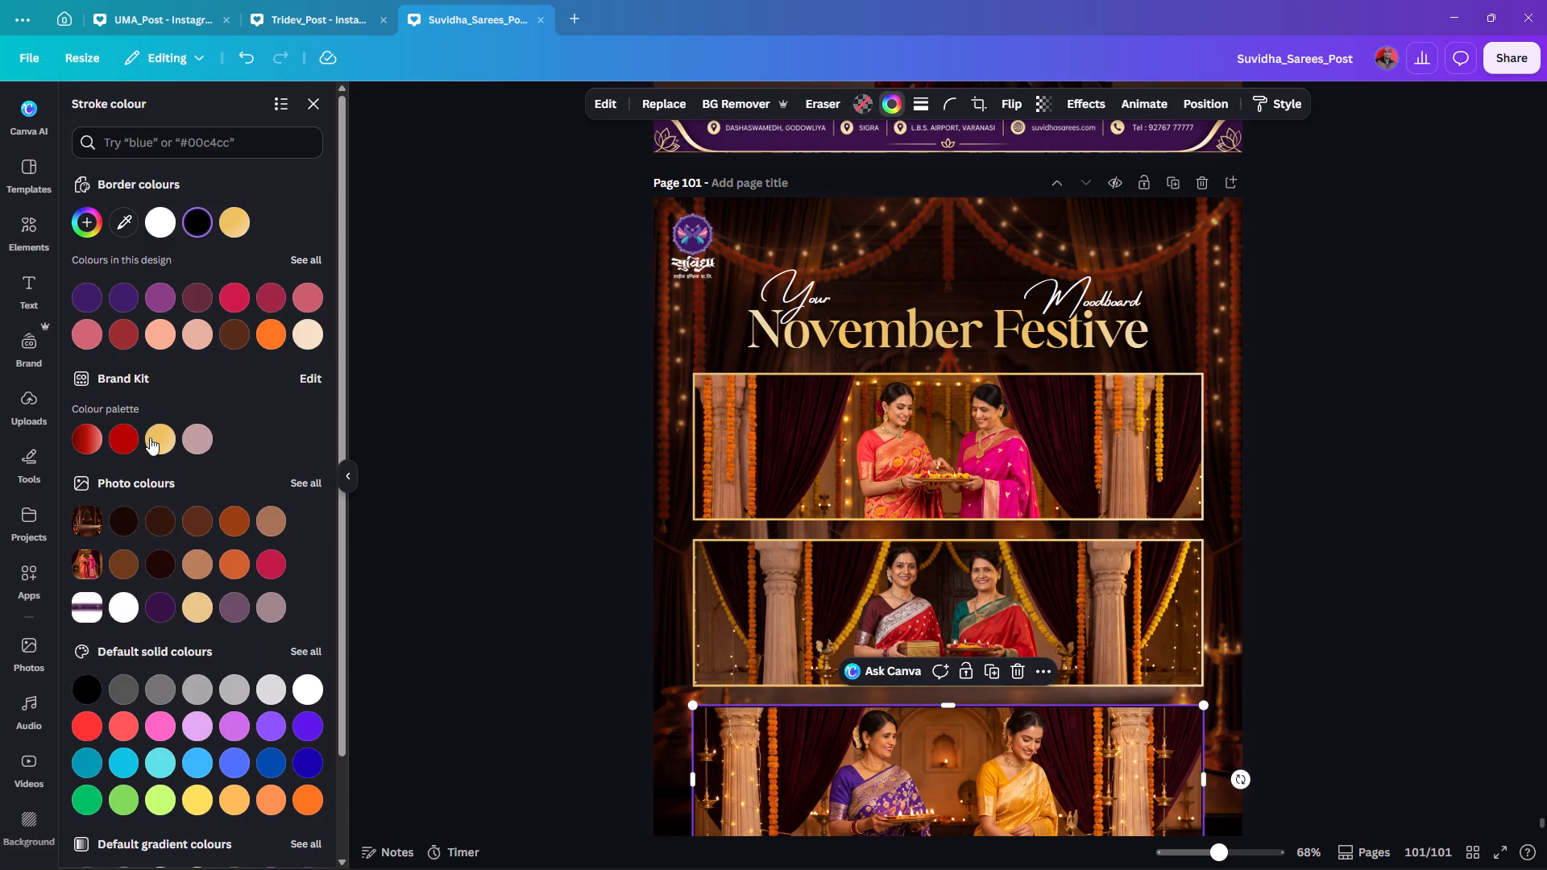
left_click(156, 441)
double_click(499, 400)
scroll(511, 393, "down", 3)
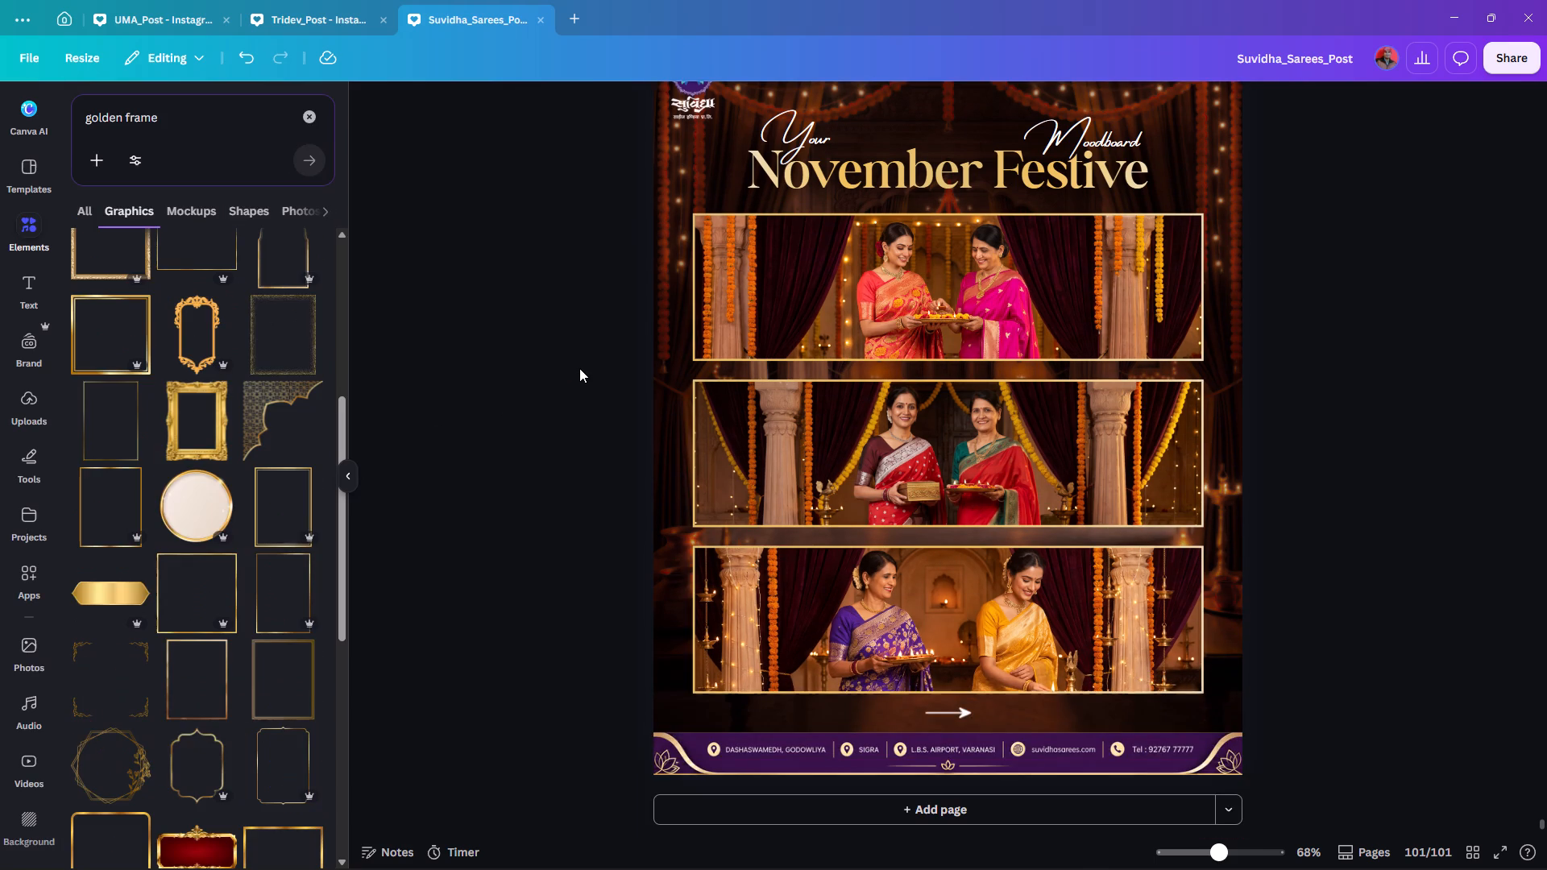
scroll(577, 363, "up", 2)
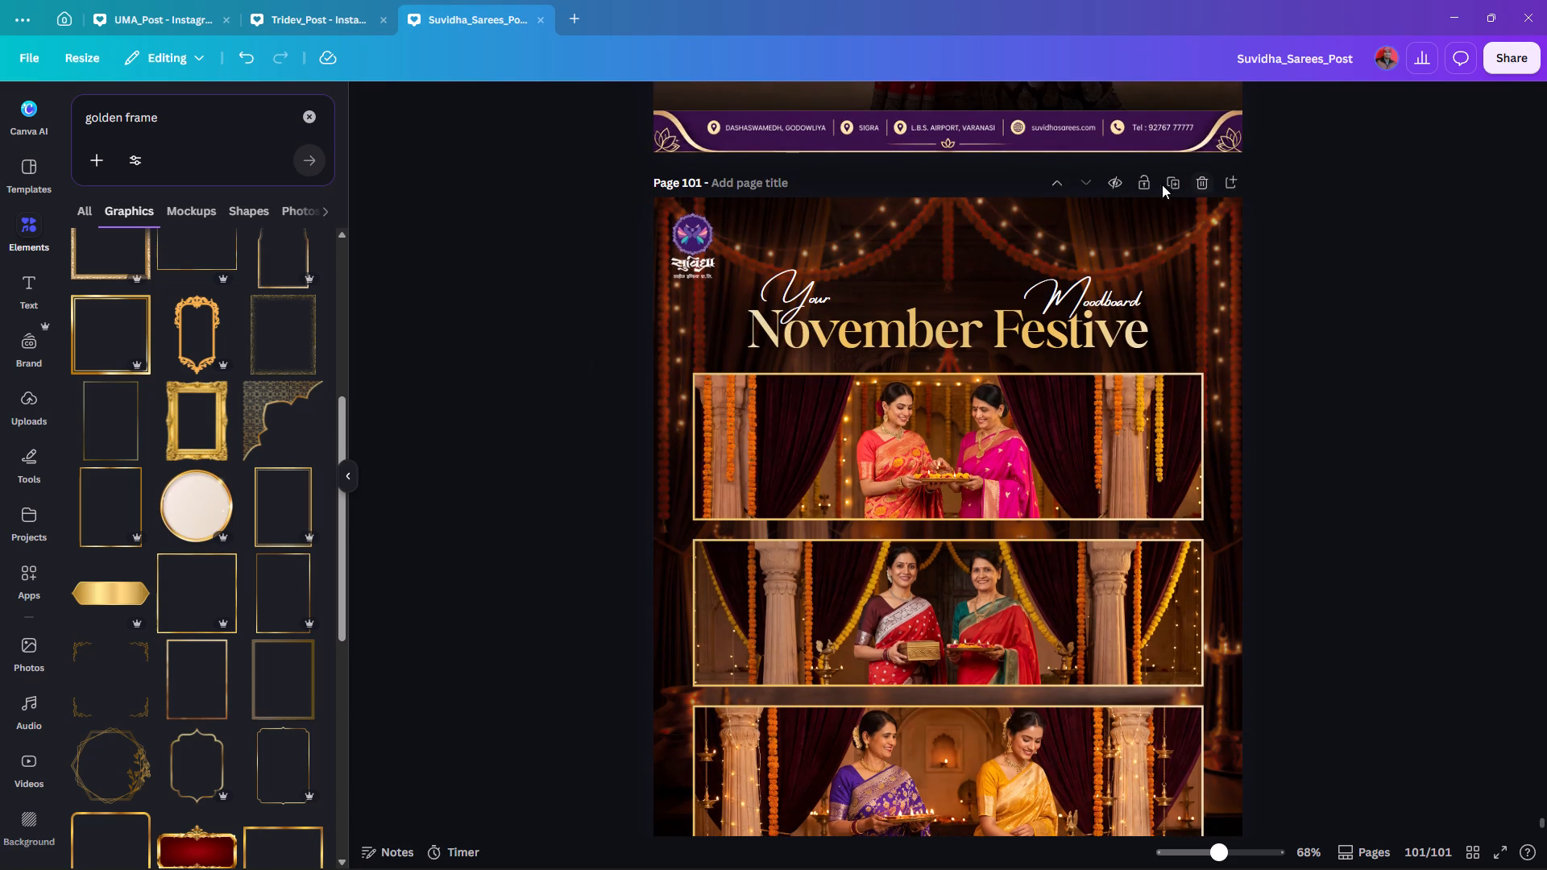
Duplicate page 101 and delete the title texts, three saree photos and background image from the copy.
left_click(1173, 176)
scroll(1444, 326, "down", 1)
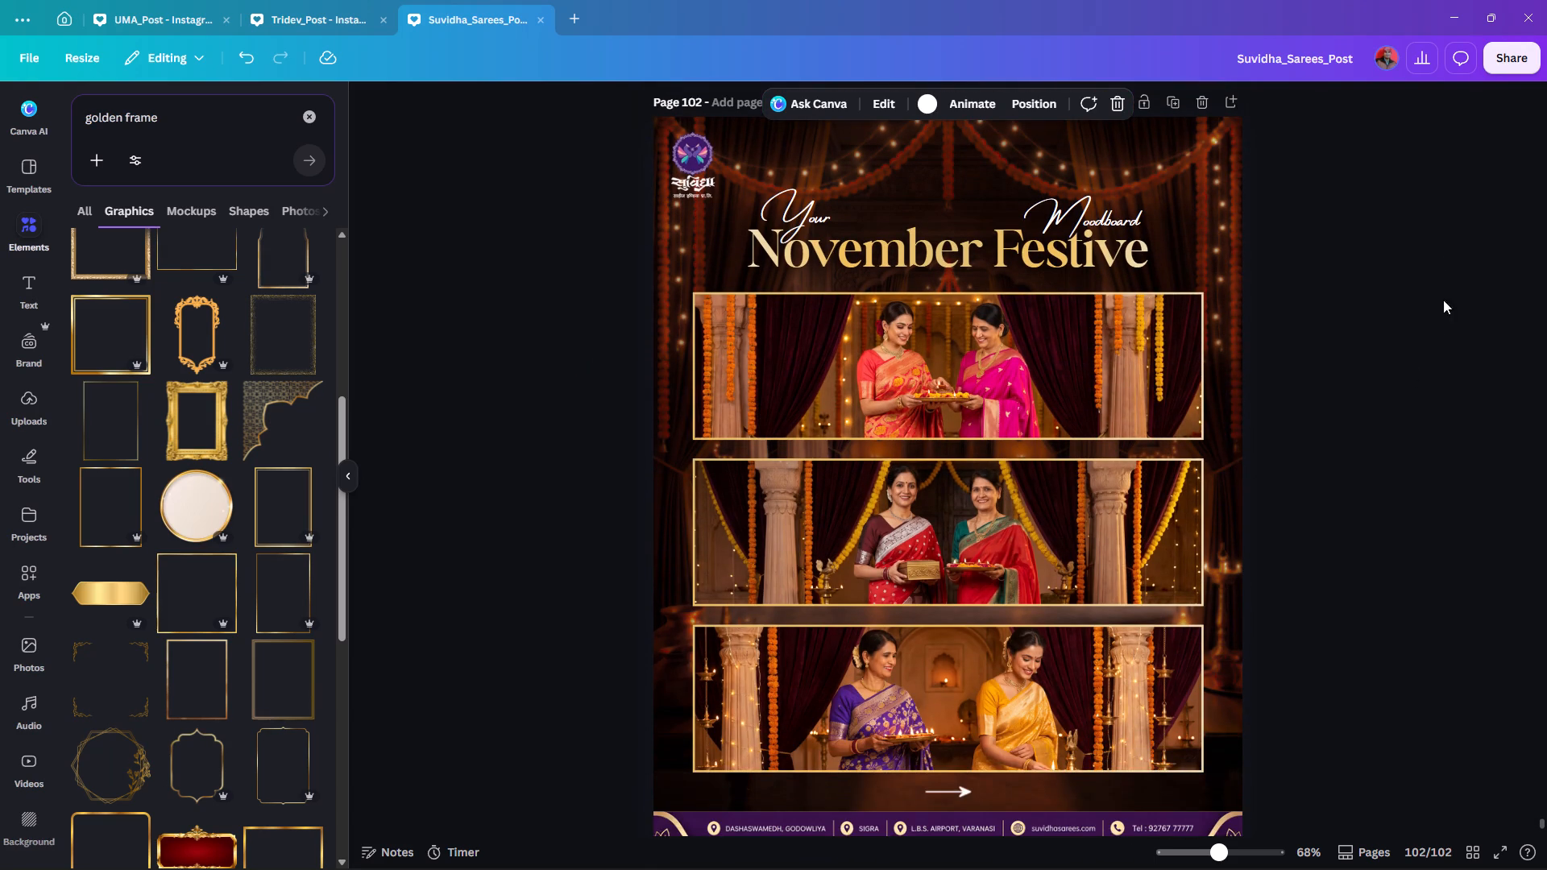
left_click_drag(1455, 201, 740, 720)
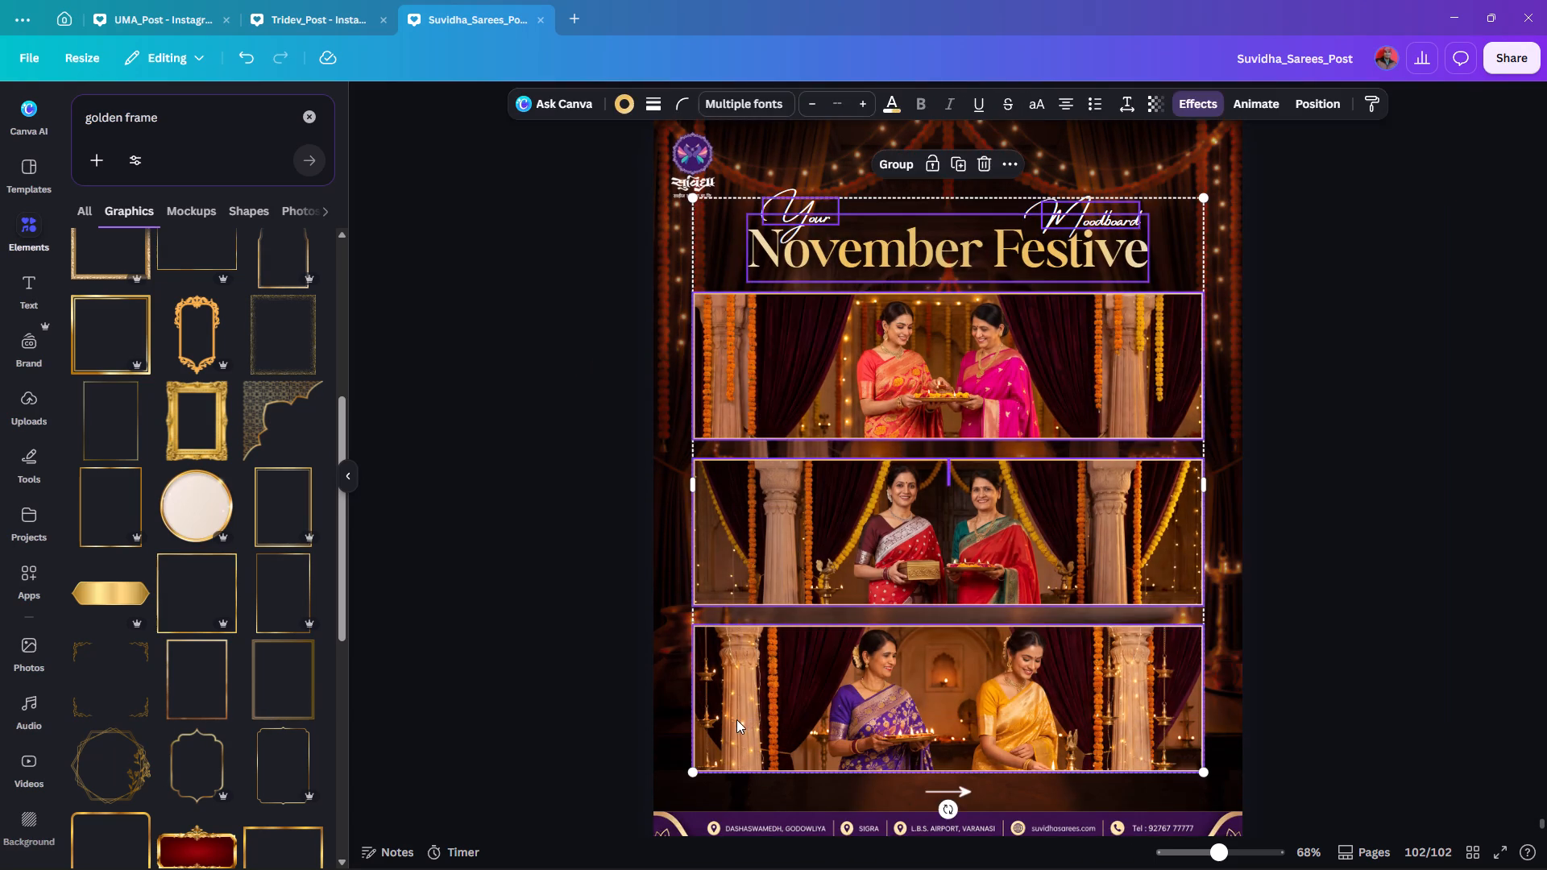
key("Delete")
left_click(1040, 484)
key("Delete")
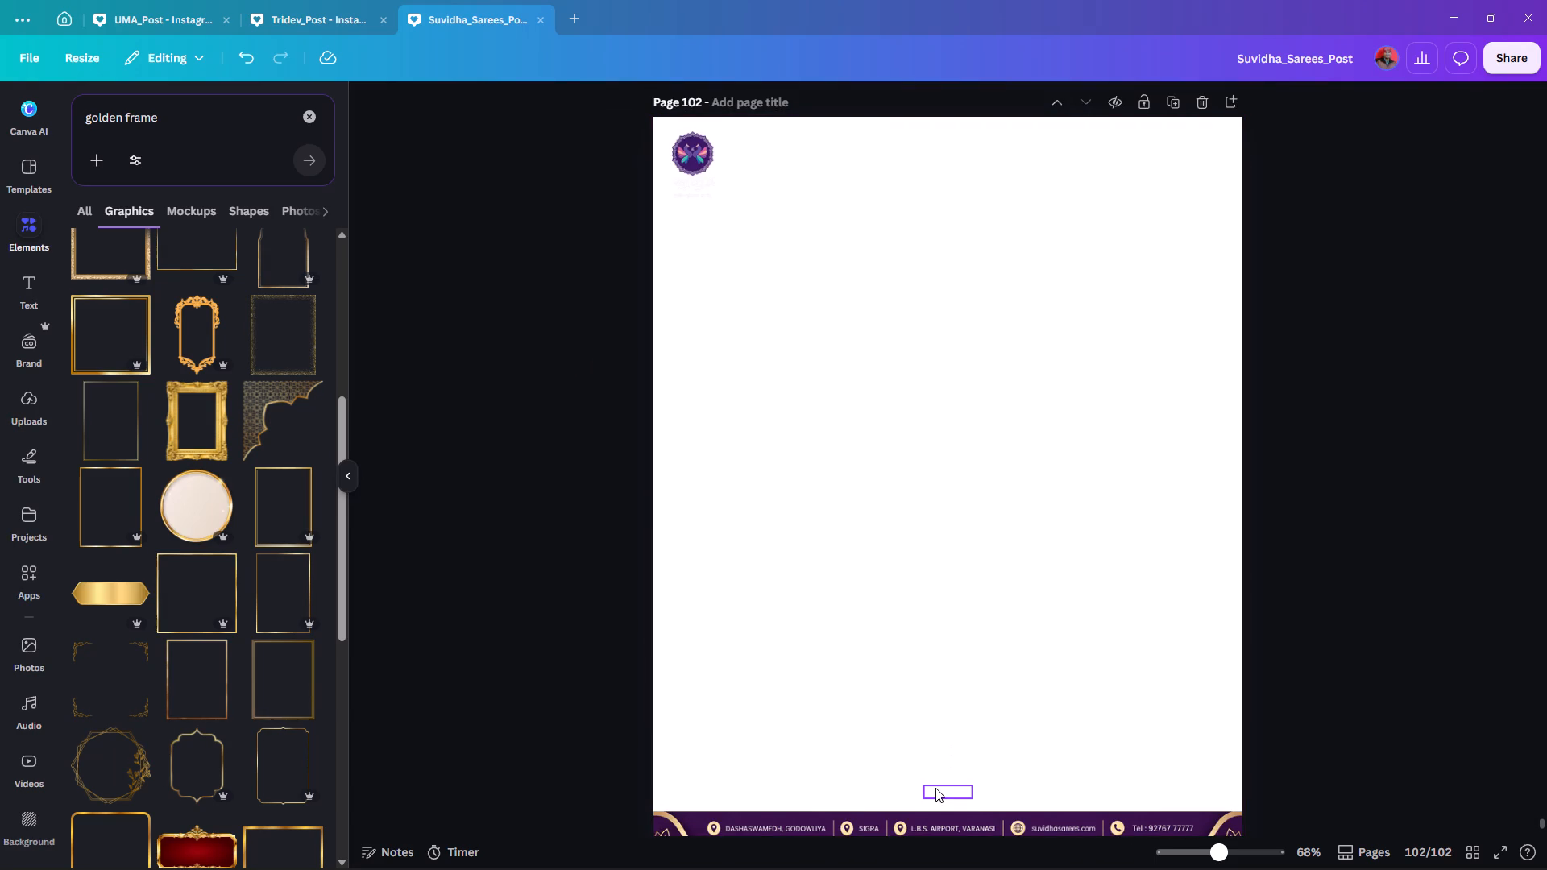
left_click(518, 382)
Move the logo on page 101 from the page corner to the middle, above the "November Festive" title.
scroll(537, 308, "up", 11)
left_click(711, 254)
left_click_drag(688, 264, 739, 265)
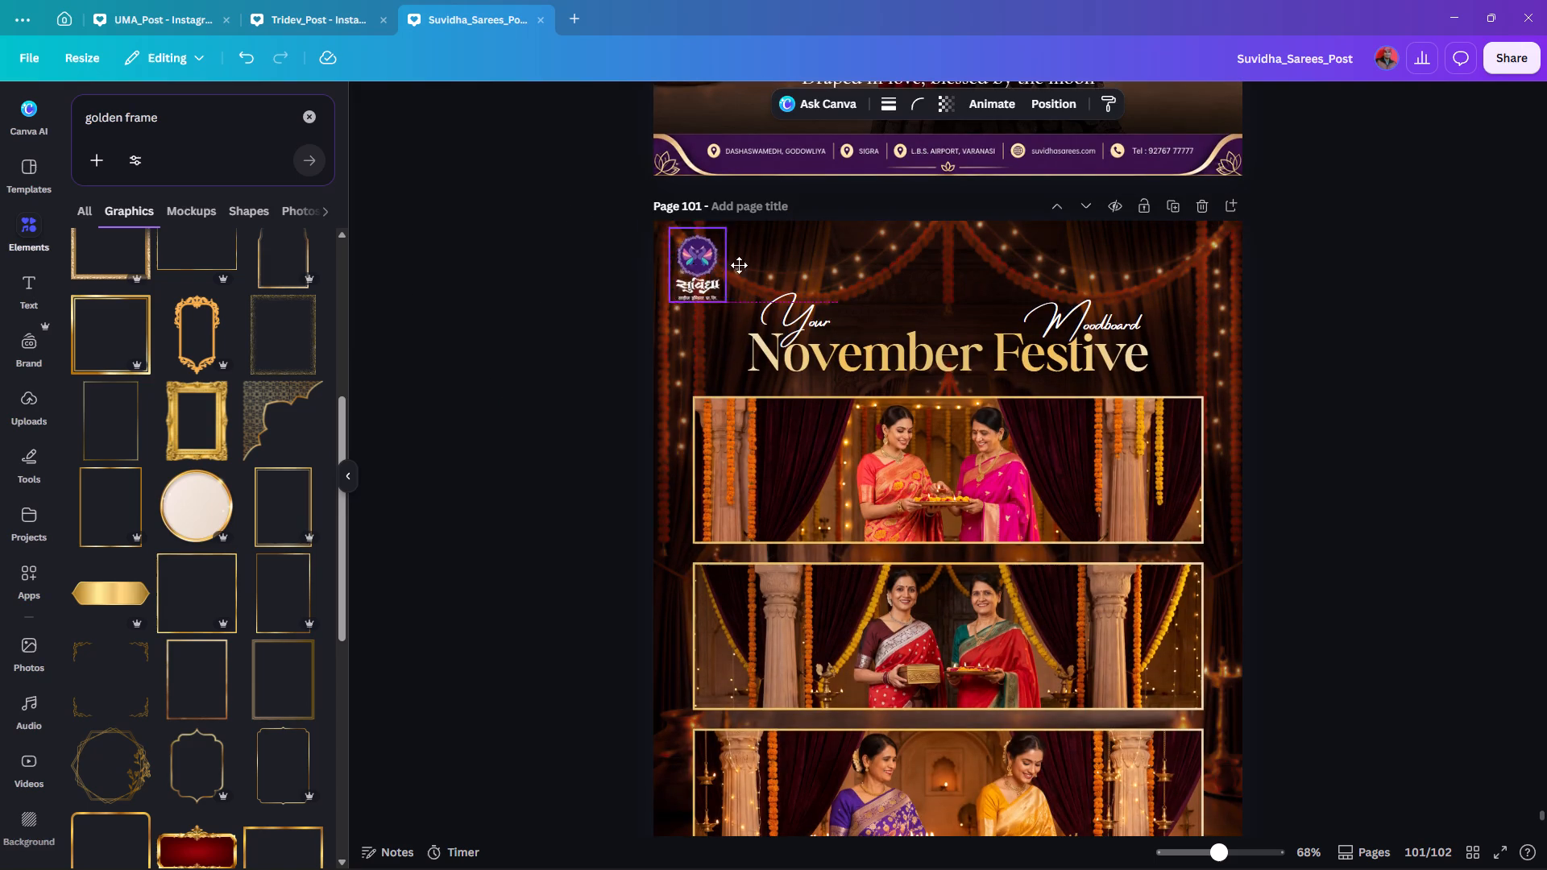
left_click_drag(739, 265, 944, 275)
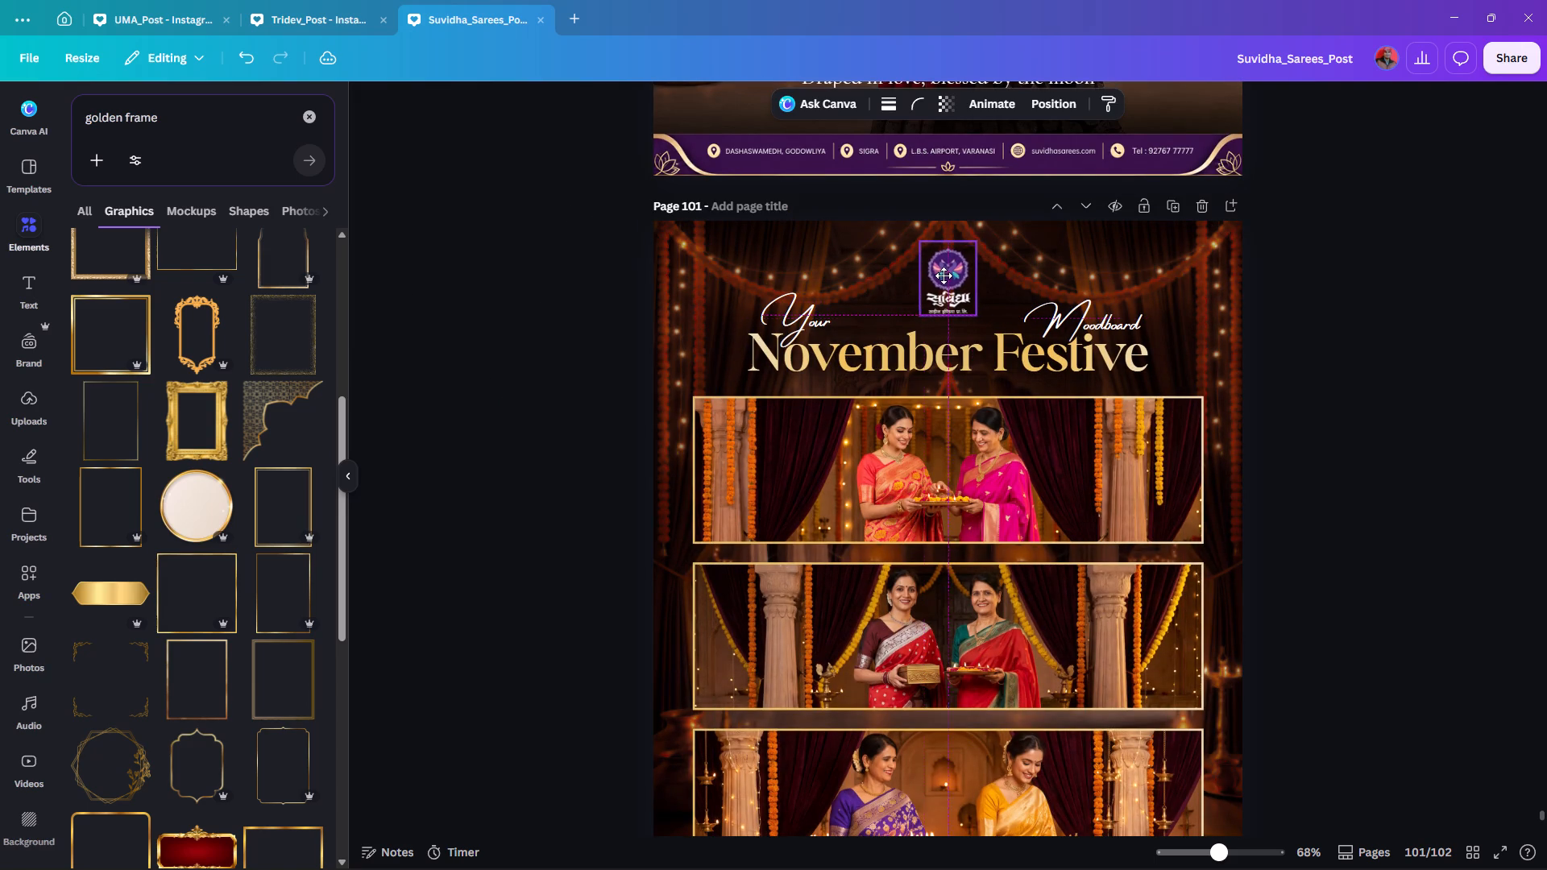
left_click_drag(944, 275, 946, 274)
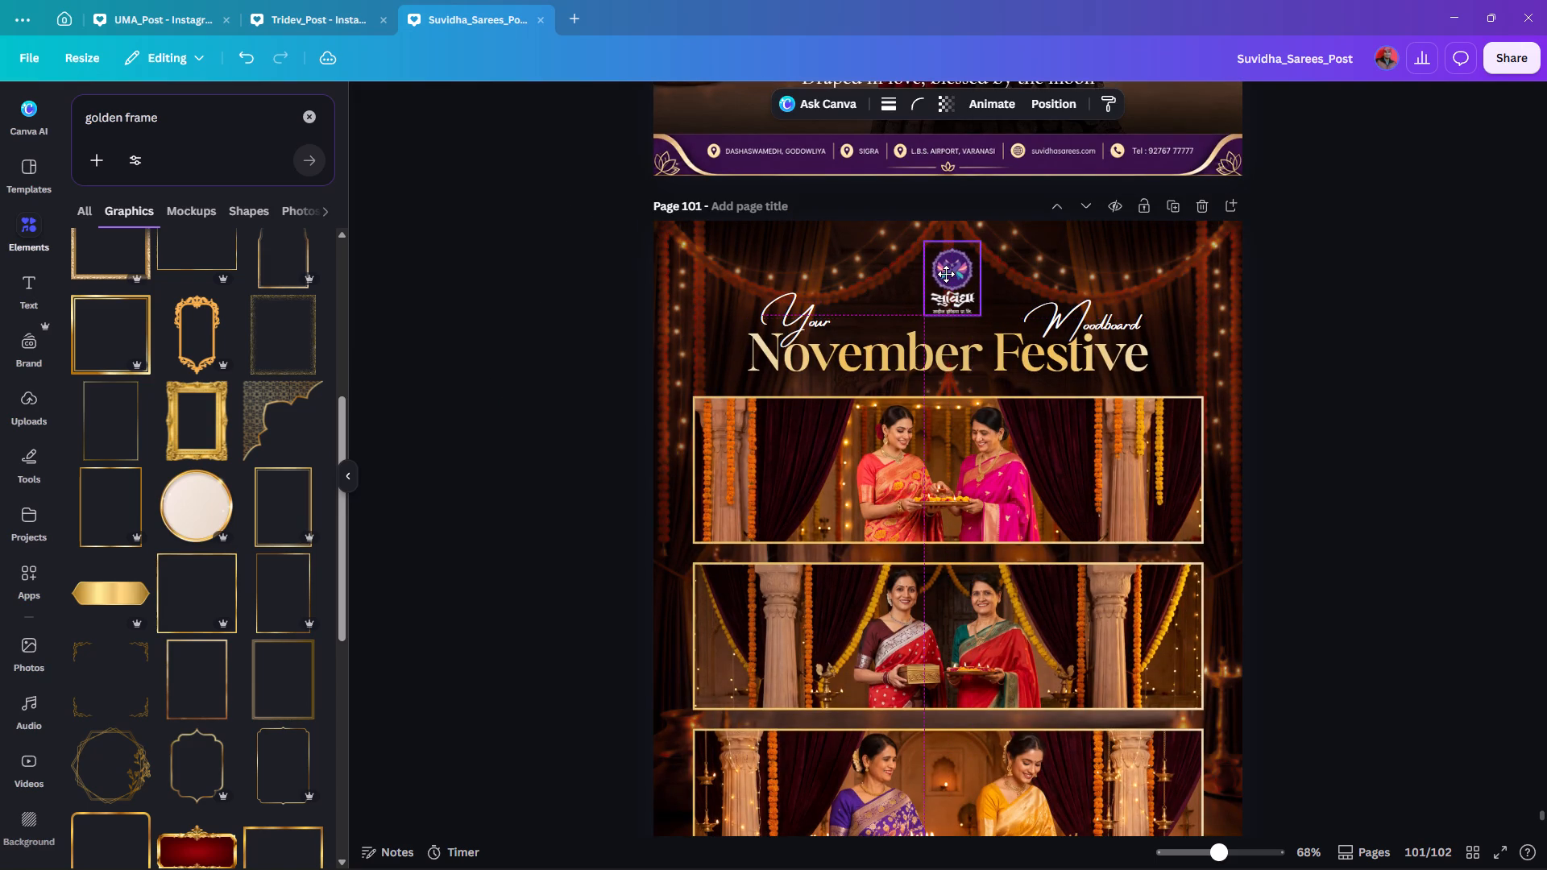
left_click_drag(946, 274, 945, 280)
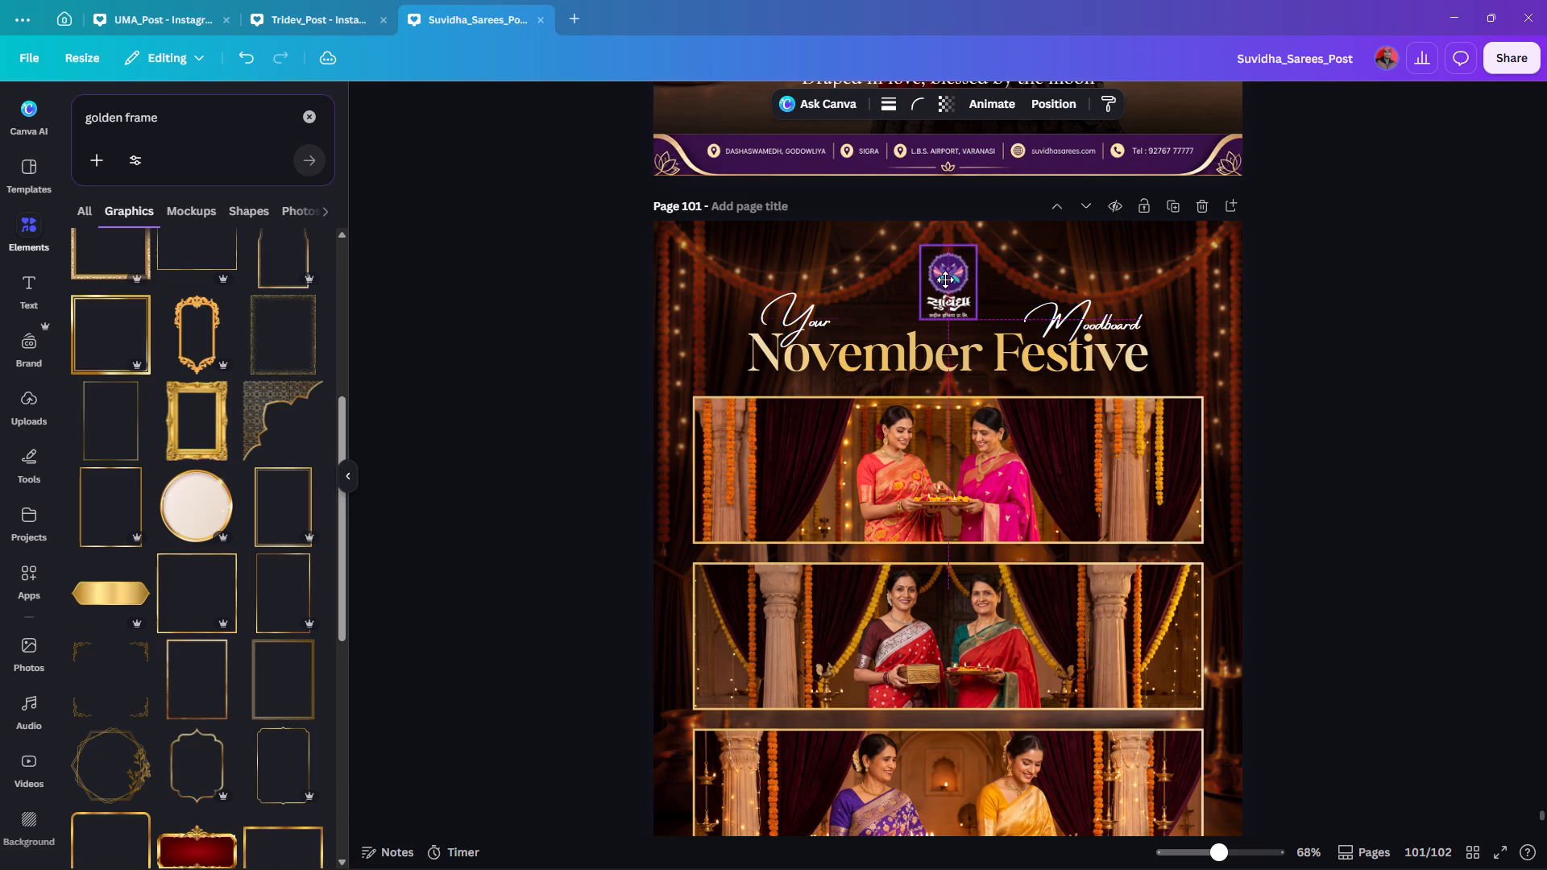
left_click_drag(945, 280, 946, 278)
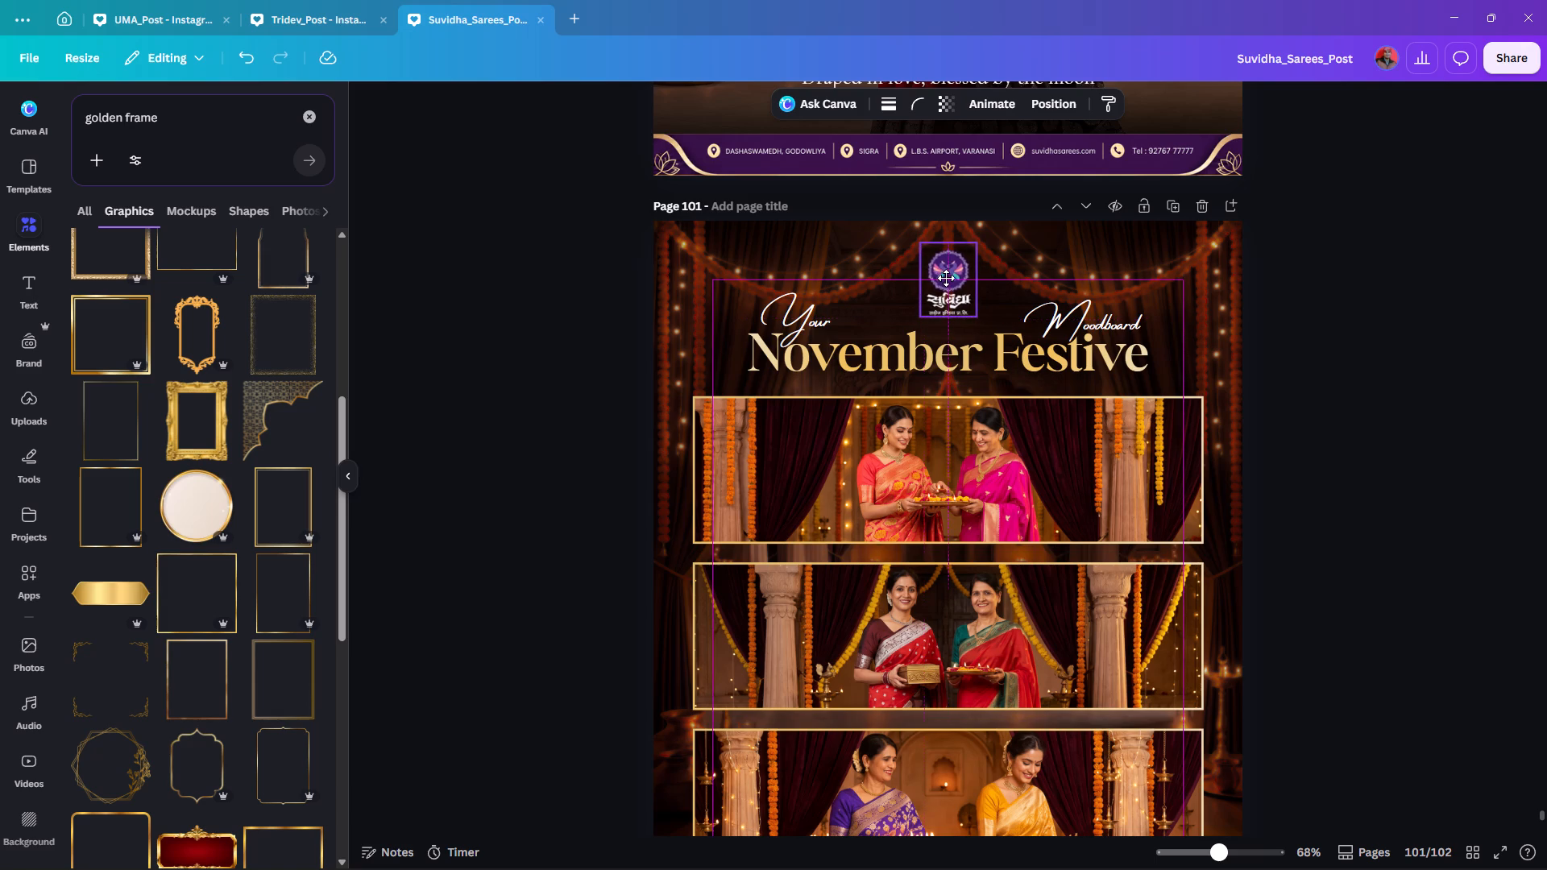
left_click_drag(946, 278, 944, 279)
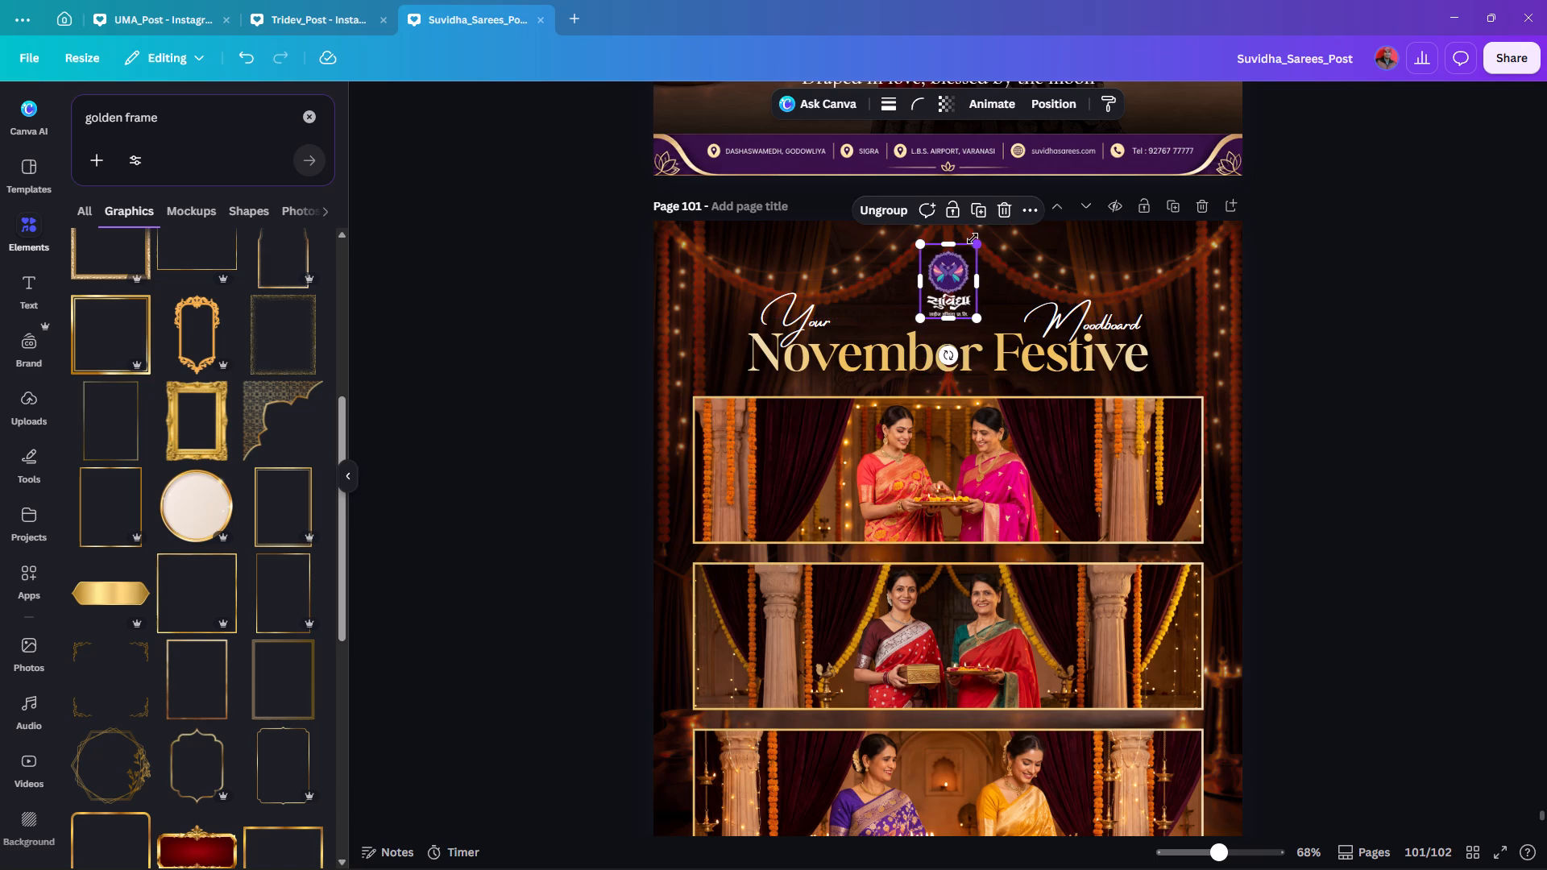
Enlarge the page 101 logo to about 127 × 166 px and nudge it up to about 15 px from the page's top edge.
left_click_drag(977, 246, 990, 242, "alt")
key("Up")
key("Up")
key("Up")
key("Up")
key("Up")
key("Up")
key("Up")
key("Up")
key("Up")
key("Up")
key("Up")
key("Up")
key("Up")
key("Up")
key("Up")
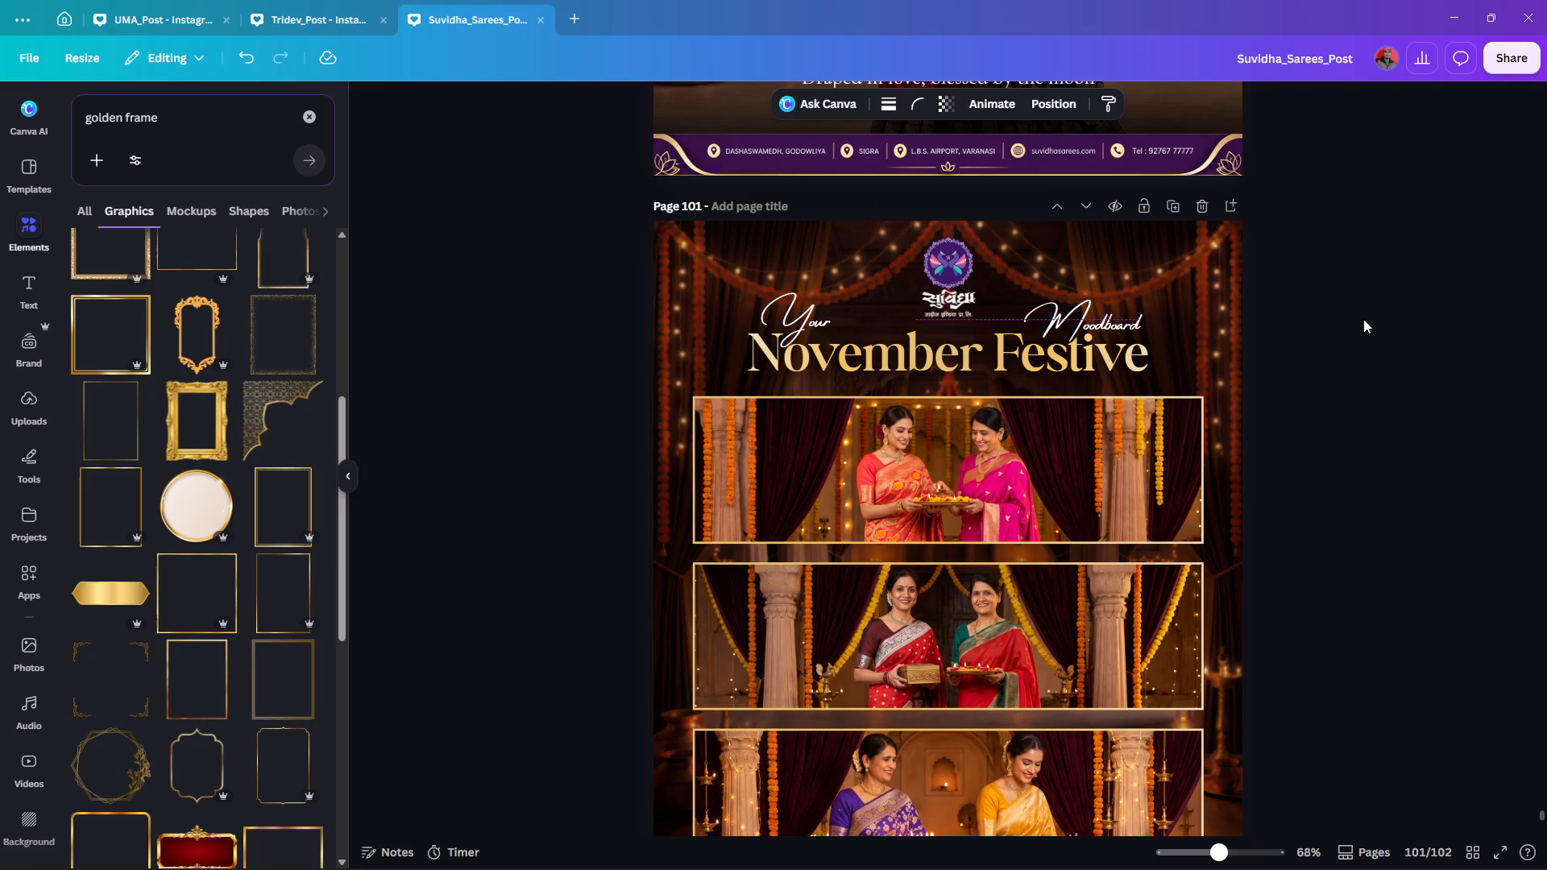
key("Down")
key("Down")
key("Up")
left_click(1363, 318)
left_click(1363, 318)
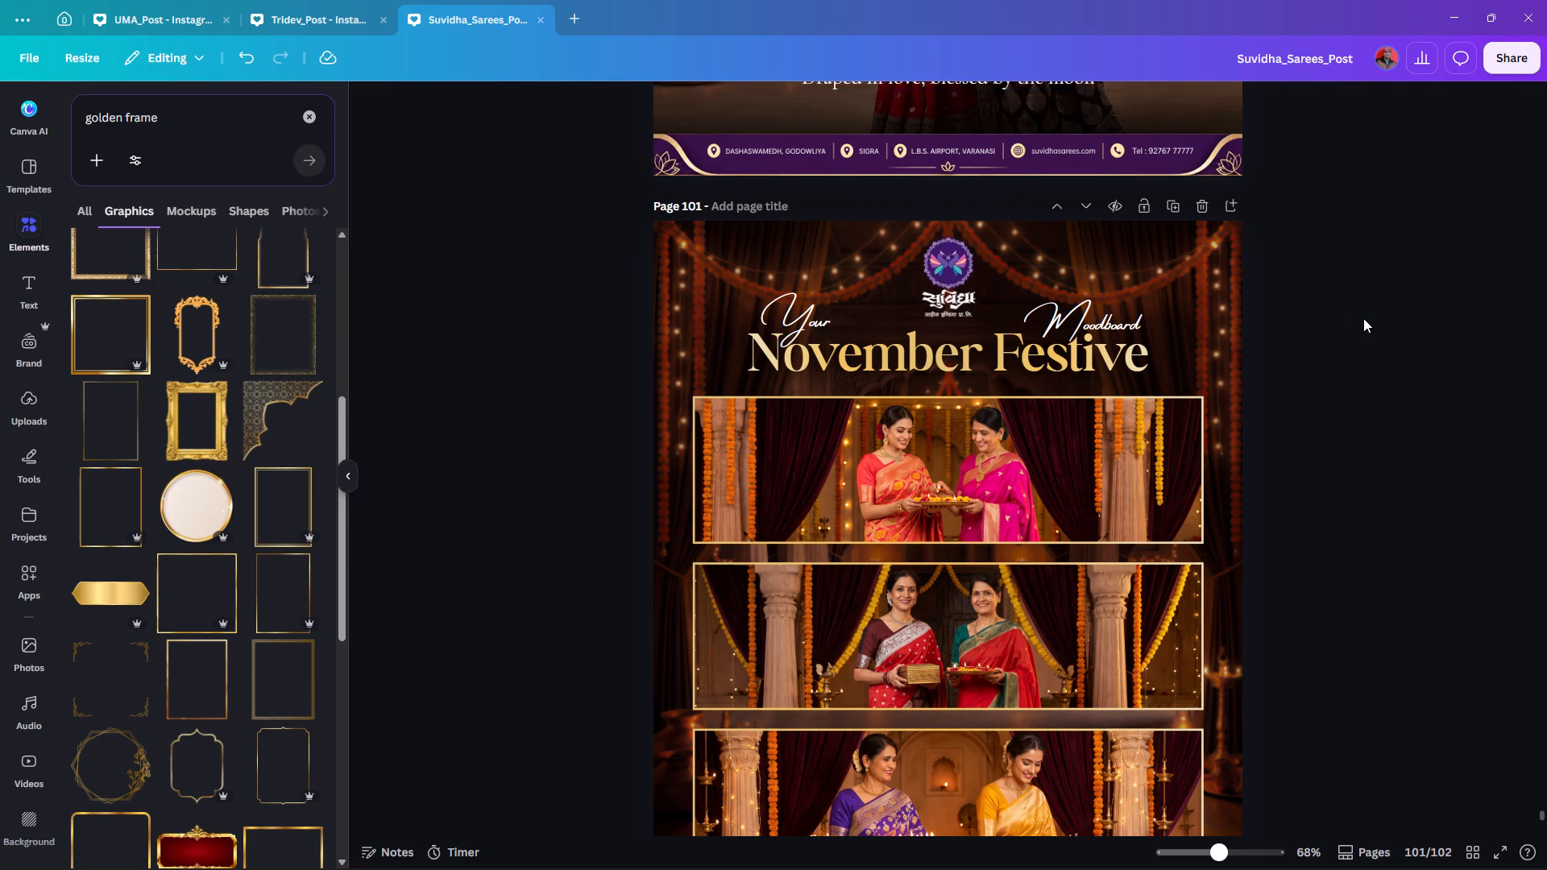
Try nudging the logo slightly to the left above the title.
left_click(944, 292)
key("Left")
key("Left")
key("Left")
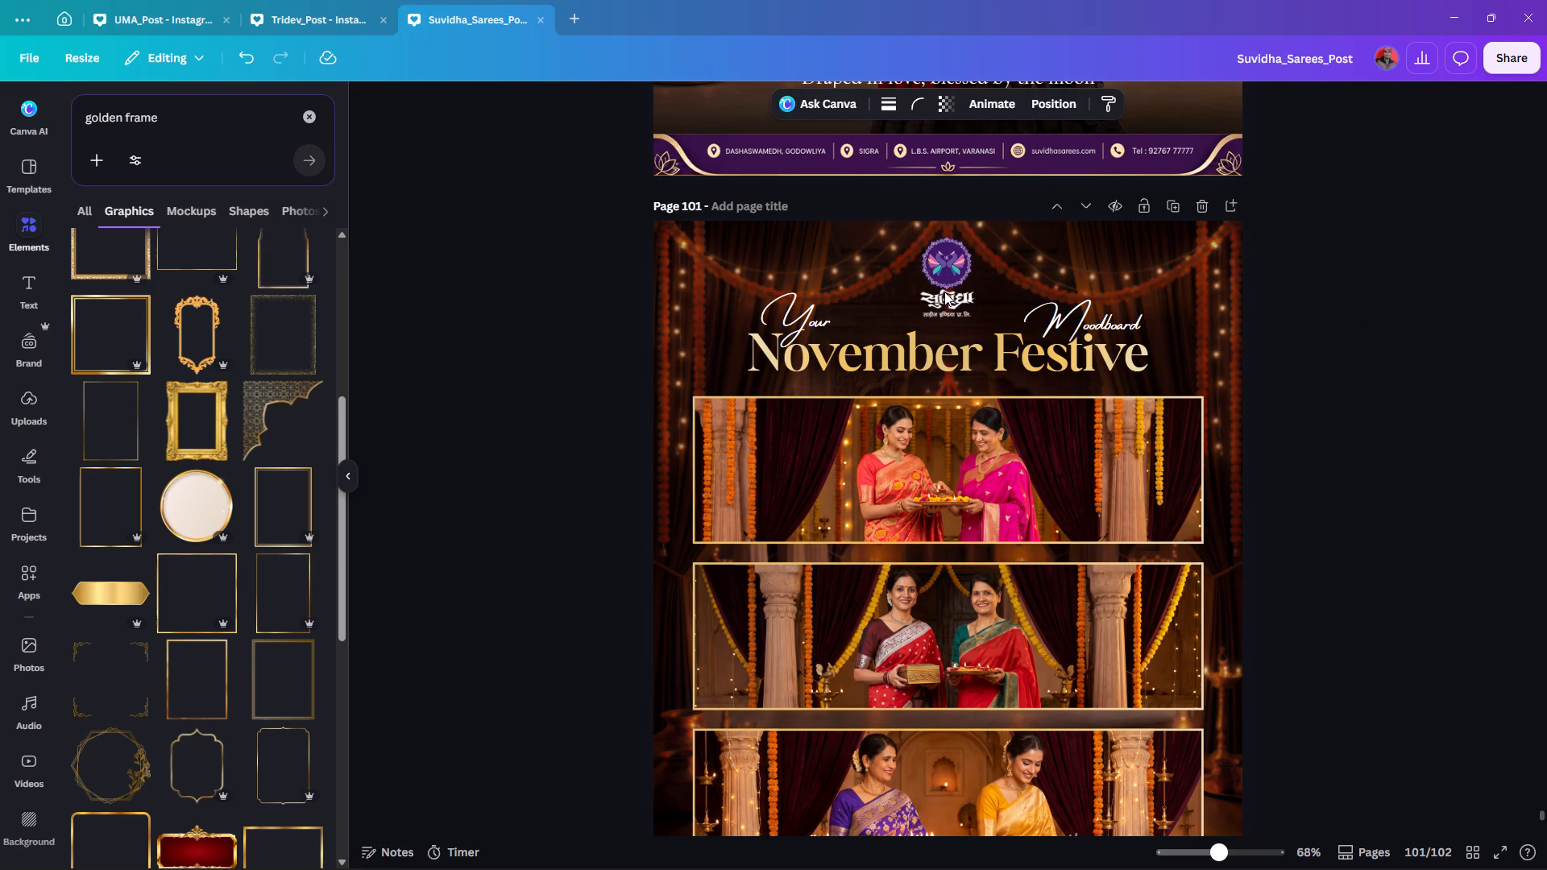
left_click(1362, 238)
Align the logo to the horizontal centre of page 101.
left_click(941, 286)
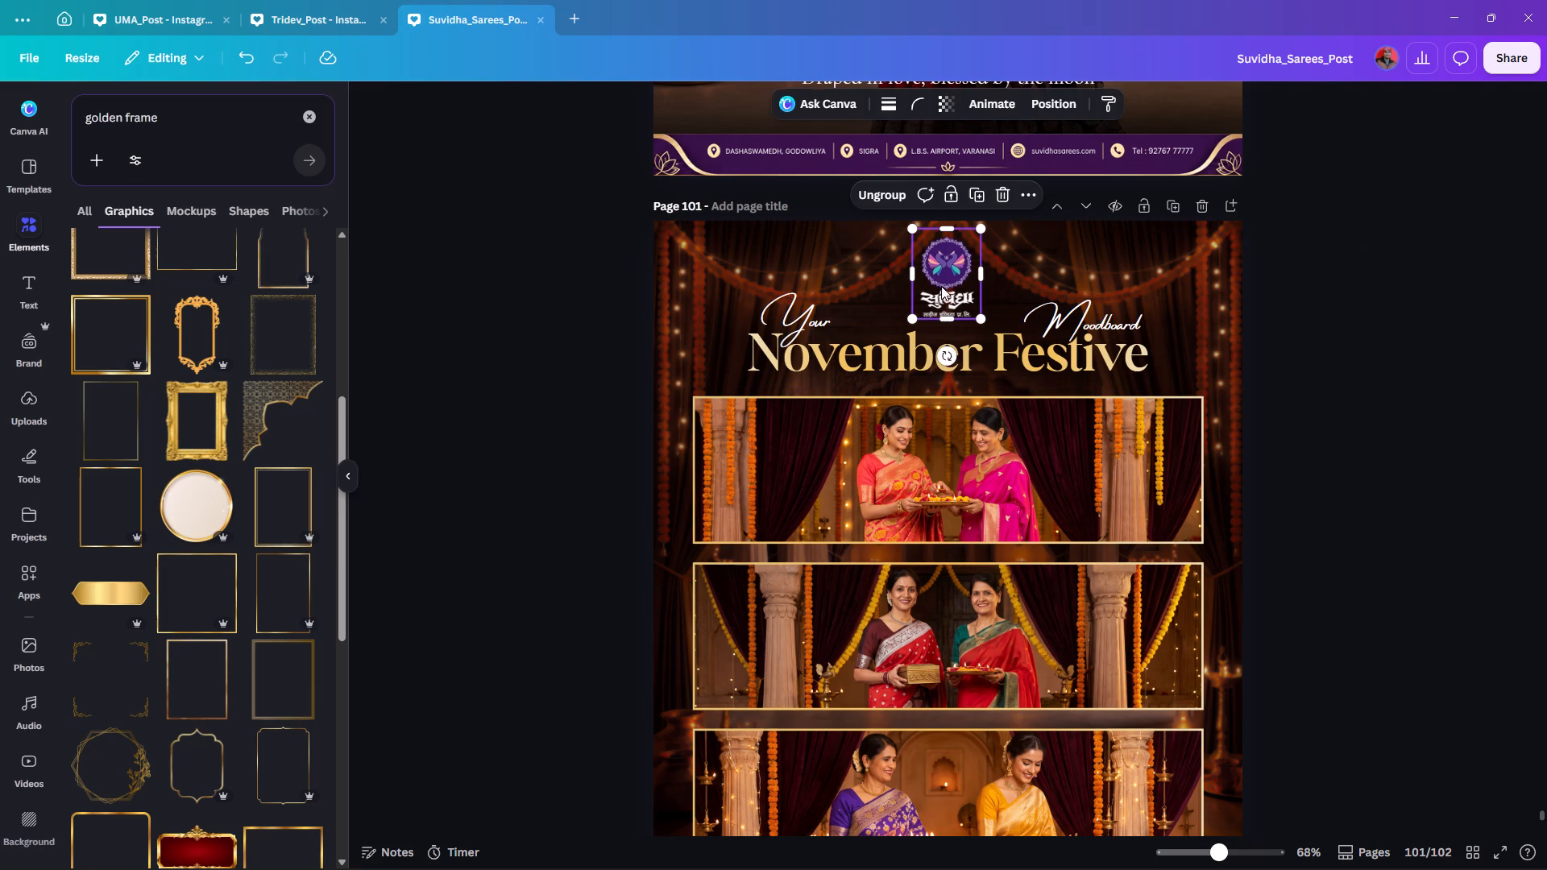
left_click(1031, 111)
left_click(226, 333)
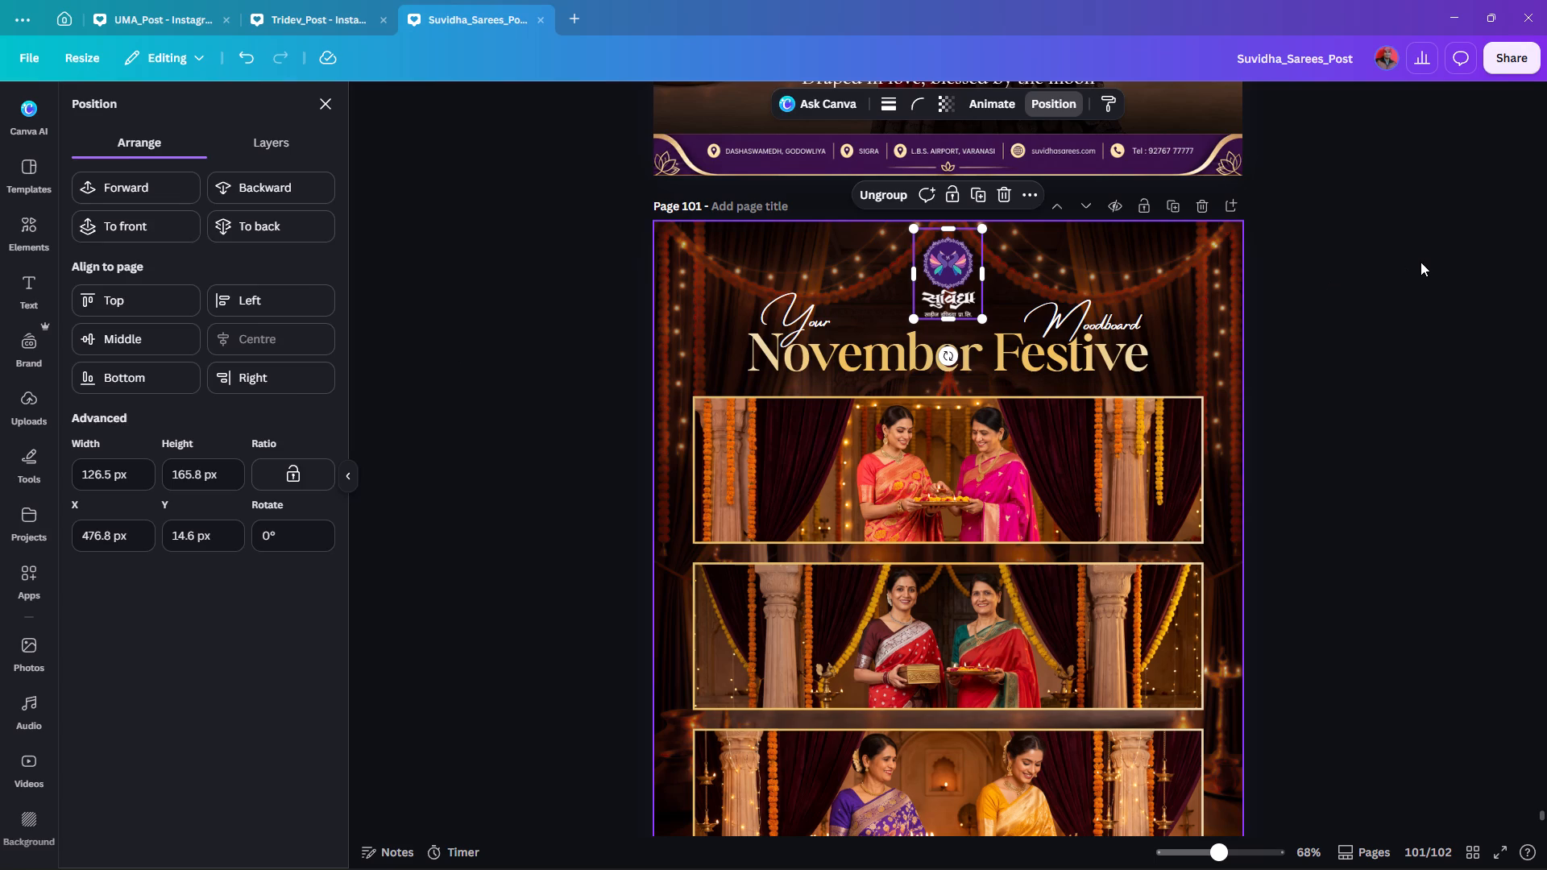
double_click(1421, 262)
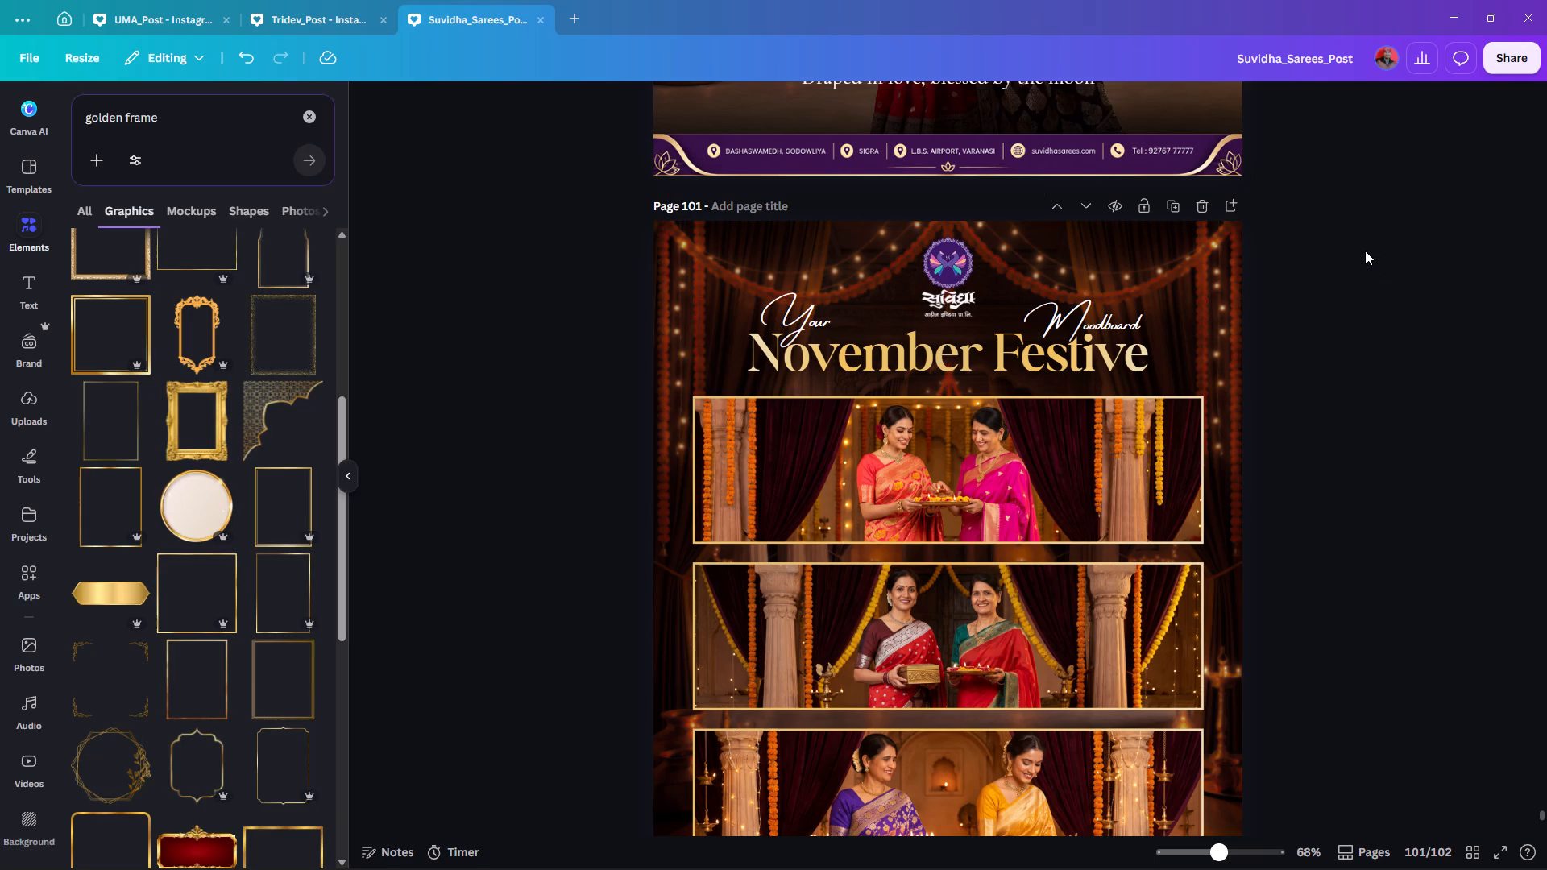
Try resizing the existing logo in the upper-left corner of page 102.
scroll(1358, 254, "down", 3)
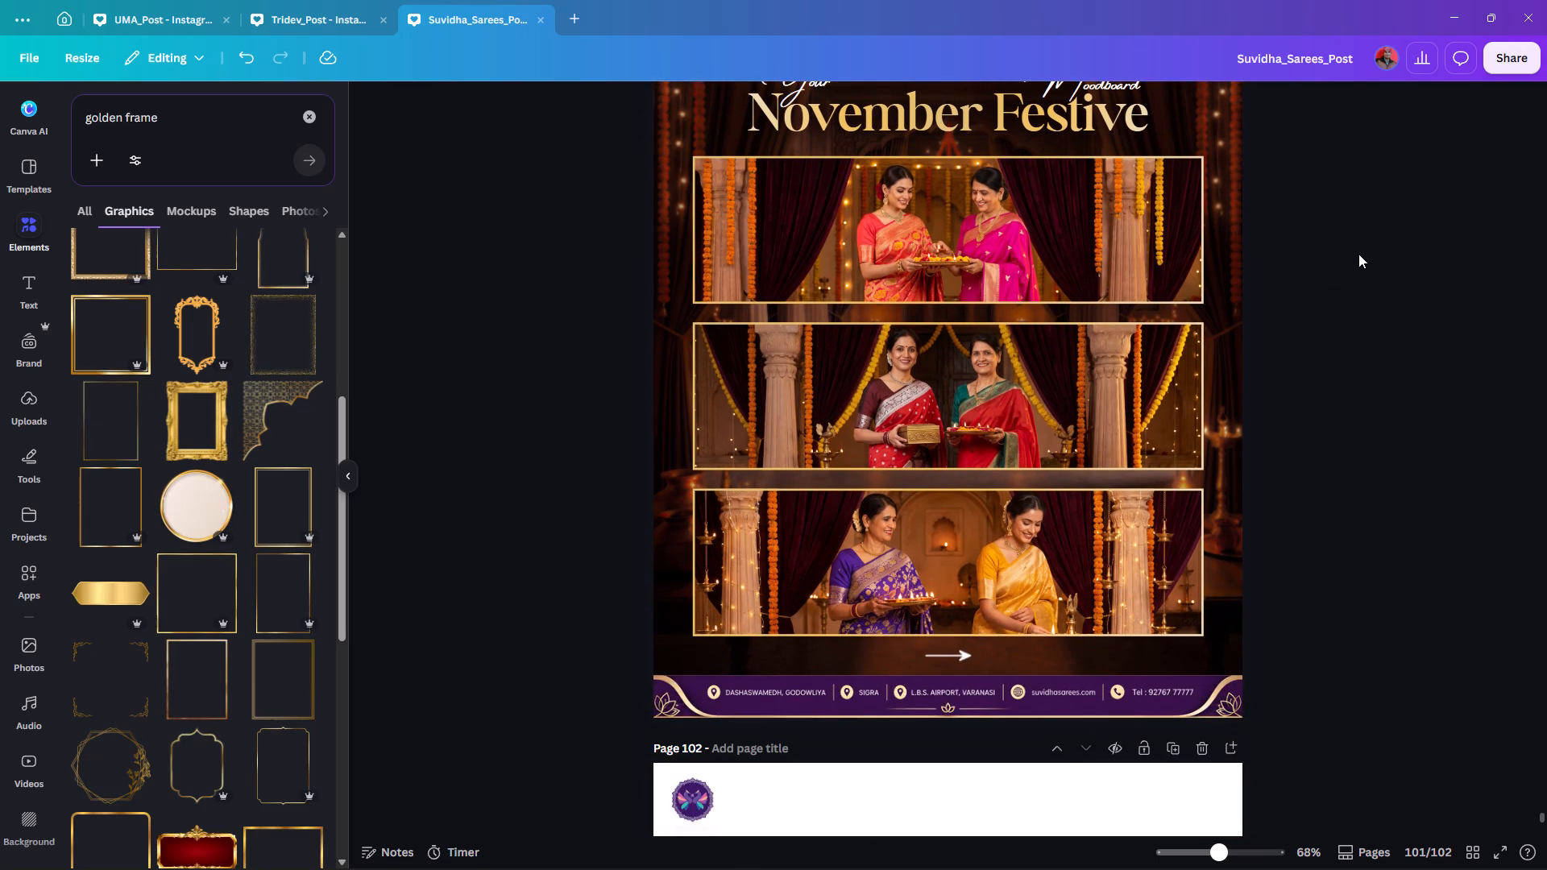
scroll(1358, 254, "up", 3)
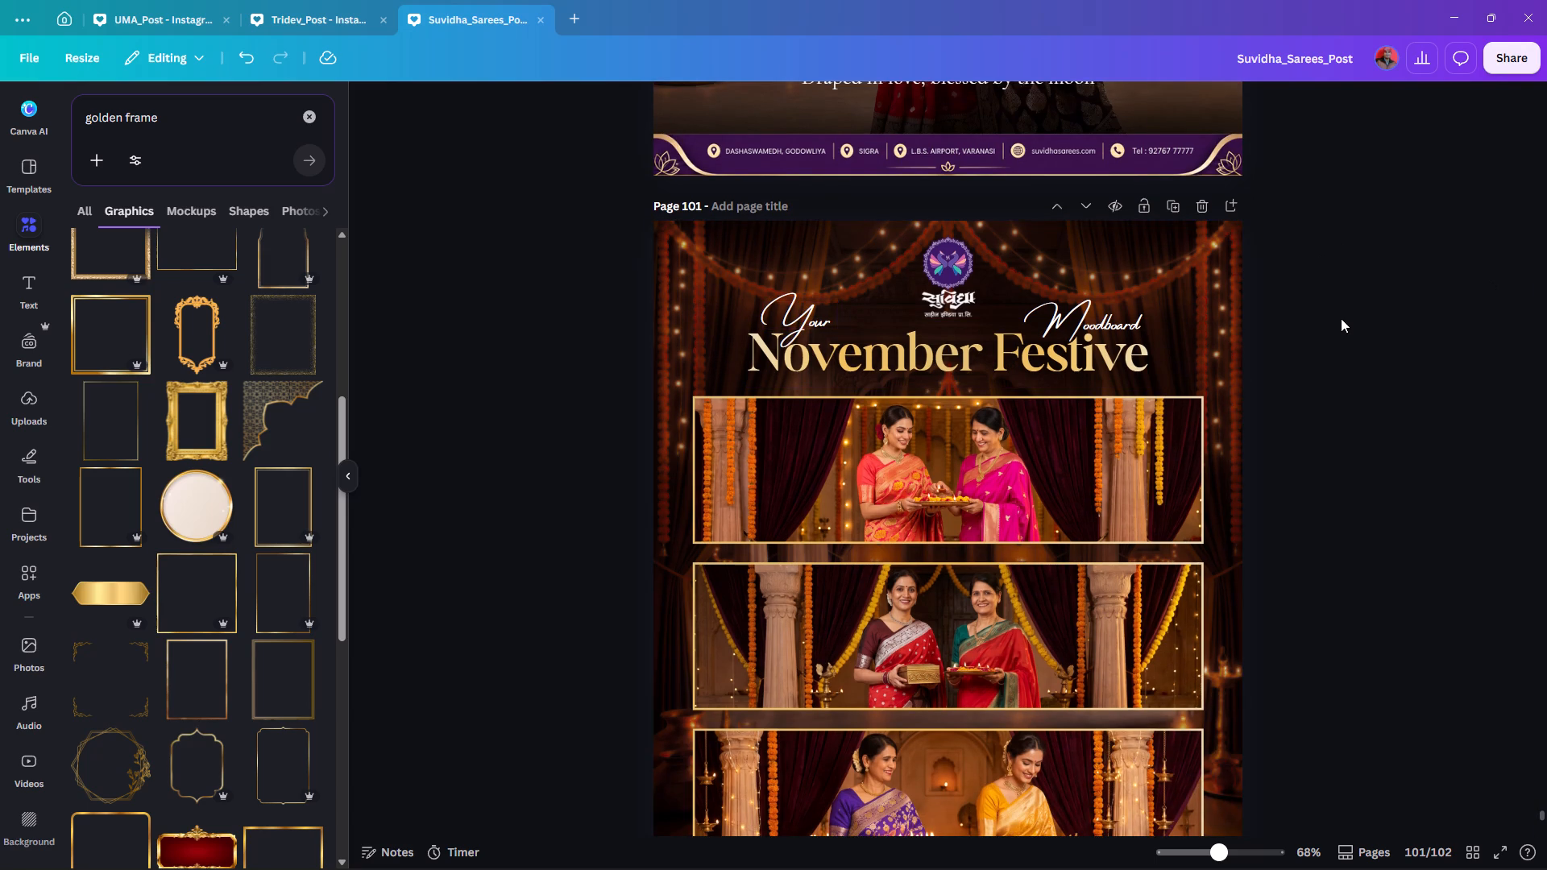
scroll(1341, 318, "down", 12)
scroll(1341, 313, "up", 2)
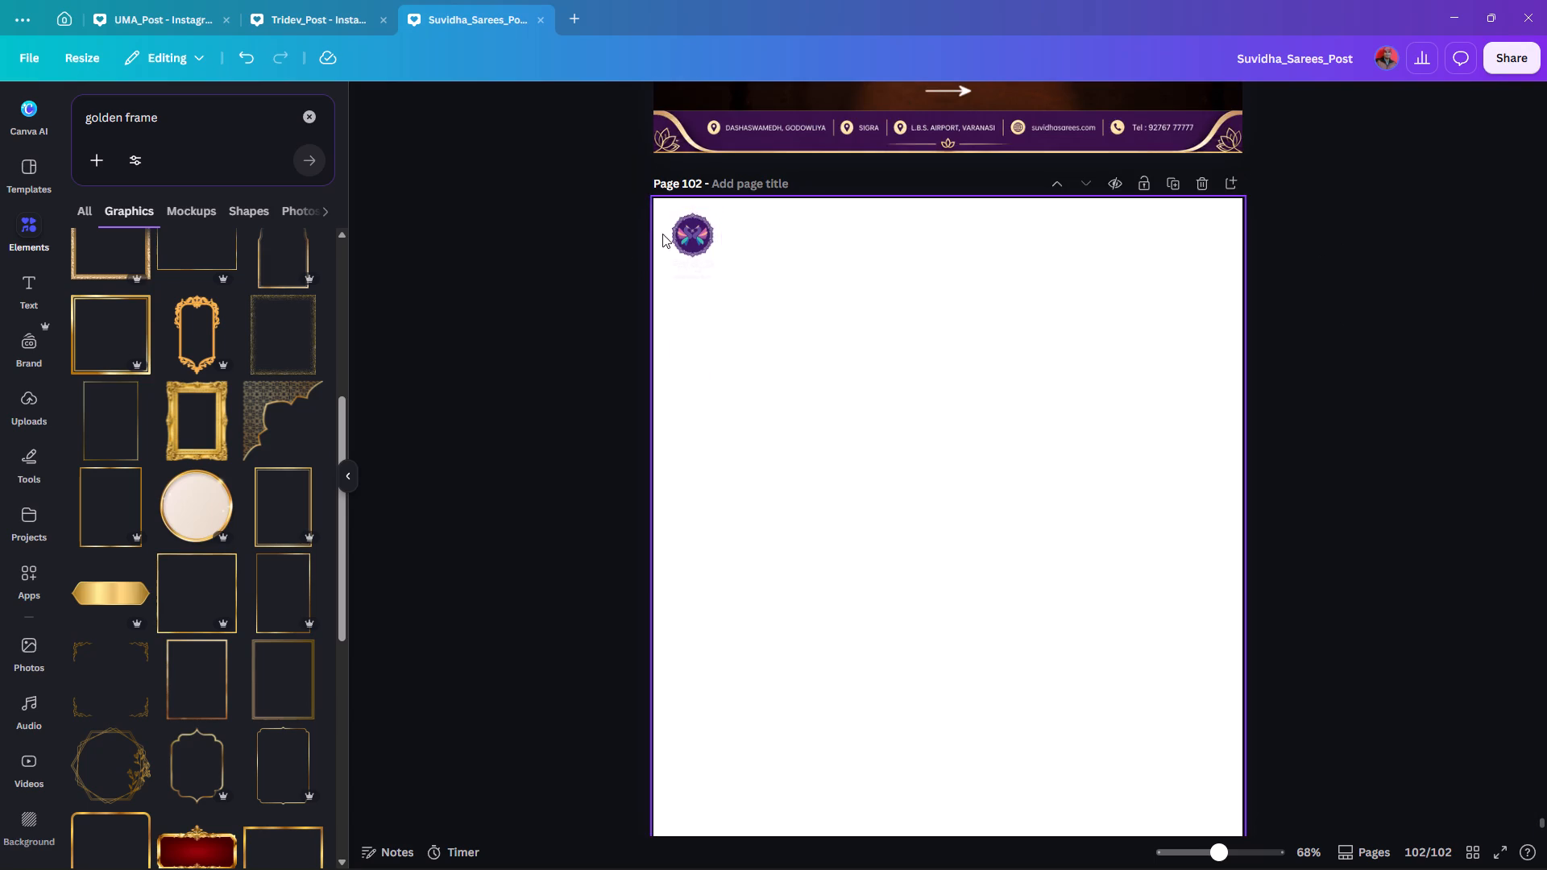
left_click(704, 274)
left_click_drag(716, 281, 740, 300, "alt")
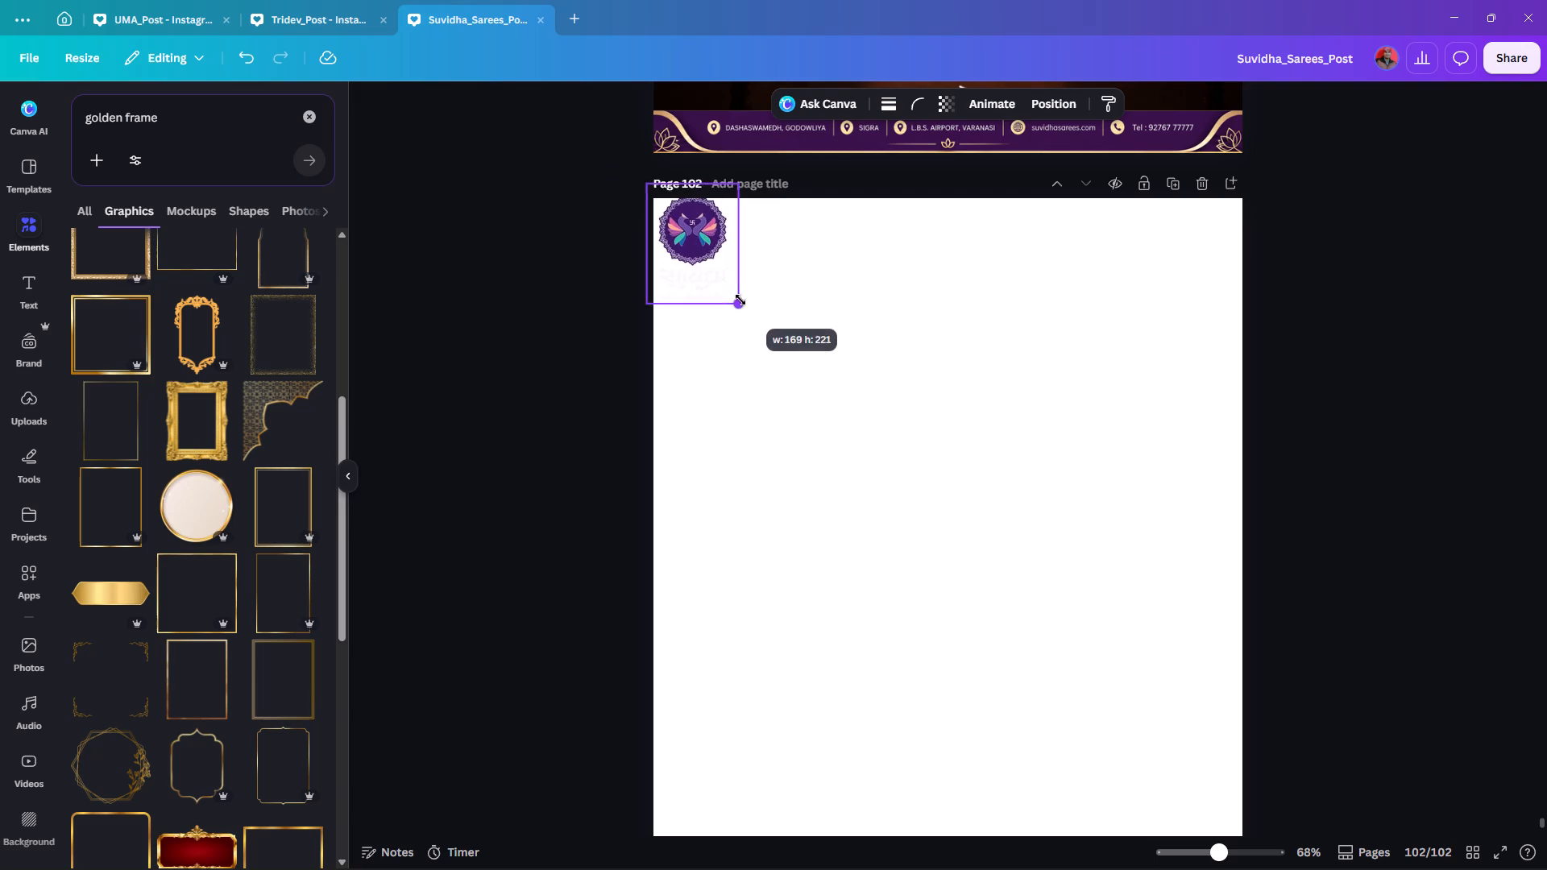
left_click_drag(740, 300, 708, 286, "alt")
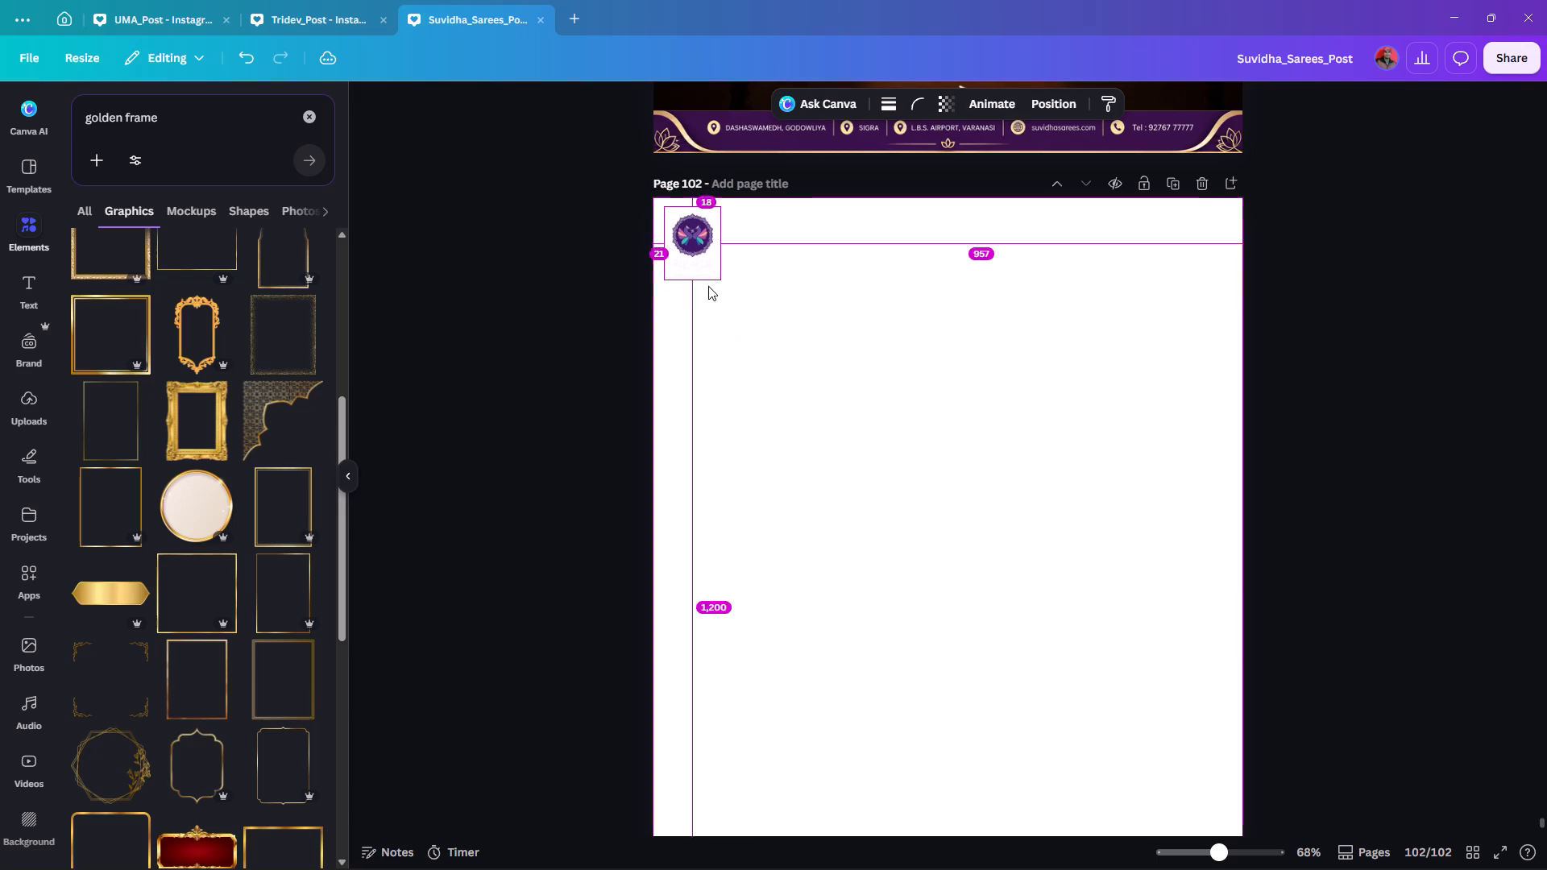
Delete the old logo, both emblem and white wordmark, from the corner of page 102.
left_click(706, 249)
key("Delete")
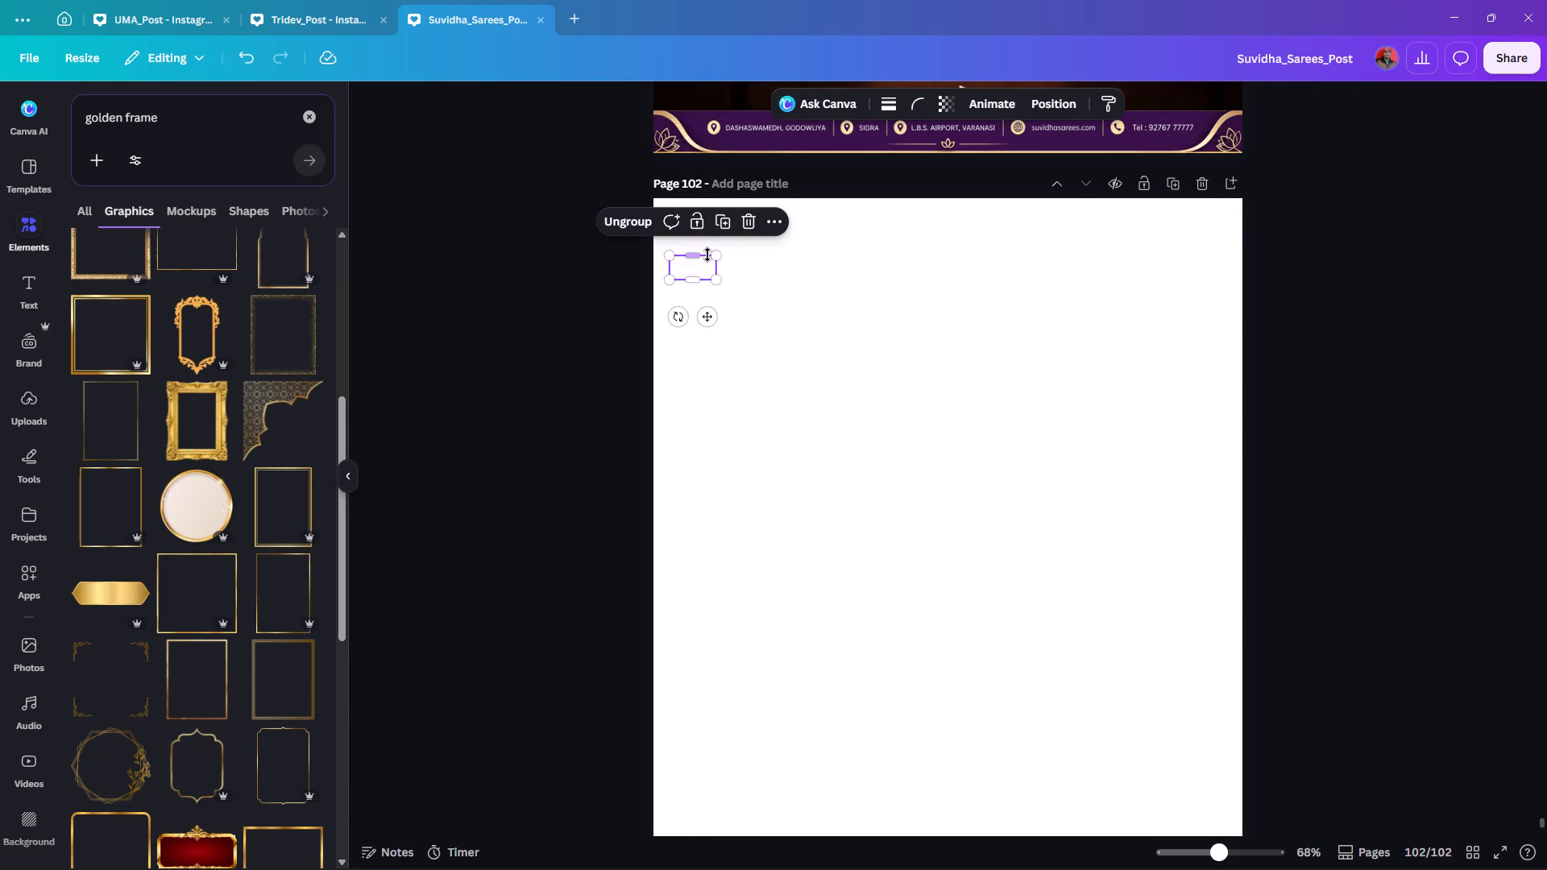
left_click(559, 278)
left_click_drag(584, 226, 754, 326)
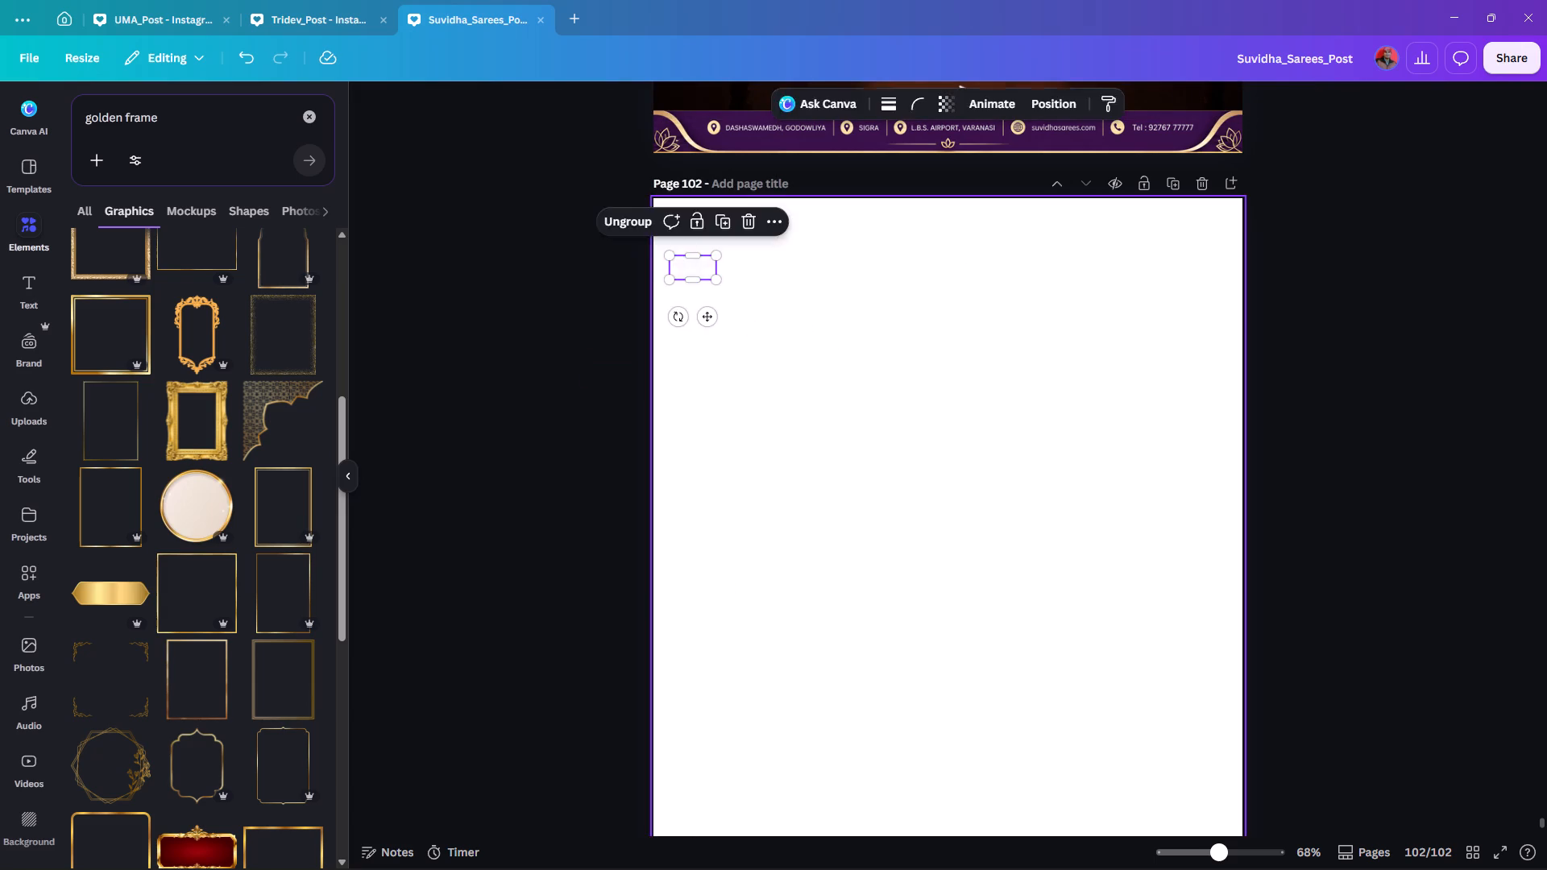
key("Delete")
Copy the centred logo from page 101 and paste it at the same place on page 102.
scroll(573, 287, "up", 7)
scroll(910, 139, "up", 2)
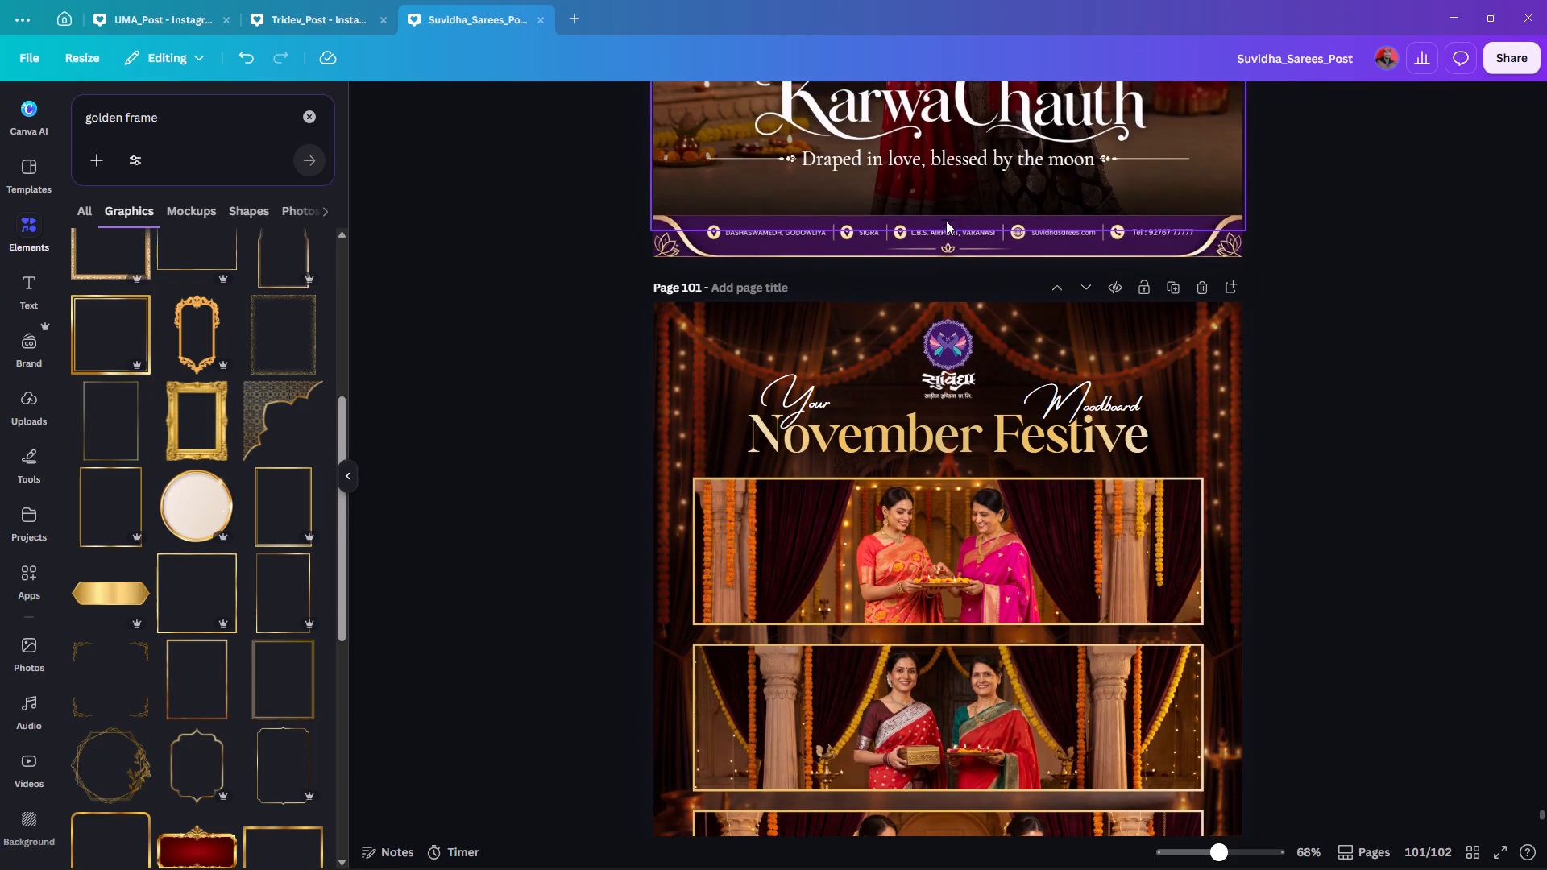
left_click(958, 375)
key("ctrl+c")
scroll(957, 374, "down", 6)
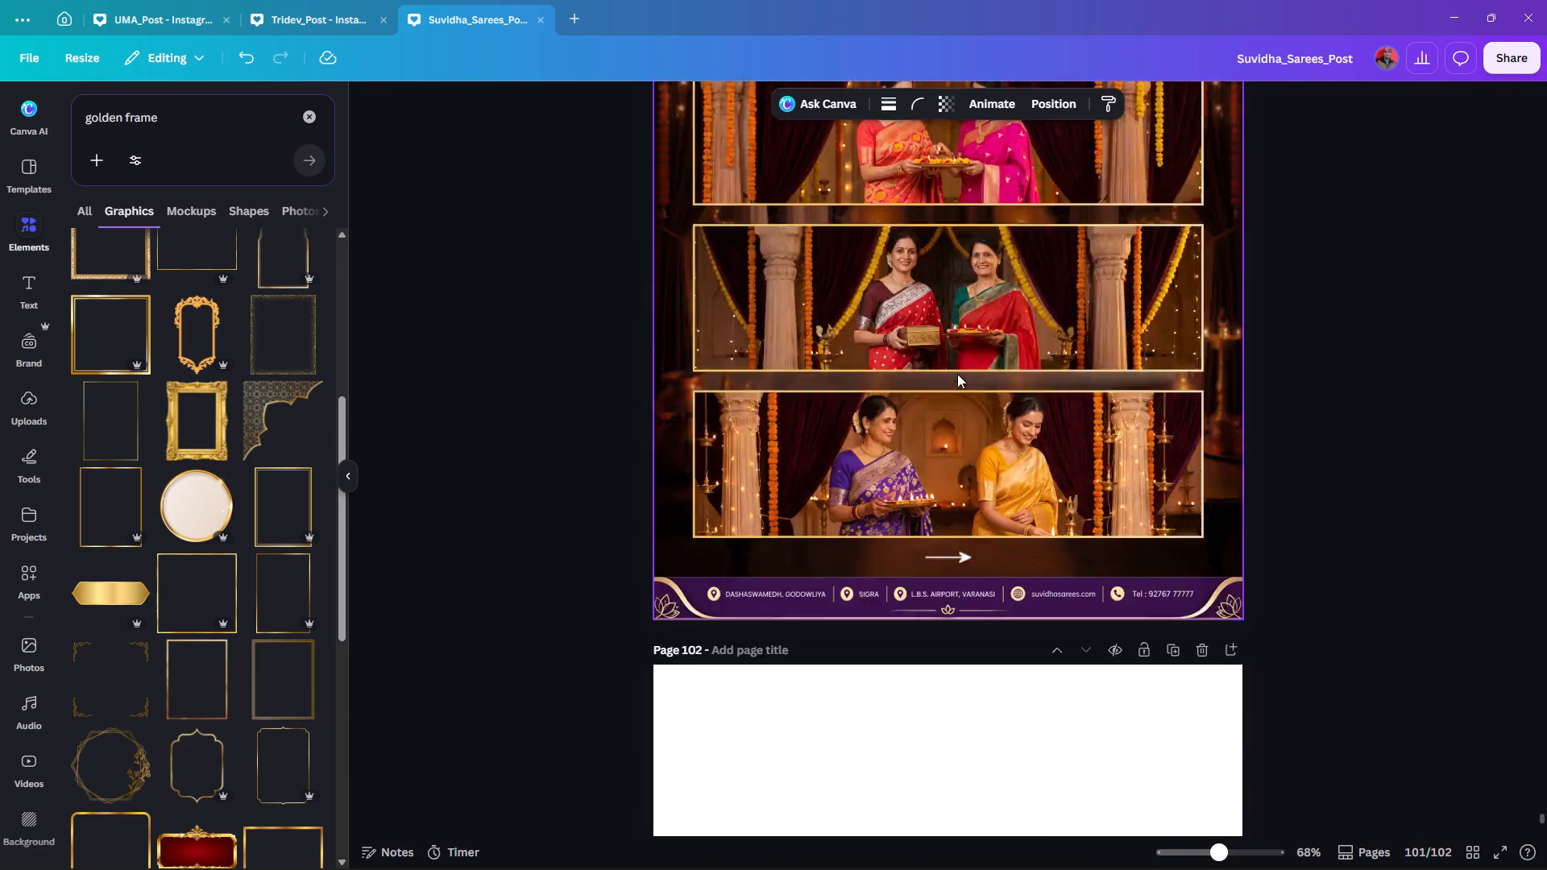
scroll(957, 374, "down", 2)
scroll(1429, 289, "up", 2)
left_click(1428, 288)
key("ctrl+v")
left_click(1428, 288)
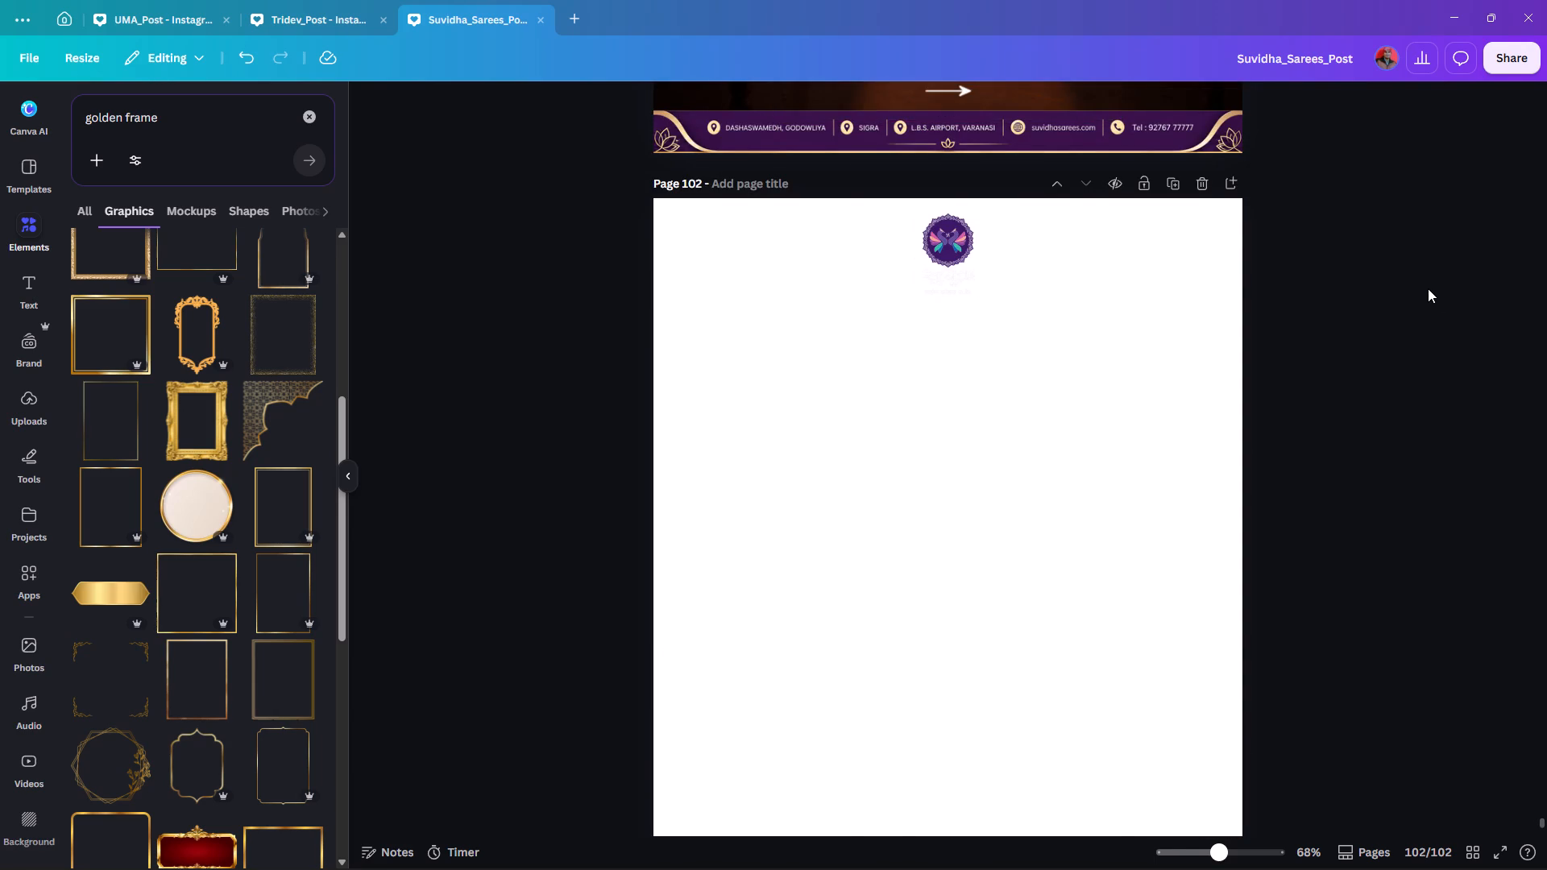
Add the uploaded photo of the woman in a pink saree beside the brass lamp to page 102.
scroll(1427, 288, "down", 4)
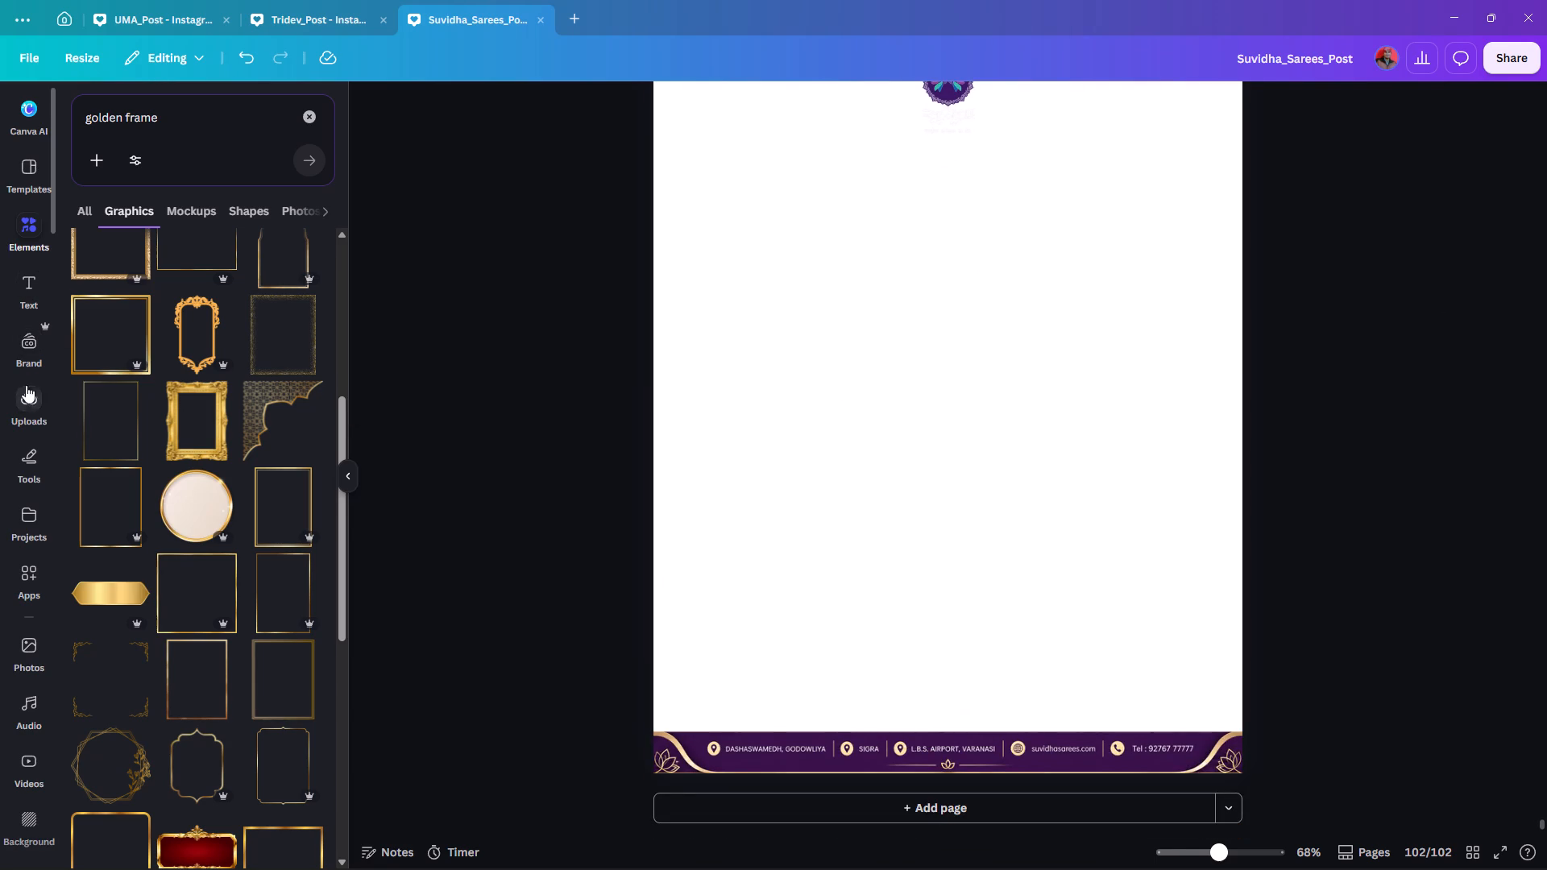
left_click(28, 402)
scroll(265, 341, "down", 2)
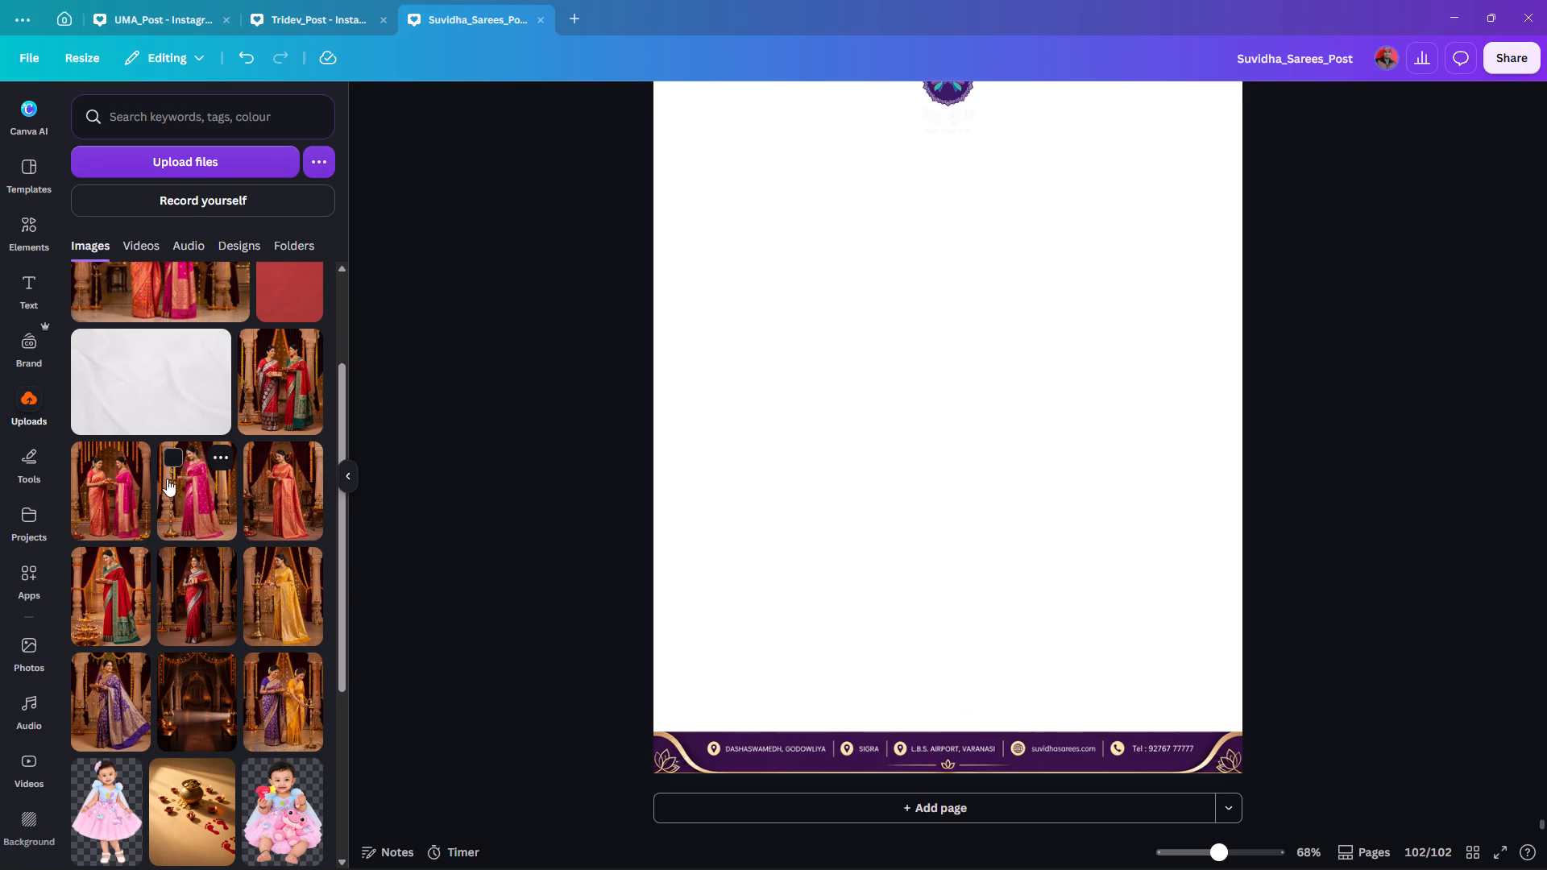
scroll(201, 512, "down", 1)
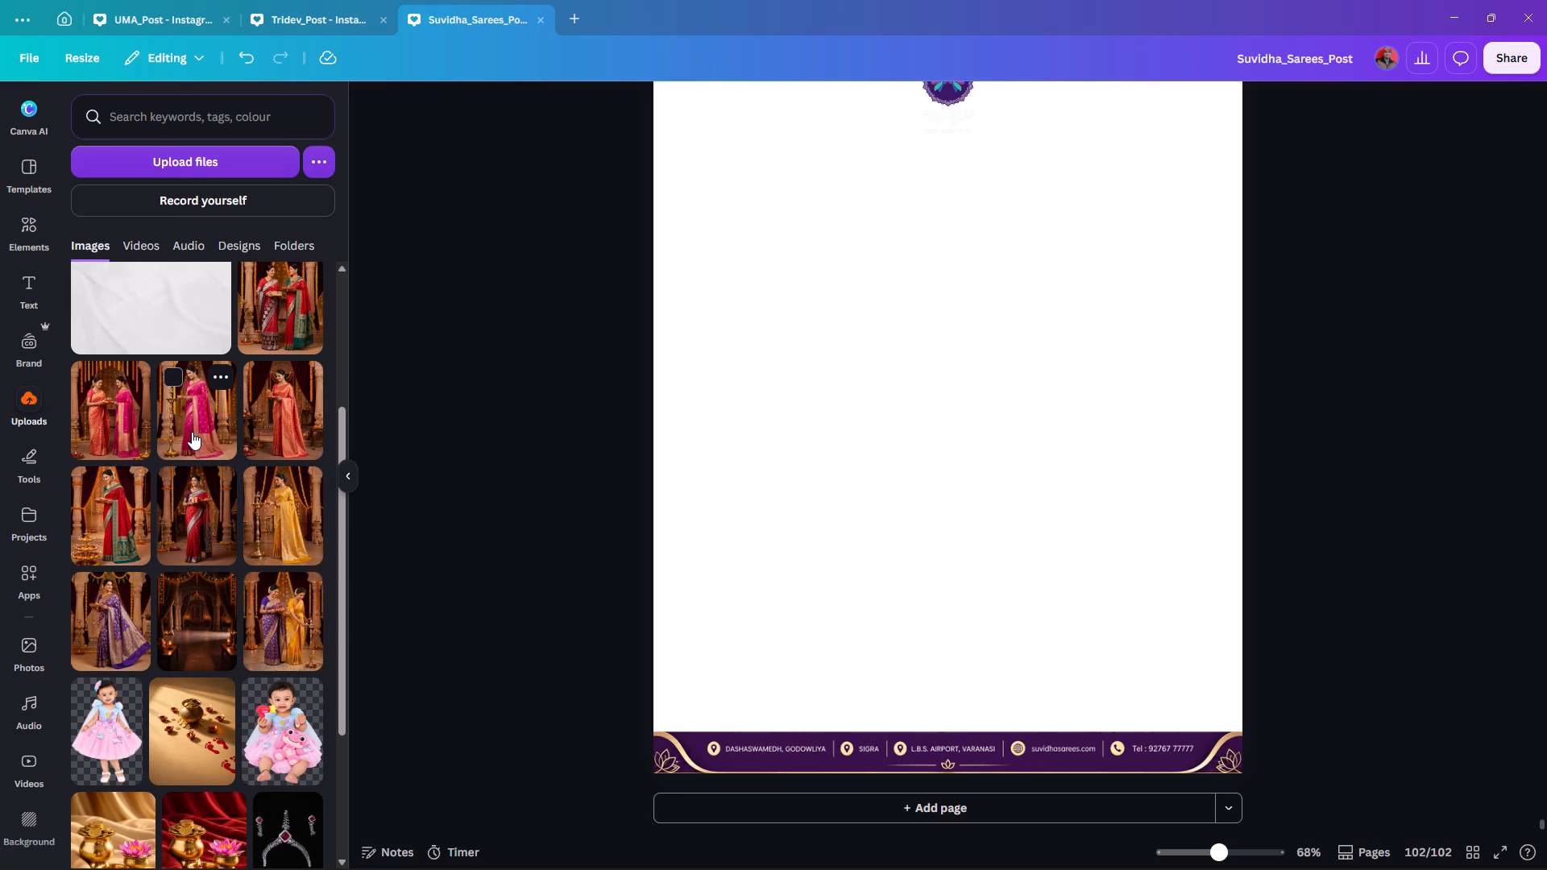
scroll(192, 433, "down", 1)
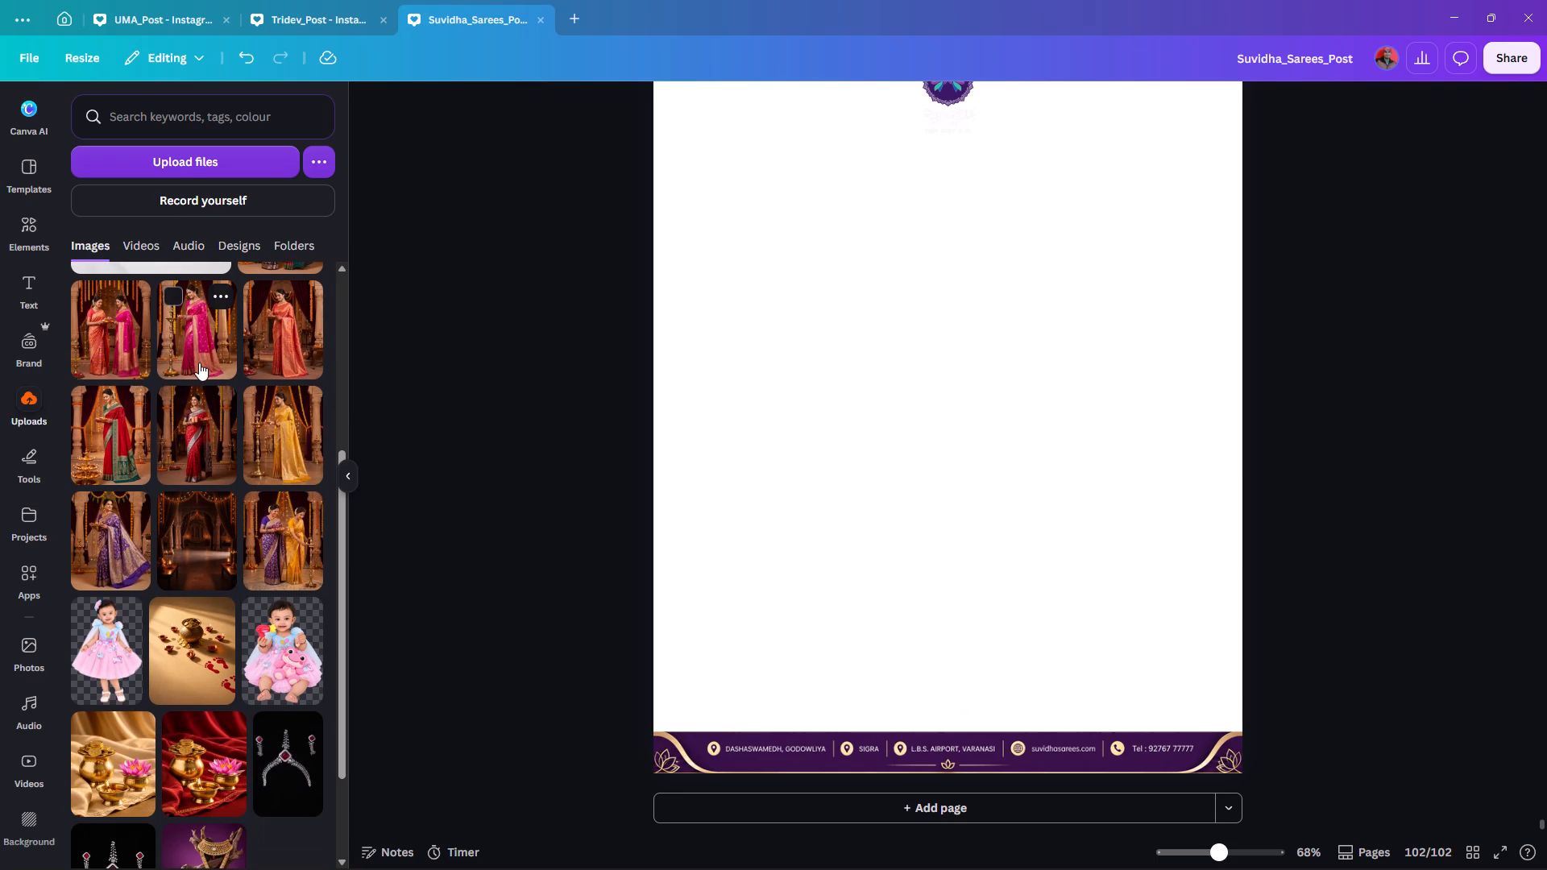
left_click(190, 349)
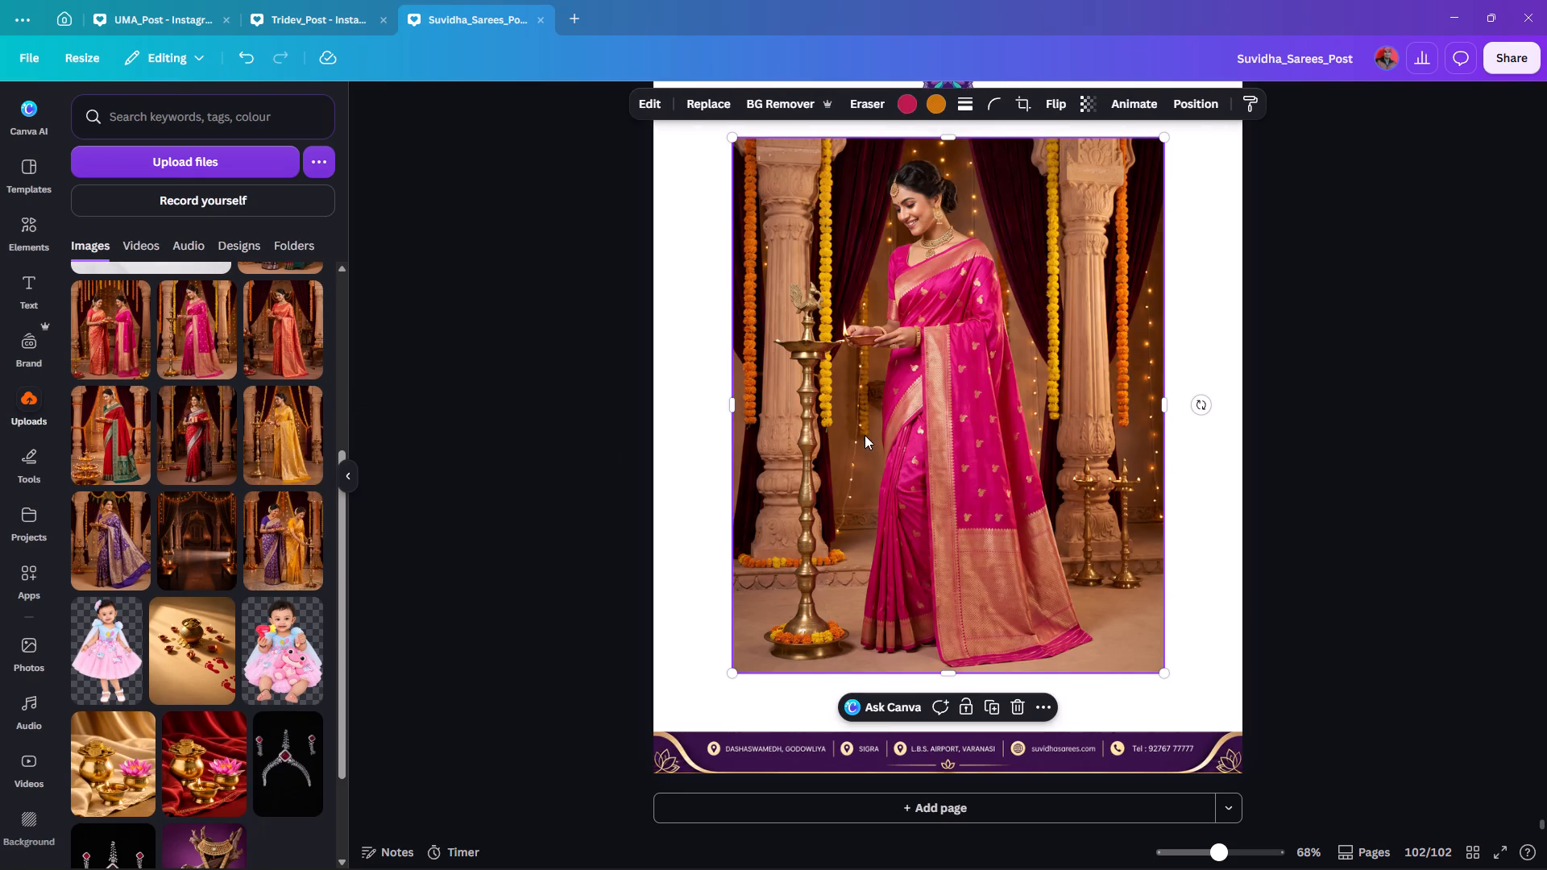
Move the pink saree photo to the page's upper-left corner and enlarge it to cover page 102, about 1088 × 1351 px.
scroll(858, 433, "down", 1, "ctrl")
scroll(986, 423, "up", 1)
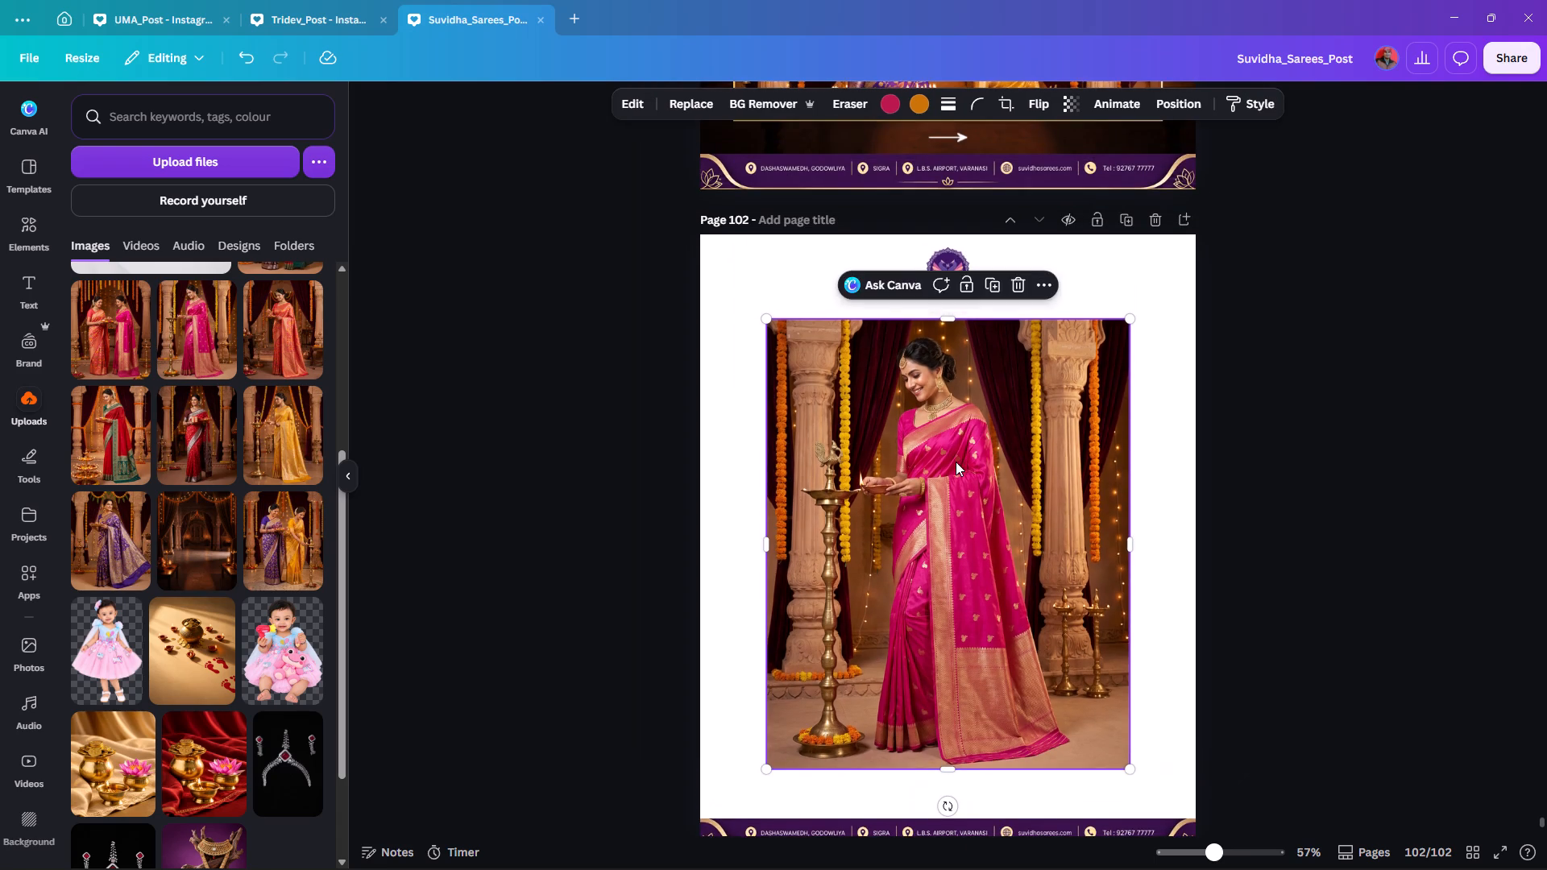
left_click_drag(956, 462, 890, 379)
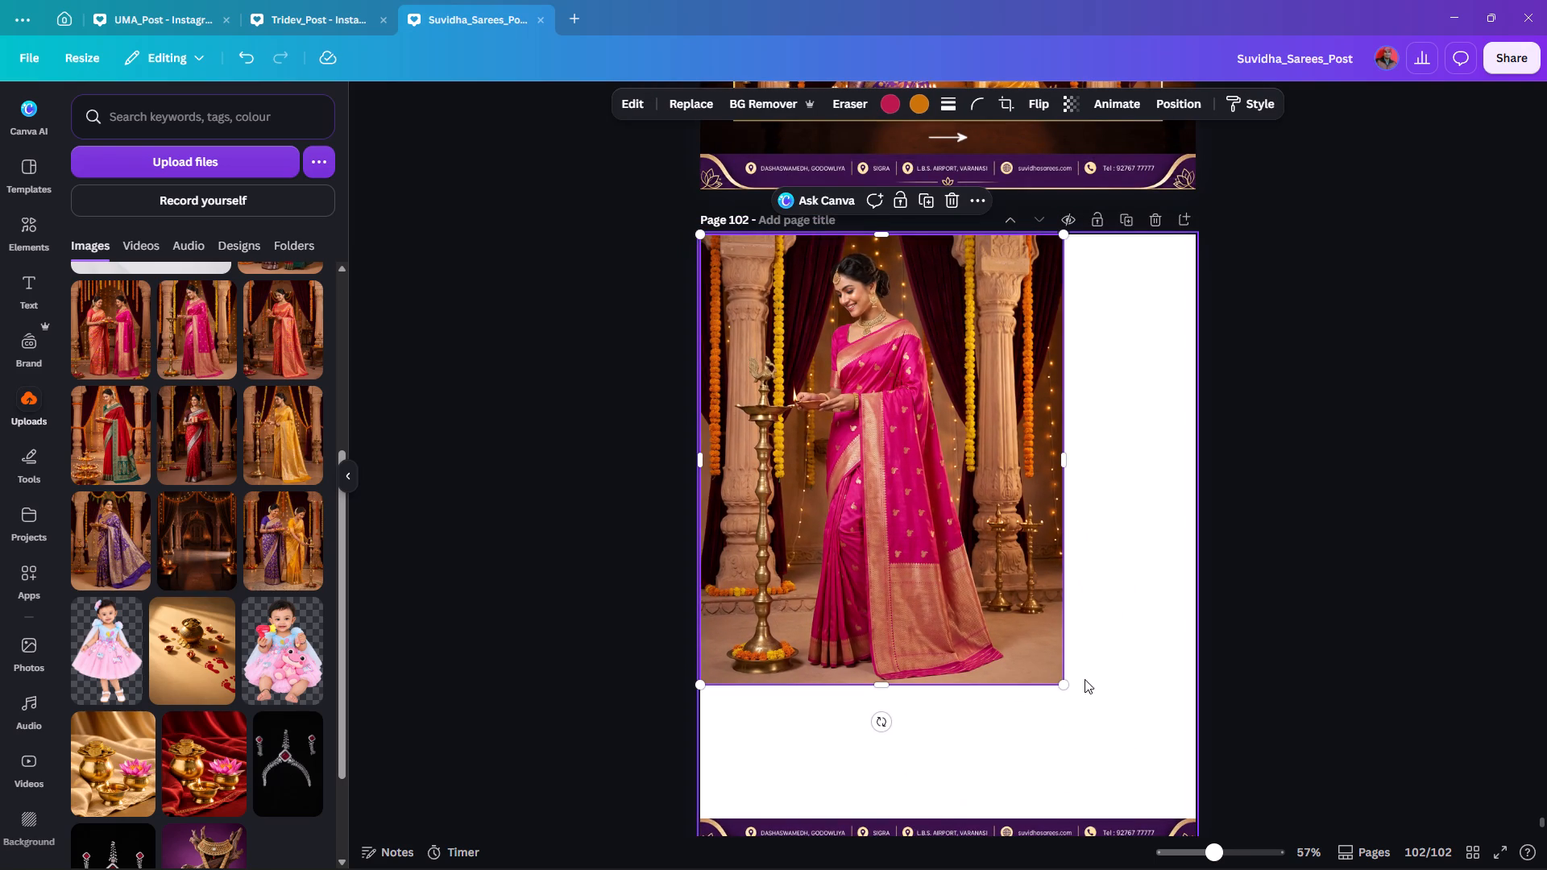
left_click_drag(1064, 684, 1121, 722, "alt")
left_click_drag(968, 543, 1019, 594)
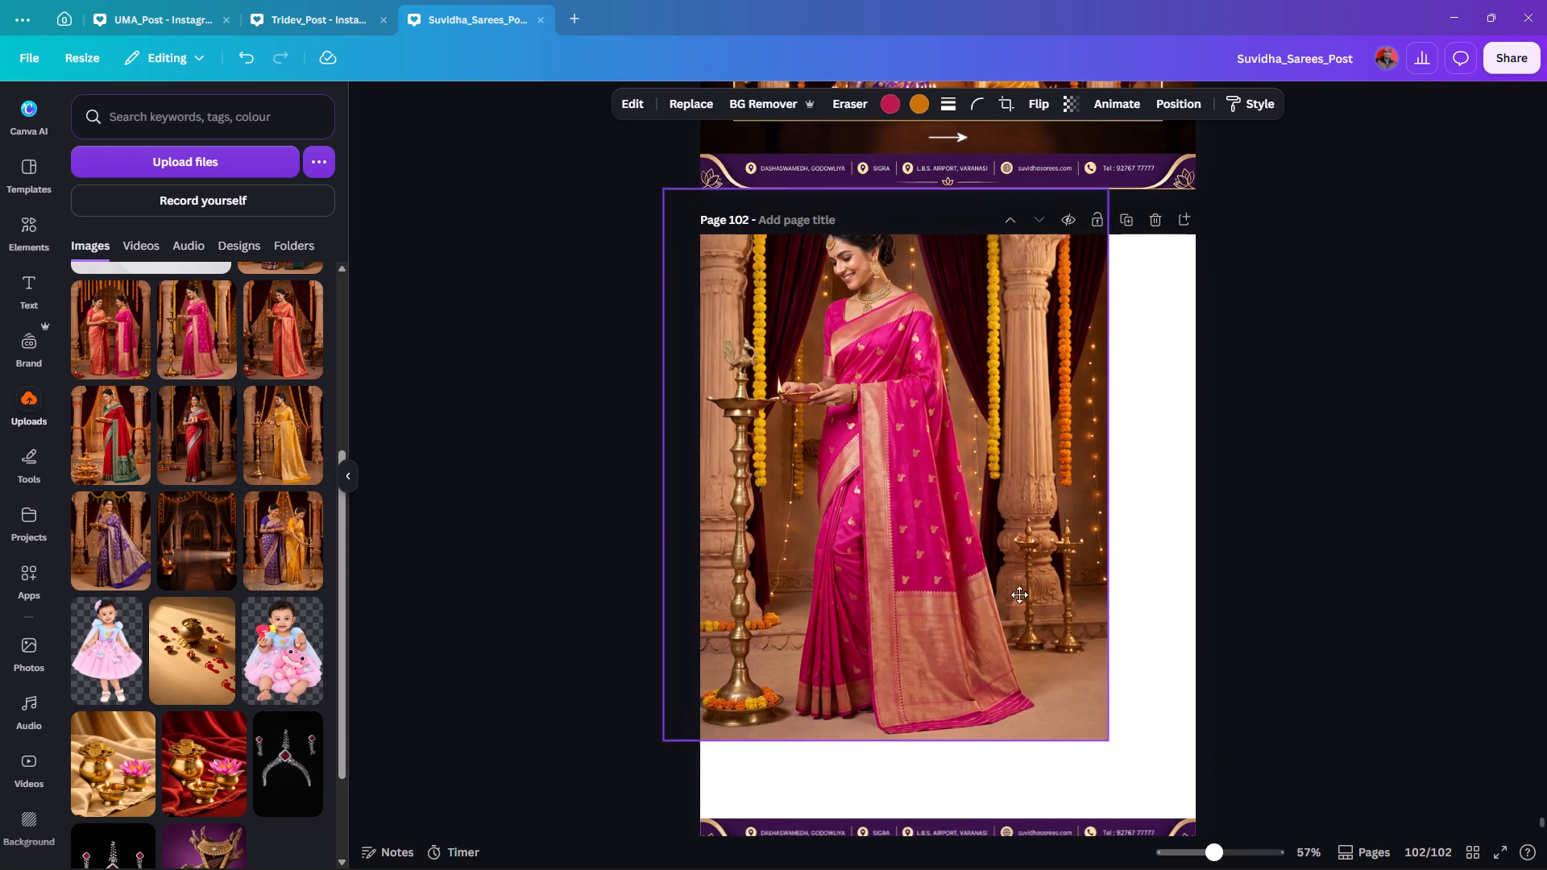
left_click_drag(1019, 594, 1009, 592)
left_click_drag(1146, 785, 1197, 820)
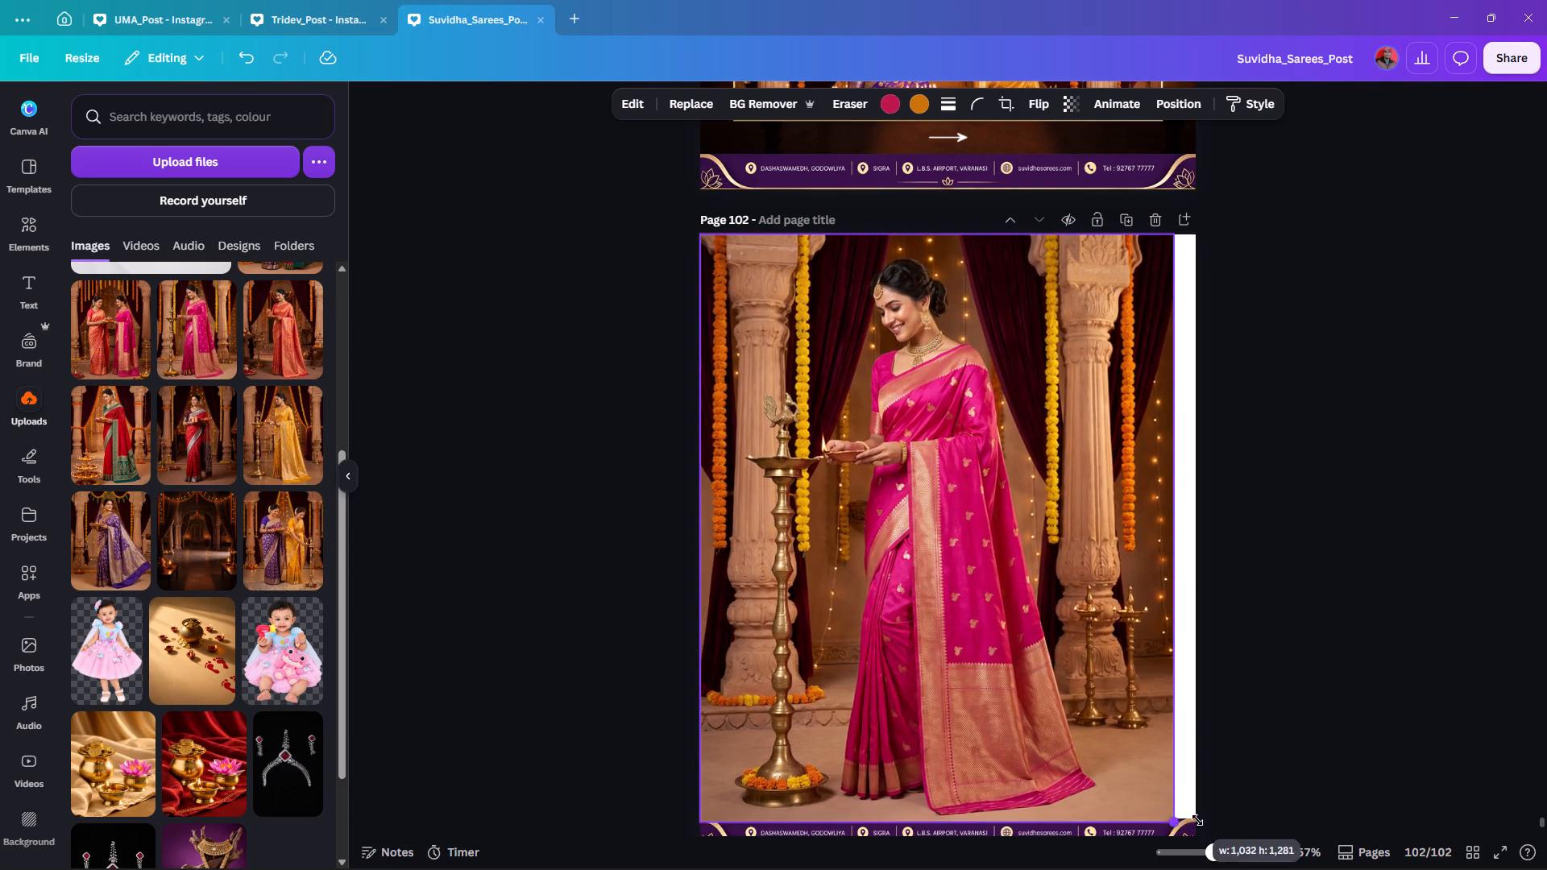
left_click_drag(1197, 820, 1215, 839)
scroll(1282, 516, "down", 3)
scroll(1282, 512, "up", 1)
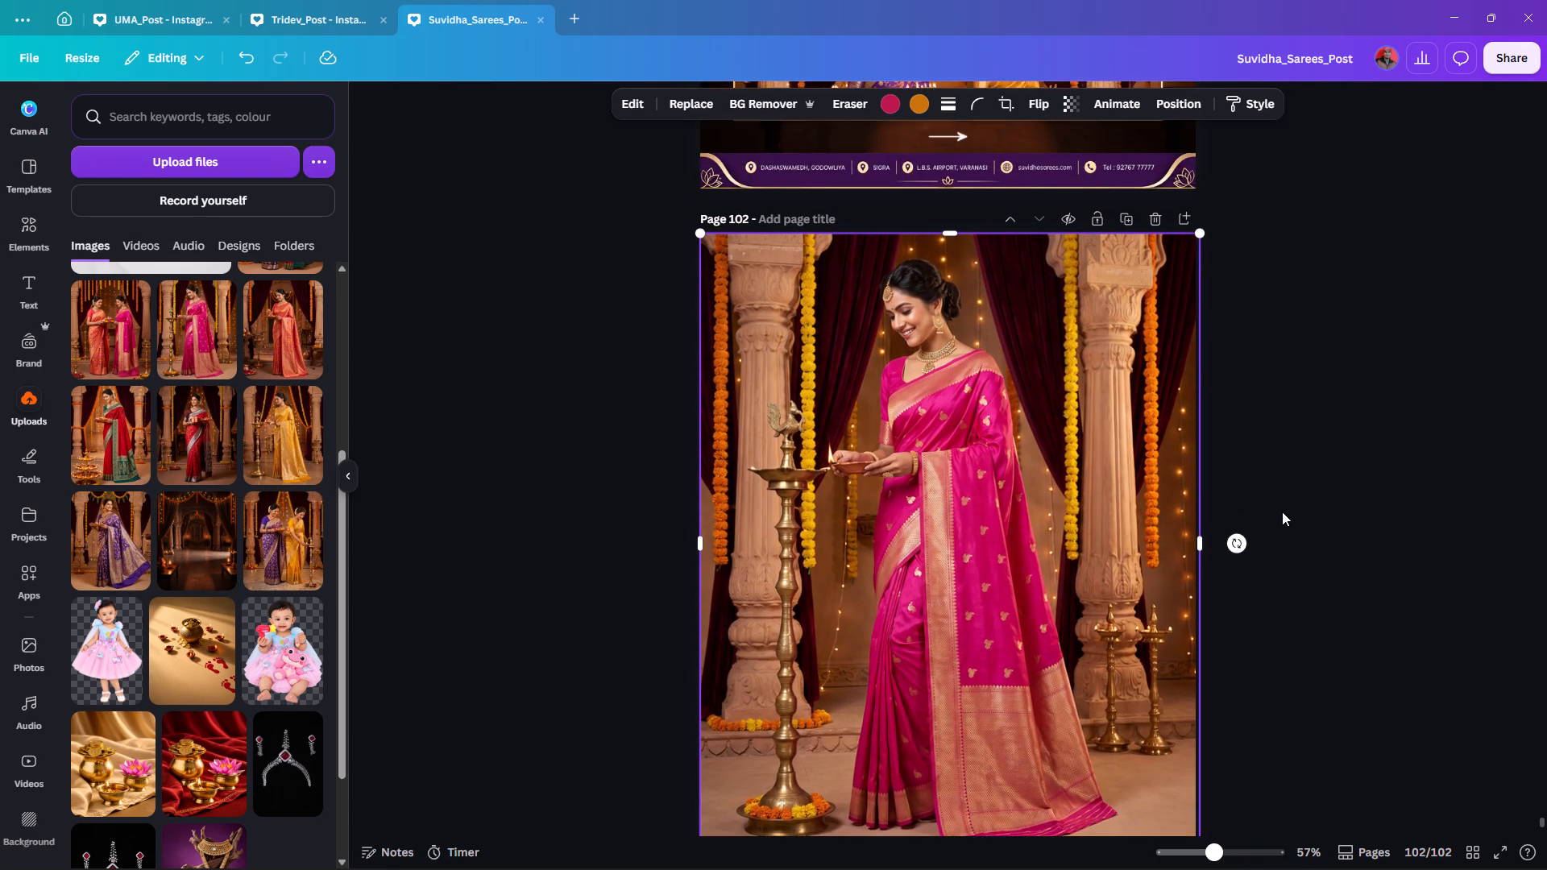
scroll(1282, 512, "down", 1)
Align the pink saree photo to the centre and middle of page 102.
left_click(1176, 102)
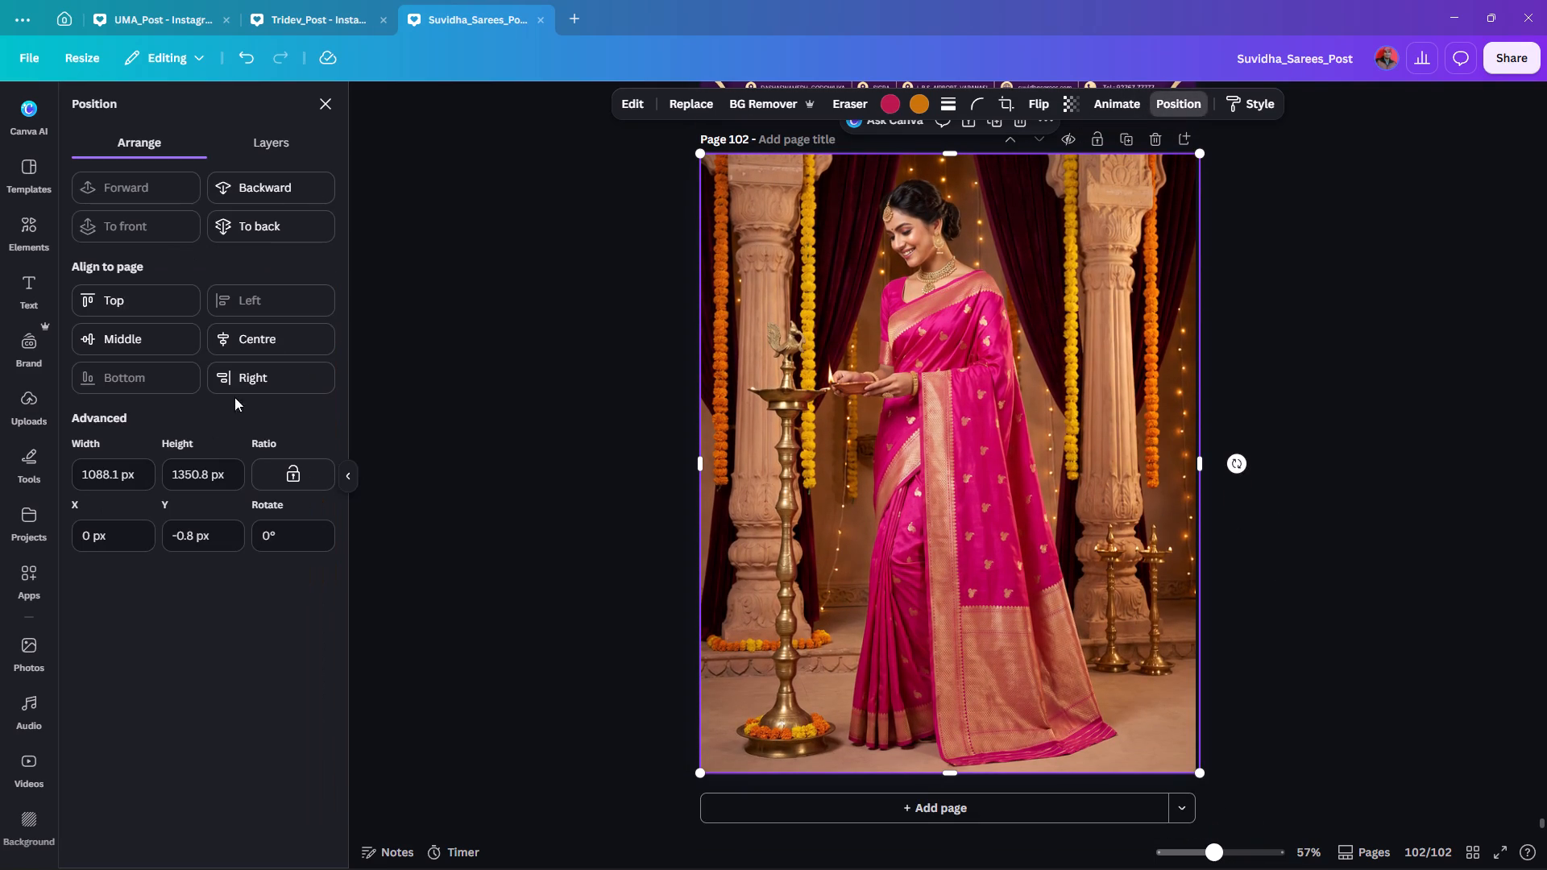
left_click(272, 335)
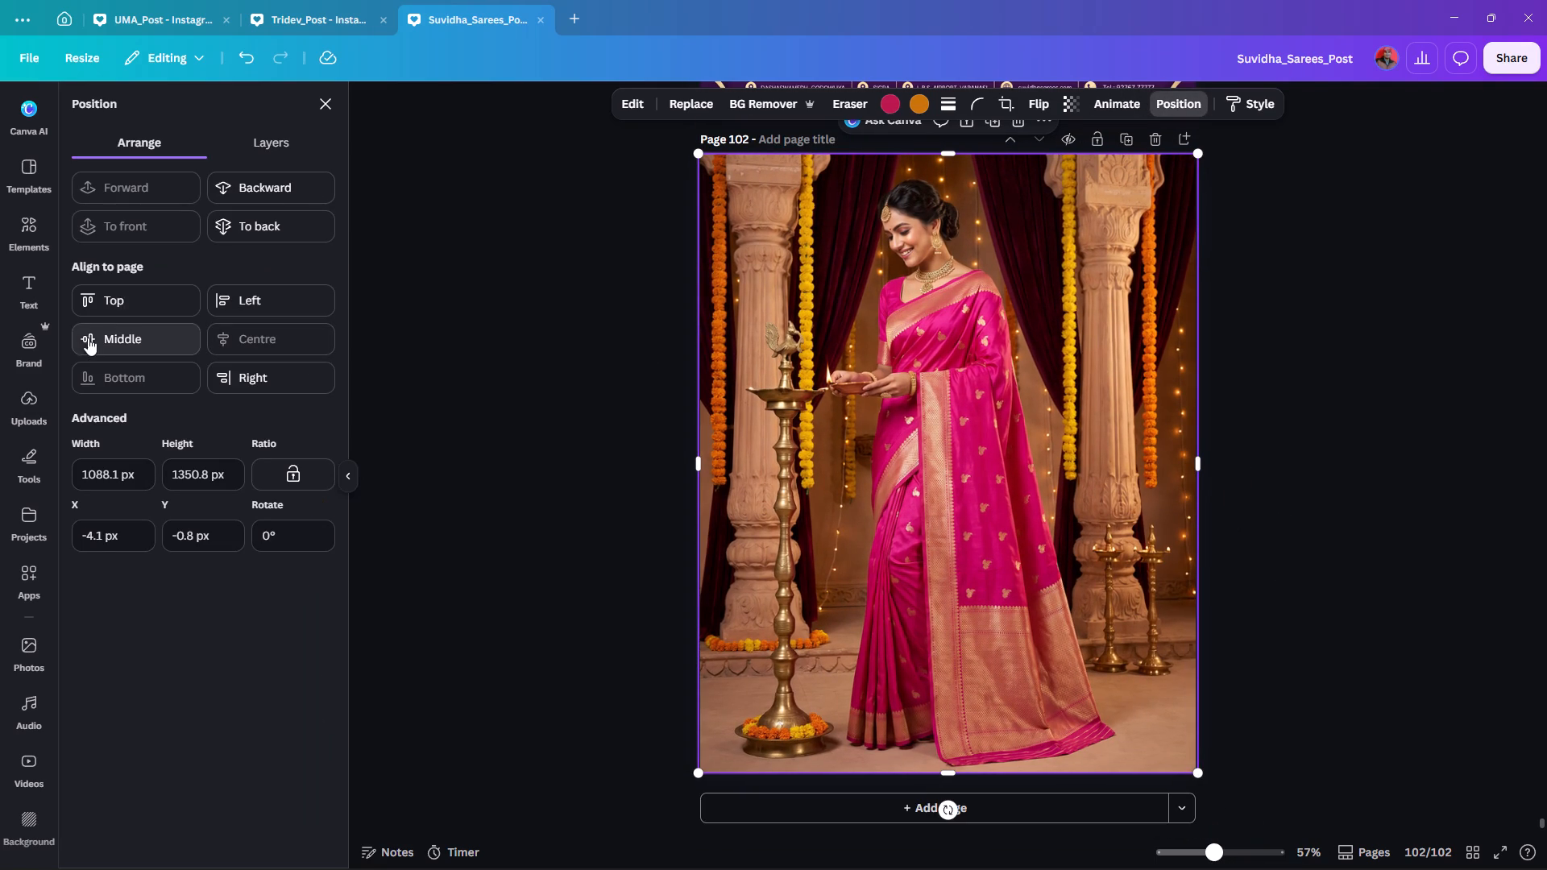
left_click(88, 338)
double_click(1246, 335)
Send the pink saree photo backward behind the logo, arrow and contact footer on page 102.
left_click(1026, 378)
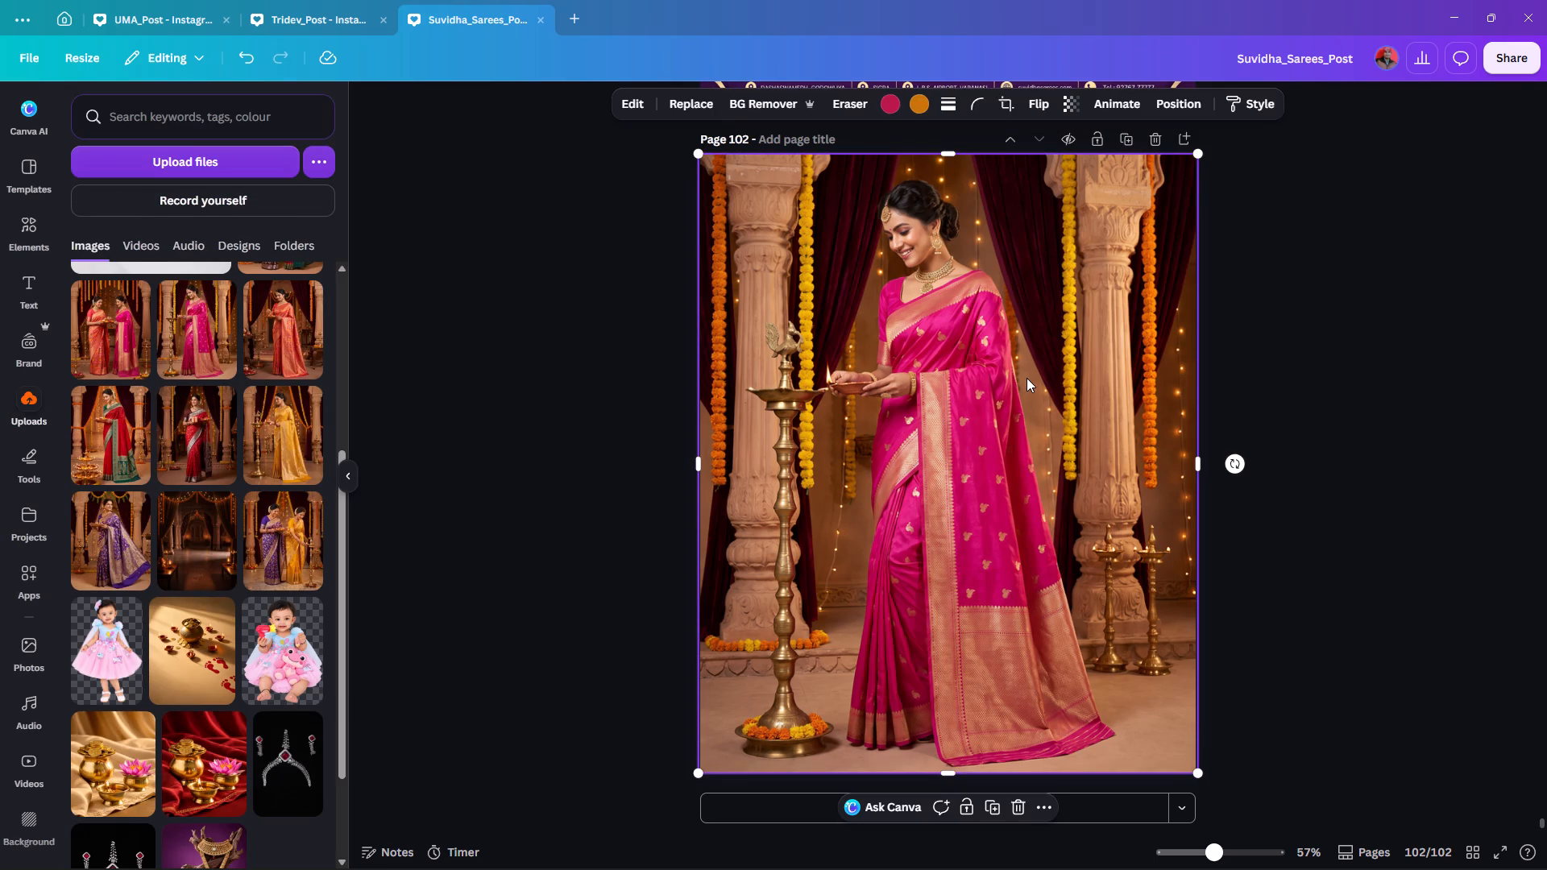
key("ctrl+bracketleft")
key("ctrl+bracketleft")
key("ctrl+bracketleft")
key("ctrl+bracketleft")
key("ctrl+bracketleft")
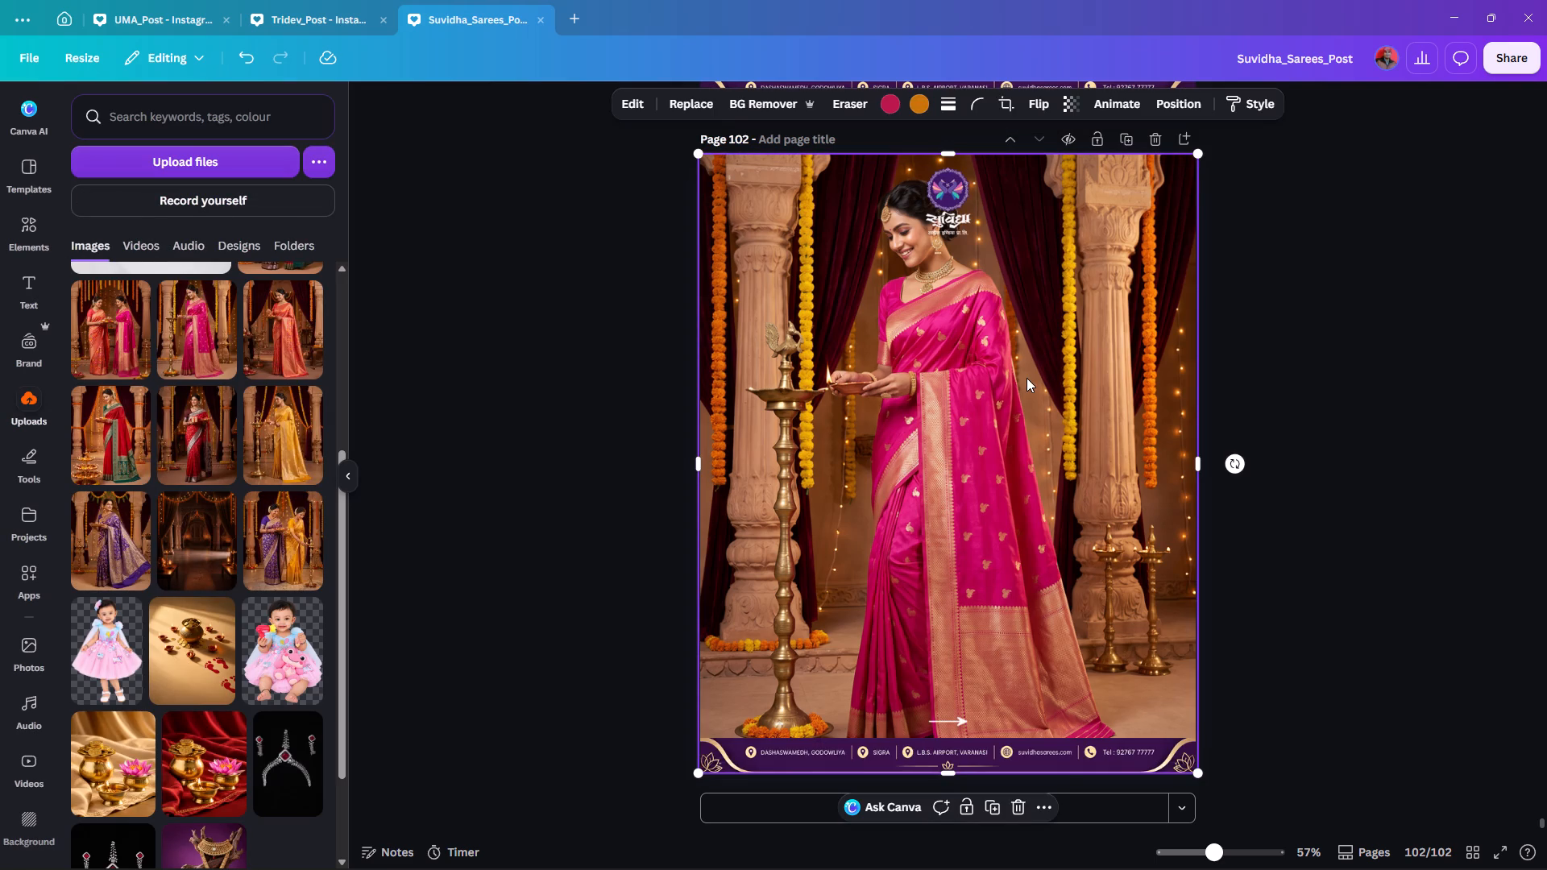
left_click(1286, 233)
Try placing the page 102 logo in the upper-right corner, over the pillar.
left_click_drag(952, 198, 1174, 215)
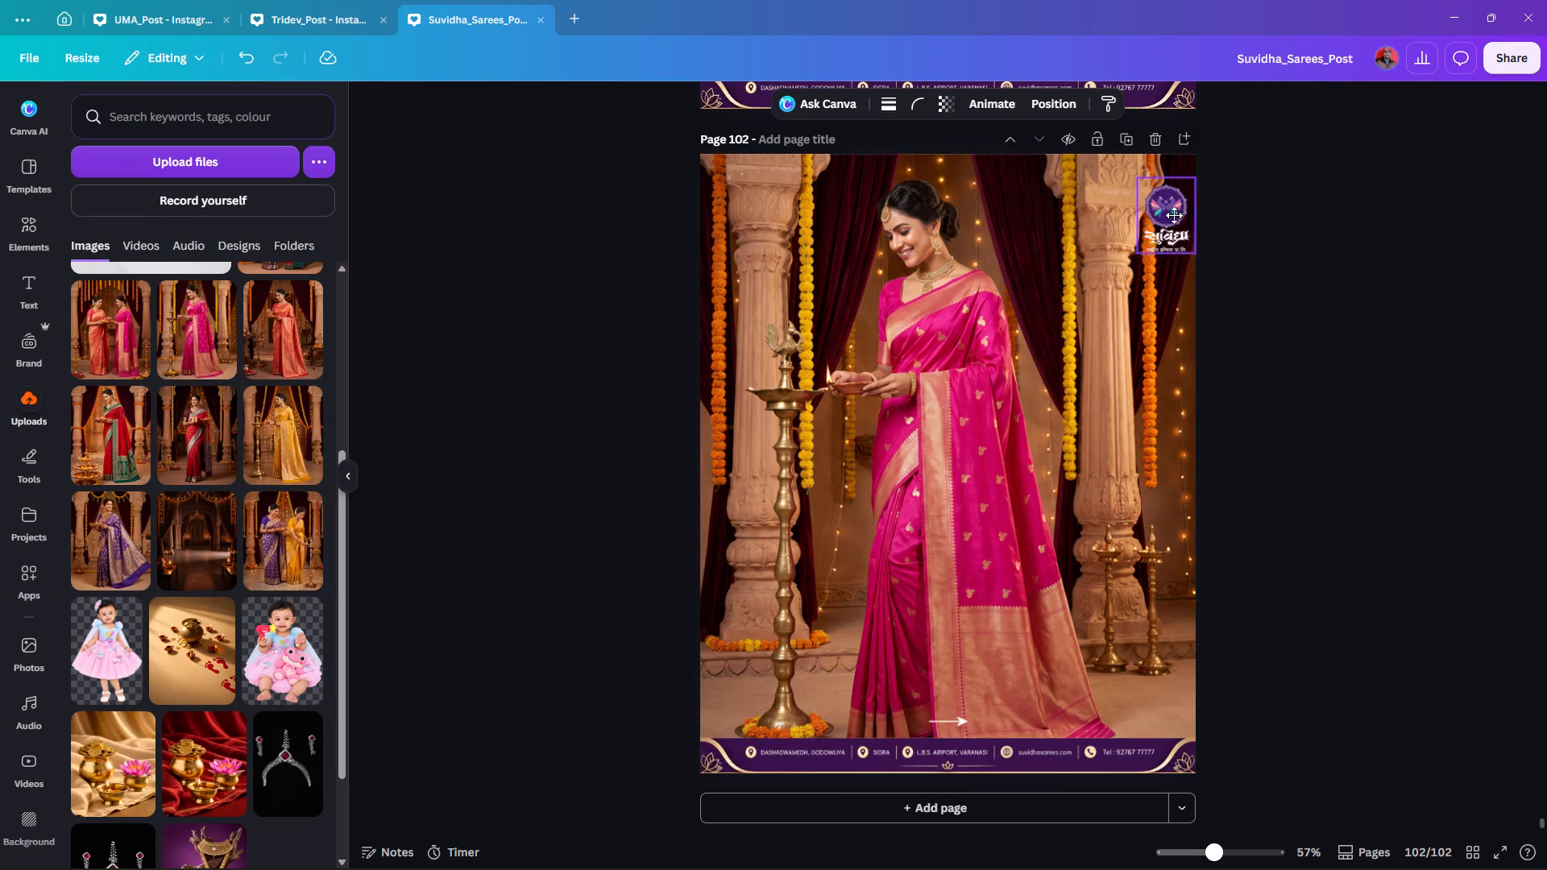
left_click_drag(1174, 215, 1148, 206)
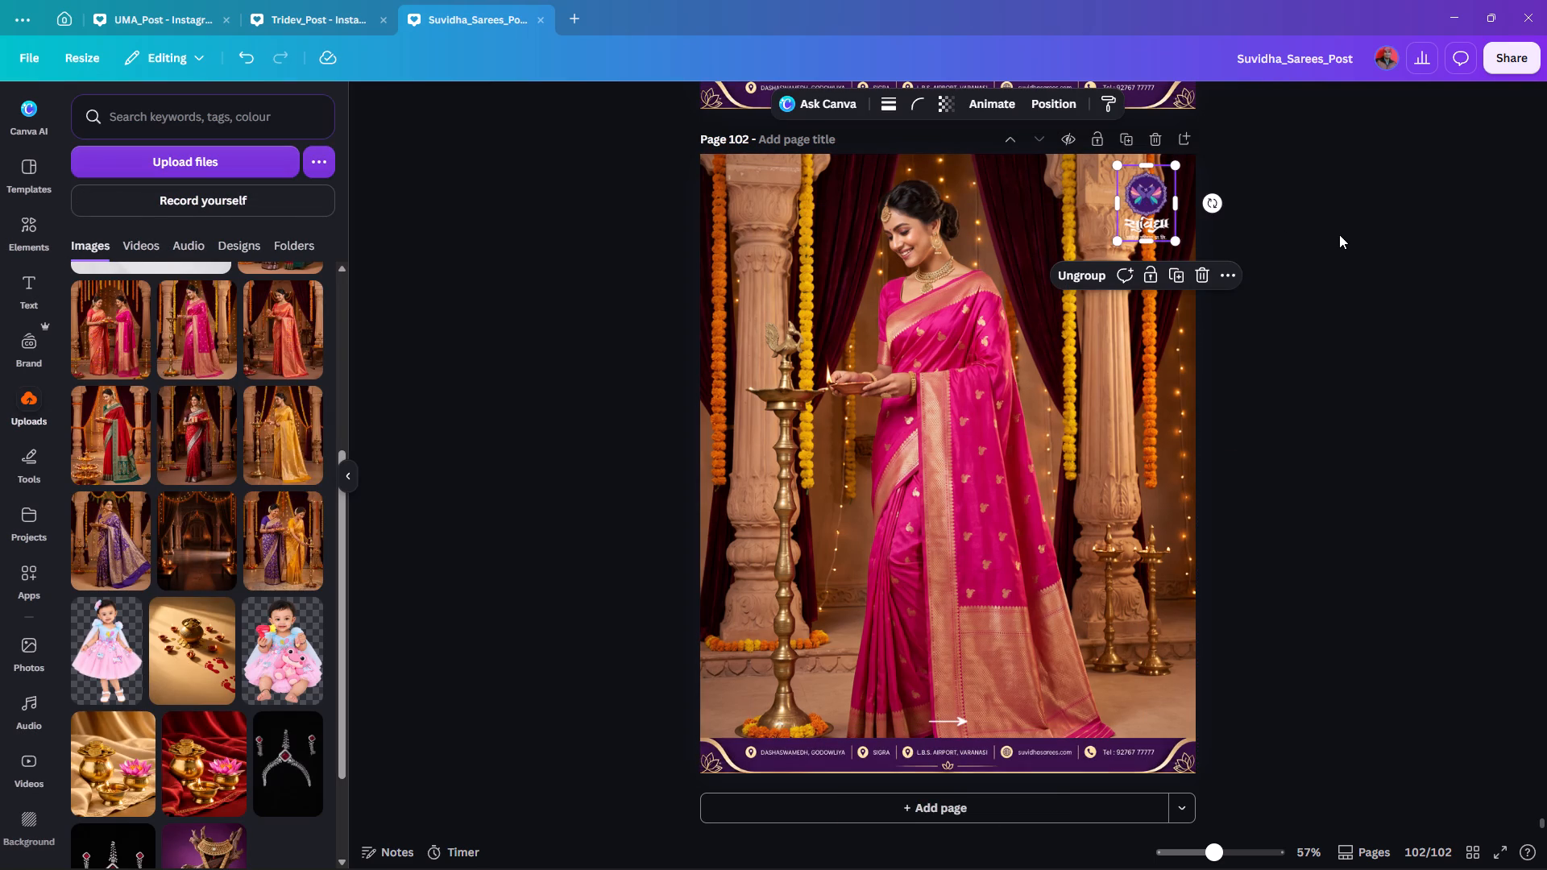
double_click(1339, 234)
Move the page 102 logo to the upper-left corner, over the pillar, slightly inset from the page edges.
left_click(1154, 204)
left_click_drag(1152, 196, 744, 197)
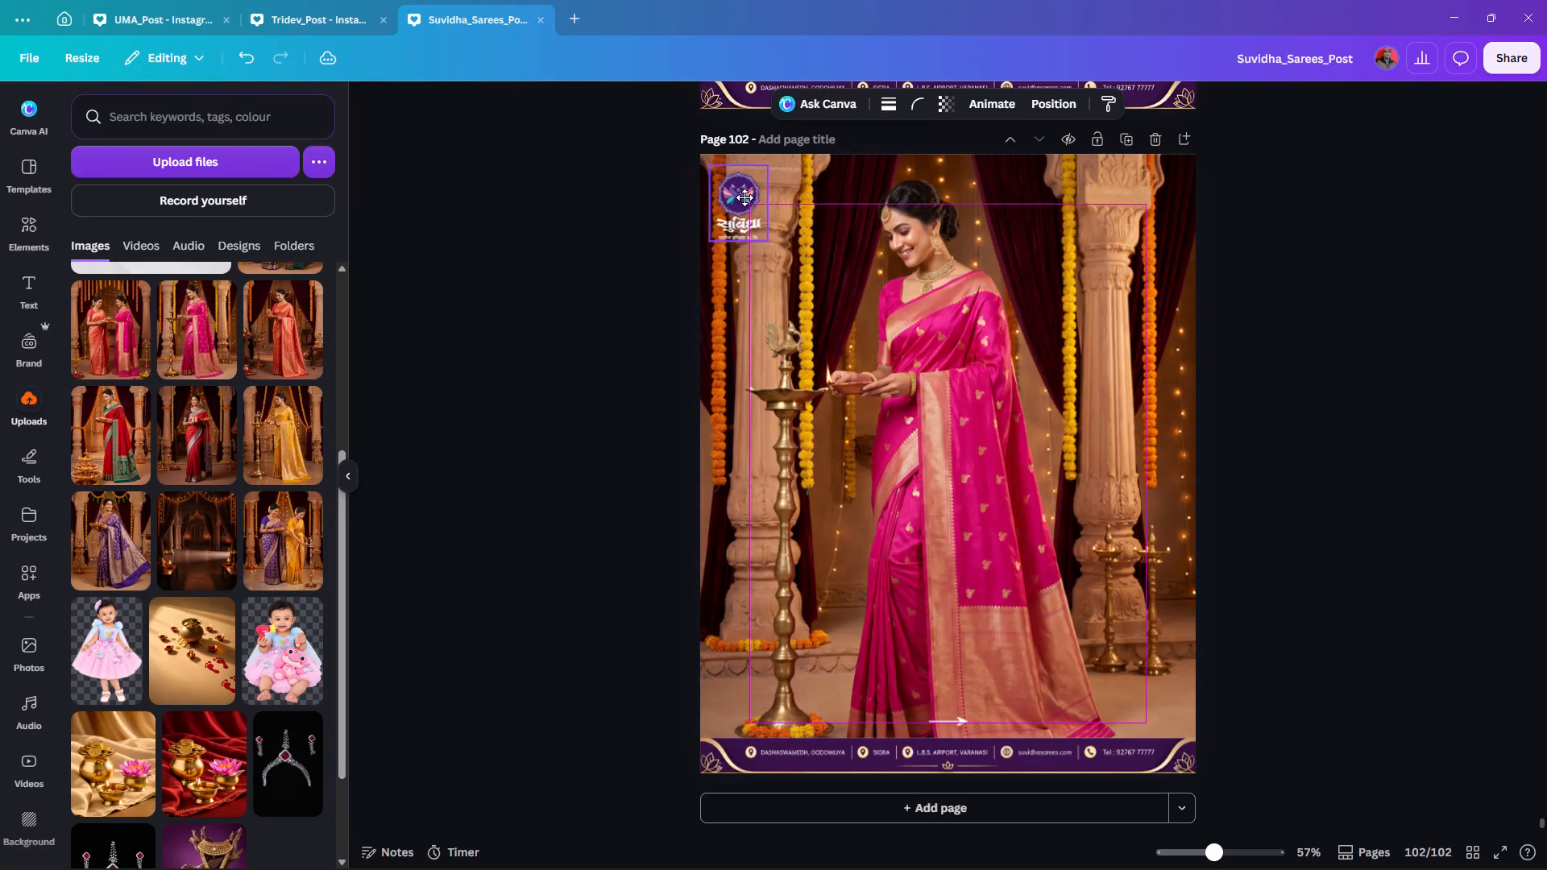
left_click_drag(744, 197, 747, 201)
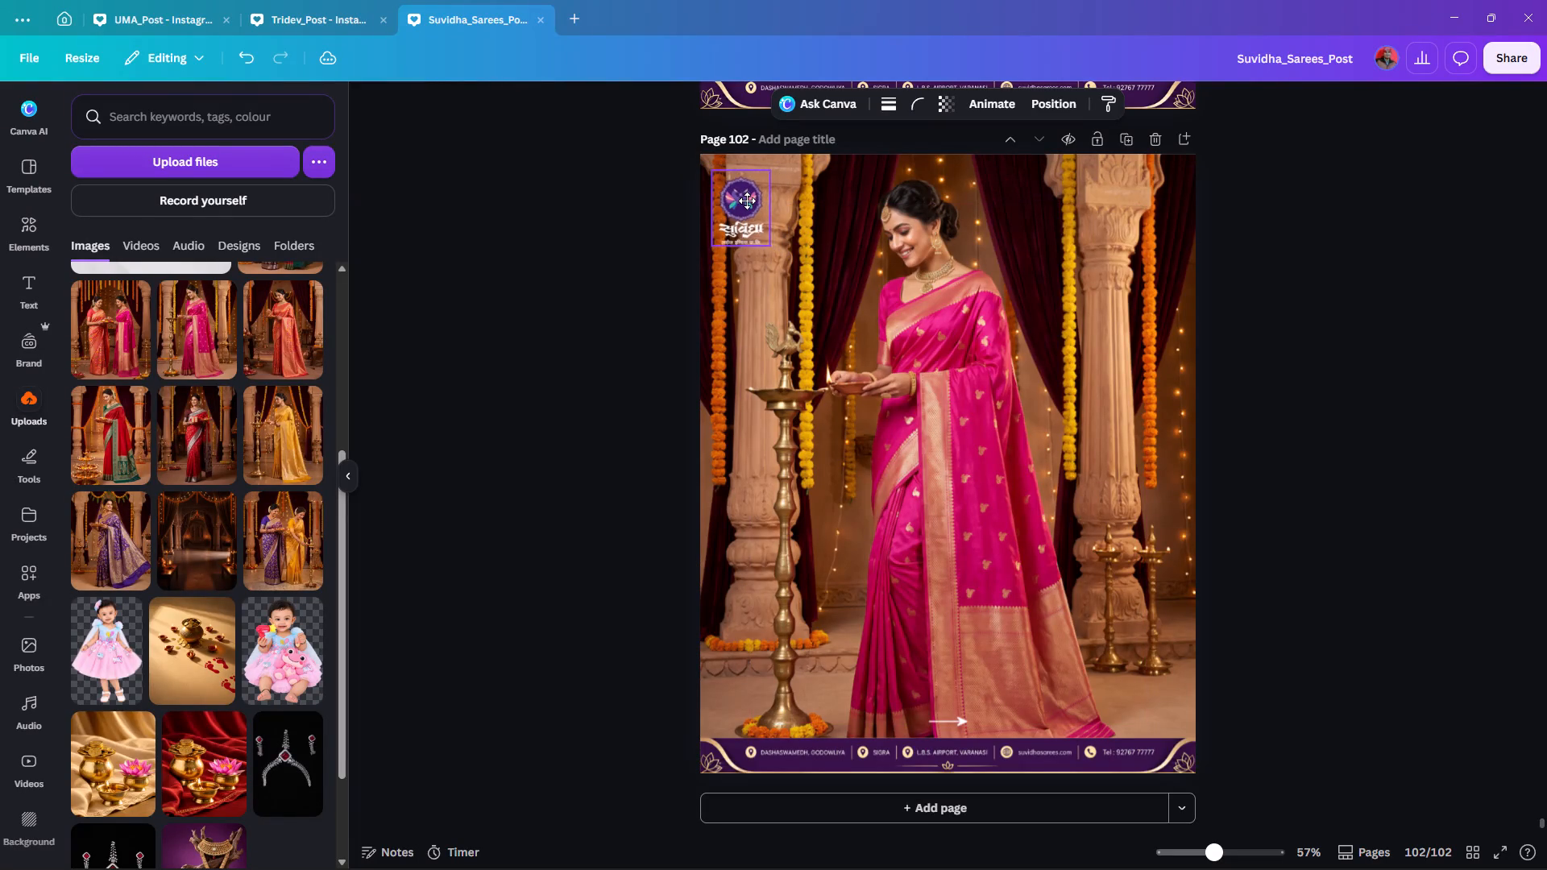
left_click_drag(747, 201, 752, 200)
double_click(576, 247)
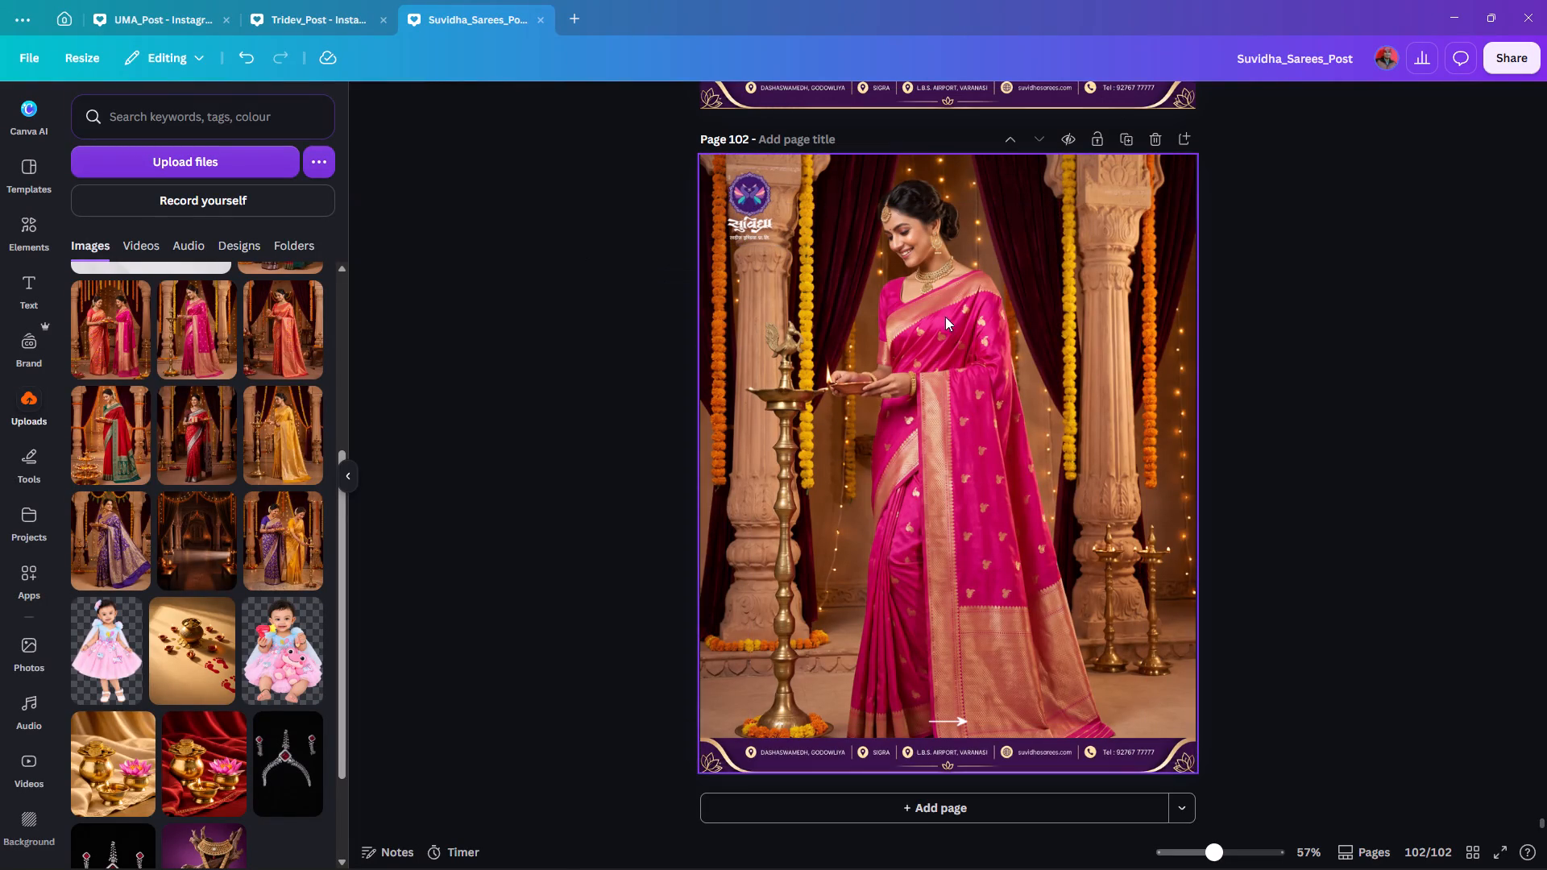
Reposition the pink saree photo on page 102 slightly upward, horizontally centred at about Y -39 px, keeping the saree's hem above the footer.
scroll(1421, 311, "down", 2)
left_click(1122, 431)
left_click_drag(1103, 471, 1105, 455)
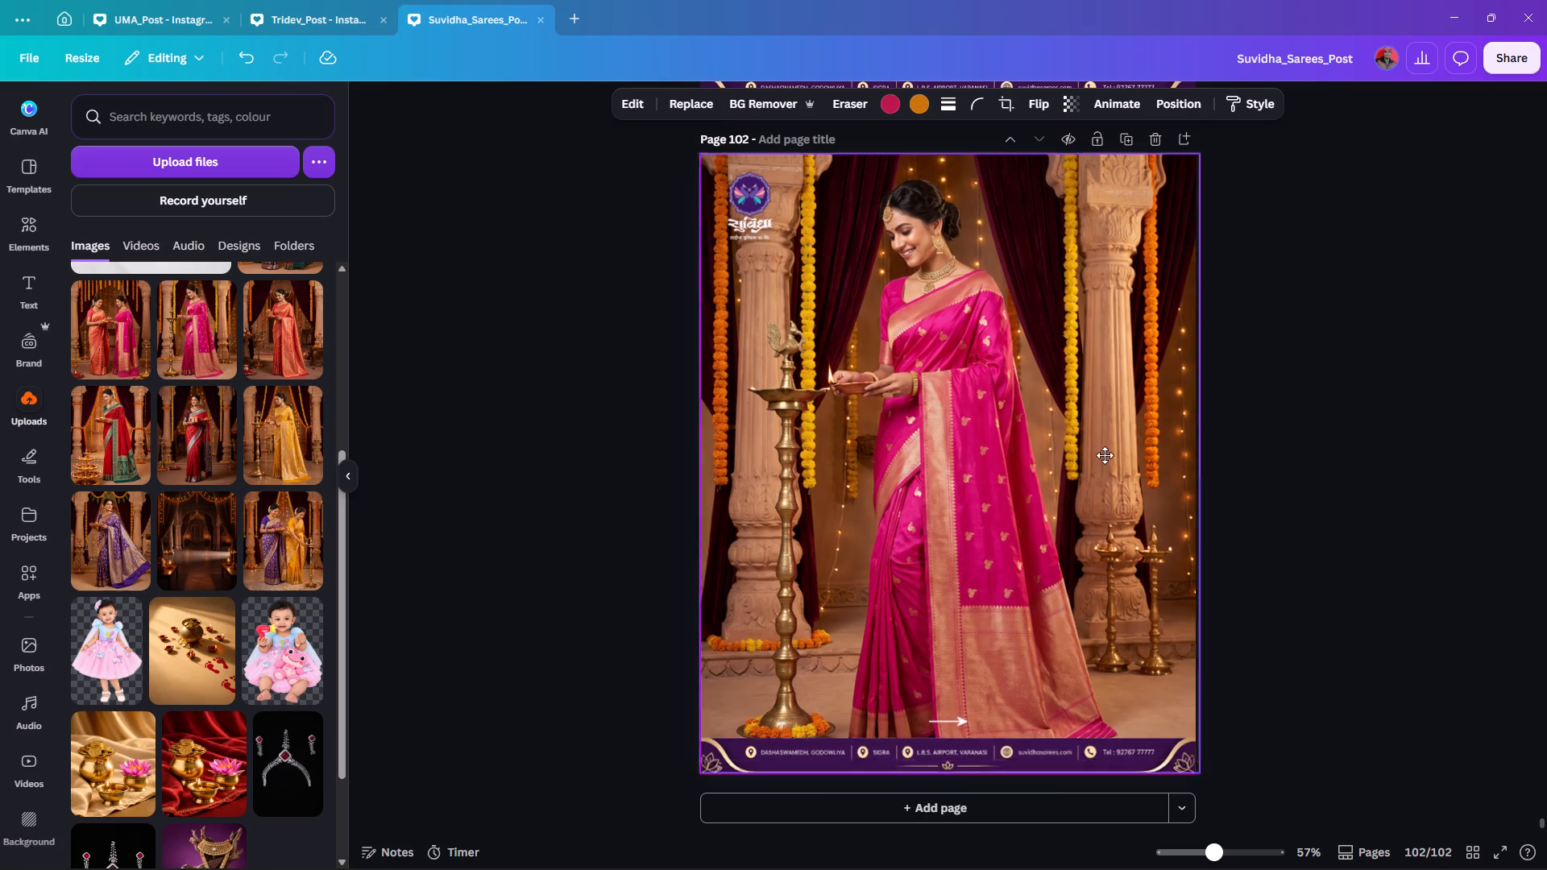
left_click_drag(1105, 455, 1101, 462)
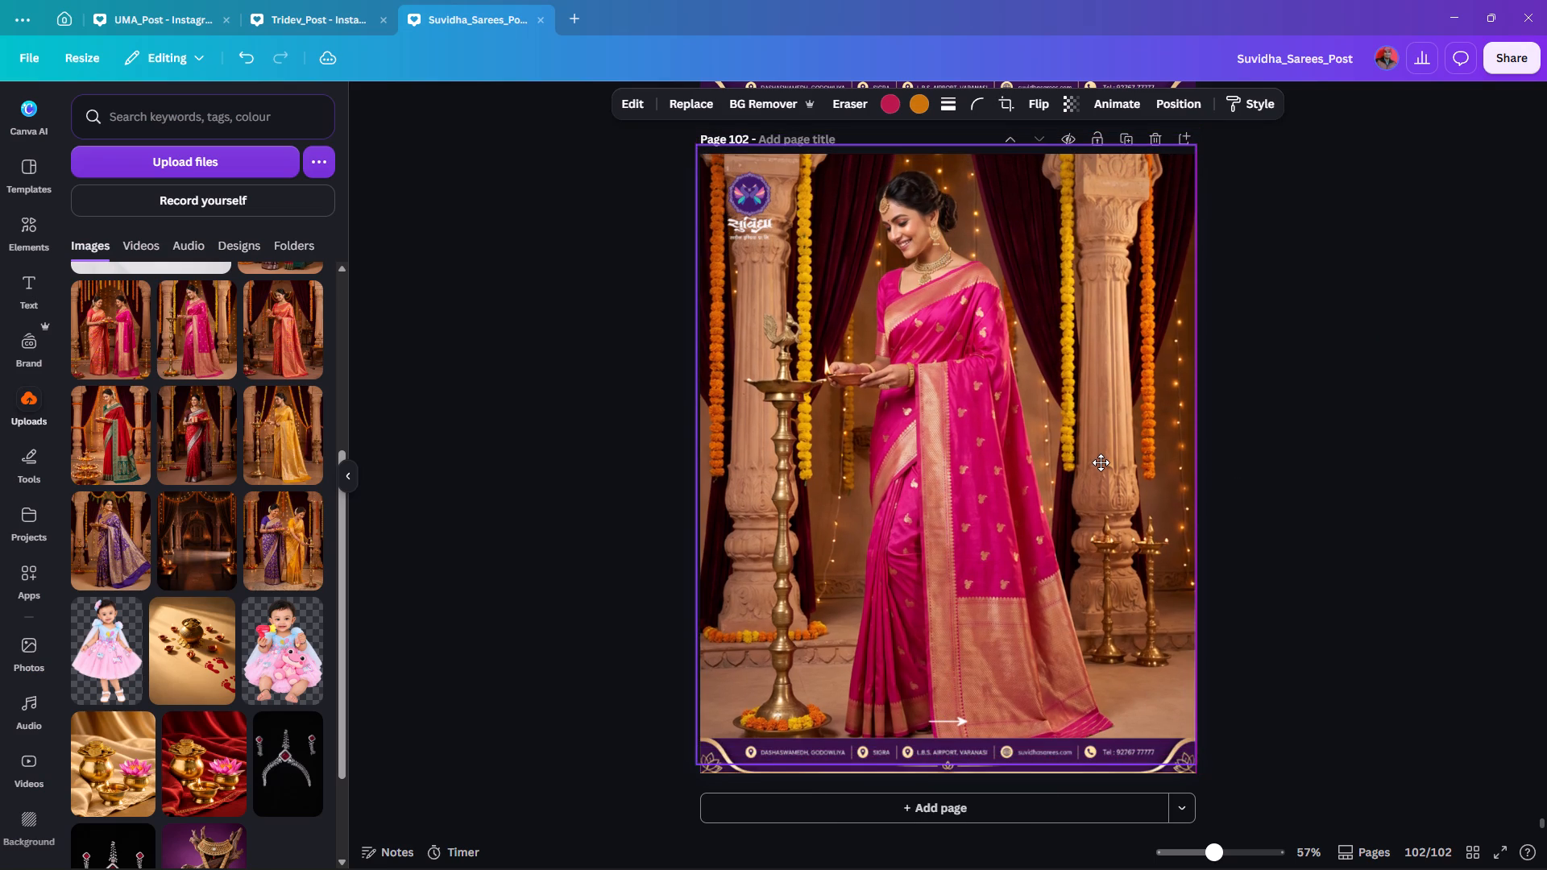
left_click_drag(1101, 462, 1105, 459)
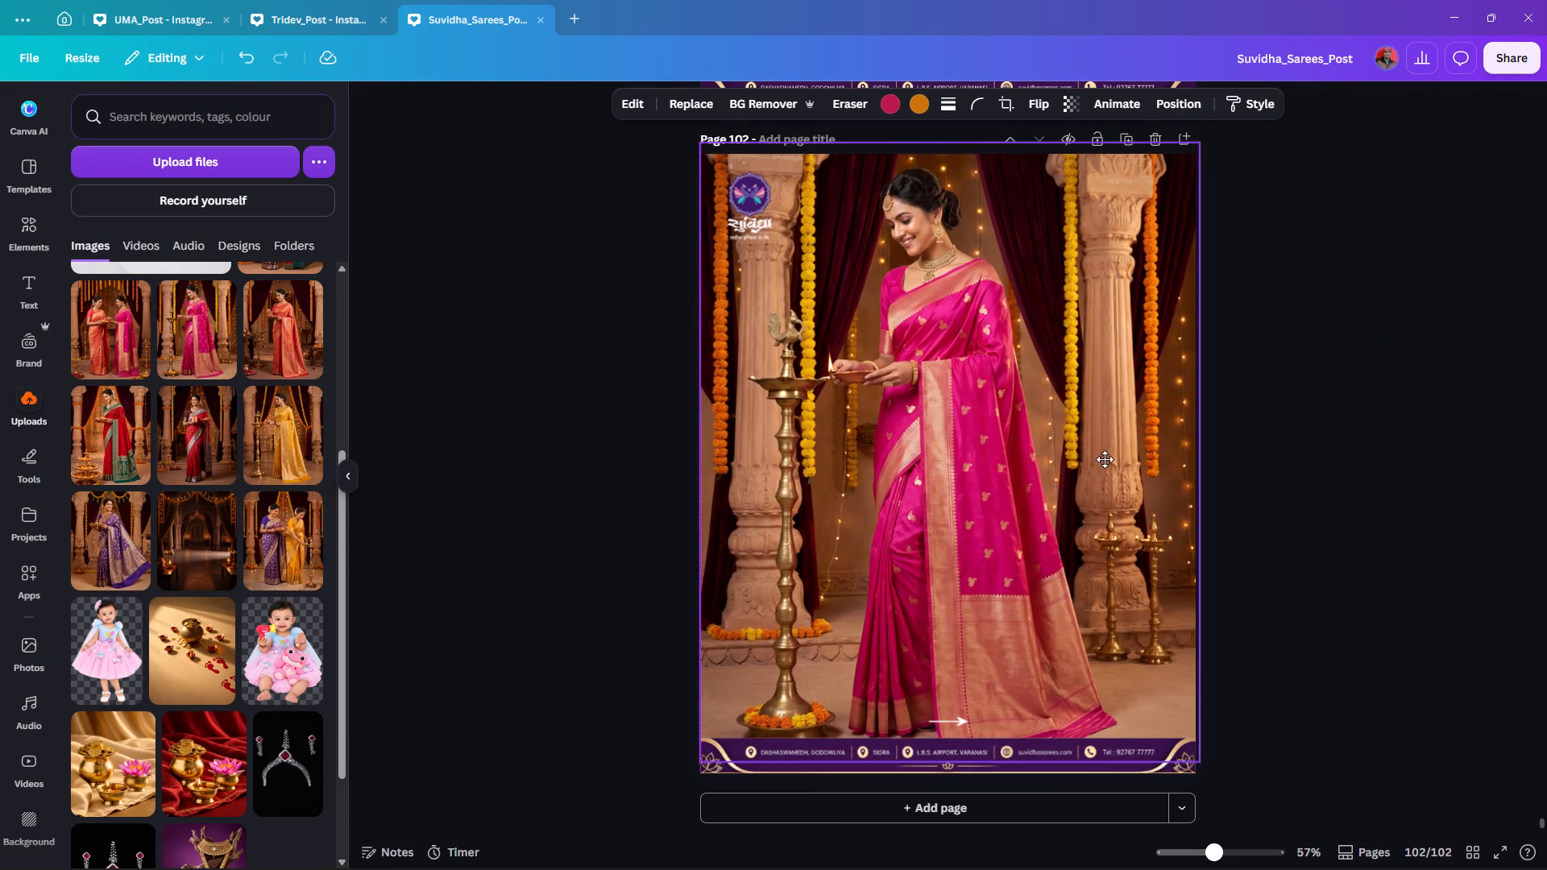
left_click_drag(1105, 459, 1103, 456)
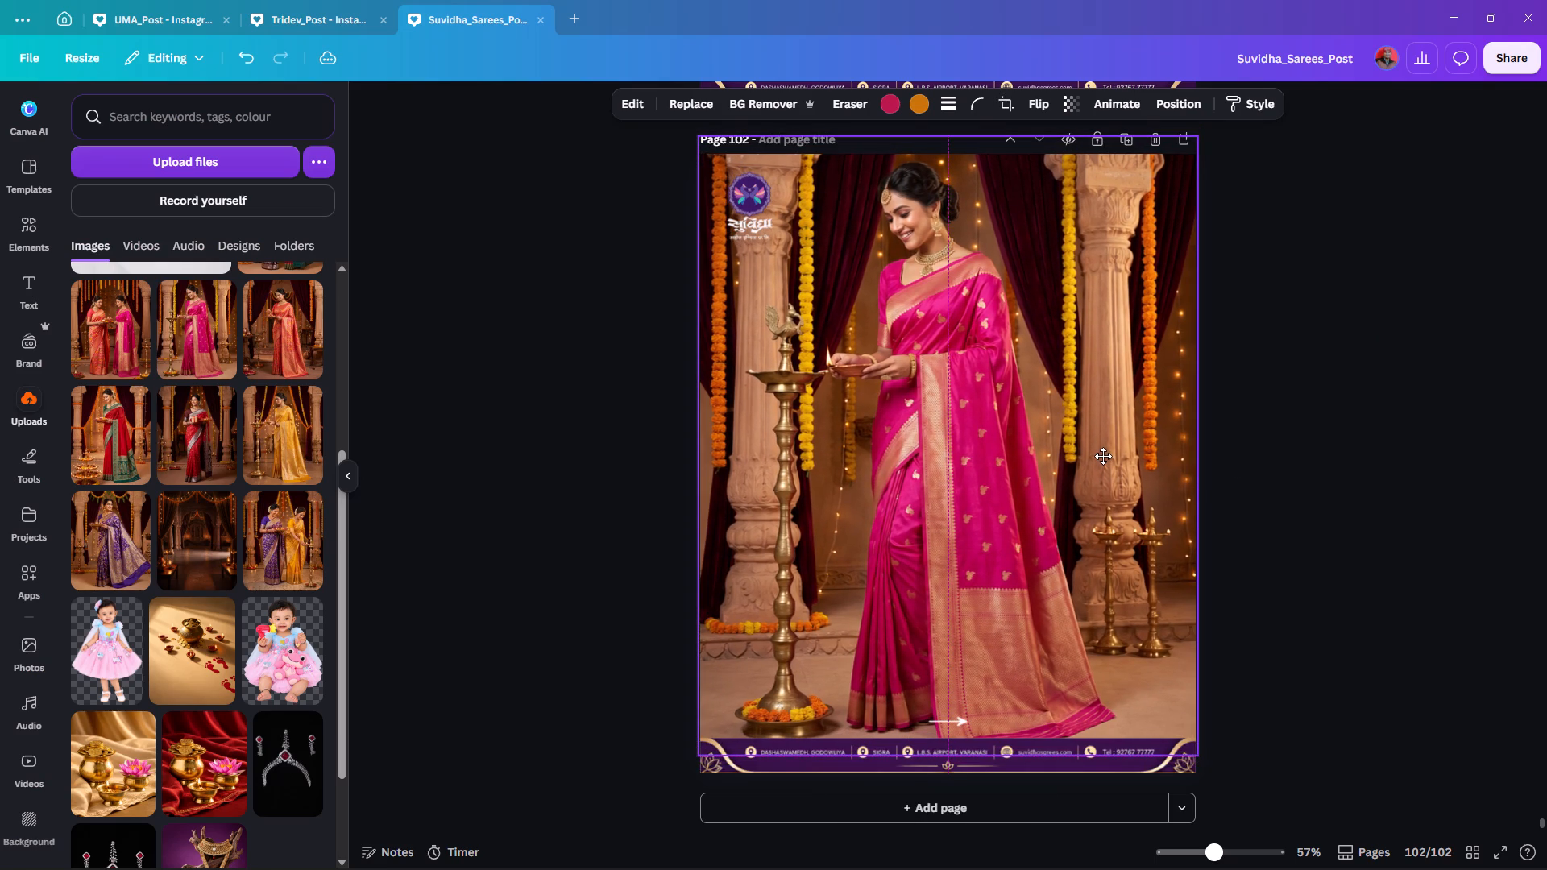
left_click_drag(1103, 456, 1104, 456)
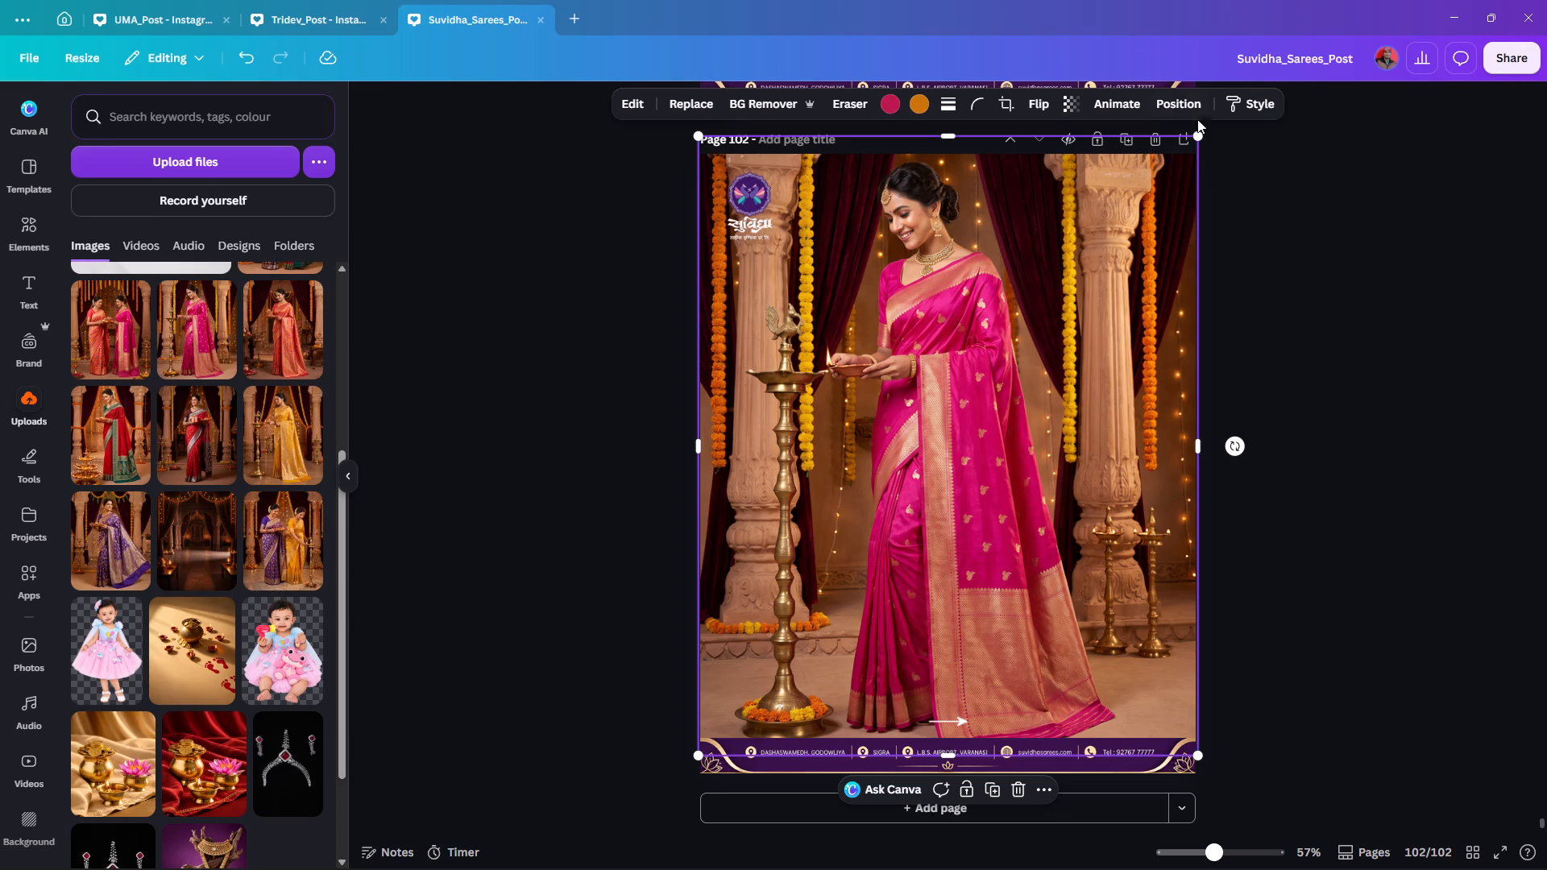
left_click(1178, 97)
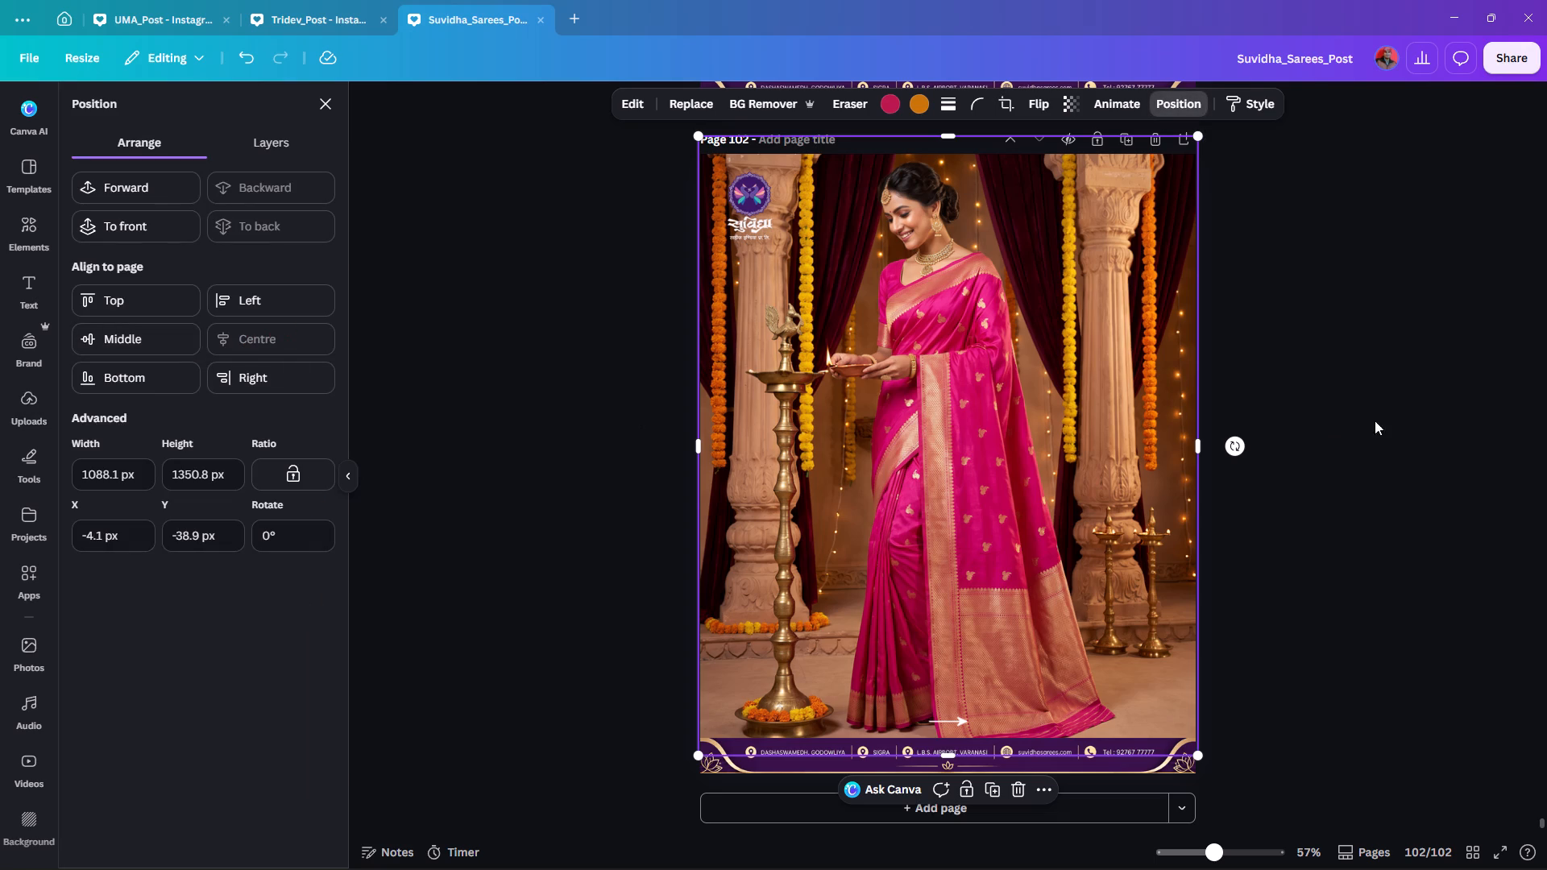
double_click(1458, 387)
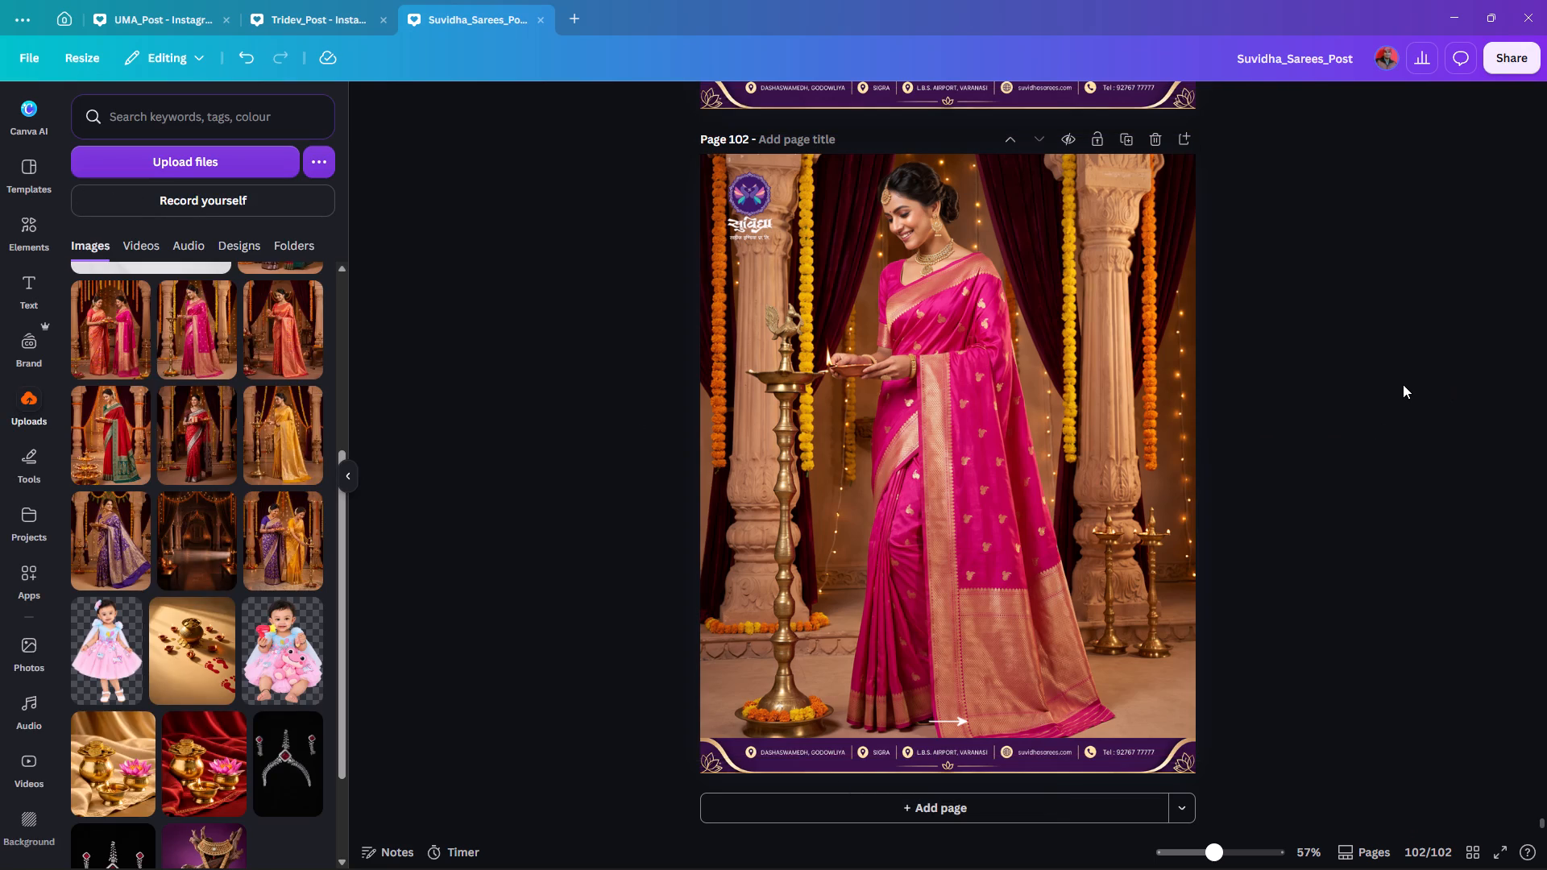
Duplicate page 102 and replace the original page's pink saree photo with the uploaded yellow saree photo.
left_click(1127, 147)
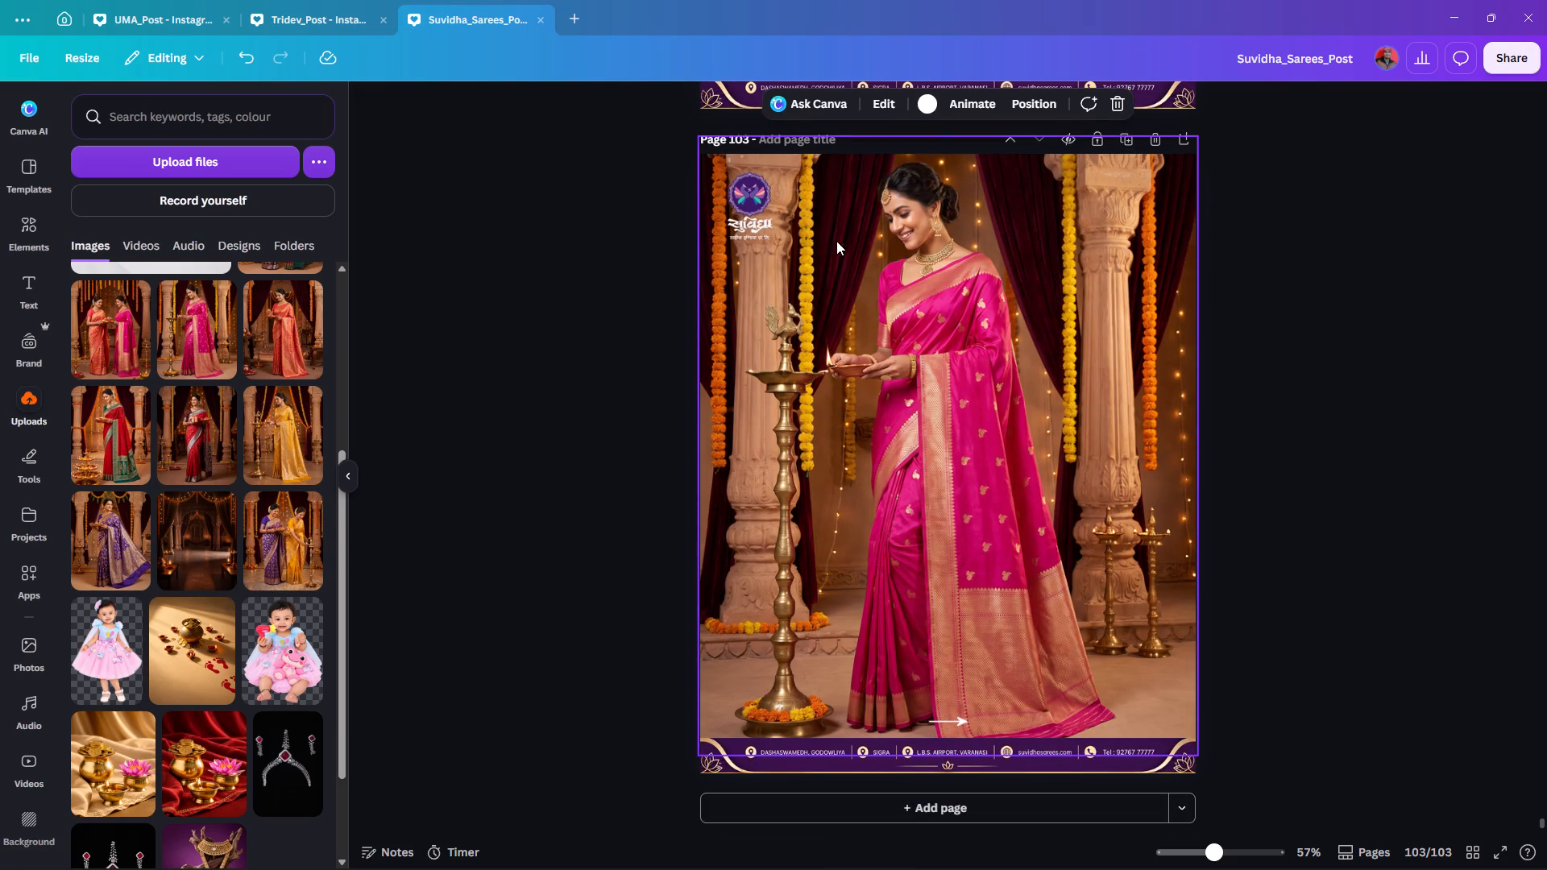
scroll(570, 380, "up", 10)
scroll(570, 380, "down", 2)
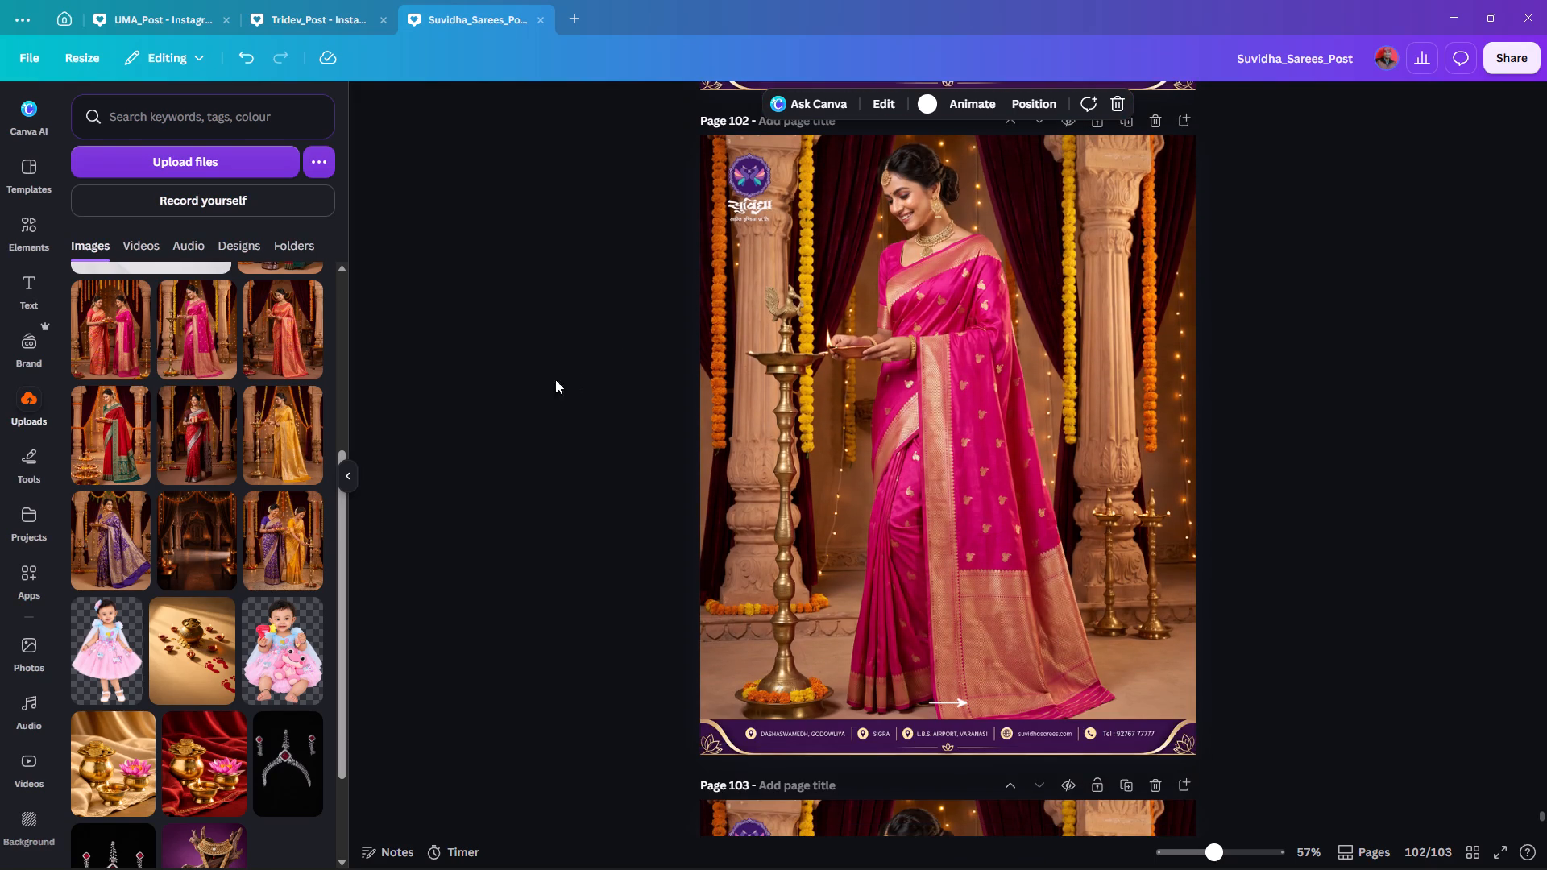
left_click_drag(277, 433, 765, 383)
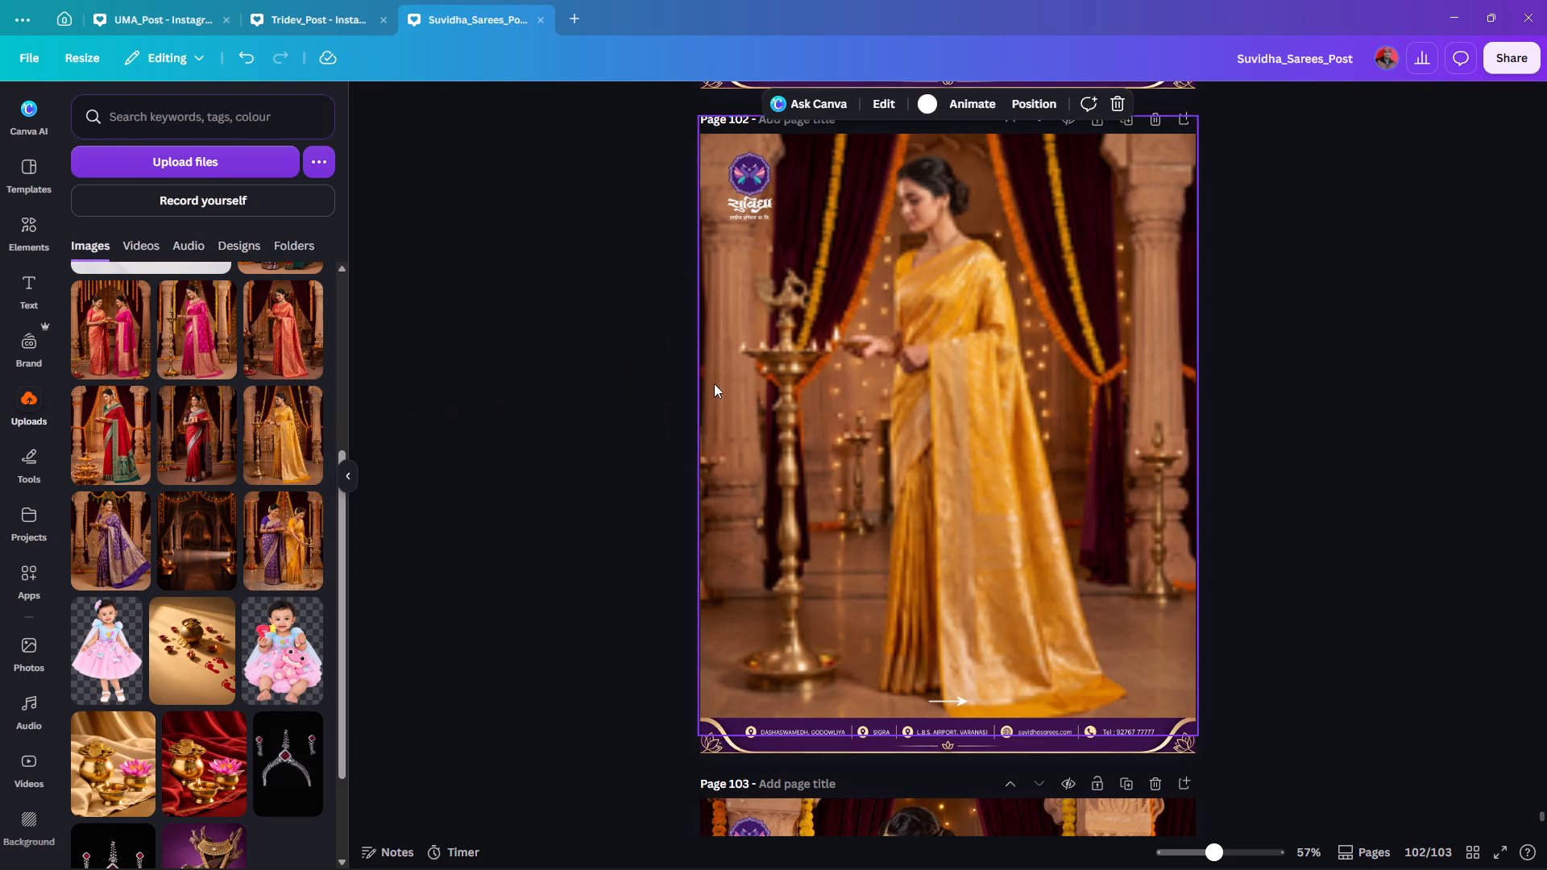
left_click(634, 384)
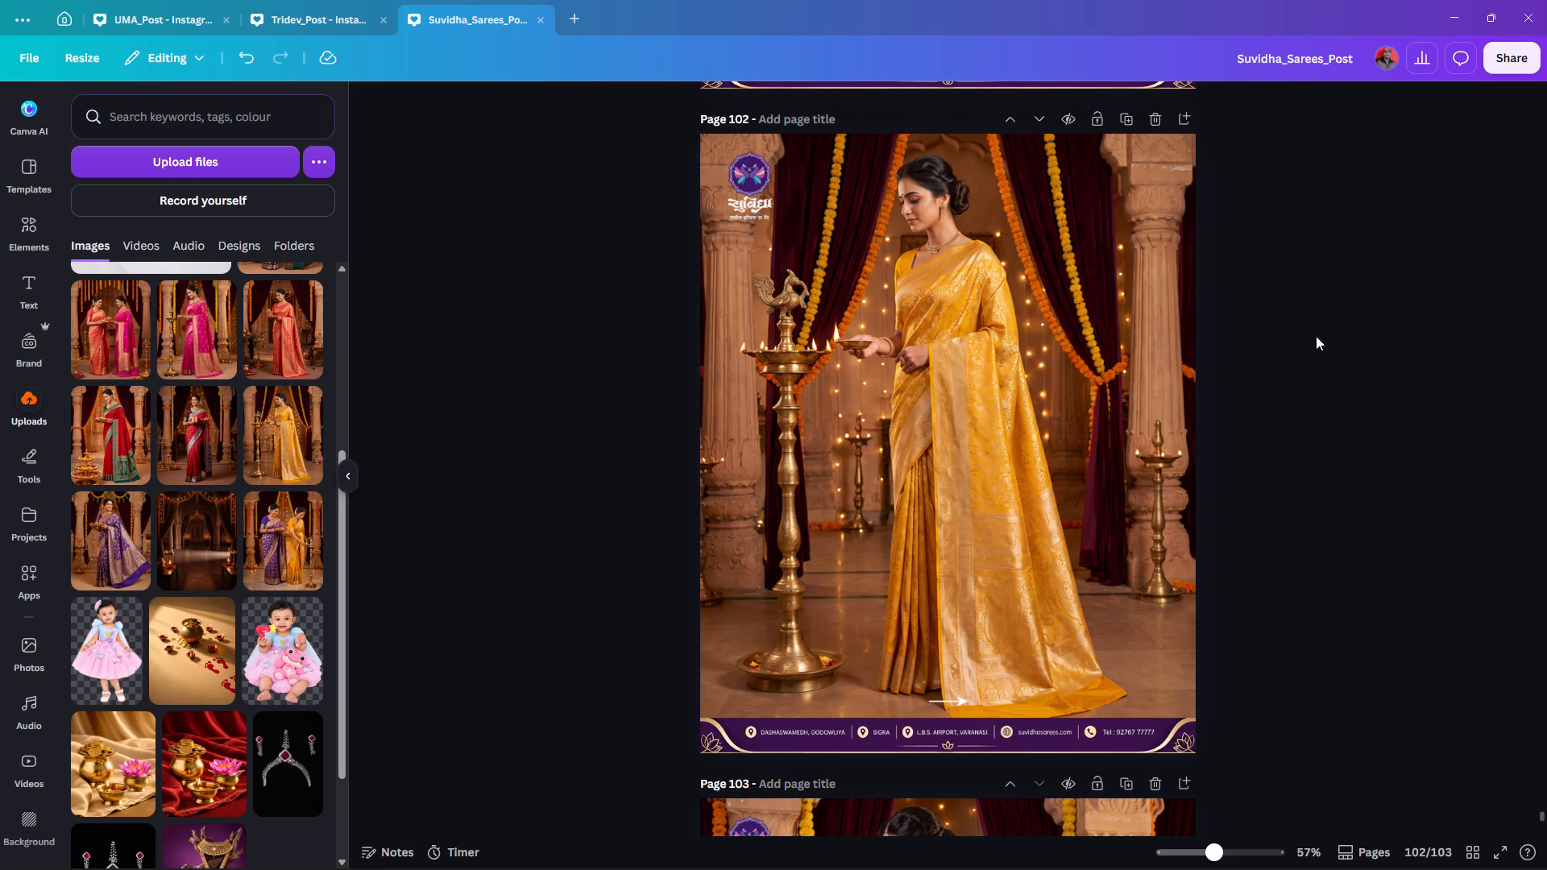
Duplicate the pink saree page 103 to add page 104.
scroll(1302, 328, "down", 8)
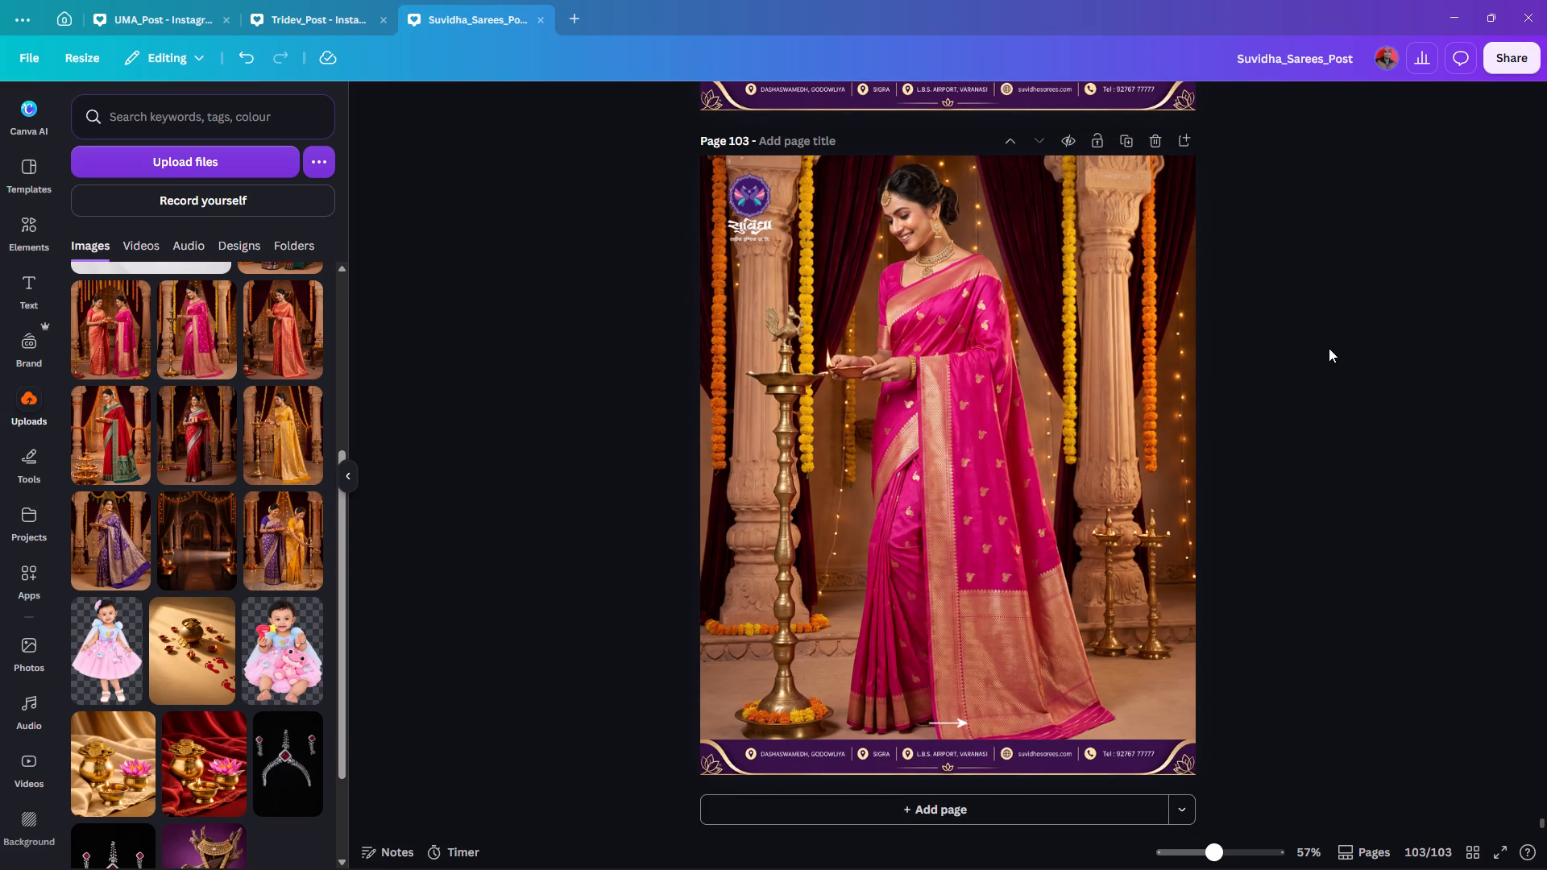
scroll(234, 449, "up", 1)
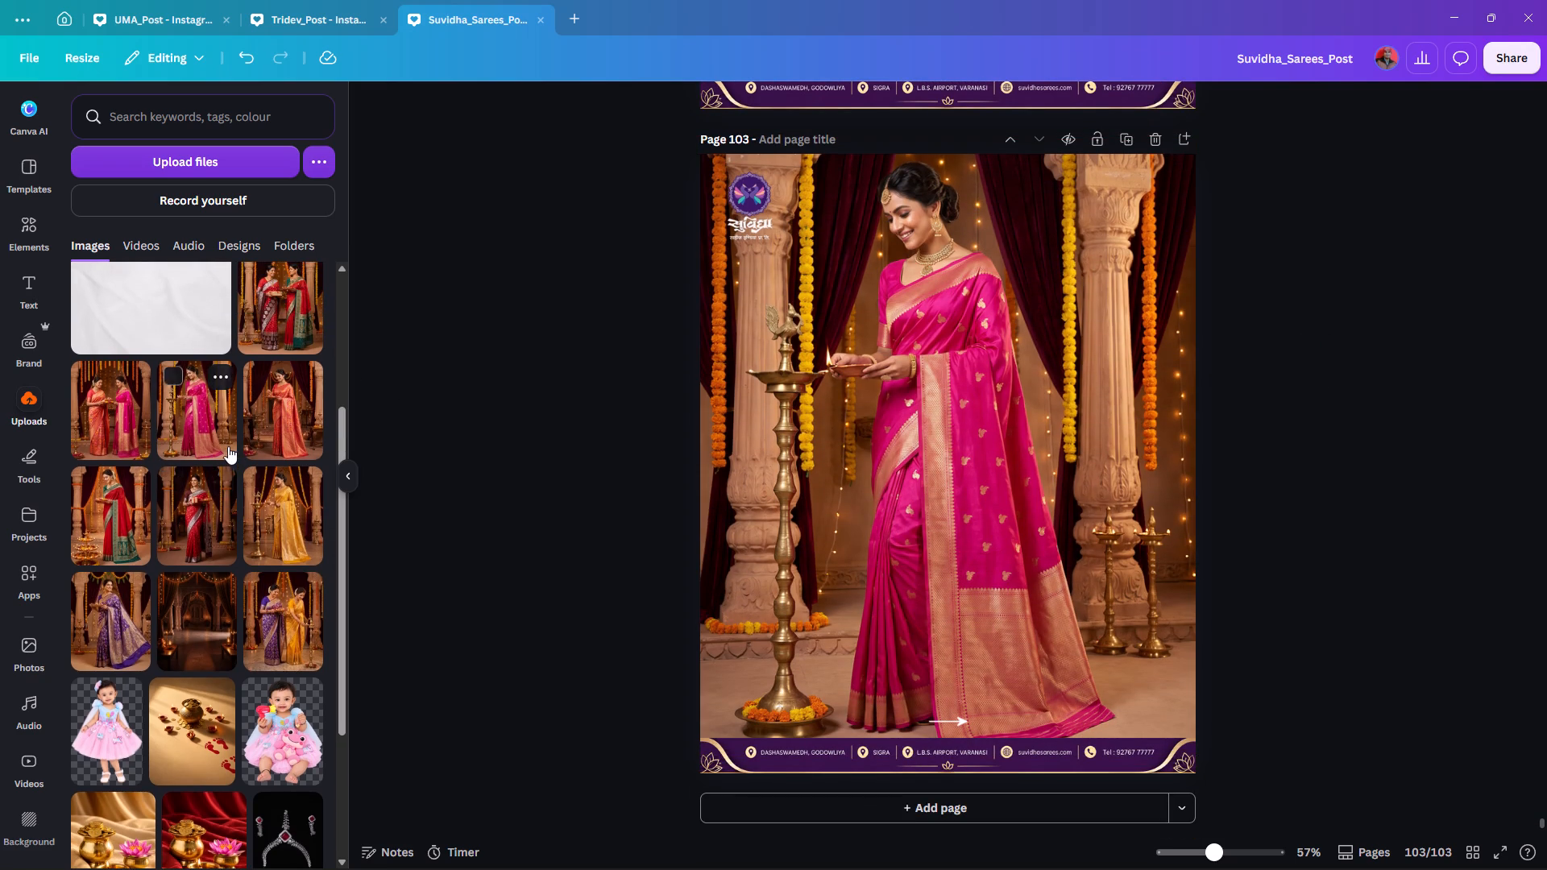
left_click(1120, 134)
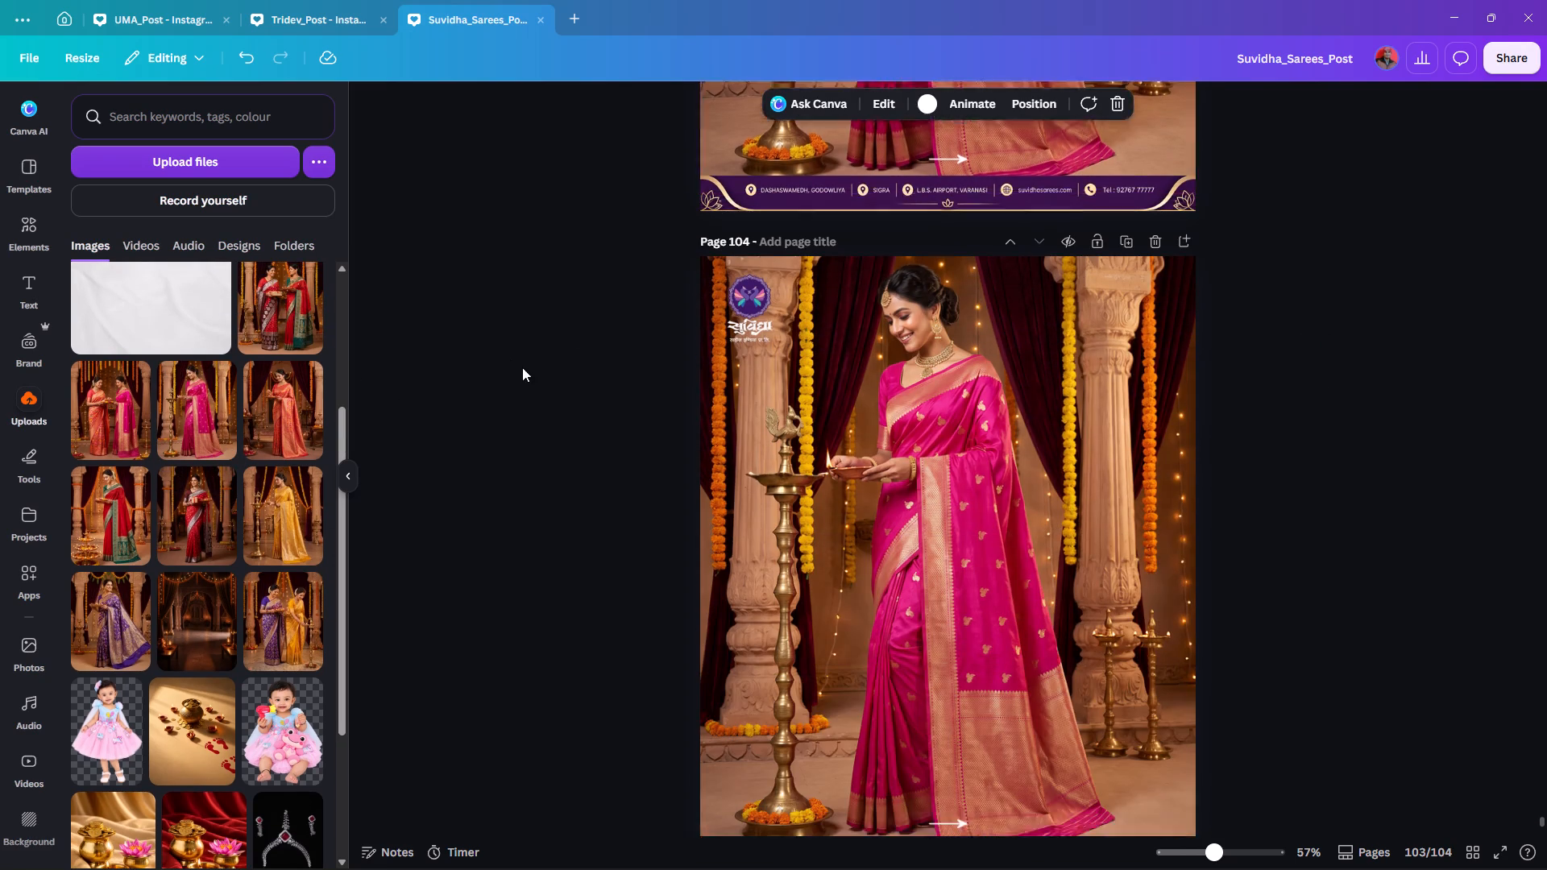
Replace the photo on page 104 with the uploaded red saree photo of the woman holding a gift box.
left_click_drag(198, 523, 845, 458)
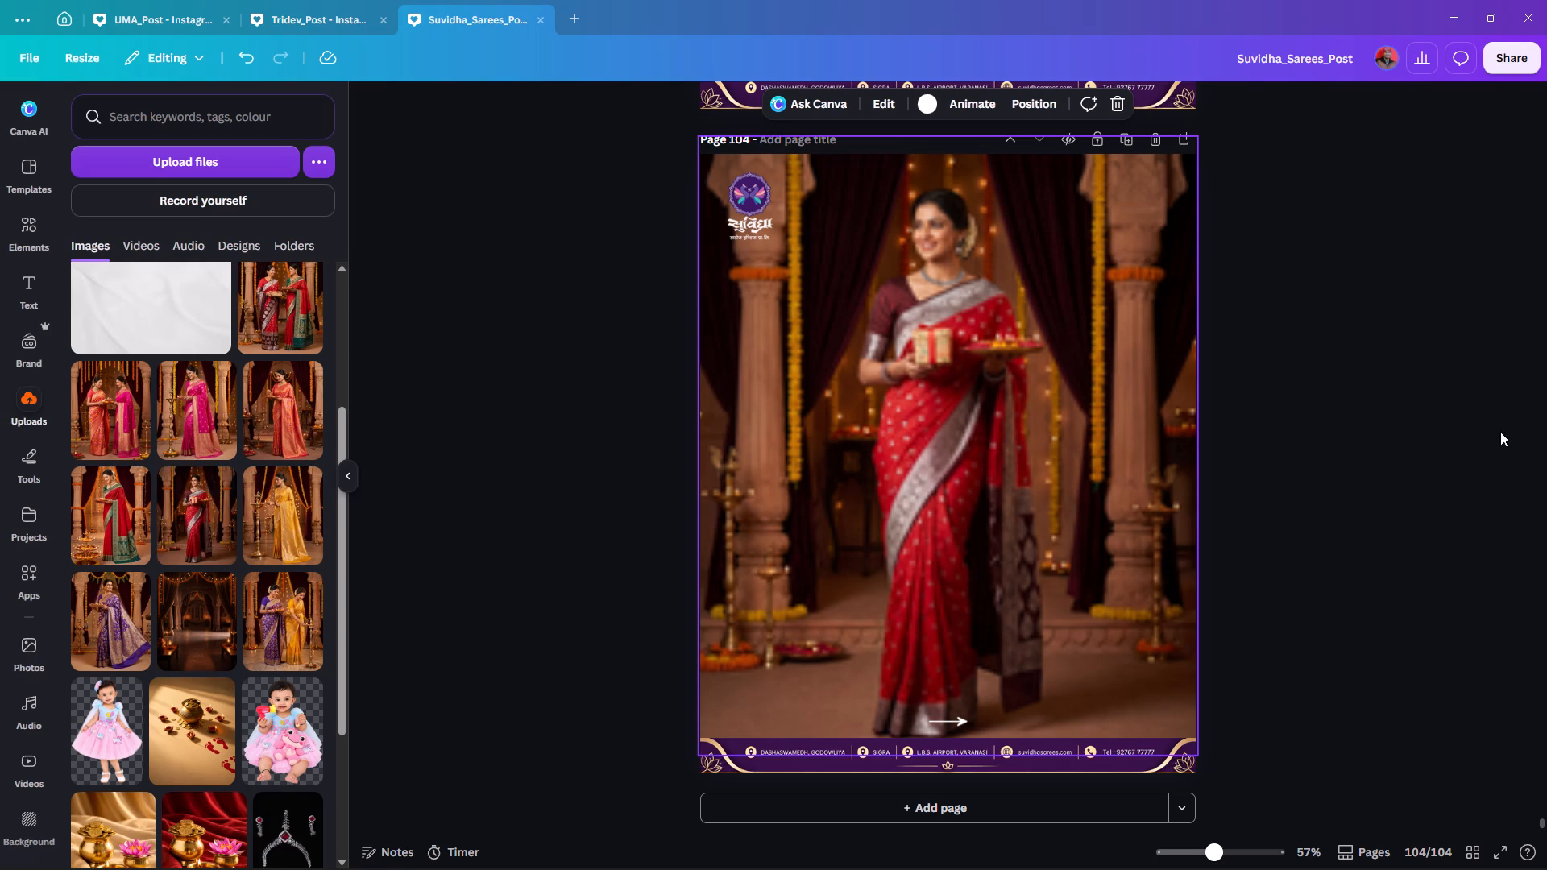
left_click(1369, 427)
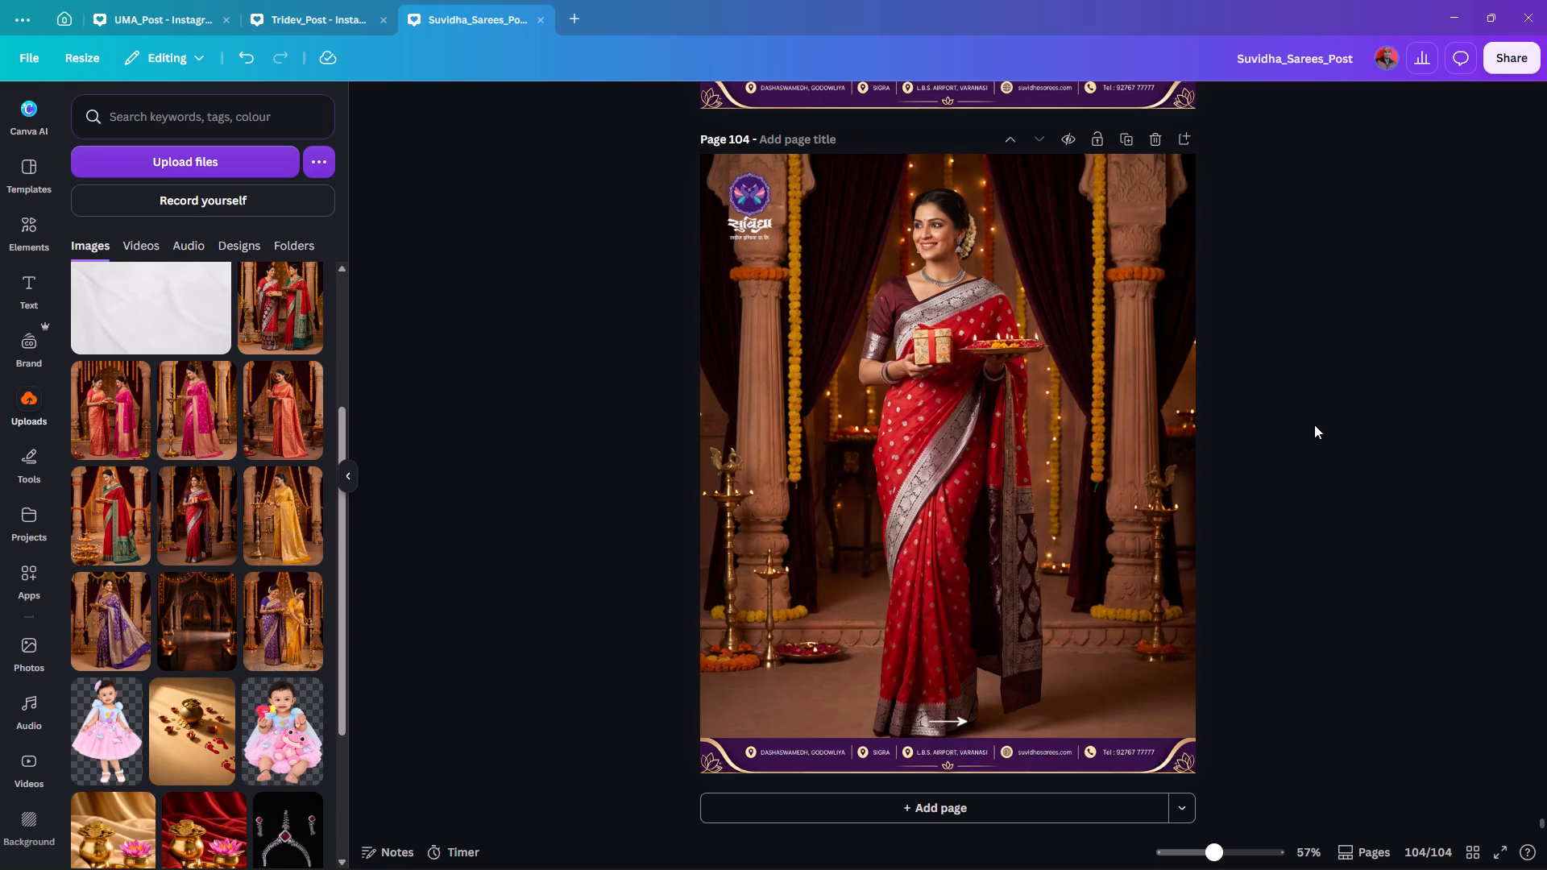
Replace the photo on page 104 with the uploaded coral saree photo of the woman holding a tray.
scroll(1320, 422, "up", 10)
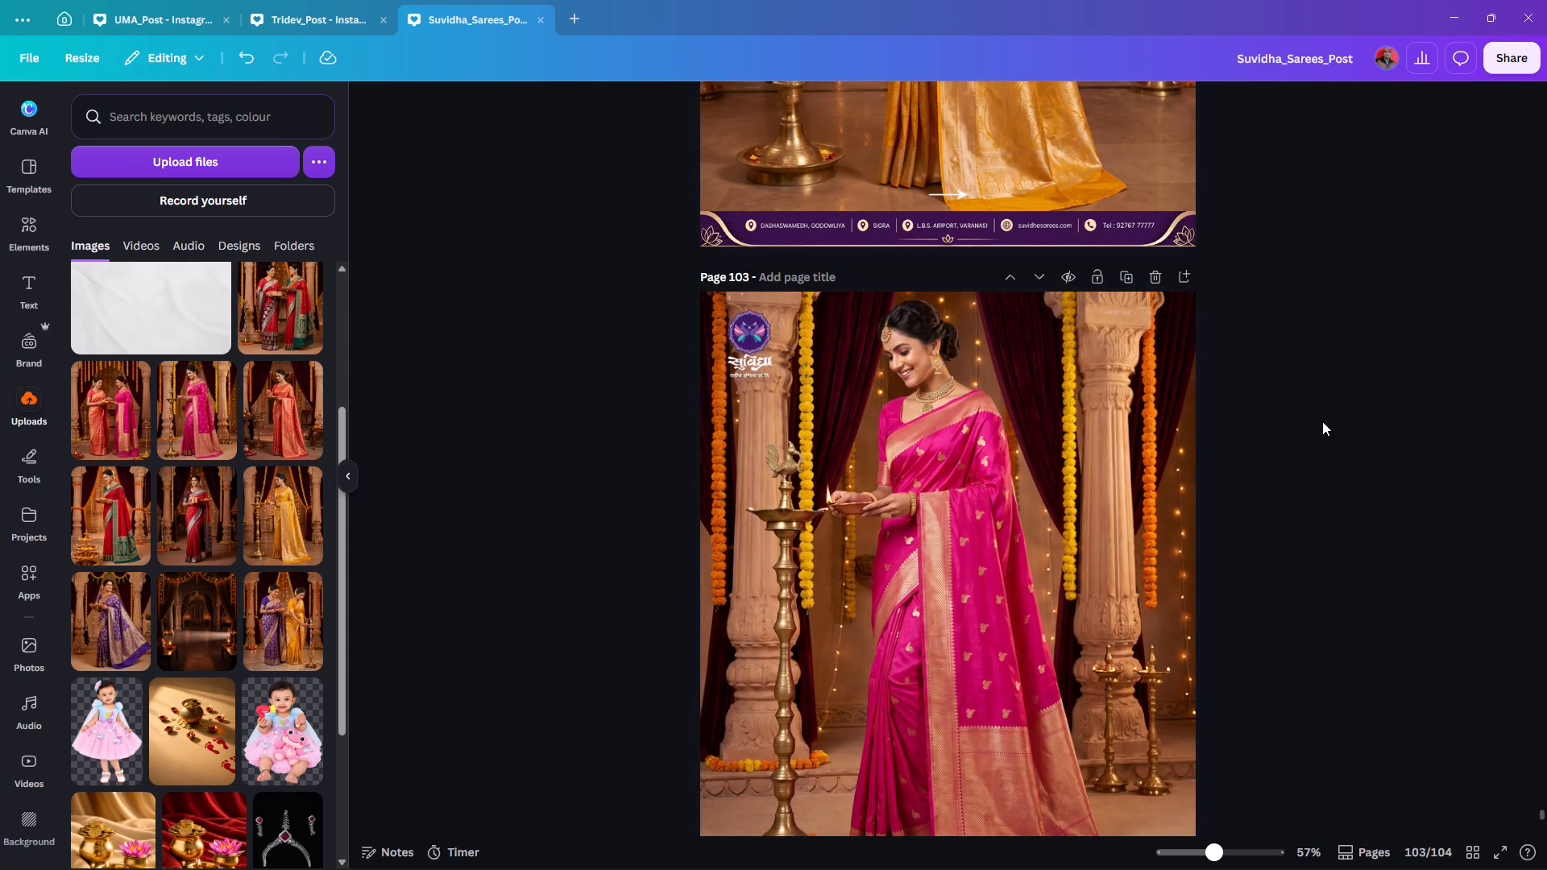
scroll(1322, 421, "down", 6)
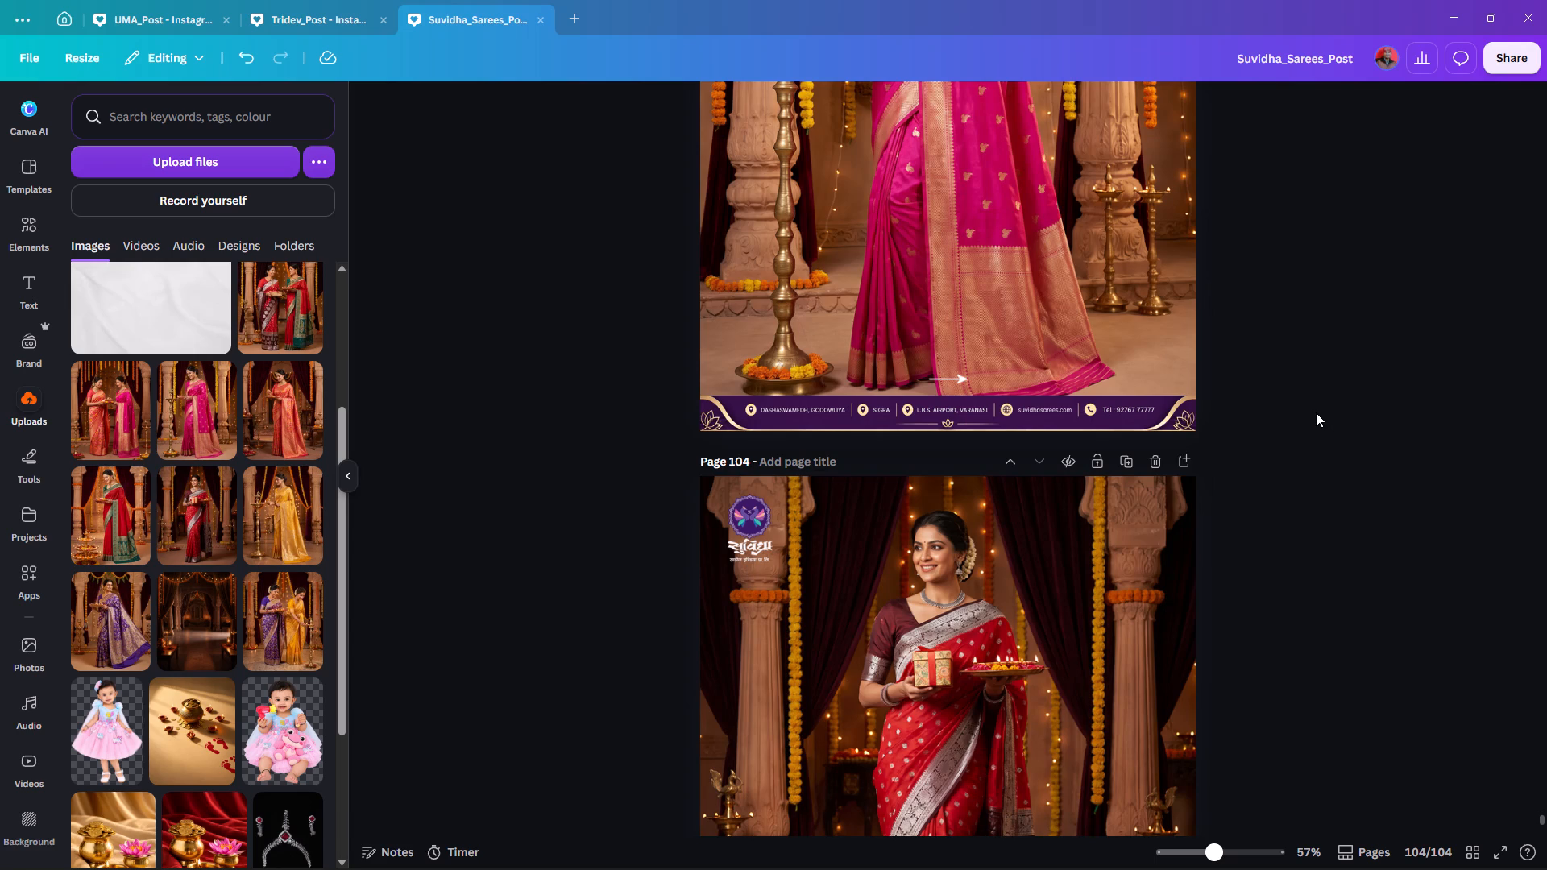
scroll(1311, 402, "down", 1)
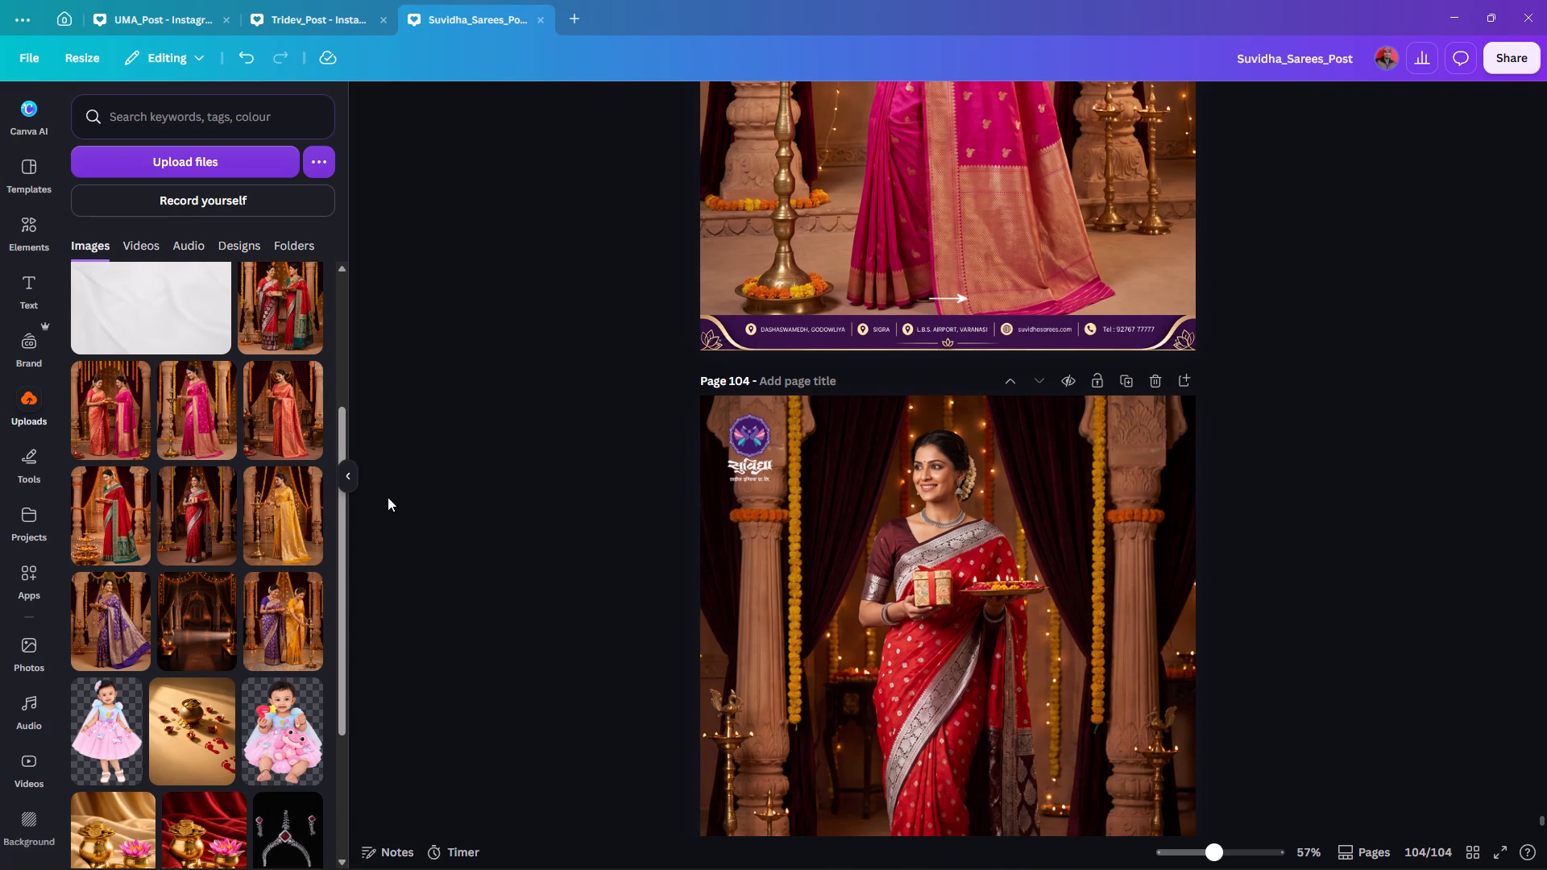
left_click_drag(267, 406, 803, 554)
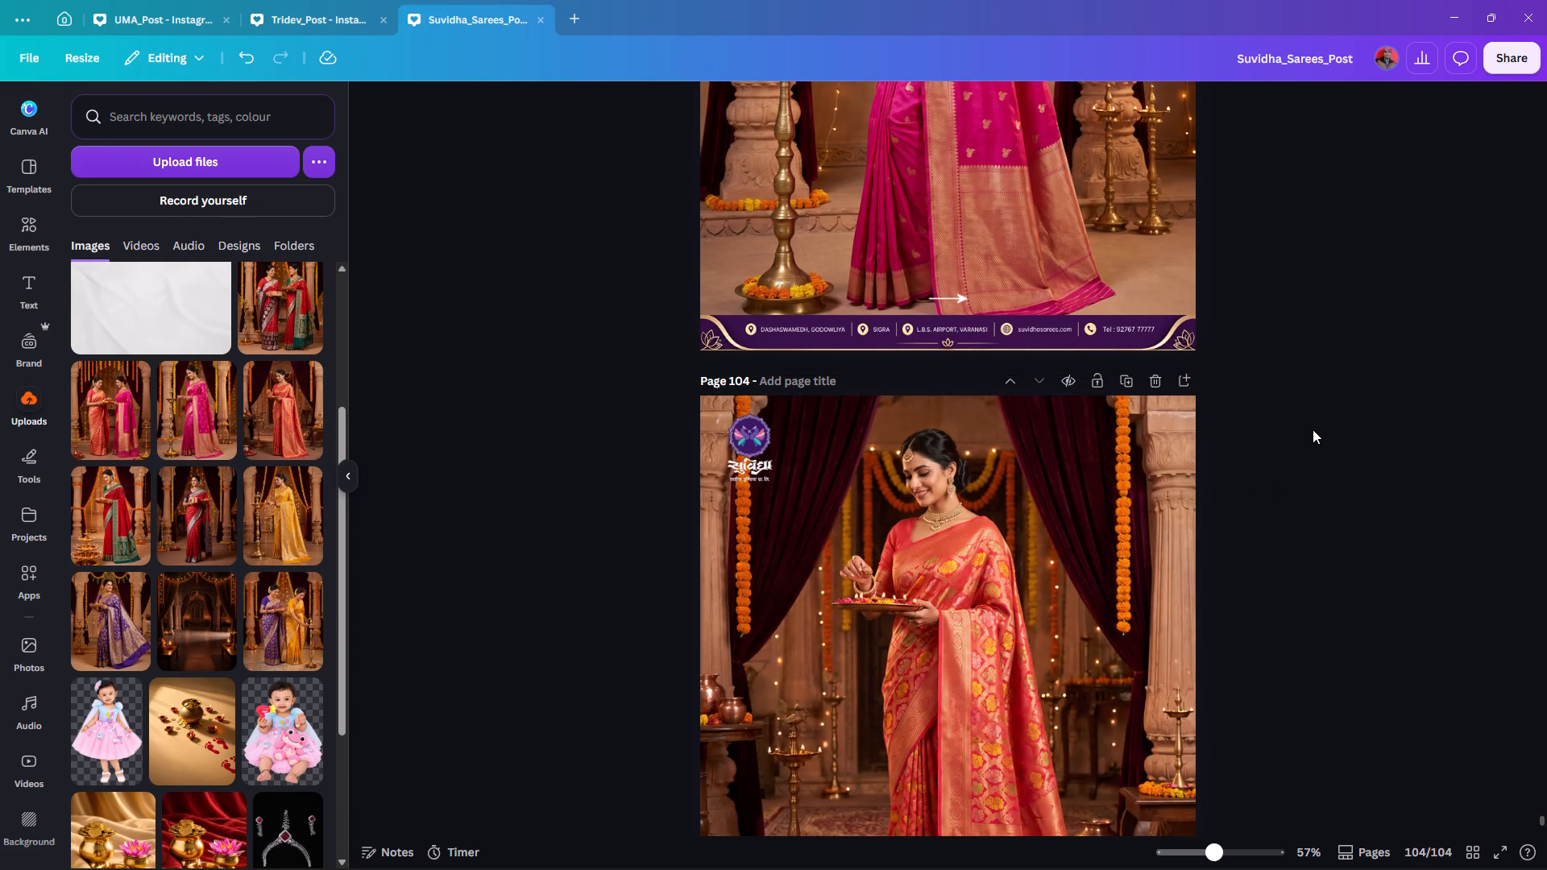
Nudge the coral saree photo on page 104 slightly upward so the saree's hem sits clear of the footer.
scroll(1313, 427, "up", 8)
scroll(1322, 423, "down", 12)
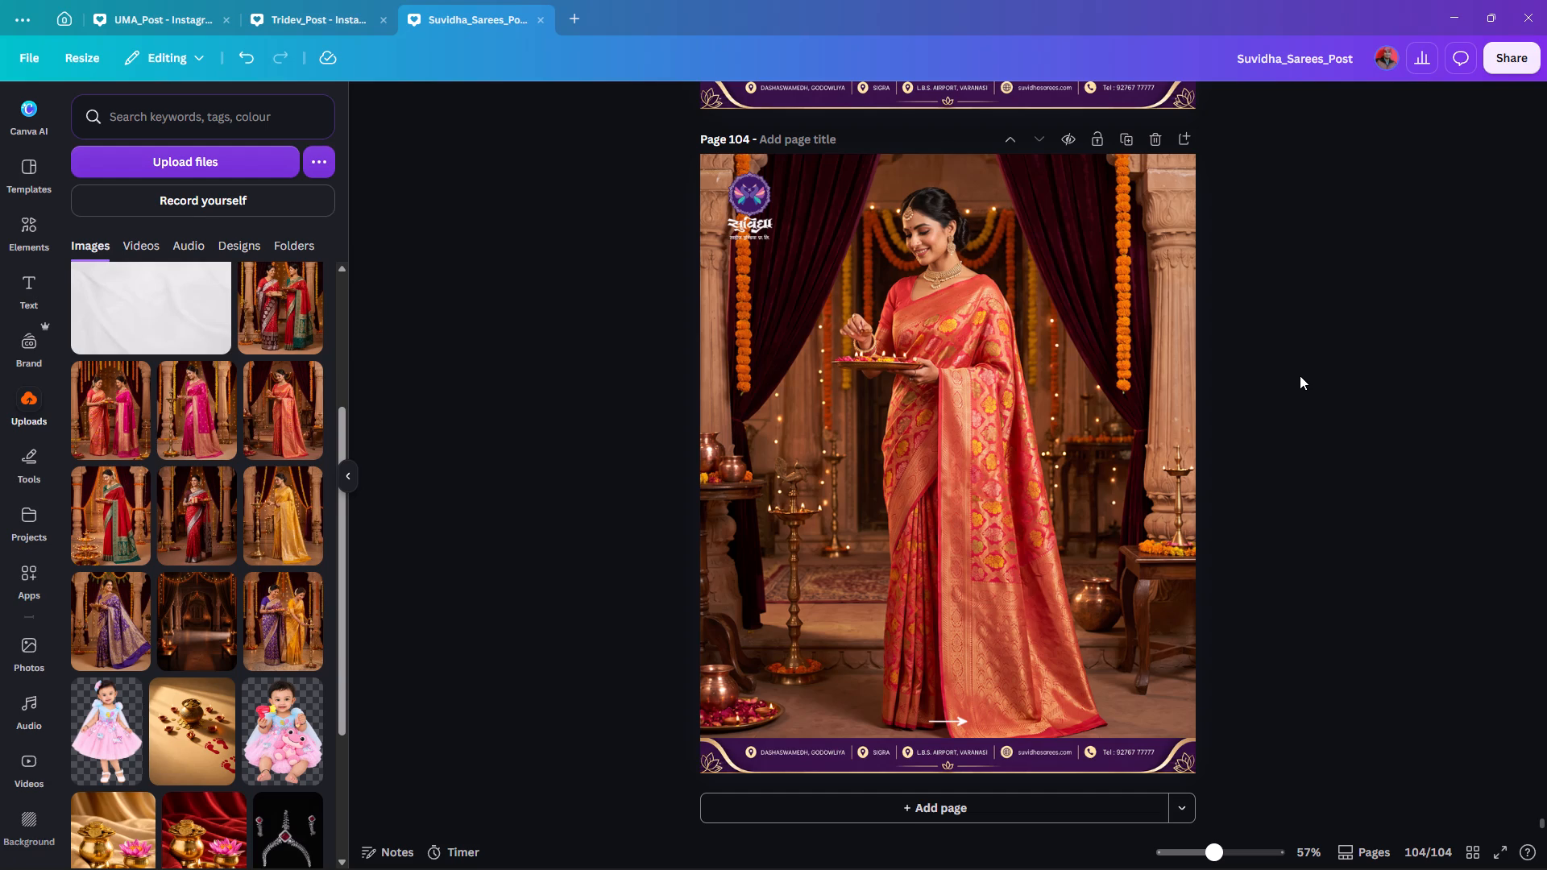
left_click(1133, 394)
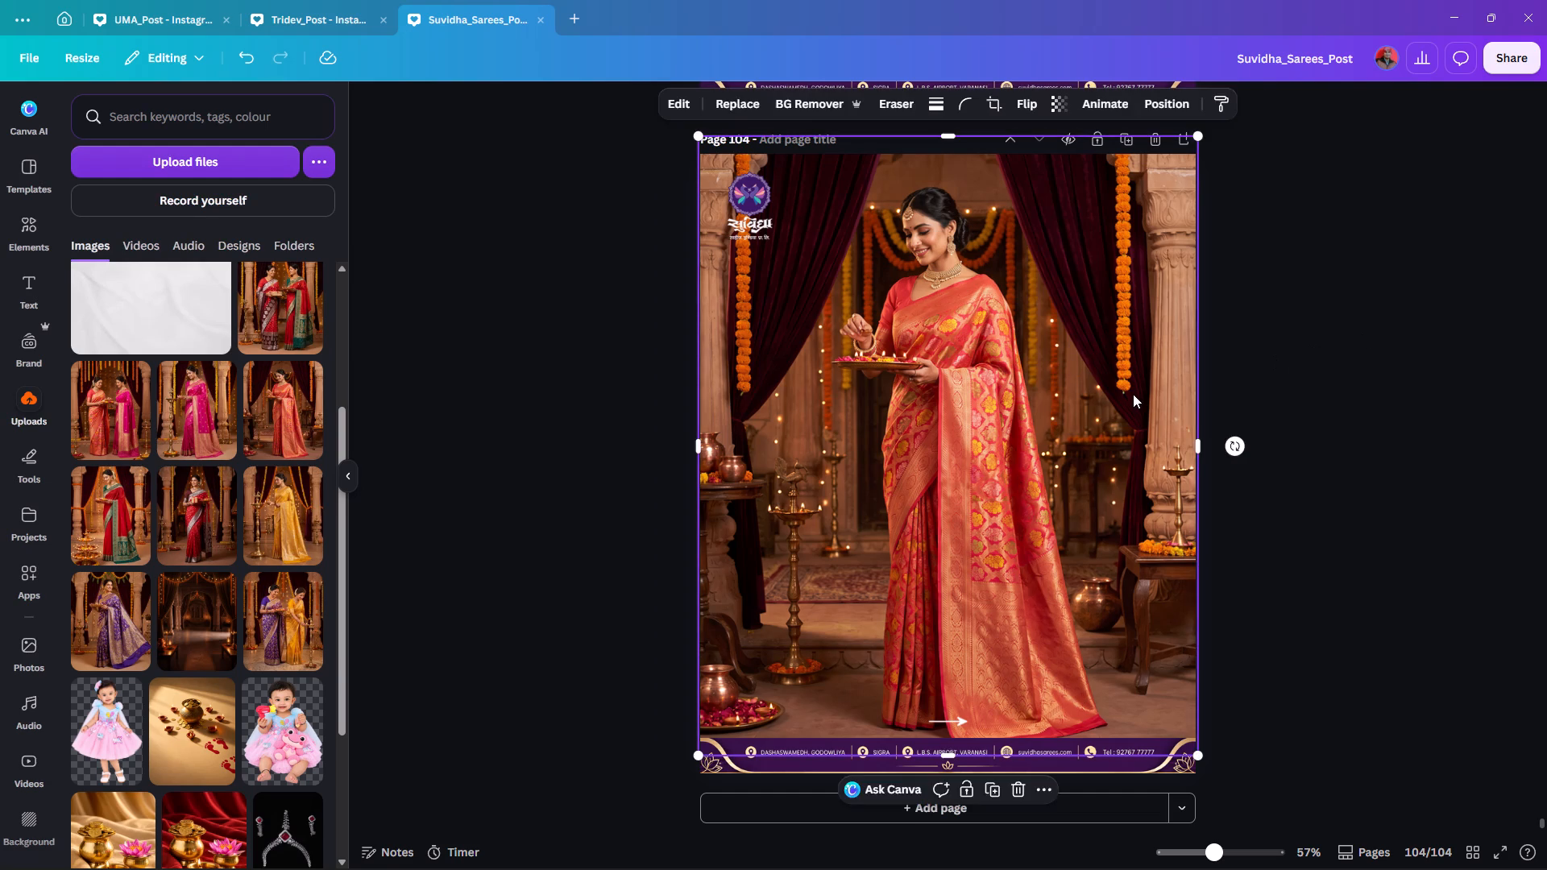
key("Up")
key("Up")
key("Up")
key("Up")
key("Up")
key("Up")
key("Up")
key("Up")
key("Up")
key("Up")
key("Up")
key("Up")
key("Up")
key("Up")
key("Up")
key("Up")
key("Up")
key("Up")
key("Up")
key("Up")
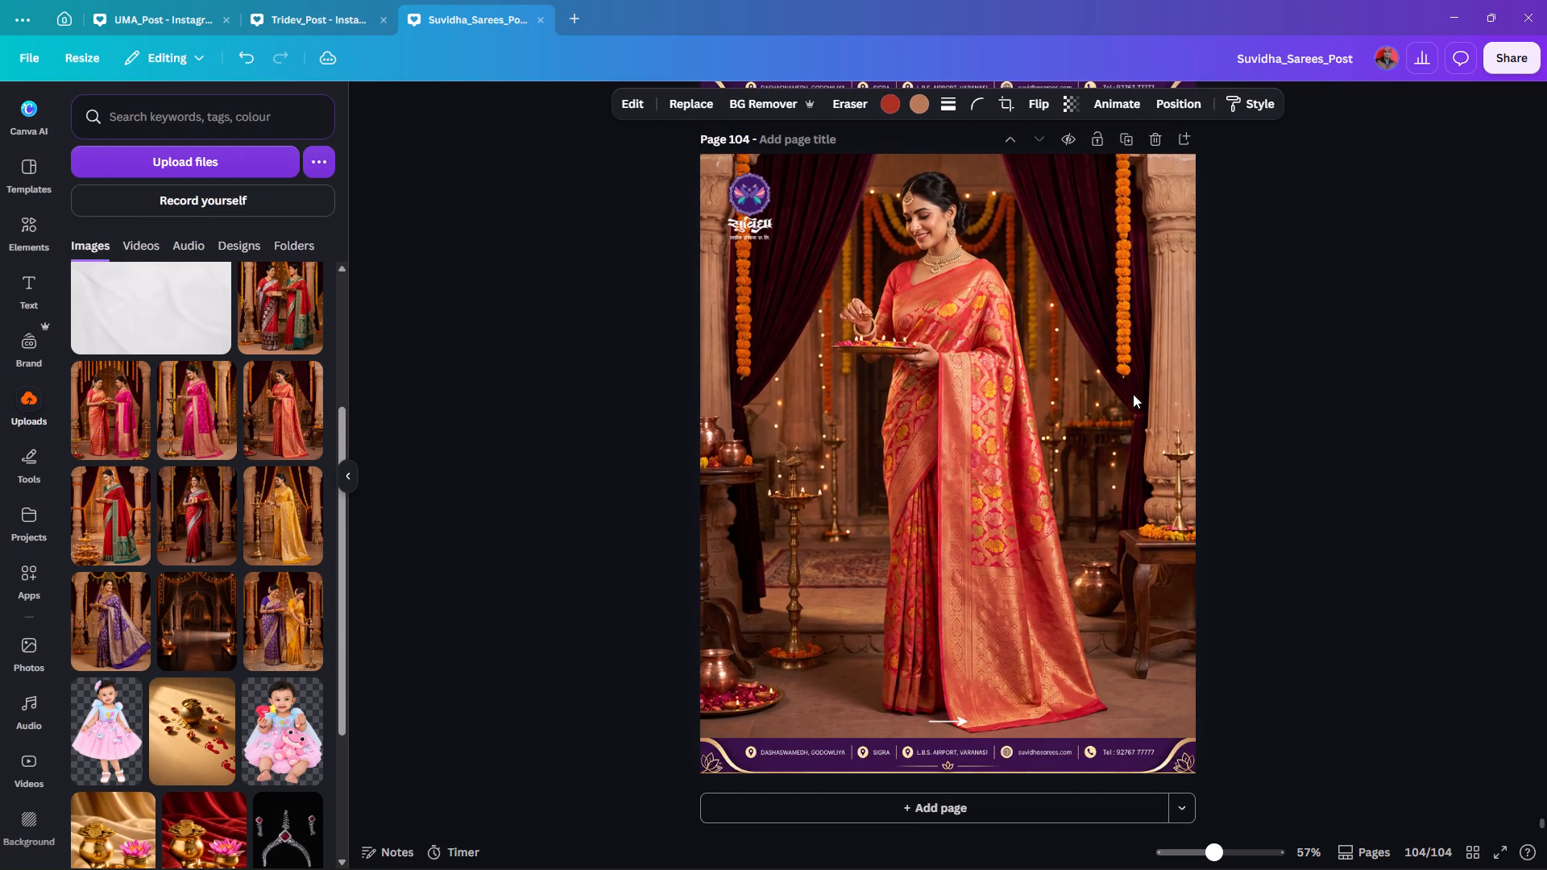
key("Down")
key("Down")
key("Down")
key("Down")
Review pages 101 to 104 to compare the saree photos and their placement across the carousel.
scroll(1346, 389, "up", 5)
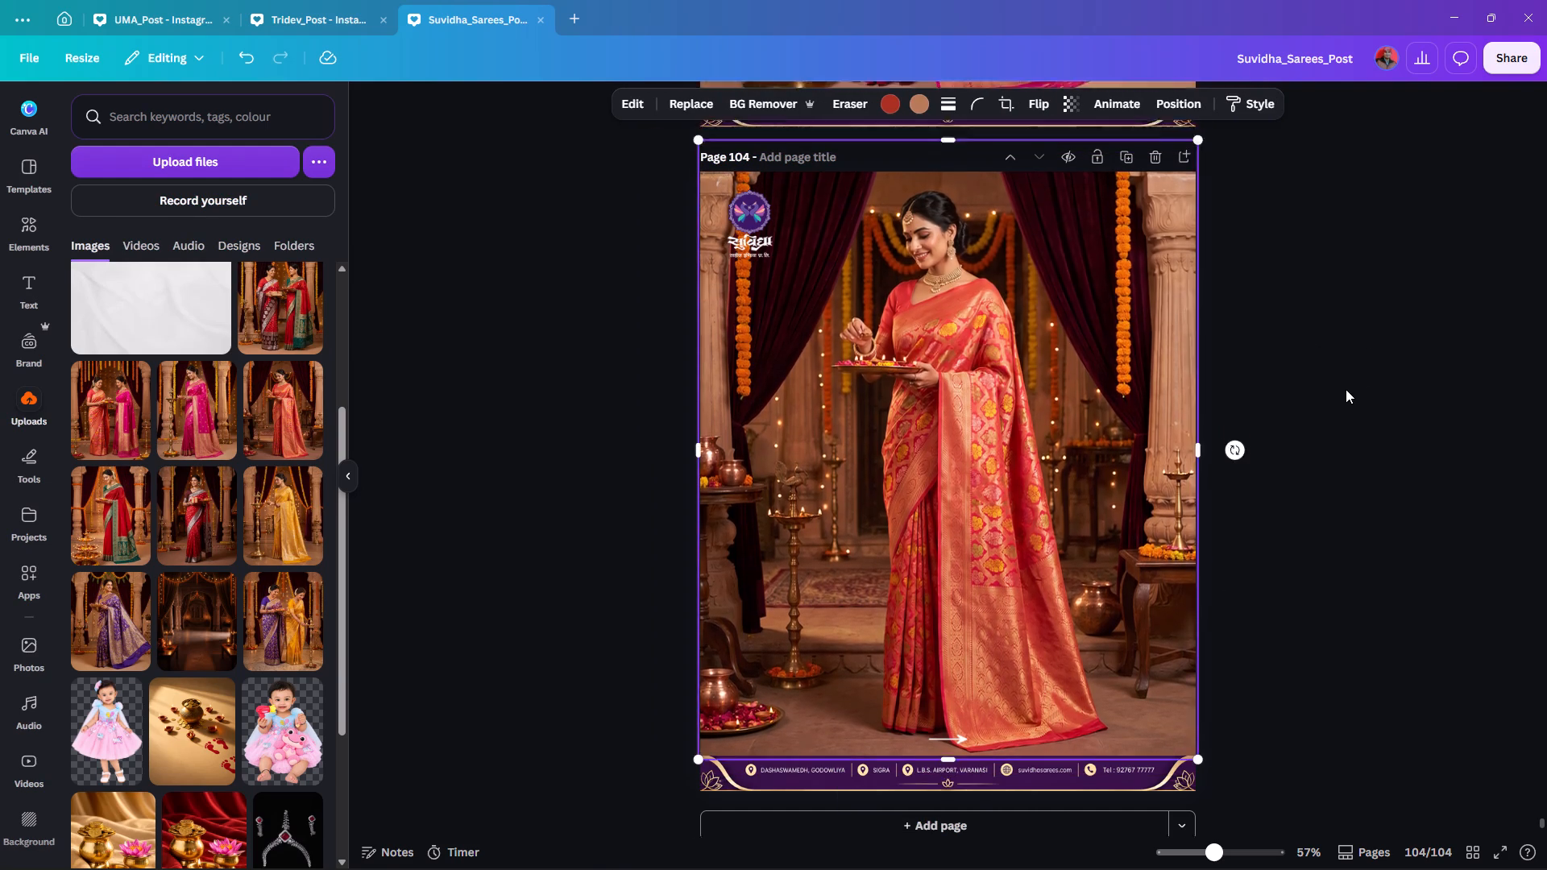
scroll(1346, 389, "up", 4)
scroll(1346, 389, "down", 3)
scroll(1346, 389, "up", 11)
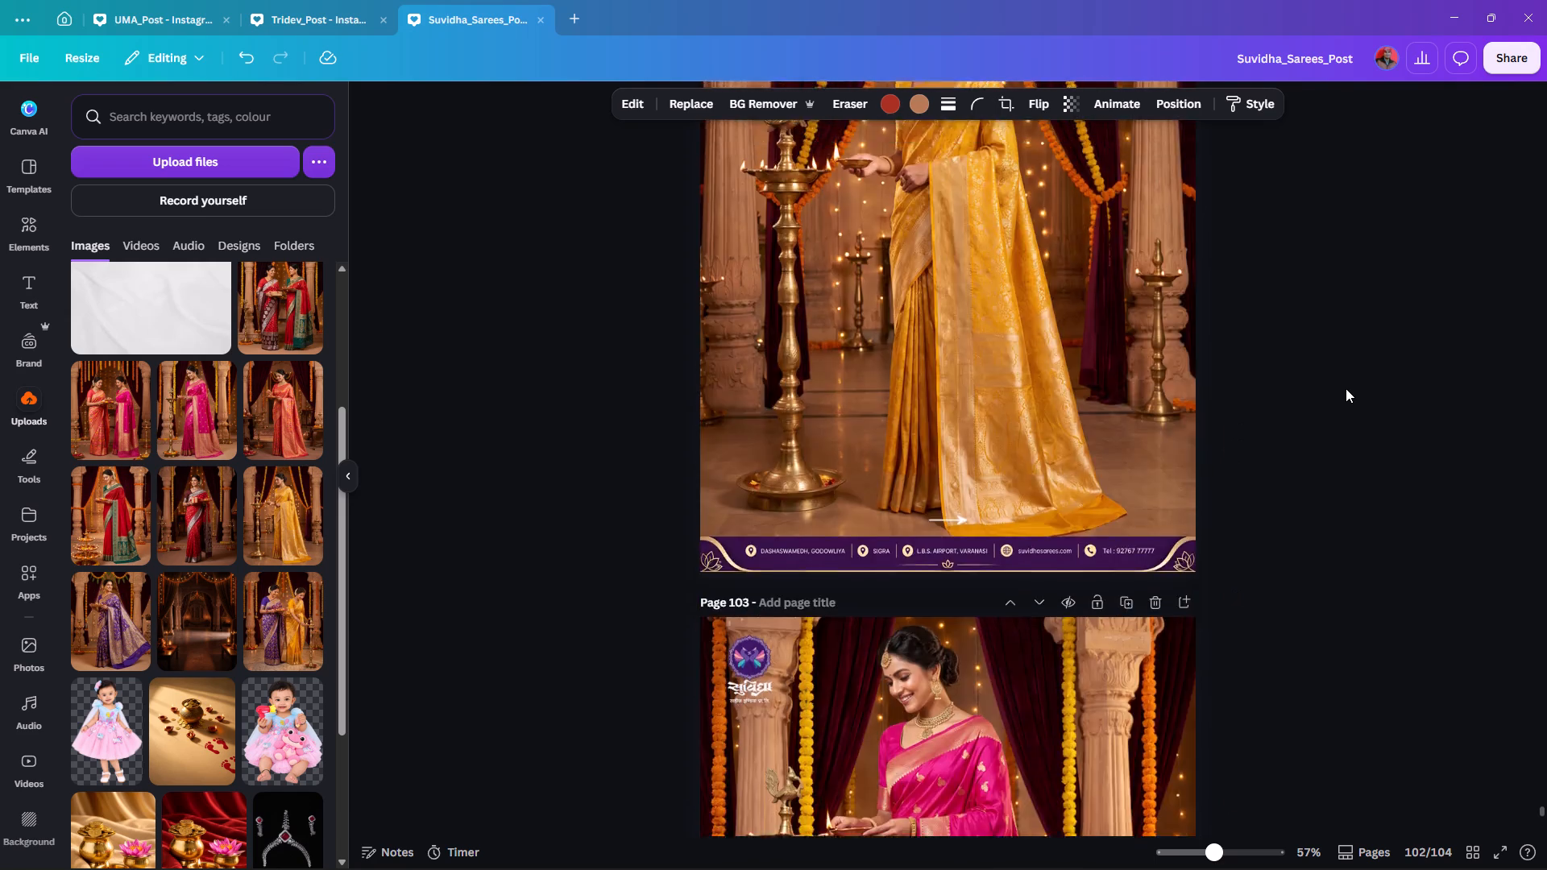
scroll(1346, 388, "up", 2)
scroll(1345, 384, "down", 1)
scroll(1343, 372, "up", 5)
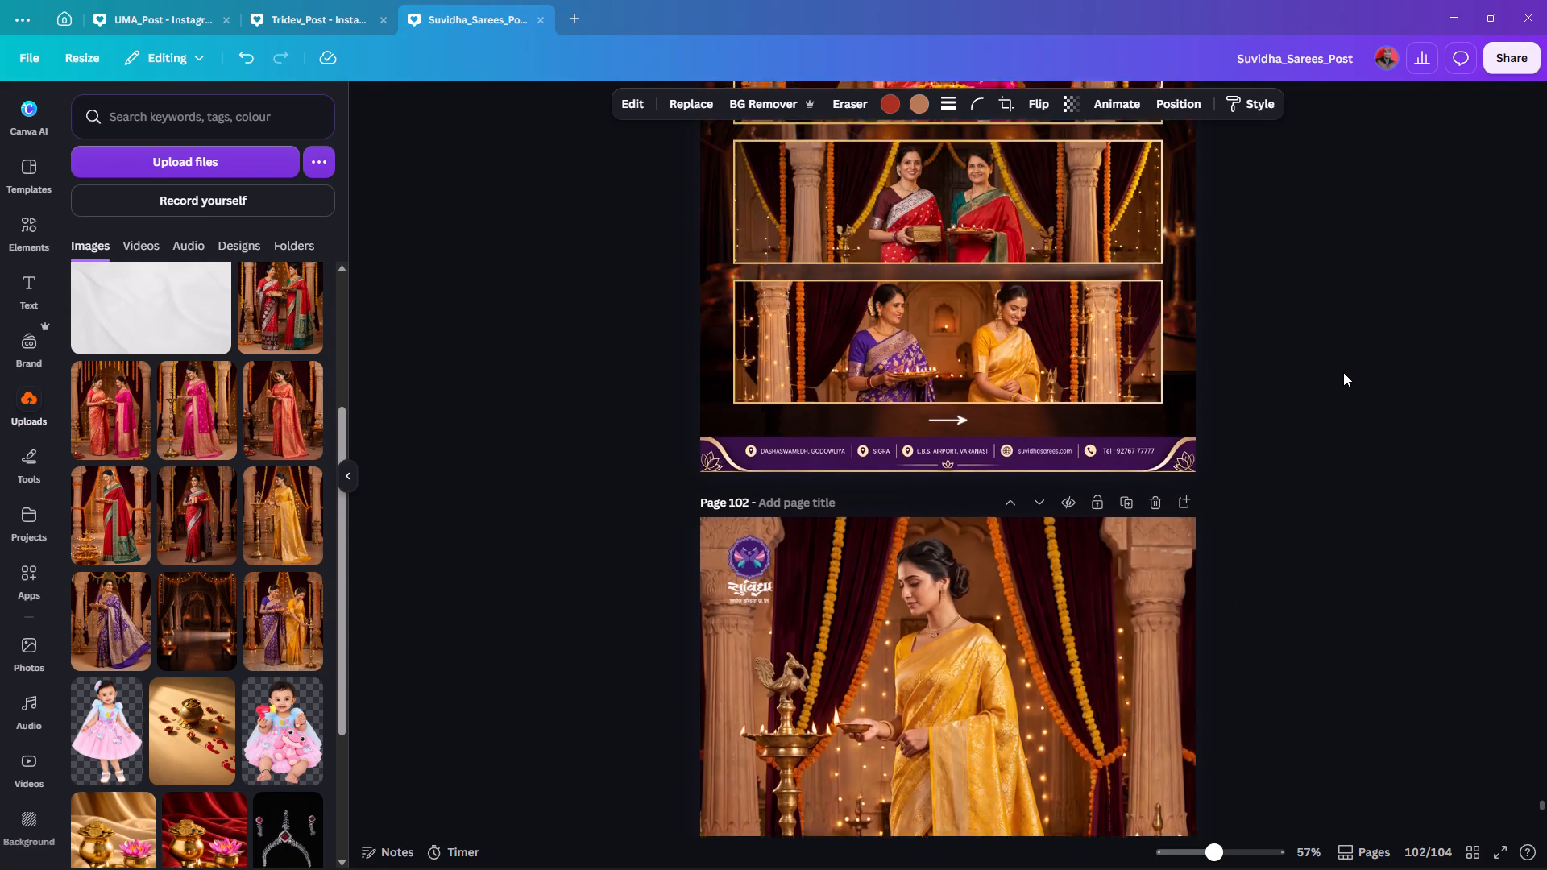
scroll(1343, 372, "down", 14)
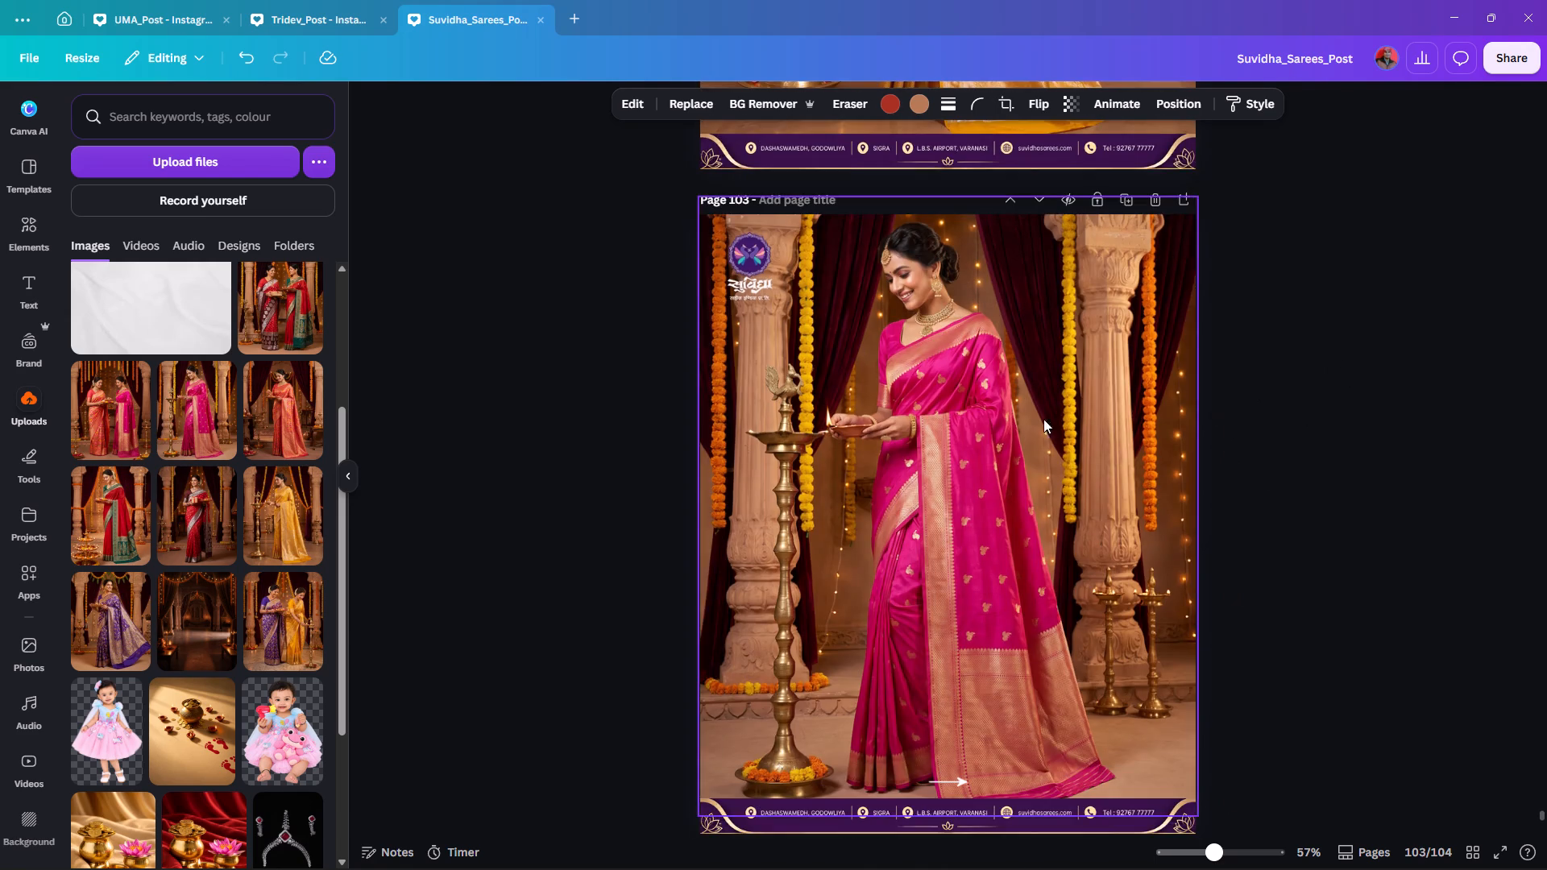
Duplicate page 104 and replace the photo on the new page 105 with the uploaded red and green saree photo.
scroll(1416, 359, "down", 8)
scroll(1318, 444, "down", 2)
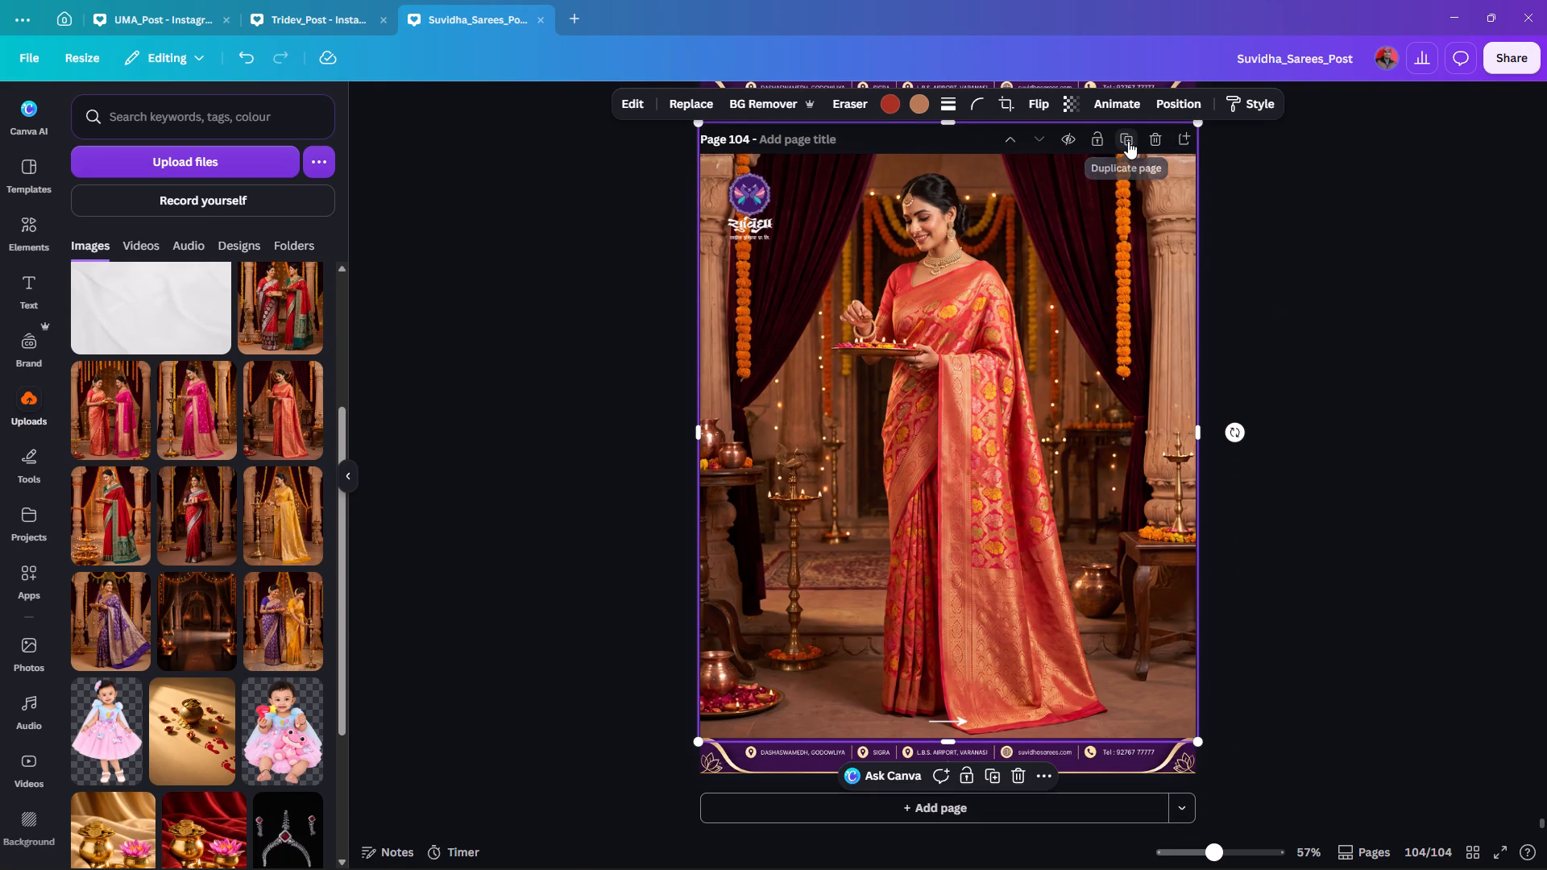
left_click(1128, 141)
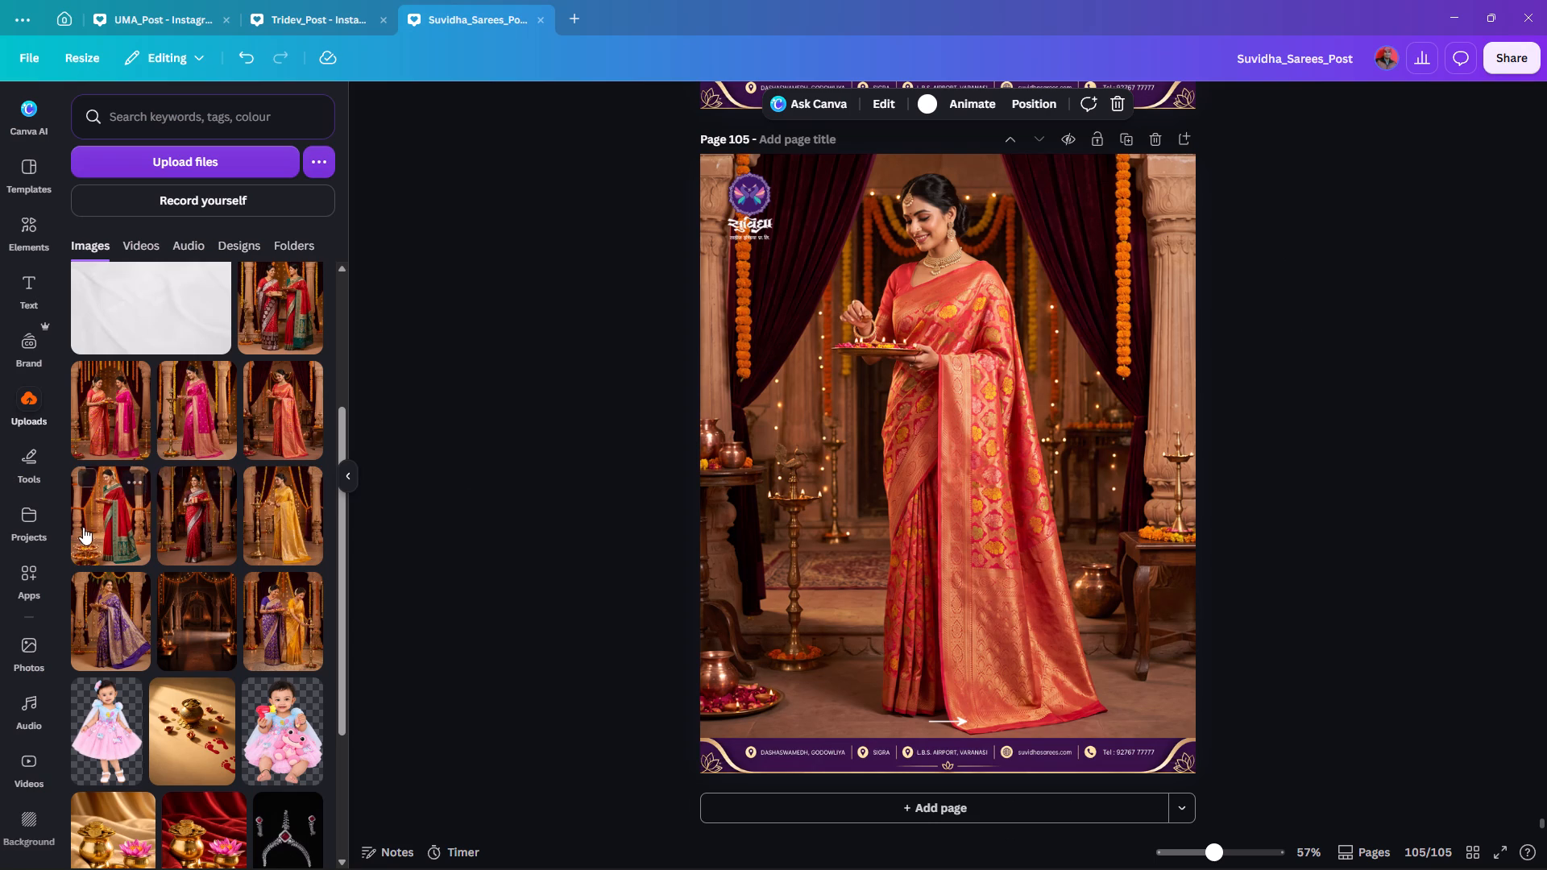
left_click_drag(102, 523, 728, 511)
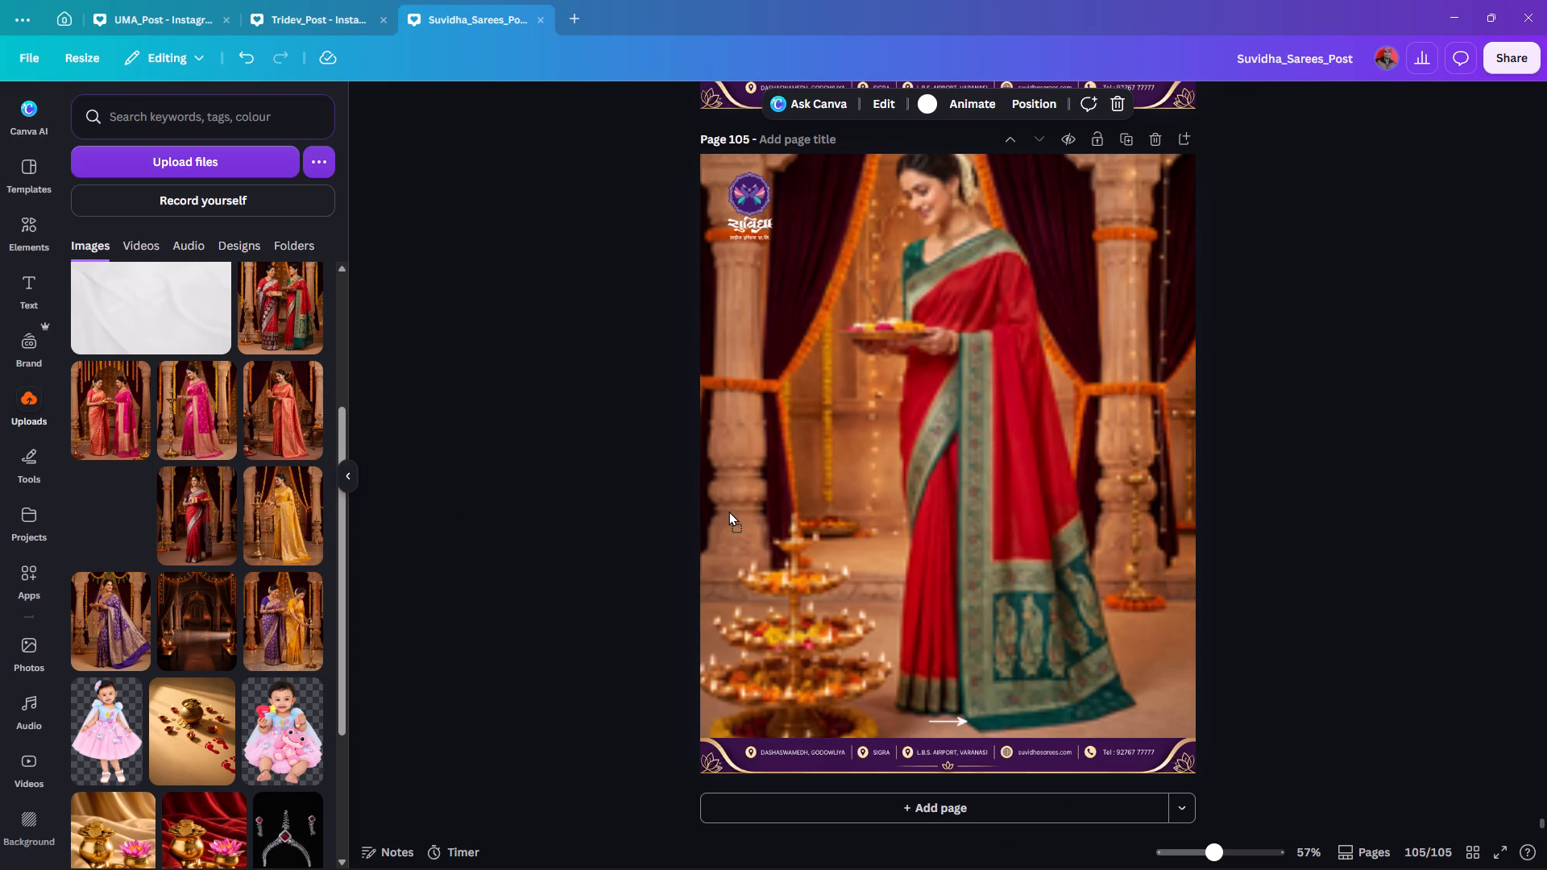
left_click_drag(728, 511, 727, 511)
left_click(1297, 464)
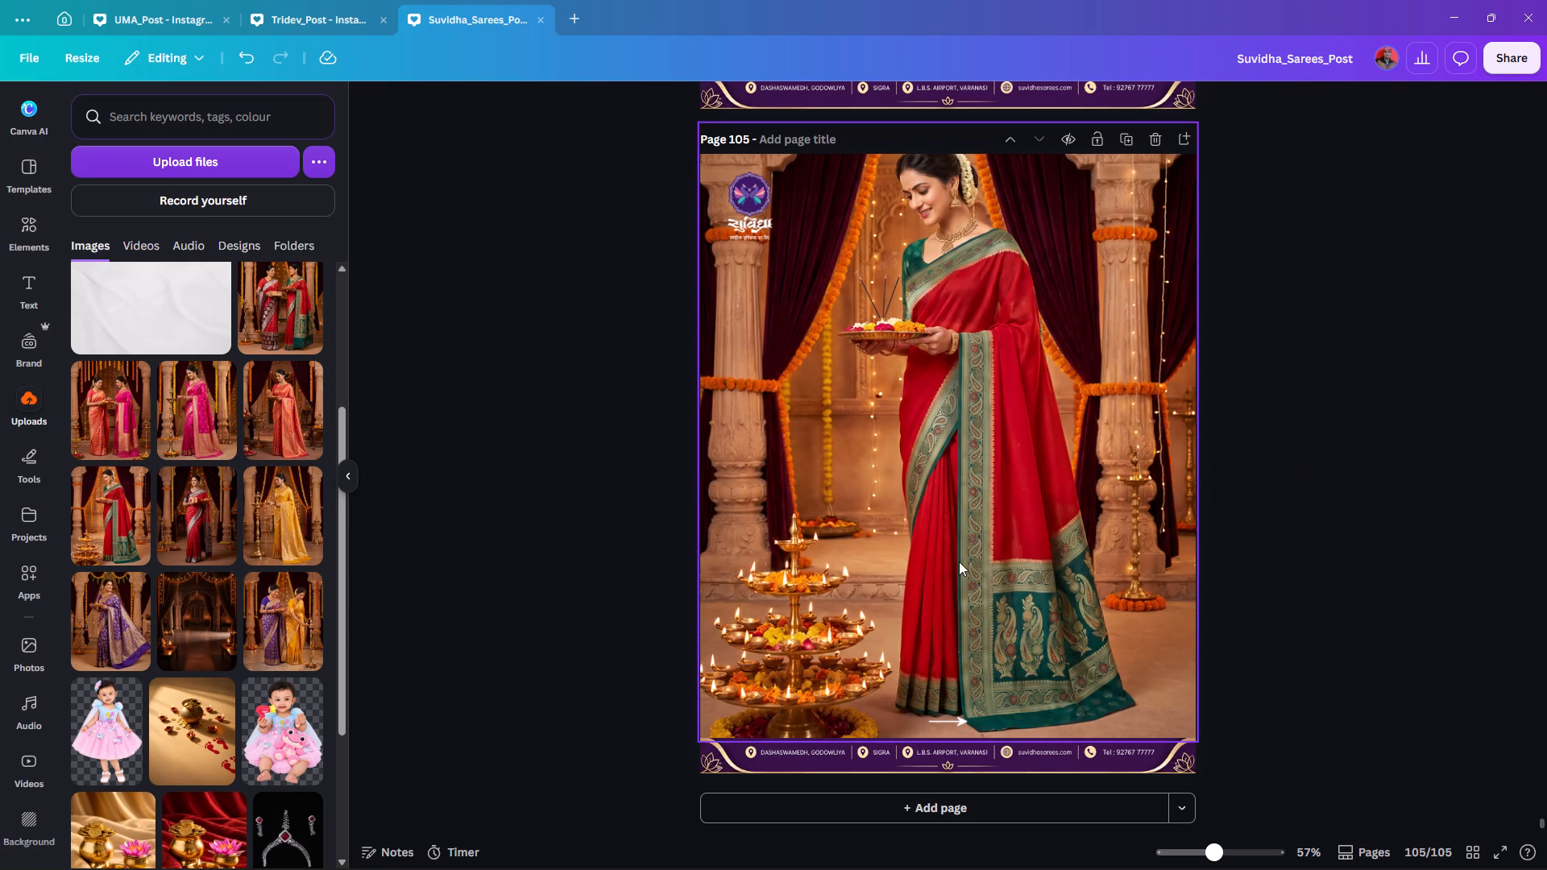
Nudge the red and green saree photo on page 105 downward so the woman's whole head fits below the page's top edge.
left_click(960, 561)
key("Down")
key("Down")
key("Down")
key("Down")
key("Down")
key("Down")
key("Down")
key("Down")
key("Down")
key("Down")
key("Down")
key("Down")
key("Down")
key("Down")
key("Down")
key("Down")
key("Down")
key("Down")
key("Down")
key("Down")
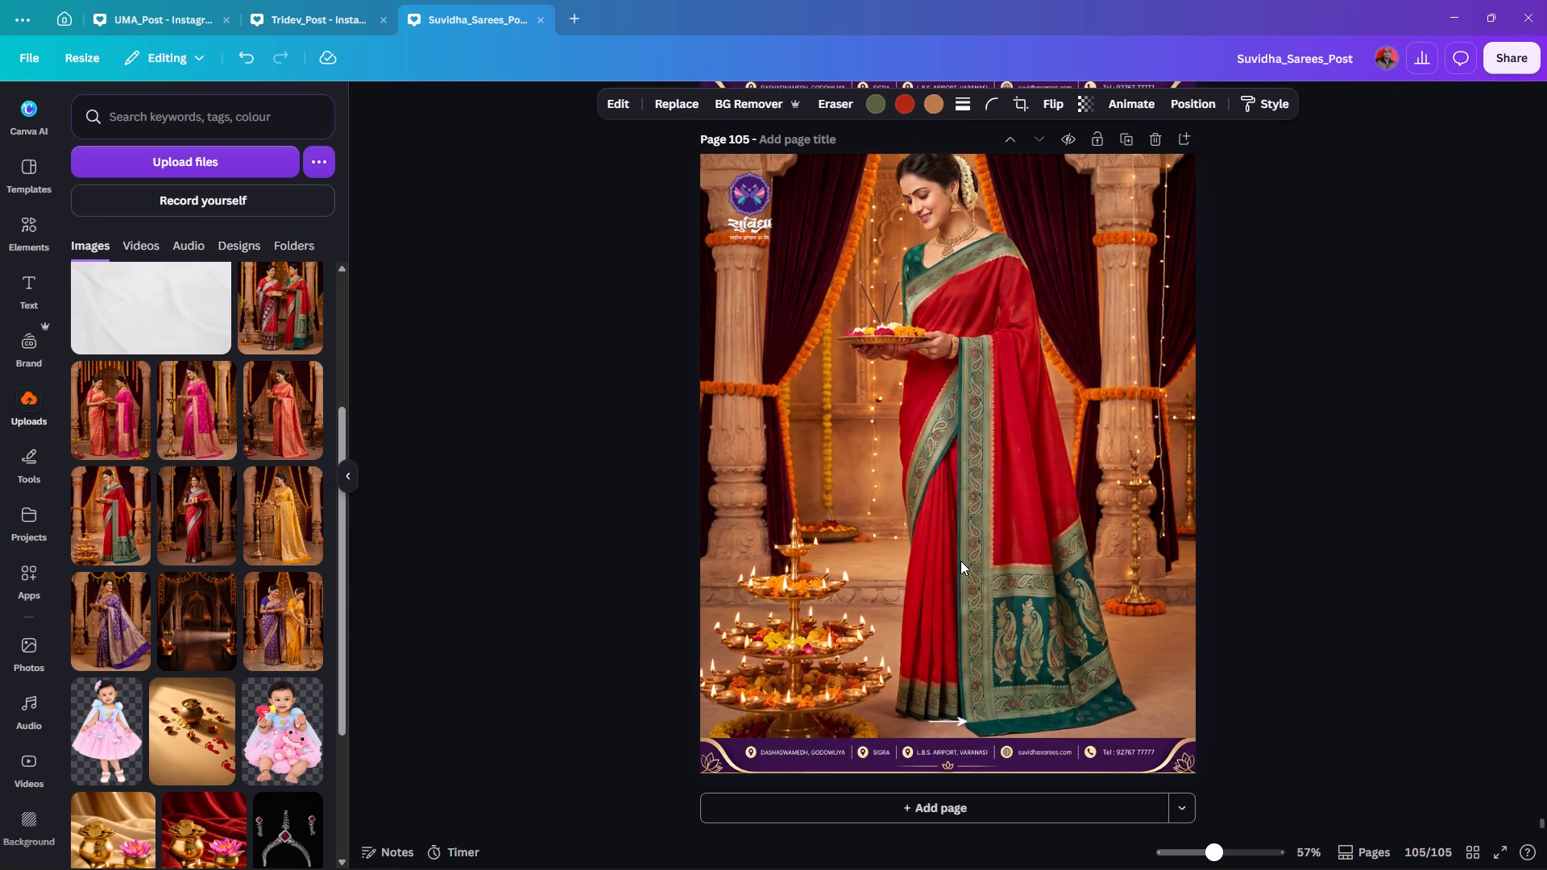
key("Down")
key("Down")
key("Down")
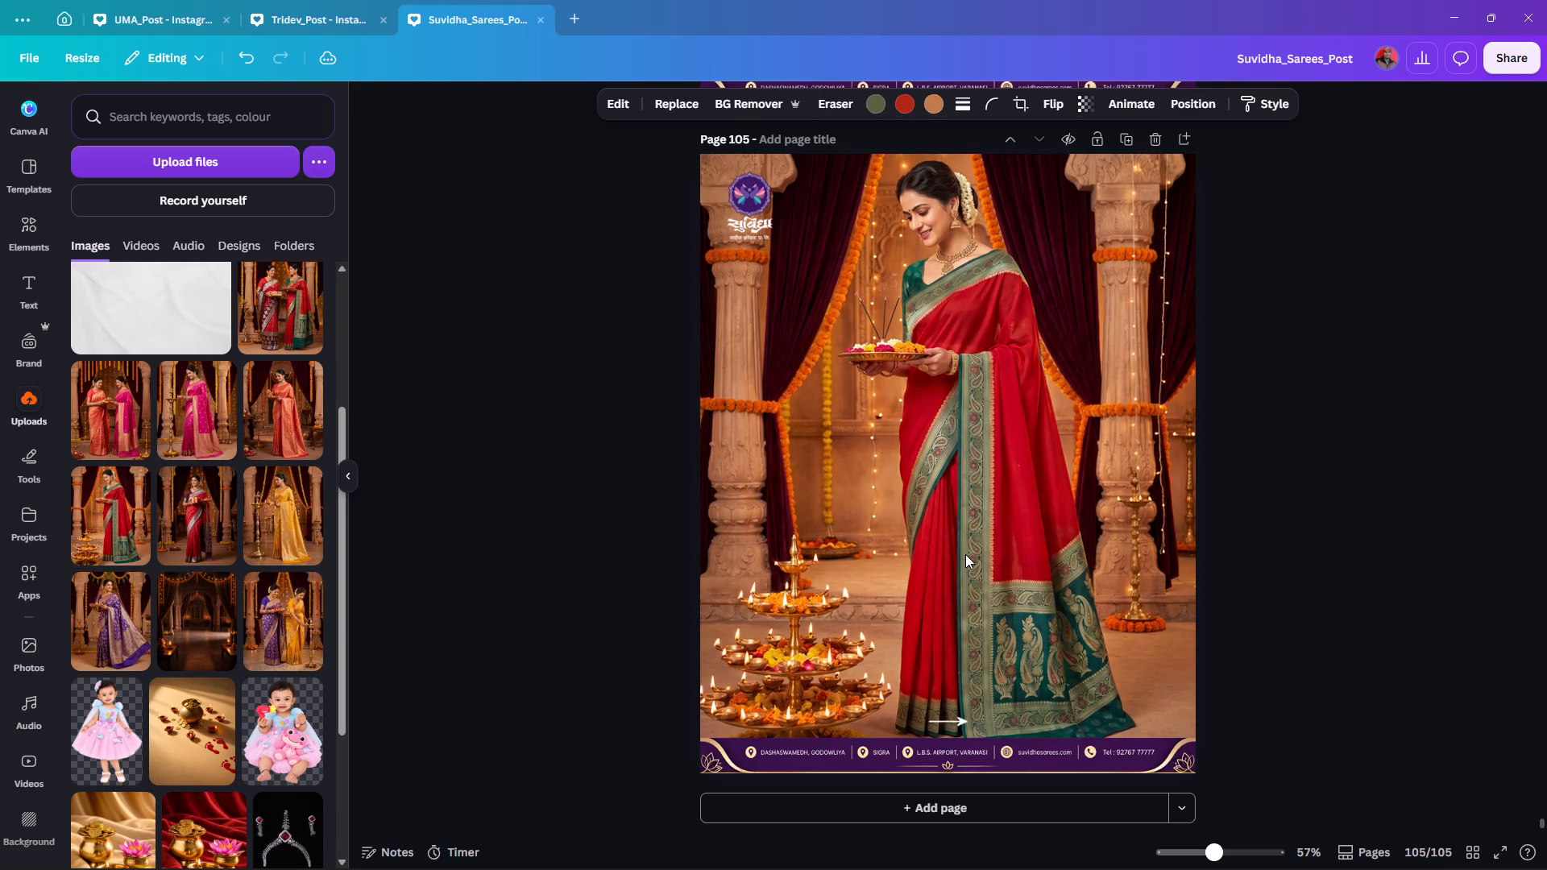
key("Down")
key("Down")
key("Down")
key("Down")
key("Down")
key("Down")
key("Up")
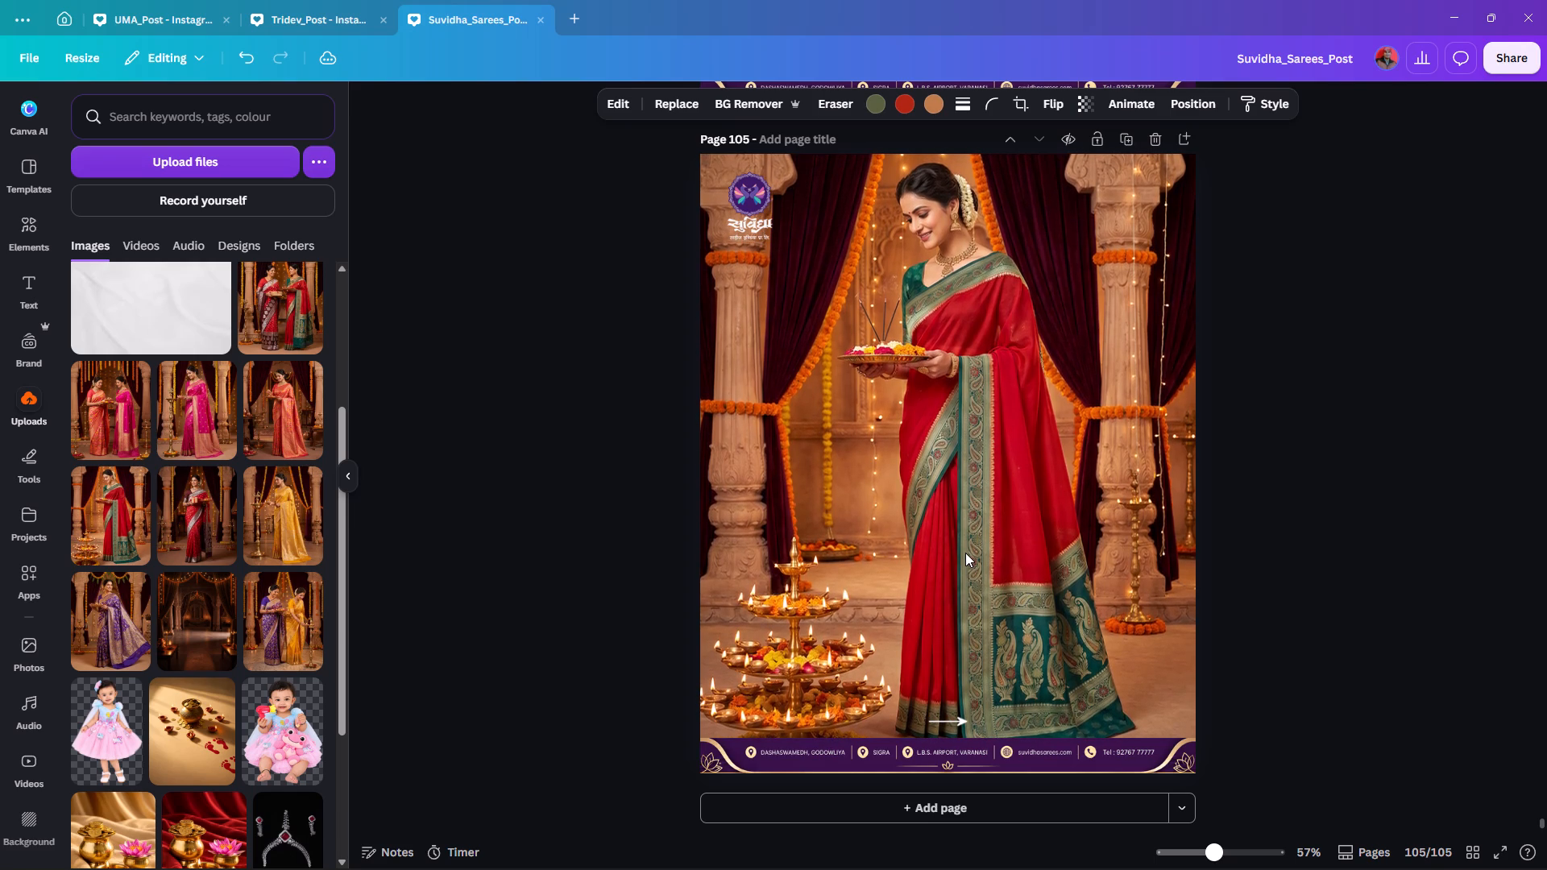
Finish positioning the red and green saree photo on page 105 with one more small nudge downward.
key("Down")
left_click(1349, 447)
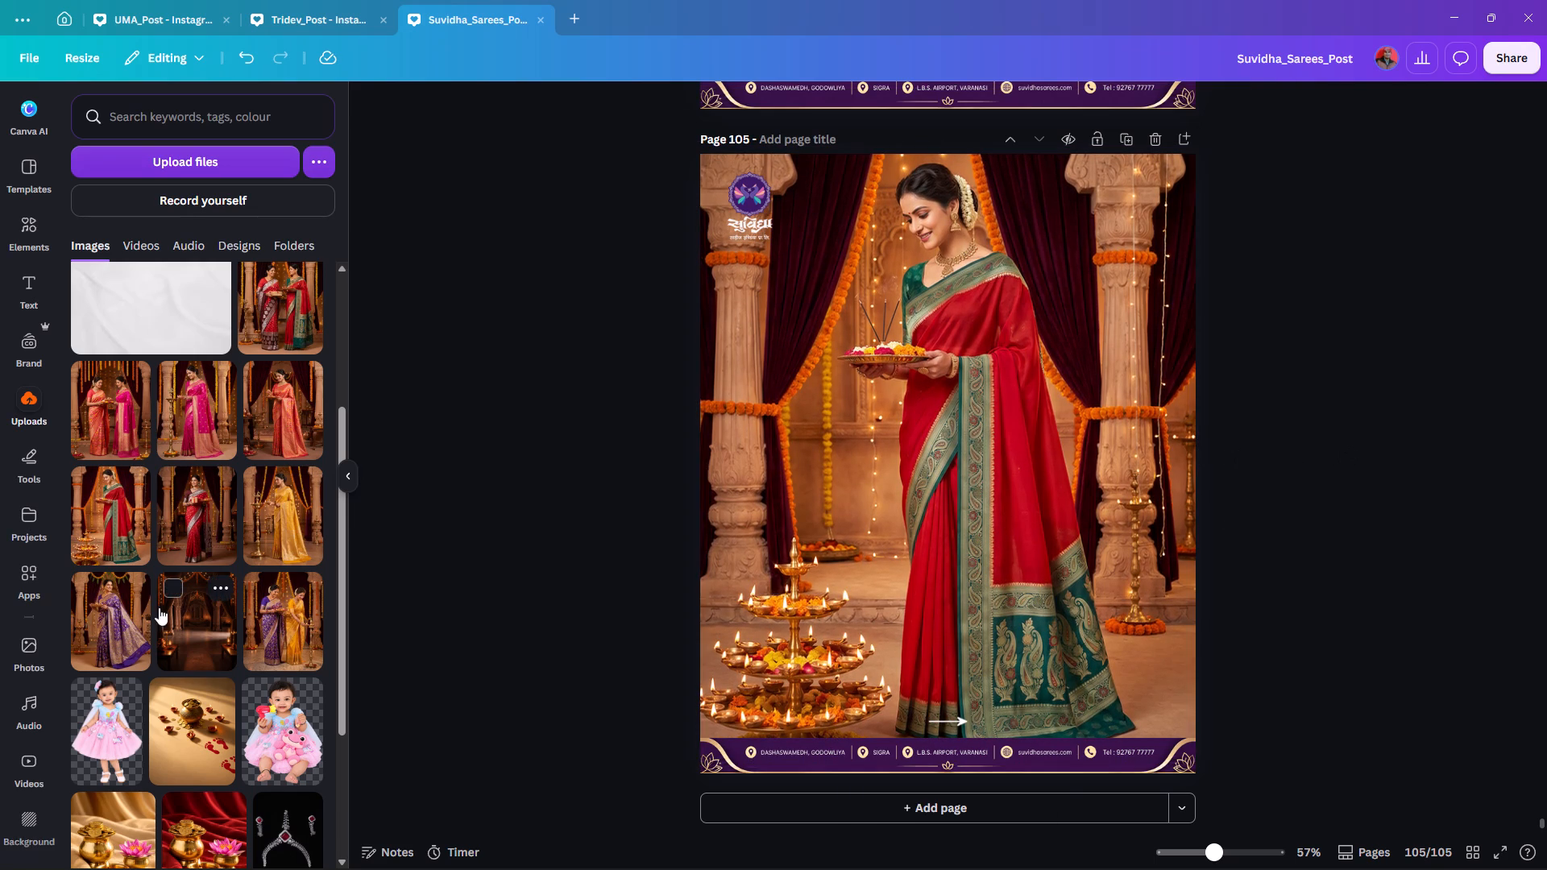
Duplicate page 105 and replace the photo on the new page 106 with the uploaded red and maroon saree photo of the woman holding a gift box.
left_click(1130, 134)
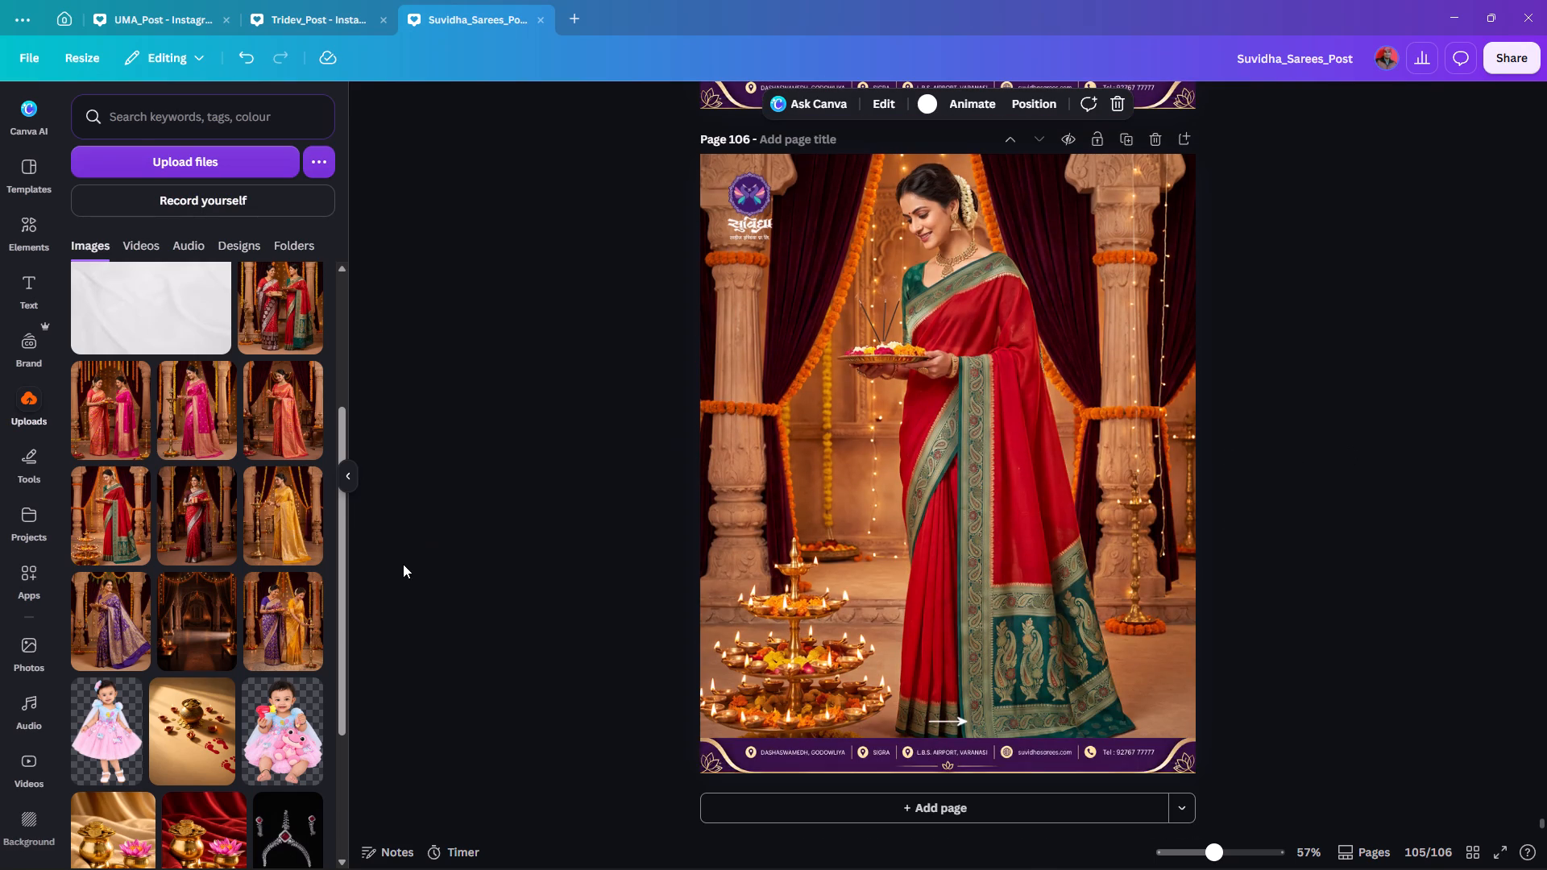
left_click_drag(205, 512, 811, 477)
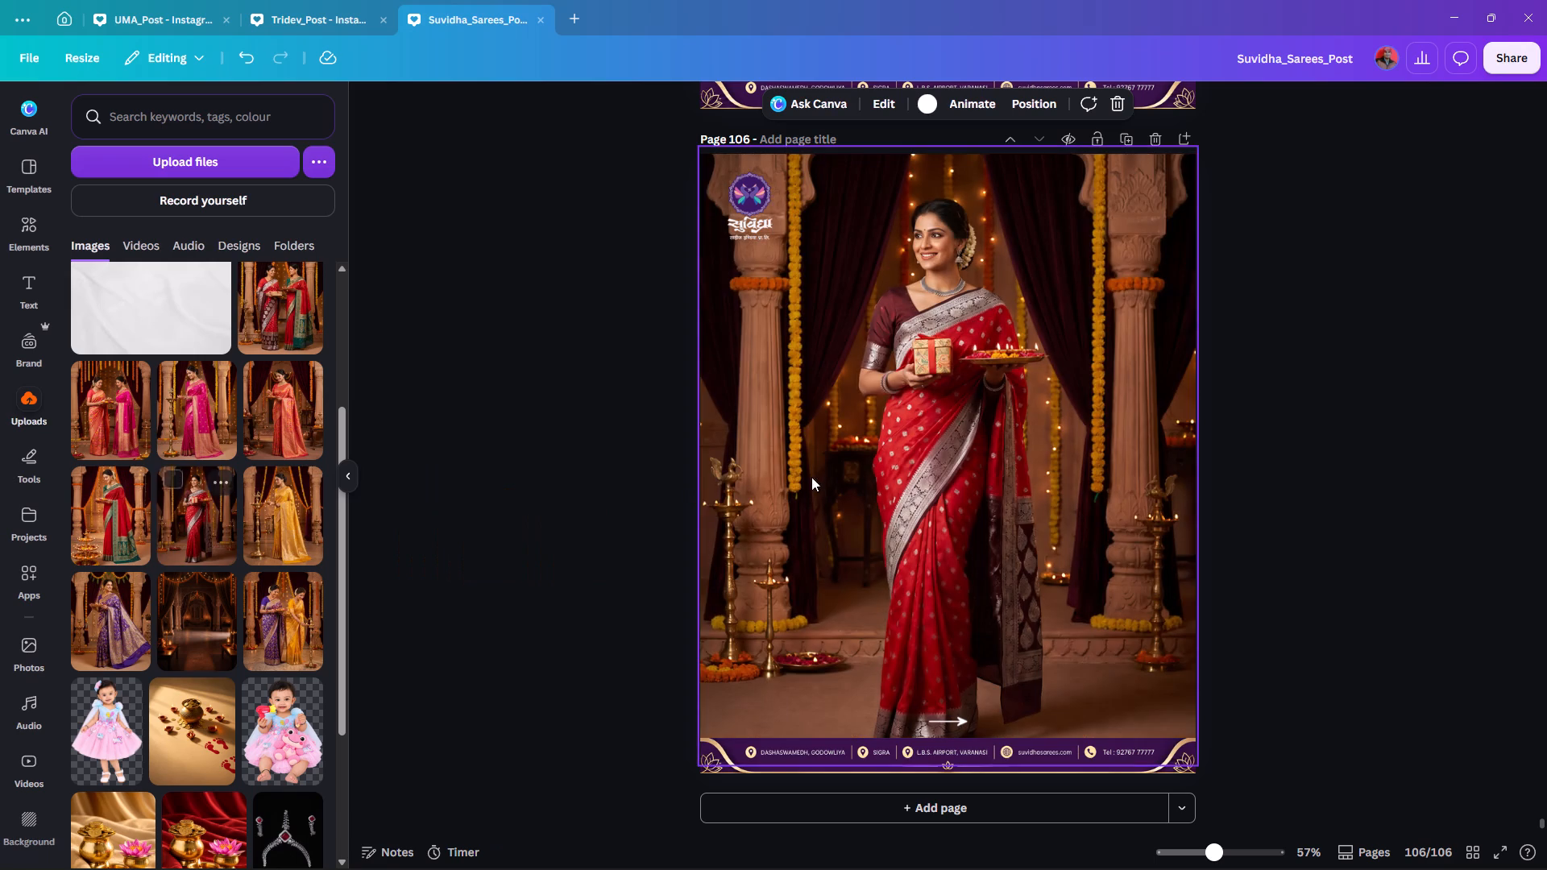
left_click(498, 503)
Nudge the red and maroon saree photo on page 106 upward so the saree's hem sits clear of the footer.
left_click(897, 438)
key("Up")
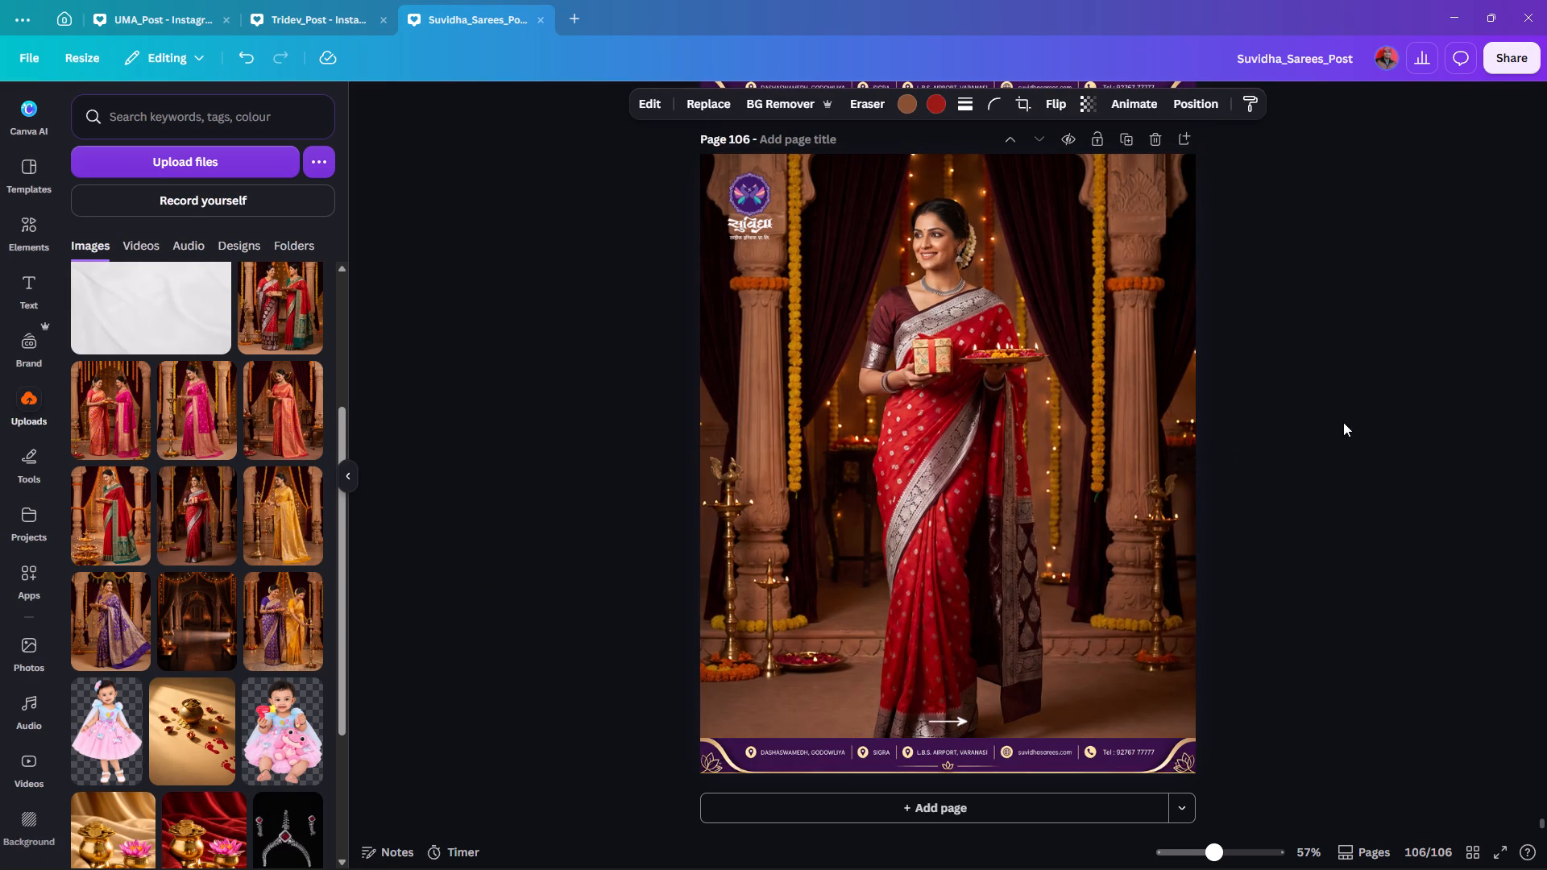
key("Up")
key("Up")
key("Up")
key("Up")
key("Up")
key("Up")
key("Up")
key("Up")
key("Up")
key("Up")
key("Up")
key("Up")
key("Up")
key("Up")
key("Up")
key("Up")
key("Up")
key("Up")
key("Up")
key("Up")
key("Up")
key("Up")
key("Up")
key("Up")
key("Up")
key("Up")
key("Up")
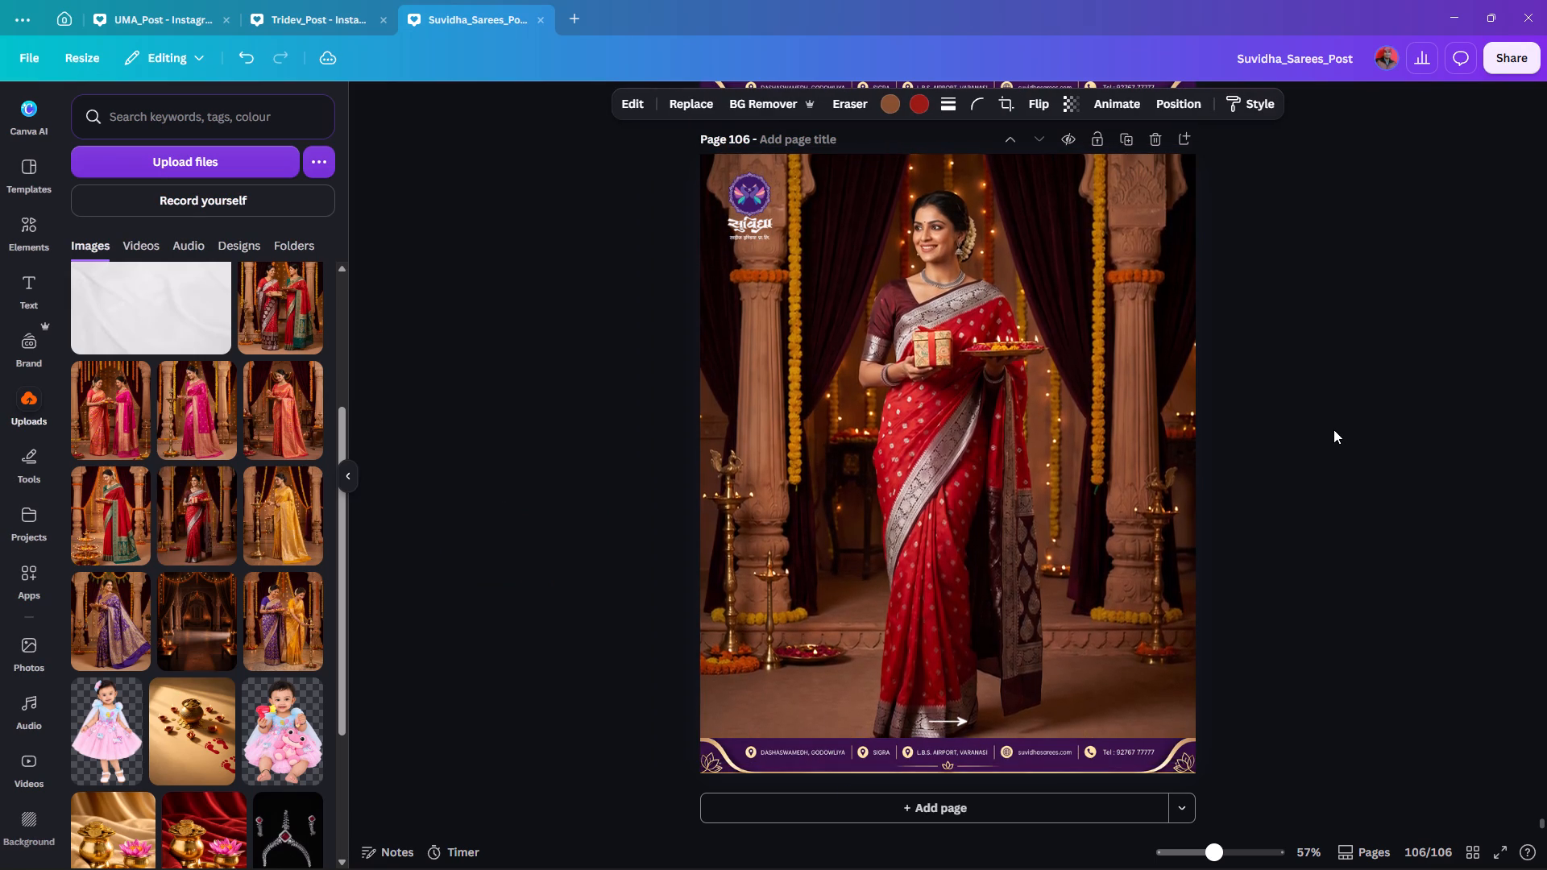
key("Down")
key("Down")
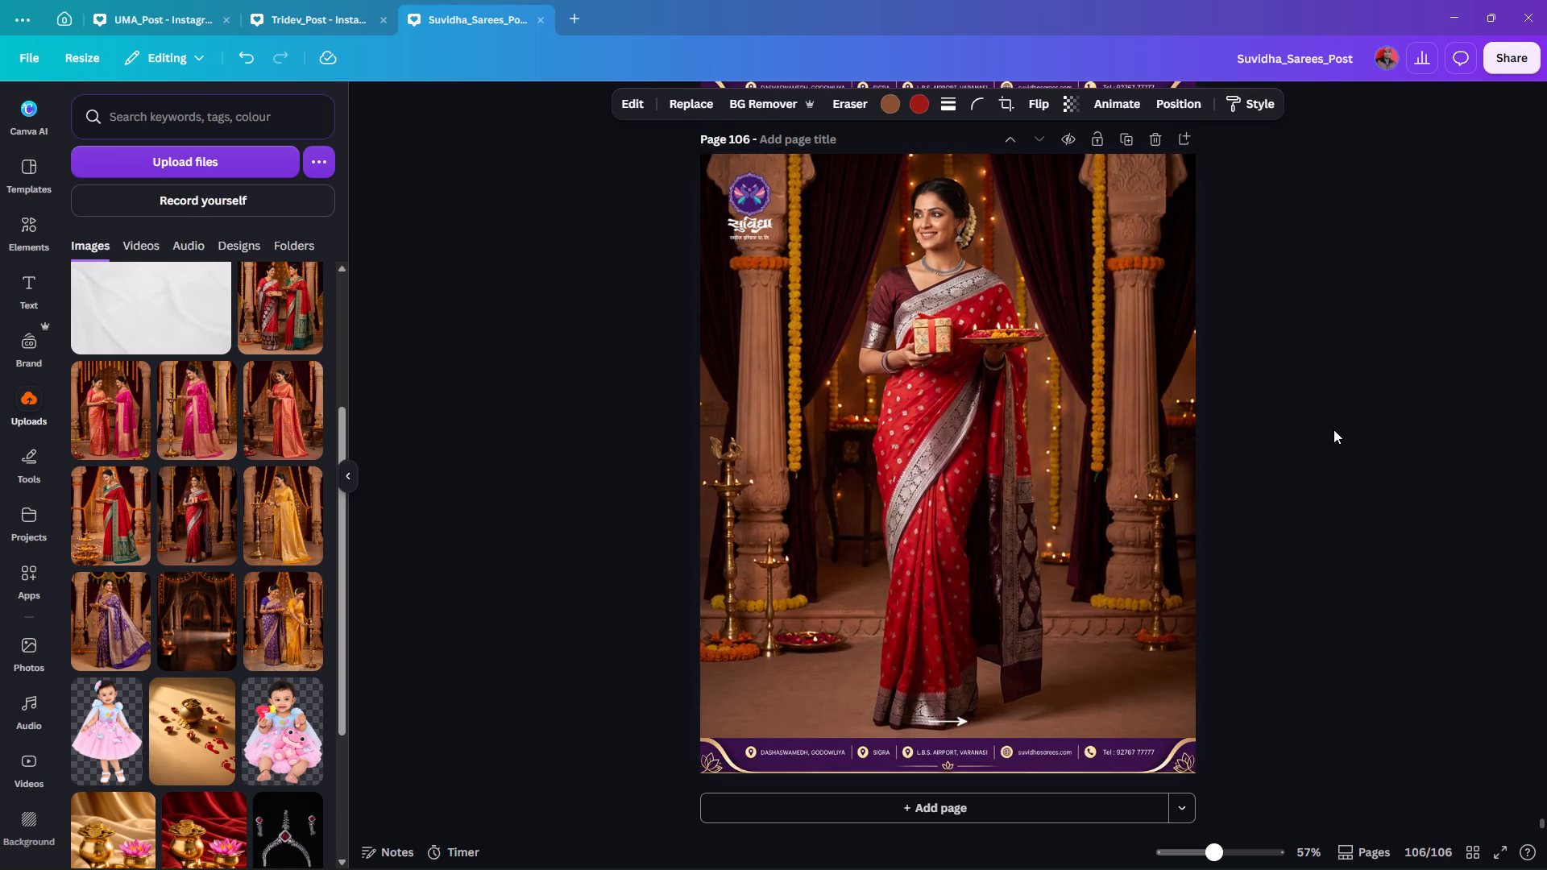
key("Down")
key("Down")
key("Down")
key("Down")
key("Up")
key("Up")
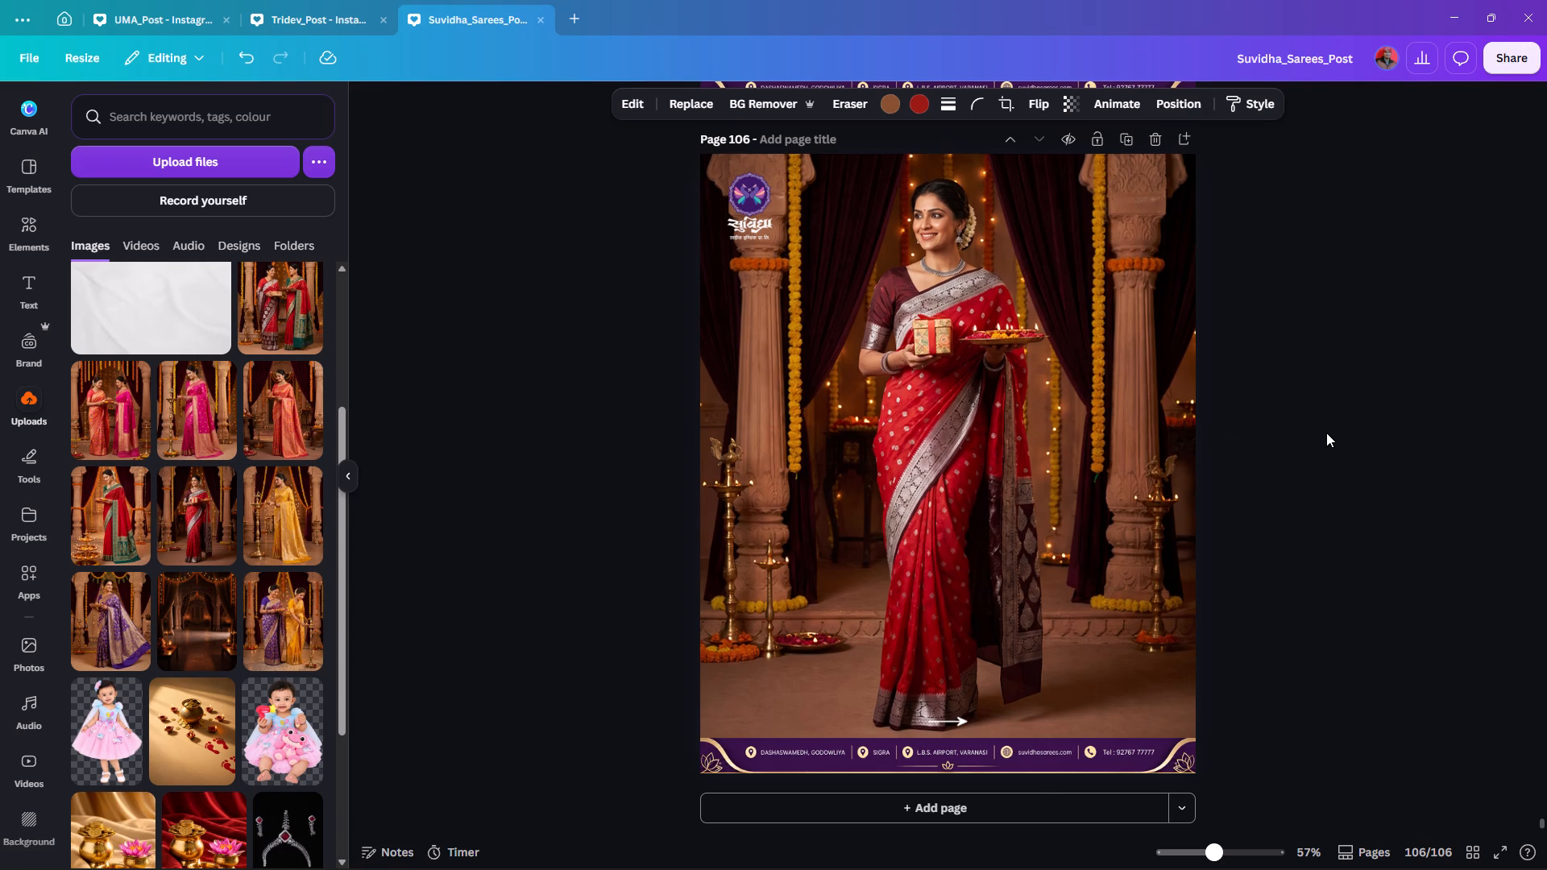
left_click(1326, 433)
Review pages 101 to 106 to compare the saree photos and their placement with the cover page.
scroll(1326, 432, "up", 20)
scroll(1326, 432, "up", 19)
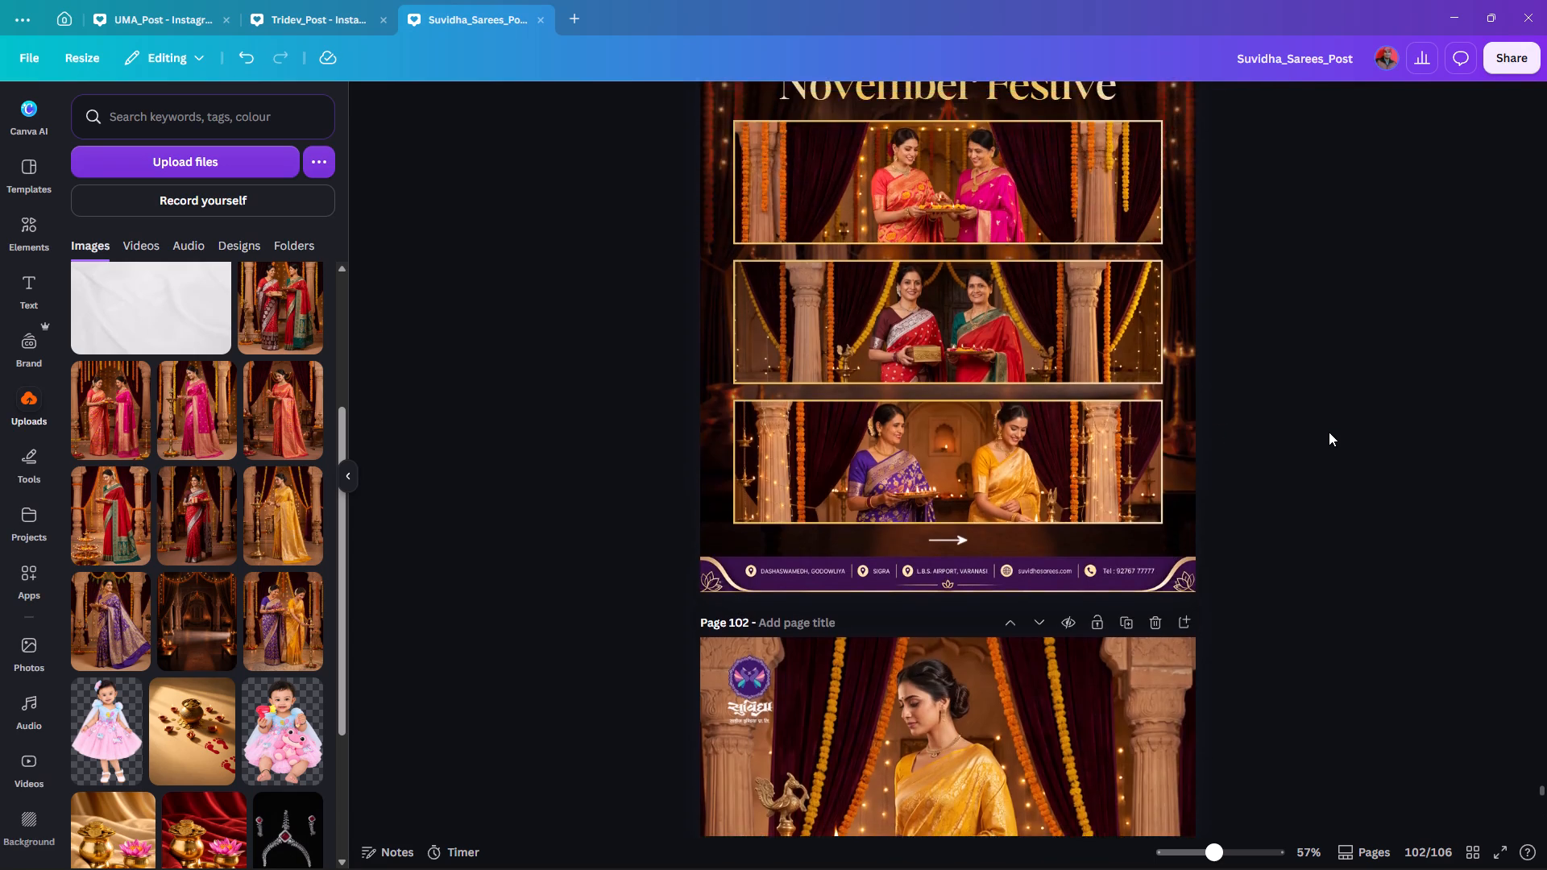
scroll(1325, 426, "down", 3)
scroll(1323, 426, "up", 6)
scroll(1325, 425, "down", 9)
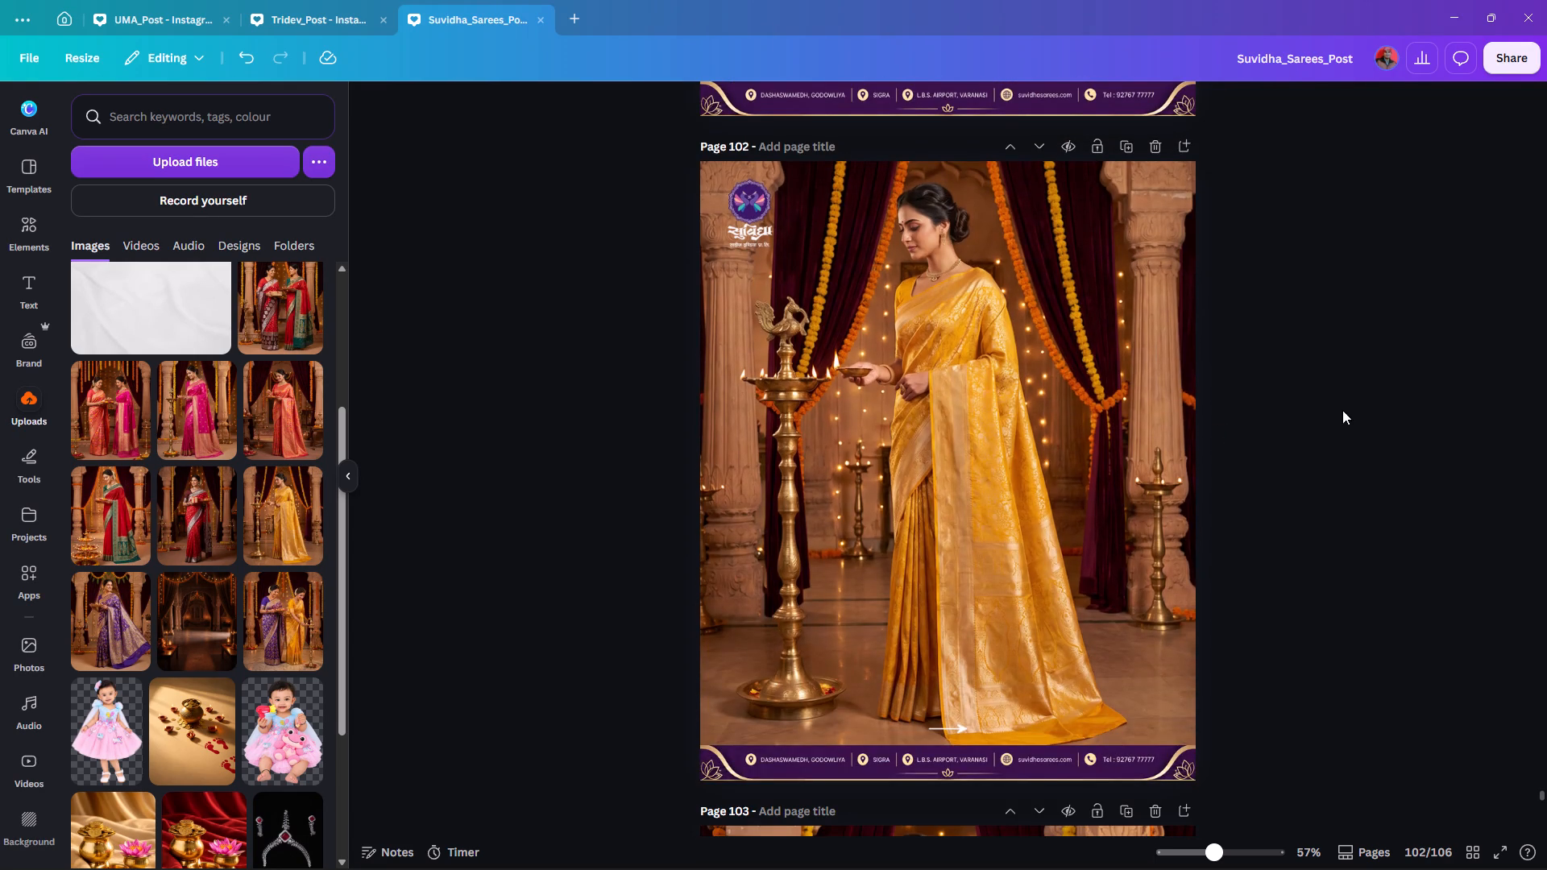
scroll(1319, 406, "up", 4)
scroll(1318, 420, "down", 2)
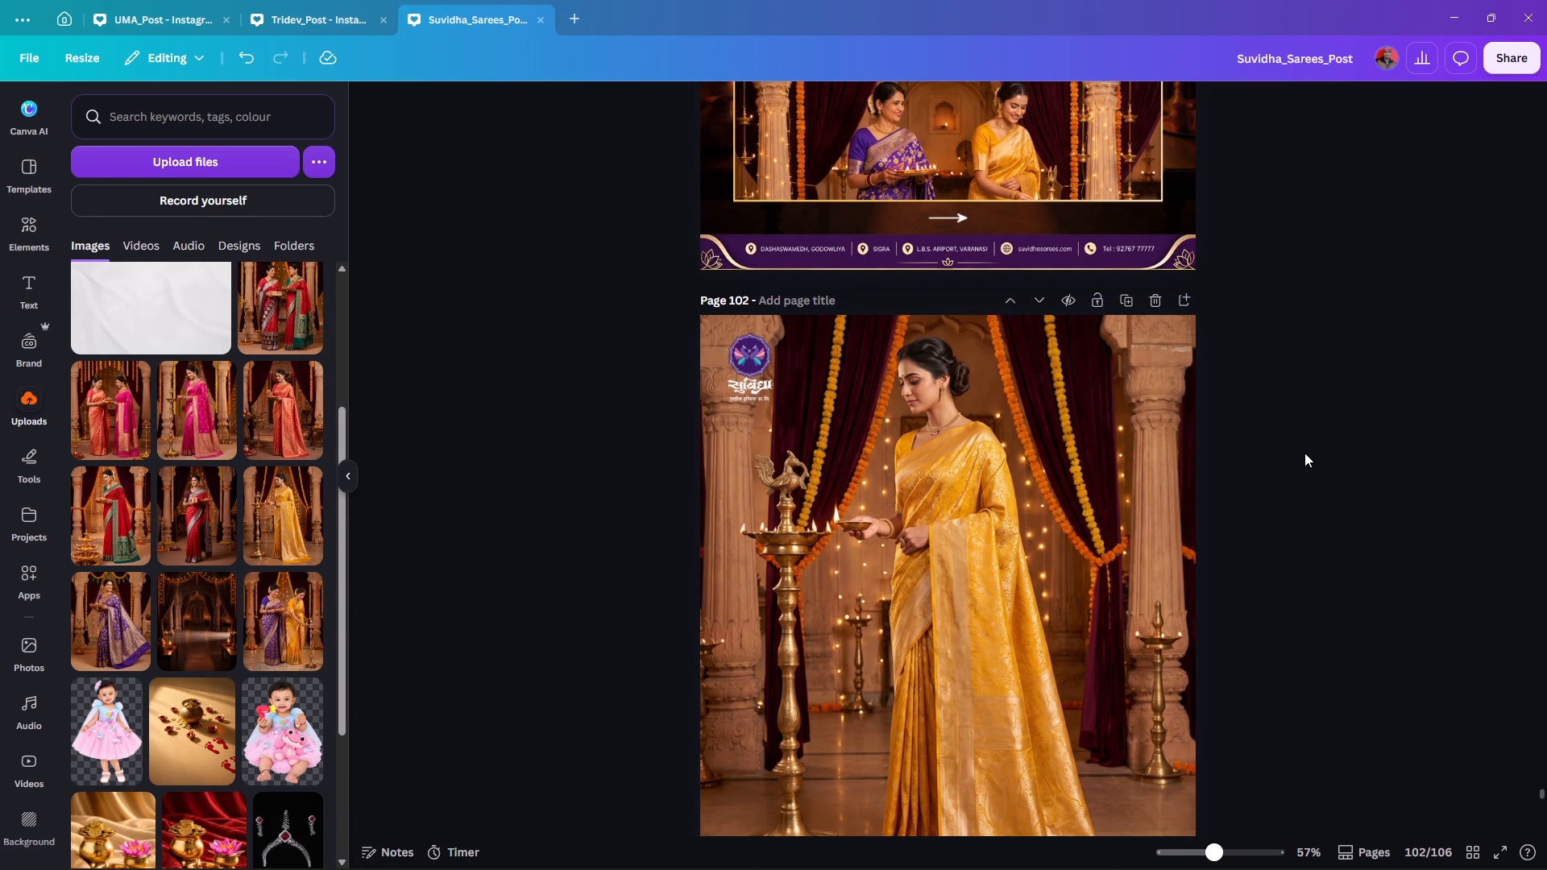
scroll(1304, 453, "down", 8)
scroll(1230, 538, "down", 5)
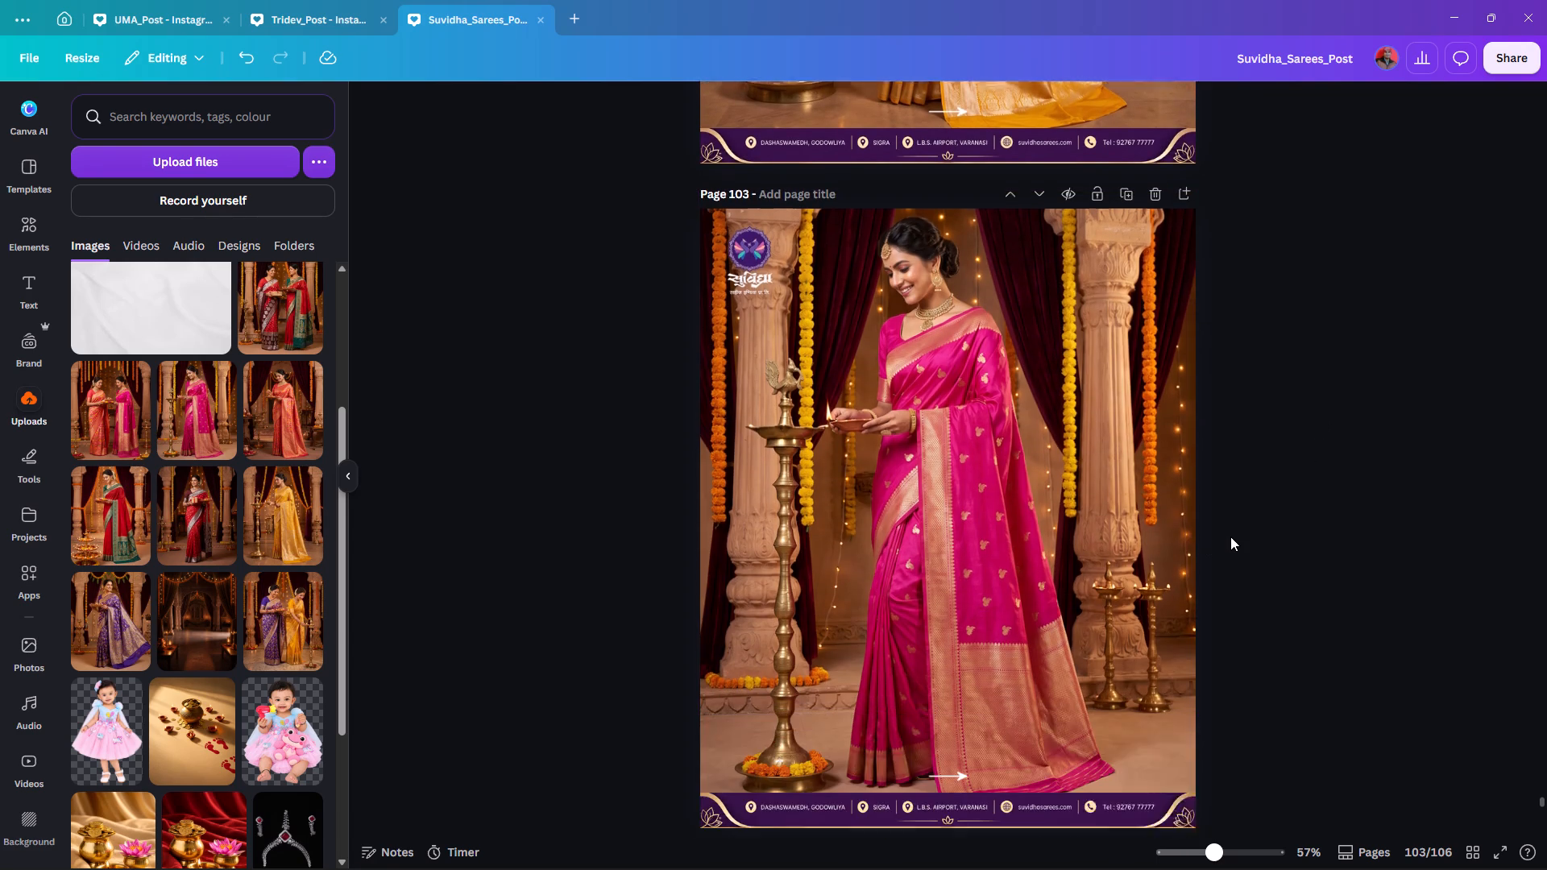
scroll(1230, 536, "down", 5)
scroll(1080, 487, "down", 9)
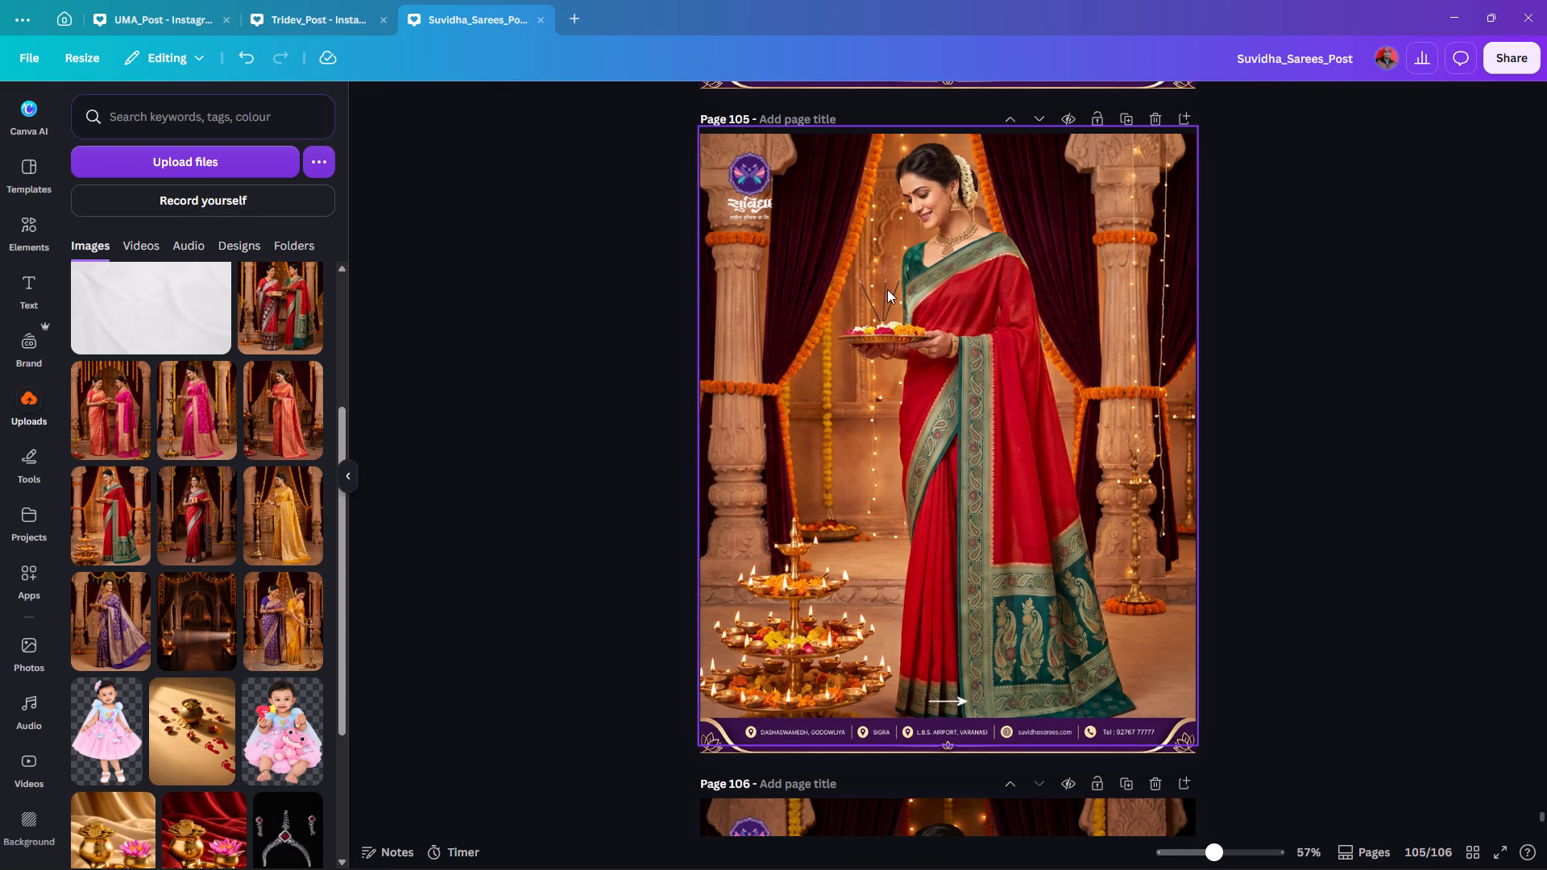
scroll(912, 326, "down", 5)
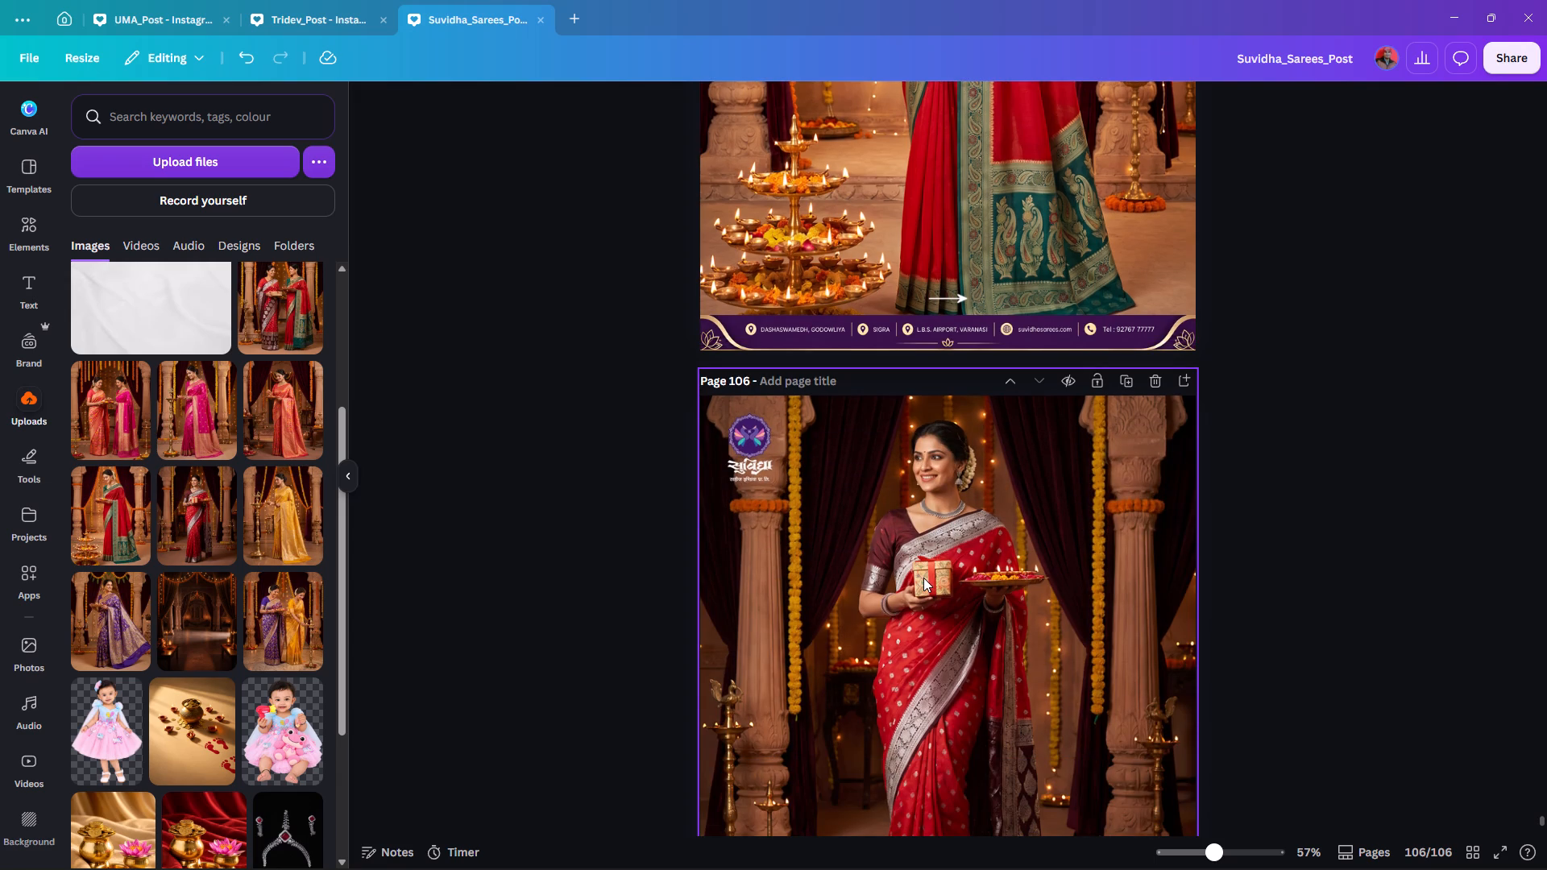
Review the saree photo placement on page 106 and go back through the preceding saree pages to page 102.
scroll(1300, 487, "down", 6)
scroll(1303, 485, "up", 2)
scroll(1304, 485, "down", 10)
scroll(1294, 503, "up", 2)
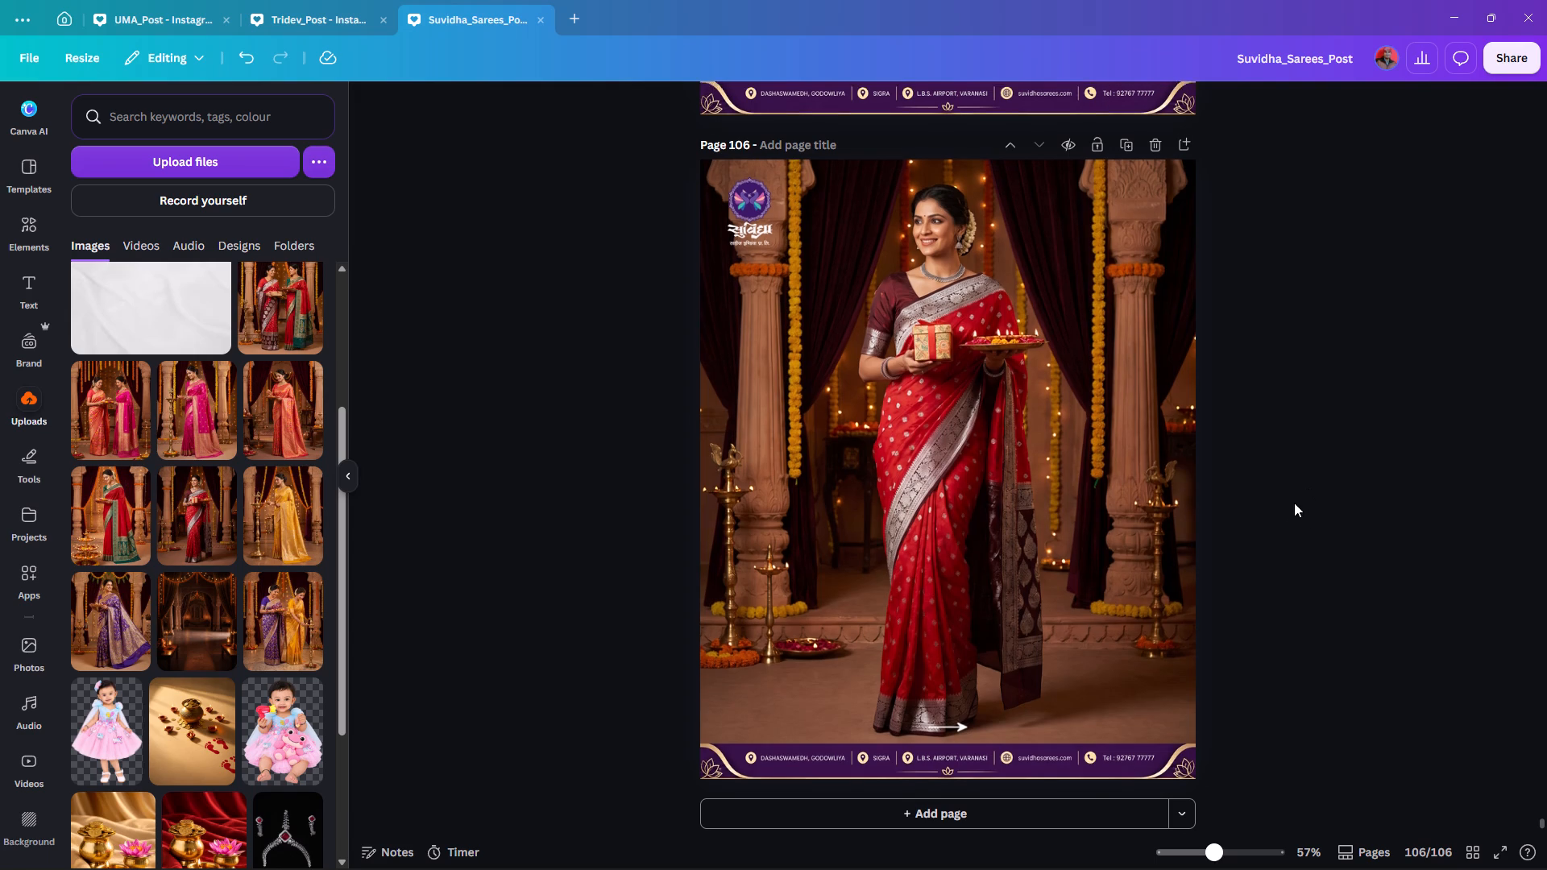
scroll(1294, 503, "up", 18)
scroll(1271, 464, "up", 13)
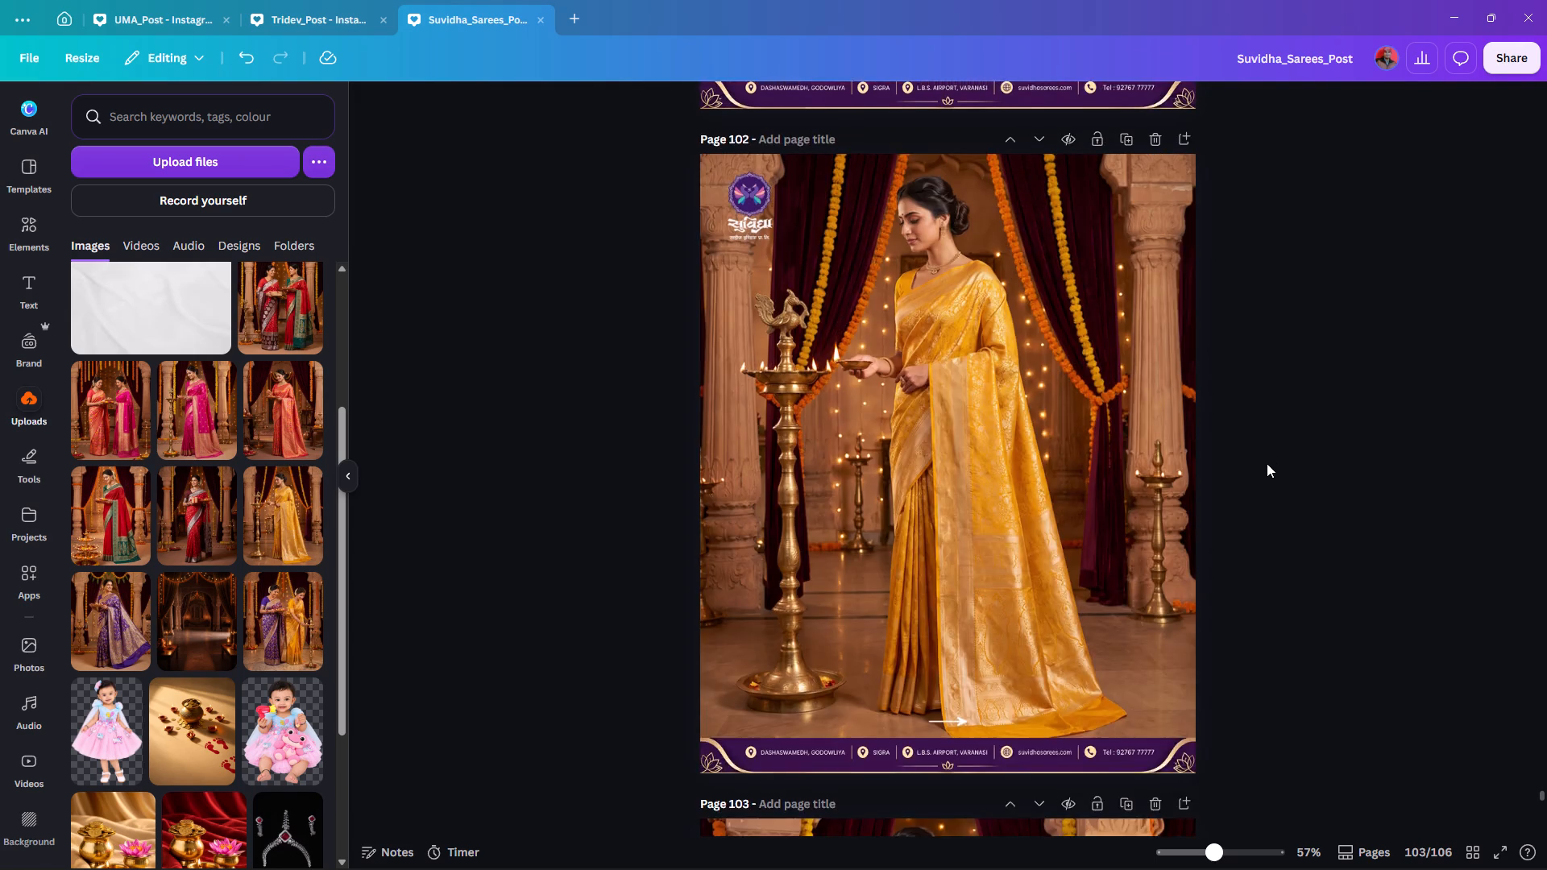
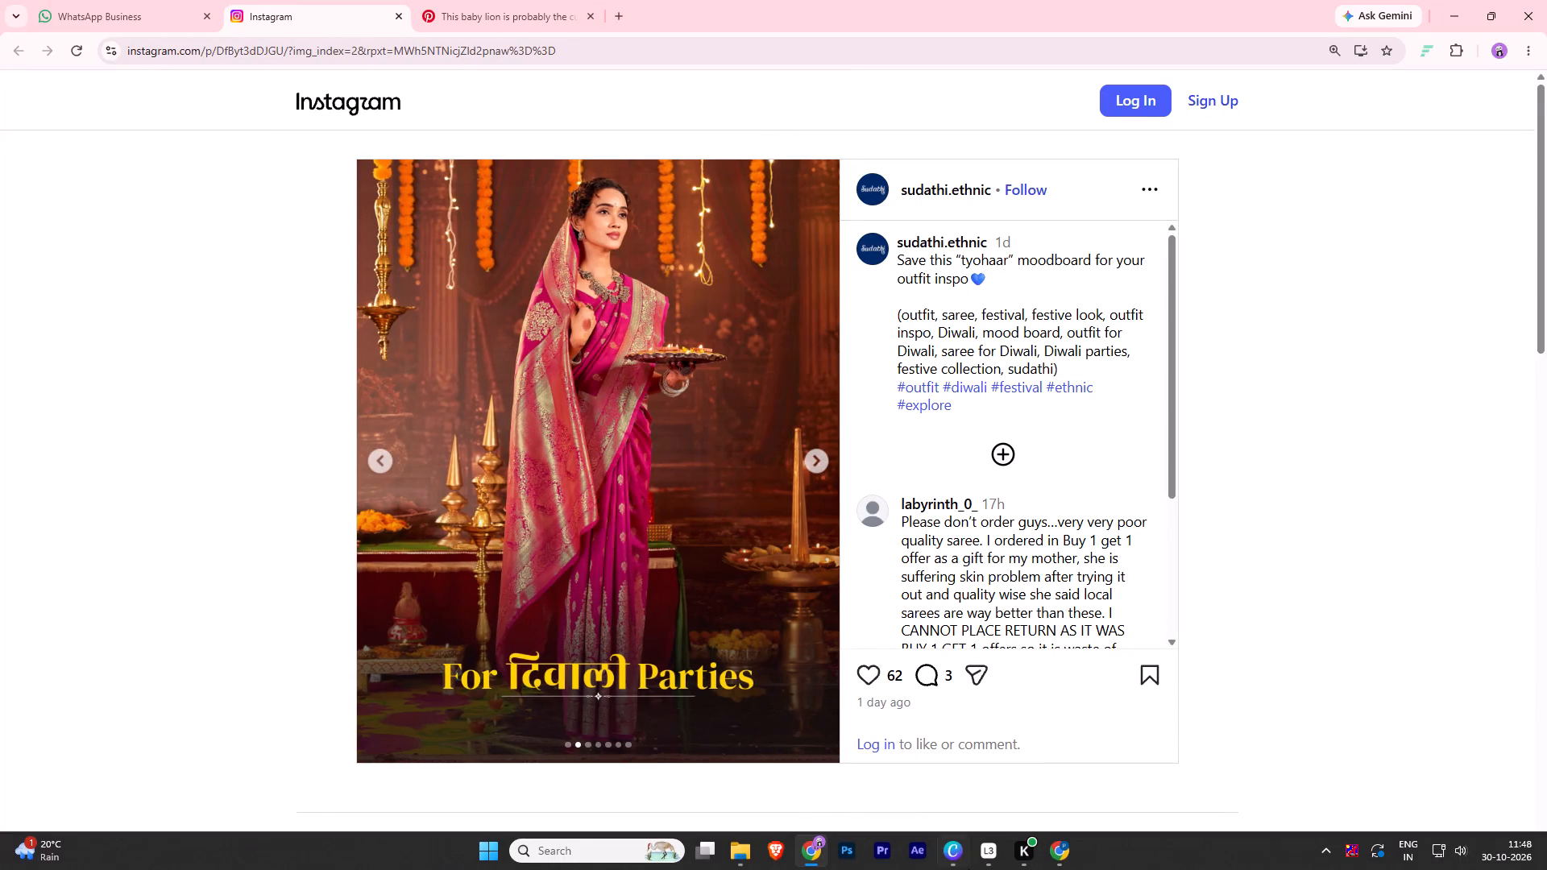
Examine the next slide of the sudathi.ethnic Instagram carousel as a reference for the caption layout.
left_click(818, 451)
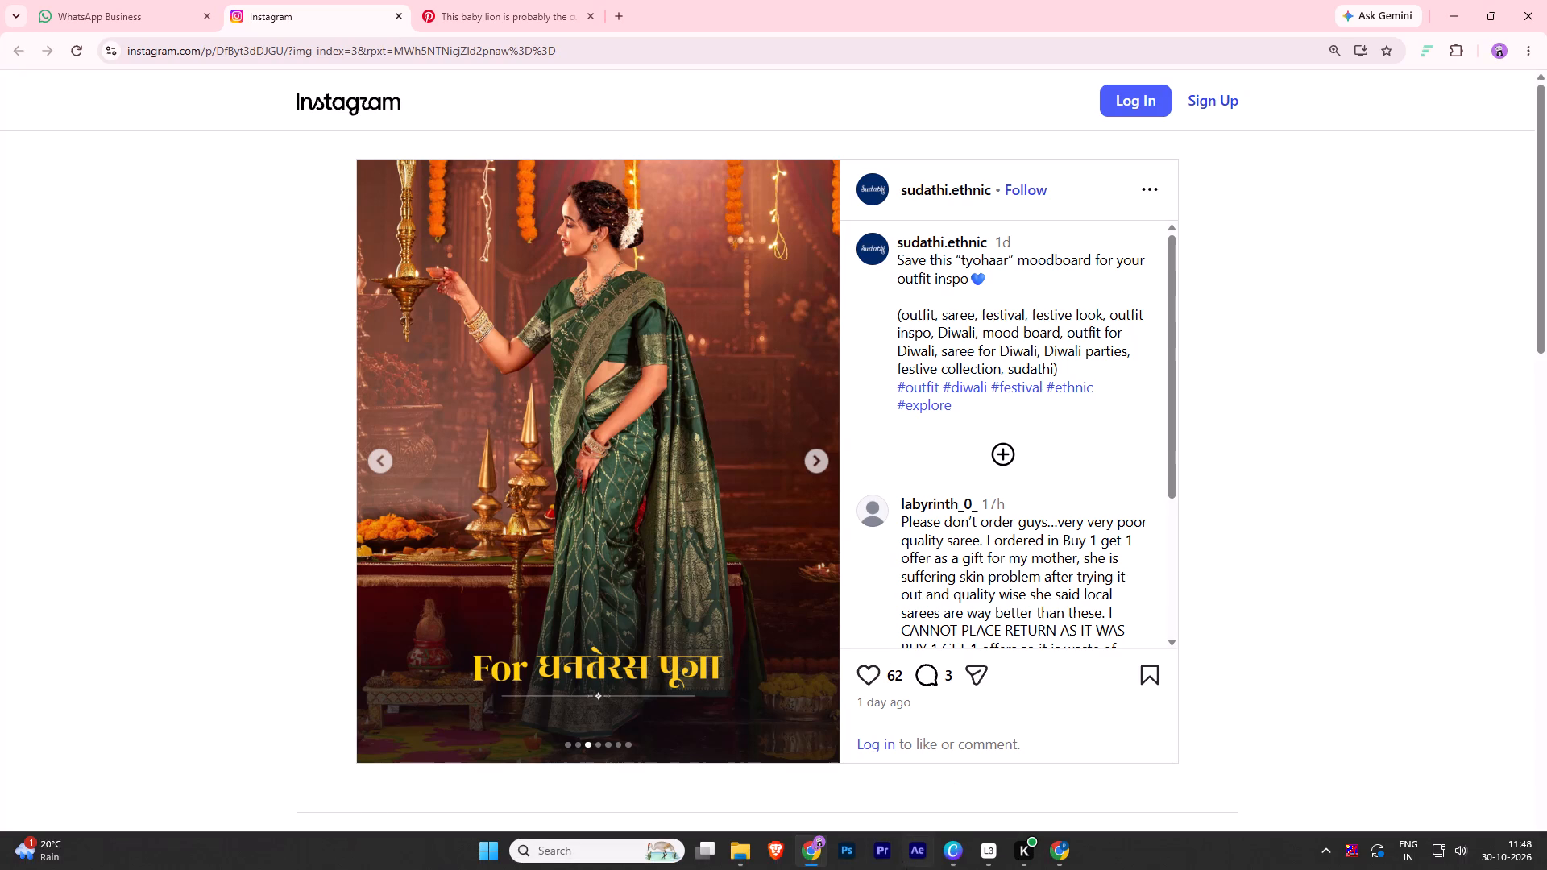
In Canva, copy the "November Festive" heading from page 101 onto page 102 and place it horizontally centred over the lower saree, just above the footer.
left_click(954, 863)
left_click(842, 491)
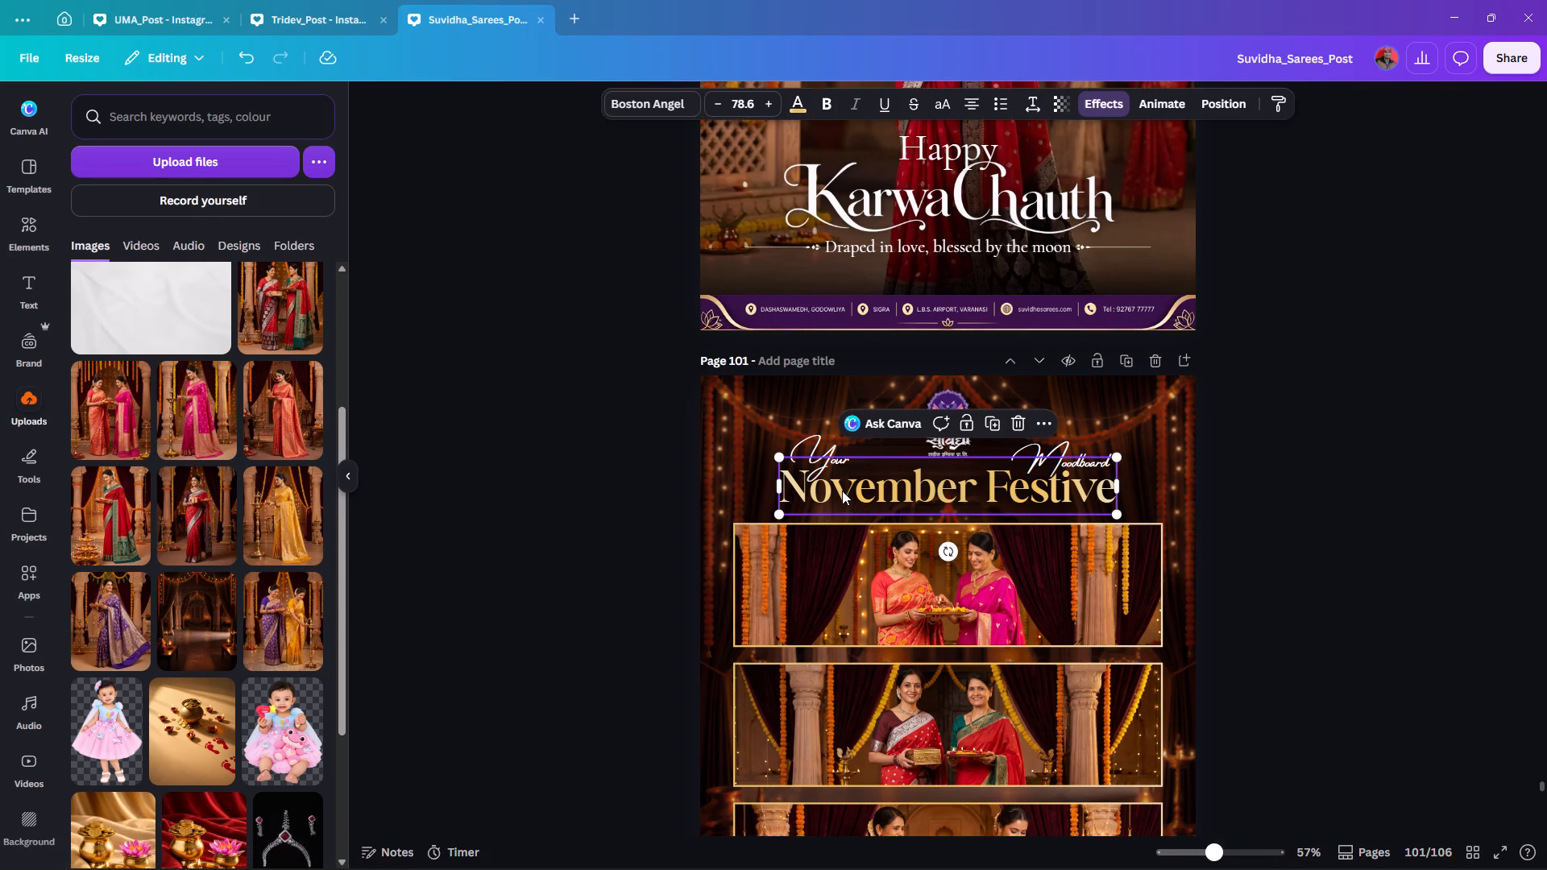
key("ctrl+c")
scroll(1364, 462, "down", 14)
scroll(1338, 452, "up", 2)
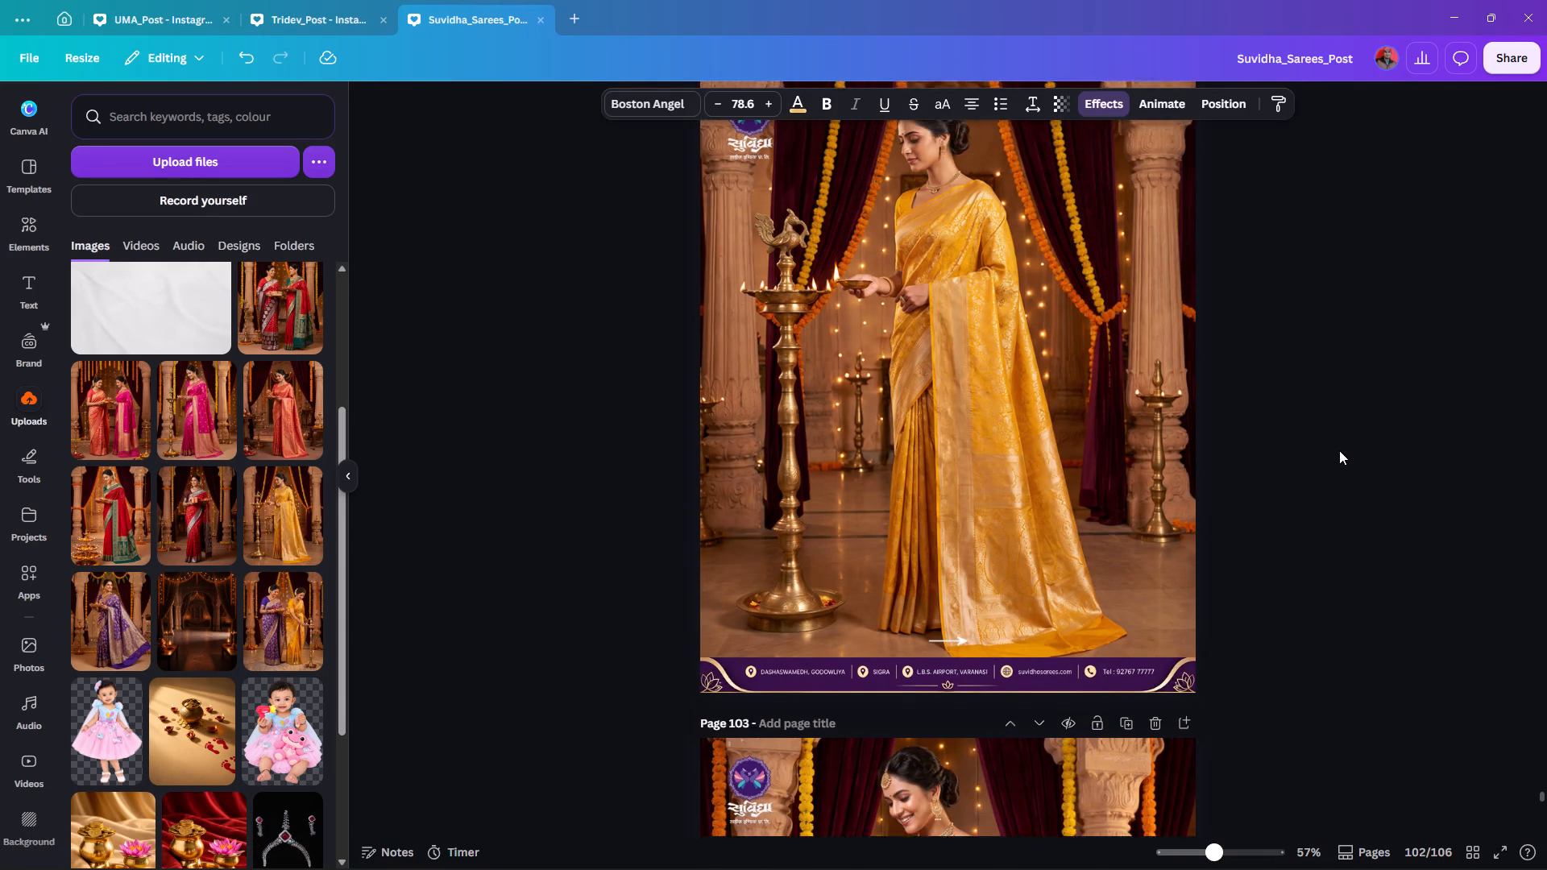
scroll(1339, 450, "up", 2)
scroll(1339, 450, "down", 1)
key("ctrl+v")
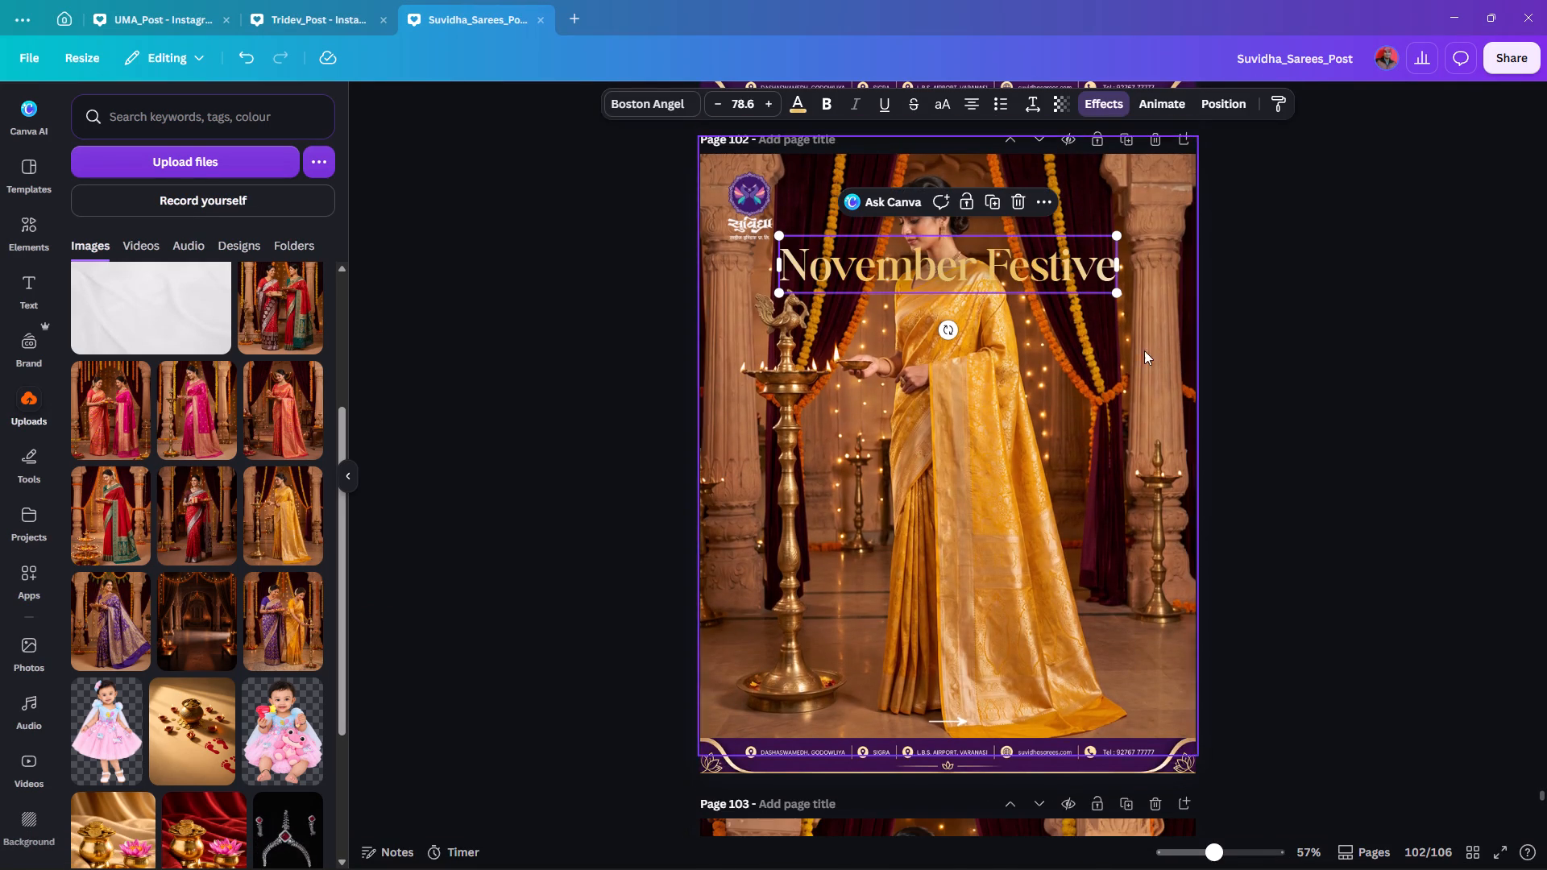
left_click(1342, 266)
left_click(1062, 256)
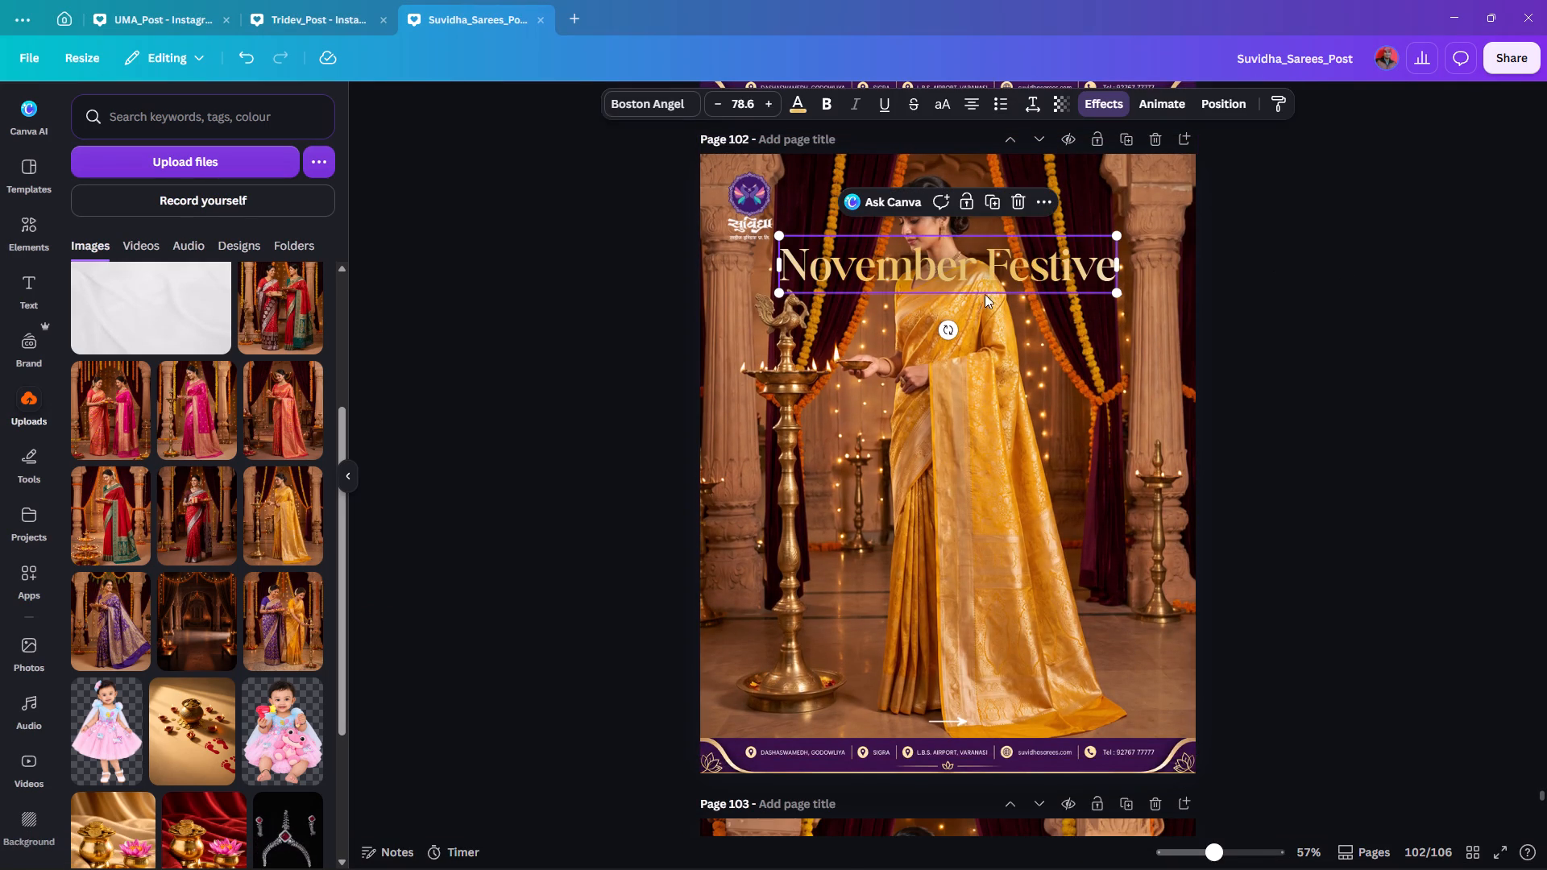
left_click_drag(1015, 267, 1018, 673)
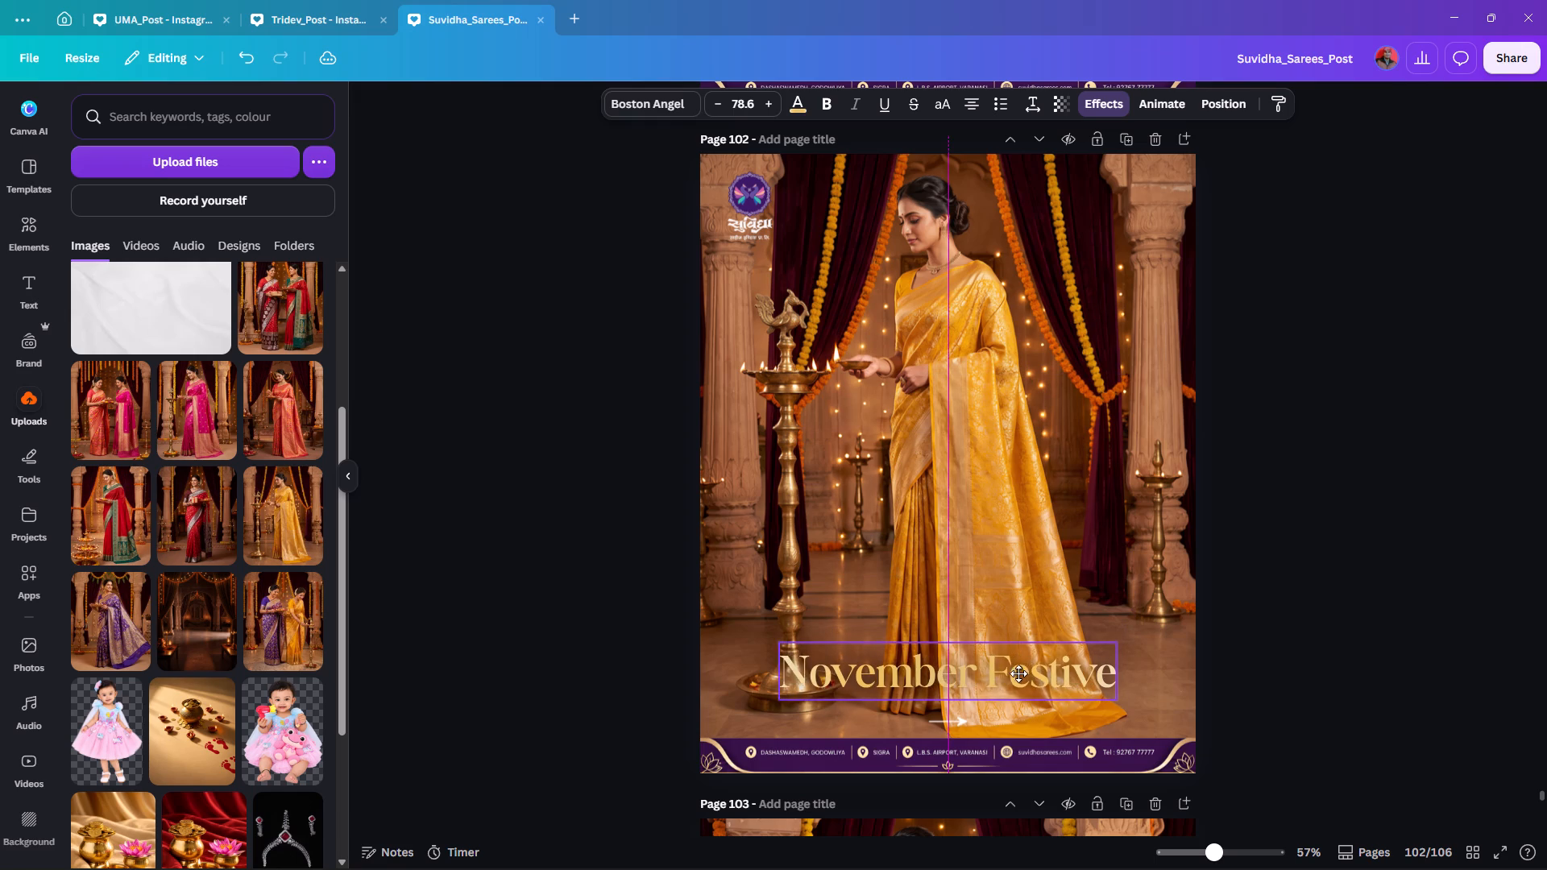
Move the copied November Festive heading on page 102 slightly down, centred near the saree's hem.
left_click_drag(1018, 673, 1019, 686)
left_click(1267, 597)
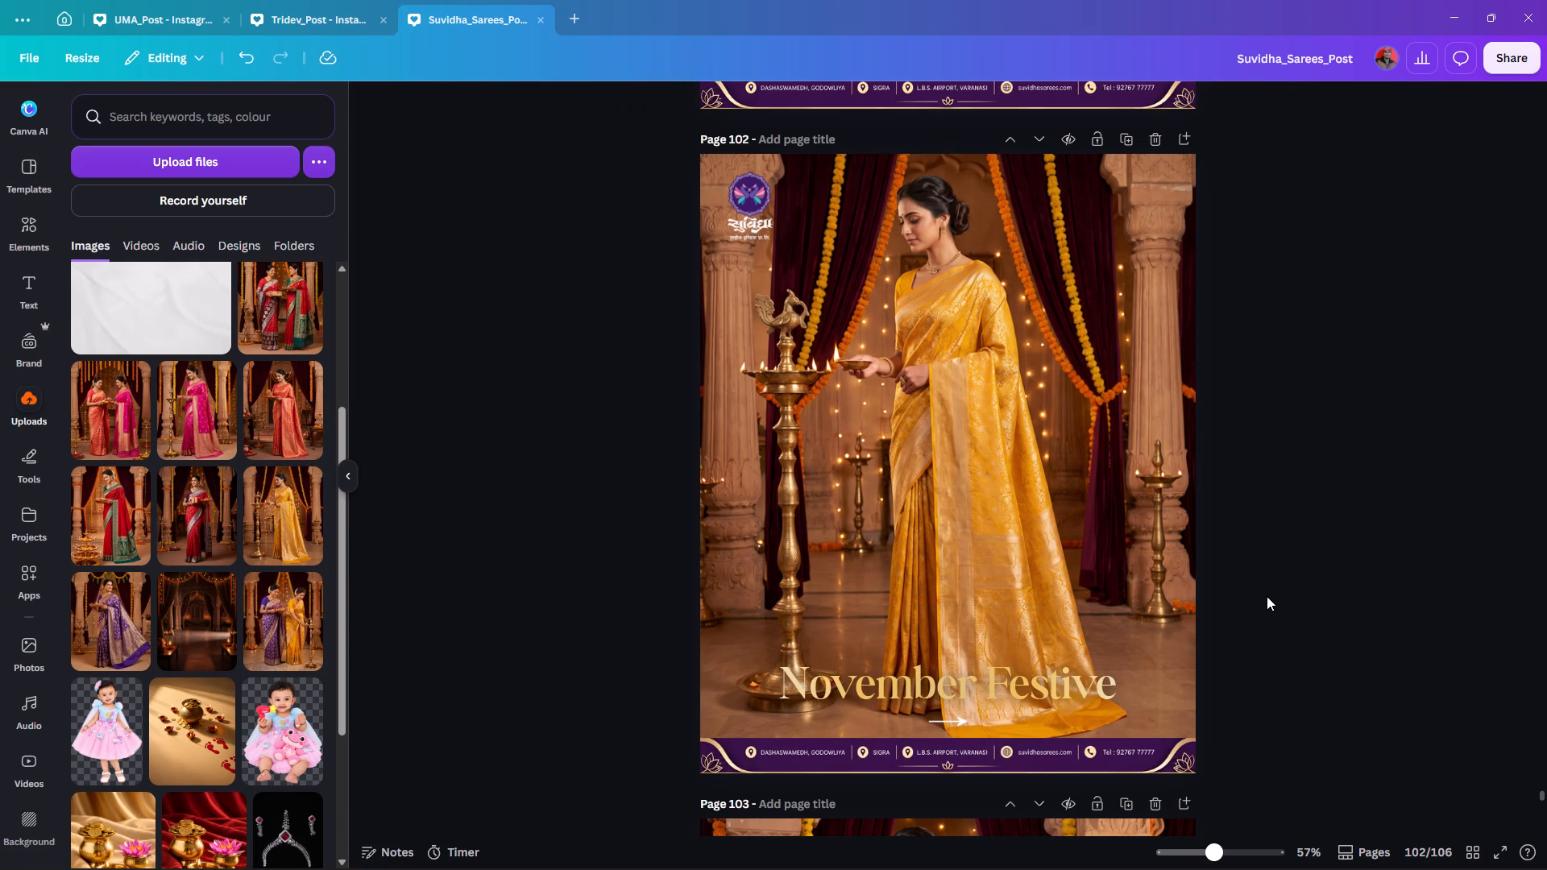
Replace the November Festive heading text on page 102 with "For Dhanteras Puja".
double_click(1026, 691)
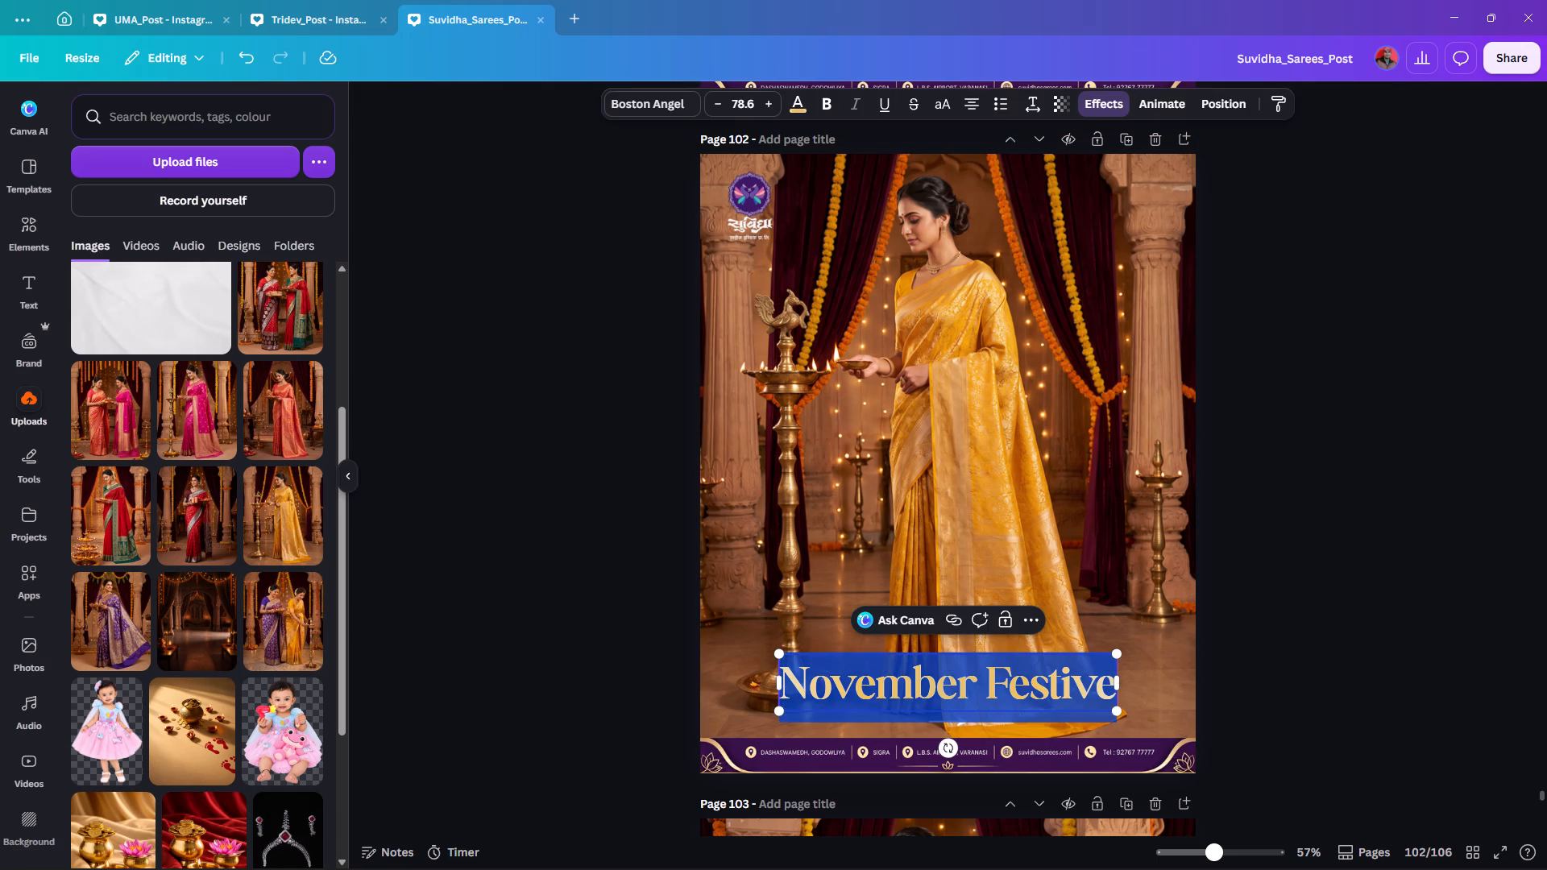
type("For")
key("space")
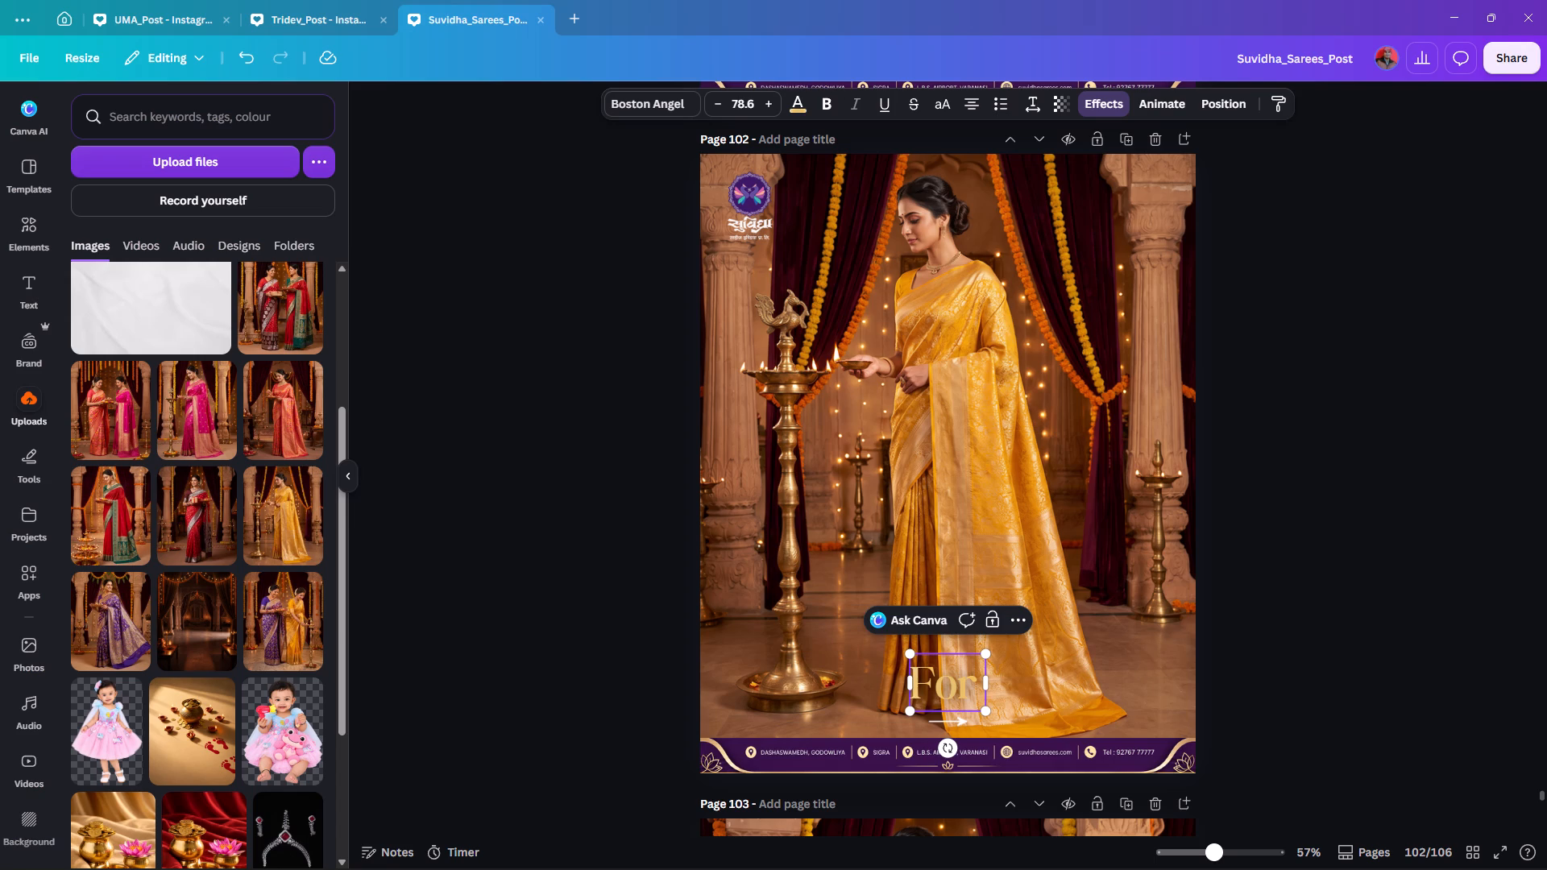
type("Dhan")
type("teras")
key("space")
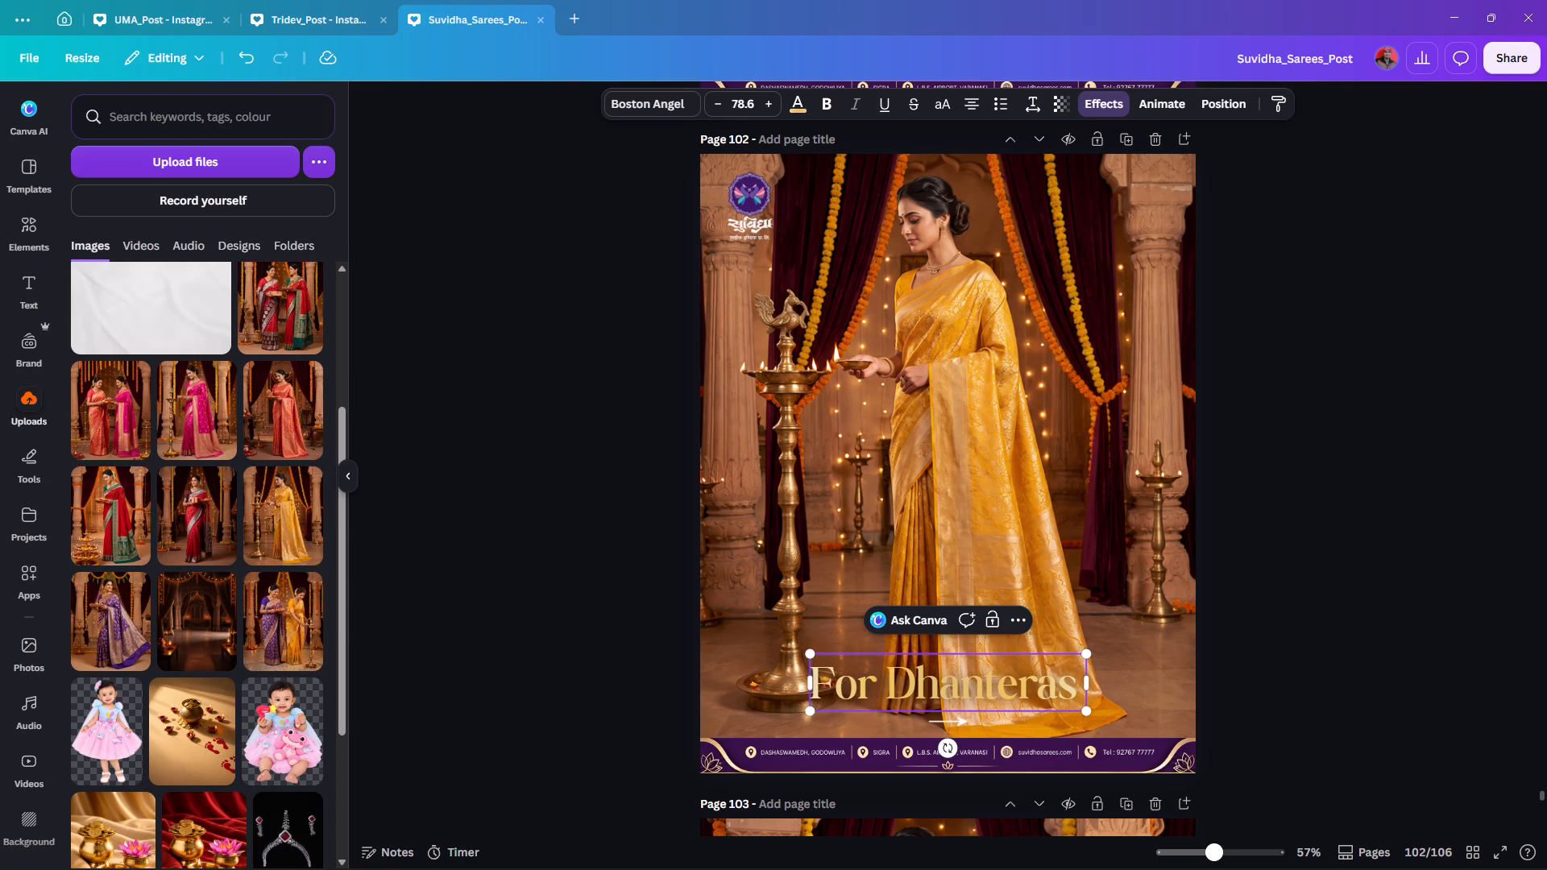
type("Puja")
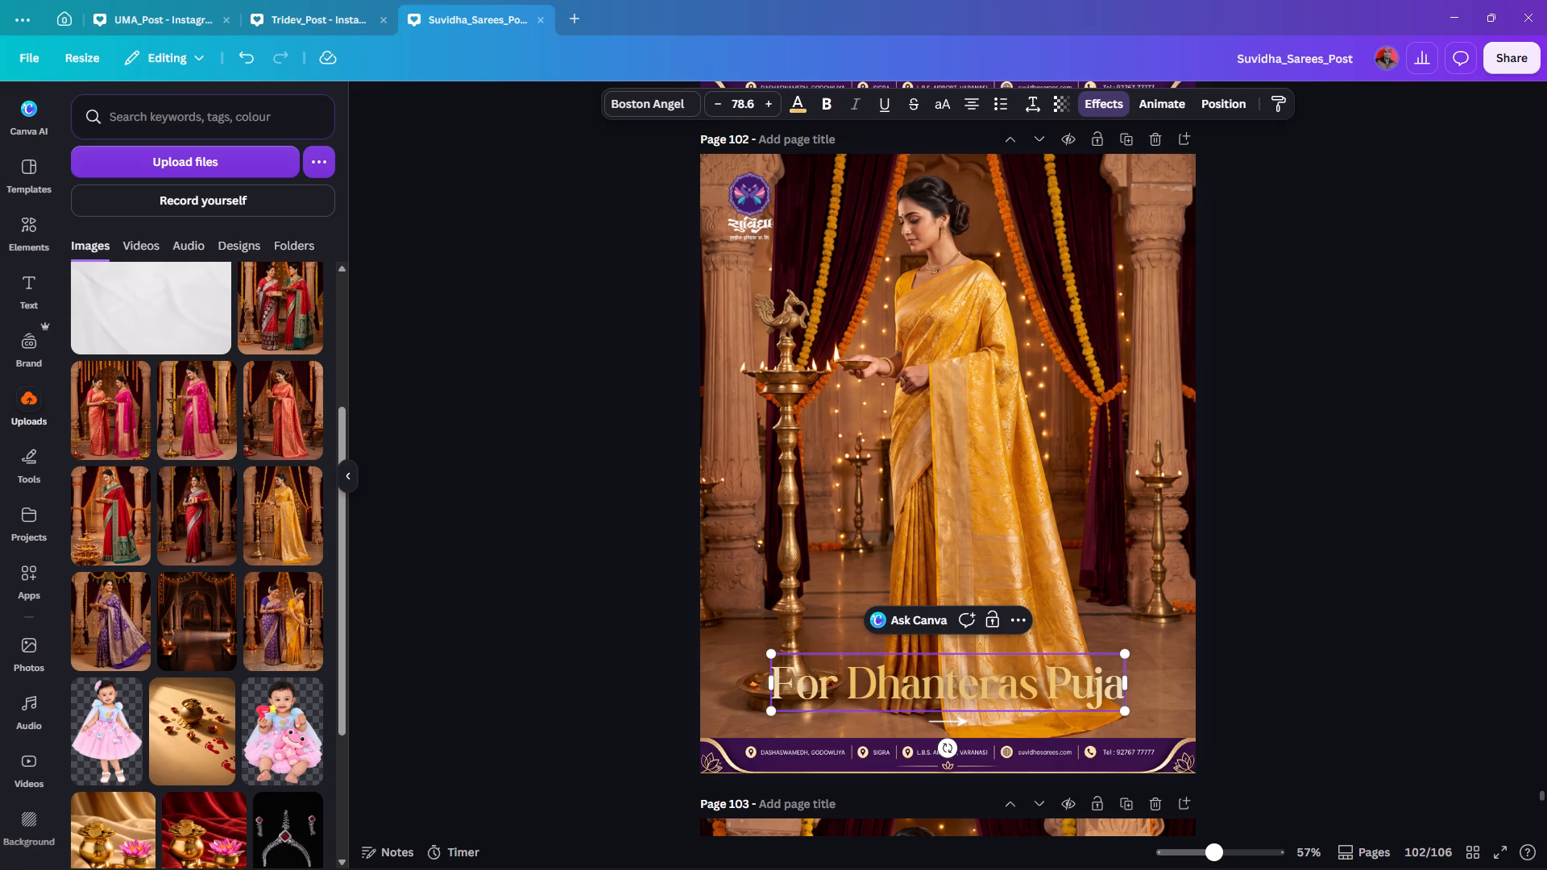
left_click(1434, 552)
Scale the For Dhanteras Puja heading down to about font size 67.4 and move it up, clear of the white arrow.
left_click(1088, 668)
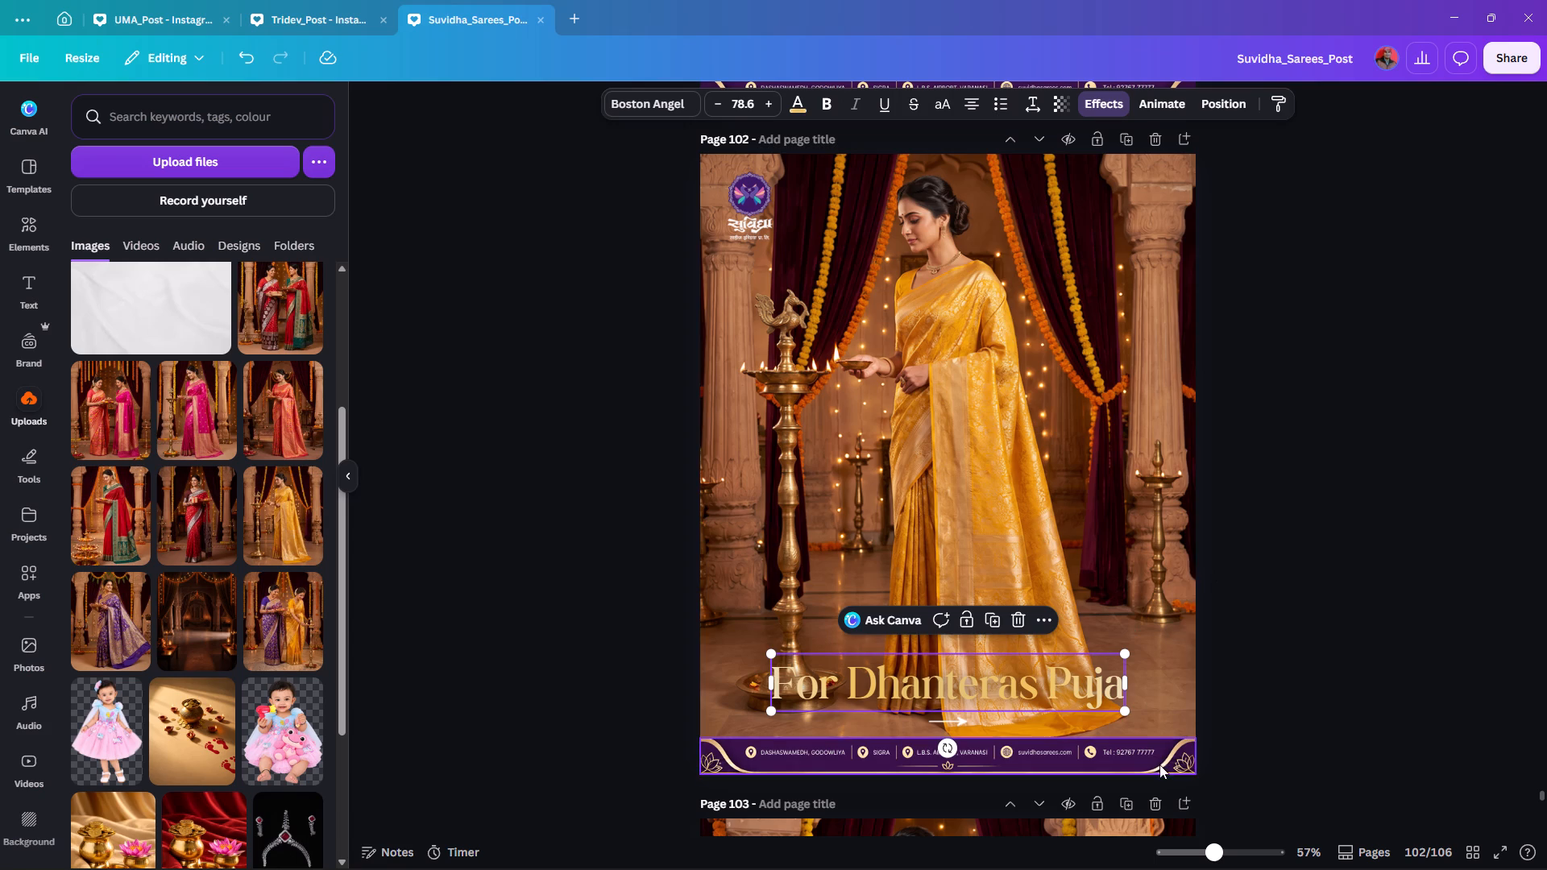
left_click_drag(1124, 651, 1098, 667, "alt")
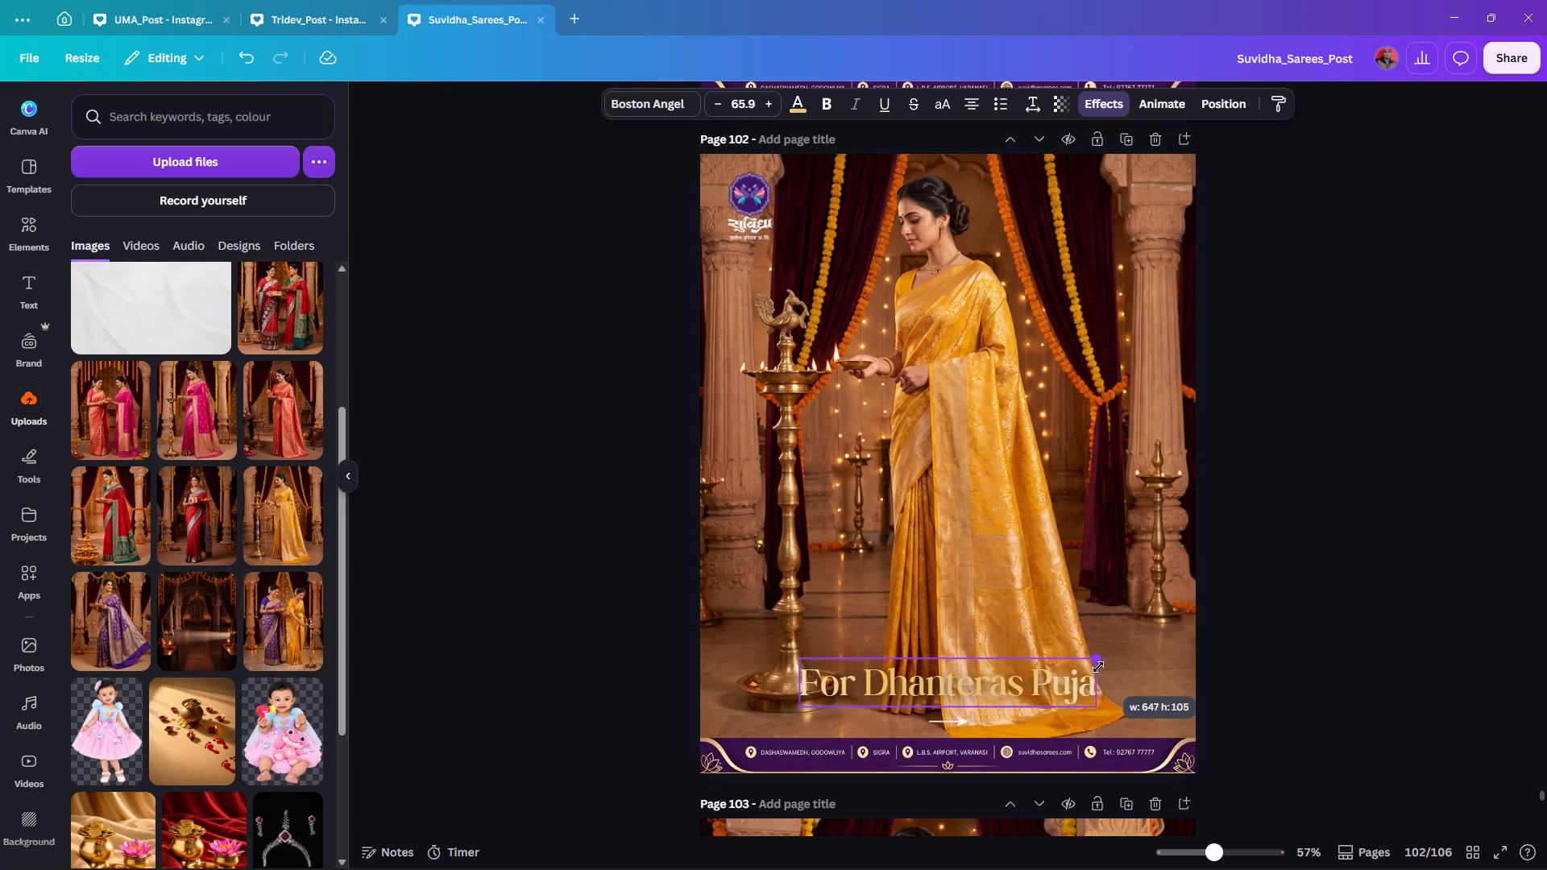
left_click_drag(1098, 667, 1101, 671, "alt")
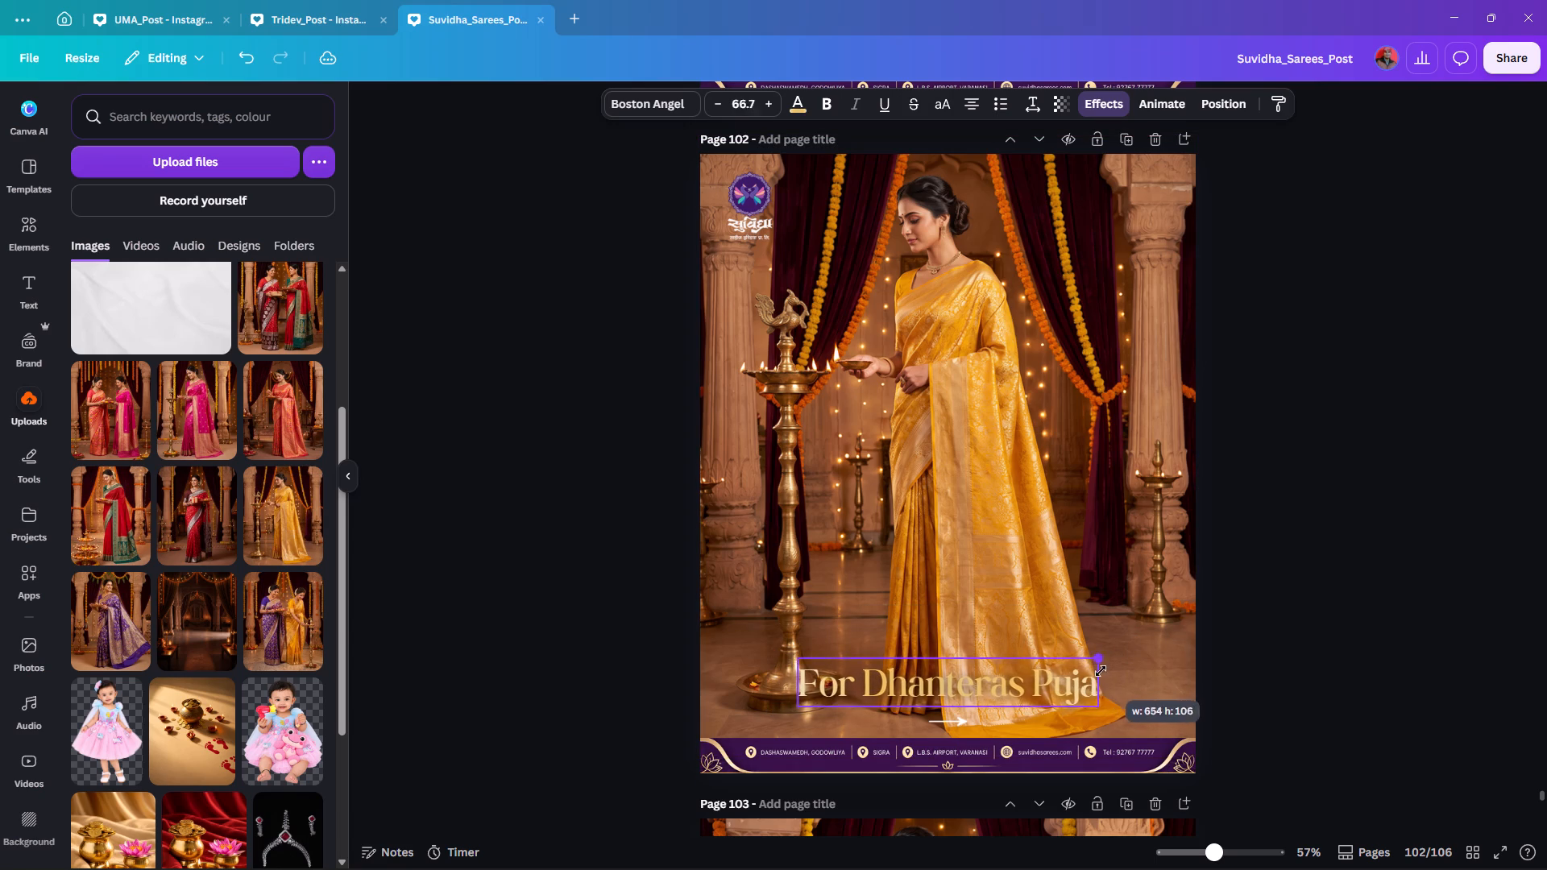
left_click_drag(1101, 671, 1101, 670, "alt")
left_click_drag(1054, 688, 1053, 654)
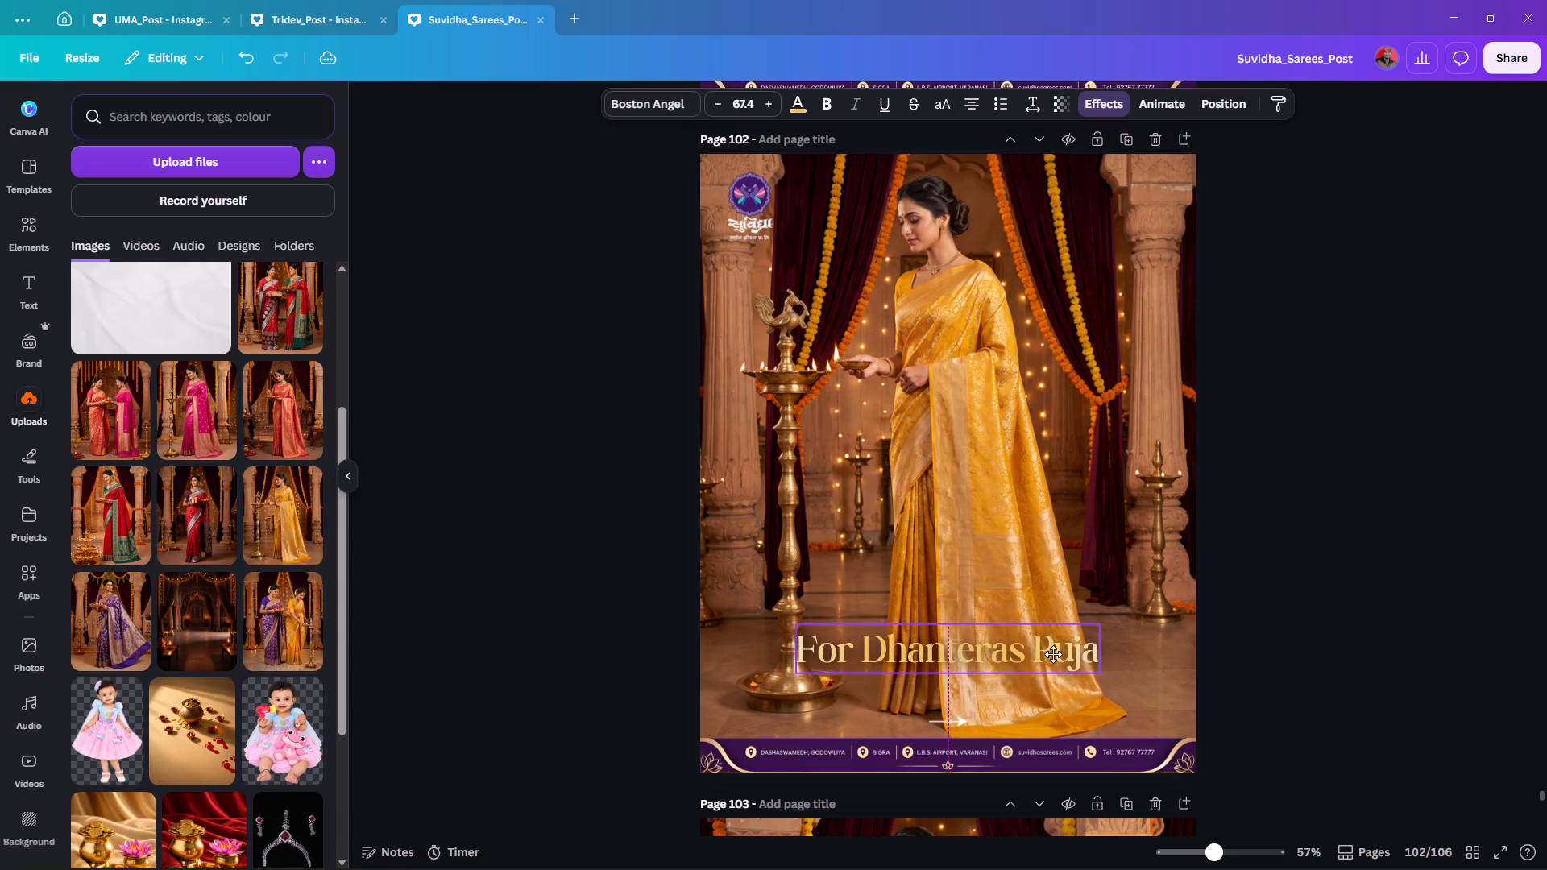
left_click_drag(1053, 654, 1051, 652)
left_click(1273, 652)
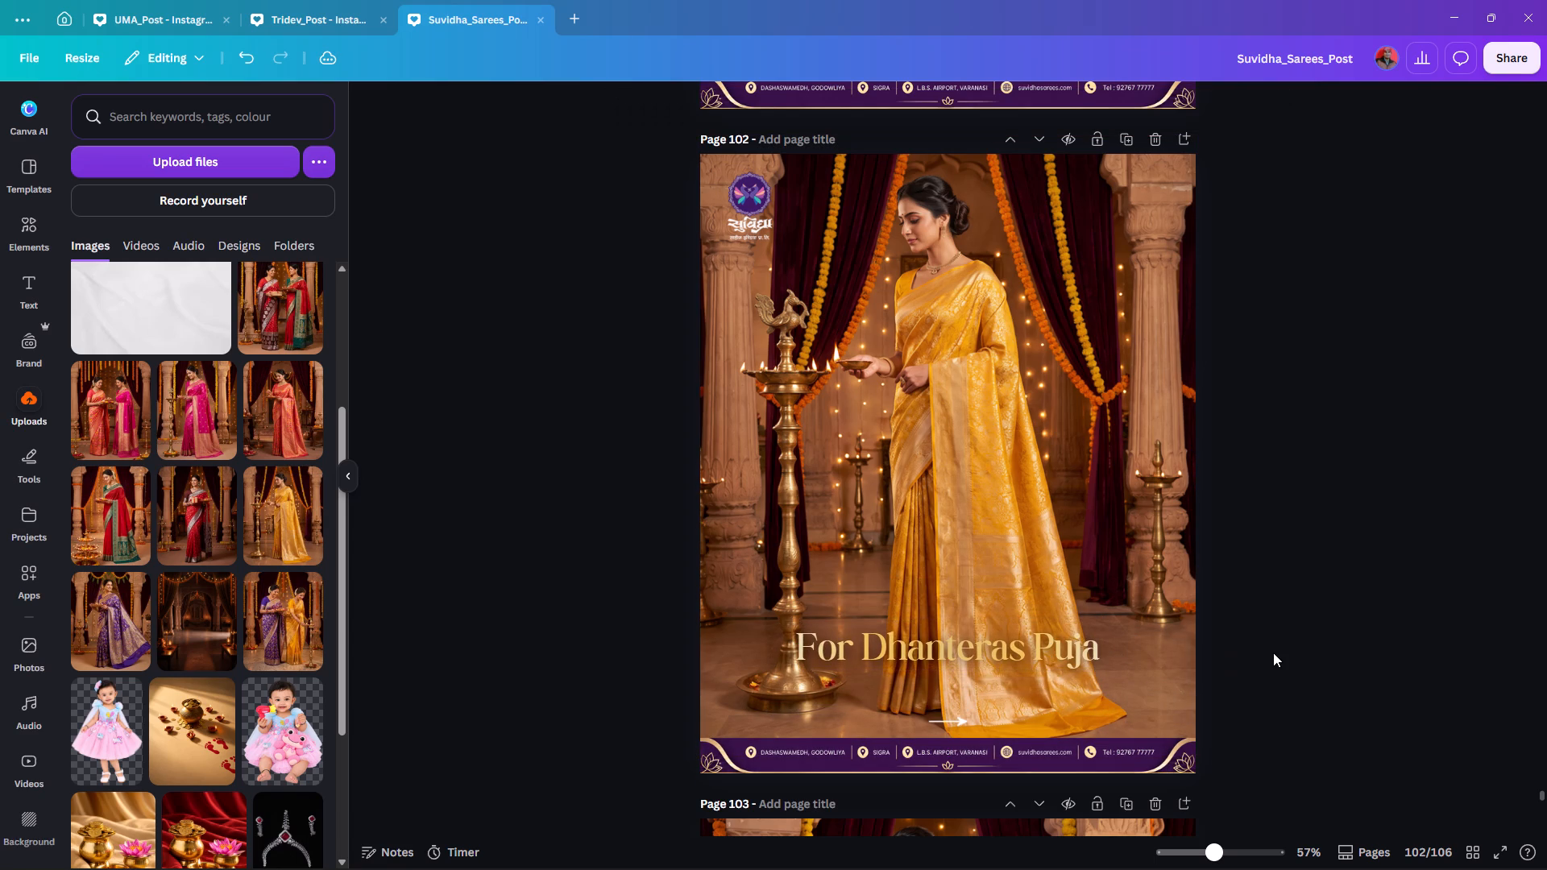
Search the element graphics for "line design" and place a thin gold line with ornamental ends centred beneath the For Dhanteras Puja heading.
left_click(25, 232)
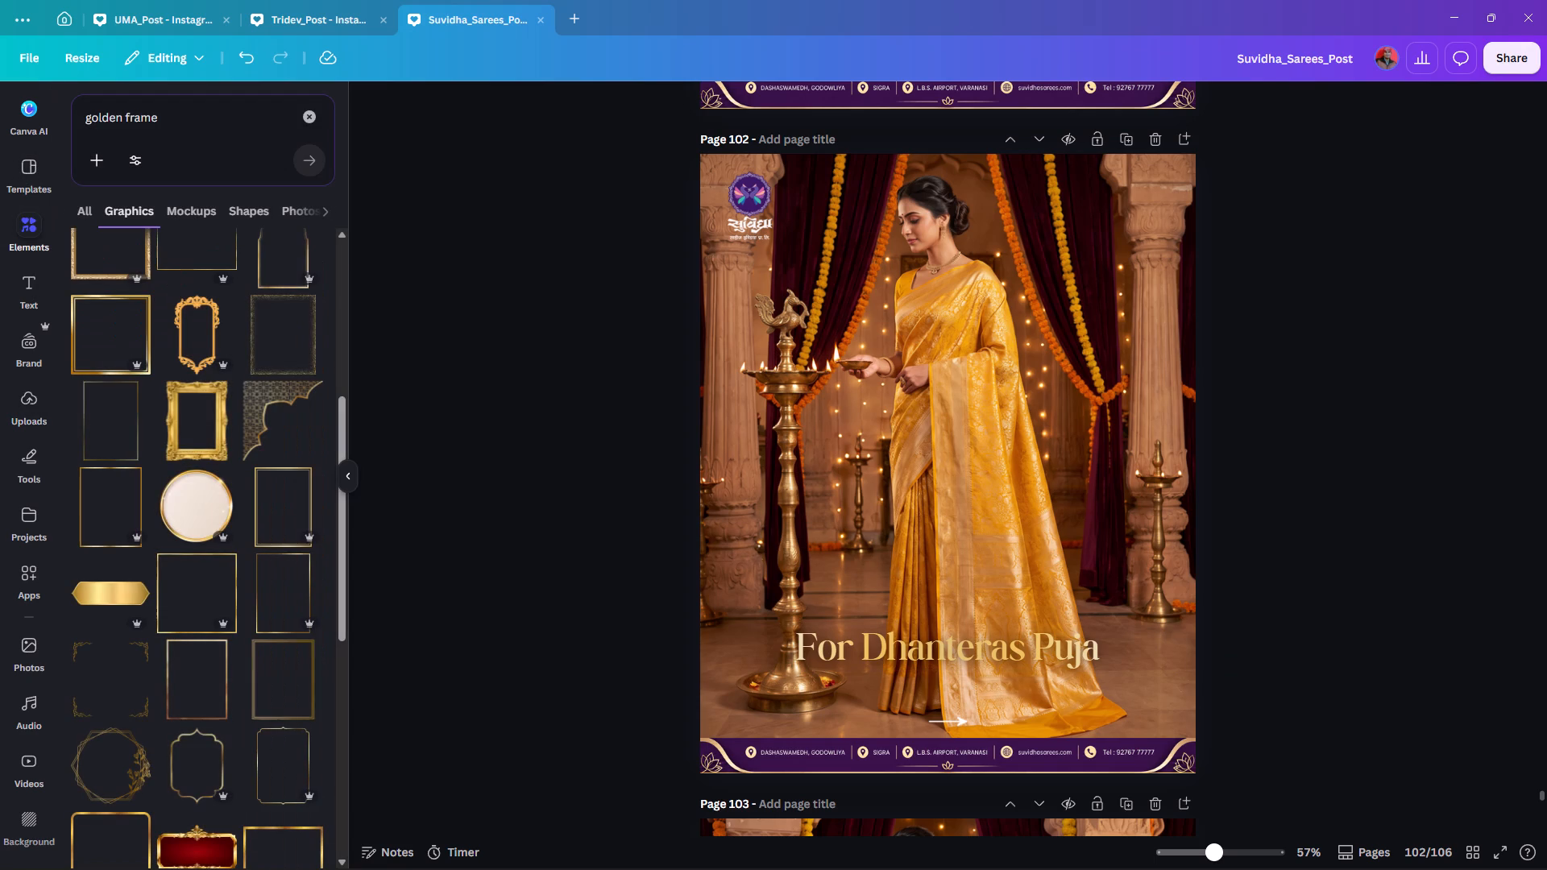
left_click(315, 108)
left_click(155, 107)
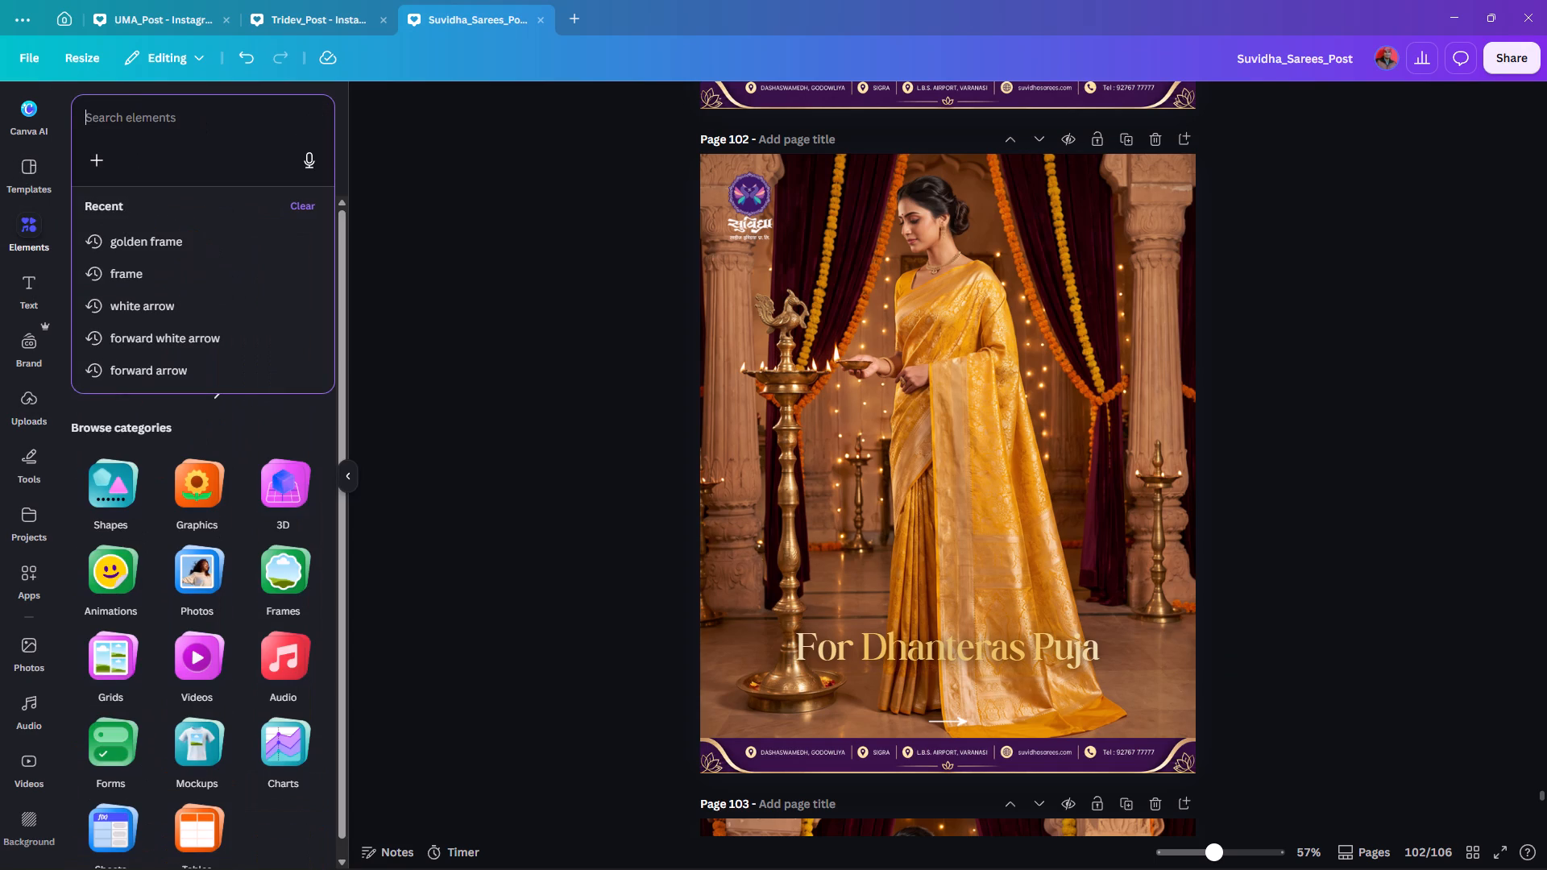
type("li")
type("ne")
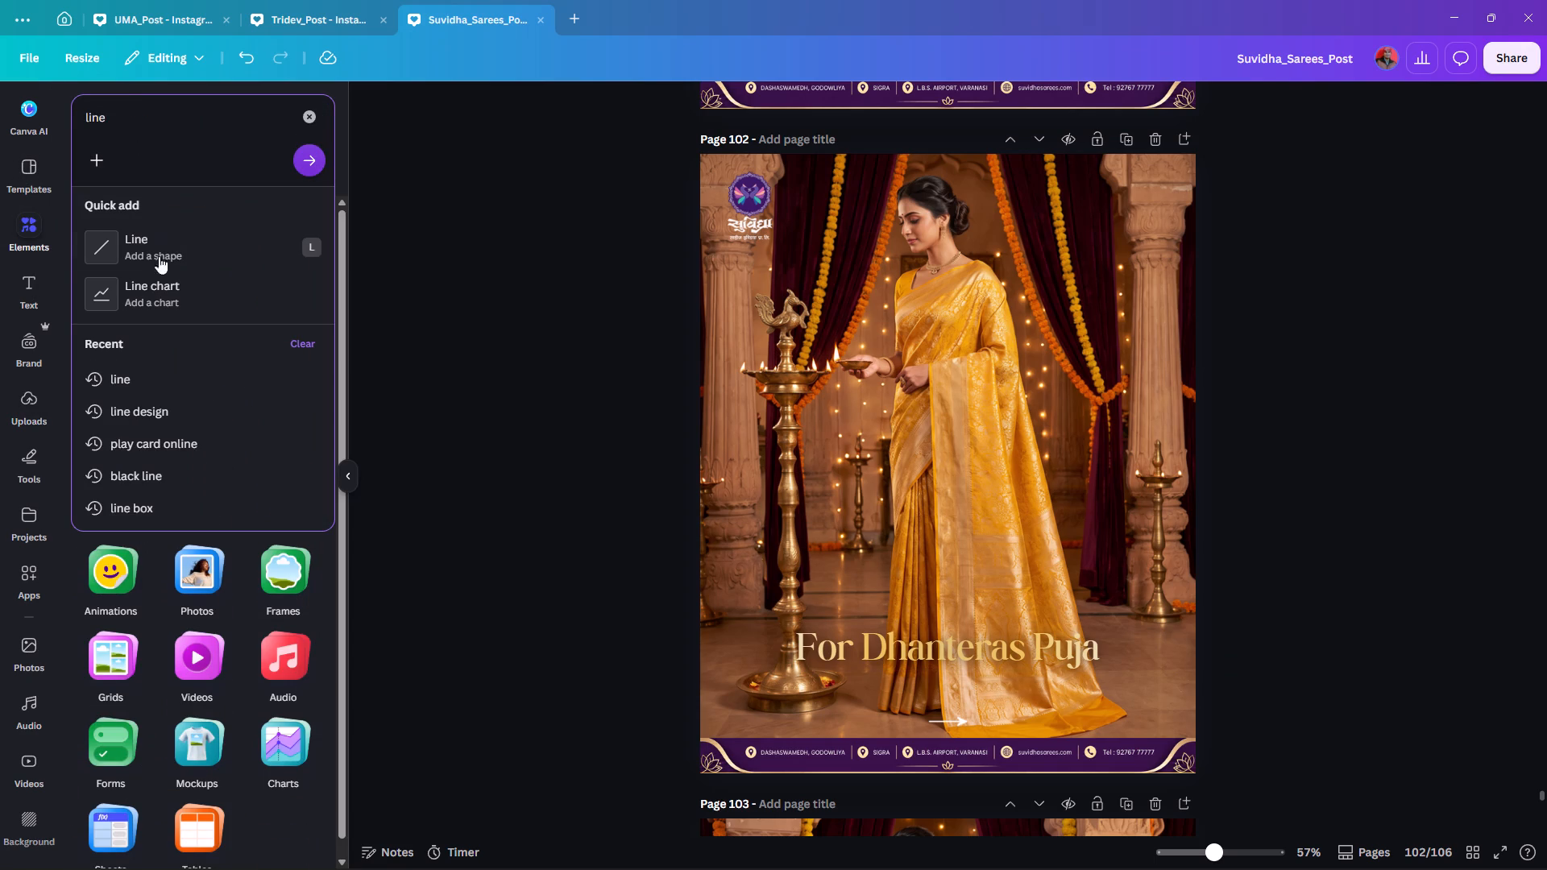
left_click(164, 405)
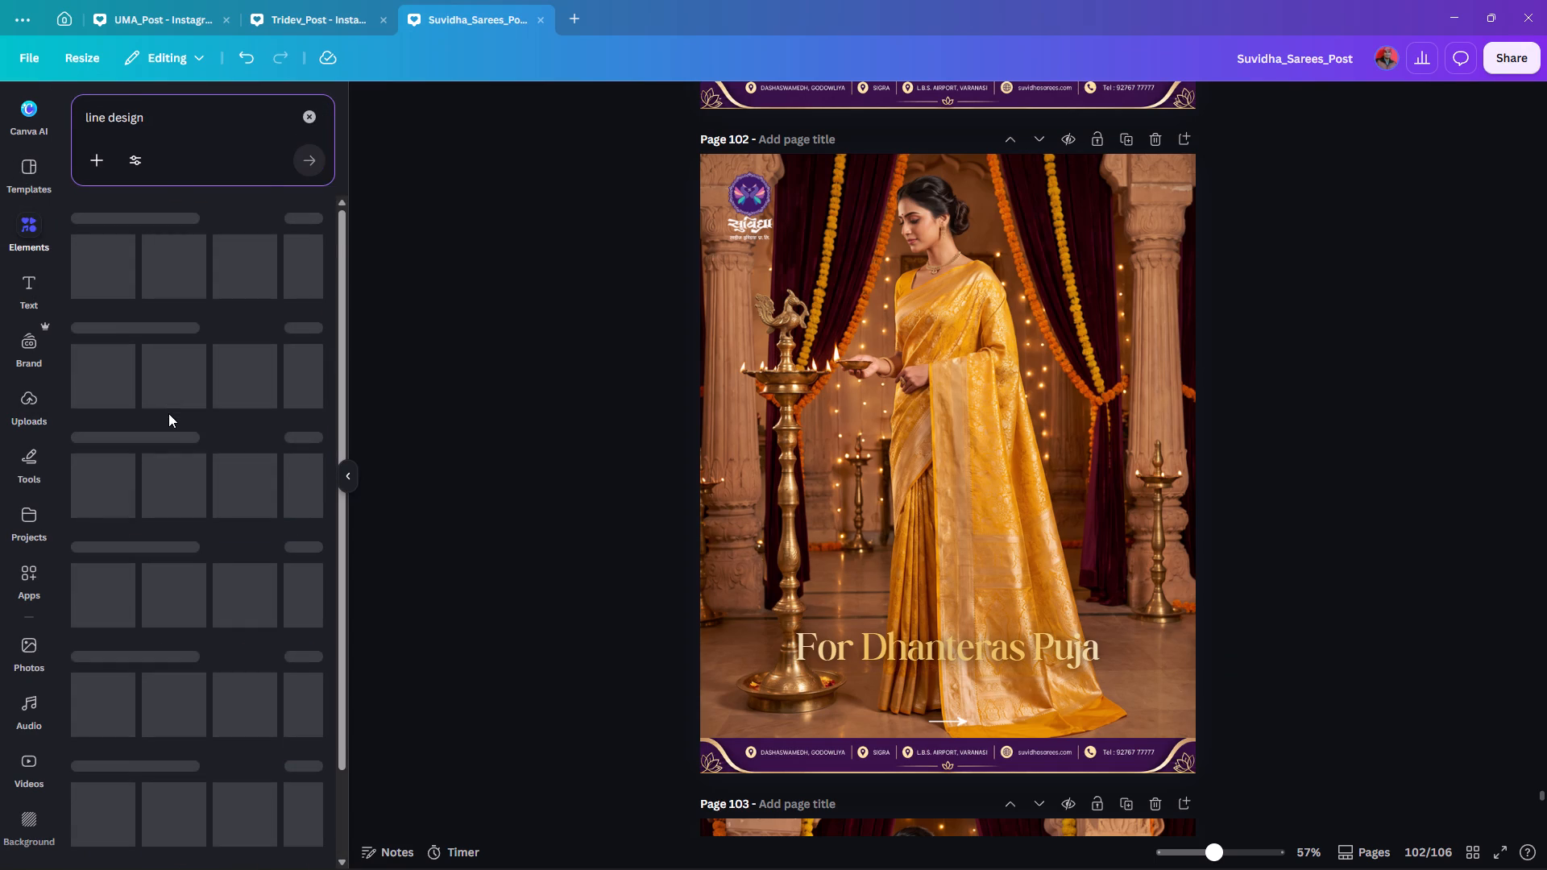
left_click(303, 251)
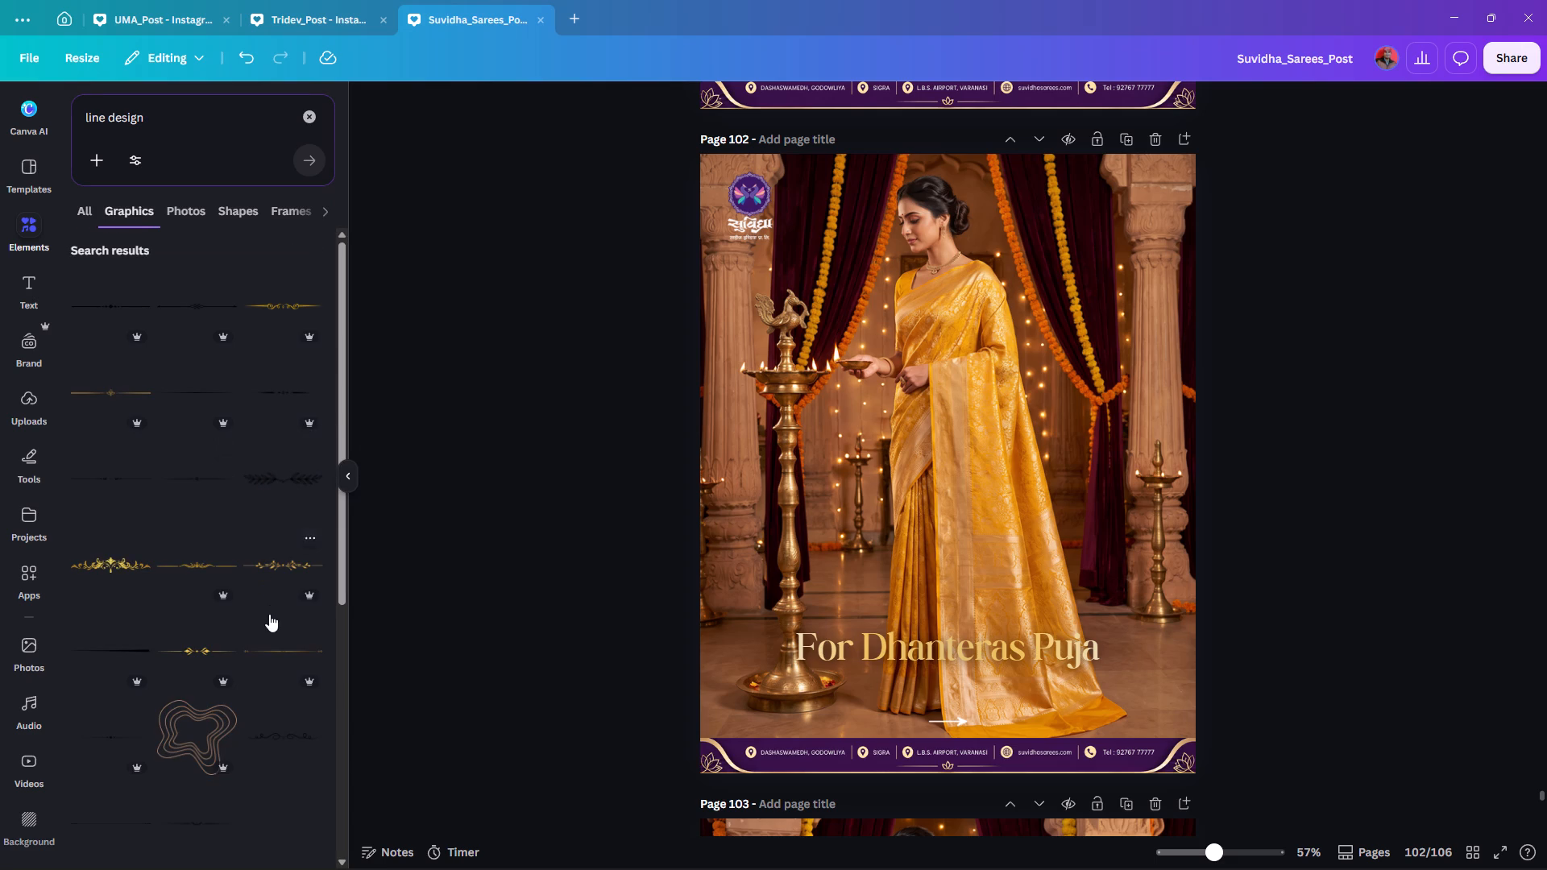
left_click(267, 641)
left_click_drag(960, 507, 944, 712)
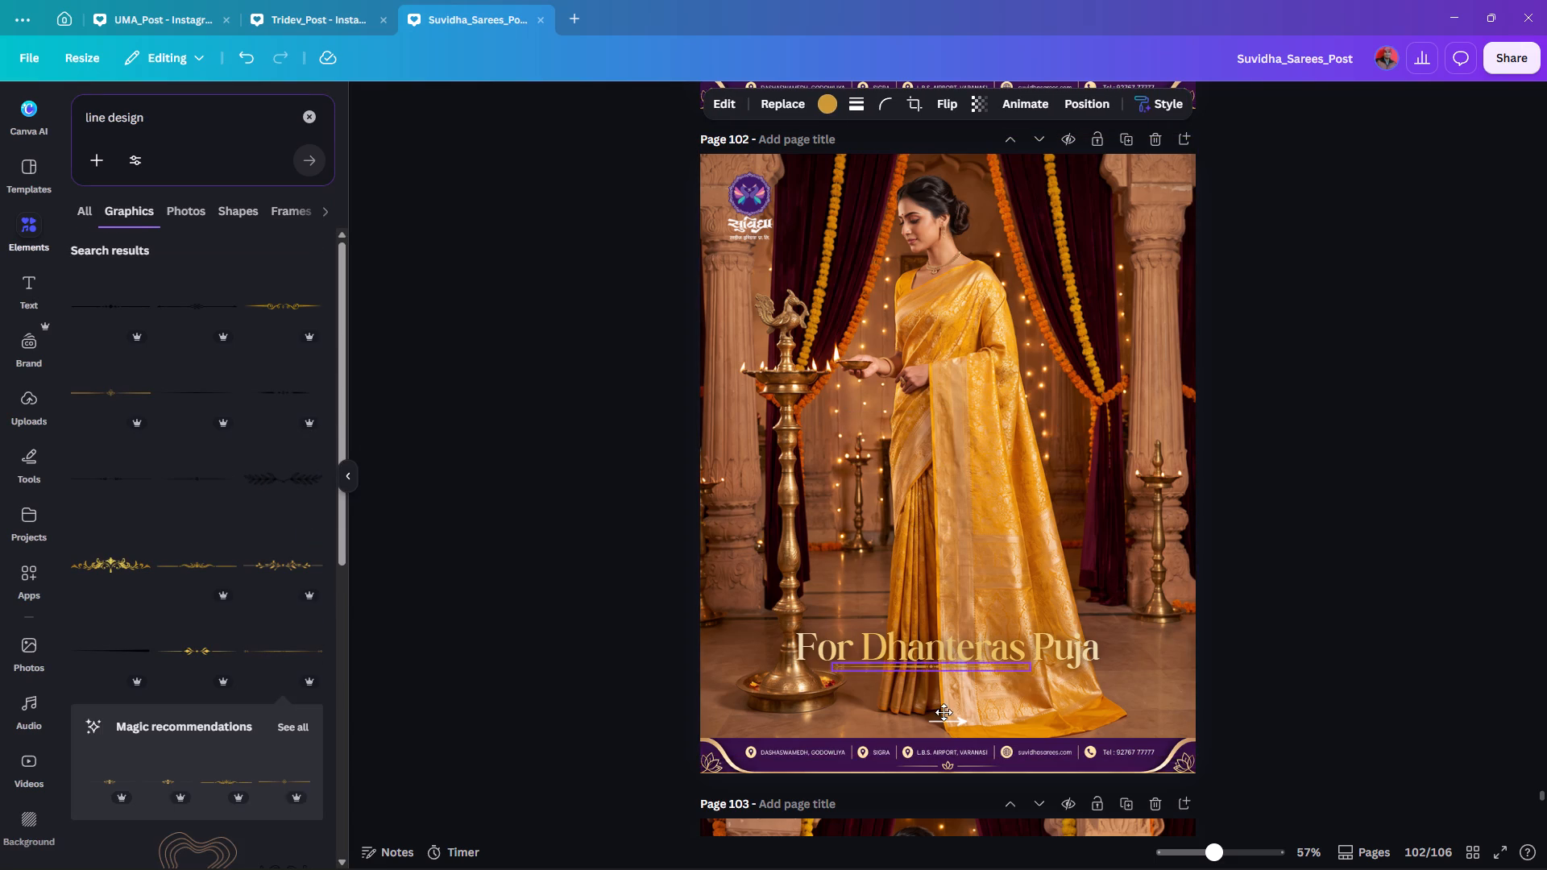
left_click_drag(944, 712, 959, 715)
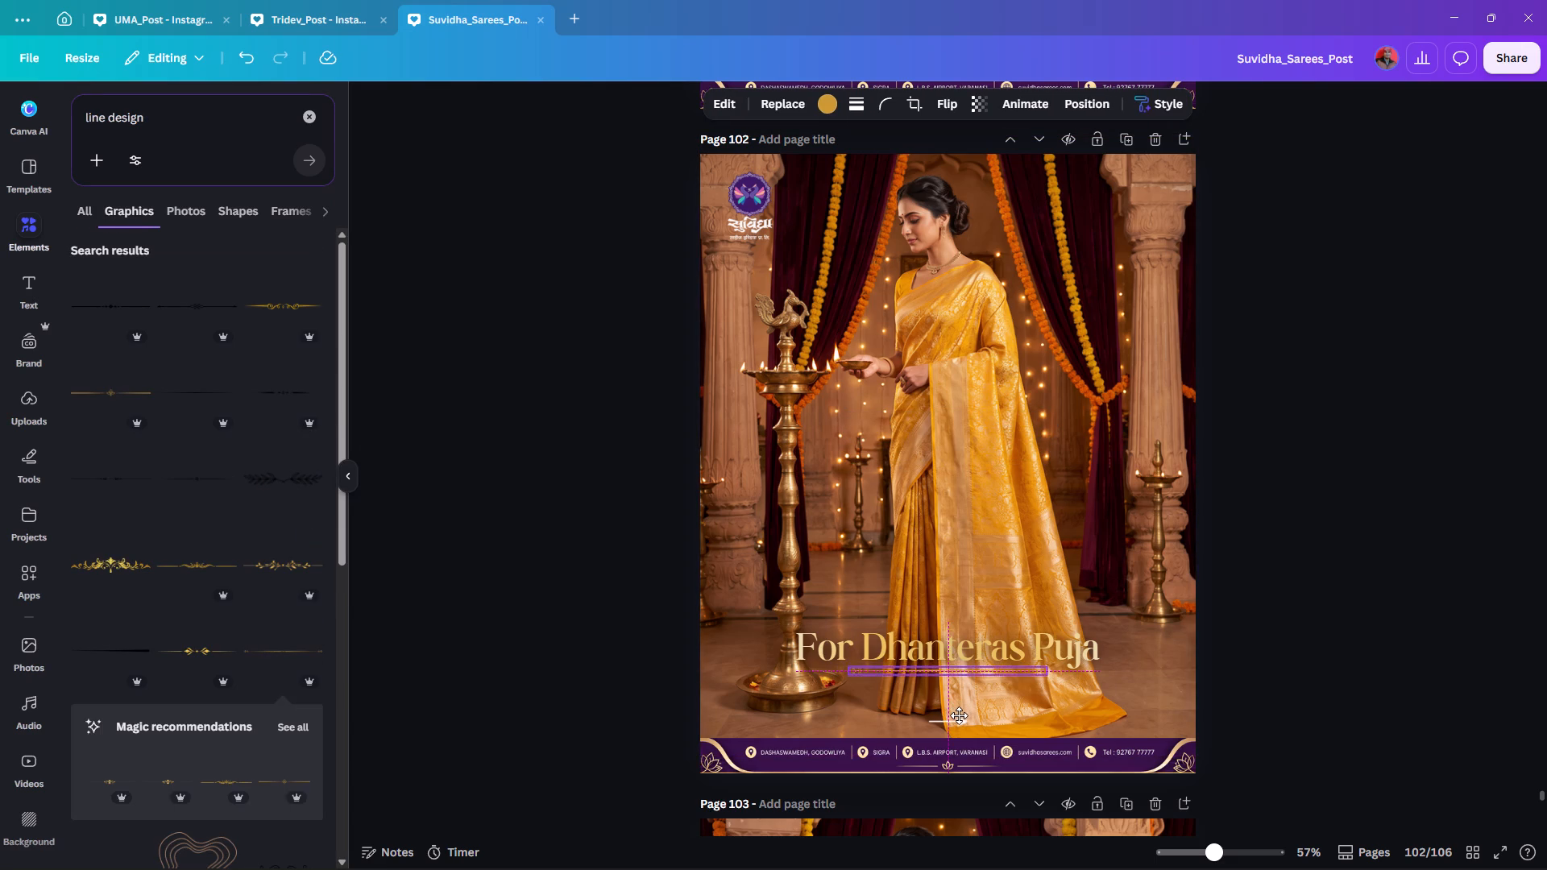
left_click_drag(959, 715, 960, 712)
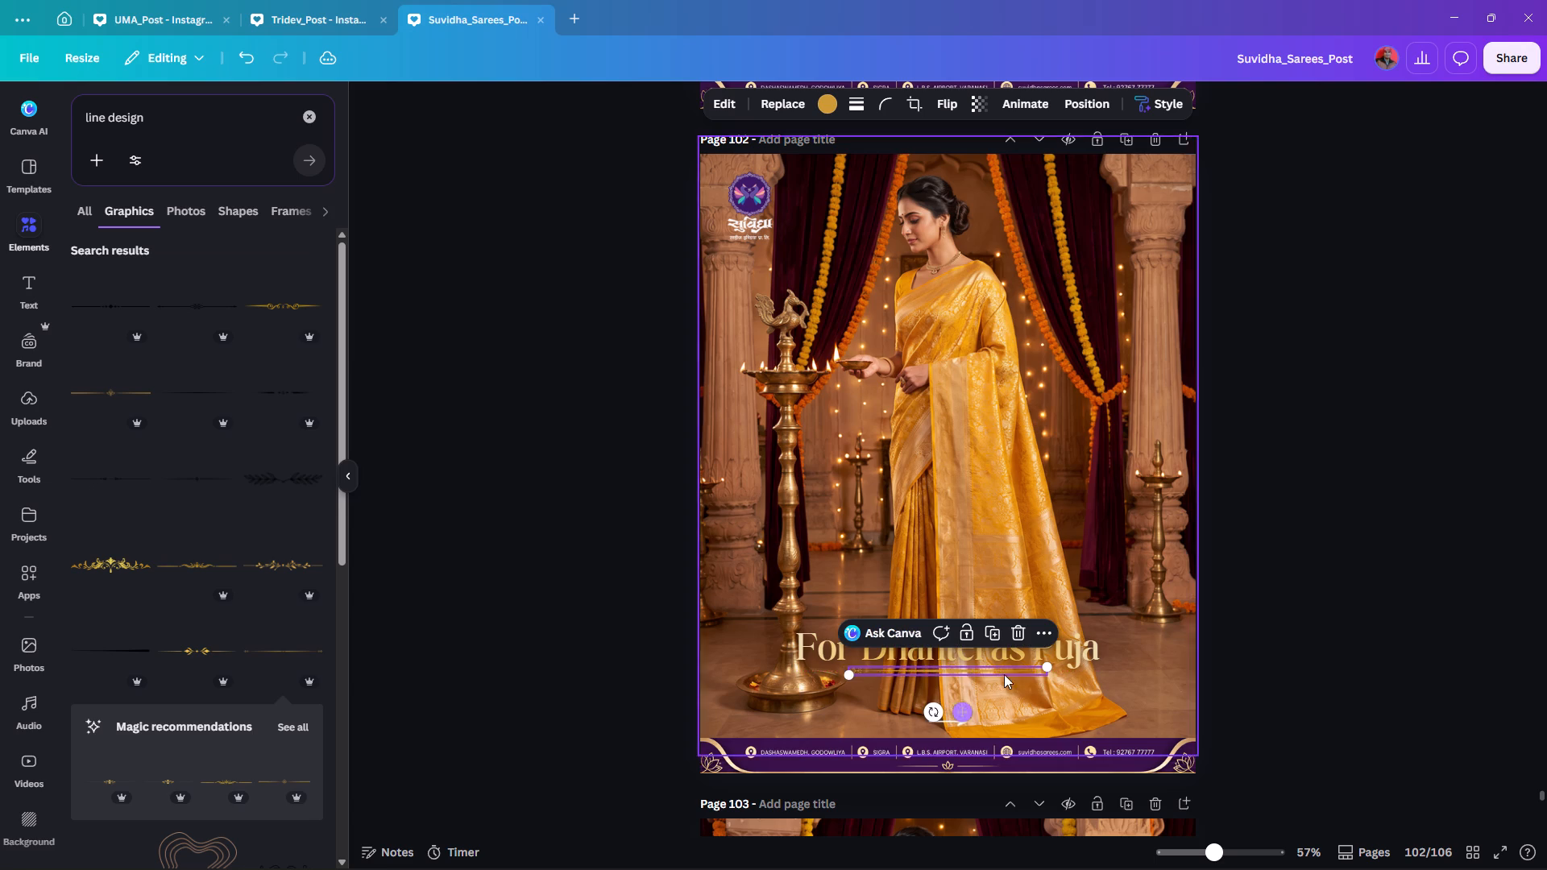
Enlarge the ornamental line to match the heading's width and nudge it slightly down.
left_click_drag(852, 674, 823, 683, "alt")
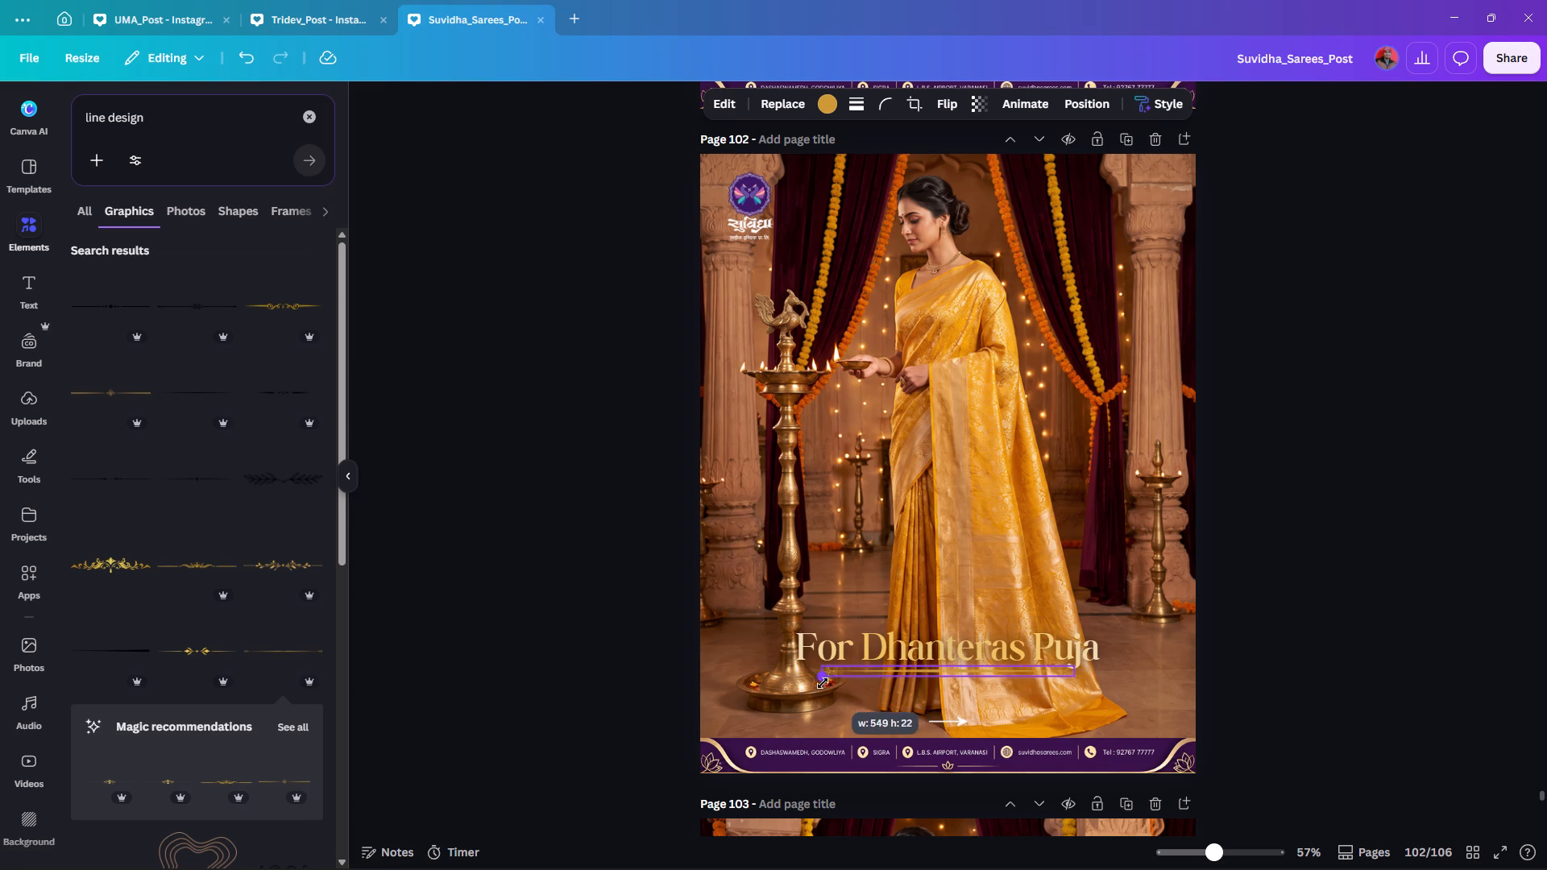
left_click_drag(823, 683, 809, 686, "alt")
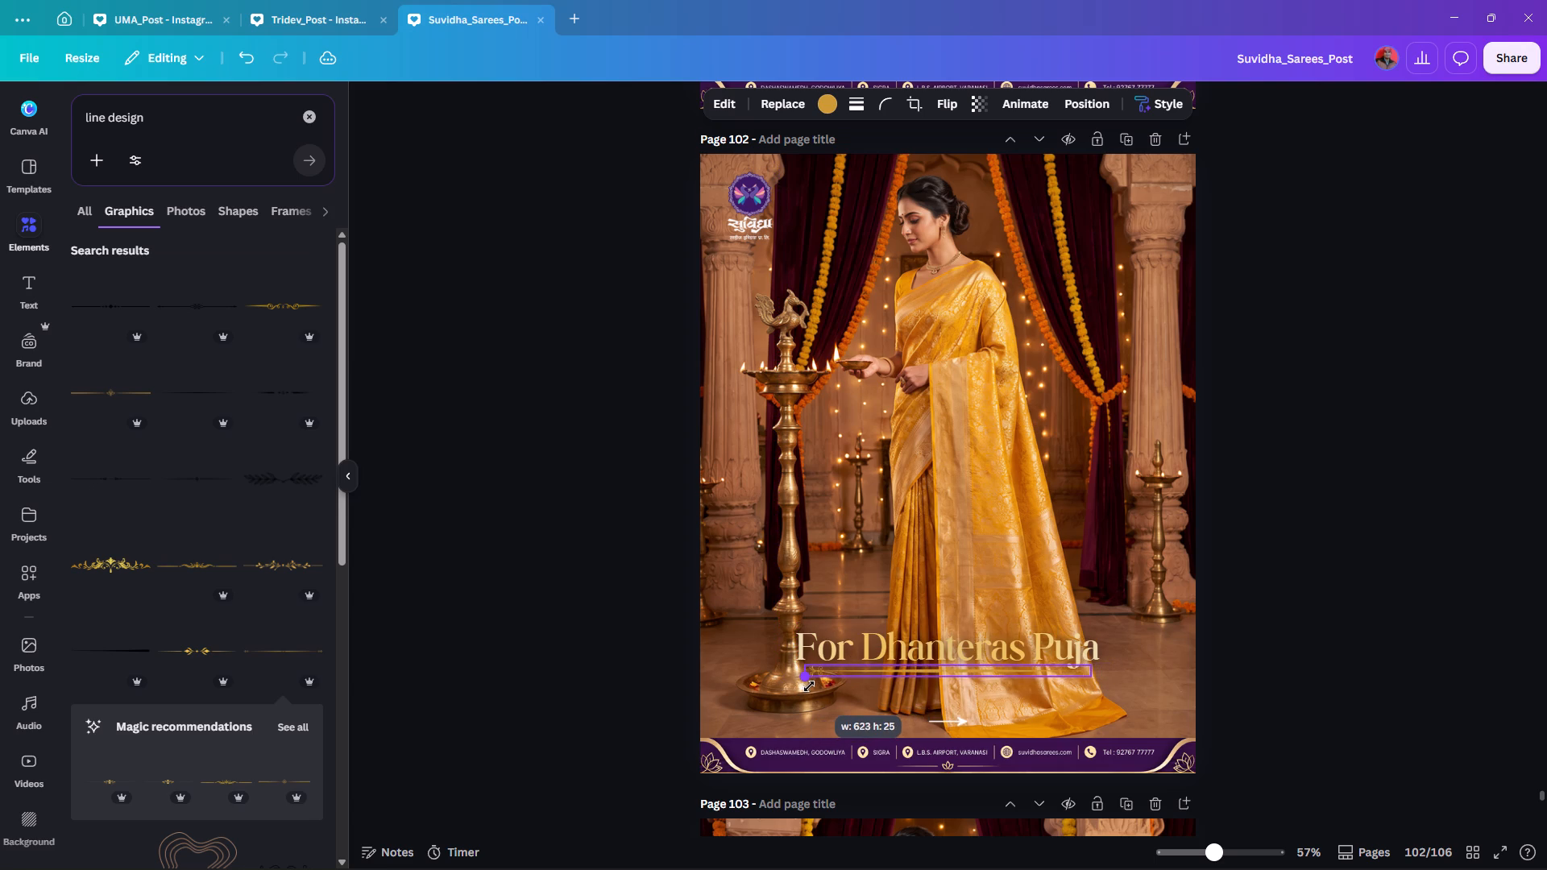
left_click_drag(809, 686, 803, 690, "alt")
key("Down")
key("Down")
left_click(1300, 534)
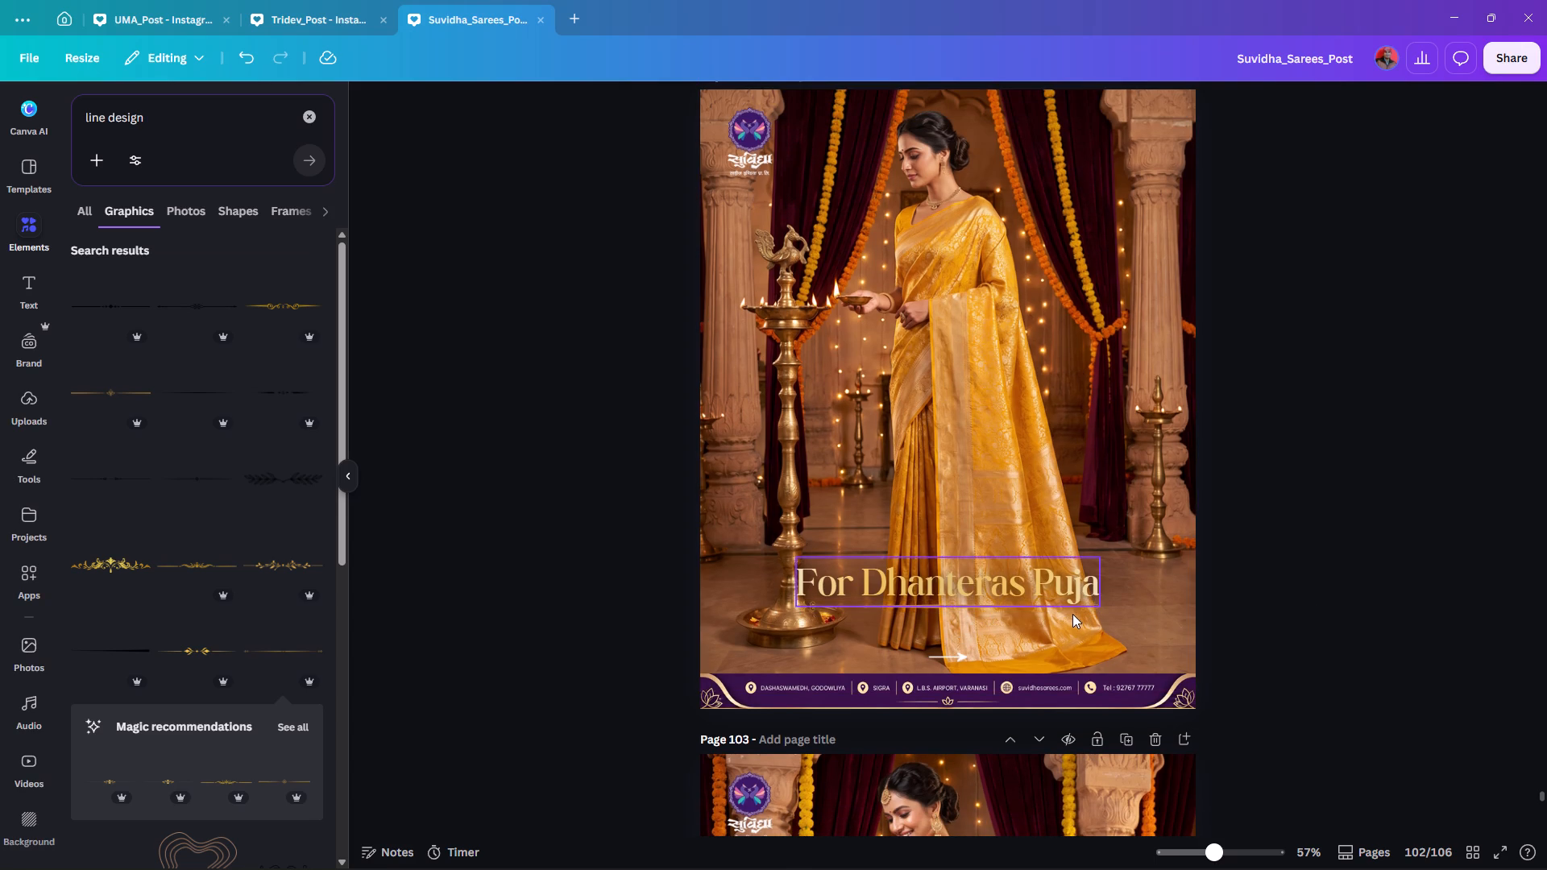
Nudge the For Dhanteras Puja heading up four steps to add space above the ornamental line.
left_click(1023, 589)
key("Up")
key("Up")
key("Up")
key("Up")
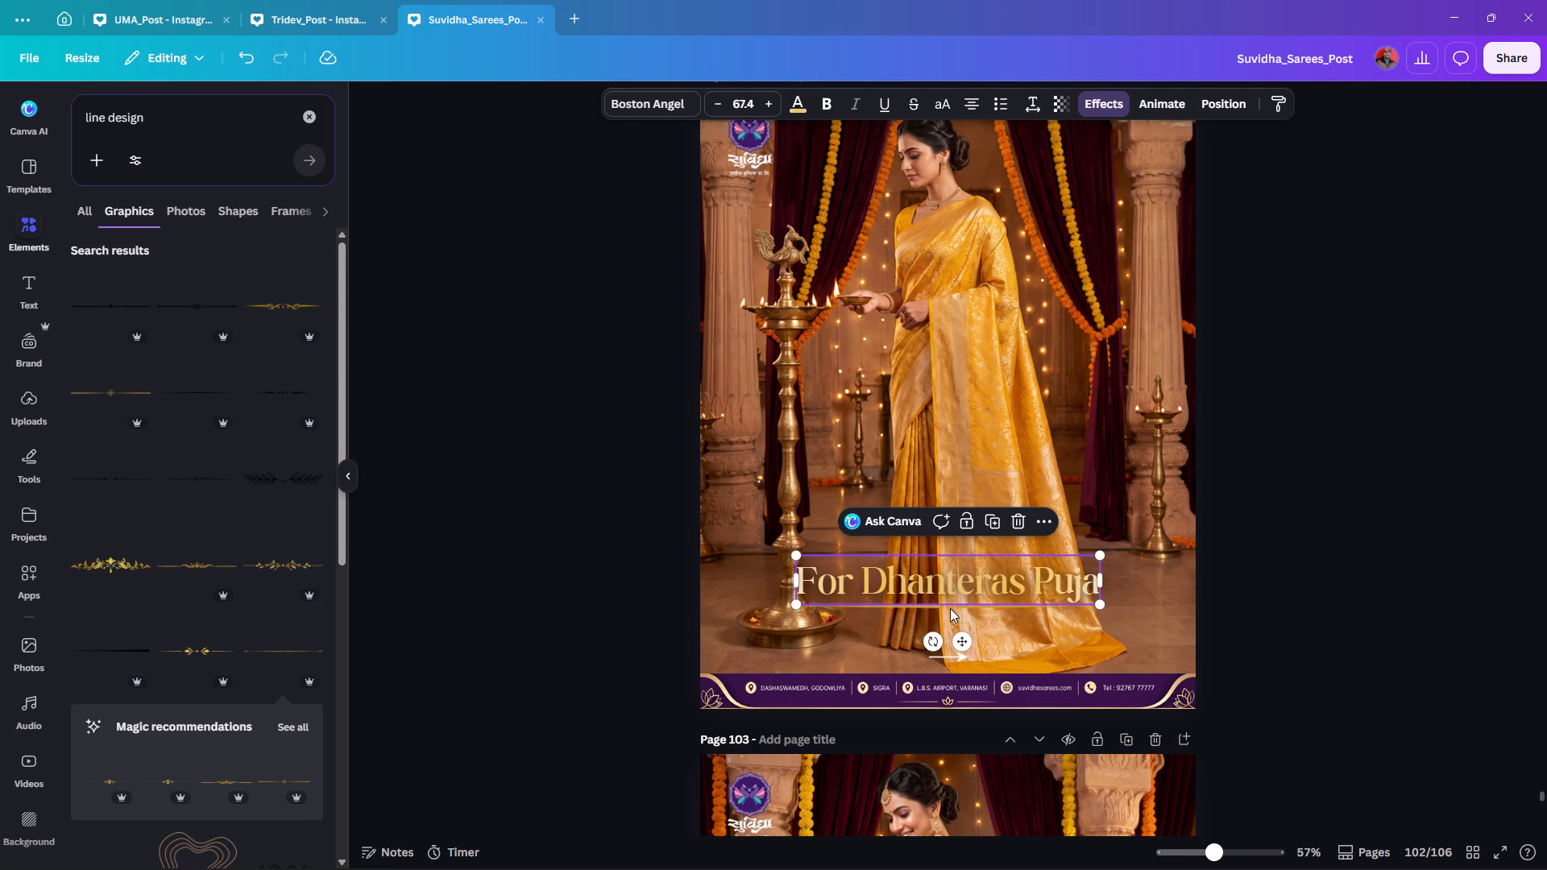
Send the For Dhanteras Puja heading one layer backward relative to the ornamental line.
scroll(950, 608, "up", 7, "ctrl")
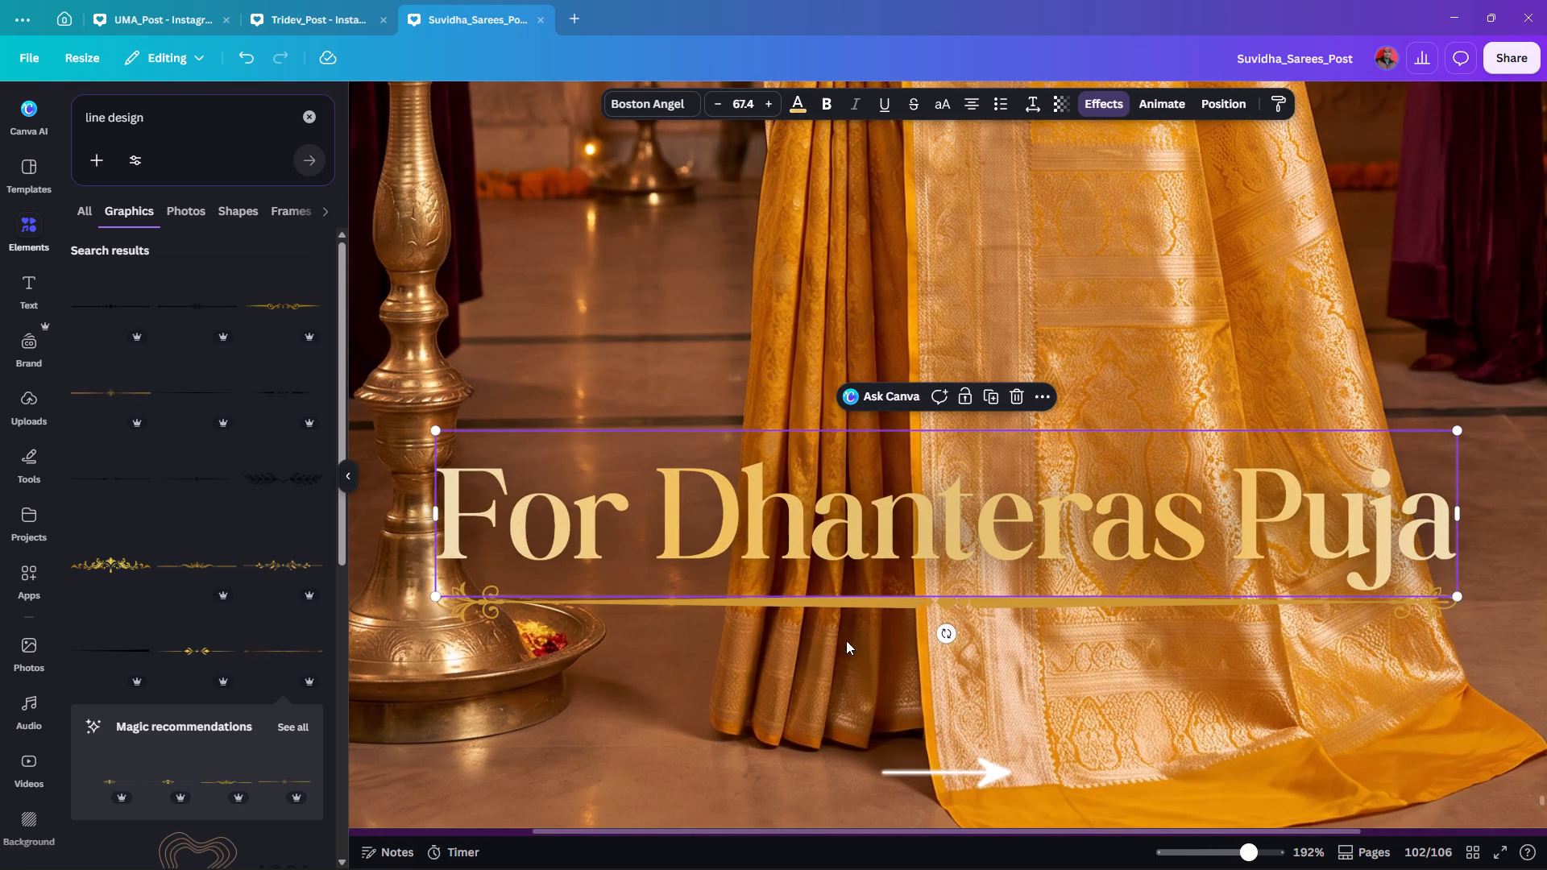
left_click(846, 649)
left_click(929, 536)
key("ctrl+bracketleft")
Recolour the ornamental line beneath the heading, trying white and peach before settling on the light gold from the photo colours.
left_click(906, 607)
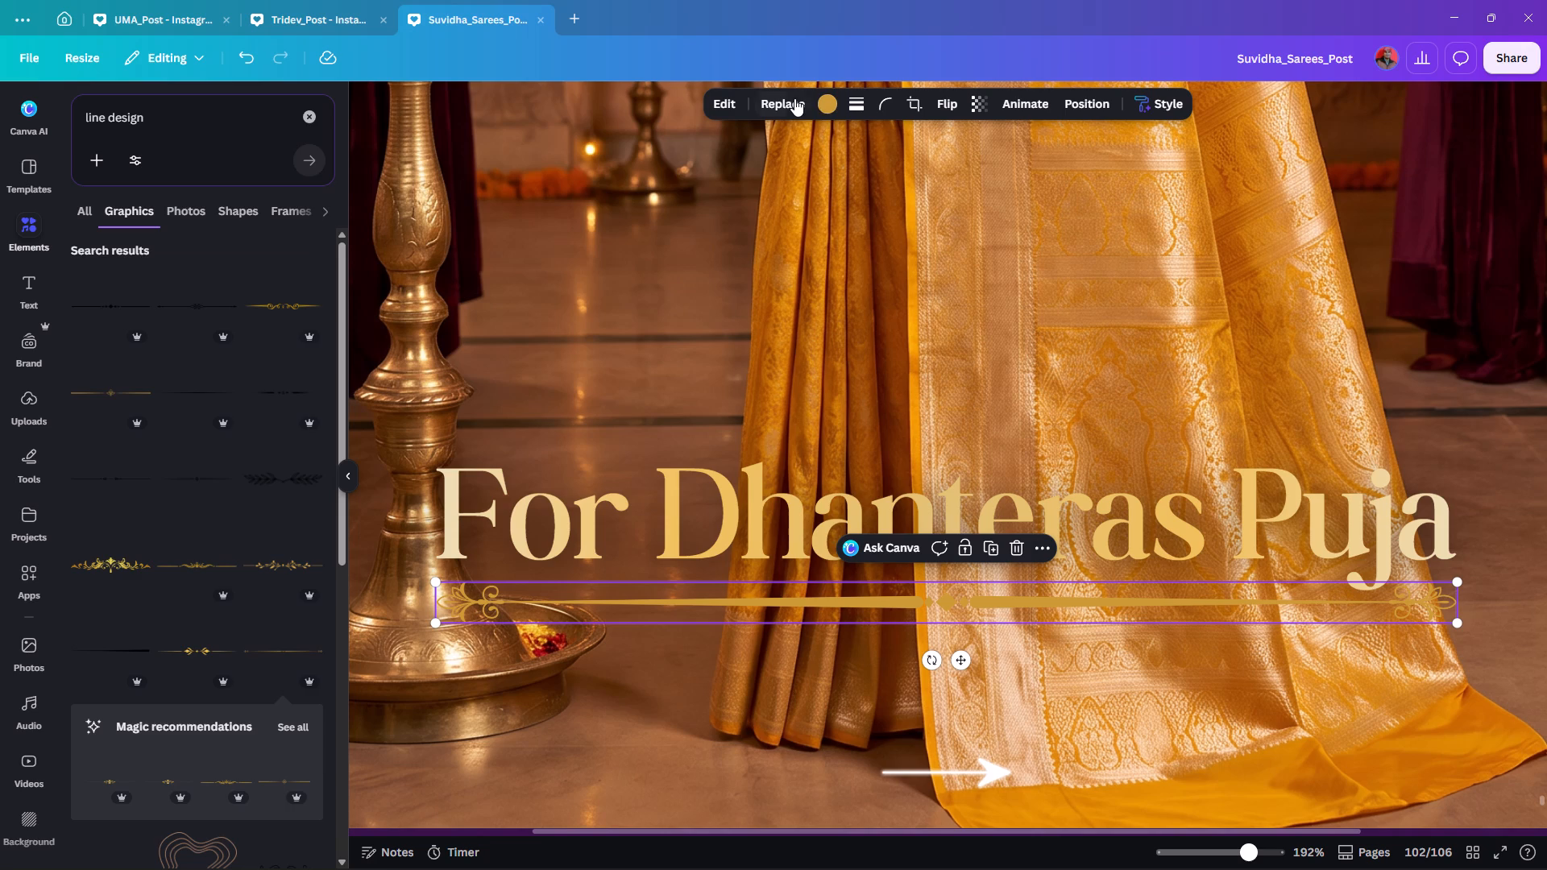
left_click(819, 97)
left_click(201, 242)
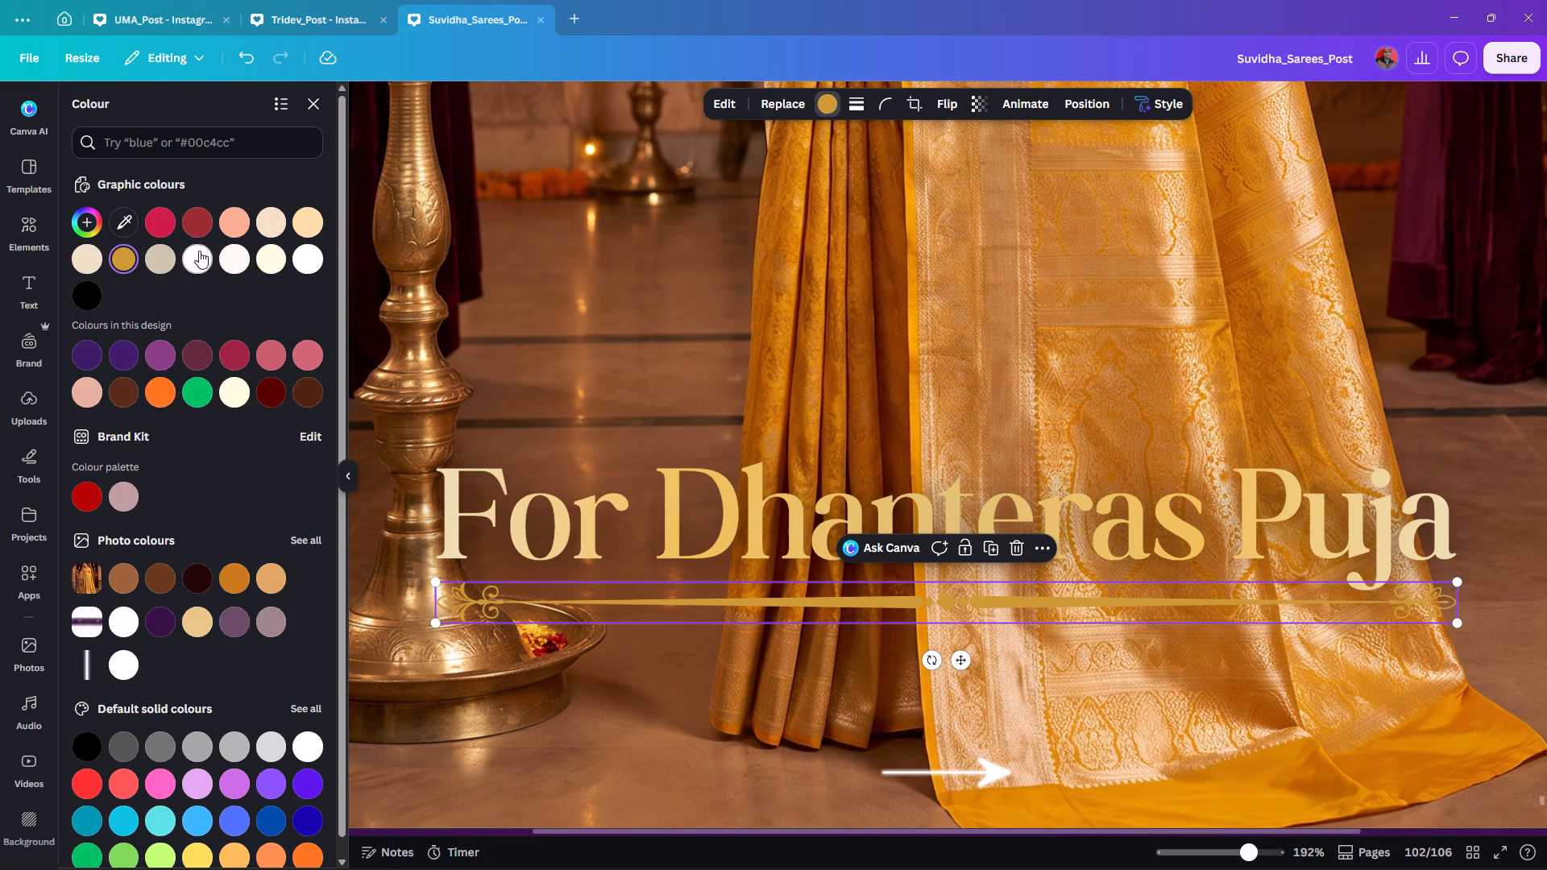
left_click(199, 251)
scroll(927, 552, "down", 4, "ctrl")
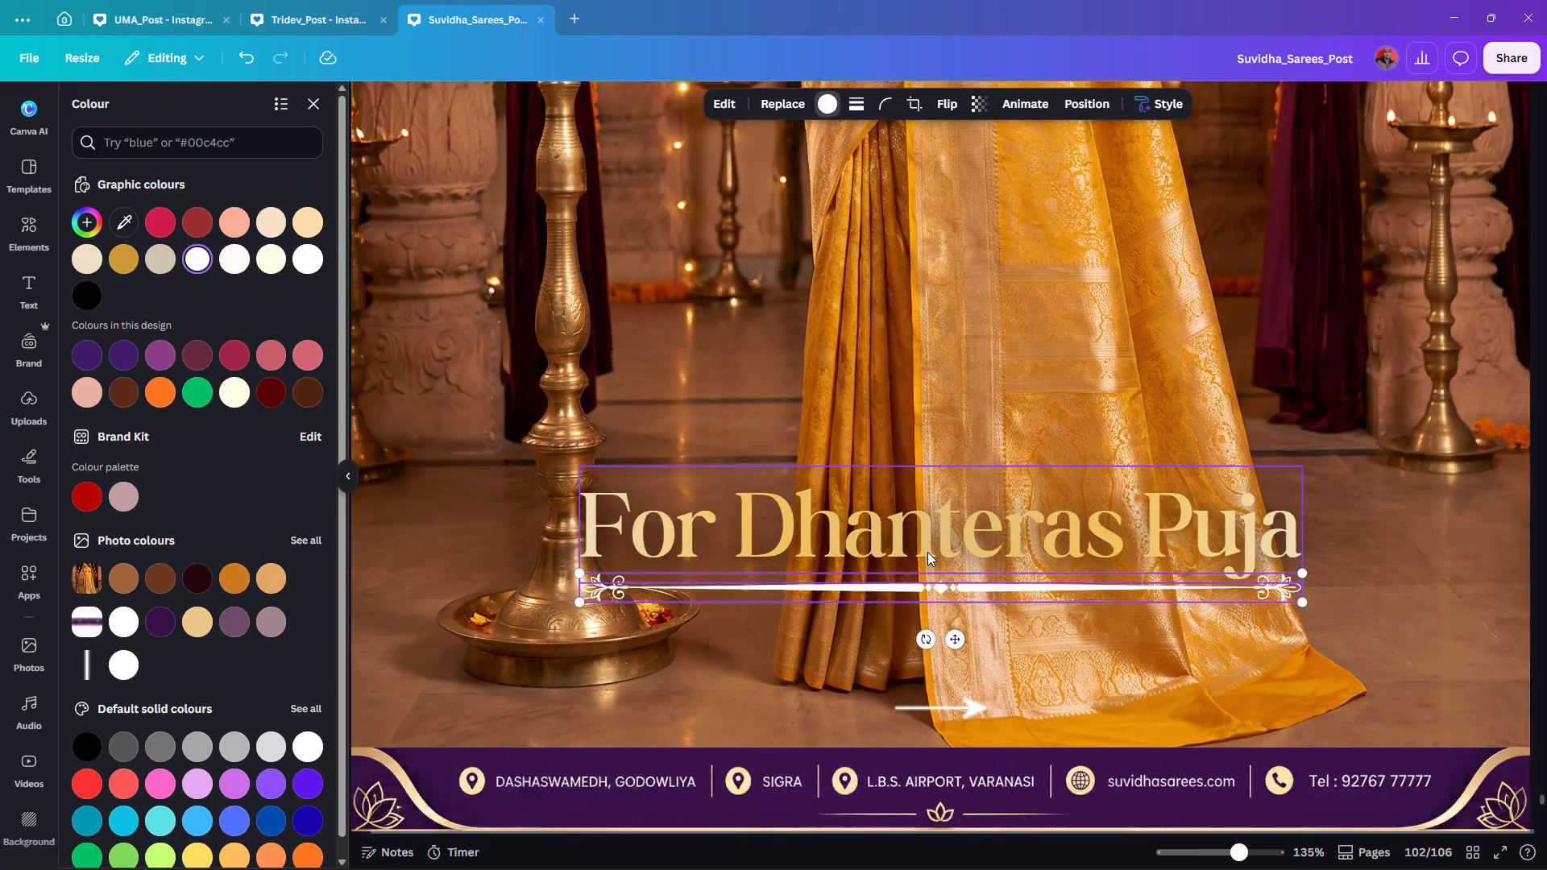
scroll(927, 552, "down", 2, "ctrl")
scroll(931, 555, "up", 2, "ctrl")
scroll(1235, 557, "down", 1, "ctrl")
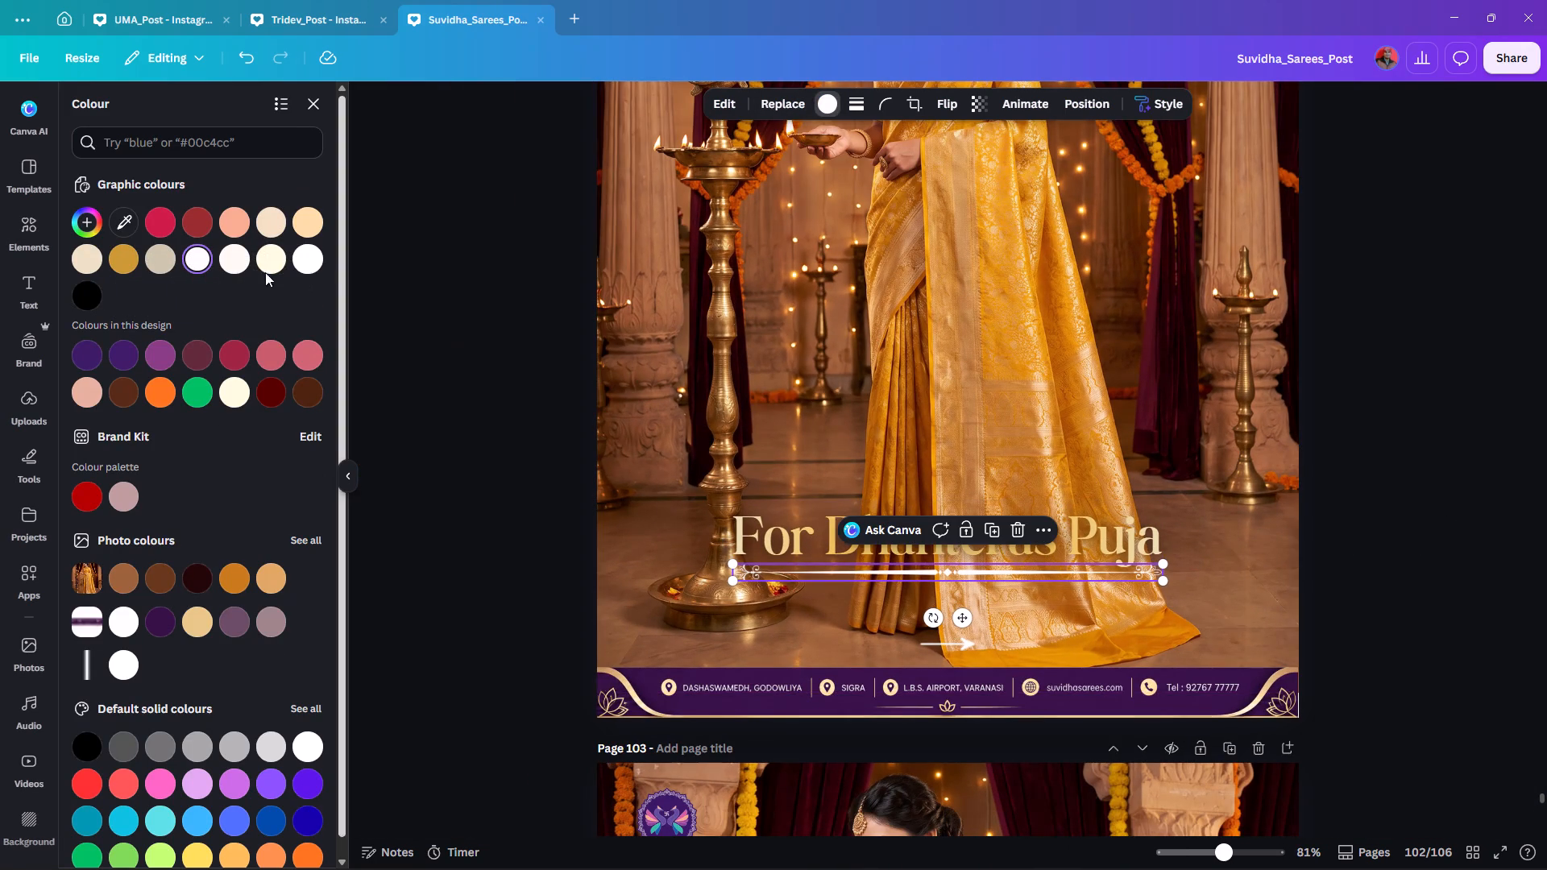
left_click(299, 217)
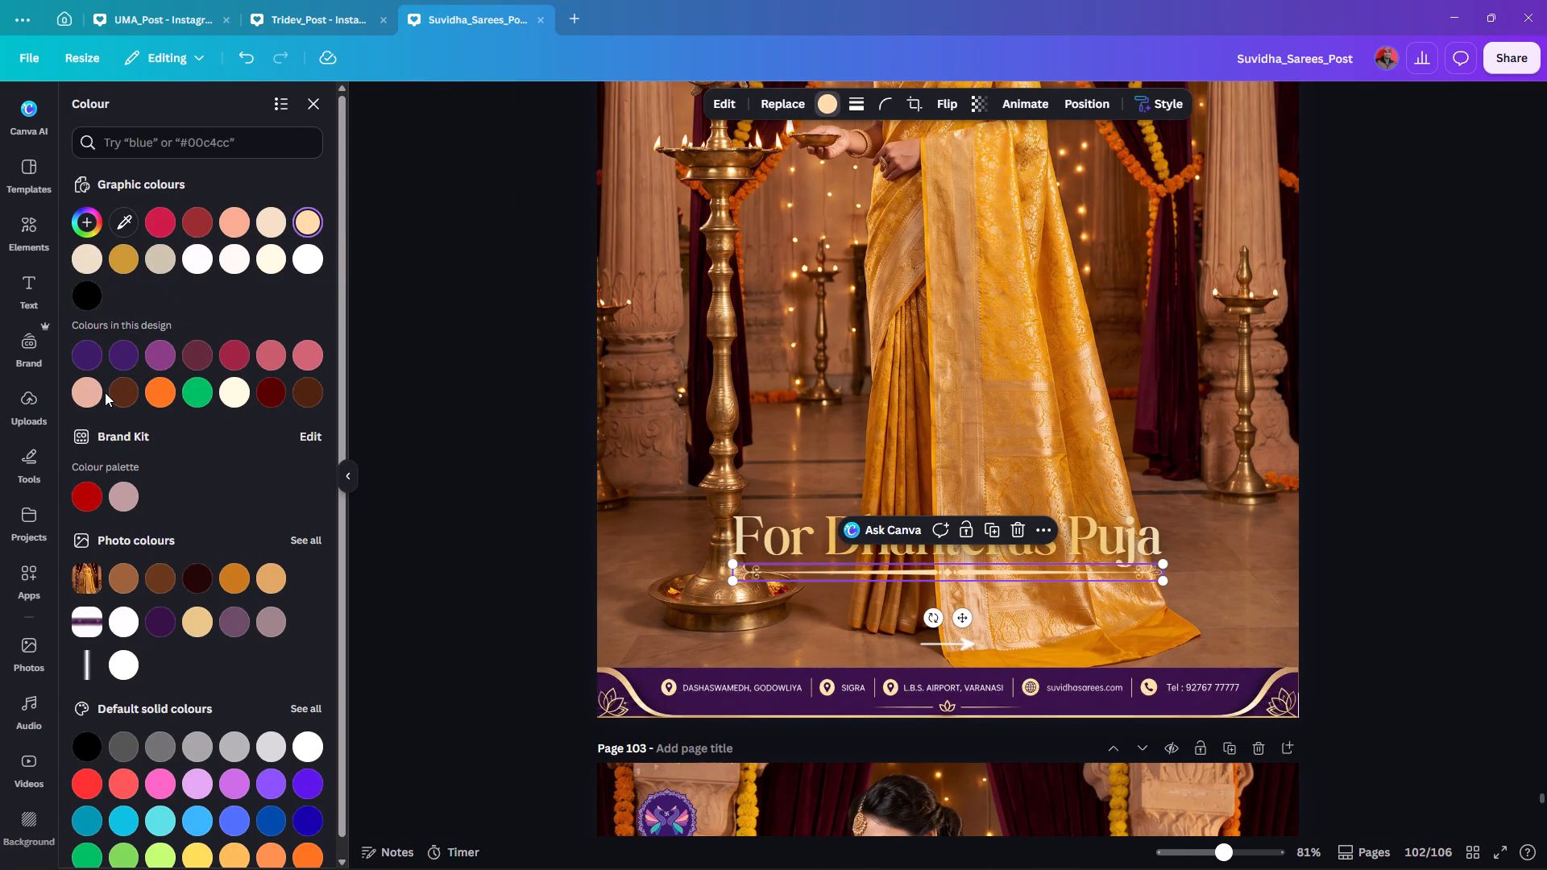
left_click(202, 624)
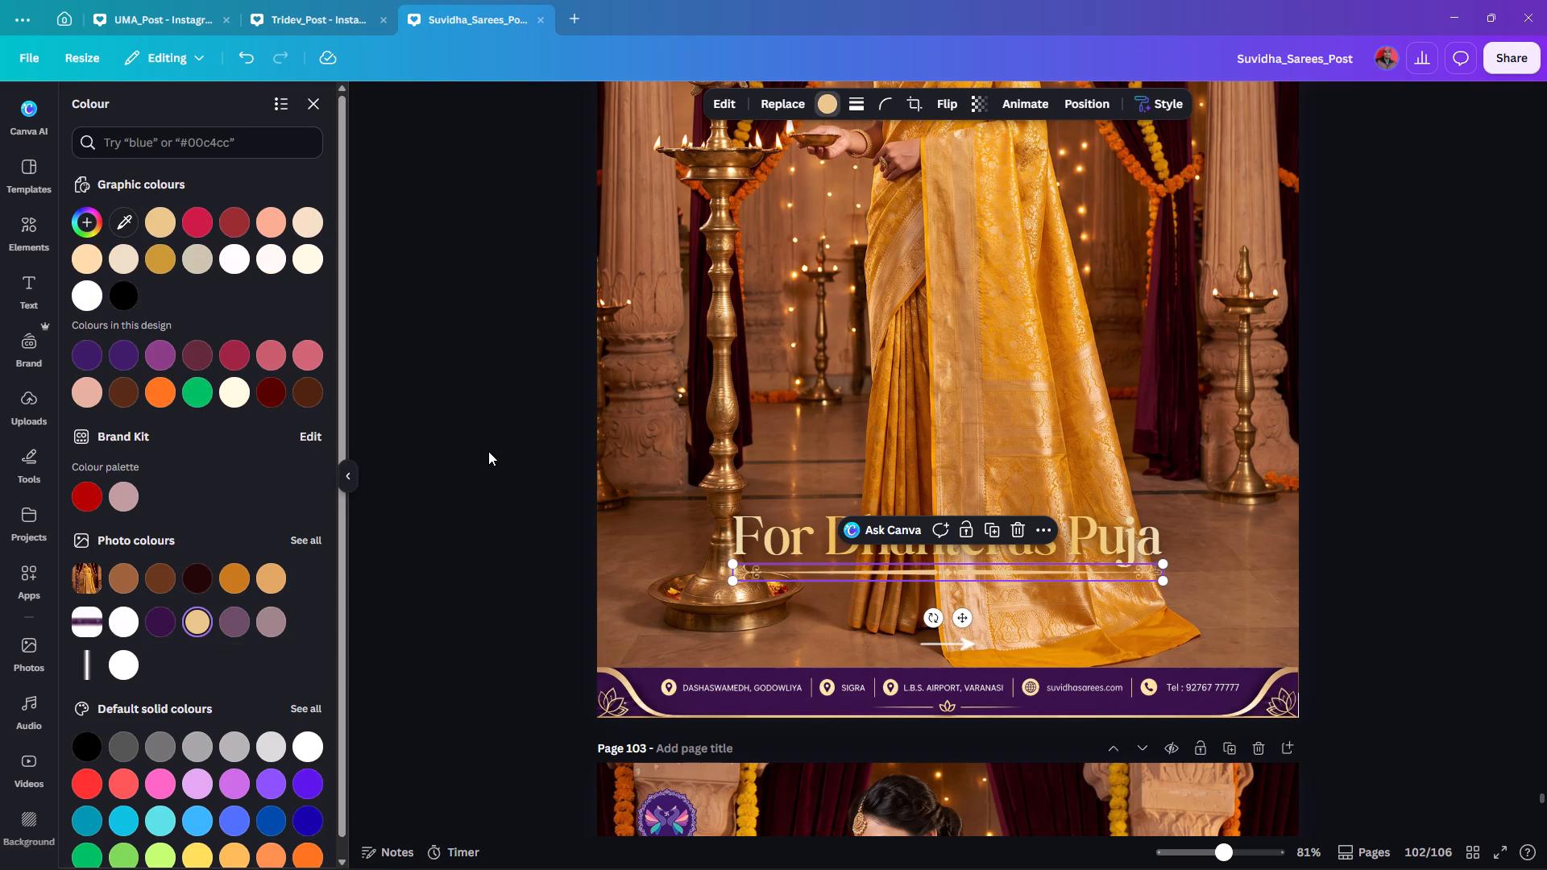
double_click(488, 451)
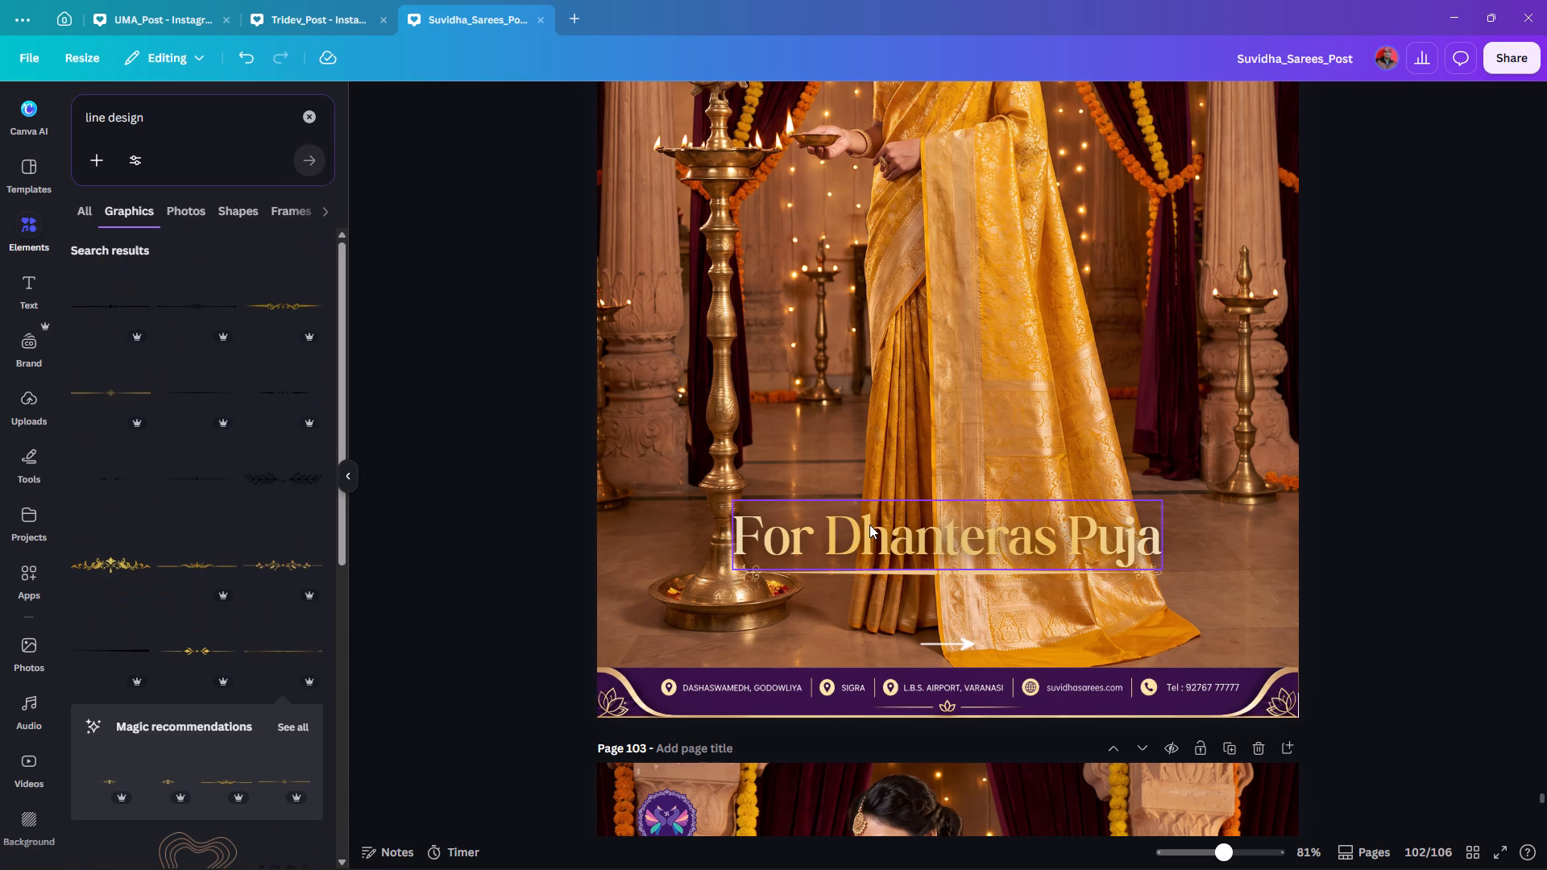
Nudge the For Dhanteras Puja heading up one more step above the line.
left_click(869, 524)
key("Up")
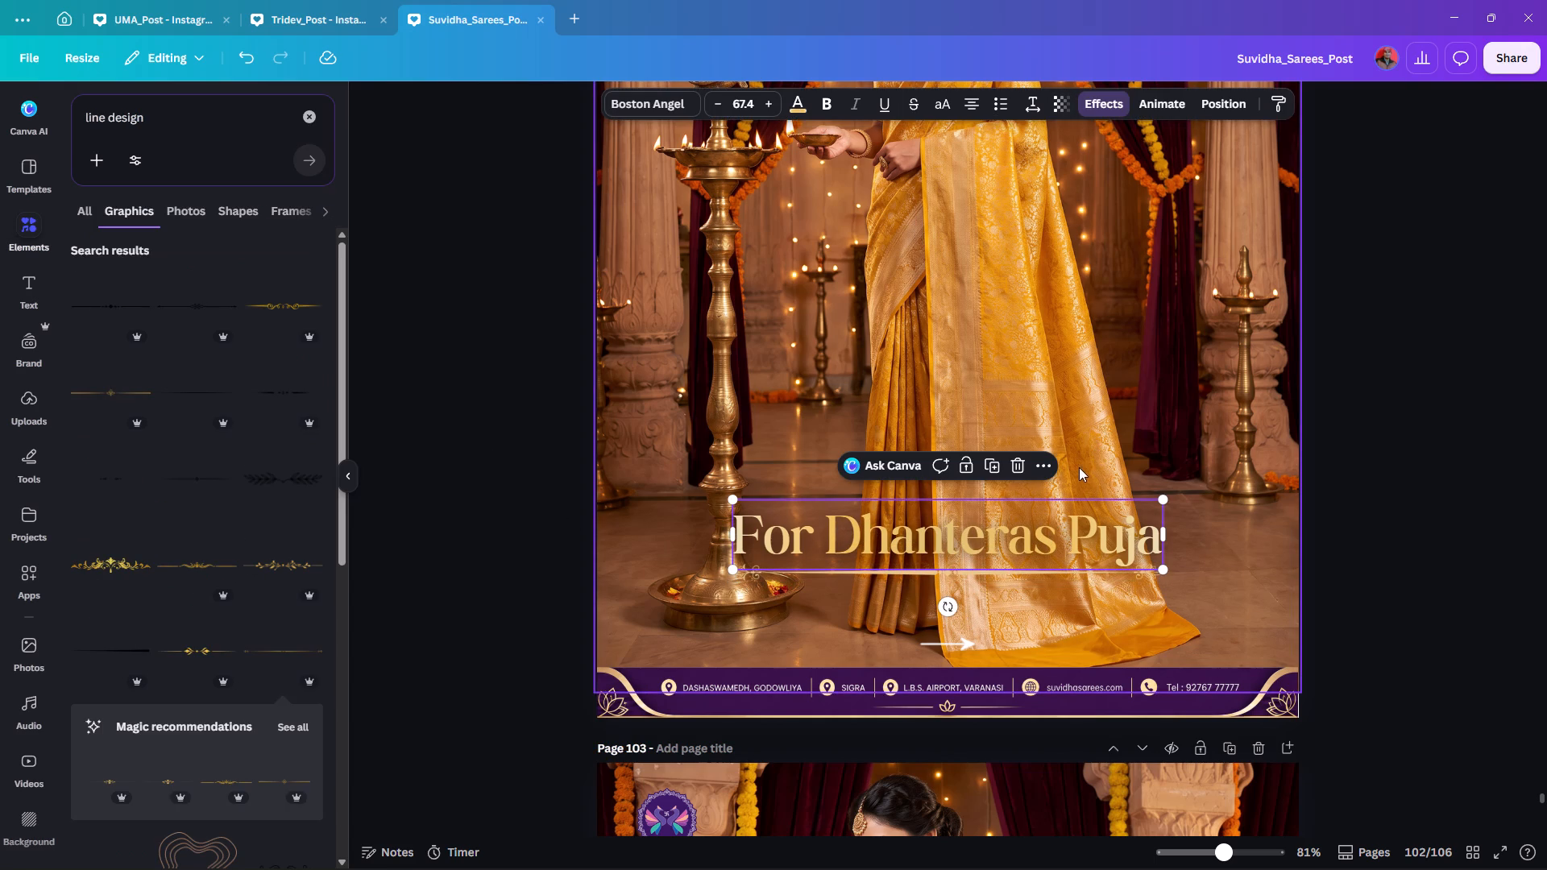
Recolour the For Dhanteras Puja heading, trying two whites before settling on the light cream used in this design.
left_click(803, 101)
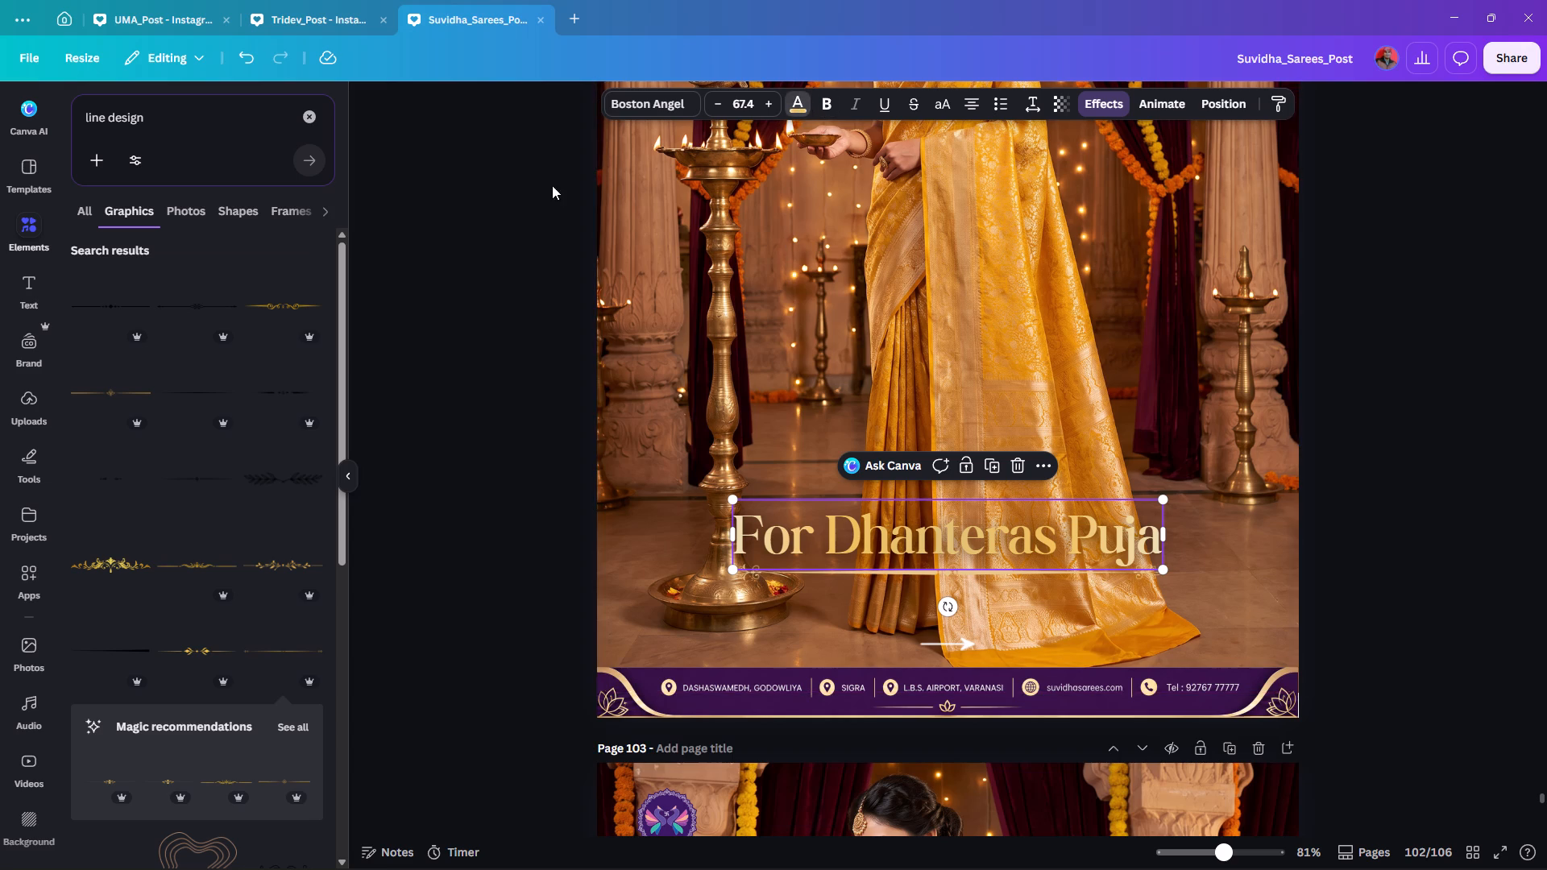
left_click(150, 297)
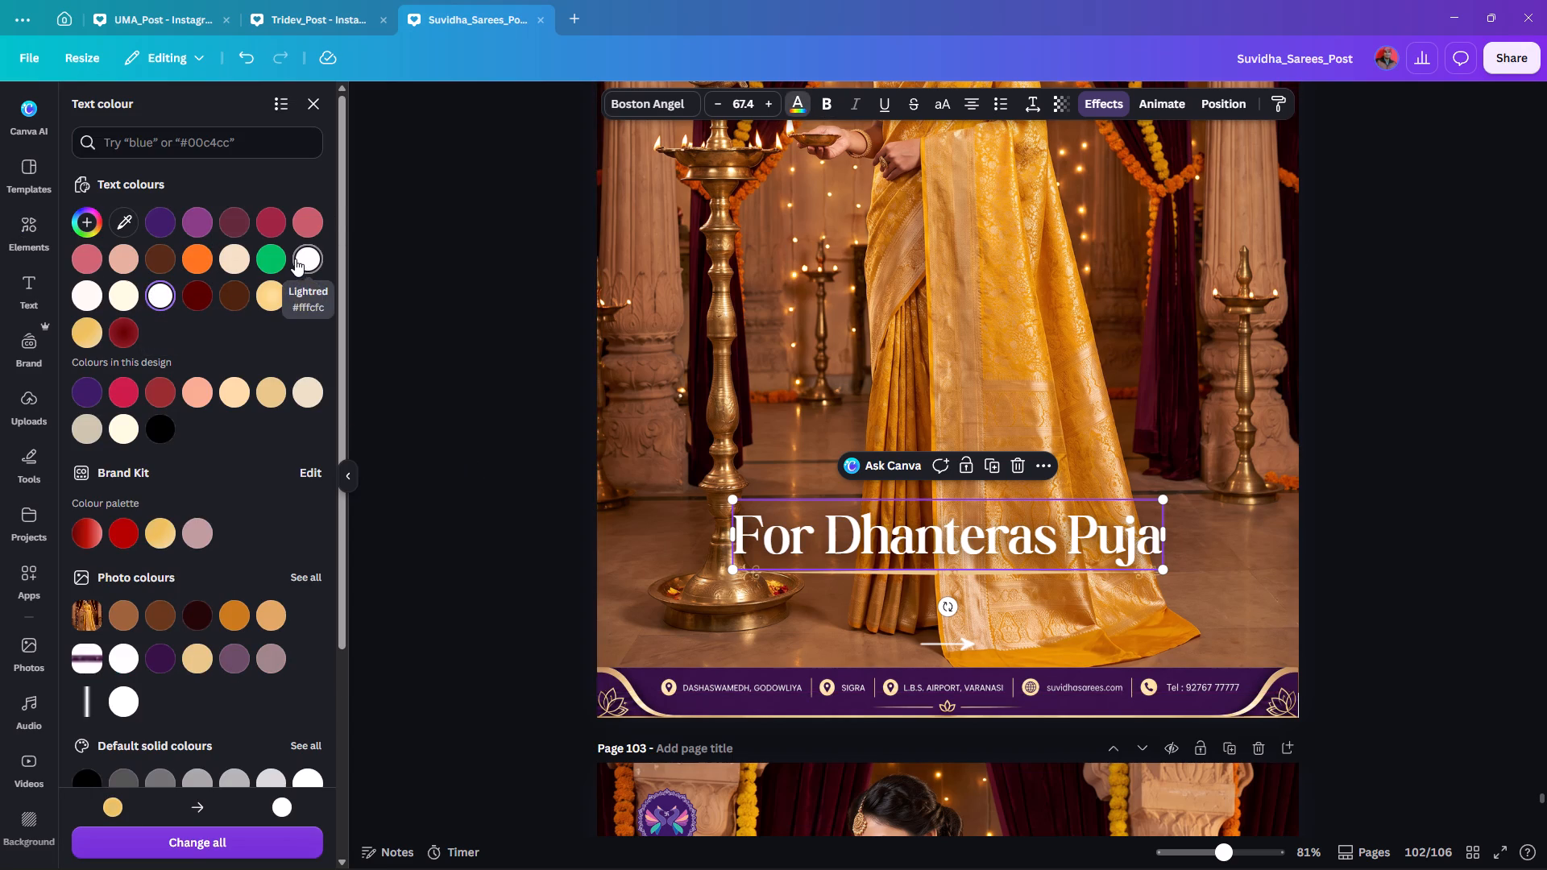
left_click(82, 288)
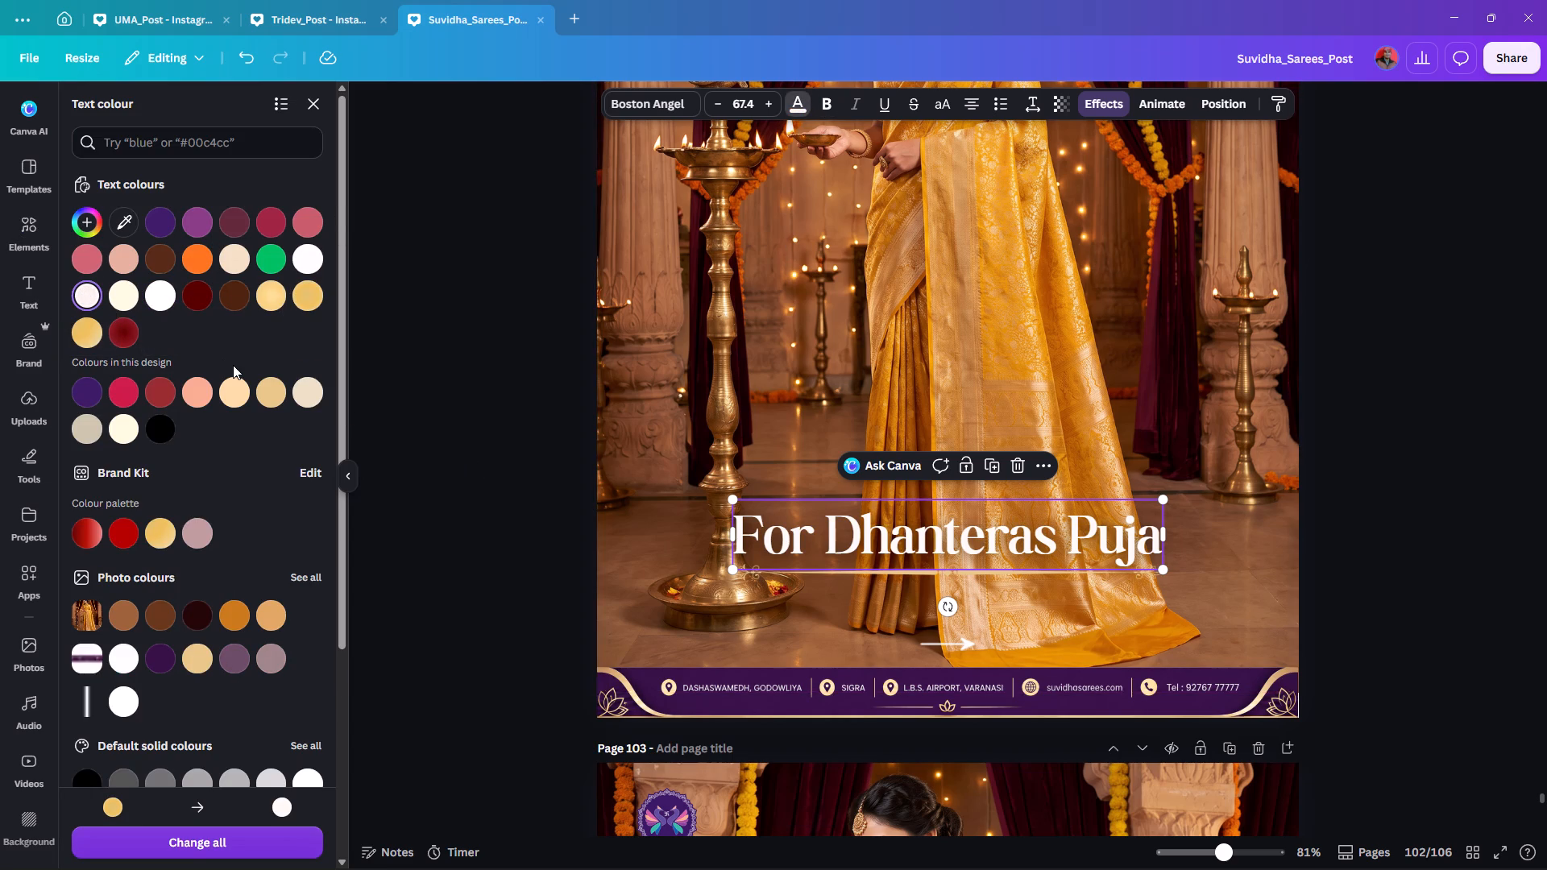
left_click(125, 432)
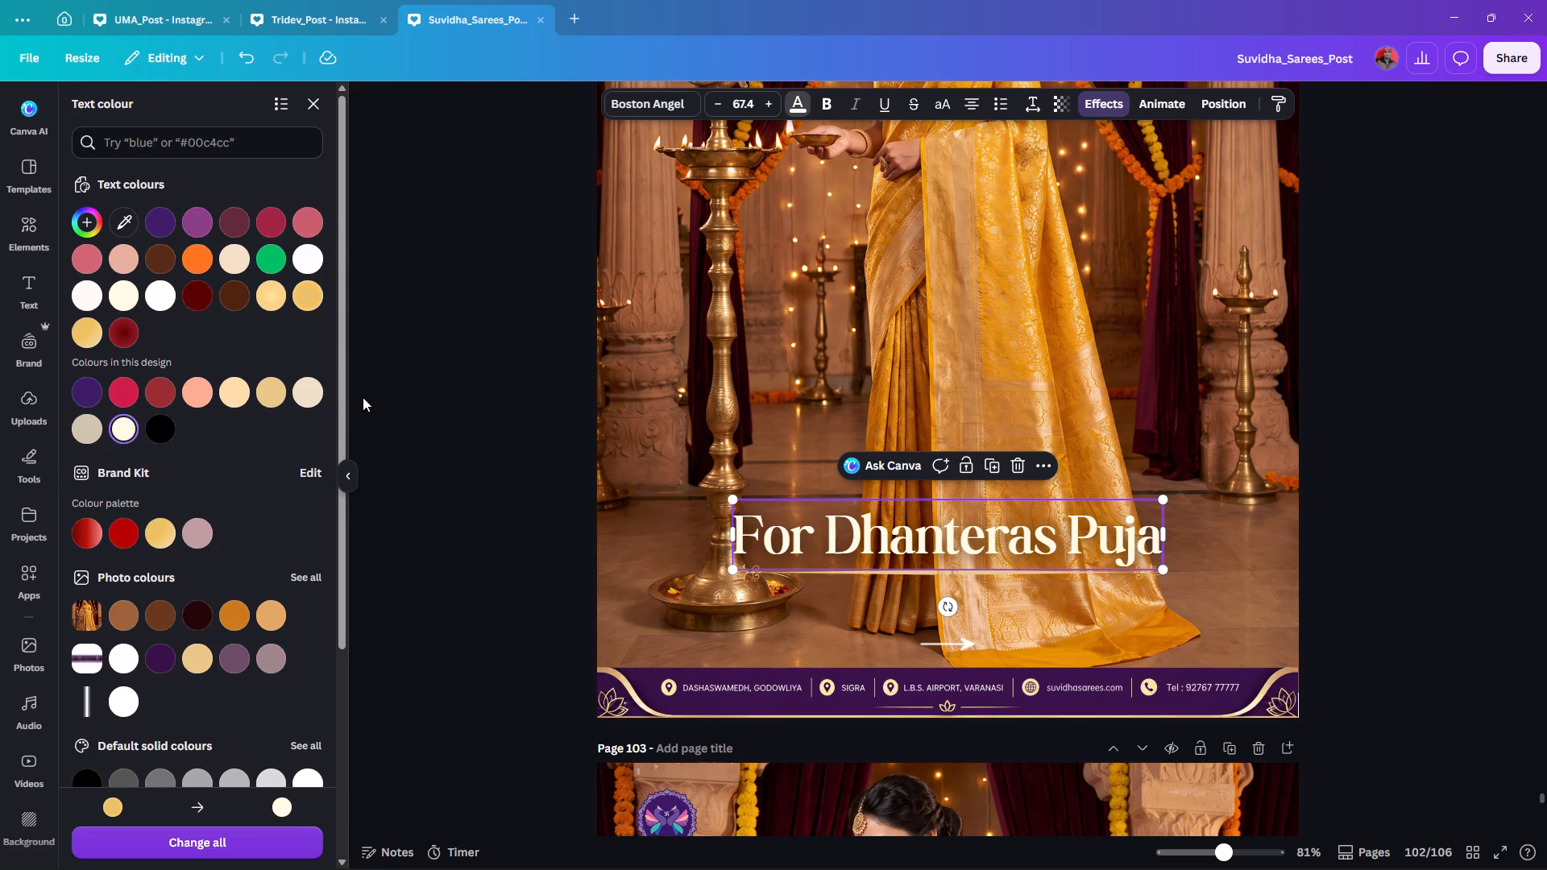
double_click(399, 392)
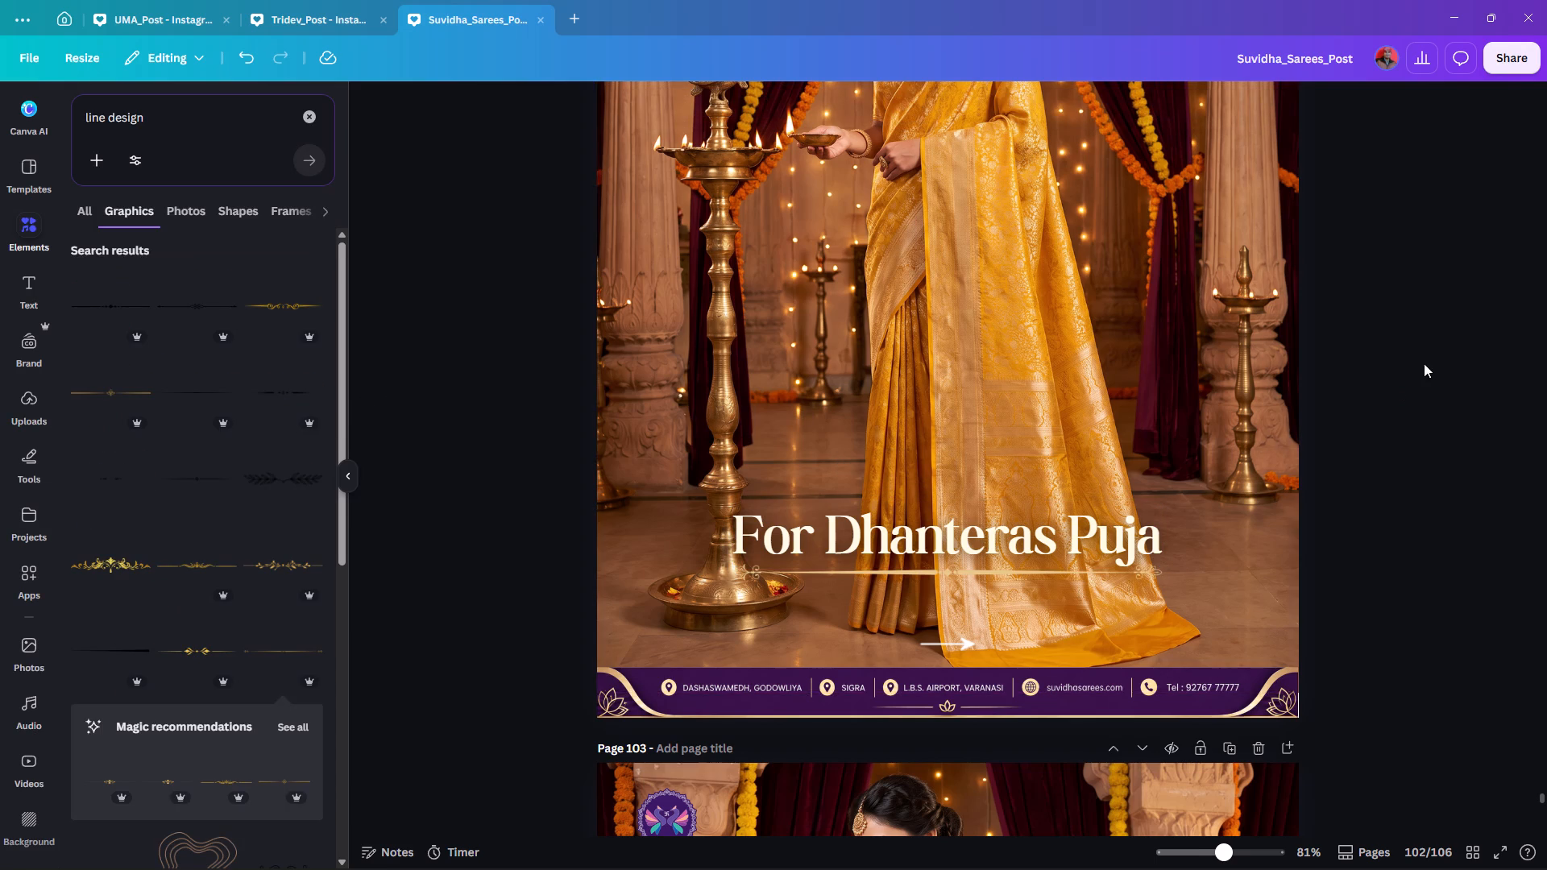
scroll(1424, 363, "down", 3, "ctrl")
scroll(1368, 367, "up", 2)
scroll(1368, 367, "down", 2)
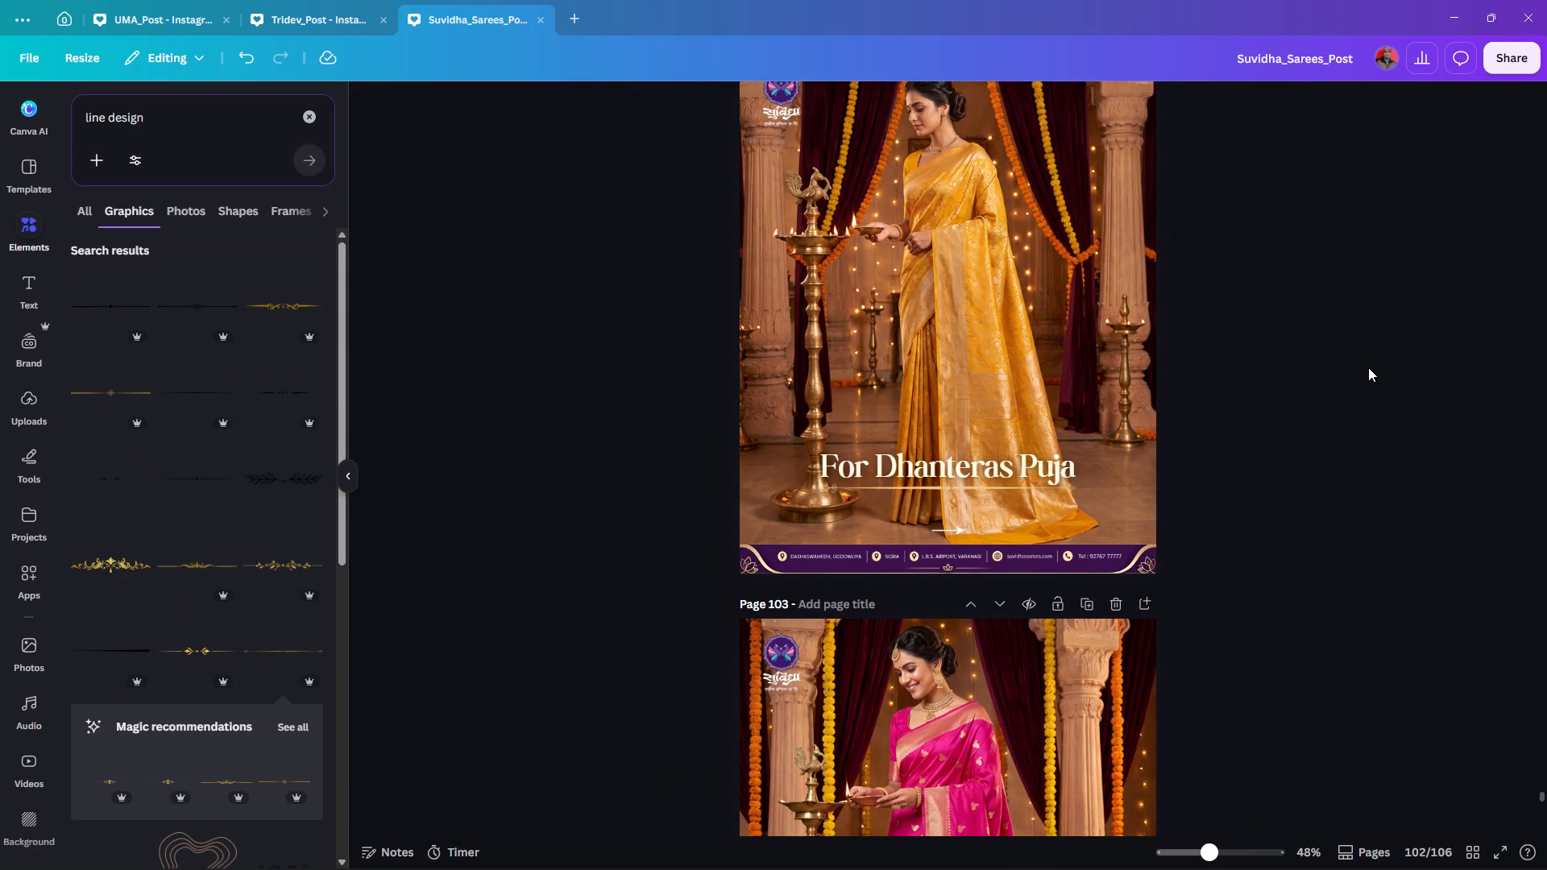
Search the graphics for shadow and add a rectangular black gradient that fades upward to page 102.
left_click(316, 114)
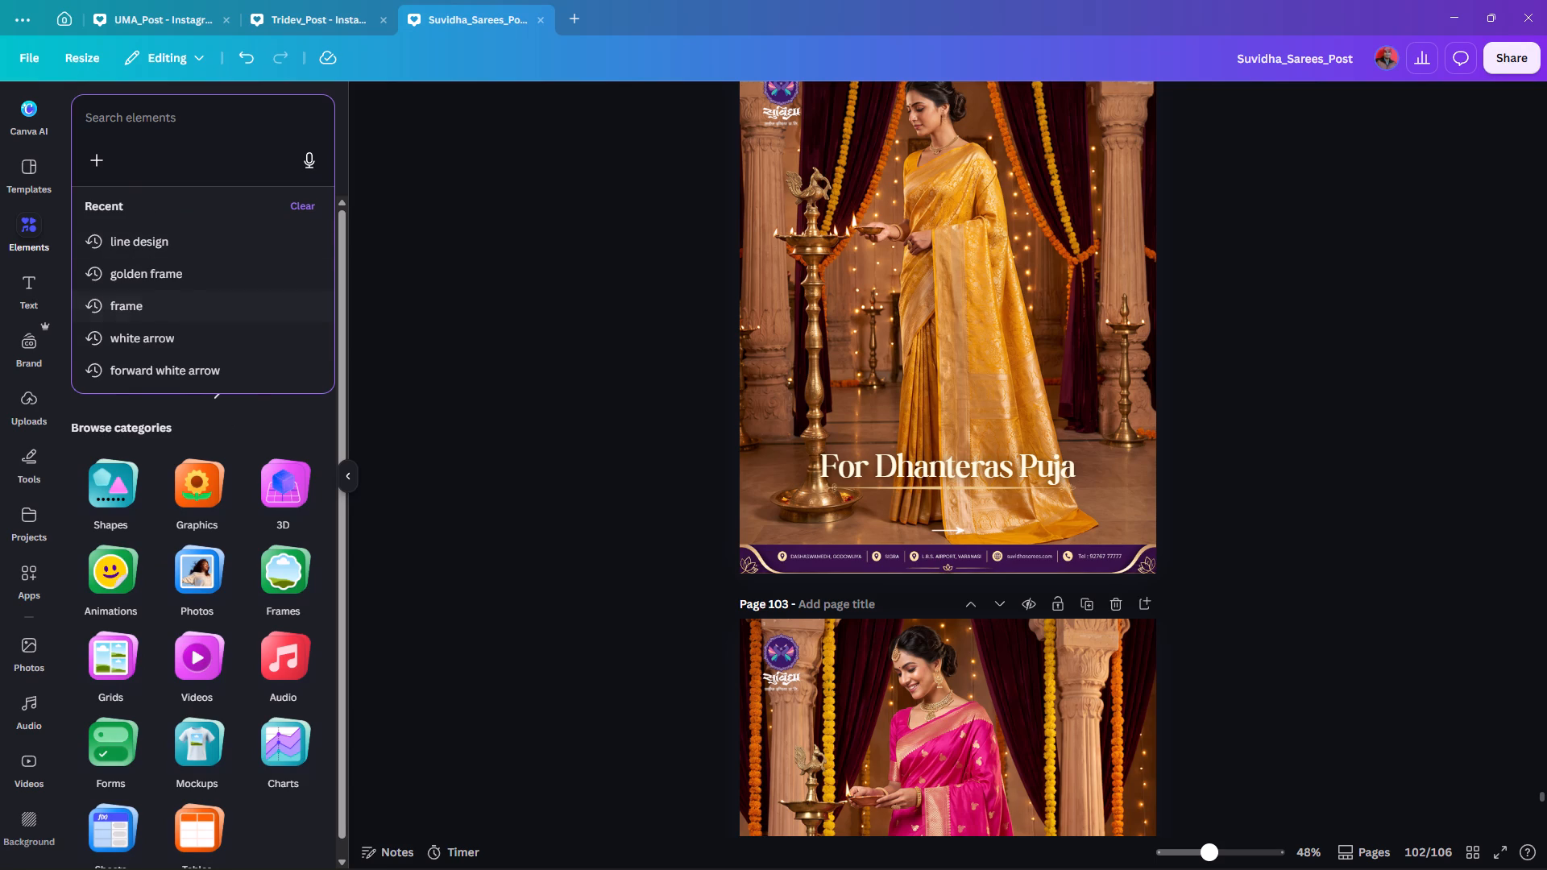
key("s")
key("h")
type("ad")
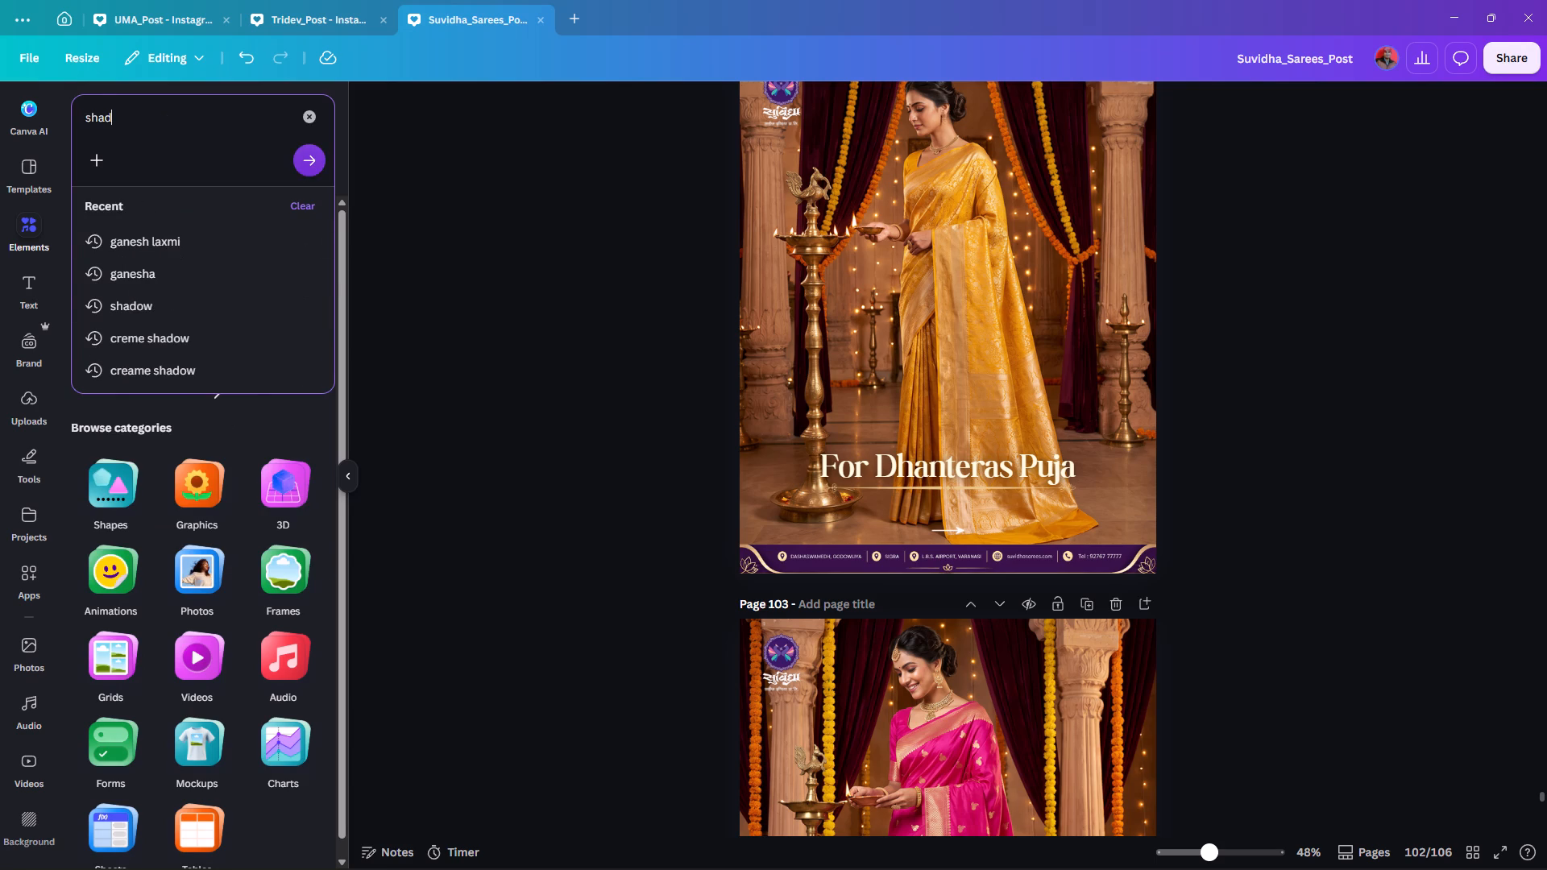
type("ow")
key("Return")
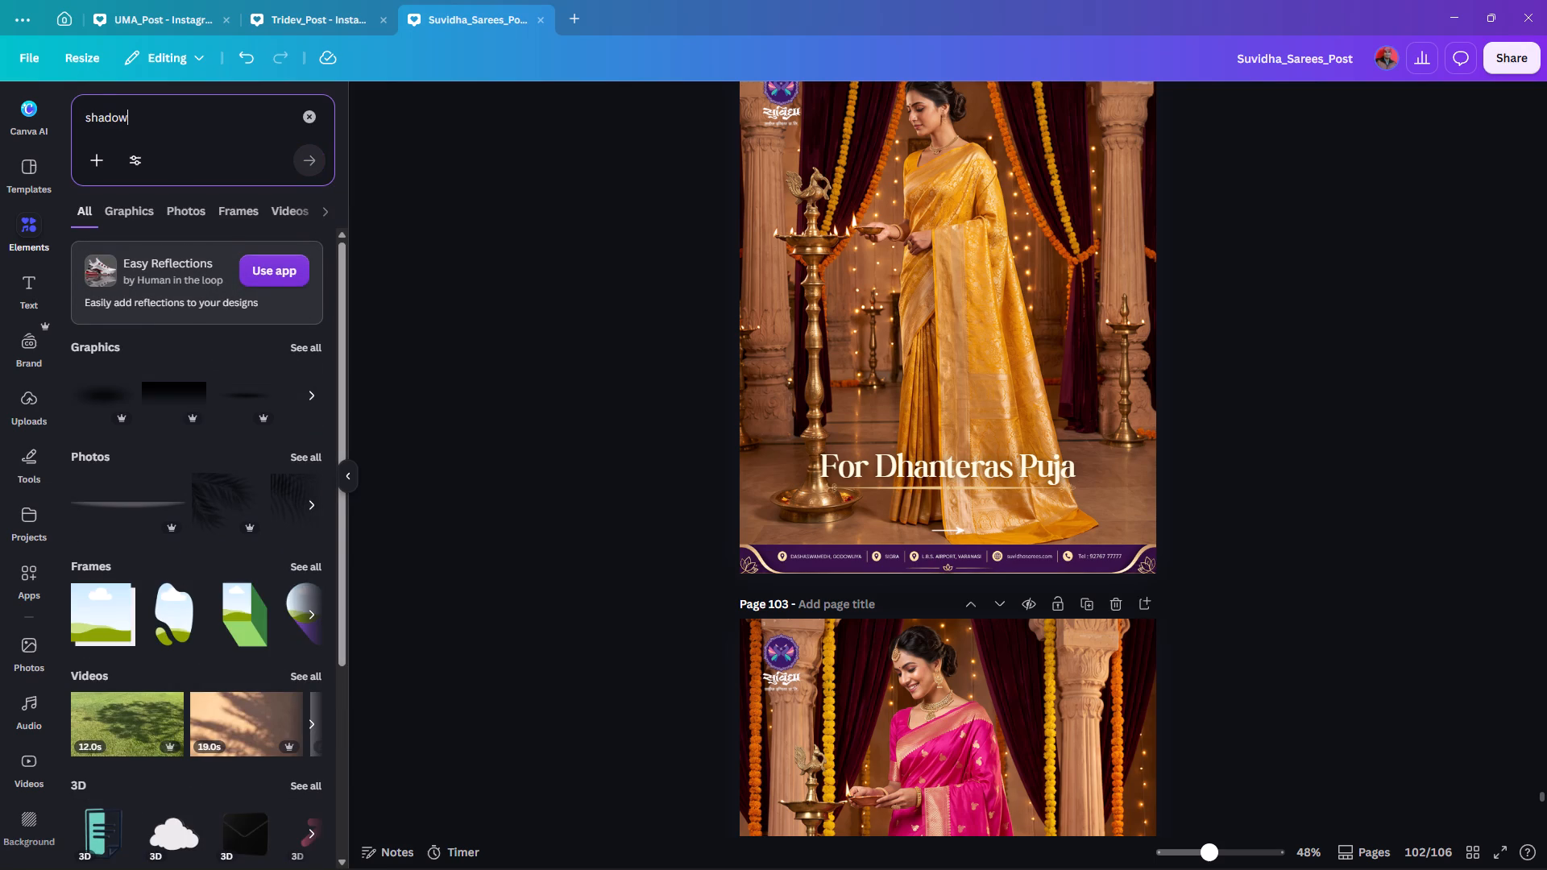
left_click(297, 345)
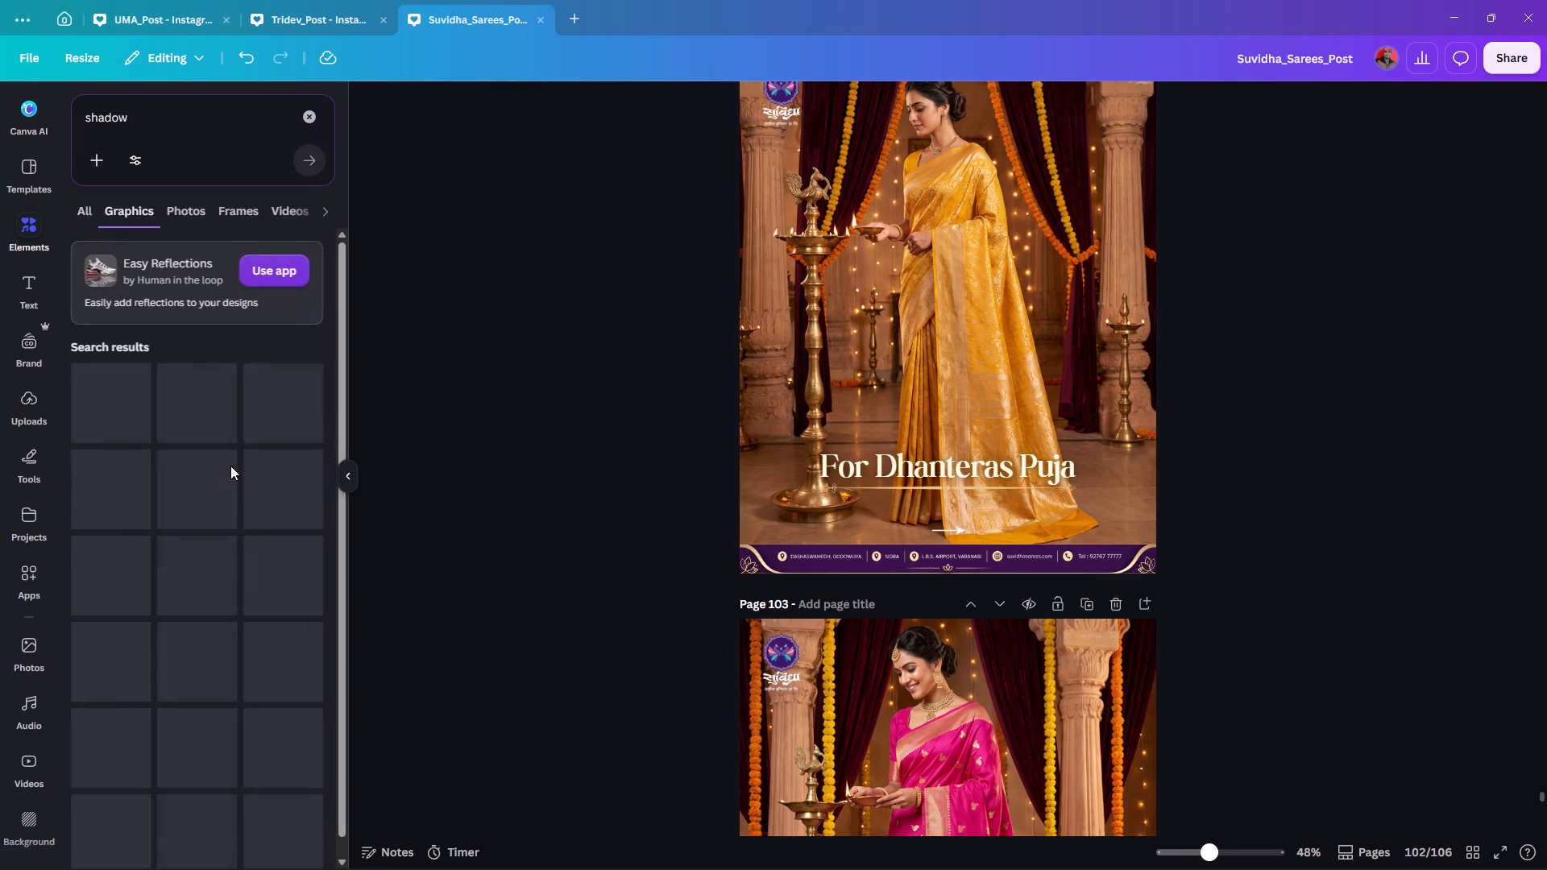
scroll(213, 446, "down", 4)
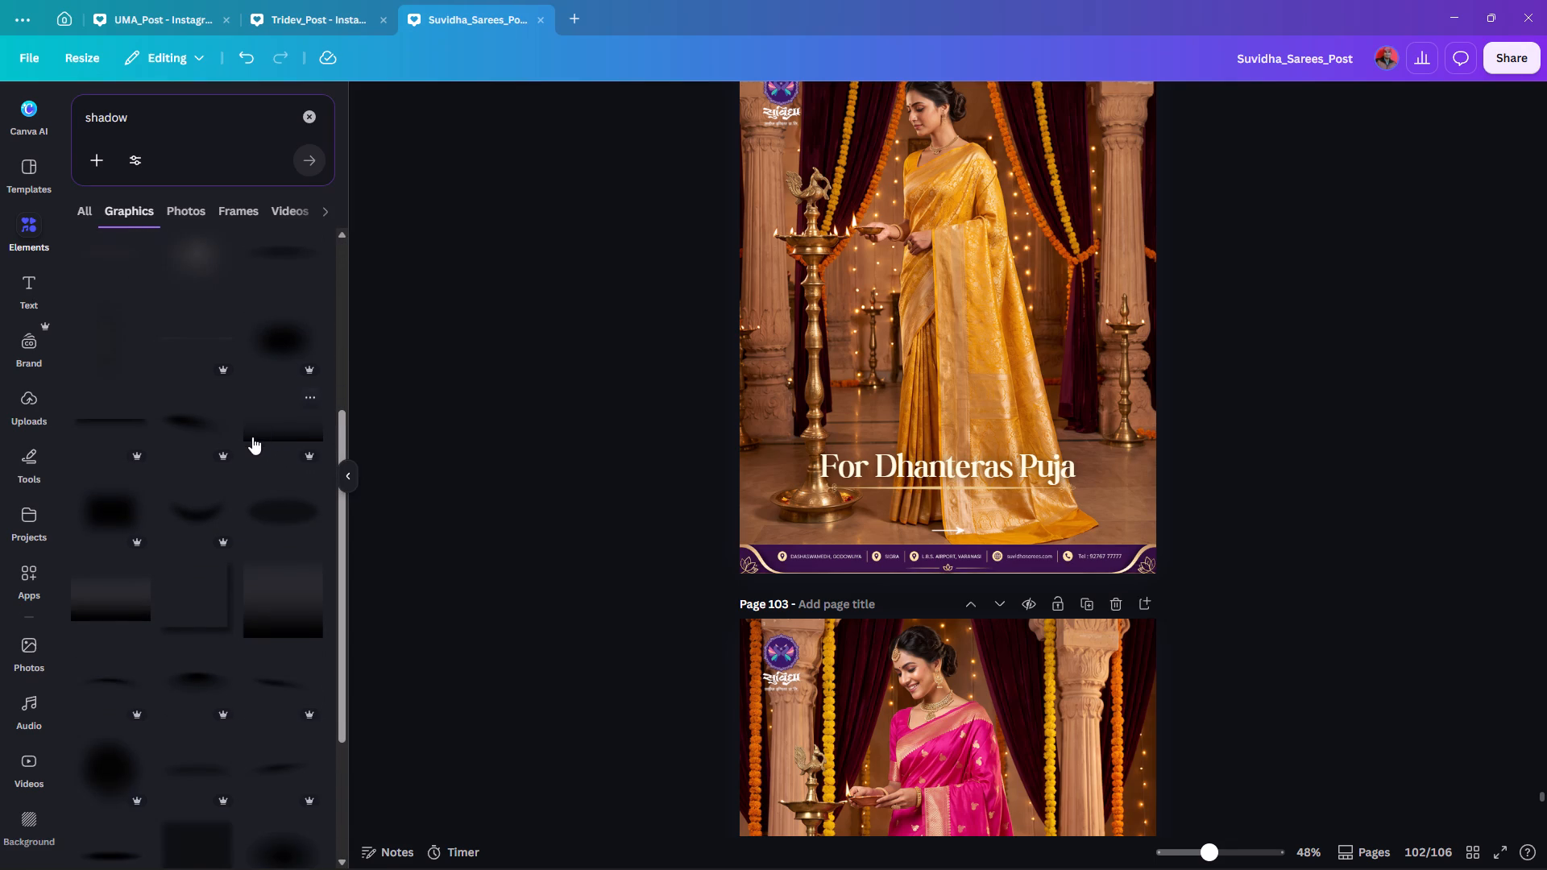
scroll(259, 429, "up", 4)
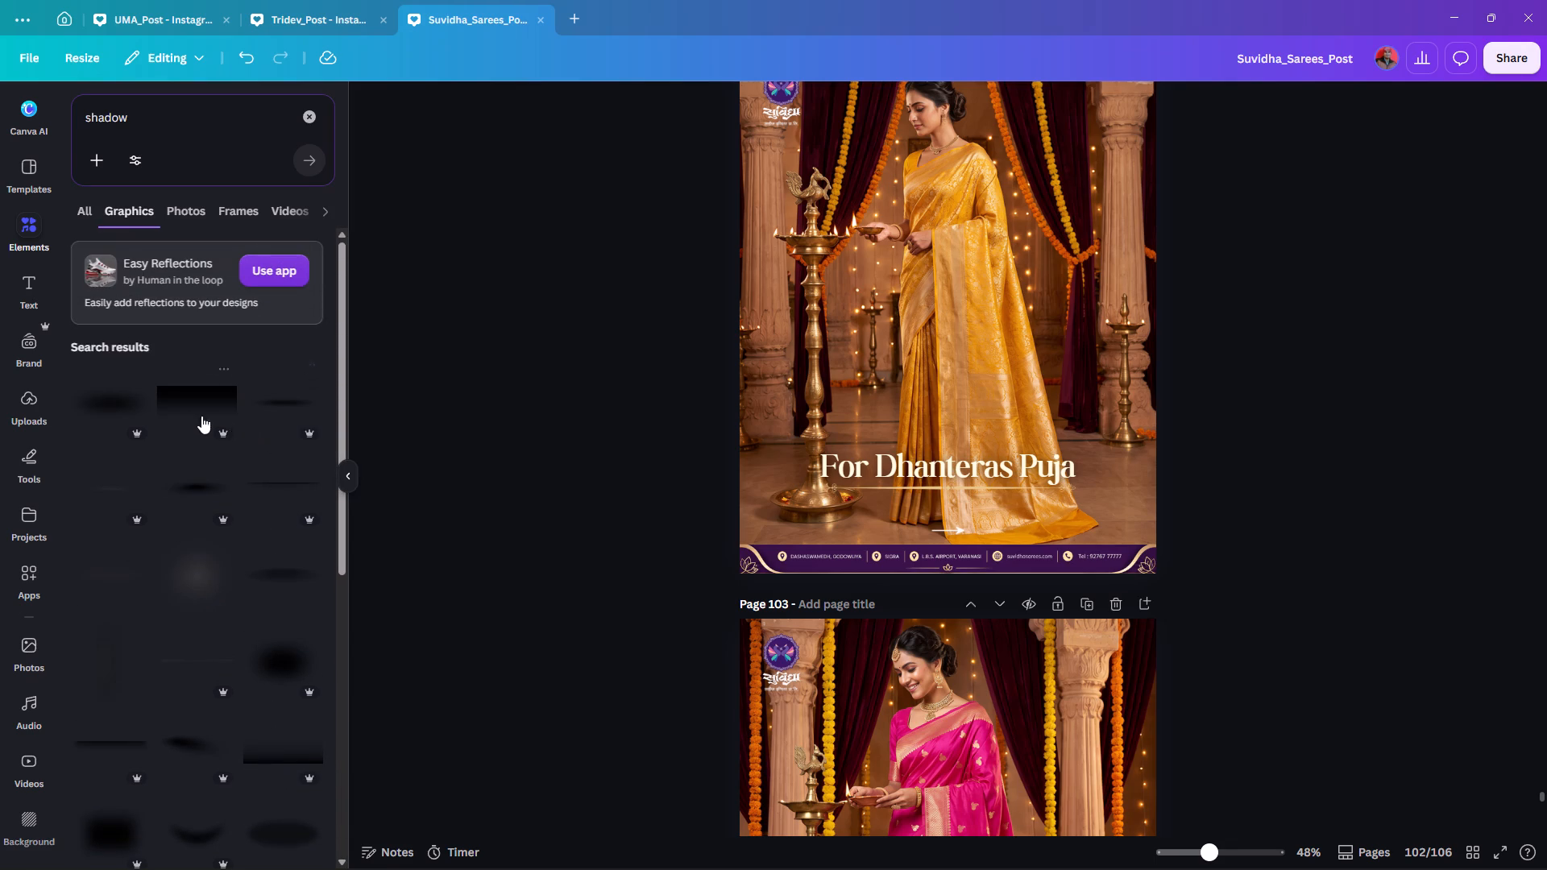
scroll(187, 413, "down", 6)
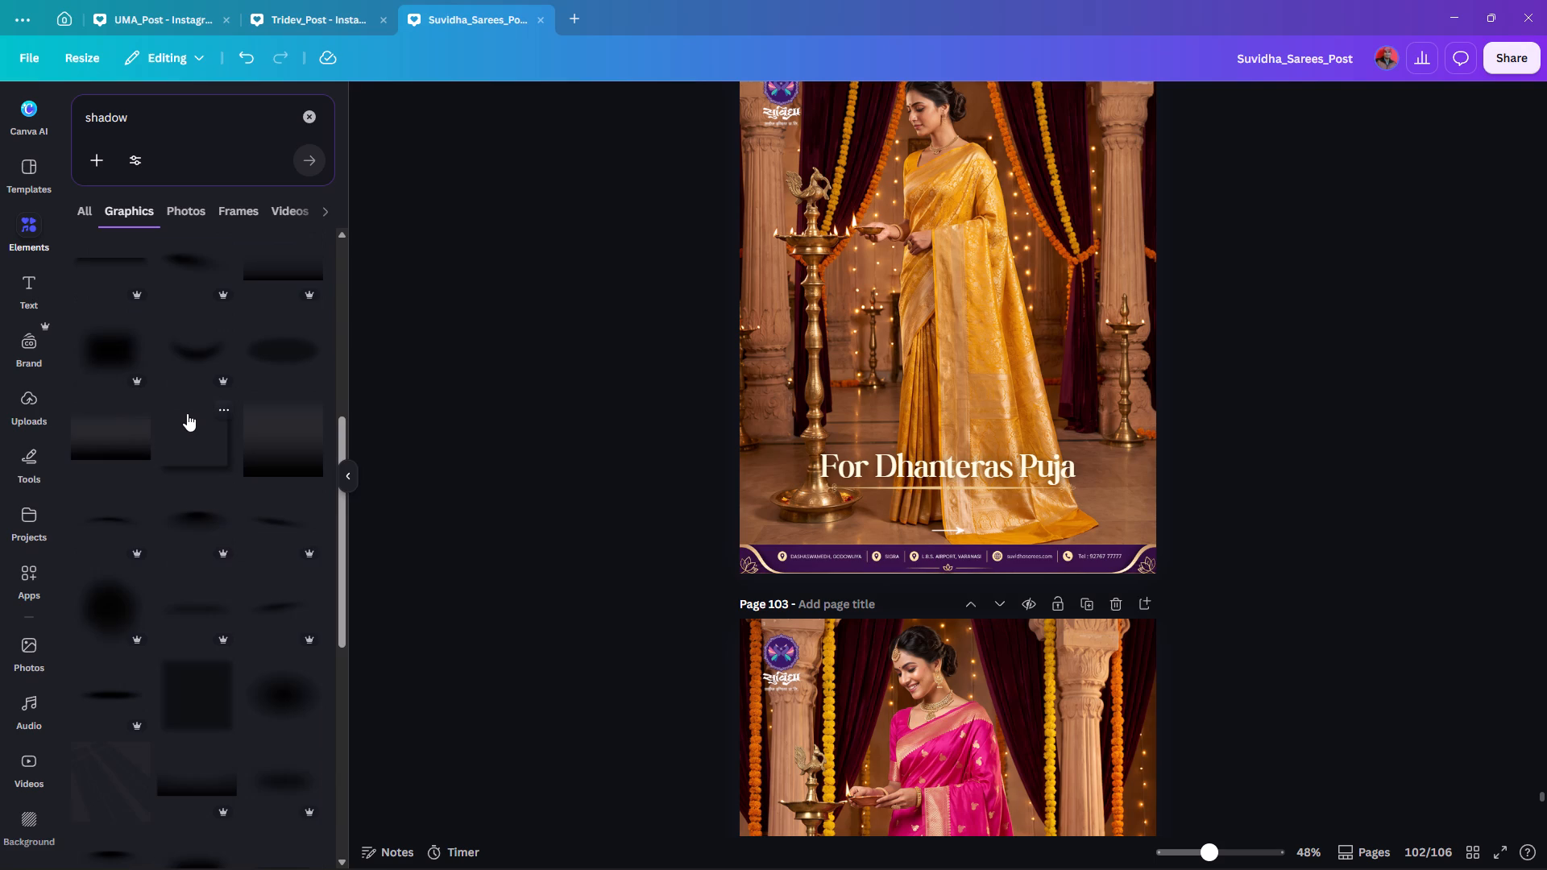
scroll(199, 413, "down", 4)
left_click(195, 469)
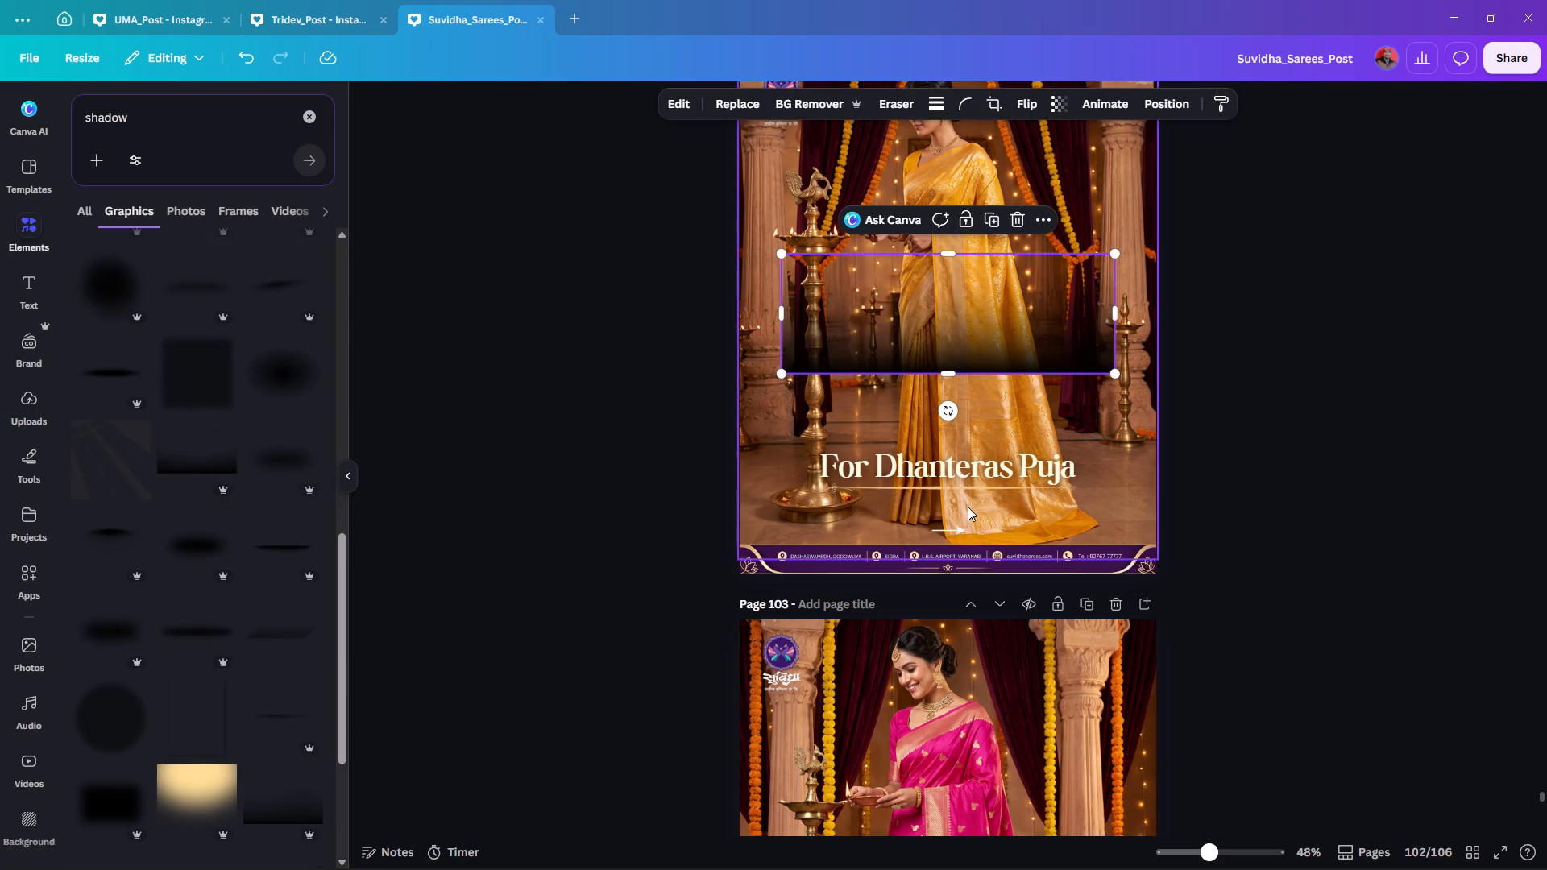
Enlarge the shadow gradient to slightly more than page width and centre it over the lower part of page 102.
left_click_drag(897, 339, 852, 532)
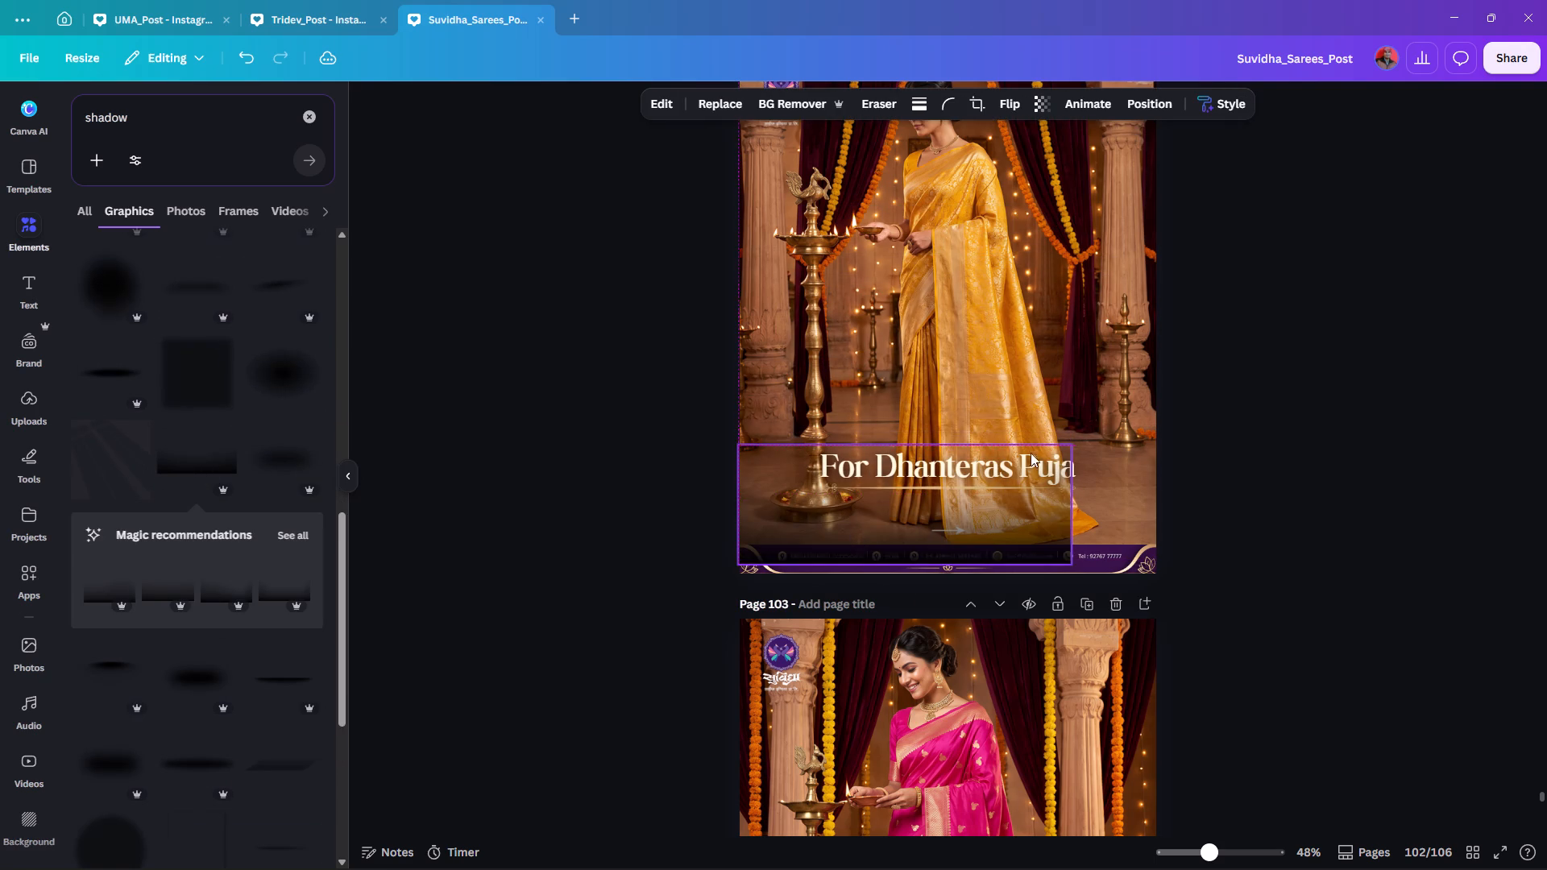
left_click_drag(1072, 444, 1117, 412, "alt")
left_click_drag(861, 535, 910, 517)
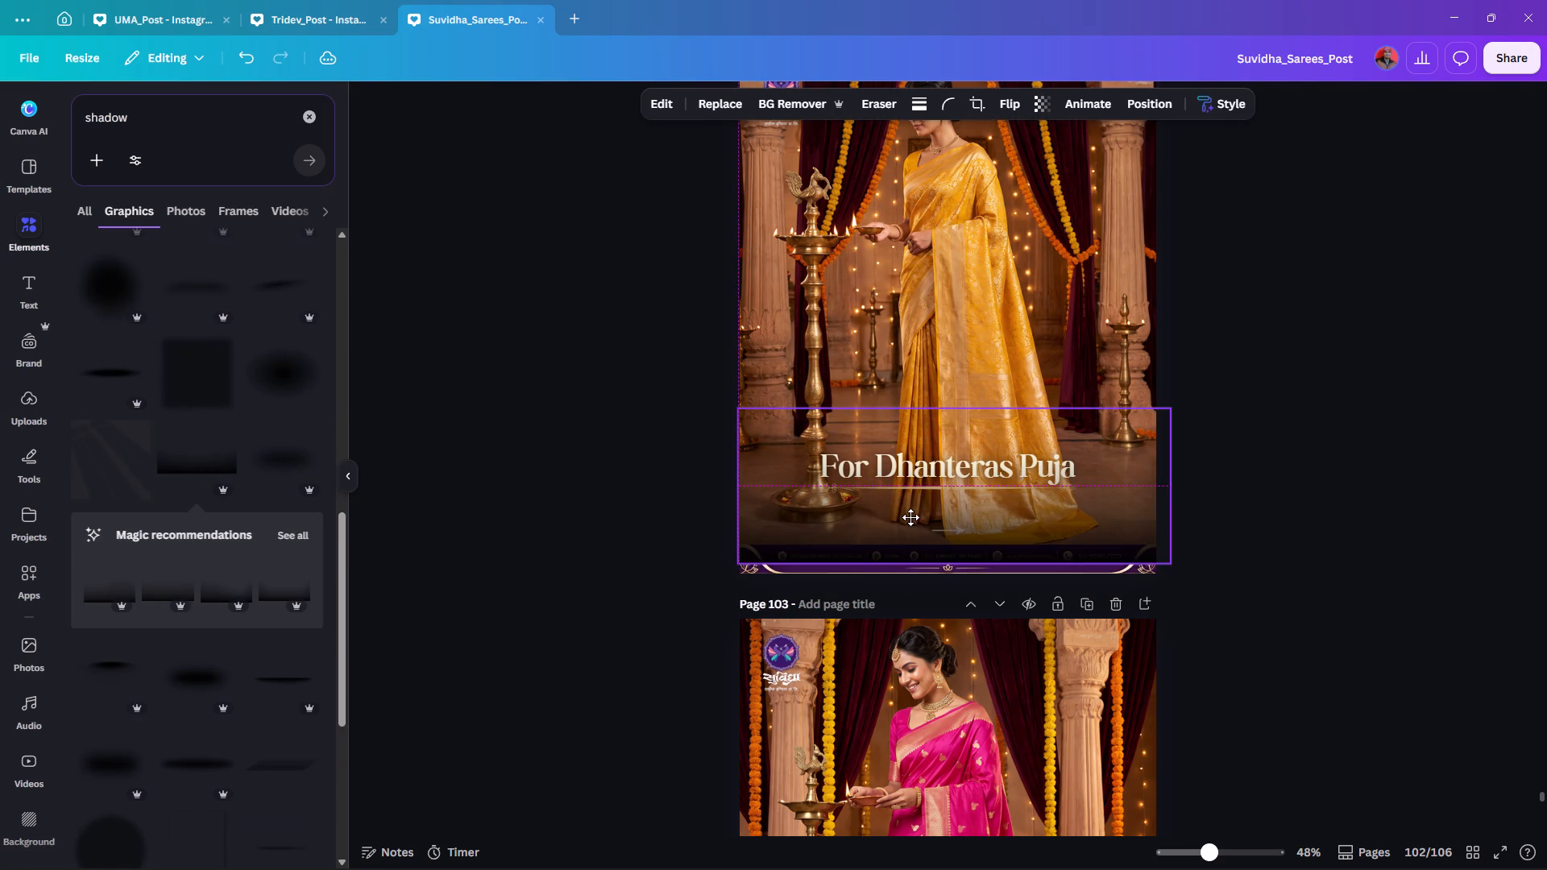
left_click_drag(910, 517, 904, 511)
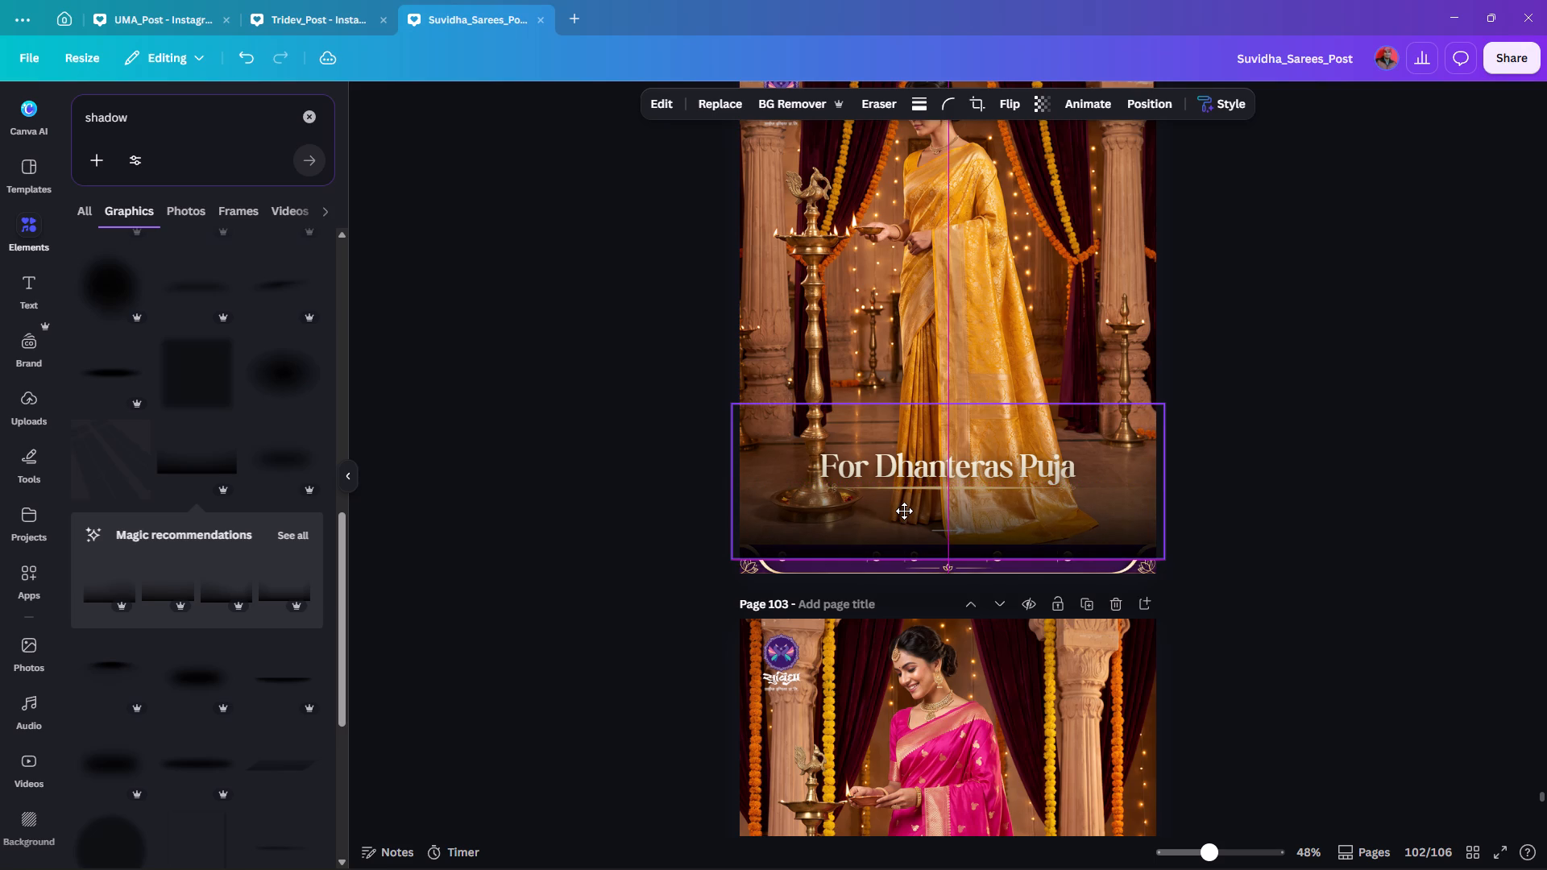
left_click_drag(904, 511, 903, 508)
Send the shadow gradient backward until it sits behind the heading, ornamental line, arrow and contact footer but above the photo.
key("ctrl+bracketleft")
key("ctrl+bracketleft")
key("ctrl+bracketleft")
key("ctrl+bracketleft")
key("ctrl+bracketright")
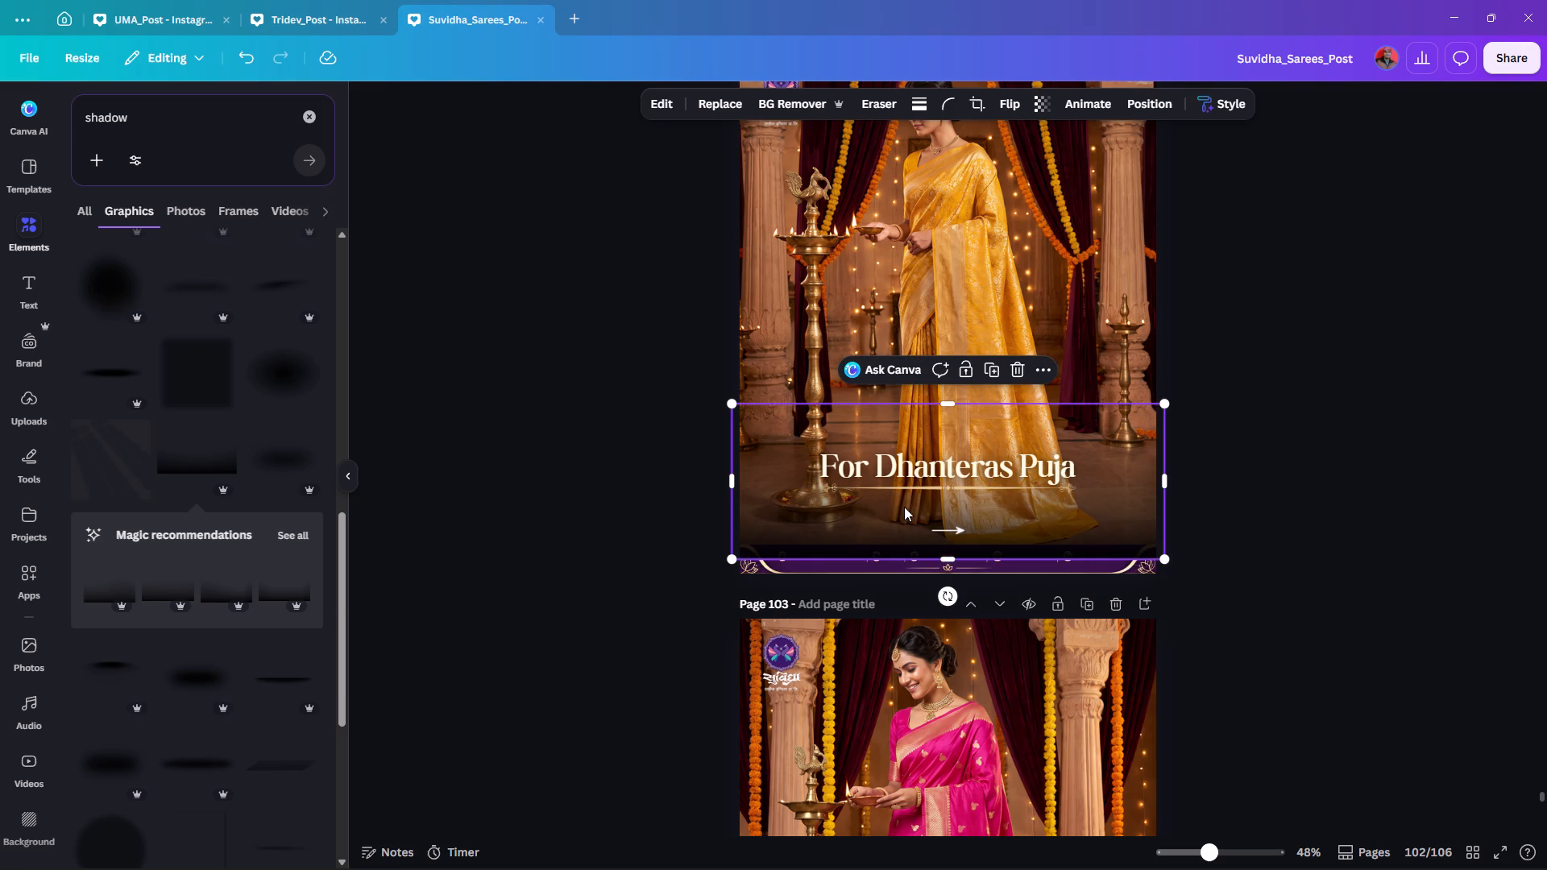
key("ctrl+bracketleft")
key("ctrl+bracketleft")
key("ctrl+bracketright")
double_click(1336, 487)
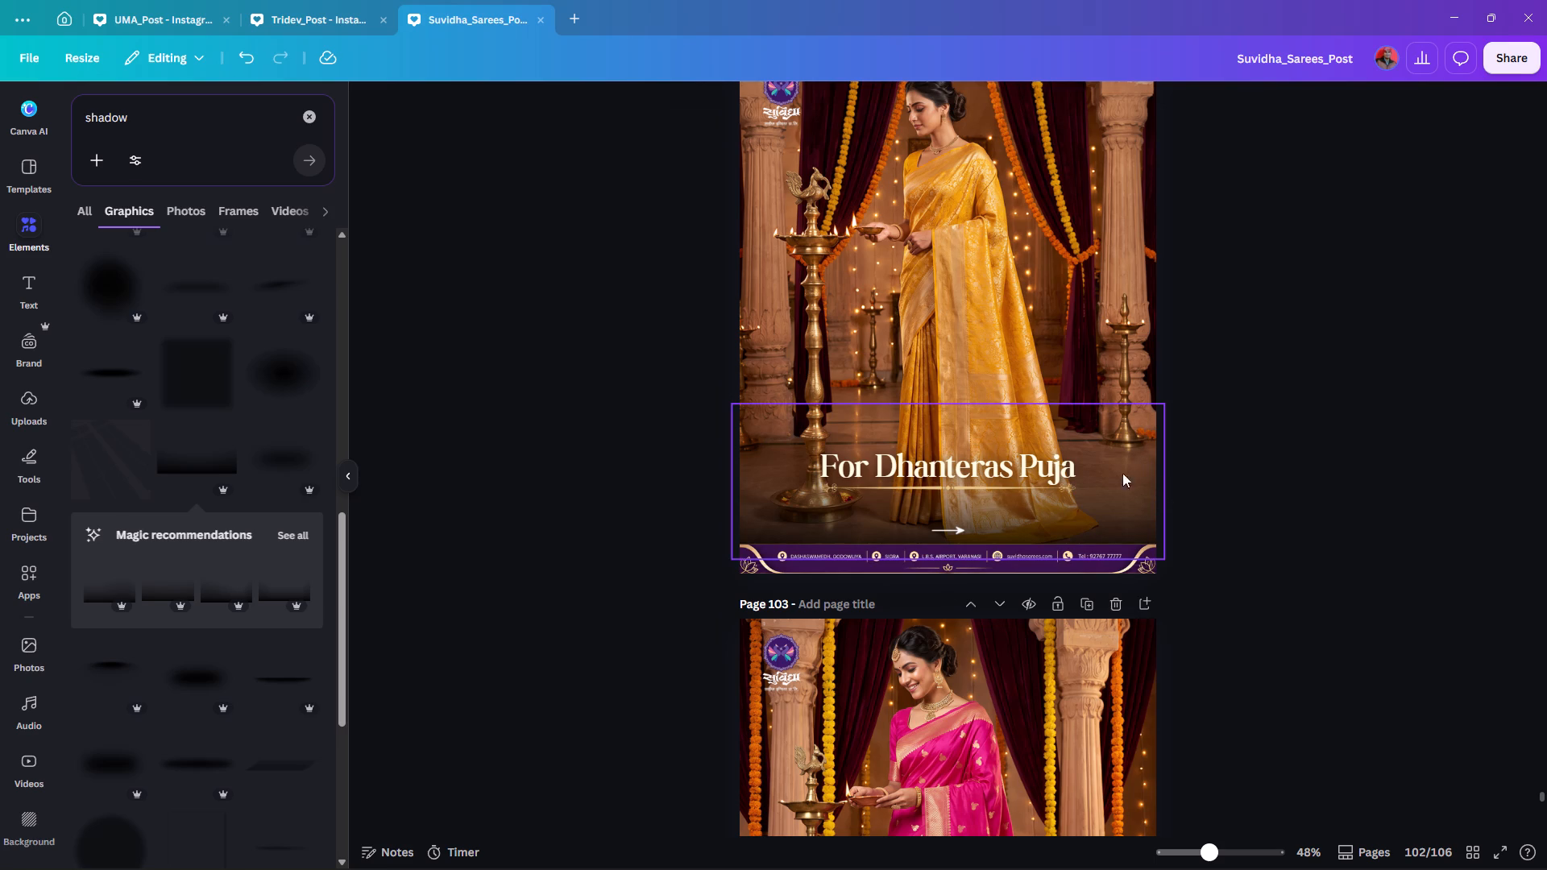
Adjust the ornamental line's light gold to a brighter, slightly more saturated gold.
left_click(939, 487)
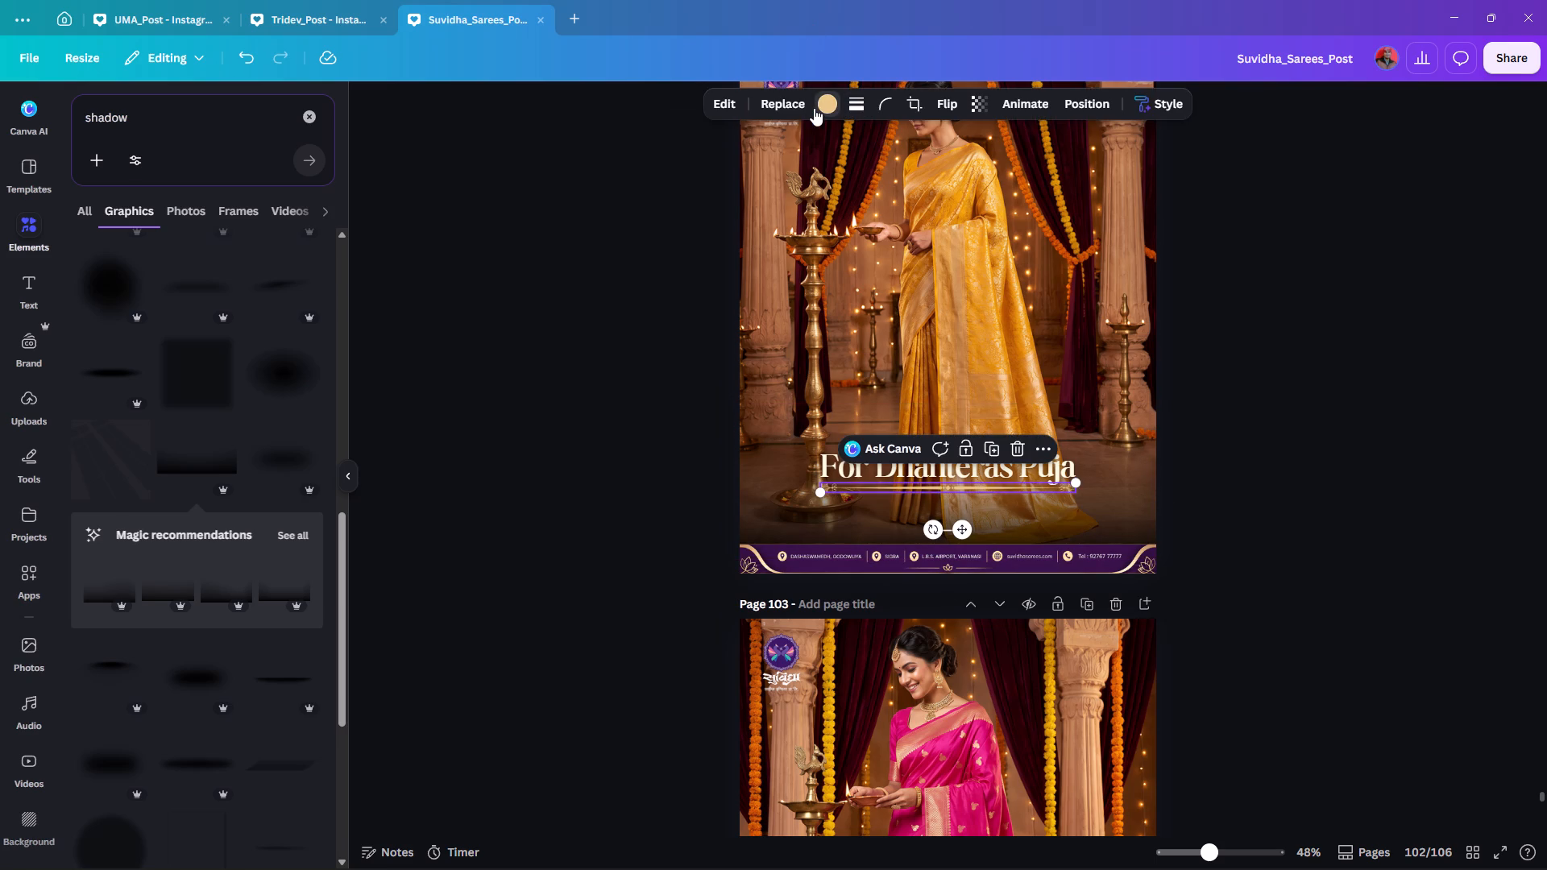
left_click(814, 108)
left_click(91, 260)
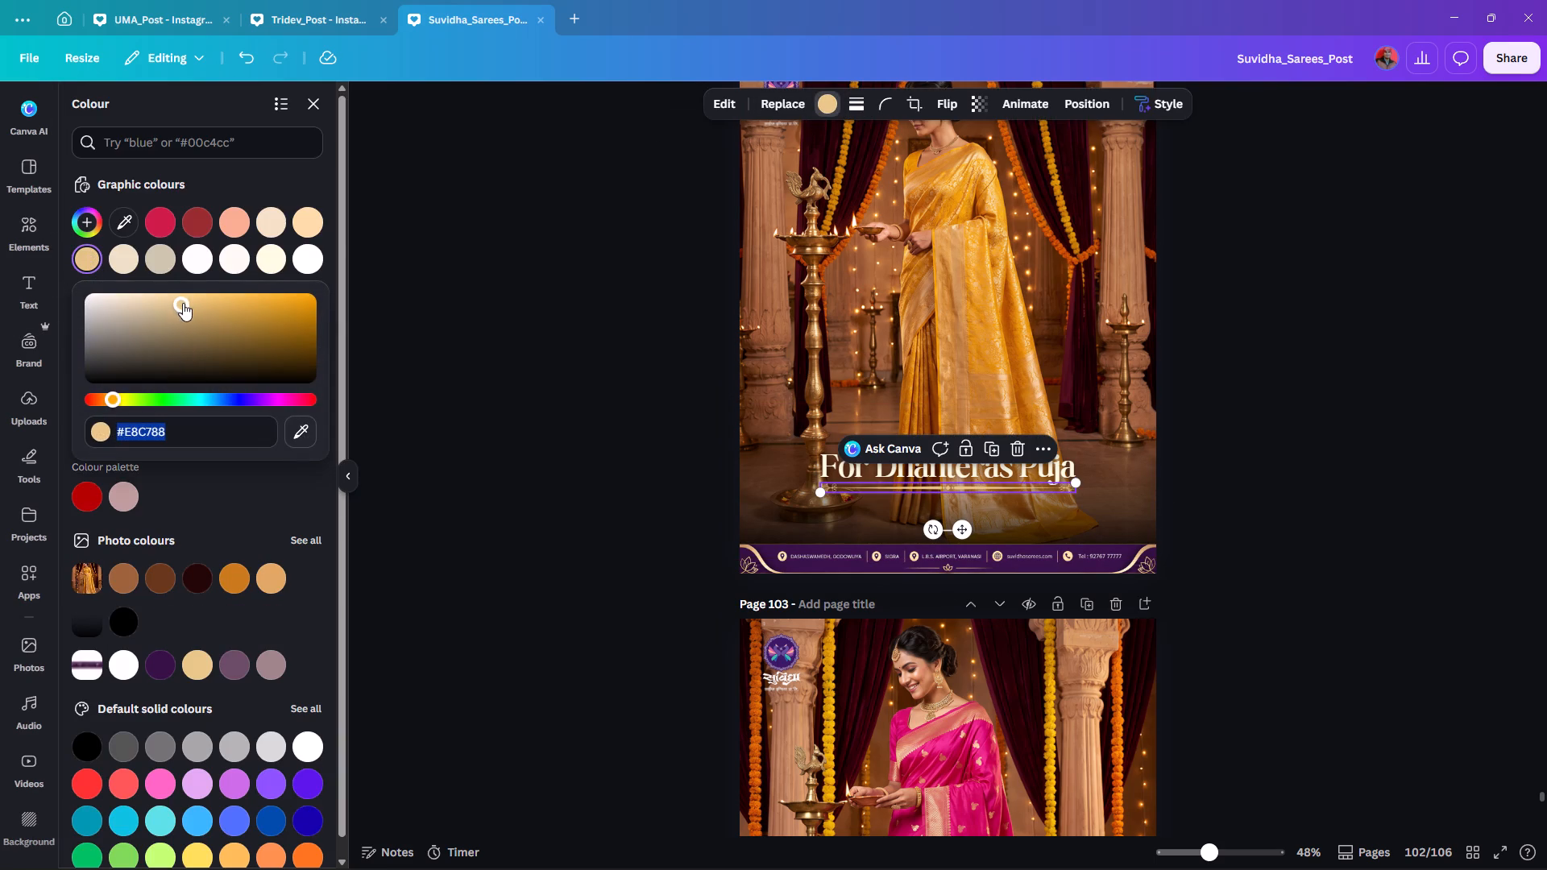
left_click_drag(182, 303, 181, 280)
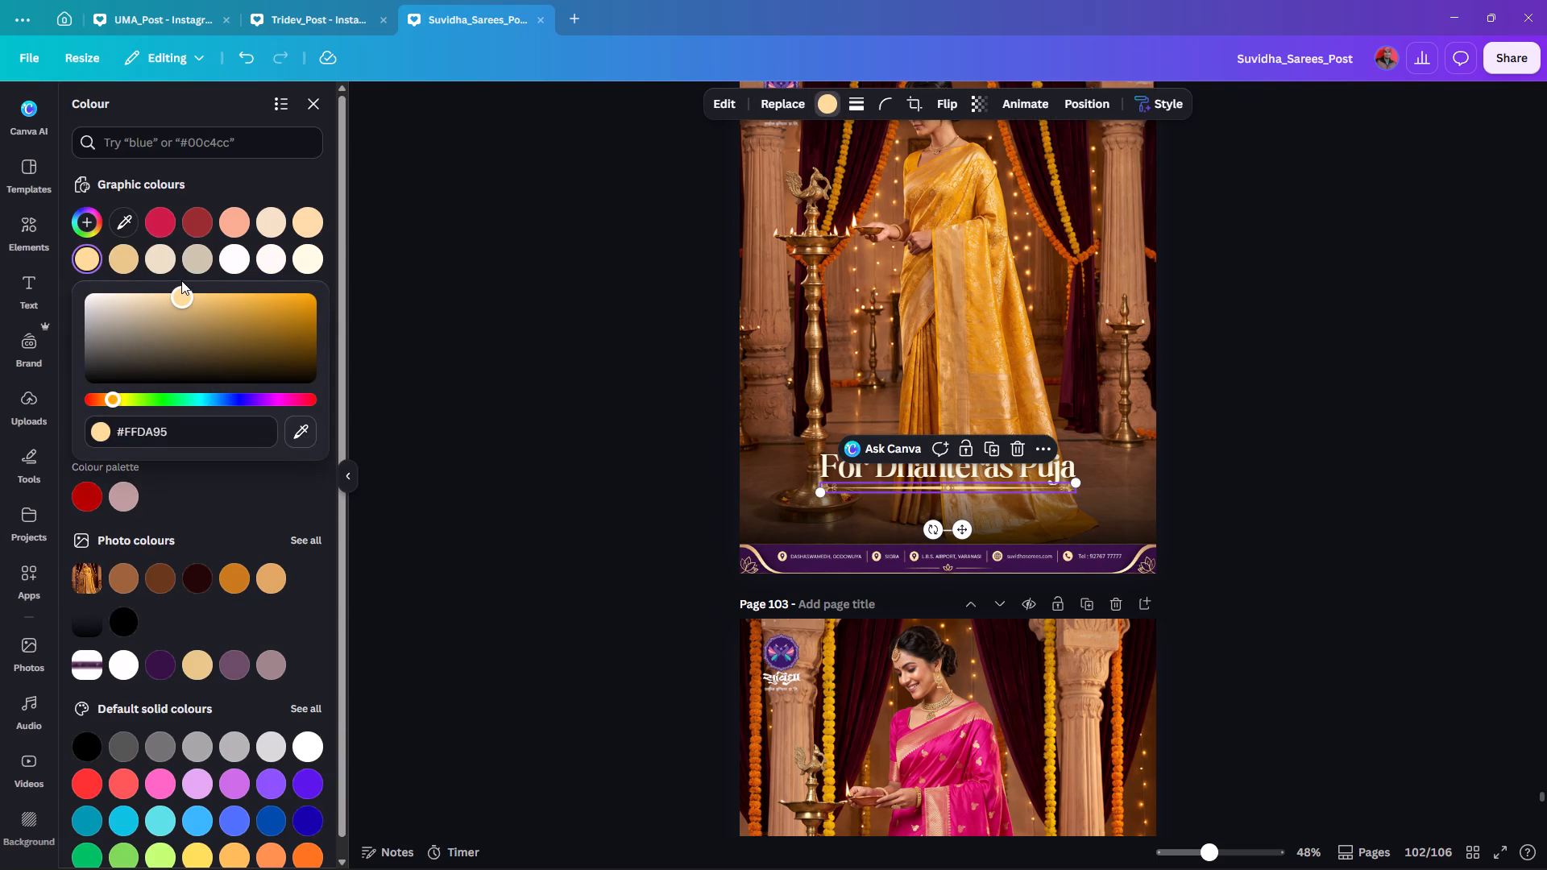
left_click_drag(181, 280, 197, 282)
double_click(628, 306)
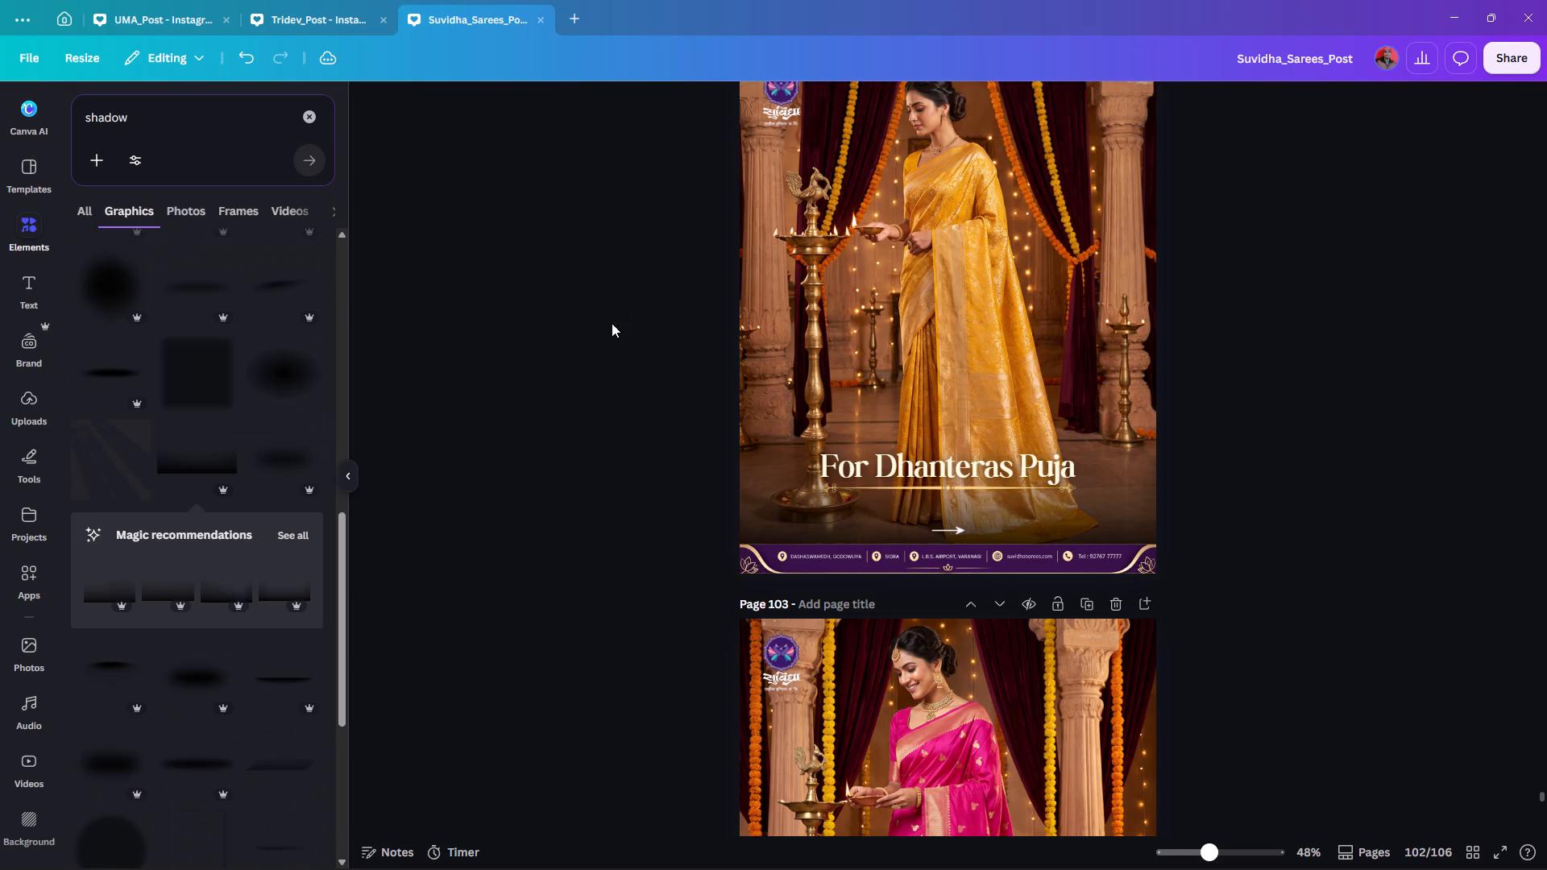
double_click(1361, 338)
Nudge the For Dhanteras Puja heading and its ornamental line down together, fine-tuning their position just above the white arrow.
scroll(1275, 392, "up", 2)
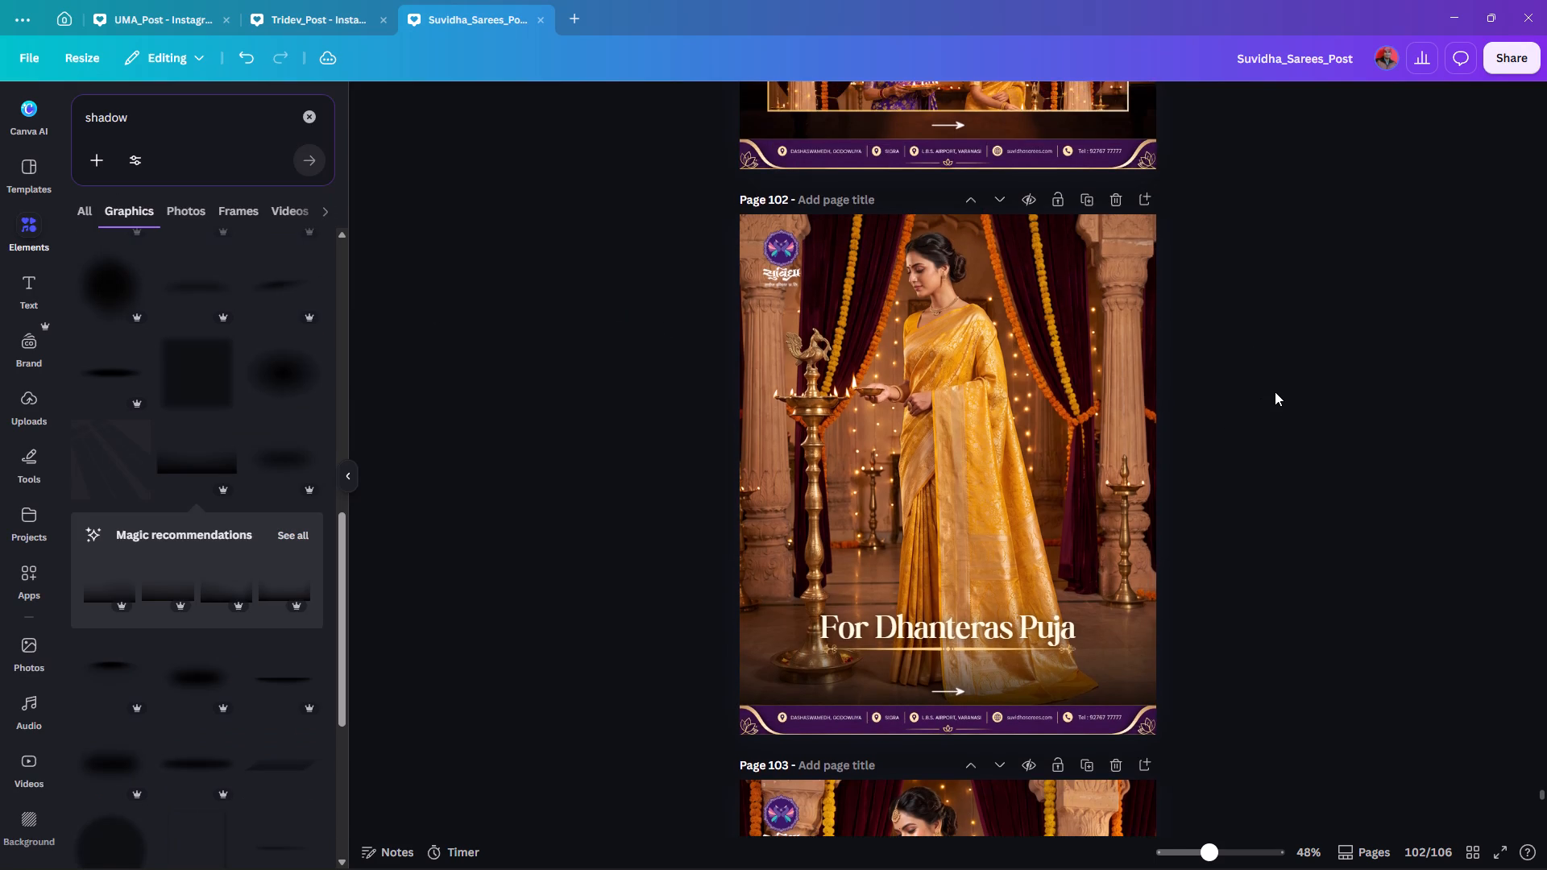
scroll(1241, 442, "down", 1)
left_click(1015, 544)
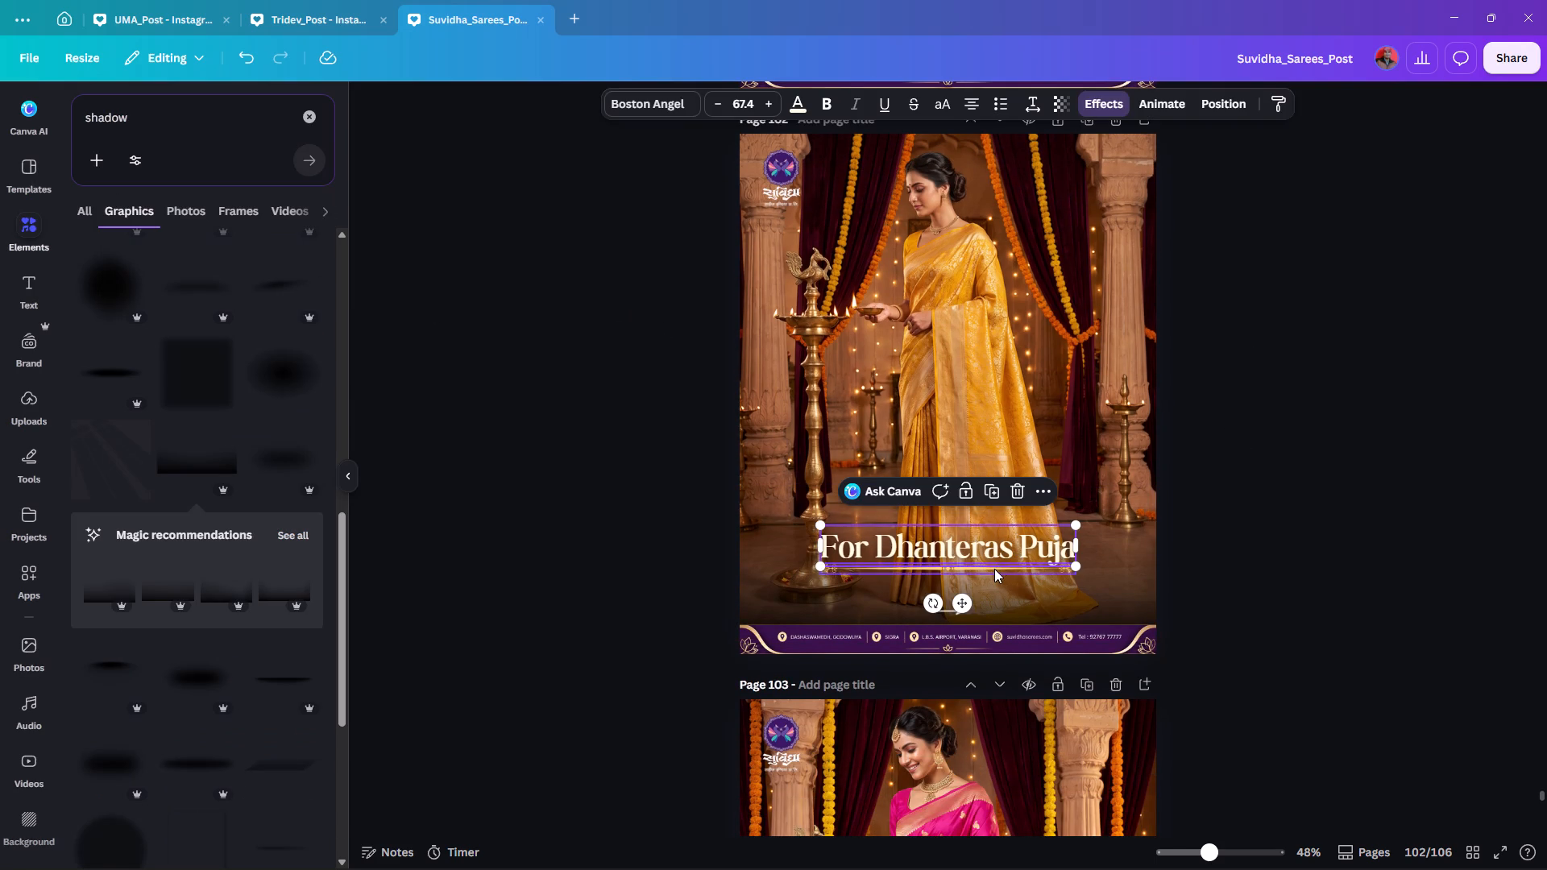
left_click(994, 569, "shift")
key("Down")
key("Down")
key("Down")
key("Down")
key("Down")
key("Down")
key("Down")
key("Down")
key("Down")
key("Down")
key("Down")
key("Down")
key("Down")
key("Down")
key("Down")
key("Down")
key("Down")
key("Down")
key("Down")
key("Down")
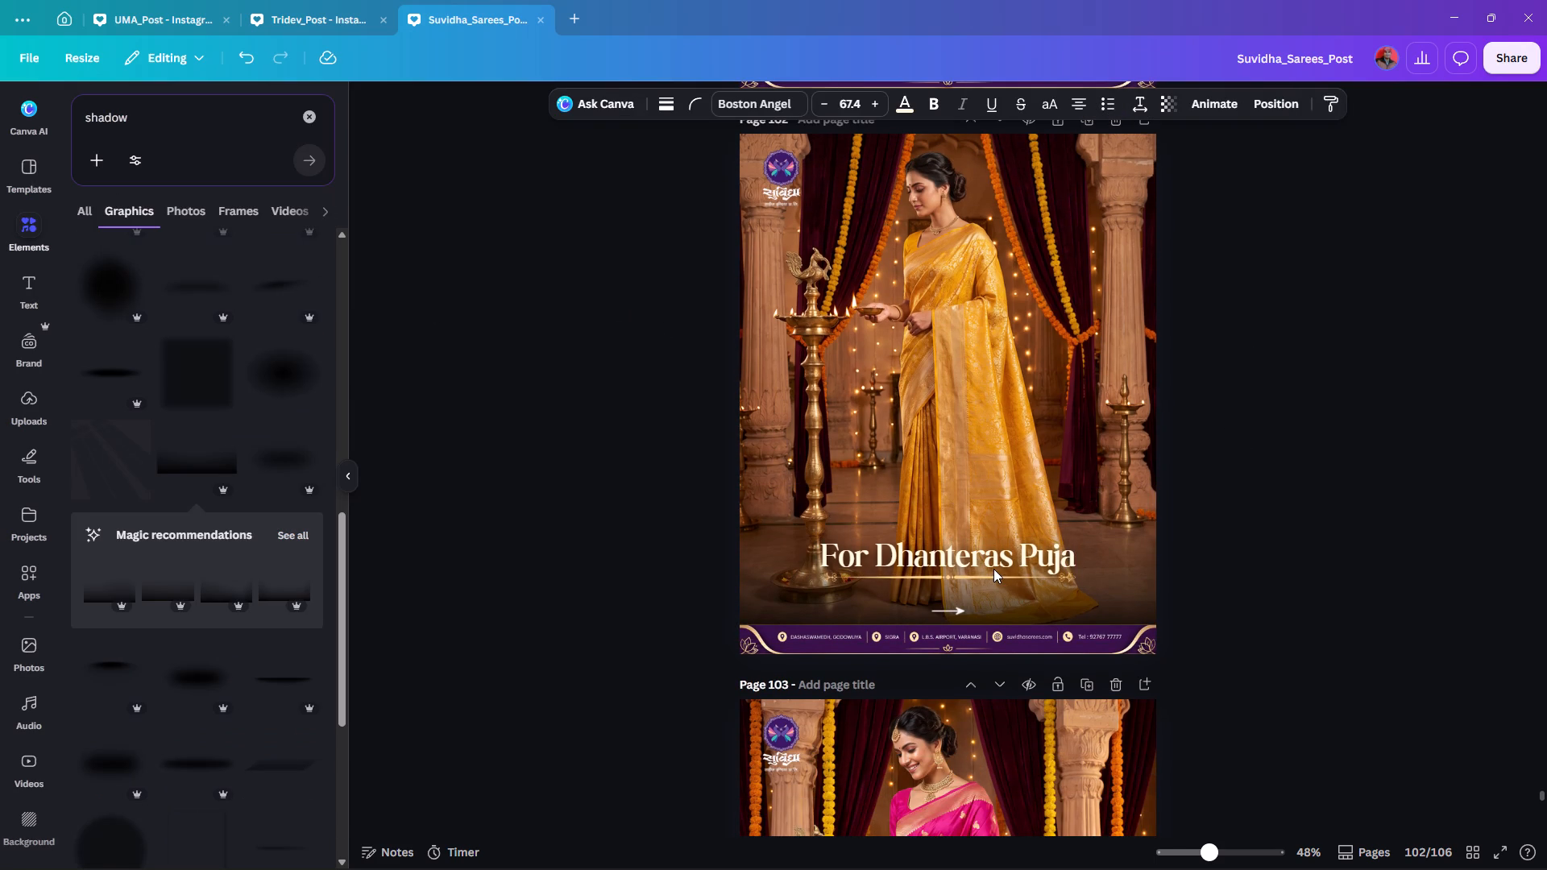
key("Up")
key("Down")
key("Down")
key("Down")
key("Down")
key("Down")
key("Down")
key("Down")
key("Down")
key("Down")
key("Down")
key("Down")
key("Down")
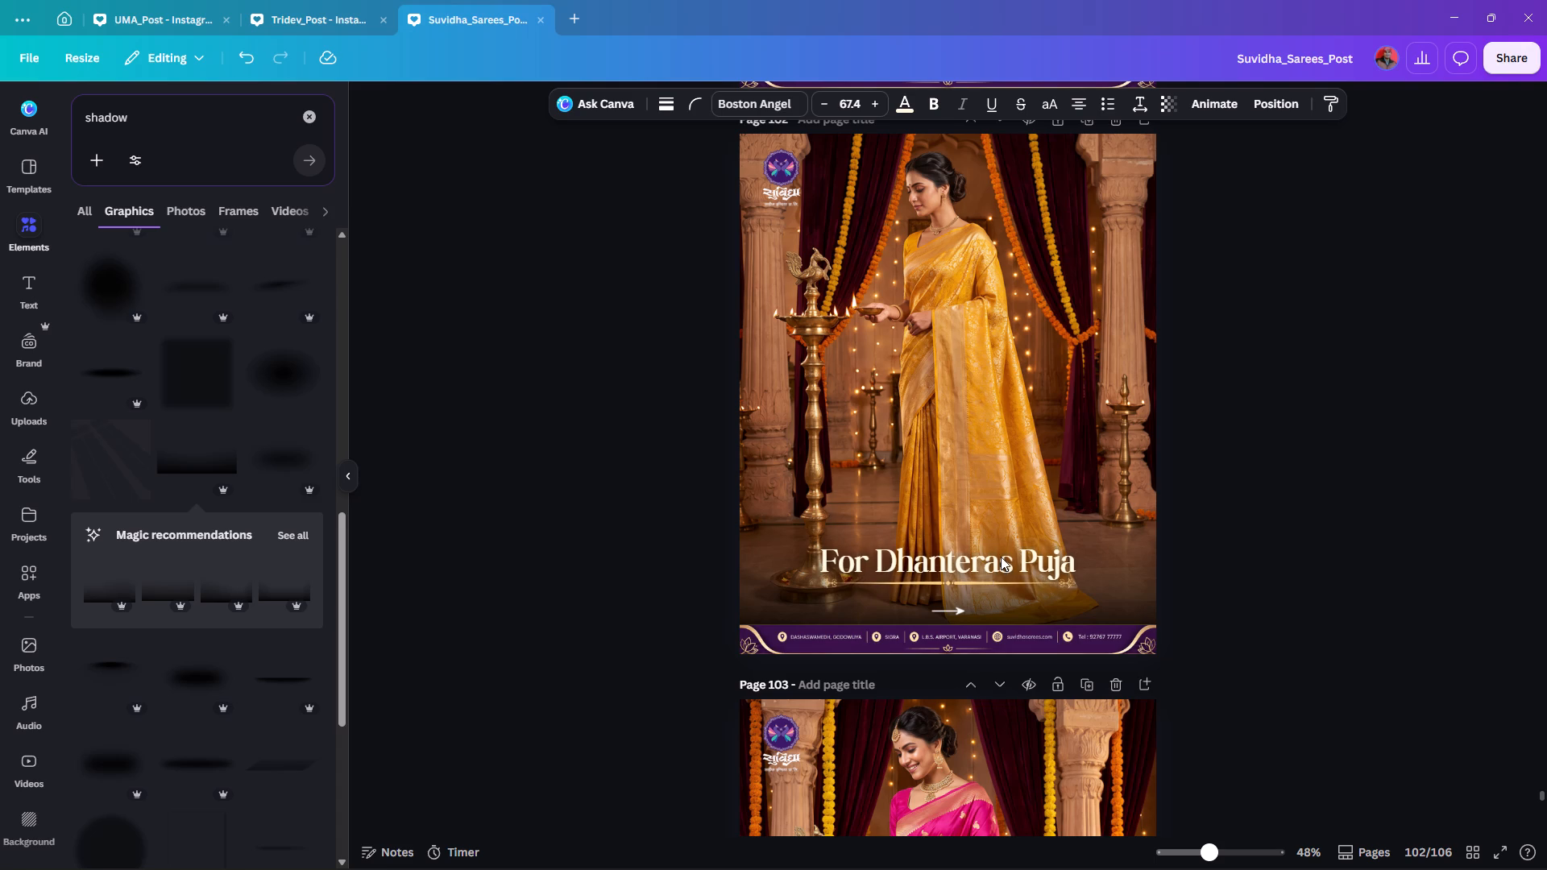
key("Up")
key("Up")
key("Up")
key("Up")
key("Up")
key("Up")
key("Up")
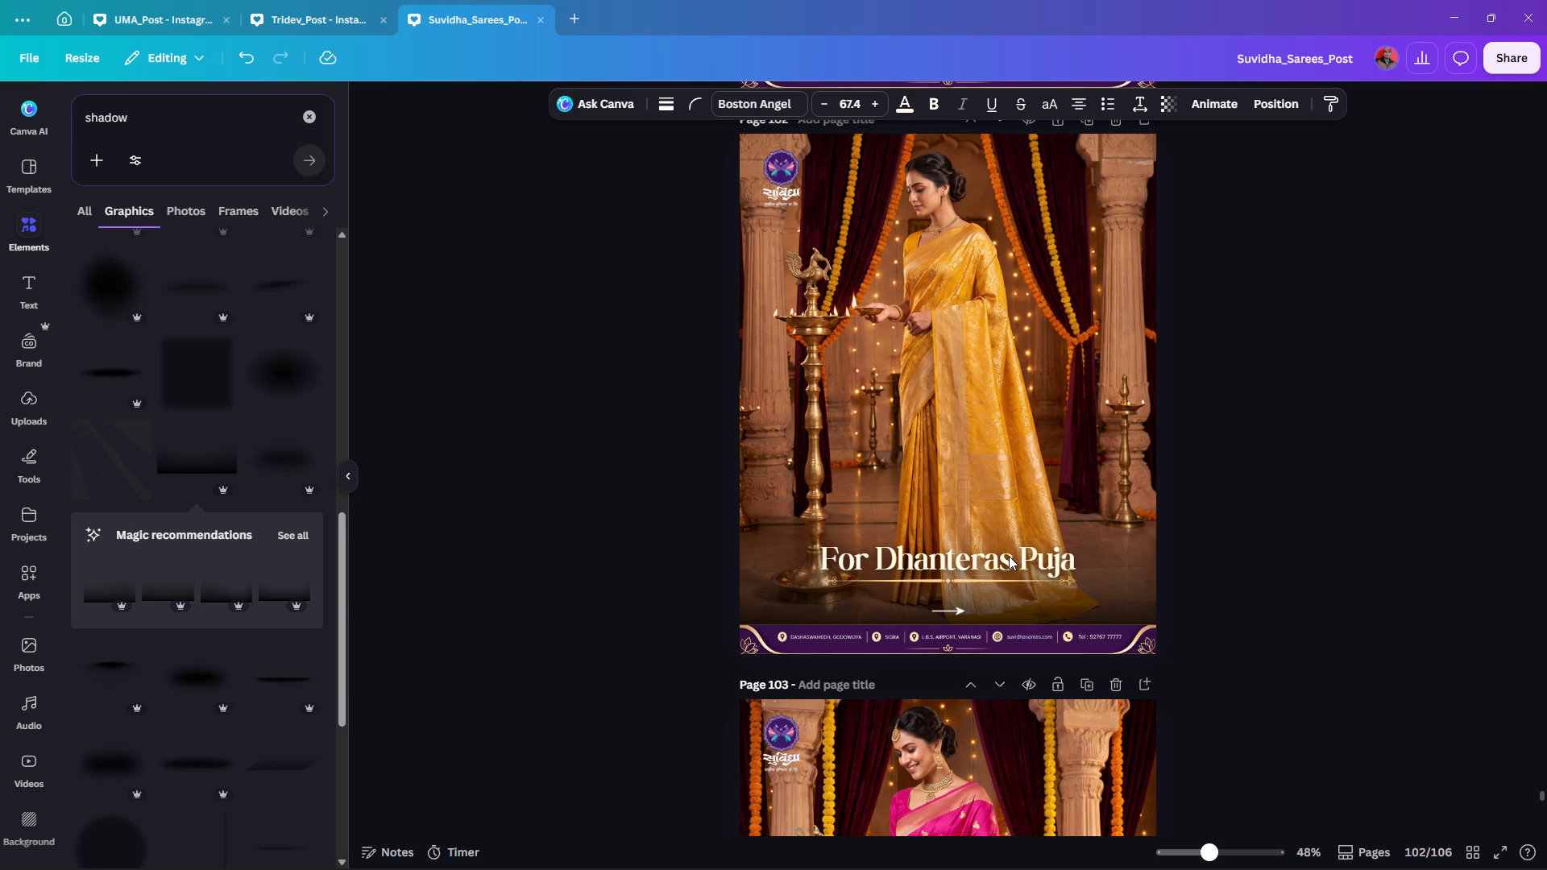
key("Down")
key("Down")
key("Down")
key("Down")
key("Down")
key("Down")
key("Down")
key("Down")
key("Down")
key("Down")
key("Down")
key("Down")
key("Down")
key("Down")
key("Down")
key("Down")
key("Down")
key("Down")
key("Down")
key("Down")
key("Down")
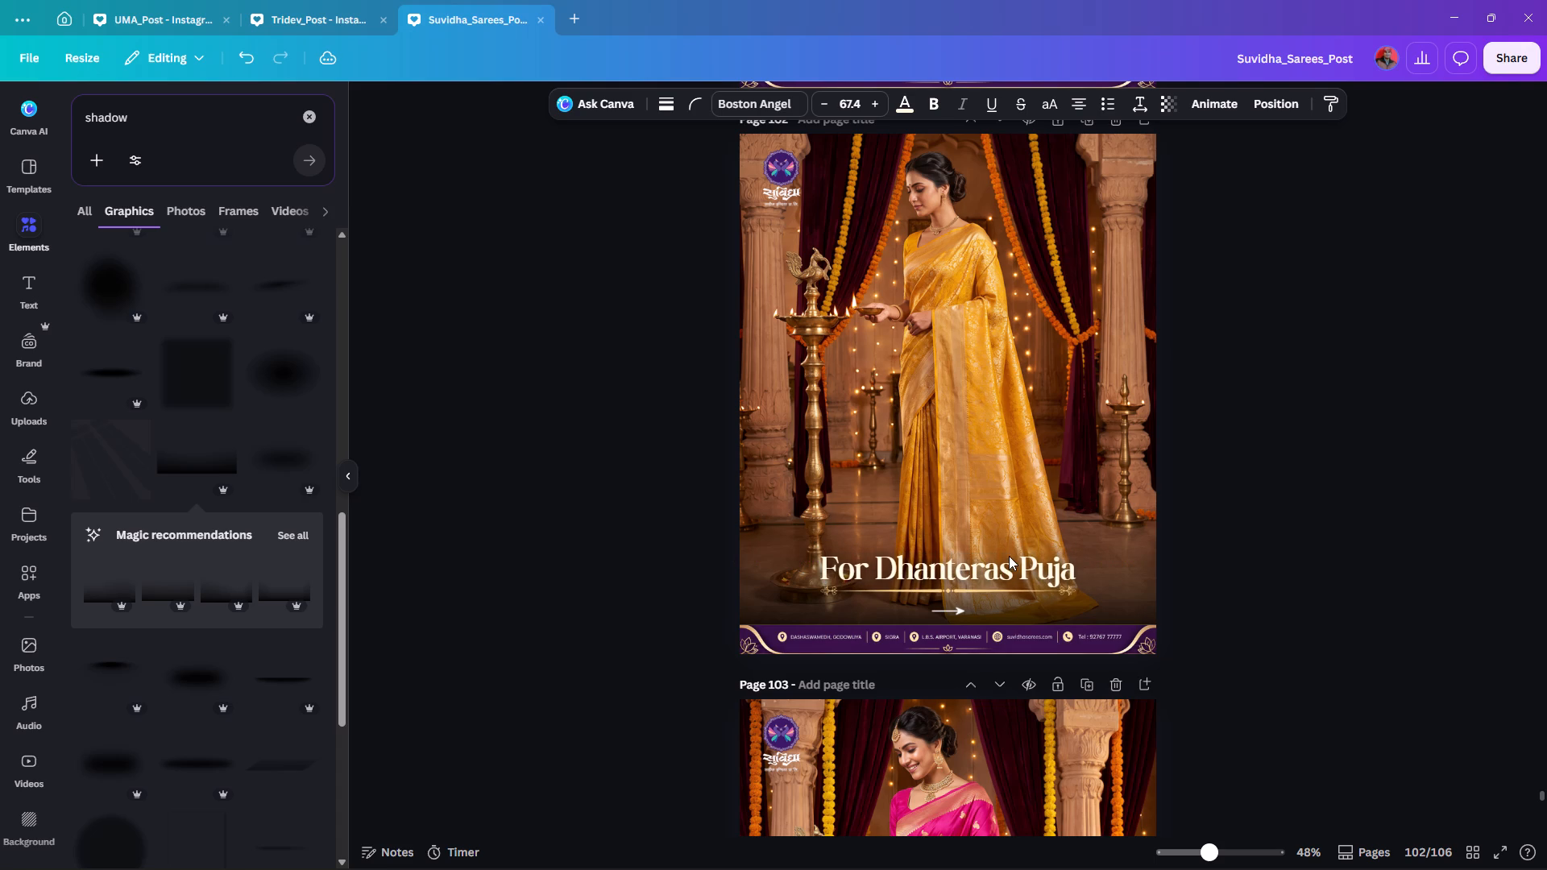
key("Down")
key("Up")
key("Up")
key("Up")
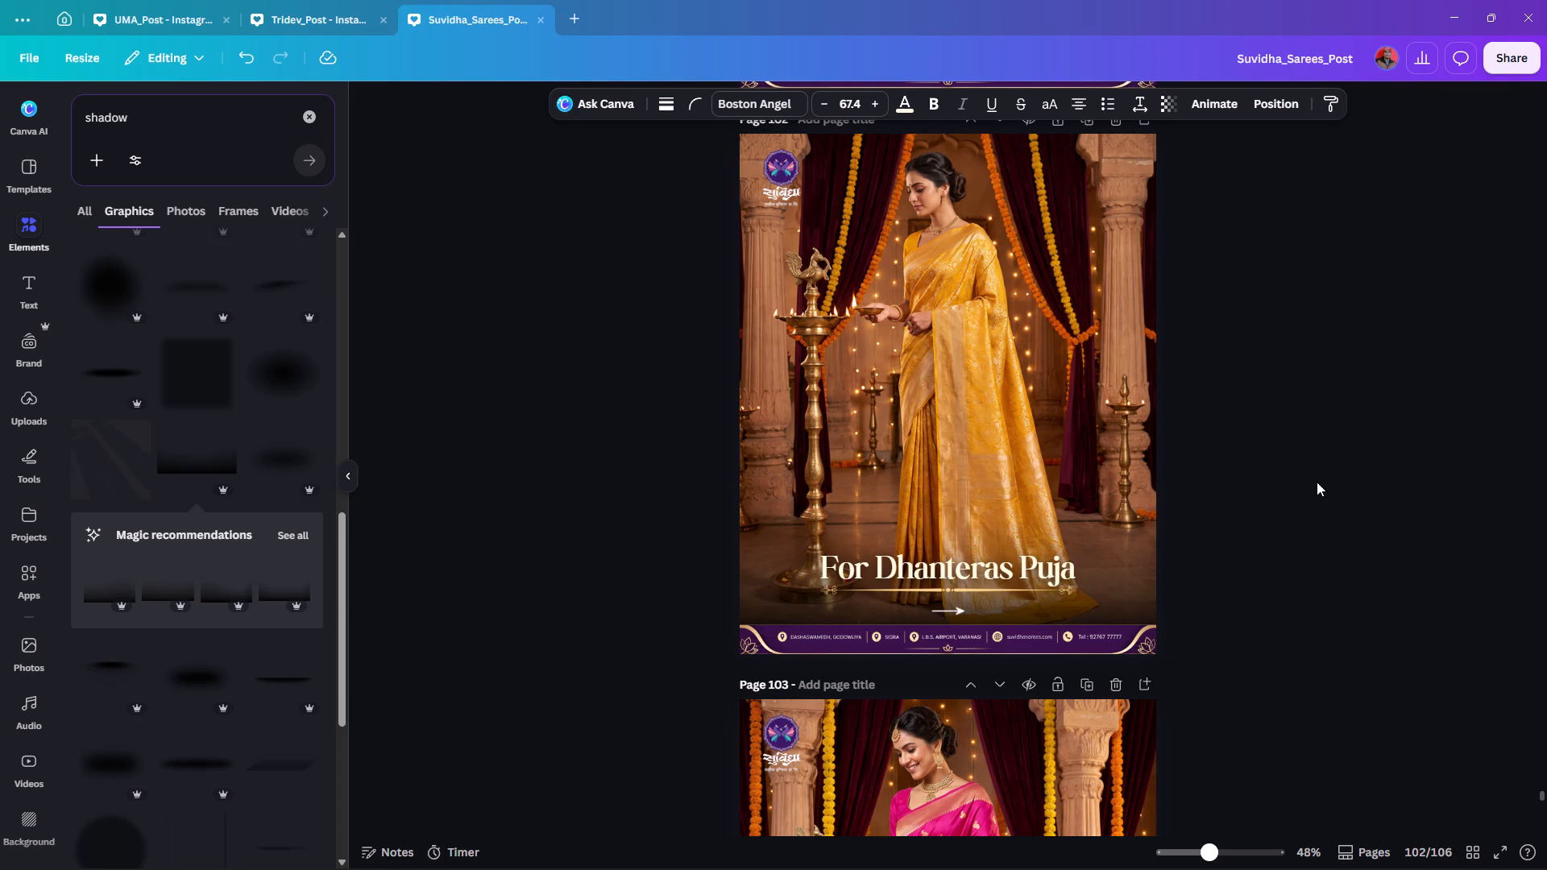
key("Up")
key("Up")
double_click(1317, 482)
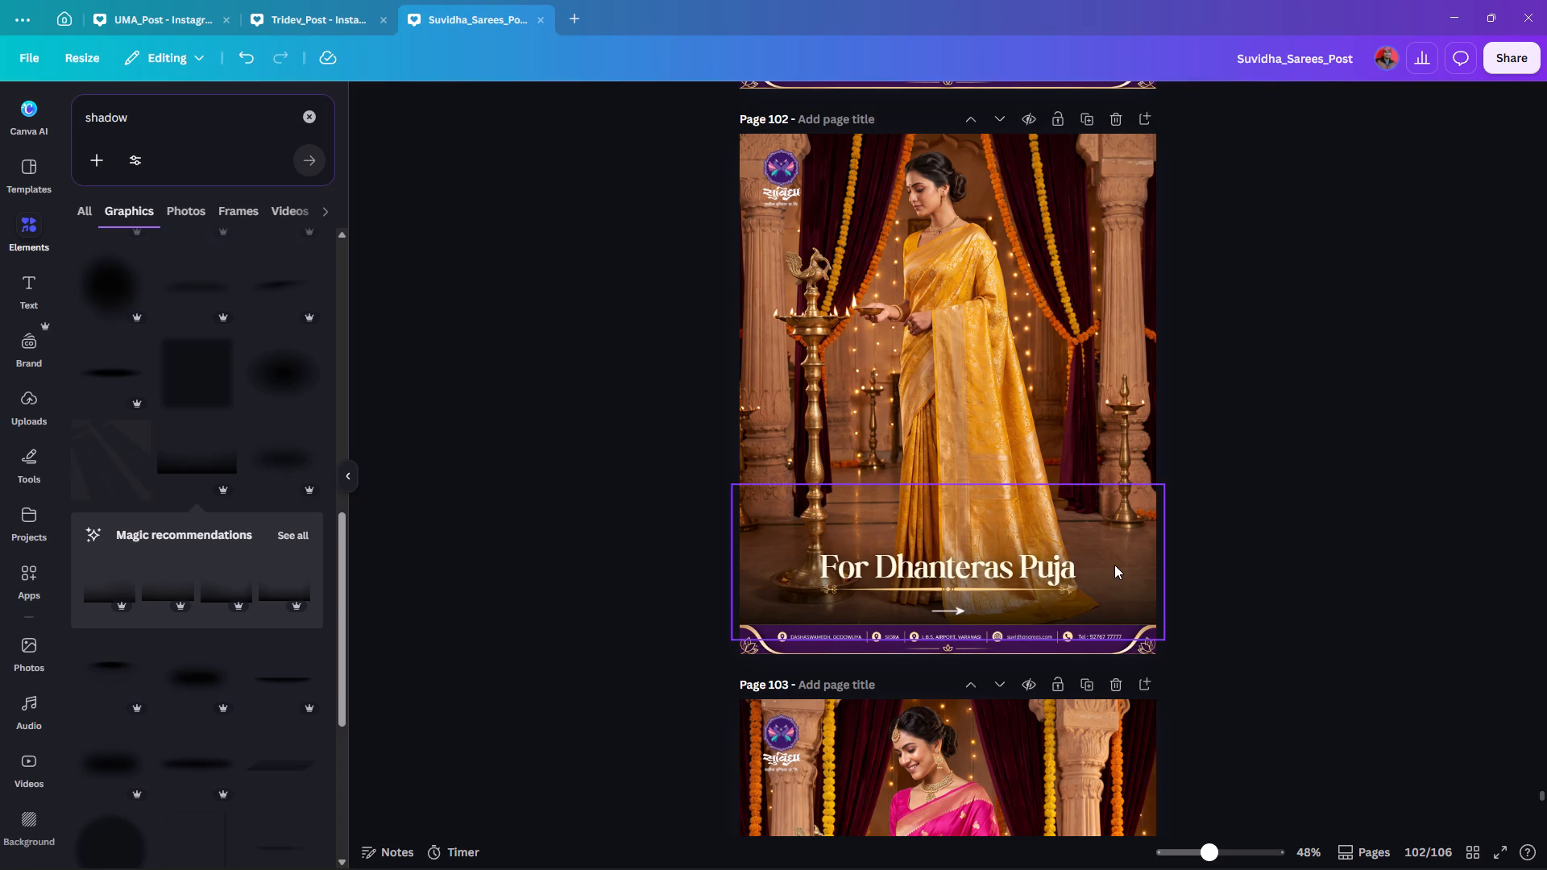
Nudge the shadow gradient down behind the heading toward the bottom of page 102.
left_click(1114, 565)
key("Down")
key("Down")
key("Down")
key("Down")
key("Down")
key("Down")
key("Down")
key("Down")
key("Down")
key("Down")
key("Down")
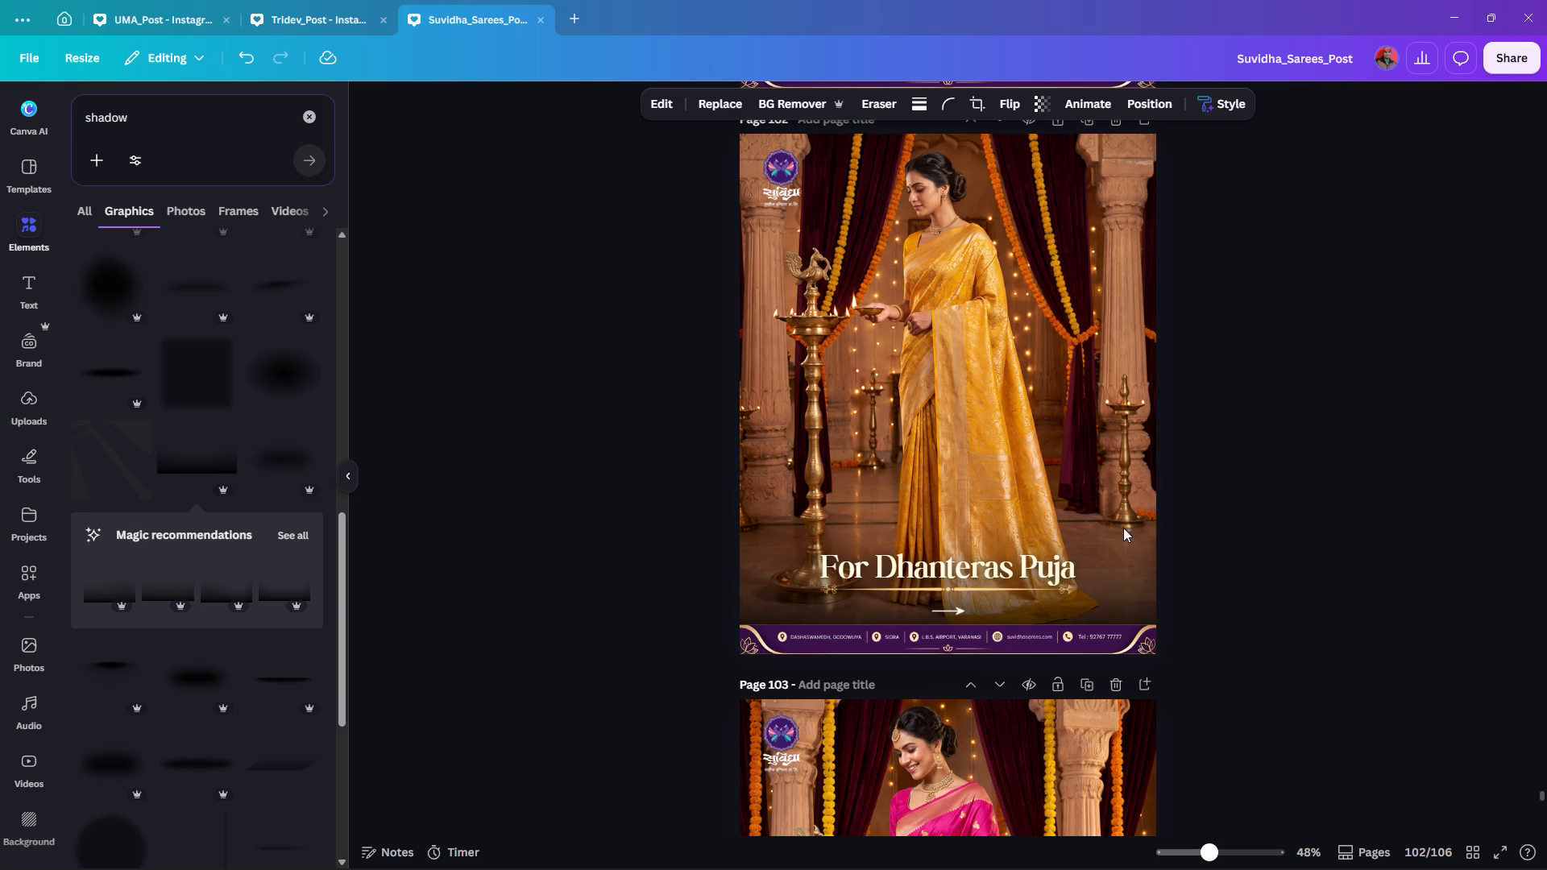
left_click(1103, 528)
key("Down")
key("Down")
key("Down")
key("Down")
key("Down")
key("Down")
key("Down")
key("Down")
key("Down")
key("Down")
key("Down")
key("Down")
key("Down")
key("Down")
key("Down")
key("Down")
key("Down")
key("Down")
key("Down")
key("Down")
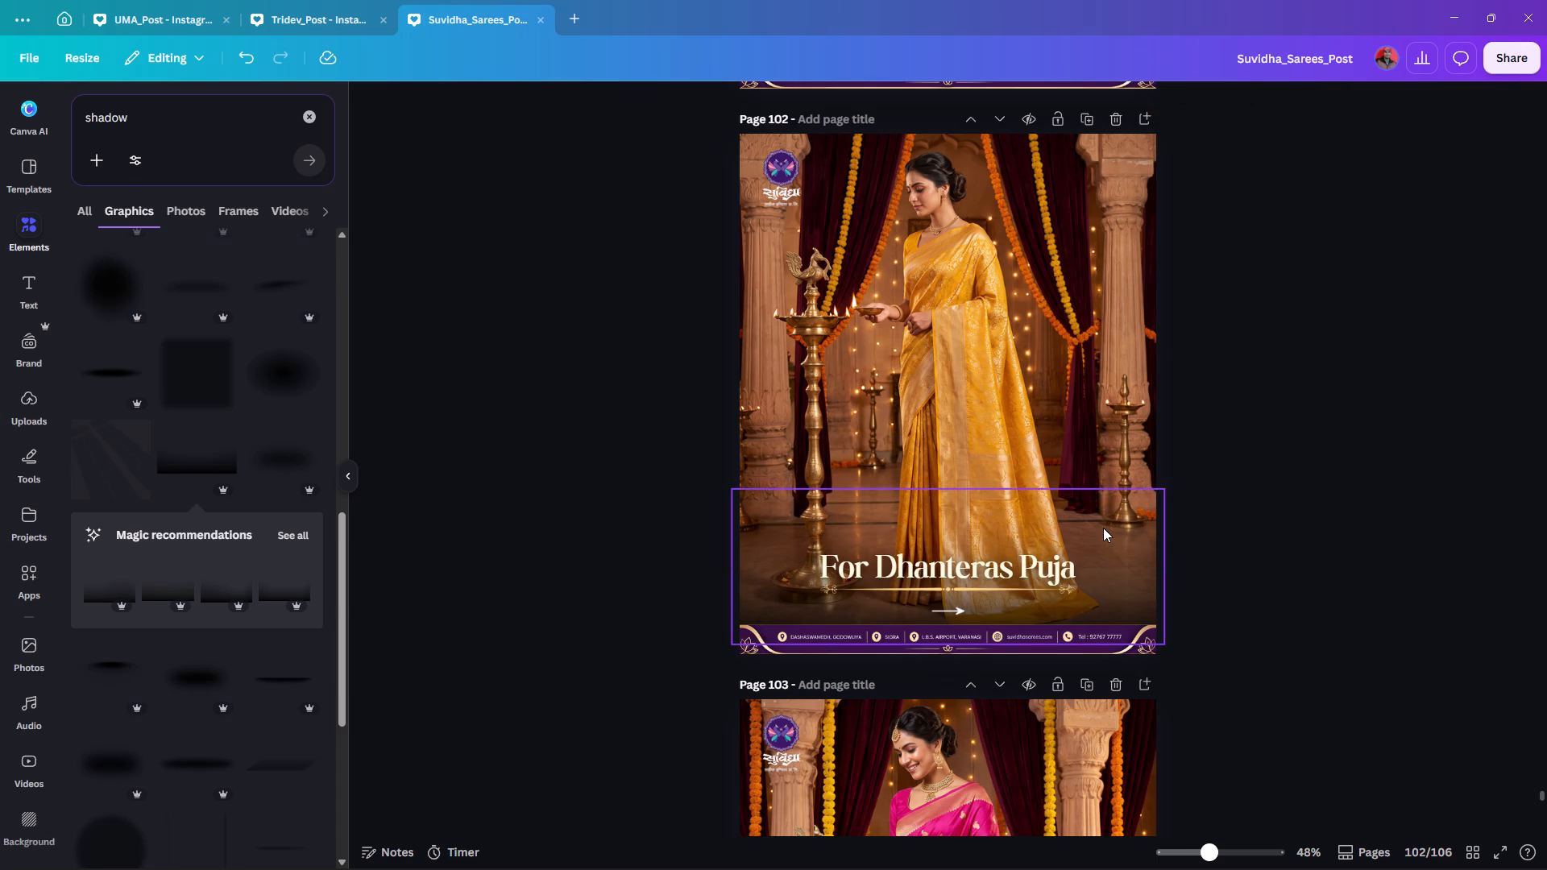
Fine-tune the shadow gradient's vertical position on page 102, settling it slightly lower behind the For Dhanteras Puja heading and contact footer.
left_click(1237, 528)
left_click(1132, 536)
key("Down")
key("Down")
key("Down")
key("Down")
key("Down")
key("Down")
key("Down")
key("Down")
key("Down")
key("Down")
key("Down")
key("Down")
key("Down")
key("Down")
key("Down")
key("Down")
key("Down")
key("Down")
key("Down")
key("Down")
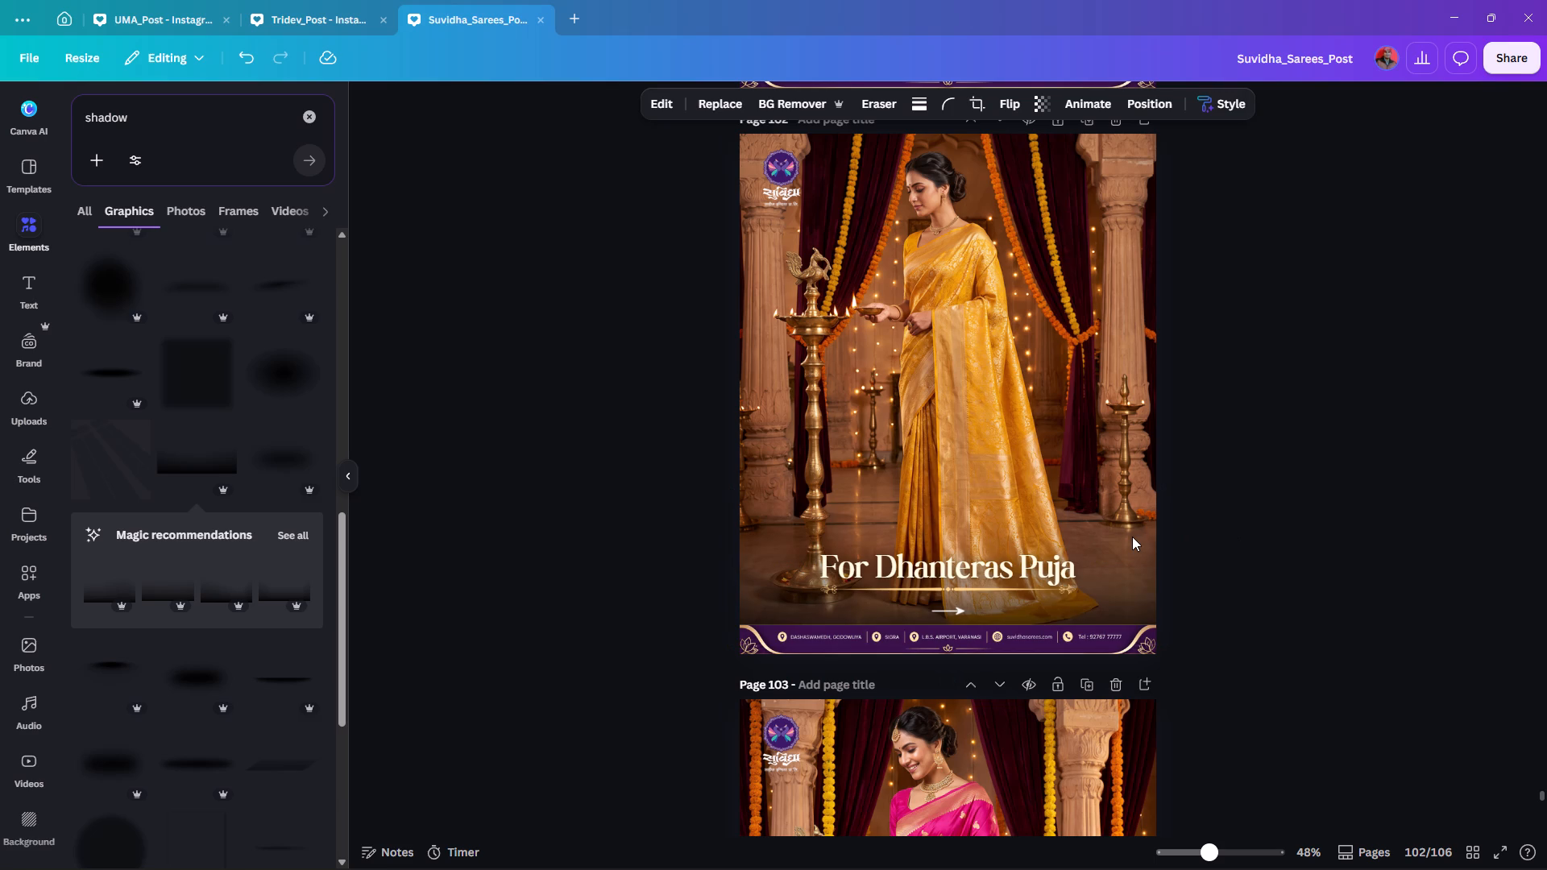
key("Up")
key("Up")
key("Up")
key("Up")
key("Up")
key("Up")
key("Up")
key("Up")
key("Up")
key("Up")
key("Down")
key("Down")
key("Down")
key("Down")
key("Down")
key("Down")
key("Down")
key("Down")
key("Down")
key("Down")
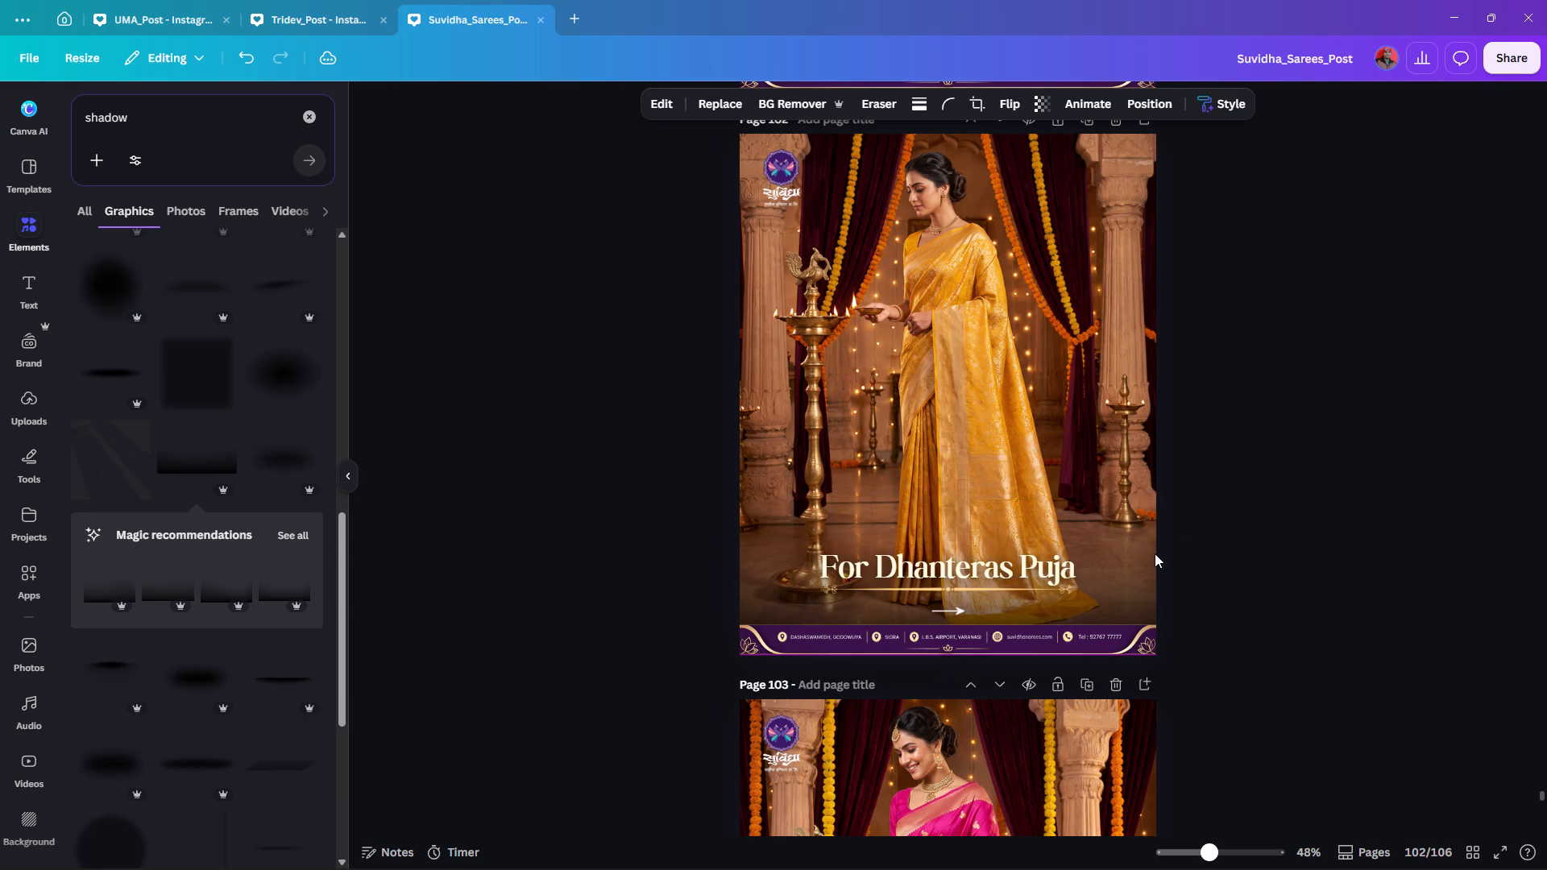
key("Down")
key("Down")
key("Down")
key("Down")
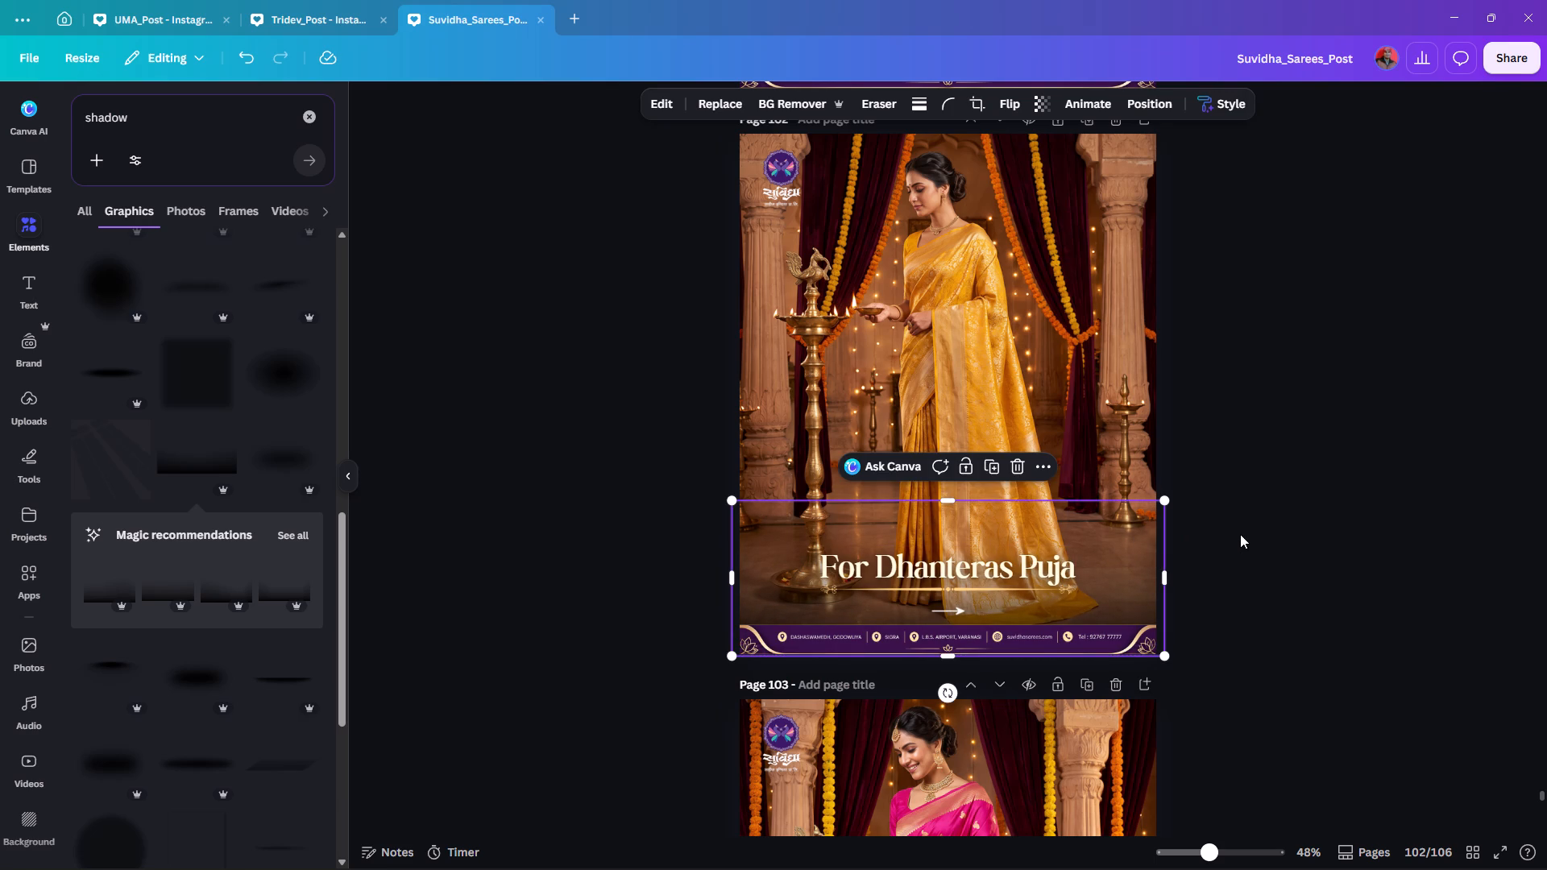
key("Up")
key("Up")
key("Up")
key("Up")
key("Up")
key("Up")
key("Up")
key("Up")
key("Up")
key("Up")
key("Up")
key("Up")
key("Up")
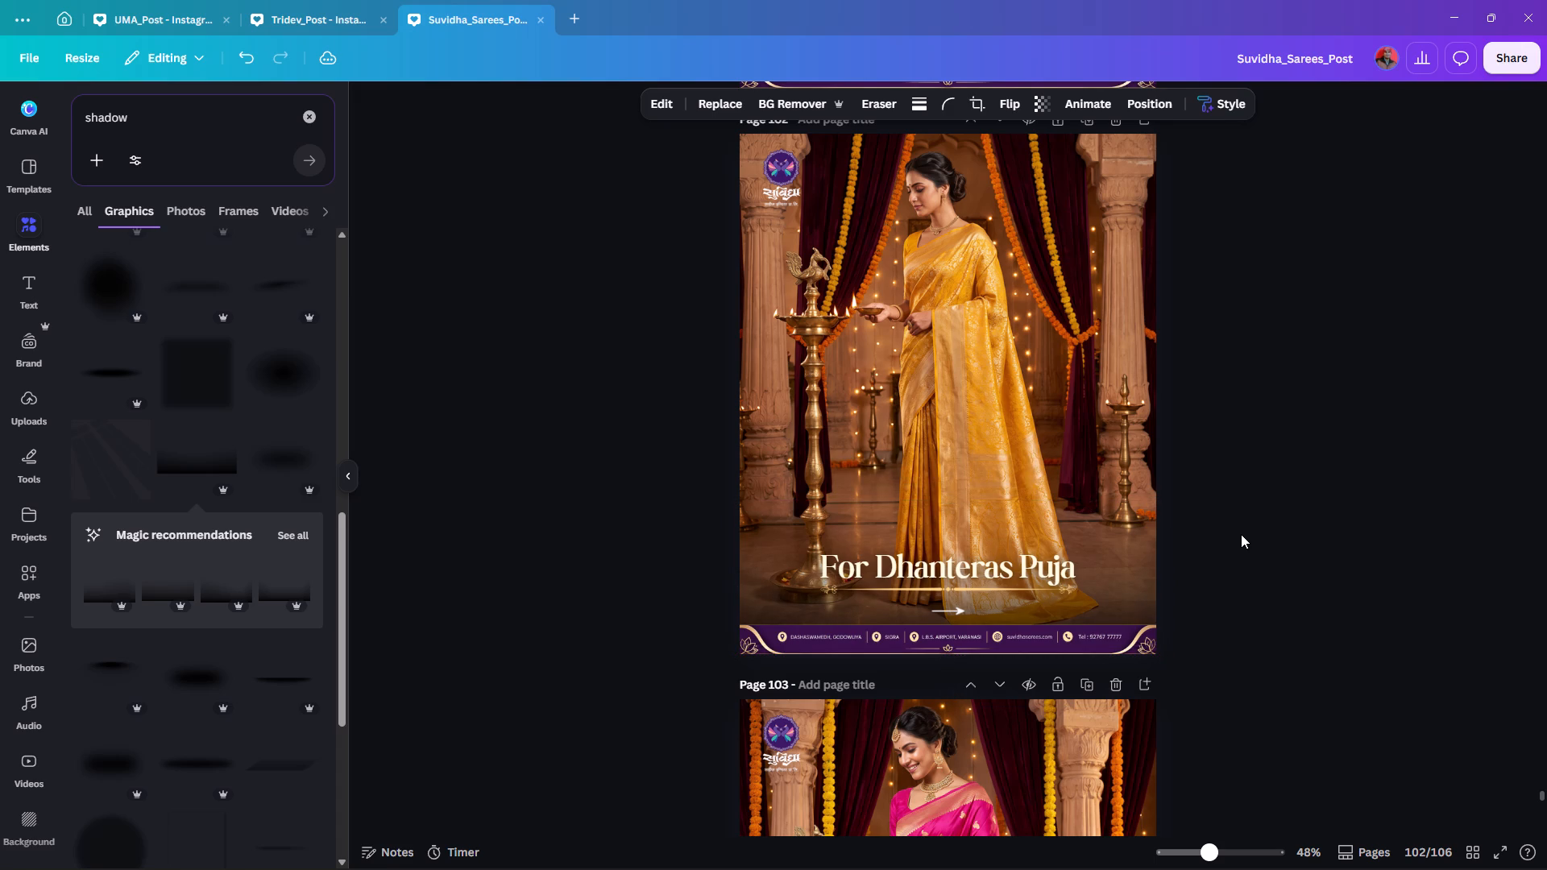
key("Up")
key("Up")
key("Up")
key("Up")
key("Down")
key("Down")
left_click(1274, 524)
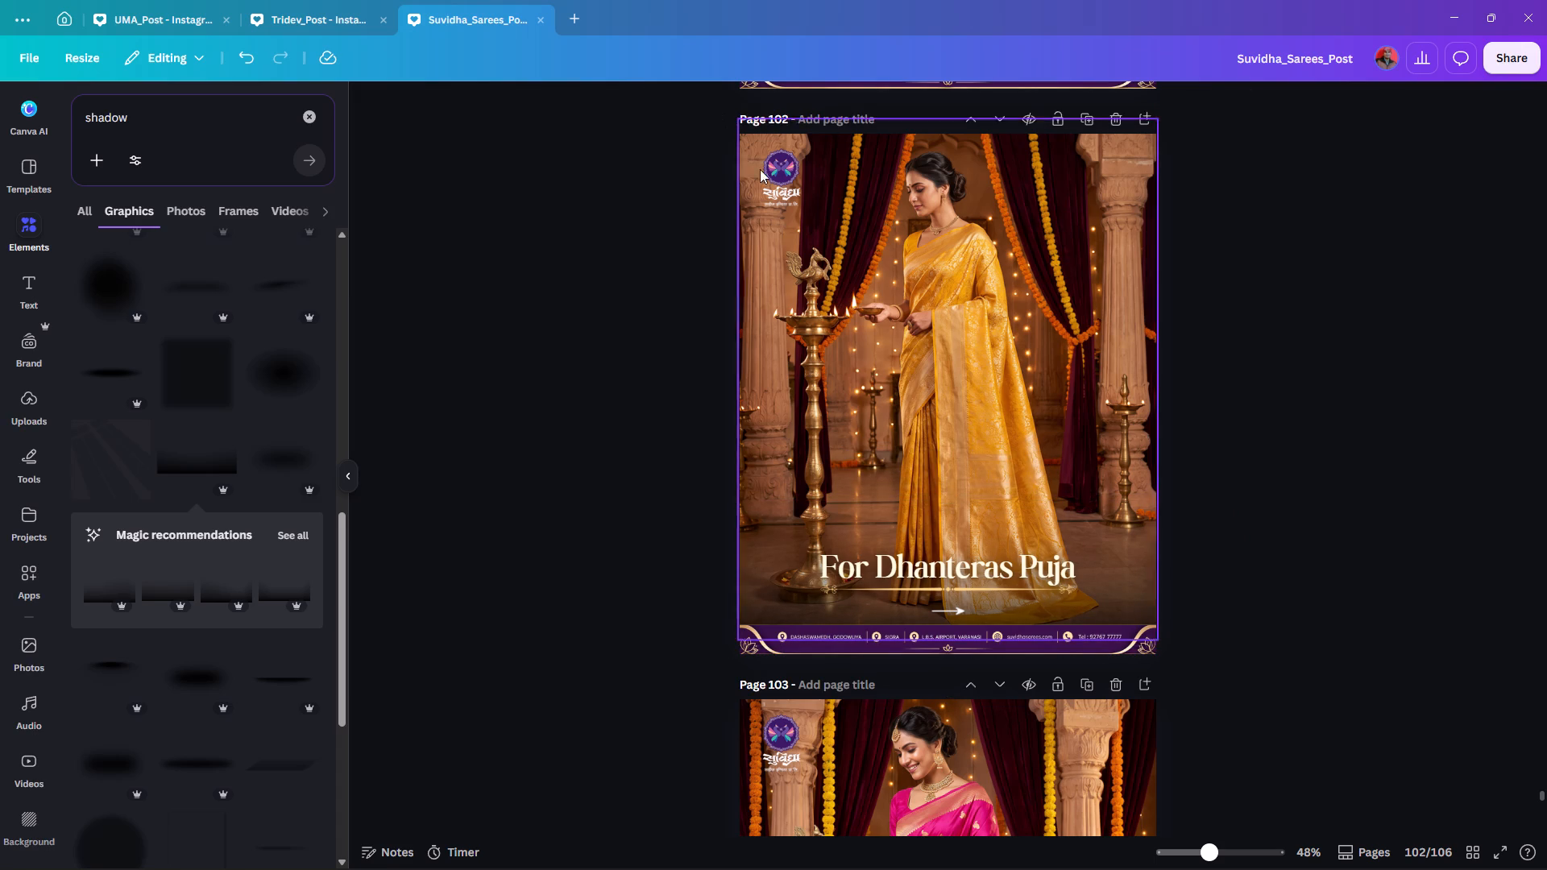
Enlarge the grouped Suvidha logo on page 102 proportionally to about 146 by 191.
left_click(782, 187)
left_click_drag(804, 205, 808, 207, "alt")
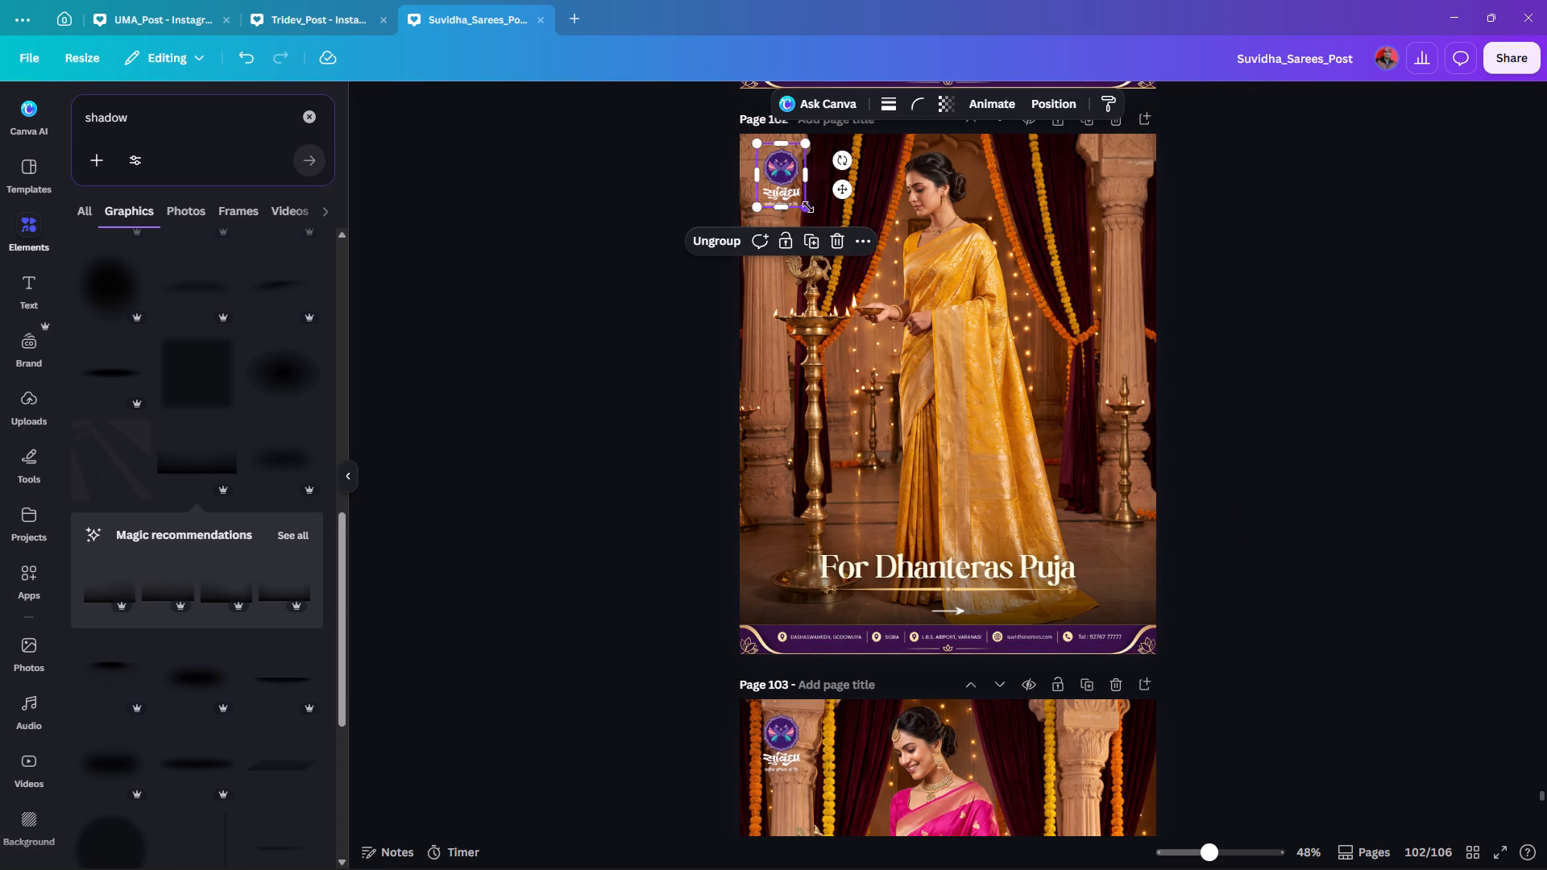
left_click_drag(808, 207, 802, 215, "alt")
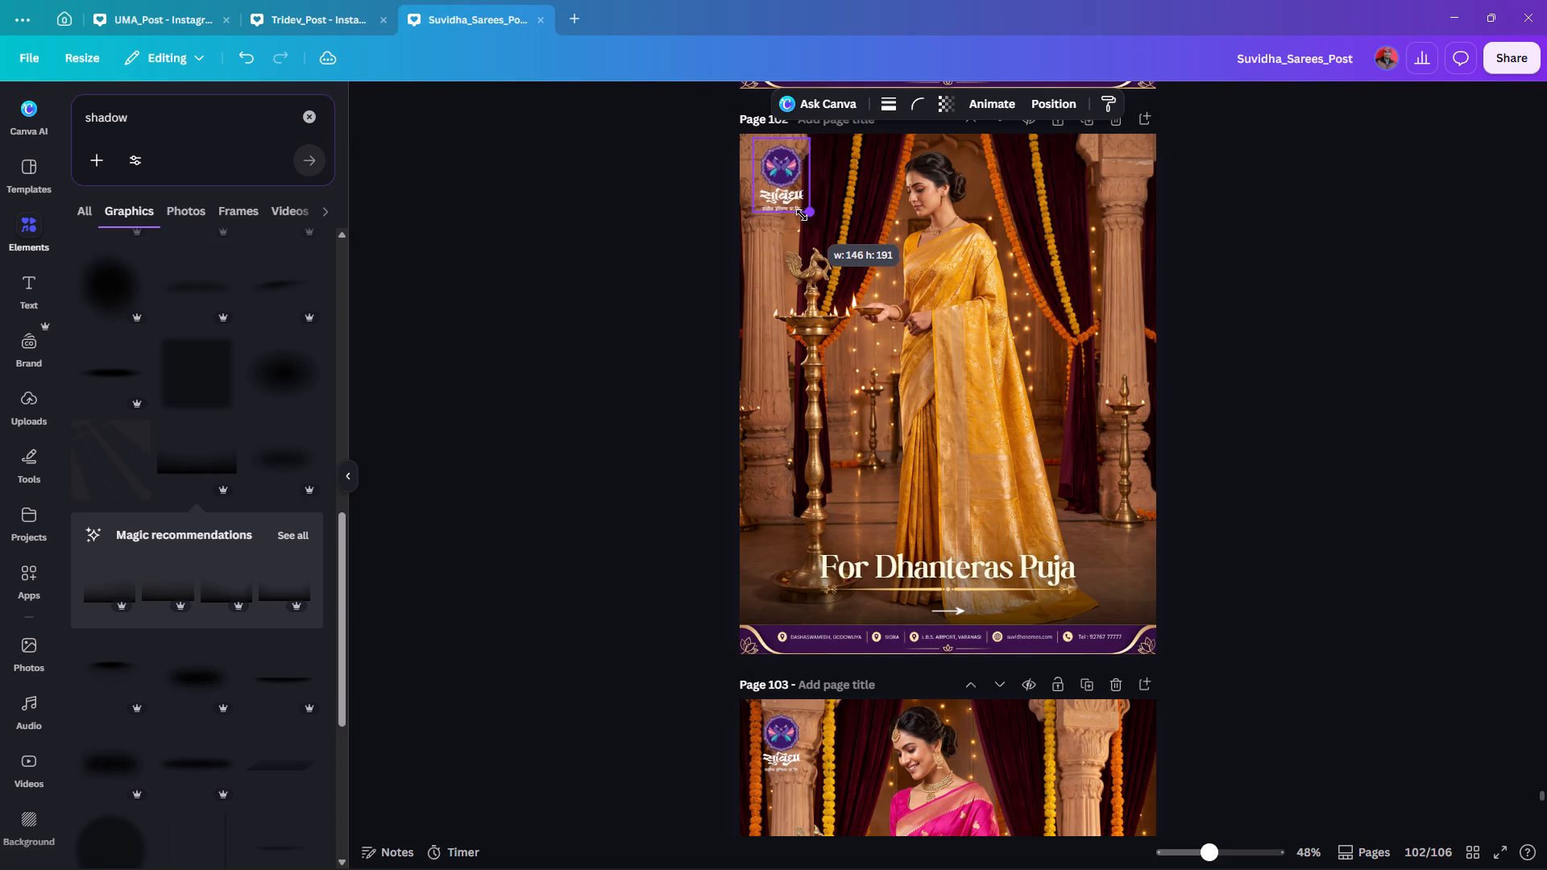
left_click_drag(802, 215, 801, 216, "alt")
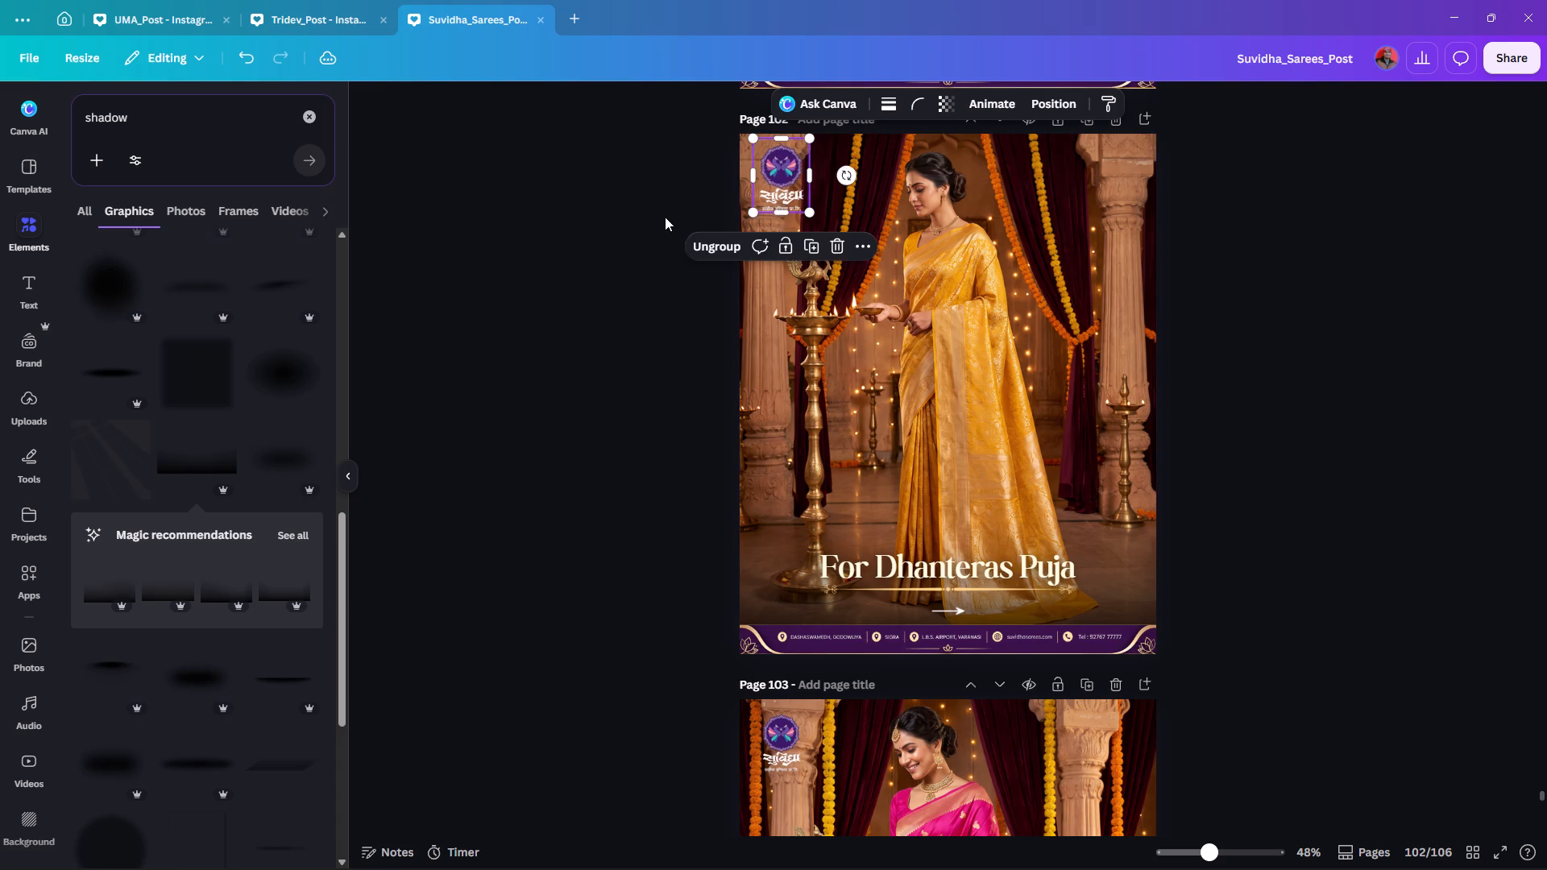
left_click(660, 211)
Nudge the enlarged Suvidha logo slightly down on page 102.
left_click(773, 175)
key("Down")
key("Down")
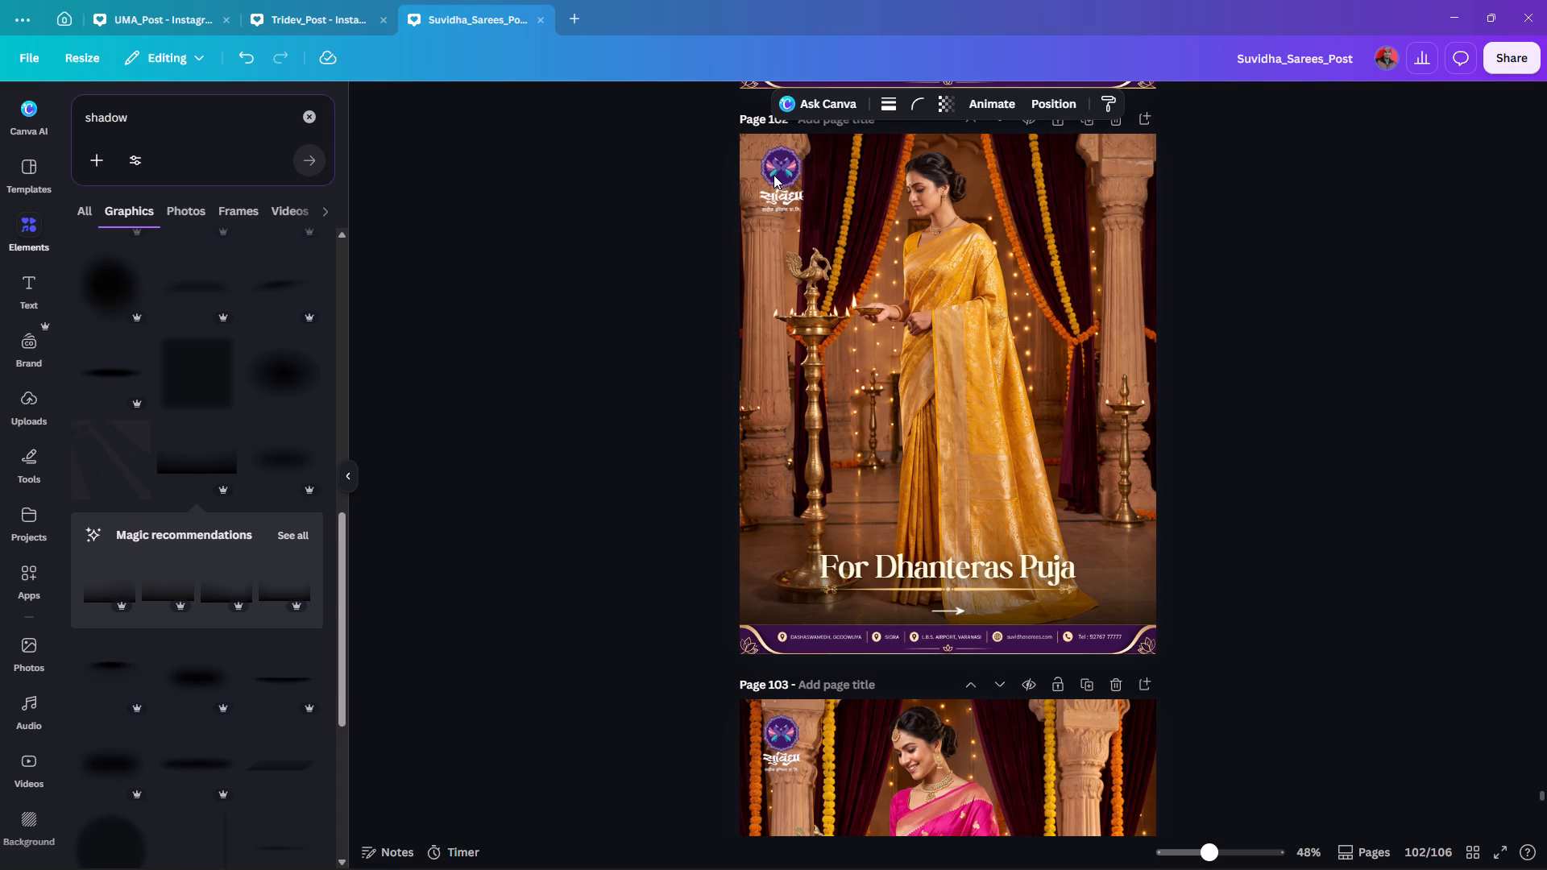
key("Left")
key("Right")
key("Down")
left_click(606, 196)
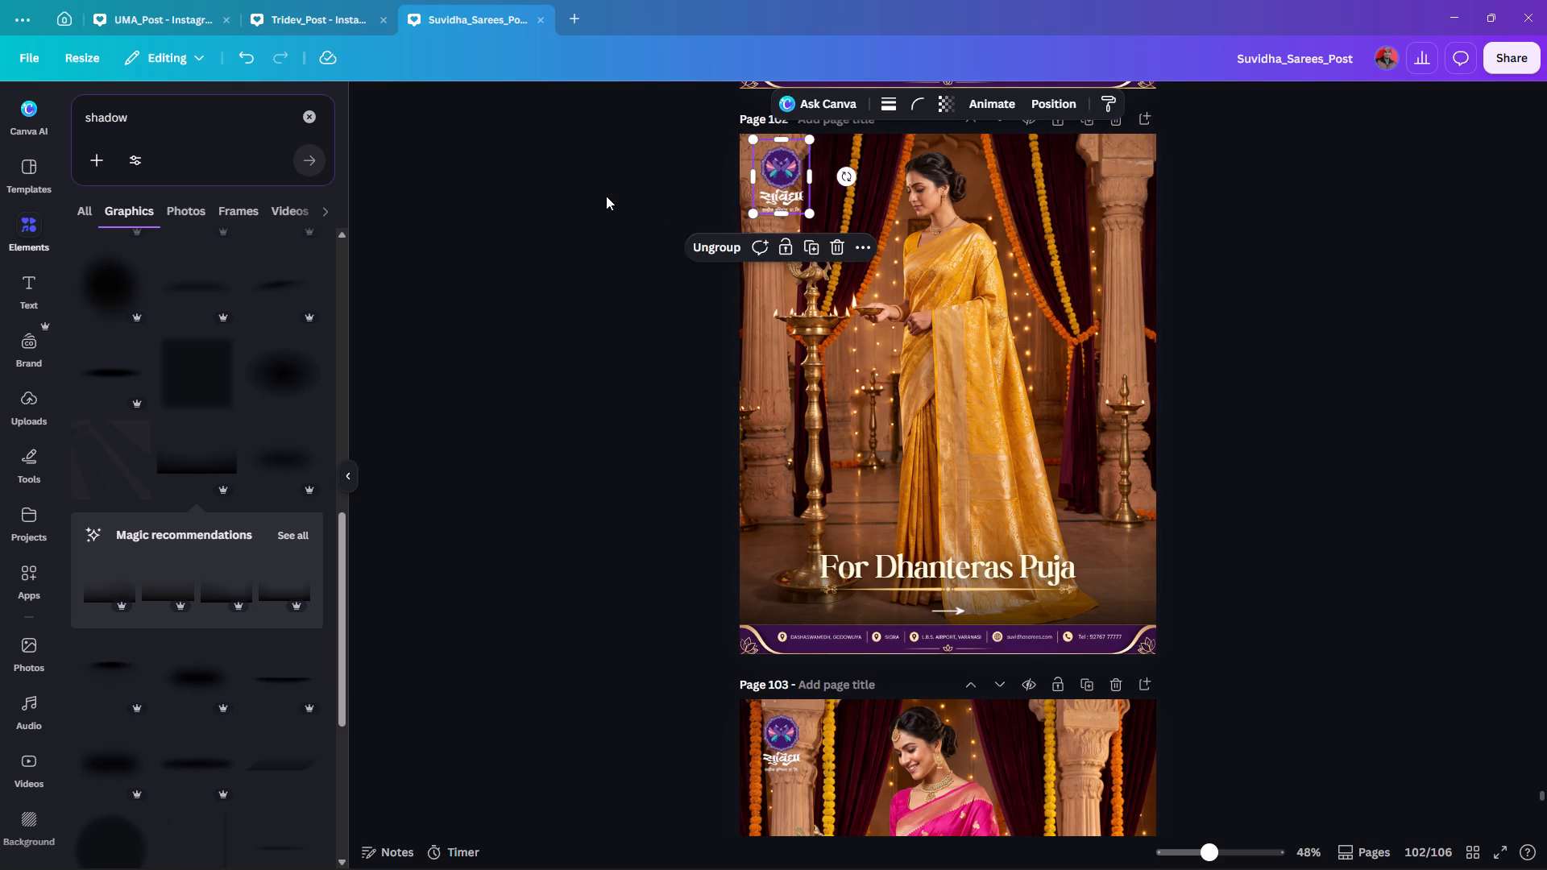
Copy the For Dhanteras Puja heading with its ornamental line from page 102 onto the pink saree page 103.
scroll(606, 196, "down", 9)
scroll(653, 208, "up", 5)
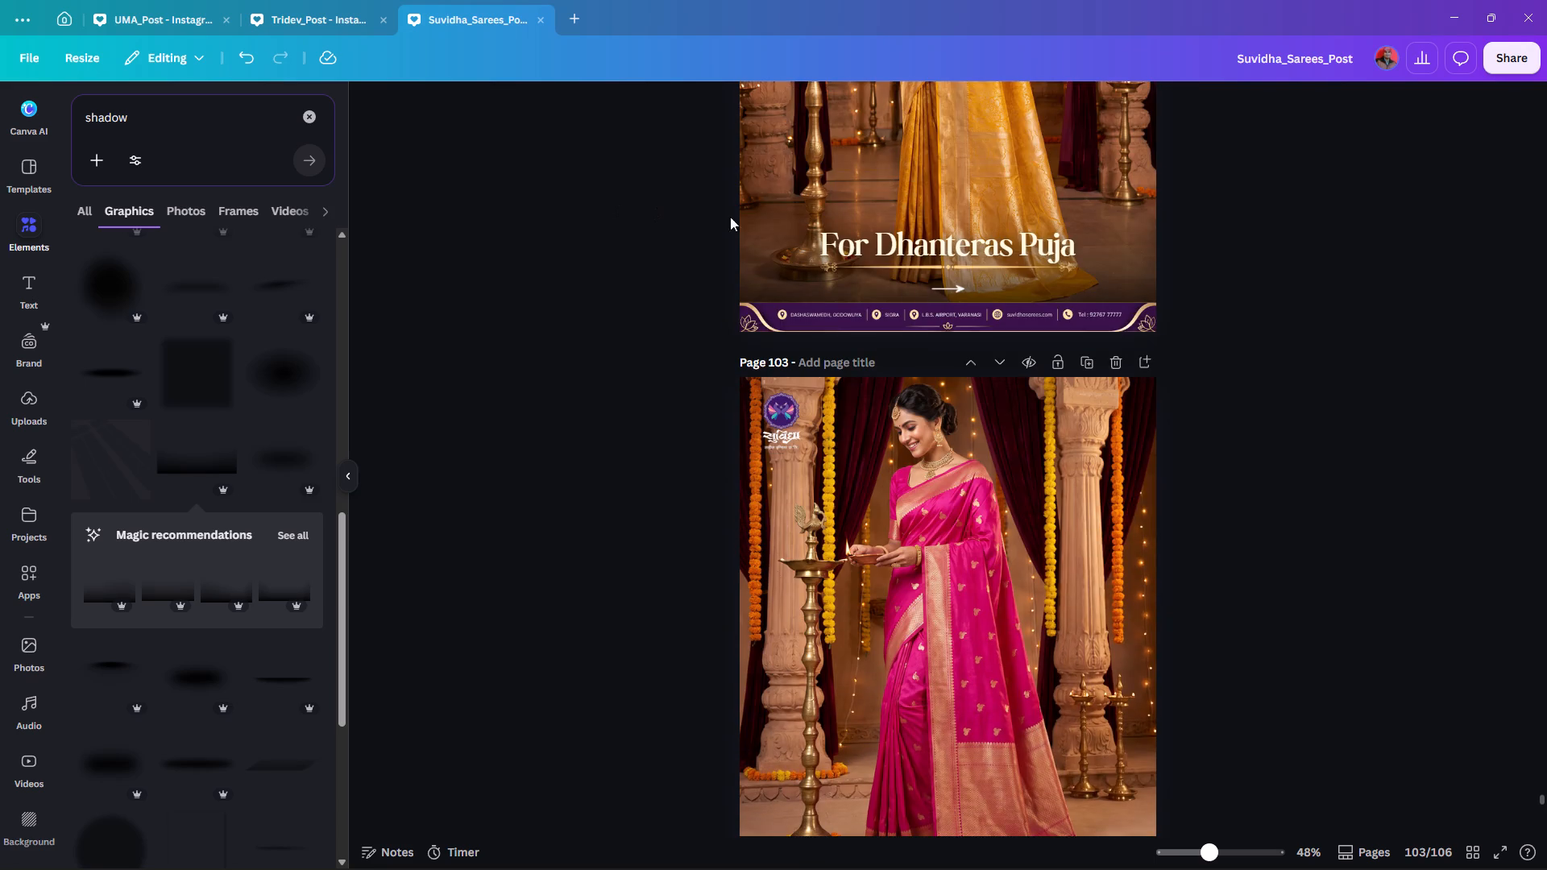
left_click(1022, 242)
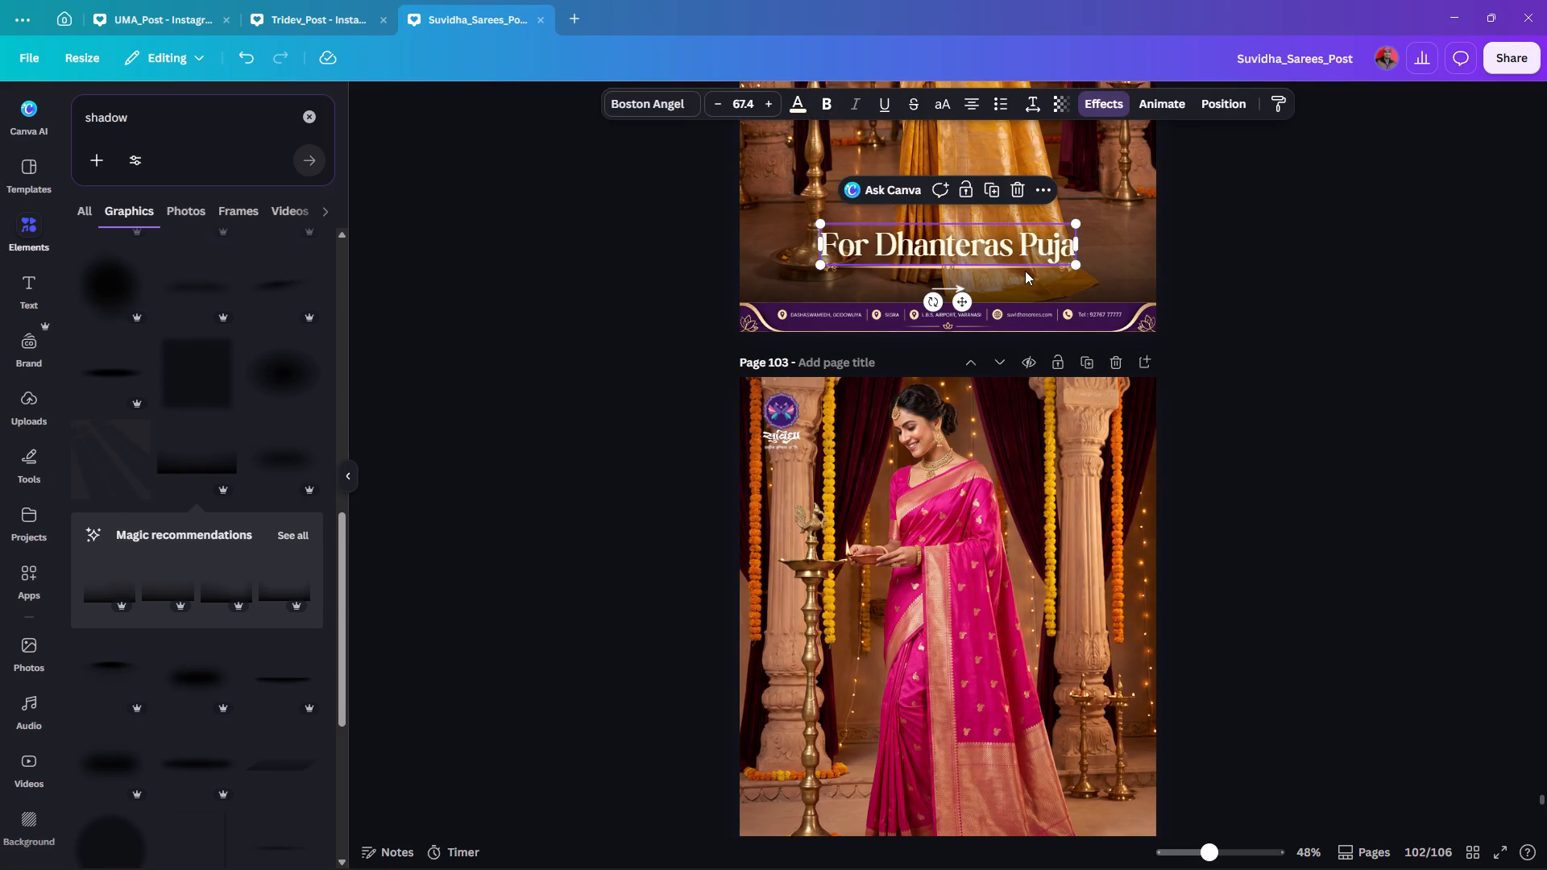
left_click(1024, 271, "shift")
key("ctrl+c")
scroll(1294, 270, "down", 3)
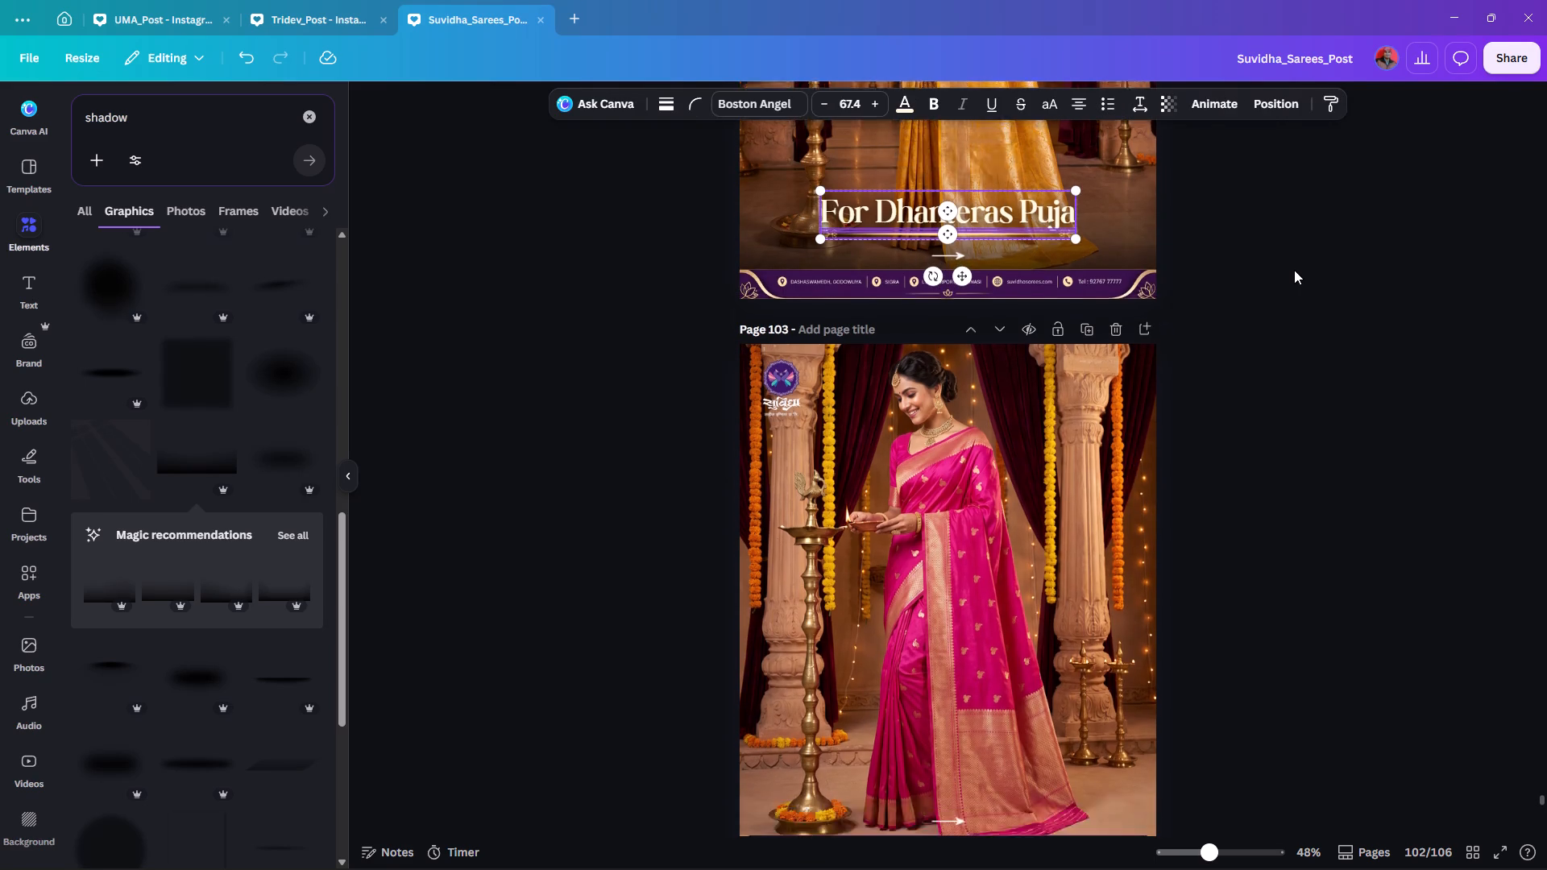
scroll(1294, 270, "down", 3)
scroll(1294, 270, "up", 4)
key("ctrl+v")
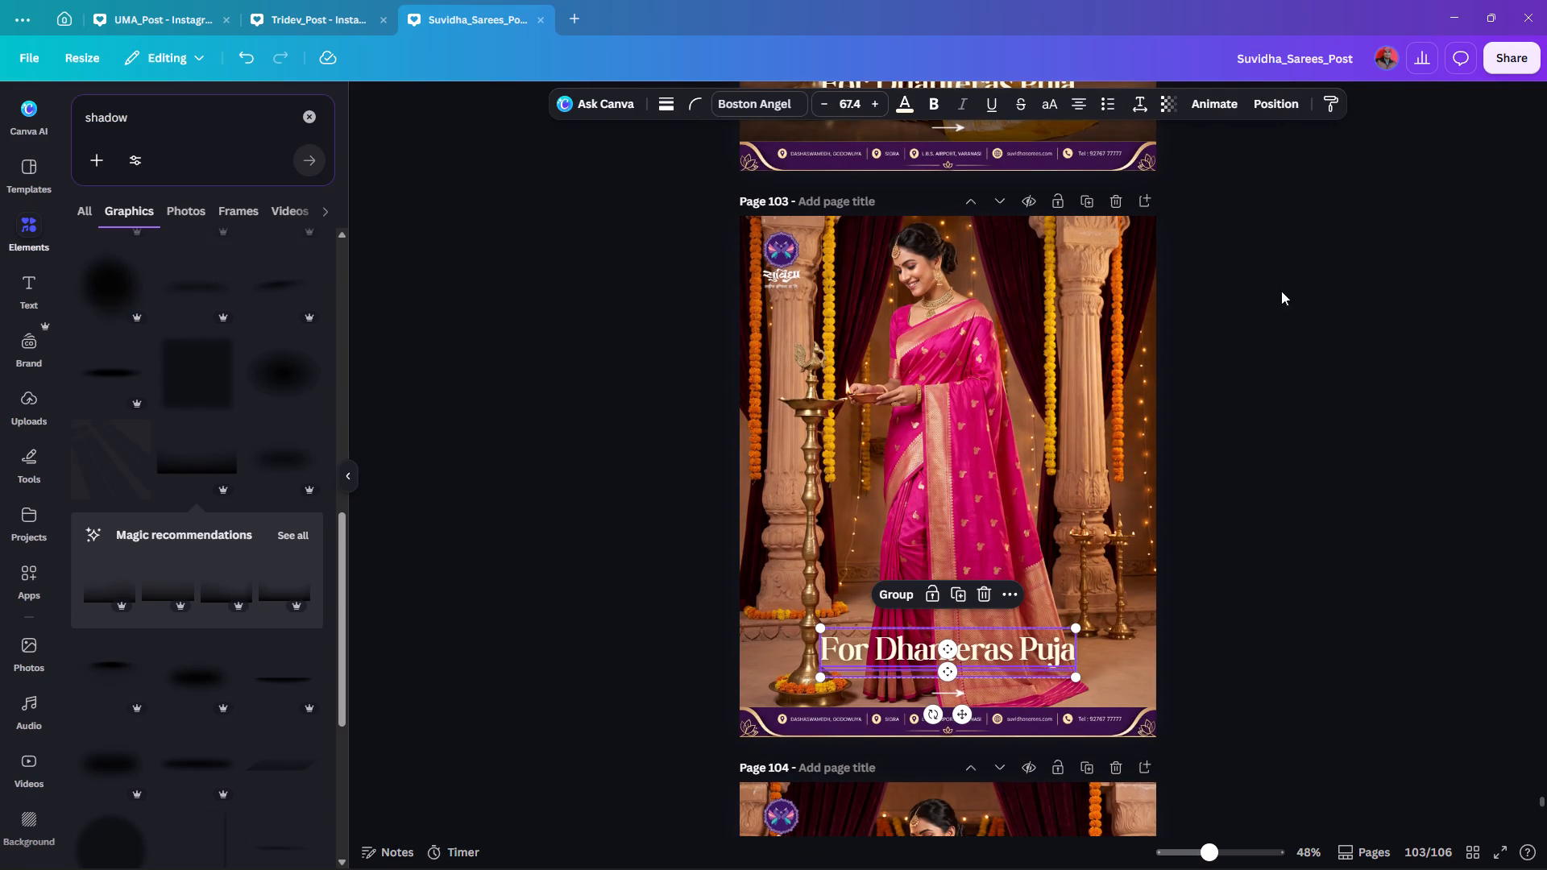
Replace Dhanteras Puja with Choti Di in the pasted heading on page 103, keeping the word For.
double_click(1008, 644)
left_click(1018, 645)
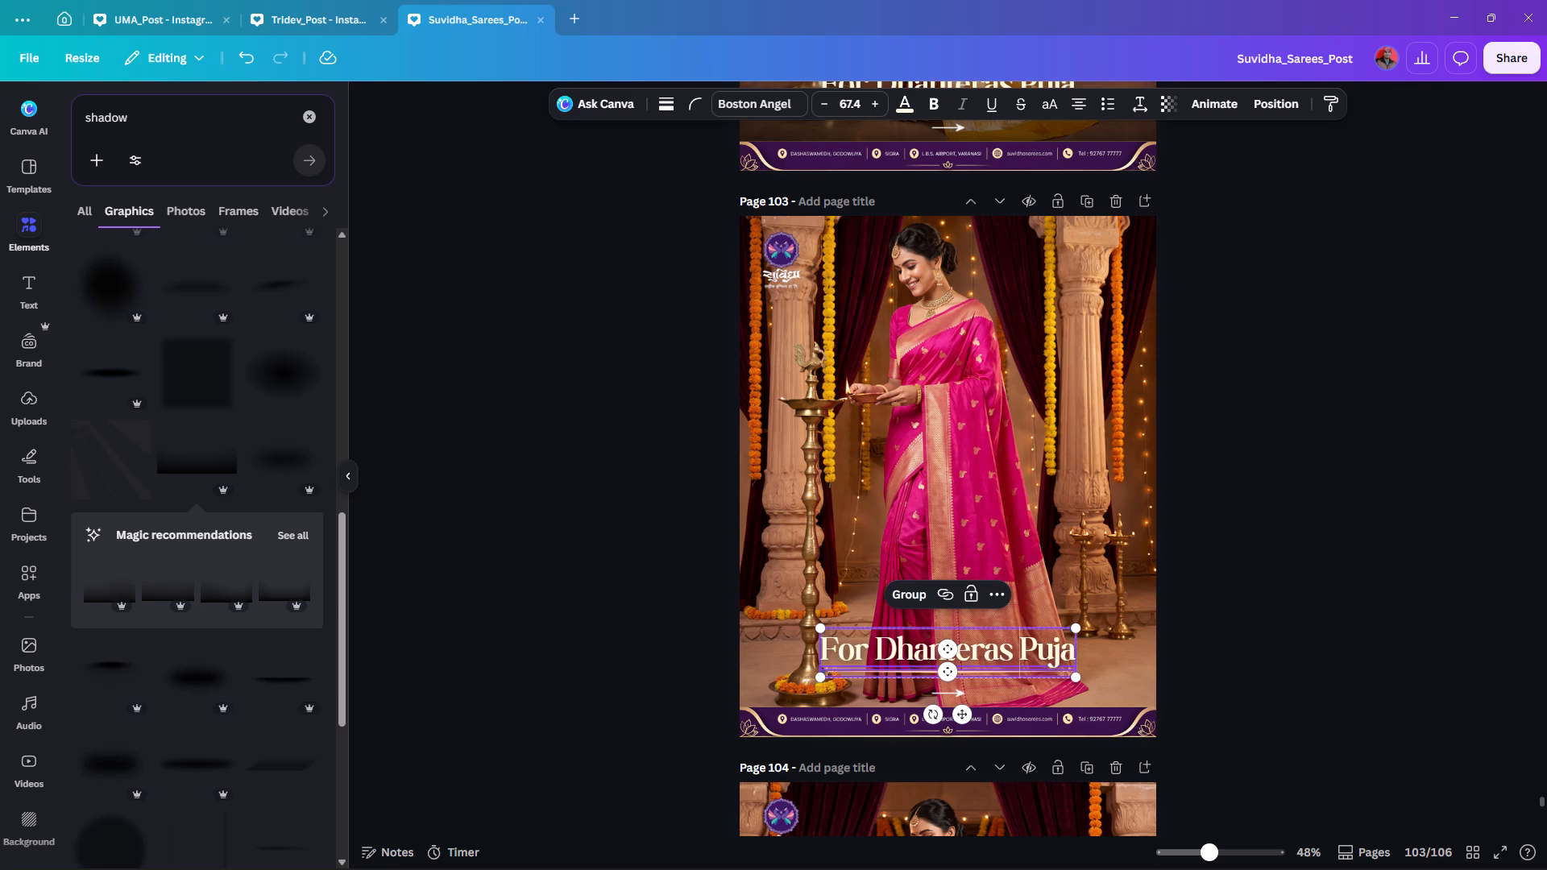
left_click_drag(876, 644, 918, 643)
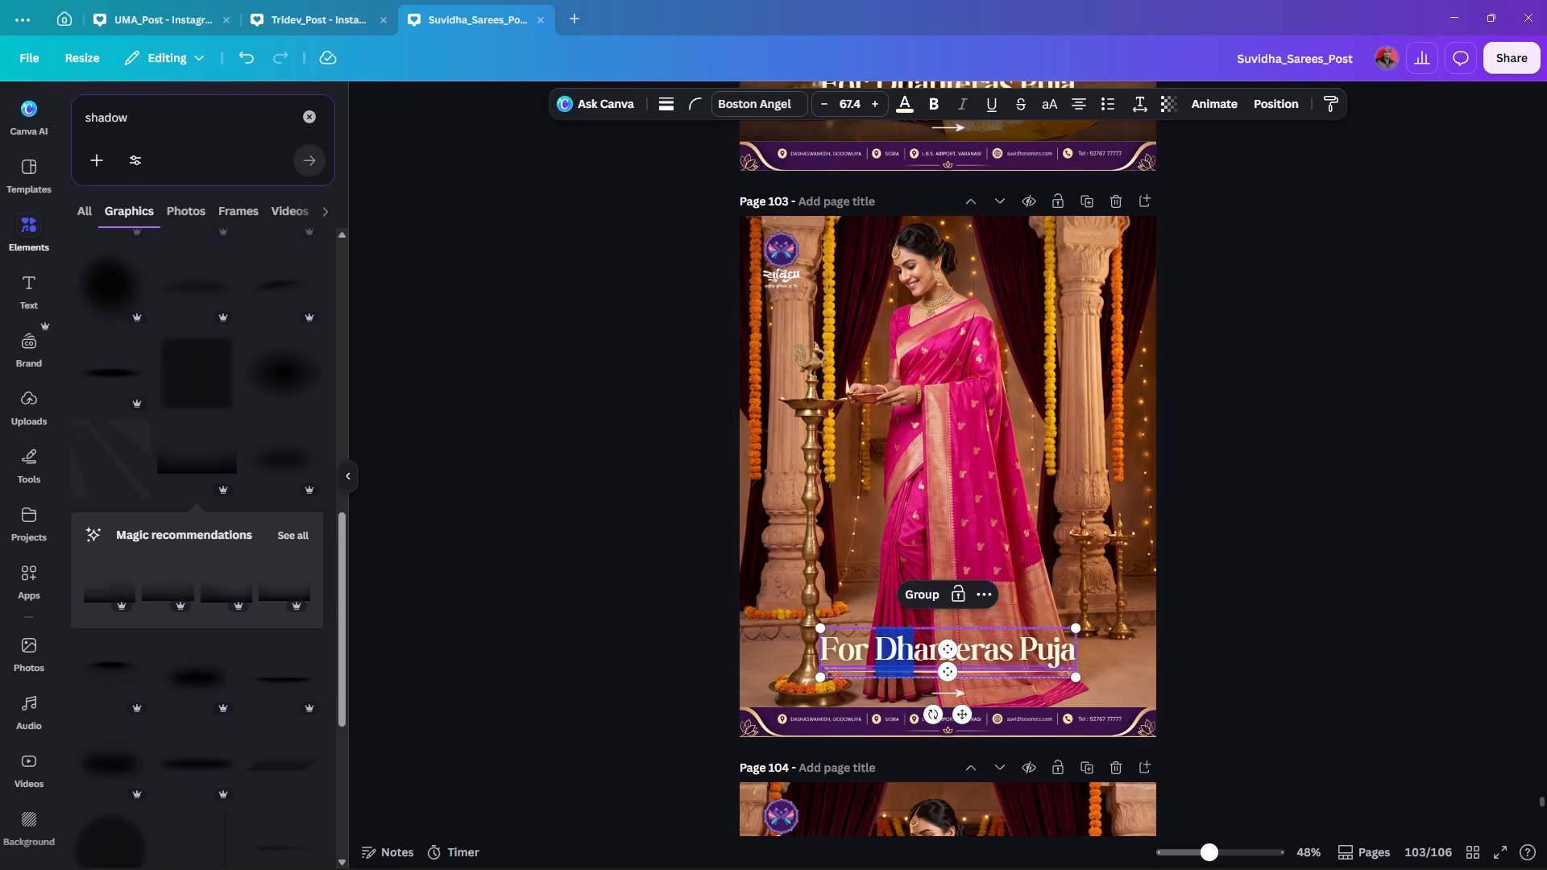
left_click_drag(918, 643, 1074, 647)
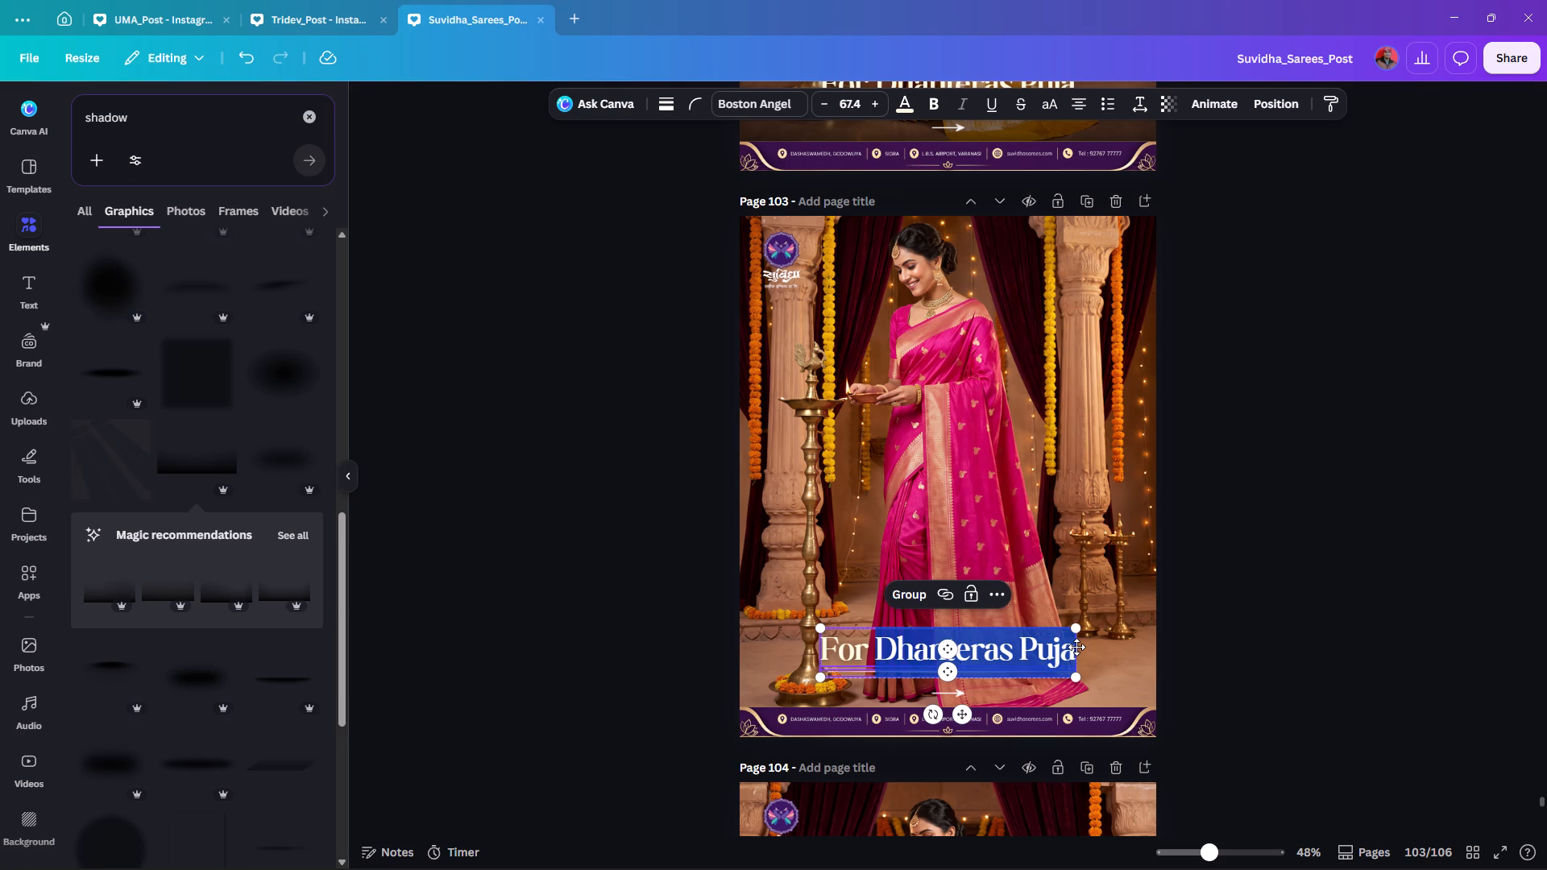
type("Choti")
key("space")
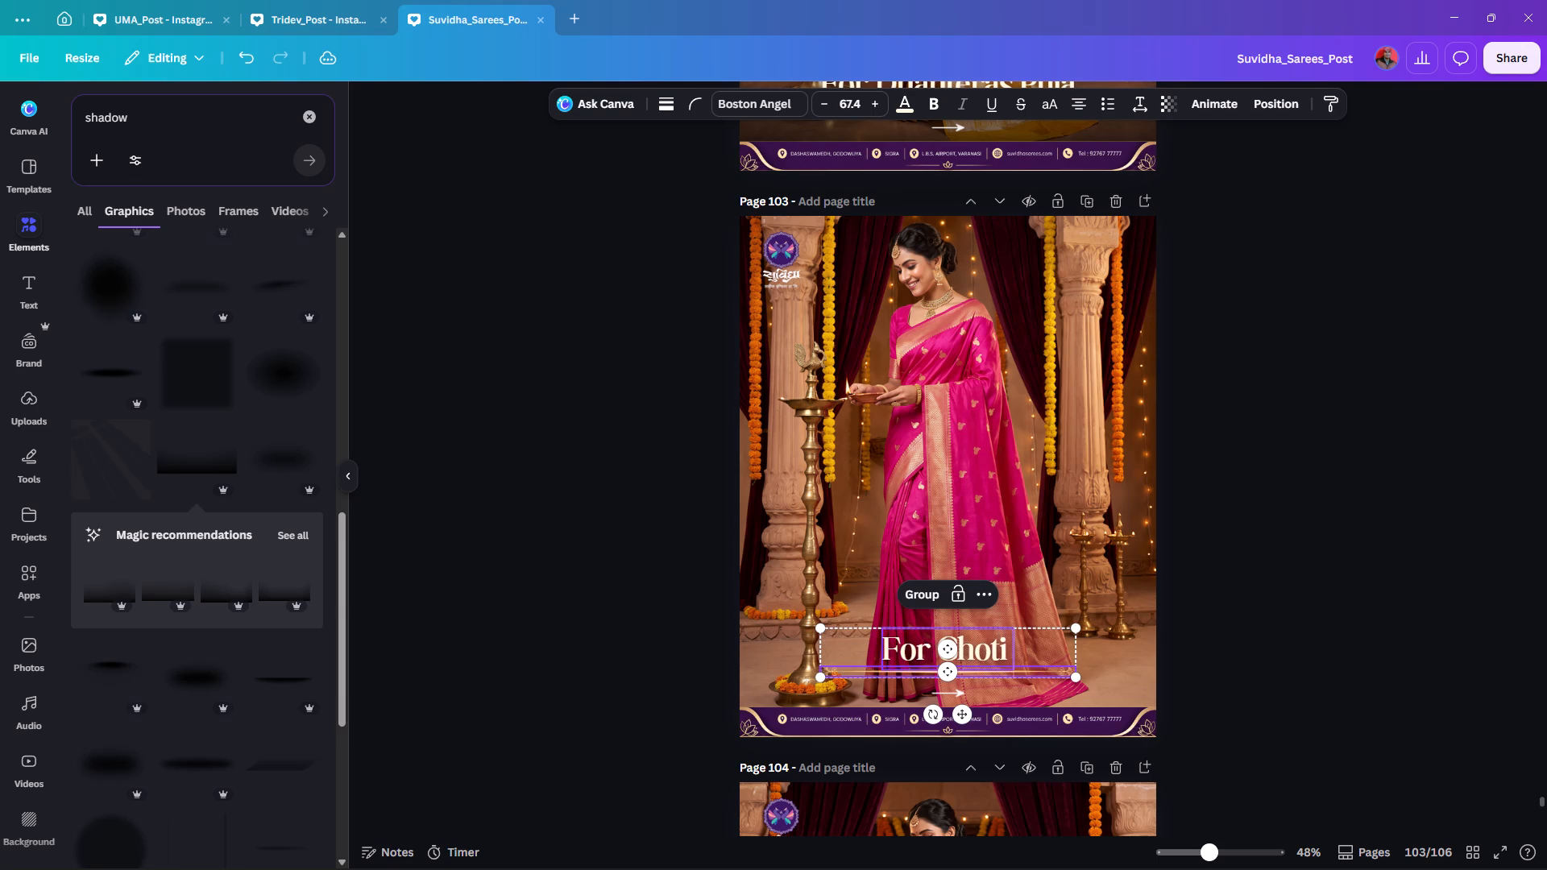
type("Di")
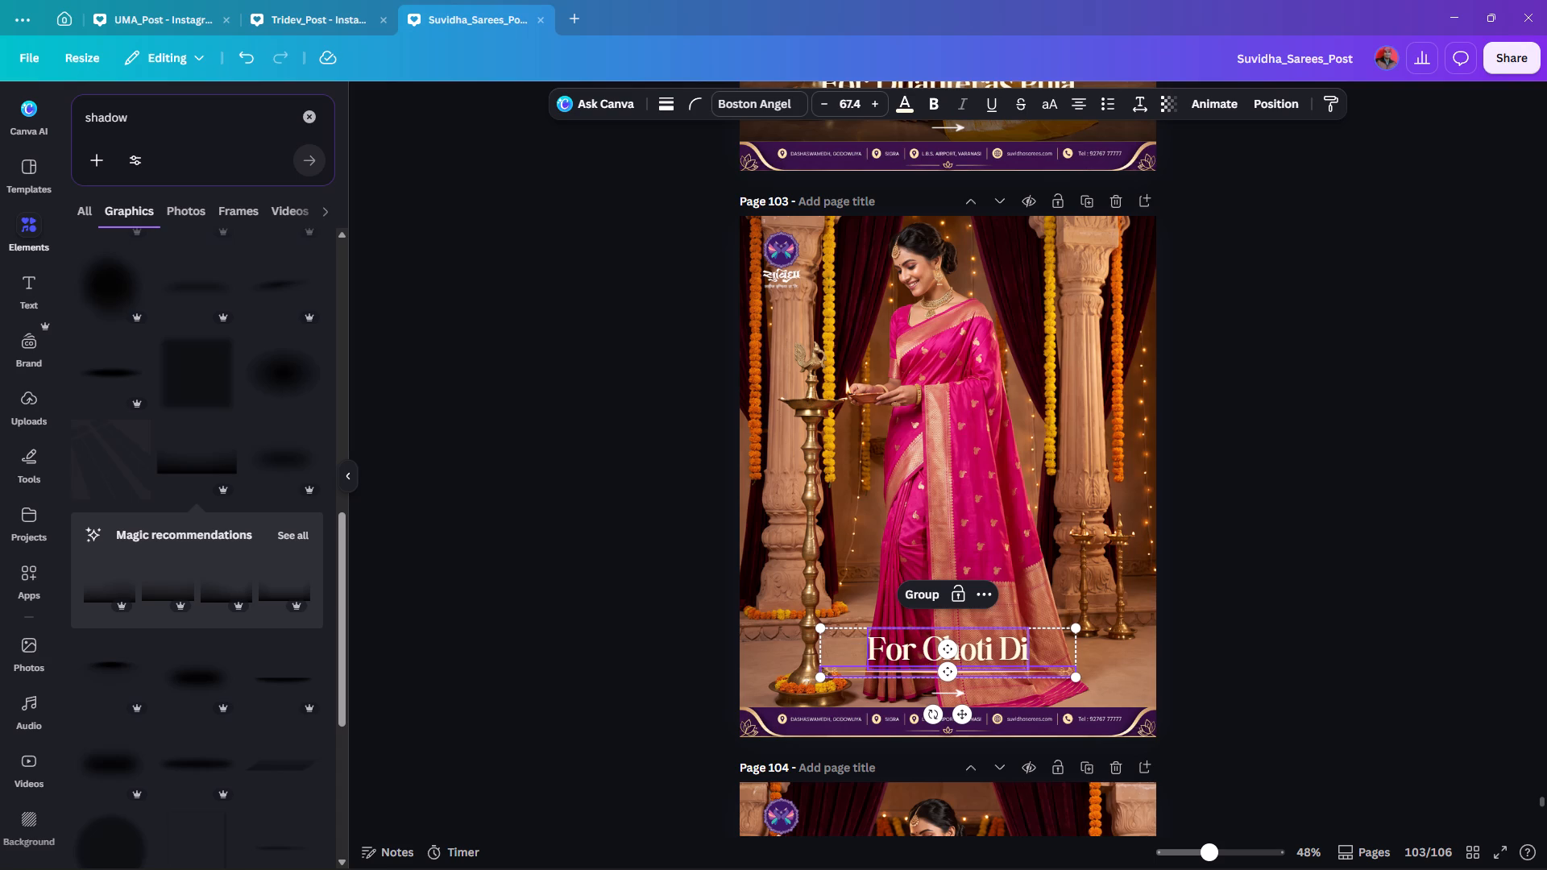
Complete the heading on the pink saree page 103 so that it reads For Choti Dipawali.
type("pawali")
left_click(1361, 548)
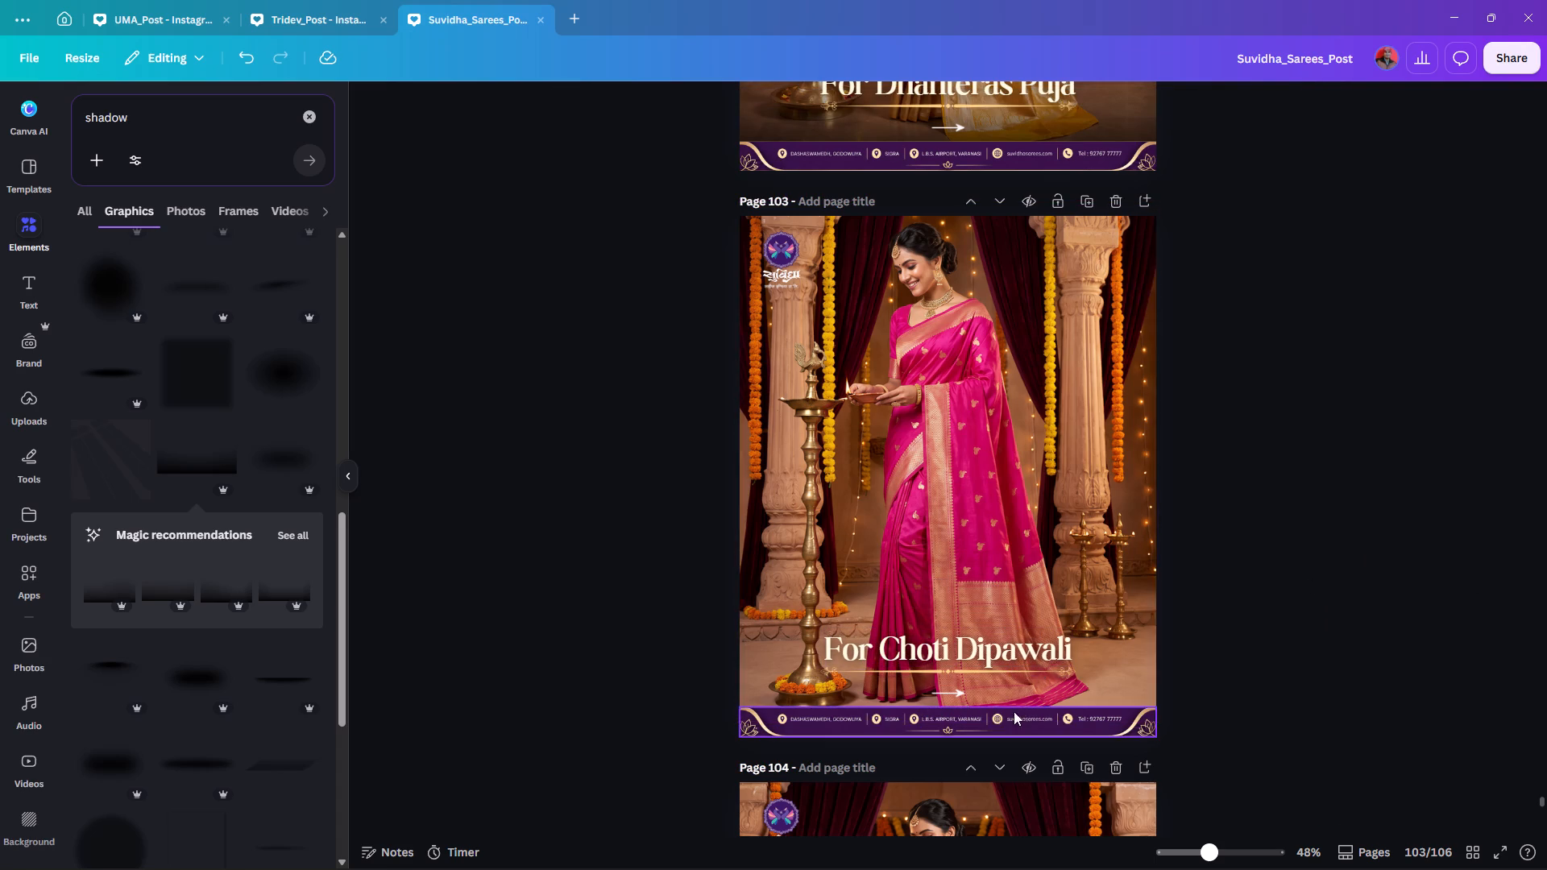
double_click(1011, 650)
left_click(997, 649)
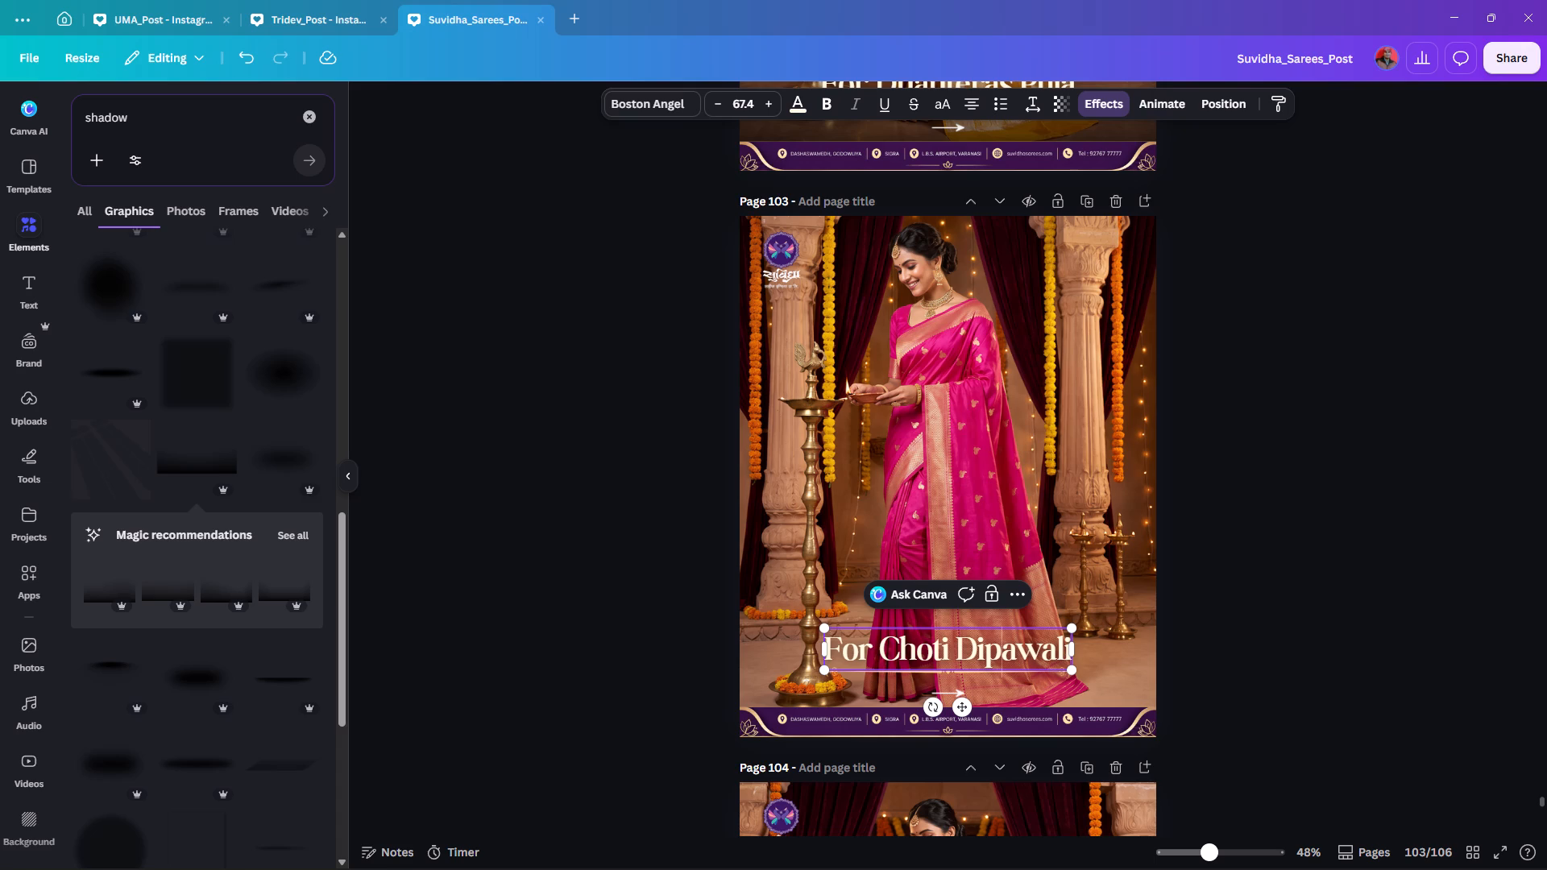
left_click(1230, 619)
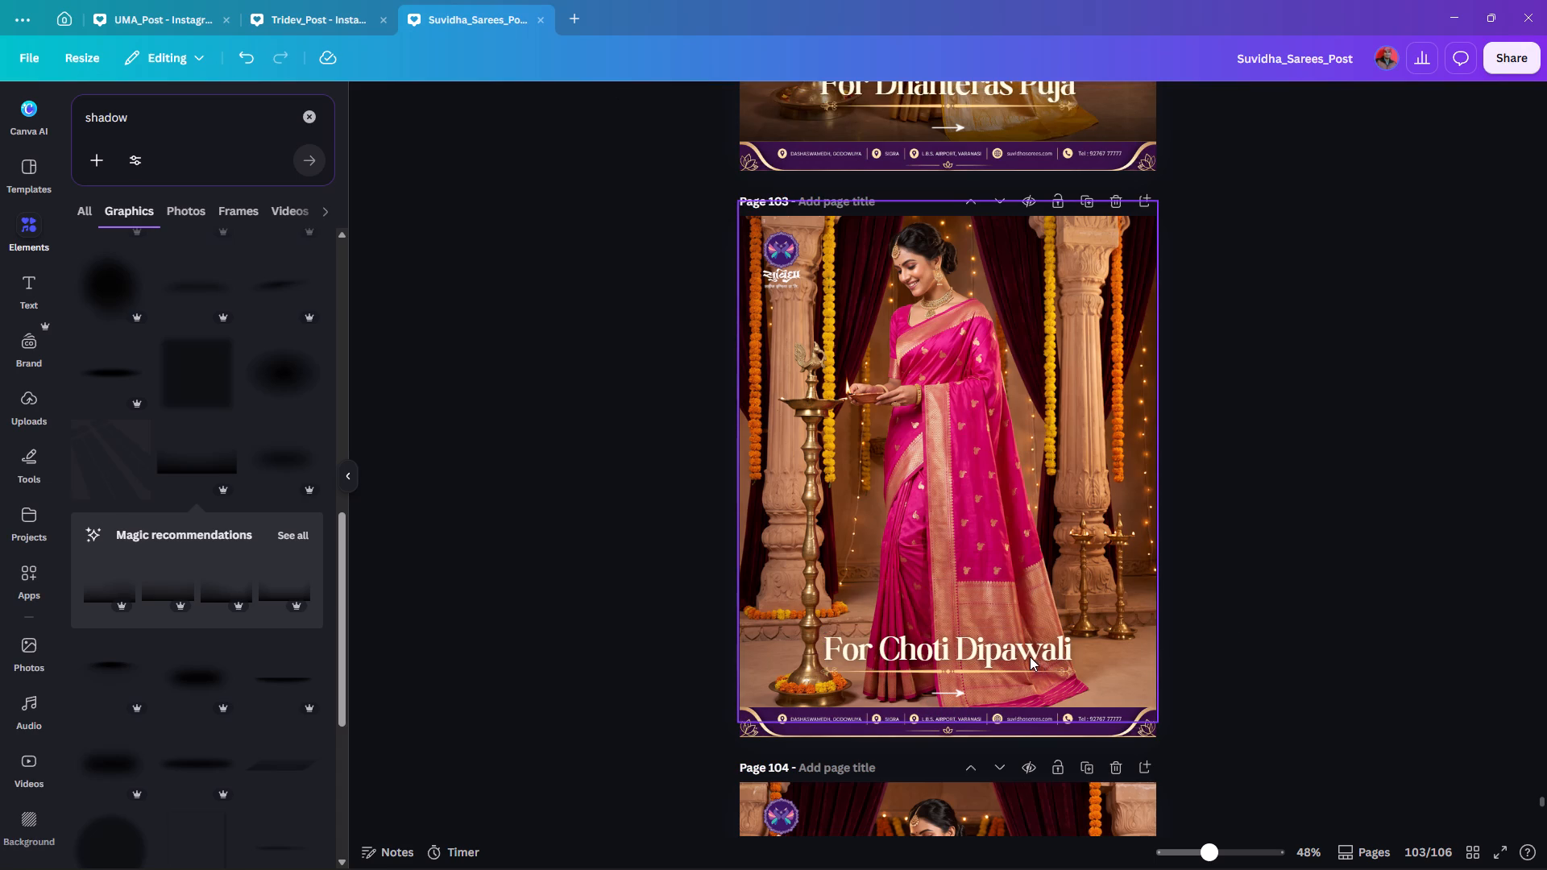
double_click(1009, 655)
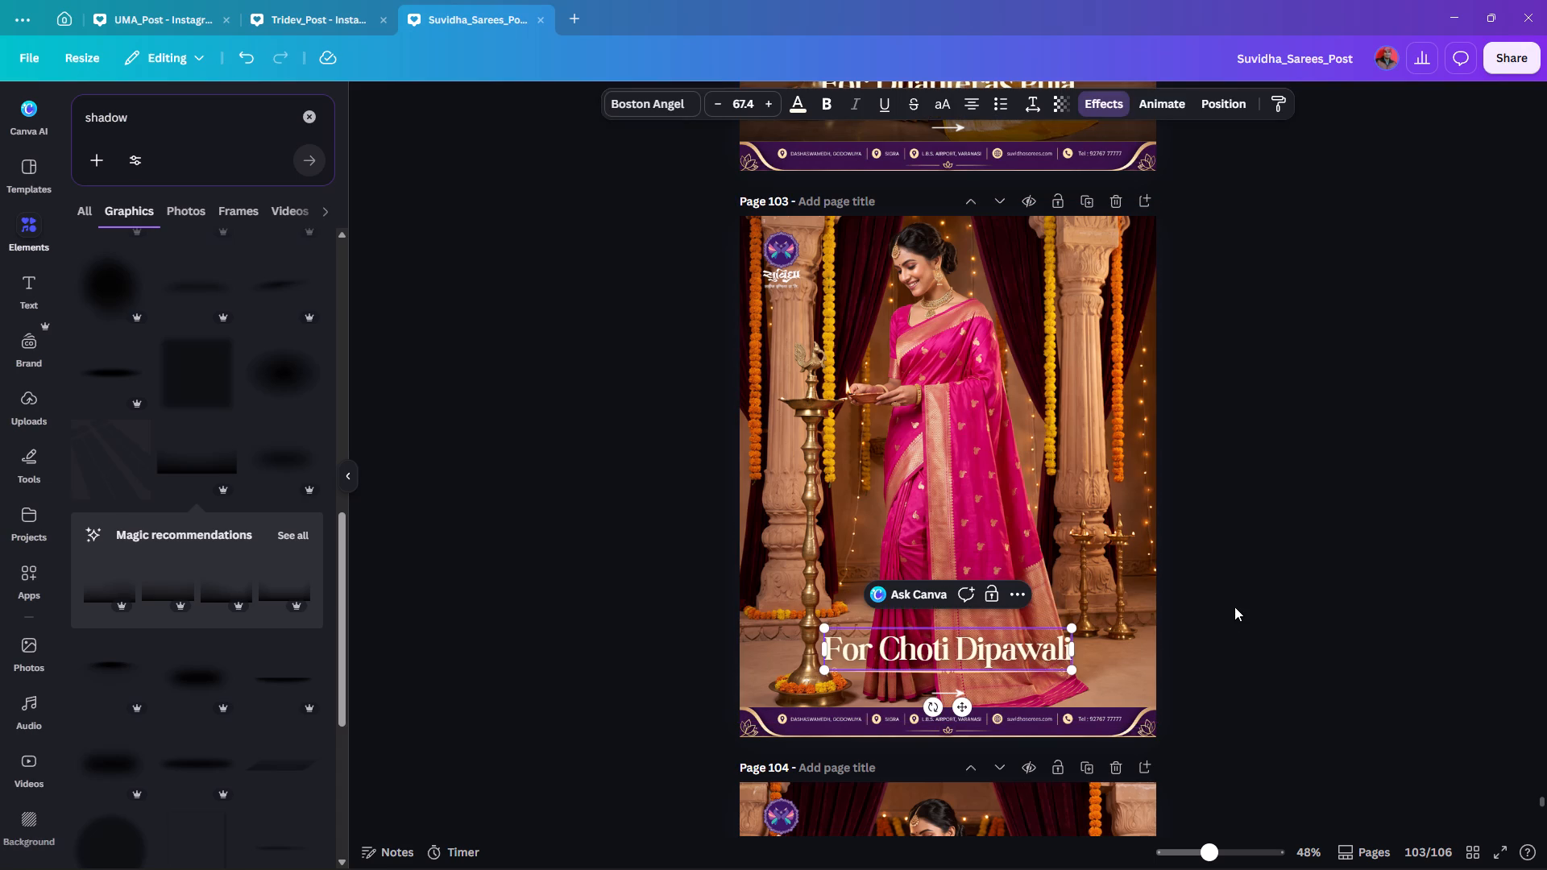
left_click(1234, 607)
Switch to Google Chrome and, in a new tab, enter a Google query starting with "dipavli or" to check the festival name's spelling.
left_click(815, 851)
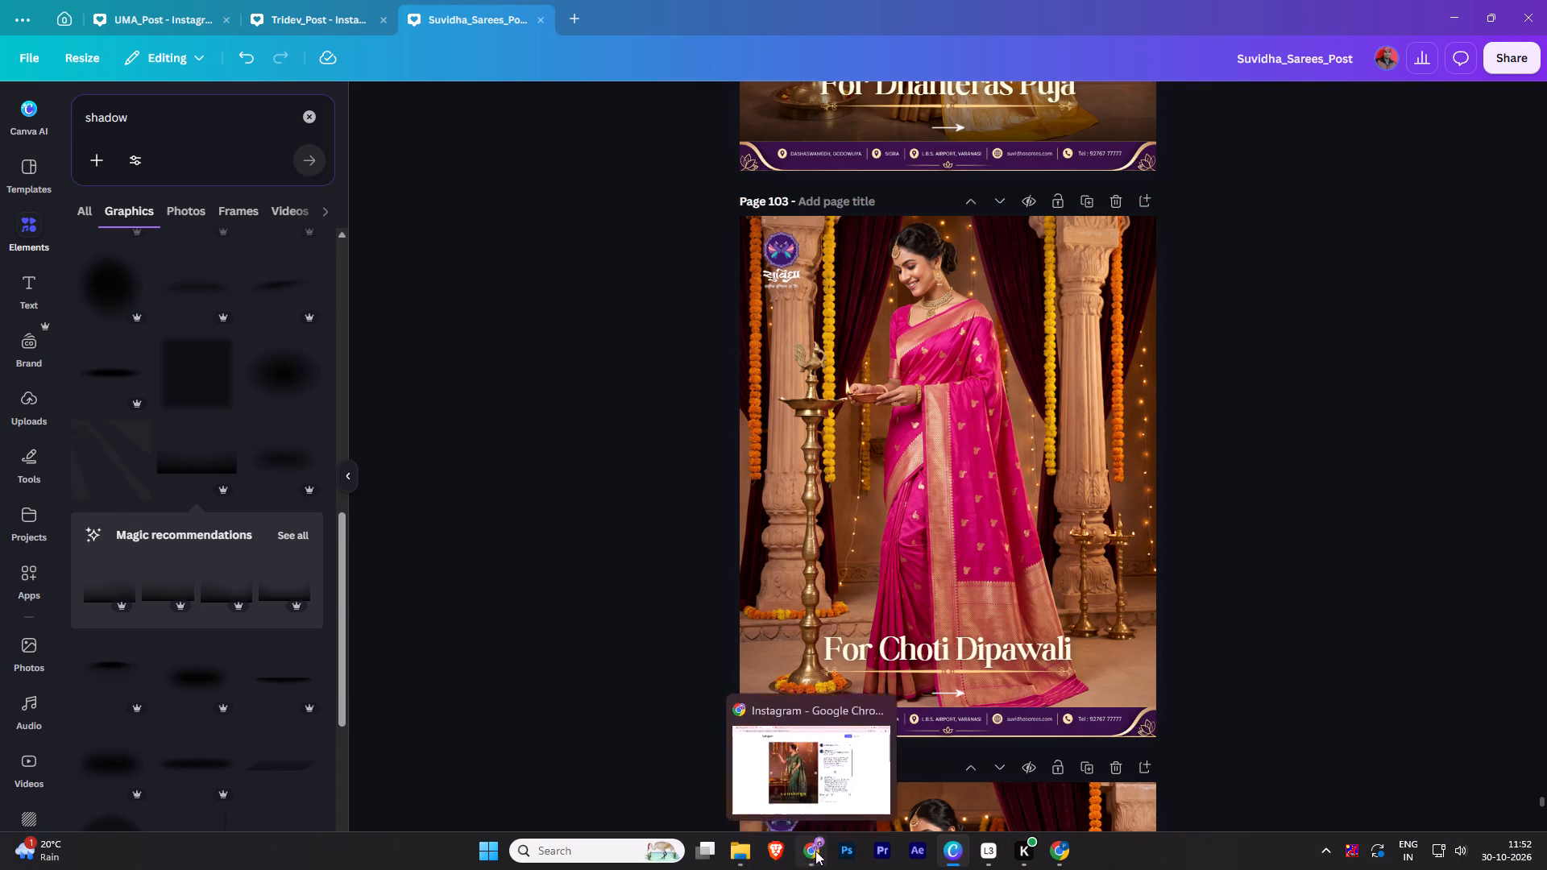
left_click(612, 9)
left_click(557, 354)
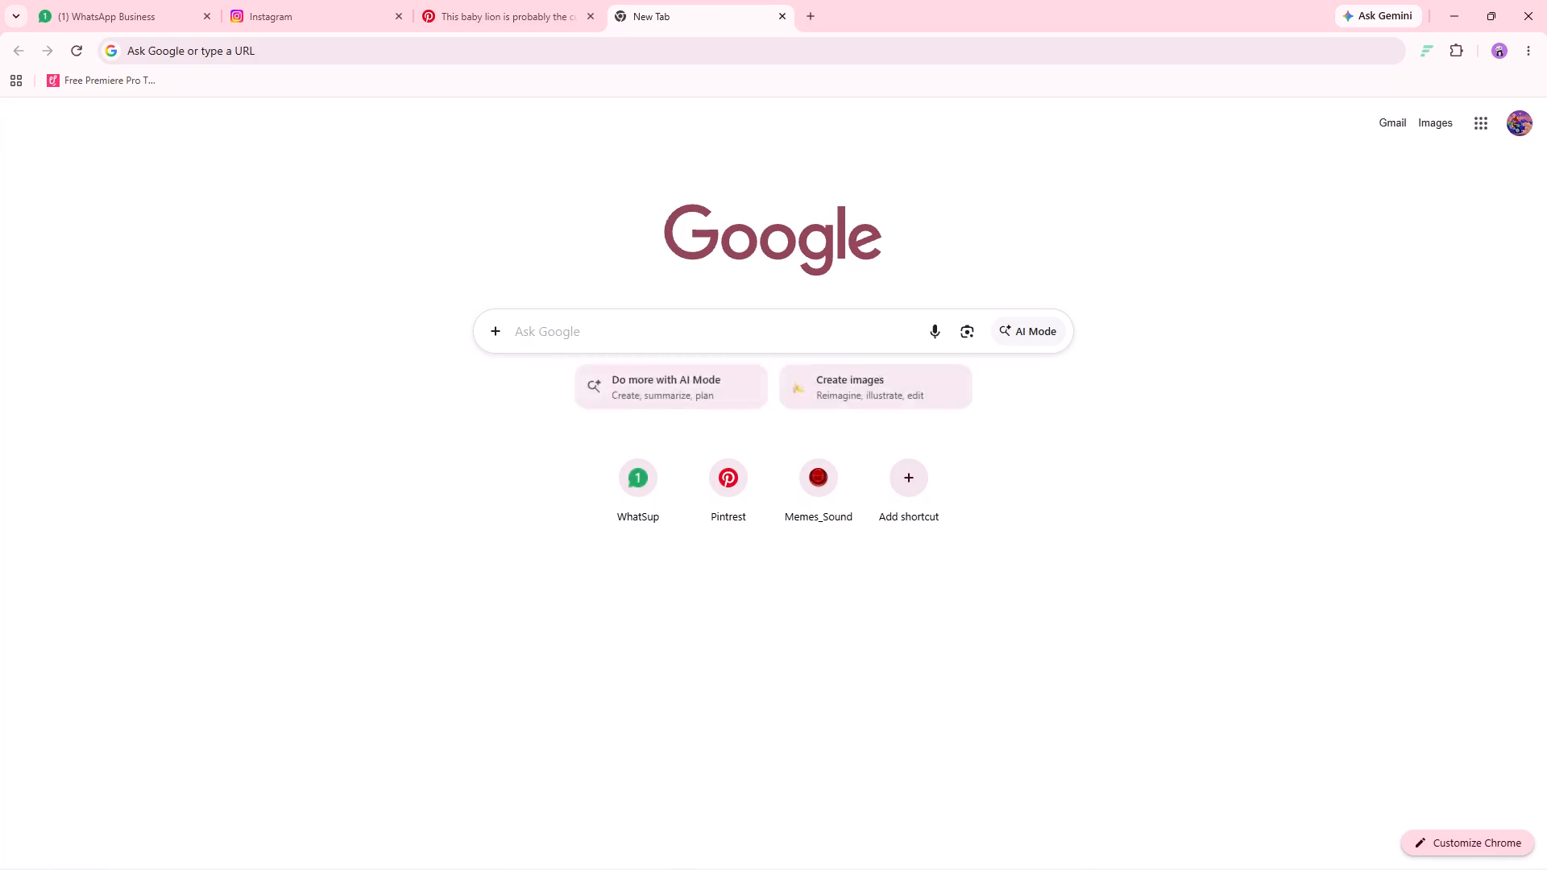
left_click(553, 342)
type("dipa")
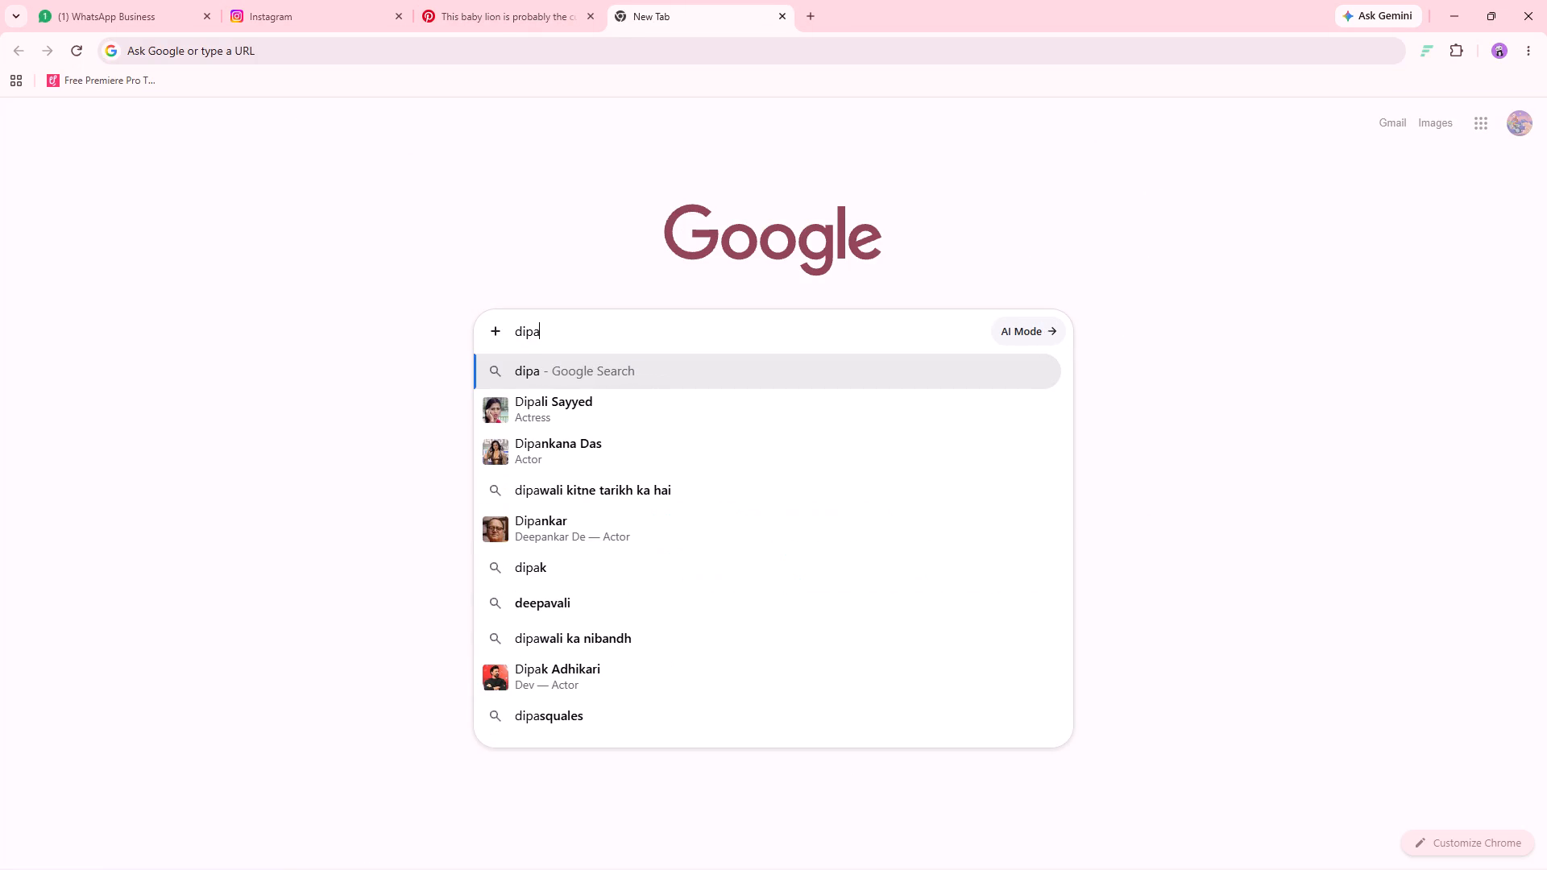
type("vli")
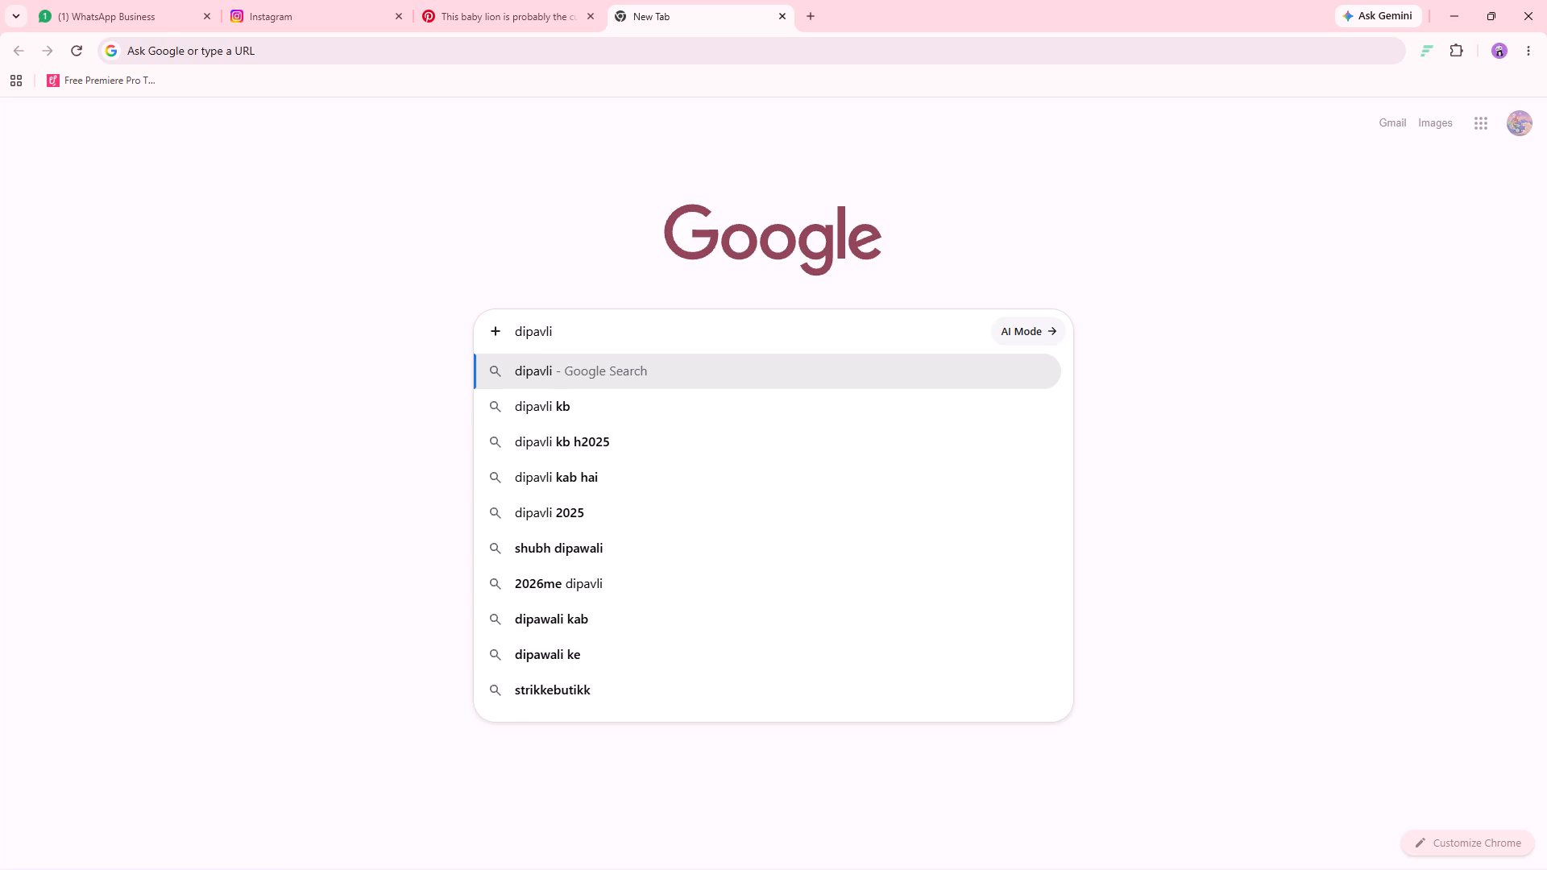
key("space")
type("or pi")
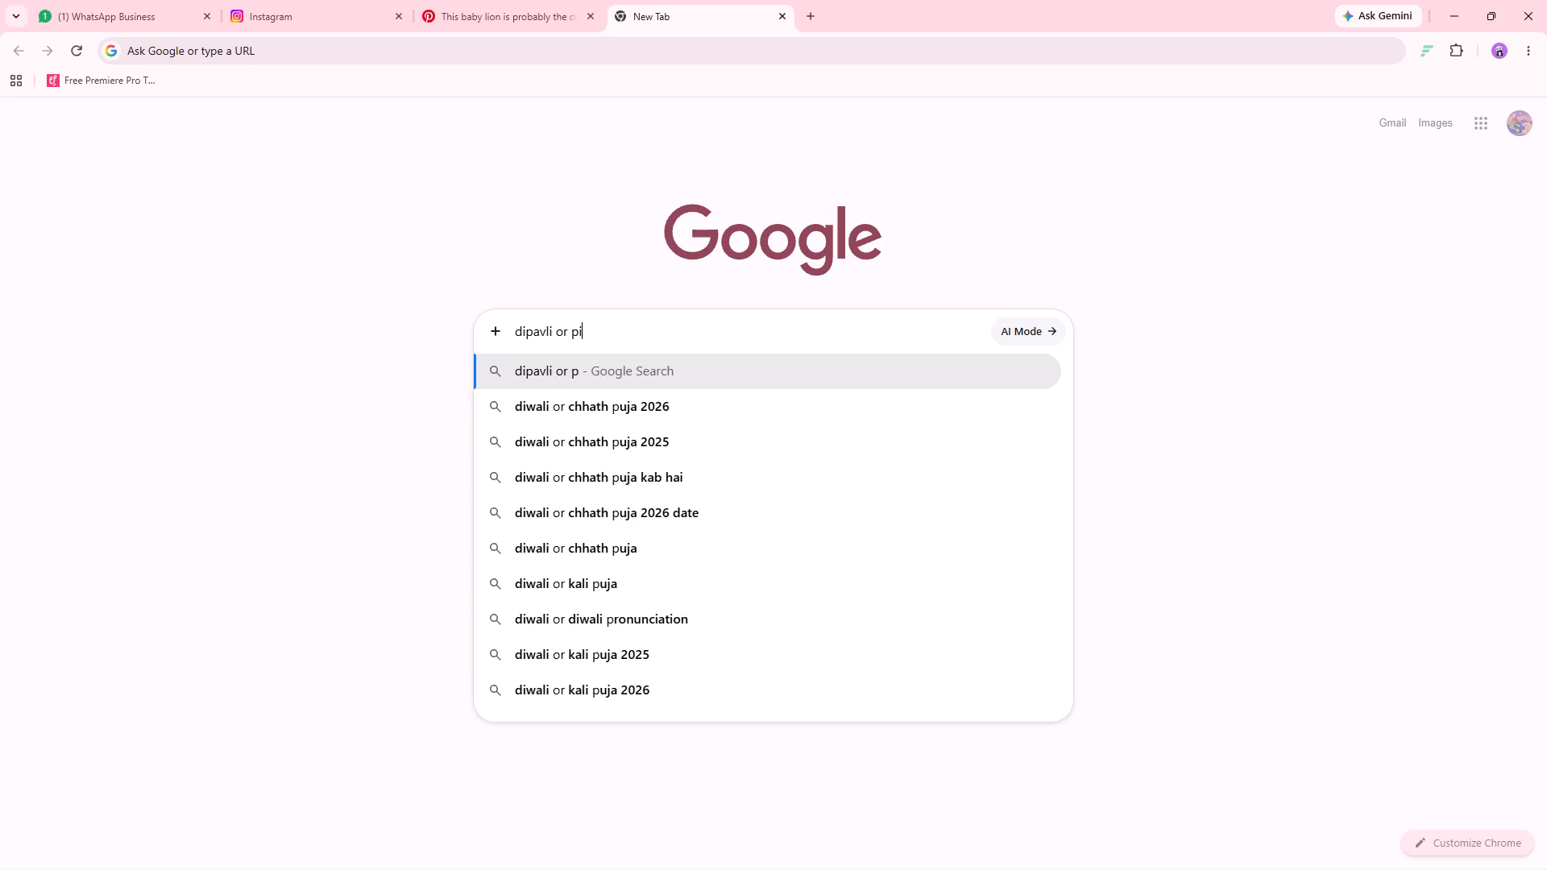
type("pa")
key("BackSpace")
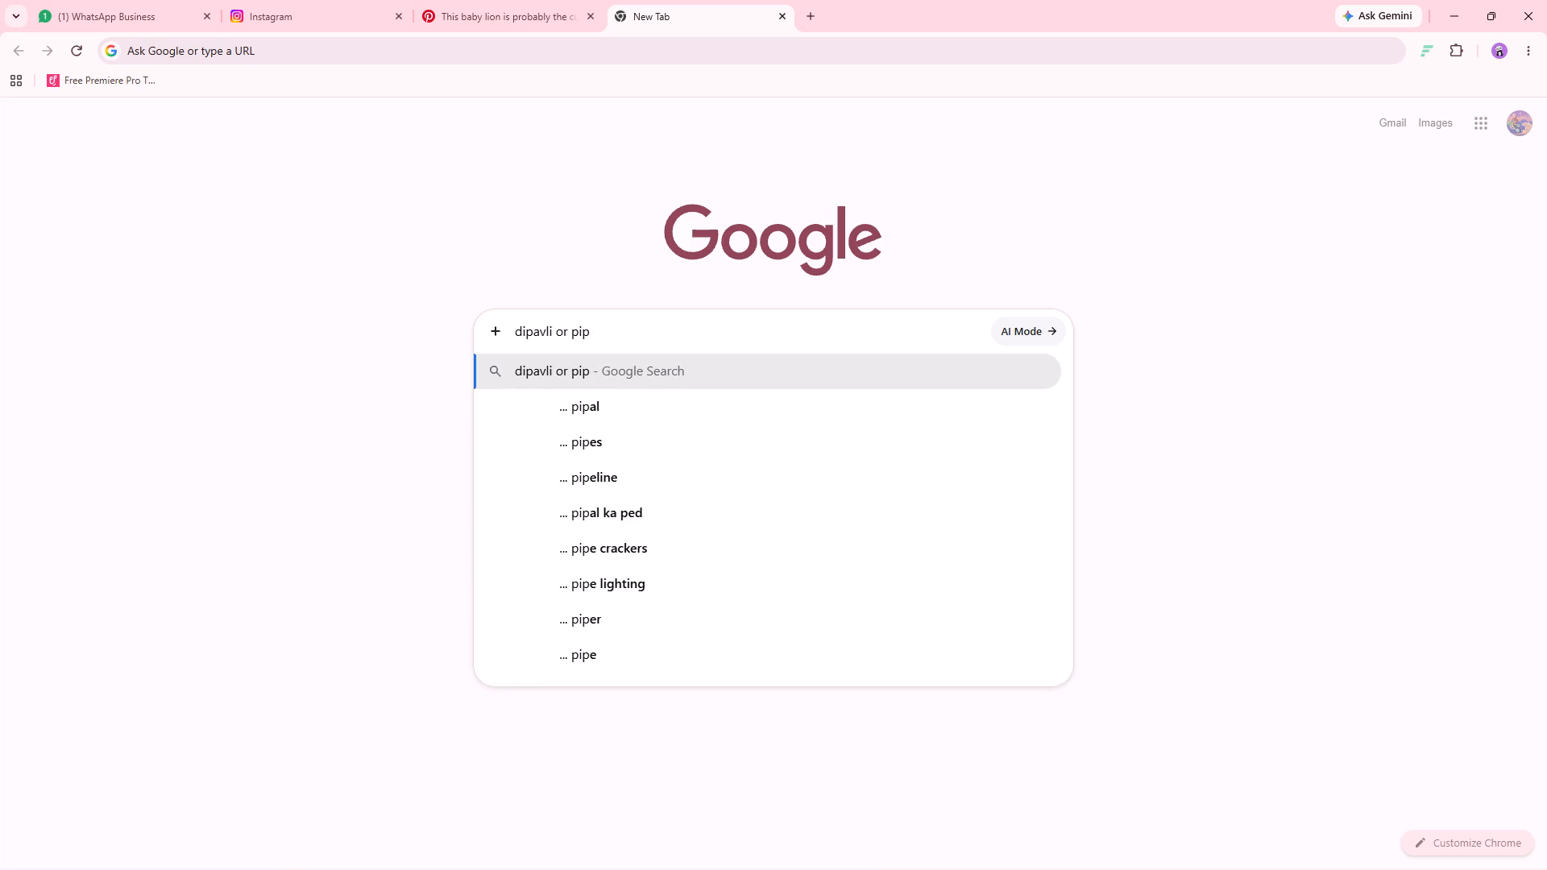
In Chrome, search Google for the suggested query "diwali or deepawali" to check the festival name's spelling.
key("BackSpace")
key("BackSpace")
key("BackSpace")
type("dipawali")
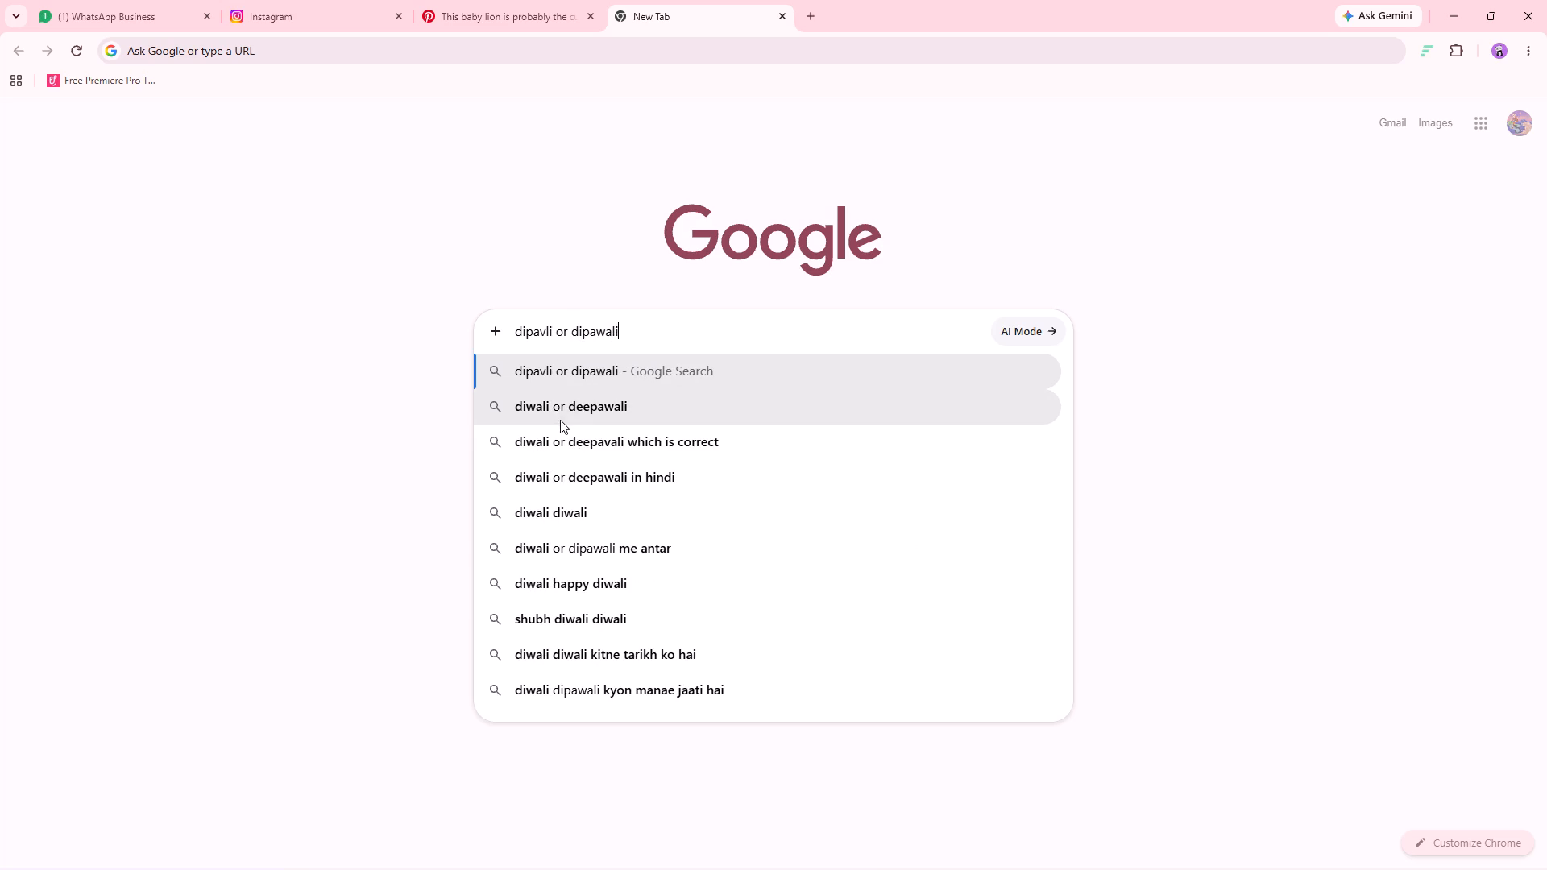
left_click(566, 416)
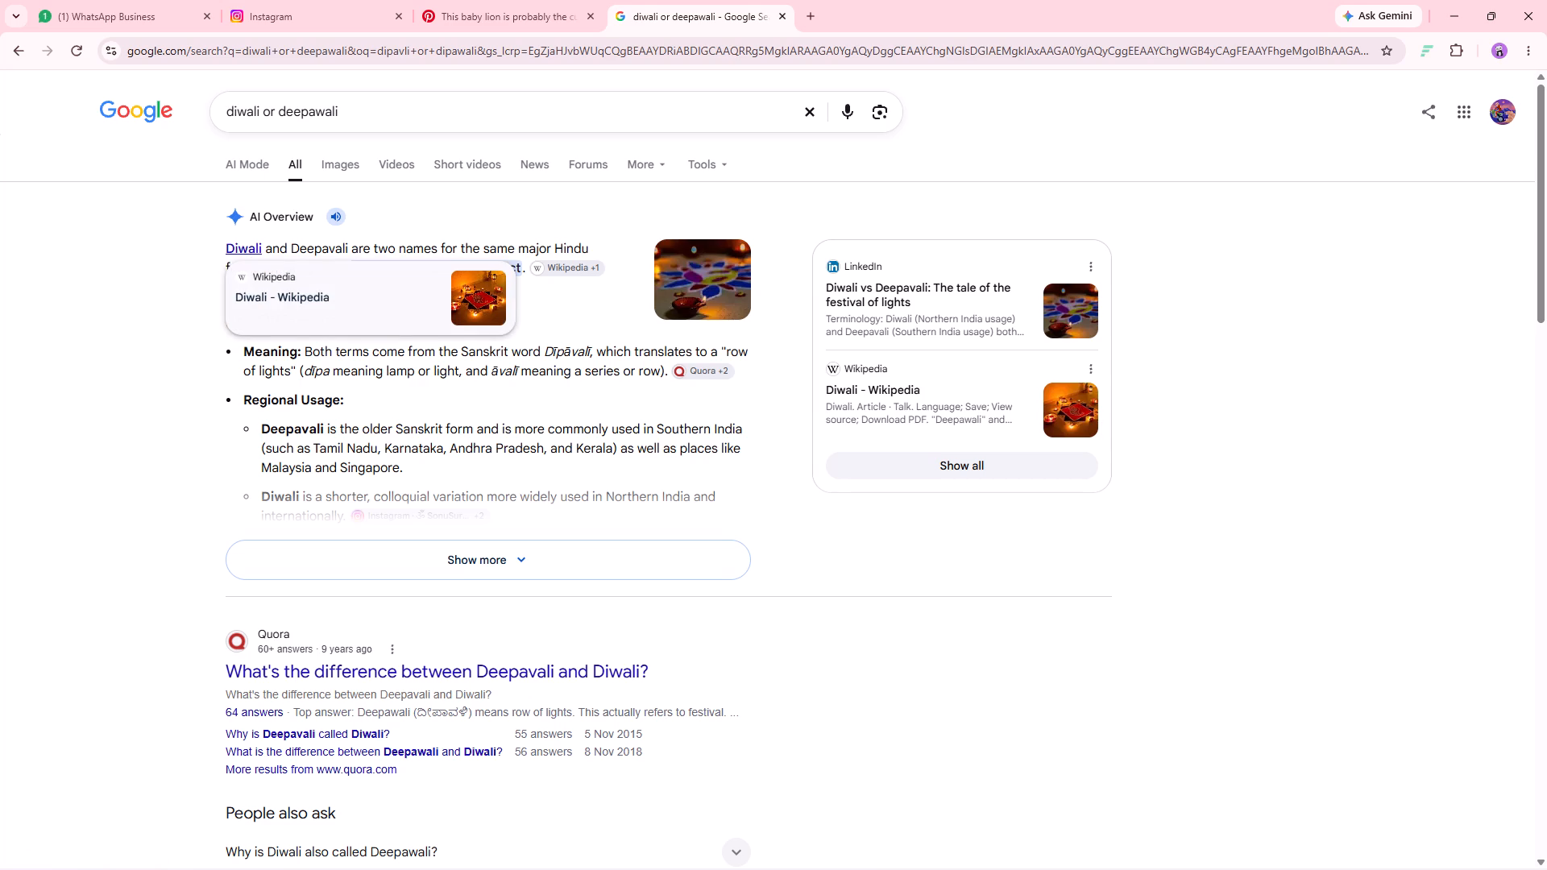
Copy the word Deepavali from the first sentence of the AI Overview.
left_click_drag(288, 246, 349, 255)
key("ctrl+c")
left_click(166, 300)
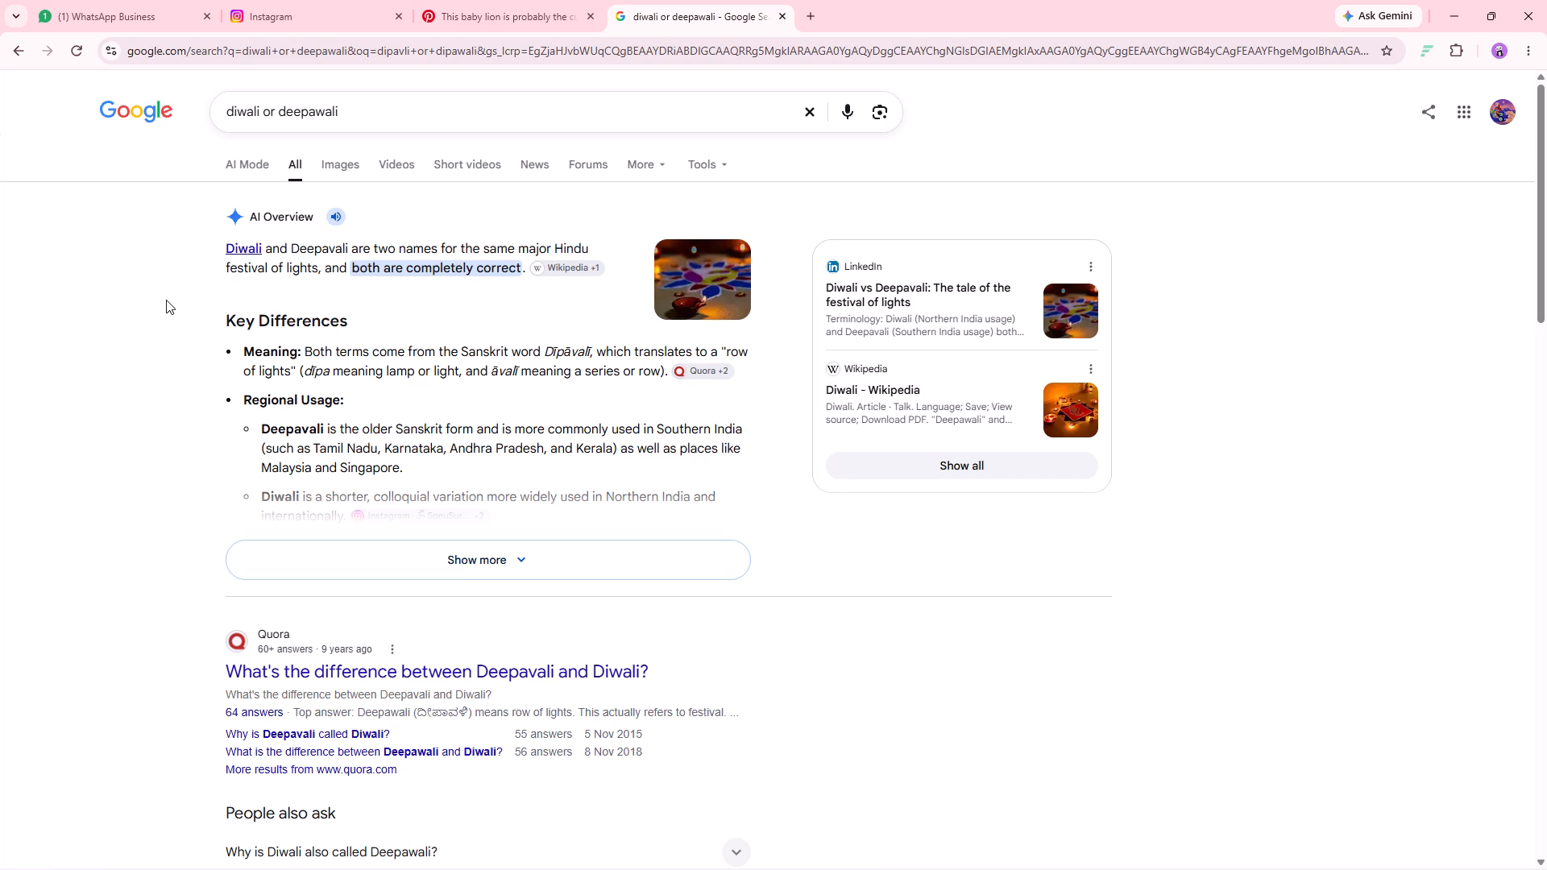
Expand the AI Overview to read the full differences between Diwali and Deepavali.
scroll(209, 397, "down", 1)
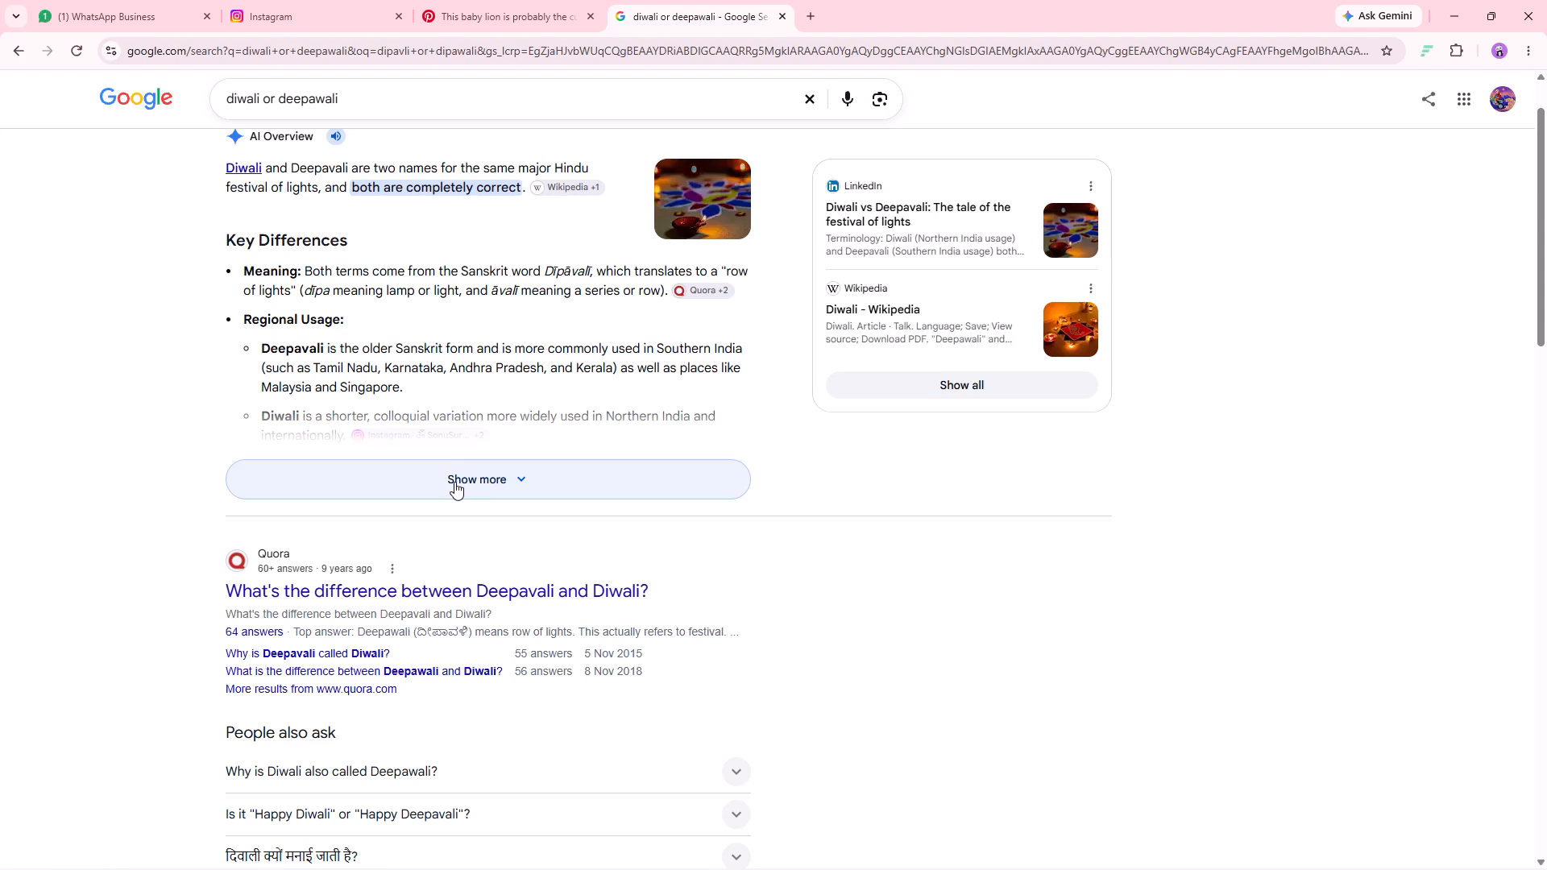
left_click(454, 483)
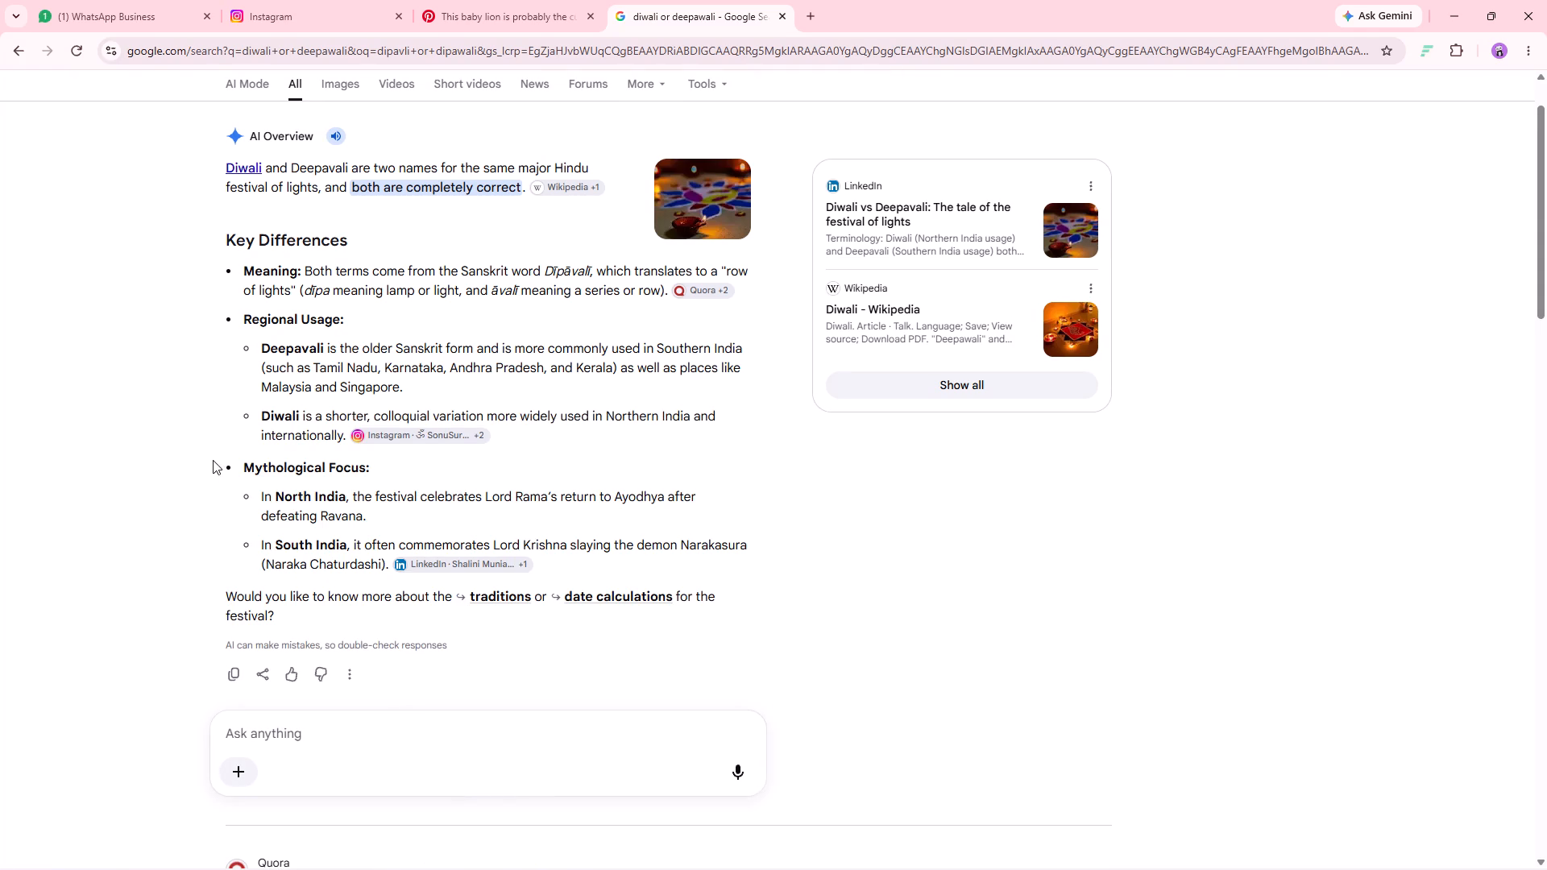
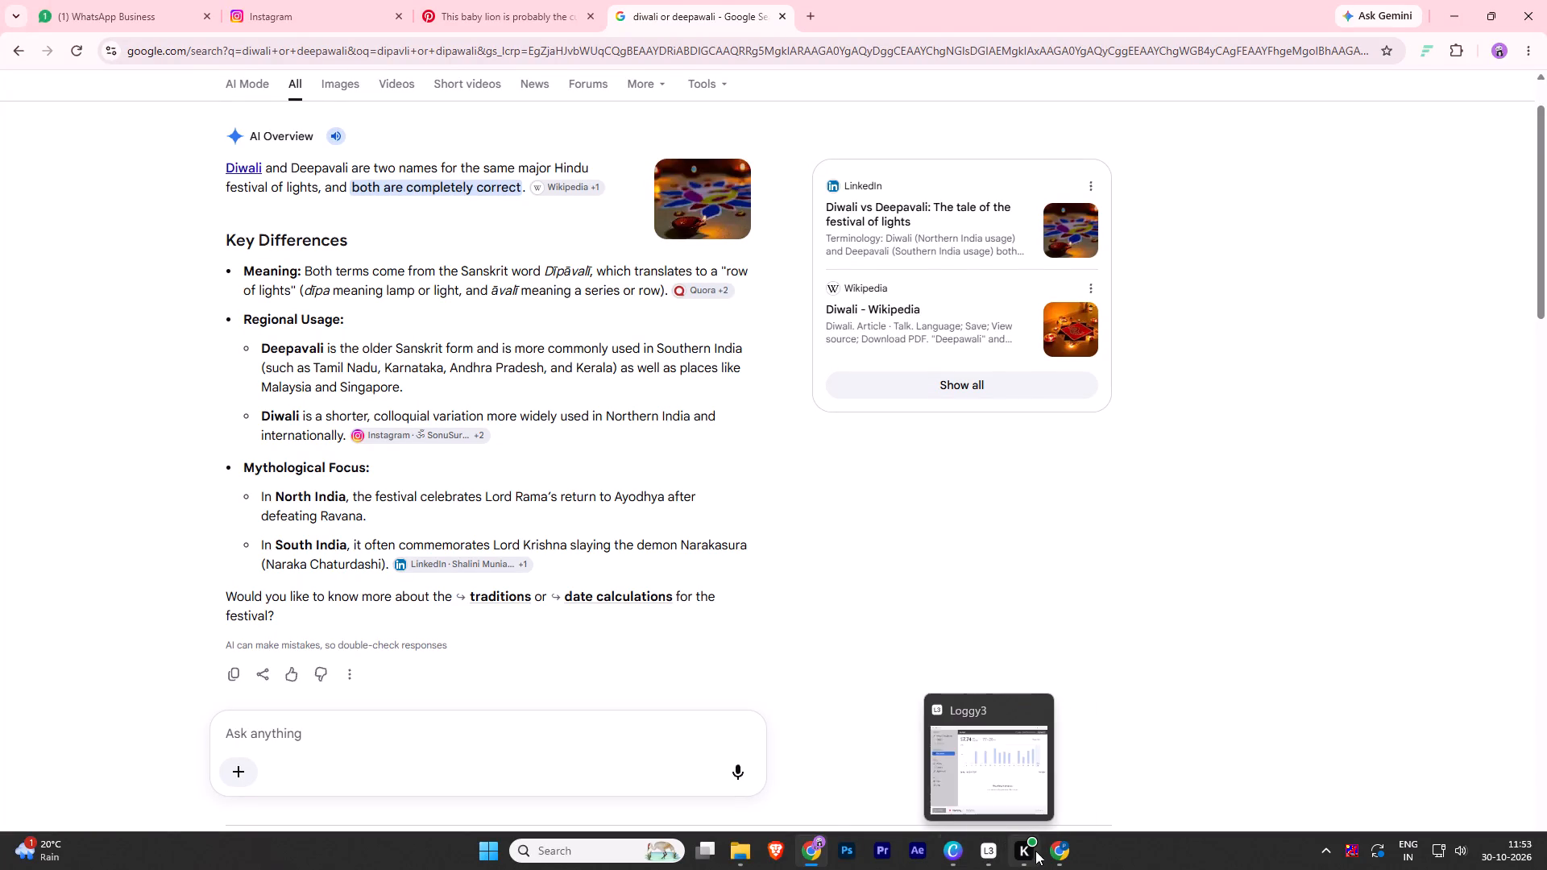
Switch to Canva and replace Dipawali with the copied spelling Deepavali in the page 103 heading.
left_click(954, 850)
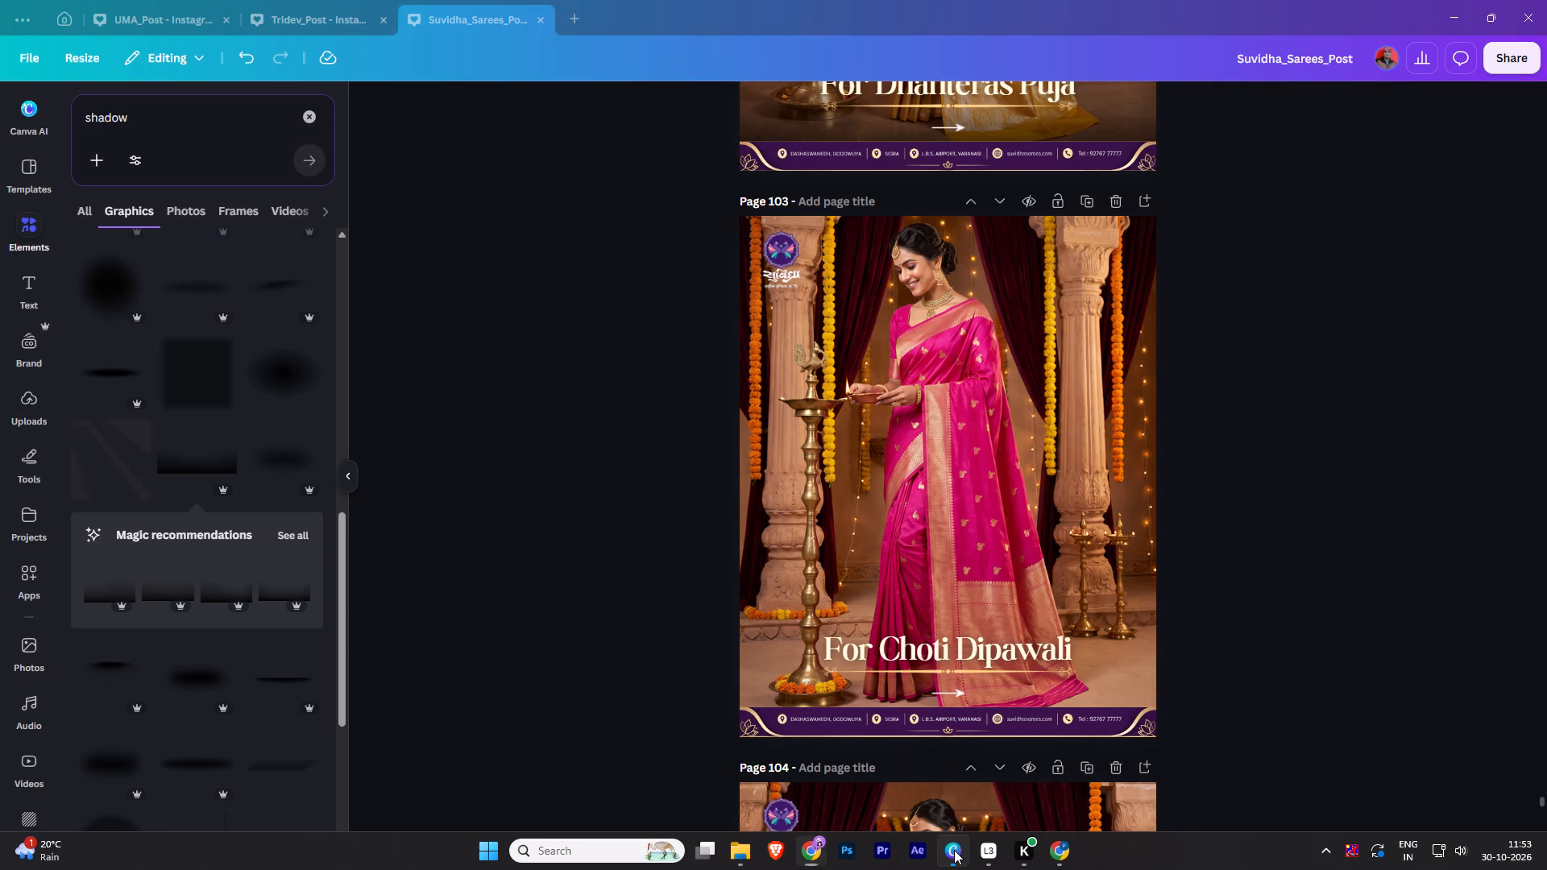
double_click(982, 648)
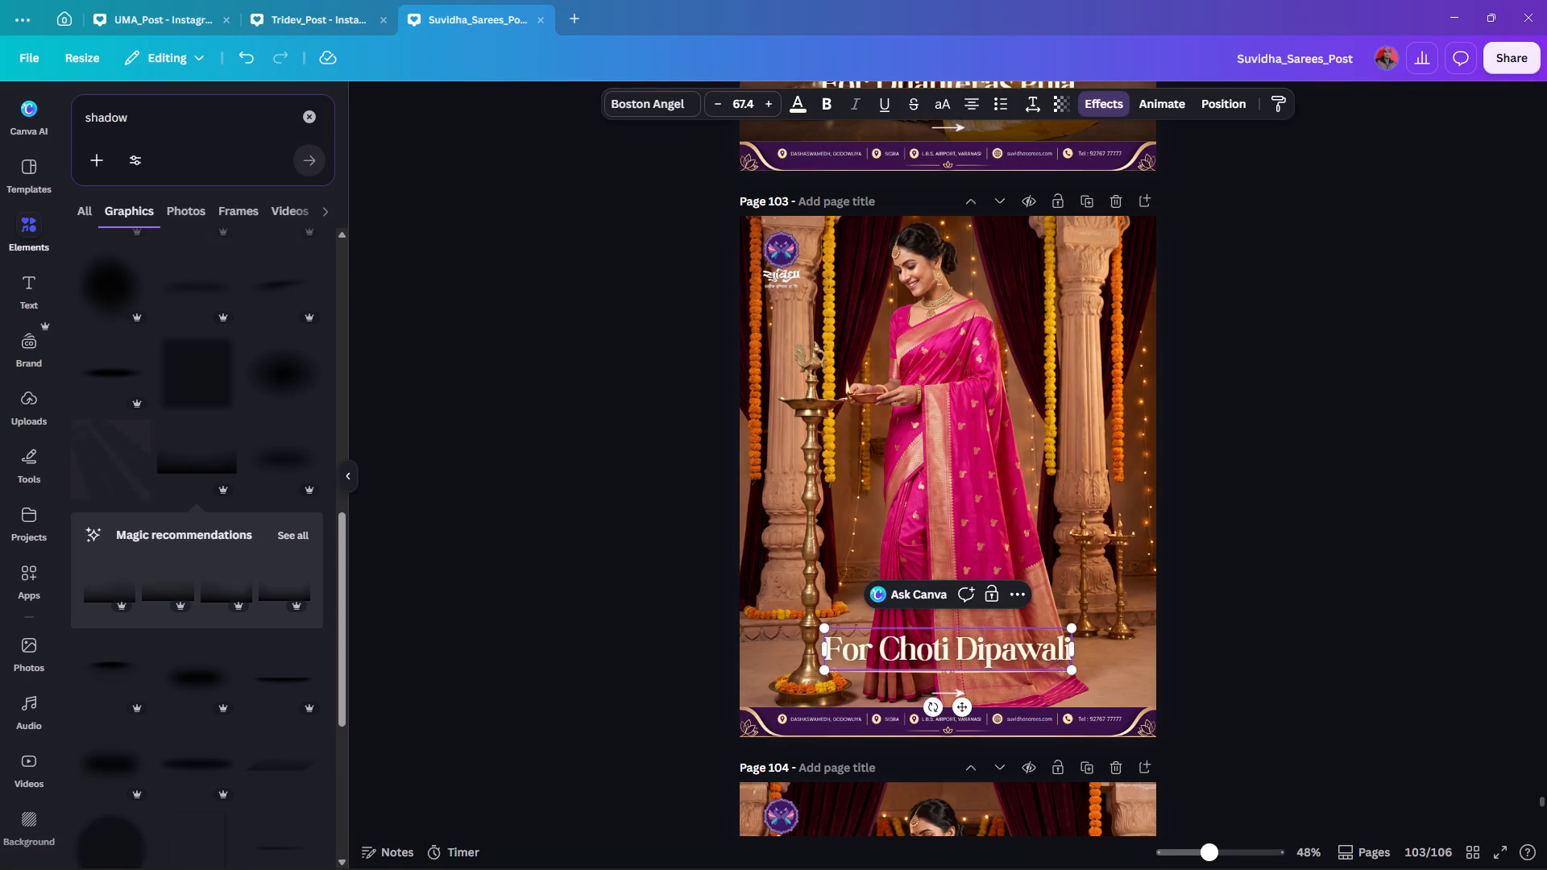
left_click_drag(956, 640, 1071, 636)
key("ctrl+v")
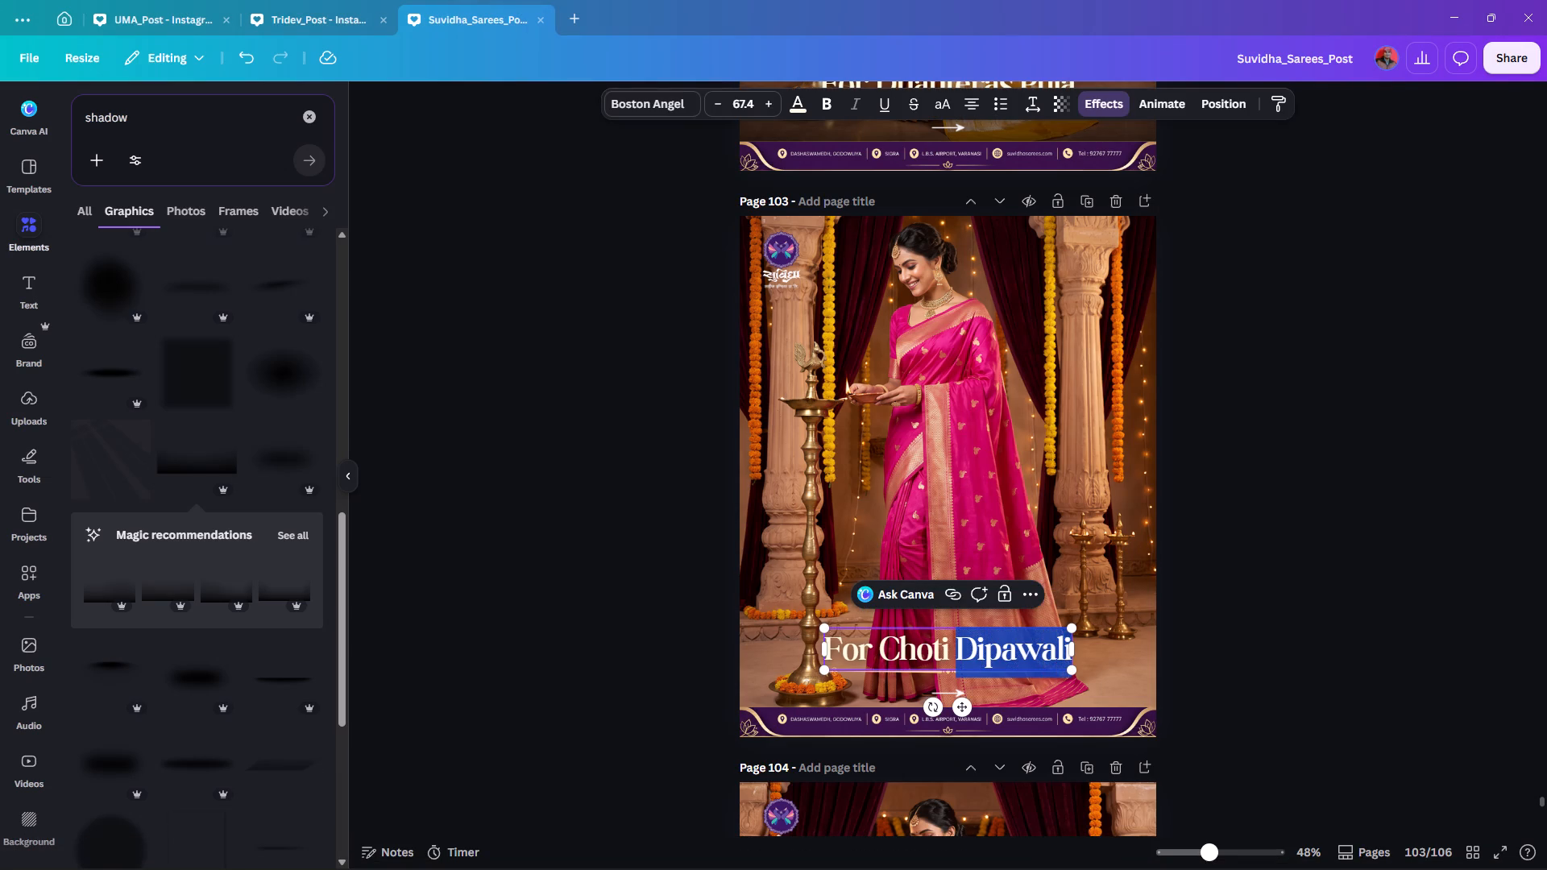
left_click(1347, 578)
left_click(1018, 643)
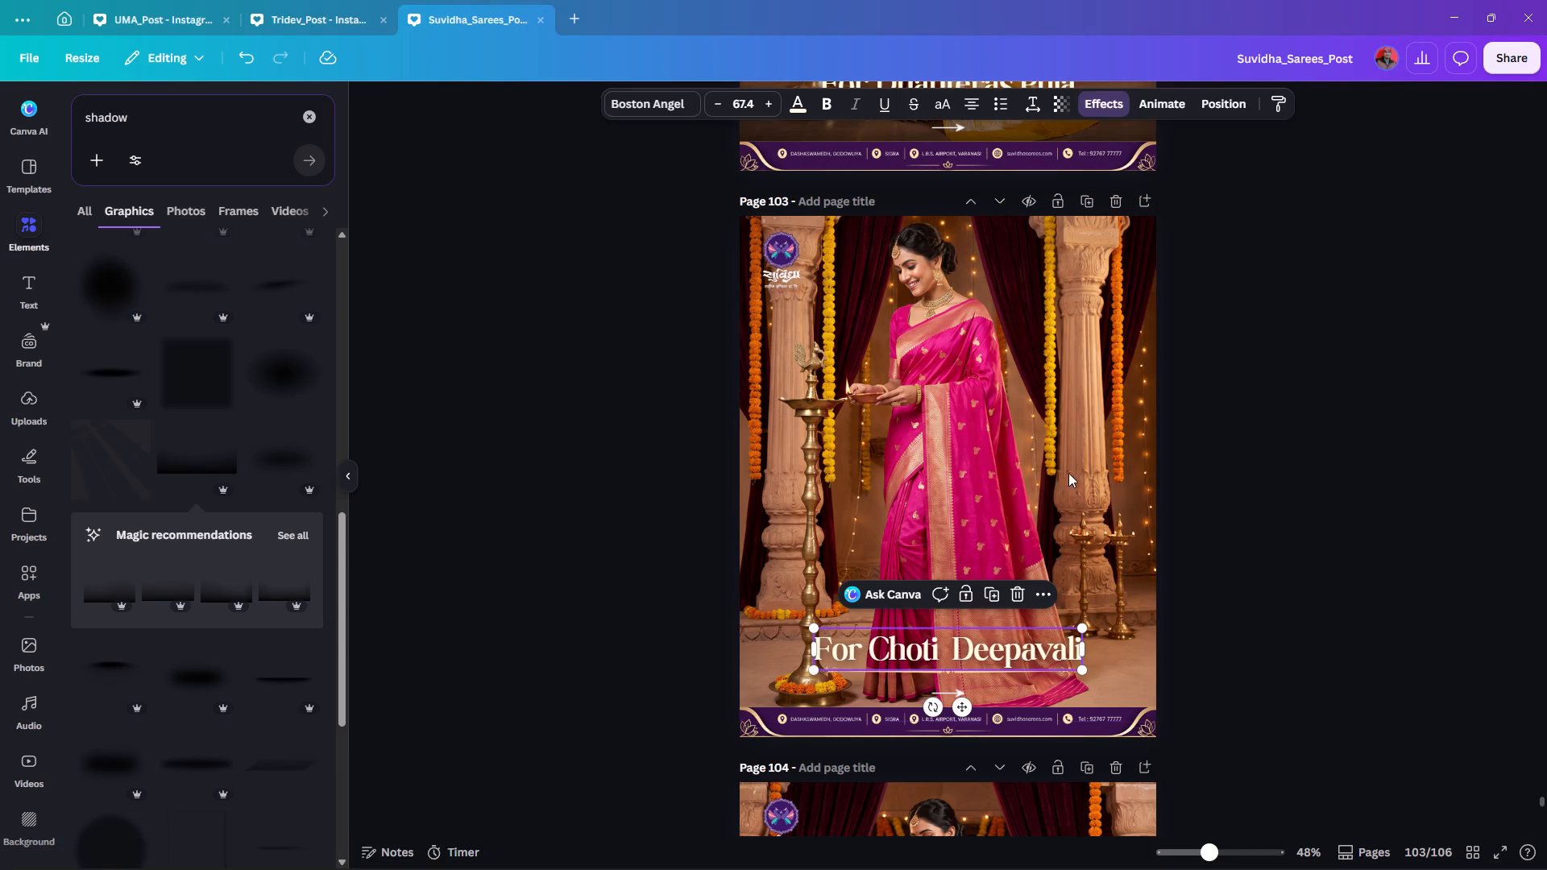
left_click(1230, 104)
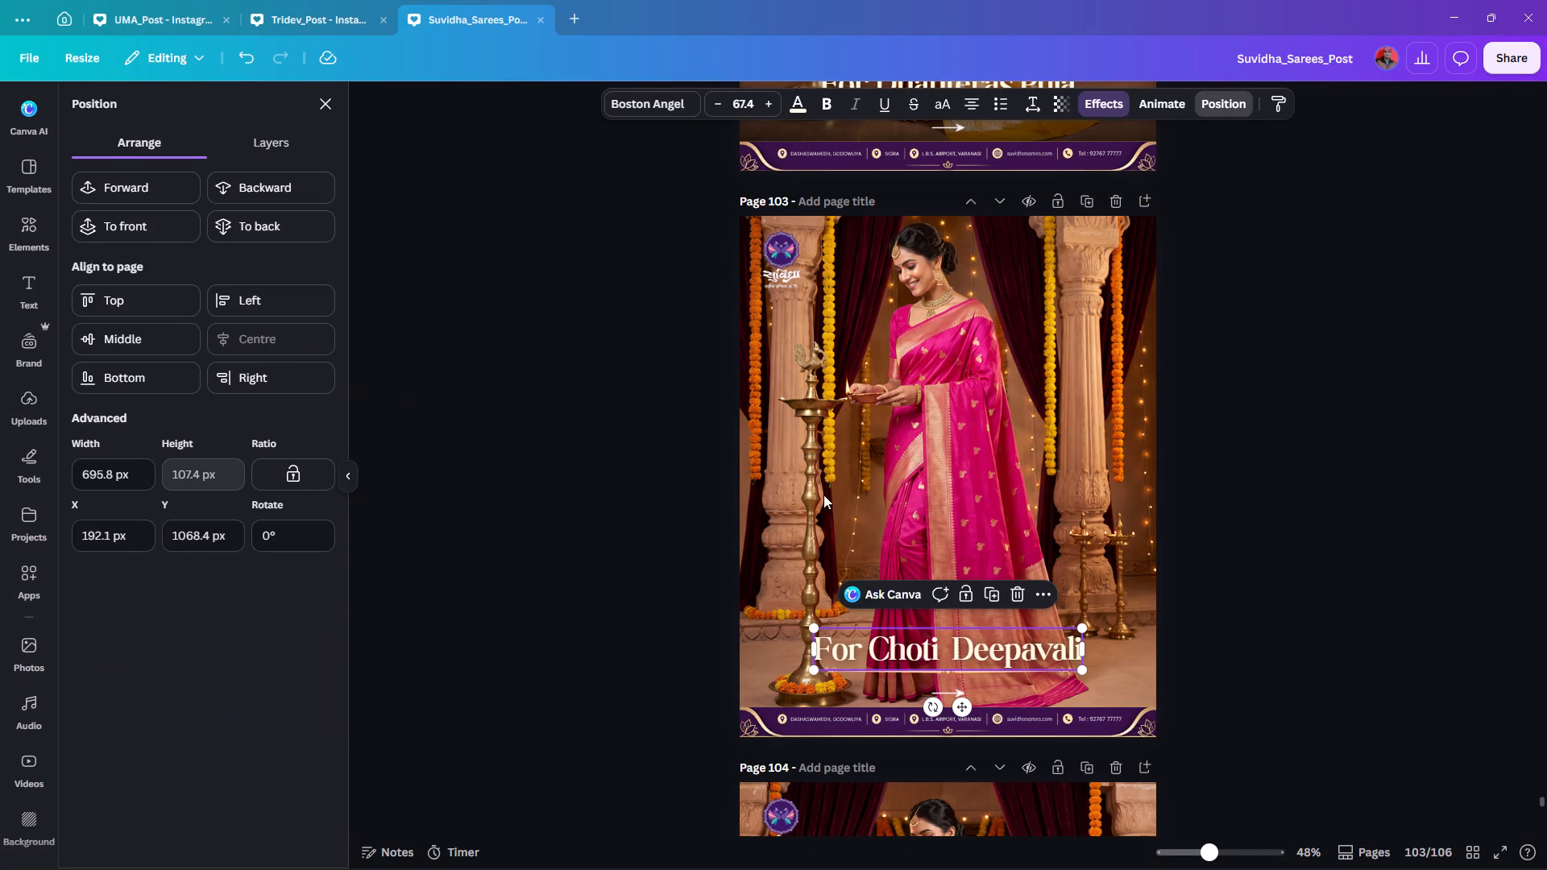
double_click(1338, 467)
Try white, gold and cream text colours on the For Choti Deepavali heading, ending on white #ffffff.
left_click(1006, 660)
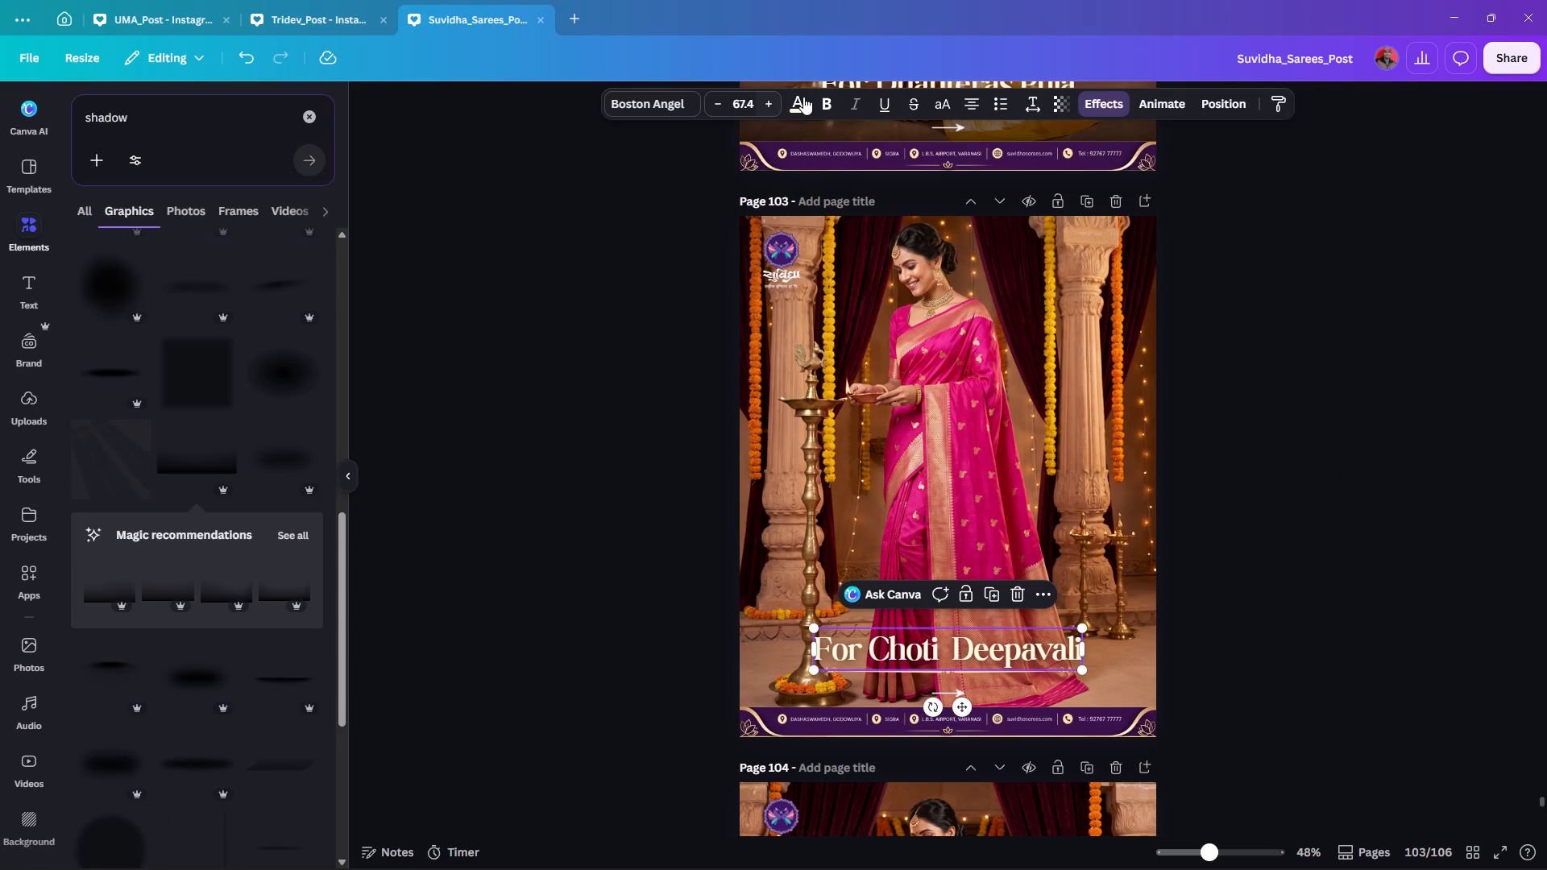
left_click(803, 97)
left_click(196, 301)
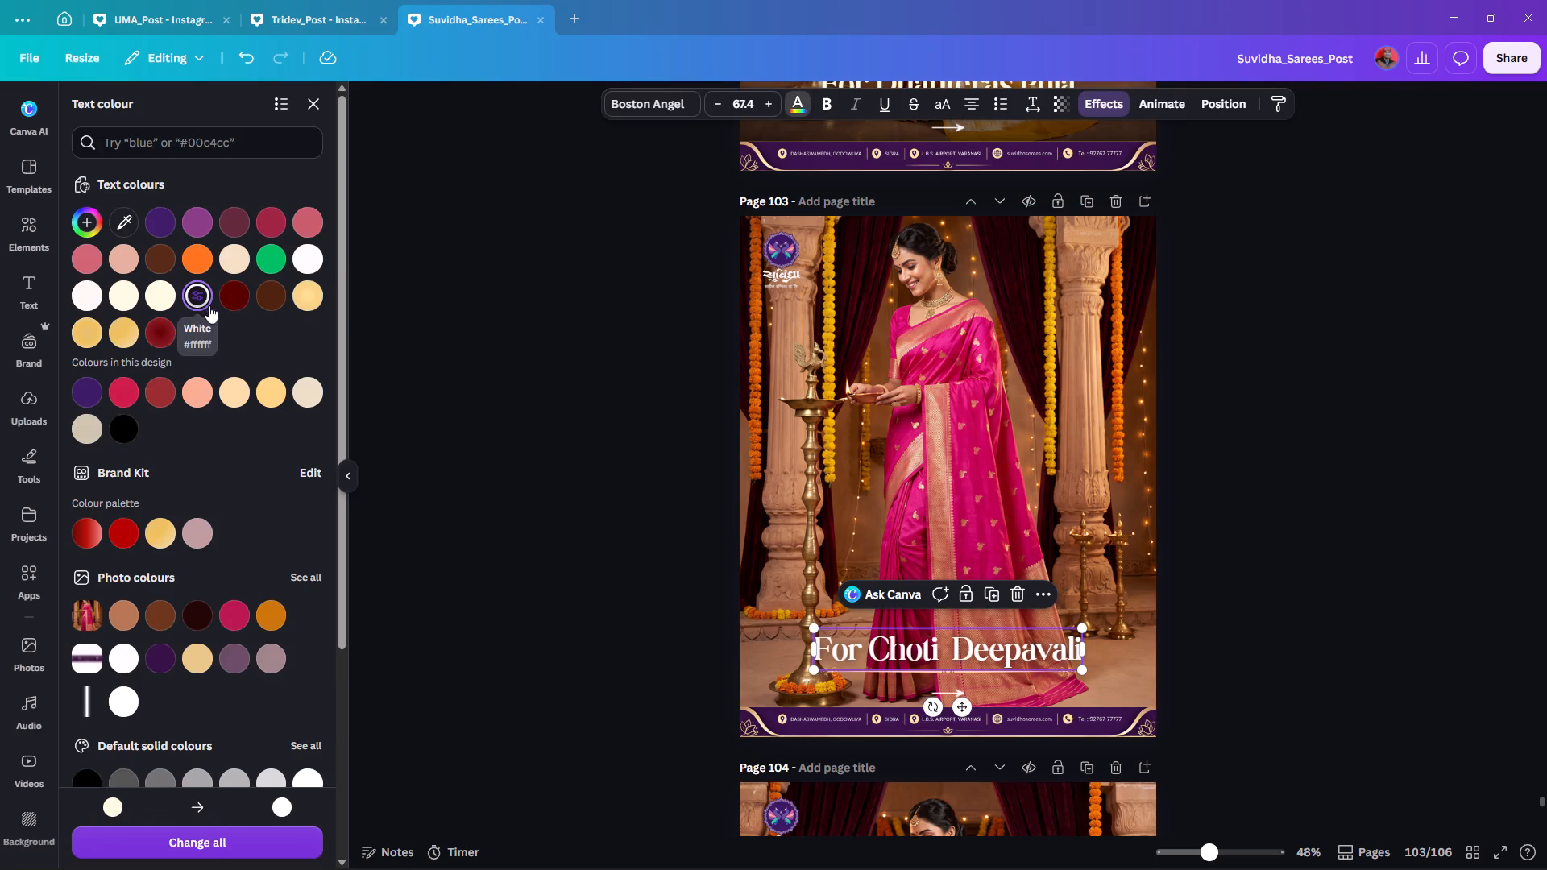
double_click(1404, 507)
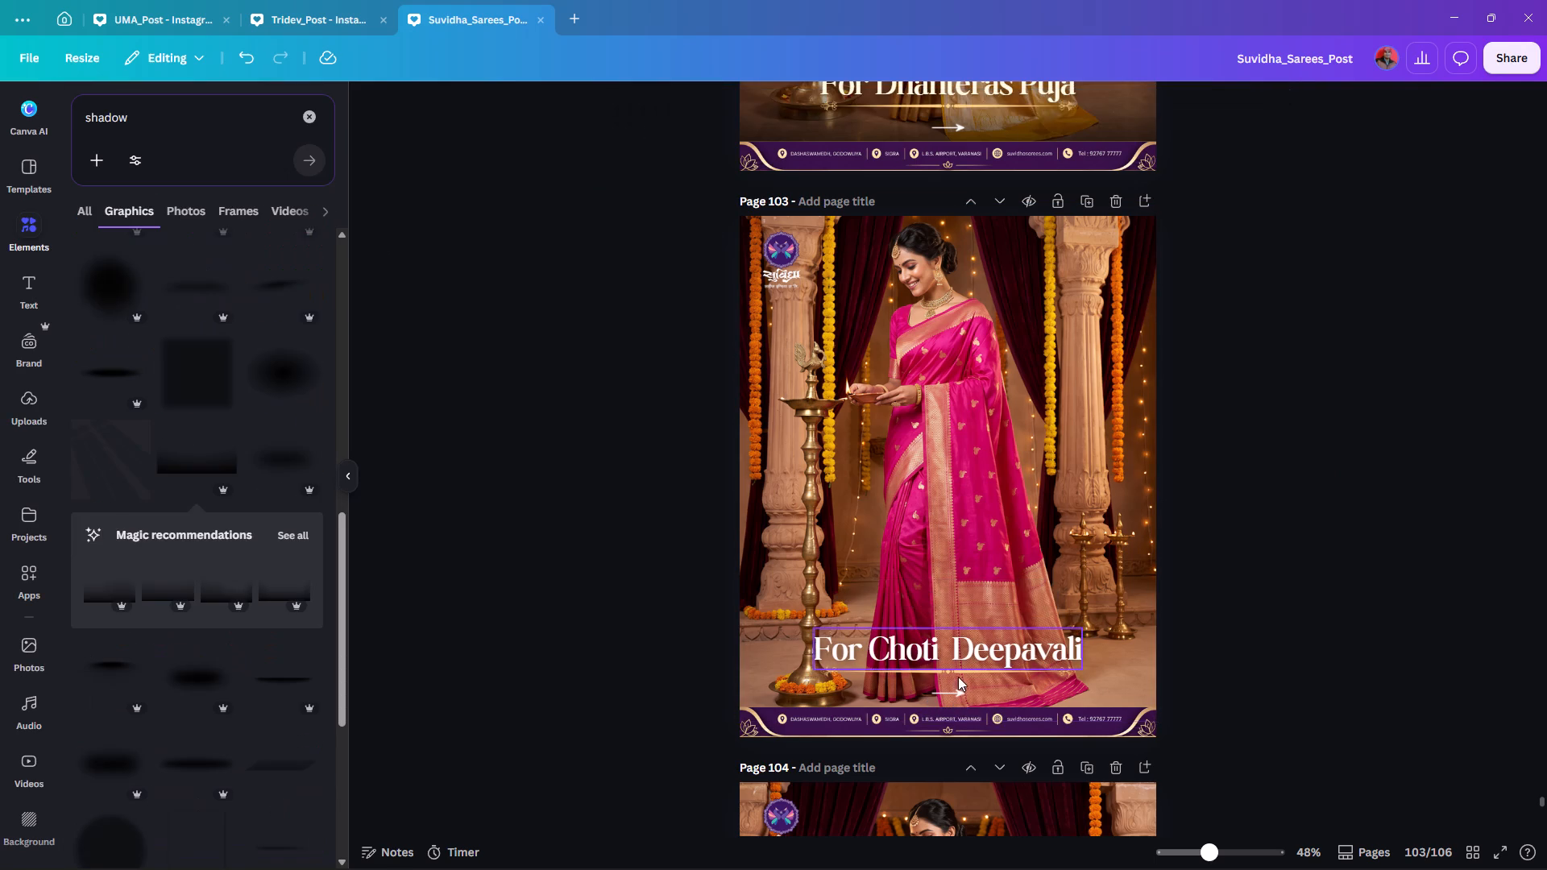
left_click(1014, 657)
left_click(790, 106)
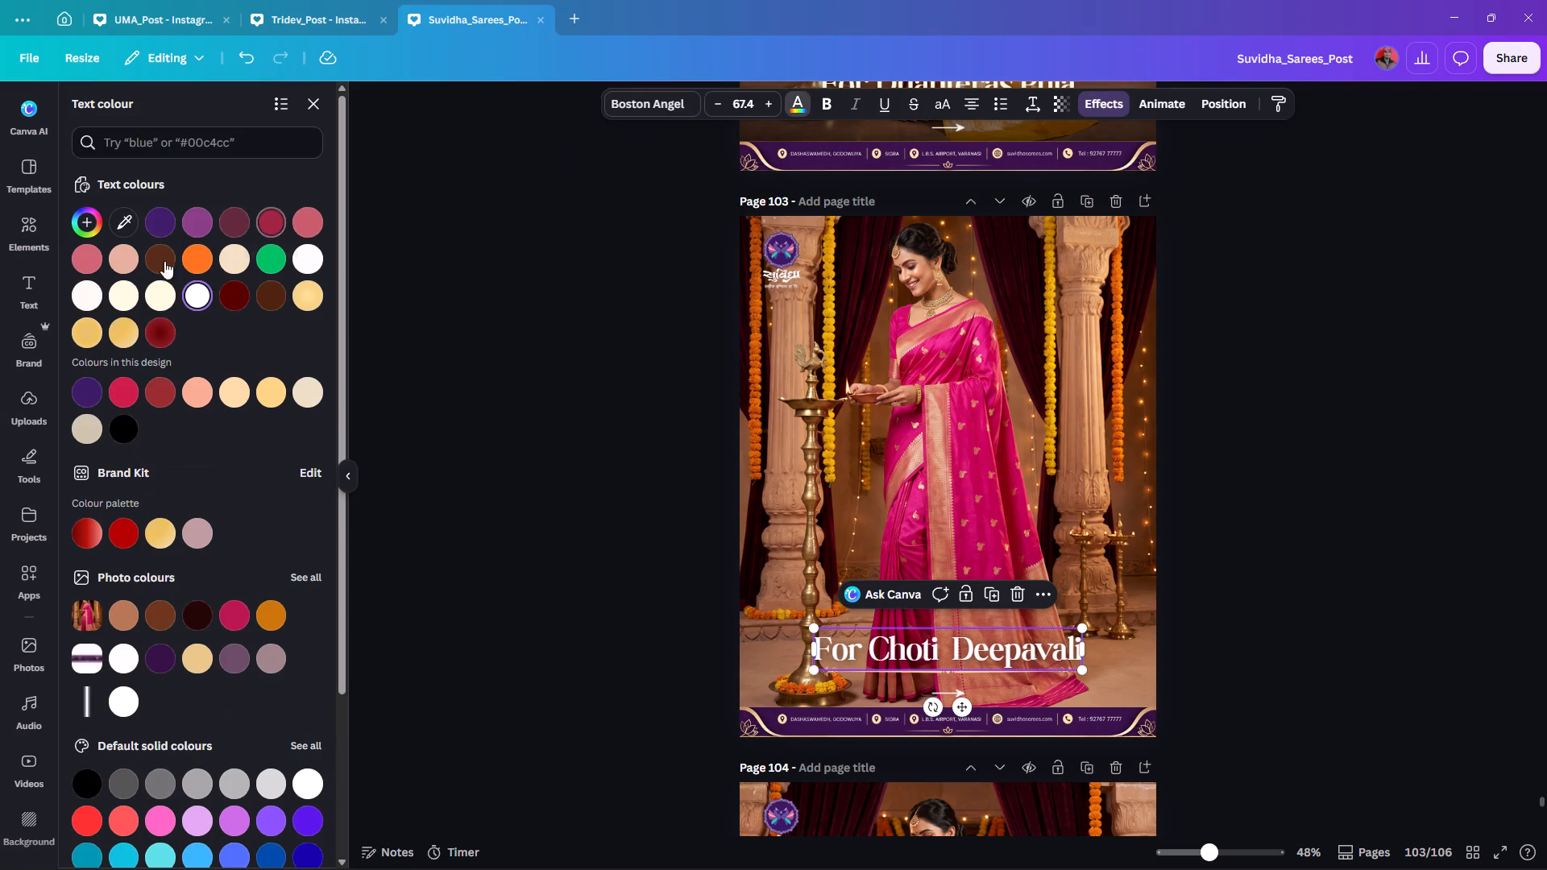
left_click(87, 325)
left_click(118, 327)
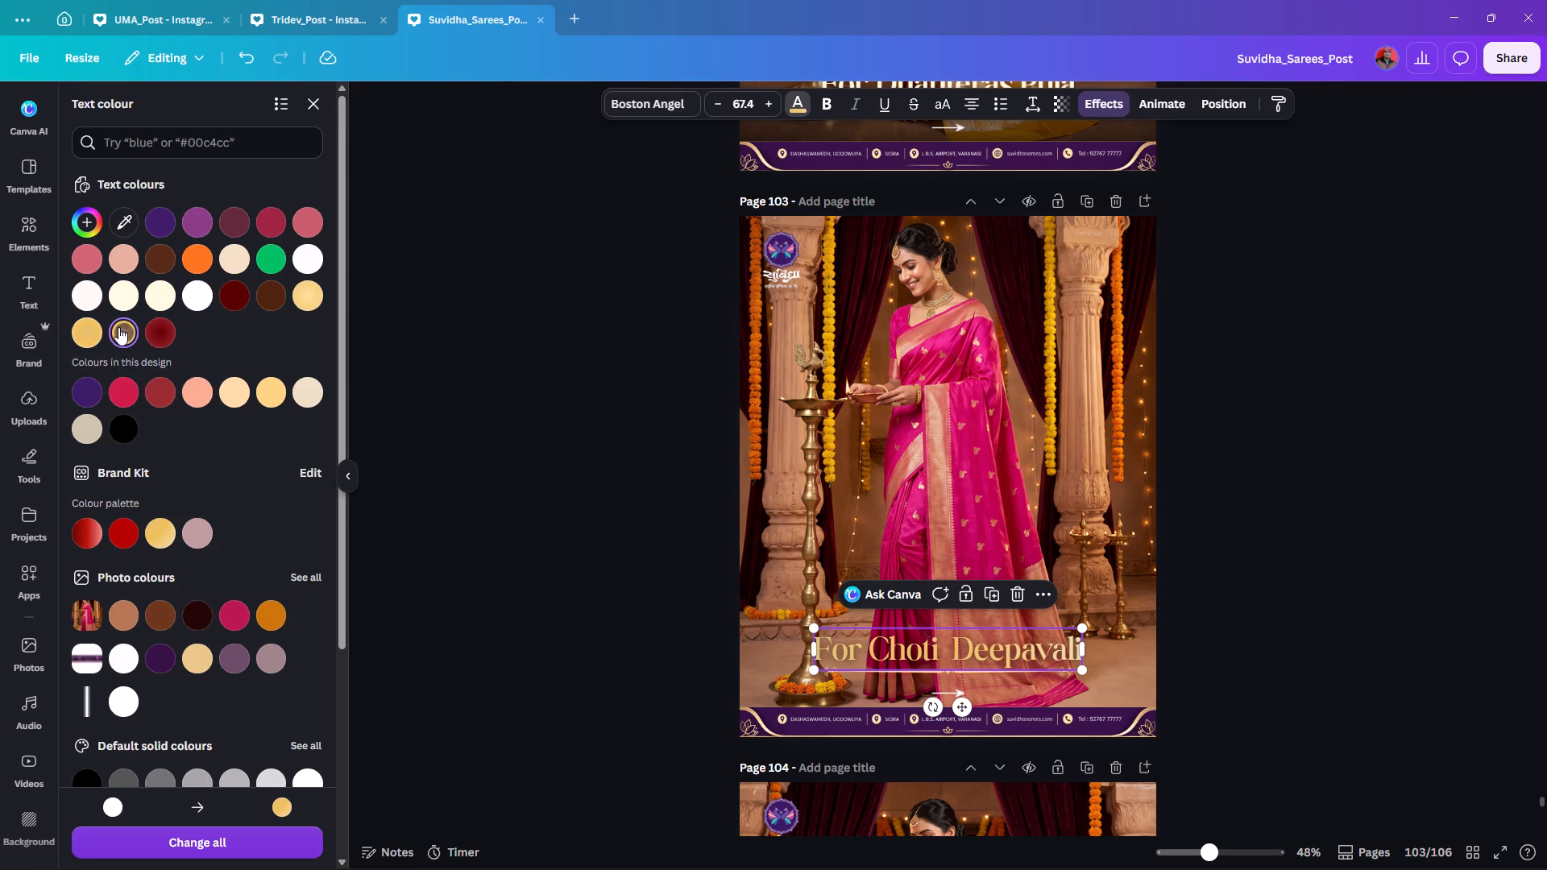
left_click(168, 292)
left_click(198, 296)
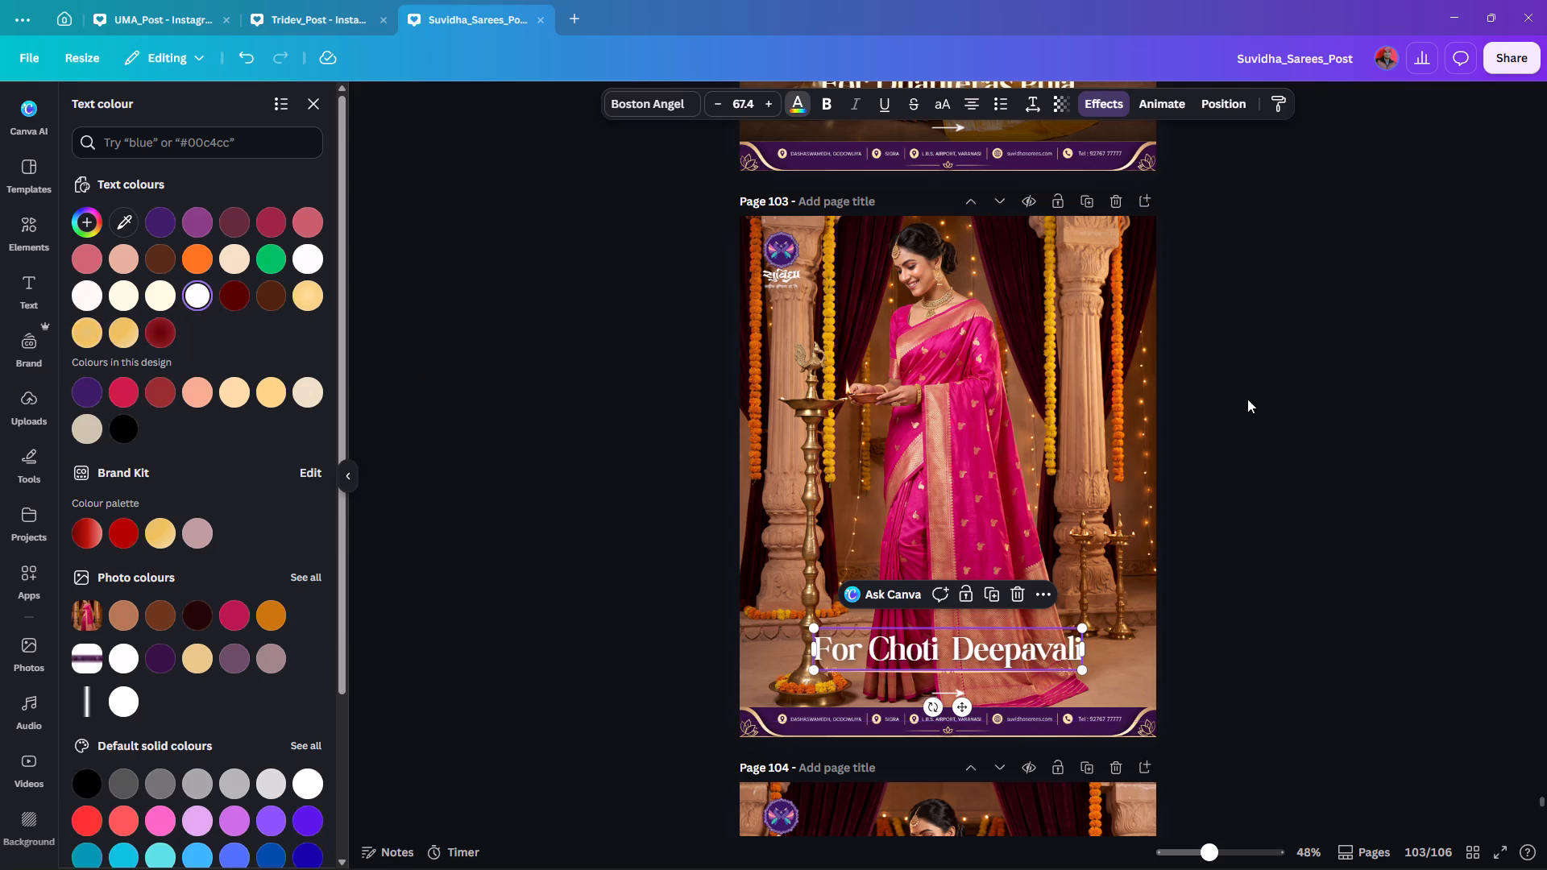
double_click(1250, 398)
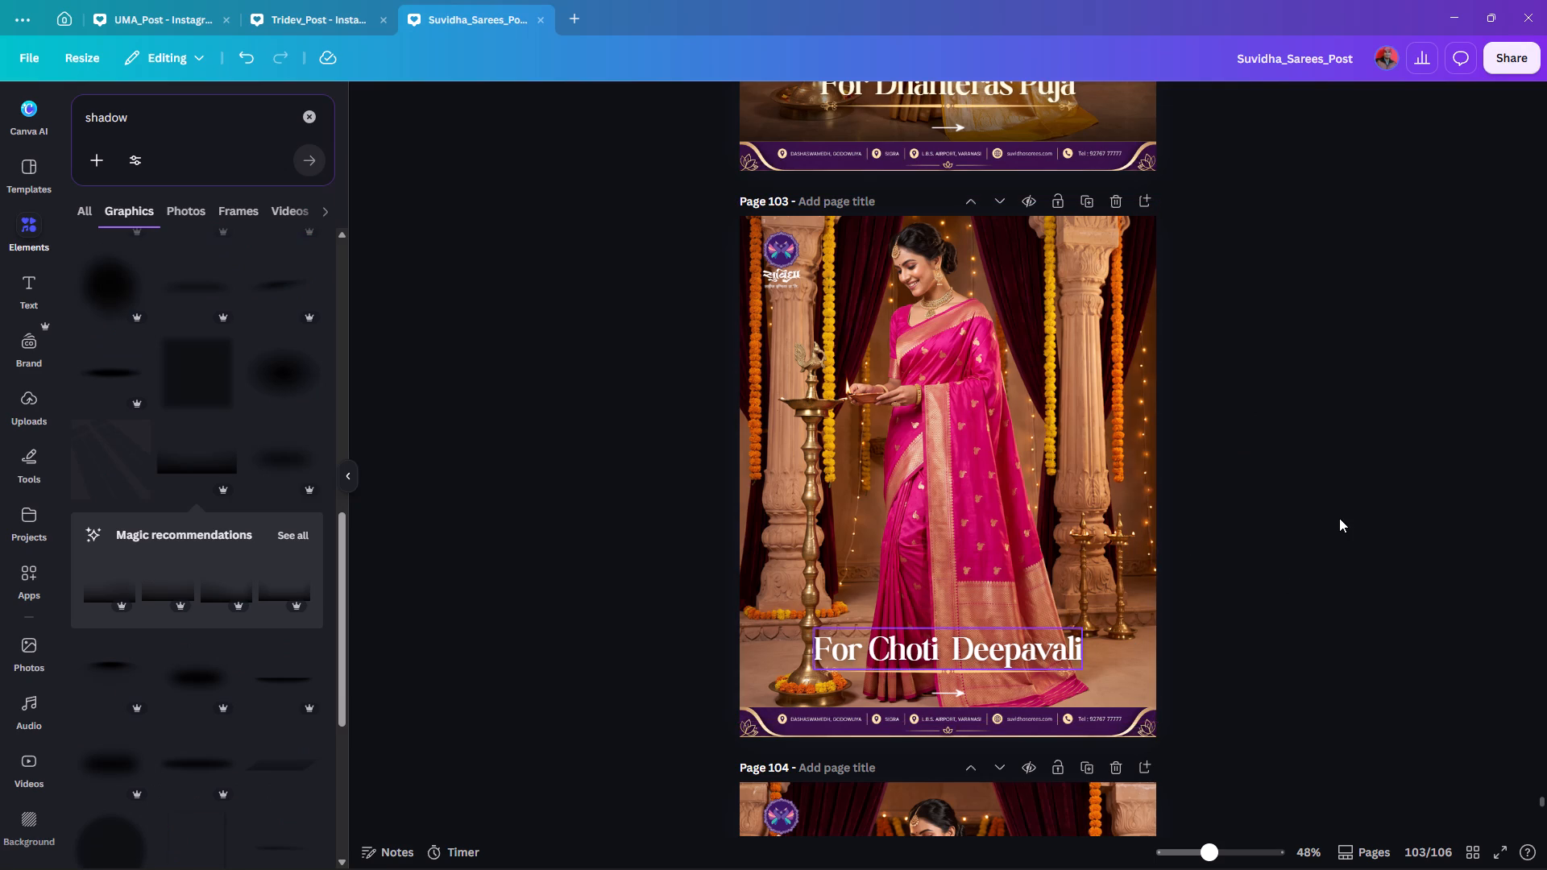
Copy the bottom shadow from page 102 to page 103 and layer it behind the heading, ornamental line, arrow and footer.
scroll(800, 433, "up", 3)
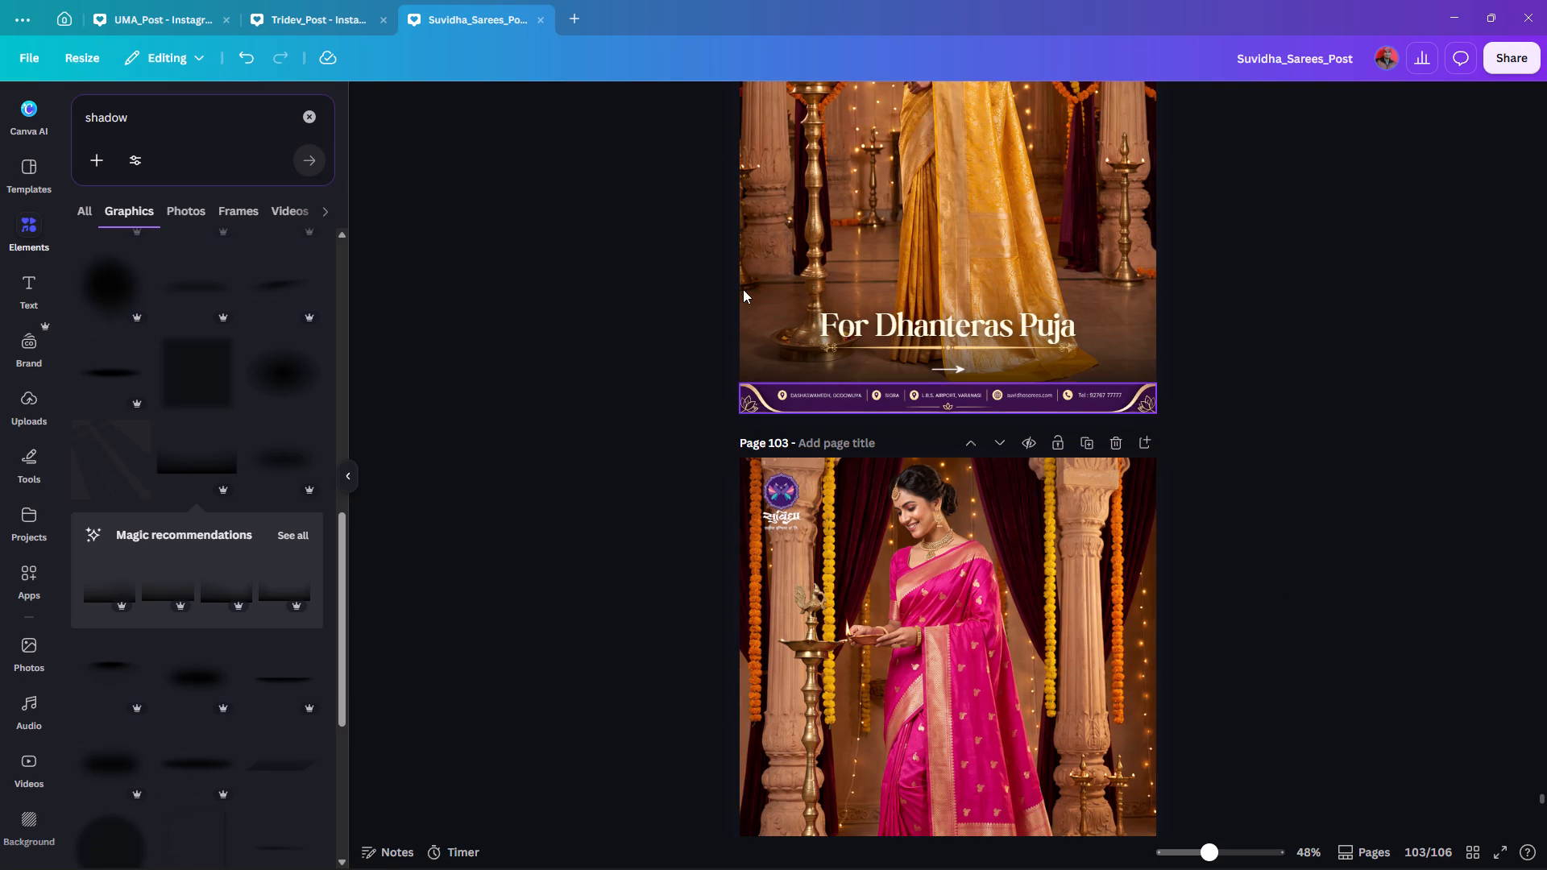
left_click(762, 360)
key("ctrl+c")
scroll(1366, 436, "down", 6)
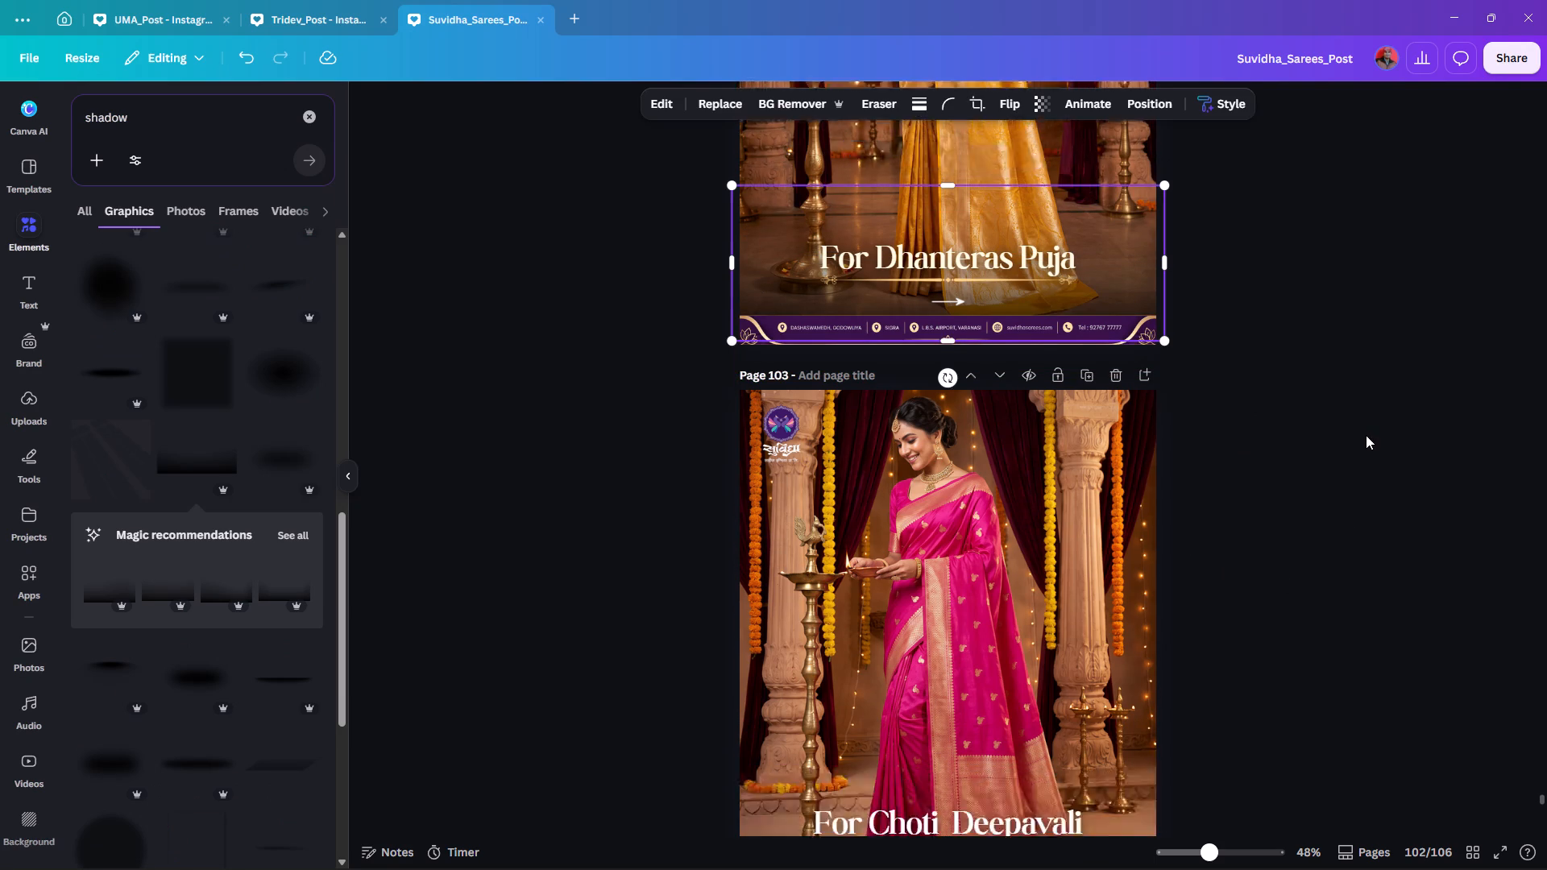
scroll(1348, 433, "up", 2)
key("ctrl+v")
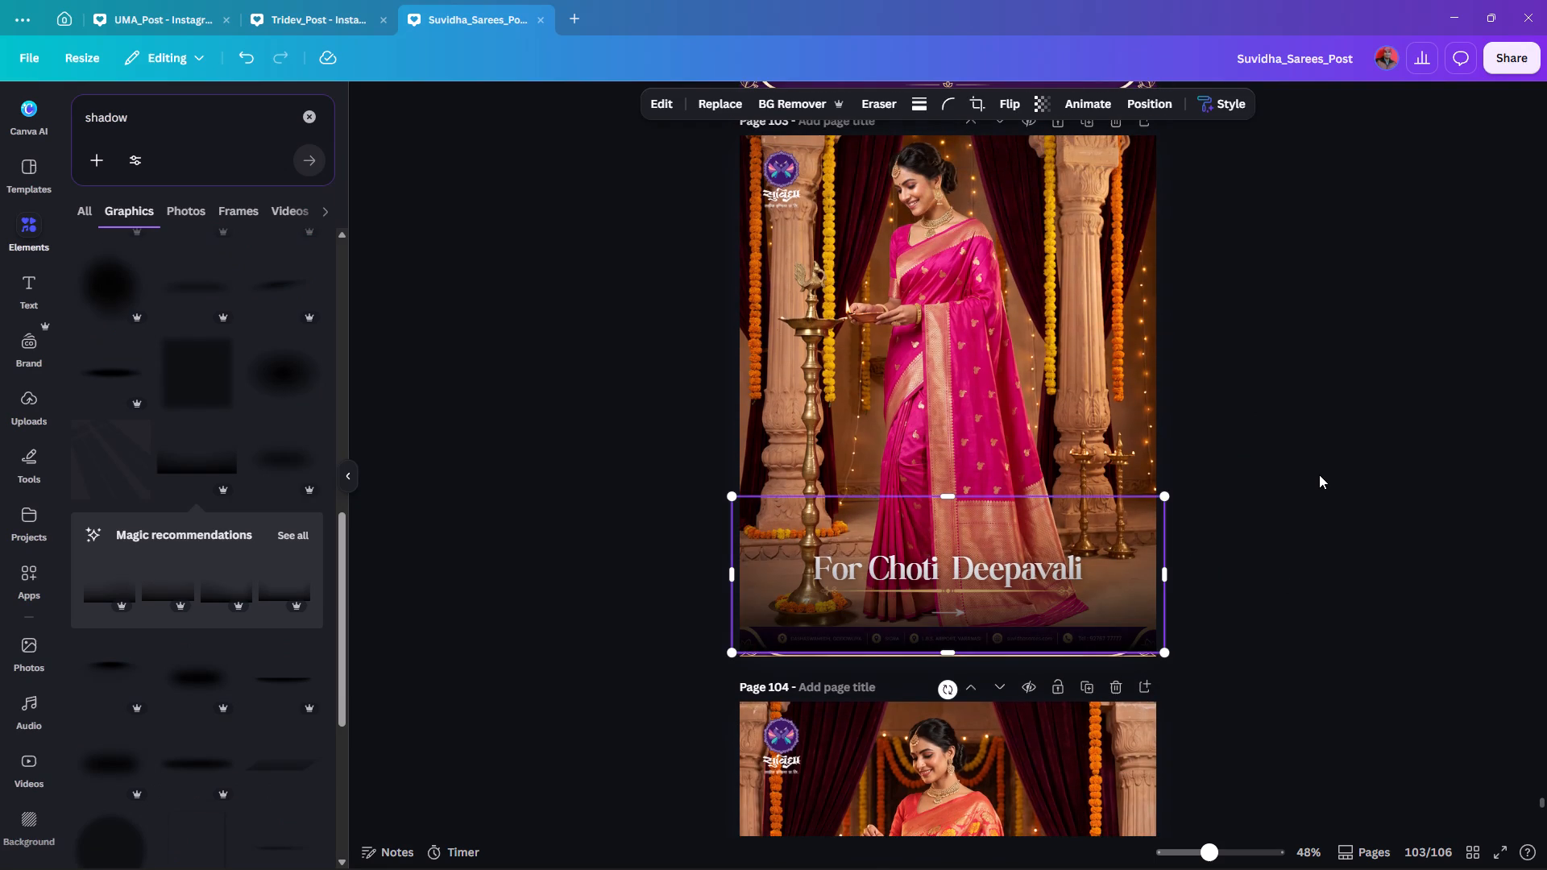
key("ctrl+bracketleft")
key("ctrl+bracketleft")
key("ctrl+bracketleft")
key("ctrl+bracketleft")
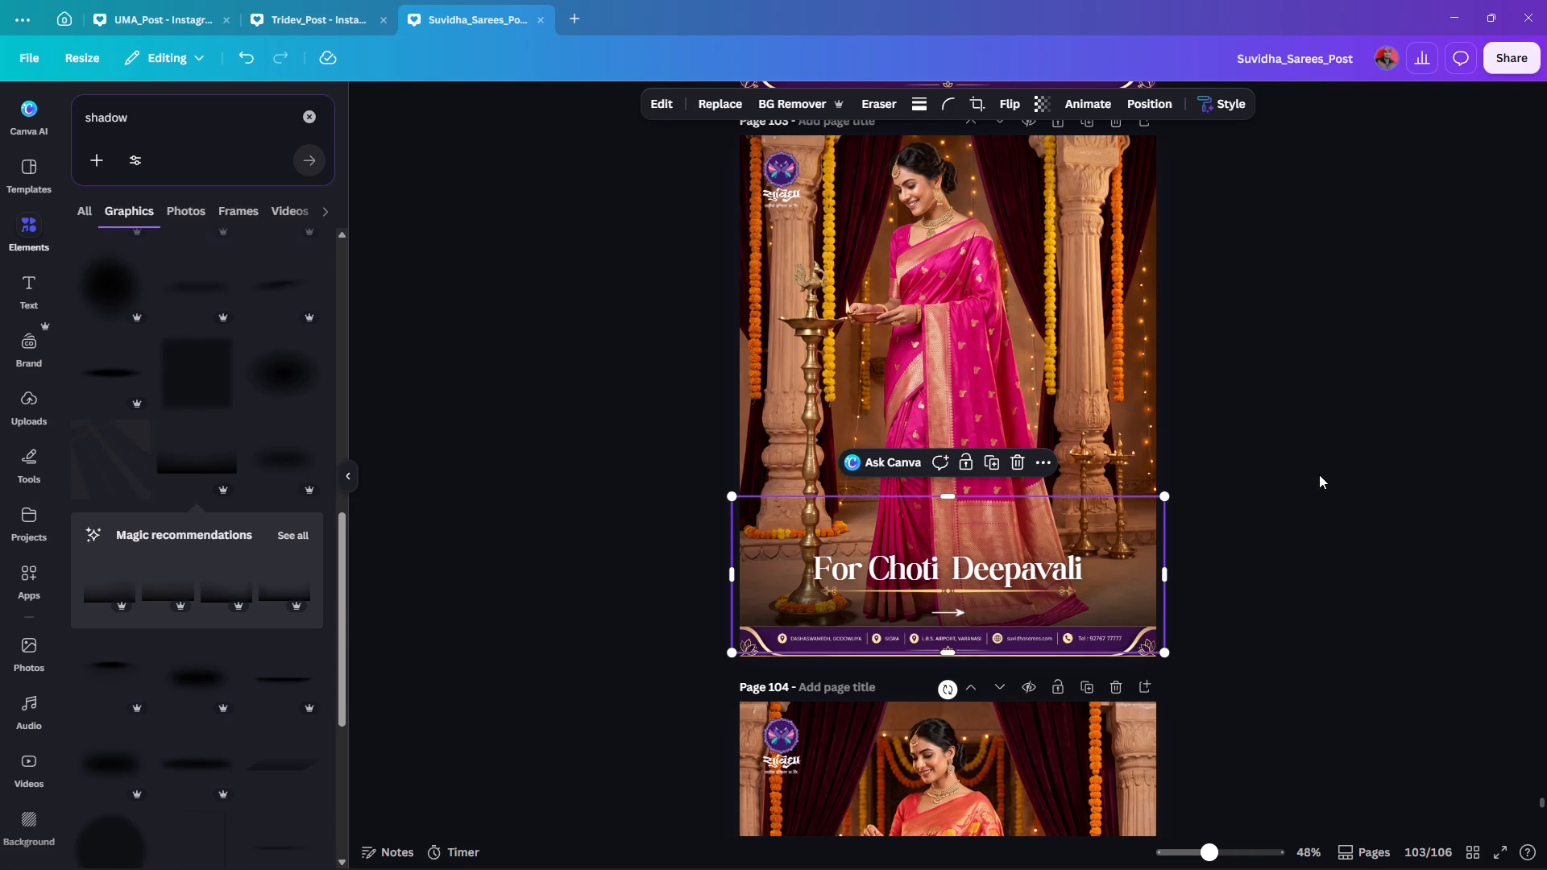
double_click(1322, 474)
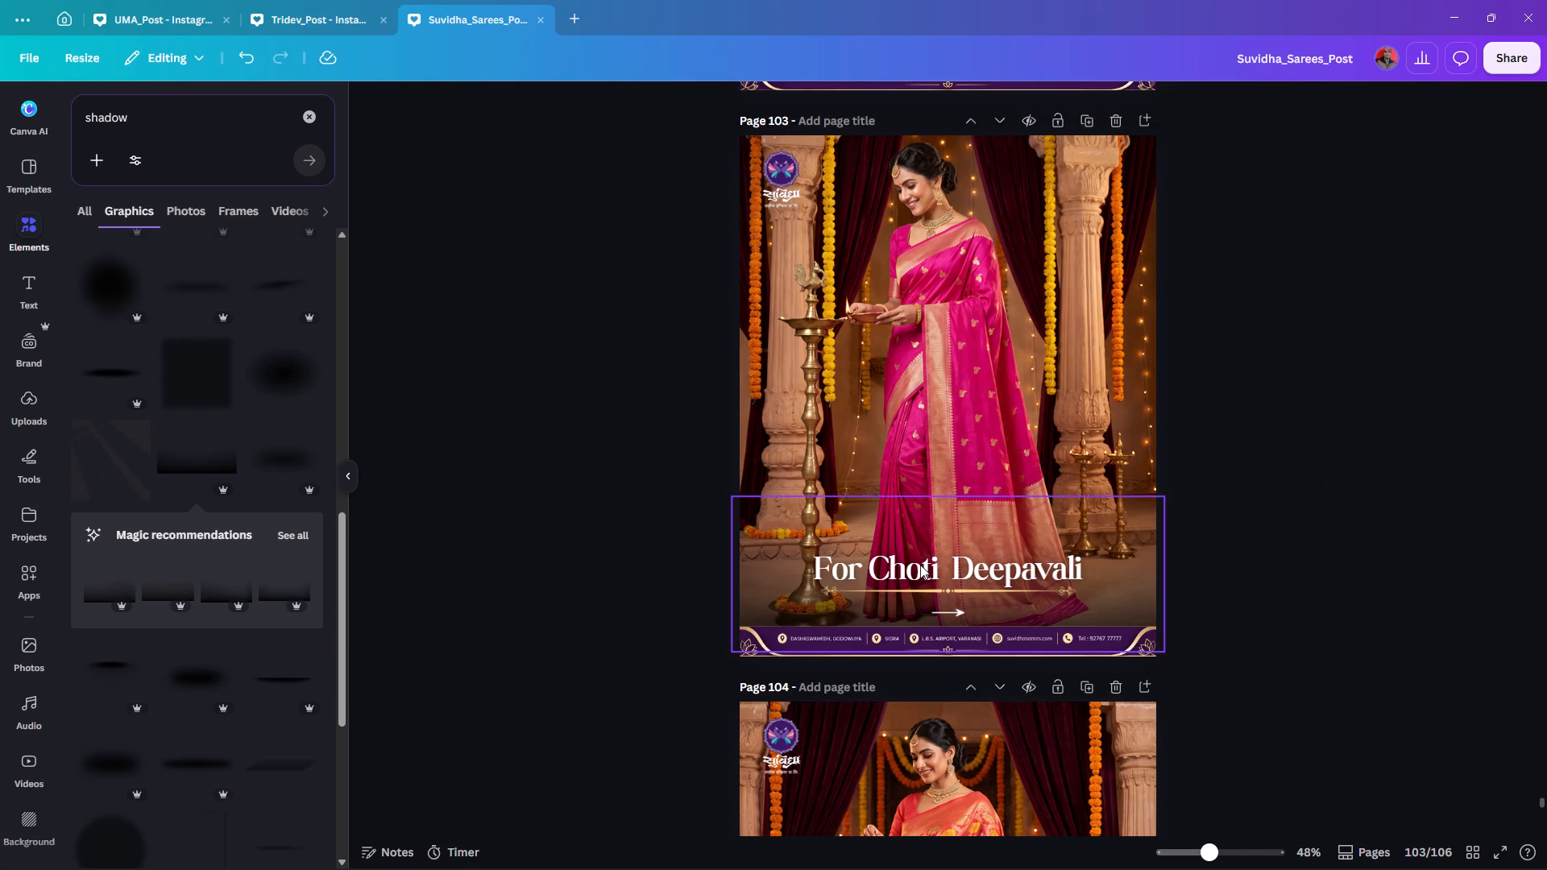
Set the For Choti Deepavali heading on page 103 to the cream text colour.
left_click(919, 578)
left_click(791, 100)
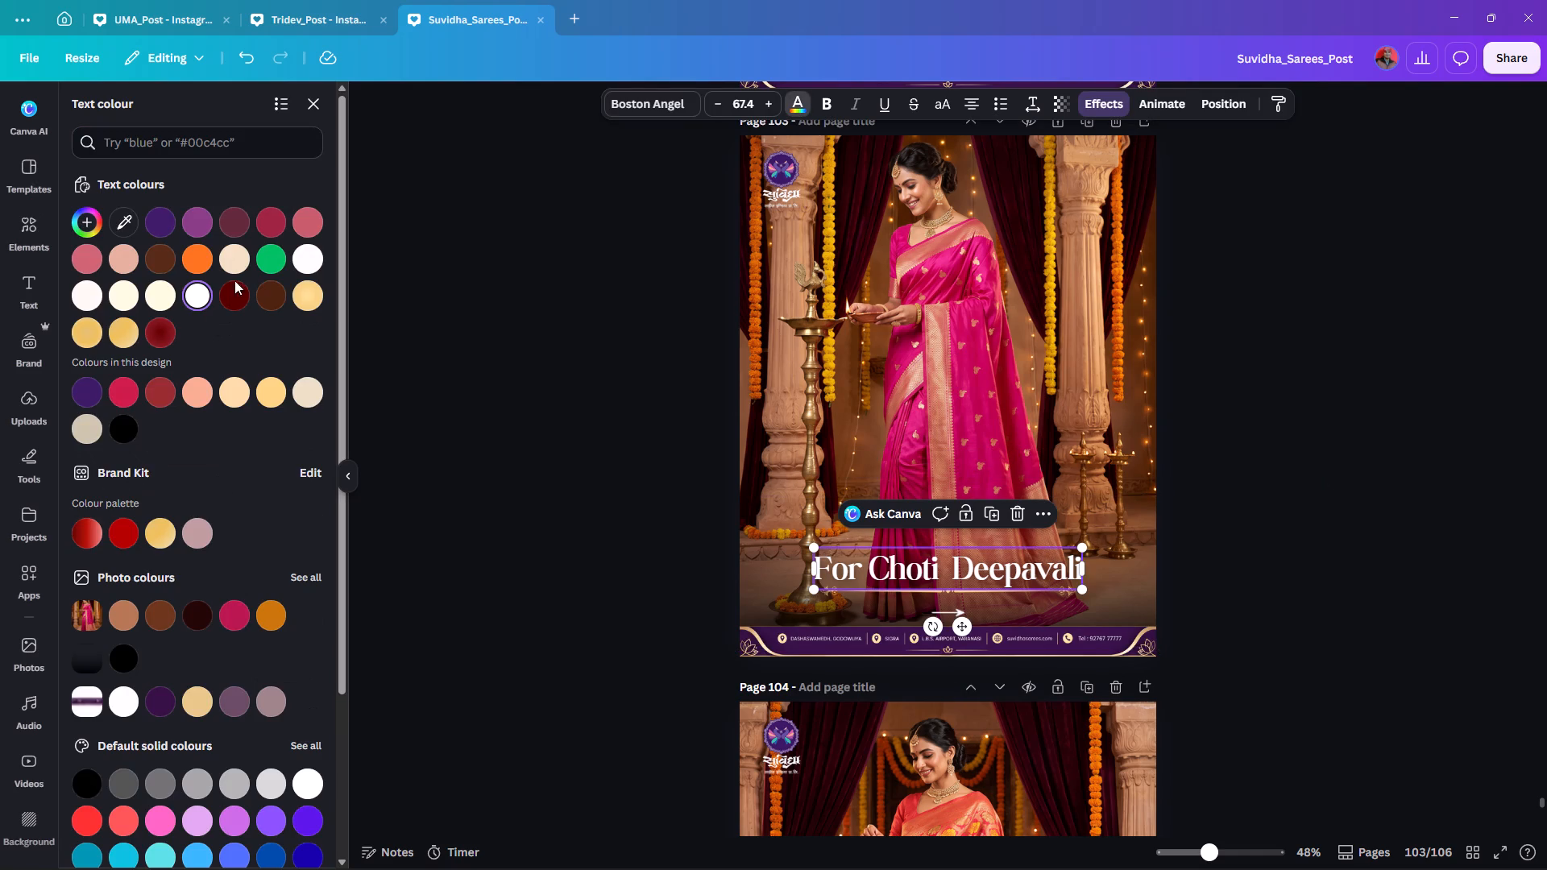
left_click(164, 300)
double_click(578, 439)
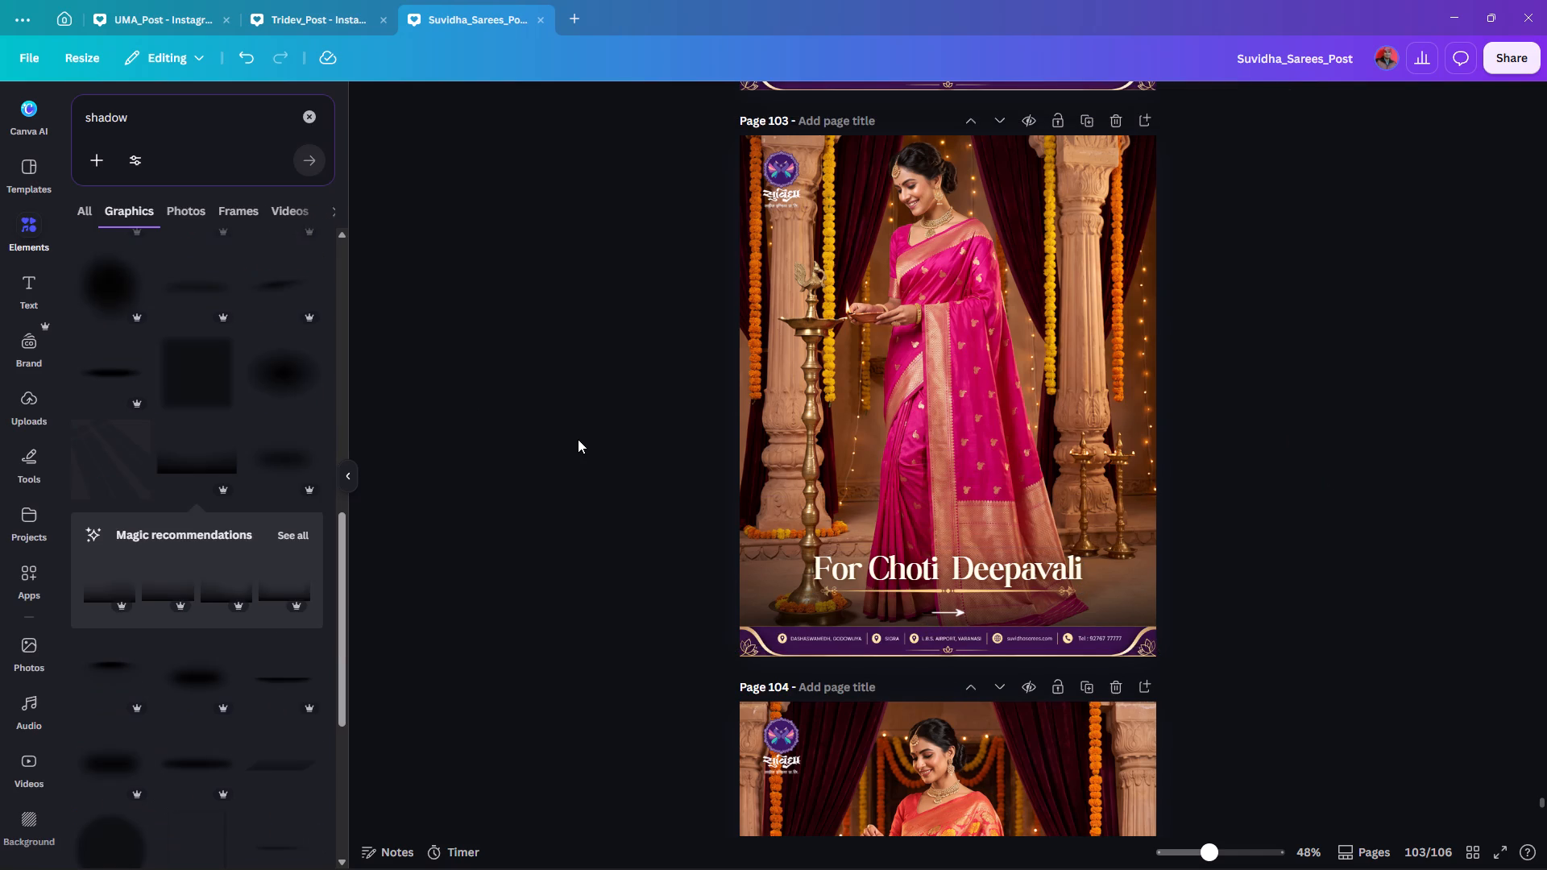
Copy the heading, ornamental line and bottom shadow from page 103 to page 104, layering them behind the arrow and footer.
left_click(856, 559)
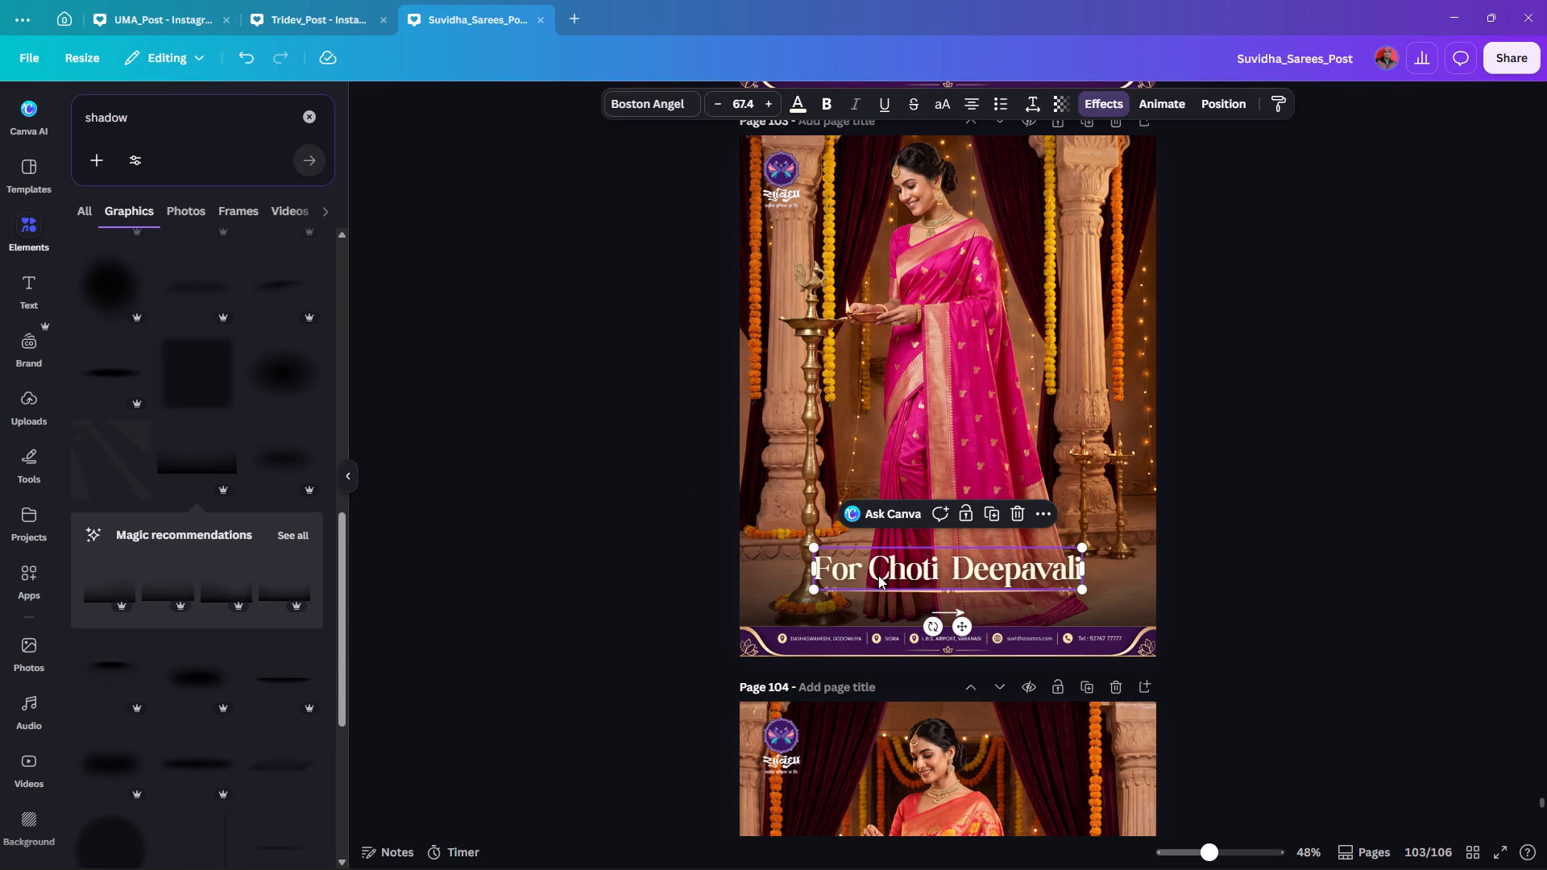
left_click(947, 593, "shift")
left_click(1114, 568, "shift")
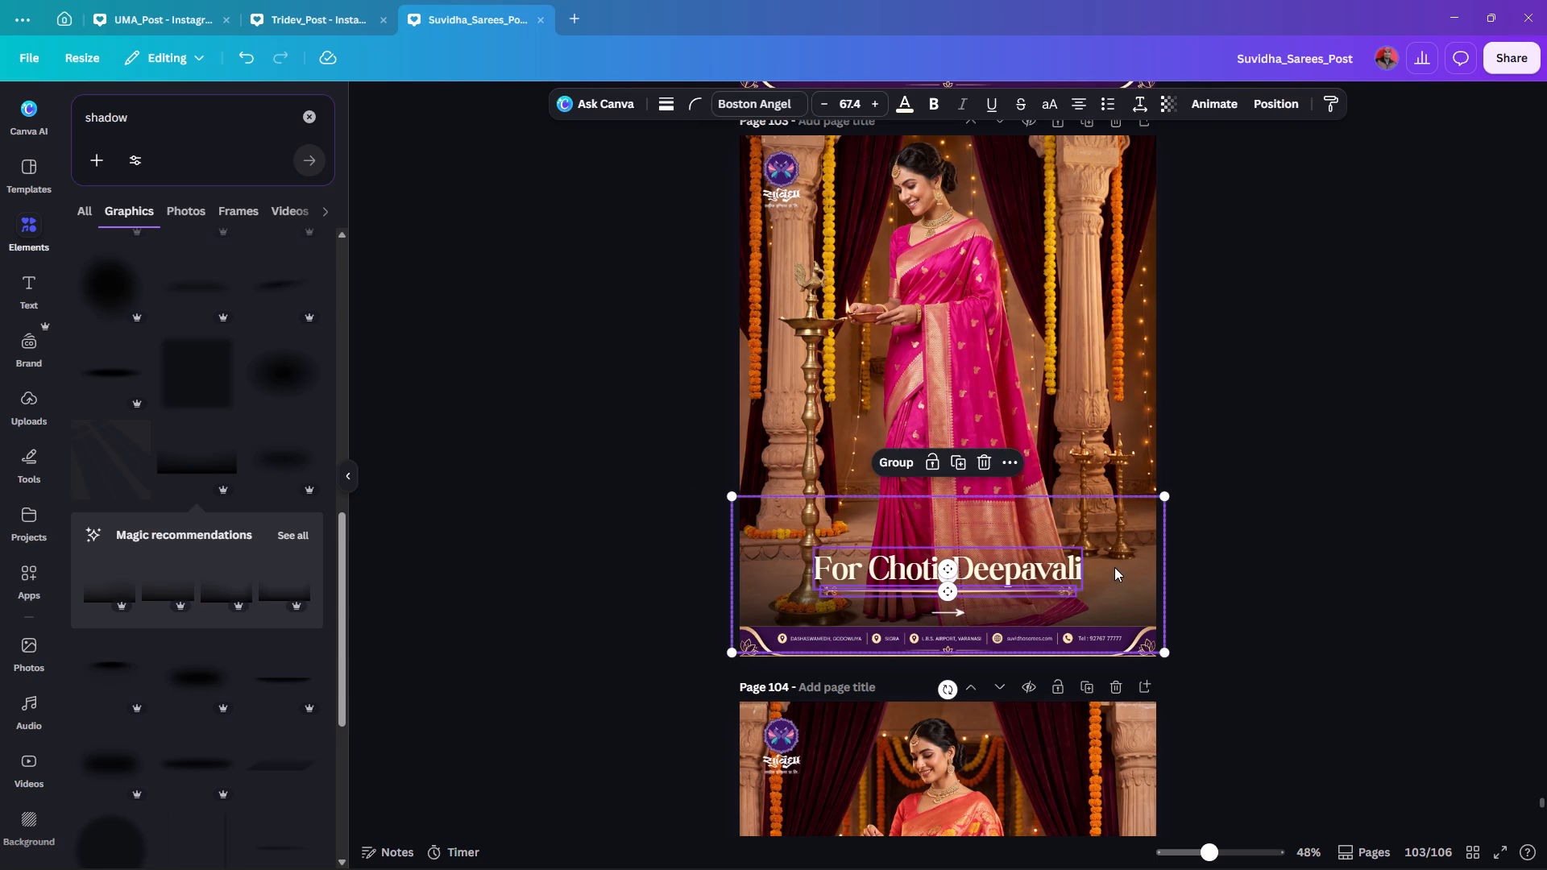
key("ctrl+c")
scroll(1228, 530, "down", 7)
scroll(1234, 528, "up", 2)
scroll(1234, 528, "down", 1)
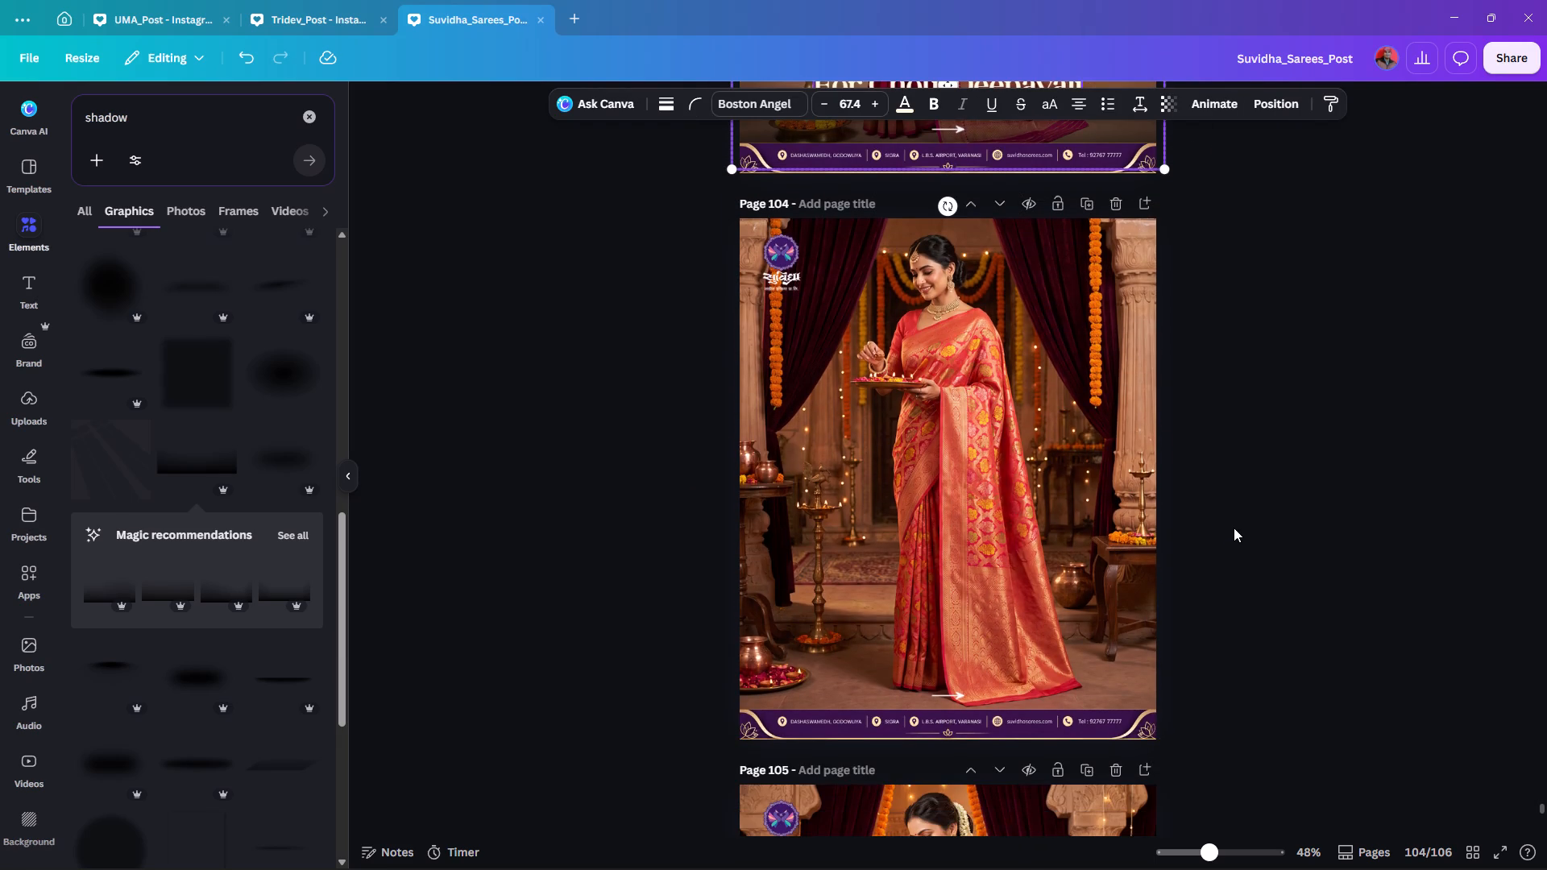
key("ctrl+v")
key("ctrl+bracketleft")
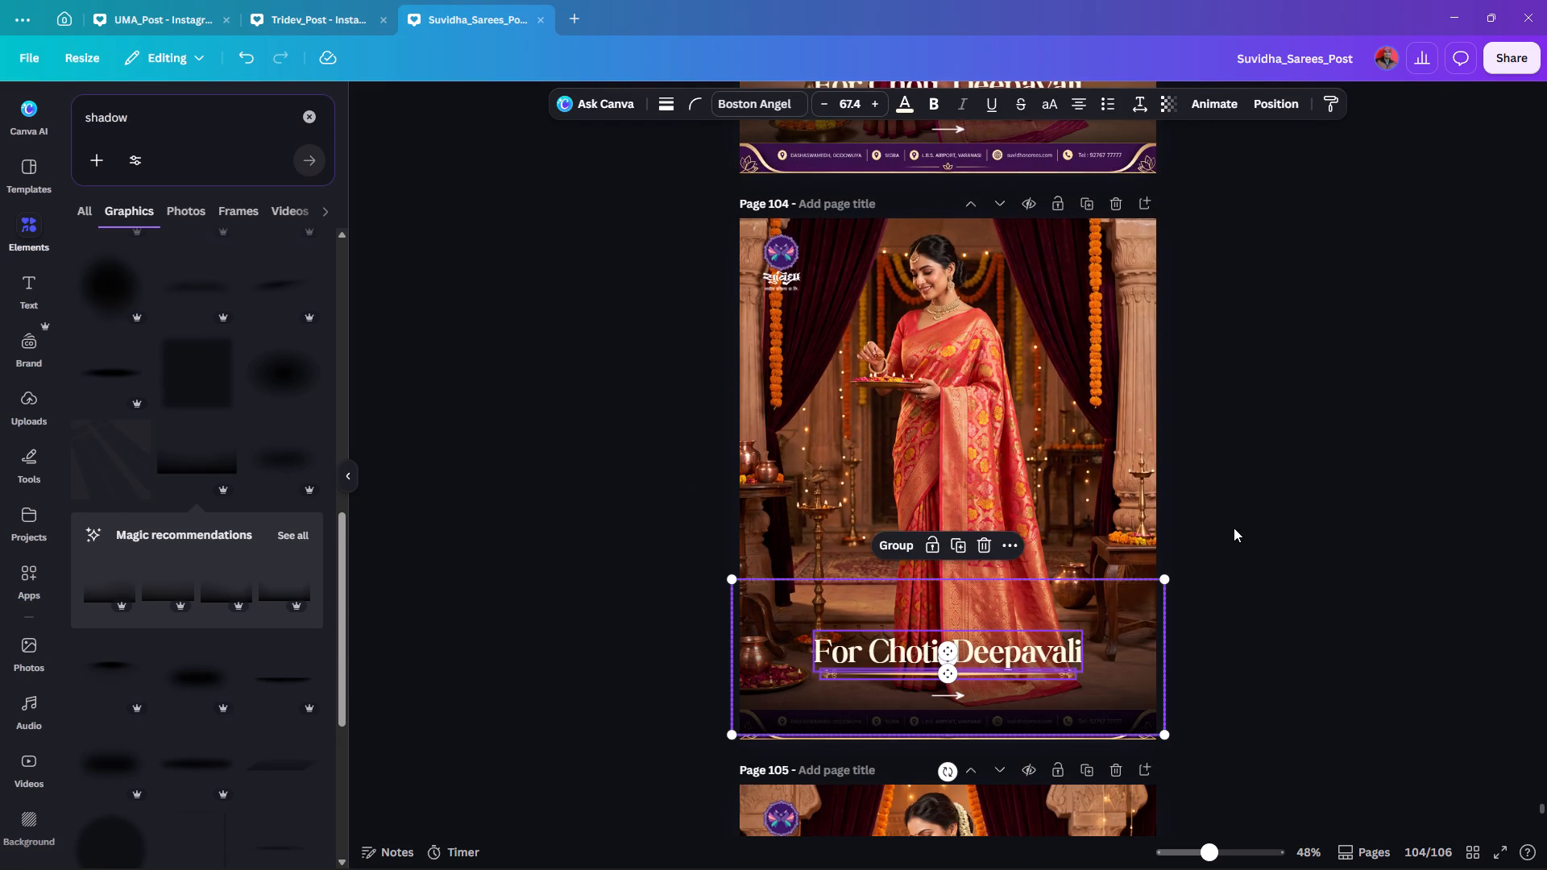
key("ctrl+bracketleft")
key("ctrl+bracketleft")
key("ctrl+bracketright")
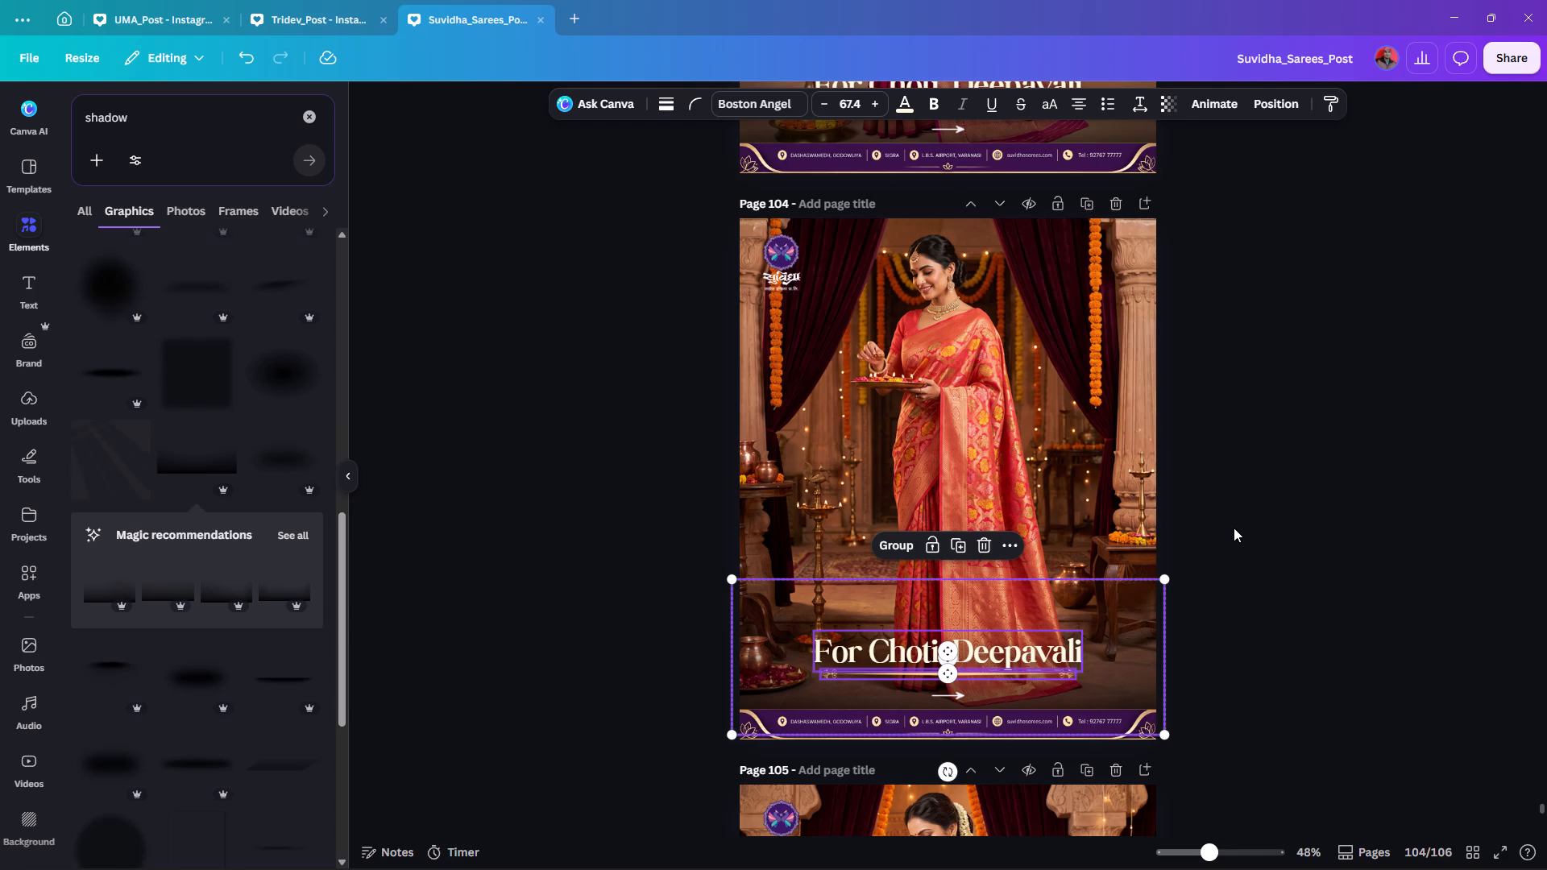
Paste the copied heading, ornamental line and shadow onto page 105 and send them behind the arrow and footer.
scroll(1257, 532, "down", 7)
left_click(1257, 532)
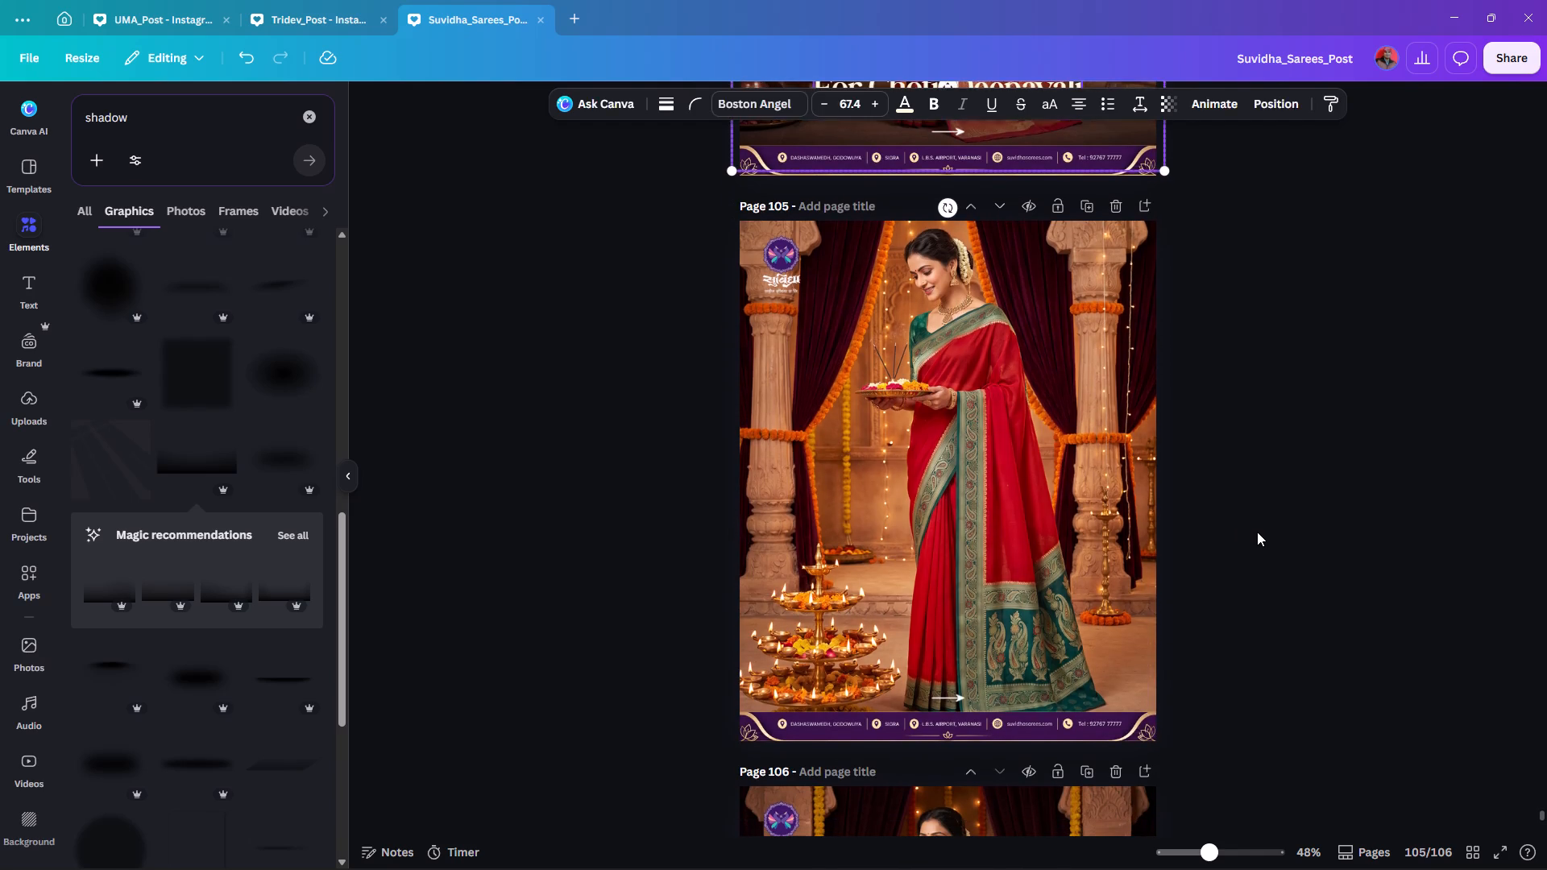
key("ctrl+v")
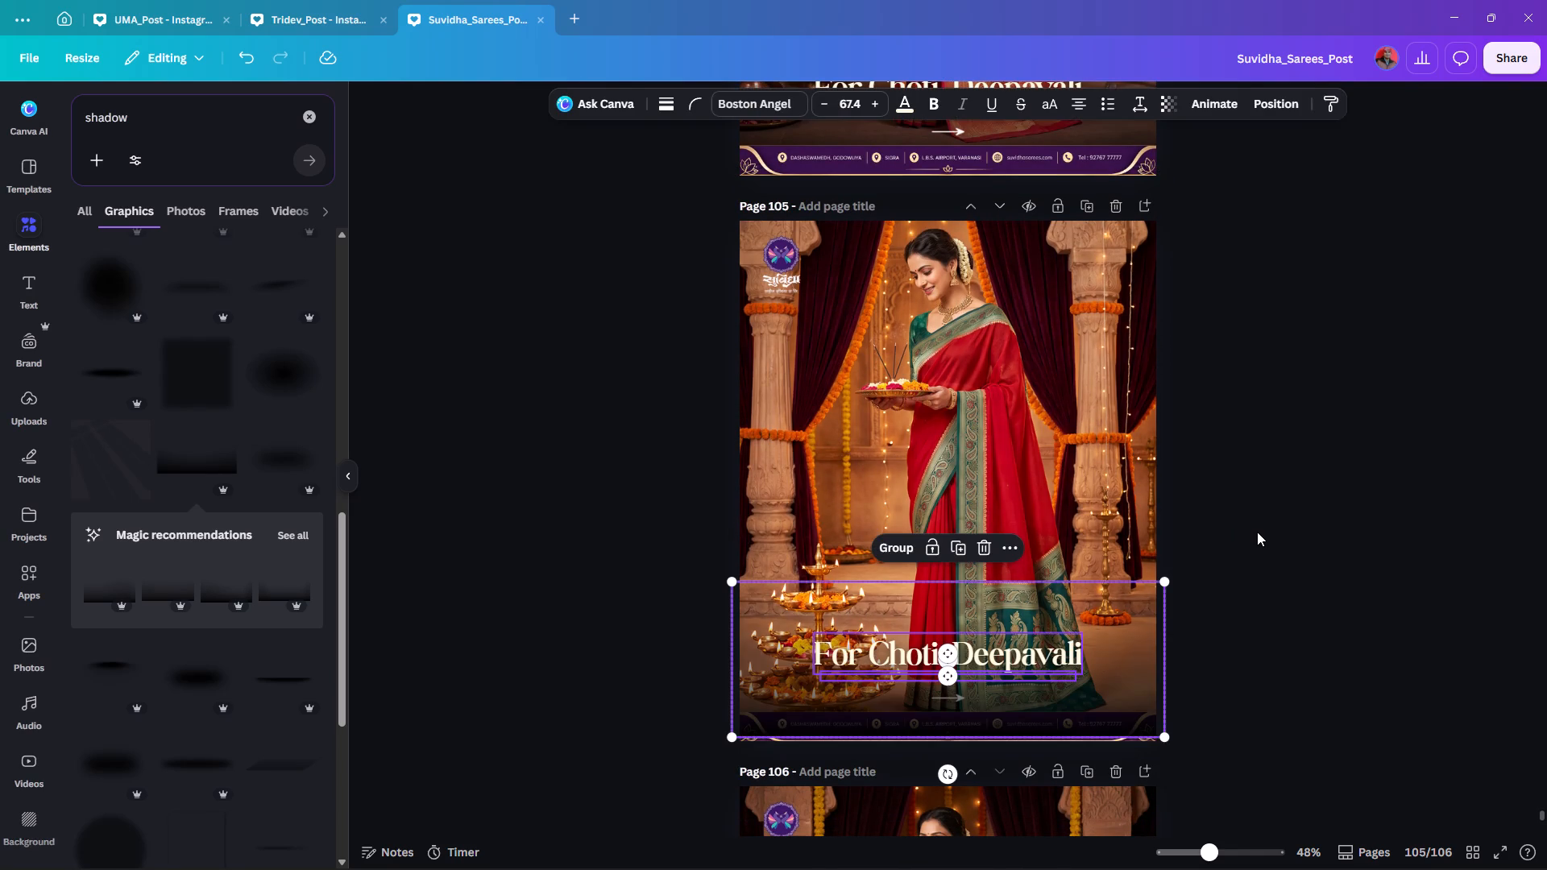
key("ctrl+bracketleft")
key("ctrl+bracketleft")
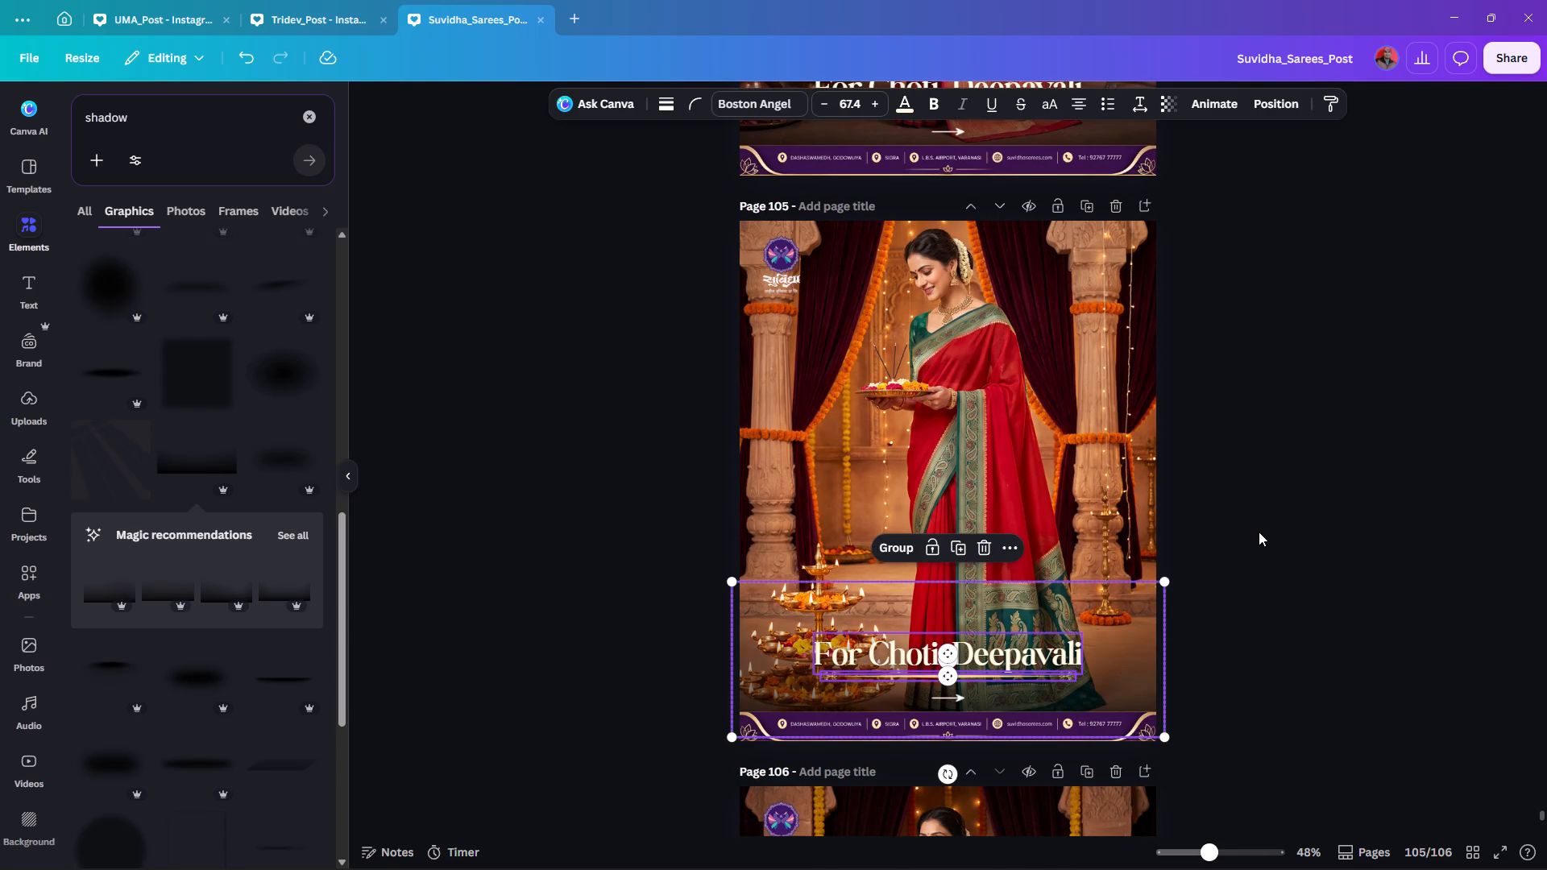
Paste the copied heading, ornamental line and shadow onto page 106 and send them behind the arrow and footer.
scroll(1259, 532, "down", 8)
left_click(1287, 532)
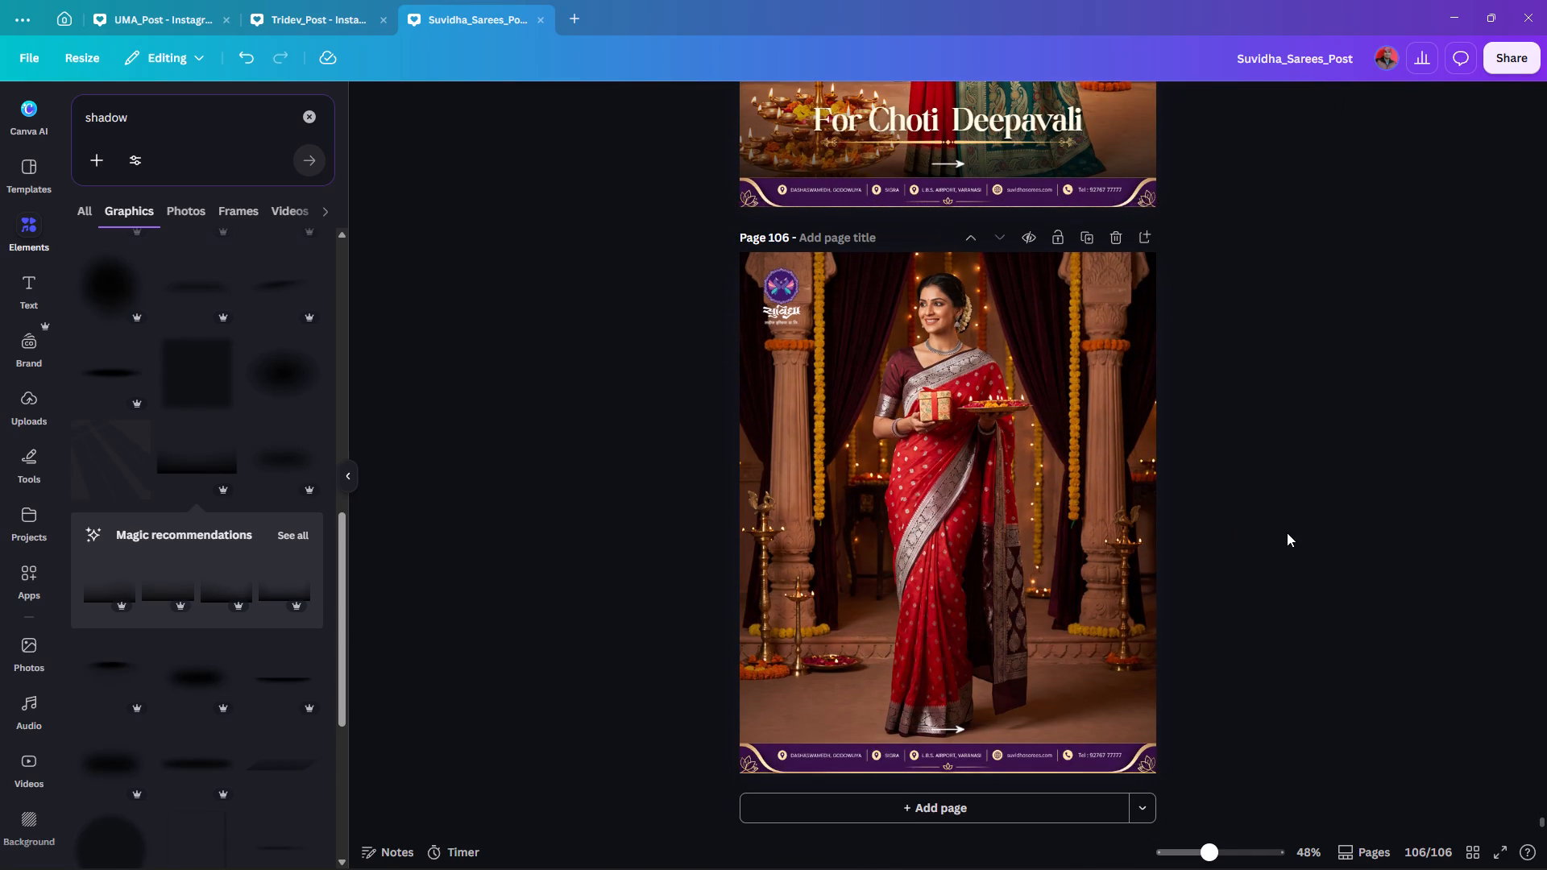
key("ctrl+v")
key("ctrl+bracketleft")
key("ctrl+bracketleft")
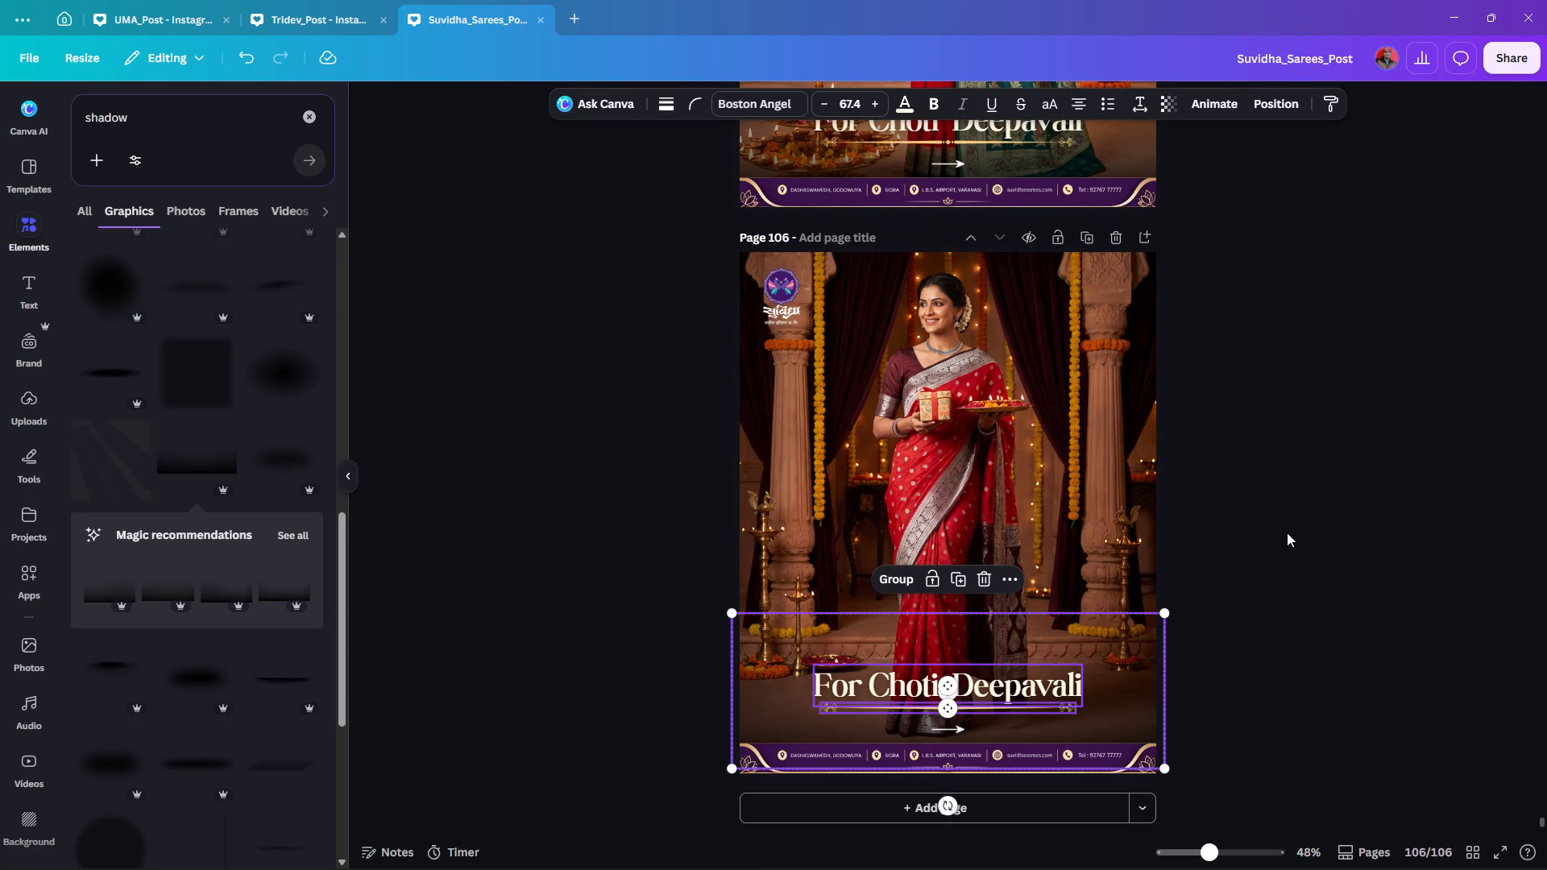
left_click(1287, 532)
Switch to Chrome and examine the heading wording on the Choti Diwali slide of the reference Instagram carousel.
scroll(1287, 532, "up", 17)
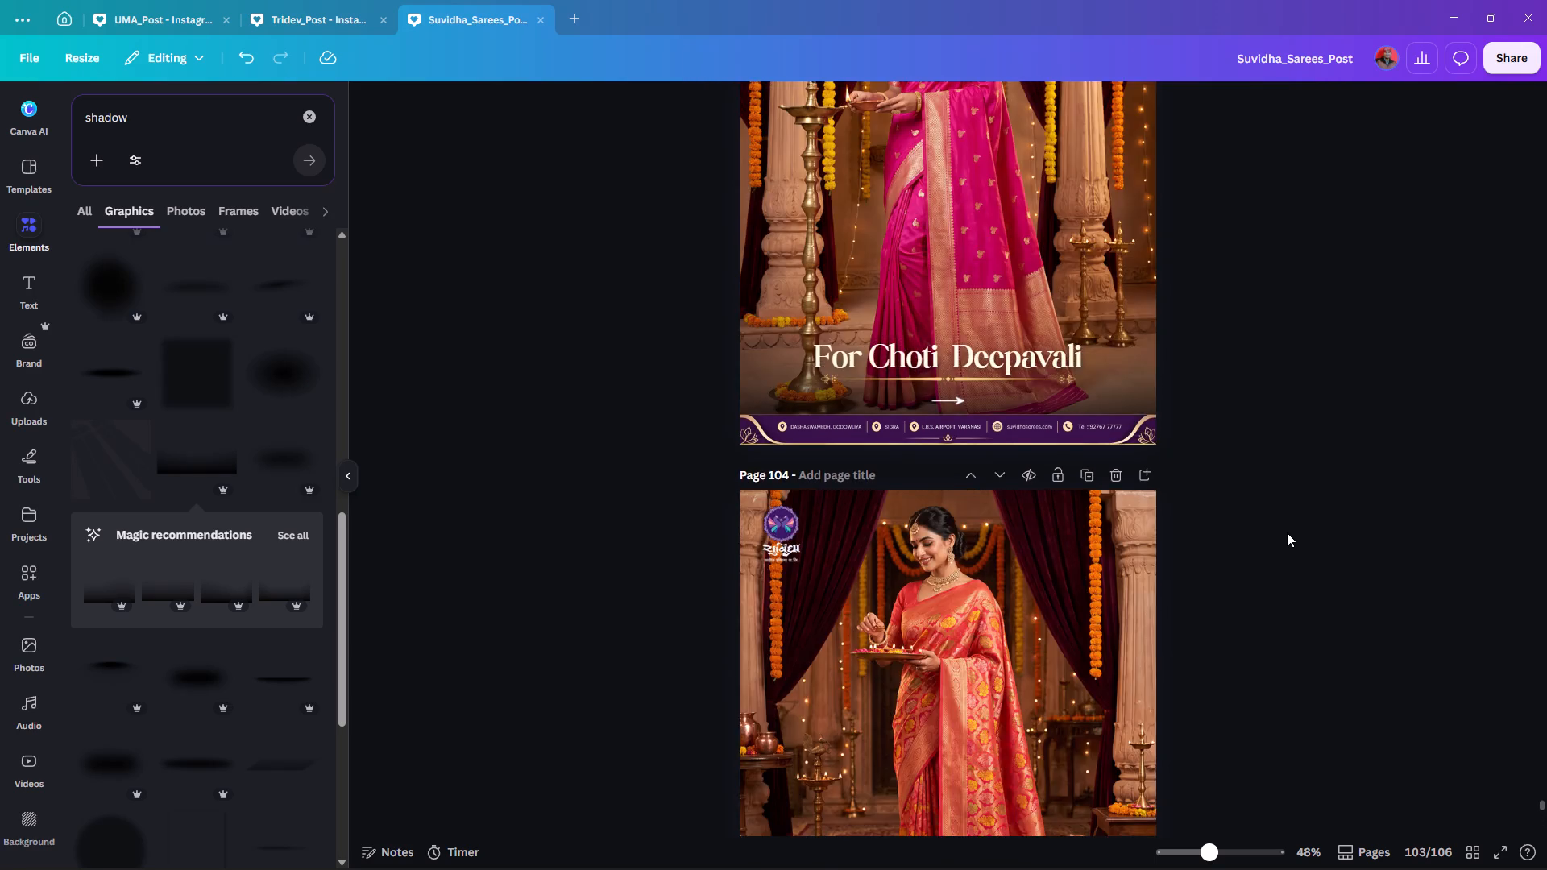
scroll(1287, 532, "up", 5)
scroll(1290, 533, "down", 12)
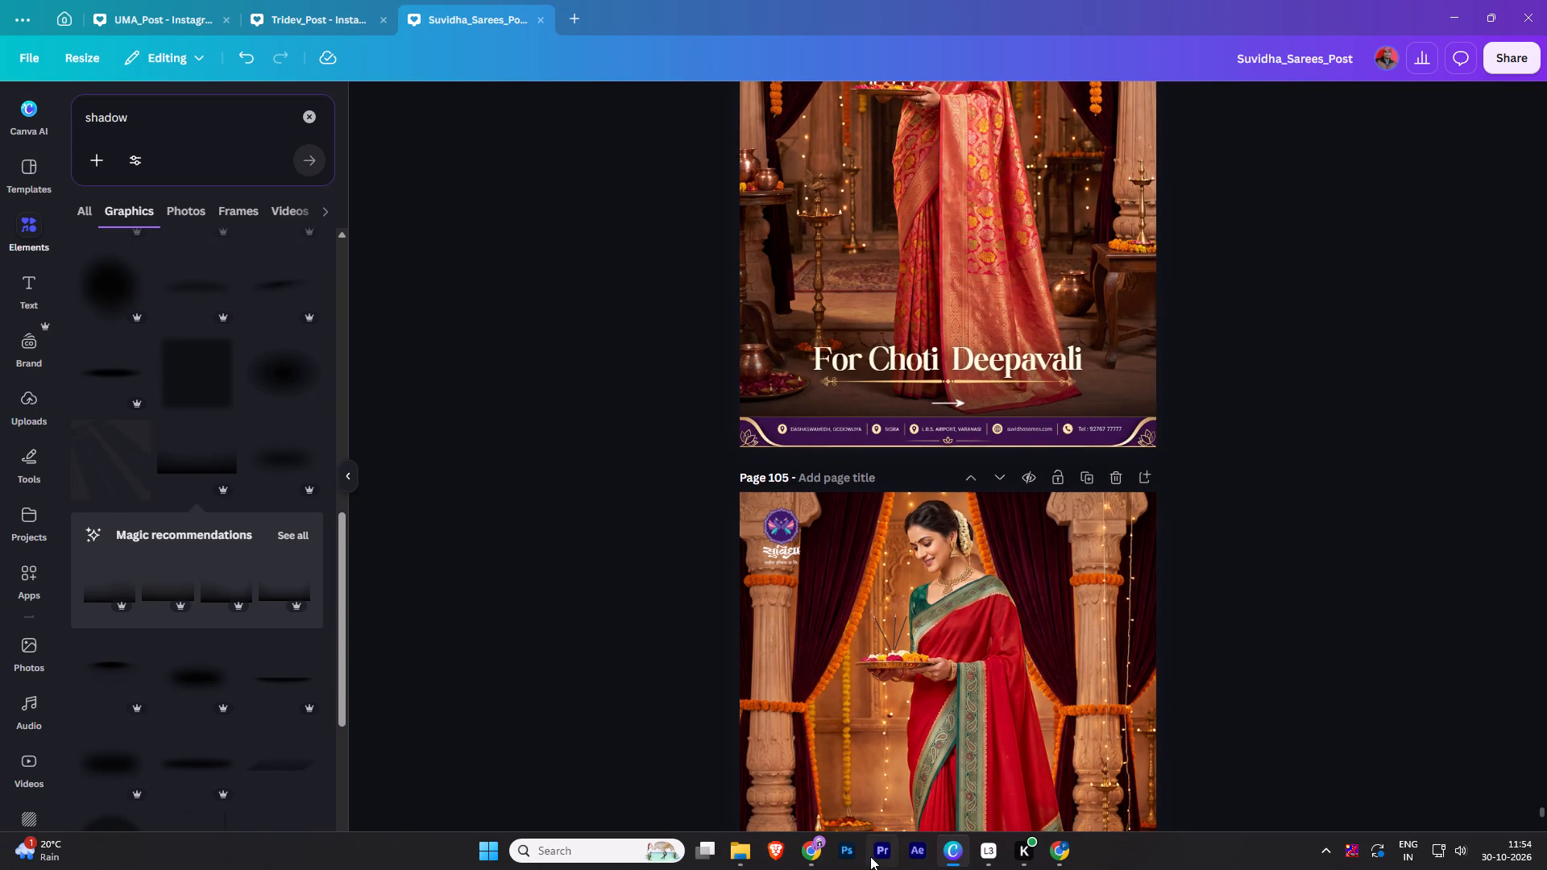
double_click(949, 366)
left_click(866, 355)
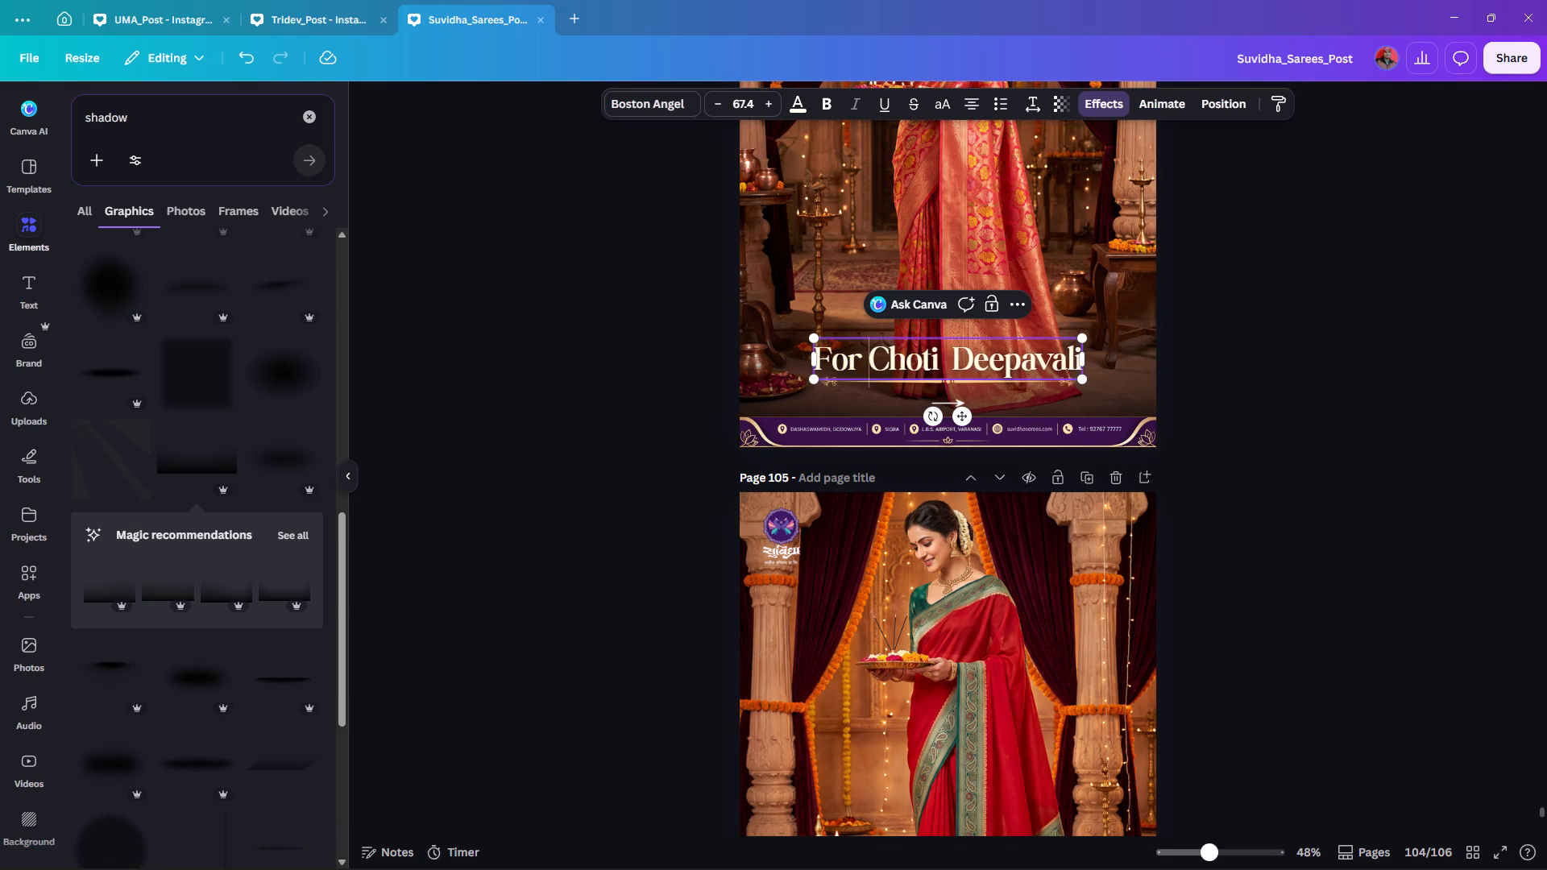
left_click(820, 847)
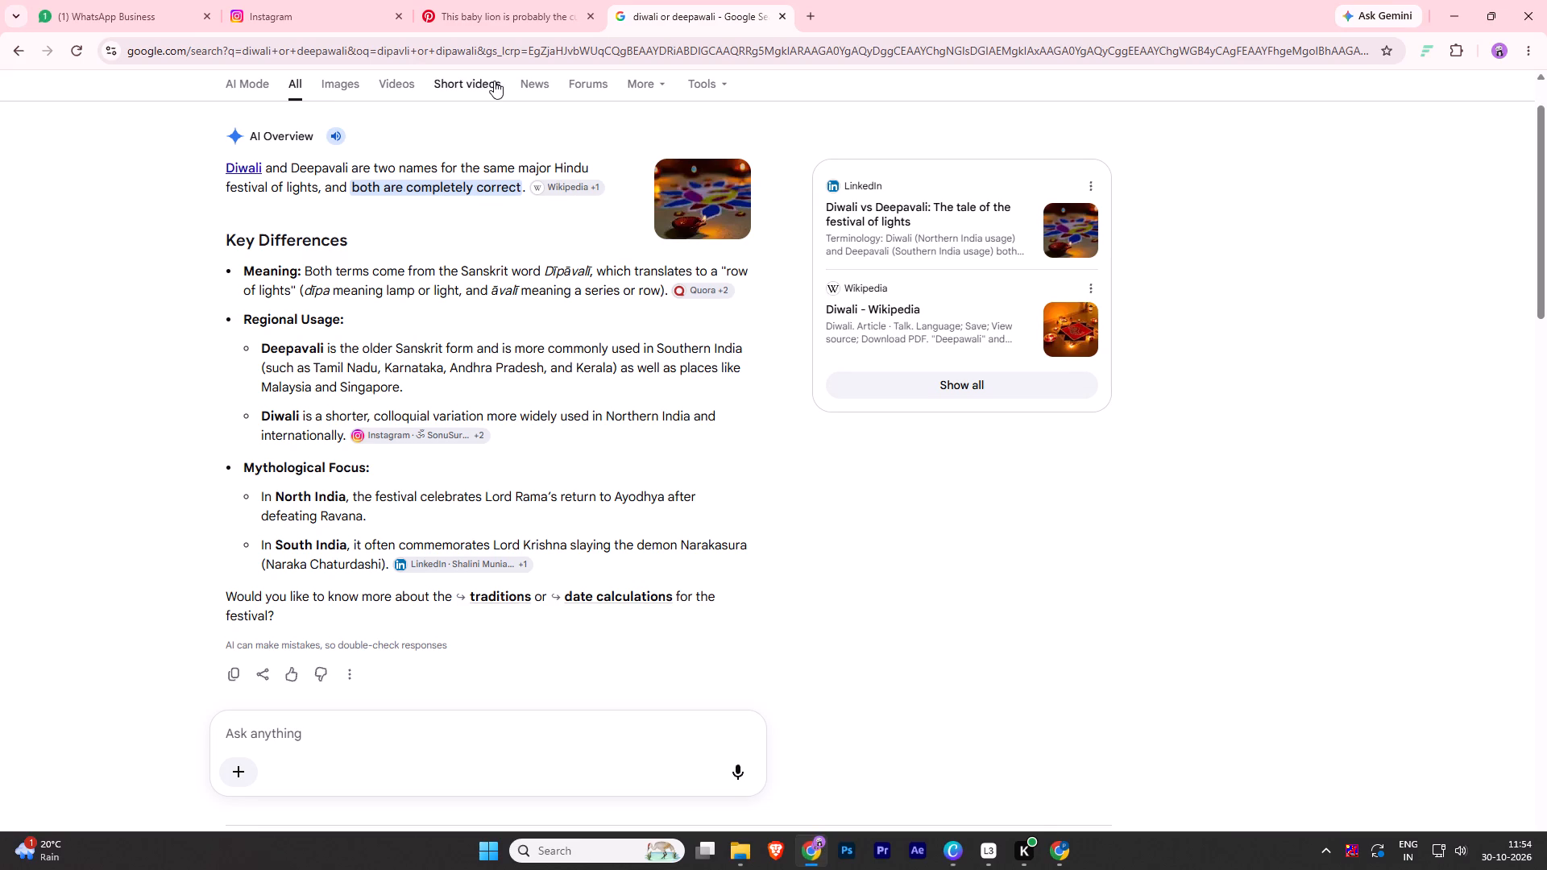
left_click(264, 19)
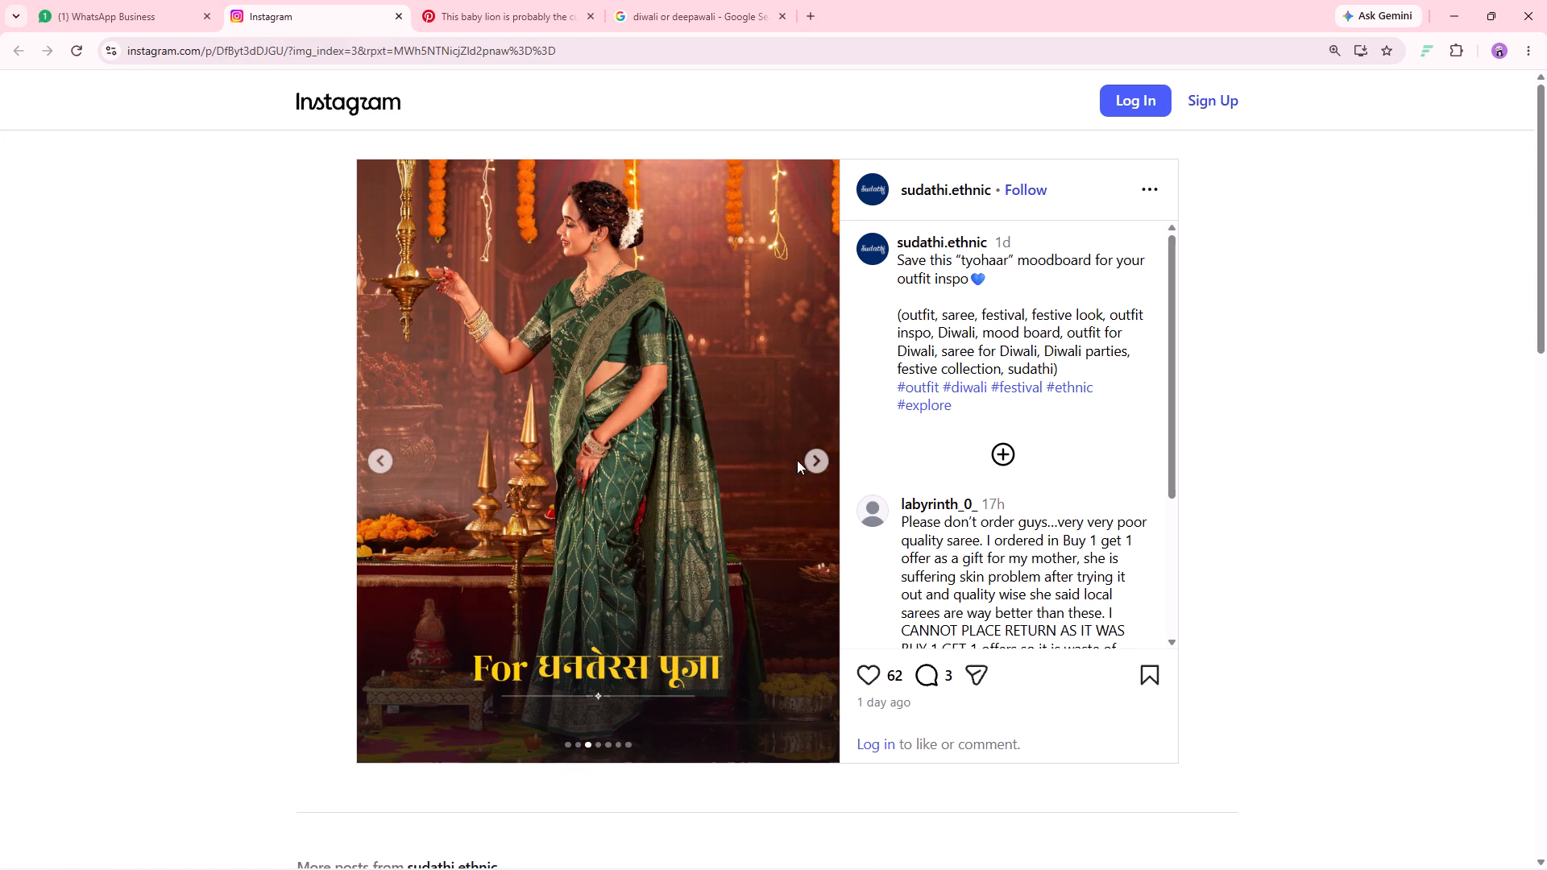
left_click(811, 466)
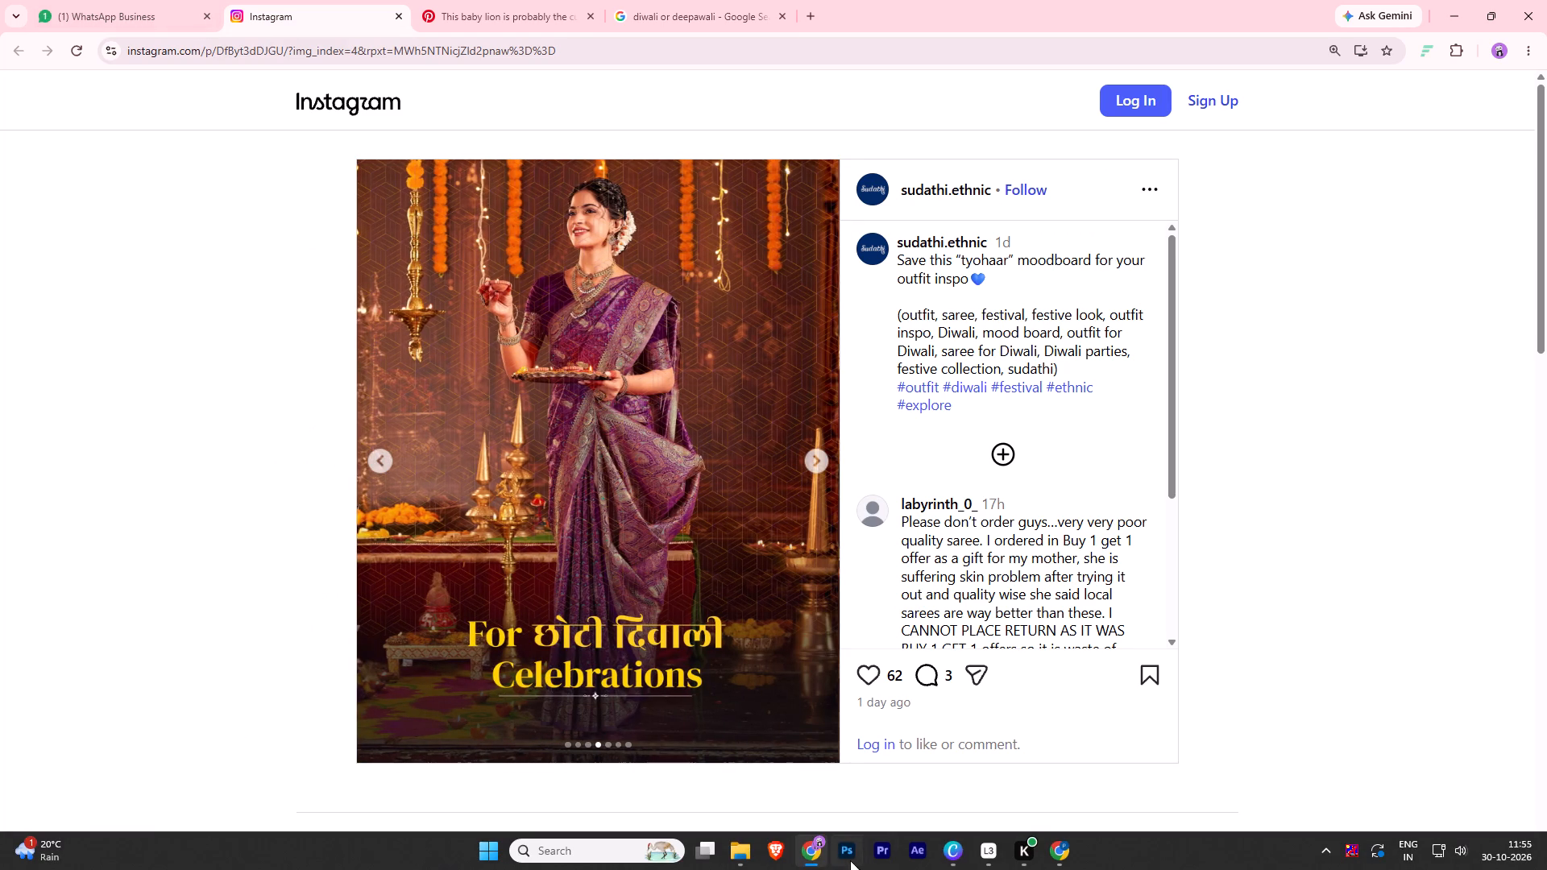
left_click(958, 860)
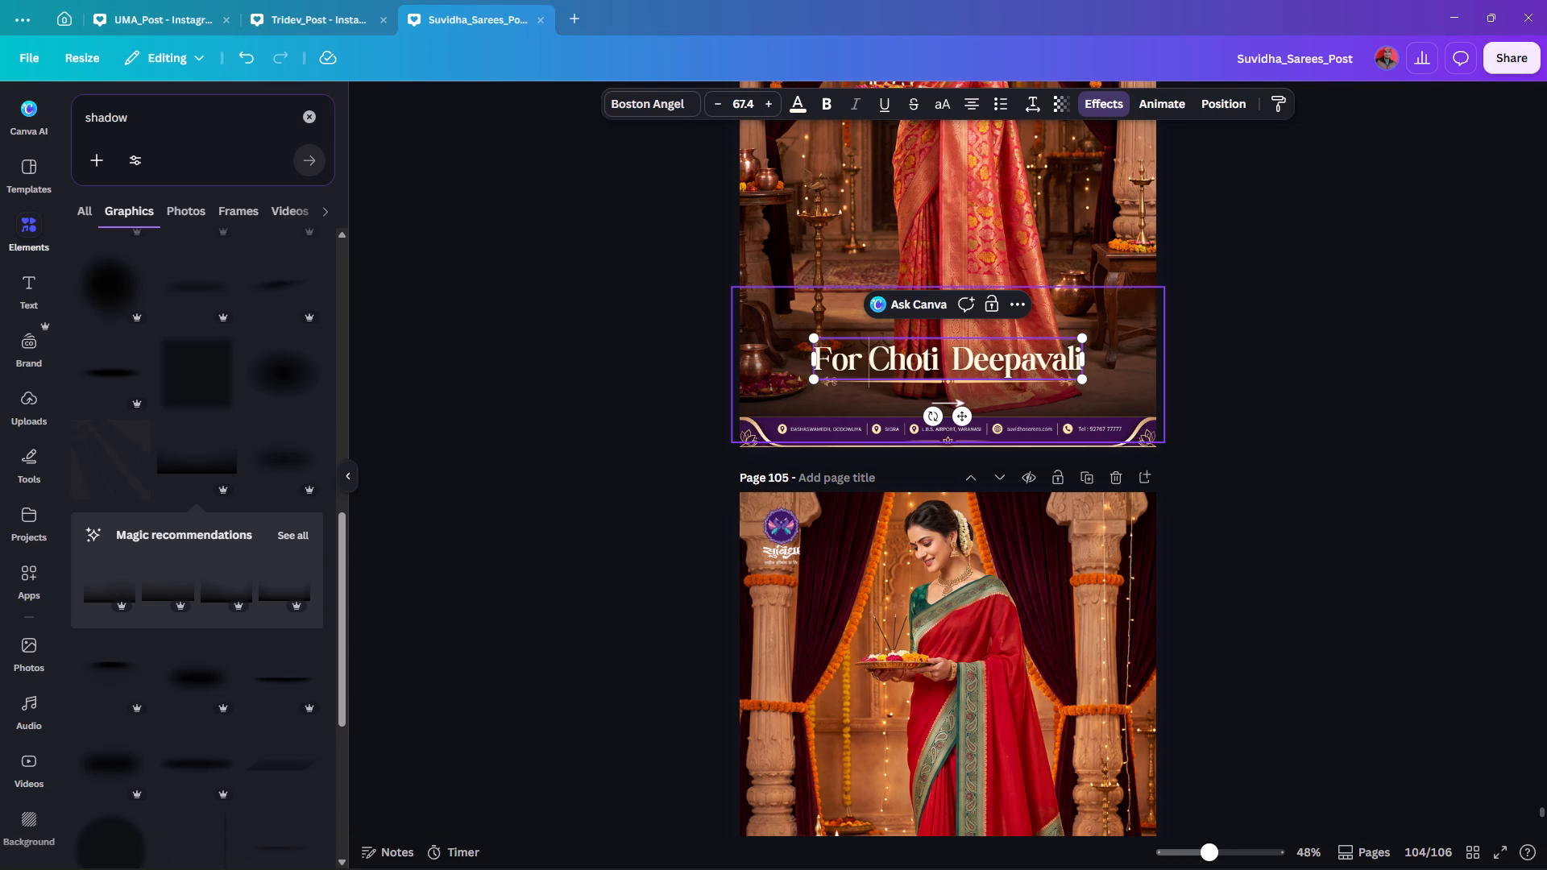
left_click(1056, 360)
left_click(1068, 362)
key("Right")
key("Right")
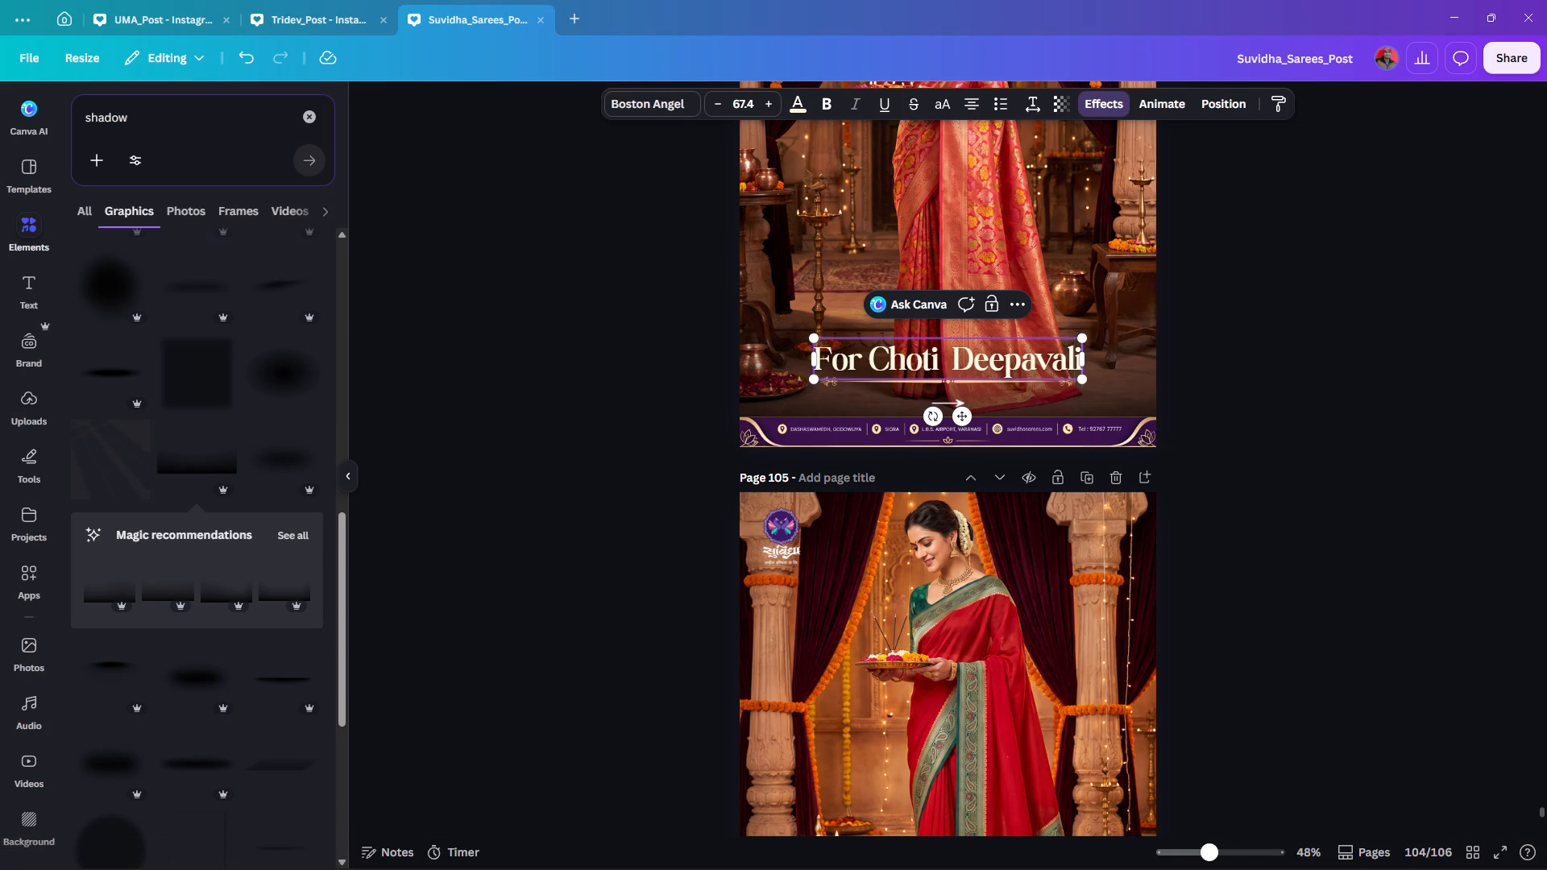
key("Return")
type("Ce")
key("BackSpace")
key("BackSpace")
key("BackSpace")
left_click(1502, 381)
Add a second line reading Celebration to the For Choti Deepavali heading on page 103.
scroll(1258, 366, "up", 9)
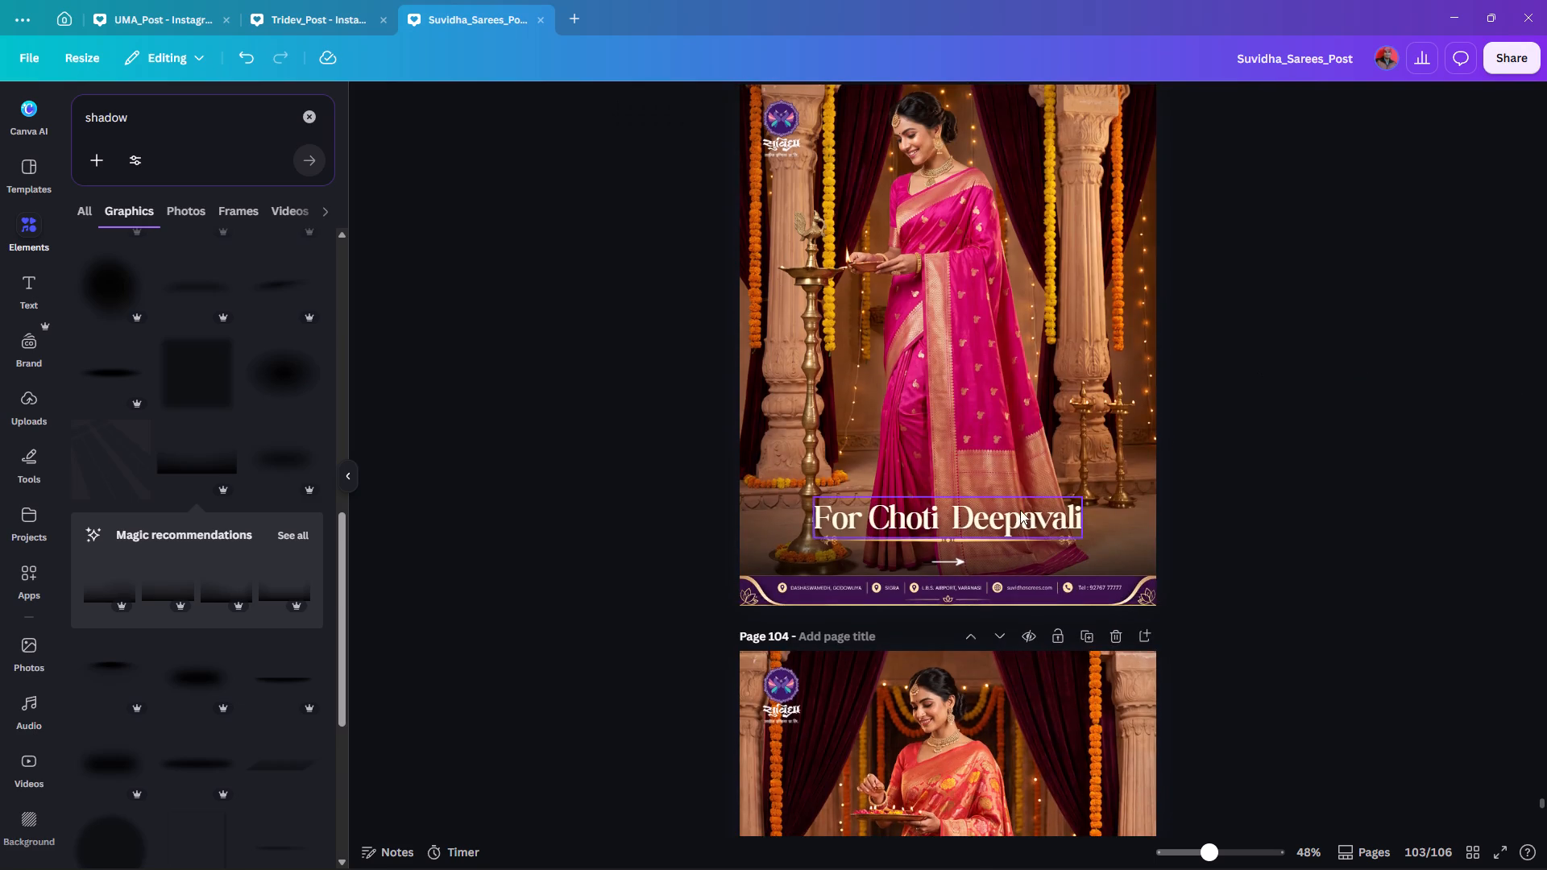
scroll(1098, 531, "up", 6)
scroll(1096, 531, "down", 6)
double_click(1012, 519)
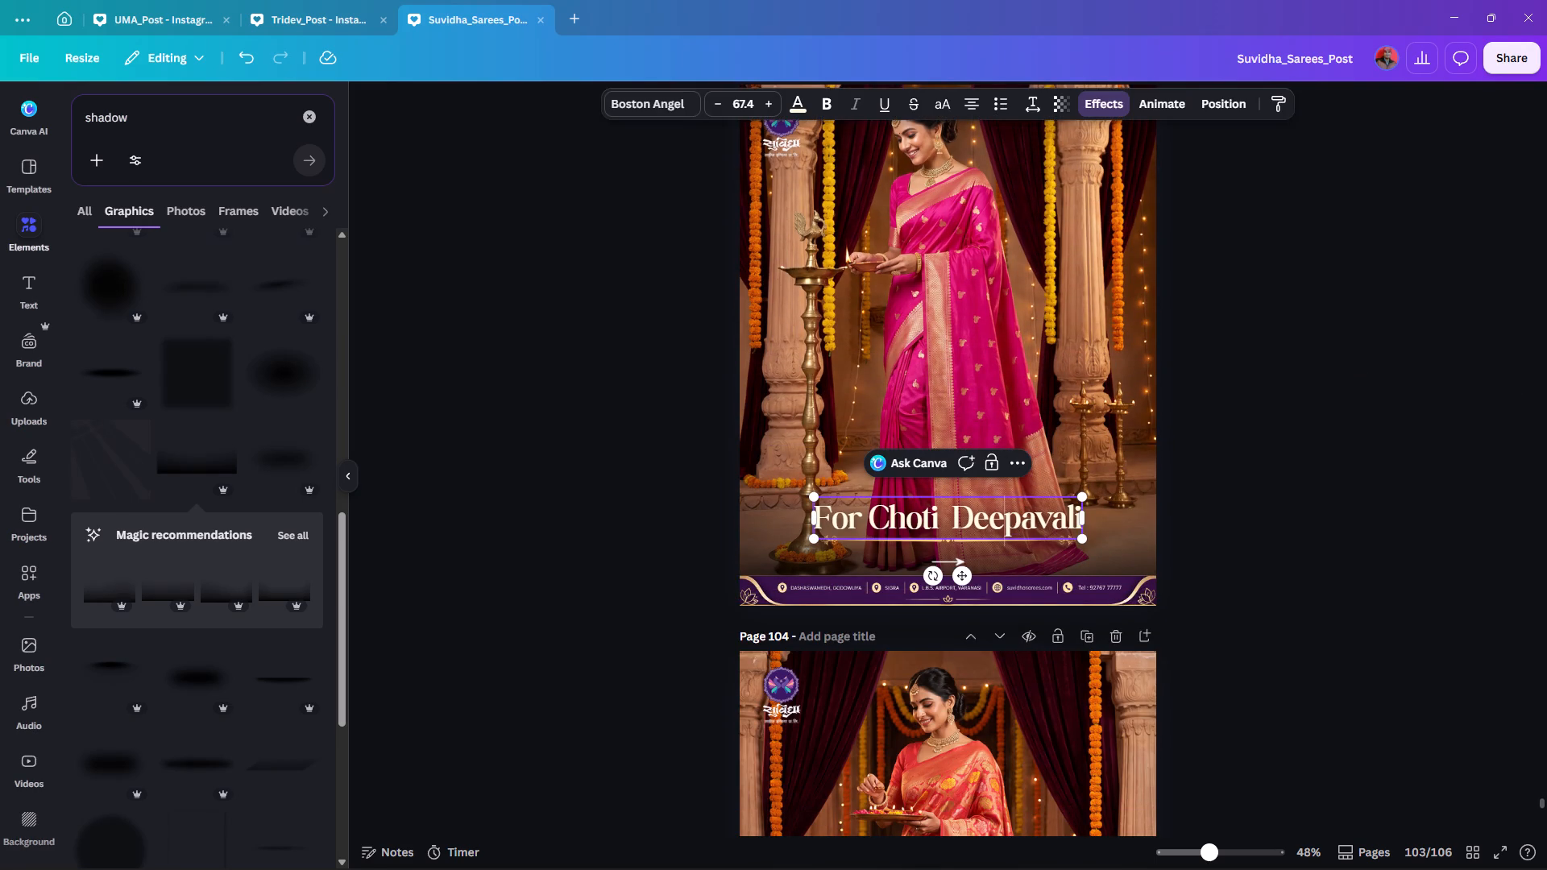
left_click(1056, 524)
key("Right")
key("Right")
key("Right")
key("Return")
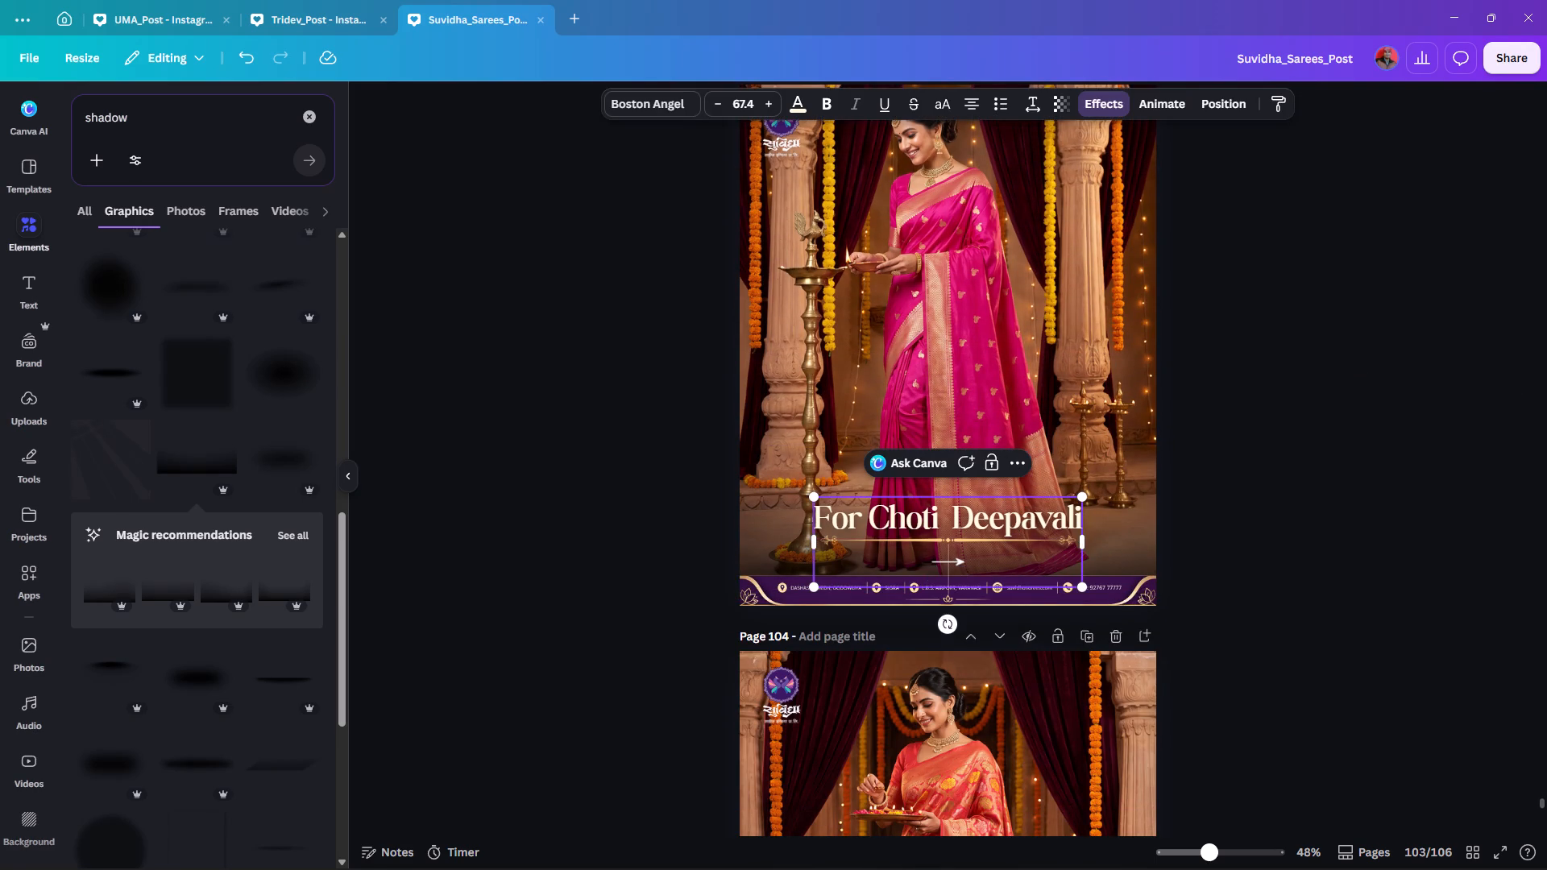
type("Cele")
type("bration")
left_click(1454, 490)
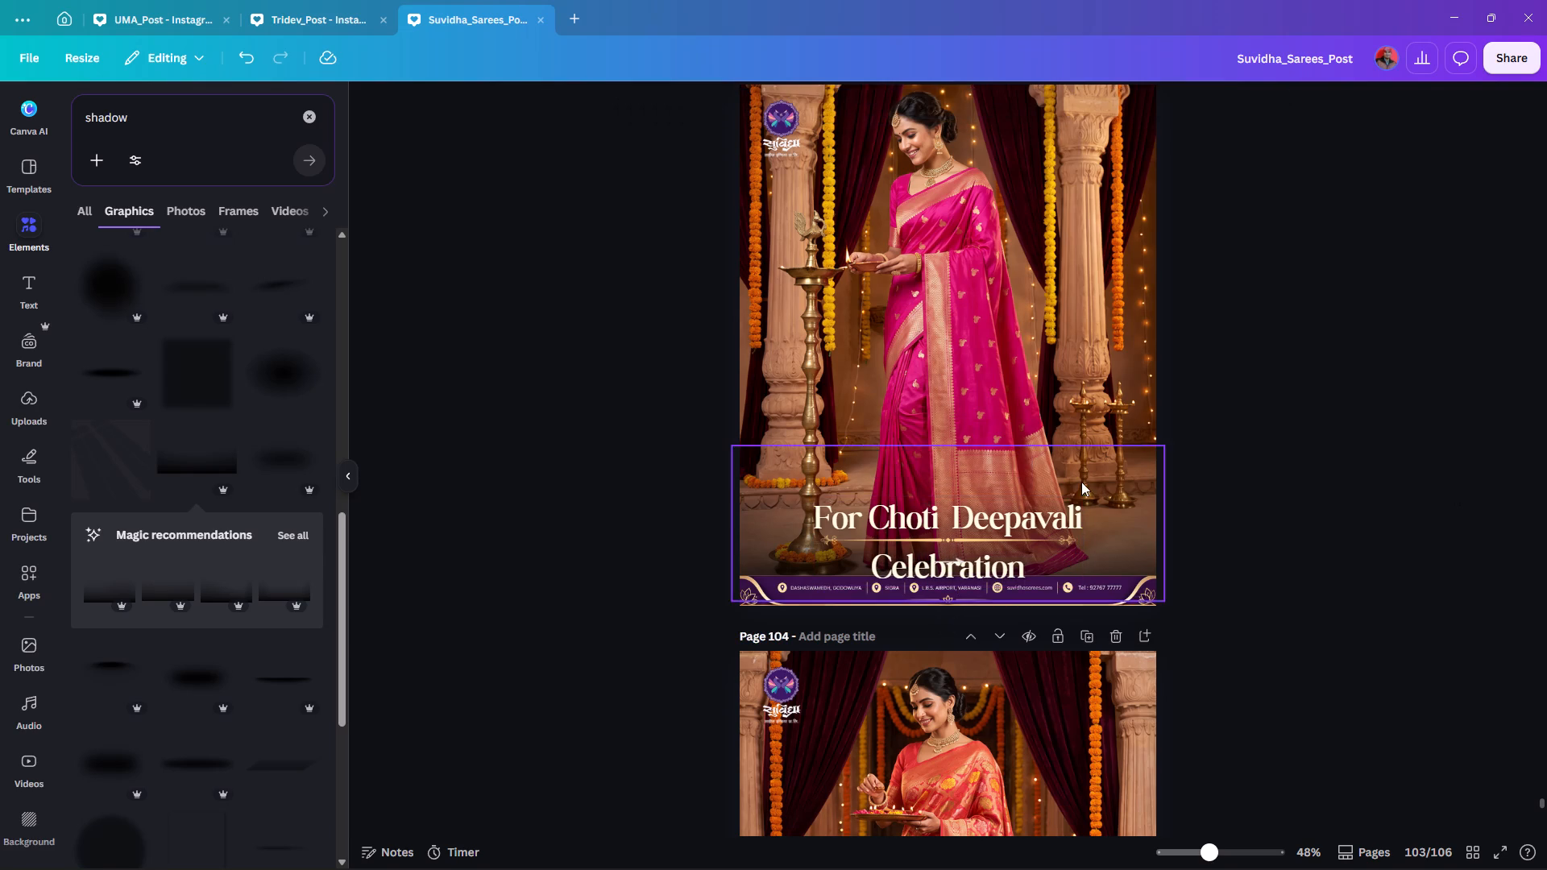
Move the two-line heading on page 103 up so that it sits above the ornamental line.
left_click_drag(1026, 519, 1028, 470)
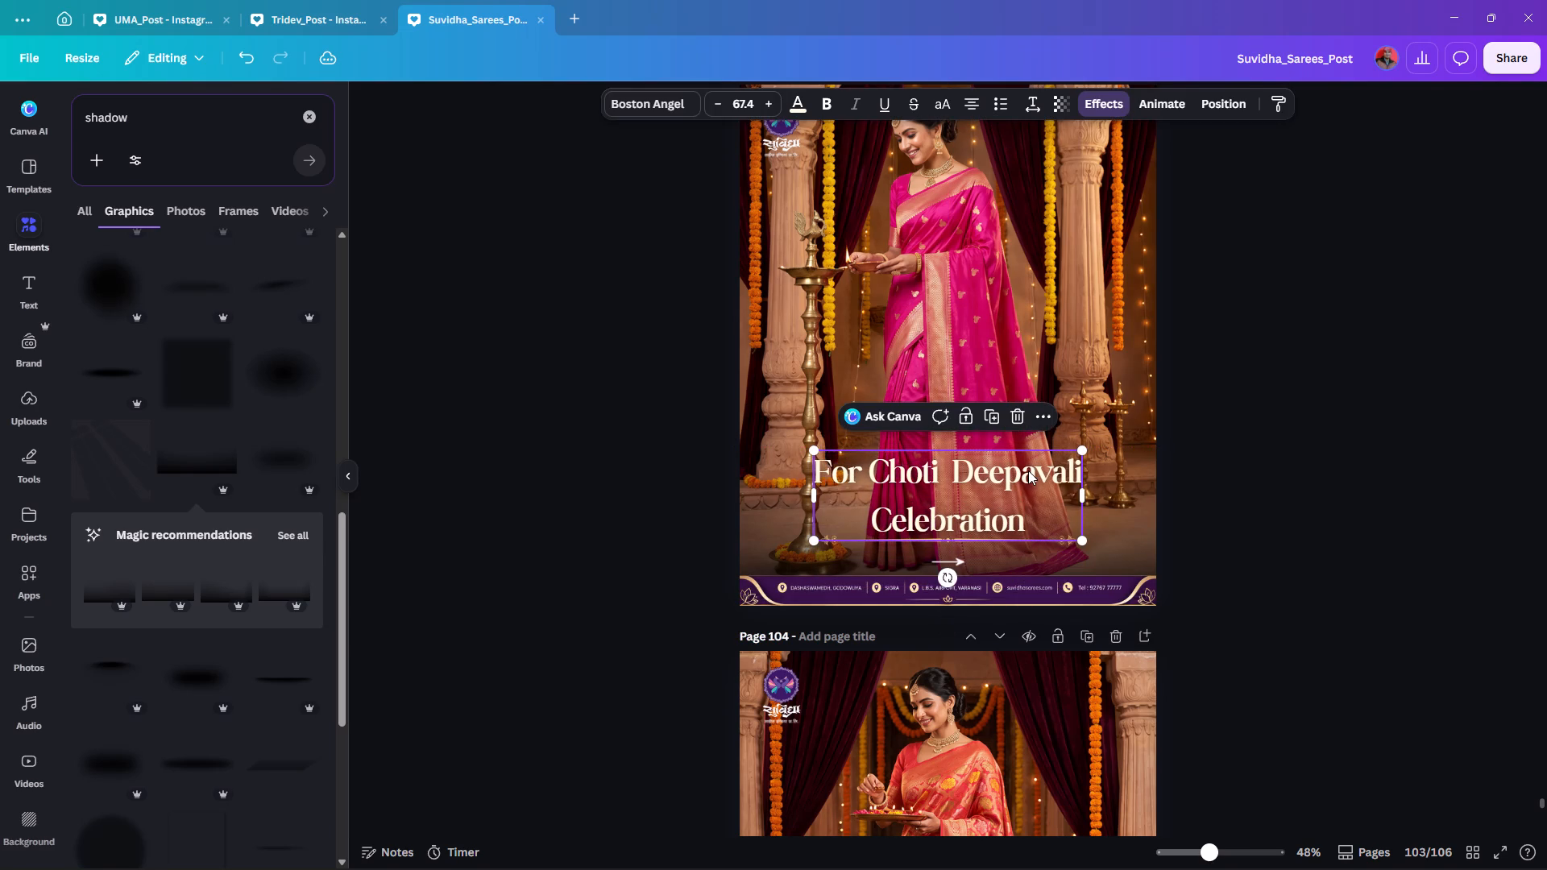
left_click(1237, 387)
Set the page 103 heading's letter spacing to 0 and tighten its line spacing to about 0.8.
left_click(1019, 487)
left_click(1033, 114)
left_click(980, 164)
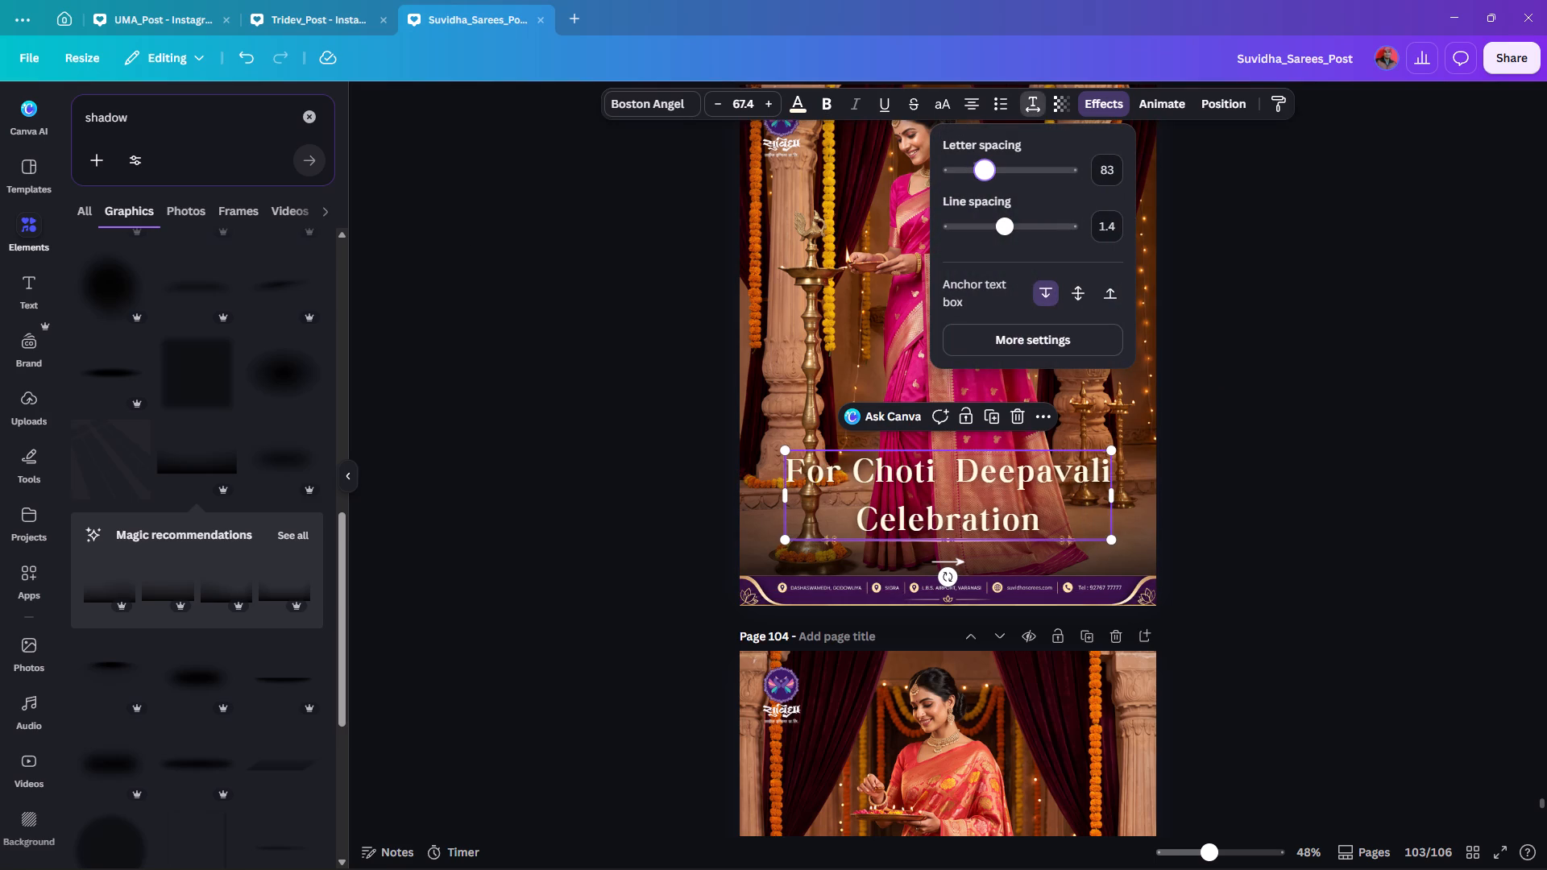
left_click(1094, 166)
key("0")
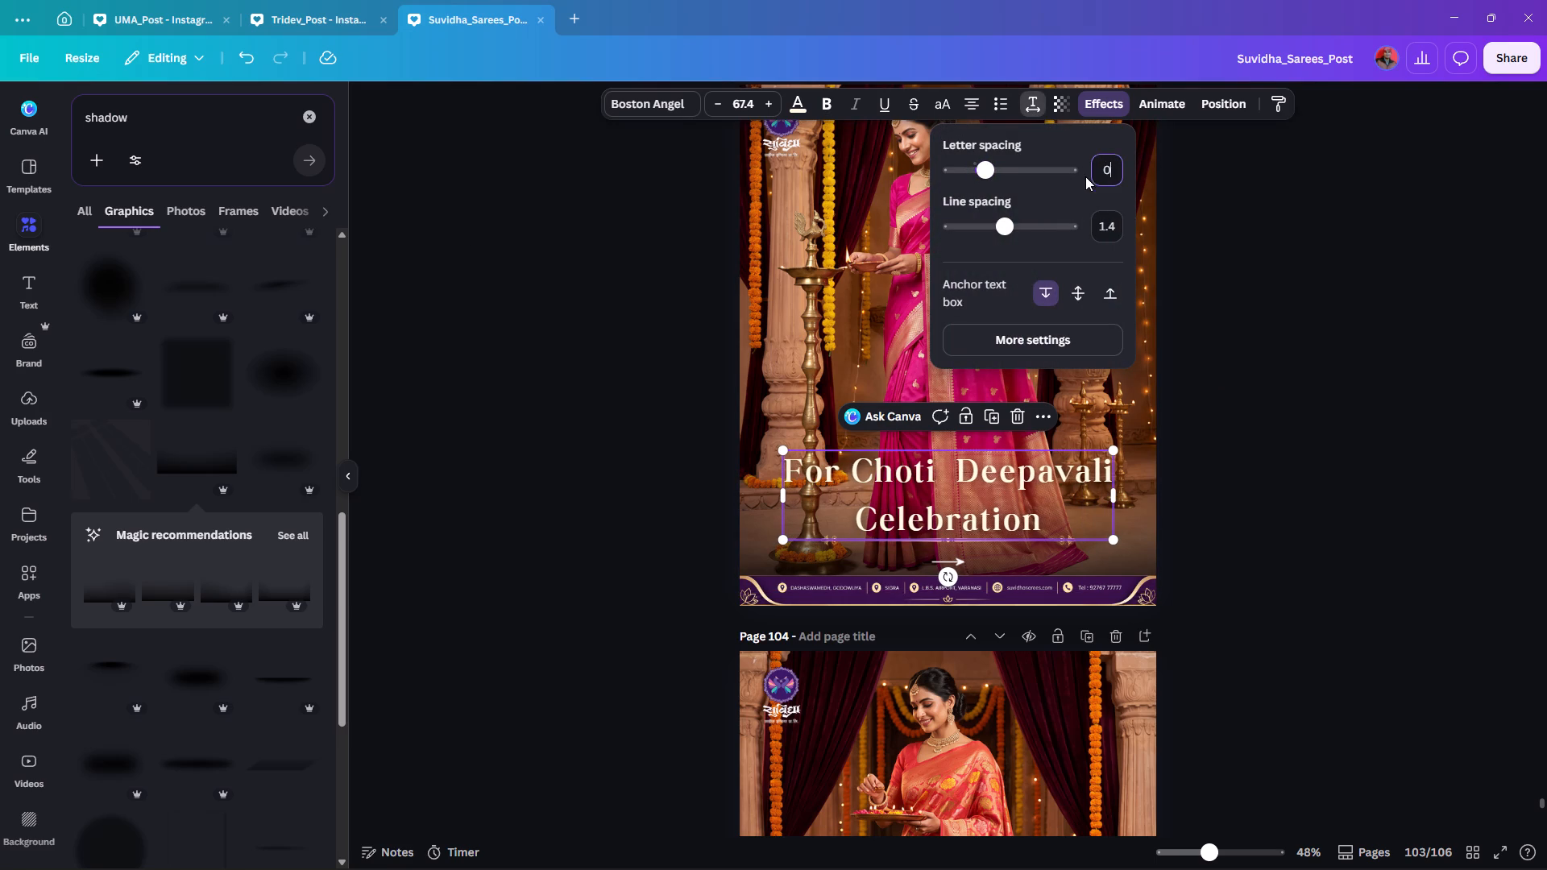
key("Return")
left_click_drag(1004, 229, 968, 226)
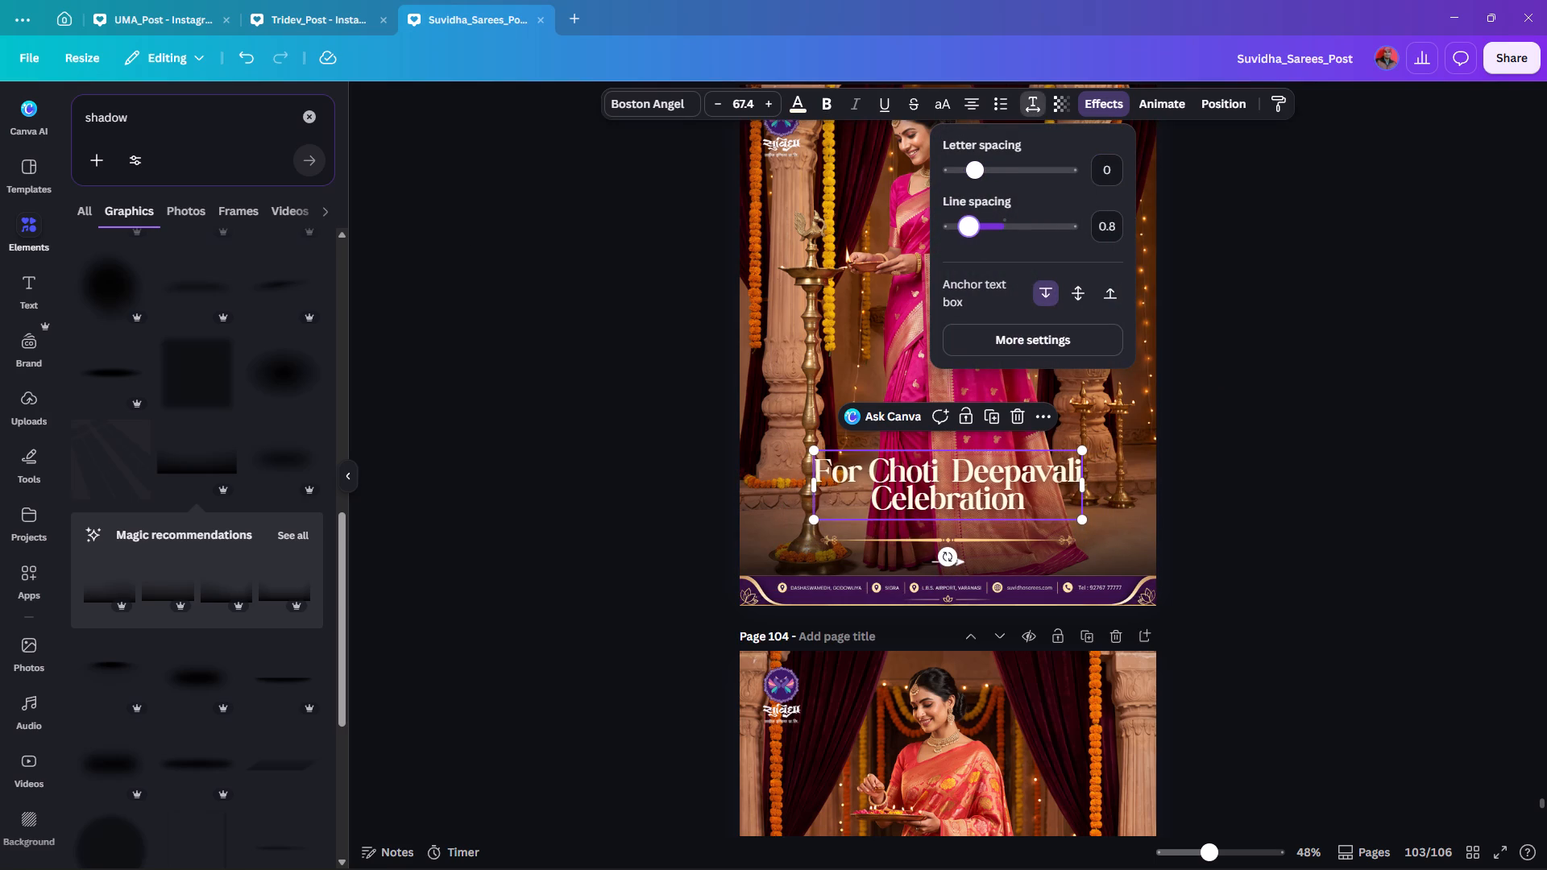
left_click_drag(968, 226, 971, 225)
left_click(1367, 321)
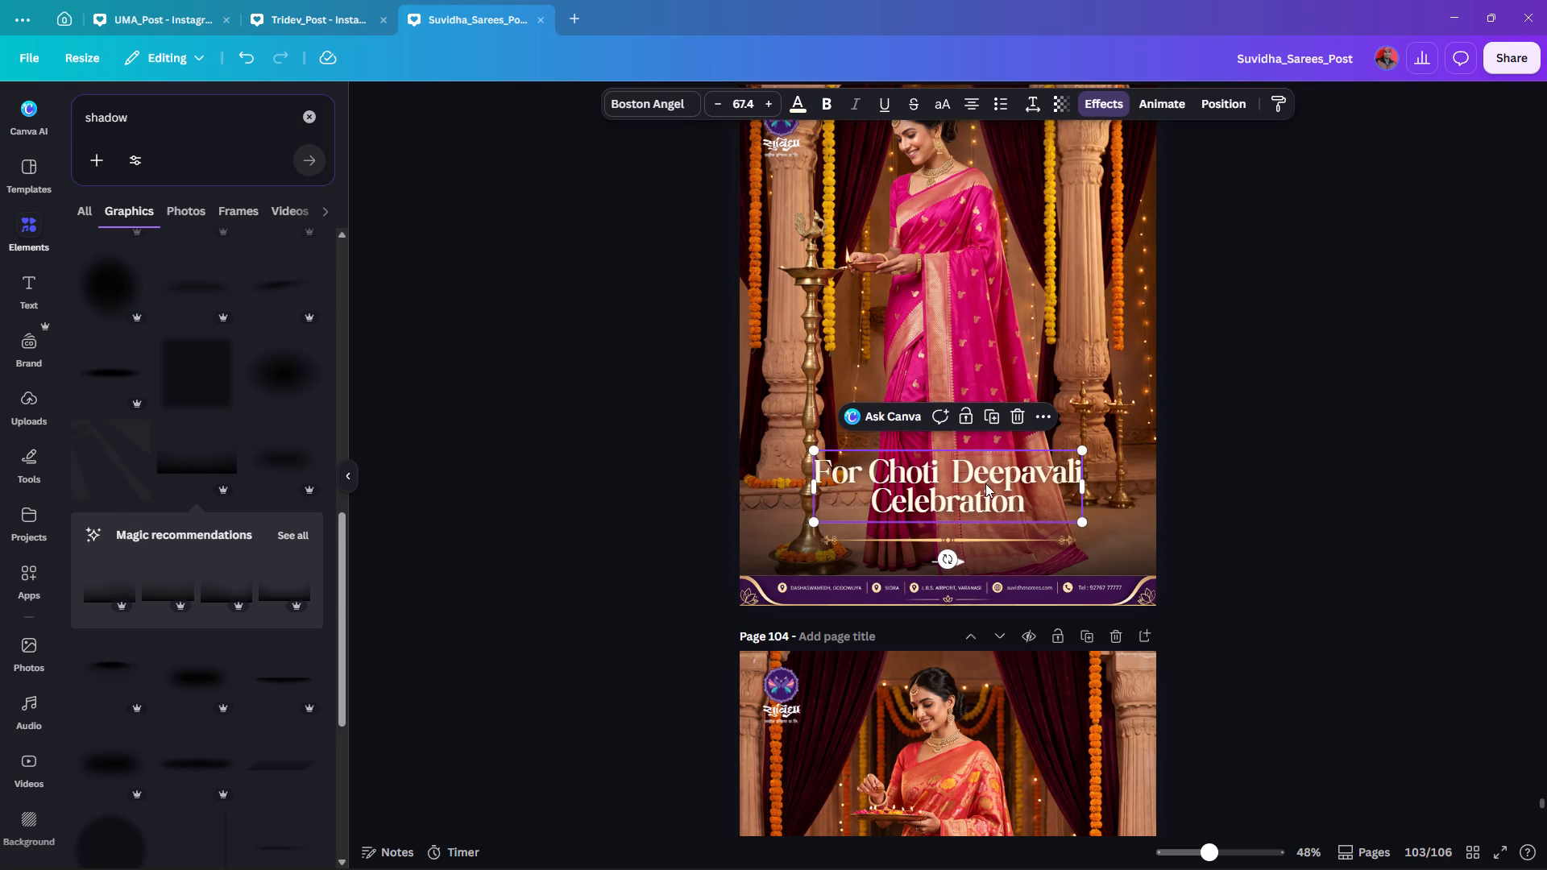
Move the tightened two-line heading on page 103 down so it sits just above the ornamental line.
left_click_drag(997, 480, 996, 502)
key("Up")
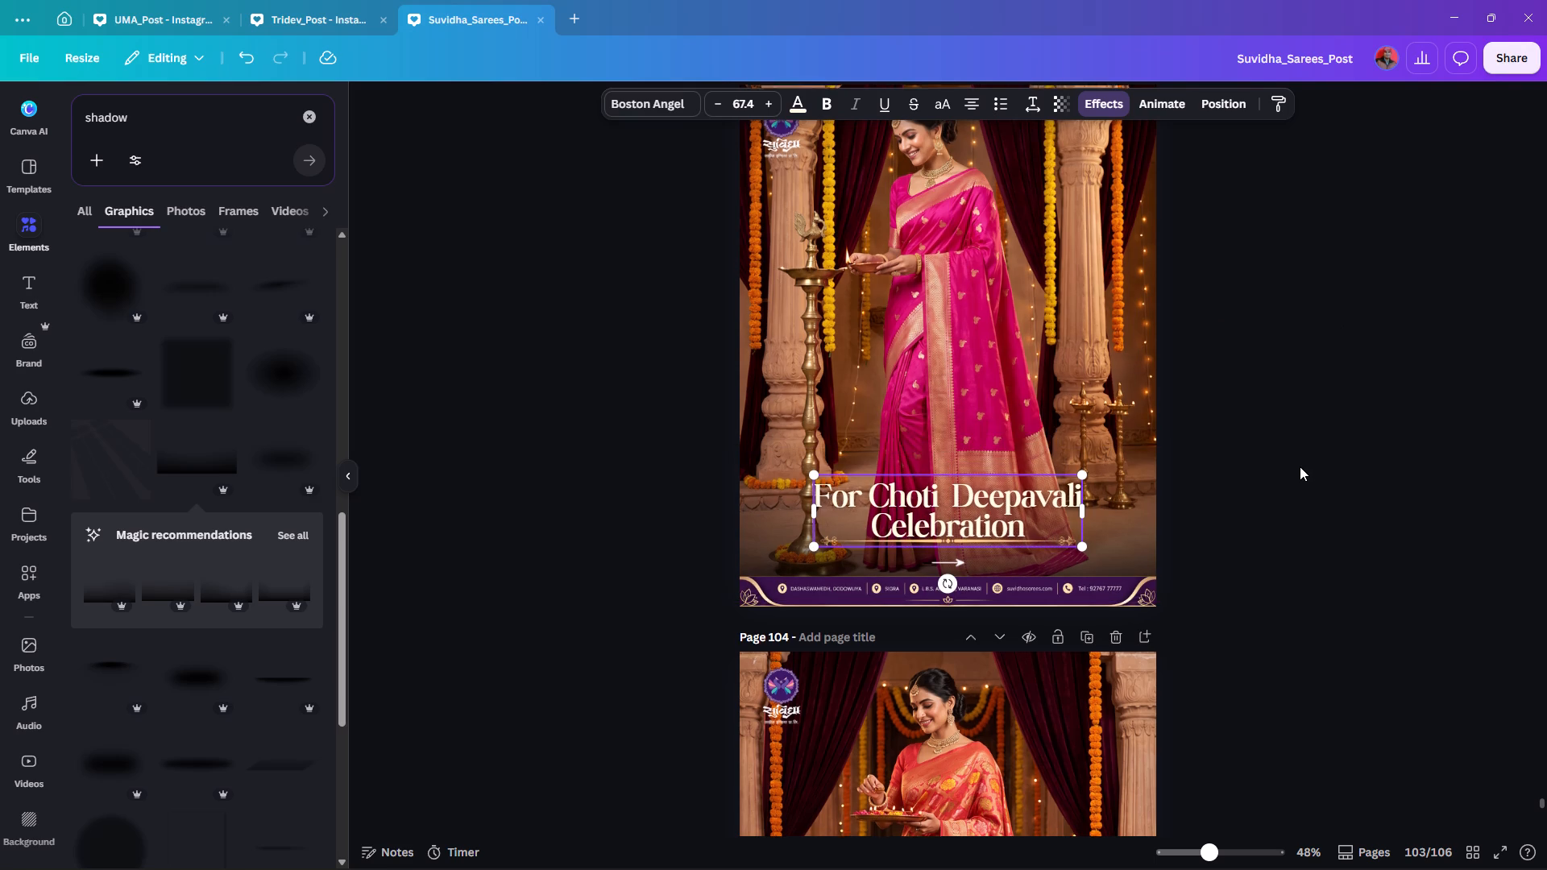
left_click(1304, 464)
left_click(1019, 538)
key("Up")
key("Up")
key("Up")
key("Up")
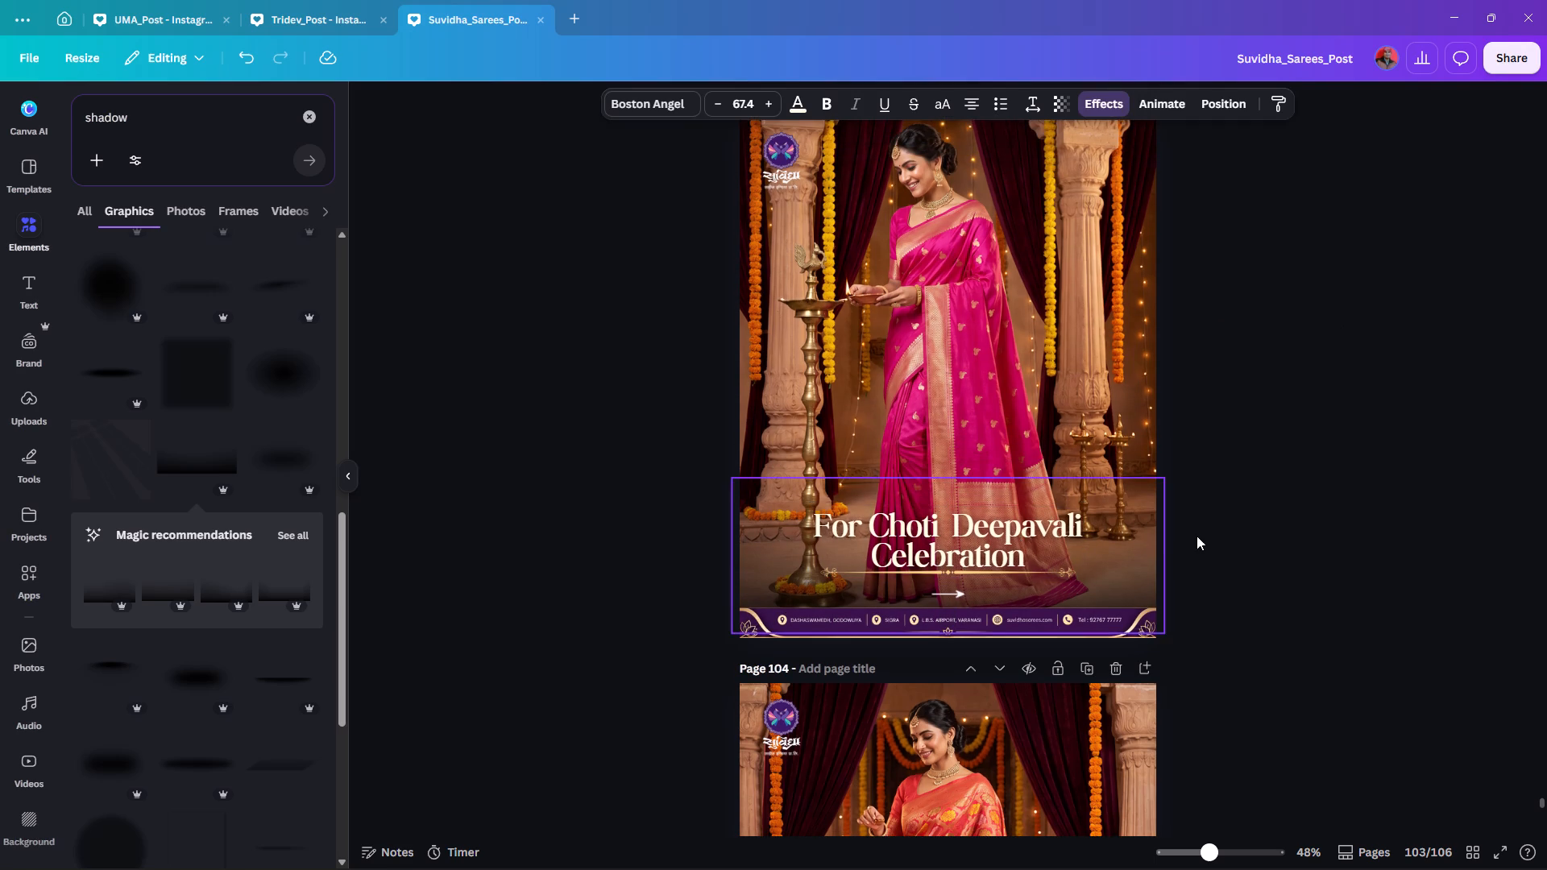
Nudge the bottom shadow on page 103 upward behind the two-line heading.
left_click(1126, 556)
key("Up")
key("Up")
key("Up")
key("Up")
key("Up")
key("Up")
key("Up")
key("Up")
key("Up")
key("Up")
key("Up")
key("Up")
key("Up")
key("Up")
key("Up")
key("Up")
key("Up")
key("Up")
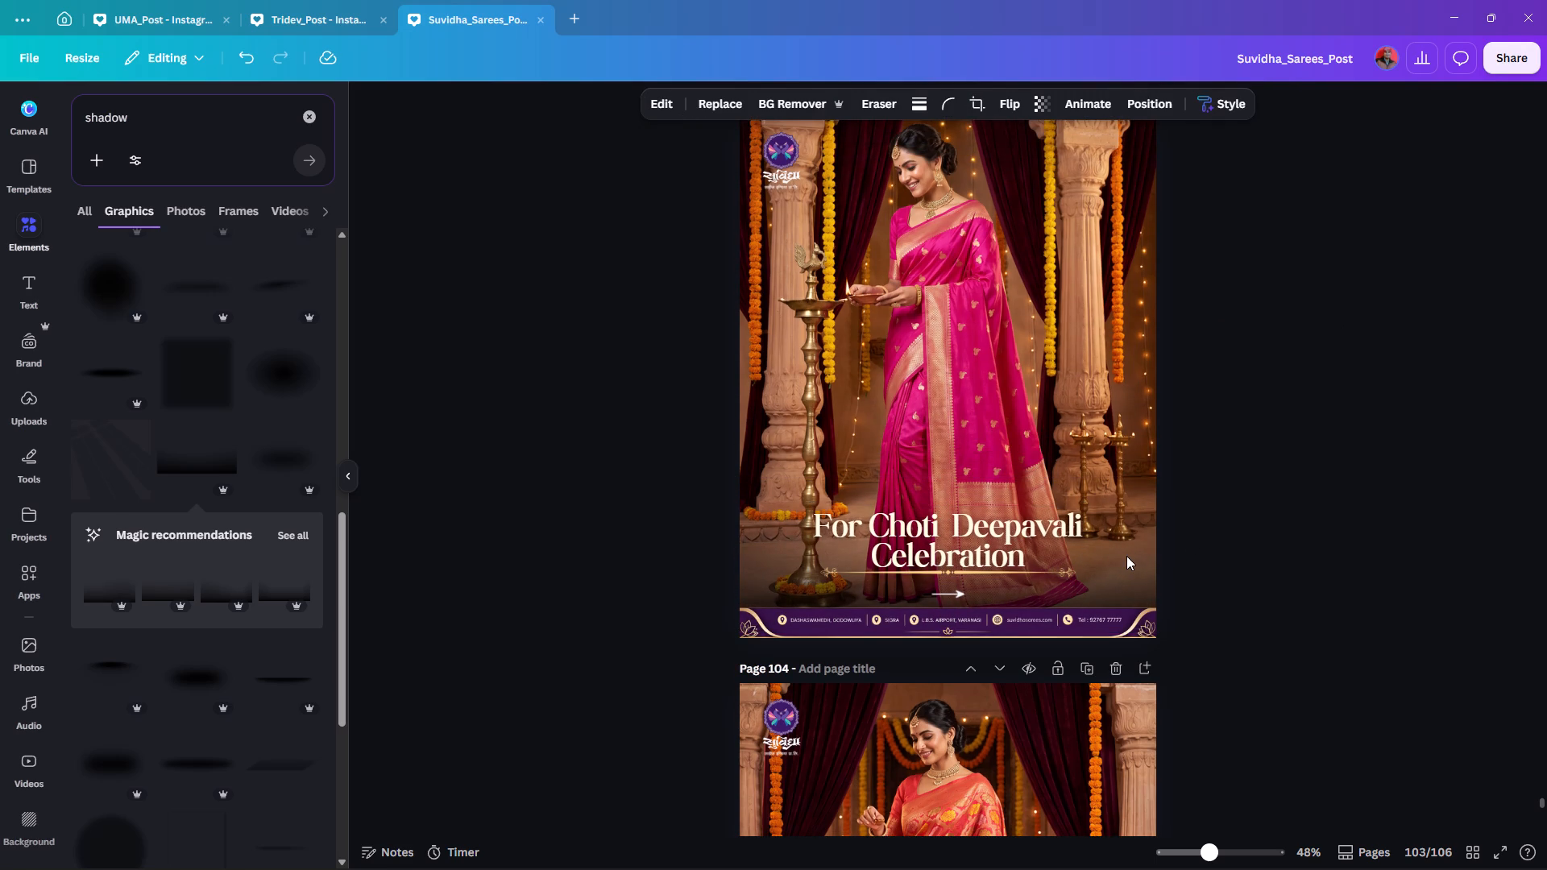
left_click(1272, 490)
left_click(974, 515)
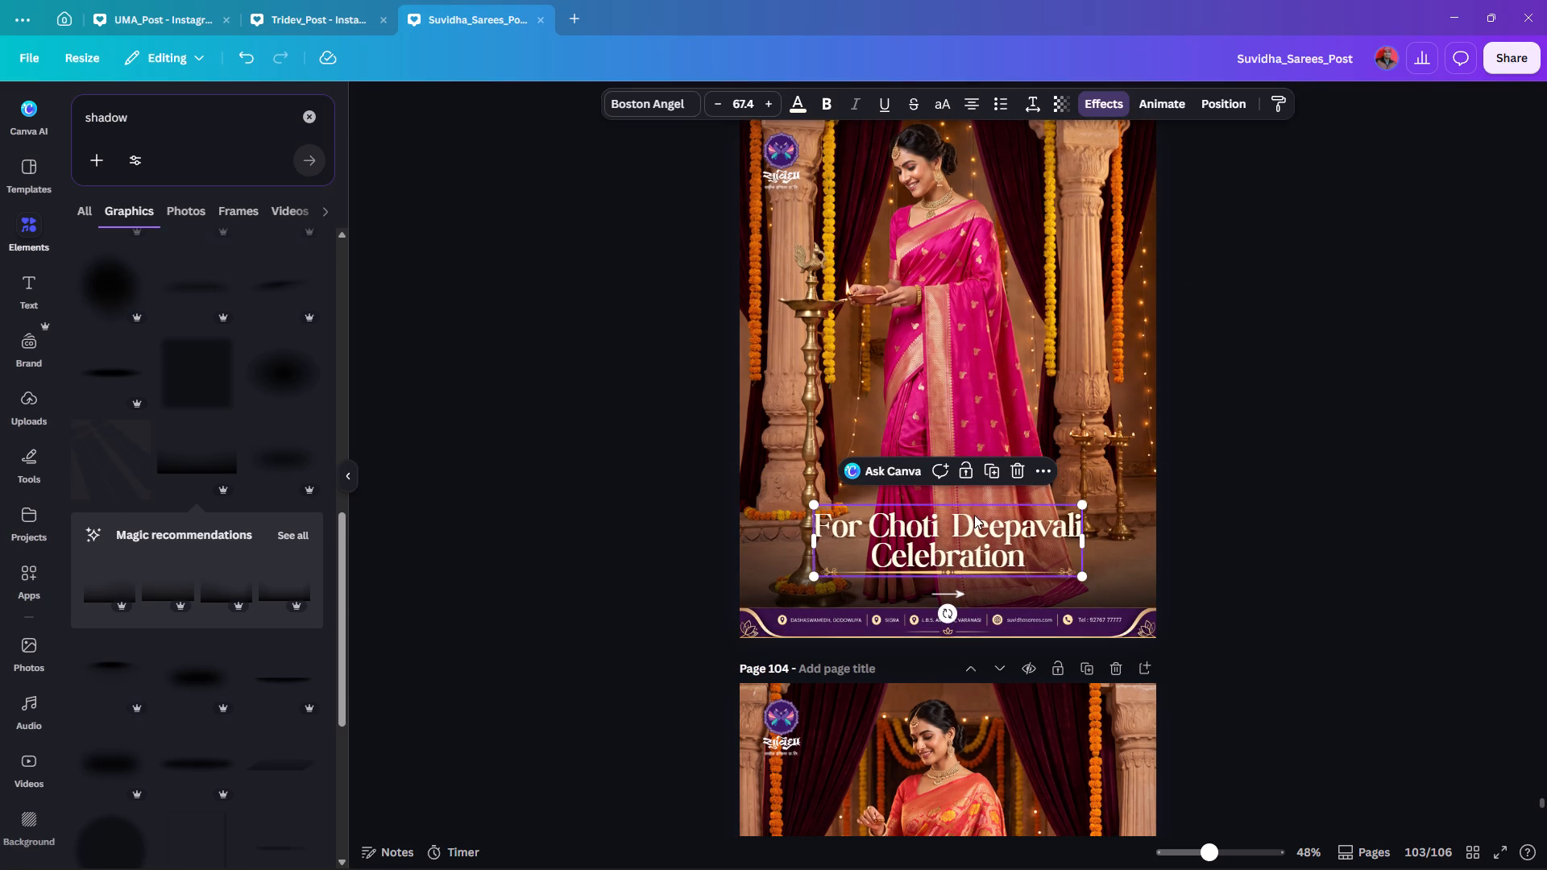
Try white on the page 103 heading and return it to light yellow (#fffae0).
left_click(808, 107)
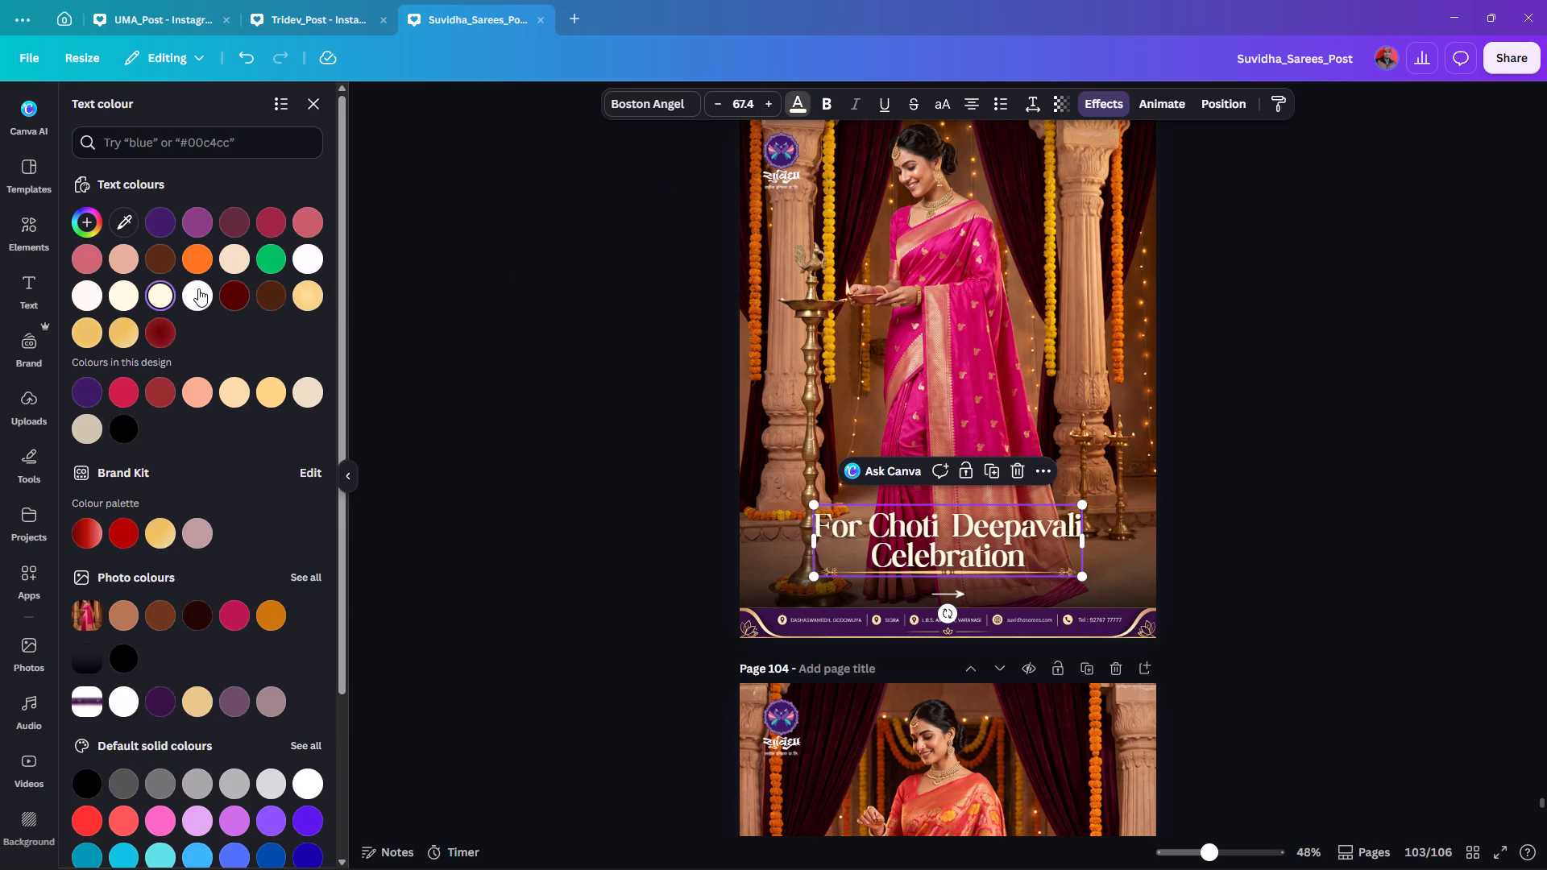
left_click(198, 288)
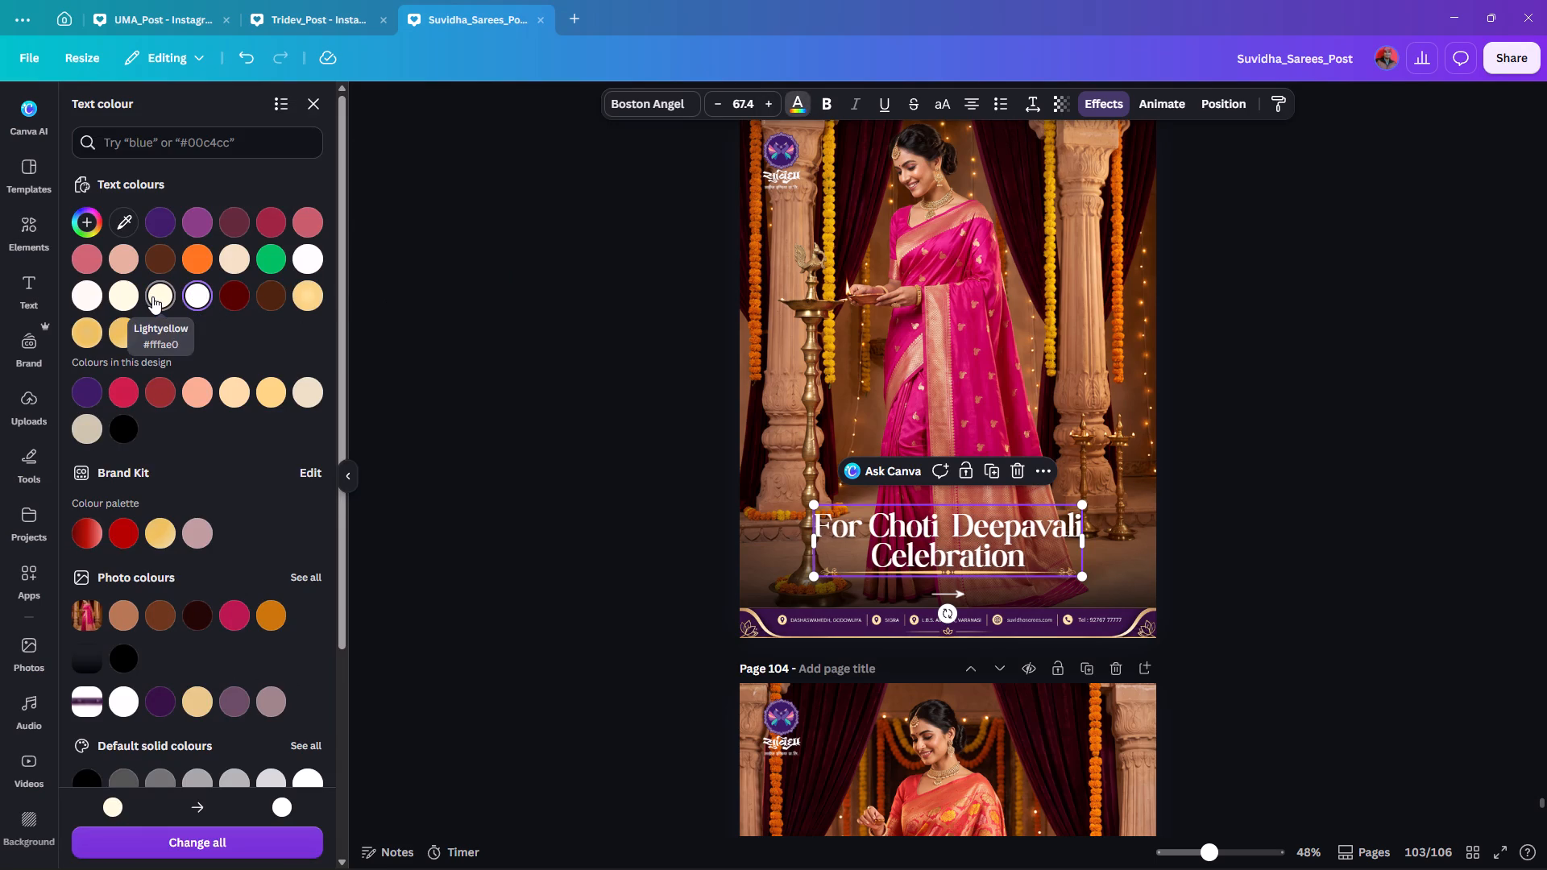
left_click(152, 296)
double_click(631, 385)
Nudge the two-line heading on page 103 slightly up from the ornamental line.
scroll(609, 367, "down", 2)
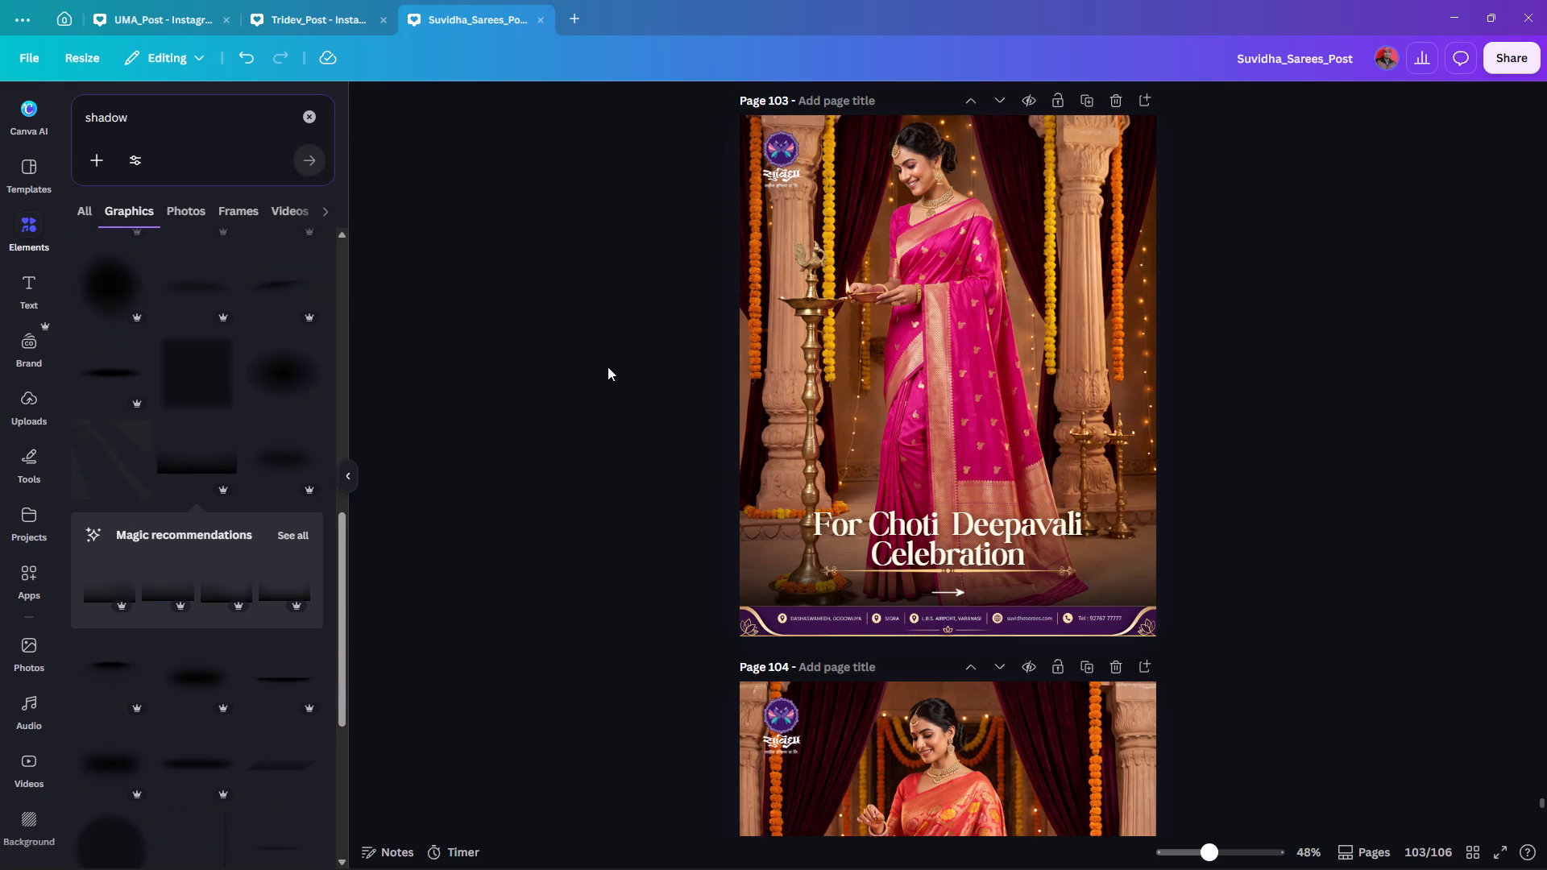
scroll(608, 367, "down", 6)
scroll(645, 338, "up", 8)
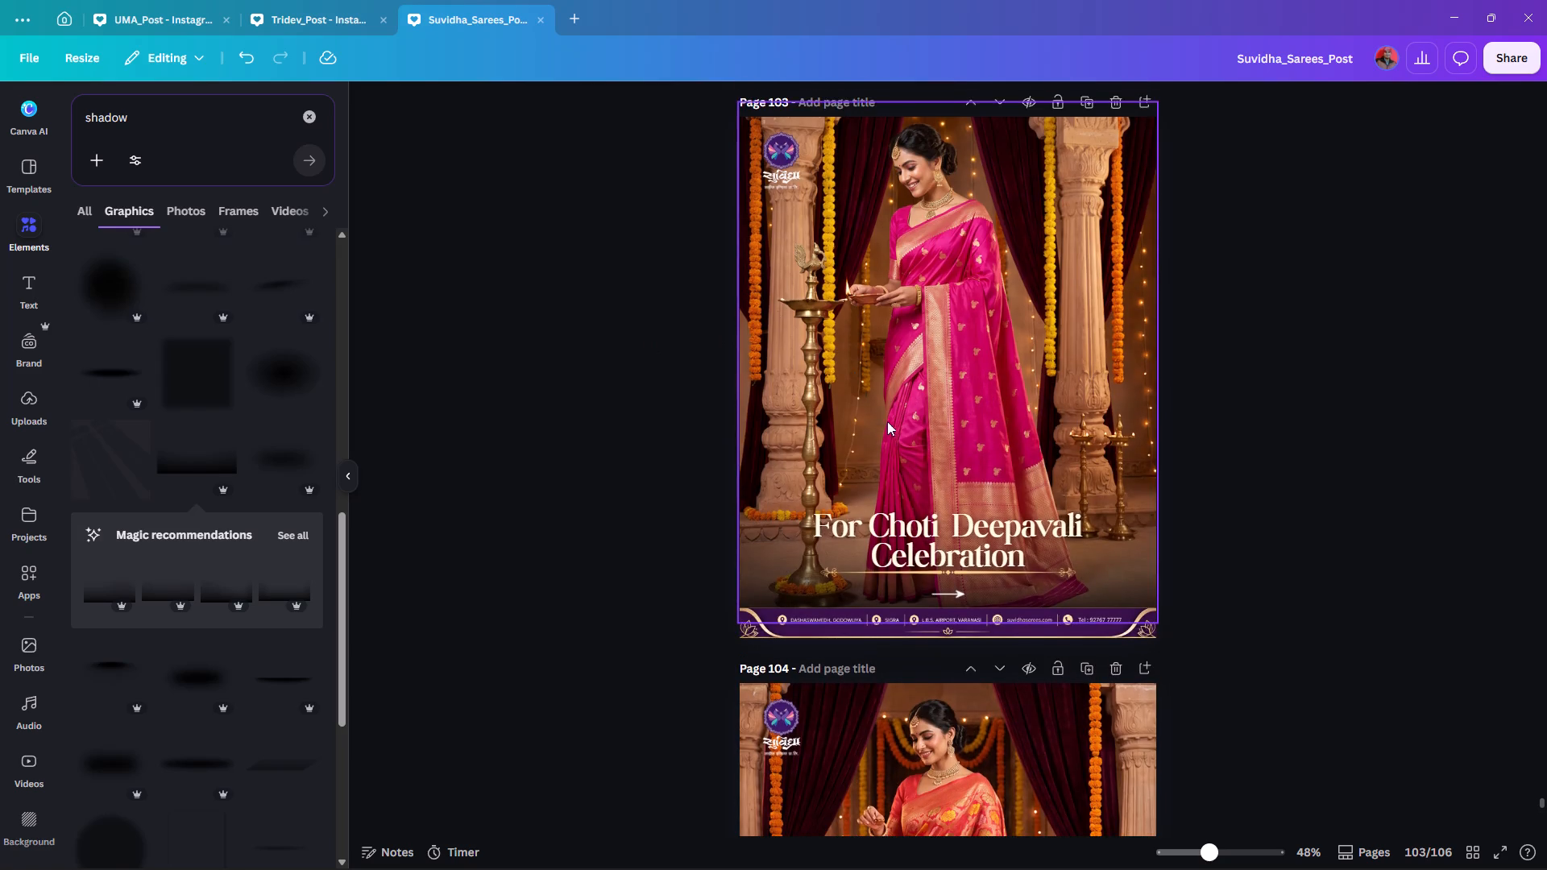
left_click(927, 528)
key("Up")
key("Up")
left_click(1274, 497)
Switch to the reference Instagram carousel in Chrome and examine the headings on the slides after Choti Diwali.
scroll(1275, 497, "down", 4)
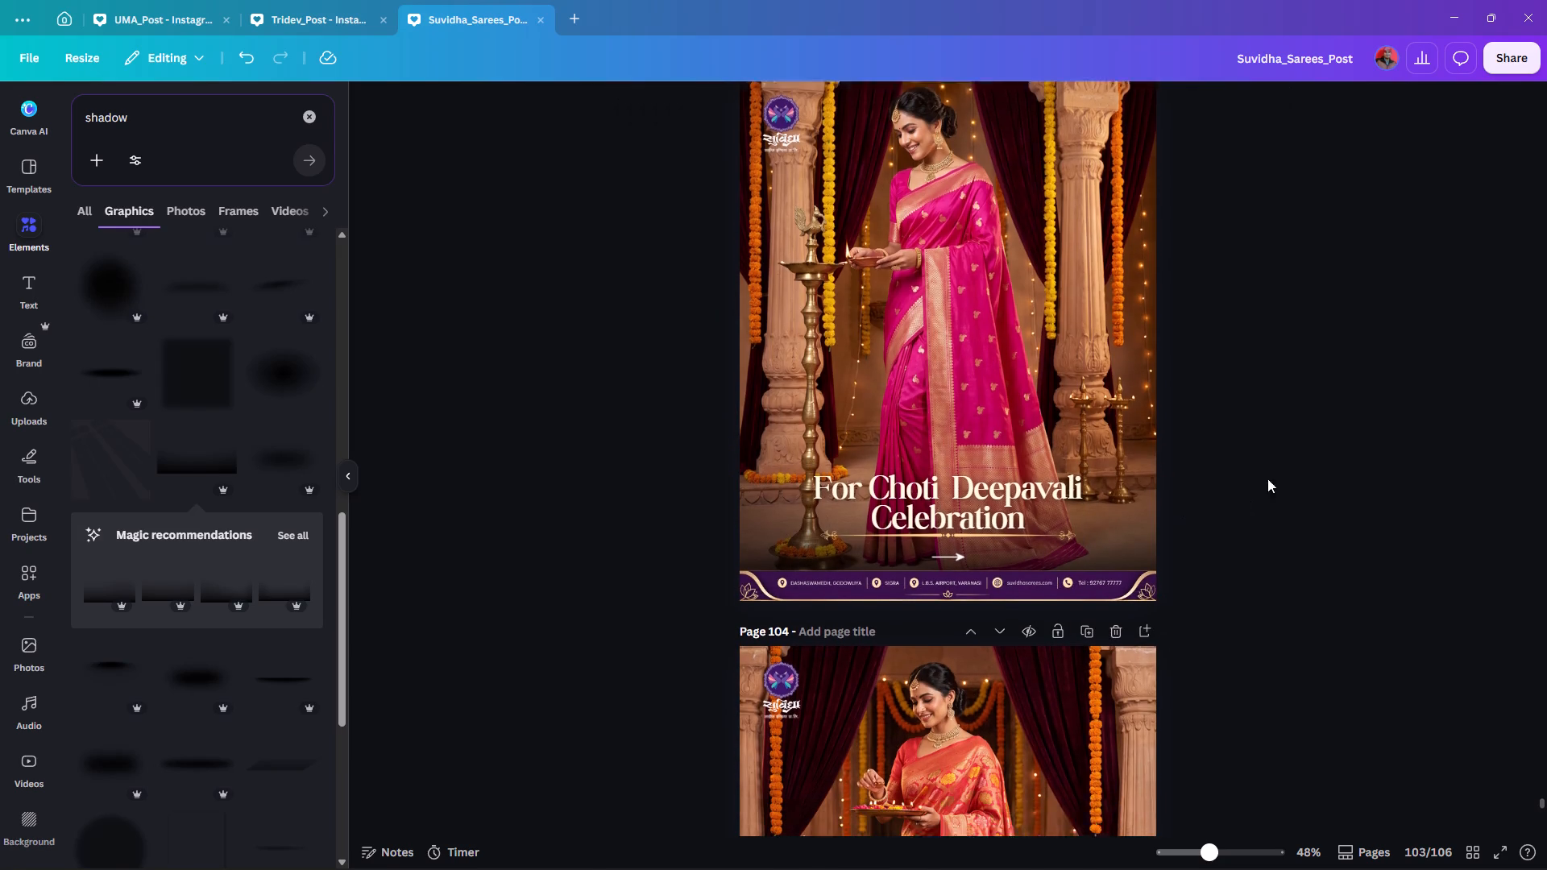
scroll(1263, 437, "down", 2)
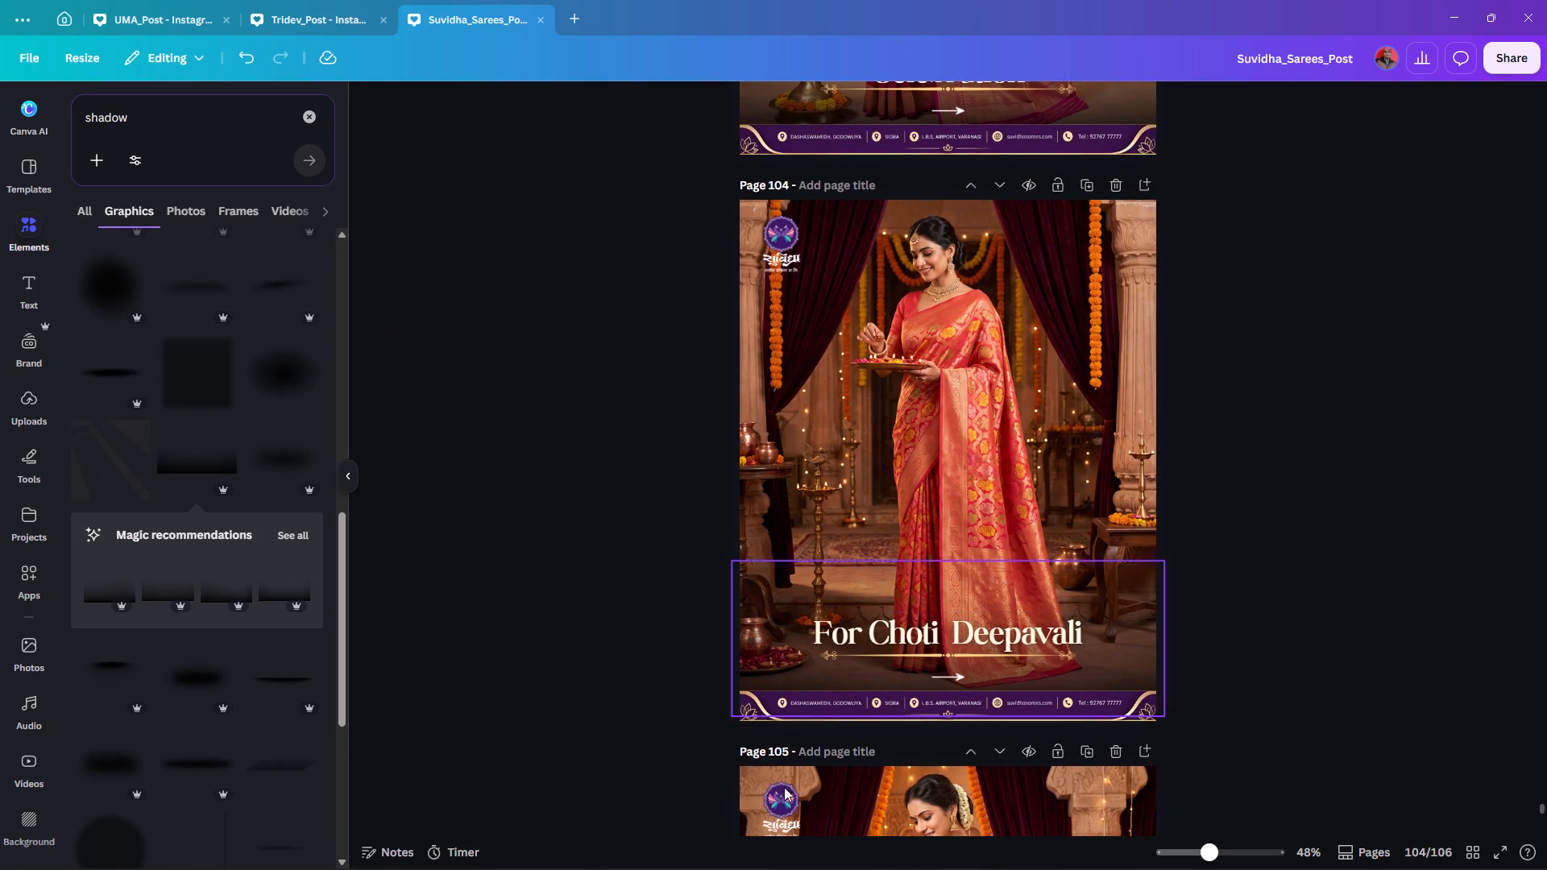
left_click(804, 843)
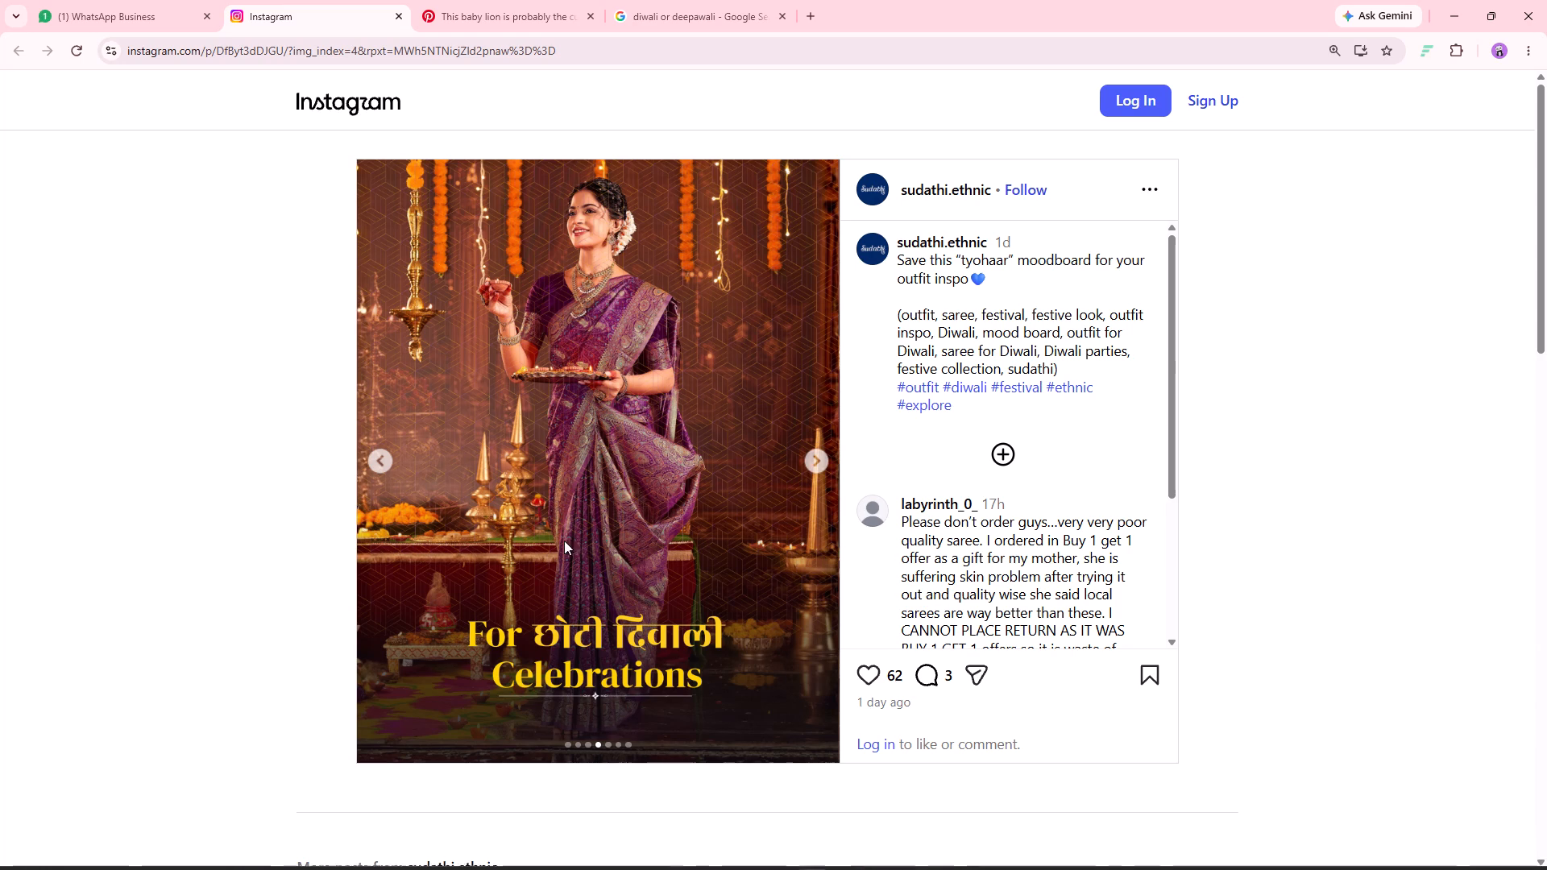
left_click(811, 457)
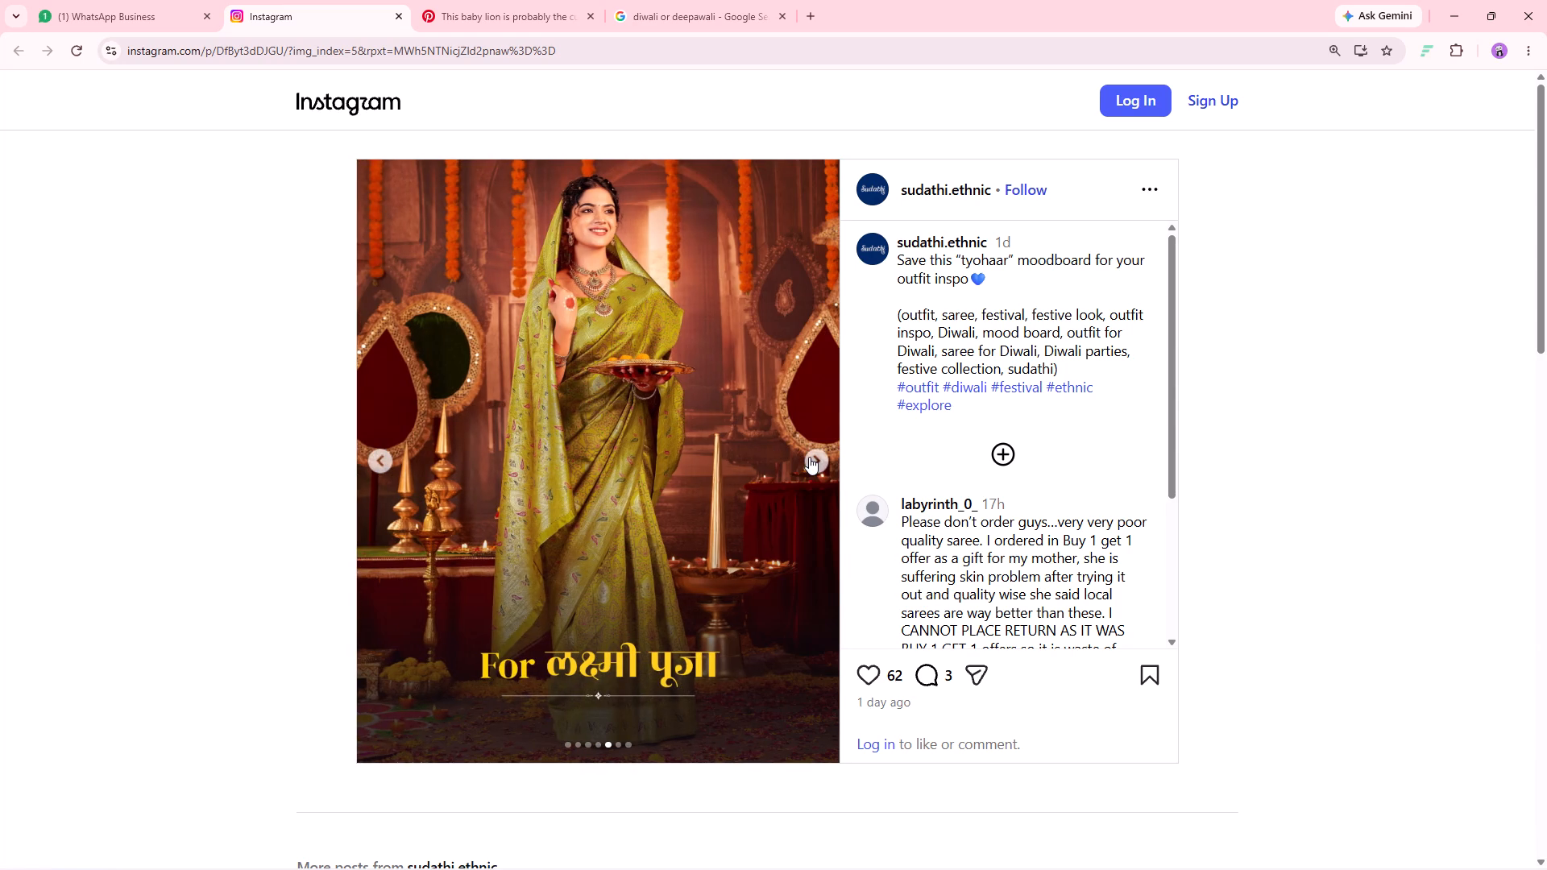
left_click(810, 457)
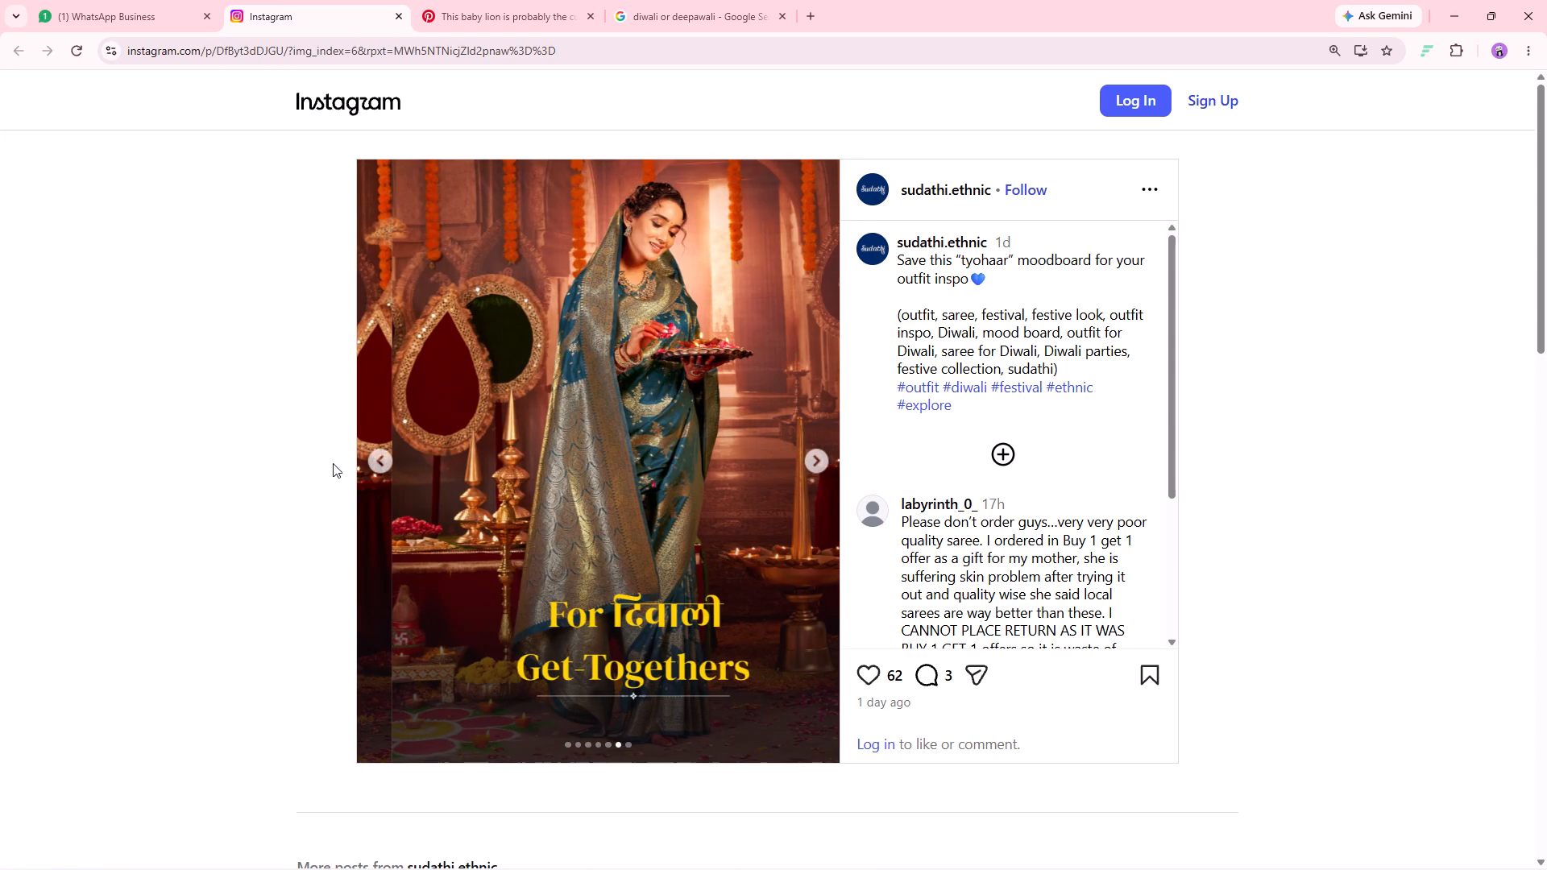
left_click(373, 466)
left_click(373, 466)
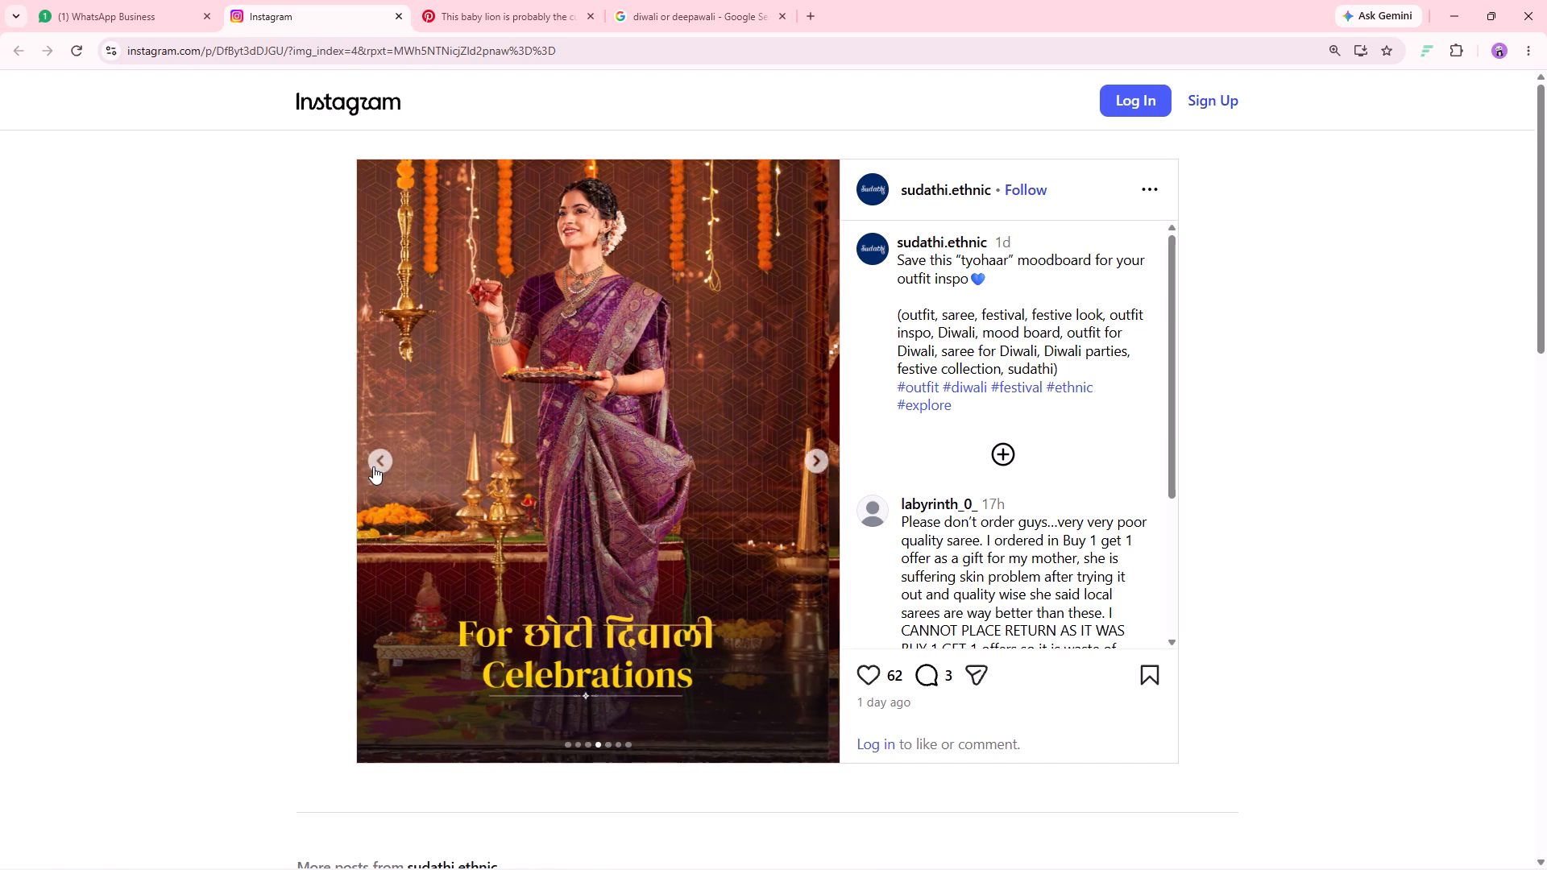
left_click(823, 458)
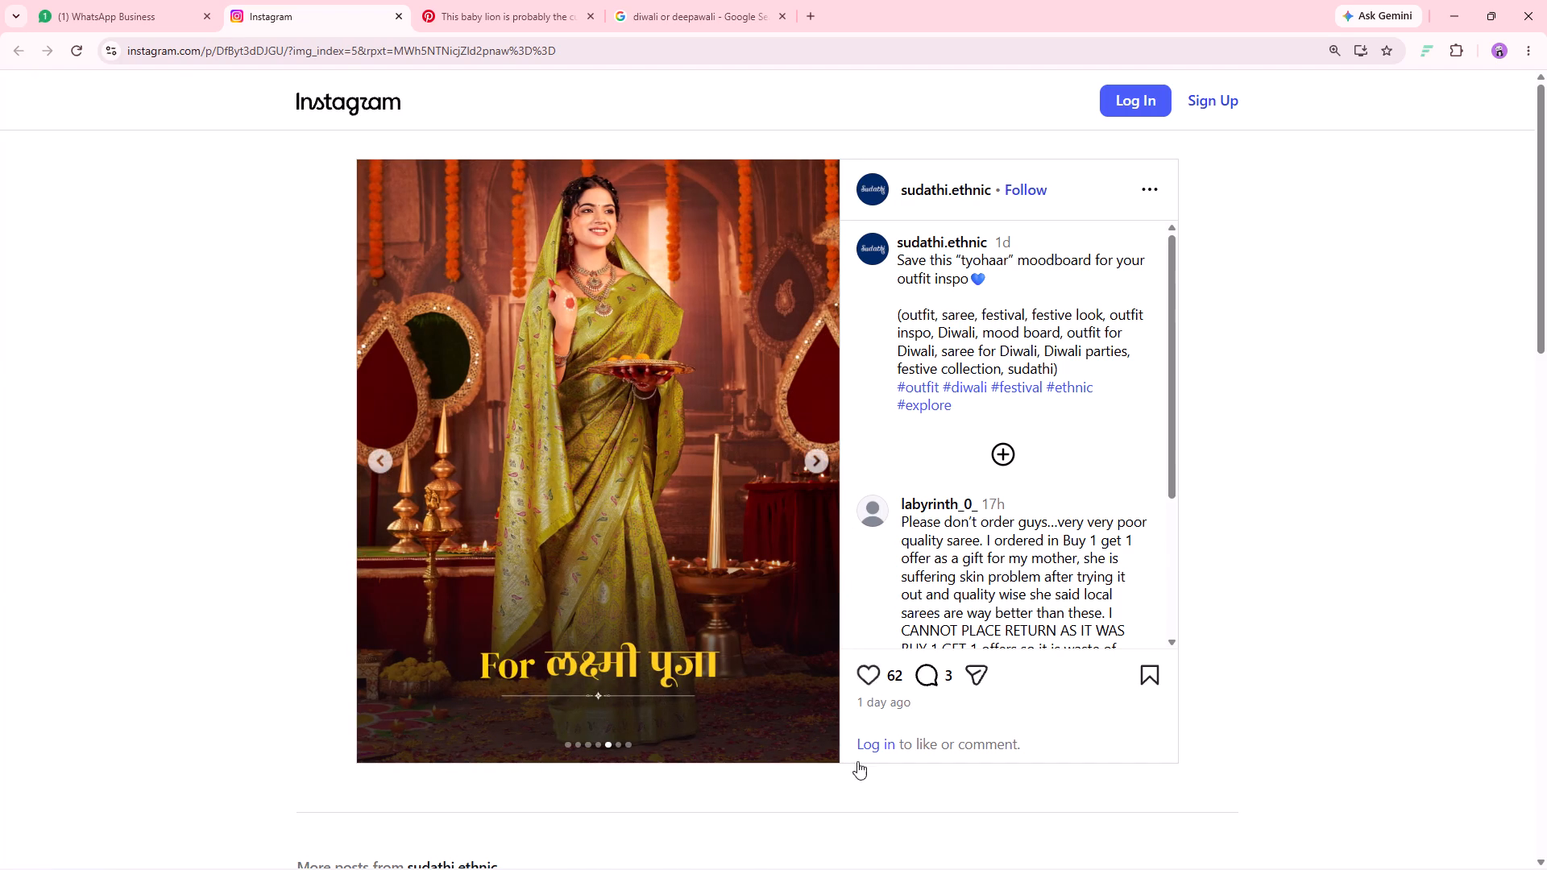
left_click(943, 855)
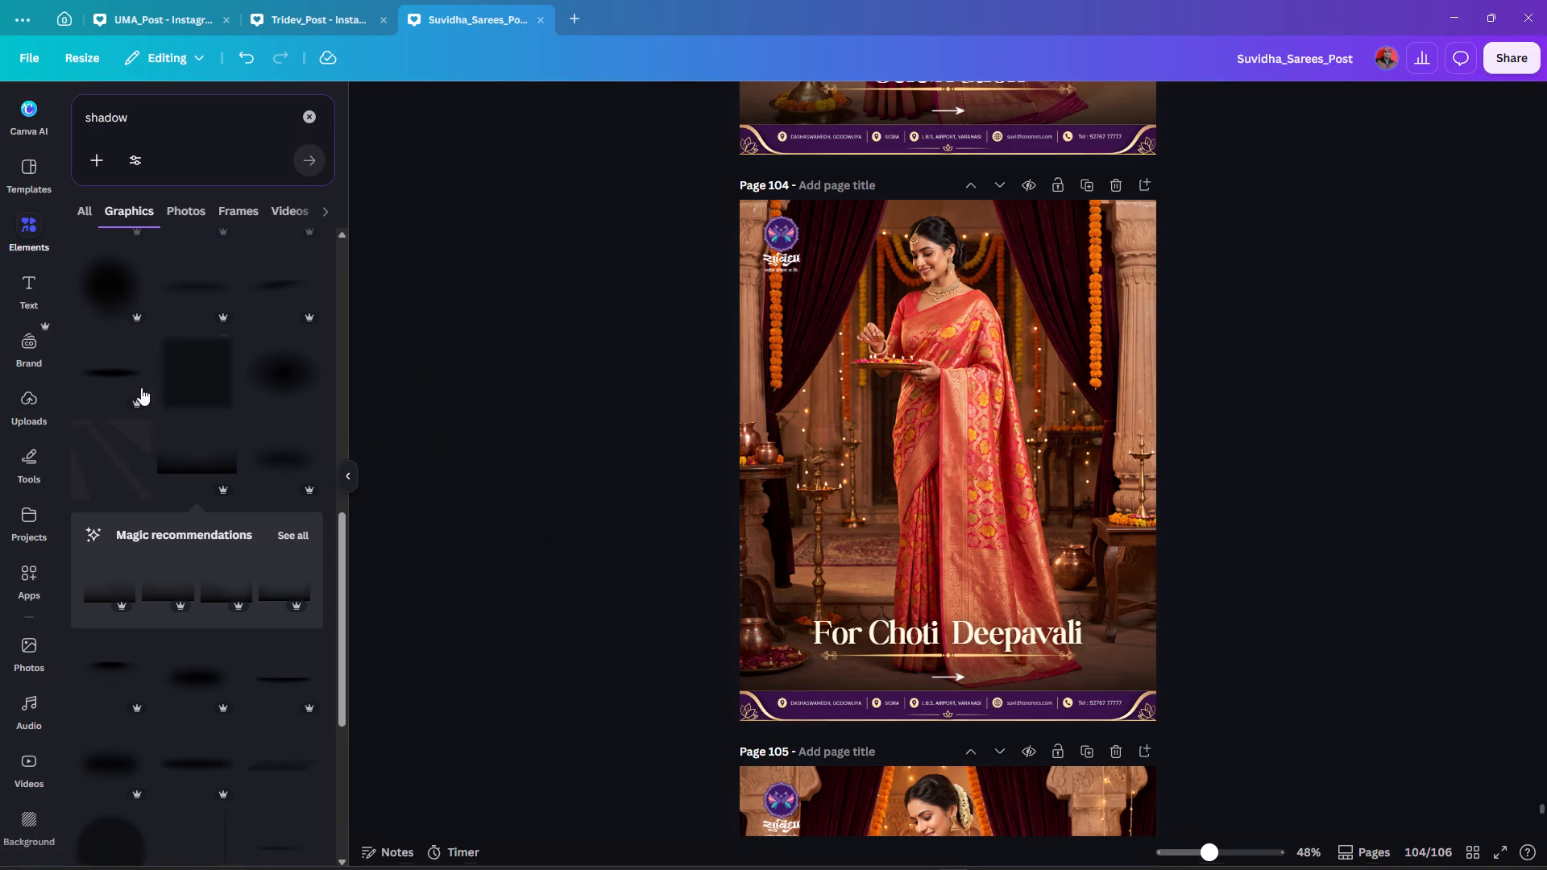
Duplicate page 106 and replace the copy's background with the uploaded photo of the woman in the purple saree.
left_click(26, 400)
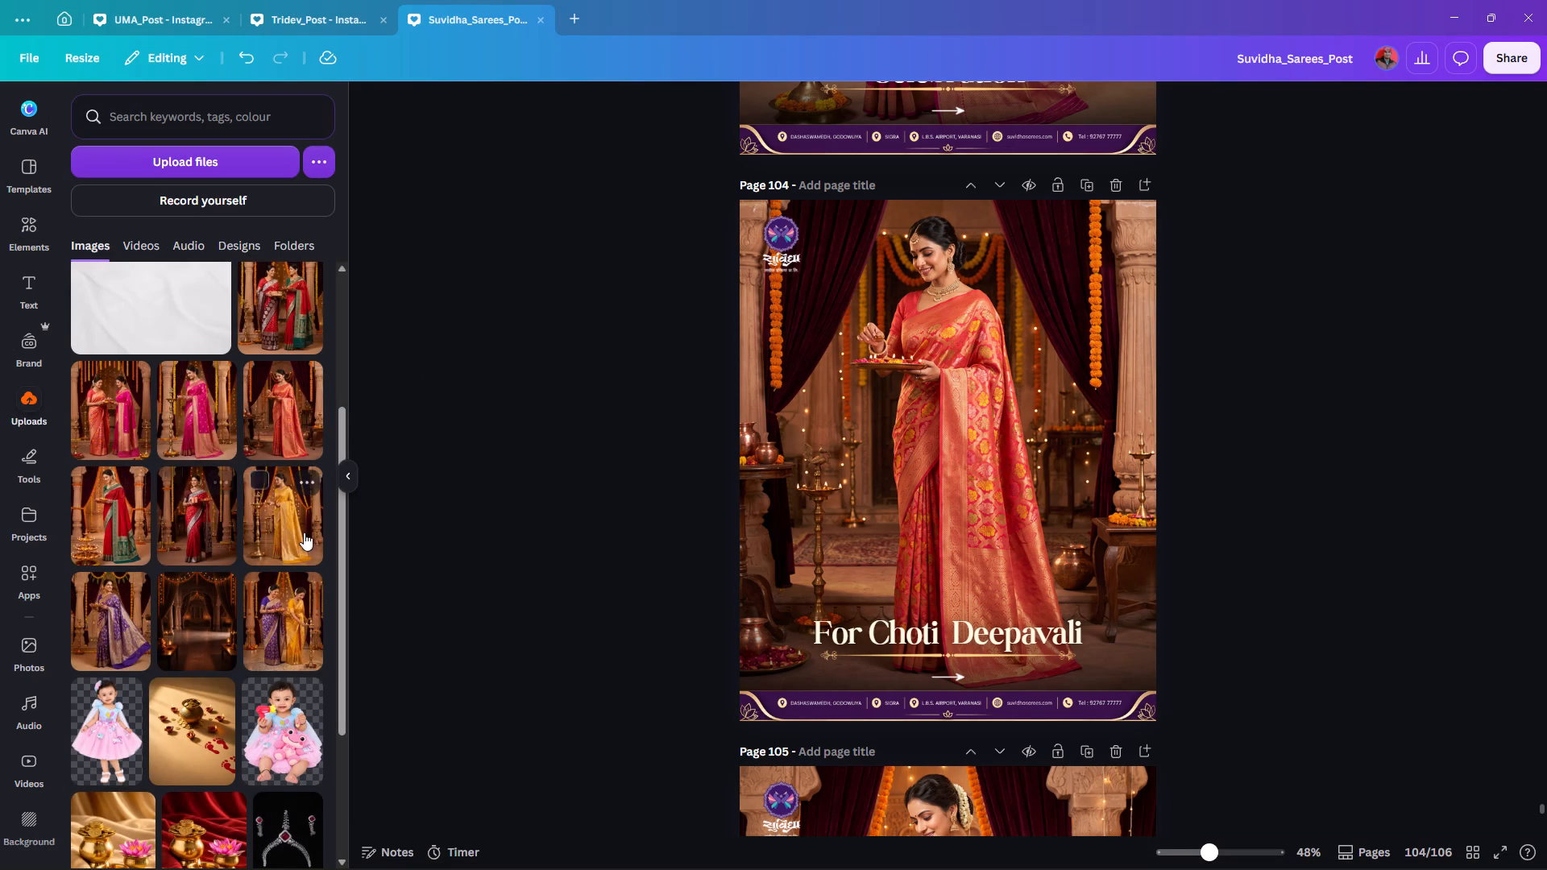
scroll(574, 524, "down", 19)
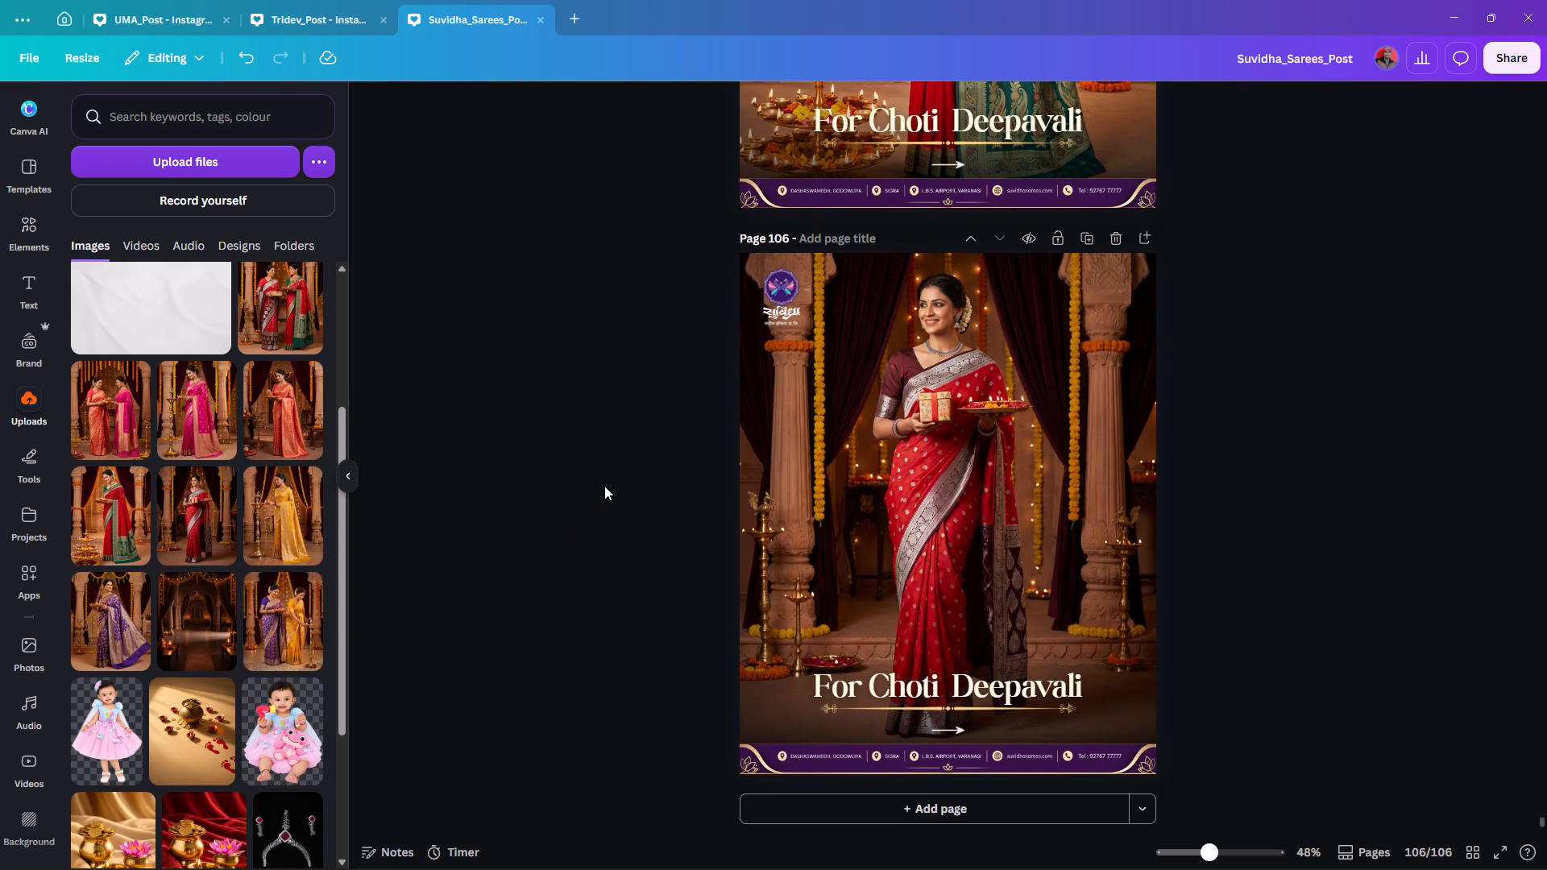
scroll(728, 441, "up", 7)
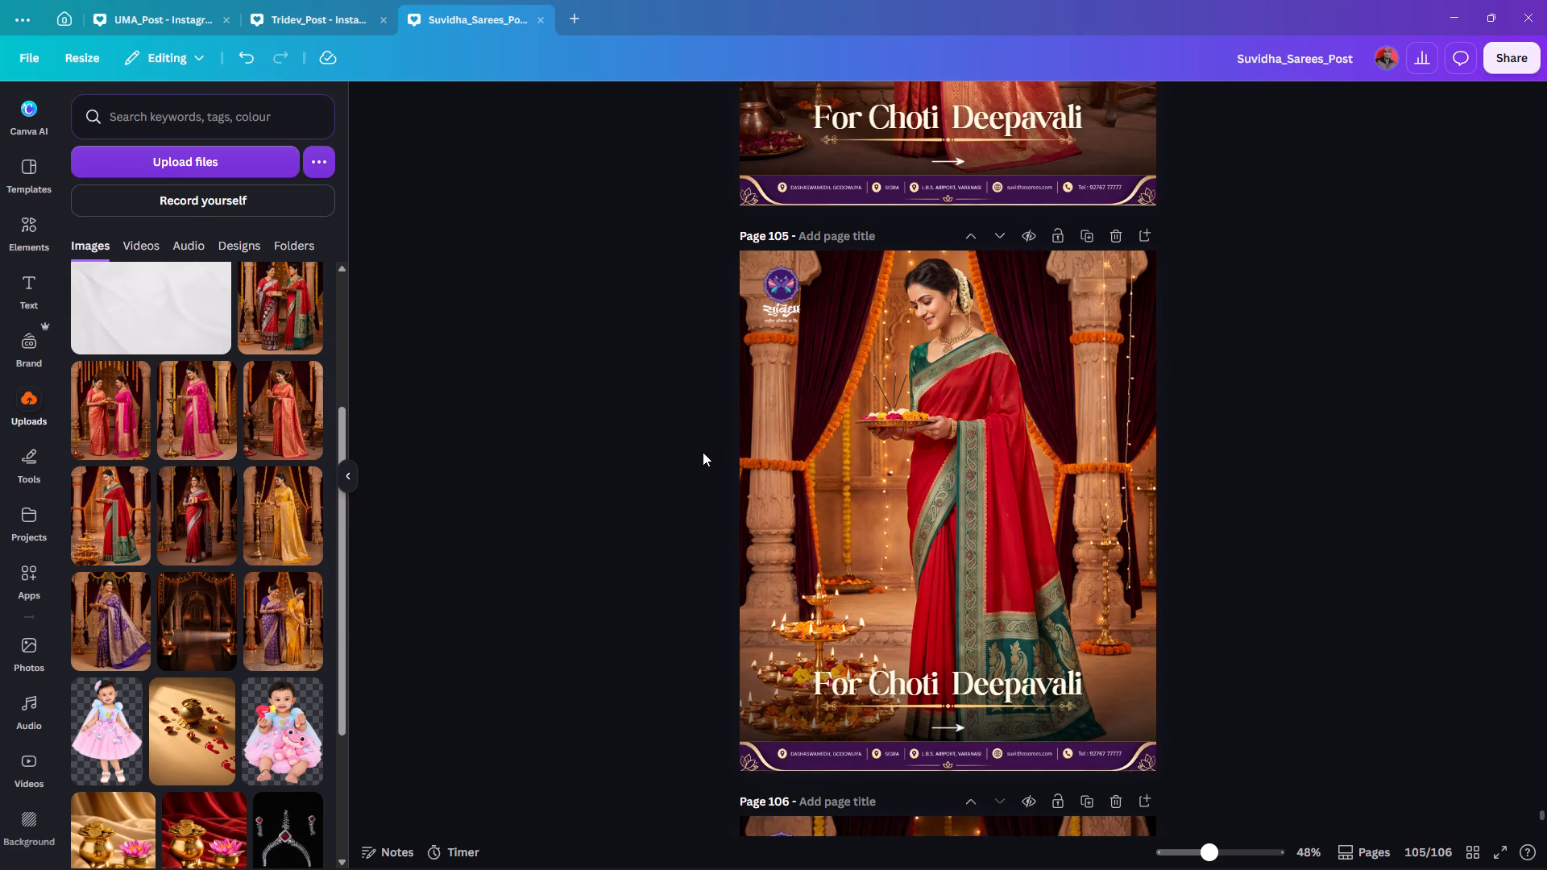
scroll(703, 452, "up", 3)
scroll(702, 452, "down", 14)
left_click(1087, 240)
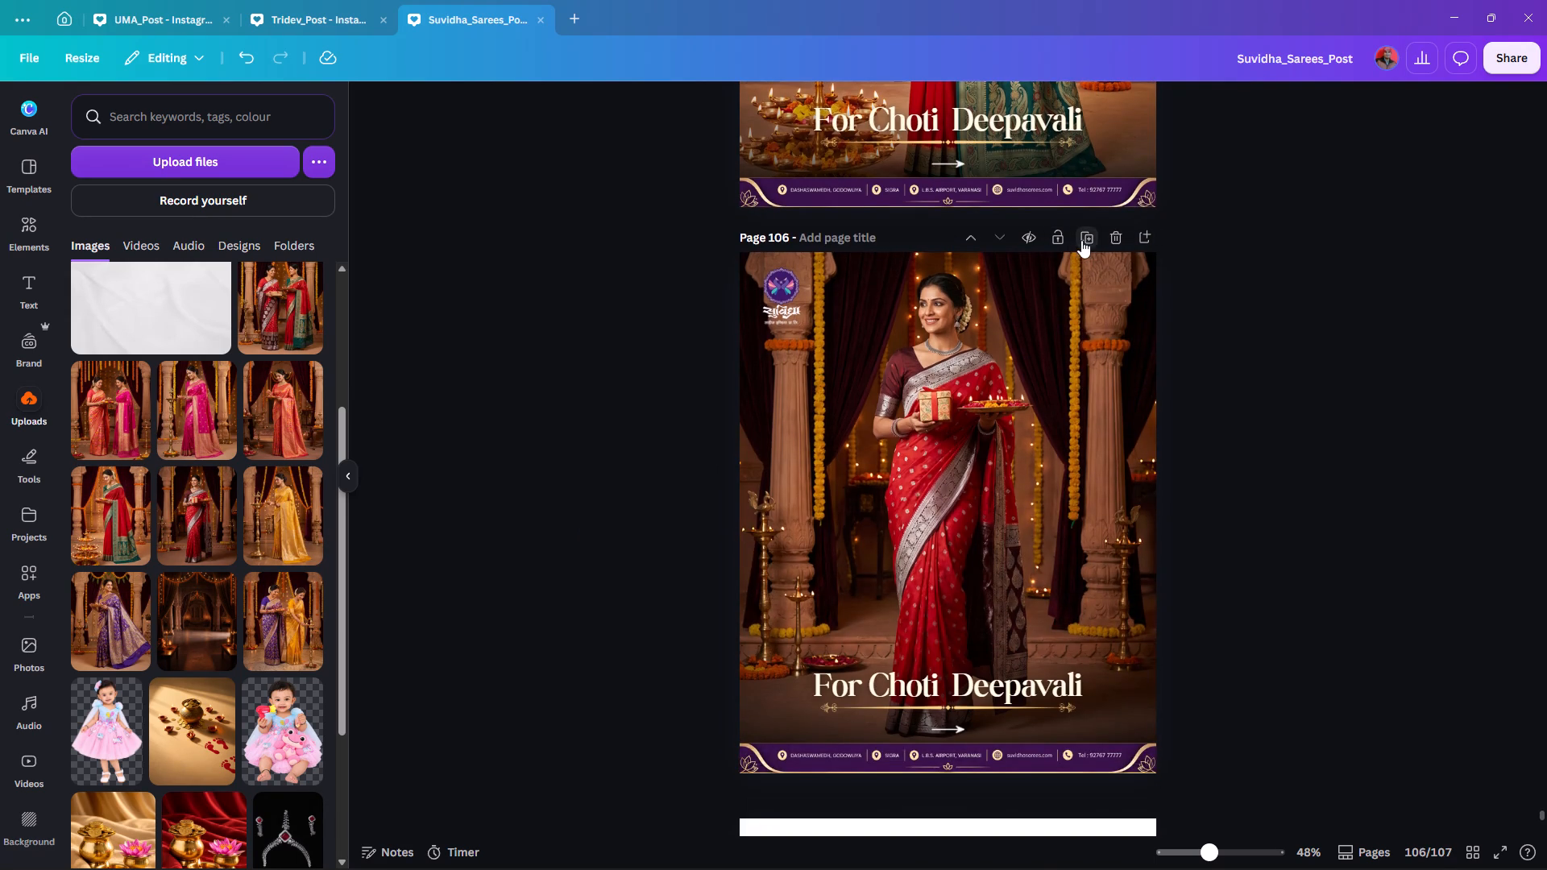
left_click_drag(122, 606, 786, 460)
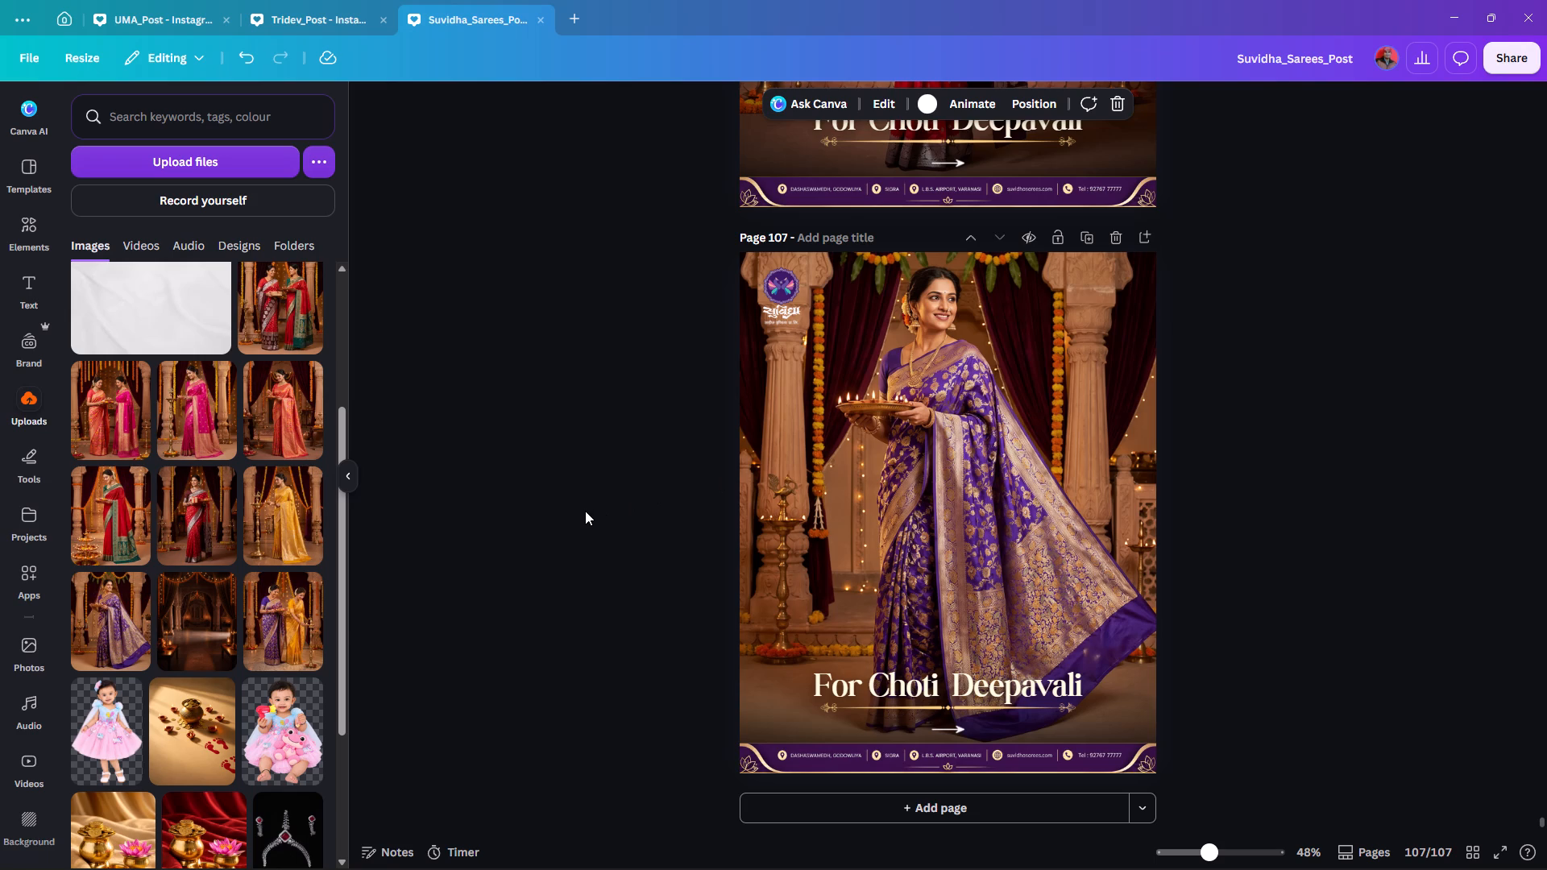
left_click(584, 512)
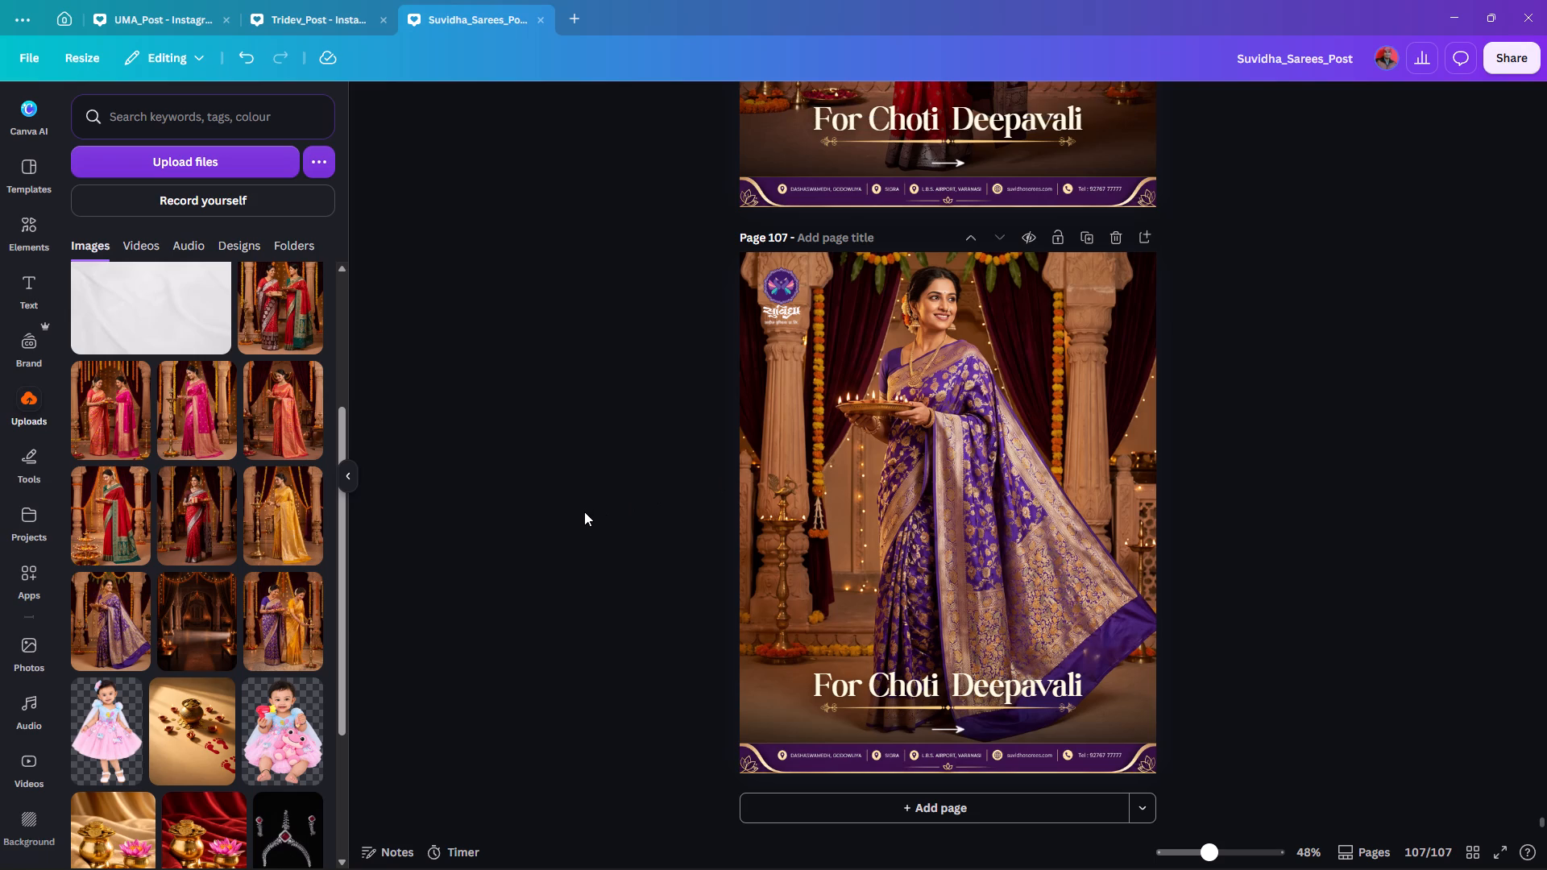
Review the saree pages from 103 onward, checking their photos and festival headings.
scroll(584, 512, "up", 19)
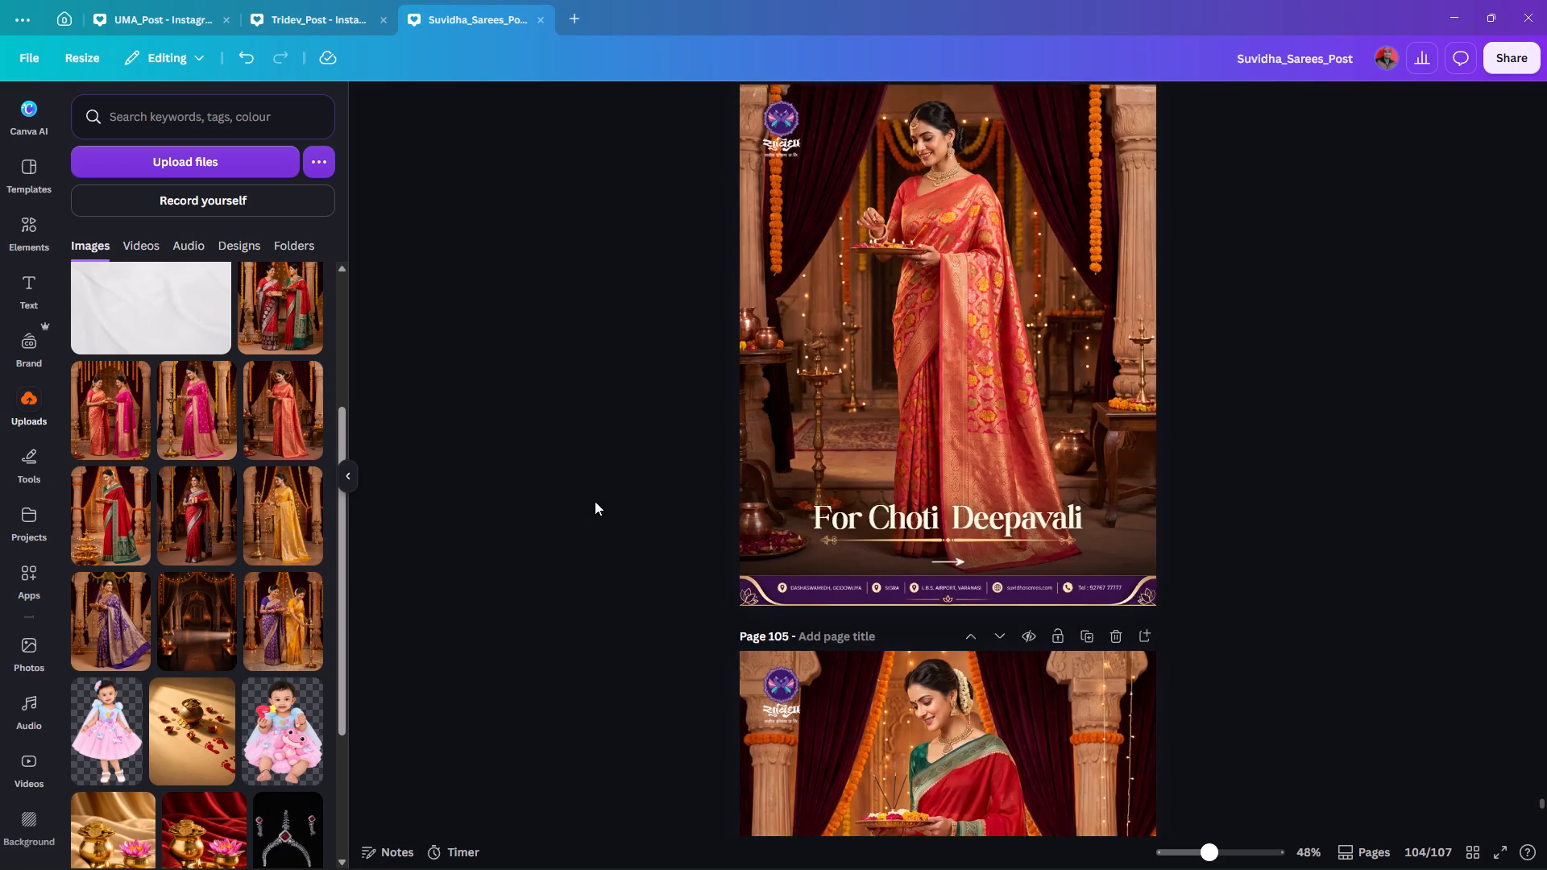
scroll(595, 501, "up", 7)
scroll(592, 500, "down", 6)
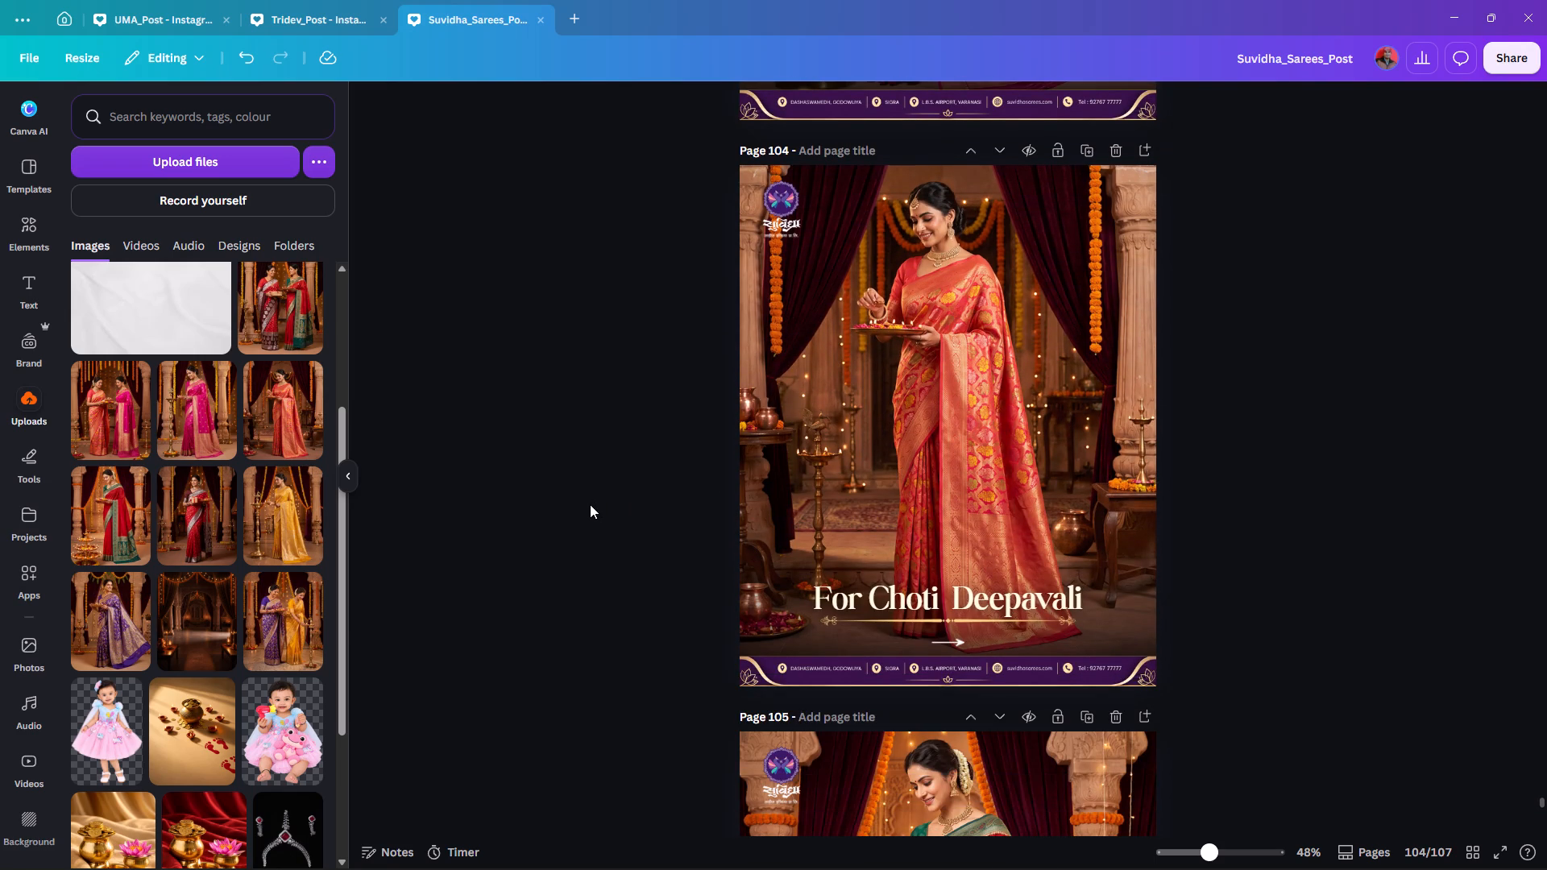
scroll(634, 507, "up", 9)
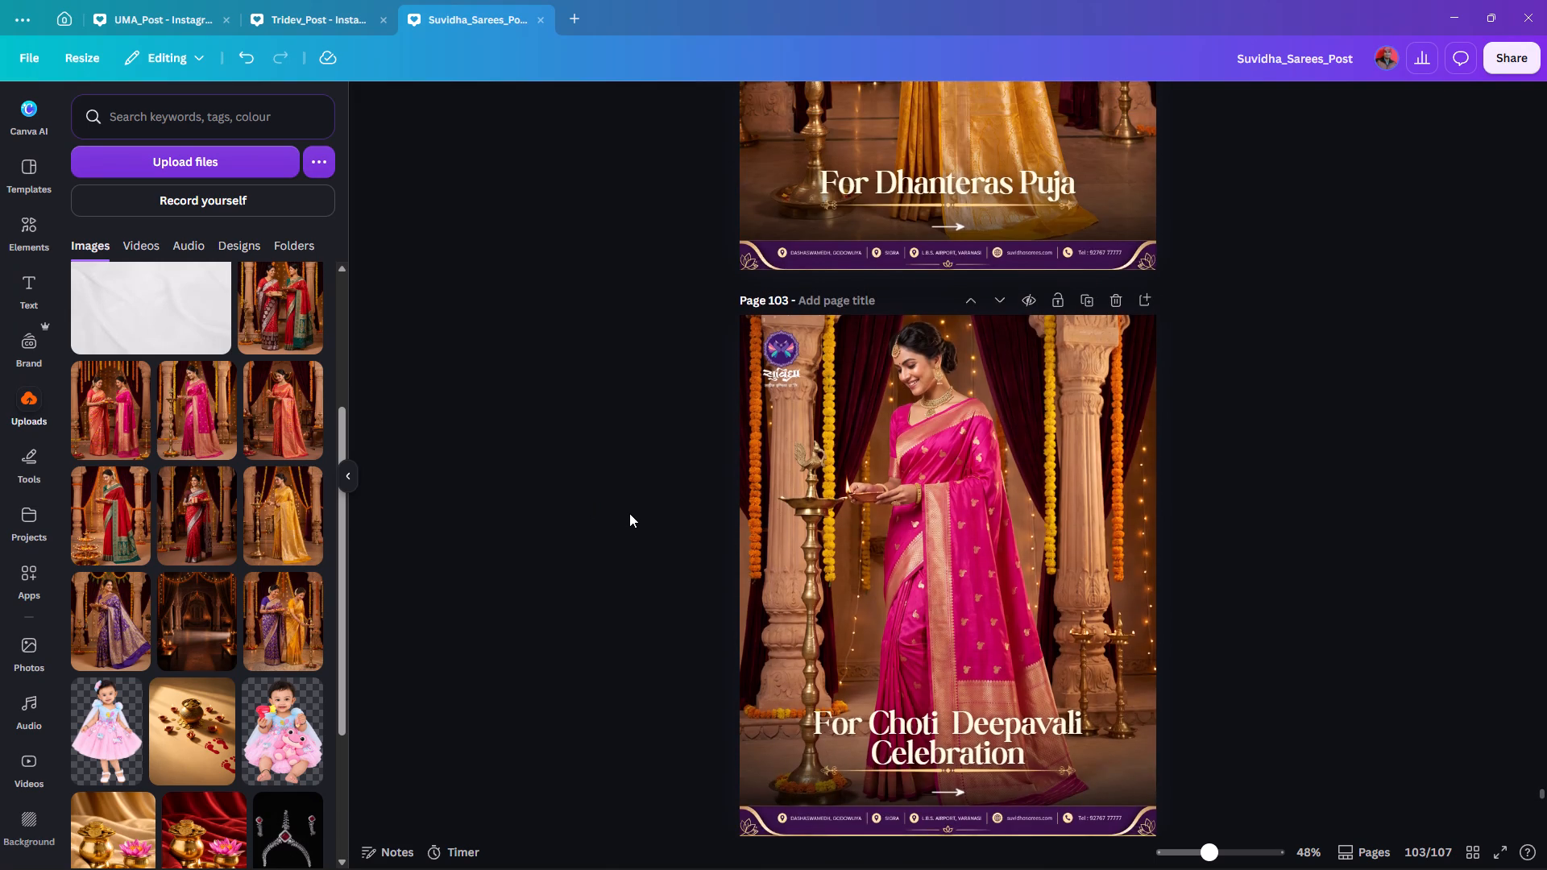
scroll(622, 512, "down", 17)
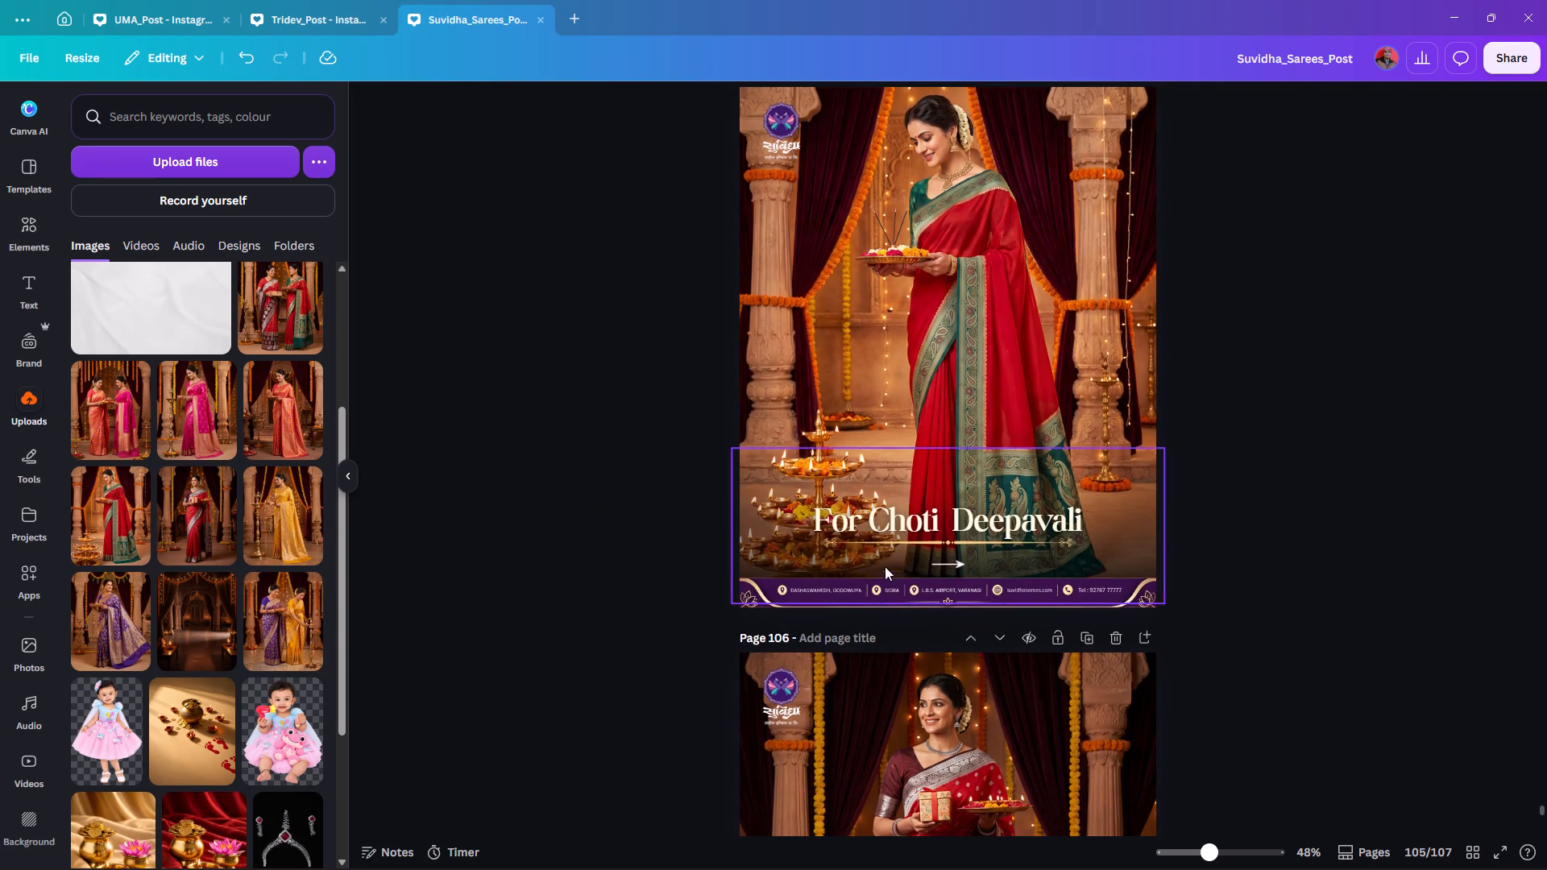
double_click(894, 525)
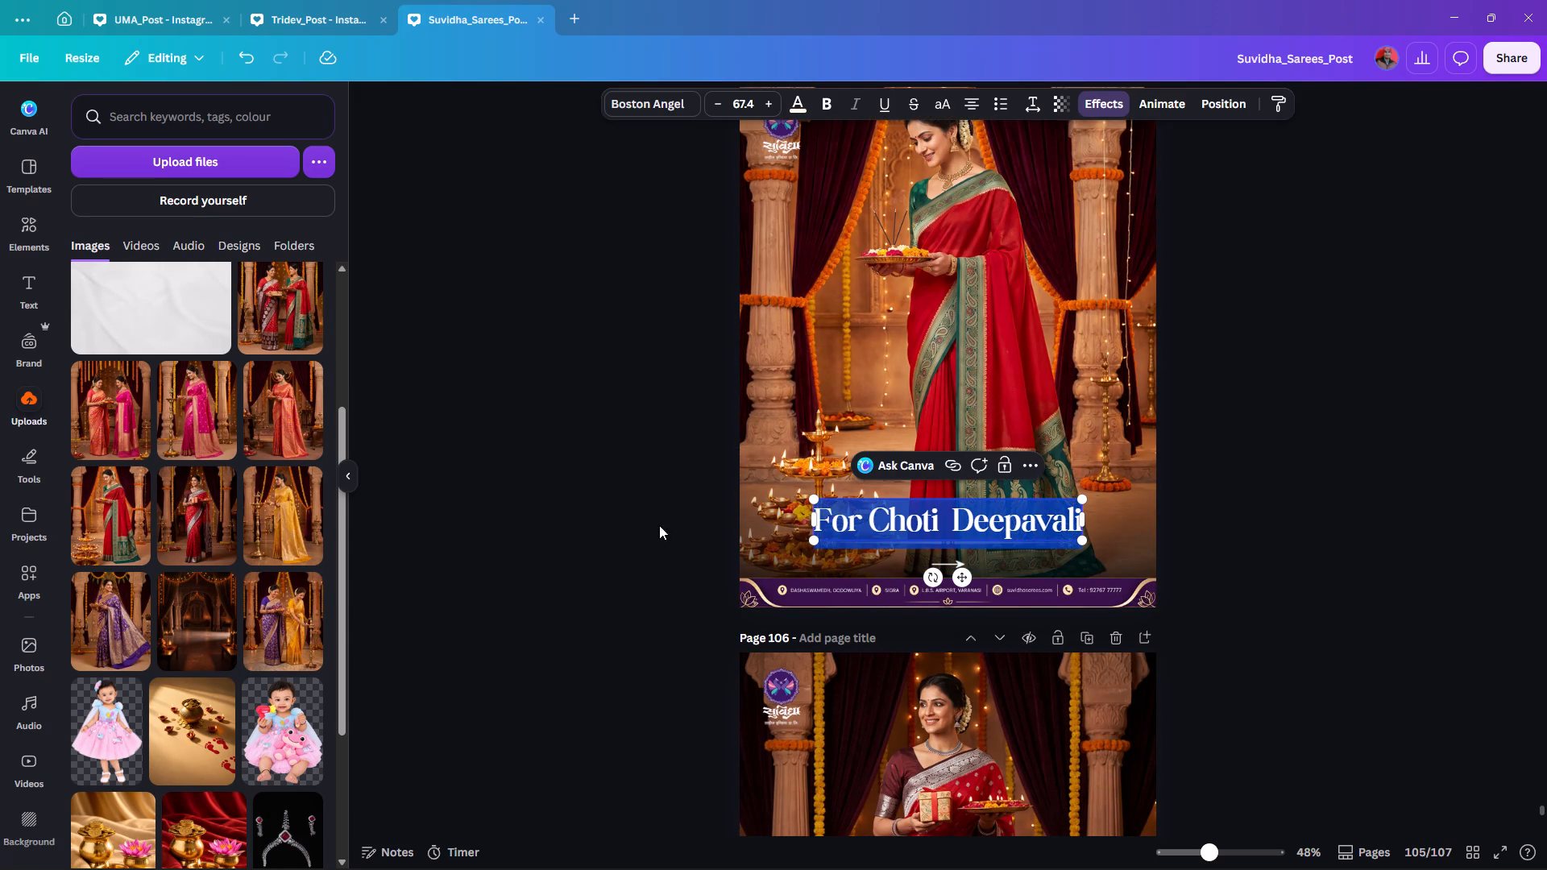
left_click(648, 521)
scroll(648, 521, "up", 12)
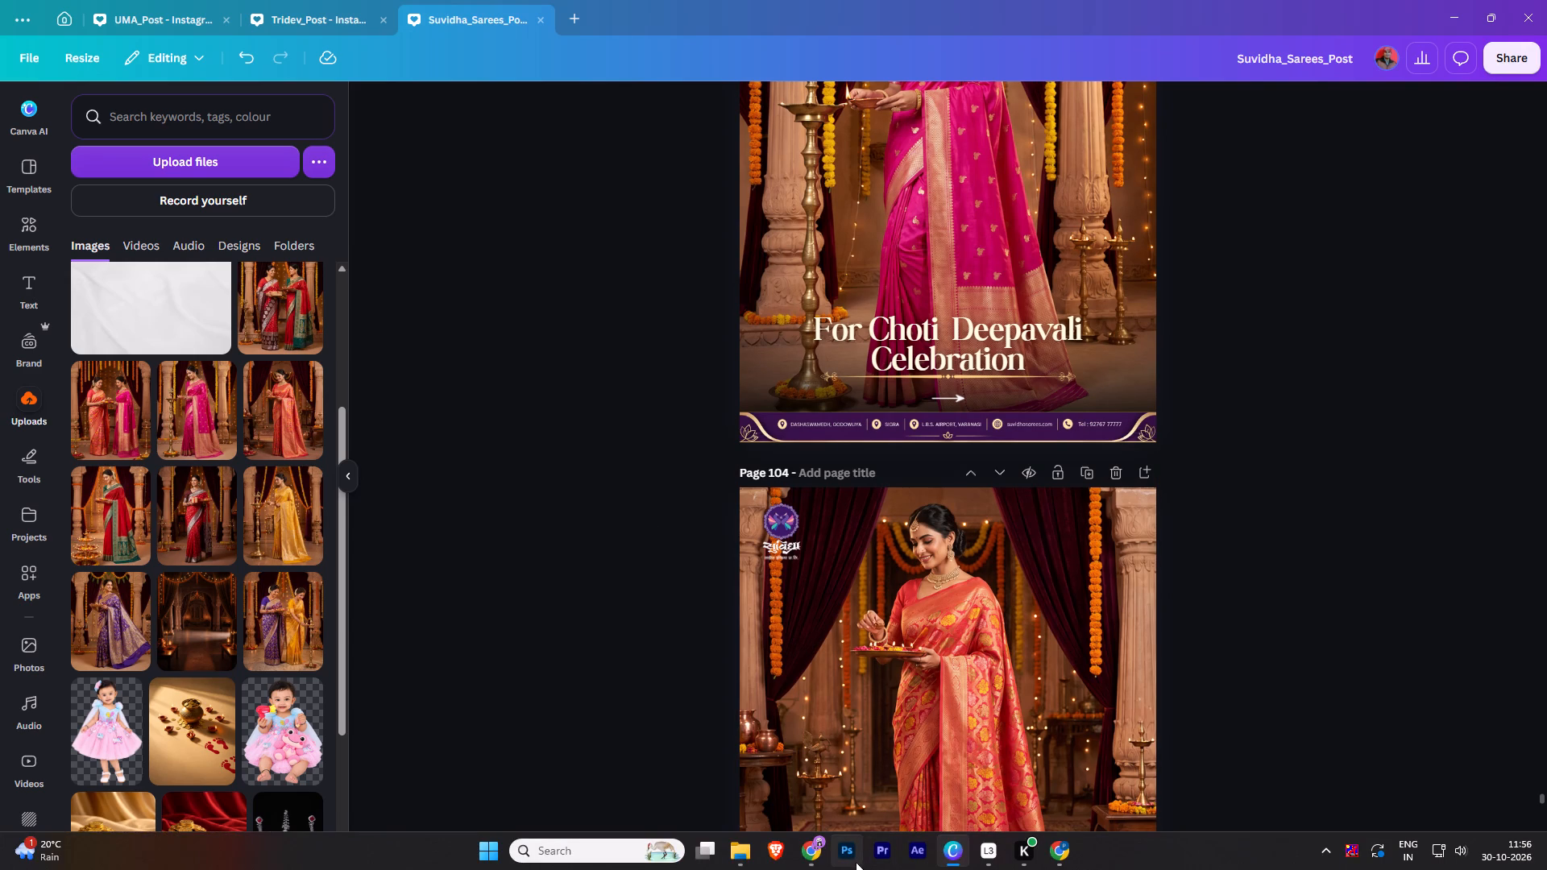
Examine the reference Instagram carousel in Chrome from its cover to the Lakshmi Puja slide, checking heading wording and order.
left_click(816, 852)
triple_click(378, 461)
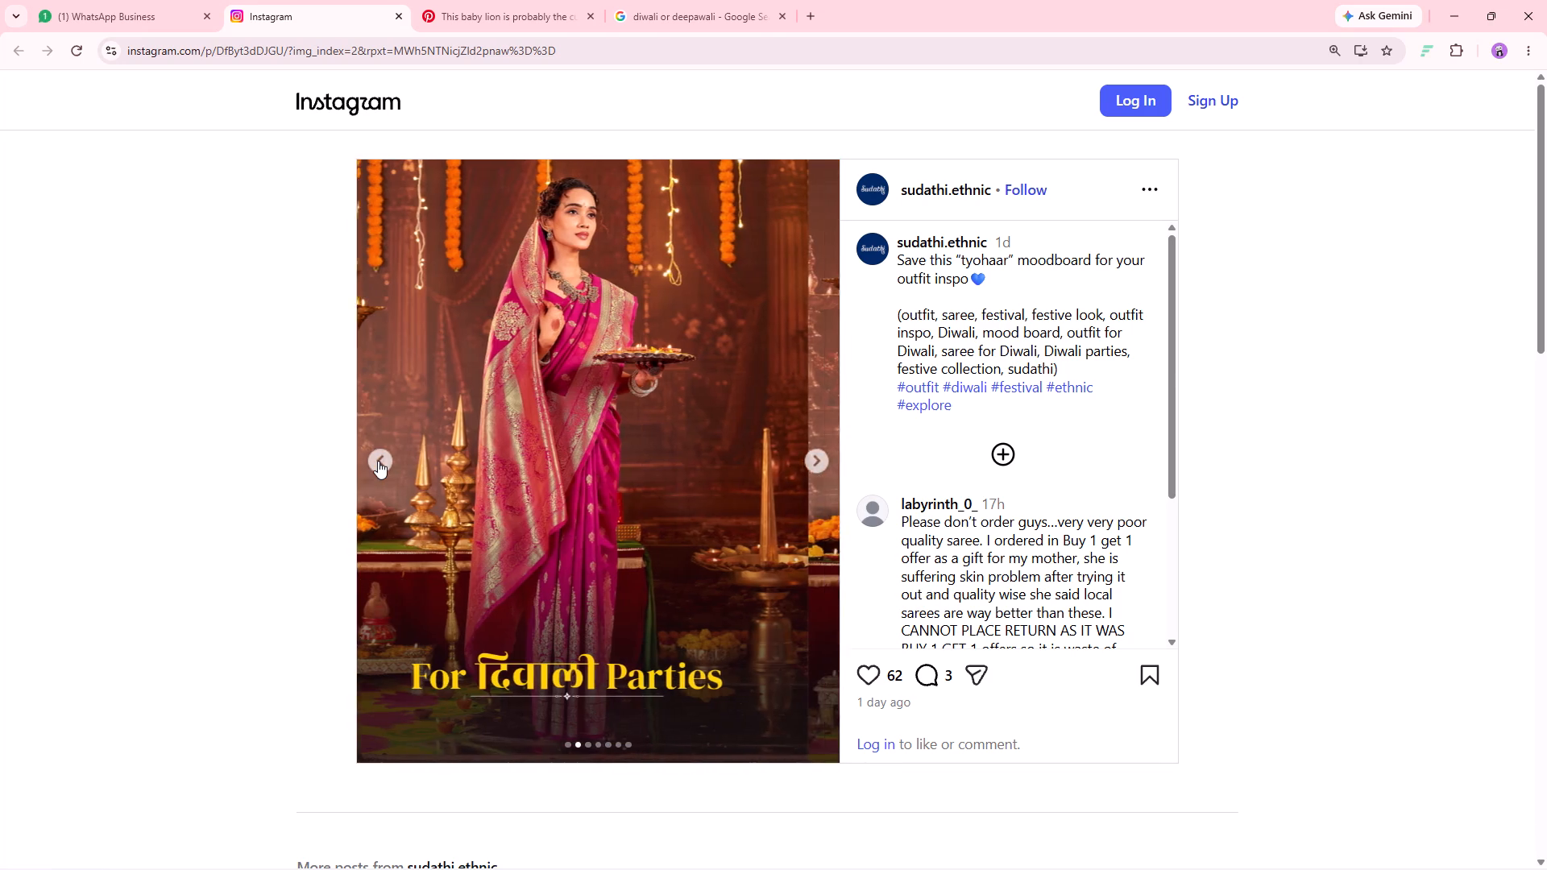
left_click(374, 462)
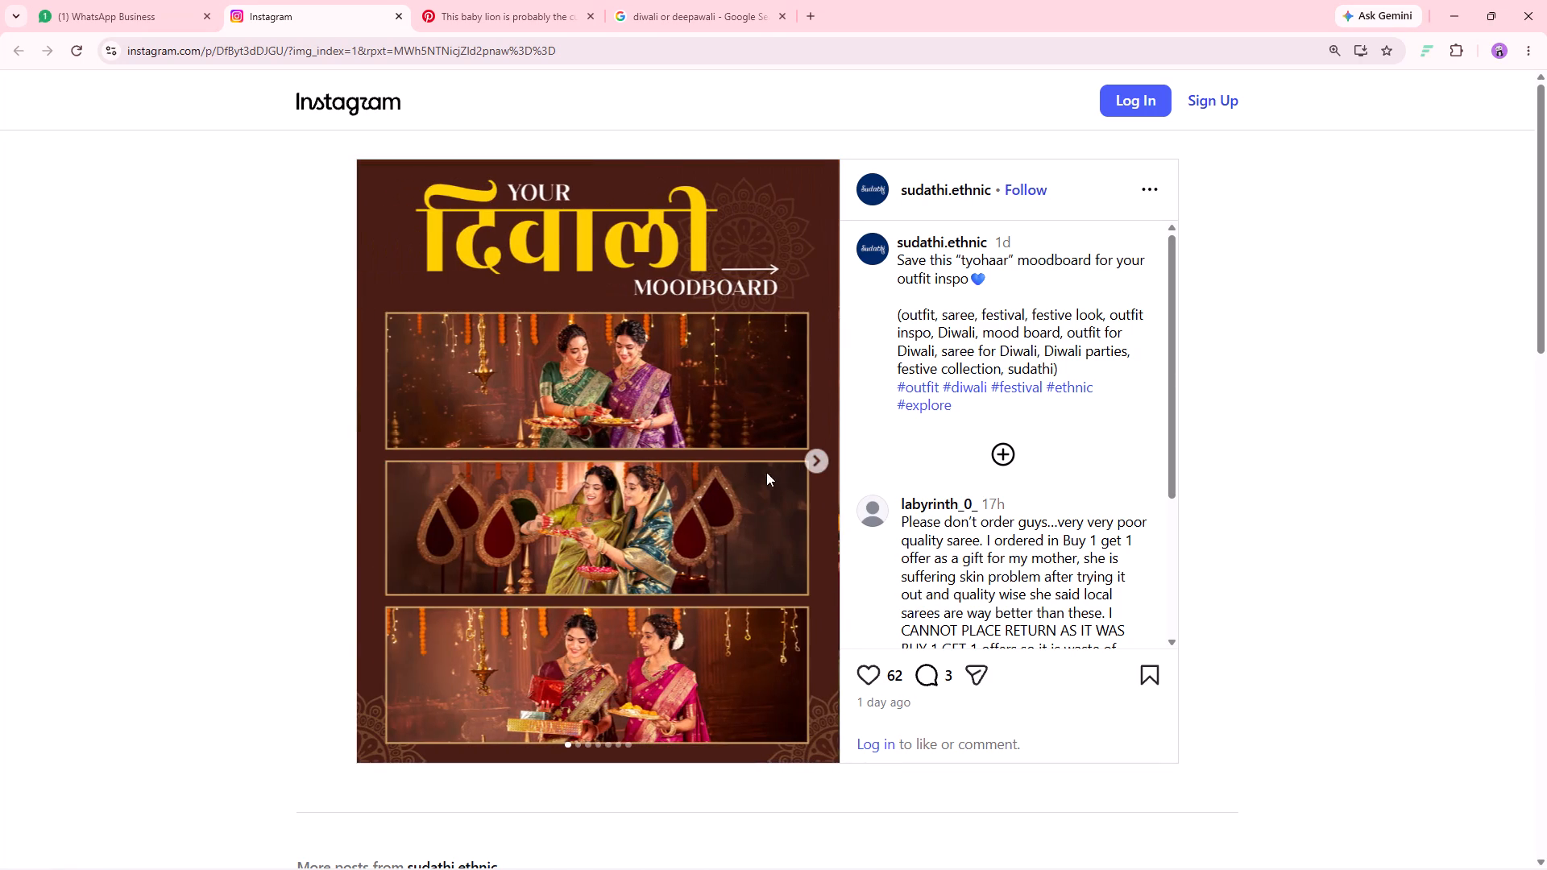
left_click(814, 467)
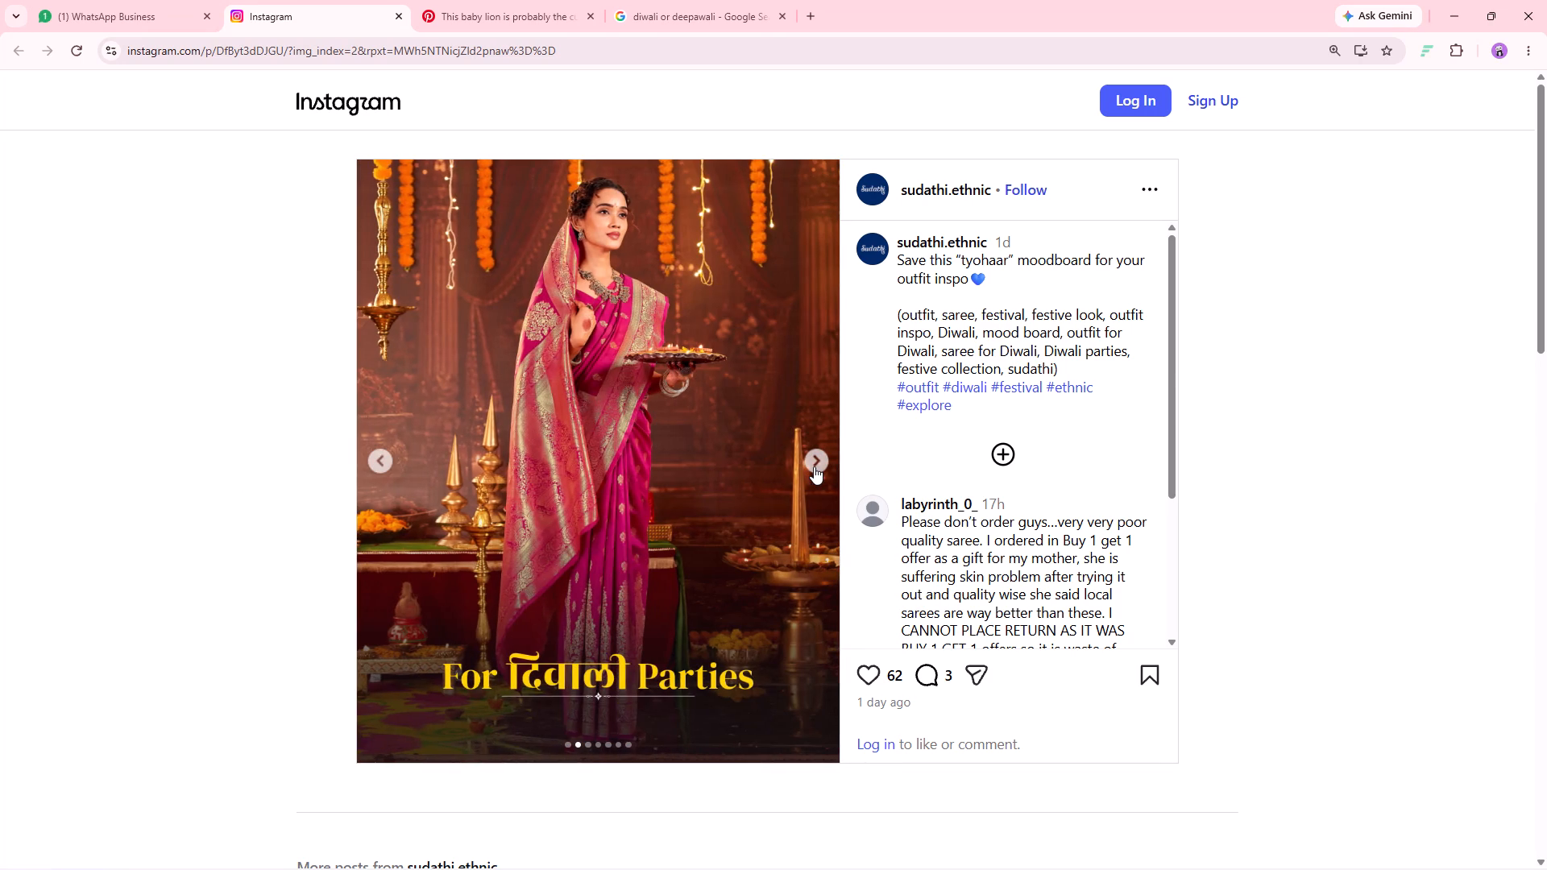
left_click(814, 466)
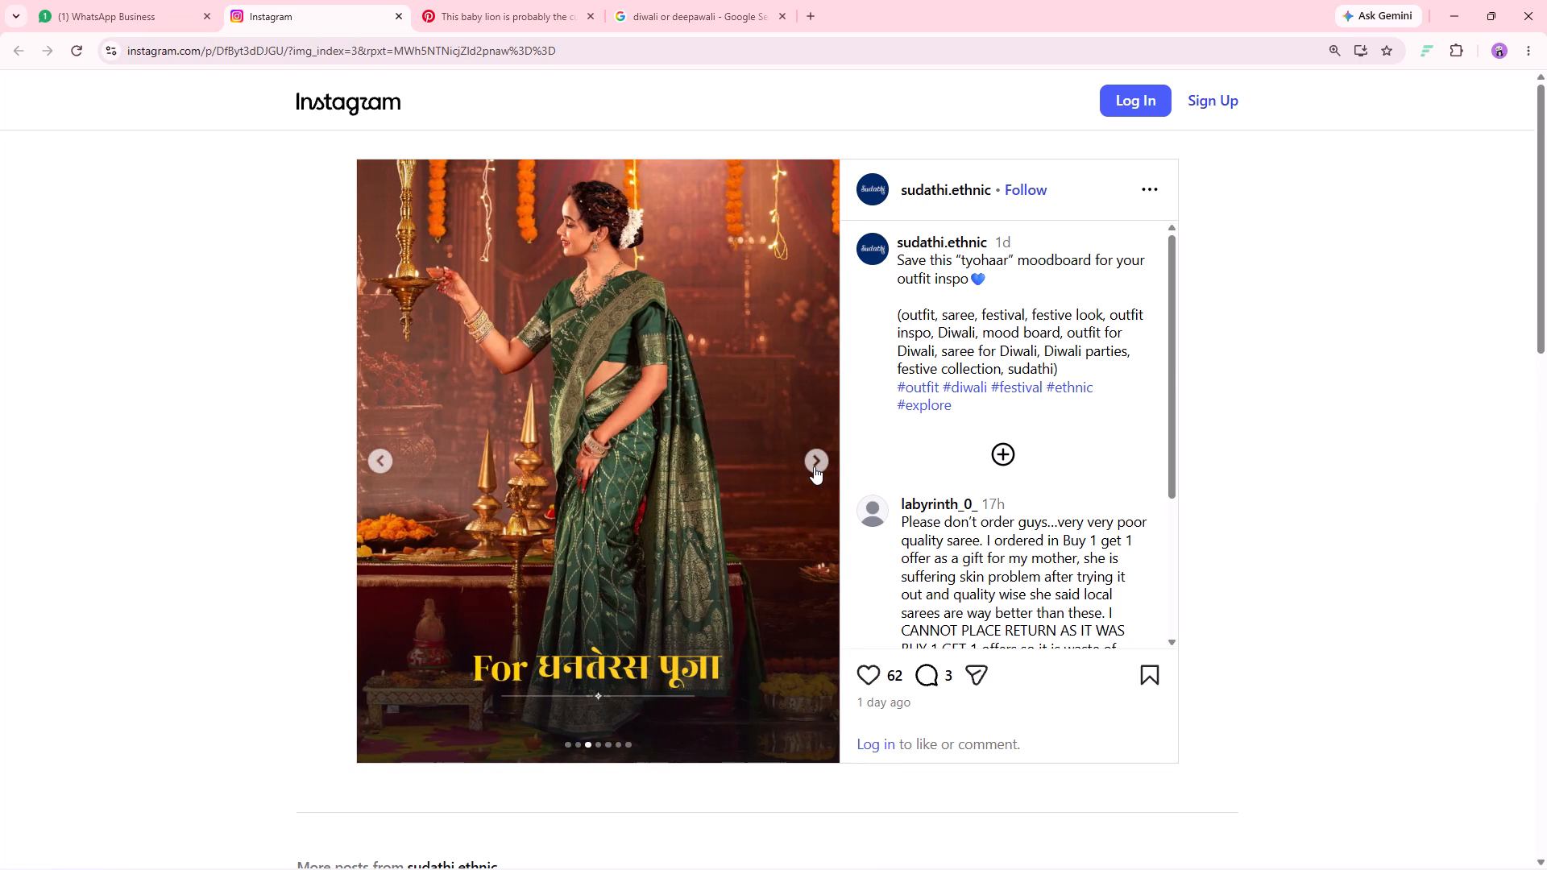
left_click(814, 466)
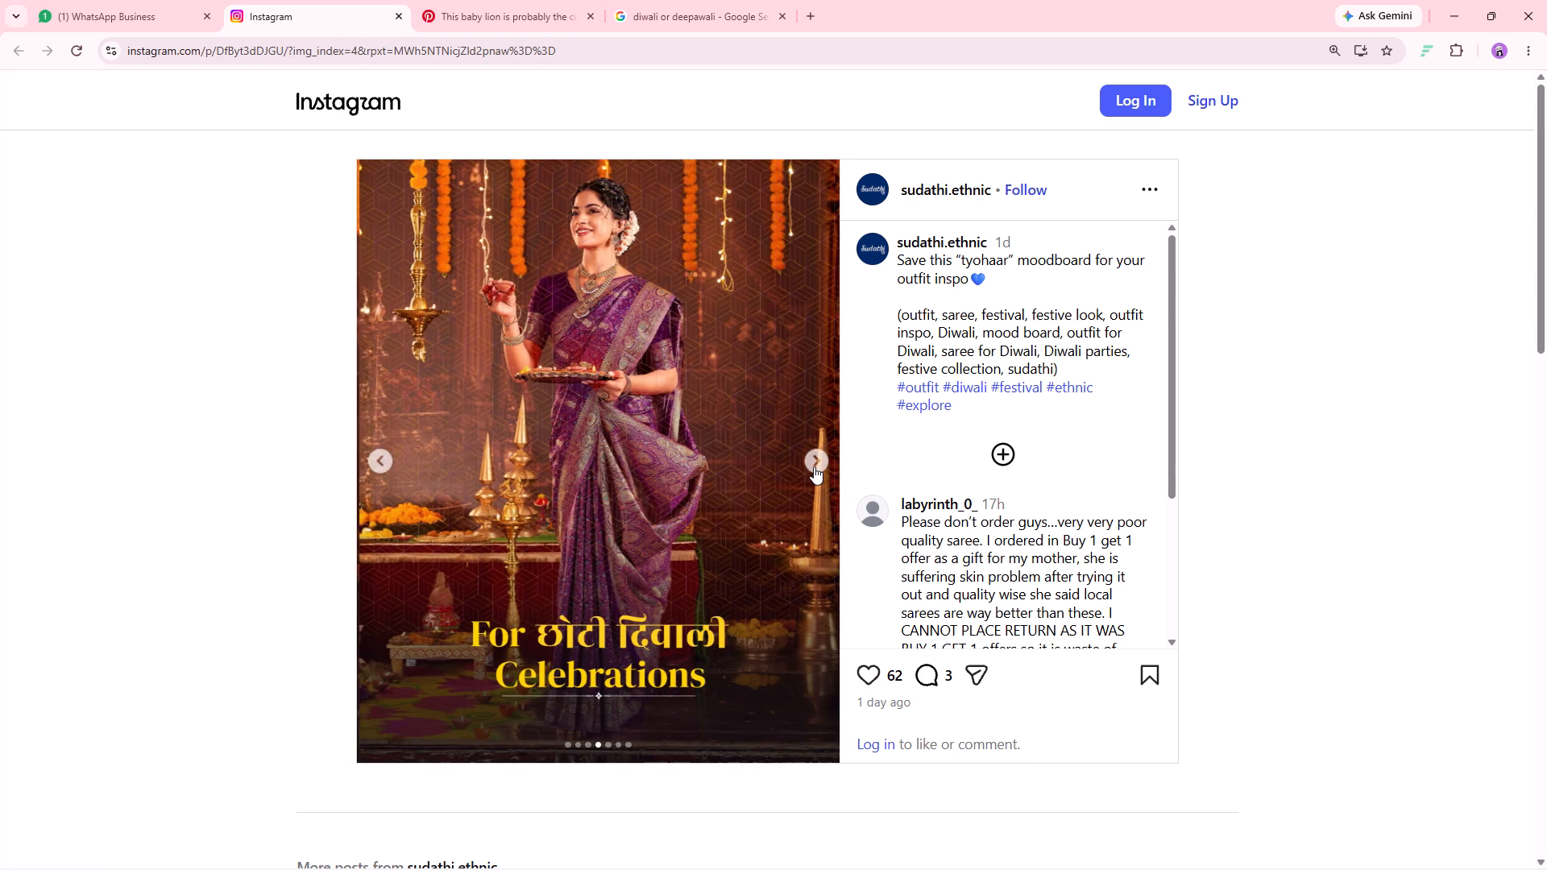
left_click(814, 466)
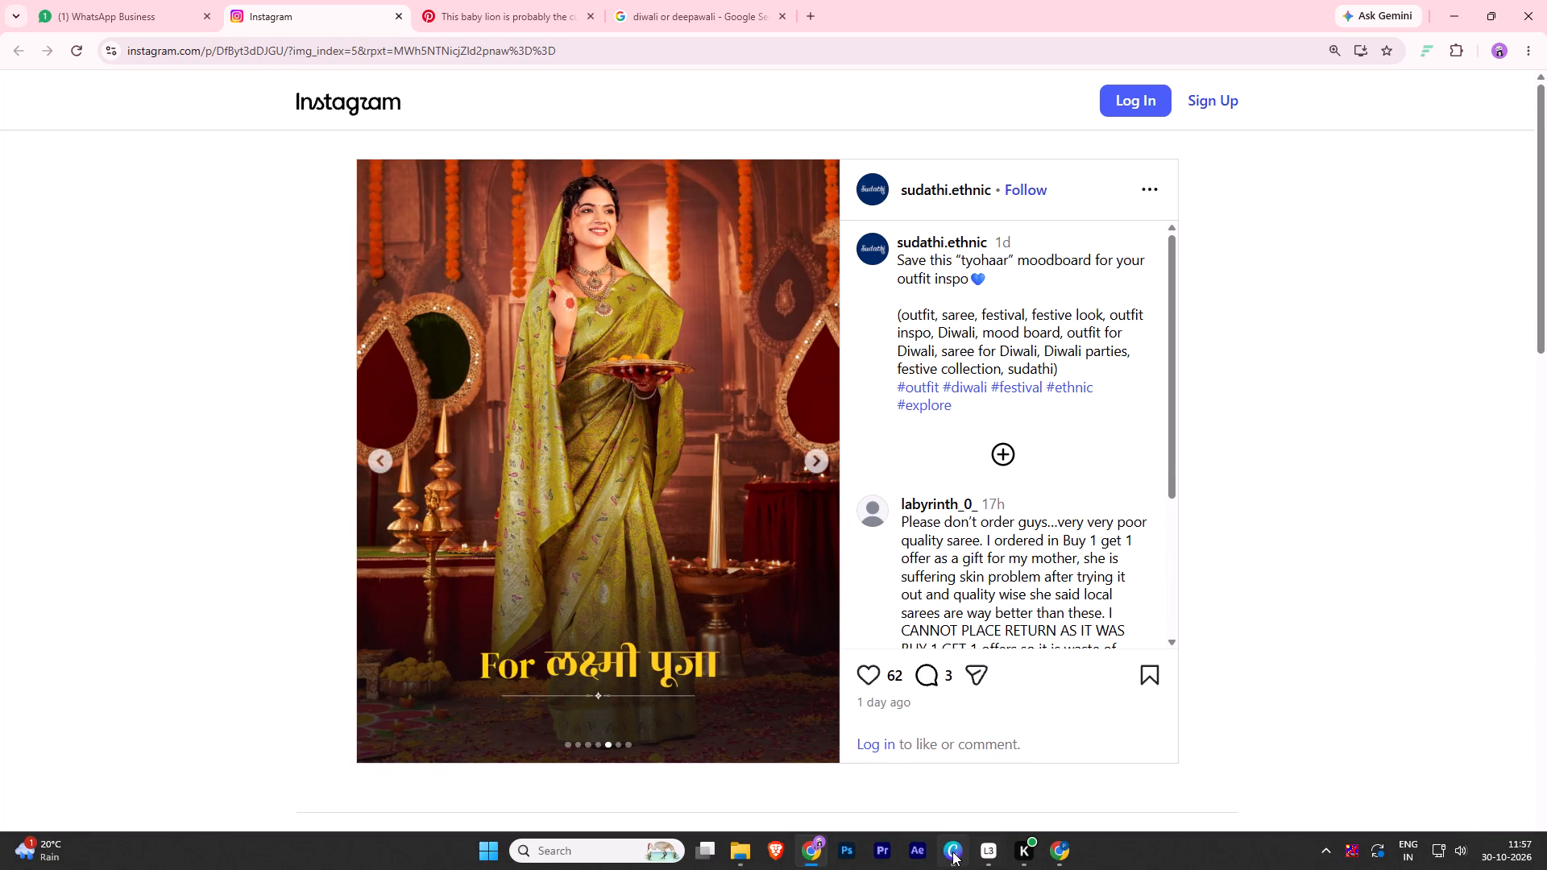
left_click(952, 851)
Move the red-and-green saree page up one place, ahead of the coral saree page.
scroll(624, 532, "down", 7)
scroll(624, 532, "up", 1)
scroll(624, 528, "down", 4)
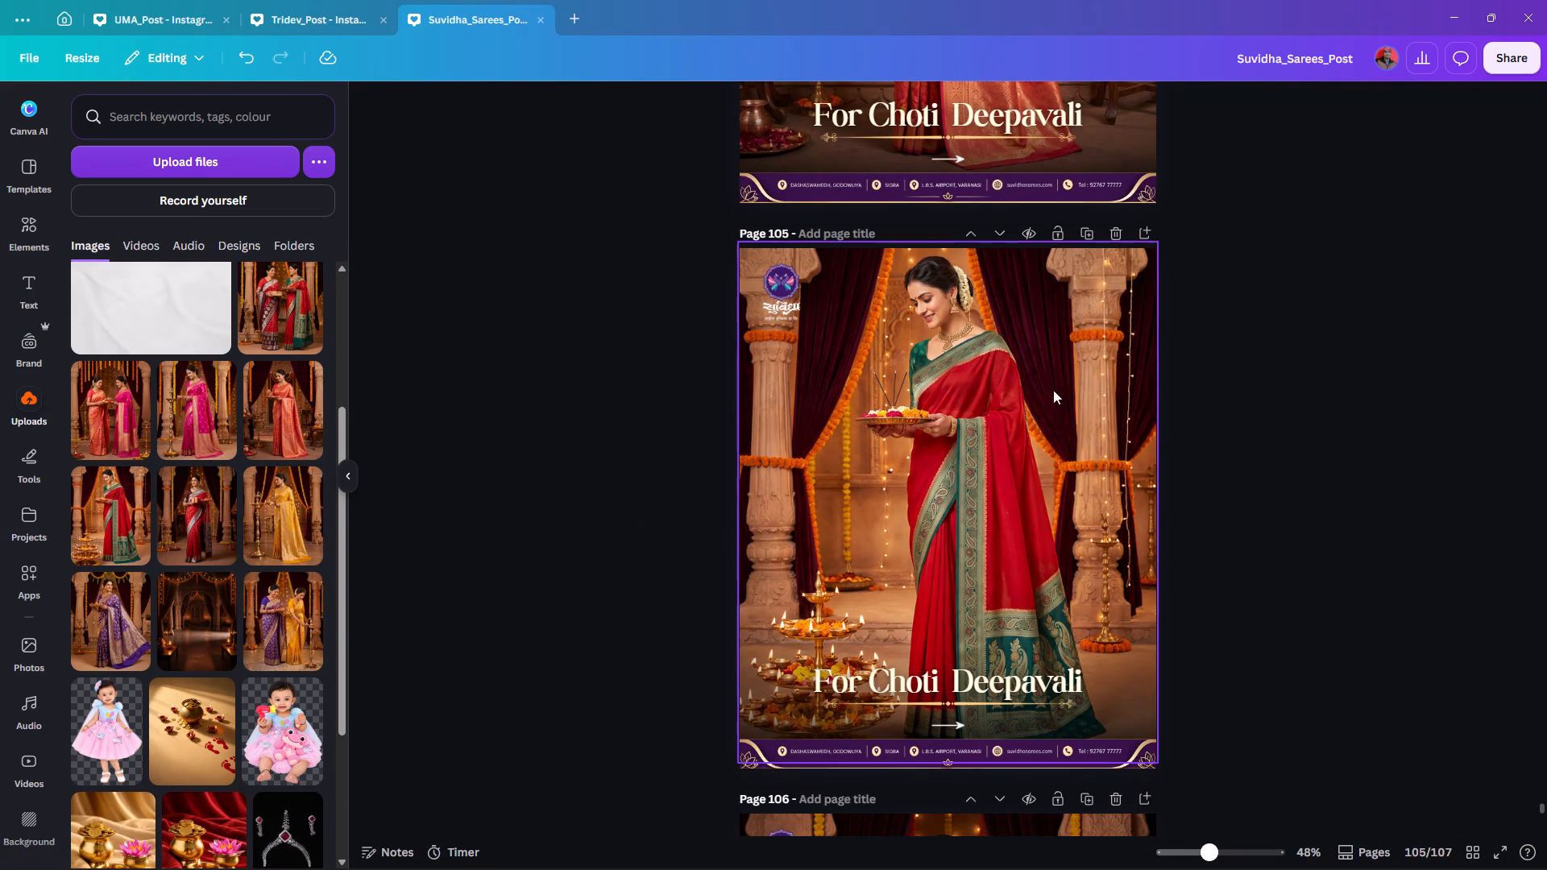
left_click(973, 234)
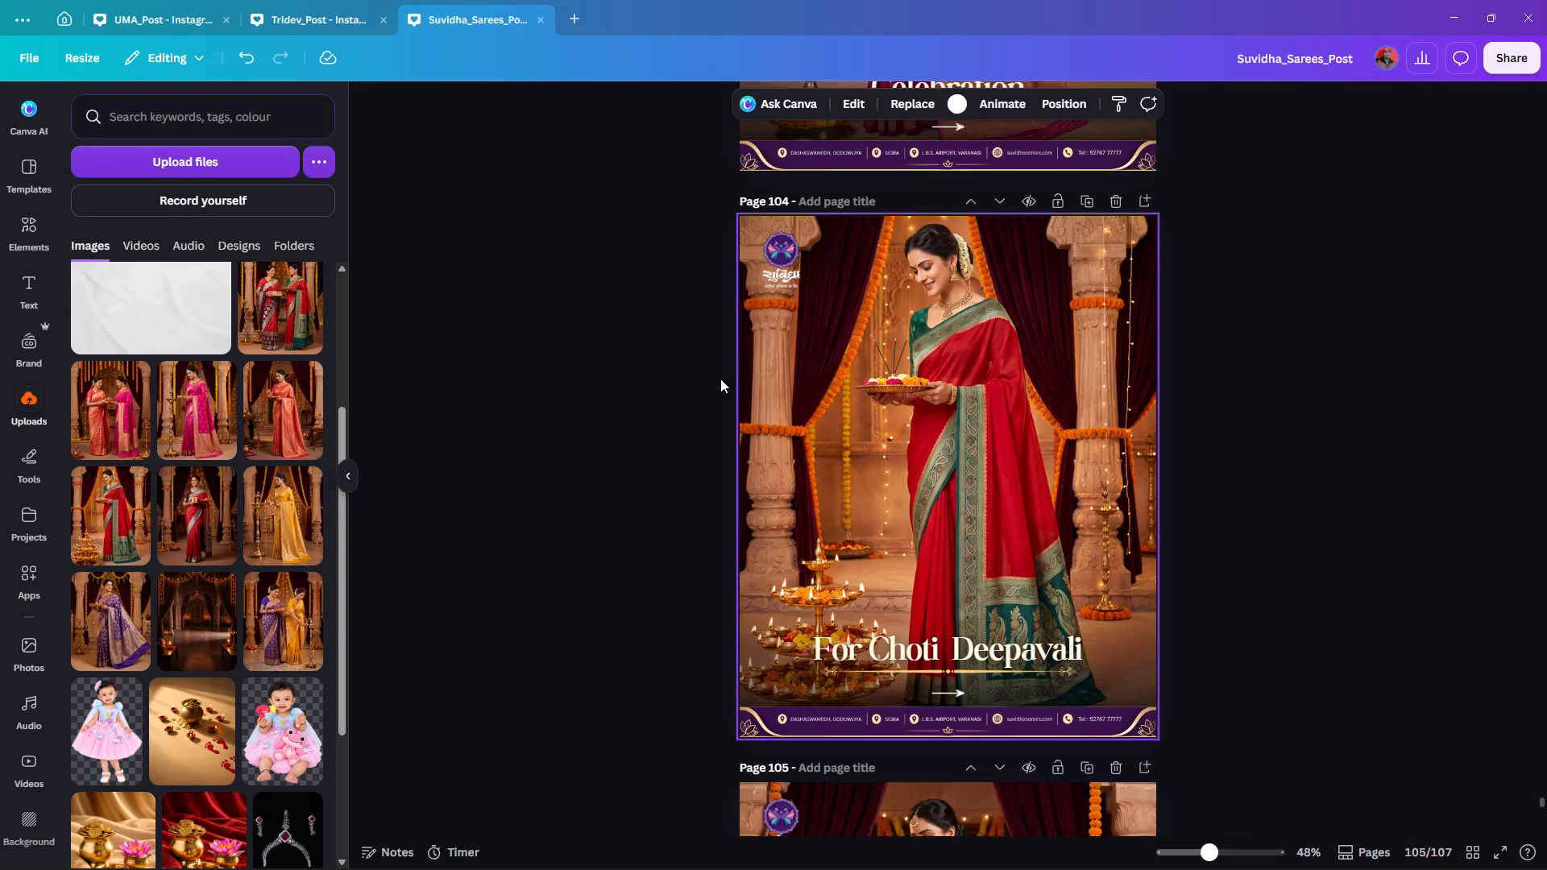
Open the "For Choti Deepavali" heading on page 104 for editing and select text from the start of "Choti".
scroll(687, 412, "up", 7)
scroll(682, 411, "down", 10)
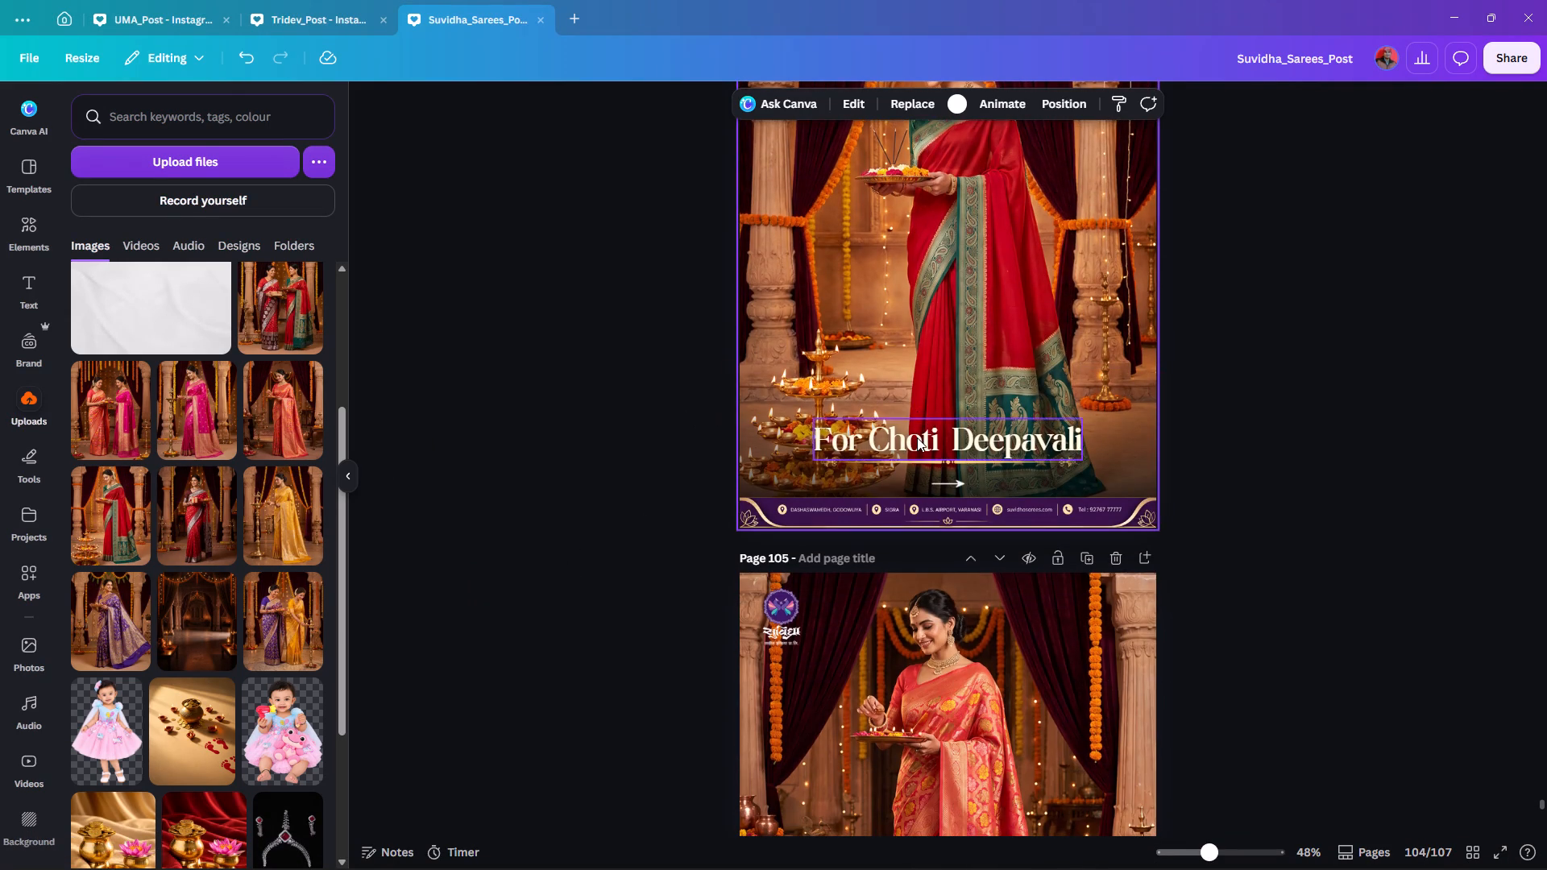
double_click(917, 437)
left_click_drag(864, 434, 908, 436)
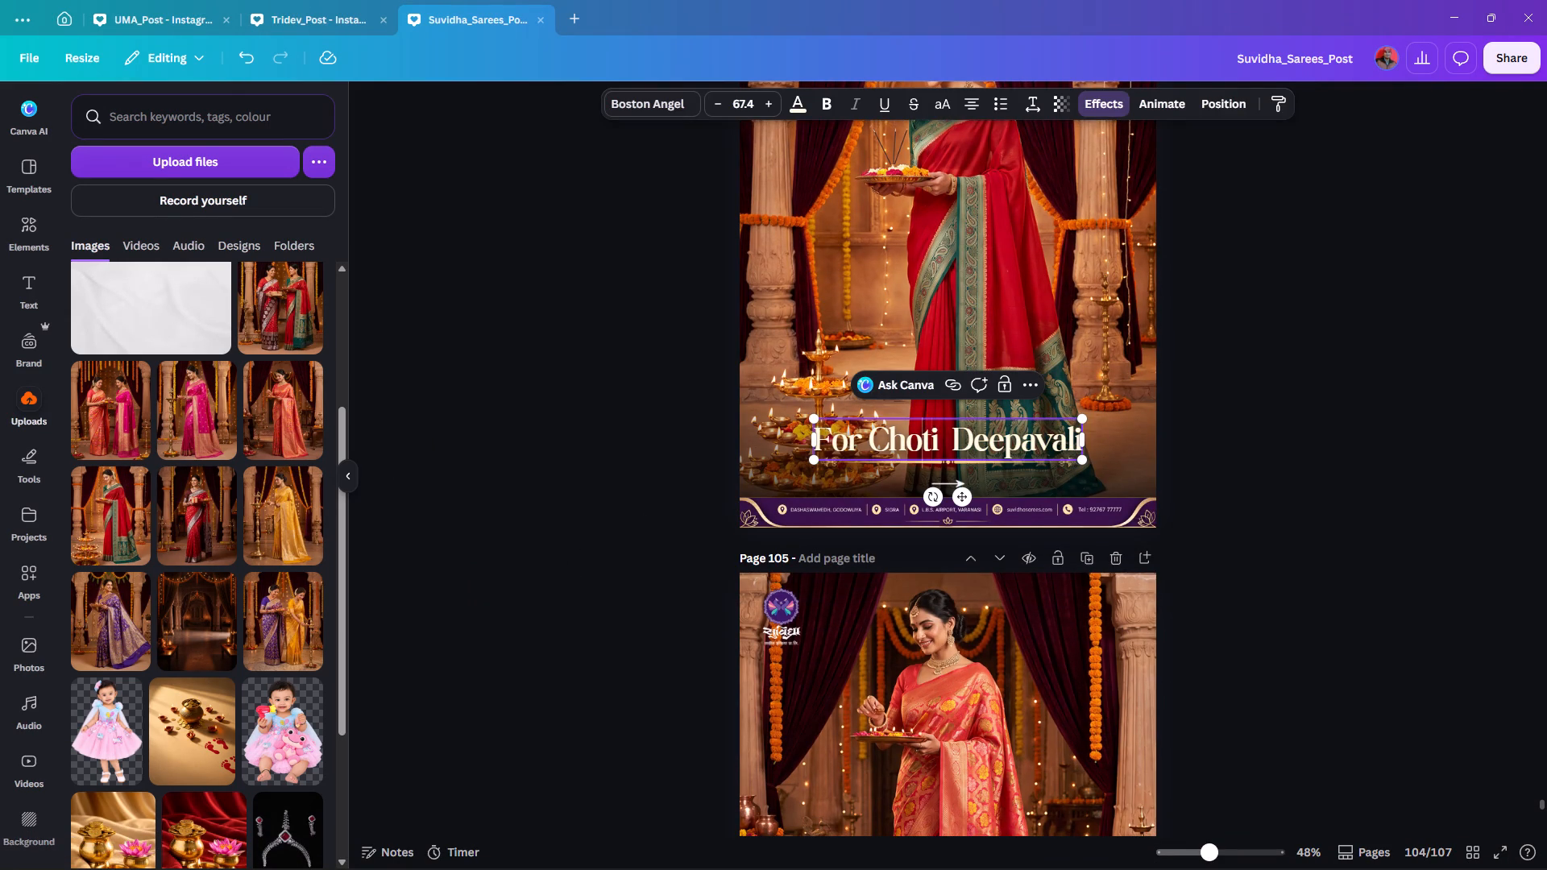
left_click(861, 433)
left_click(867, 434)
left_click_drag(868, 433, 912, 439)
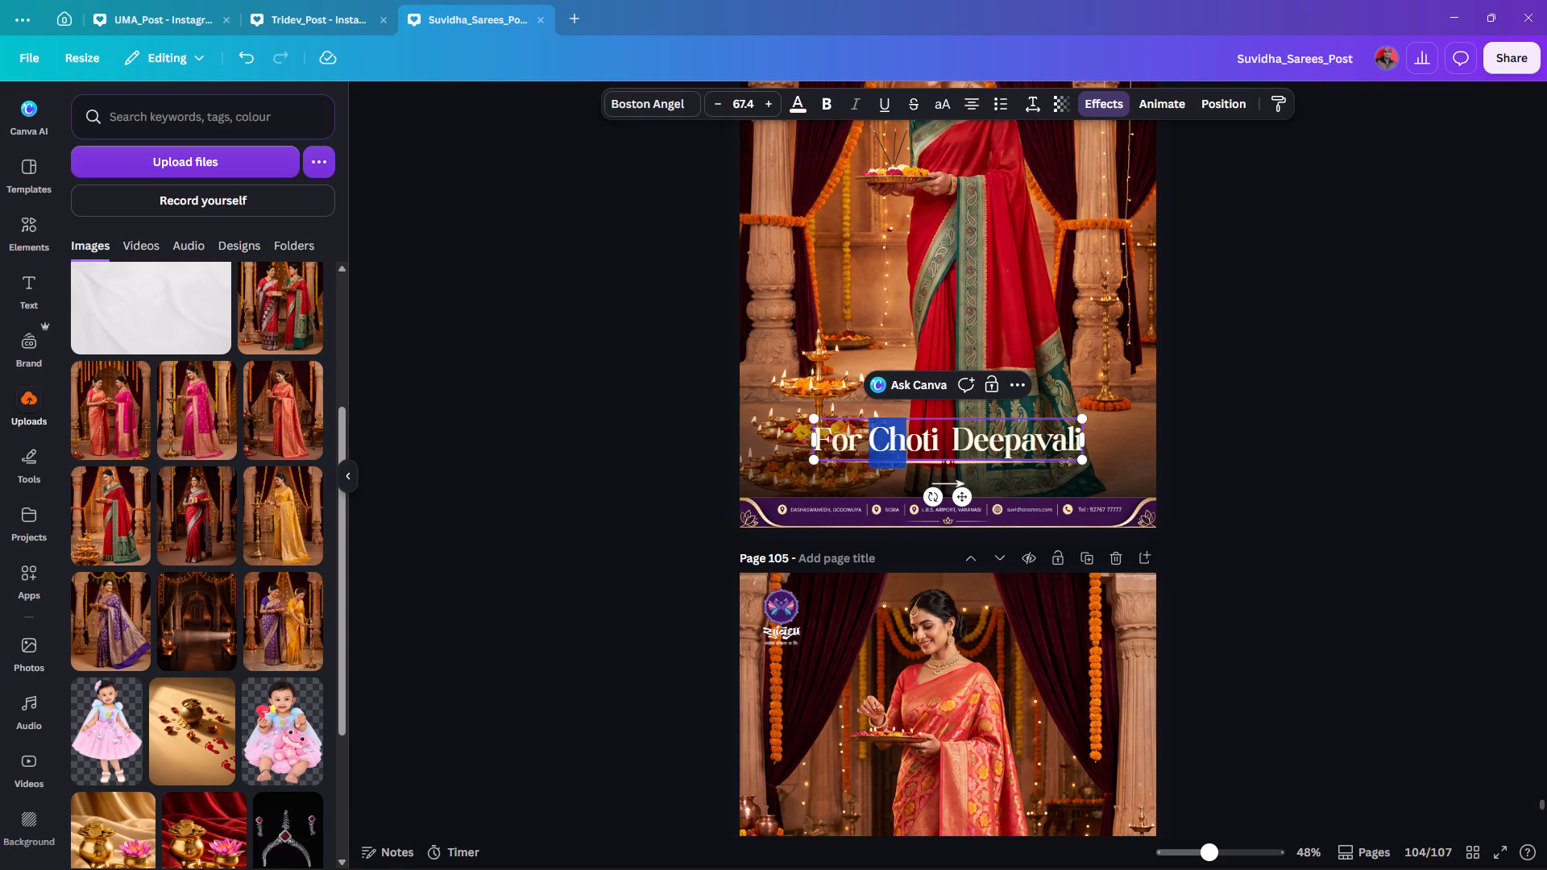
Replace Choti Deepavali in the page 104 heading so that it reads For Laxmi Puja.
left_click_drag(912, 439, 938, 436)
type("La")
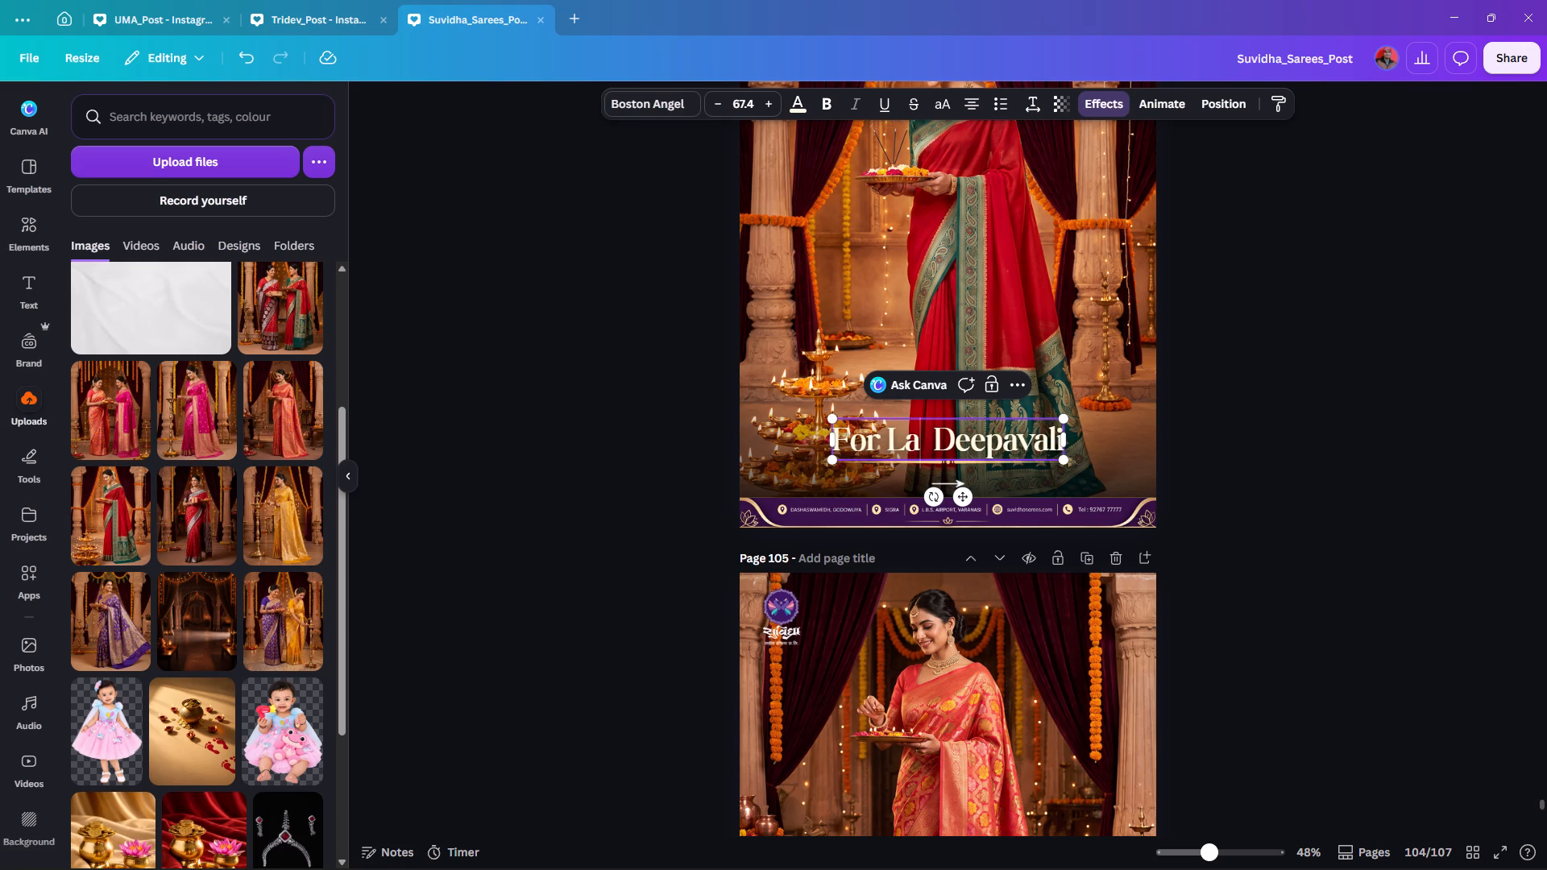
type("xmi")
key("Right")
key("Right")
key("Right")
key("Right")
key("Right")
key("Right")
key("Right")
key("Right")
key("Right")
key("Right")
key("Right")
key("Right")
key("Right")
key("Right")
key("Right")
key("Right")
key("Right")
key("Right")
key("Right")
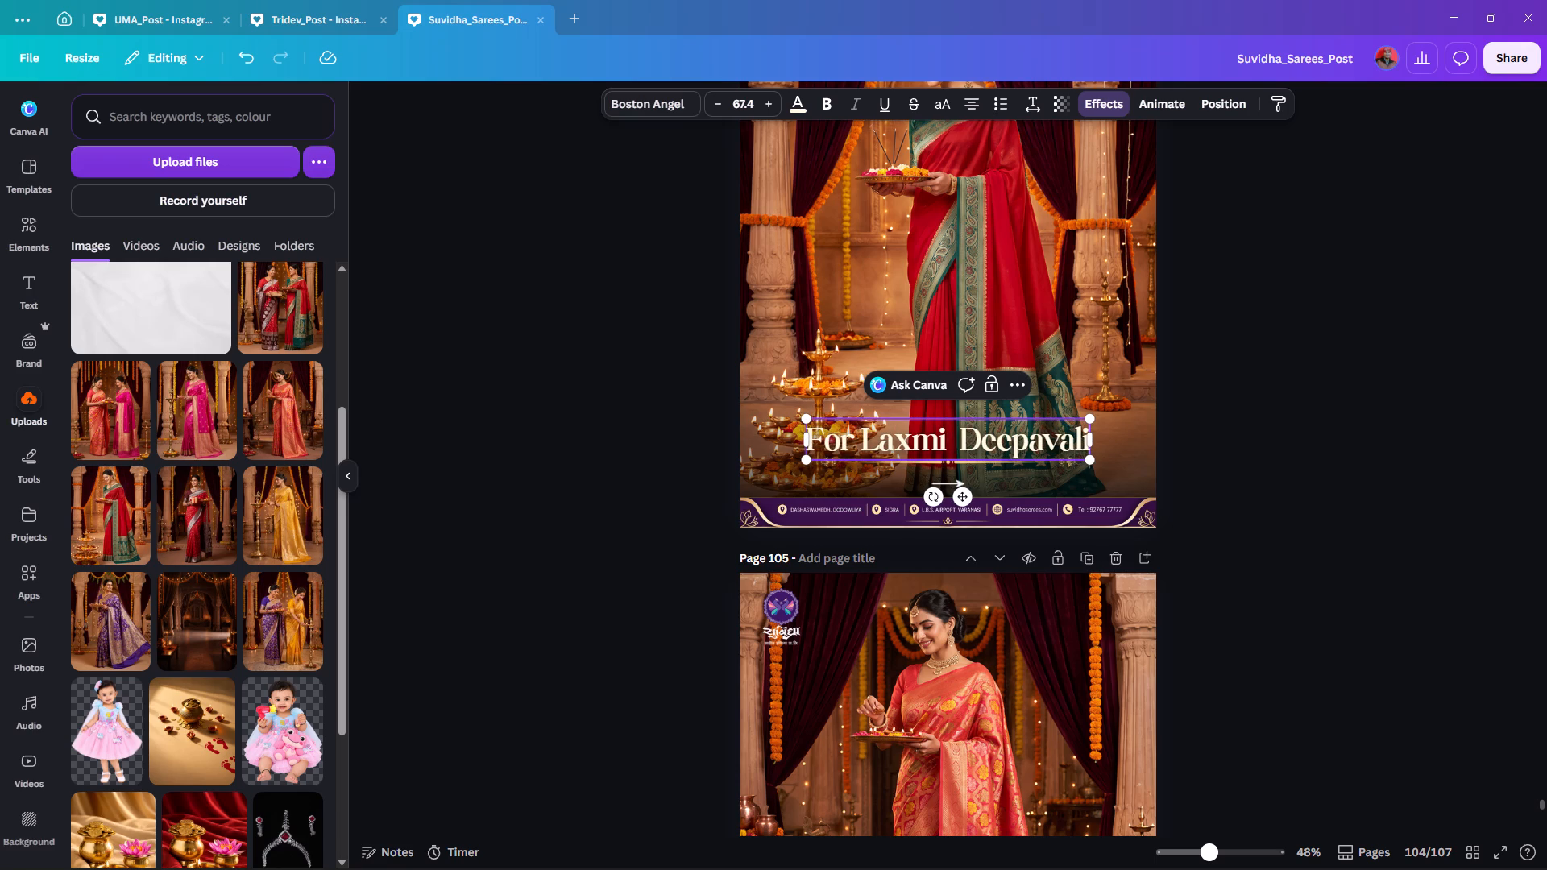
key("BackSpace")
key("BackSpace")
key("BackSpace")
key("BackSpace")
key("BackSpace")
key("BackSpace")
key("BackSpace")
key("BackSpace")
key("BackSpace")
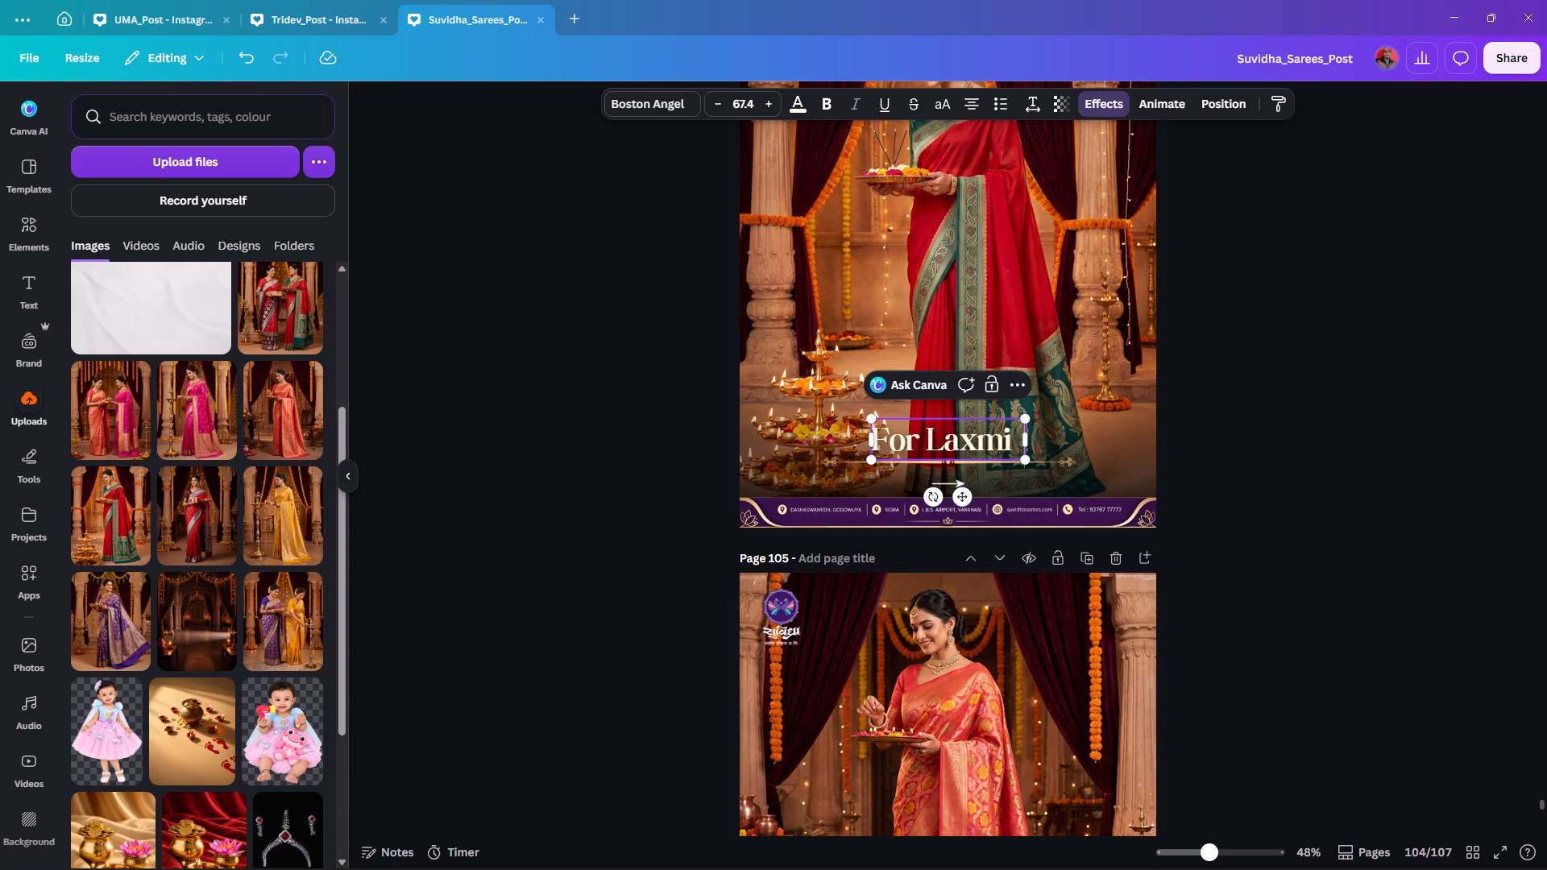
key("BackSpace")
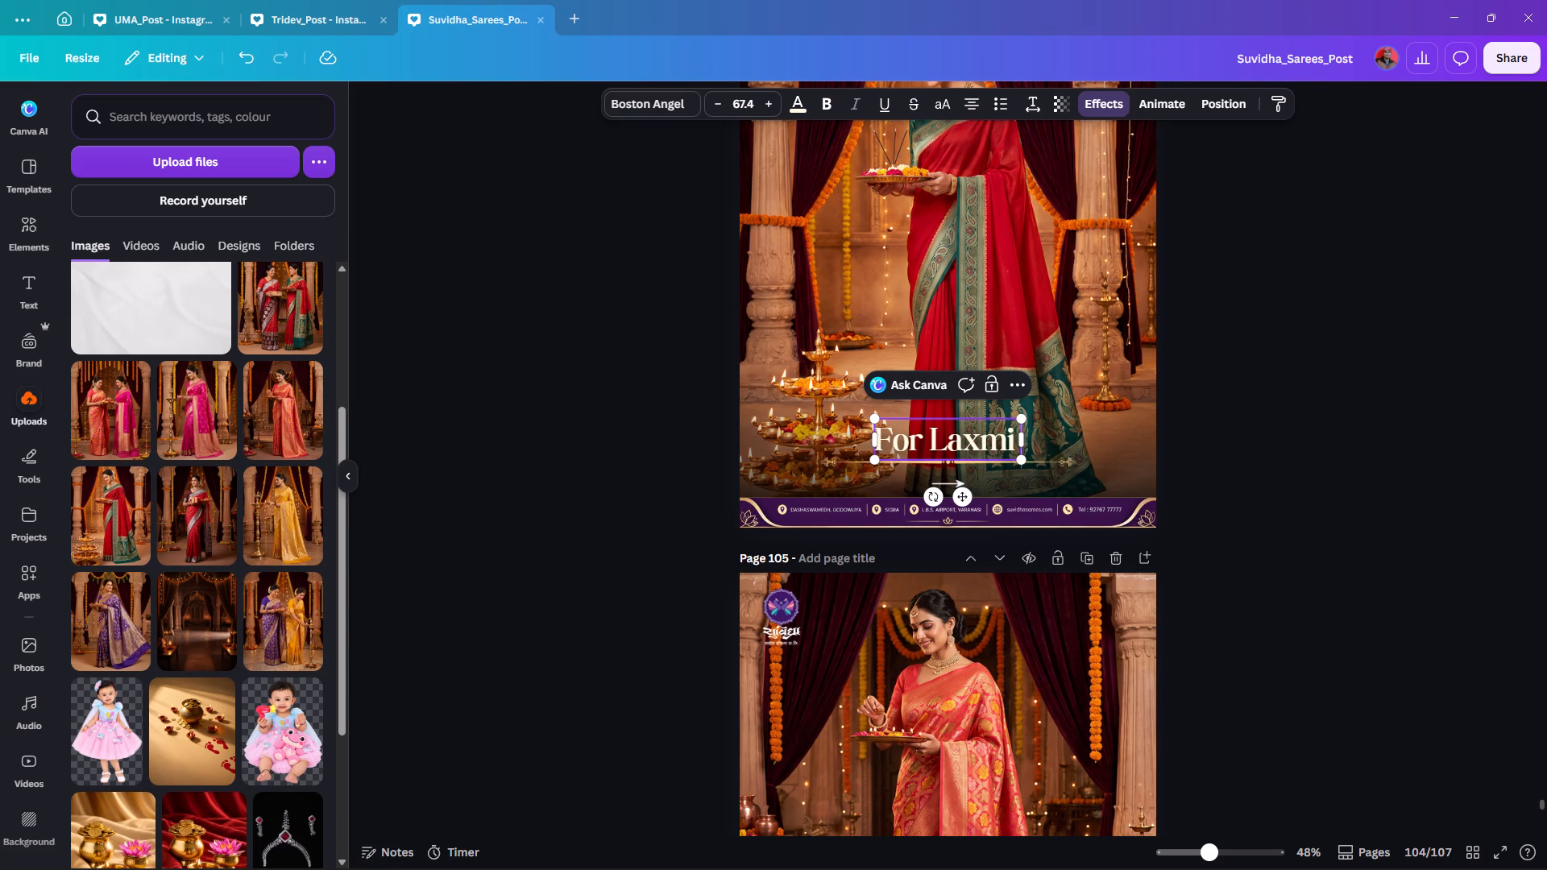
type("Pi")
key("BackSpace")
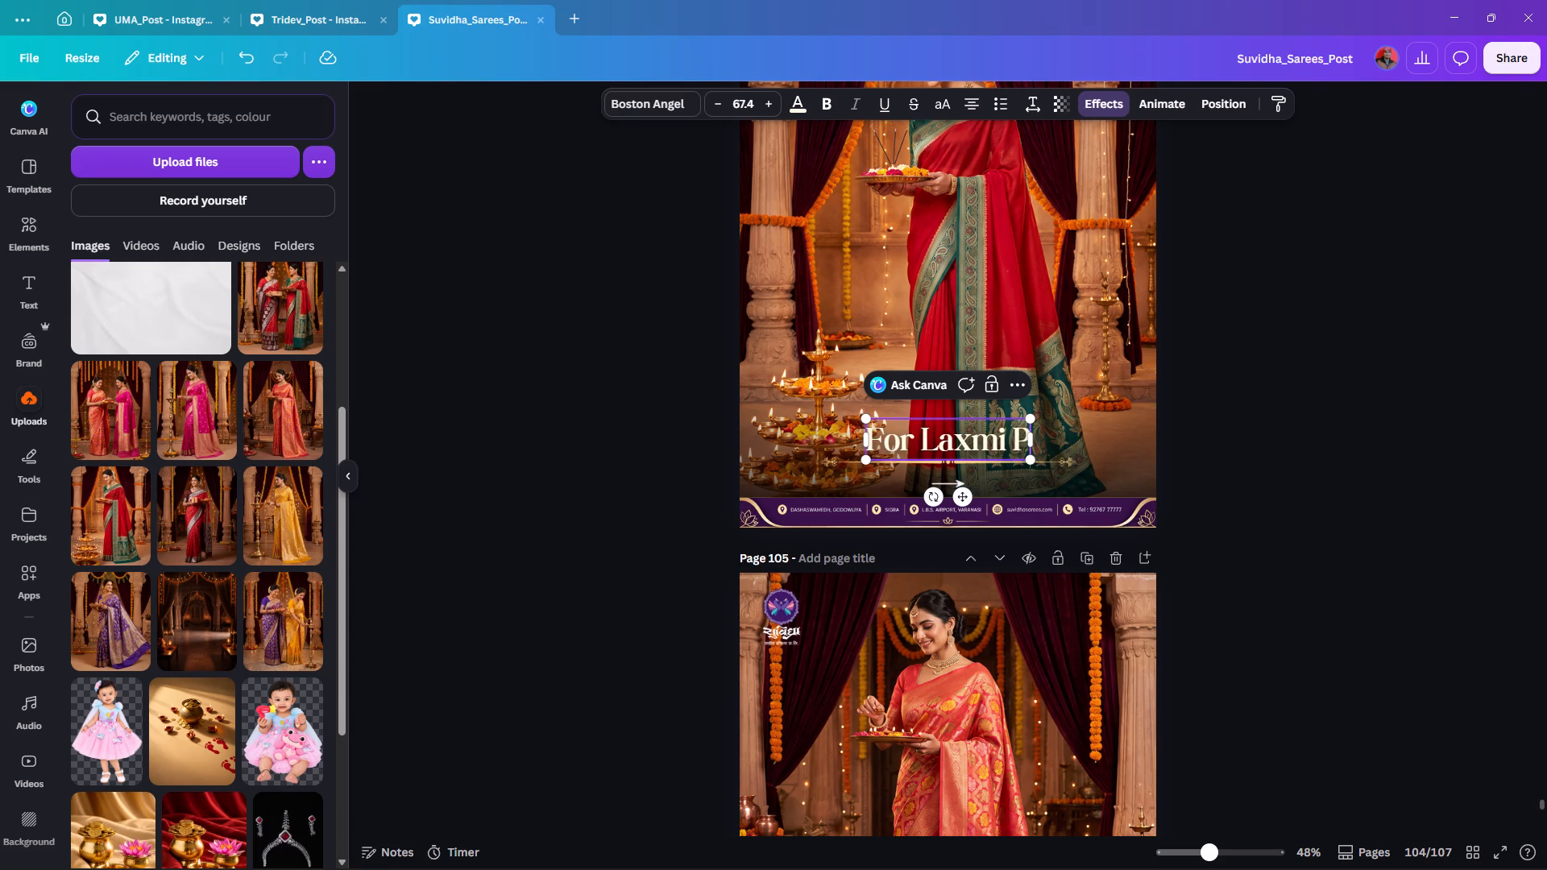
type("uja")
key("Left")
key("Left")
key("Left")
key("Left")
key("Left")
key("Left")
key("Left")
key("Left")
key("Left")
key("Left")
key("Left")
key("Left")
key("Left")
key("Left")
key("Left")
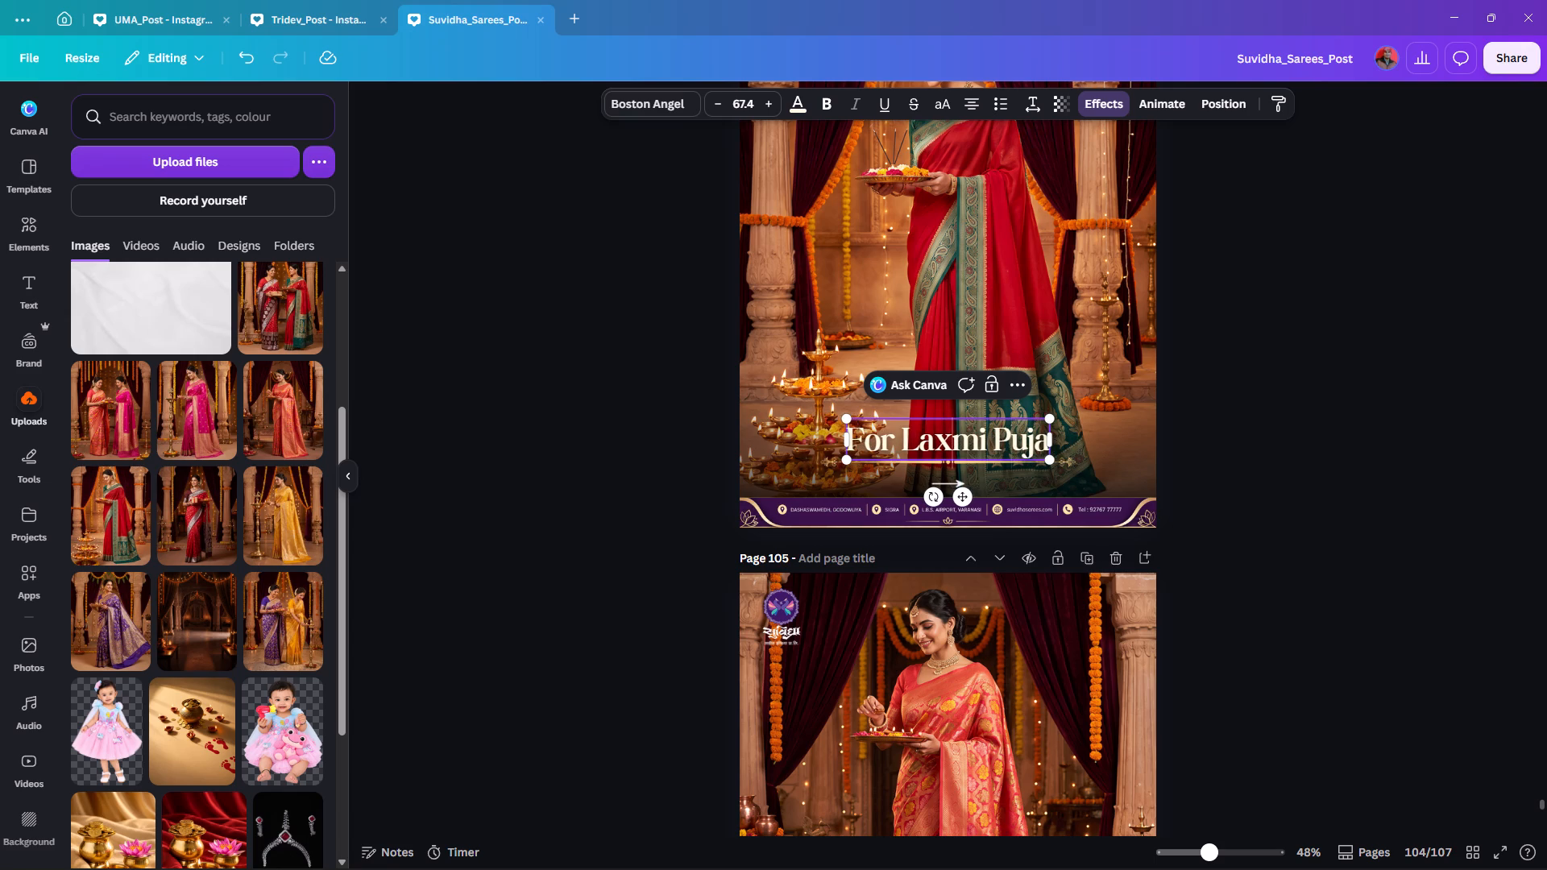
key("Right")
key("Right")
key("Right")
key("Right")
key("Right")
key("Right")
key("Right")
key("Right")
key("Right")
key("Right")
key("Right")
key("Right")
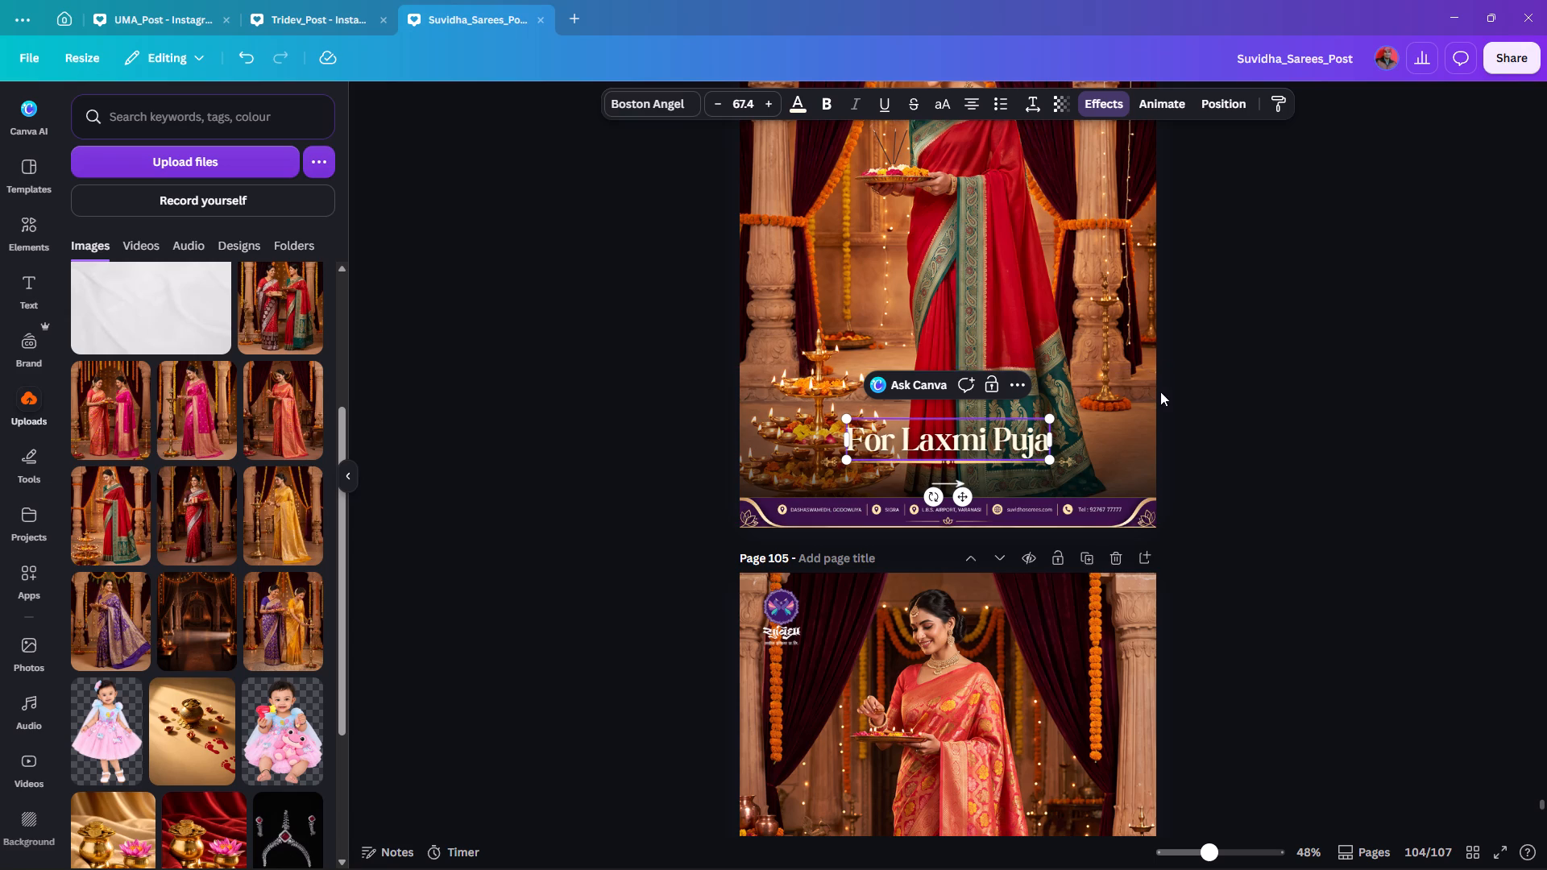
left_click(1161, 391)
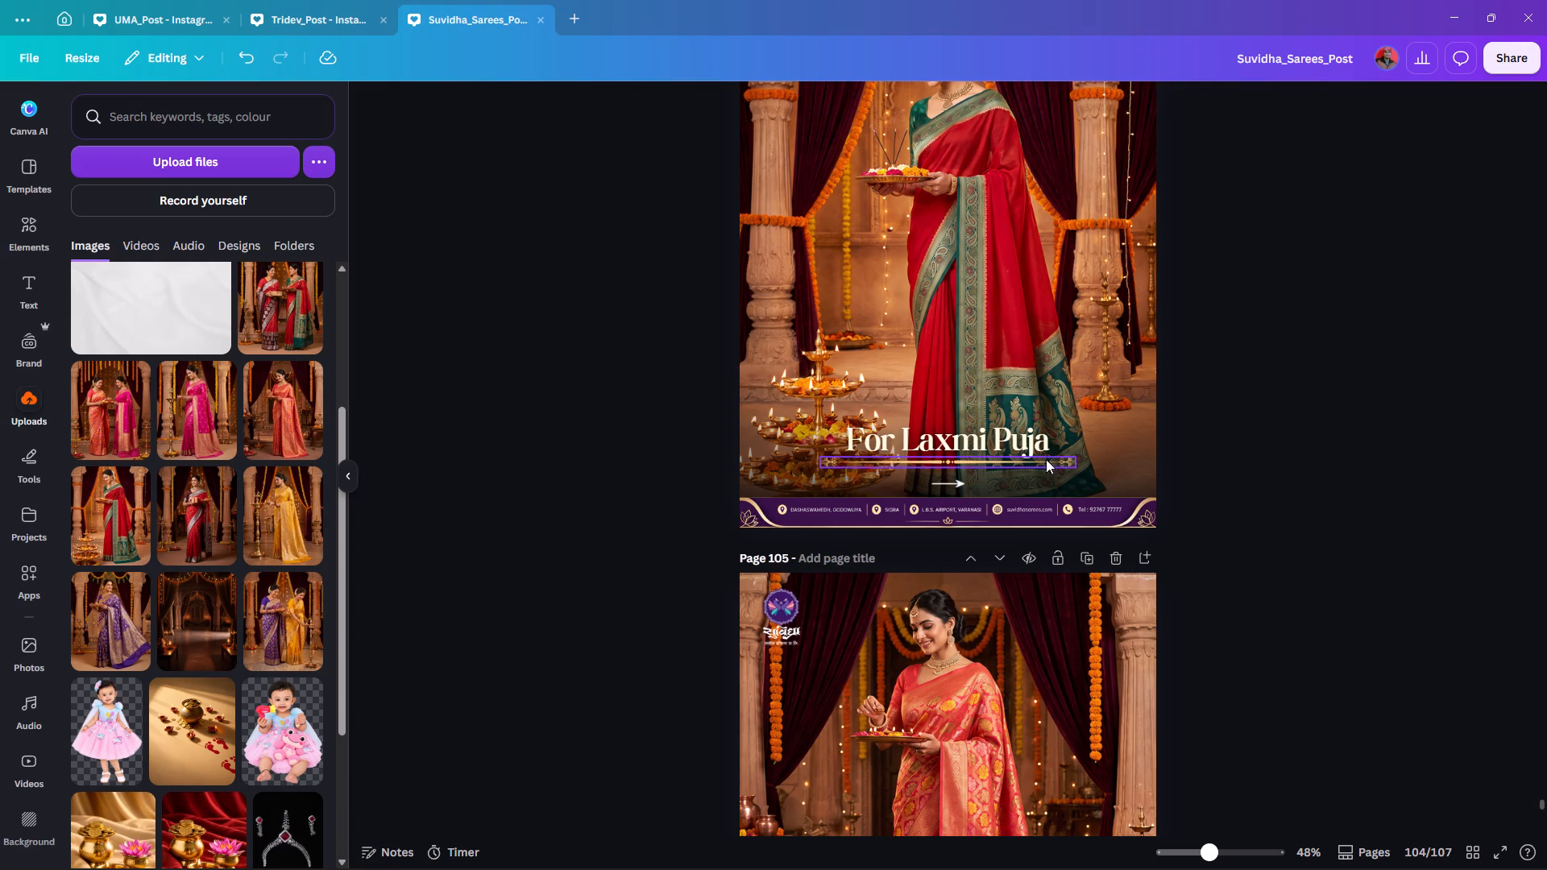
Review the headings on pages 105 to 107, switching to Chrome to check the remaining slides of the Instagram reference.
scroll(1352, 387, "down", 7)
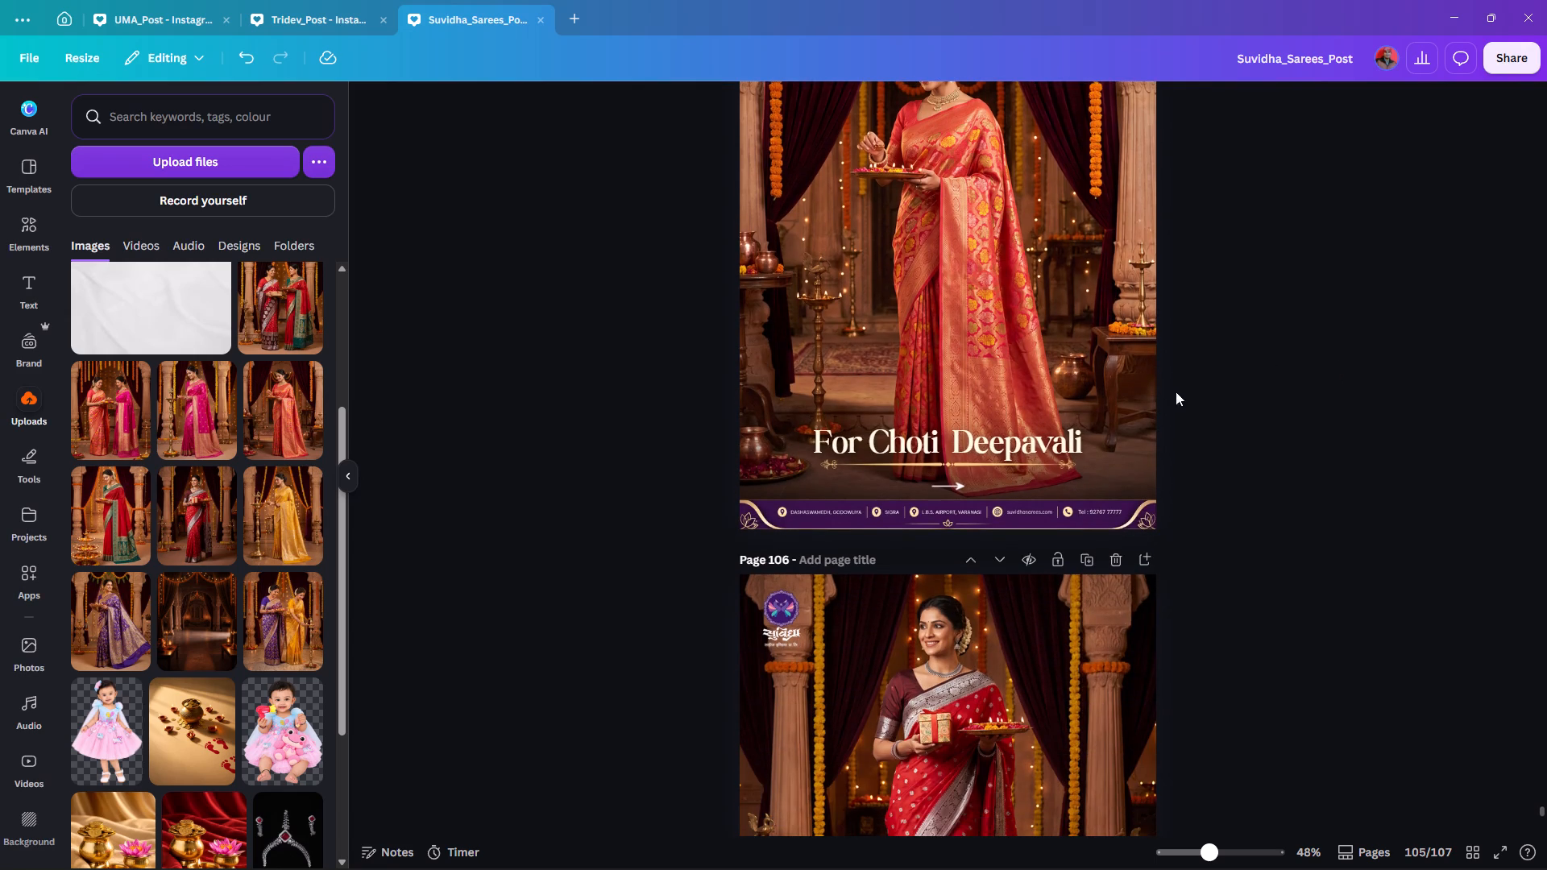
double_click(926, 441)
left_click(1264, 372)
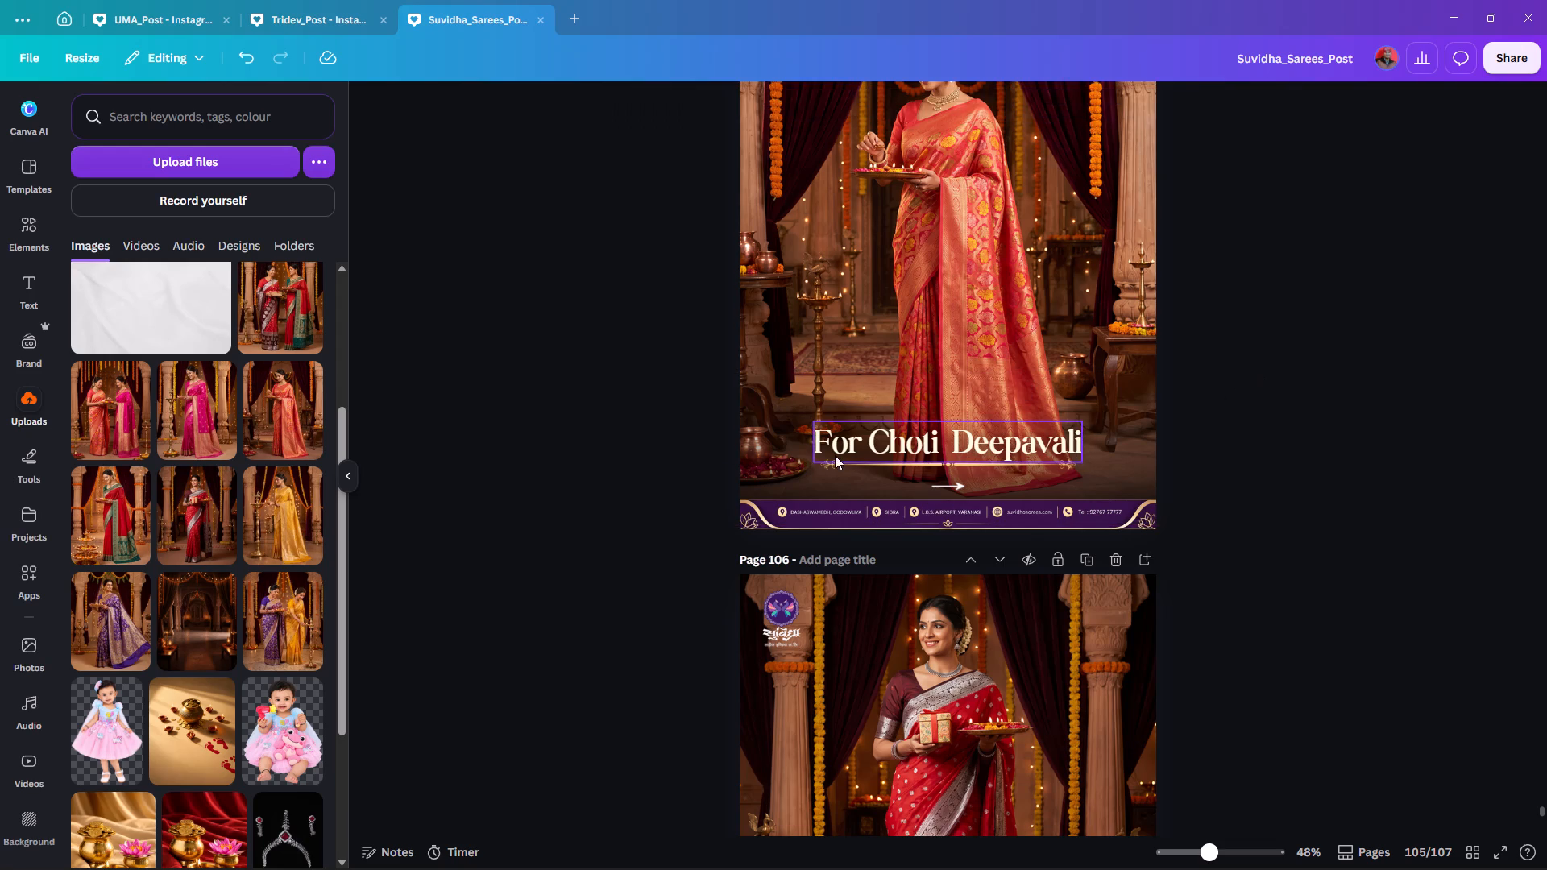
double_click(885, 445)
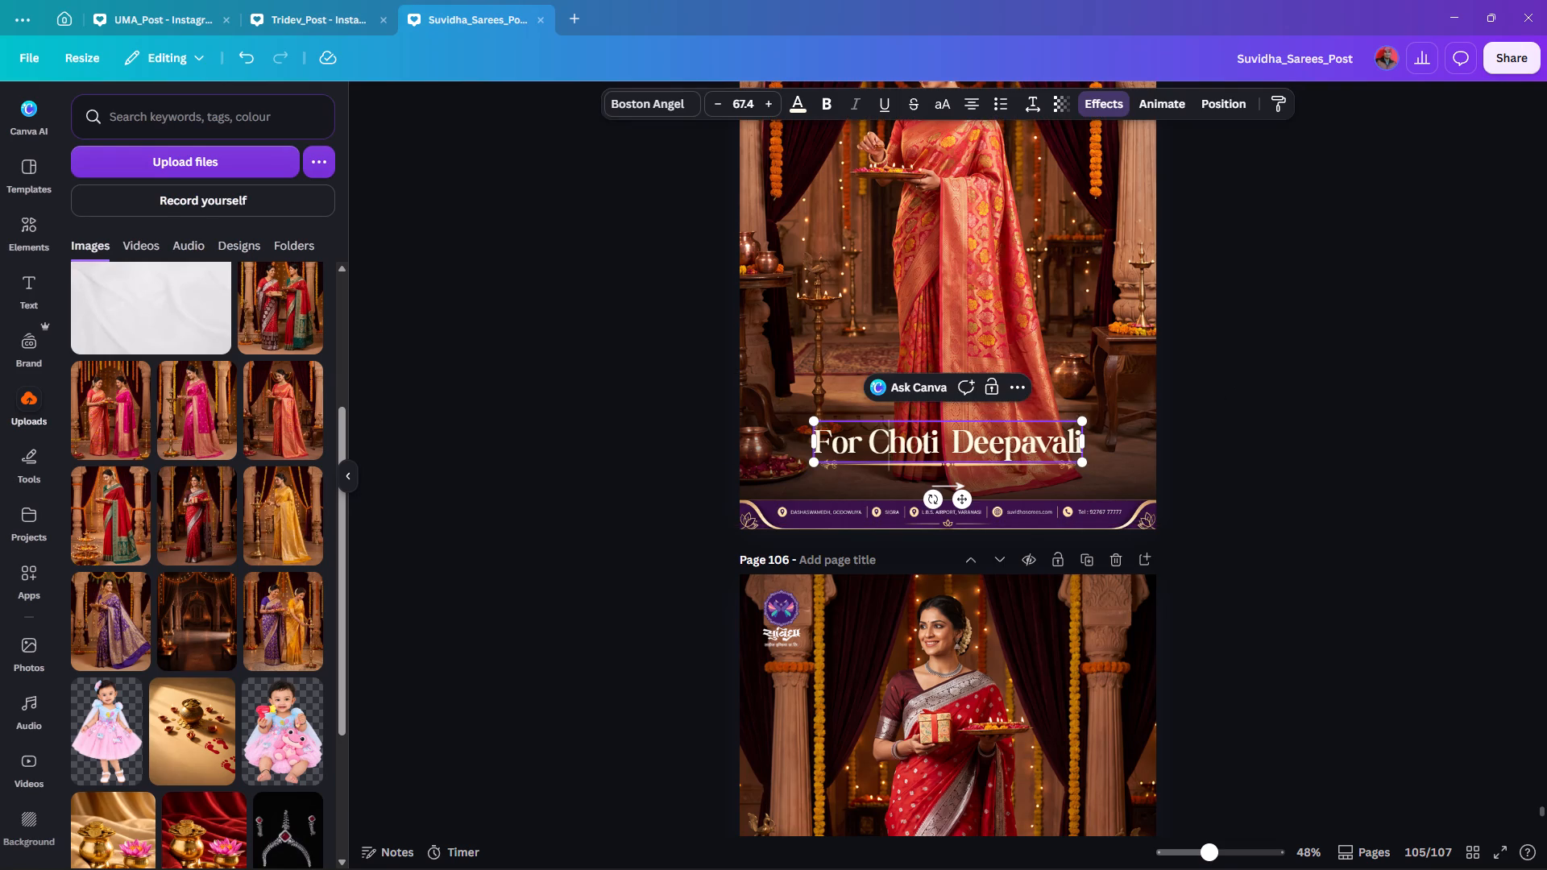
left_click(1194, 360)
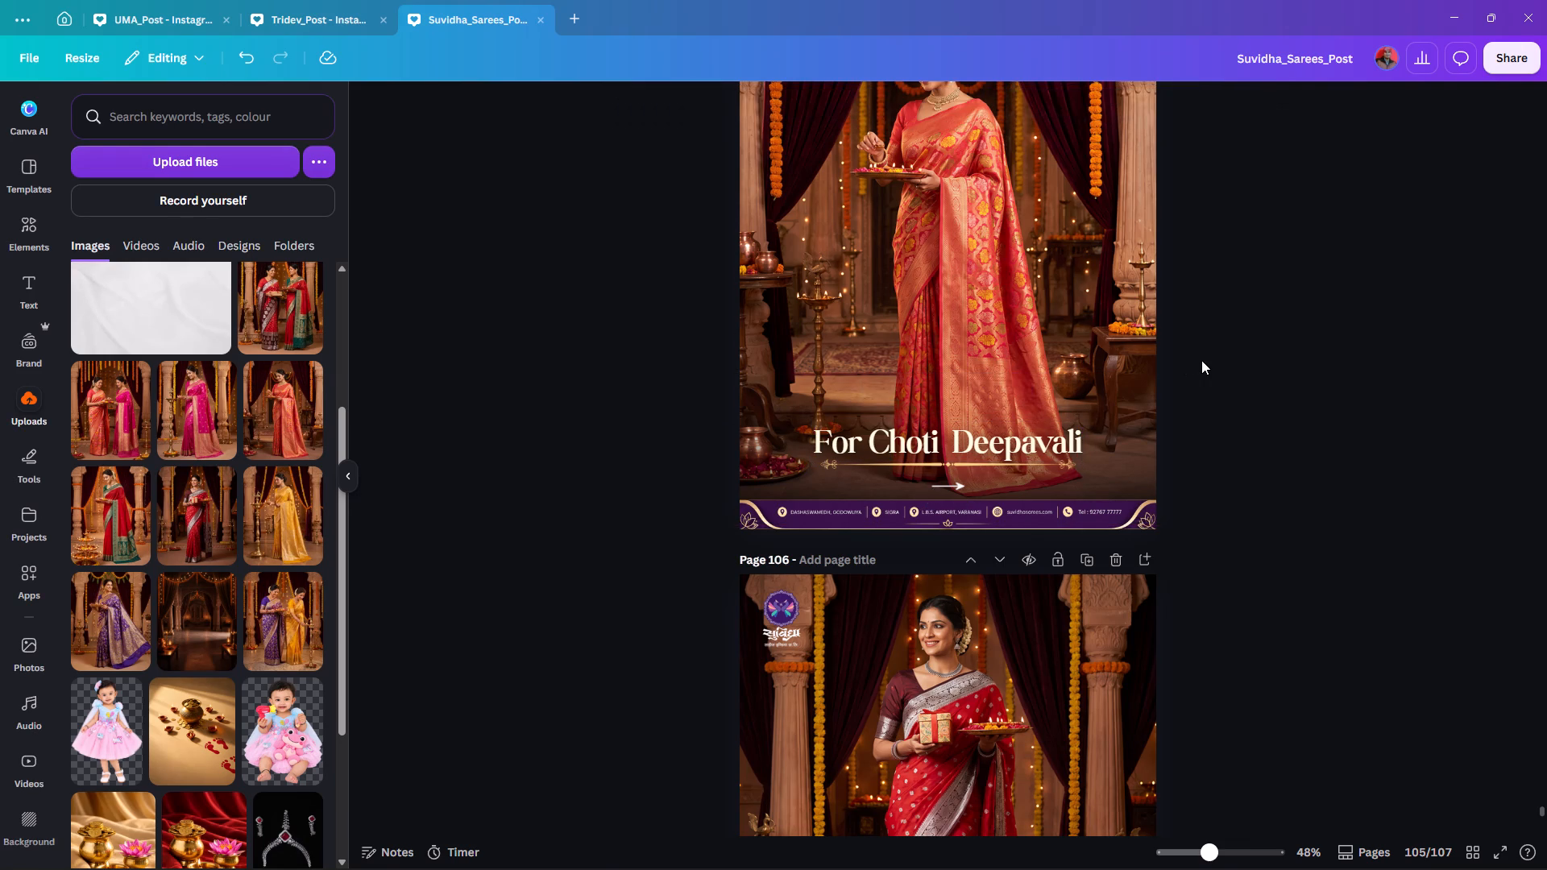
scroll(1232, 359, "down", 10)
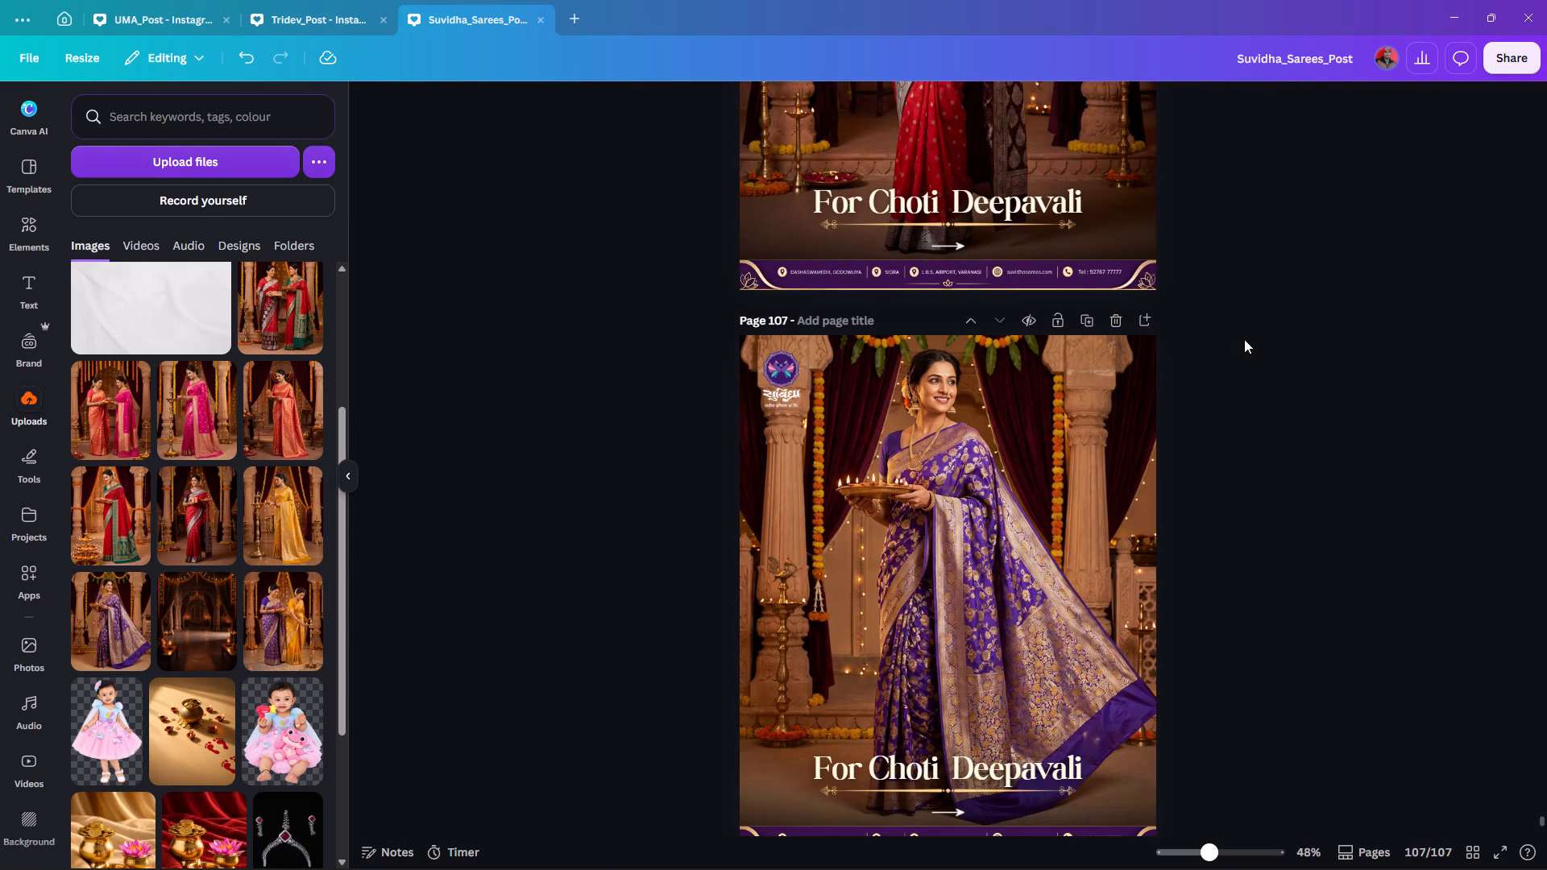
scroll(1241, 338, "down", 1)
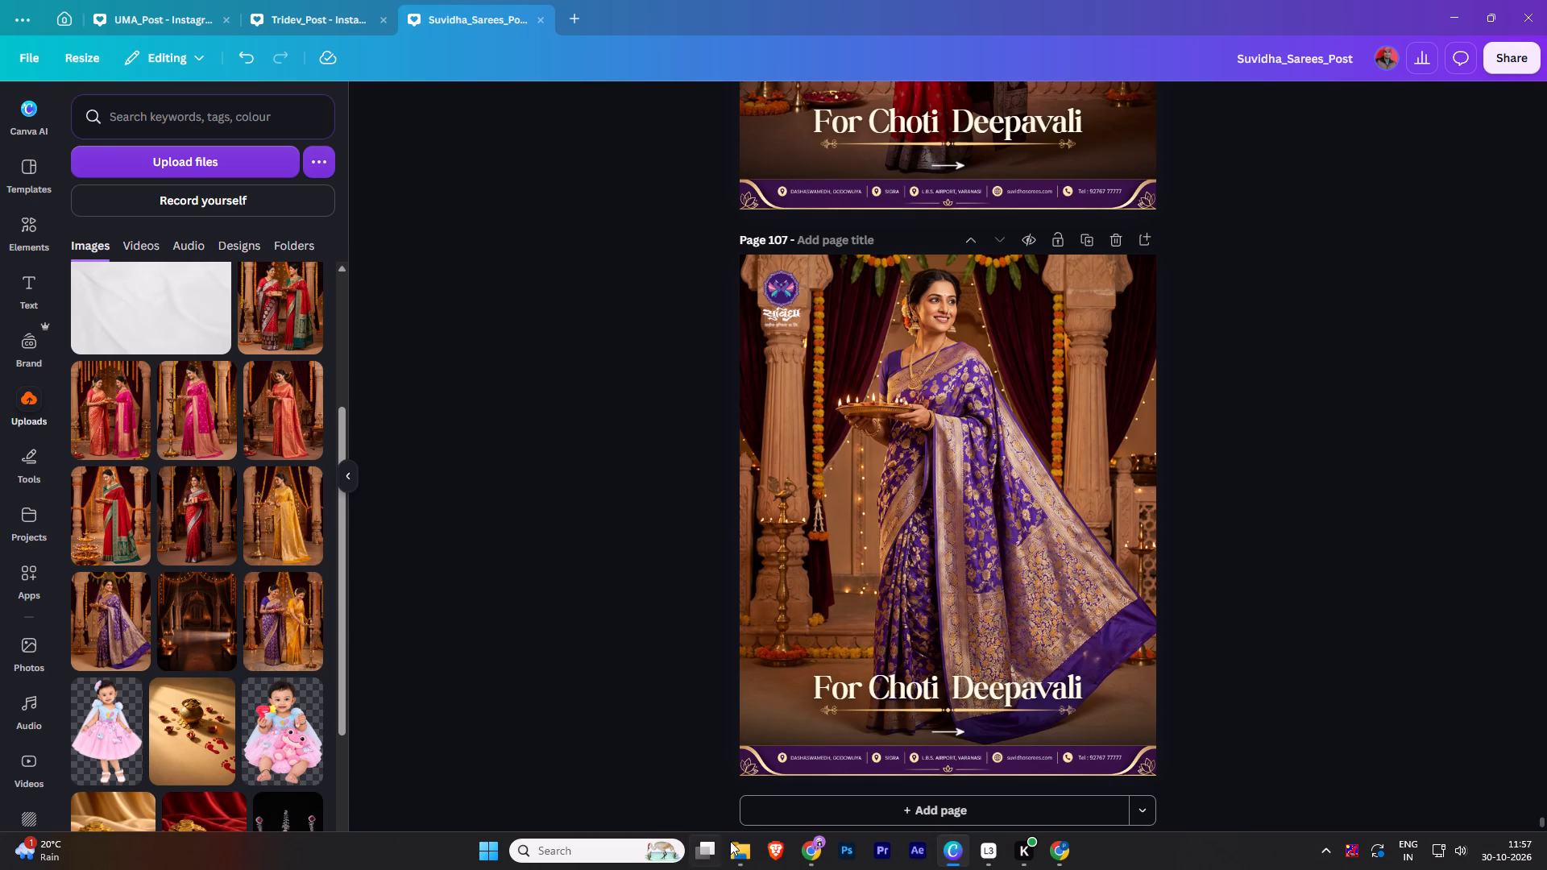
left_click(818, 858)
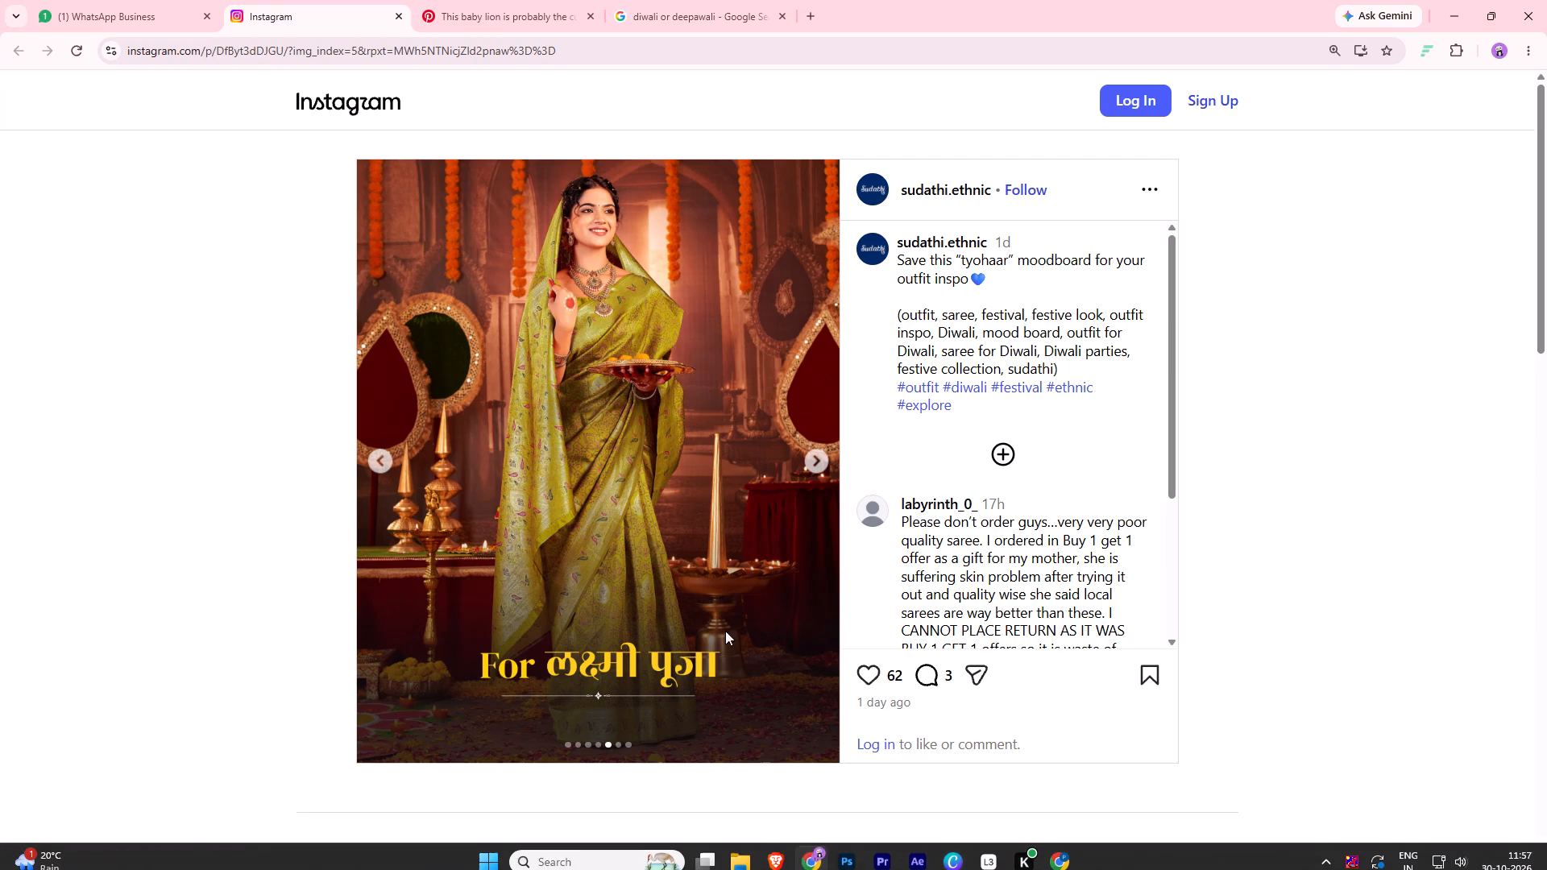
left_click(811, 467)
left_click(811, 466)
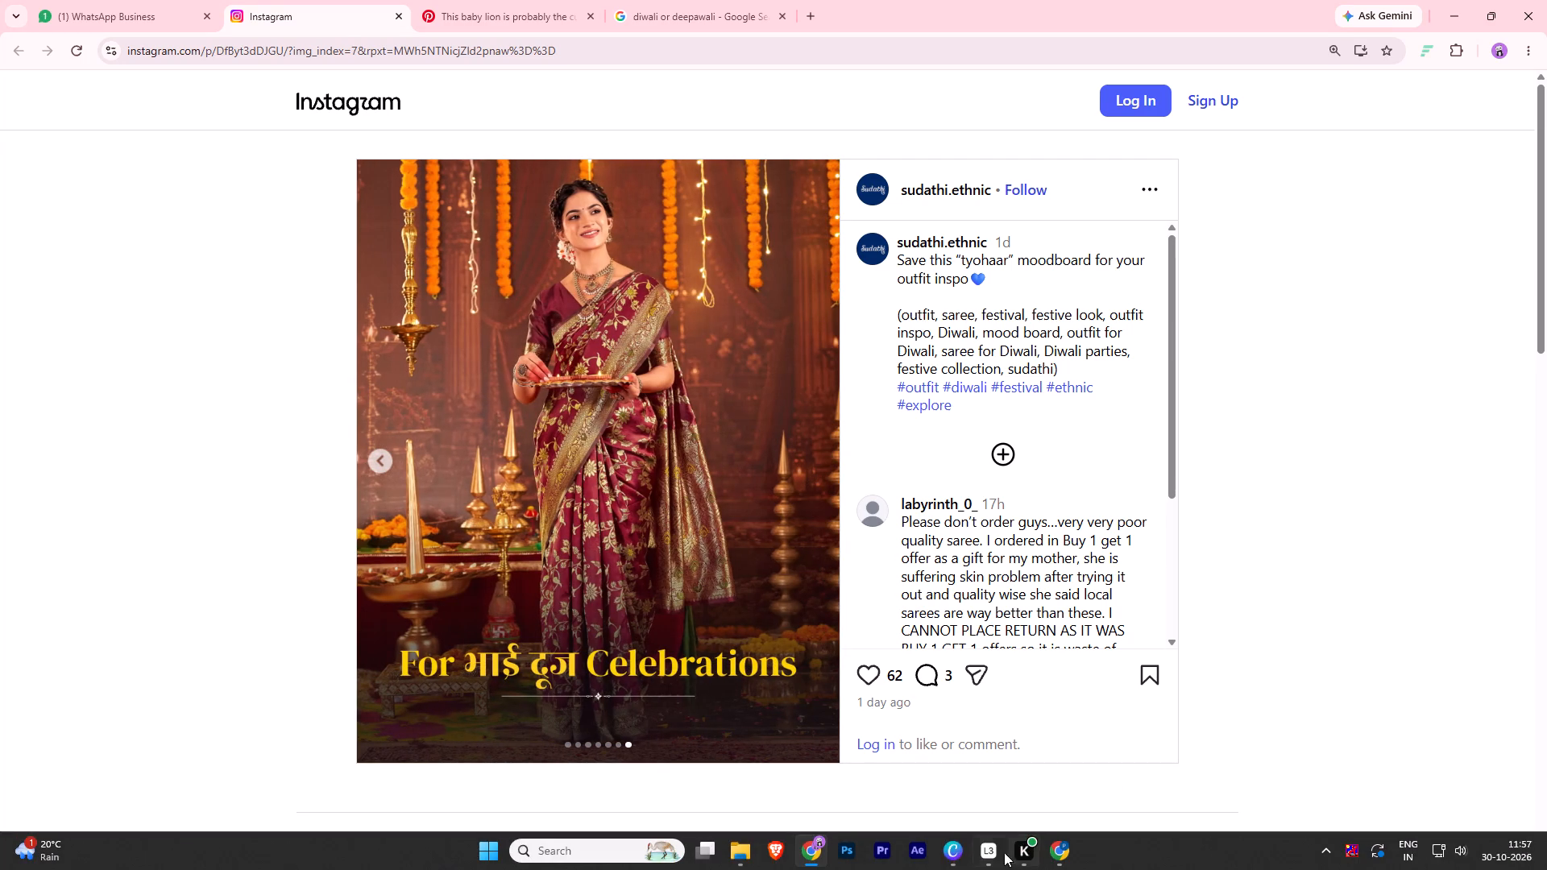
Back in Canva, move the purple-saree page up one place so the red-saree page with the gift box comes last.
left_click(948, 851)
scroll(1189, 417, "up", 6)
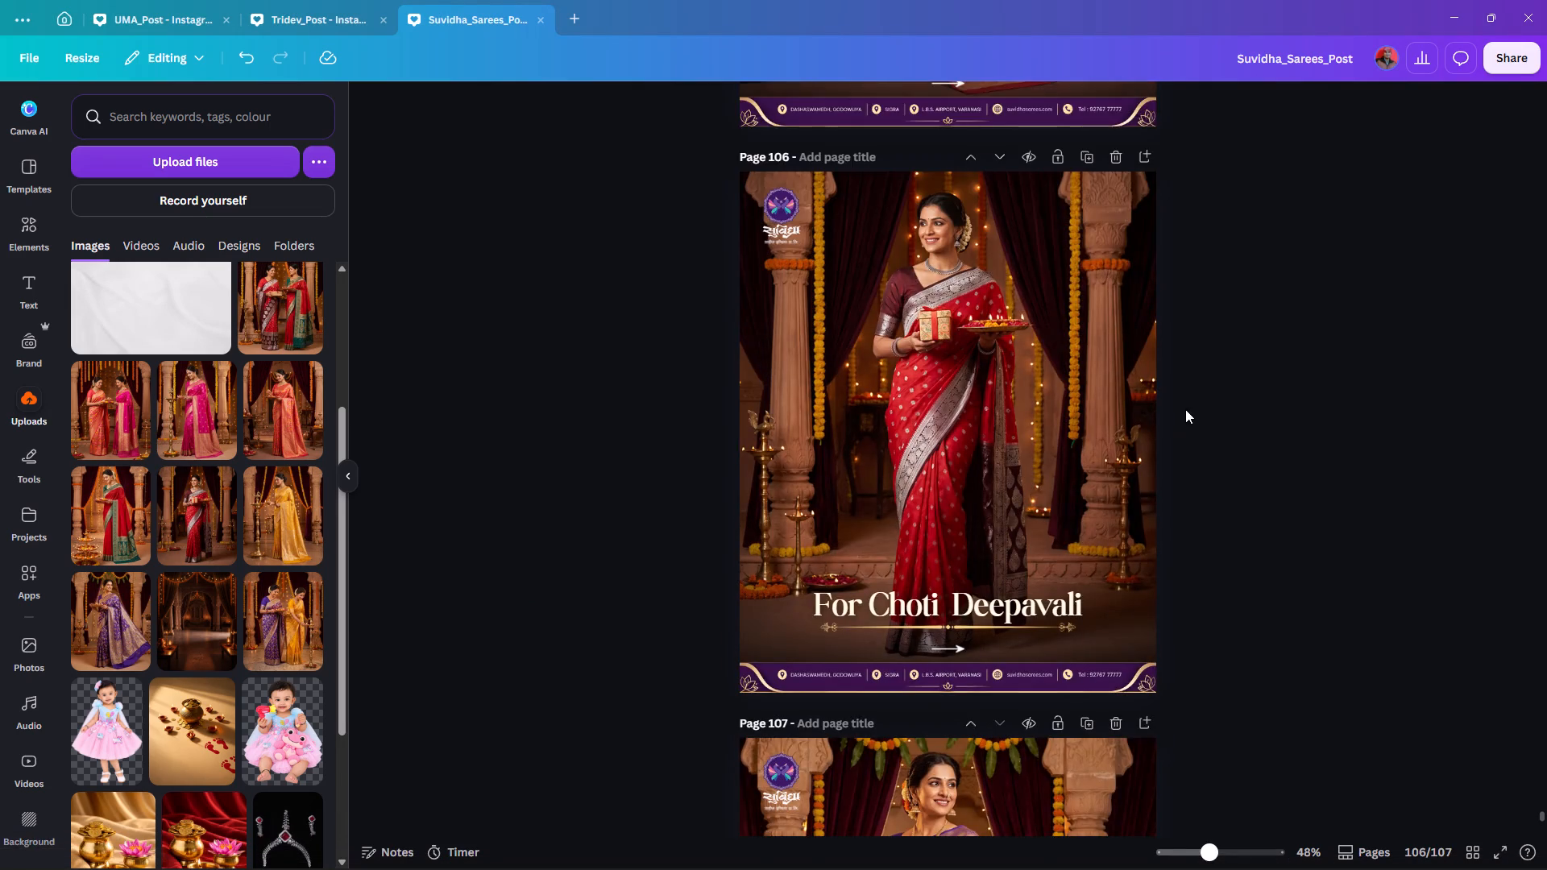
scroll(1184, 406, "down", 3)
left_click(973, 488)
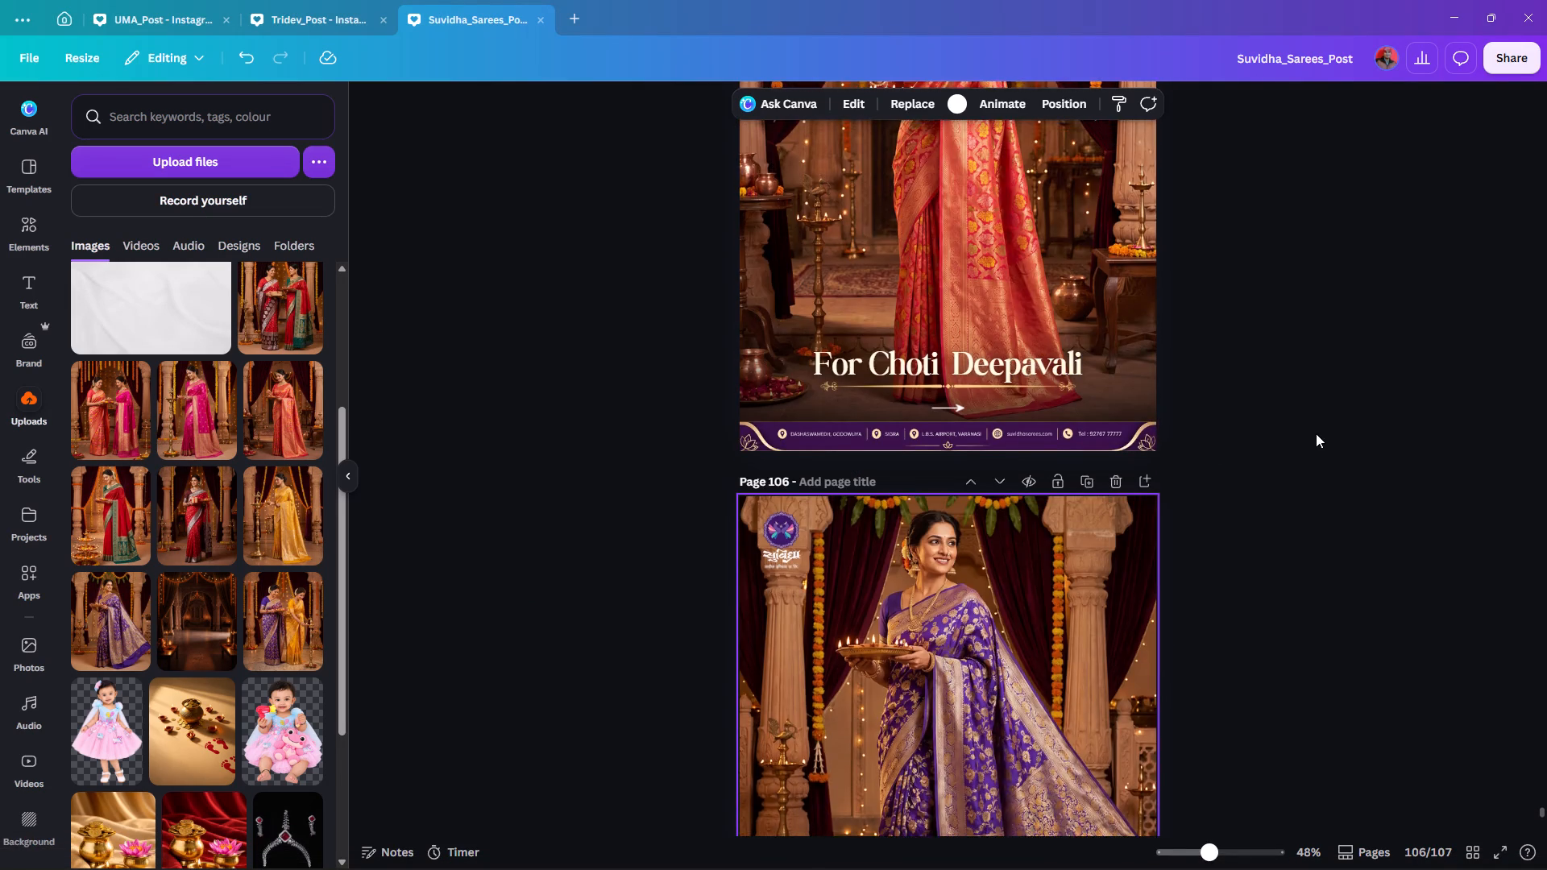
Replace the word Choti with Bhai in the heading on page 107, the red-saree page.
scroll(1316, 433, "down", 11)
double_click(944, 686)
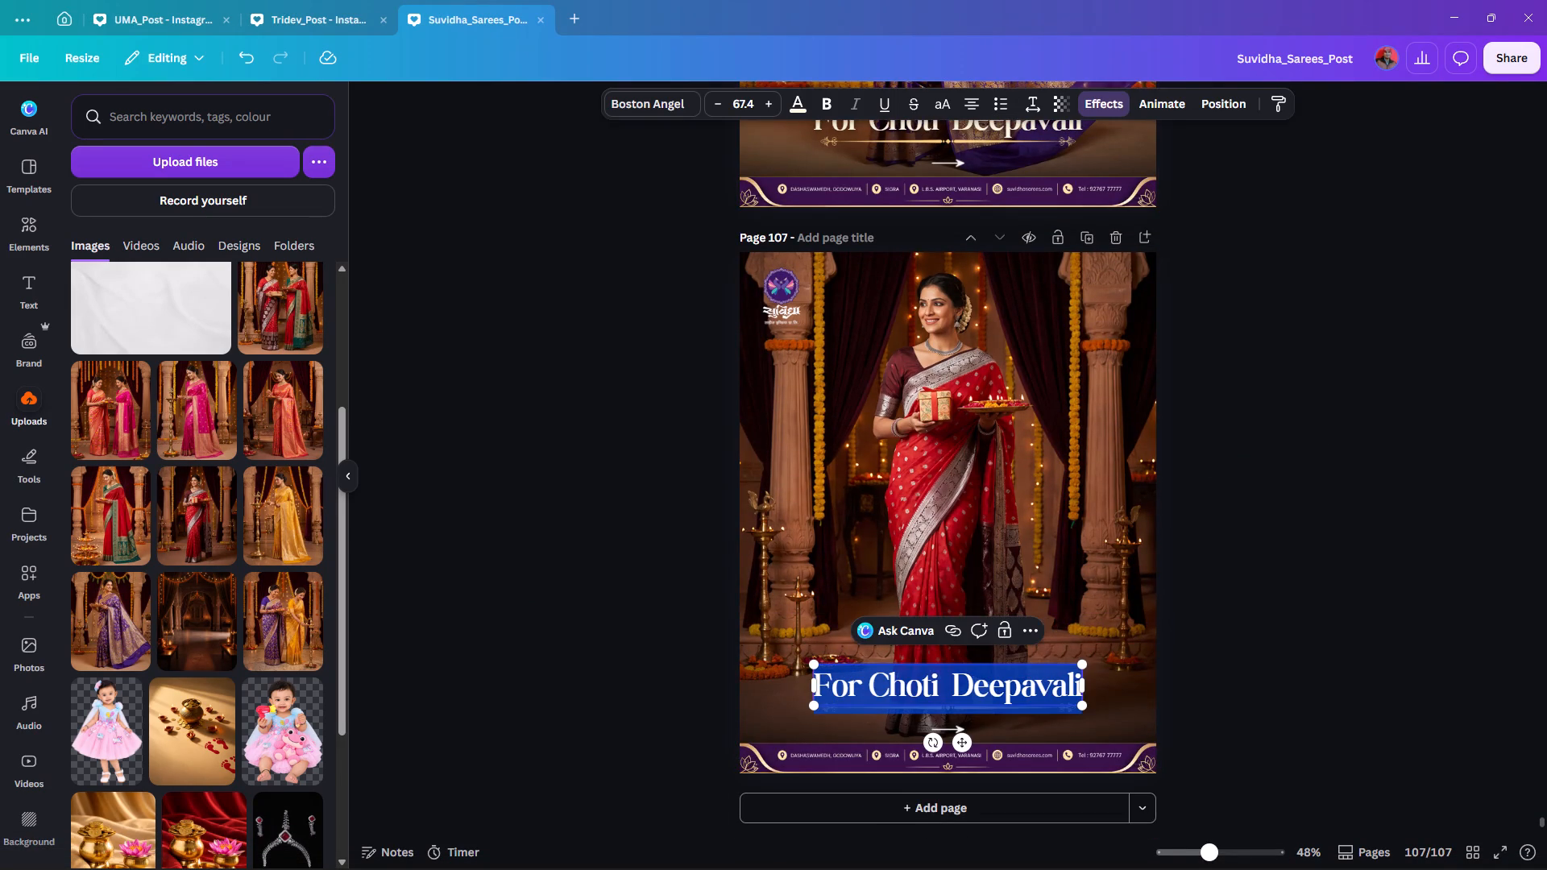
left_click(874, 679)
left_click_drag(865, 676, 950, 686)
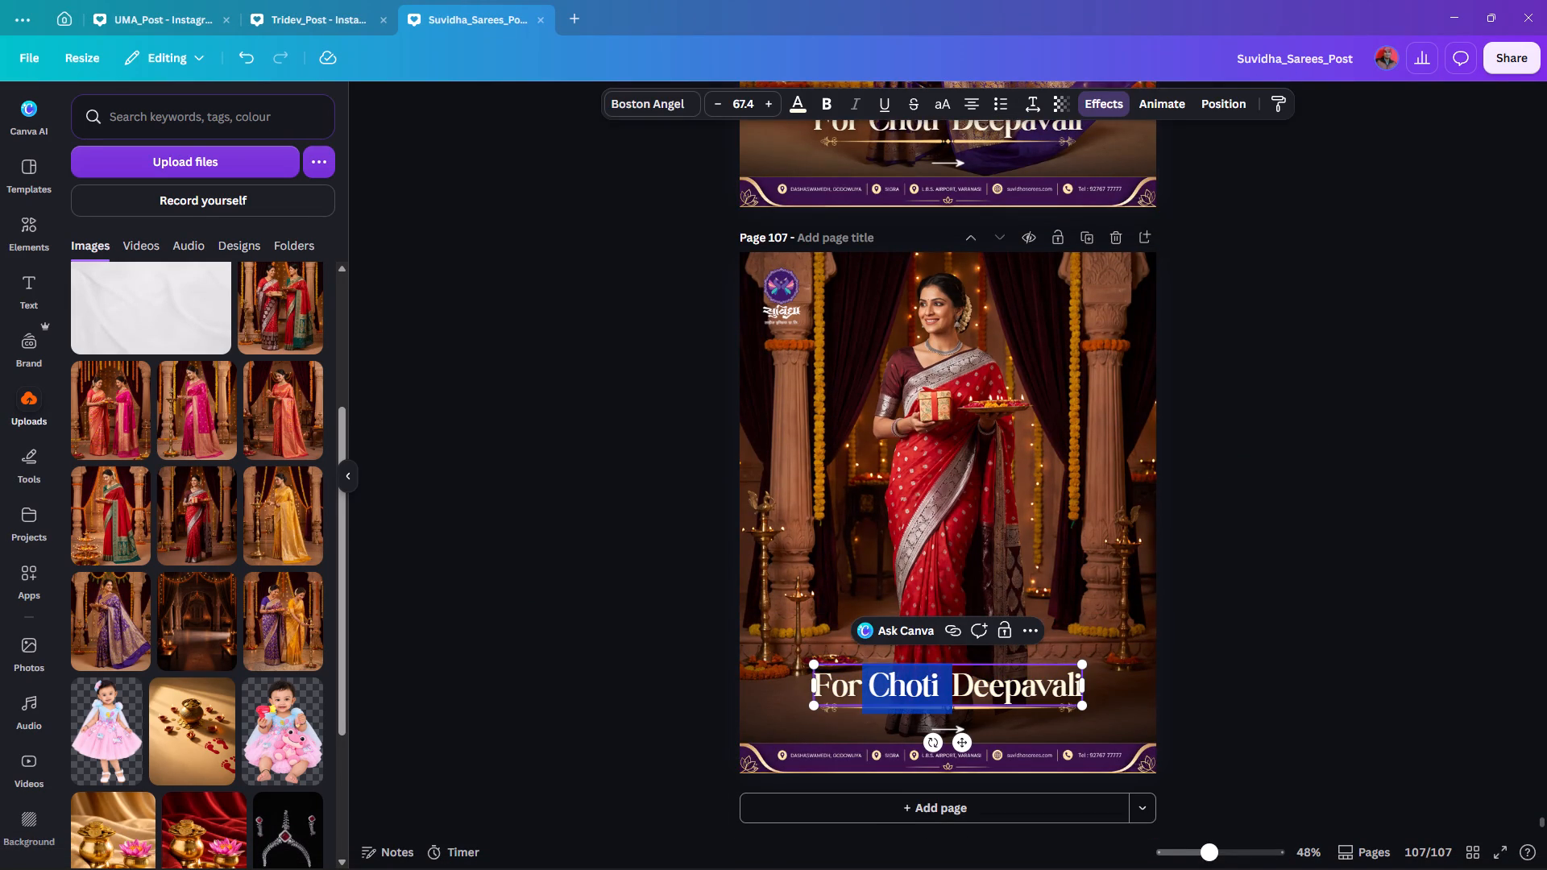
left_click(867, 684)
left_click_drag(869, 683, 924, 685)
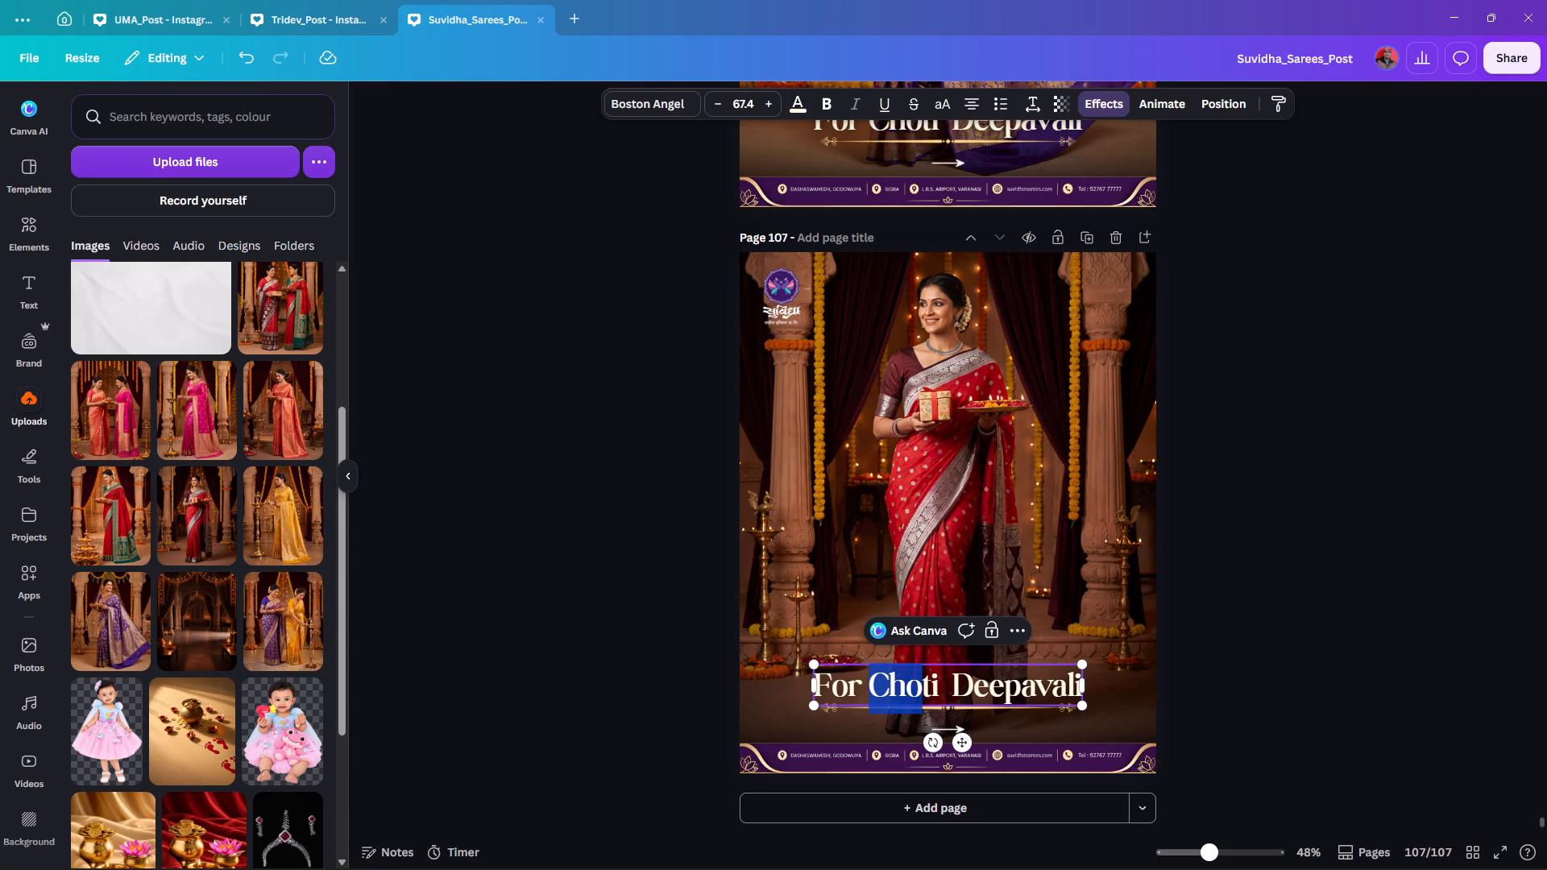
left_click_drag(924, 685, 939, 686)
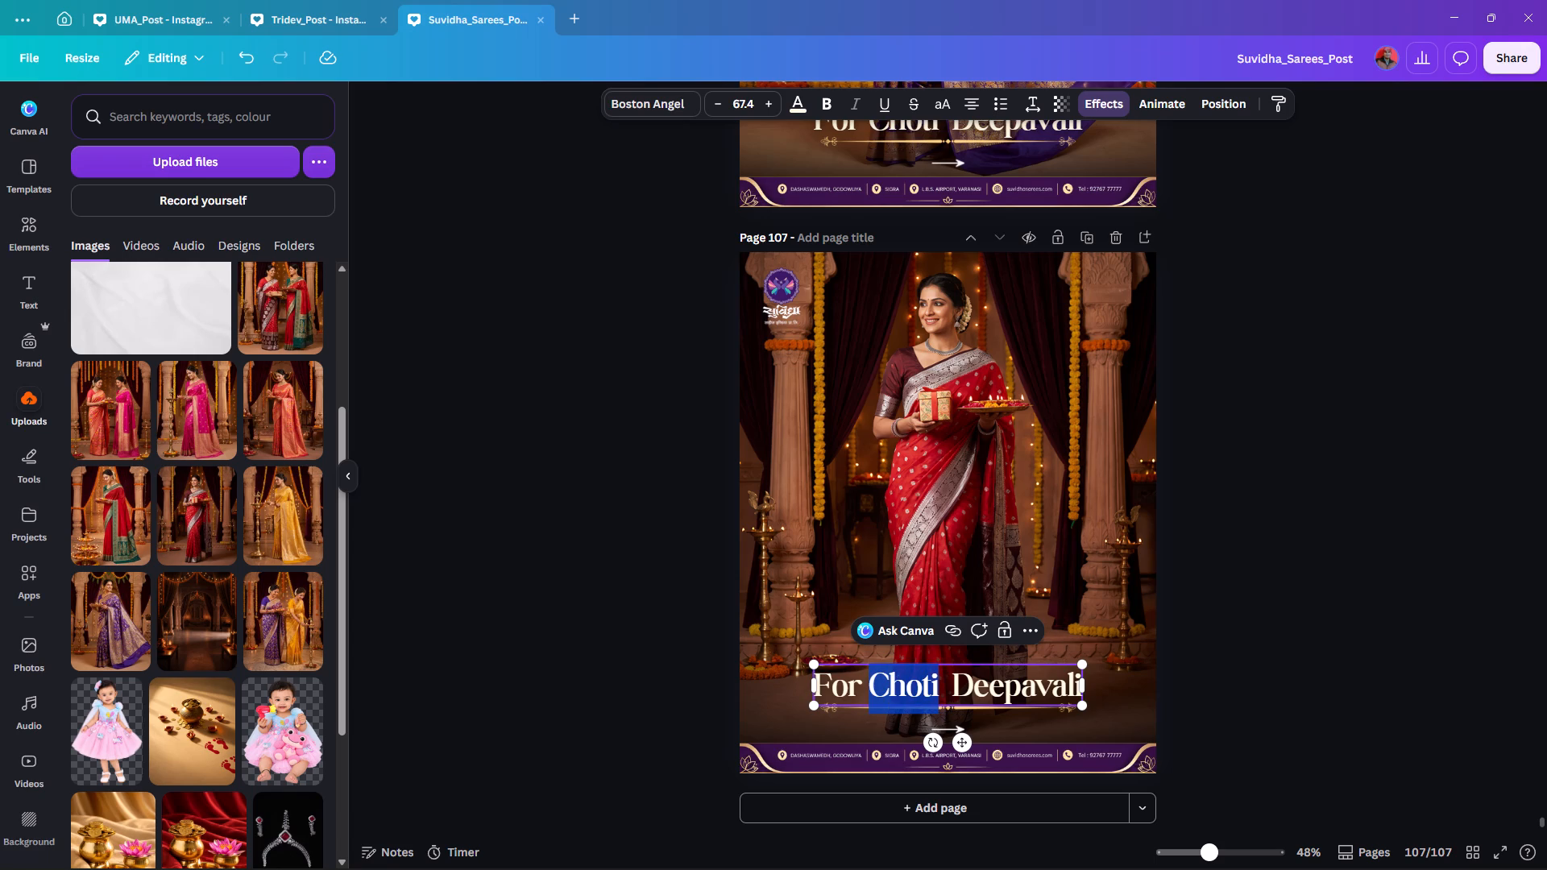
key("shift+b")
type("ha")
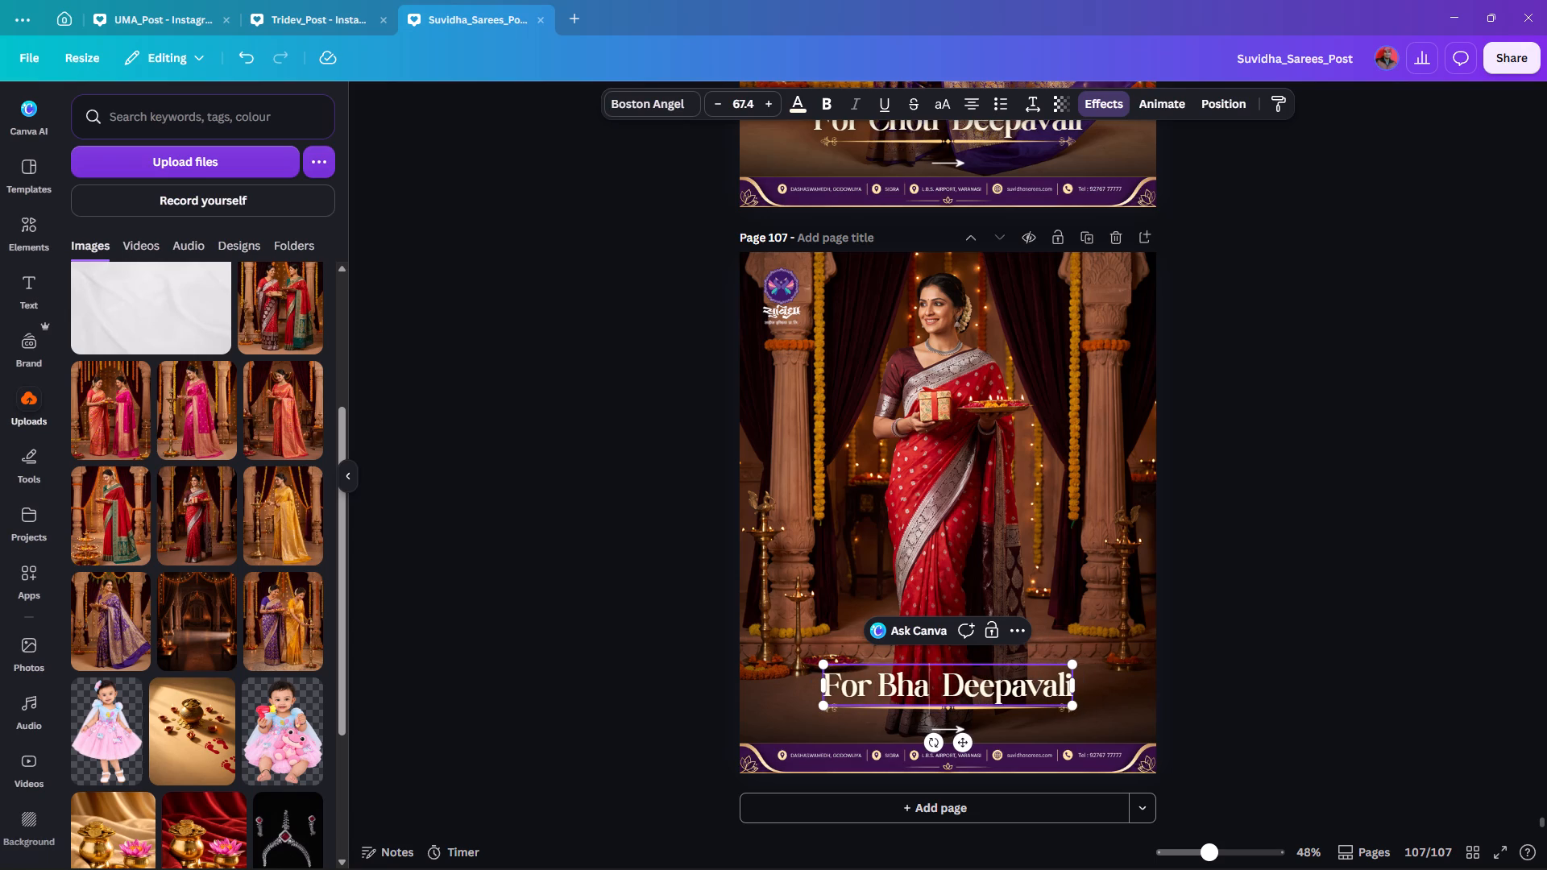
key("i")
Replace the word Deepavali with Duj in the page 107 heading so that it reads For Bhai Duj.
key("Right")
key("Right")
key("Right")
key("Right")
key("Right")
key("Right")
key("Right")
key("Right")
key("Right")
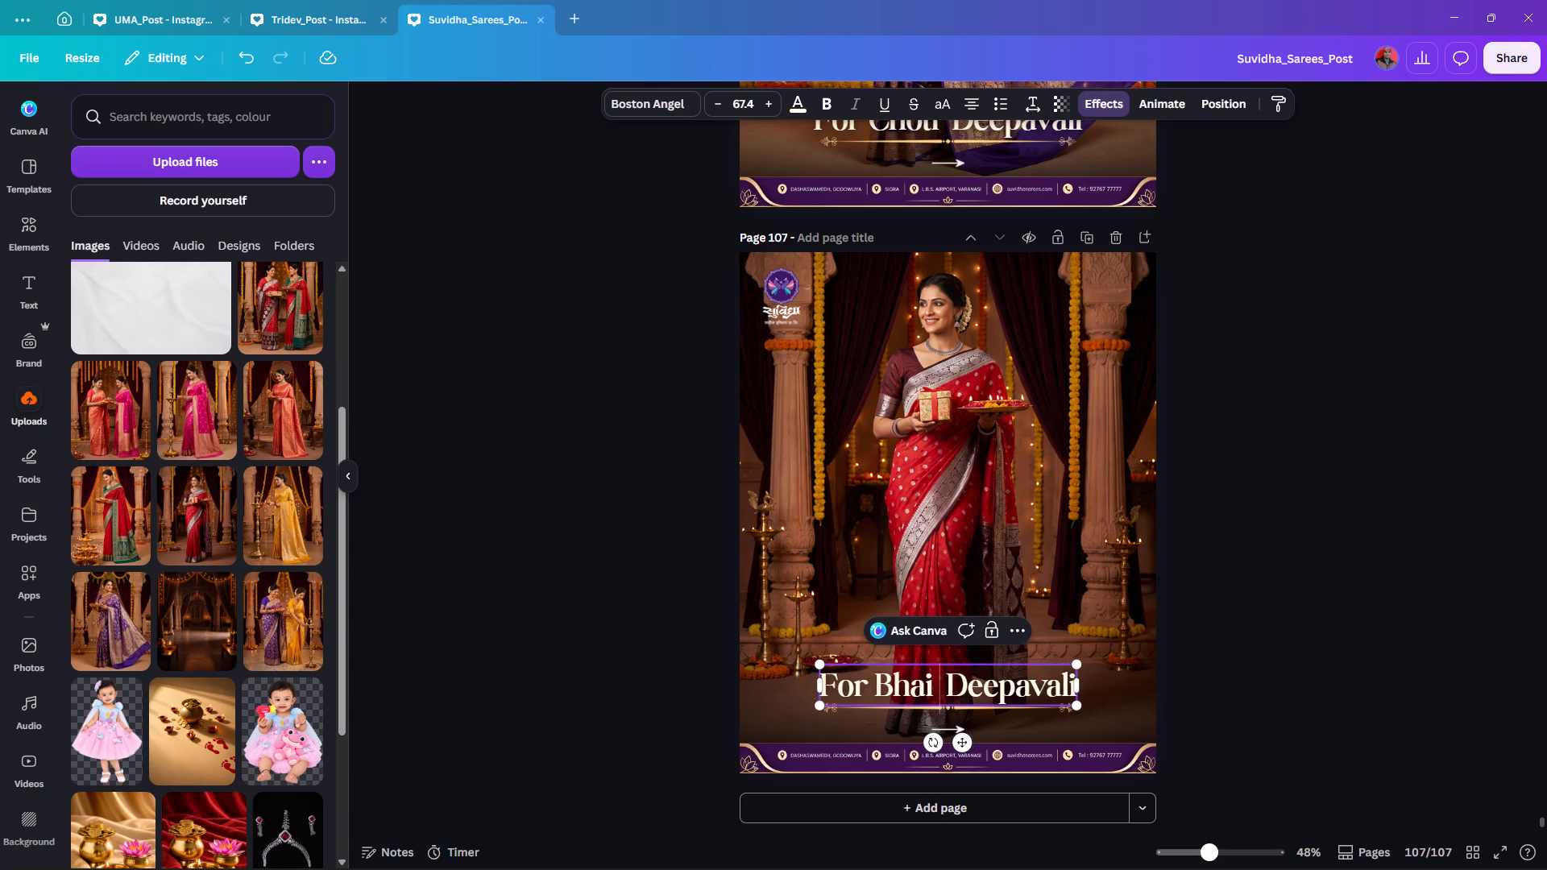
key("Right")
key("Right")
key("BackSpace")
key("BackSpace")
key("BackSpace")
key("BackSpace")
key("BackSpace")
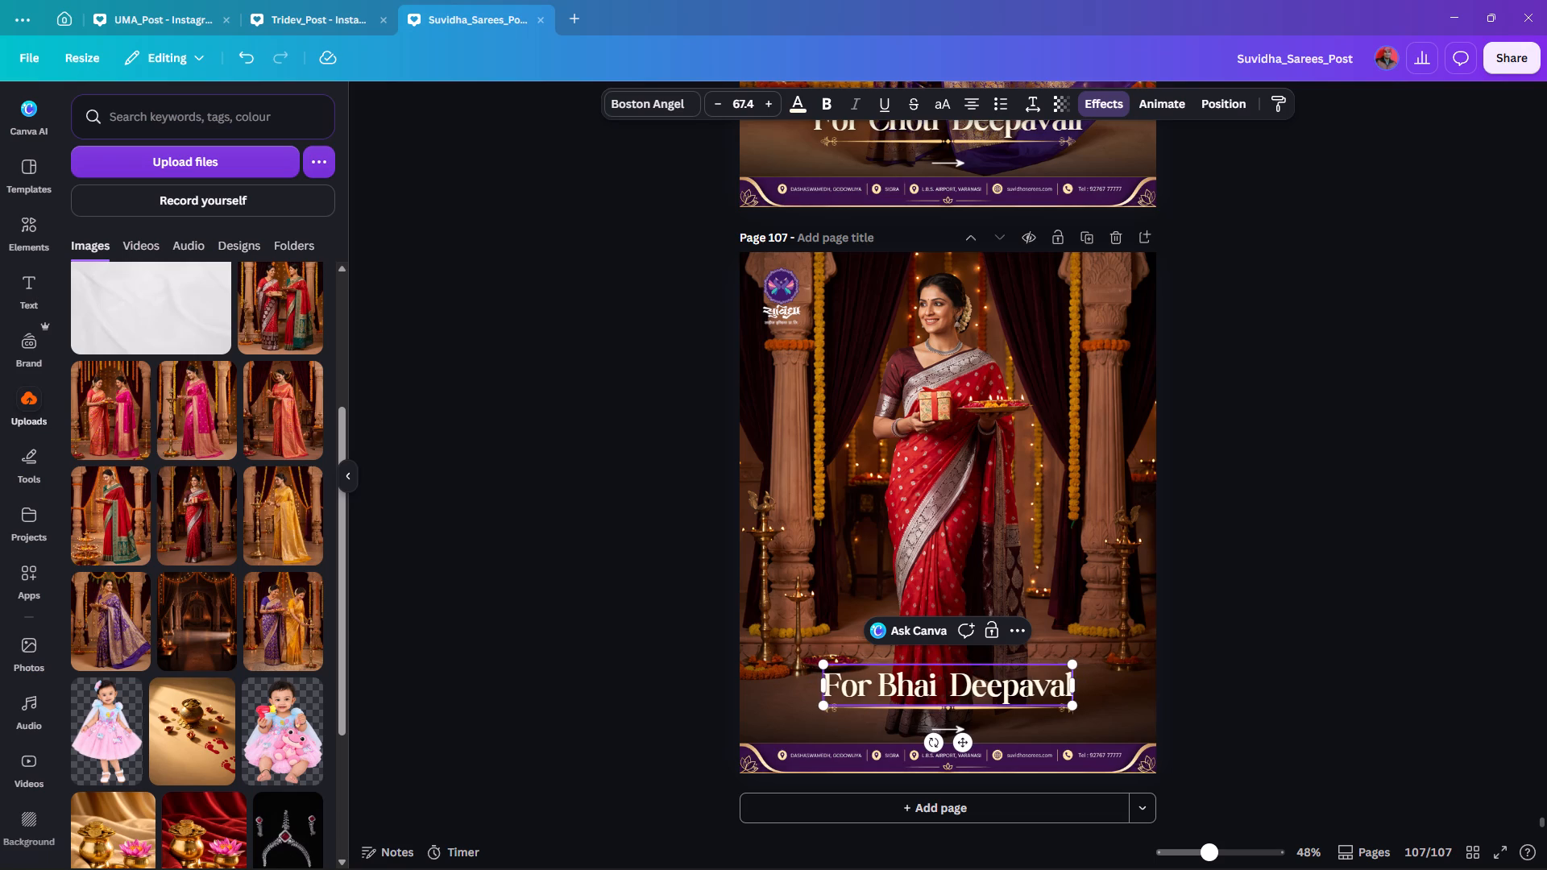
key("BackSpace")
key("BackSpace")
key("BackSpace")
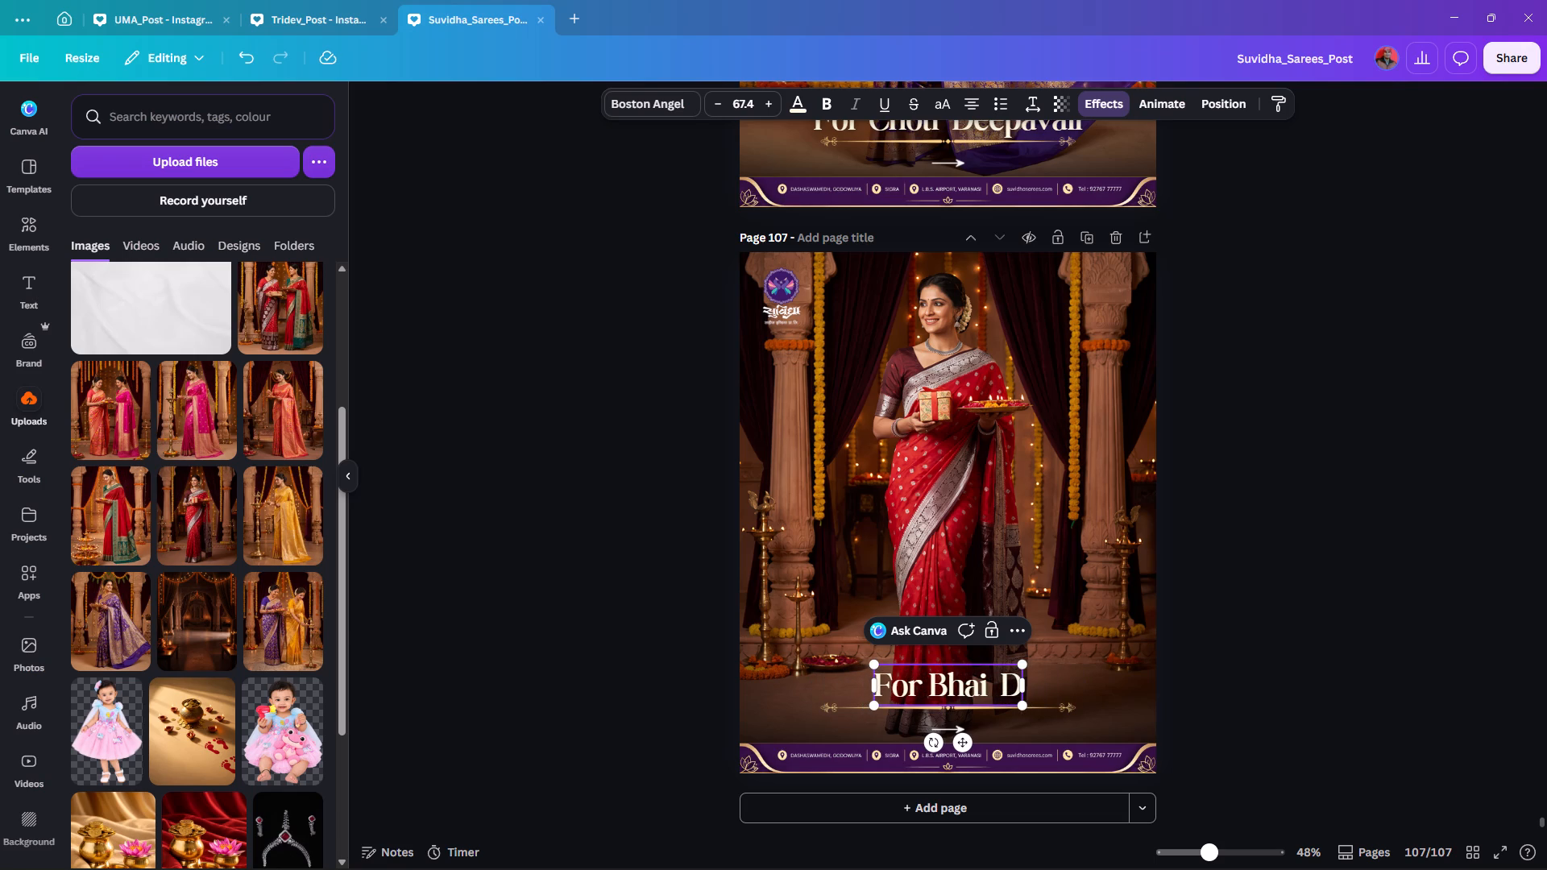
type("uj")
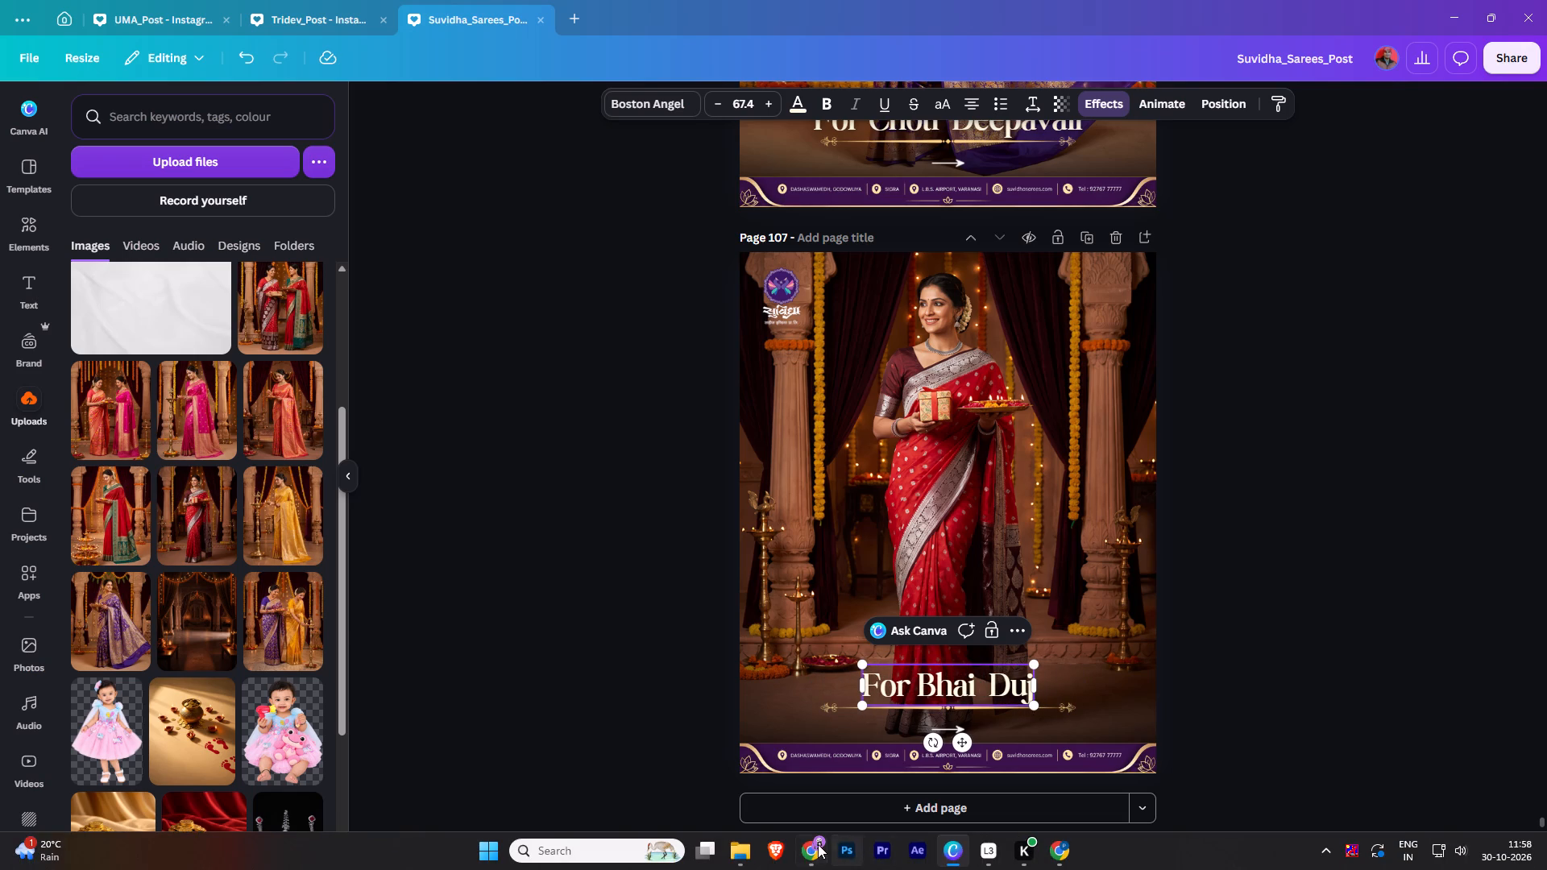
Check the festival name's spelling in Chrome using the Instagram reference and Google's suggestions for "bhai", and return to Canva.
left_click(818, 845)
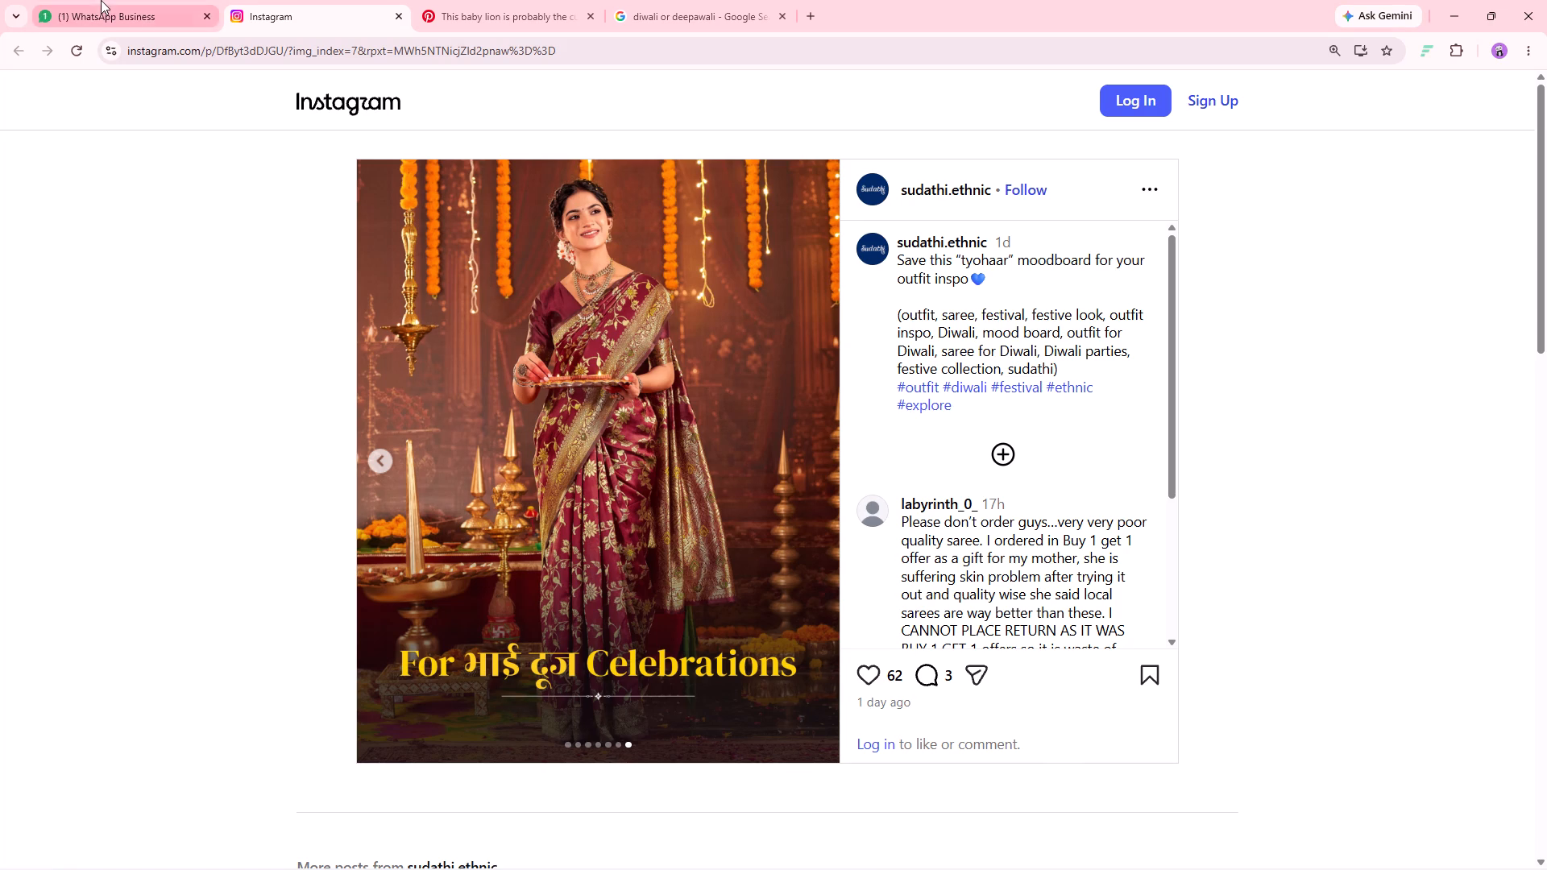
left_click(952, 855)
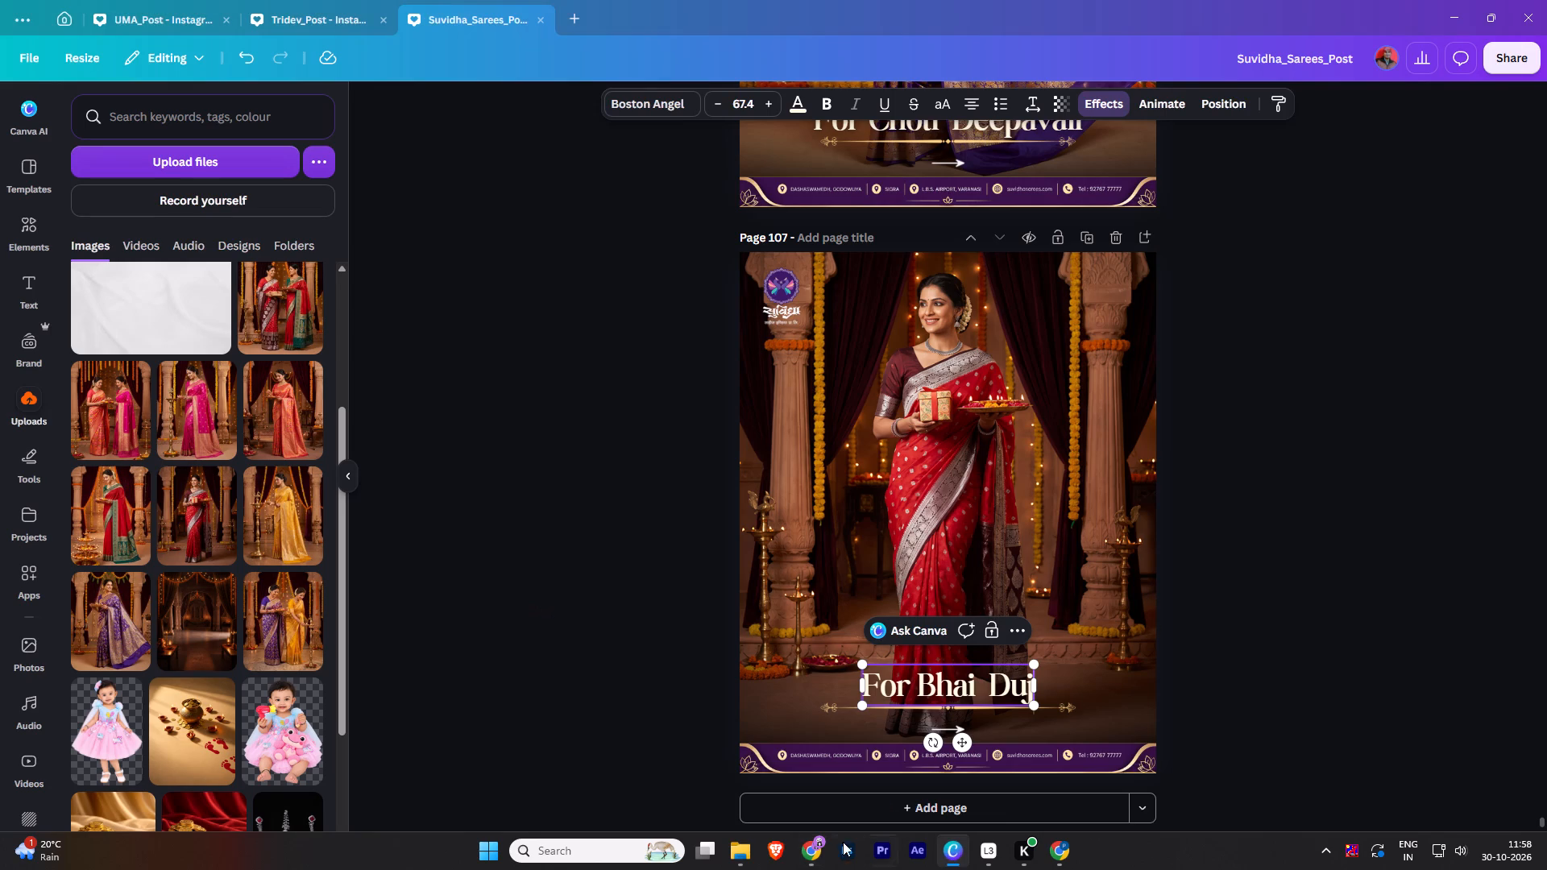
left_click(804, 852)
left_click(689, 0)
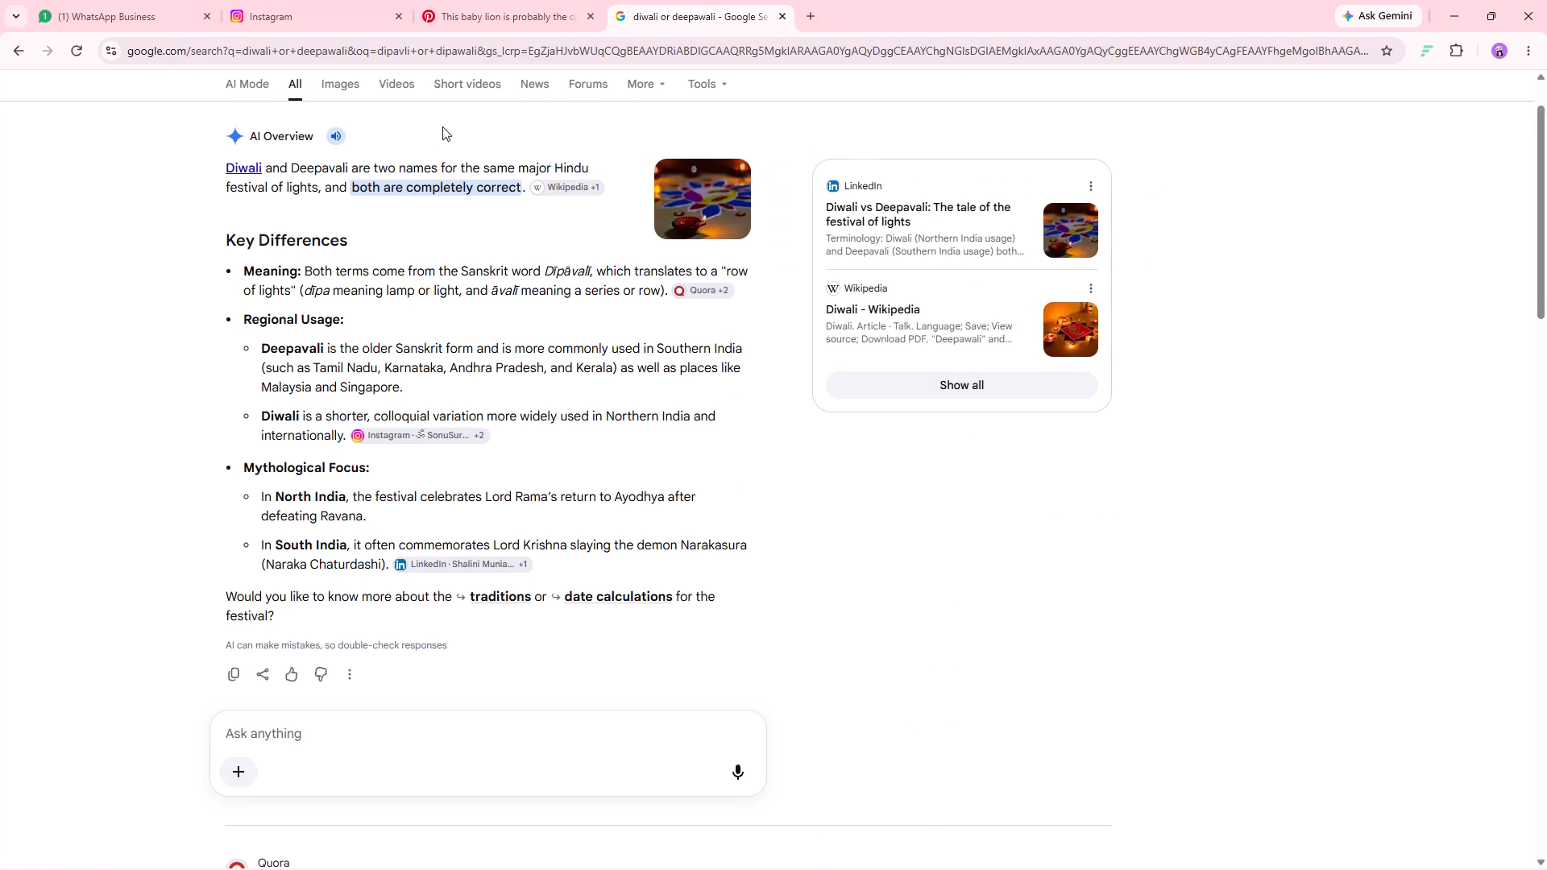
scroll(421, 164, "up", 14)
left_click_drag(371, 111, 152, 93)
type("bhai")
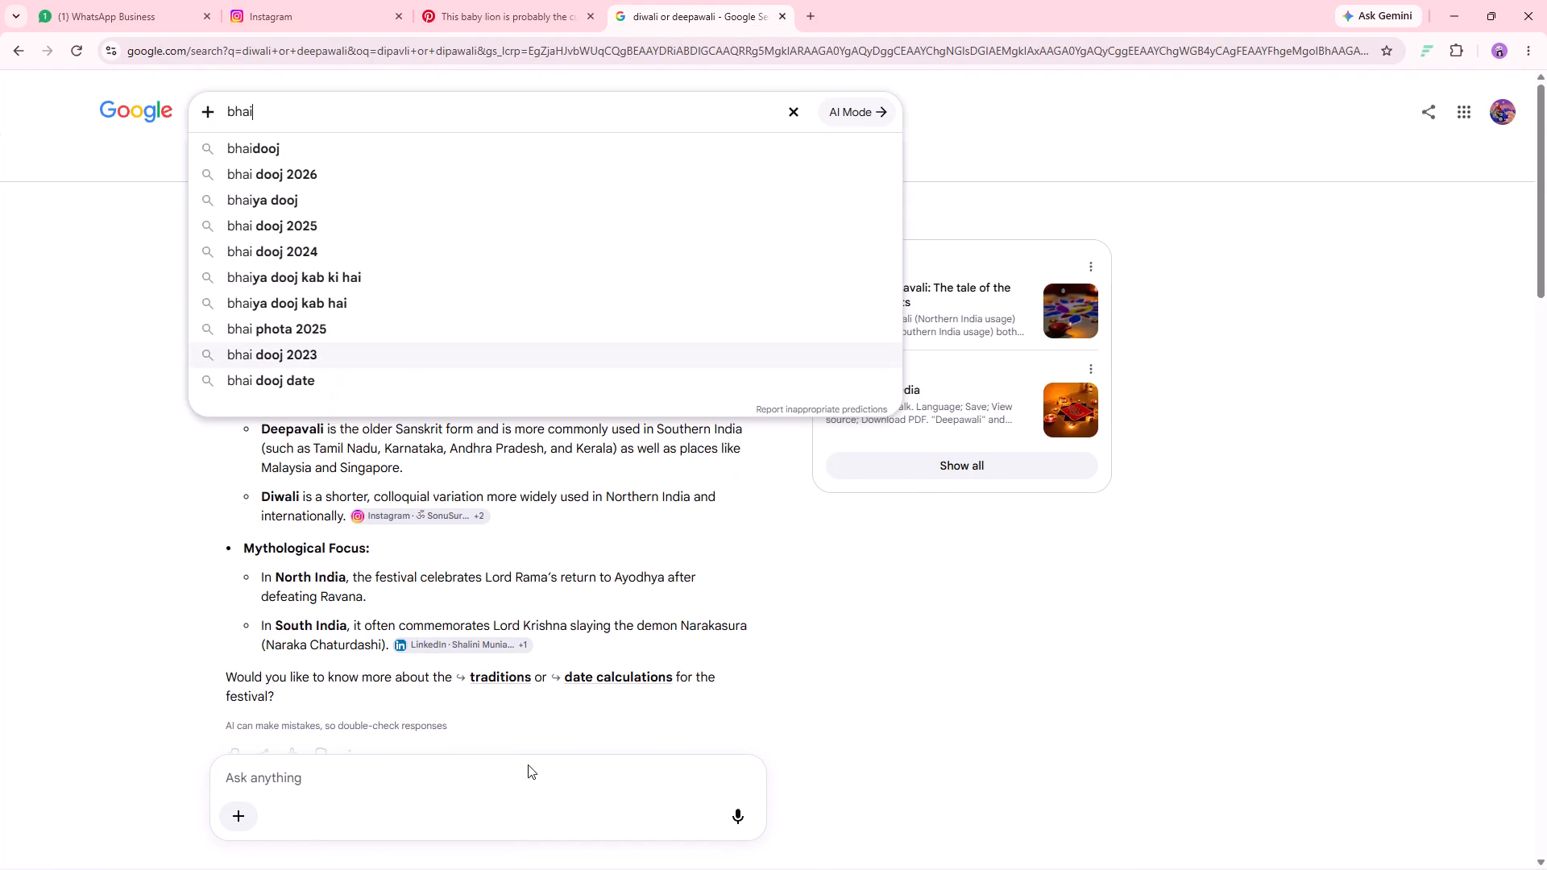
left_click(966, 857)
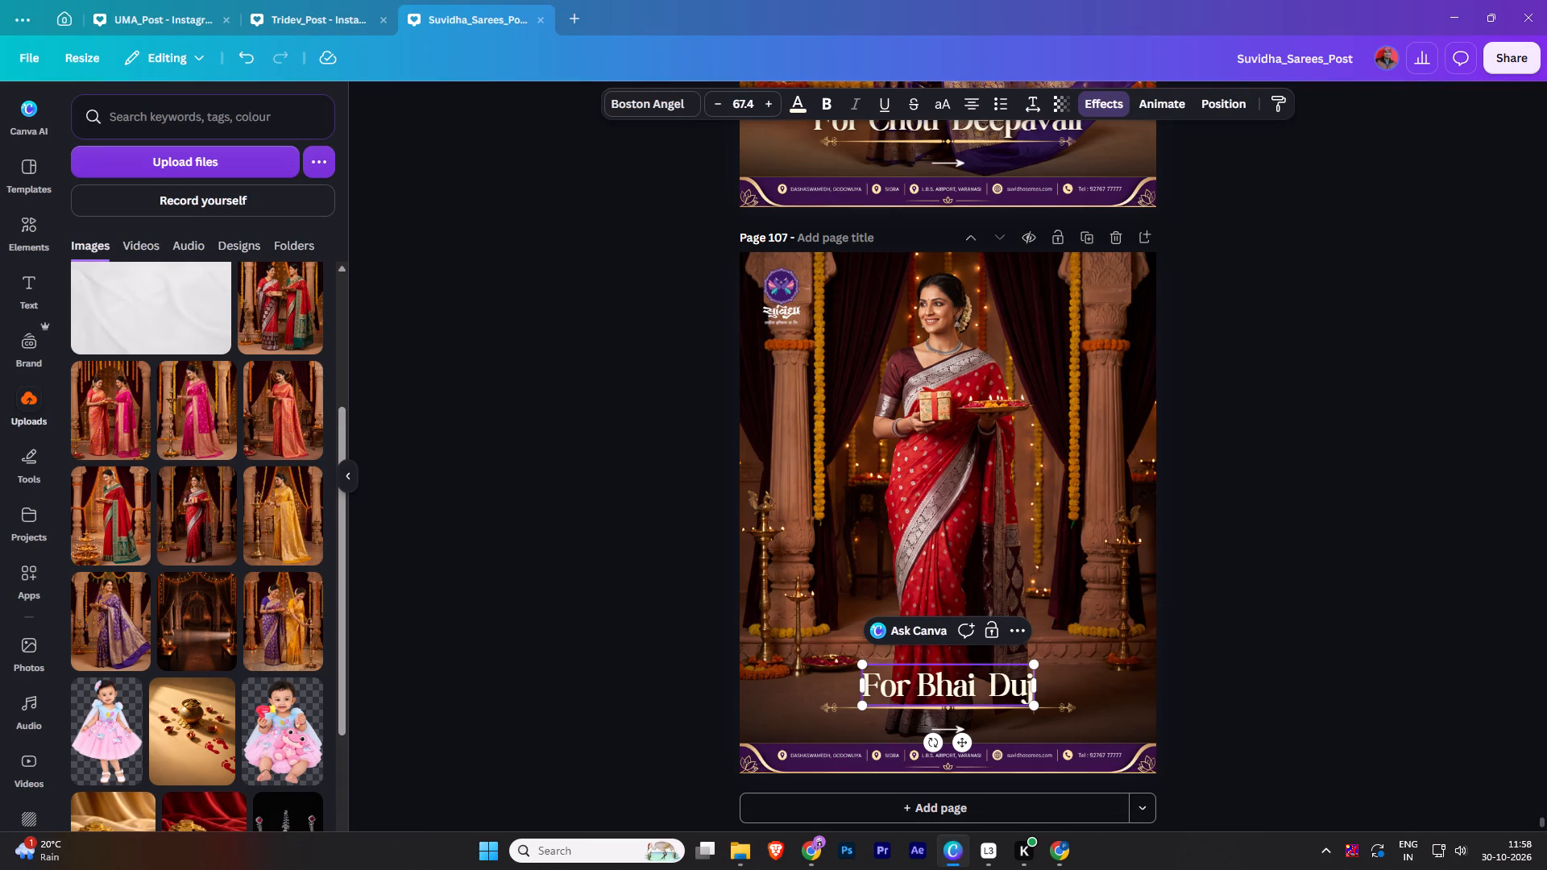
Correct the spelling of Duj to Dooj in the For Bhai Duj heading on page 107.
double_click(1010, 678)
left_click(1021, 683)
left_click(1027, 685)
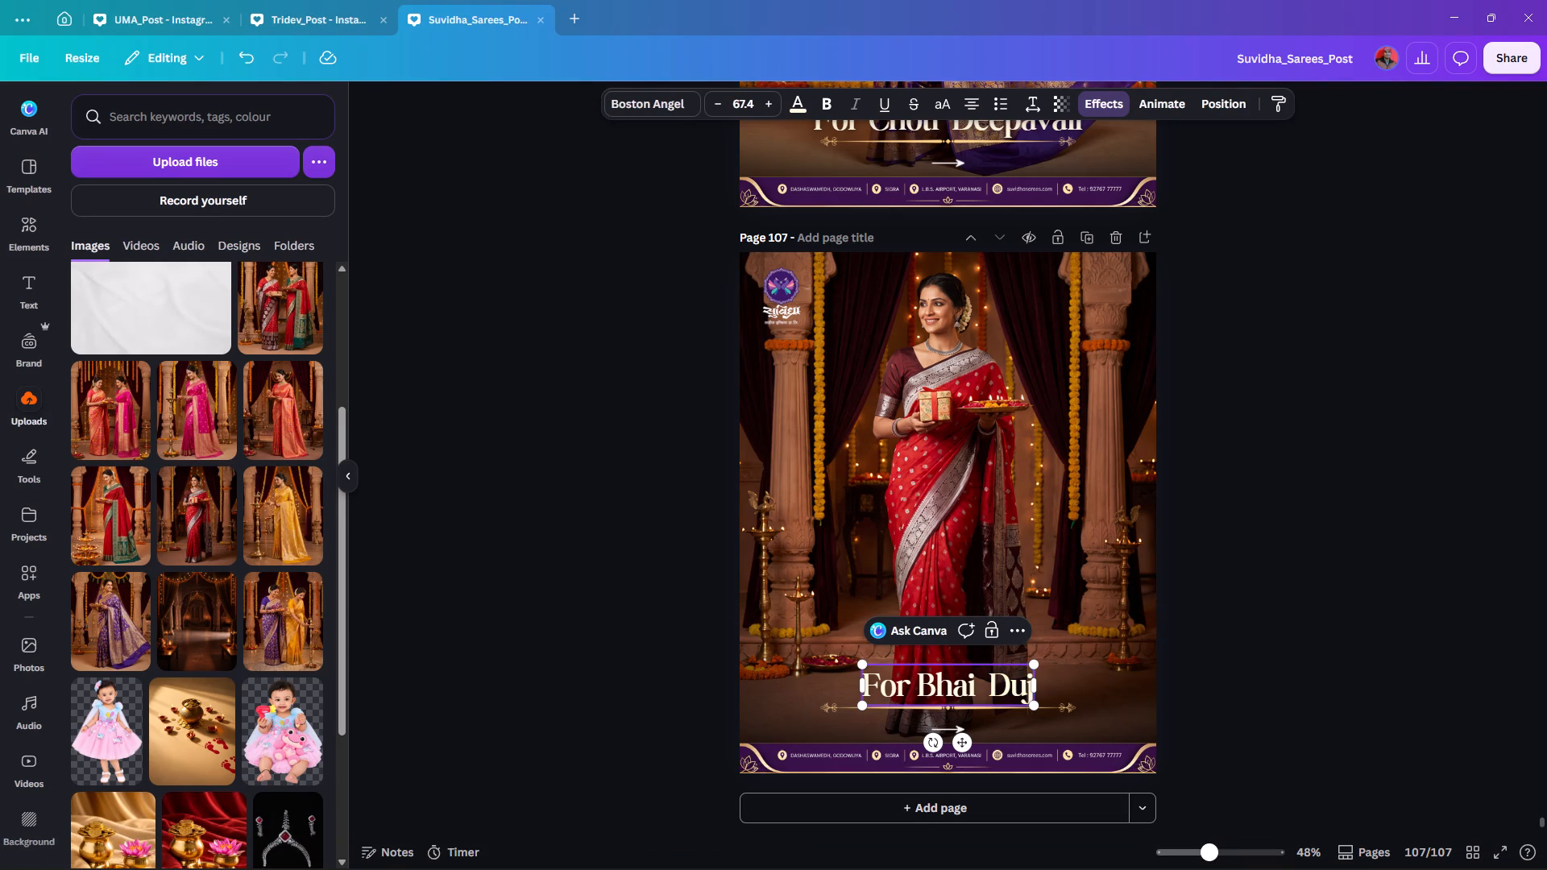
key("BackSpace")
key("BackSpace")
type("Doo")
key("Right")
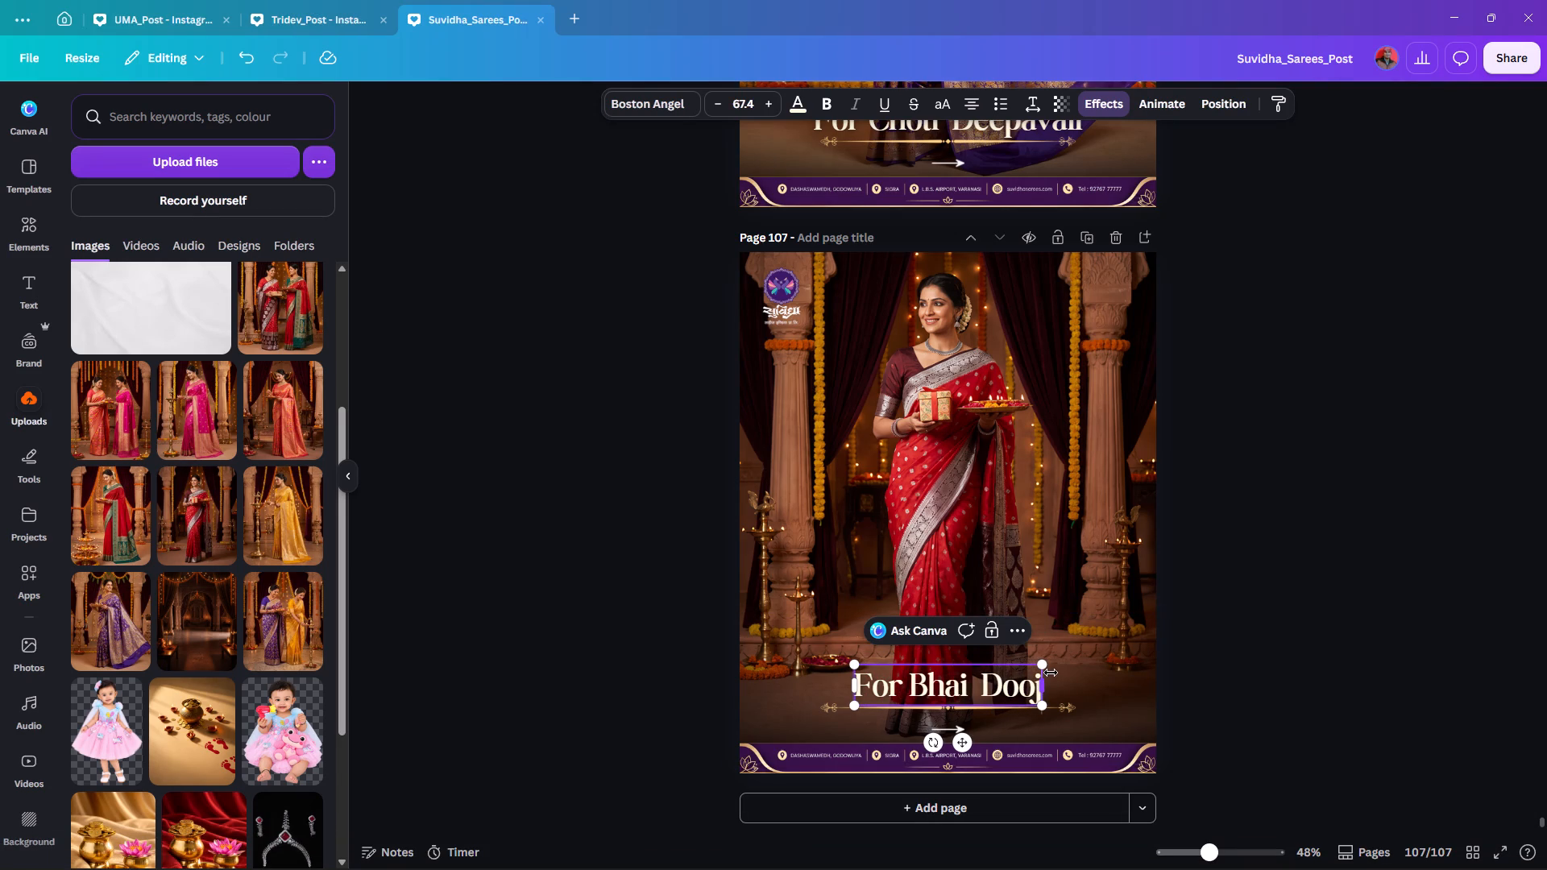
Copy the word Celebration from the page 103 heading and append it after For Bhai Dooj on page 107.
key("space")
scroll(997, 428, "up", 16)
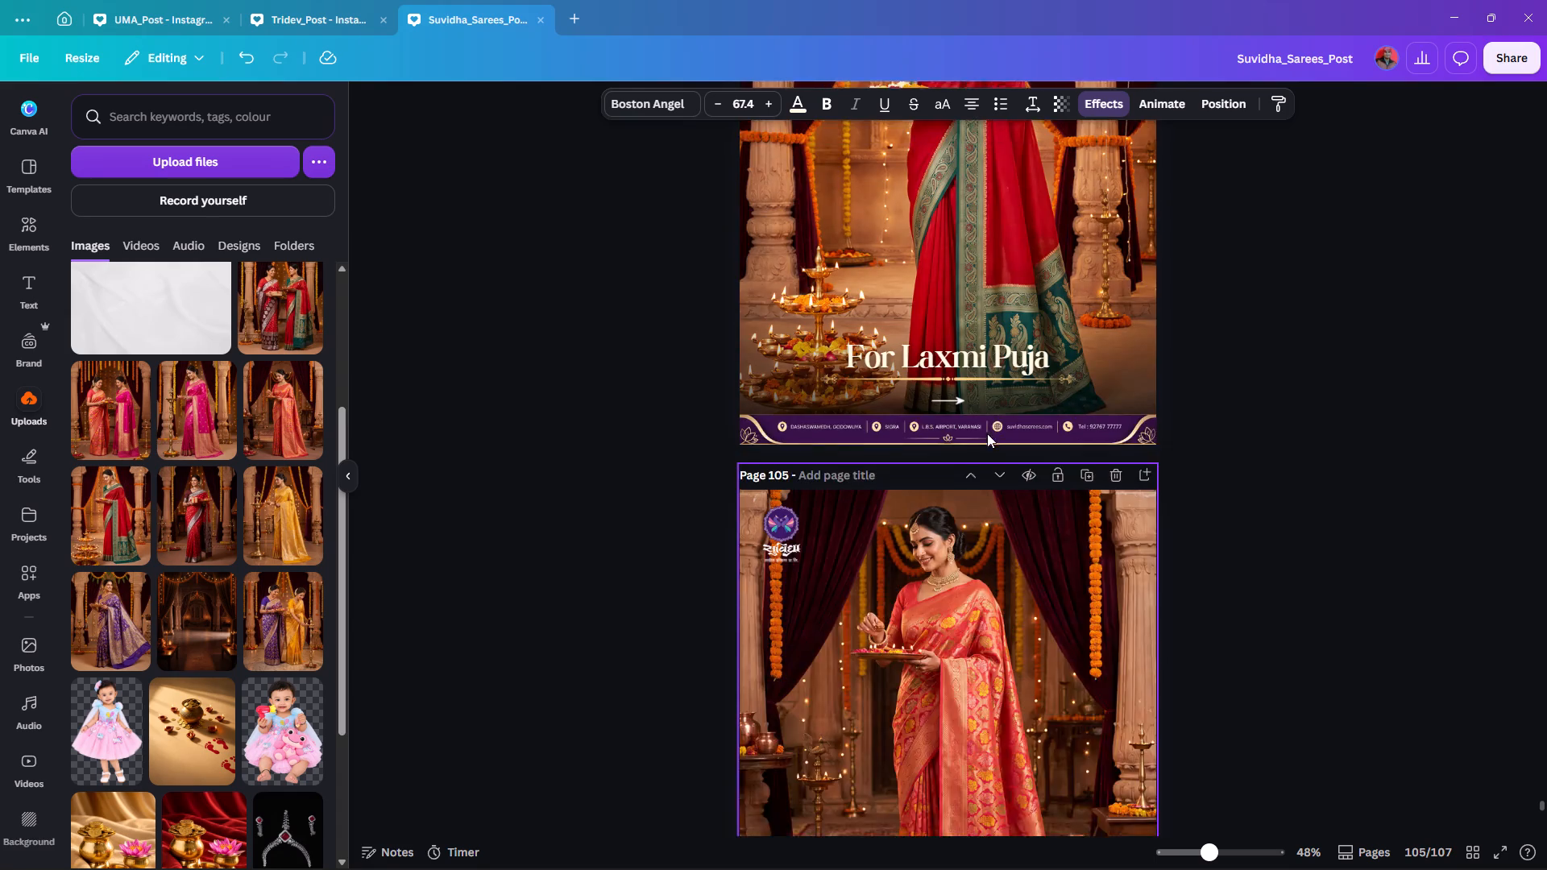
scroll(987, 433, "up", 10)
double_click(941, 516)
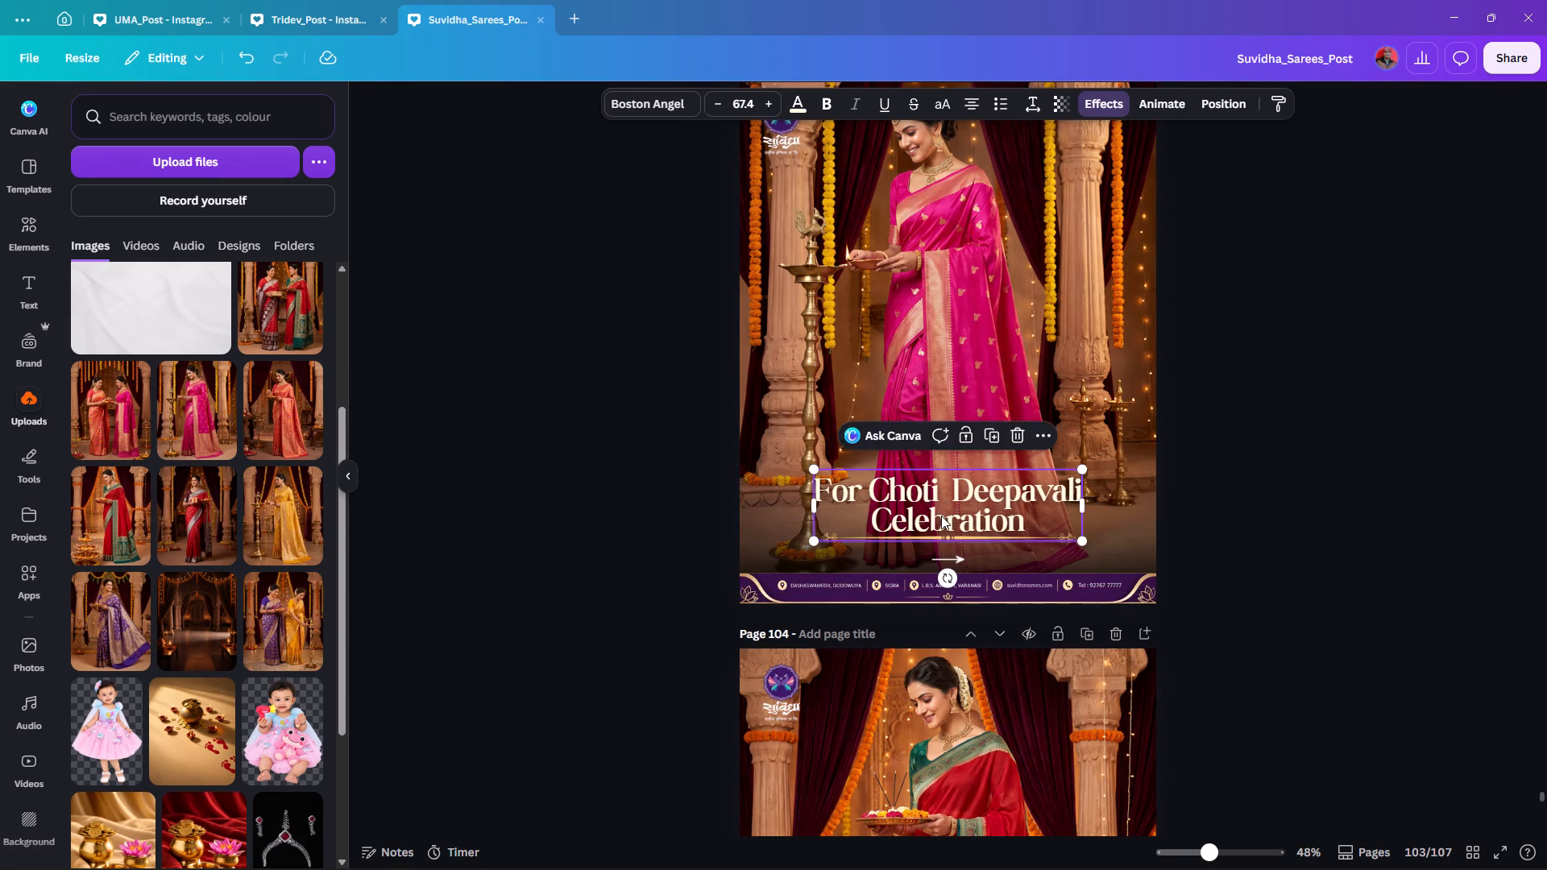
left_click_drag(1026, 520, 874, 519)
key("ctrl+c")
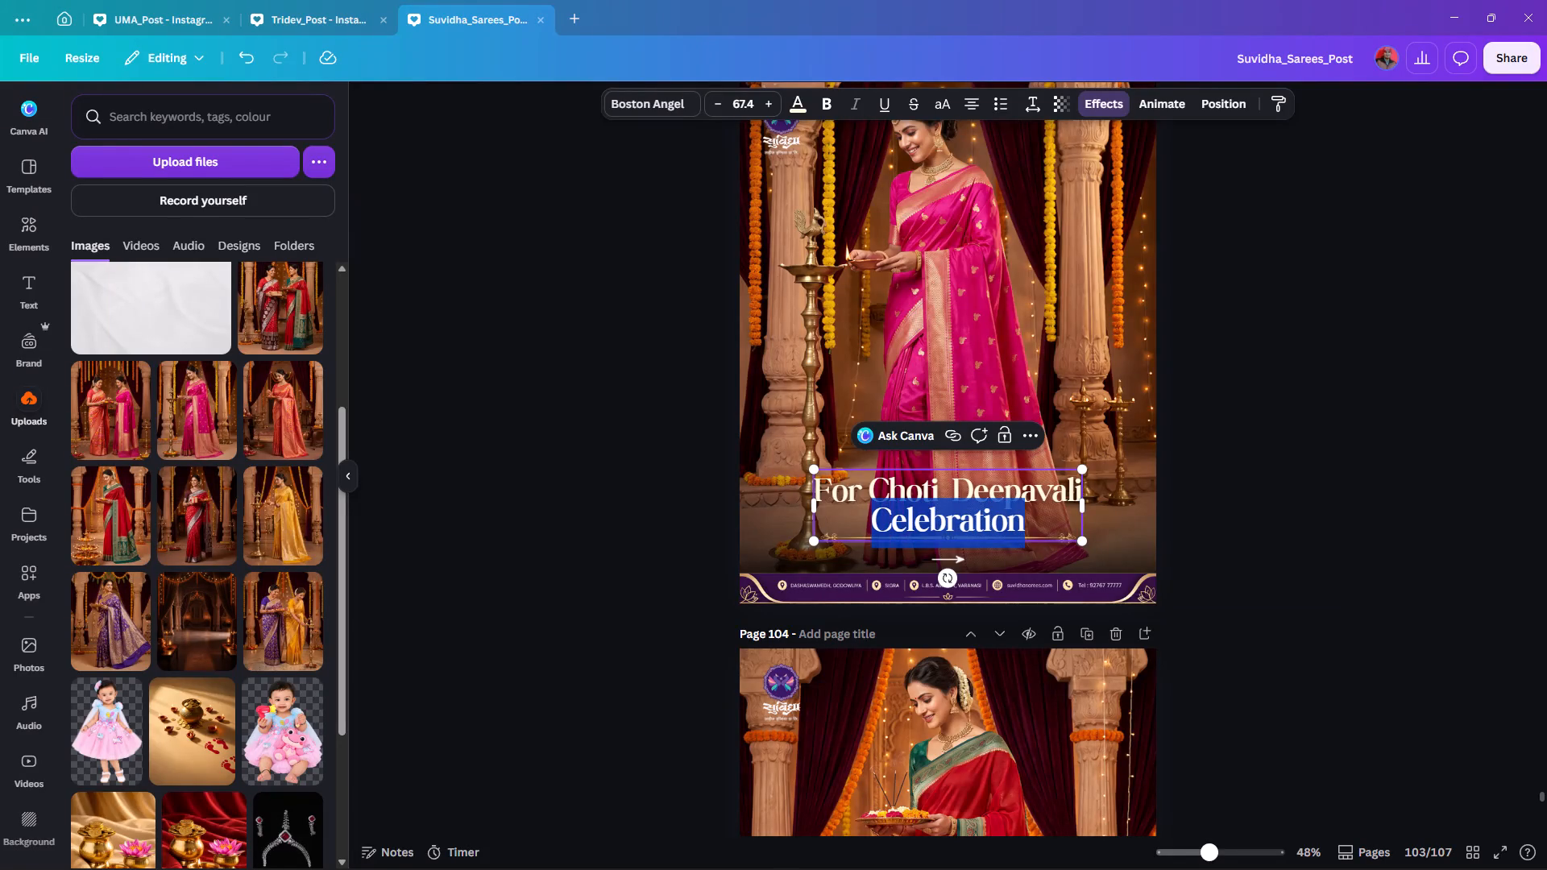
scroll(927, 505, "down", 20)
scroll(927, 505, "down", 16)
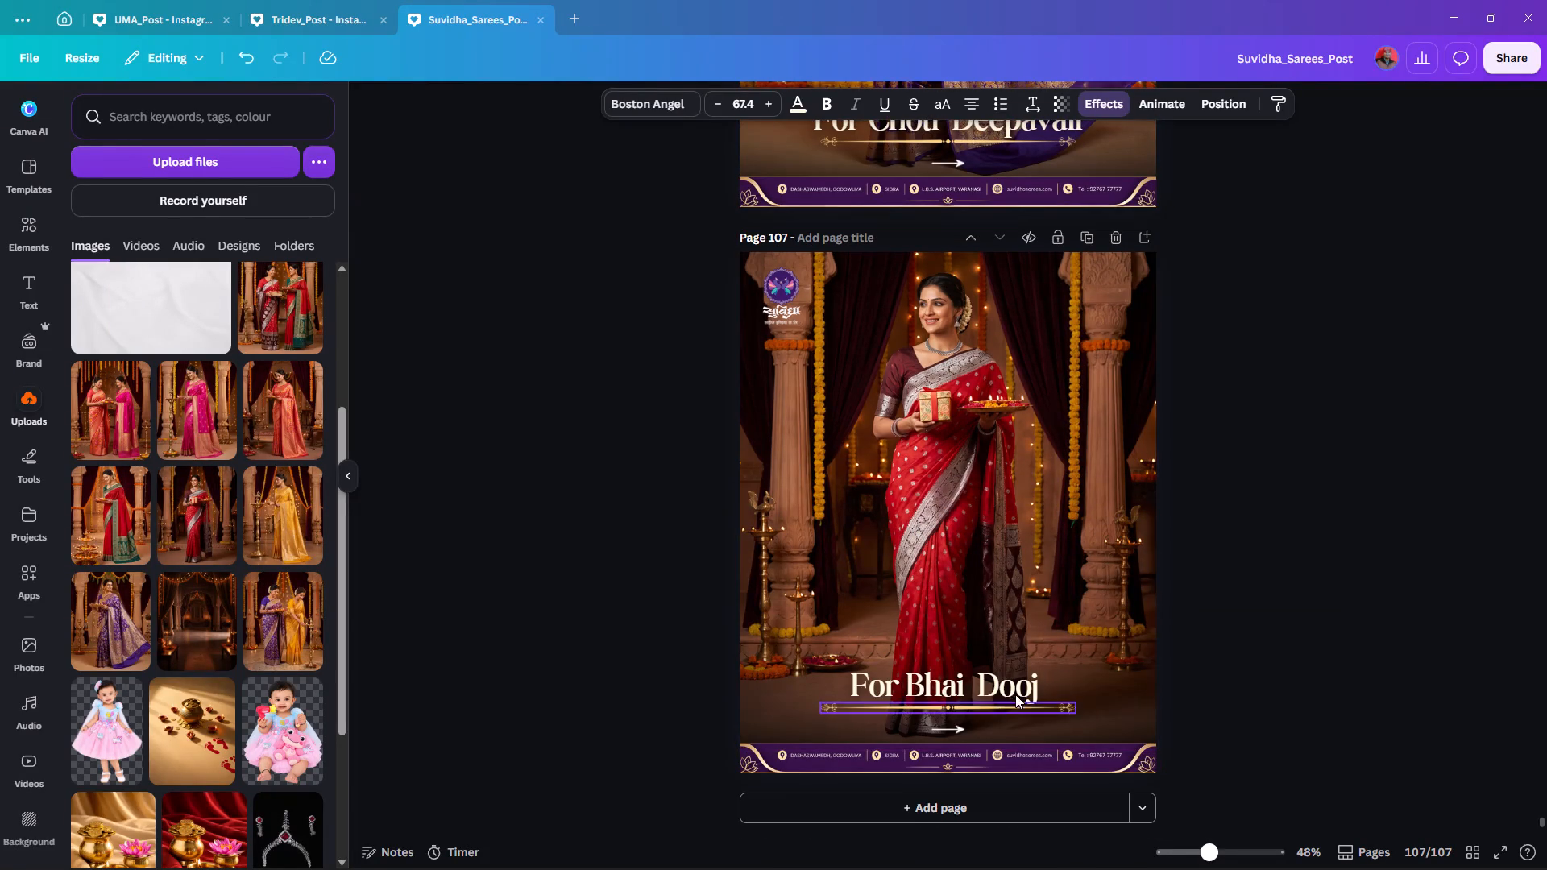
double_click(1018, 686)
left_click(1036, 682)
key("space")
key("ctrl+v")
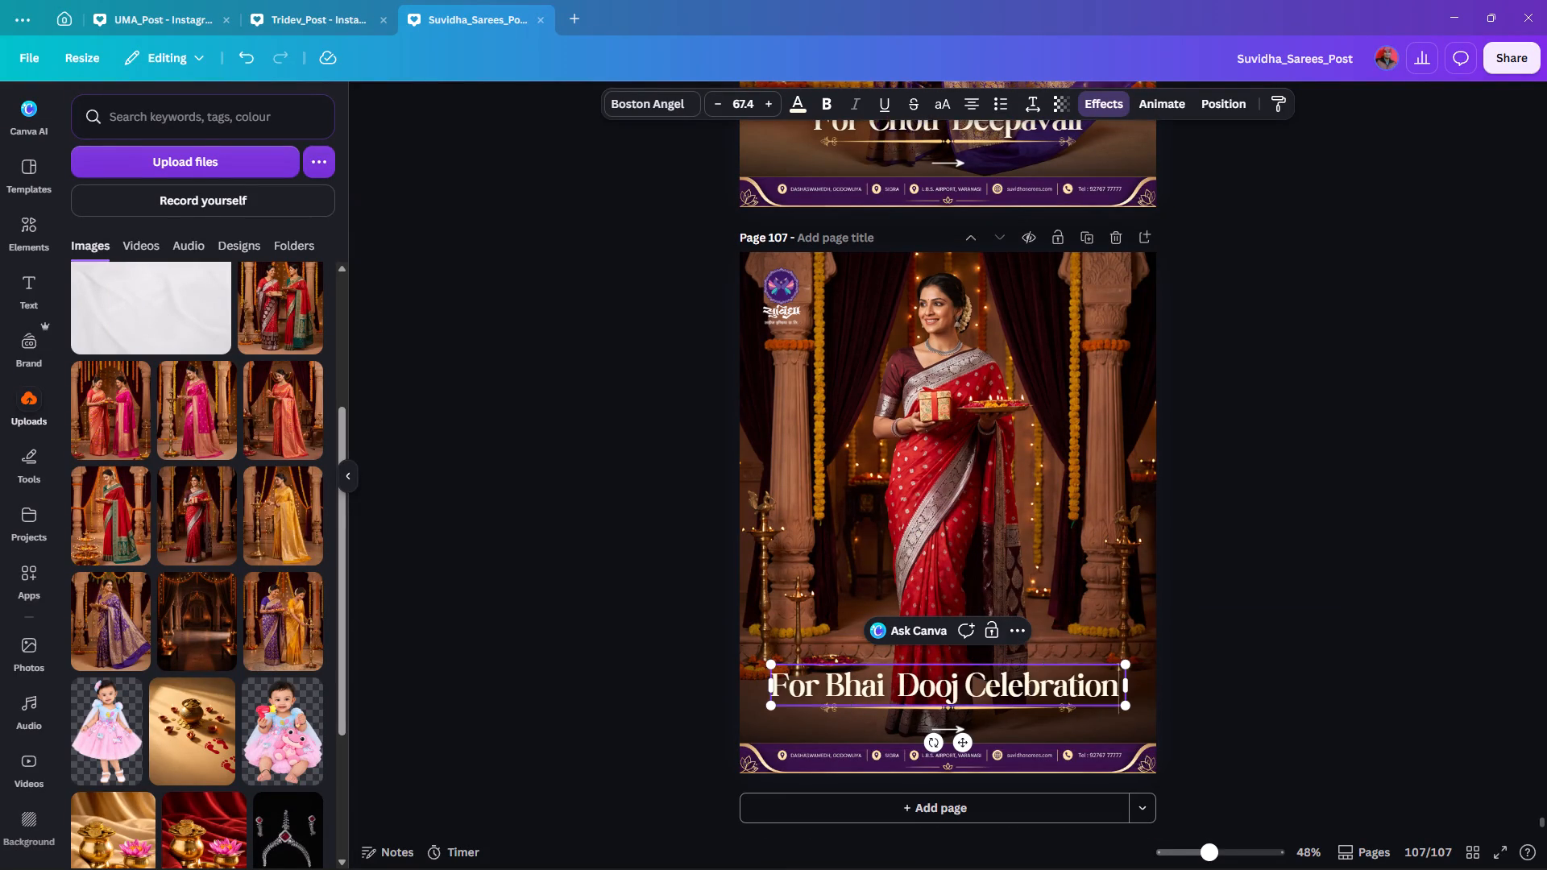
Break Celebration onto a second line in the page 107 heading and move the heading up.
left_click(1400, 593)
left_click(939, 692)
double_click(968, 682)
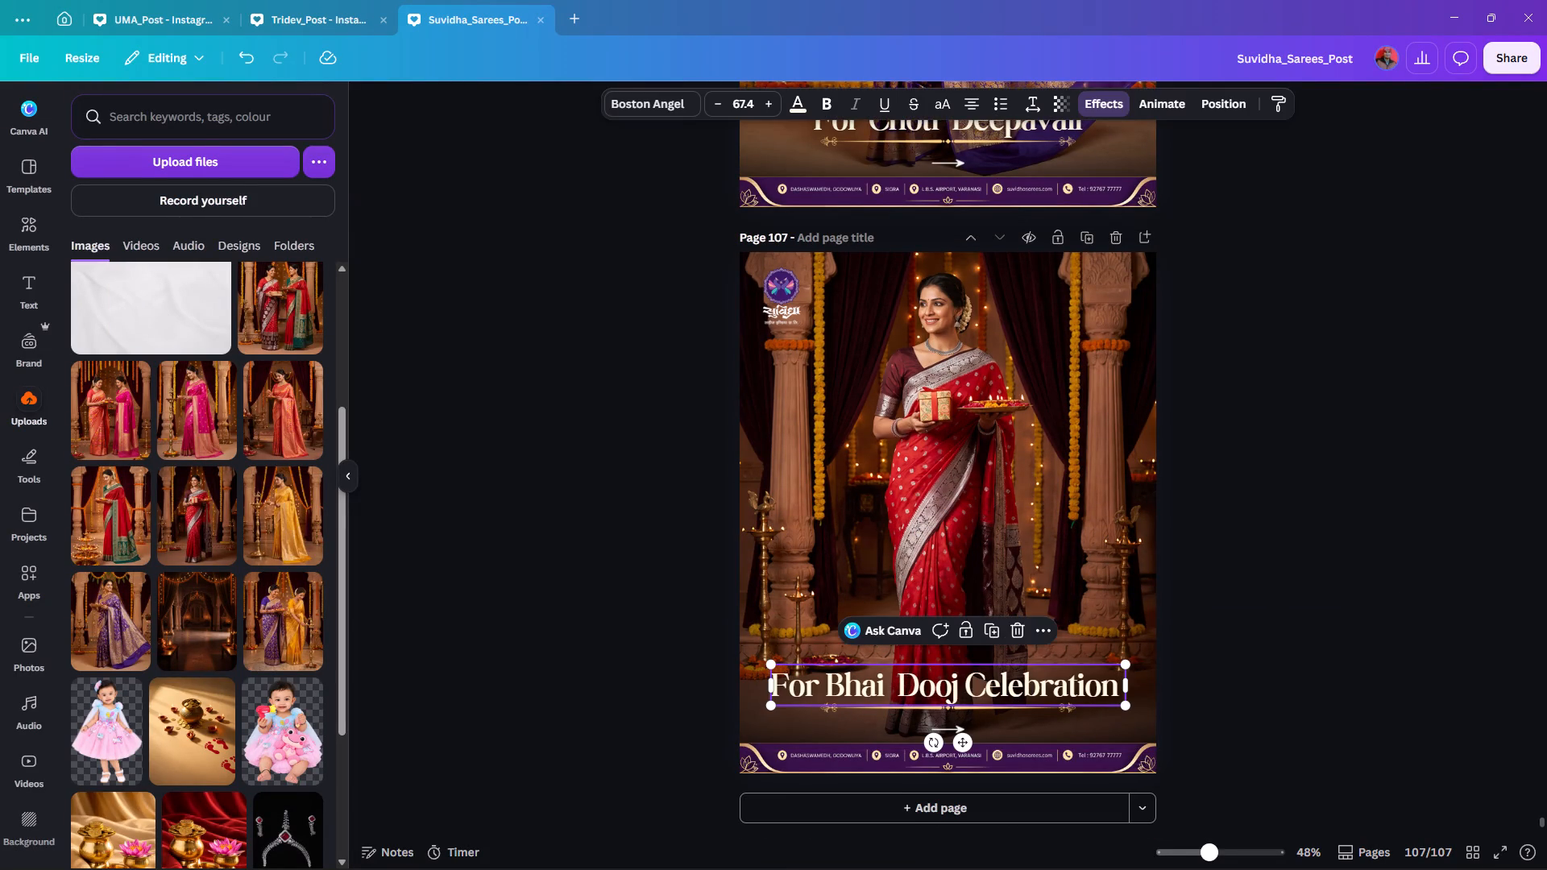
left_click(964, 681)
key("Return")
left_click(1230, 632)
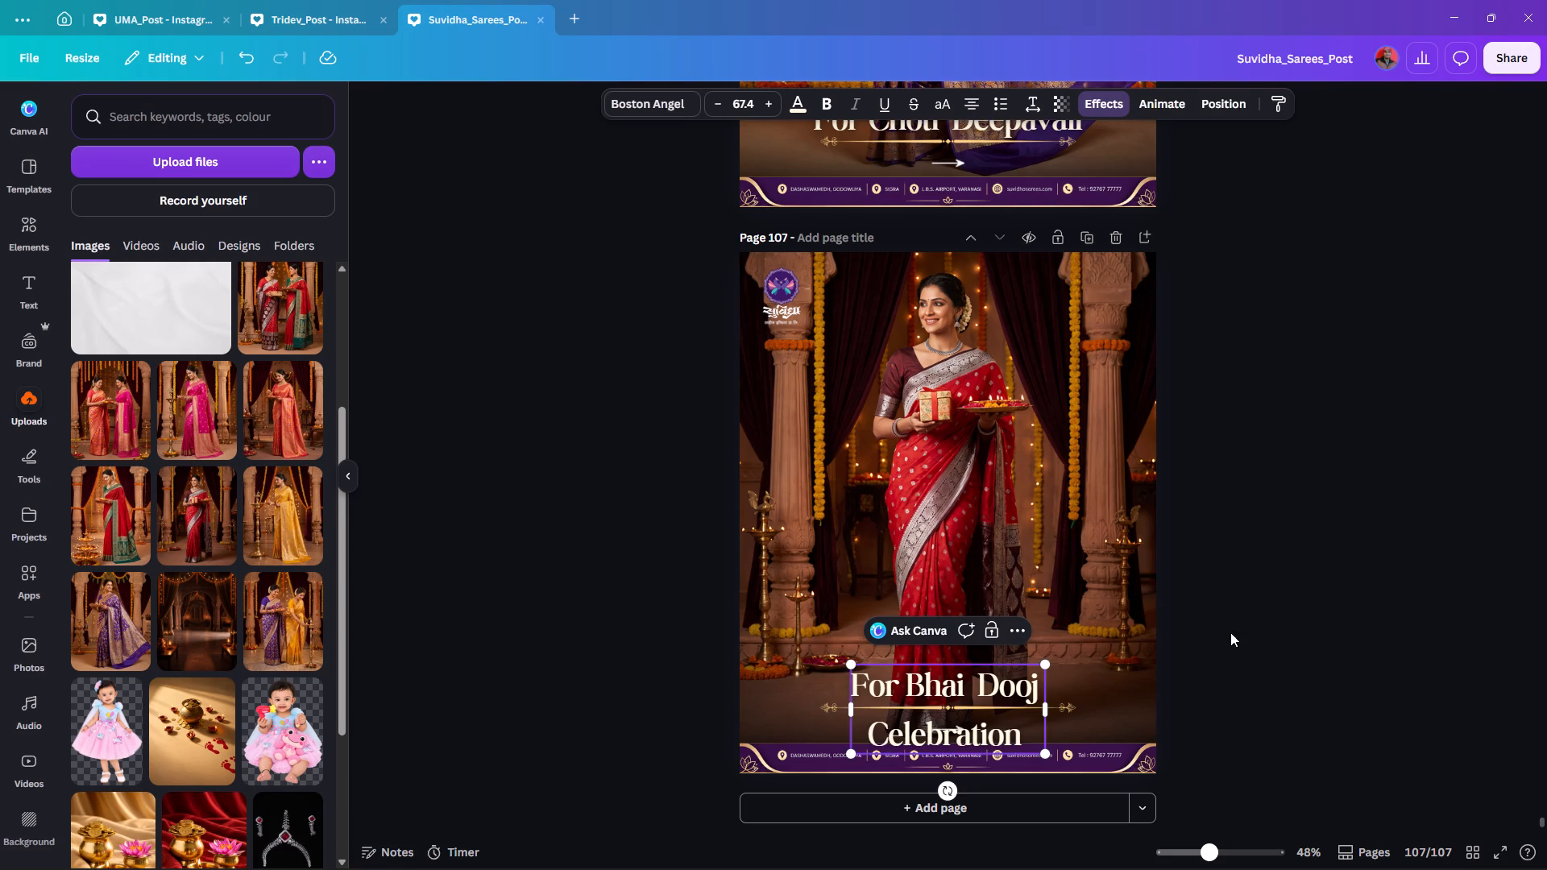
left_click_drag(981, 679, 982, 659)
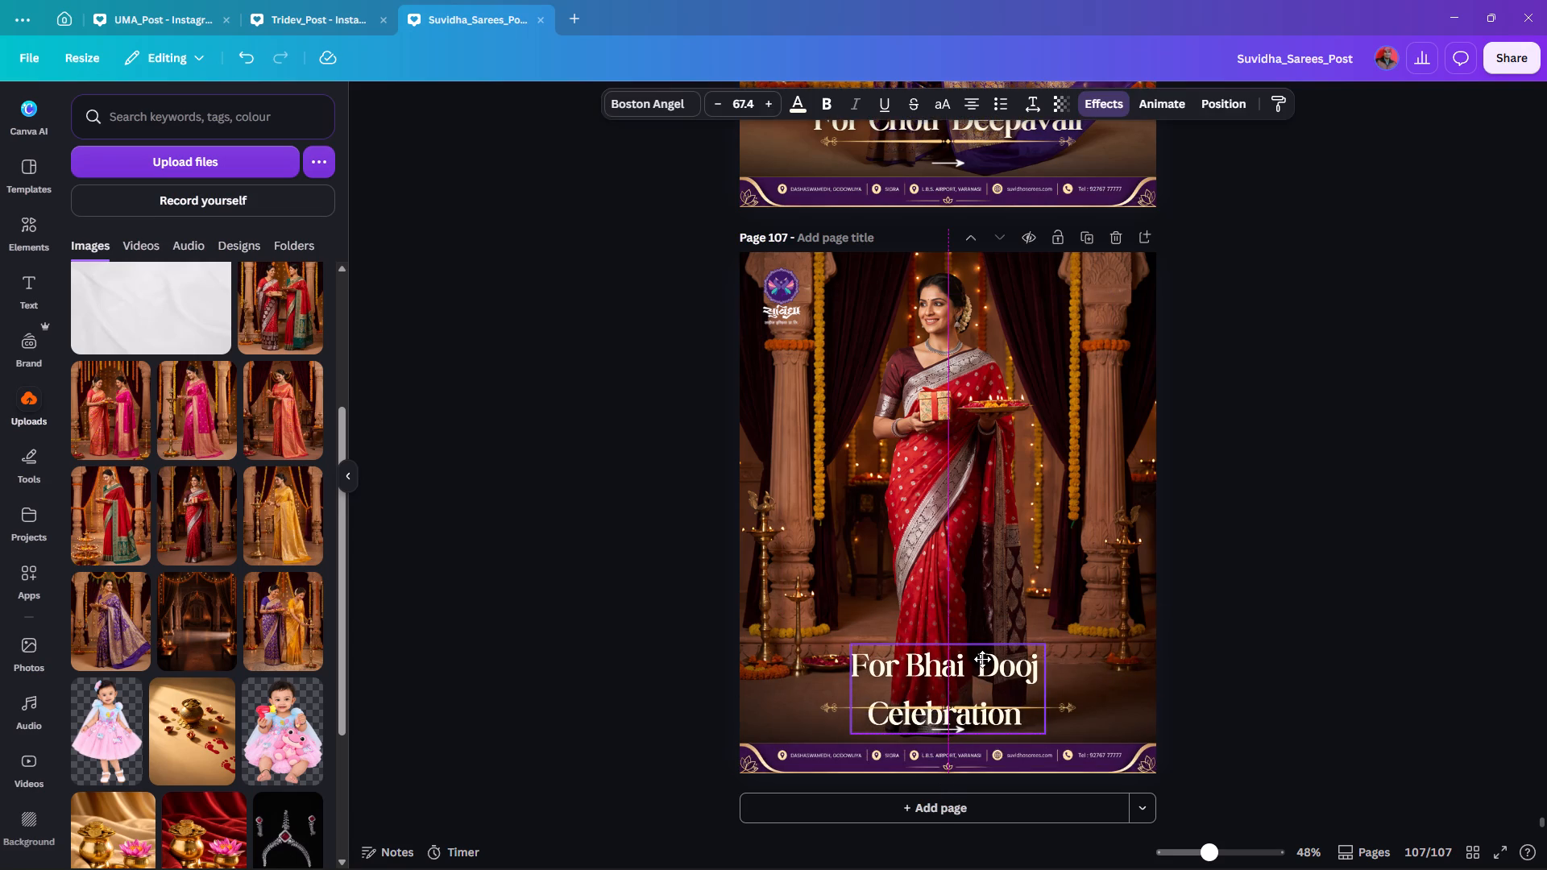
left_click_drag(982, 659, 982, 661)
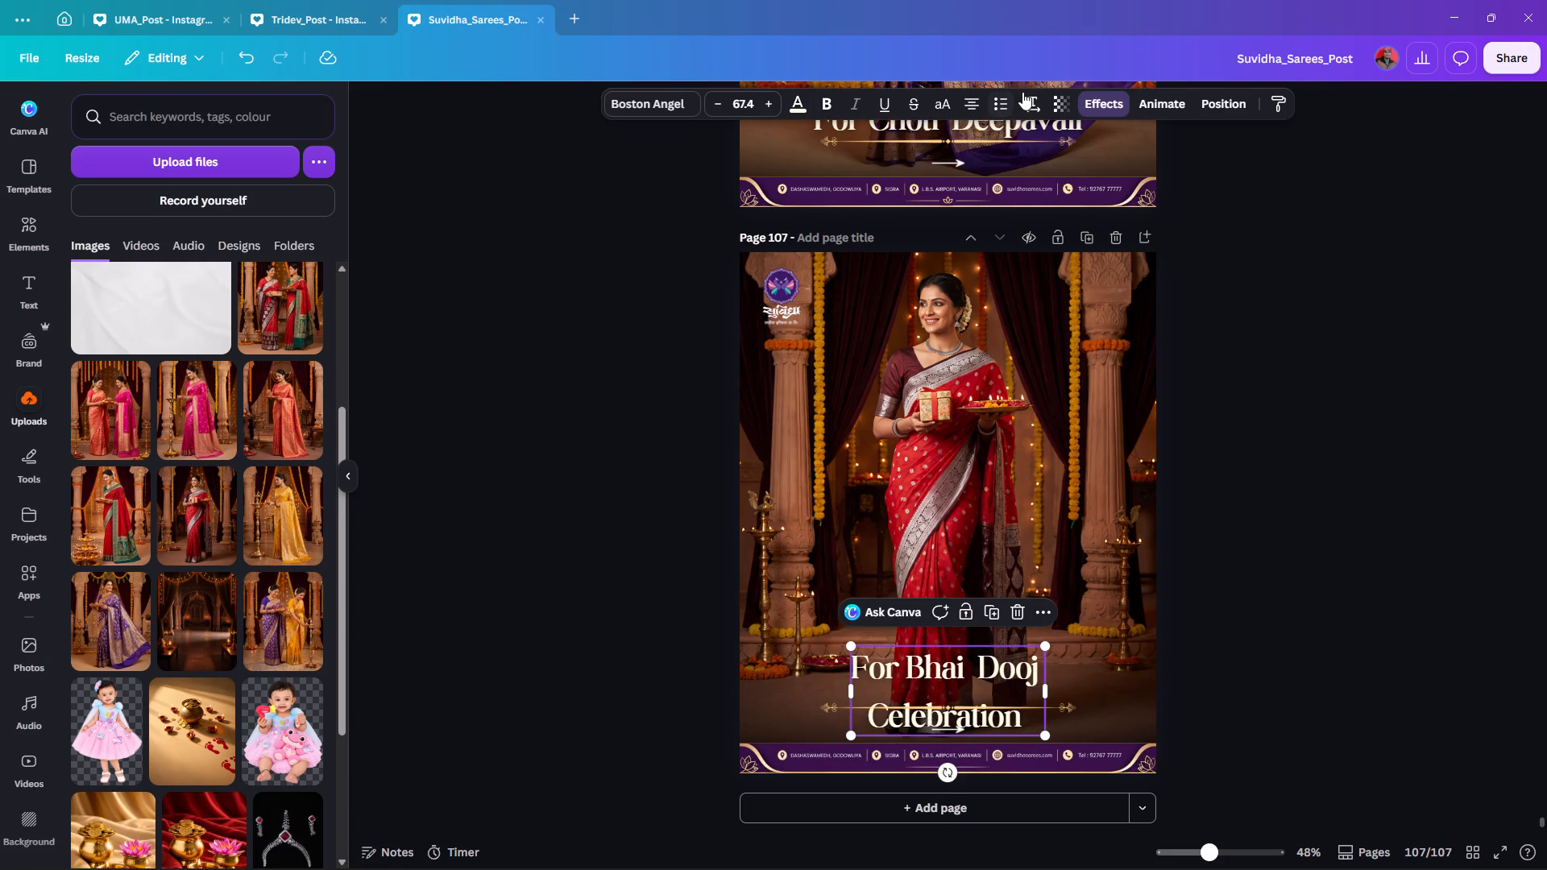
Tighten the line spacing of the For Bhai Dooj Celebration heading to about 0.8.
left_click(1022, 92)
left_click_drag(1010, 225, 995, 229)
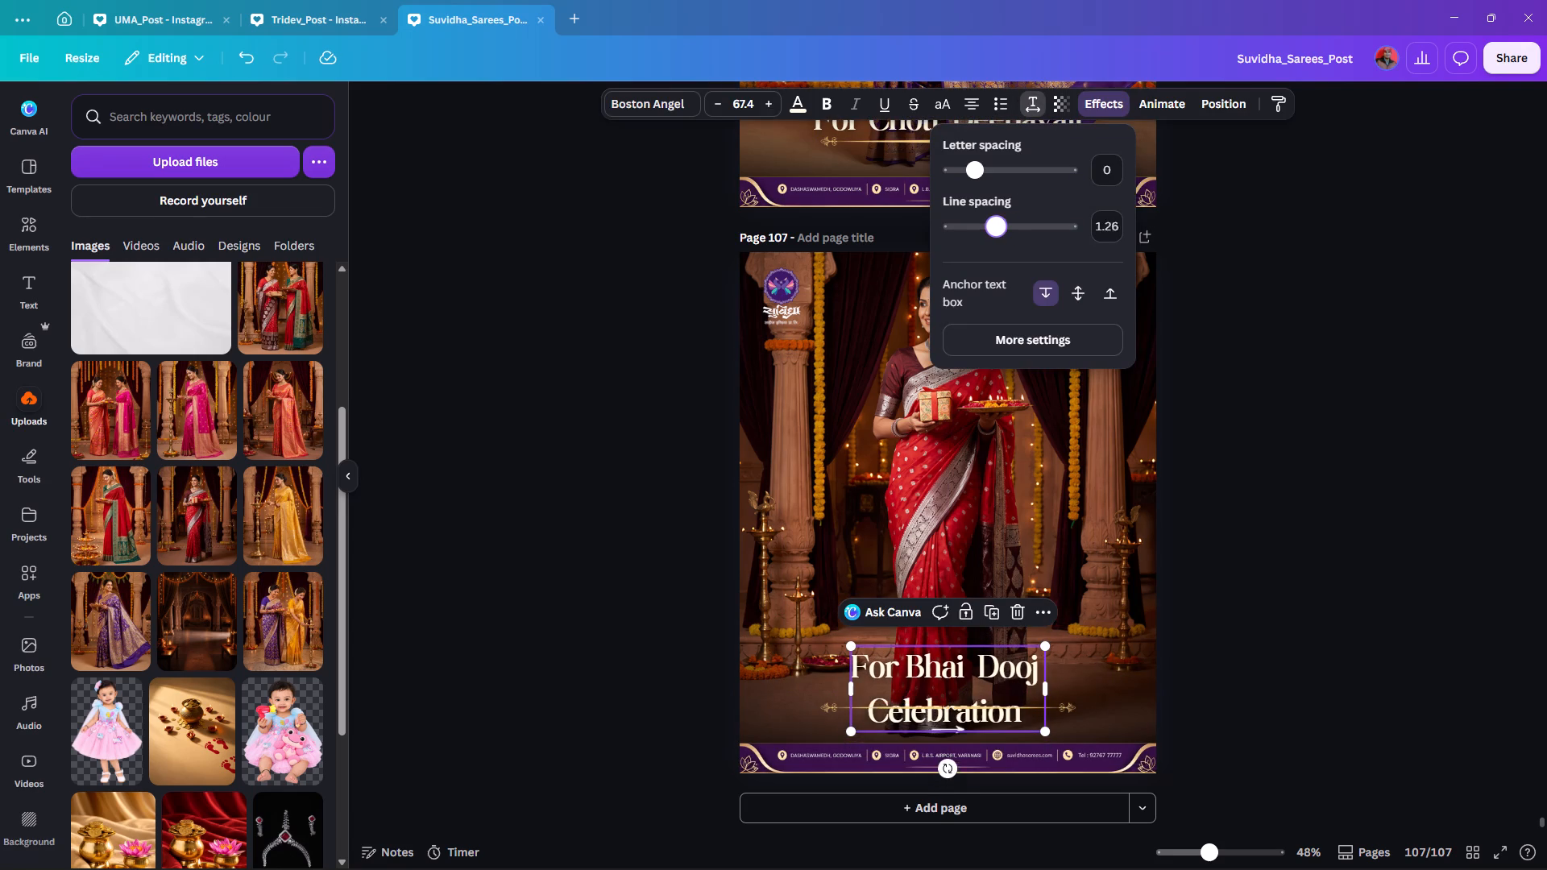
left_click_drag(995, 229, 967, 231)
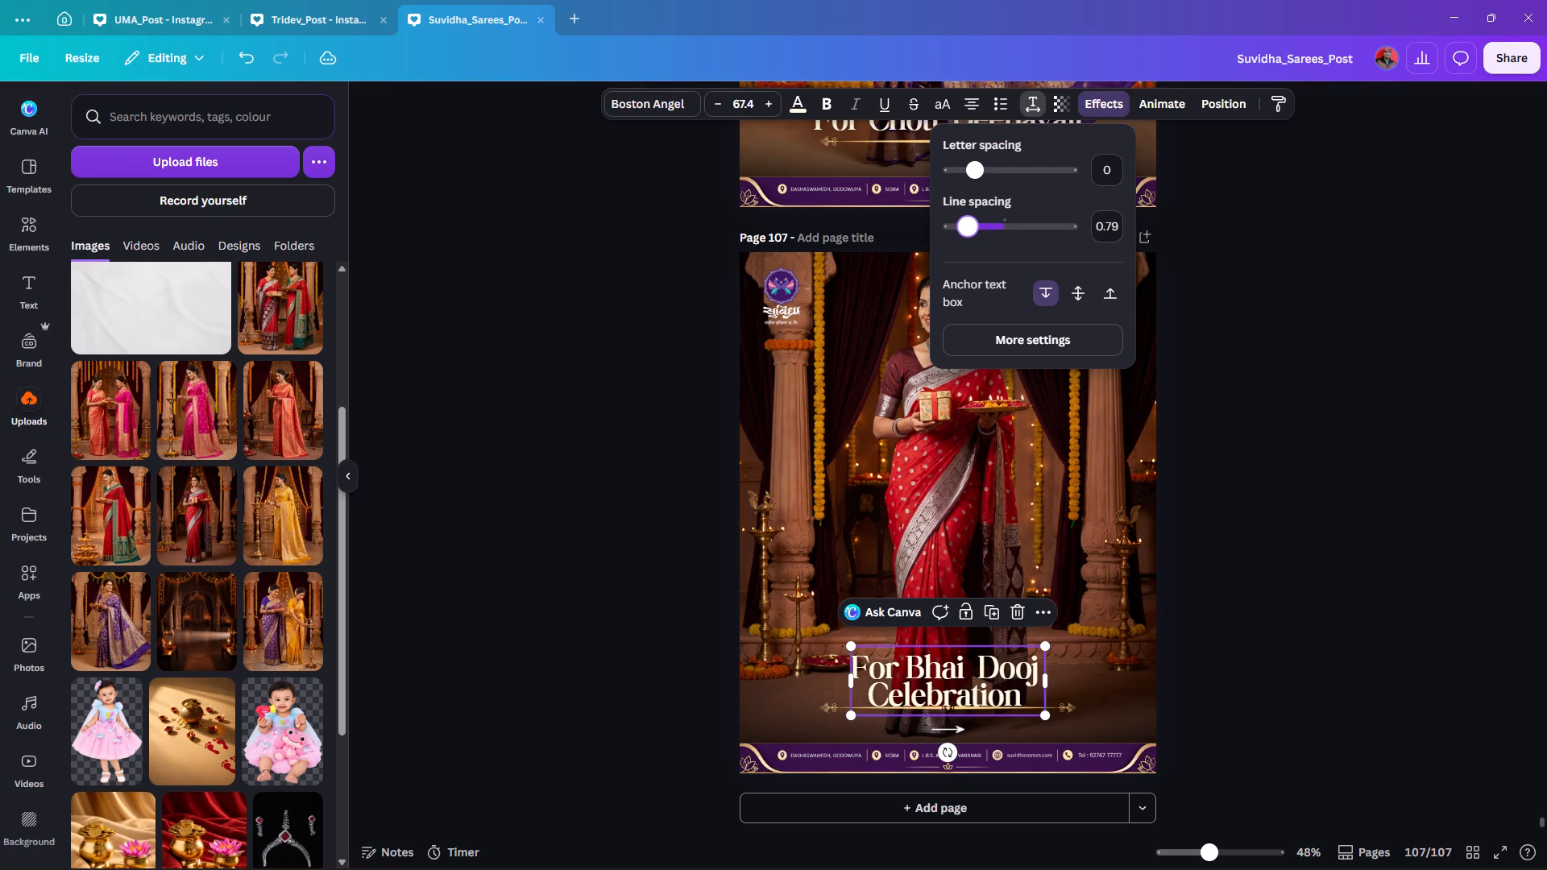
left_click_drag(967, 231, 972, 230)
double_click(1243, 427)
Nudge the two-line heading on page 107 up so that it sits clear above the ornamental line.
left_click(961, 657)
key("Up")
key("Up")
key("Up")
key("Up")
key("Up")
key("Up")
key("Up")
key("Up")
key("Up")
key("Up")
key("Up")
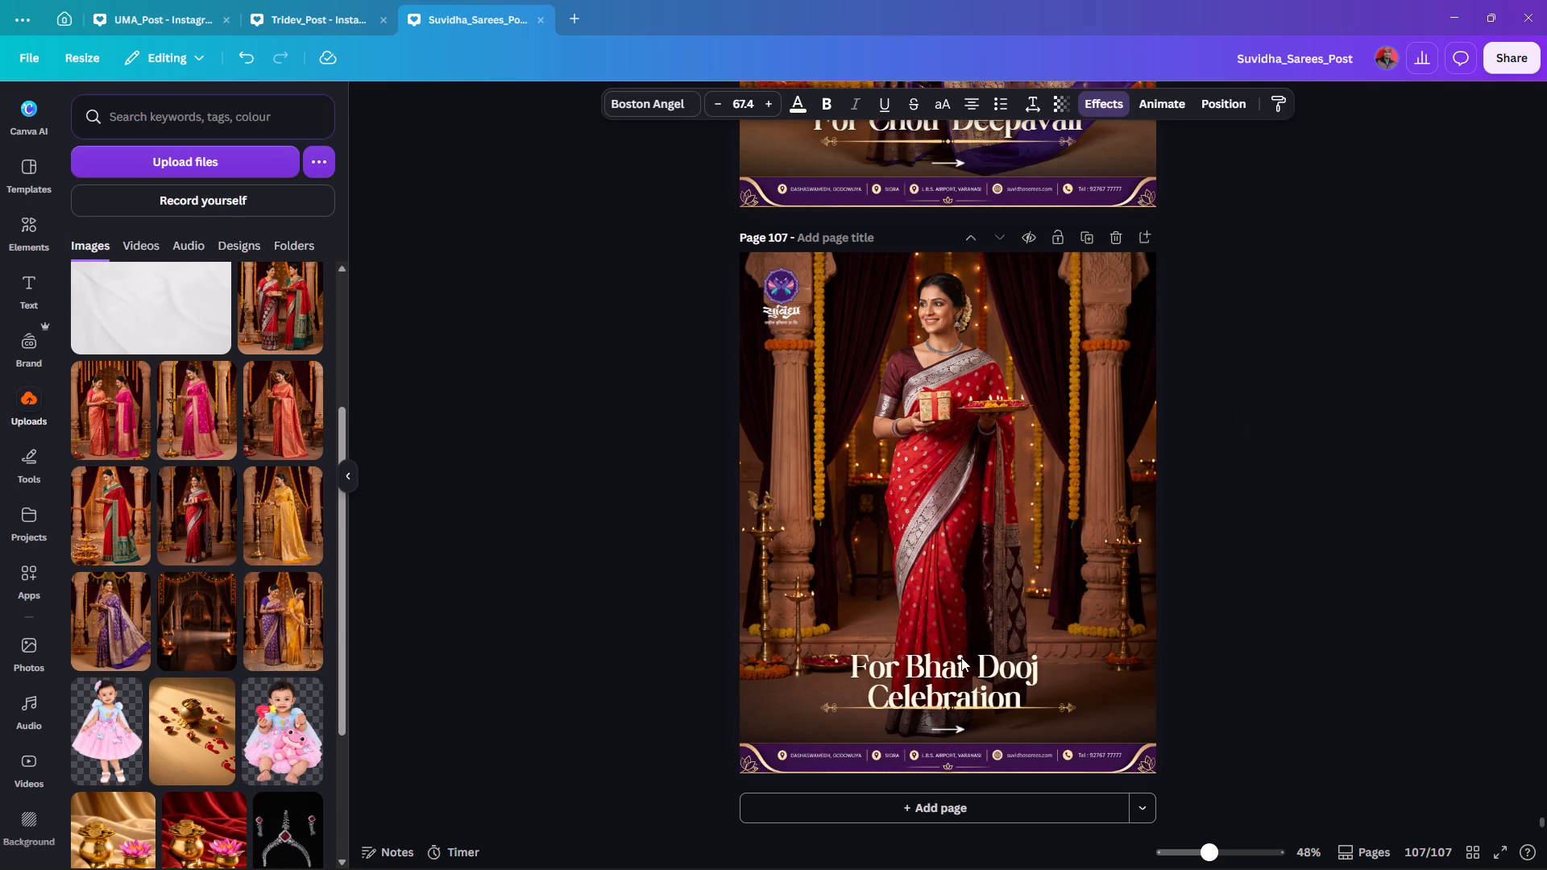
key("Up")
key("Up")
key("Up")
key("Up")
key("Up")
key("Up")
key("Up")
key("Down")
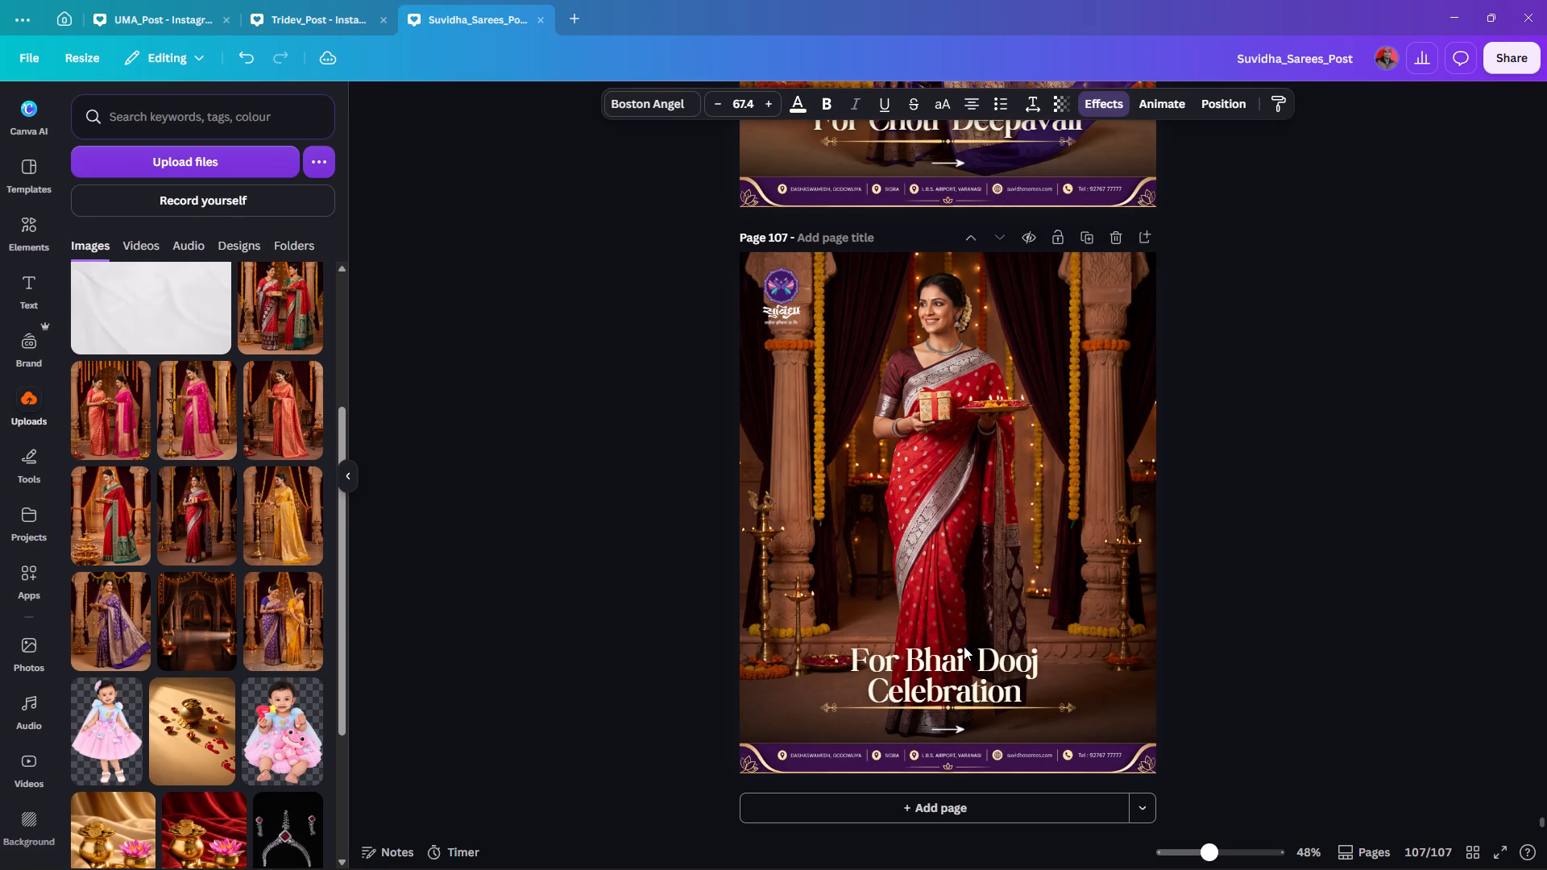
Fine-tune the vertical position of the For Bhai Dooj Celebration heading just above the ornamental line on page 107.
key("Down")
key("Down")
key("Down")
key("Down")
key("Up")
key("Up")
key("Up")
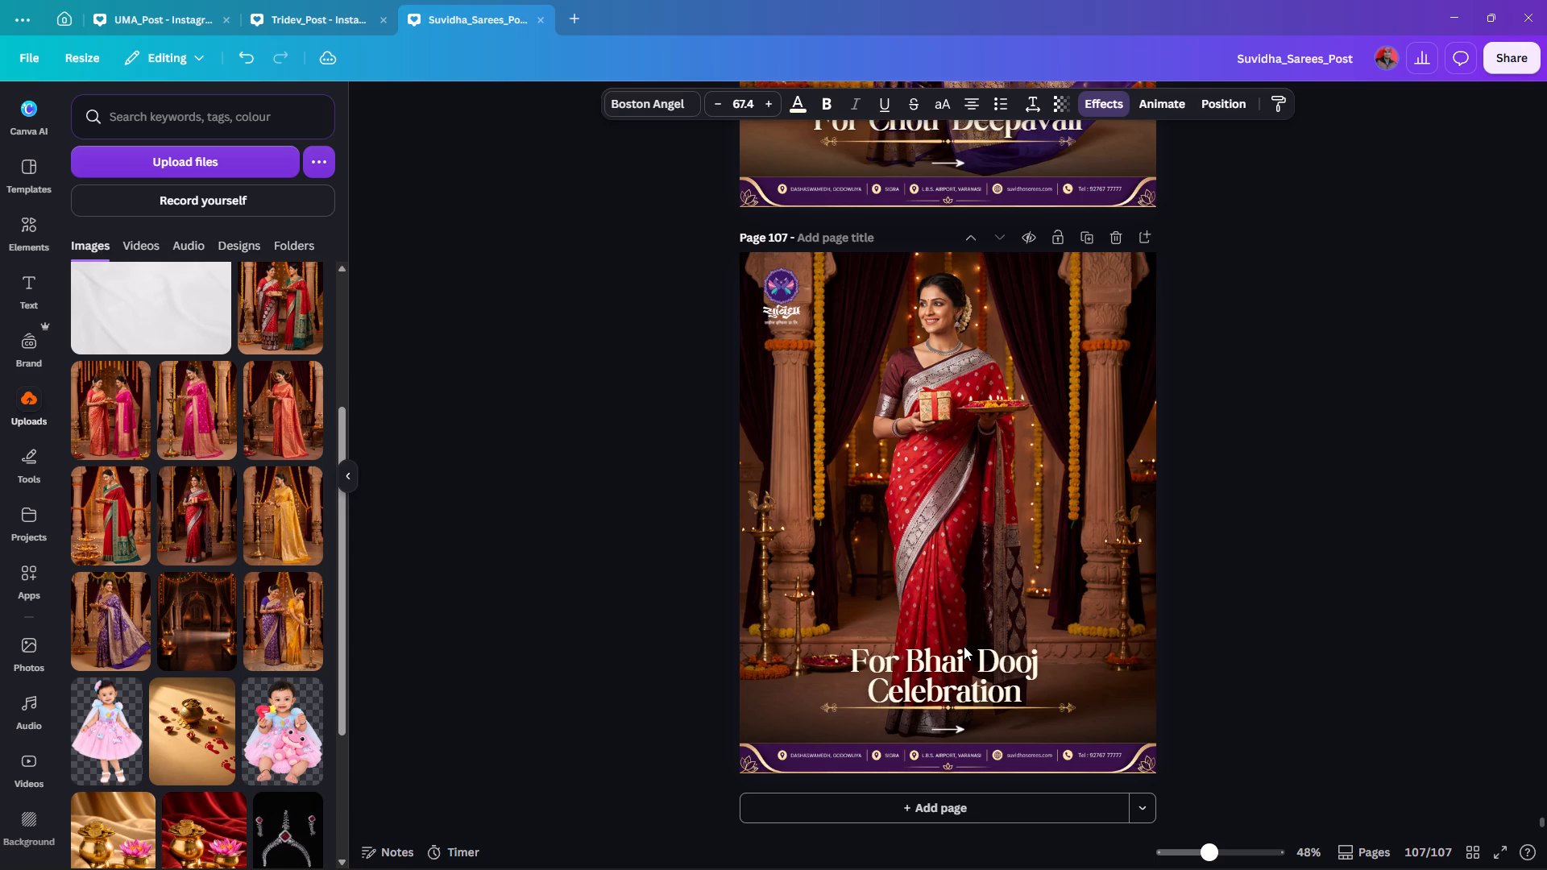
key("Up")
key("Up")
key("Up")
key("Up")
left_click(1369, 607)
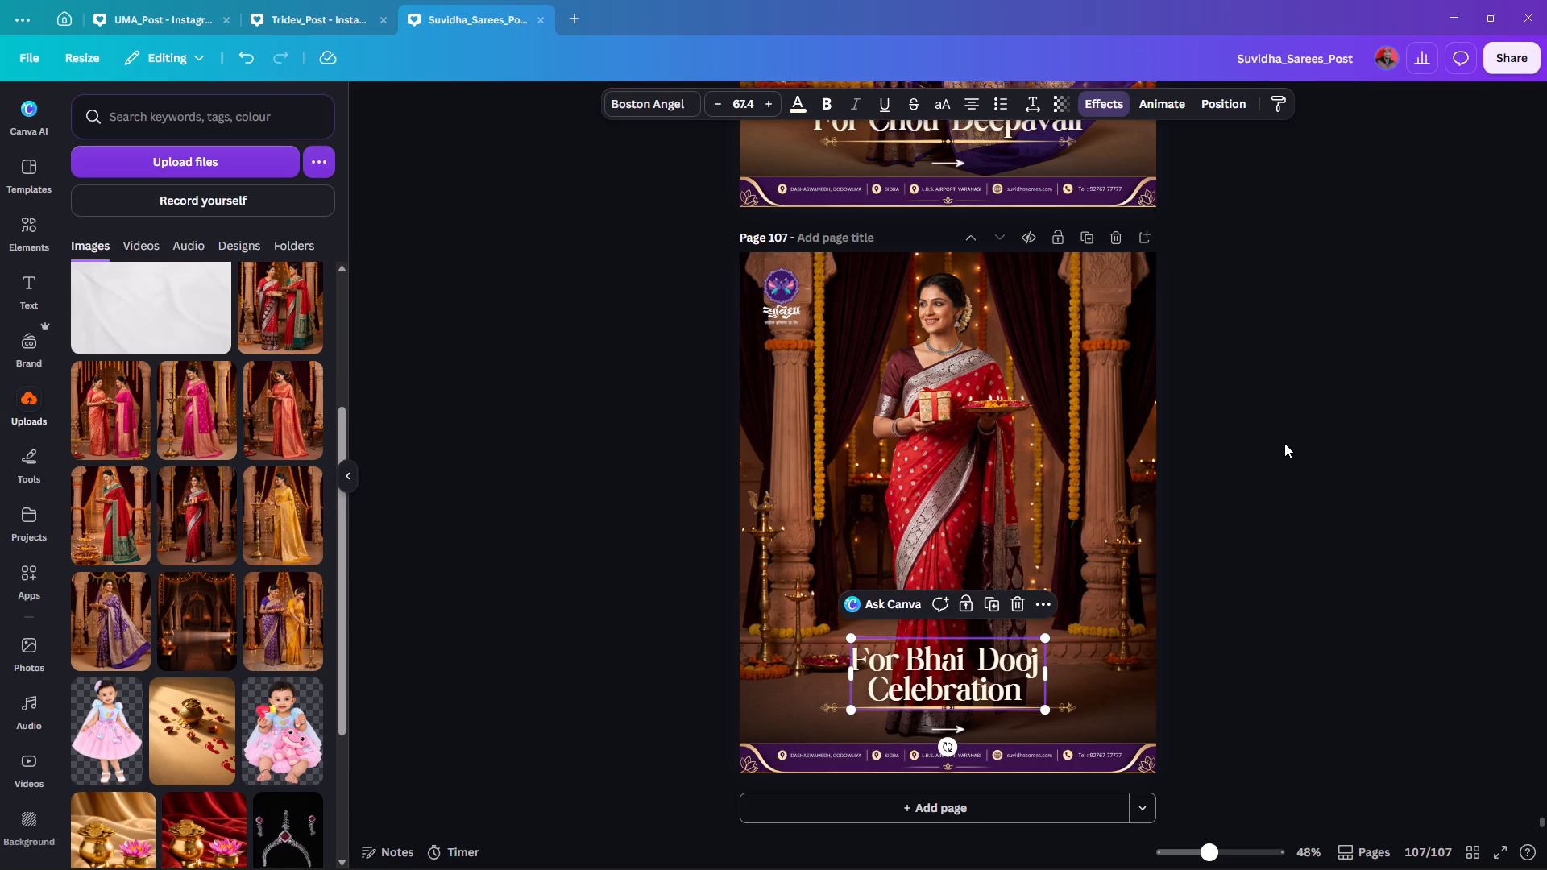
Delete the white arrow below the ornamental line on page 107, the last page of the carousel.
scroll(1284, 443, "up", 5)
scroll(1284, 445, "down", 6)
left_click(954, 734)
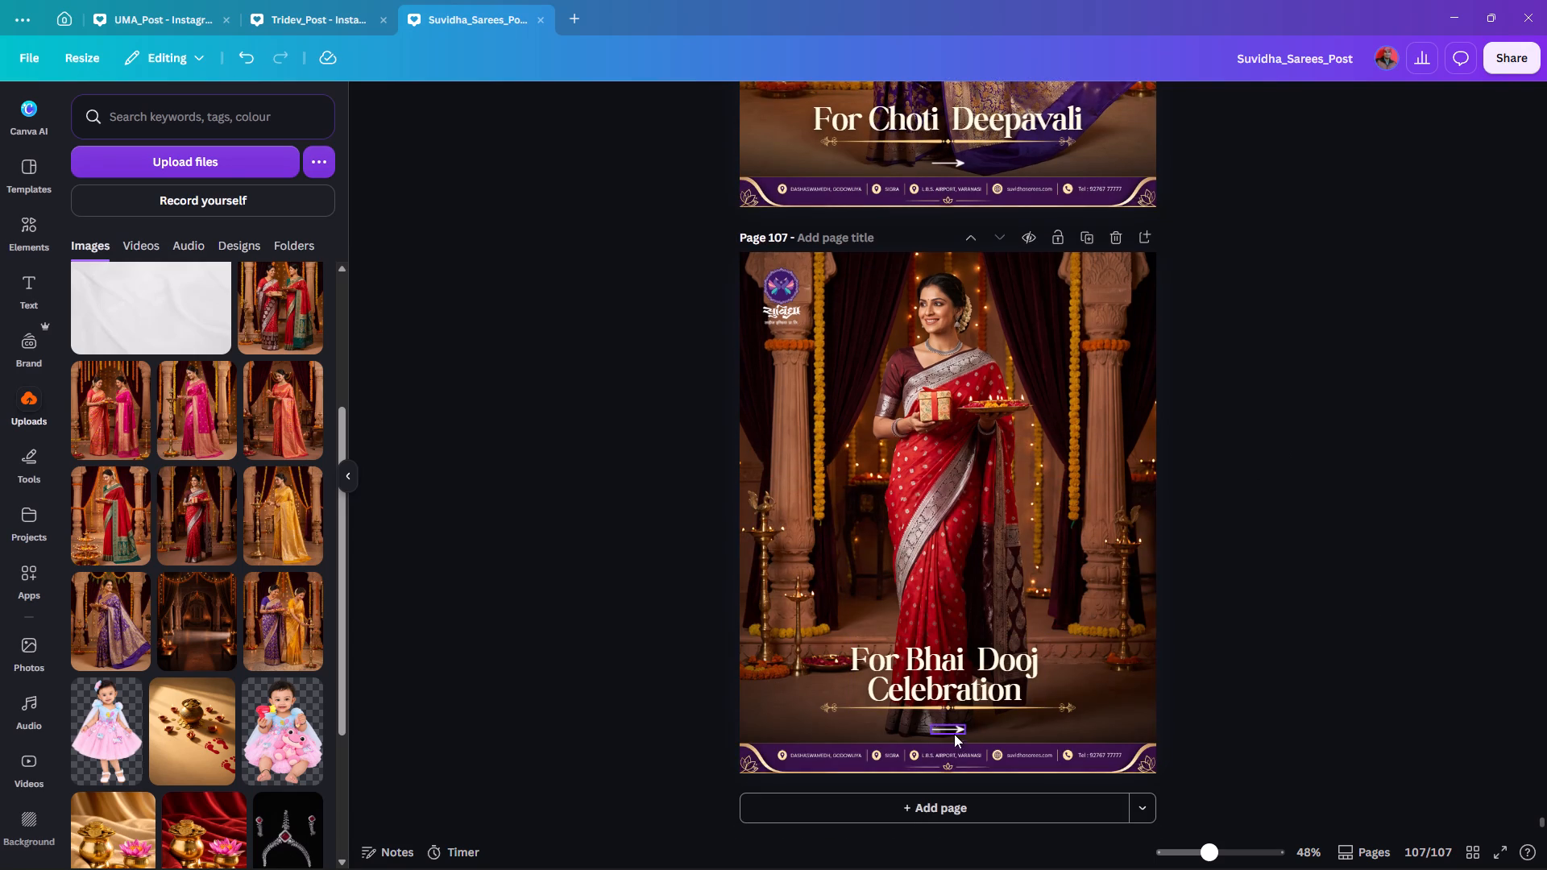
key("Delete")
left_click(1237, 604)
Remove the word Choti and the extra spaces from the page 106 heading so that it reads For Deepavali.
scroll(1236, 590, "up", 6)
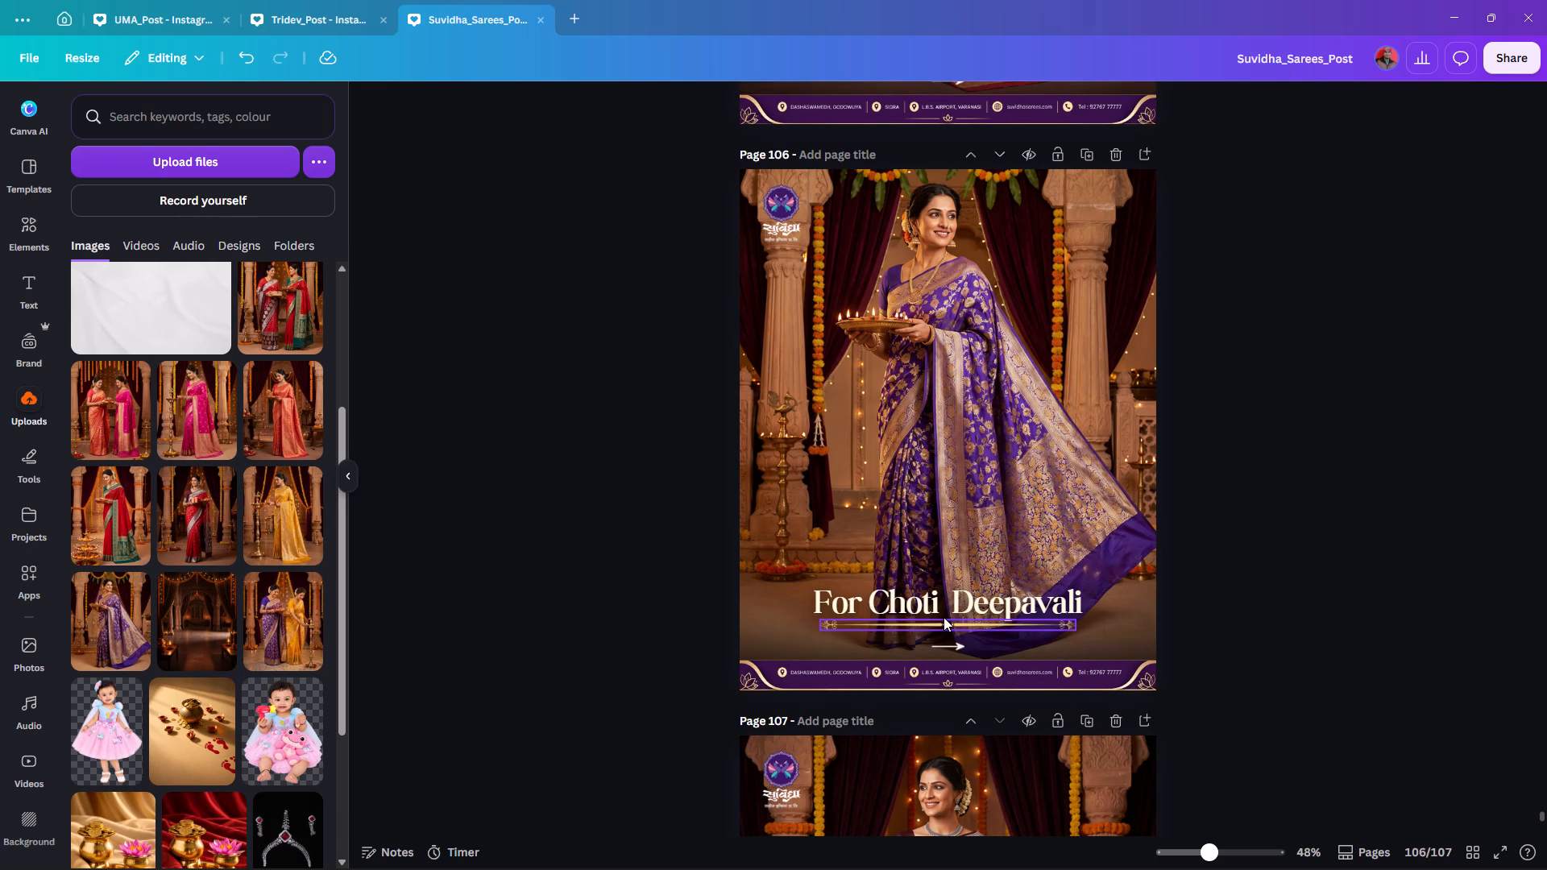
double_click(894, 609)
left_click_drag(865, 594, 866, 593)
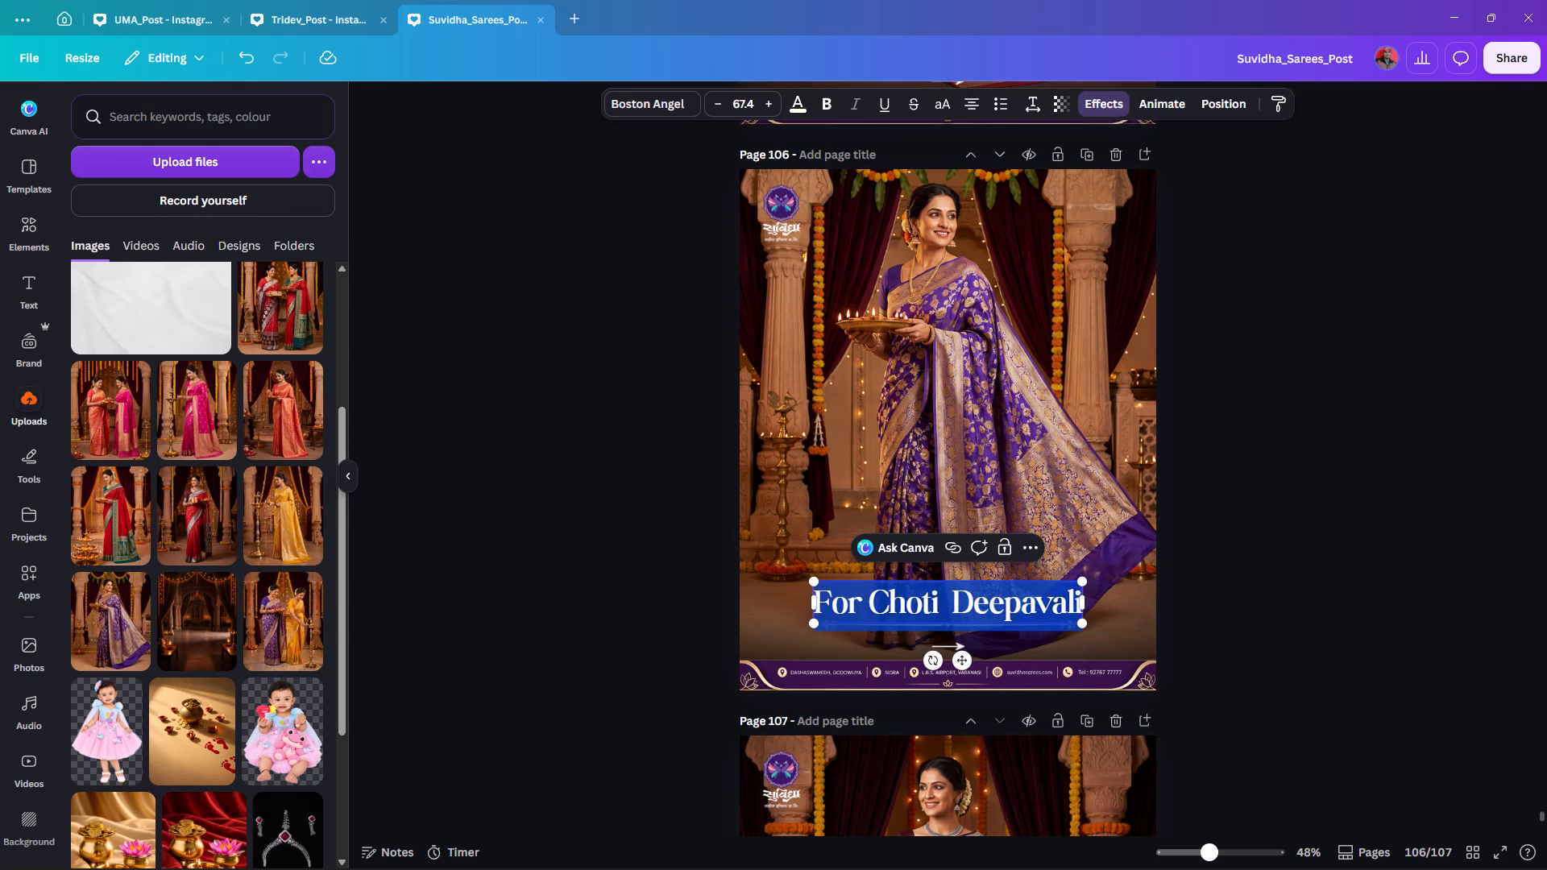
left_click_drag(866, 593, 933, 599)
left_click_drag(942, 599, 881, 599)
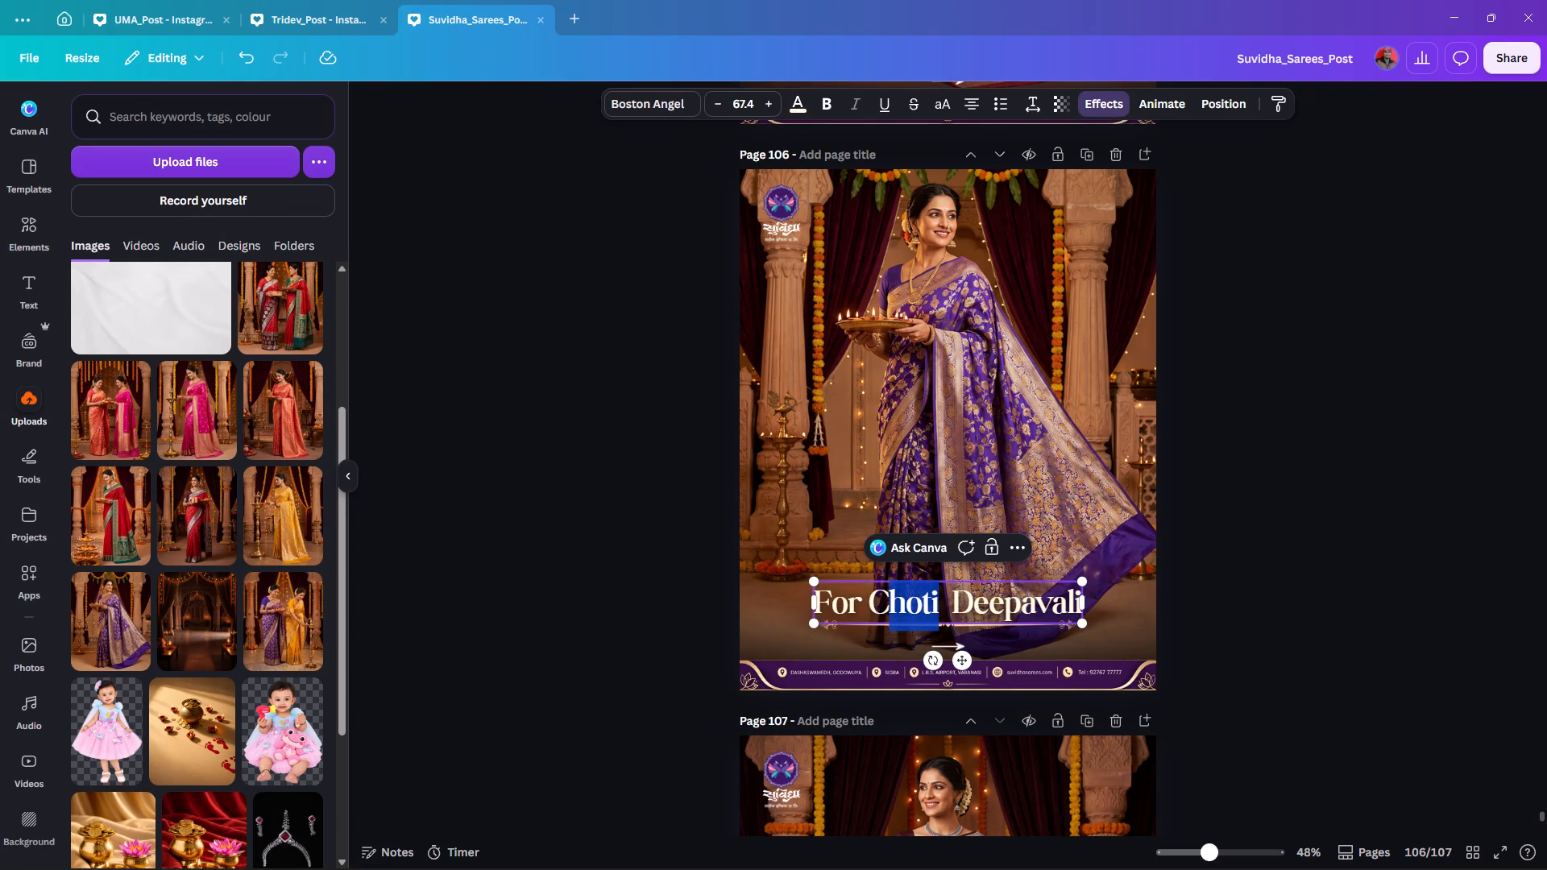
left_click_drag(881, 599, 875, 599)
key("BackSpace")
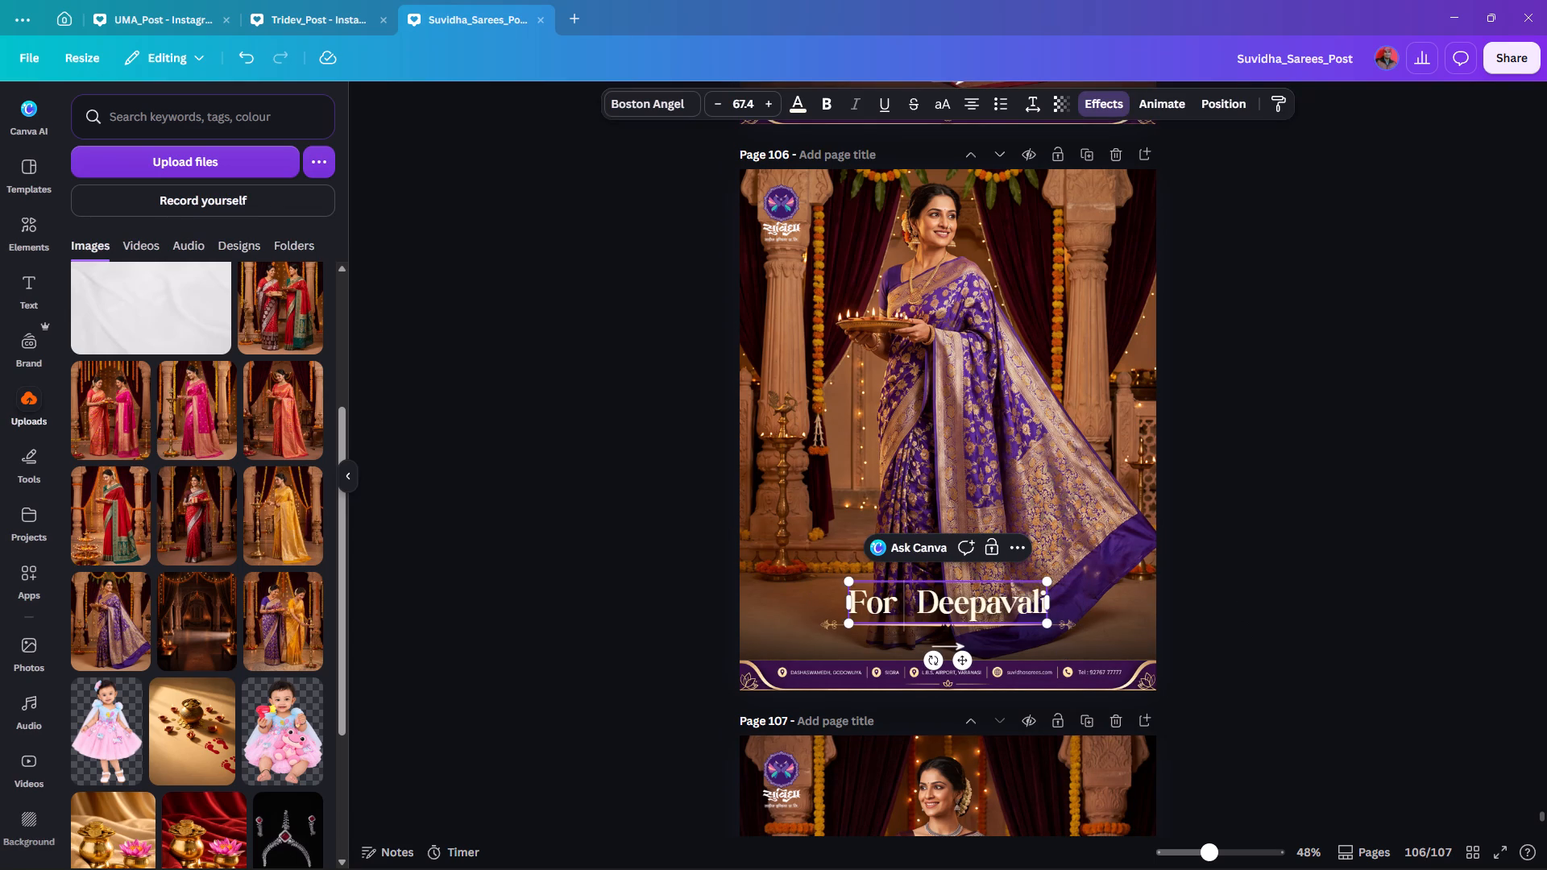
key("BackSpace")
key("Right")
key("Right")
key("Right")
key("Right")
key("Right")
key("Right")
key("Right")
key("Right")
key("Right")
key("Right")
key("Right")
key("Right")
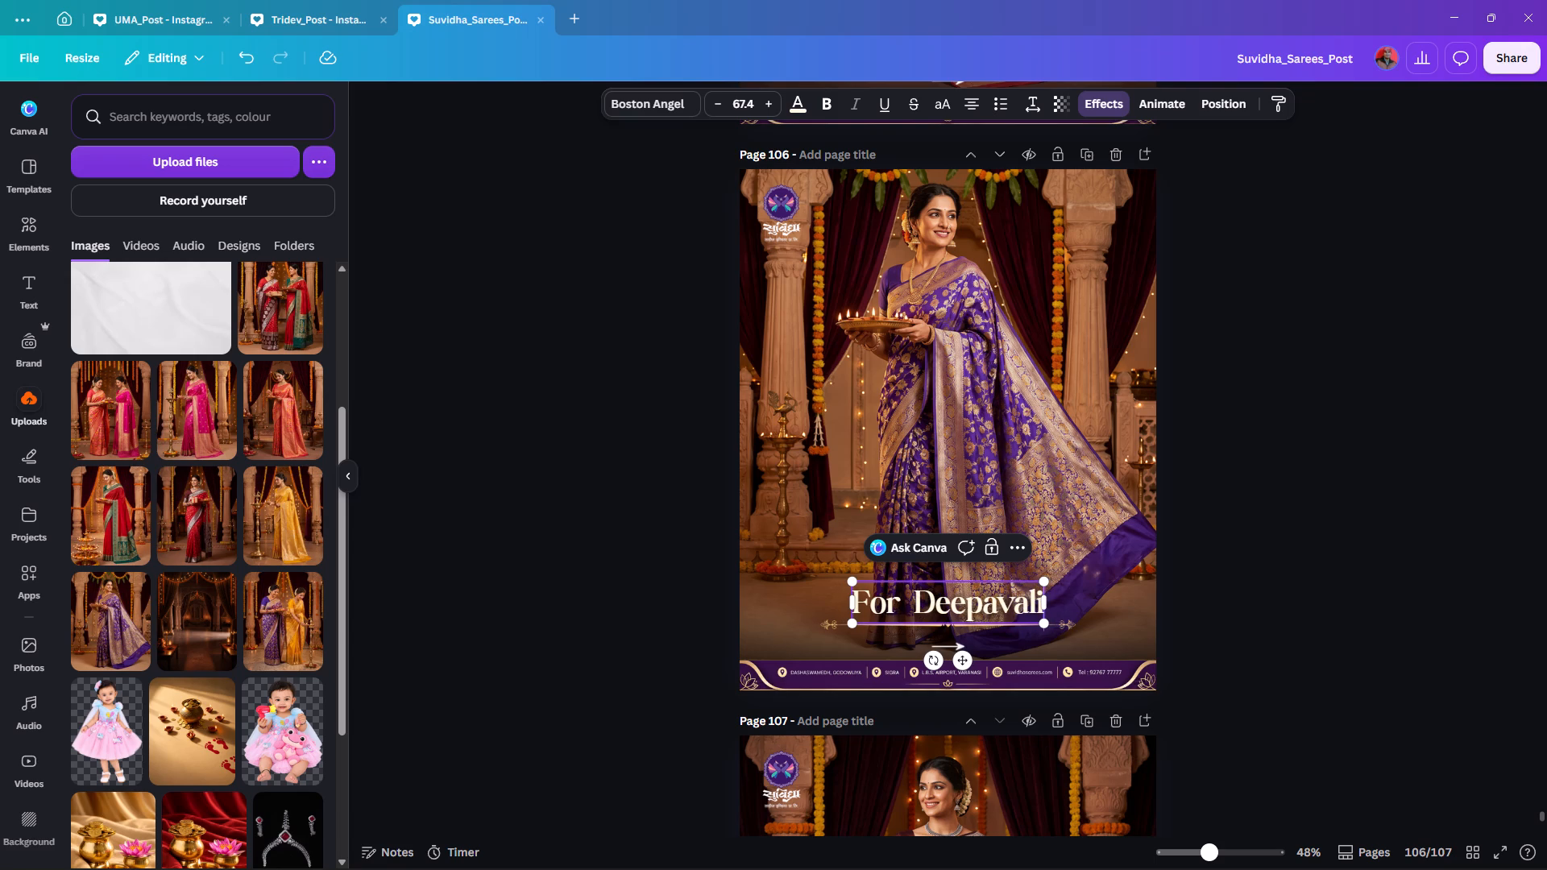
key("Left")
left_click(914, 594)
key("BackSpace")
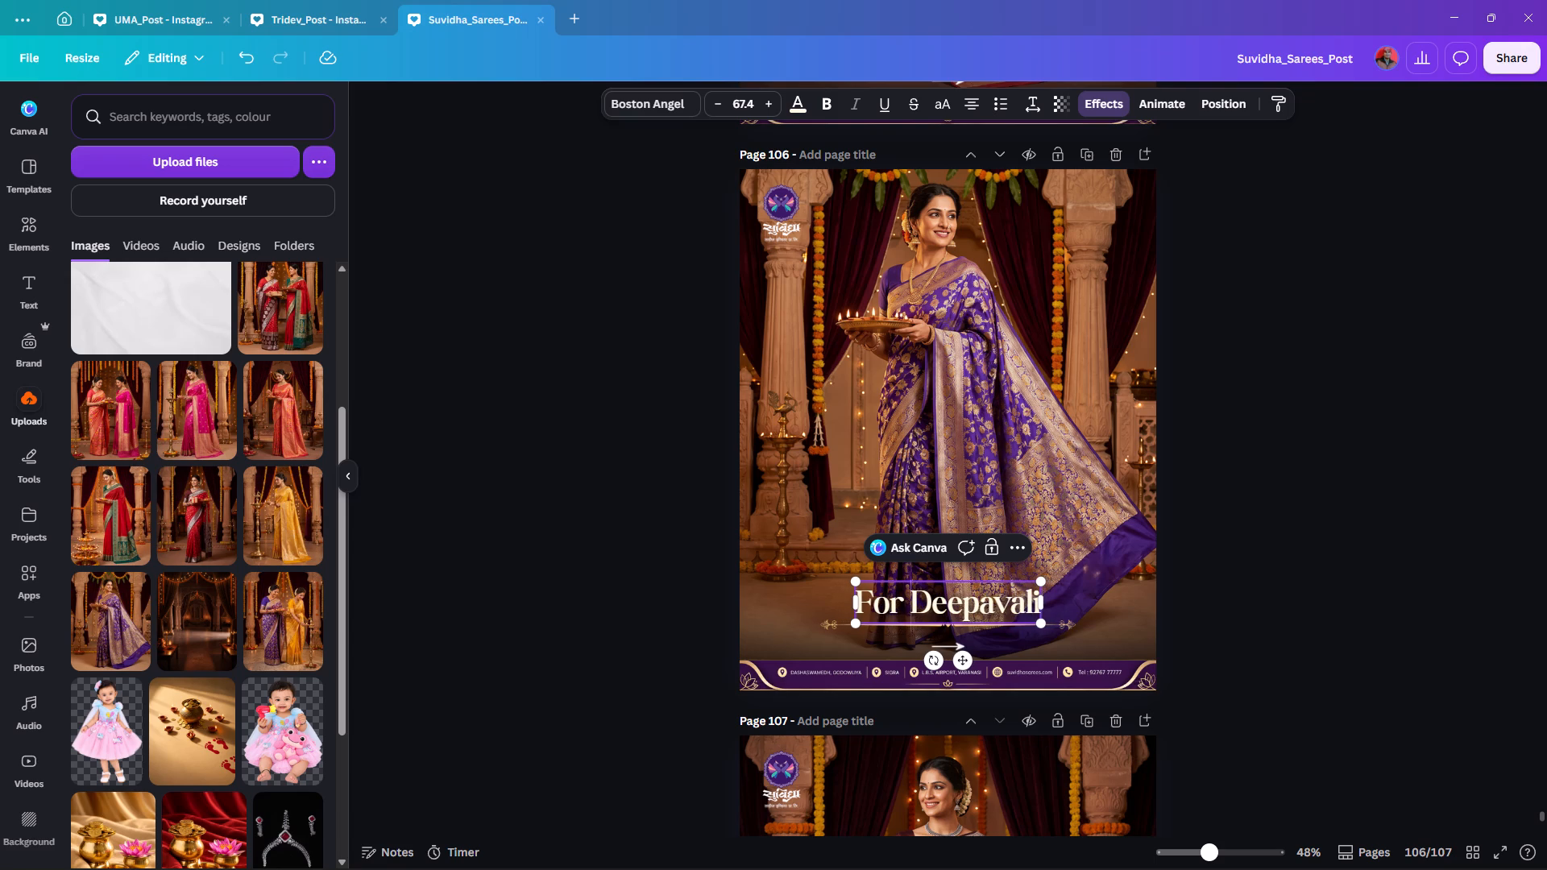
Append Get-Together after For Deepavali in the page 106 heading.
left_click(908, 596)
left_click(902, 595)
left_click(910, 594)
key("Right")
key("Right")
key("Right")
key("Right")
key("Right")
key("Right")
key("Right")
key("Right")
key("Right")
key("Right")
key("Right")
key("Right")
key("Right")
key("Right")
key("Right")
key("Right")
key("space")
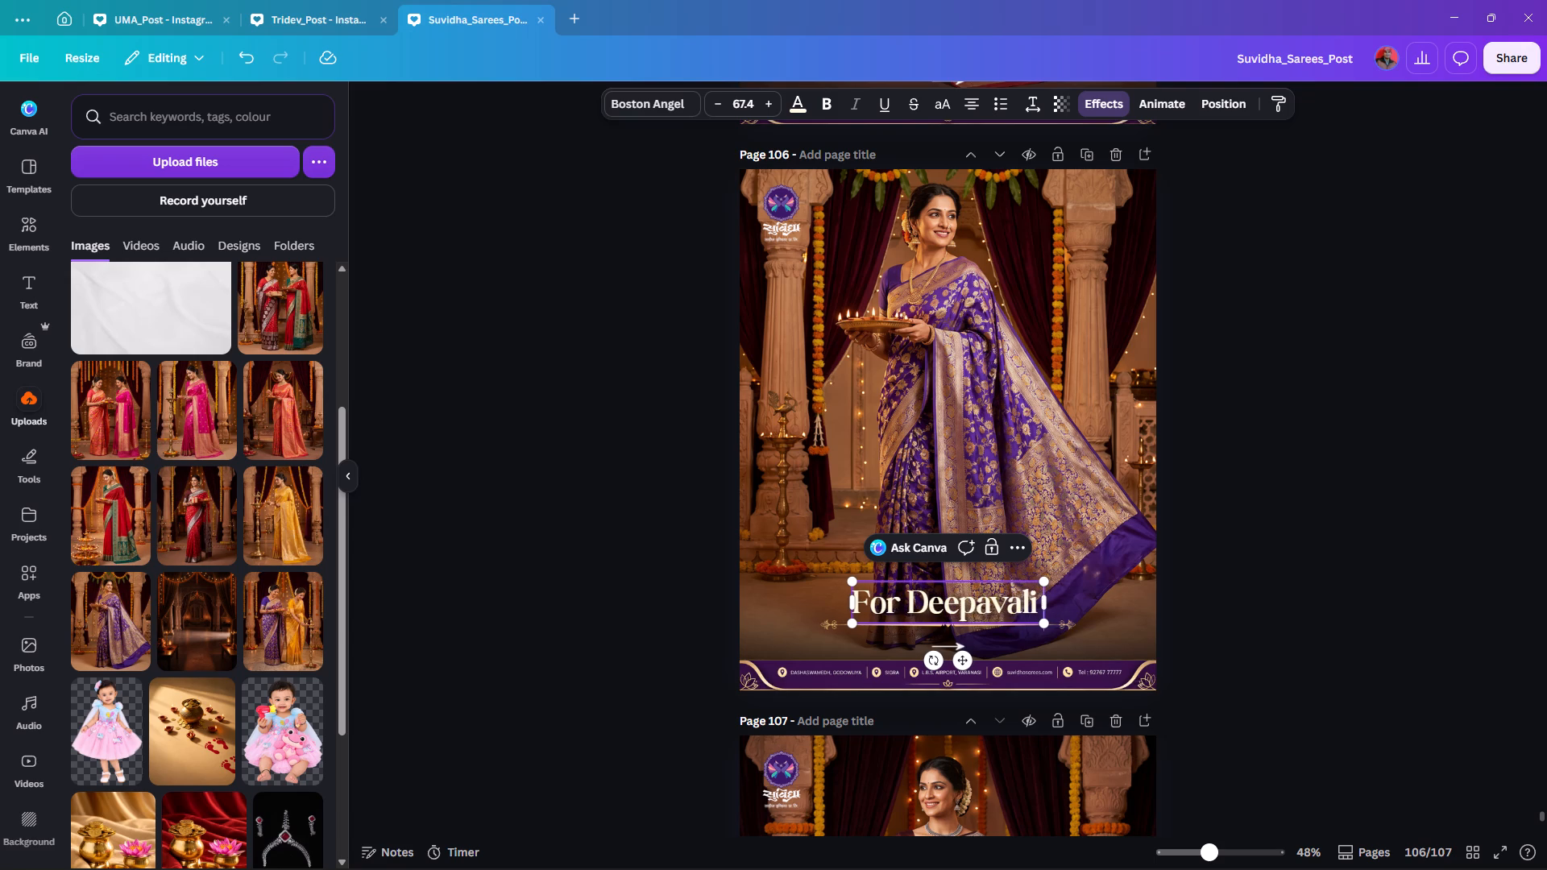
type("Get")
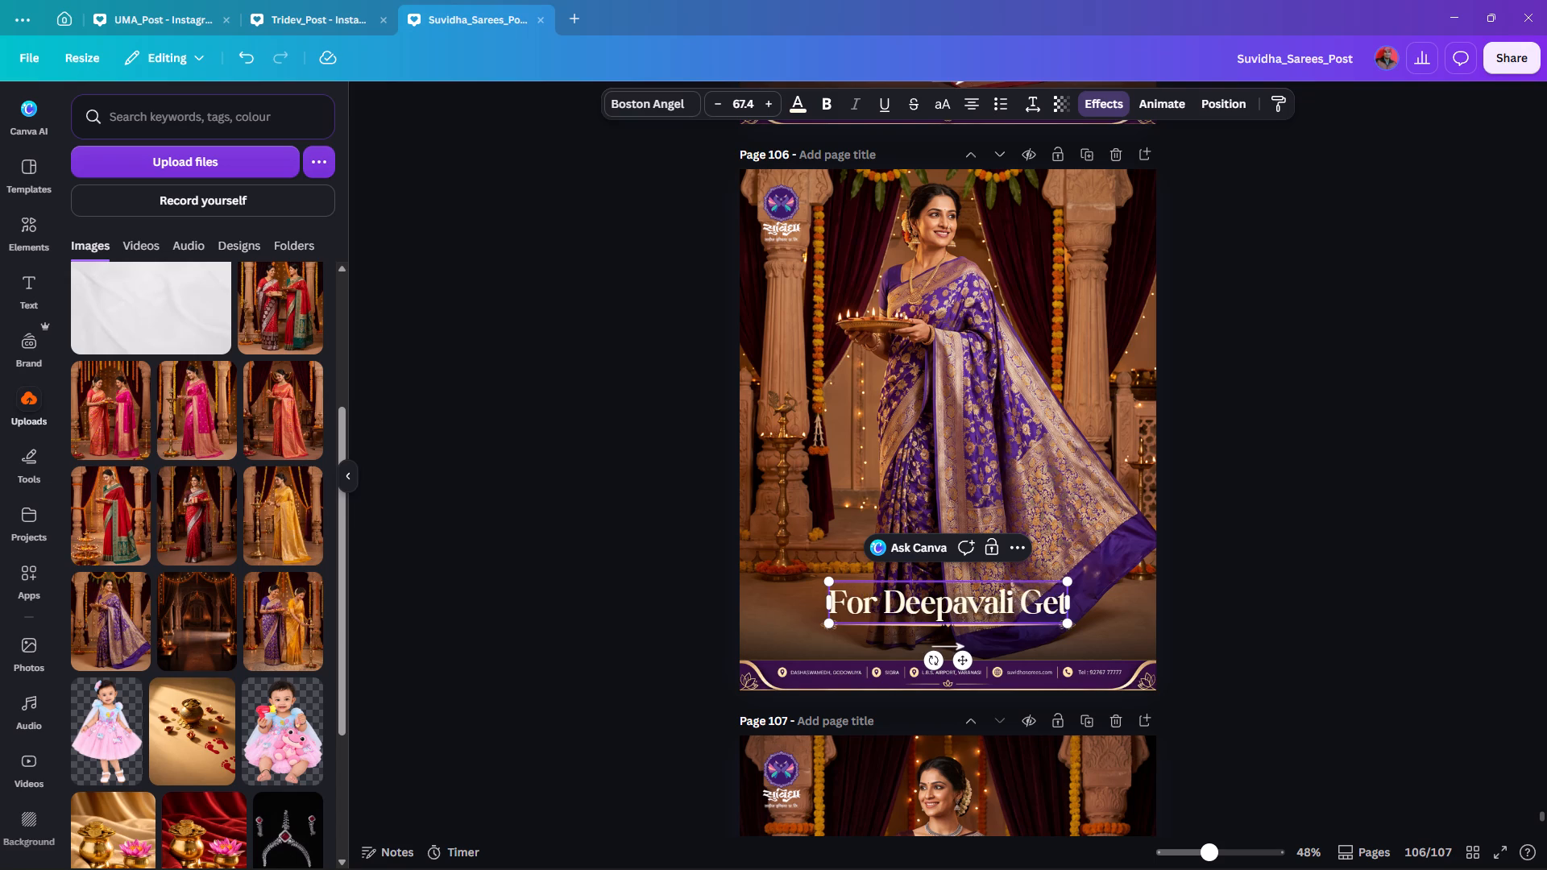
key("minus")
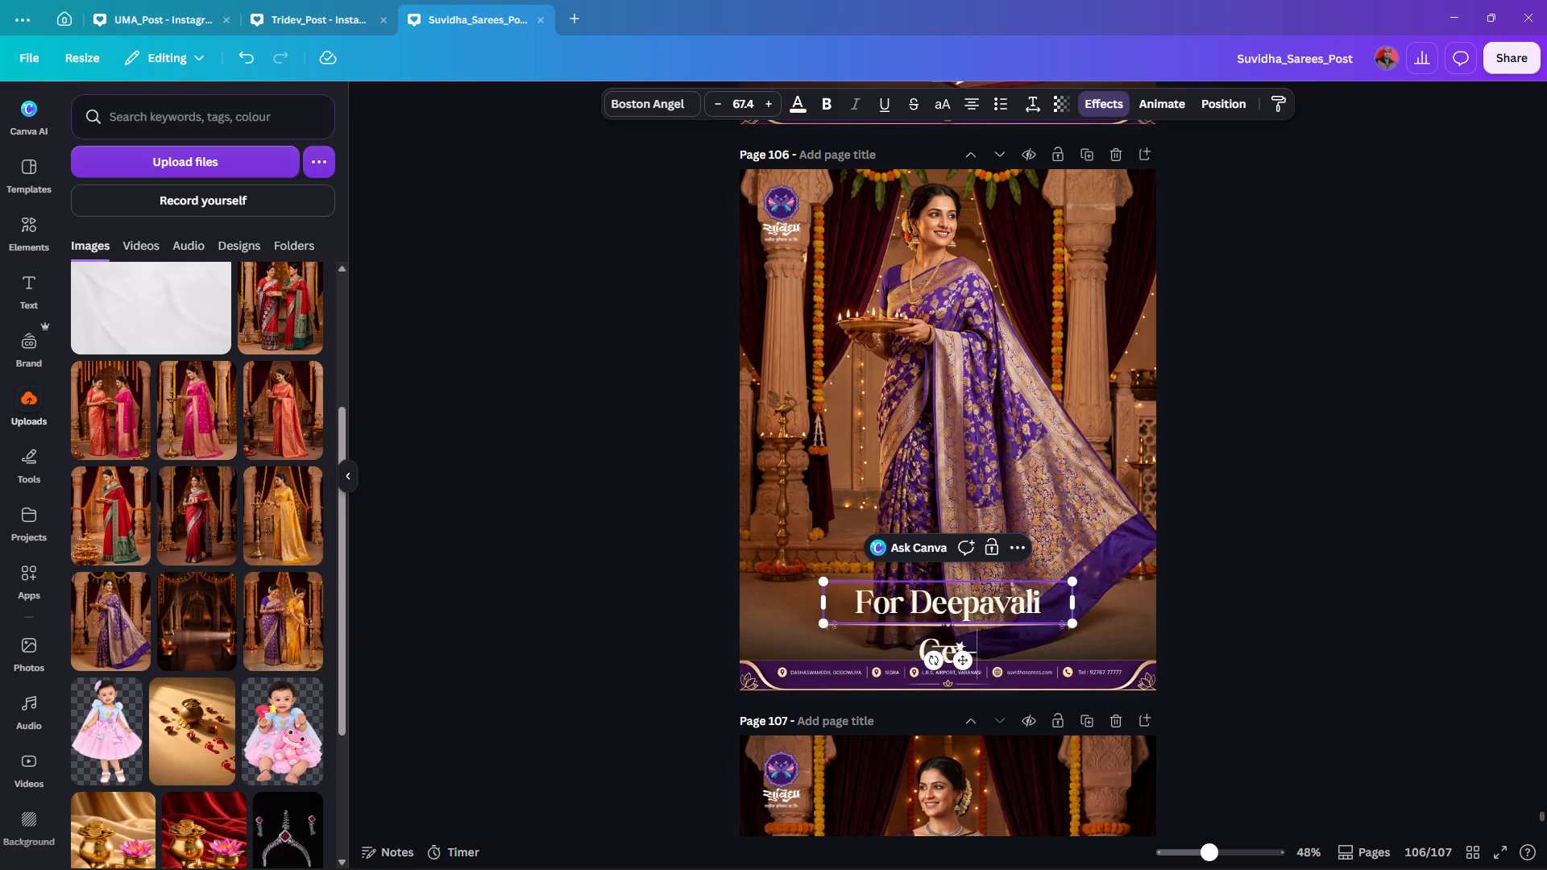
type("To")
type("gether")
left_click(1317, 523)
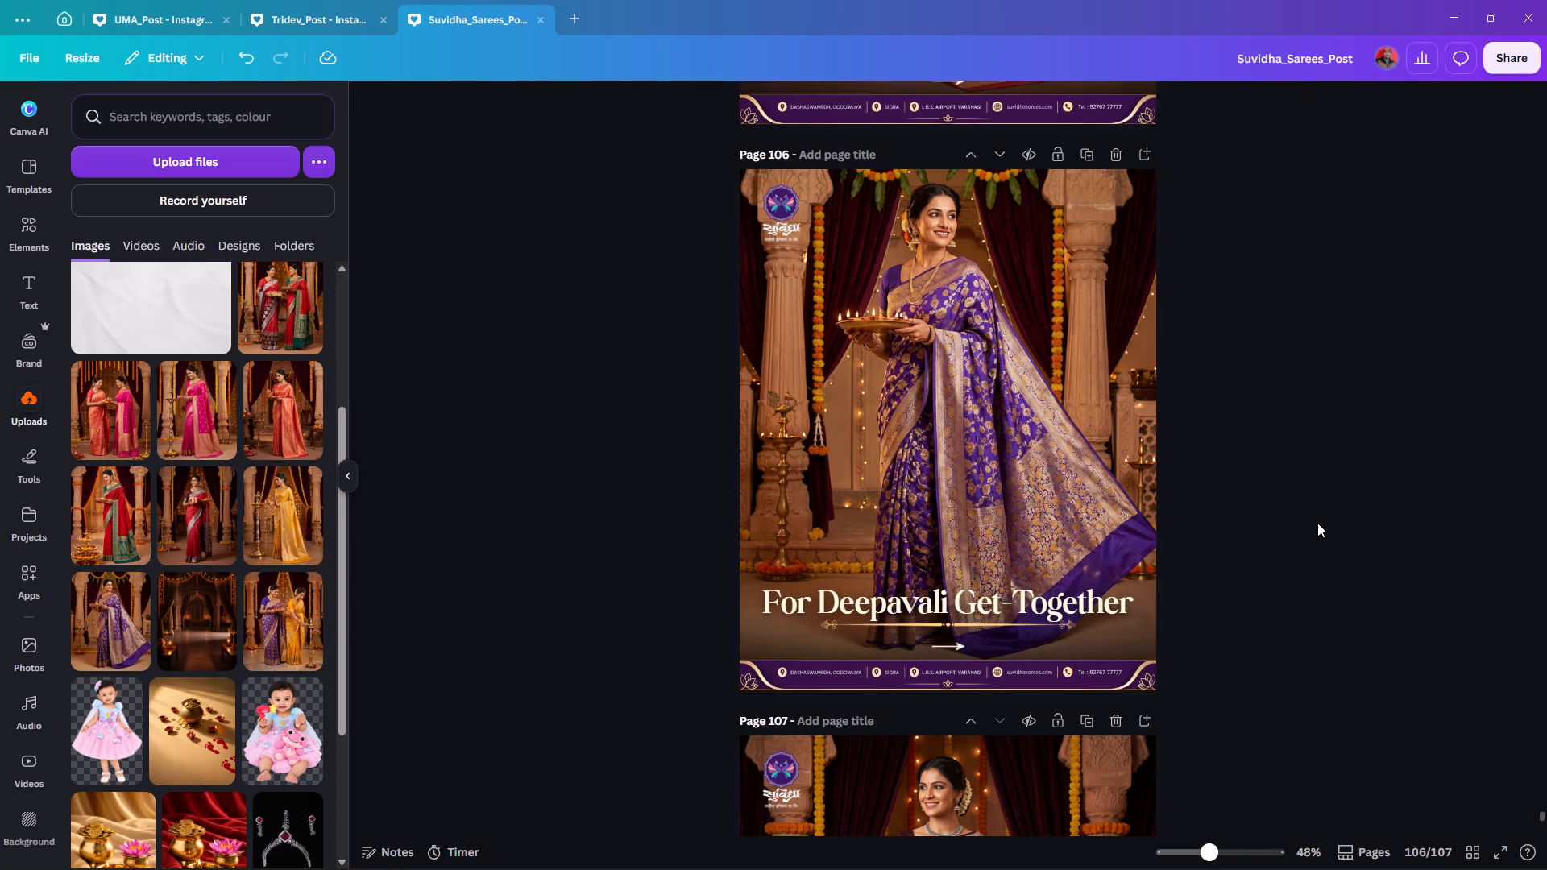
Nudge the For Deepavali Get-Together heading on page 106 slightly up from the ornamental line.
left_click(960, 610)
key("Up")
key("Up")
key("Up")
key("Up")
key("Up")
key("Up")
key("Up")
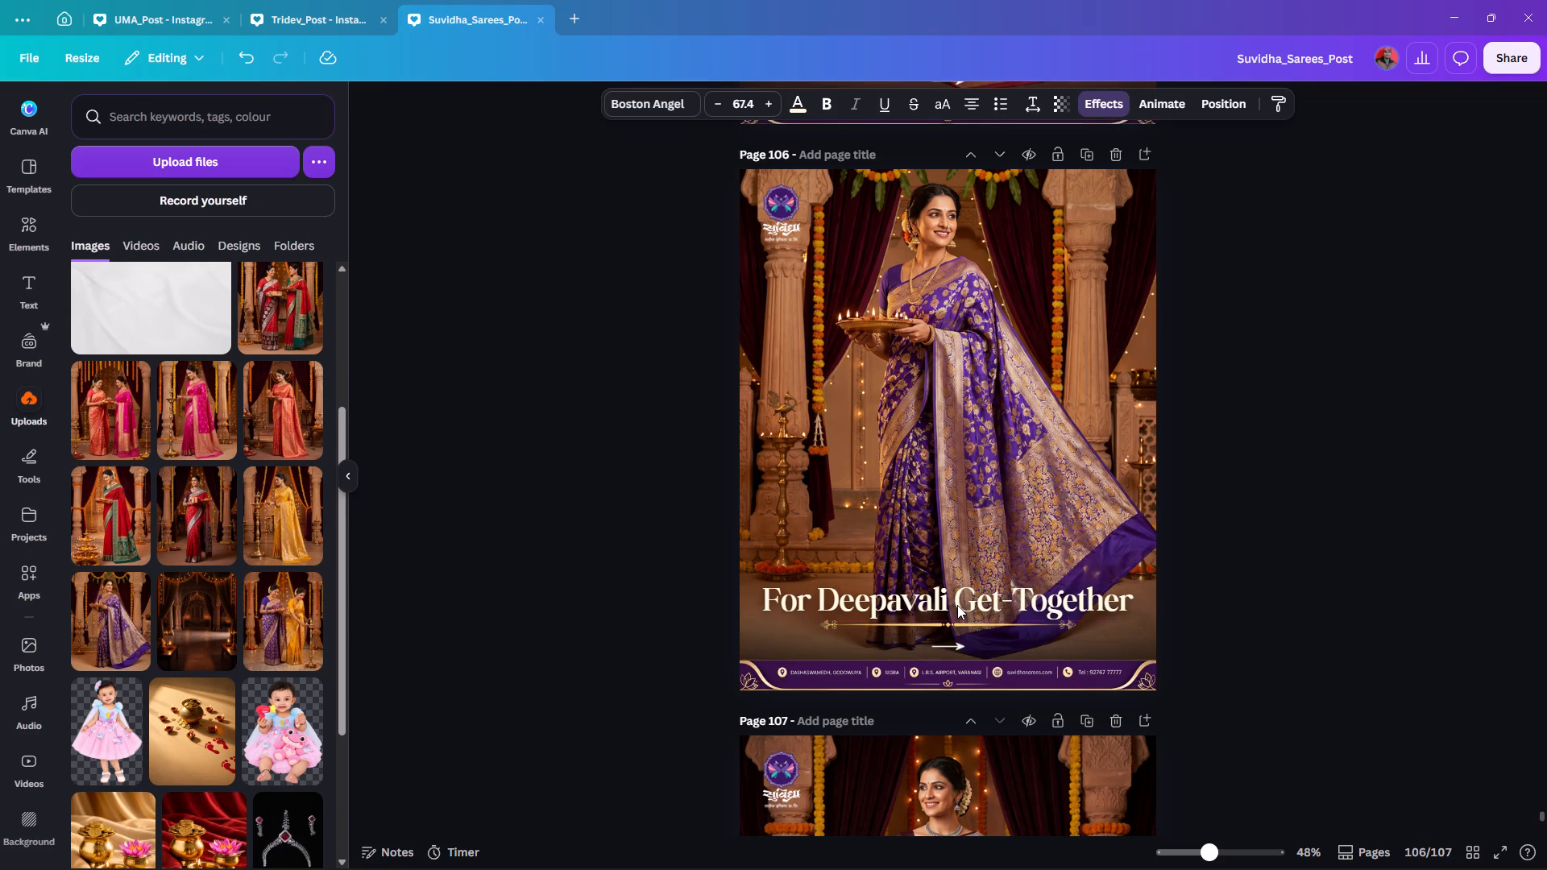
key("Up")
key("Up")
key("Up")
key("Down")
key("Down")
left_click(1295, 589)
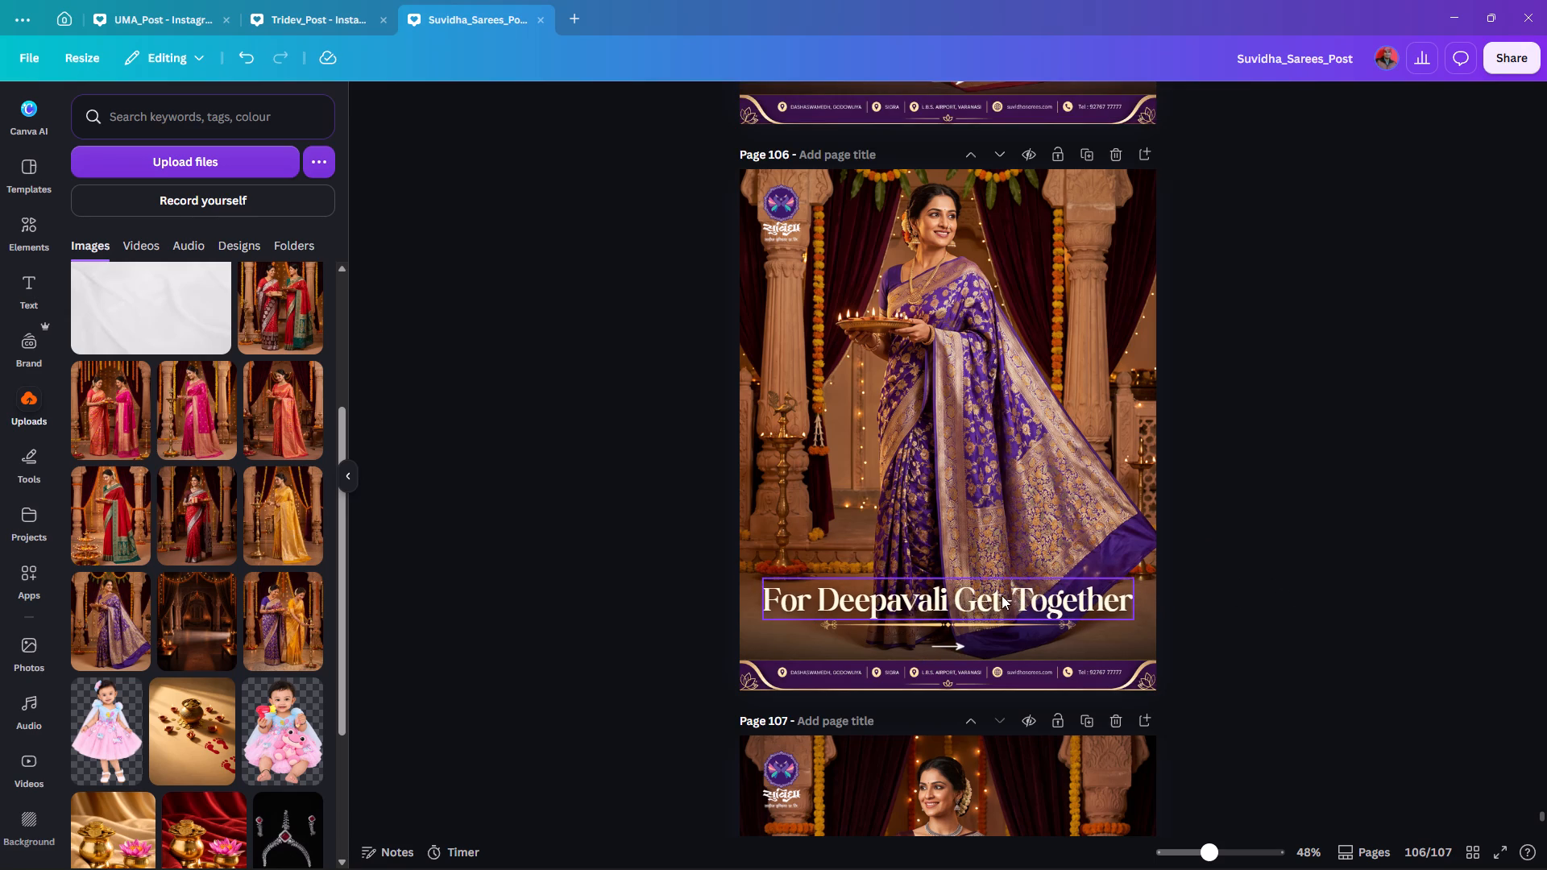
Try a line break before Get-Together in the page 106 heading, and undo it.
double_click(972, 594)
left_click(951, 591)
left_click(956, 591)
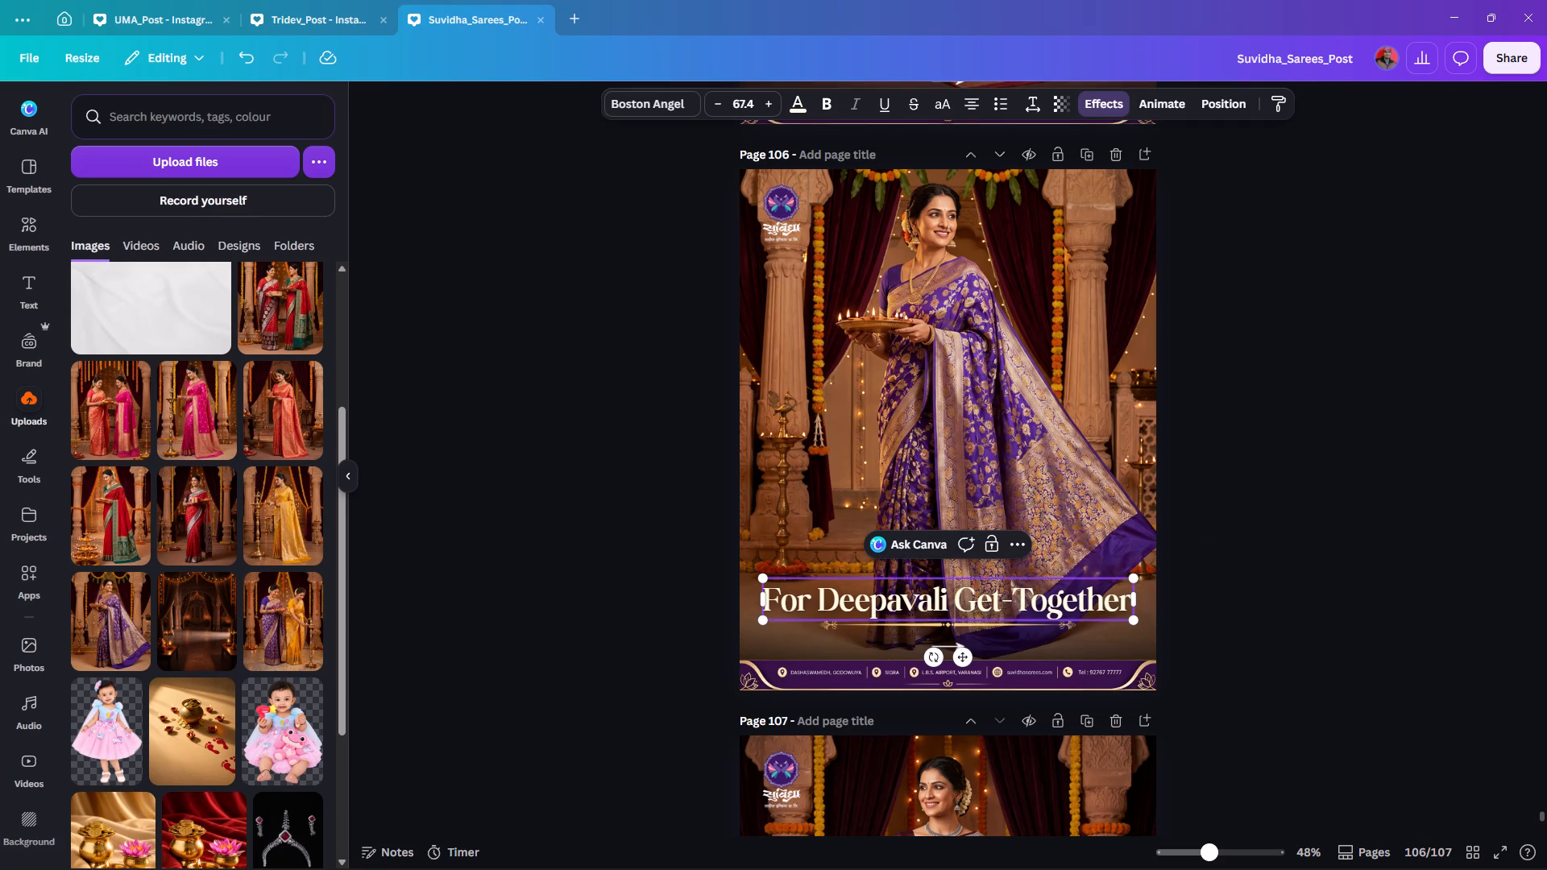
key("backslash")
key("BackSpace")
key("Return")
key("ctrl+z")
Scale the For Deepavali Get-Together heading on page 106 down to a font size of about 62.6.
left_click(1262, 562)
left_click(1118, 607)
left_click_drag(1131, 578, 1118, 584, "alt")
left_click(1326, 539)
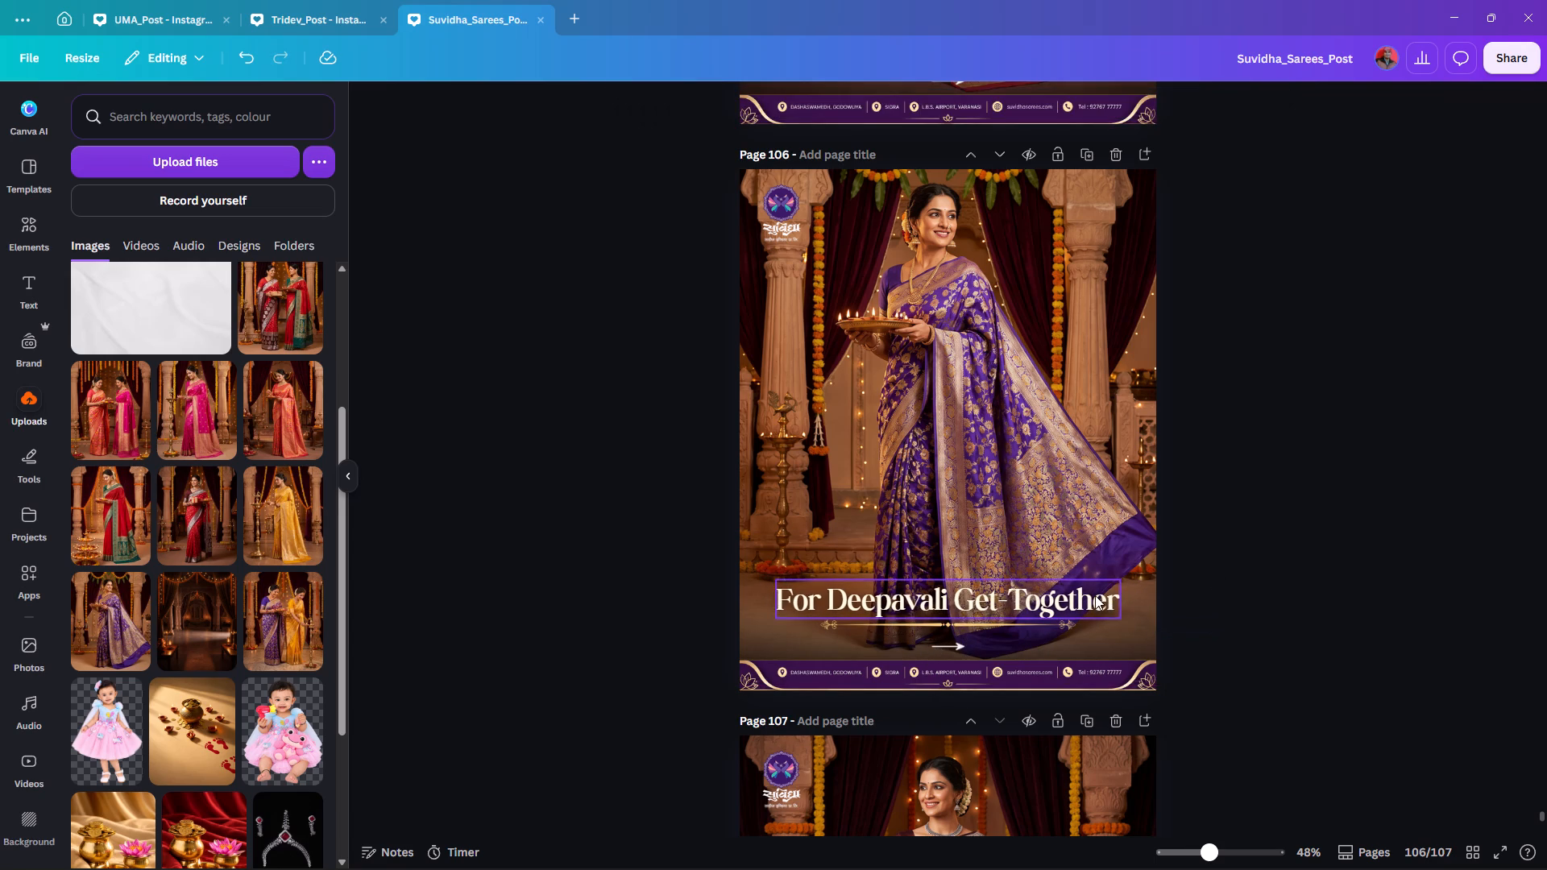
Nudge the resized heading on page 106 vertically so that it sits just above the ornamental line.
left_click(1095, 595)
key("Down")
key("Down")
key("Down")
key("Down")
key("Down")
key("Down")
key("Down")
key("Down")
key("Down")
key("Up")
key("Up")
key("Up")
key("Up")
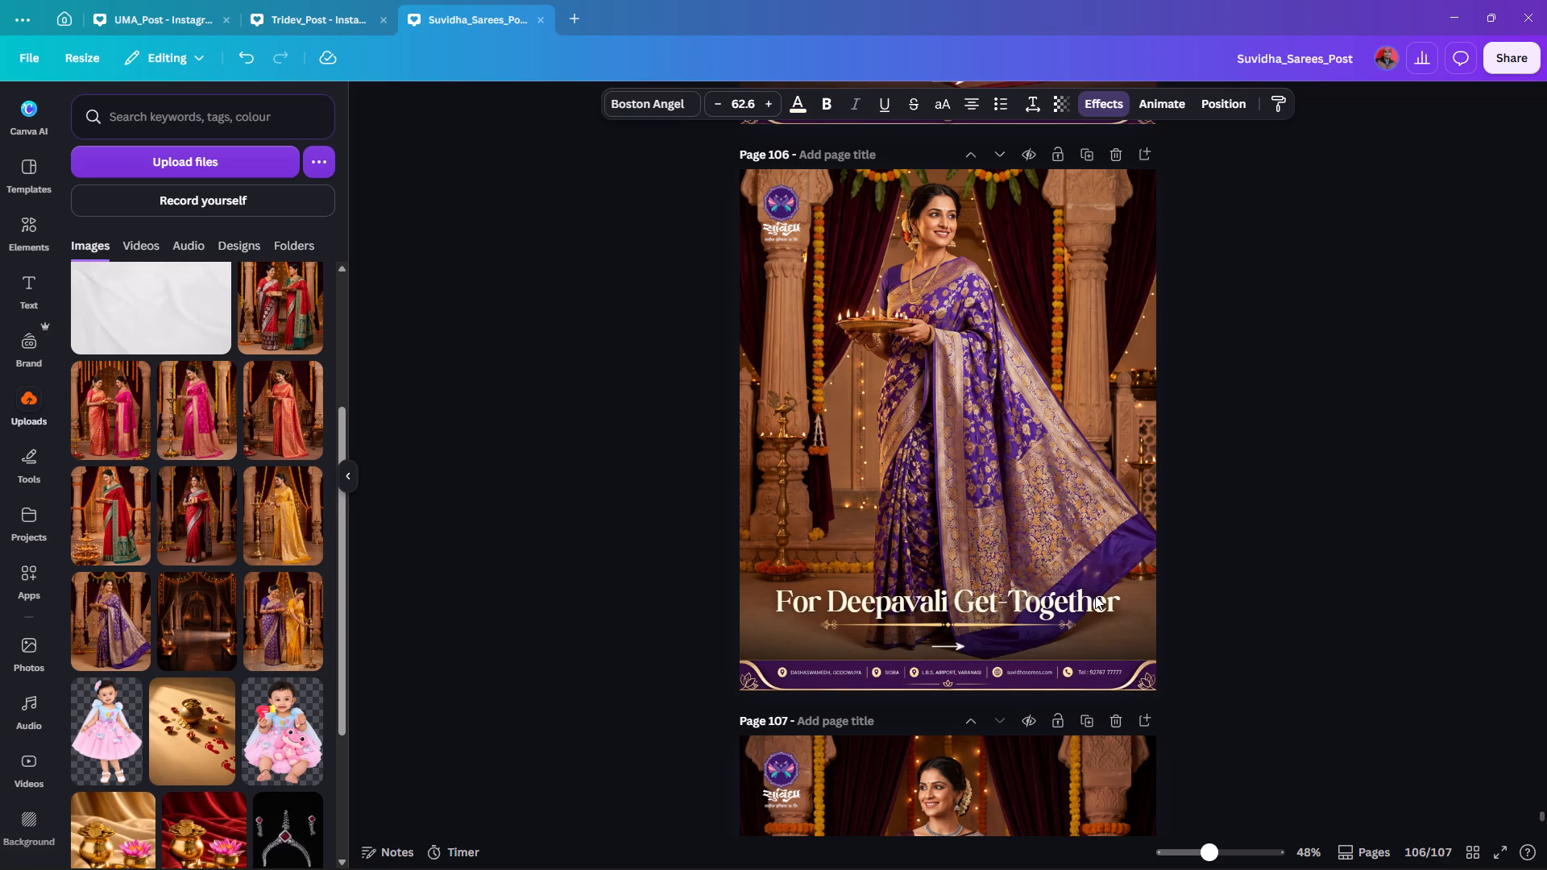
key("Up")
left_click(1397, 570)
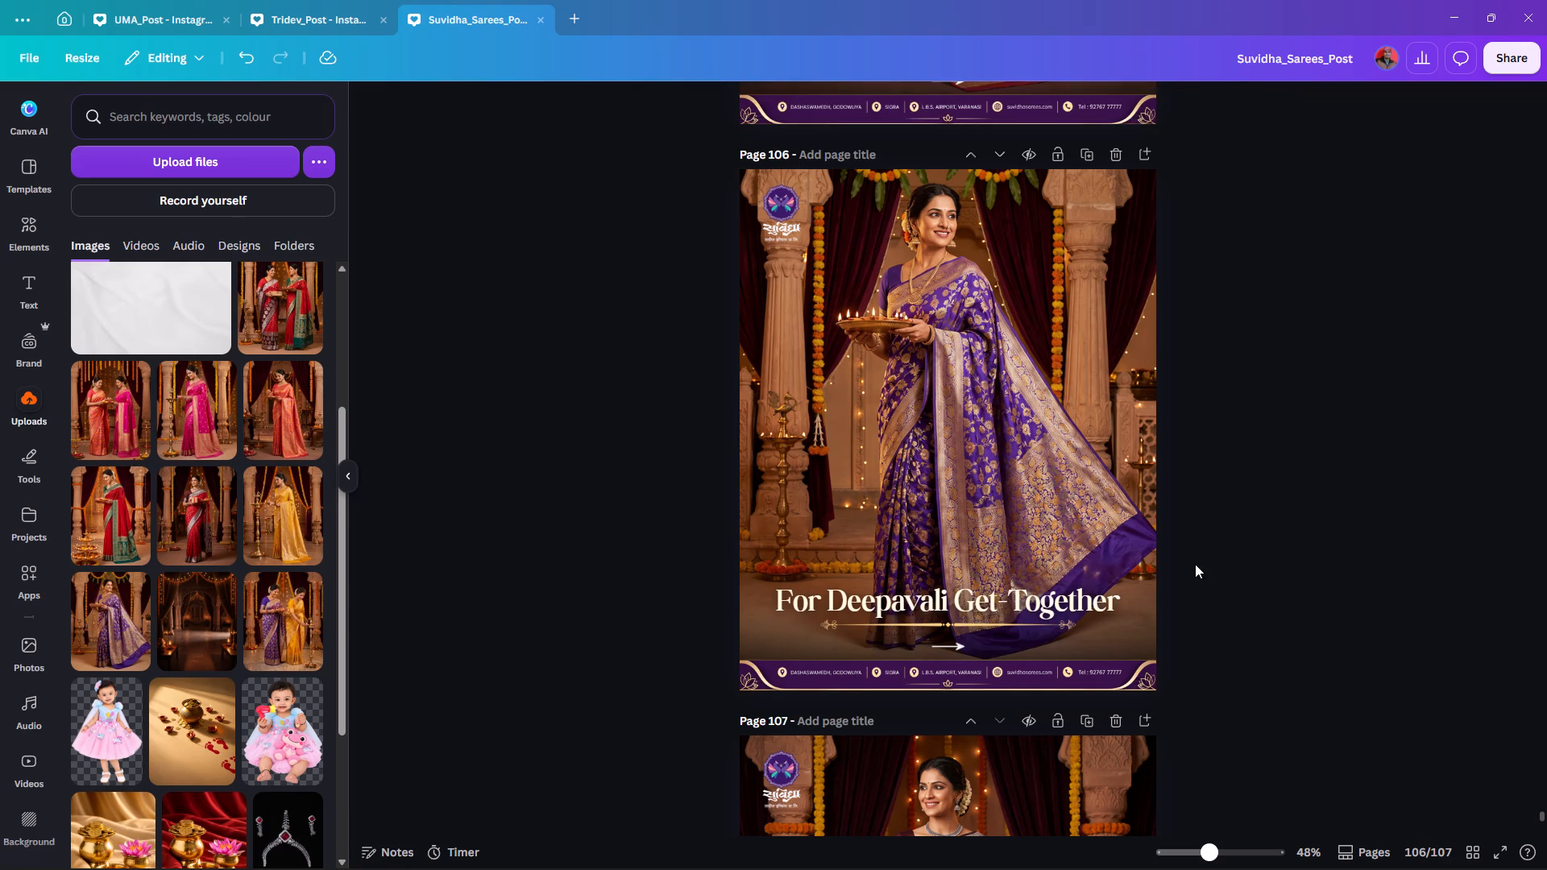
Review the headings, ornamental lines and arrows across carousel pages 101 to 107 for consistency.
scroll(1206, 546, "up", 8)
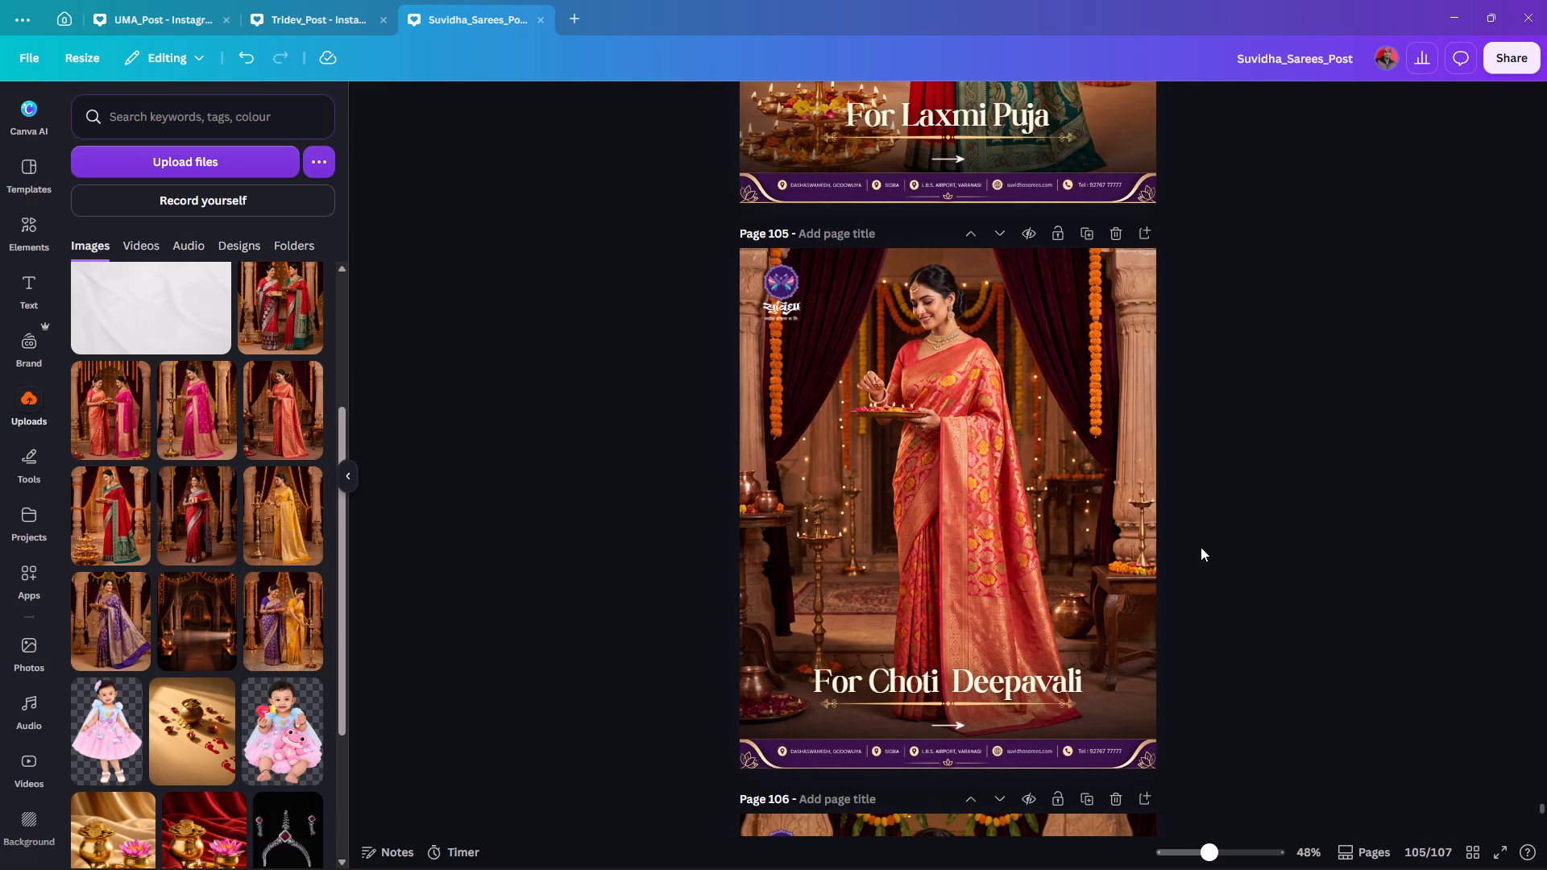
scroll(1194, 548, "down", 14)
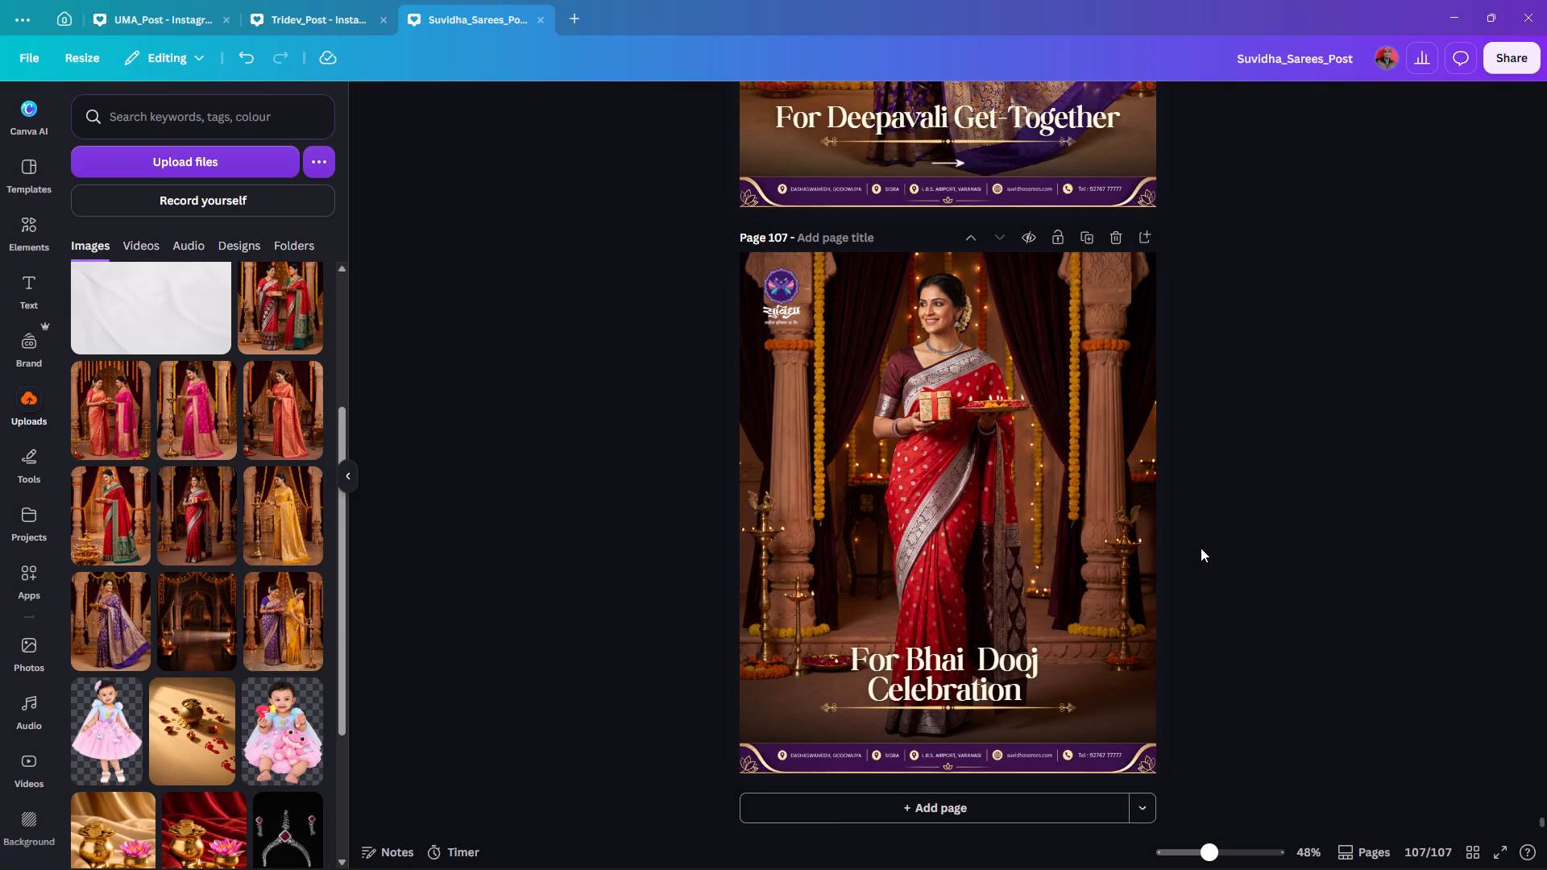
scroll(1201, 548, "up", 13)
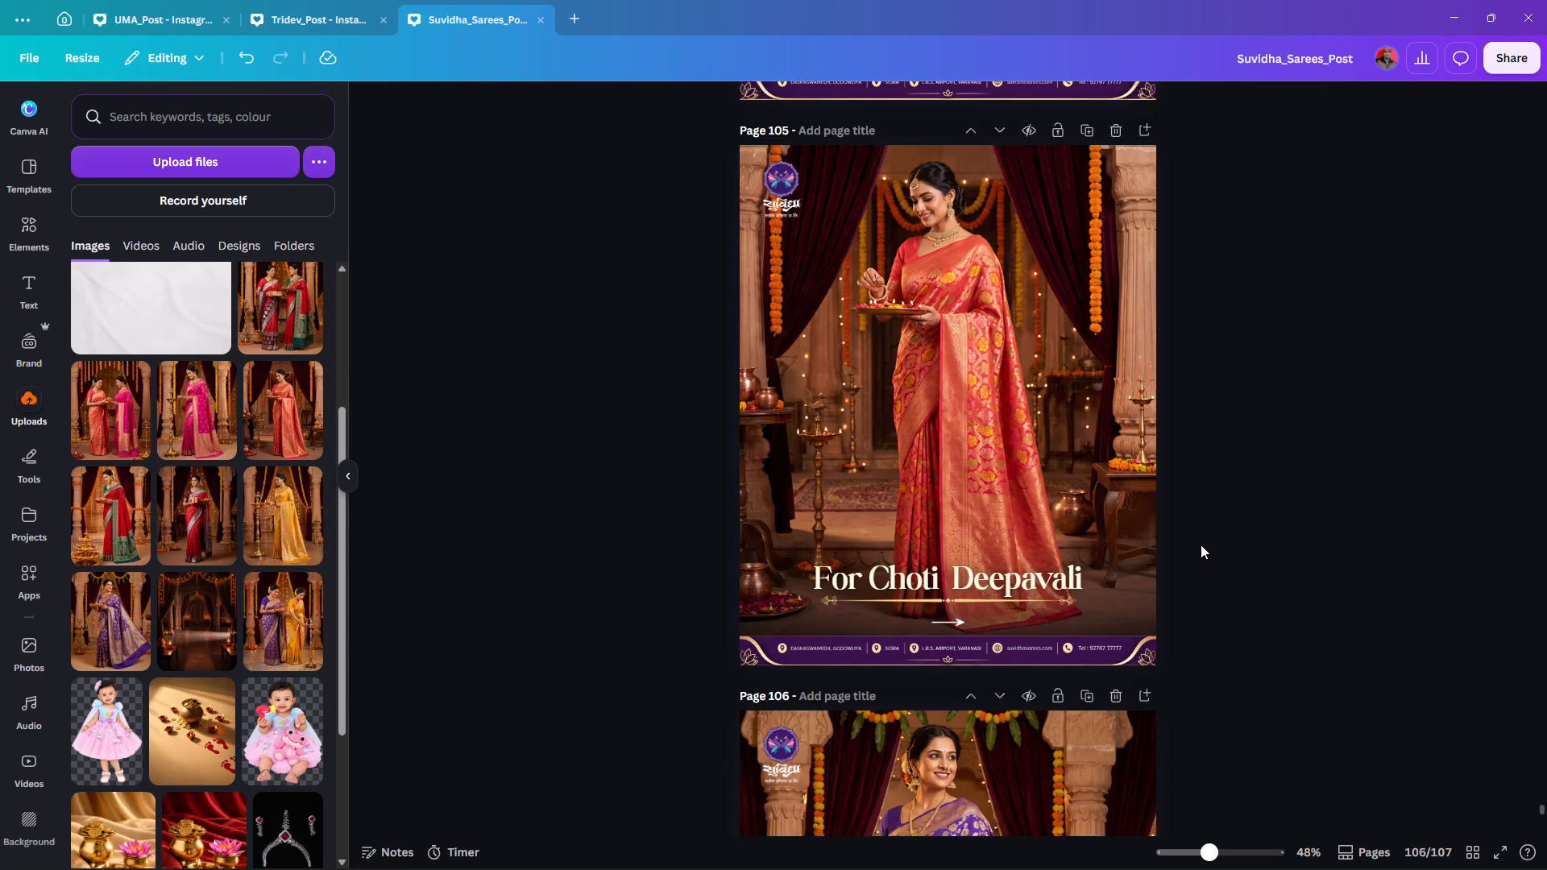
scroll(1200, 544, "up", 7)
scroll(1199, 544, "down", 1)
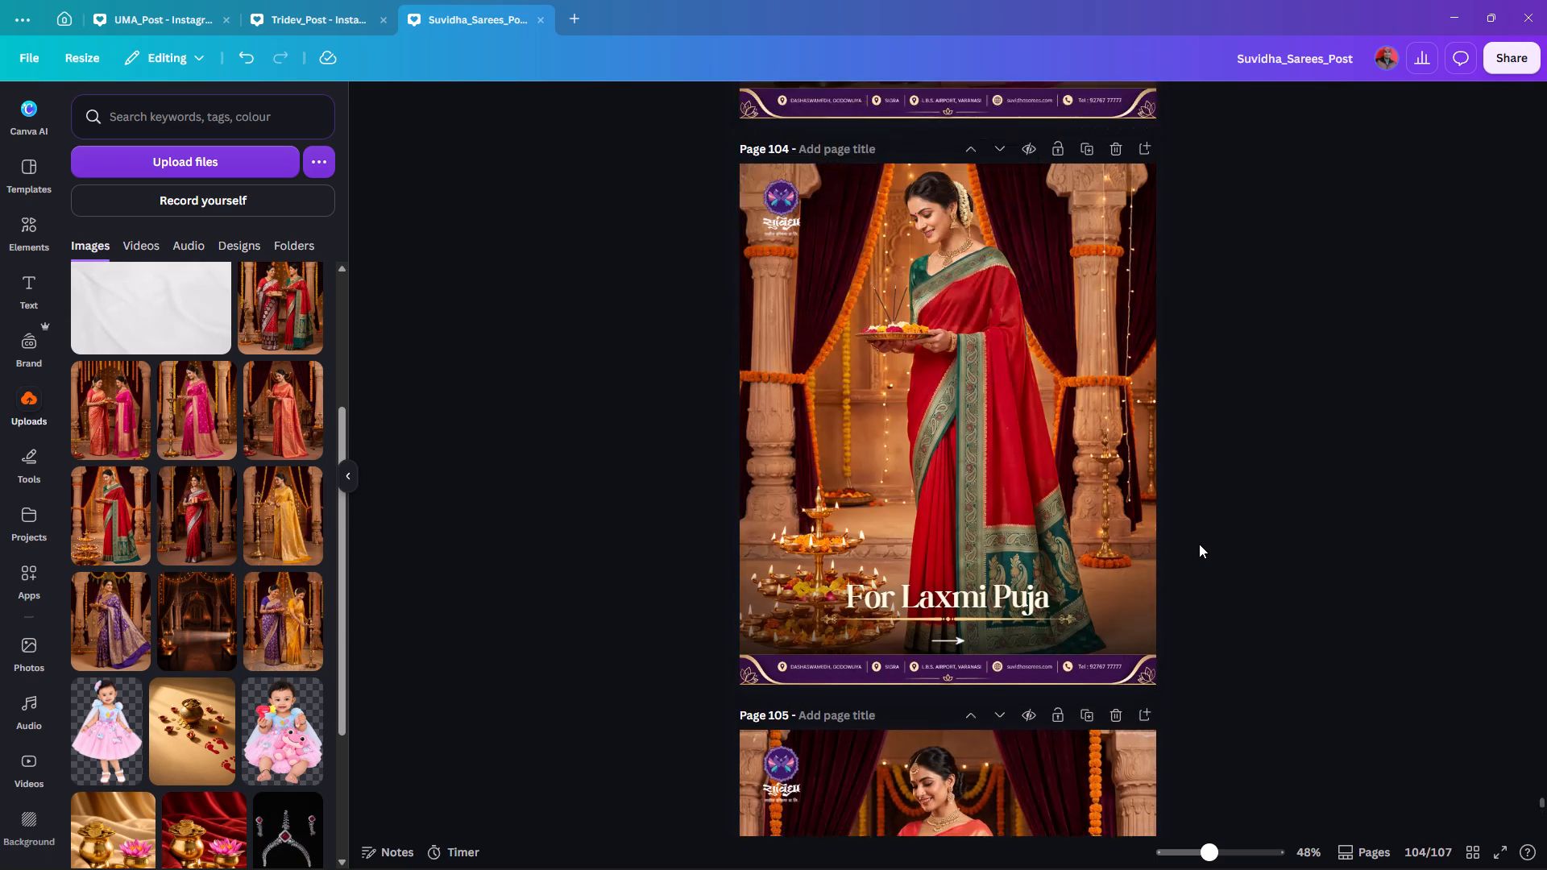
scroll(1199, 544, "down", 9)
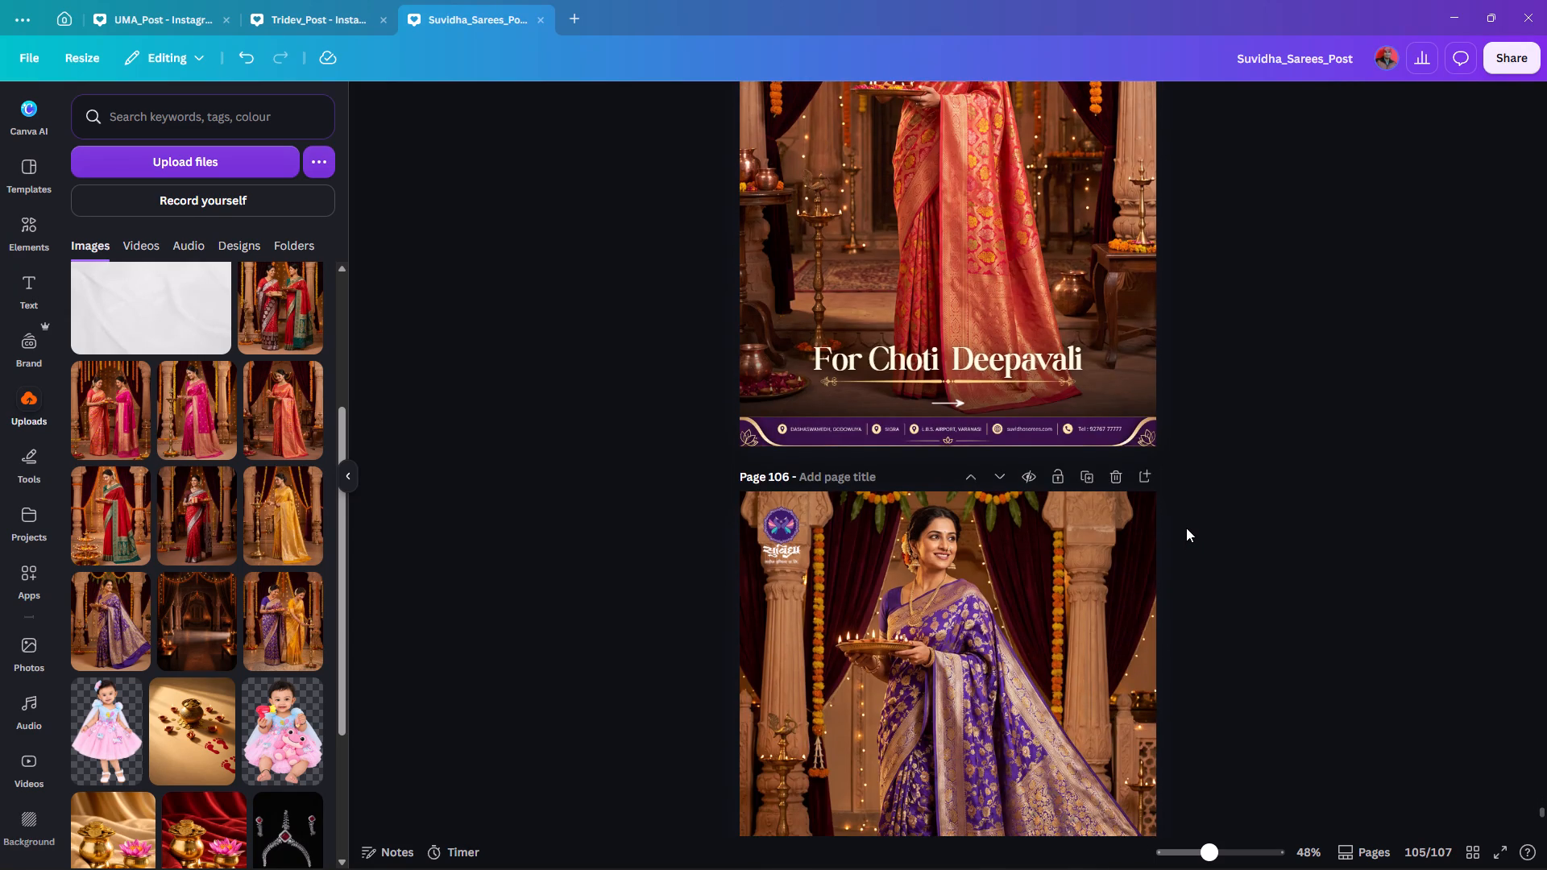
scroll(1187, 512, "up", 2)
scroll(1187, 512, "down", 8)
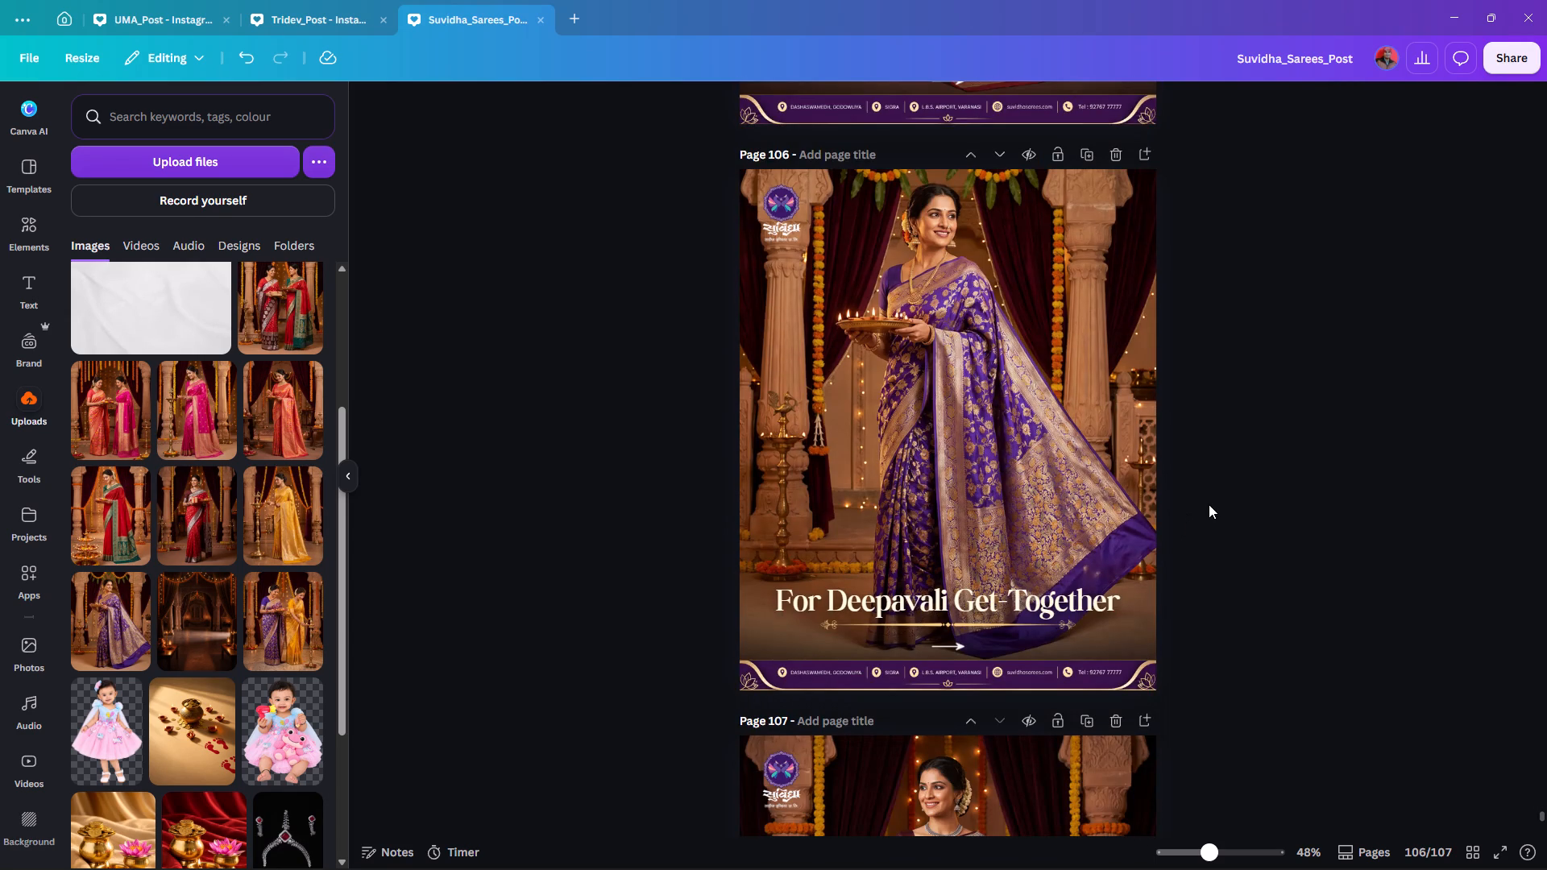
scroll(1209, 504, "down", 6)
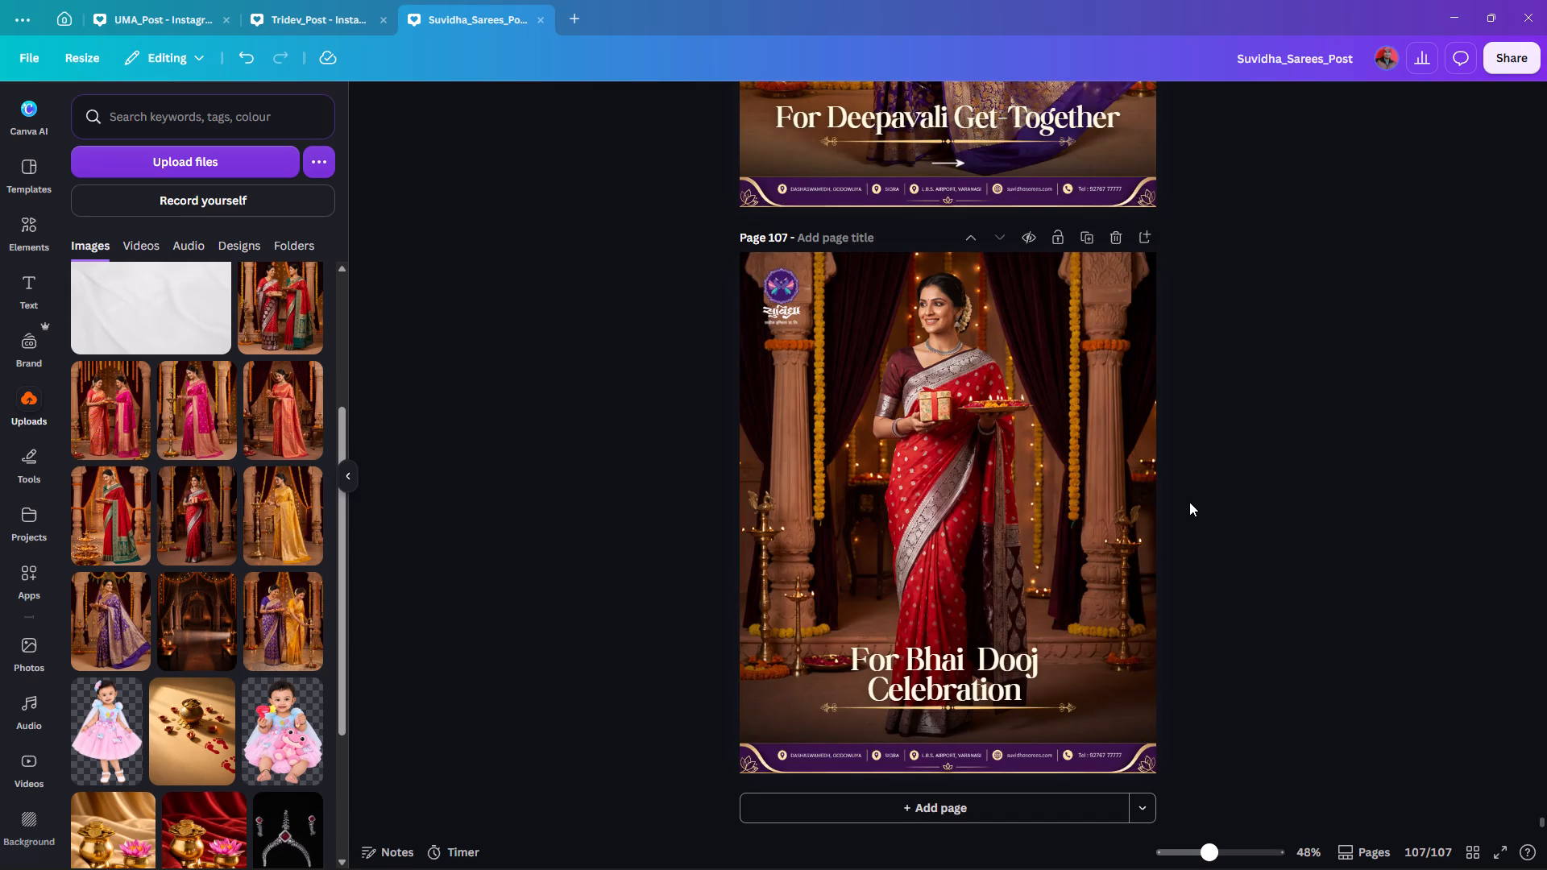
scroll(1189, 502, "down", 3)
scroll(1189, 502, "up", 15)
scroll(1188, 502, "up", 8)
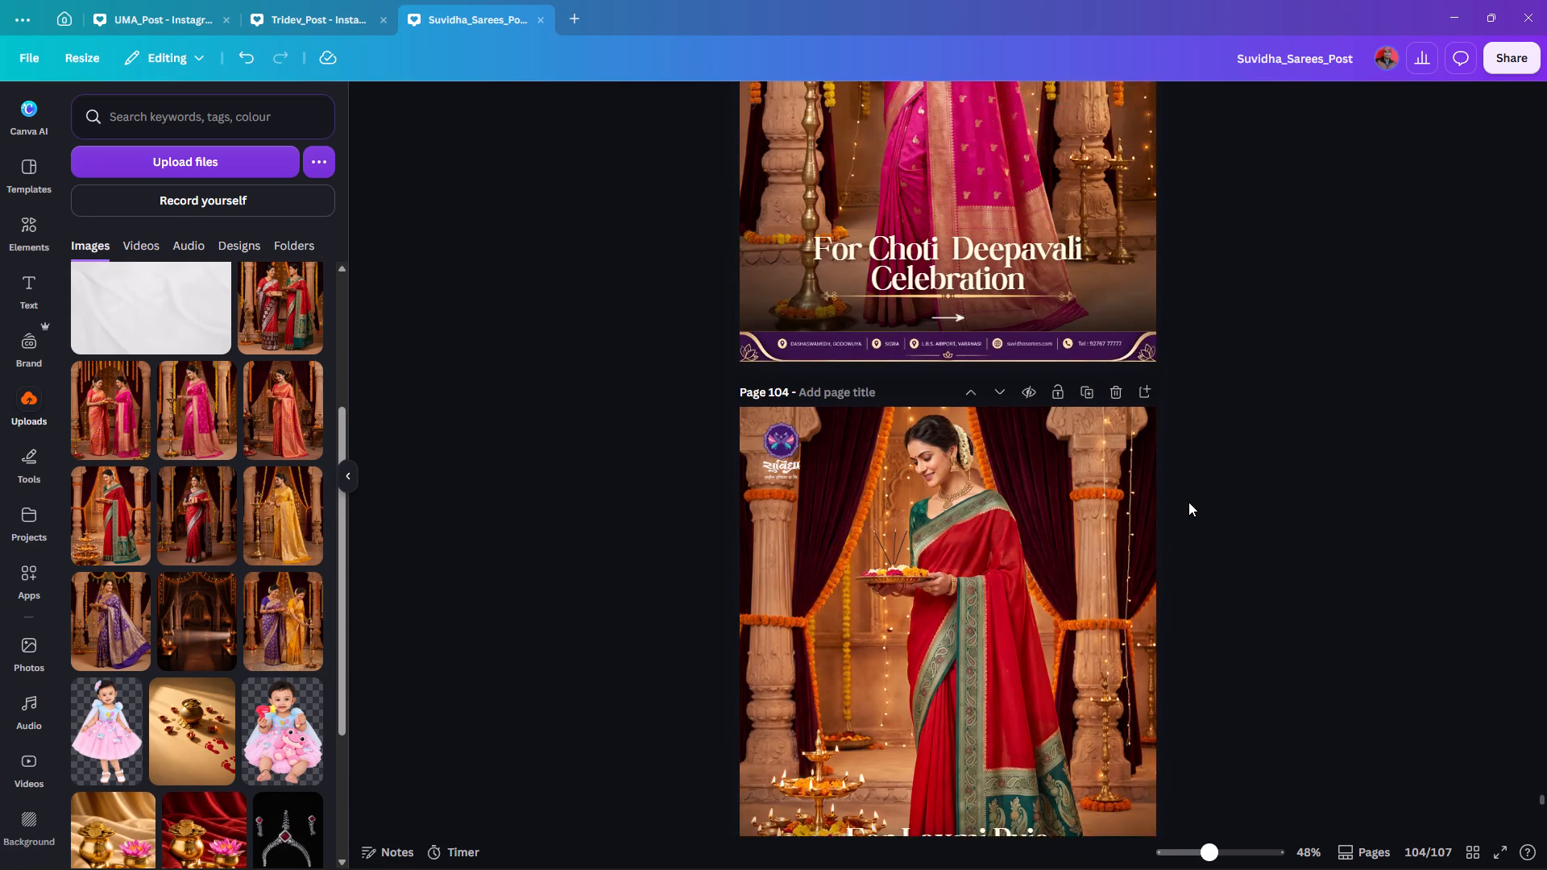
scroll(1188, 502, "up", 13)
scroll(1188, 502, "down", 1)
scroll(1188, 502, "up", 6)
scroll(1188, 502, "down", 7)
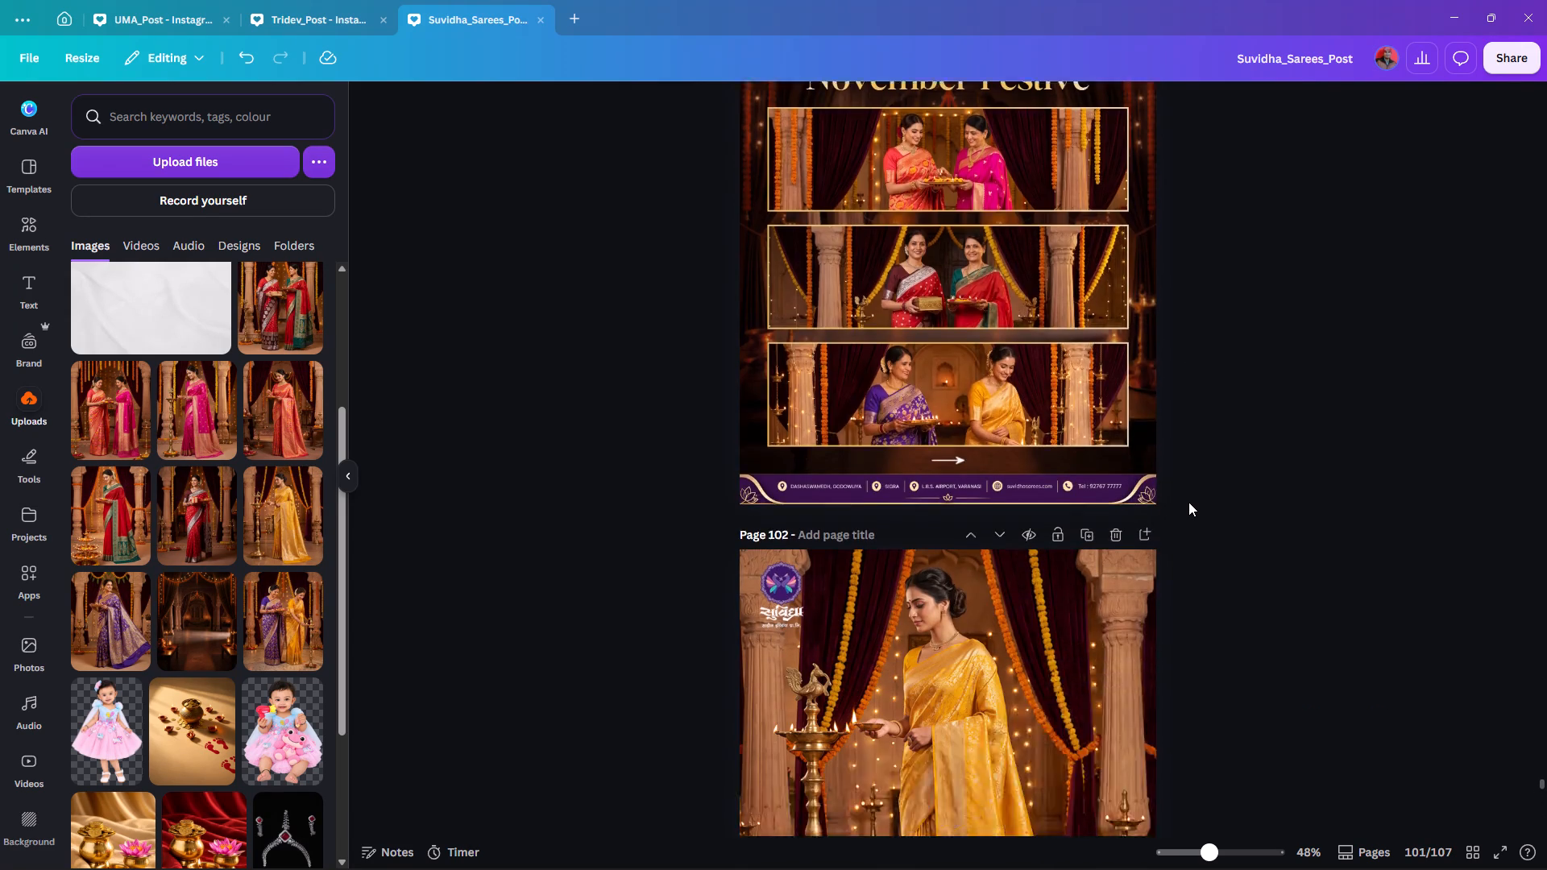
scroll(1188, 502, "down", 5)
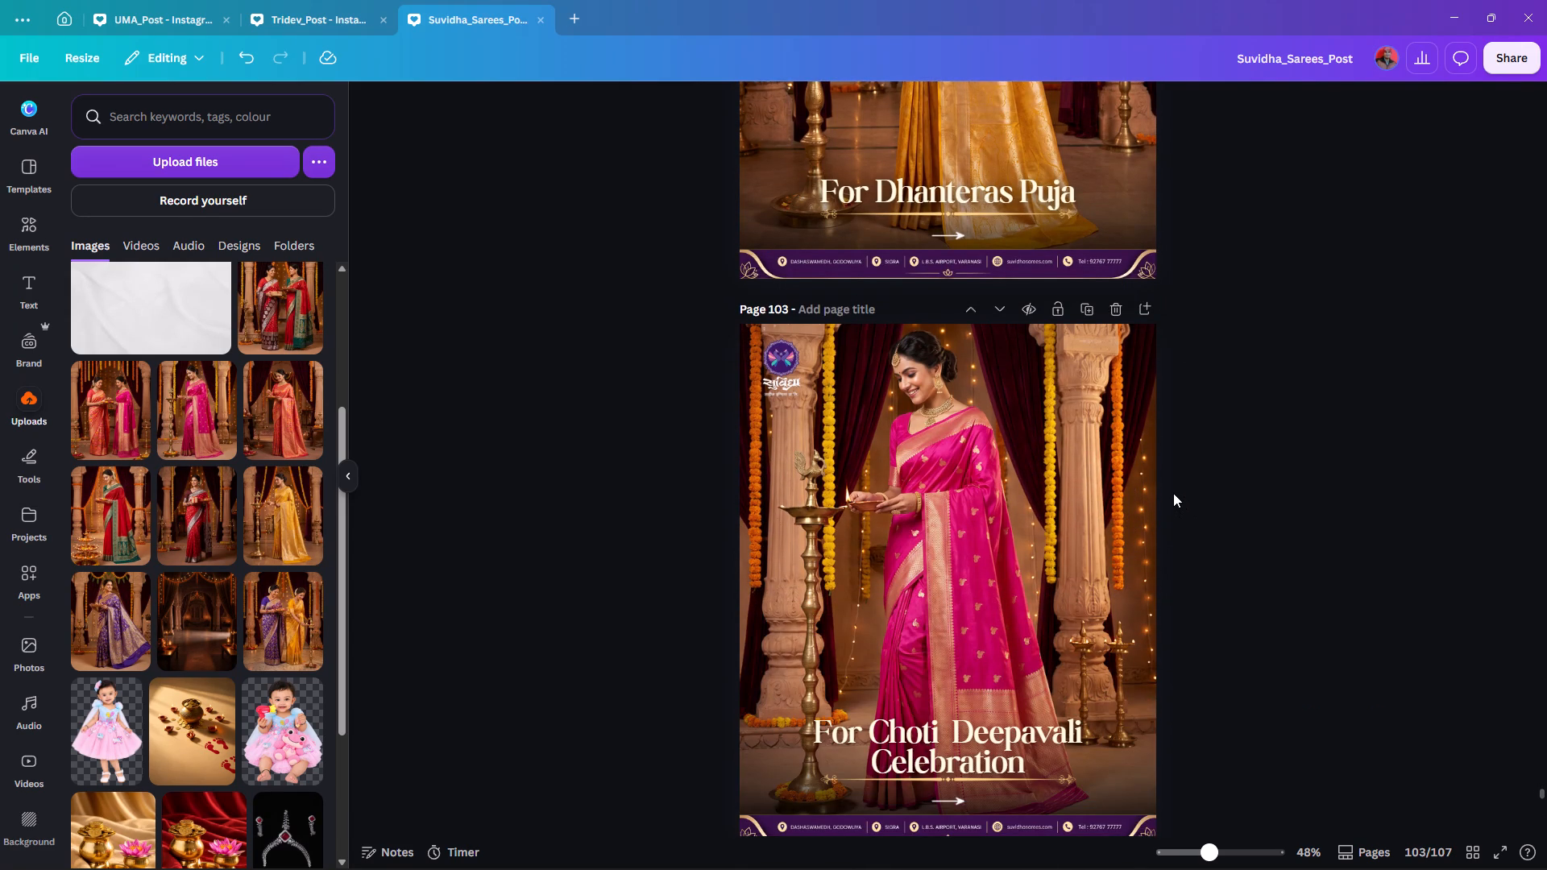
scroll(1178, 491, "down", 3)
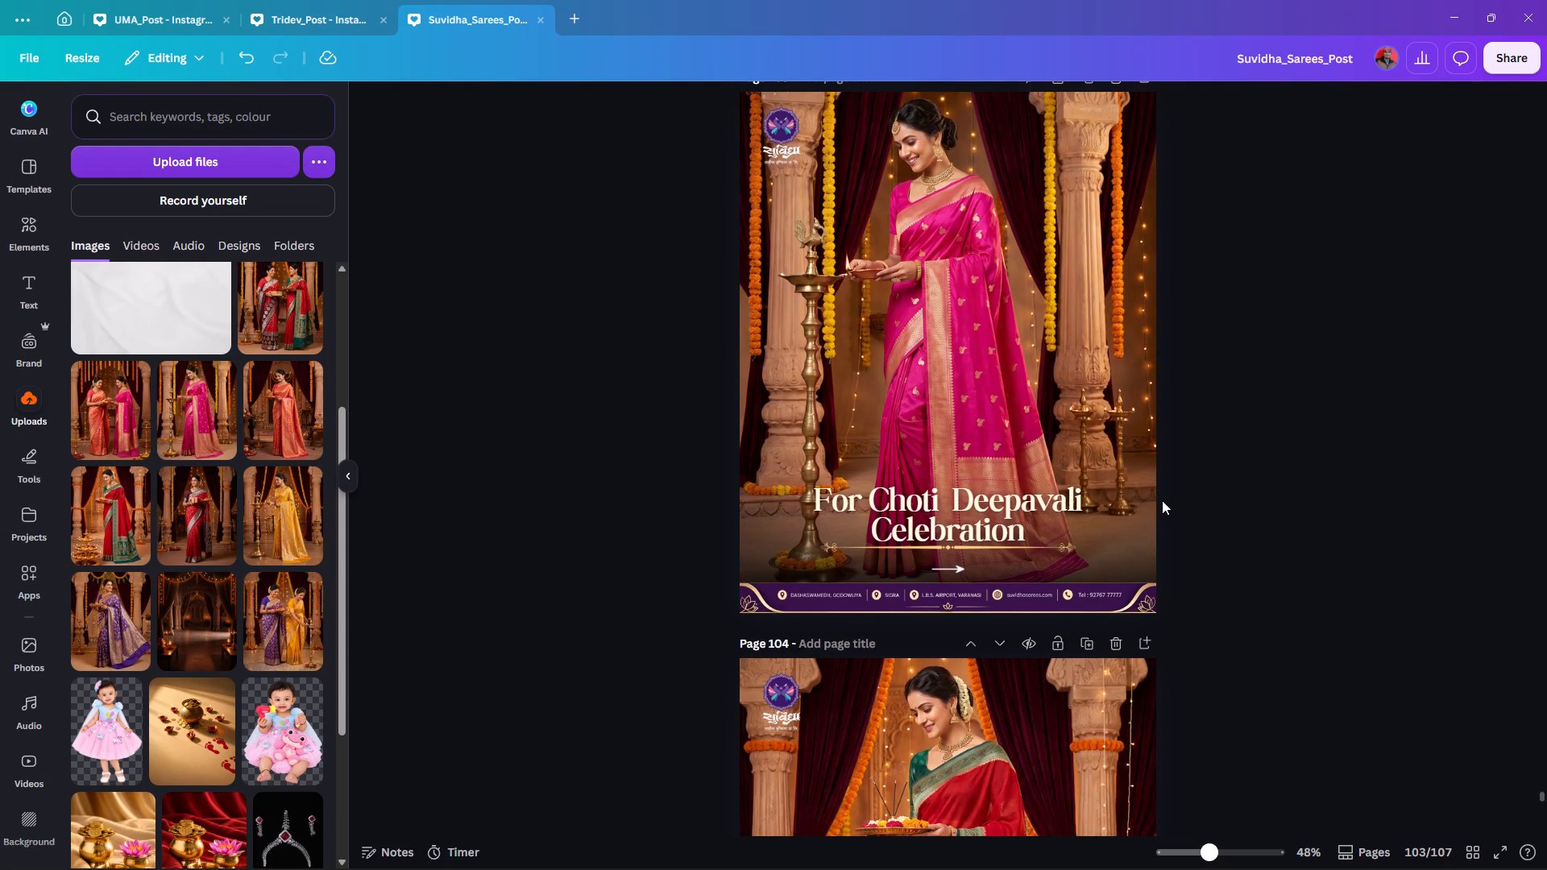
scroll(1162, 498, "down", 6)
scroll(1184, 483, "up", 7)
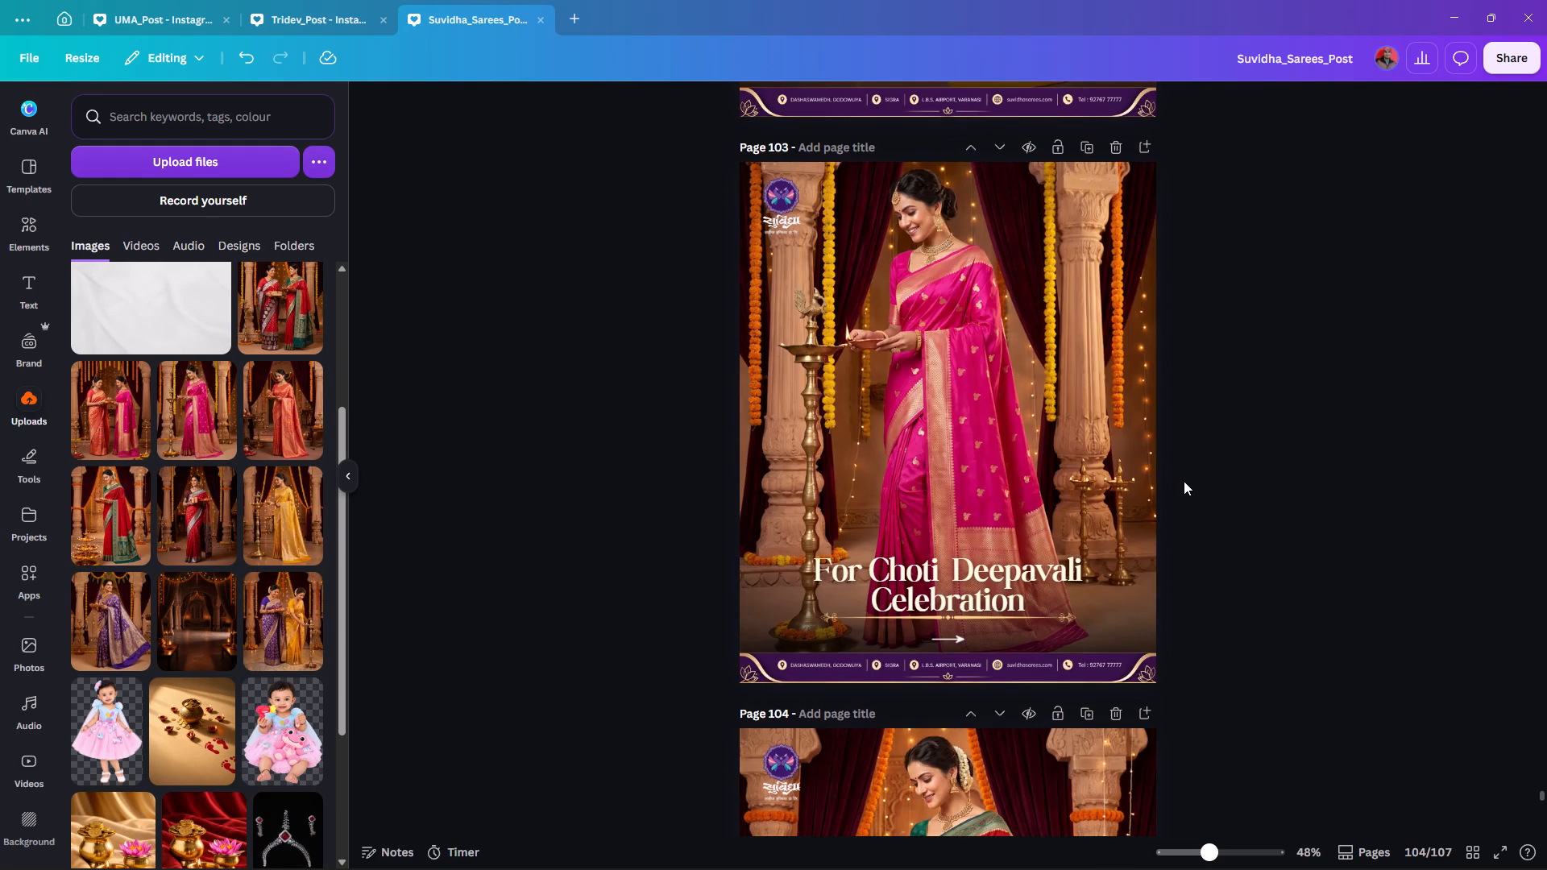
scroll(1199, 480, "up", 8)
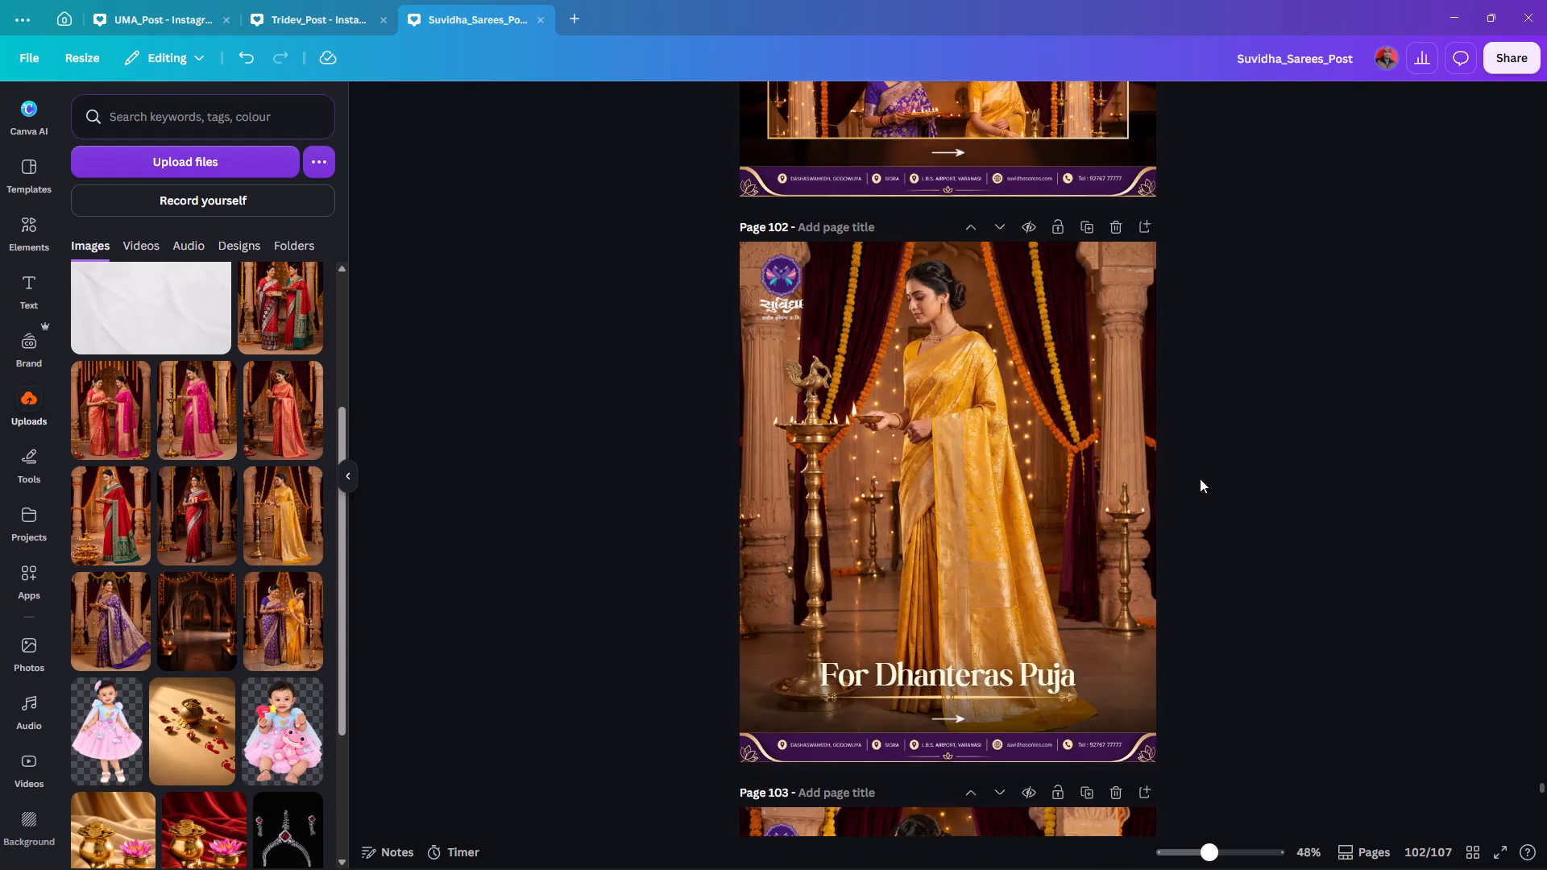
Review carousel pages 102 to 107 once more, comparing their festive headings, ornamental lines and arrows.
scroll(1200, 478, "down", 17)
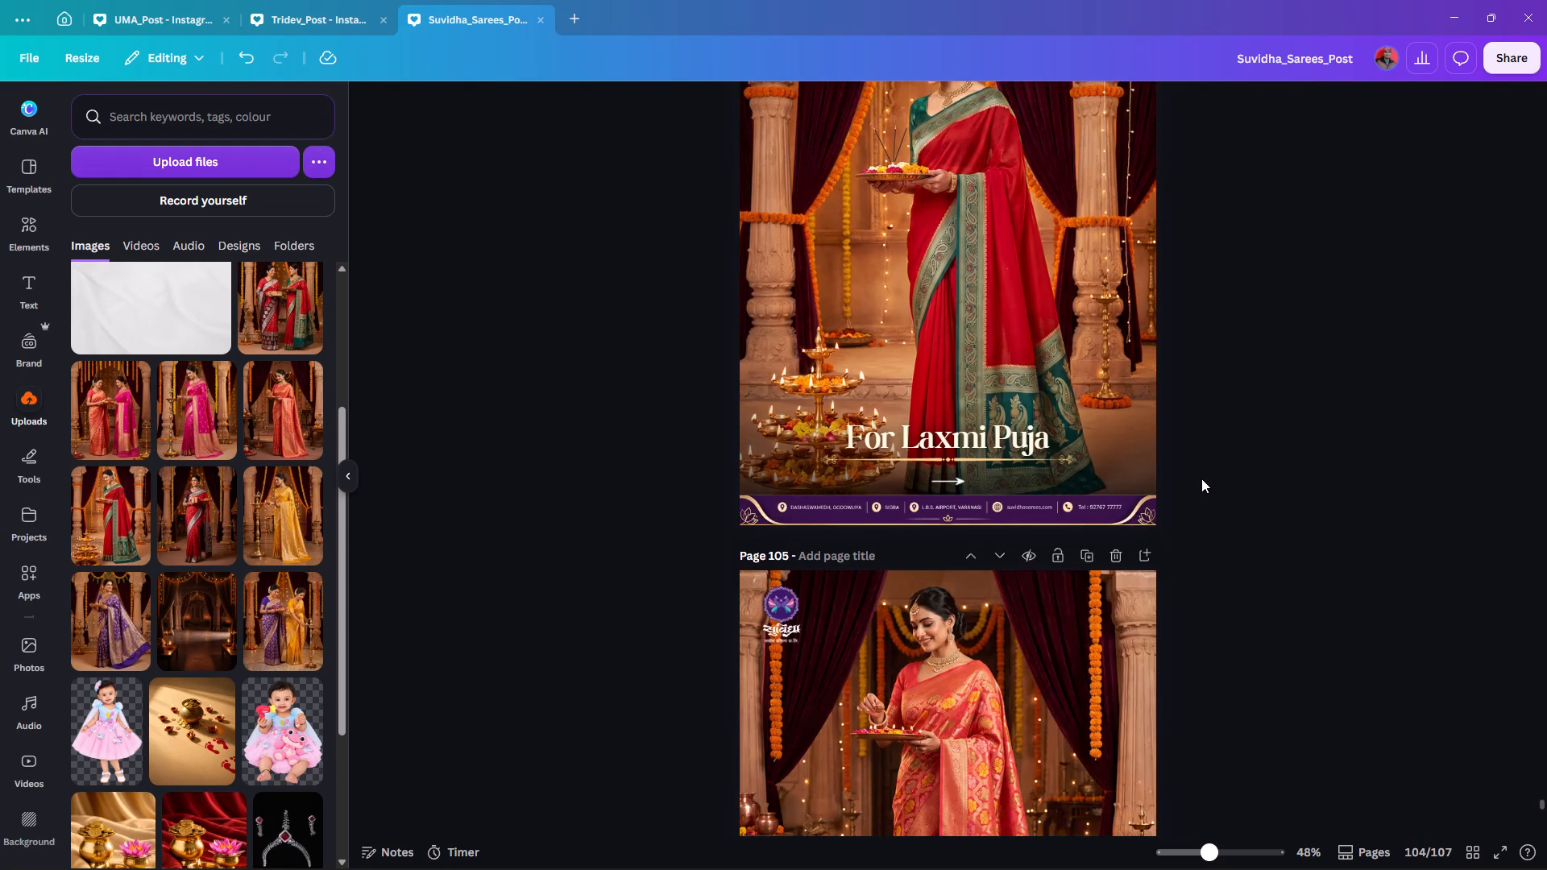
scroll(1201, 478, "down", 7)
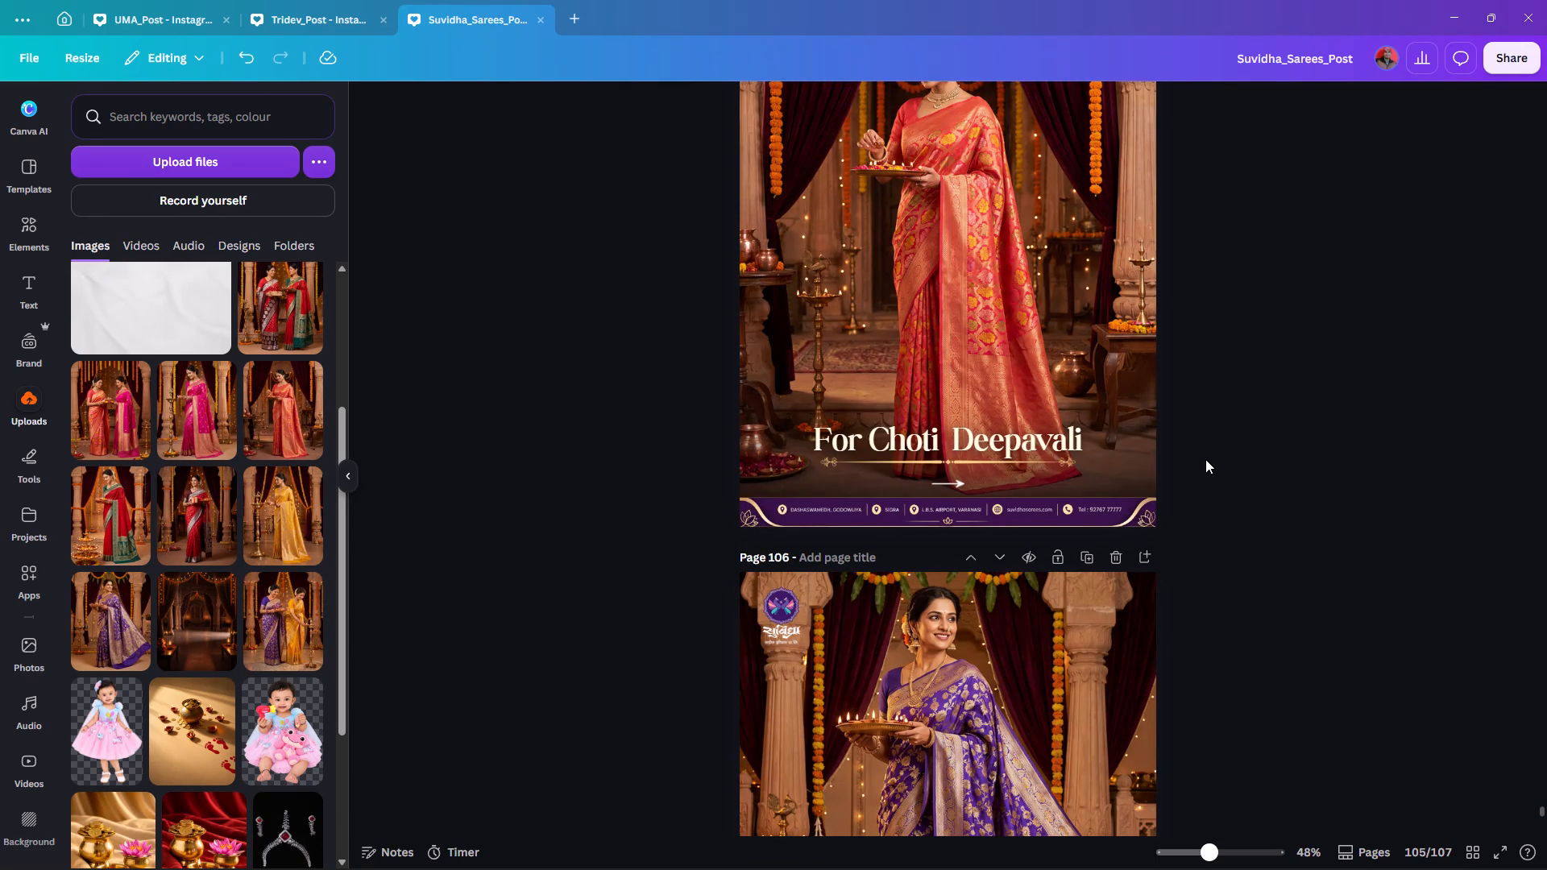
scroll(1203, 459, "down", 6)
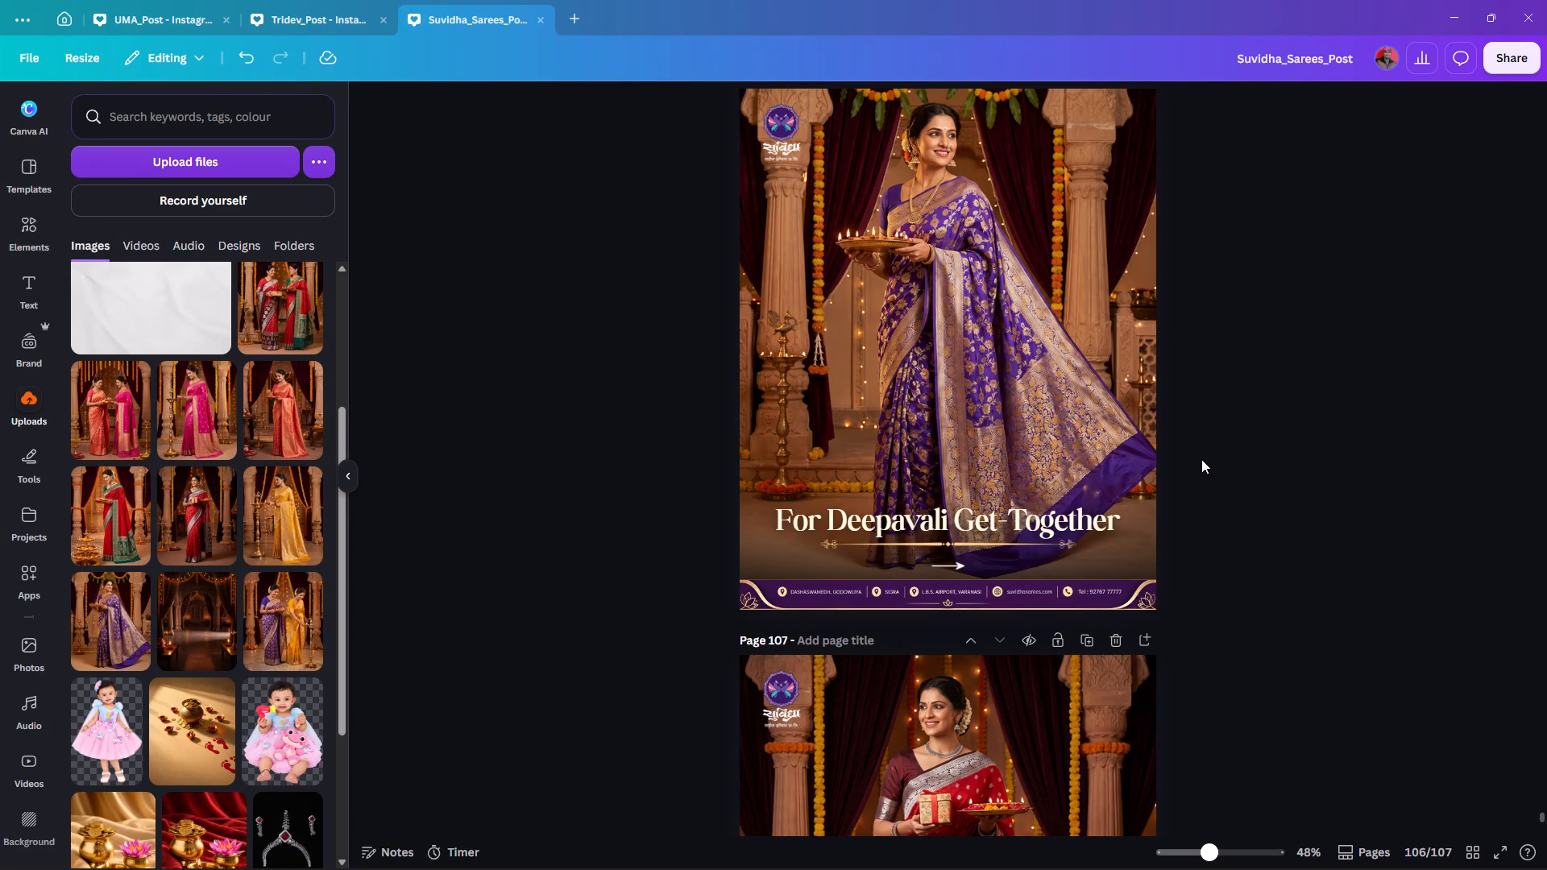
scroll(1201, 459, "down", 6)
scroll(1201, 459, "up", 1)
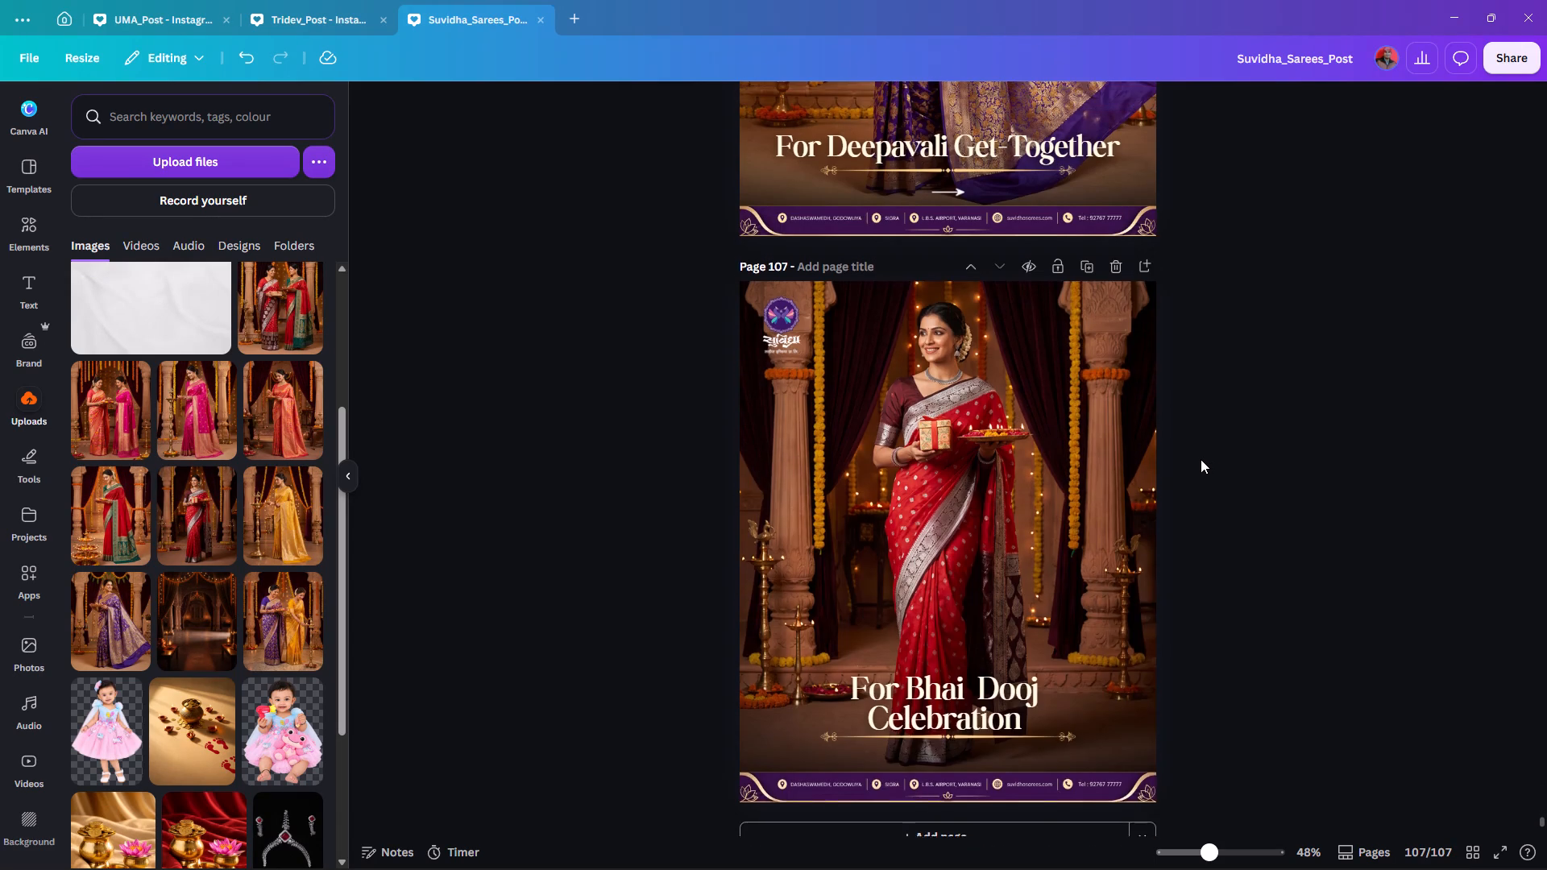
scroll(1196, 461, "up", 6)
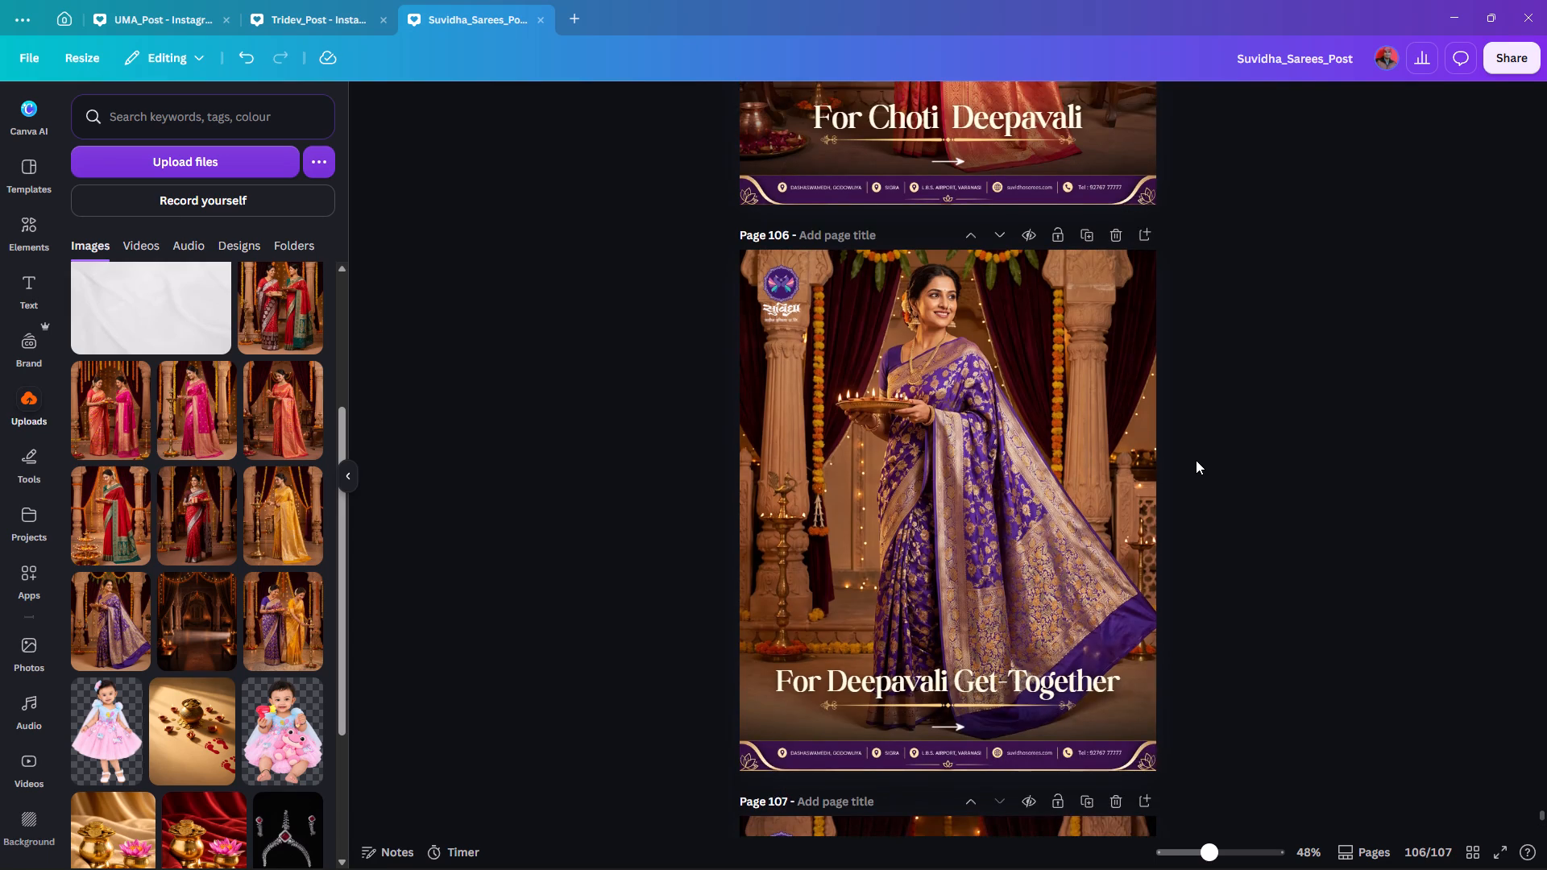
scroll(1202, 462, "up", 18)
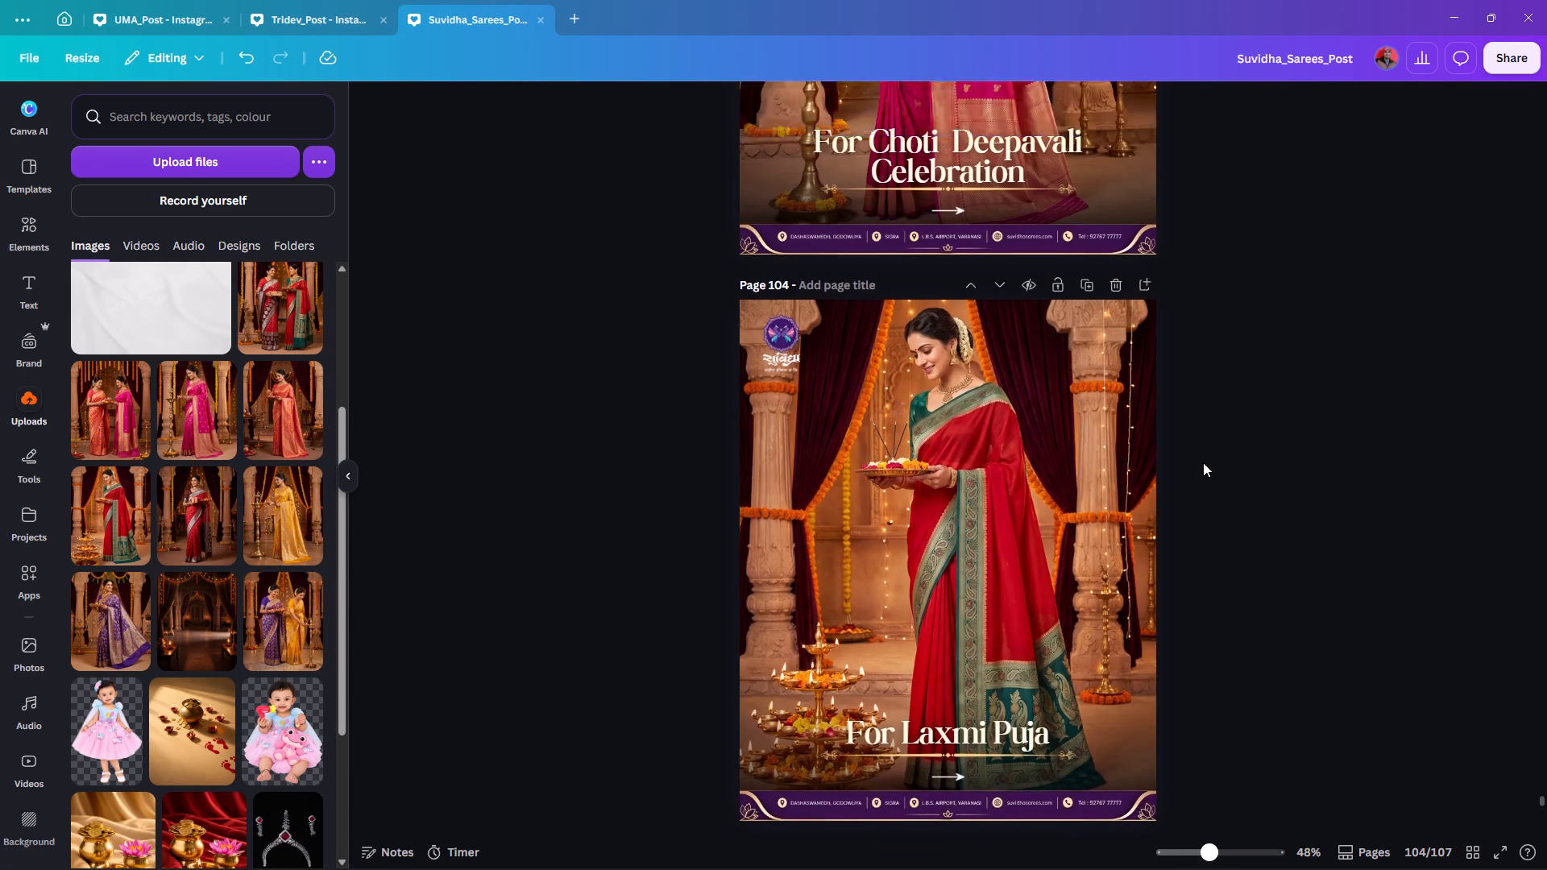
scroll(1203, 462, "up", 19)
scroll(1202, 462, "down", 15)
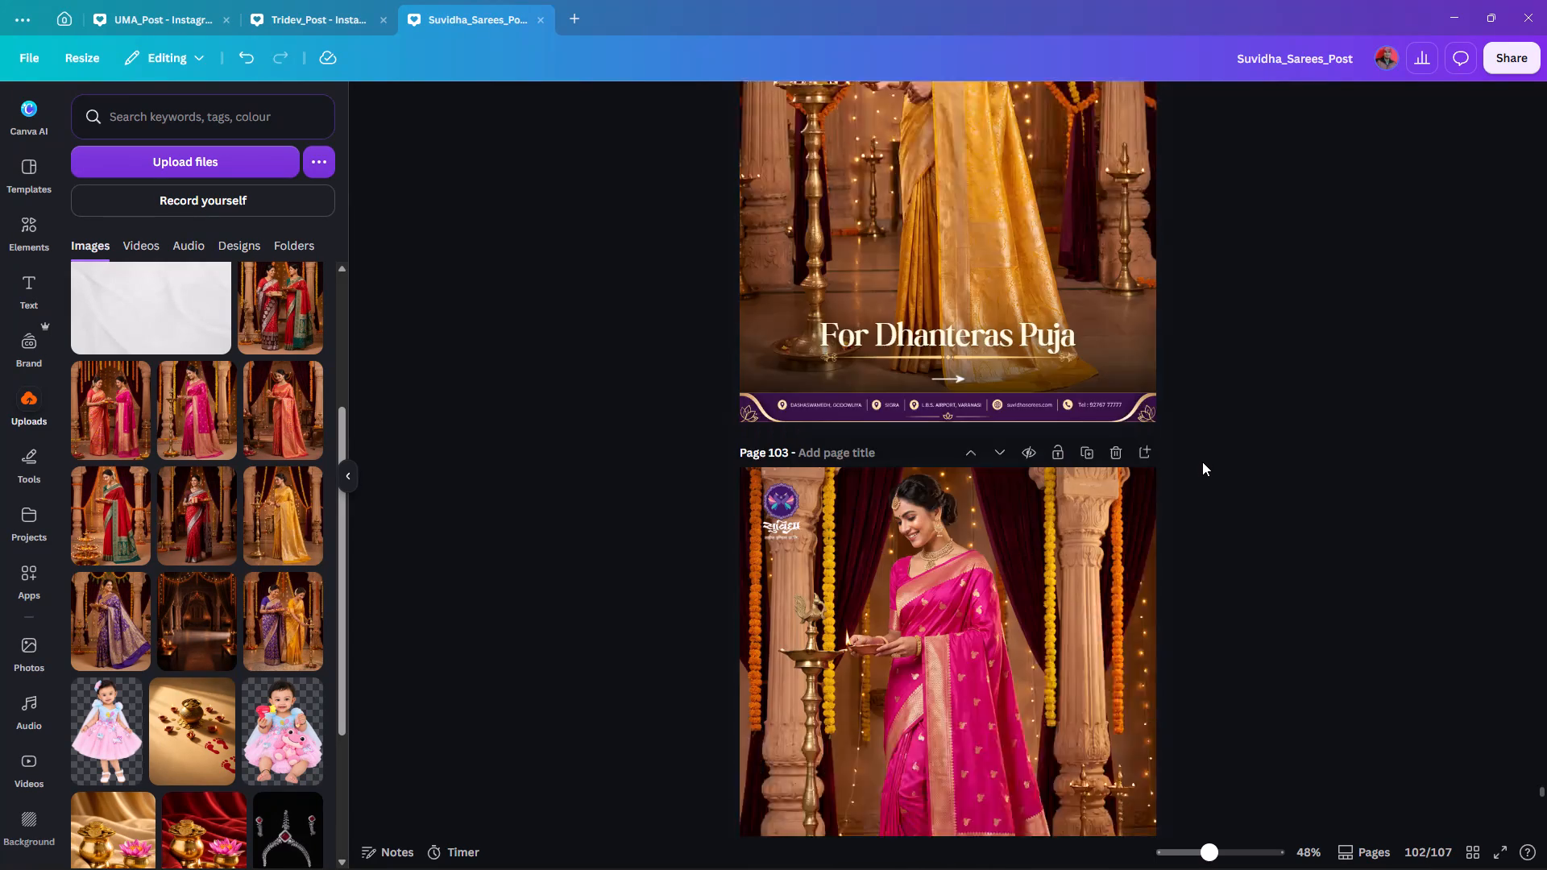
scroll(1202, 457, "up", 5)
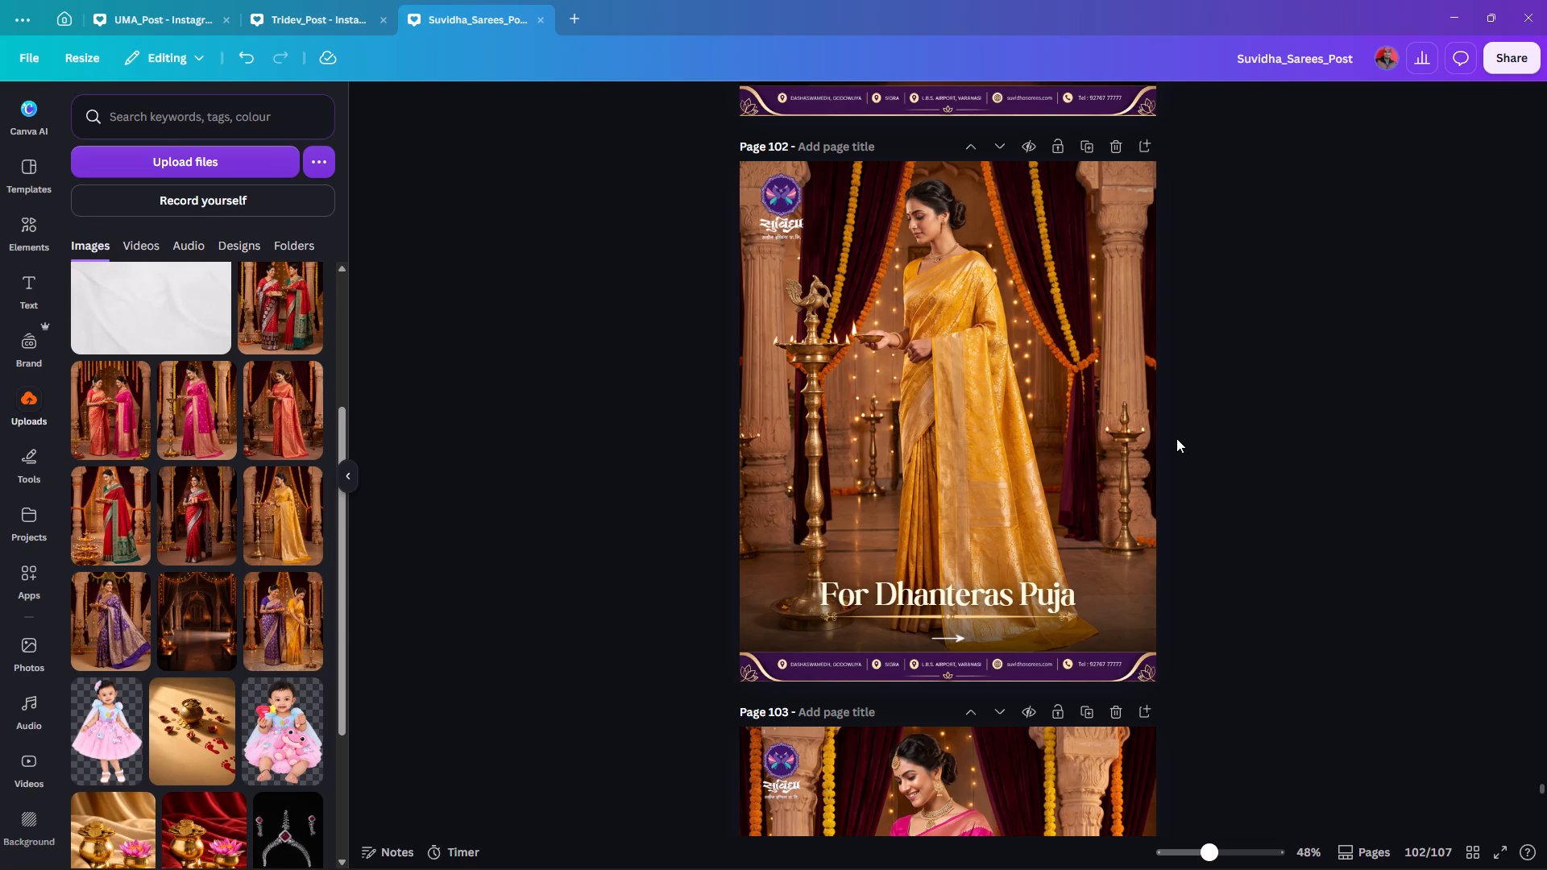
scroll(1176, 438, "down", 8)
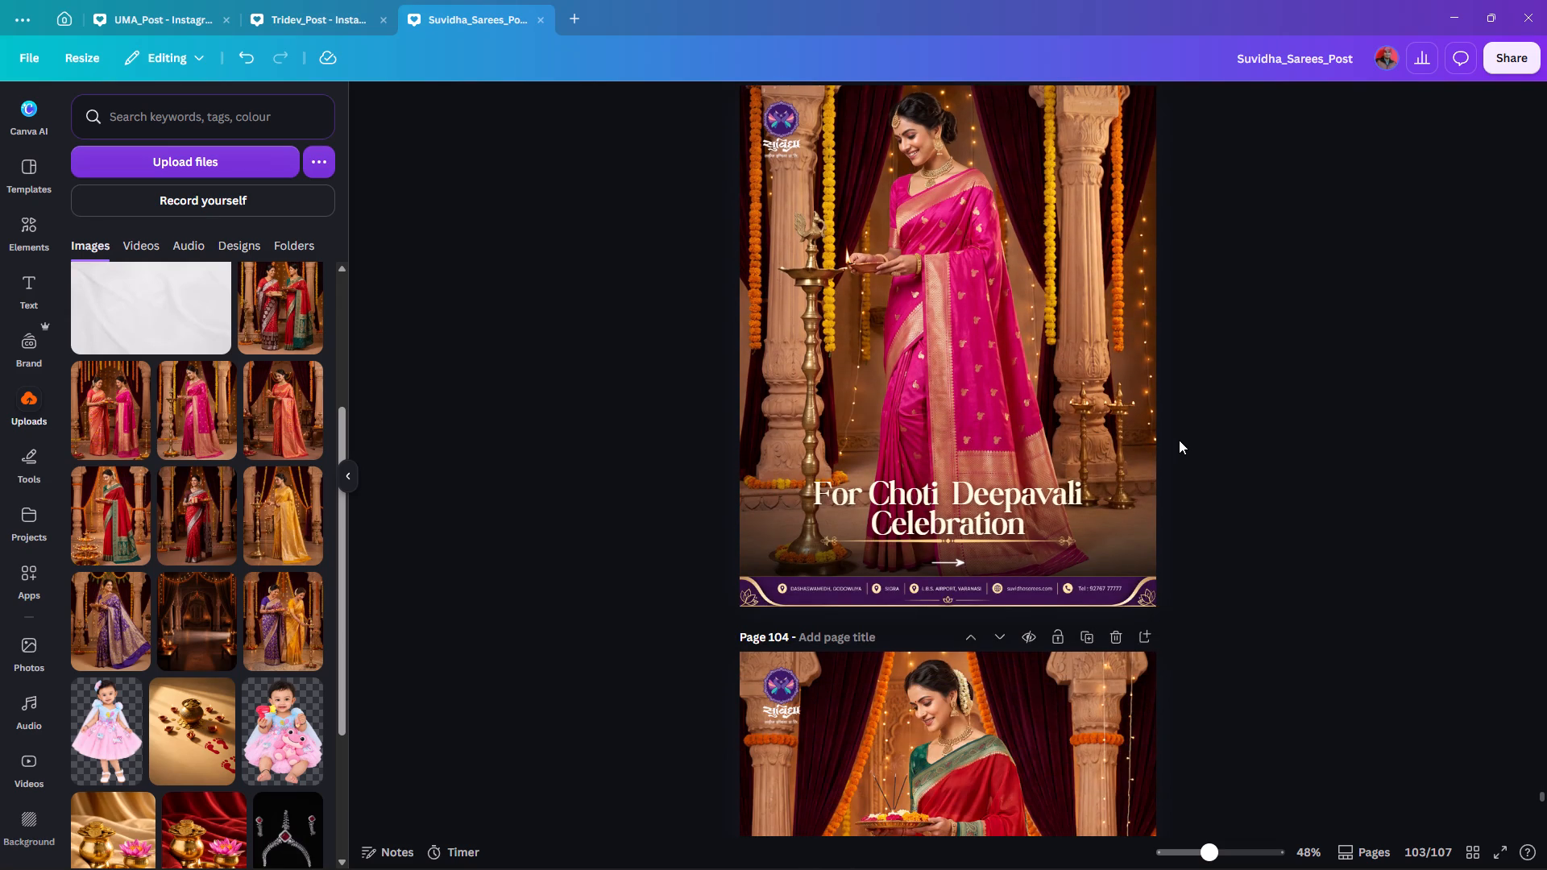
scroll(1189, 433, "down", 6)
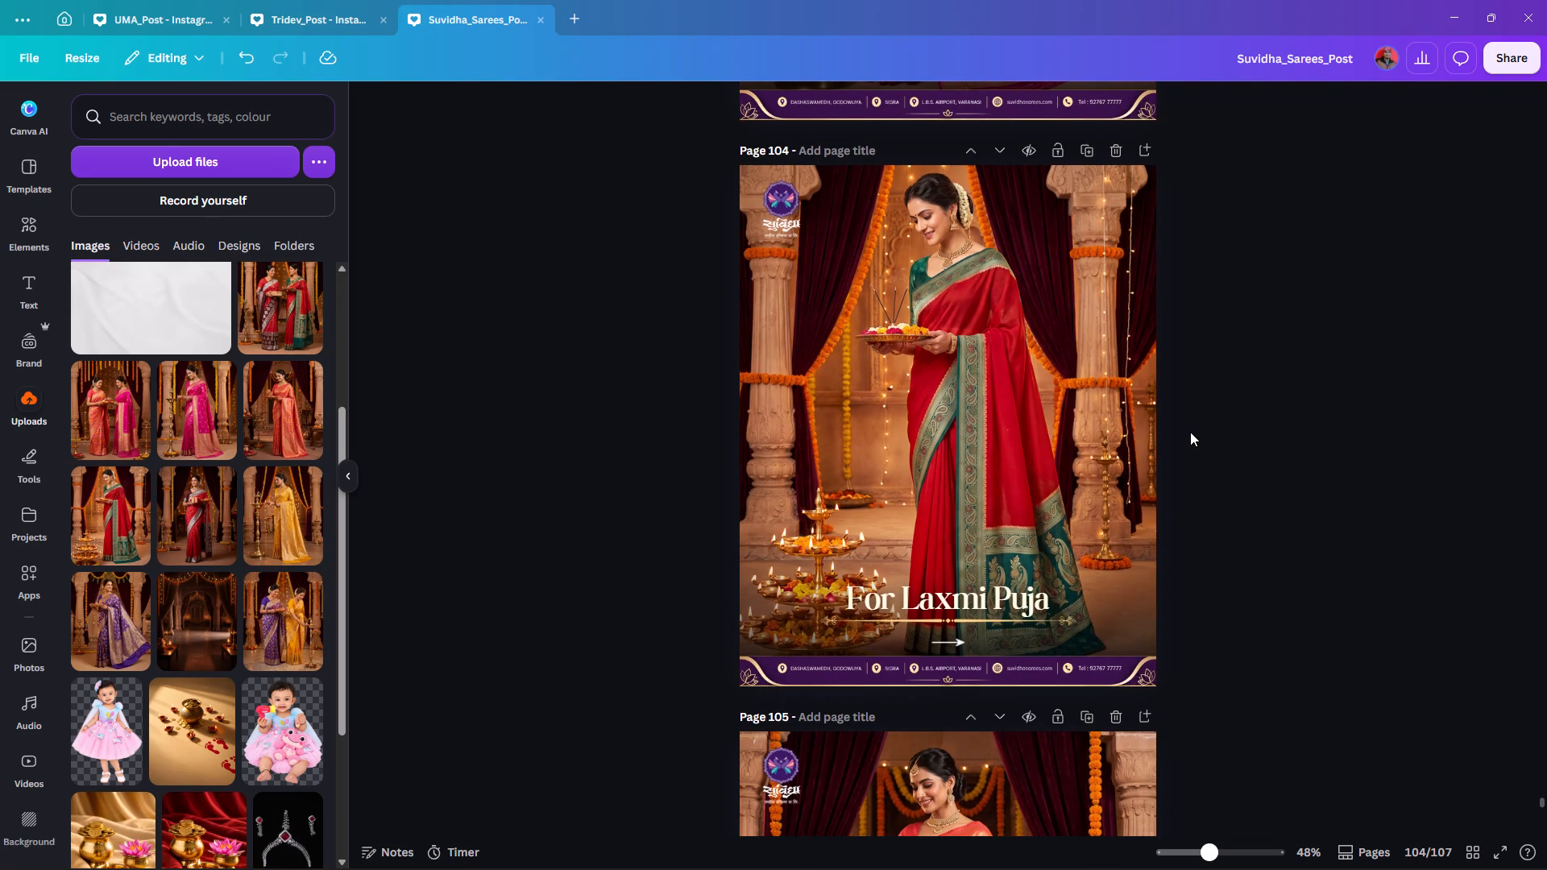
scroll(1183, 441, "down", 6)
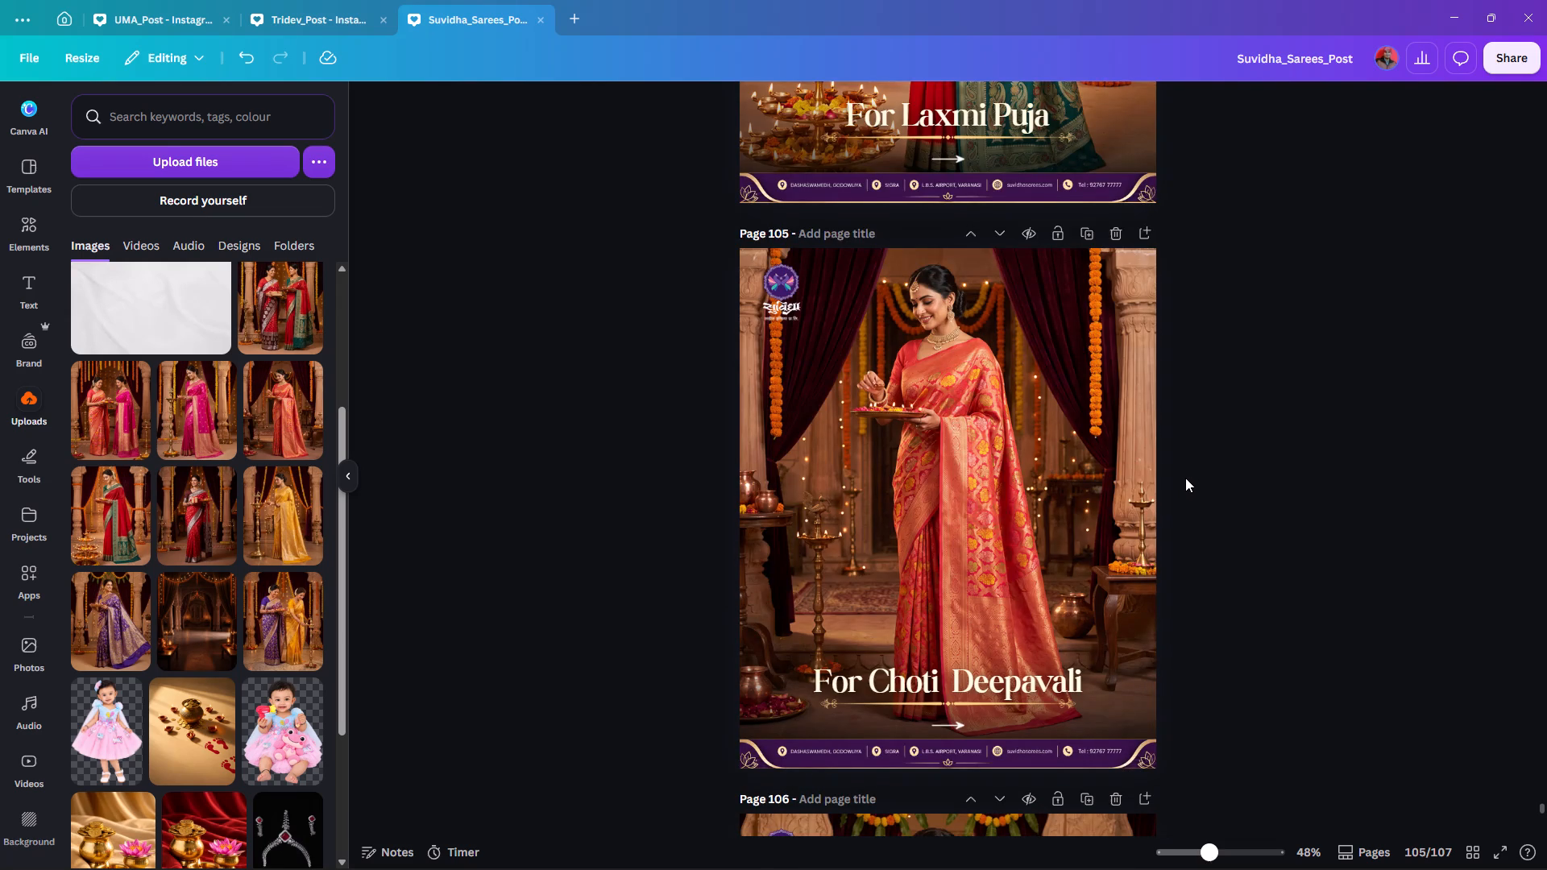
scroll(1182, 474, "down", 8)
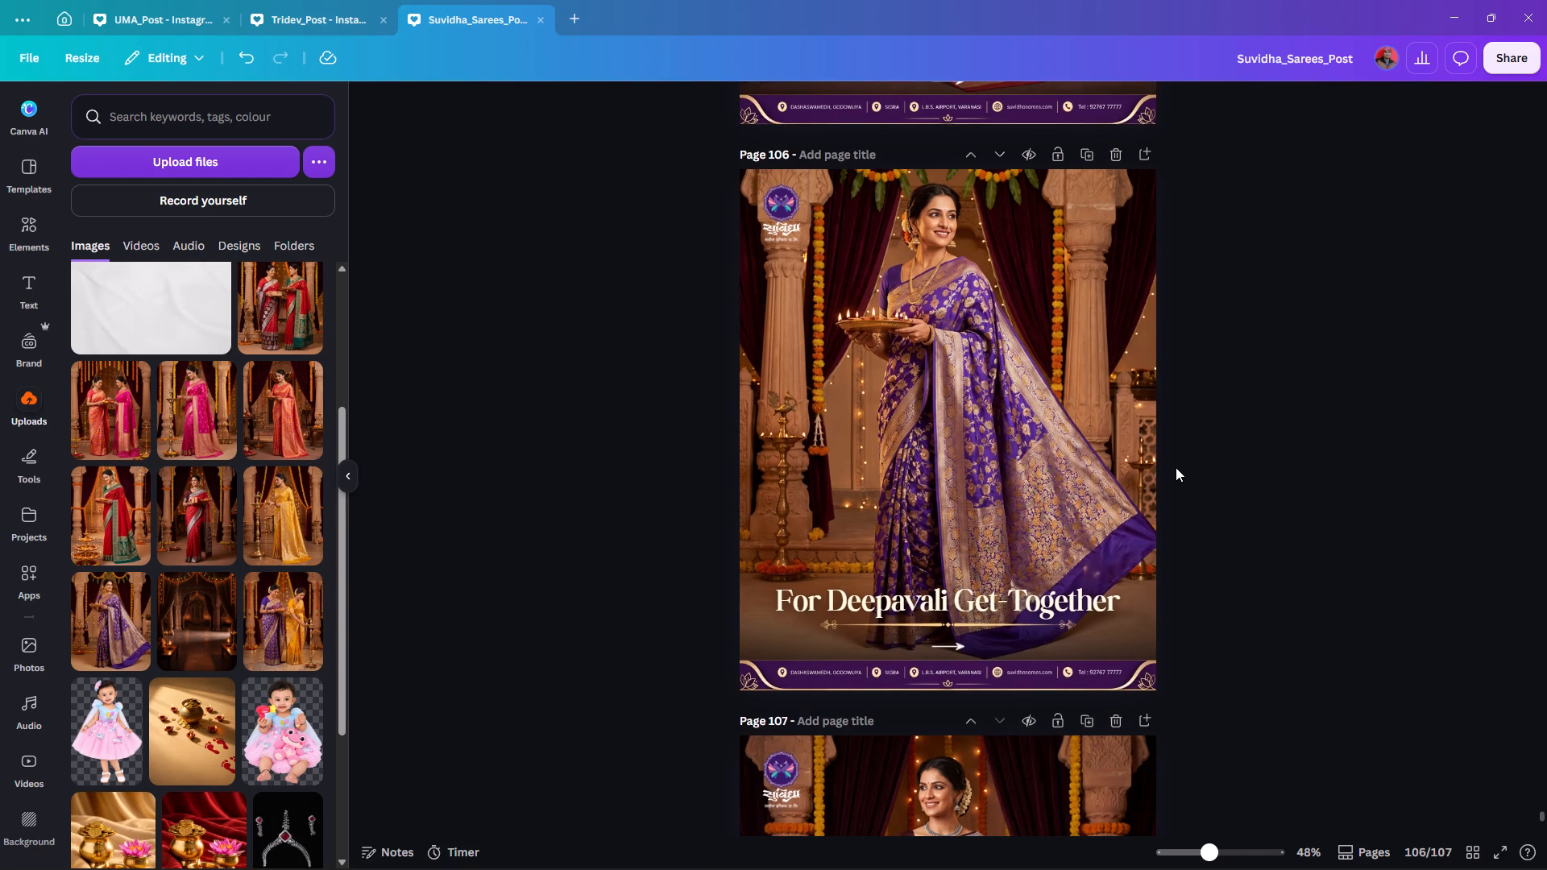
scroll(1176, 467, "down", 8)
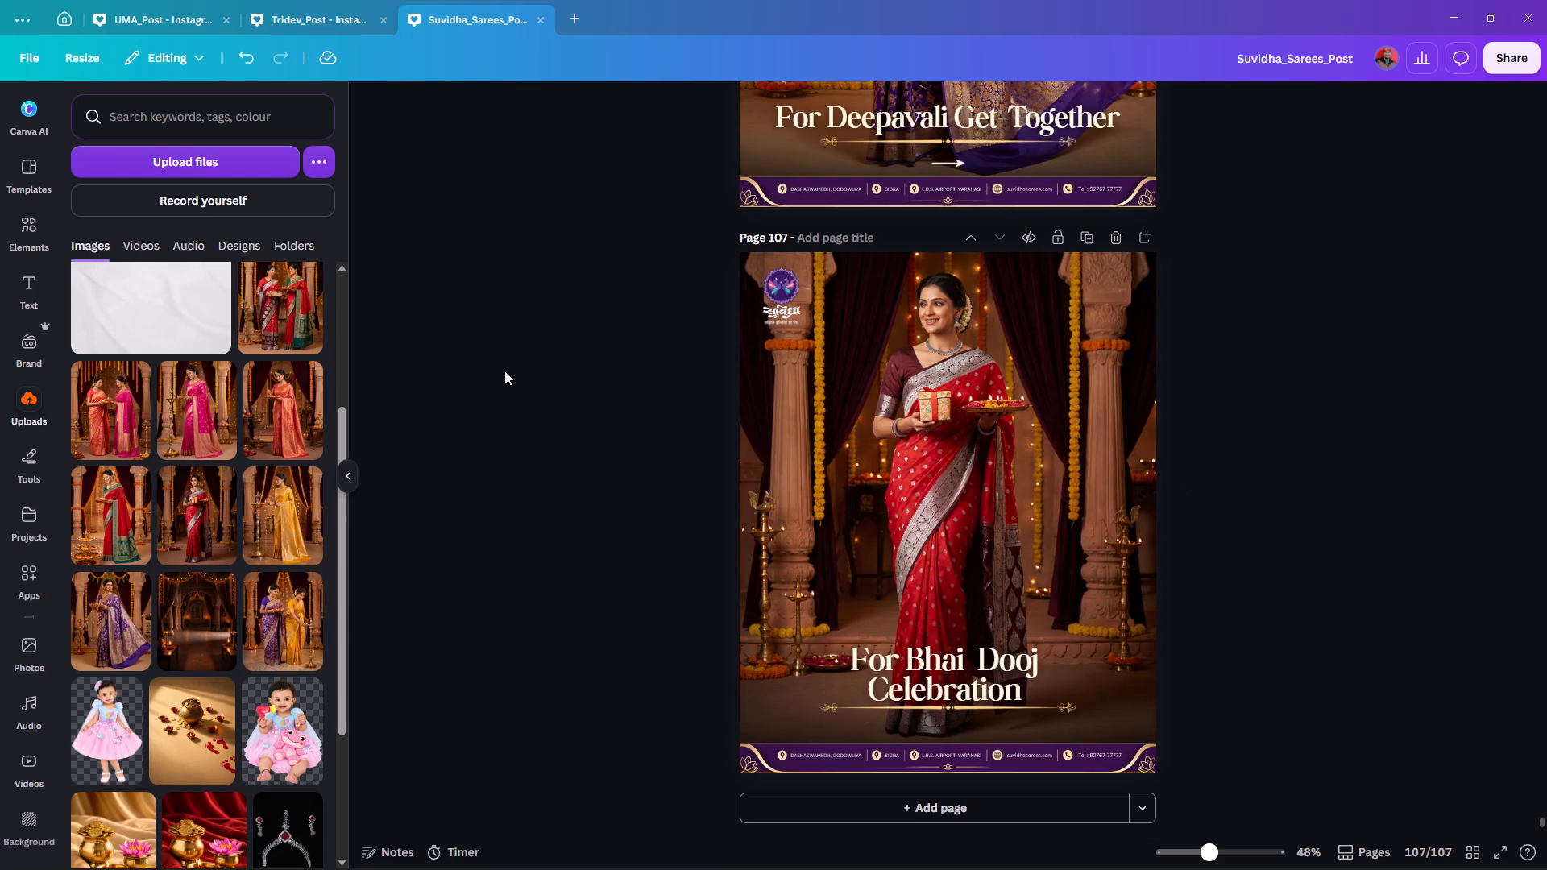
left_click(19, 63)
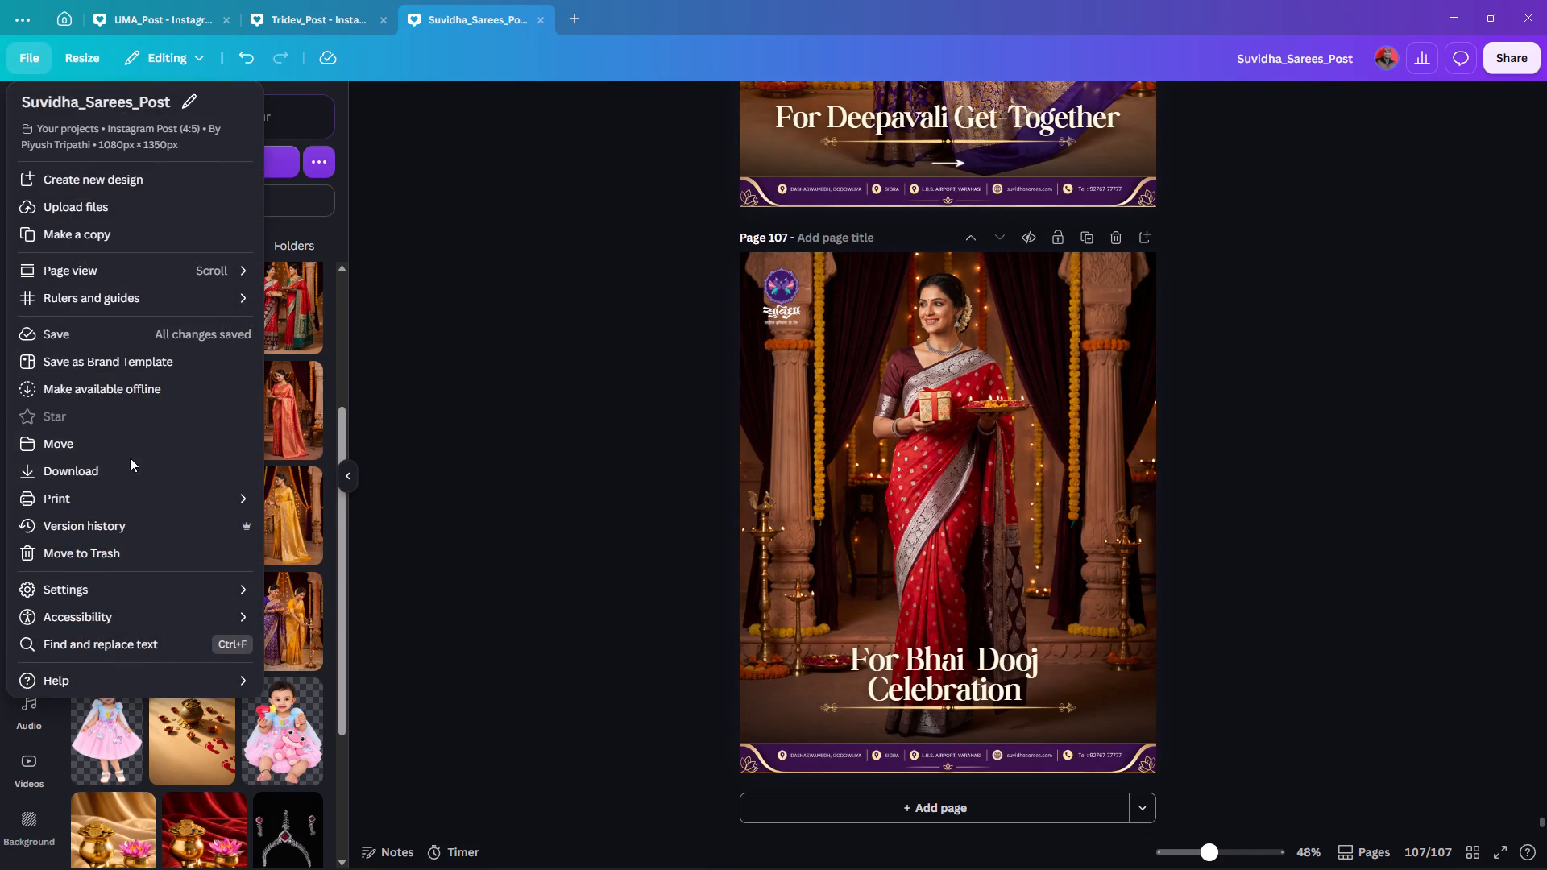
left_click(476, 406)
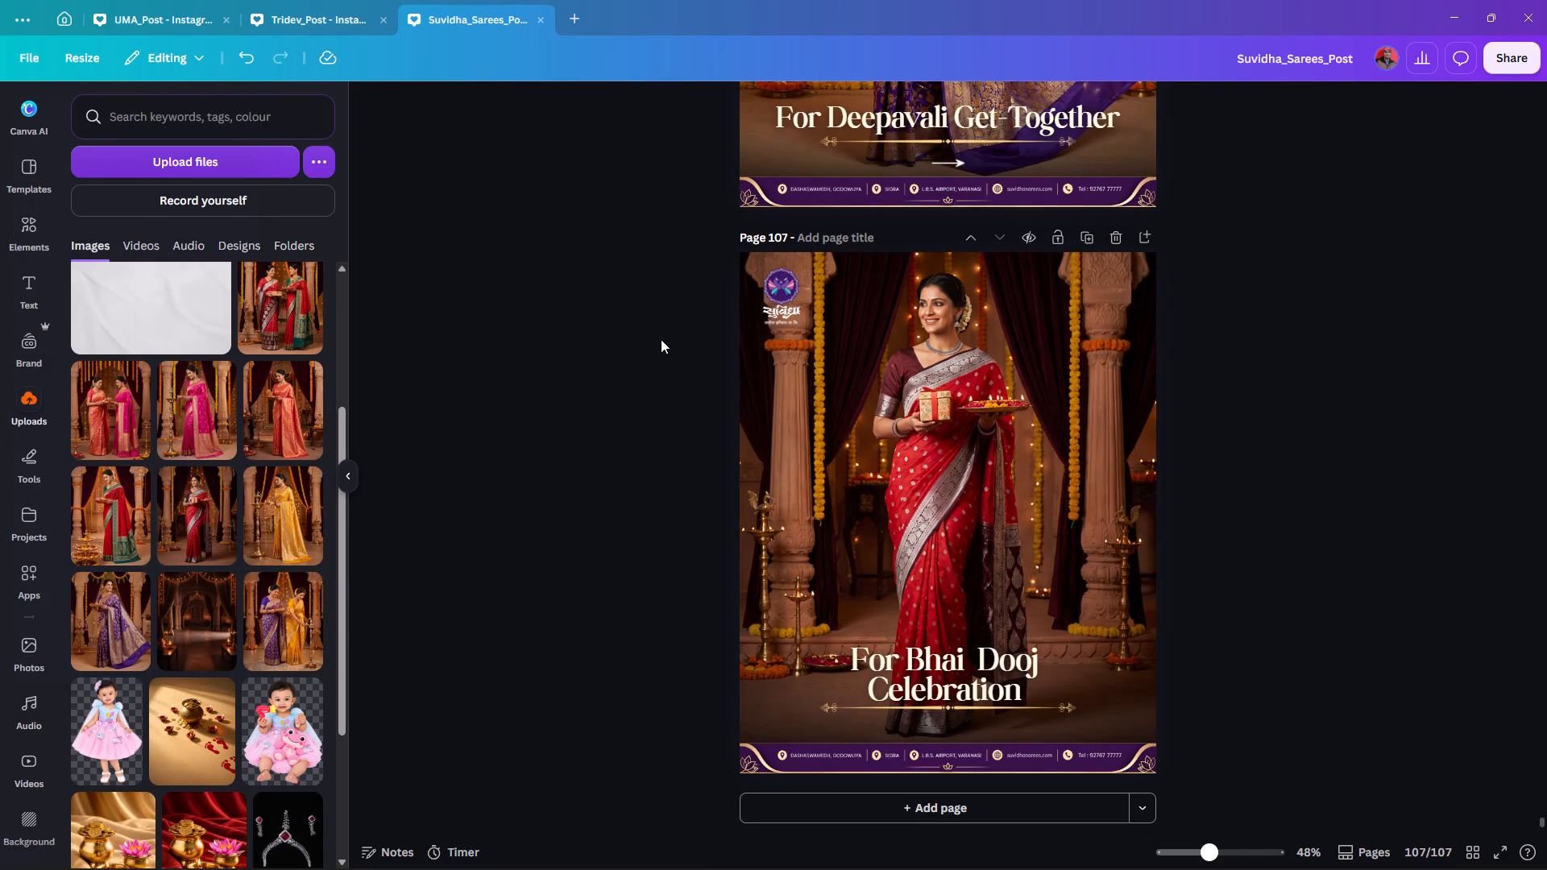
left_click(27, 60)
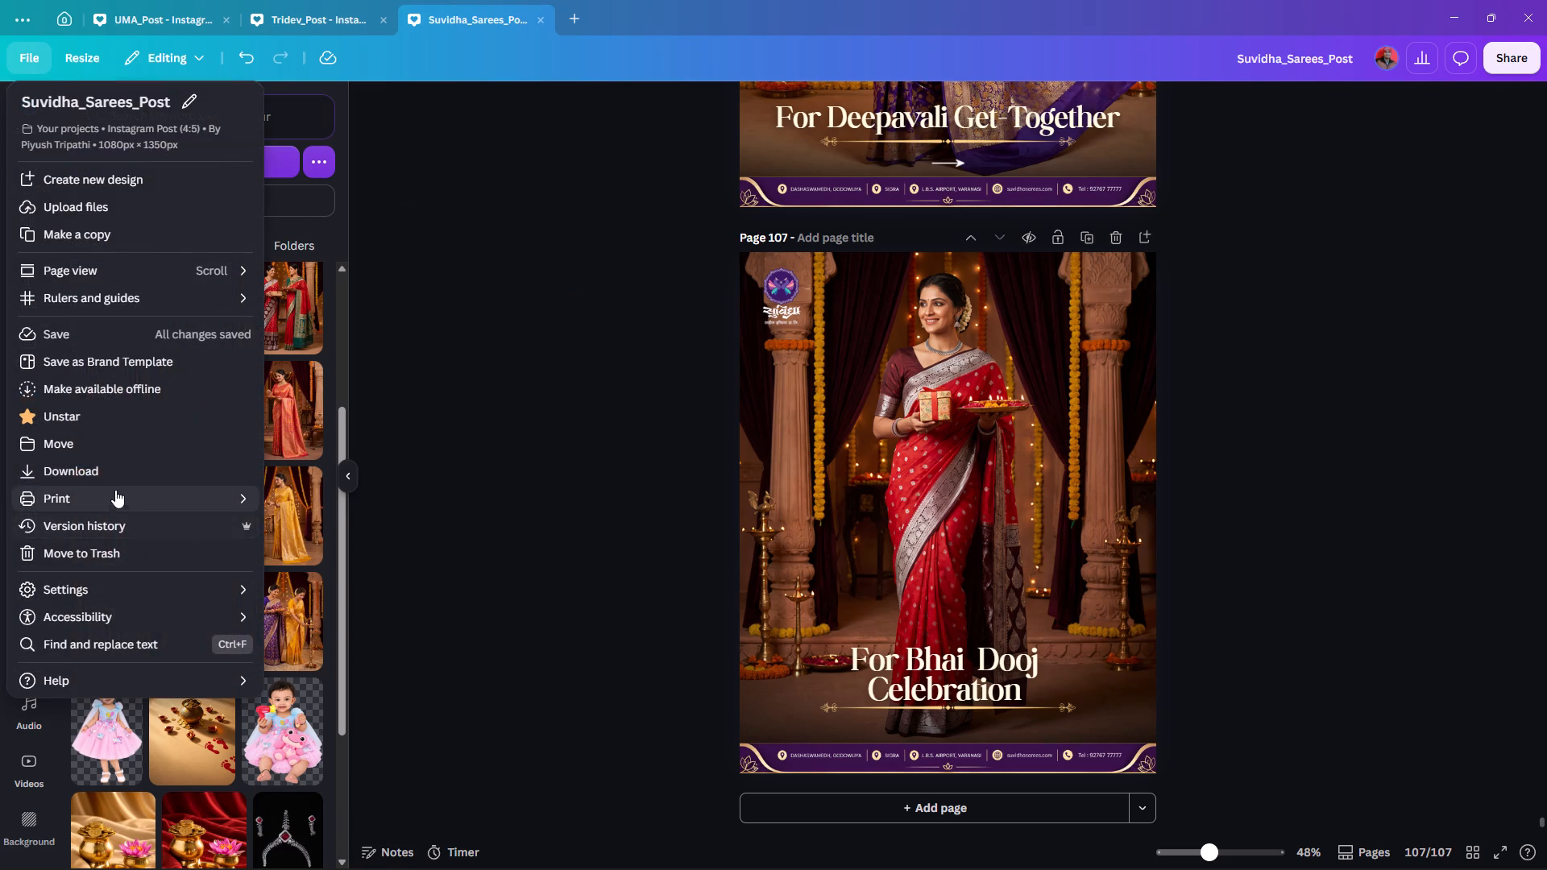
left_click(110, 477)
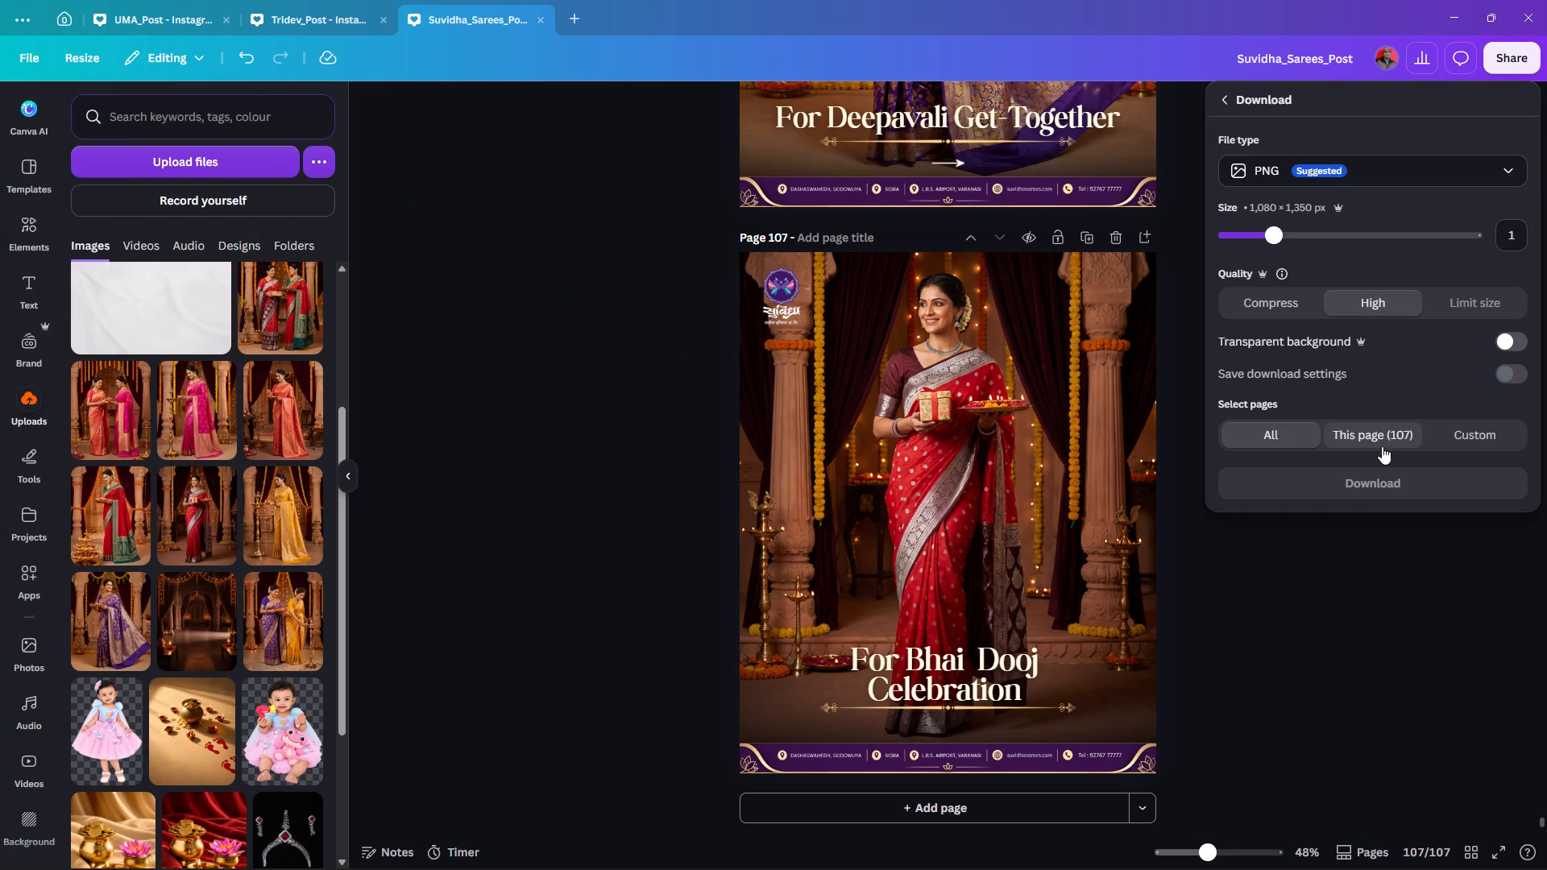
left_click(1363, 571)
Duplicate page 101, the Your November Festive Moodboard cover page.
scroll(1360, 450, "up", 11)
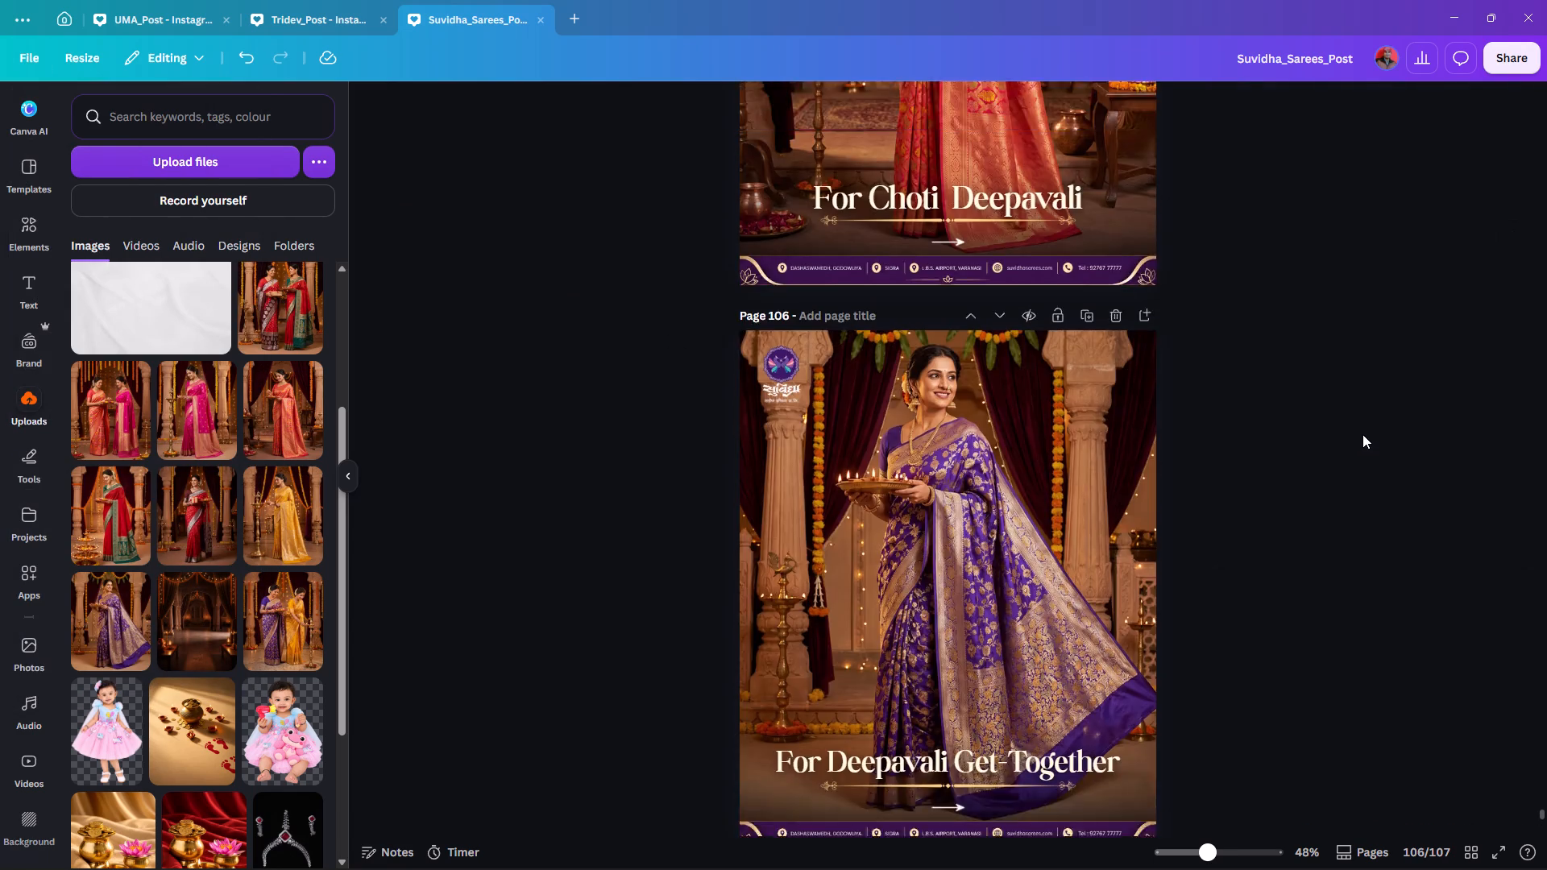
scroll(1362, 434, "up", 16)
scroll(1367, 428, "down", 20)
scroll(1367, 428, "down", 14)
scroll(1364, 405, "up", 17)
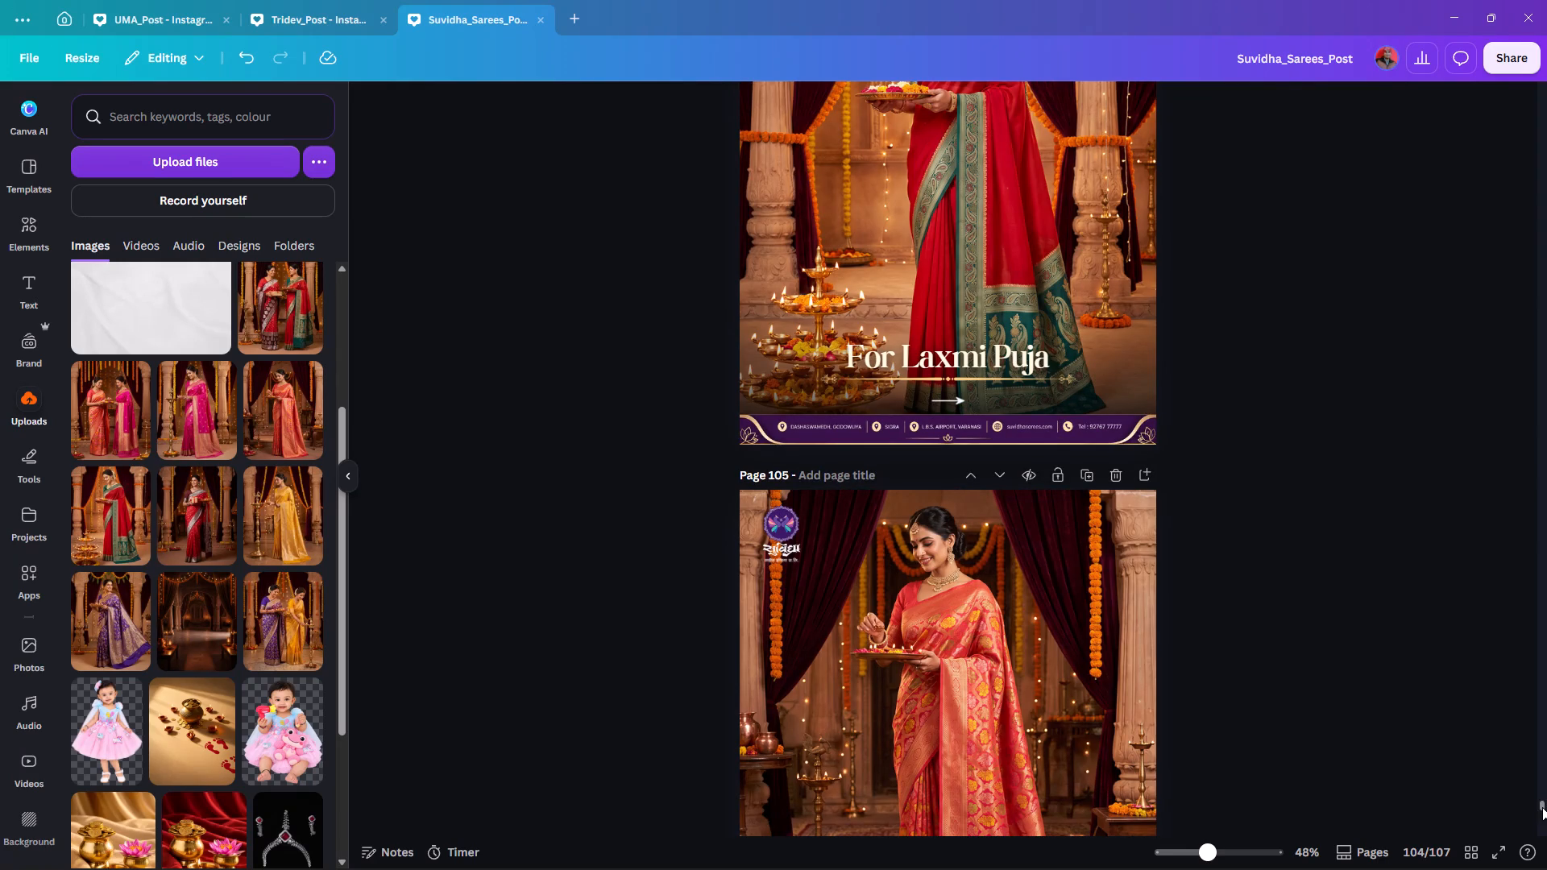
left_click_drag(1542, 807, 1541, 816)
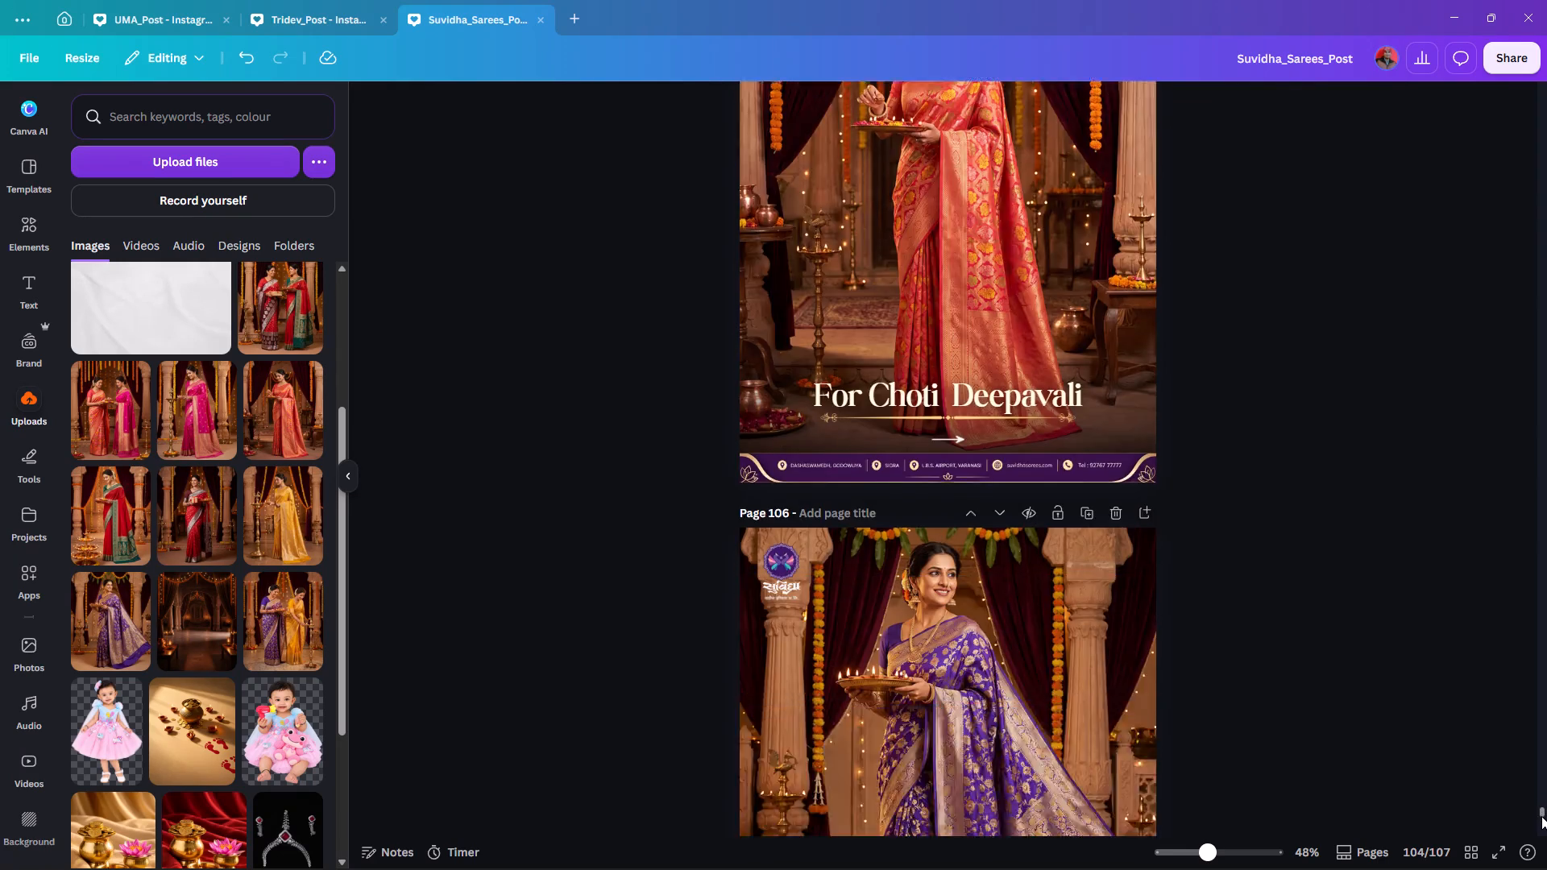
left_click_drag(1541, 816, 1546, 837)
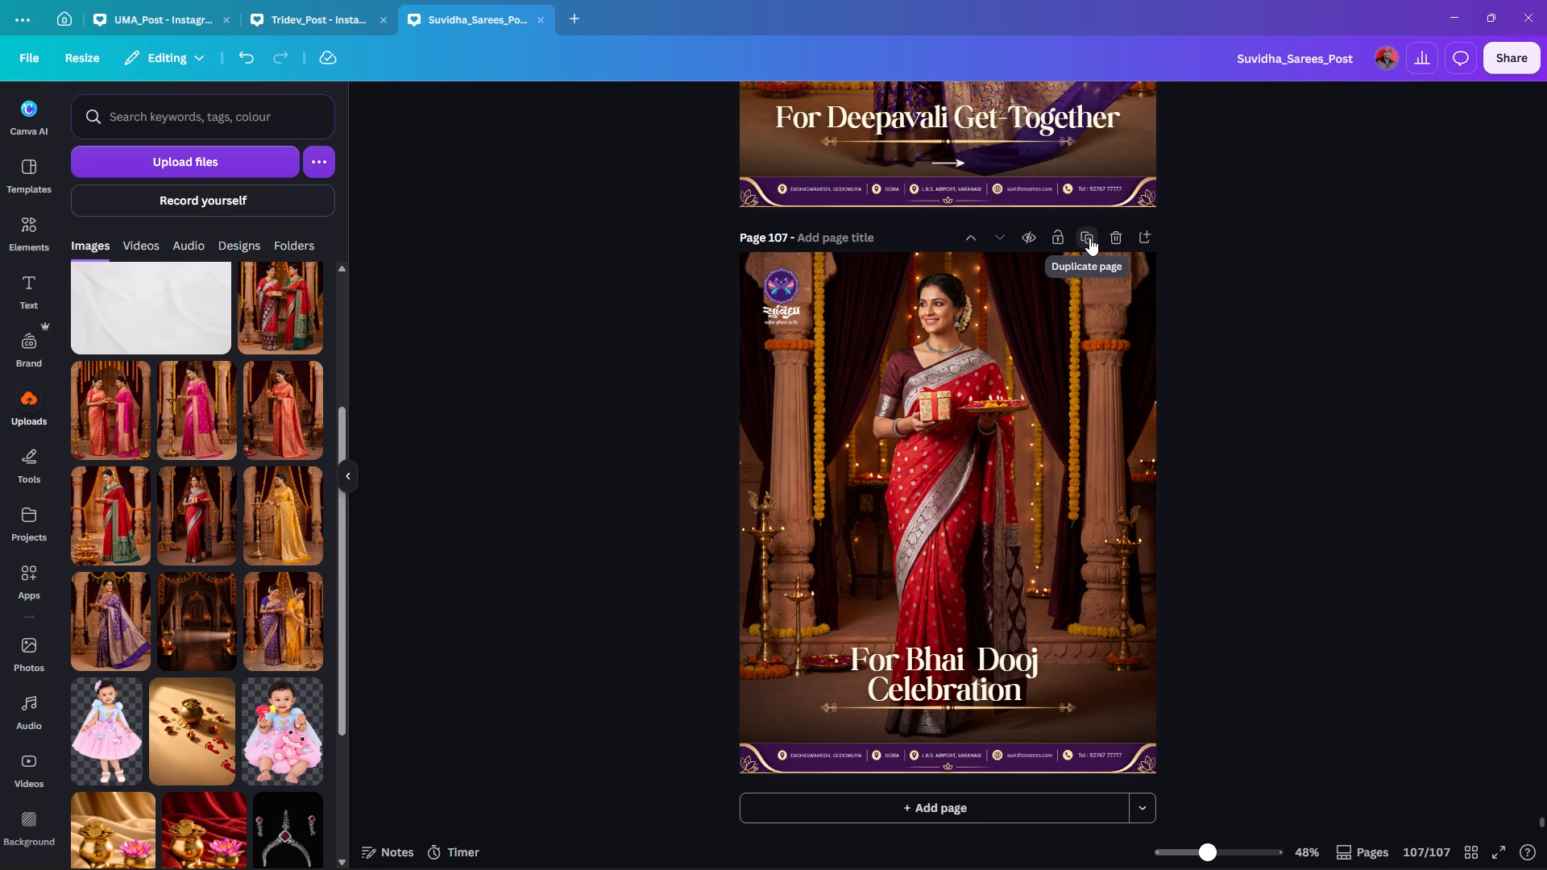
scroll(1330, 204, "up", 20)
scroll(1330, 204, "up", 18)
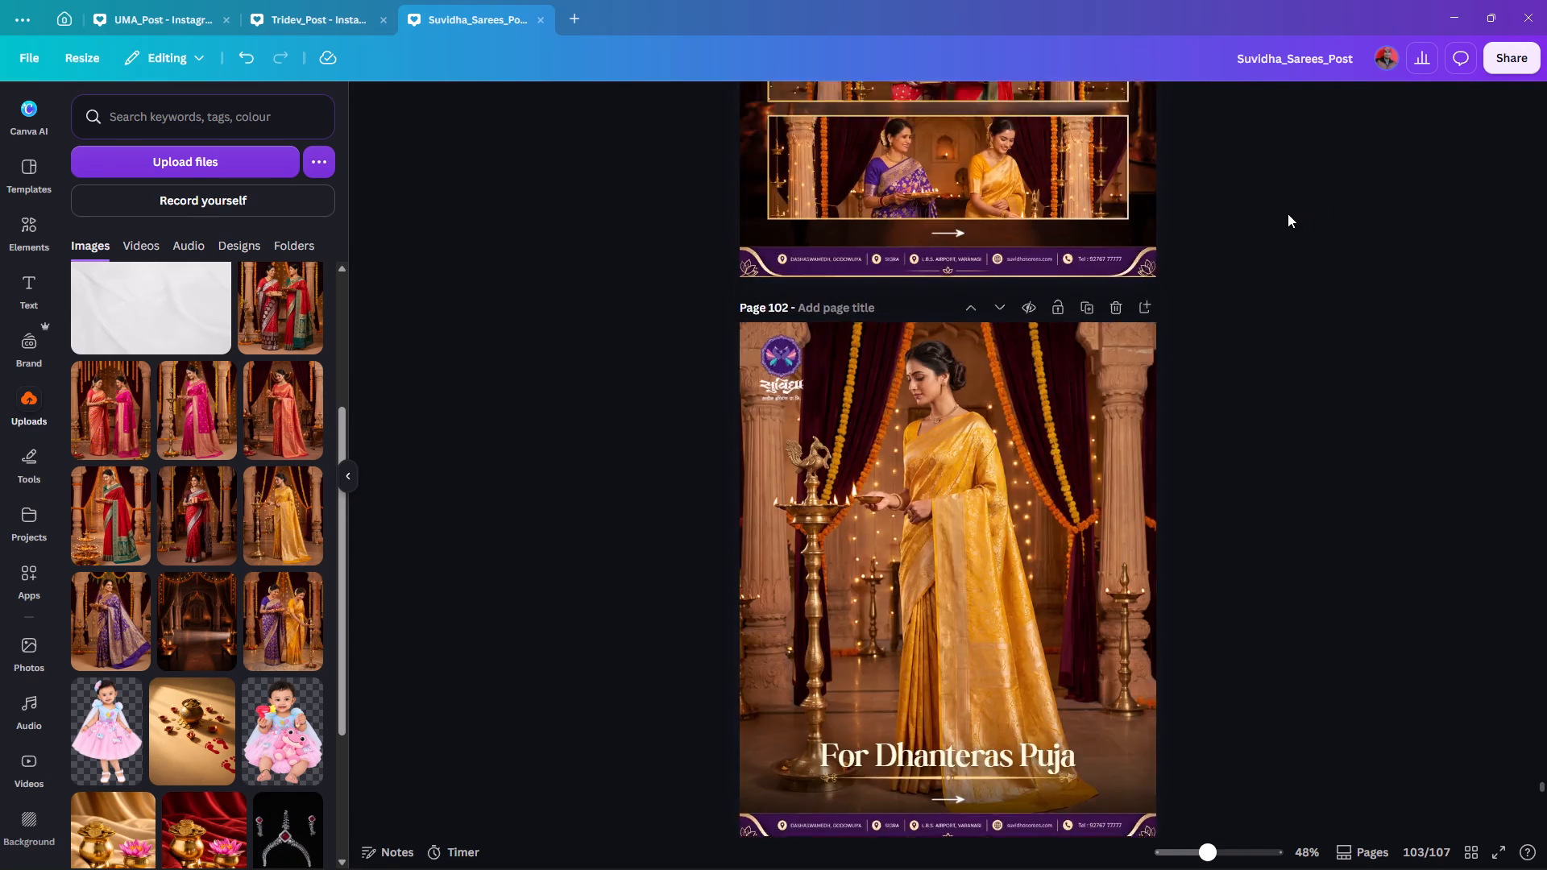
scroll(1288, 213, "up", 12)
scroll(1287, 213, "down", 9)
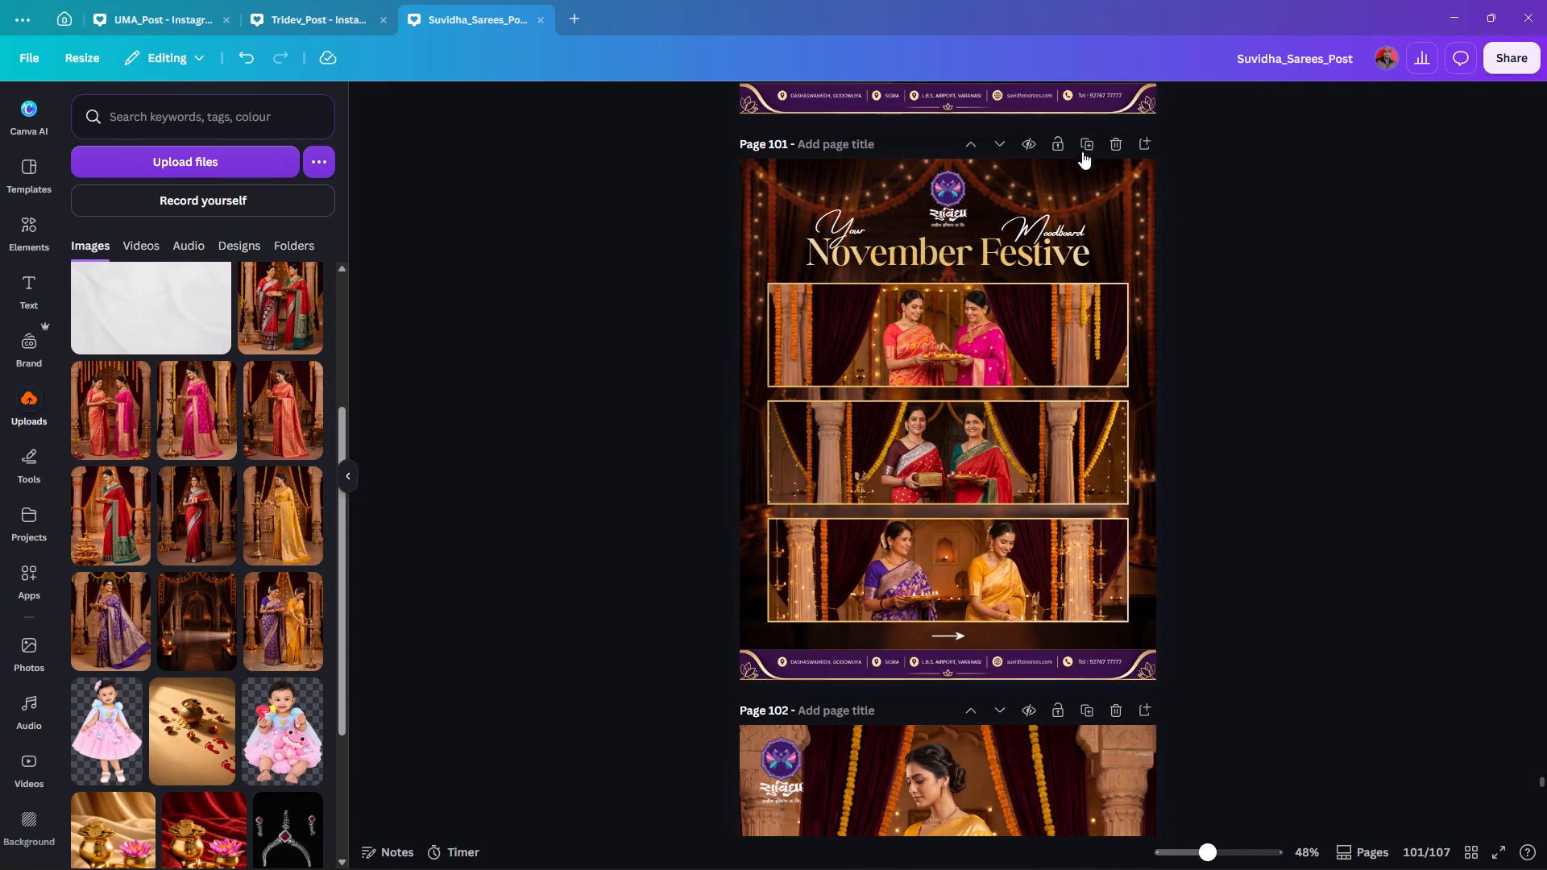
left_click(1085, 139)
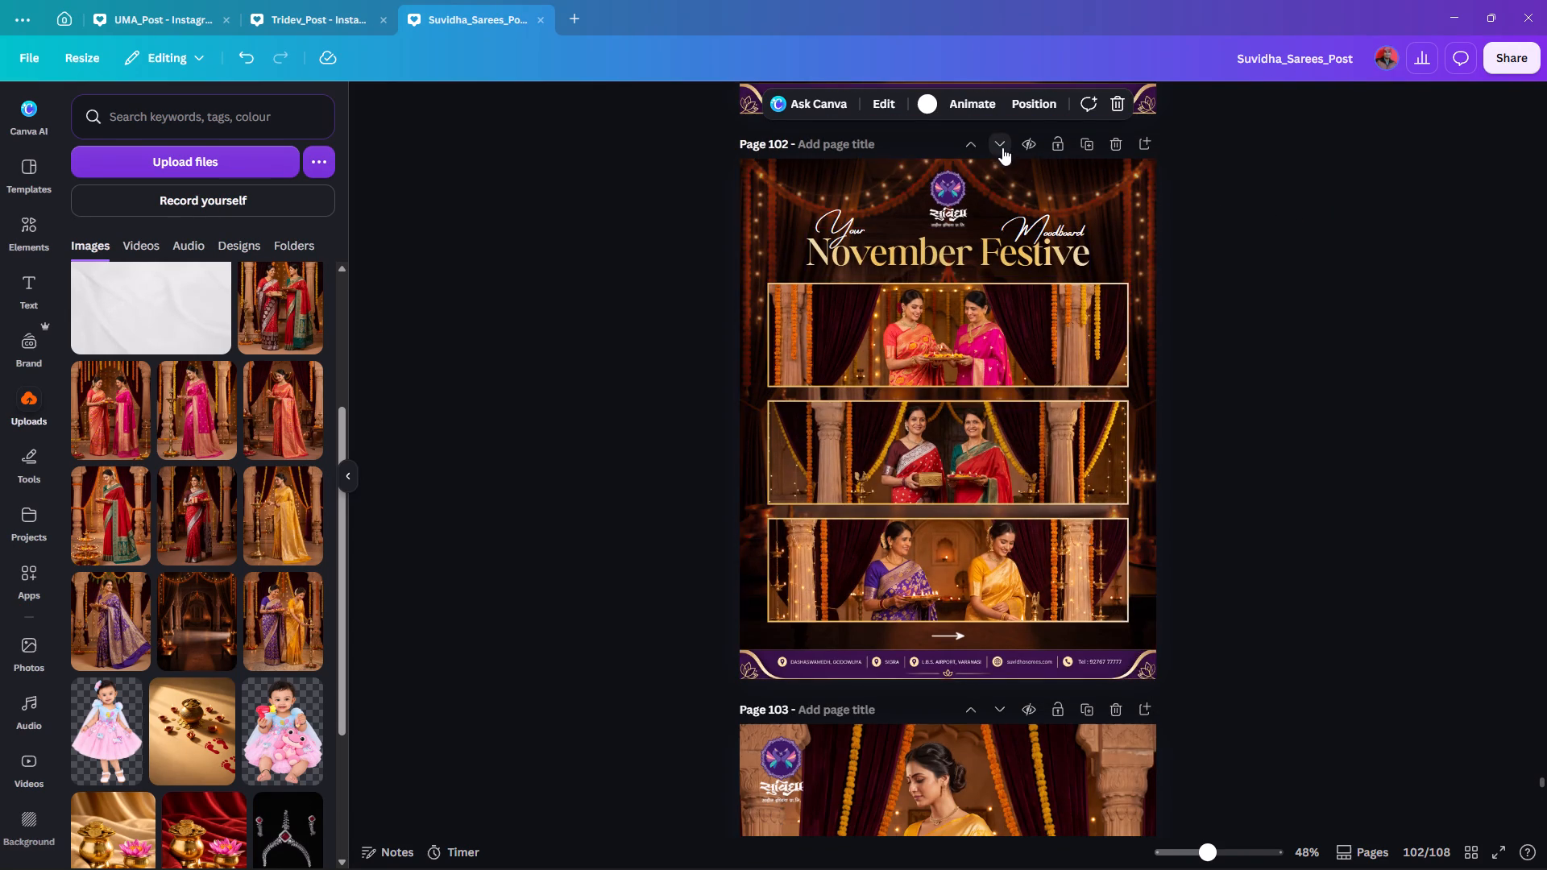
Move the duplicated cover page down to the end of the carousel as page 108, after the Bhai Dooj page.
left_click(1002, 147)
left_click(1002, 147)
left_click(1002, 147)
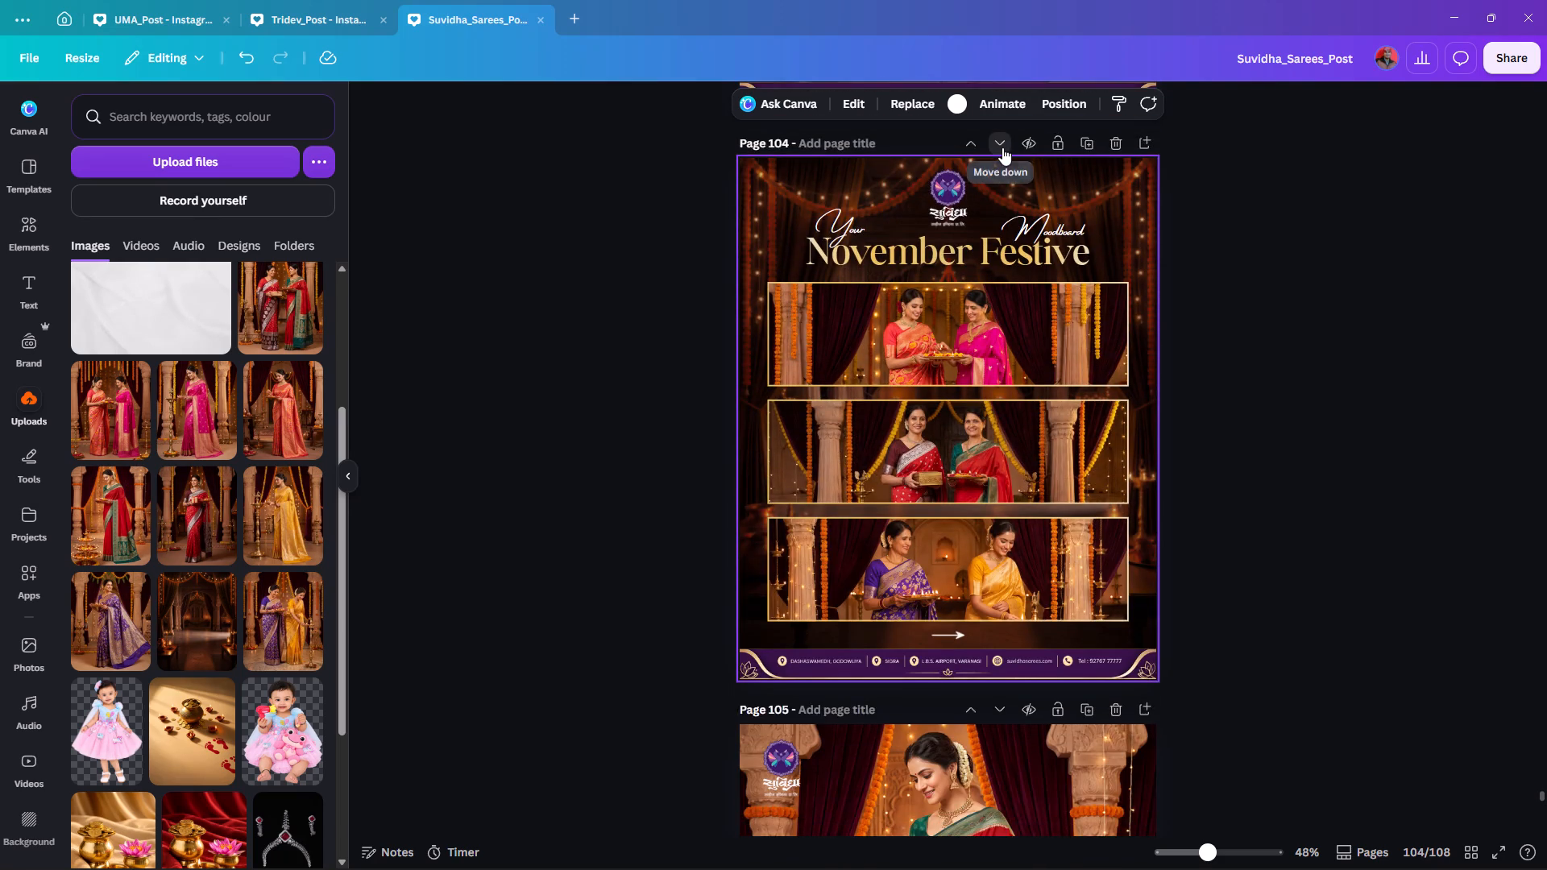
left_click(1002, 147)
left_click(1002, 147)
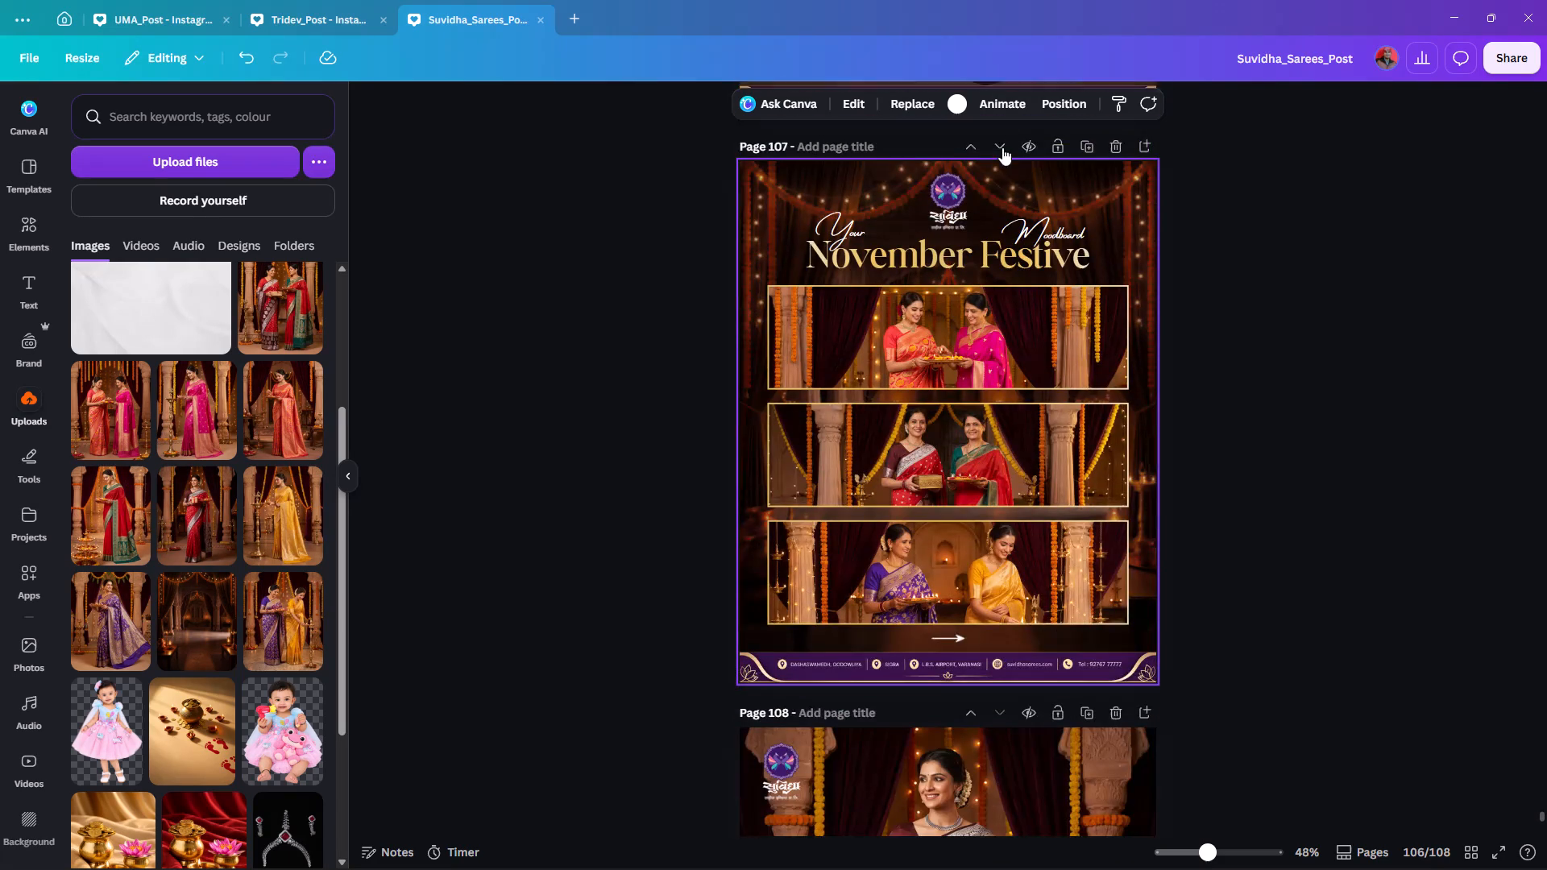
left_click(1002, 147)
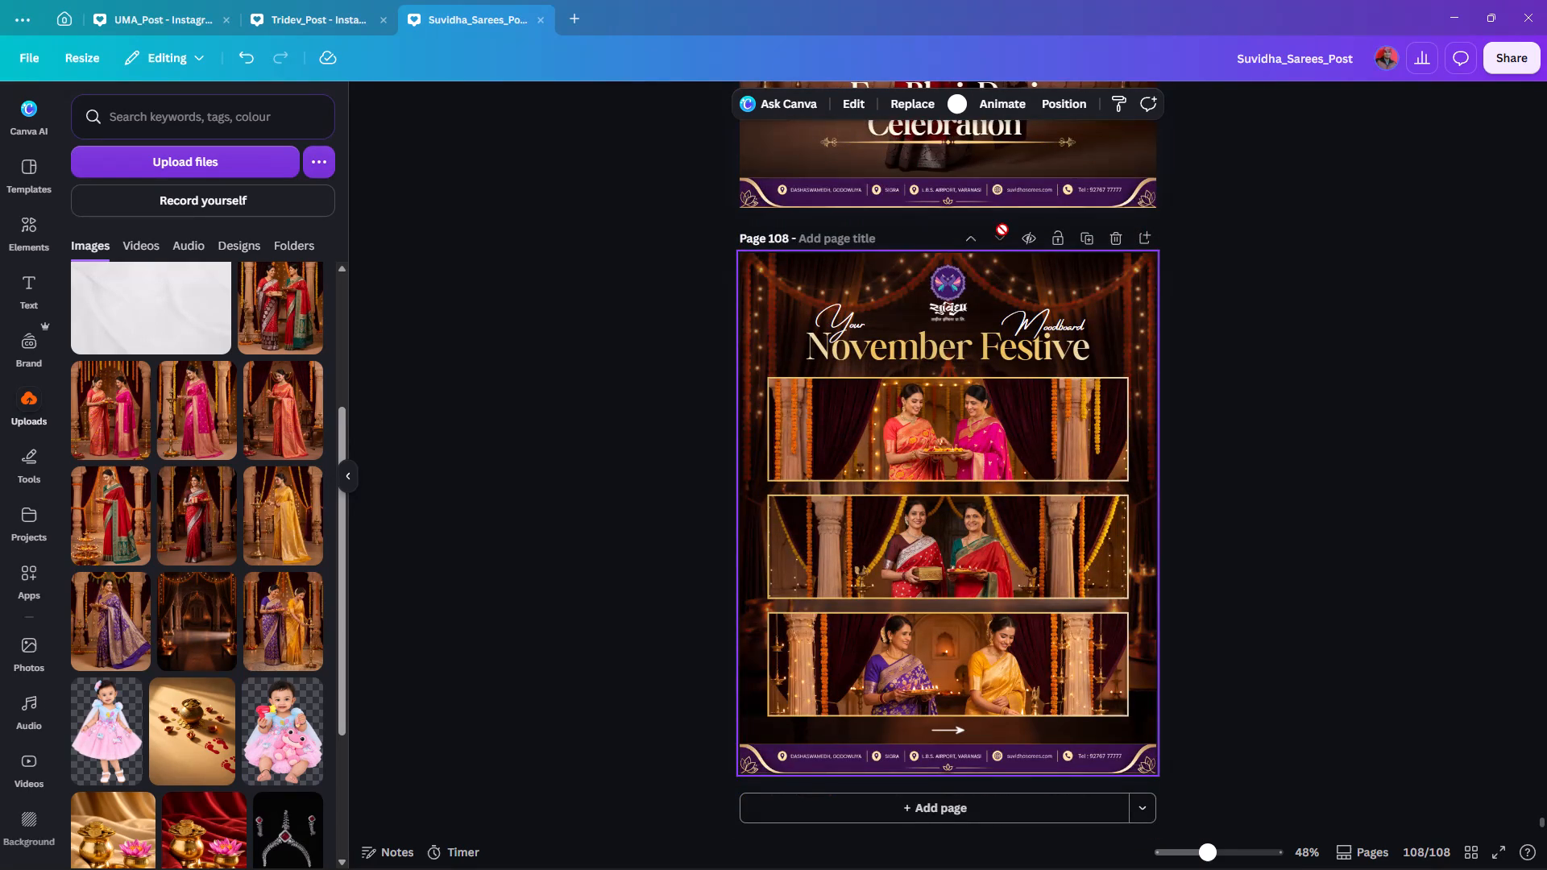
left_click(1003, 242)
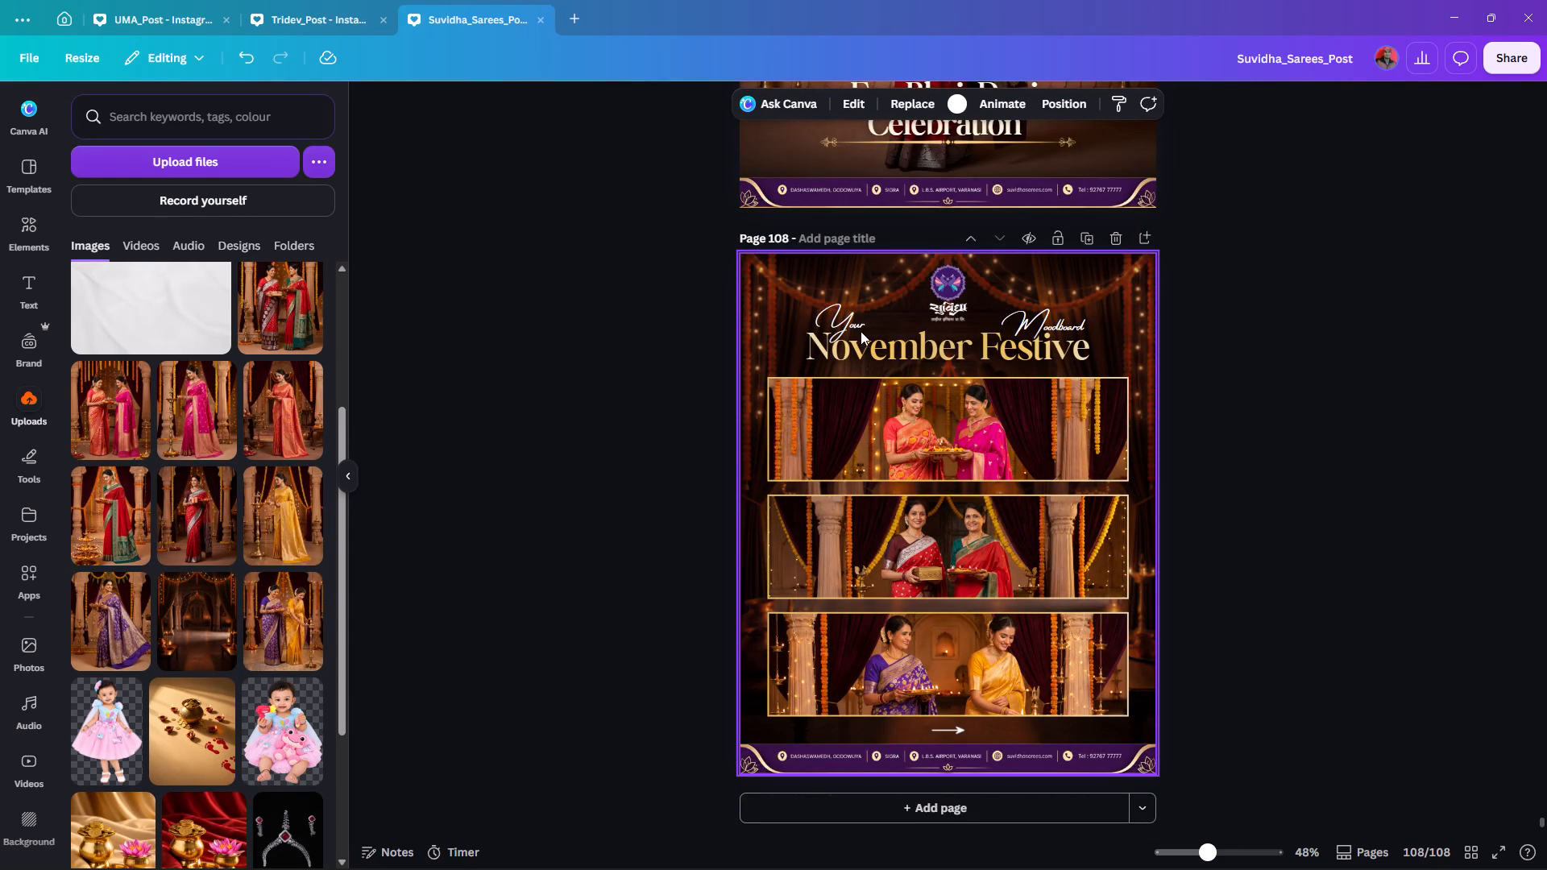
Delete the three framed saree photos and the arrow from the duplicated cover on page 108.
left_click_drag(1300, 430, 763, 659)
key("Delete")
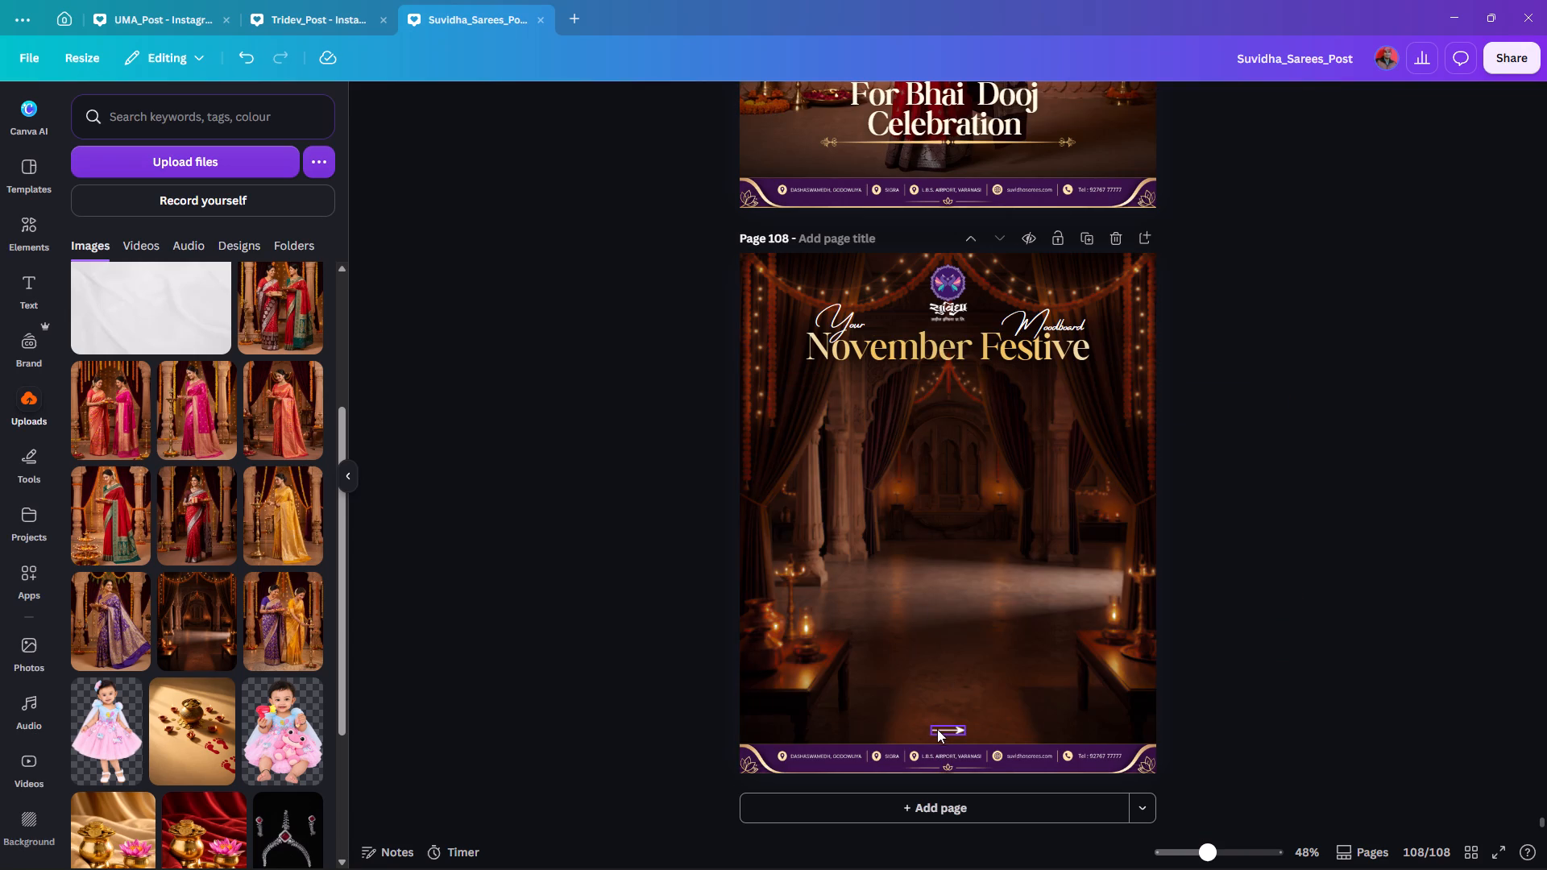
left_click(945, 726)
key("Delete")
Delete the Your, November Festive and Moodboard title texts from page 108, keeping the logo and footer.
scroll(936, 230, "up", 4)
scroll(936, 267, "down", 4)
left_click(835, 317)
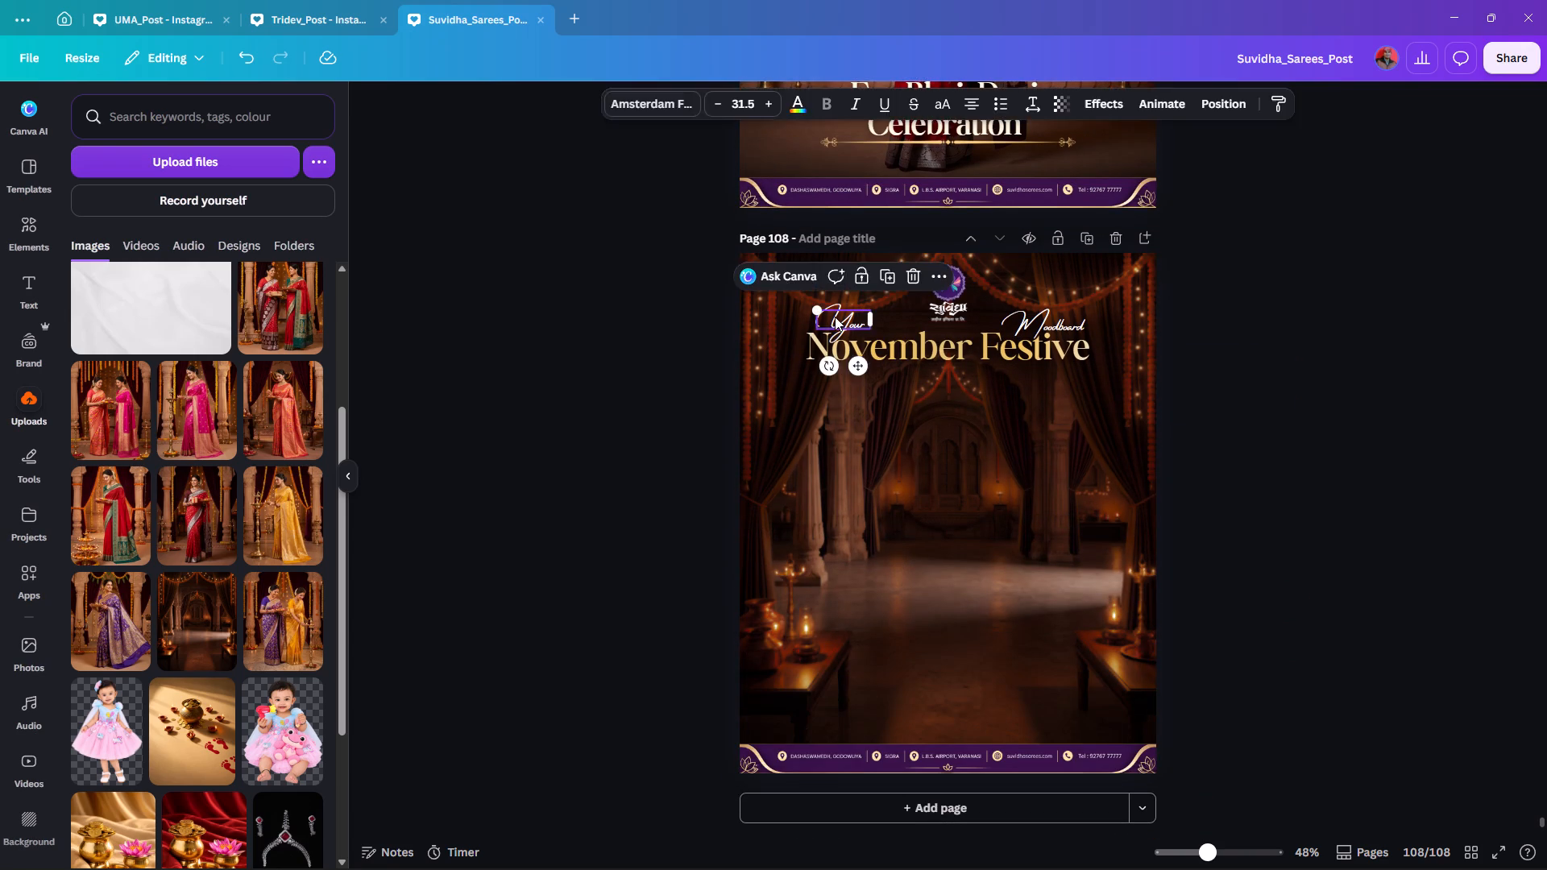
key("Delete")
left_click(886, 342)
key("Delete")
left_click(1038, 328)
key("Delete")
Copy the arrow from page 106 onto page 107, below the For Bhai Dooj Celebration heading's ornamental line.
scroll(1213, 282, "up", 4)
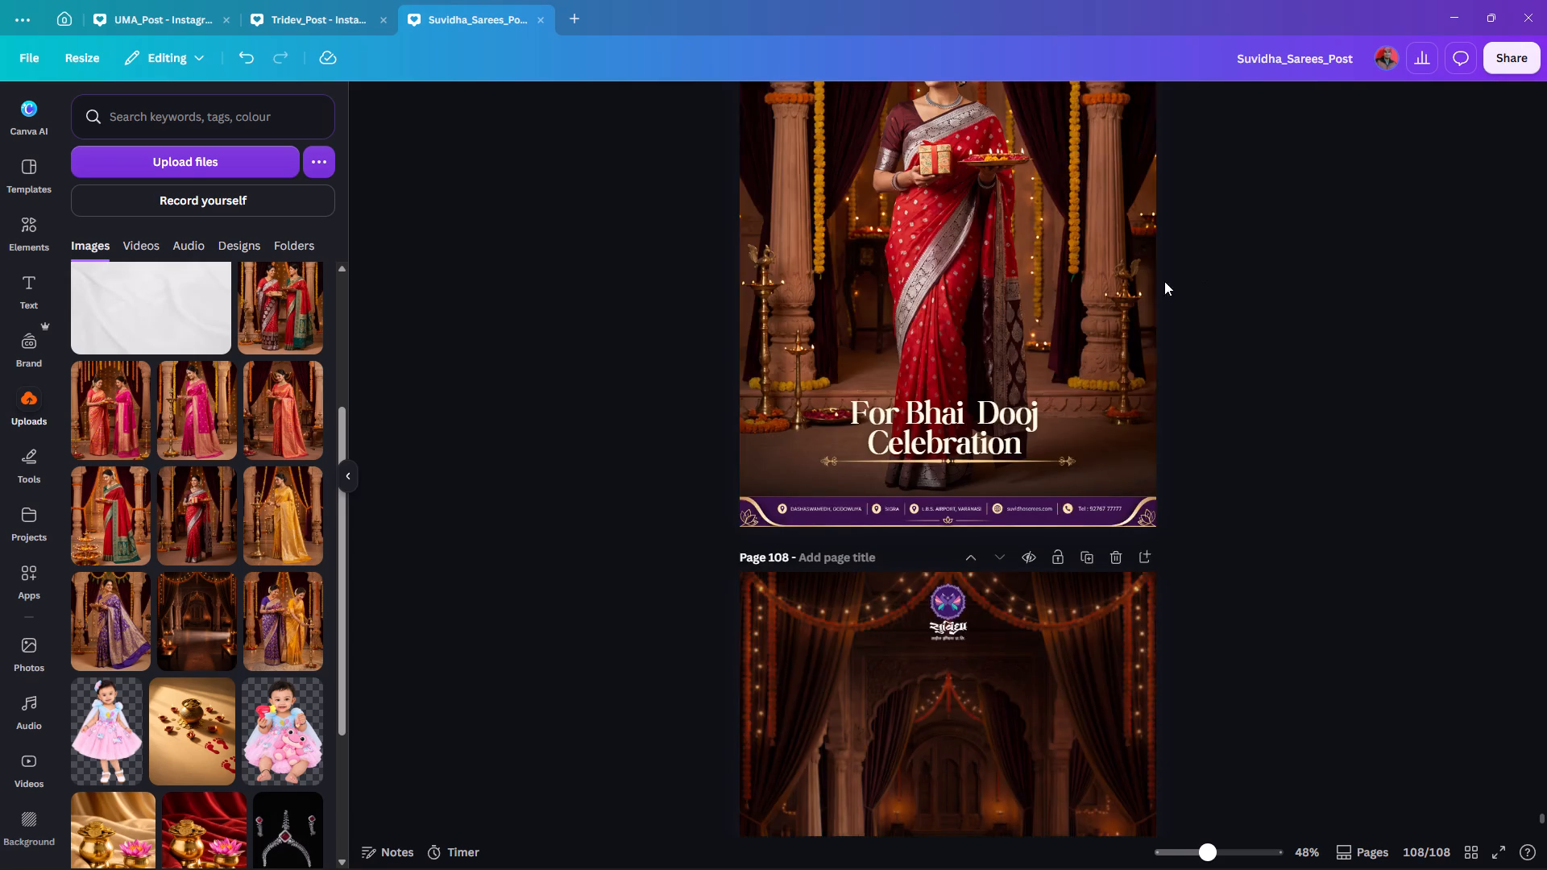
scroll(1014, 310, "up", 6)
left_click(952, 401)
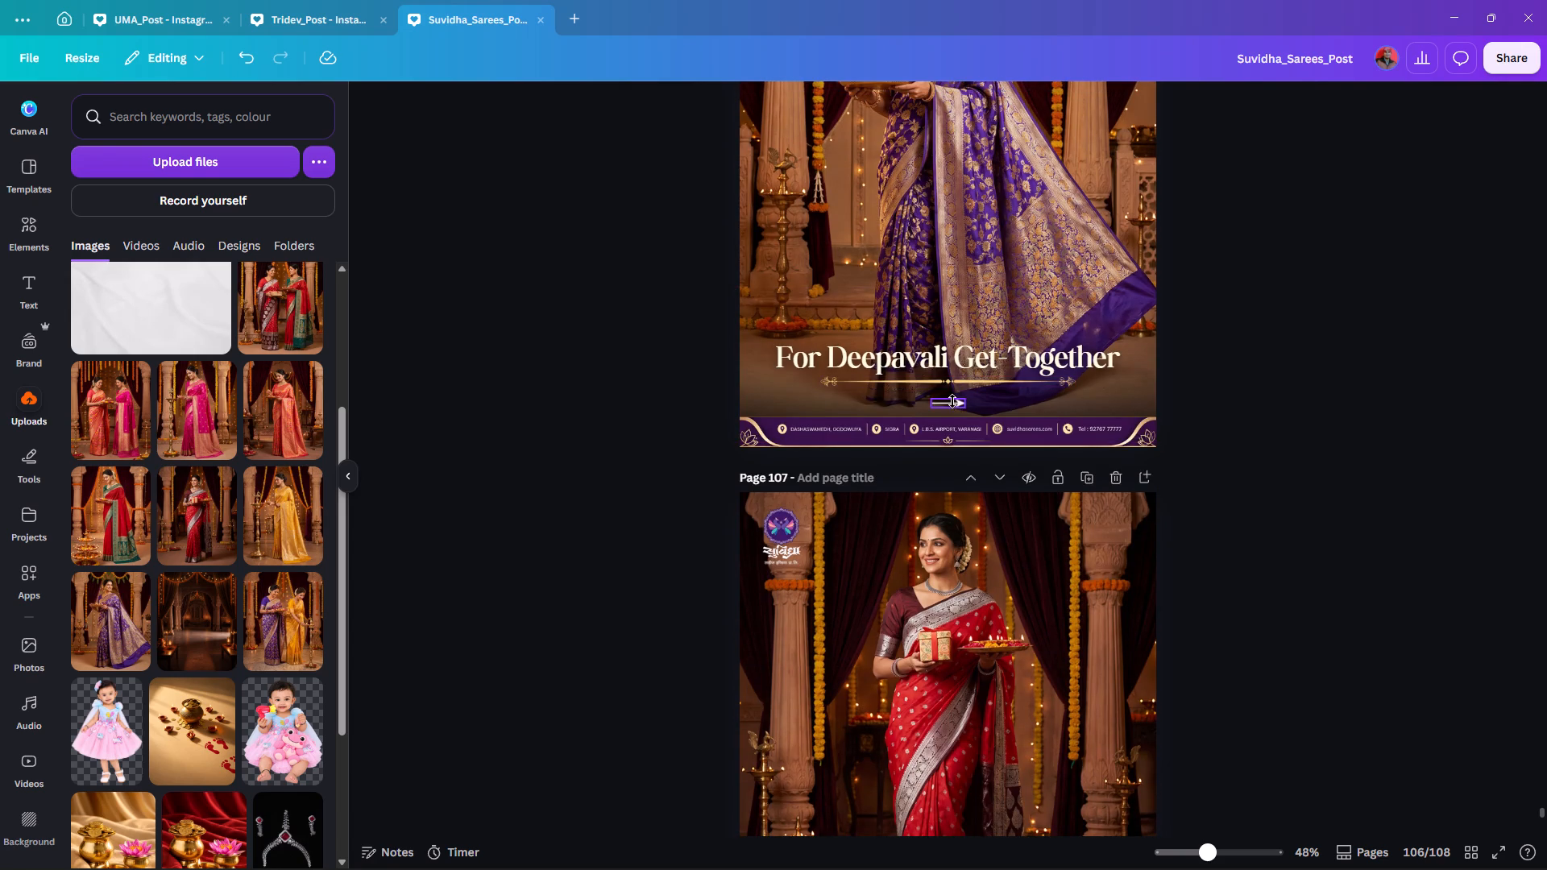
key("ctrl+c")
scroll(1259, 375, "down", 7)
scroll(1260, 371, "up", 3)
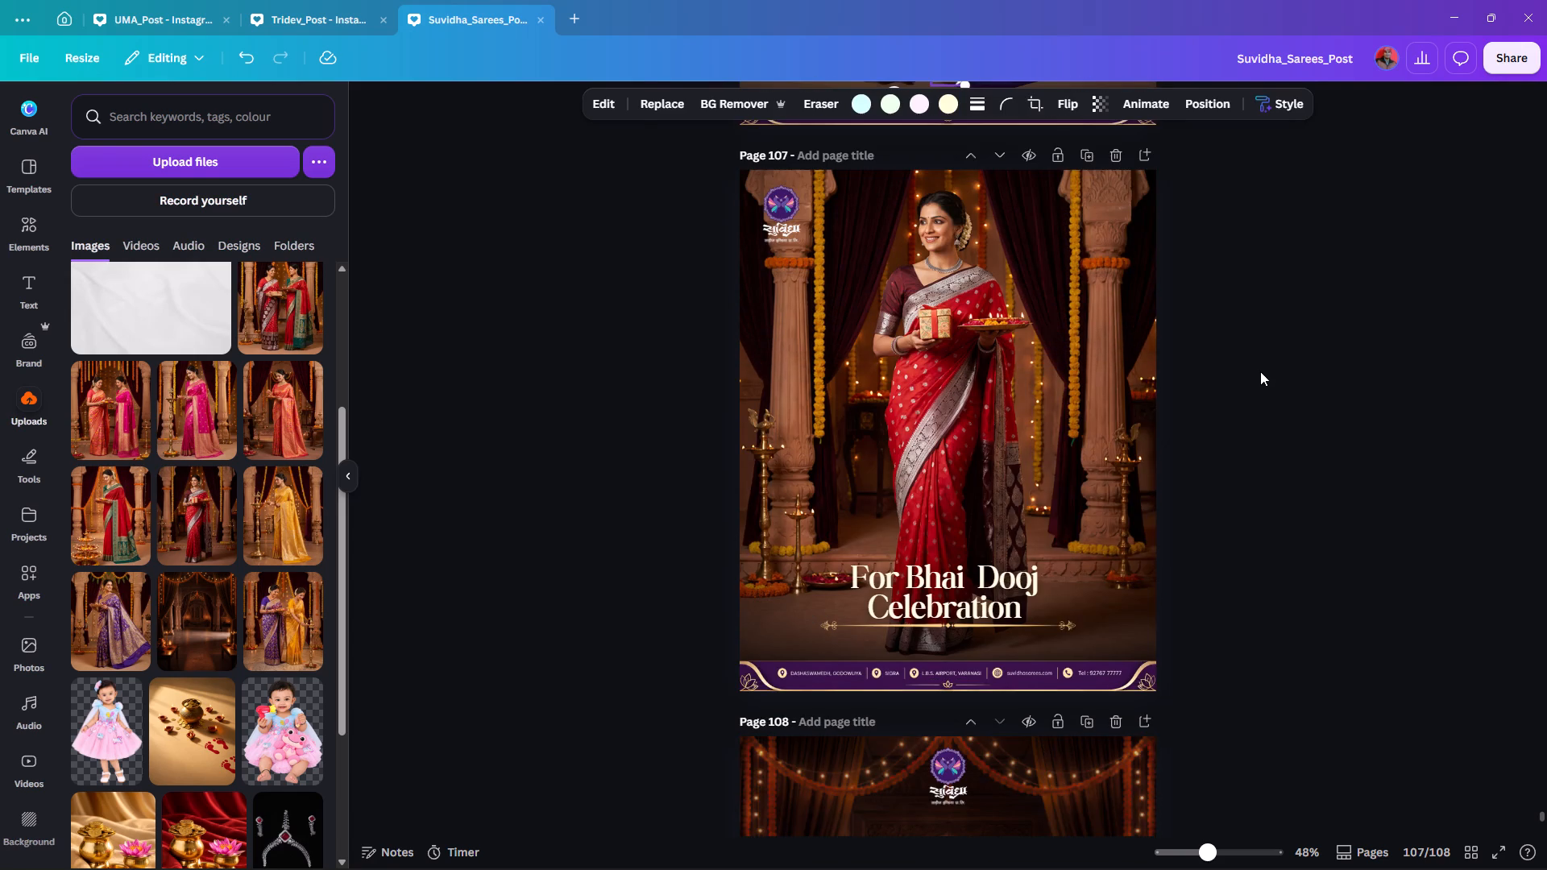
key("ctrl+v")
left_click(1260, 371)
scroll(1260, 371, "down", 14)
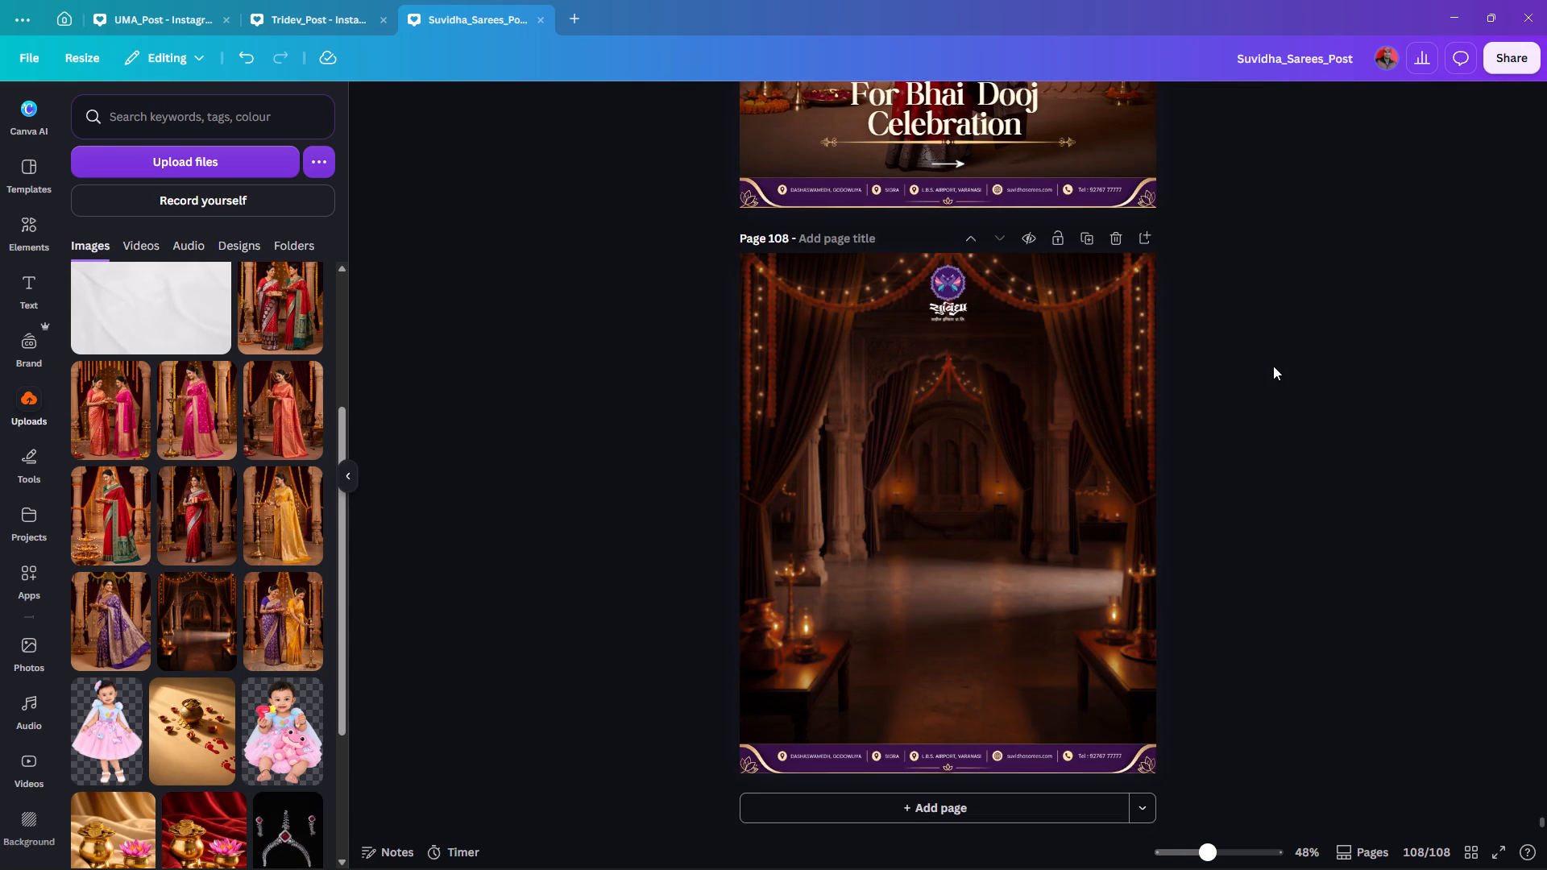
Enlarge the Suvidha logo on page 108 to about 40% of the page width and centre it horizontally in the upper half.
left_click(942, 309)
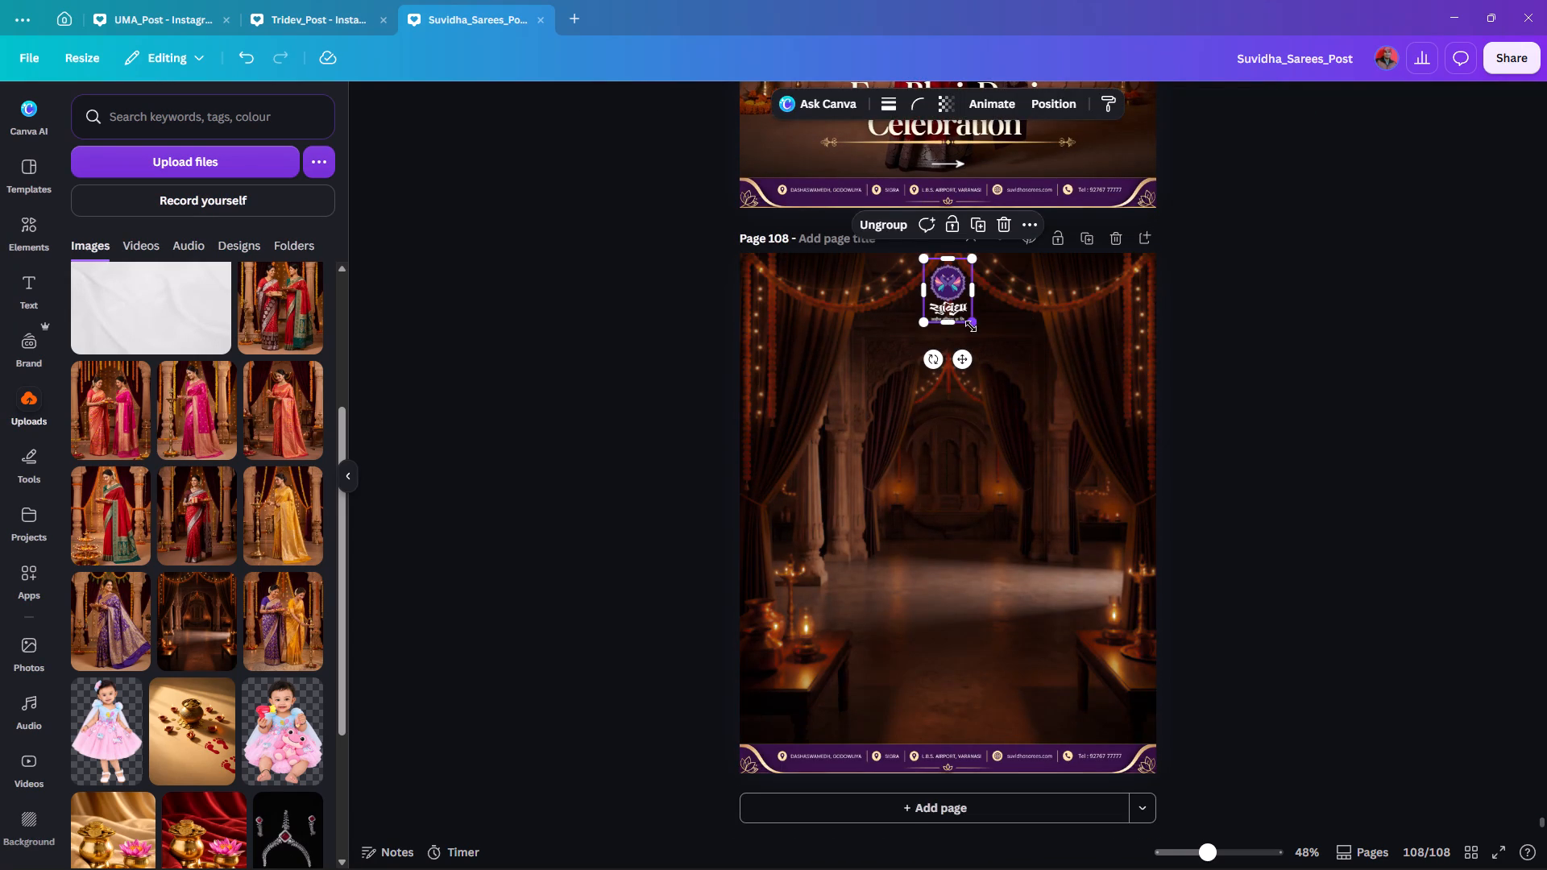
left_click_drag(971, 326, 998, 346, "alt")
left_click_drag(962, 295, 960, 354)
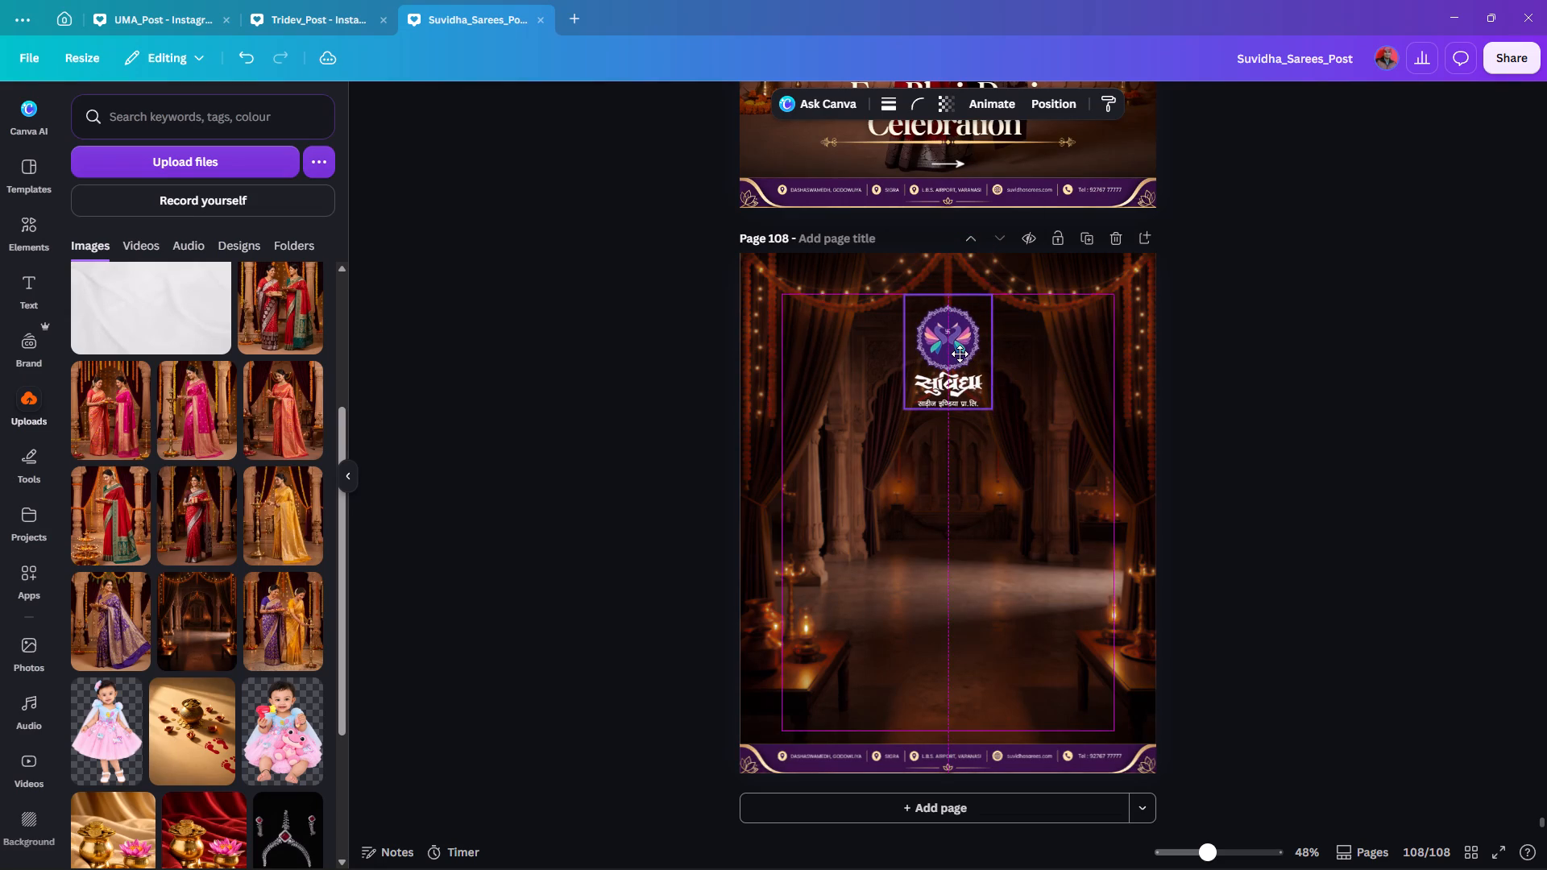
left_click_drag(960, 354, 960, 356)
double_click(1239, 331)
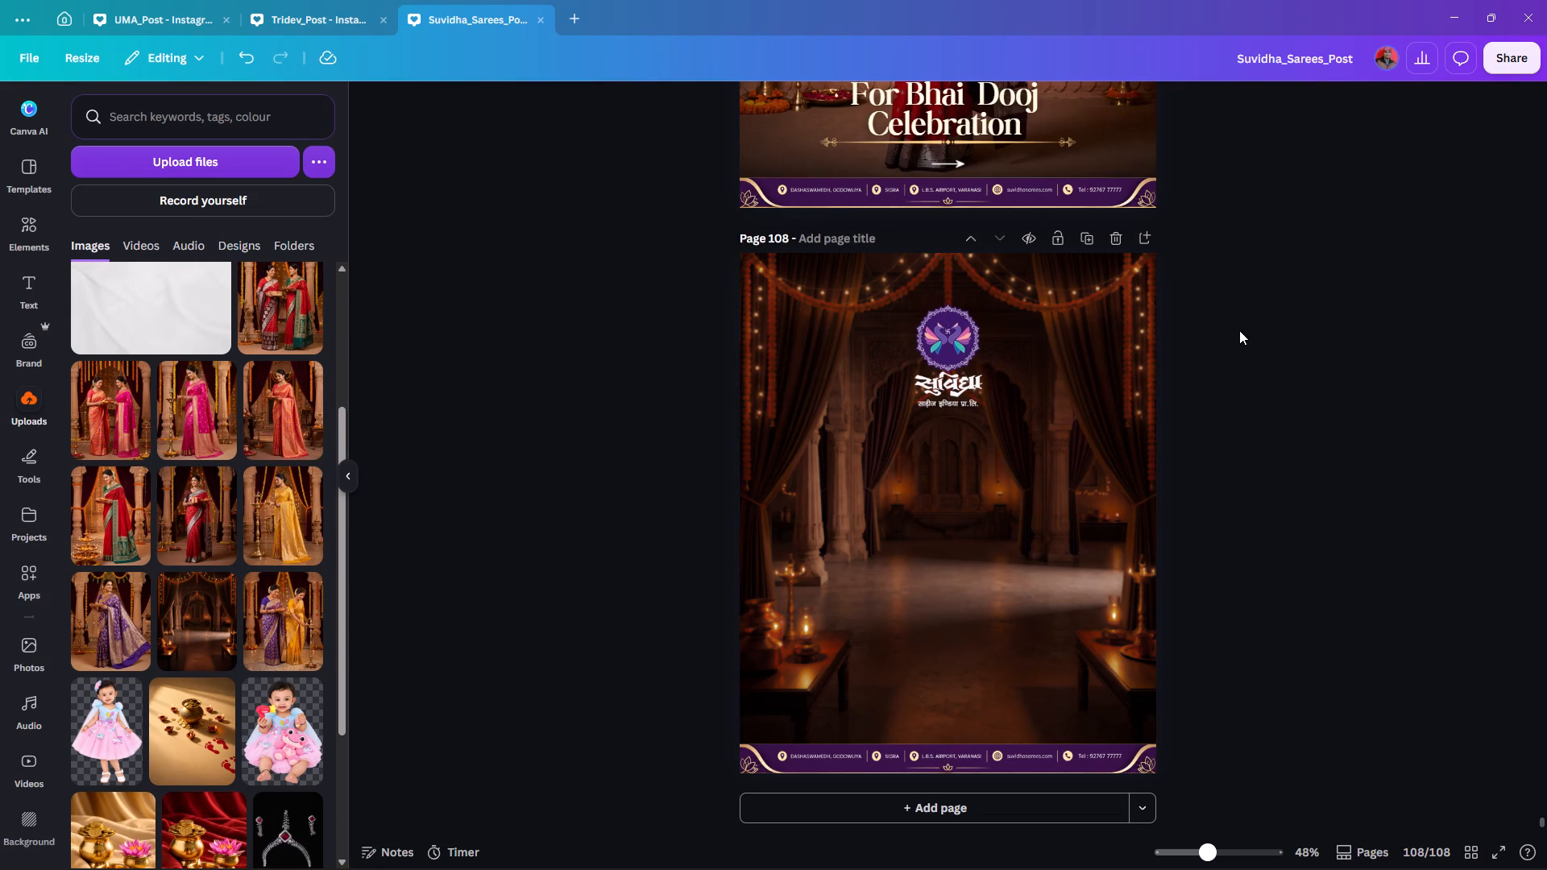
left_click_drag(957, 349, 954, 338)
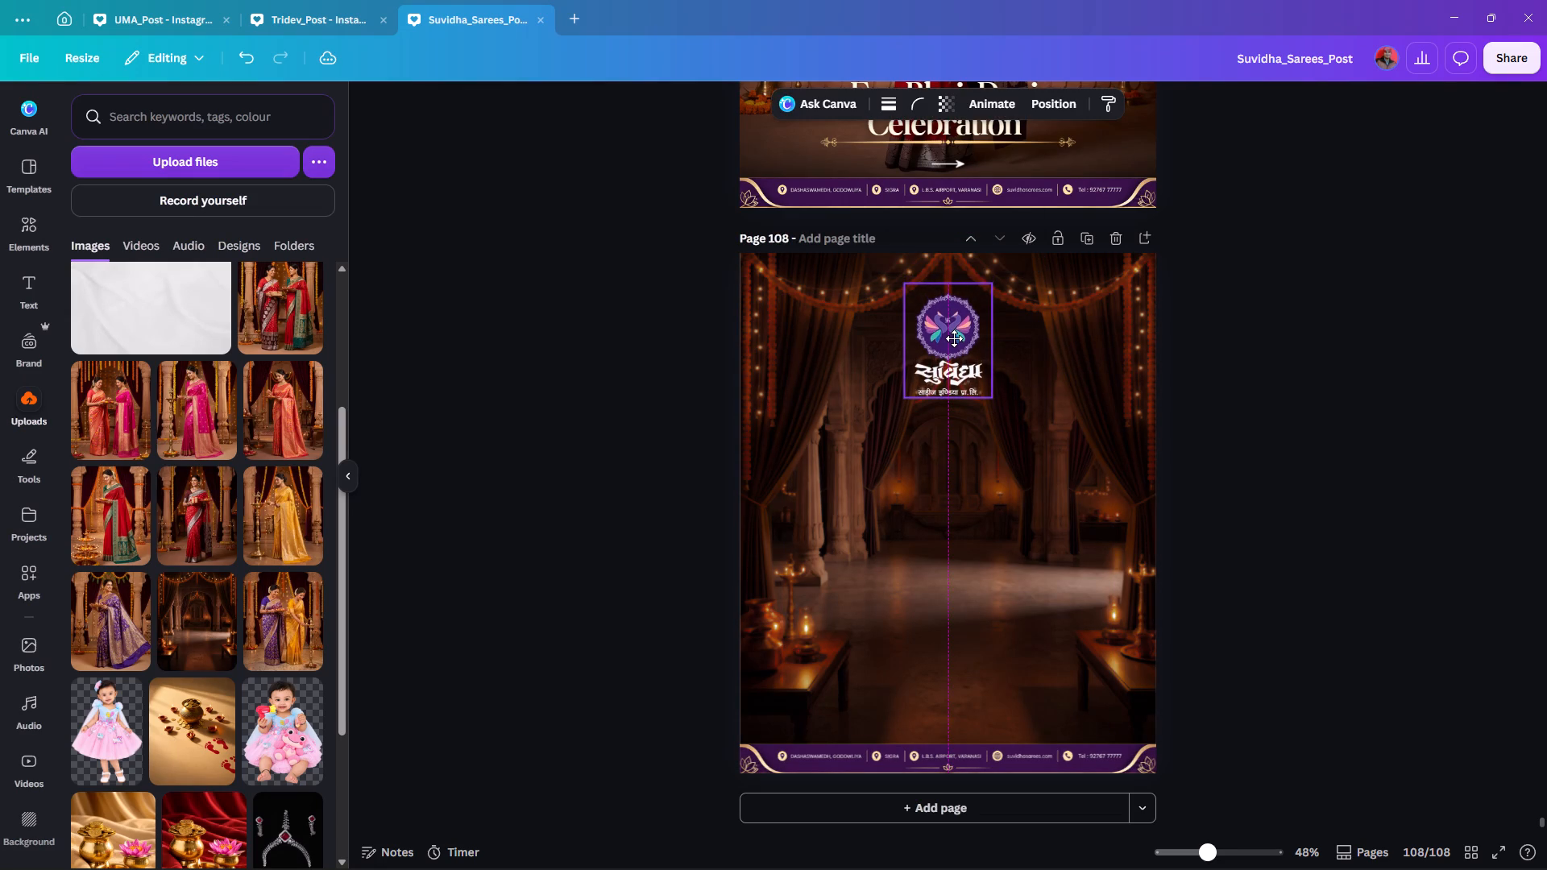
left_click_drag(954, 338, 957, 333)
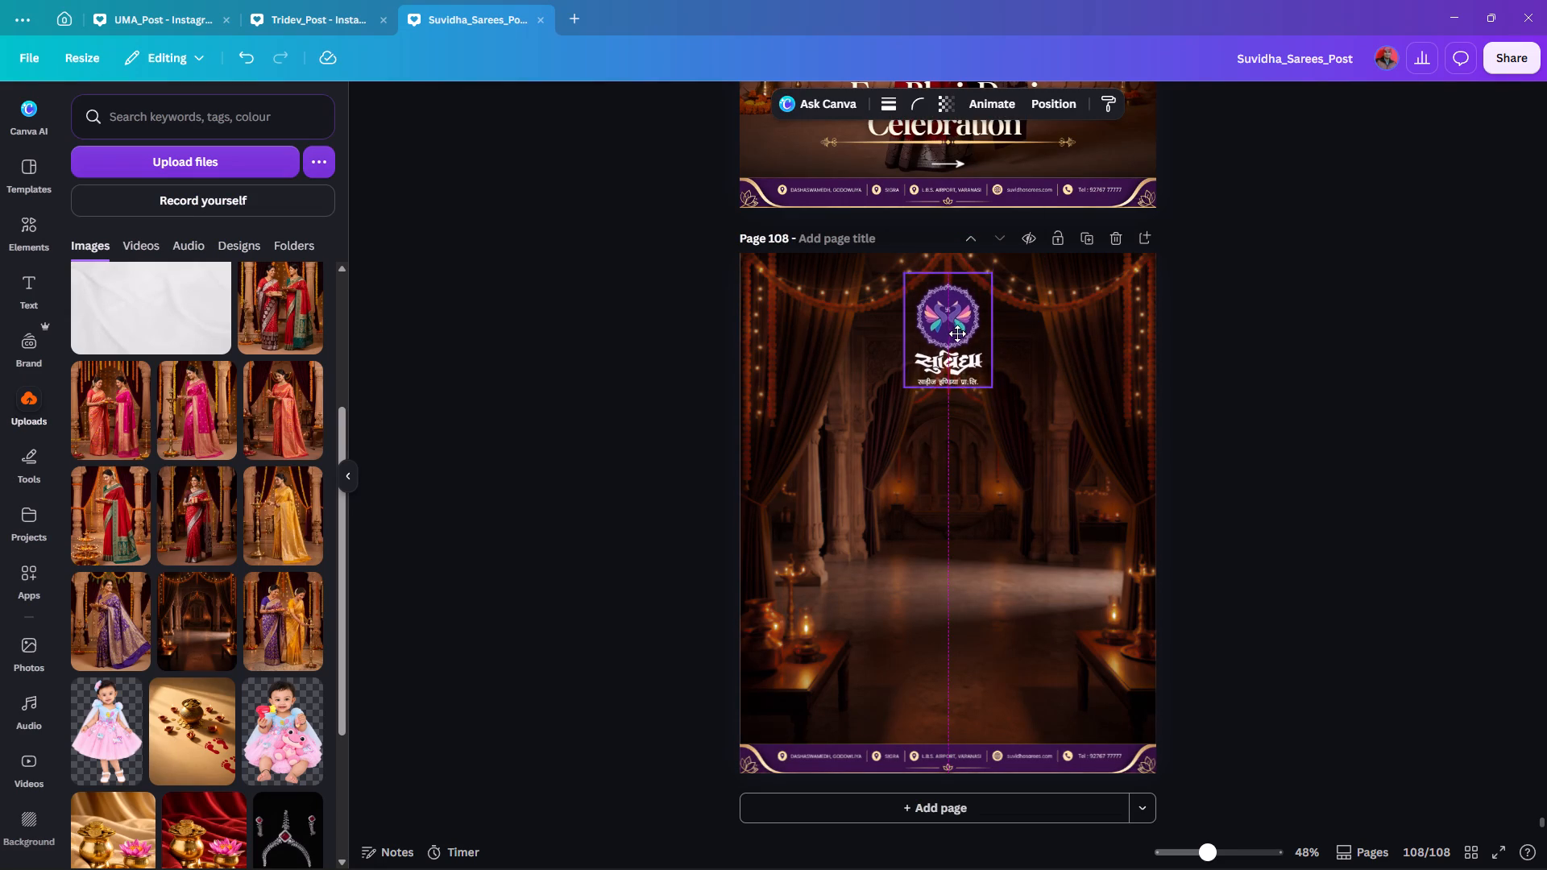
left_click_drag(957, 333, 962, 444)
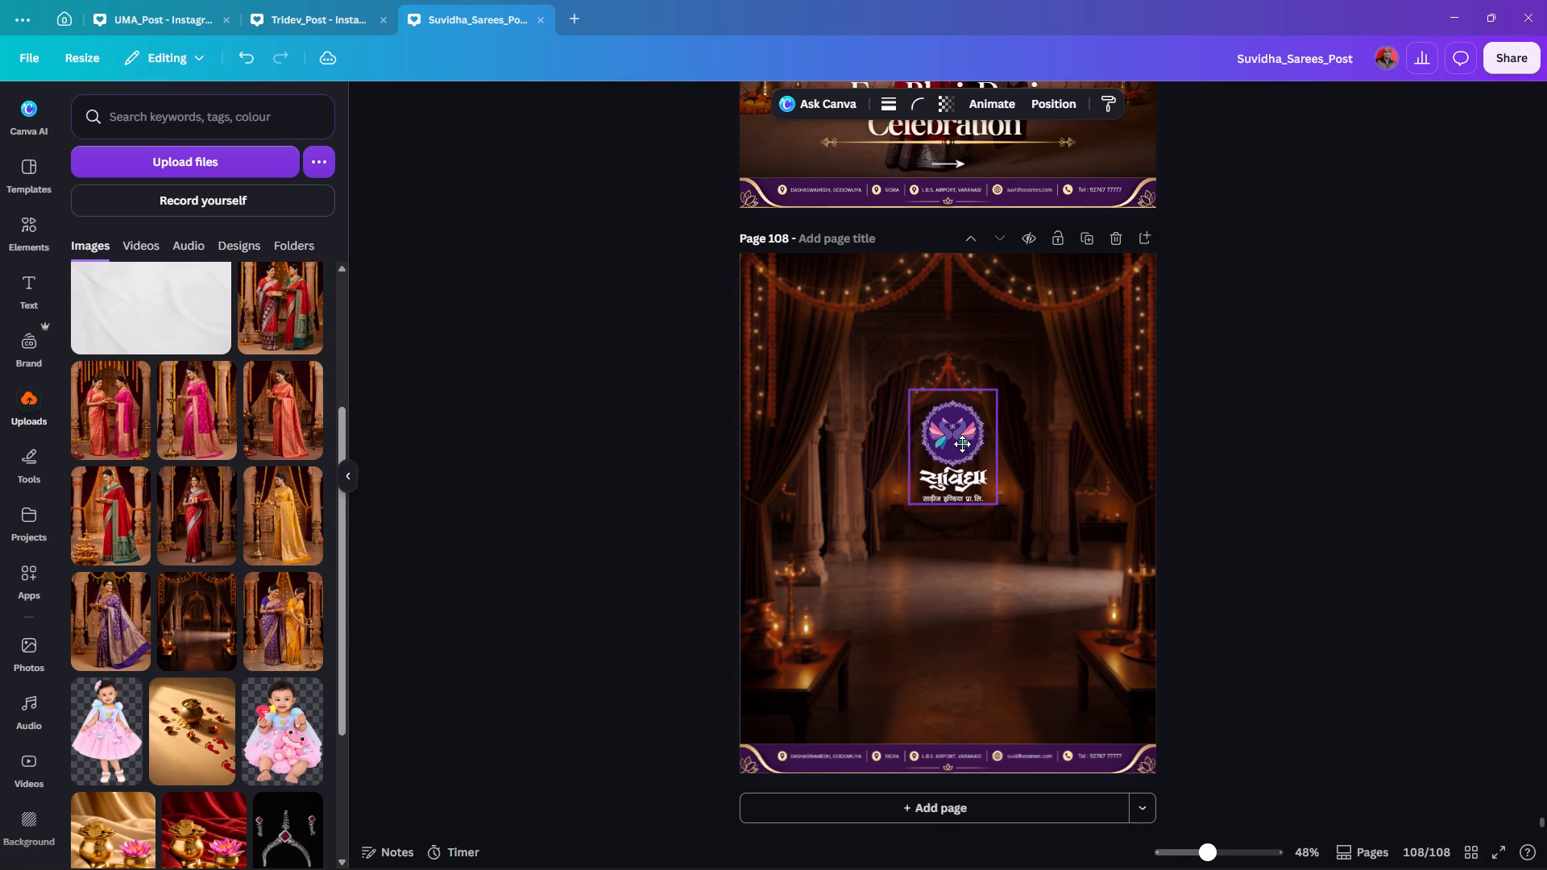
left_click_drag(962, 444, 960, 444)
left_click_drag(990, 500, 994, 503, "alt")
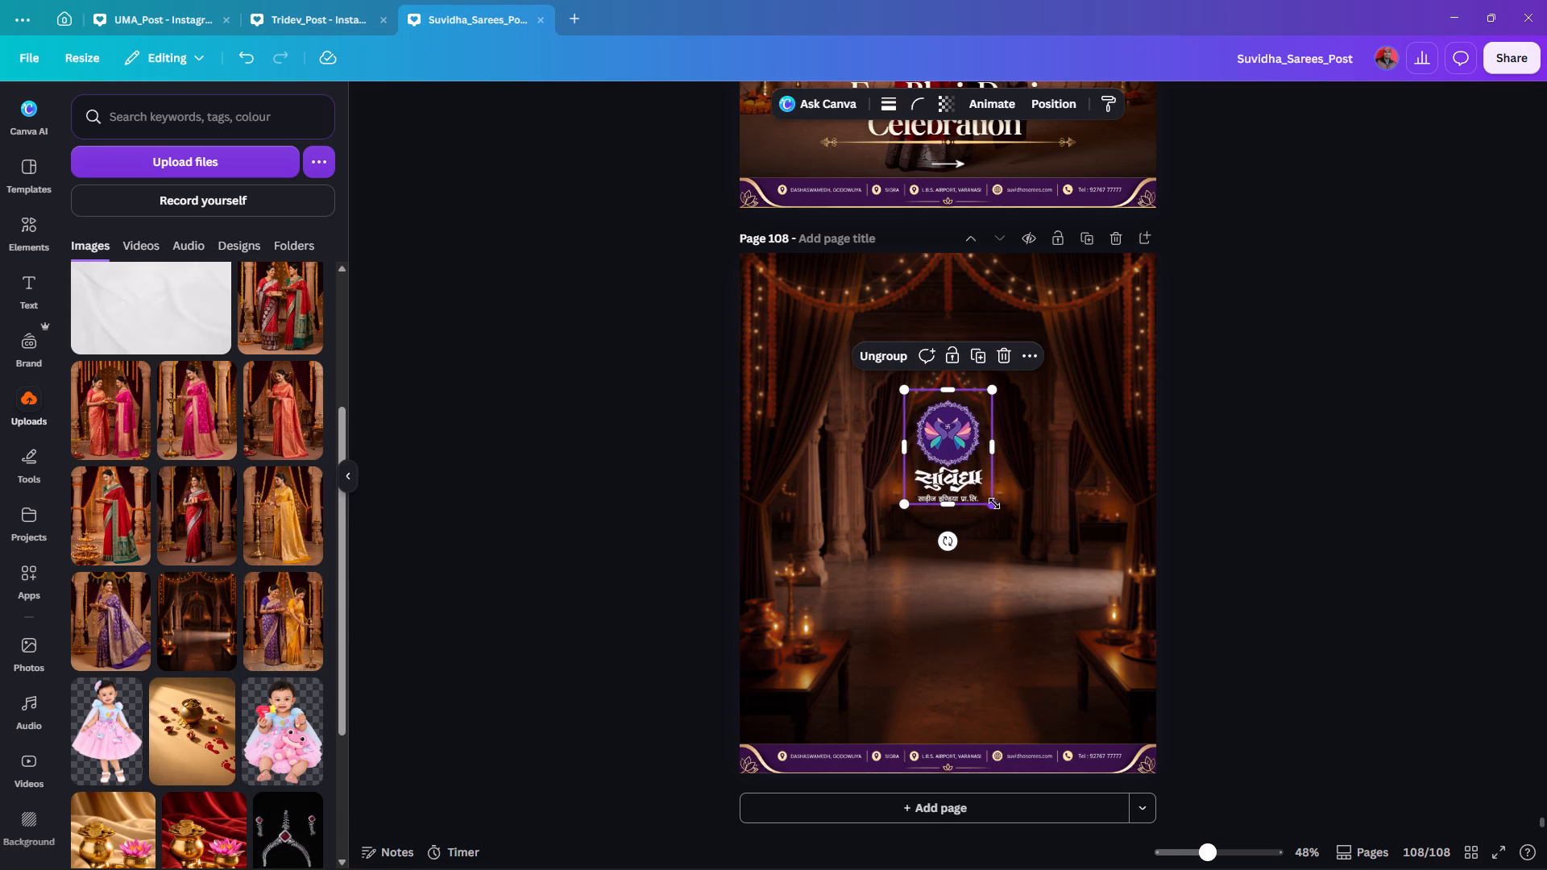
left_click_drag(994, 503, 1026, 552, "alt")
left_click_drag(947, 433, 947, 432)
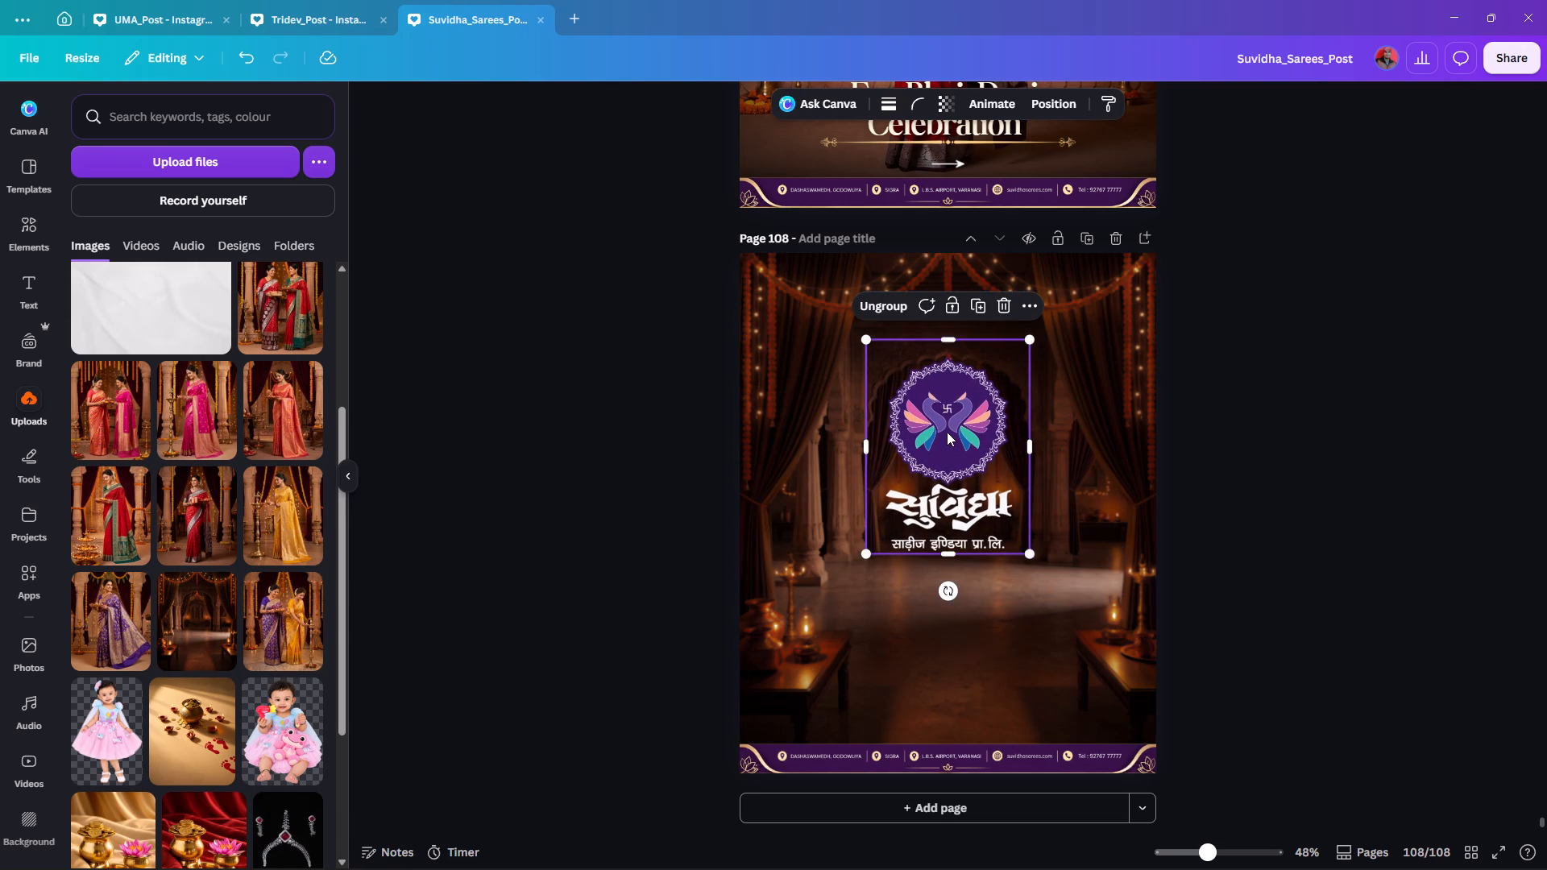
left_click_drag(947, 432, 941, 400)
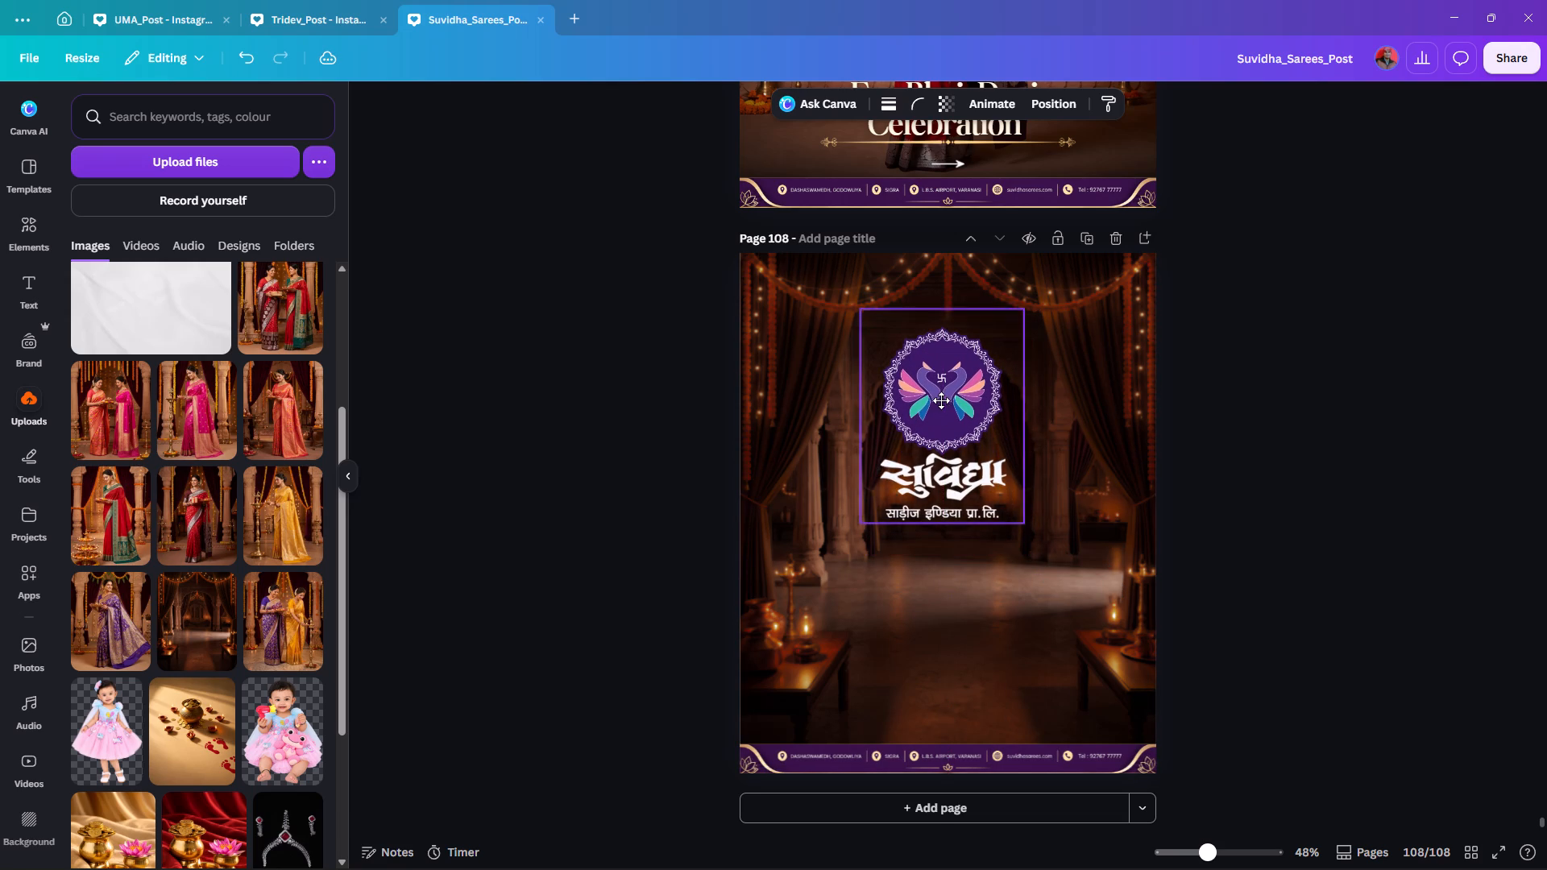
left_click_drag(941, 400, 945, 388)
left_click(1279, 420)
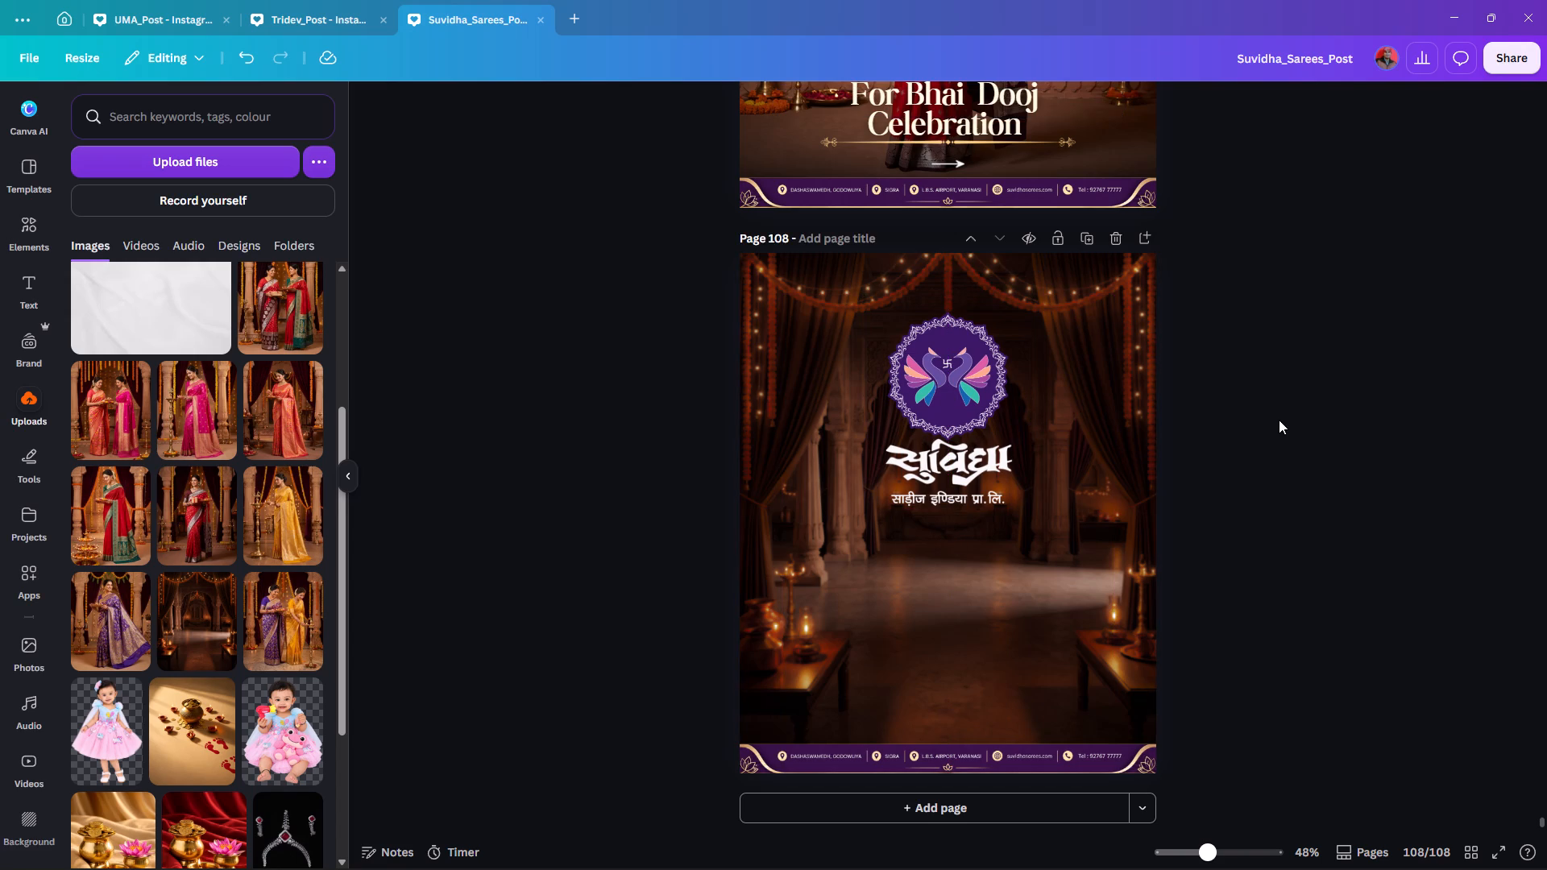
Darken page 108's background image with brightness -50, contrast 5, highlights -100 and shadows -7.
left_click(795, 429)
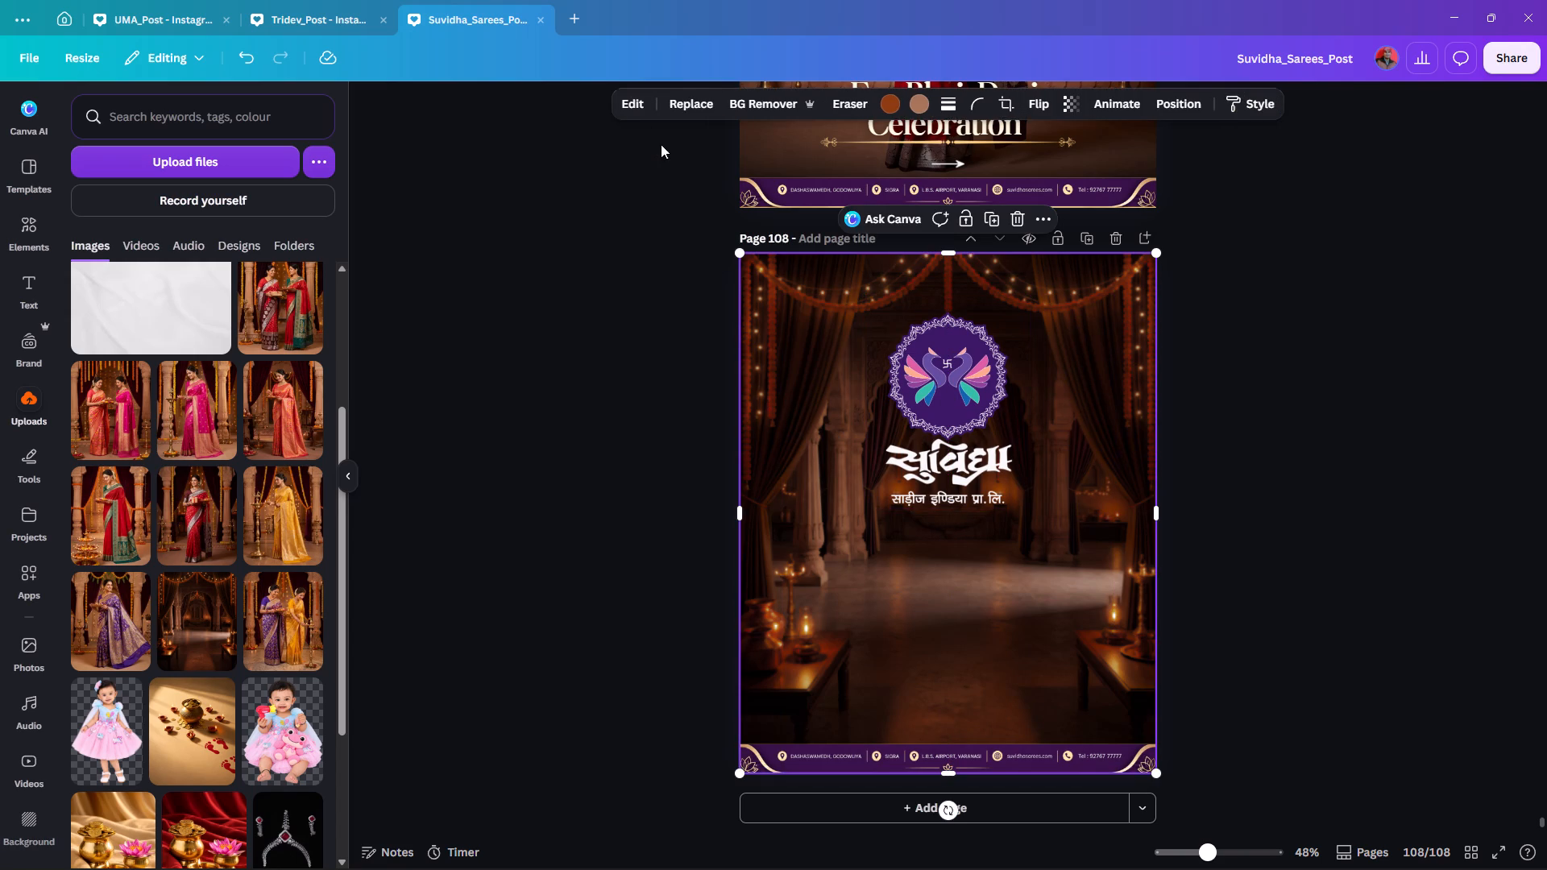
left_click(638, 105)
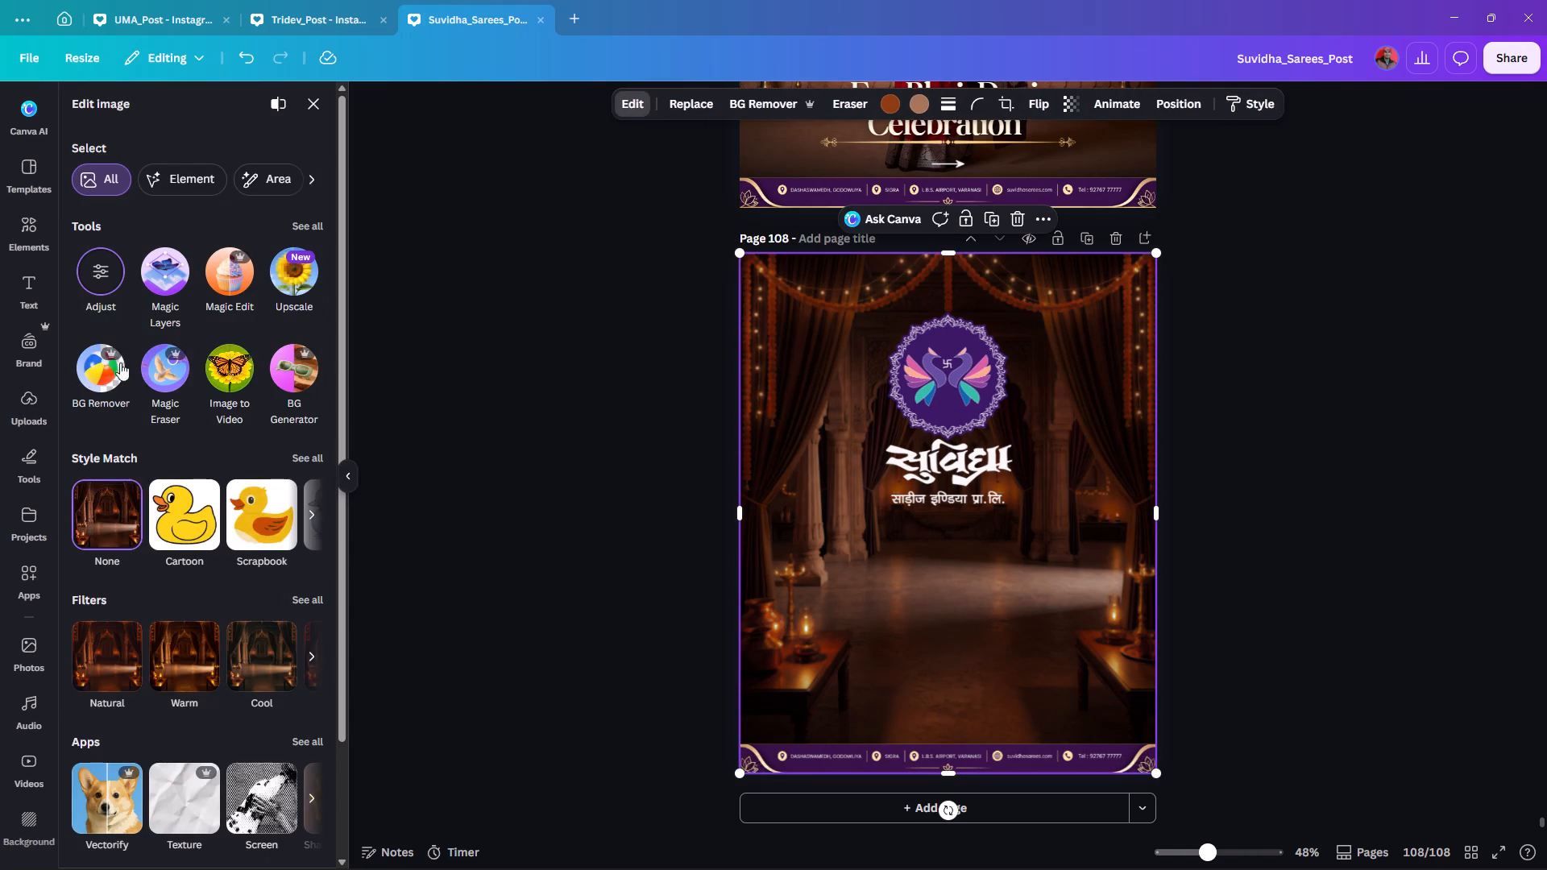
left_click(97, 264)
left_click_drag(151, 474, 147, 476)
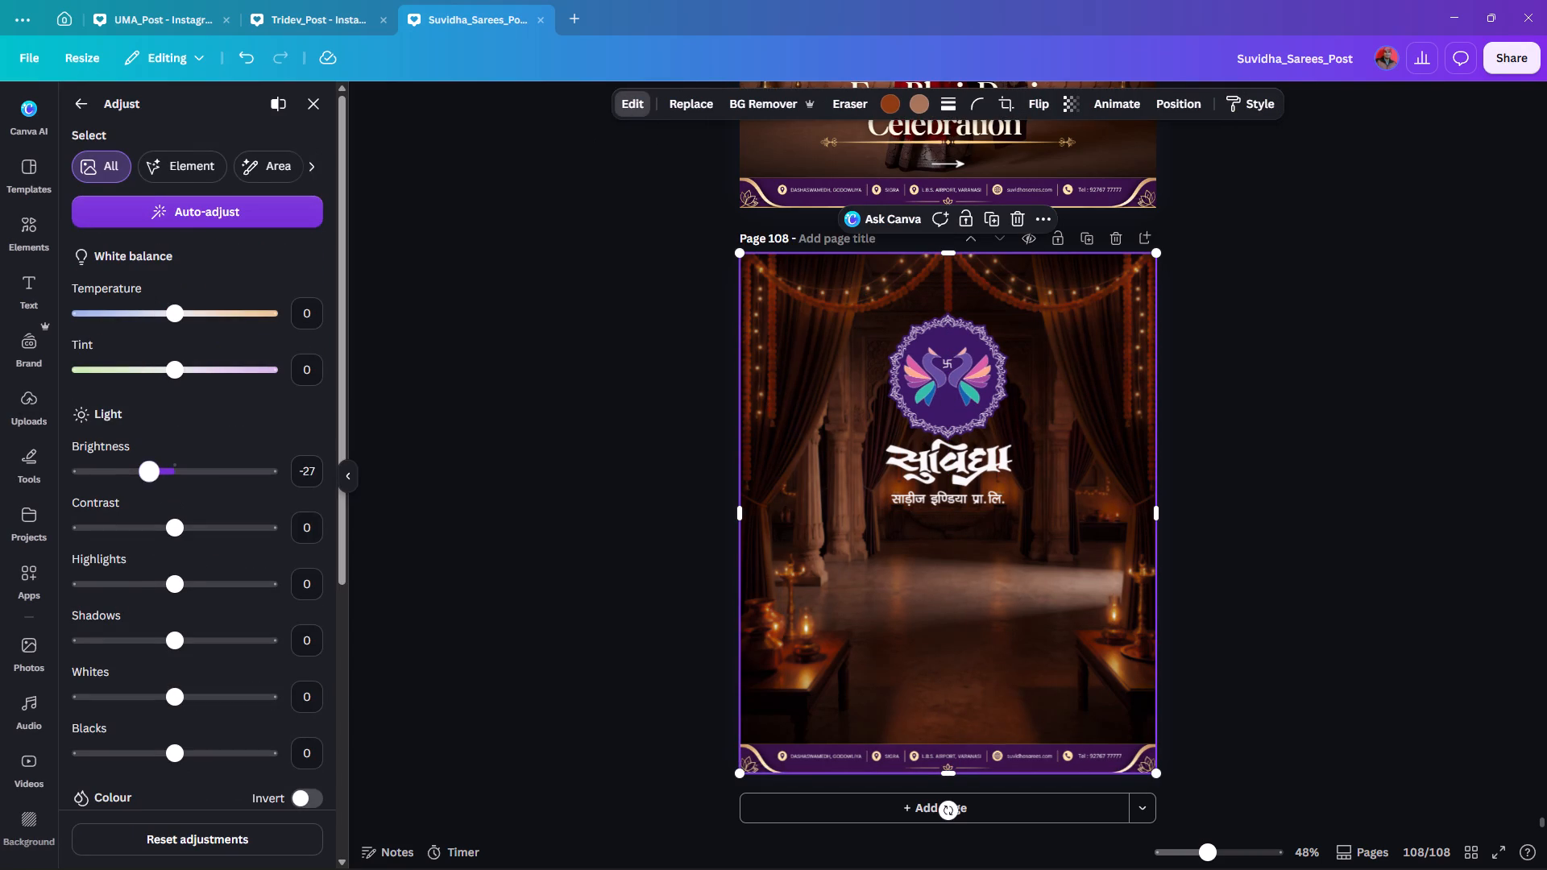
left_click_drag(147, 476, 126, 488)
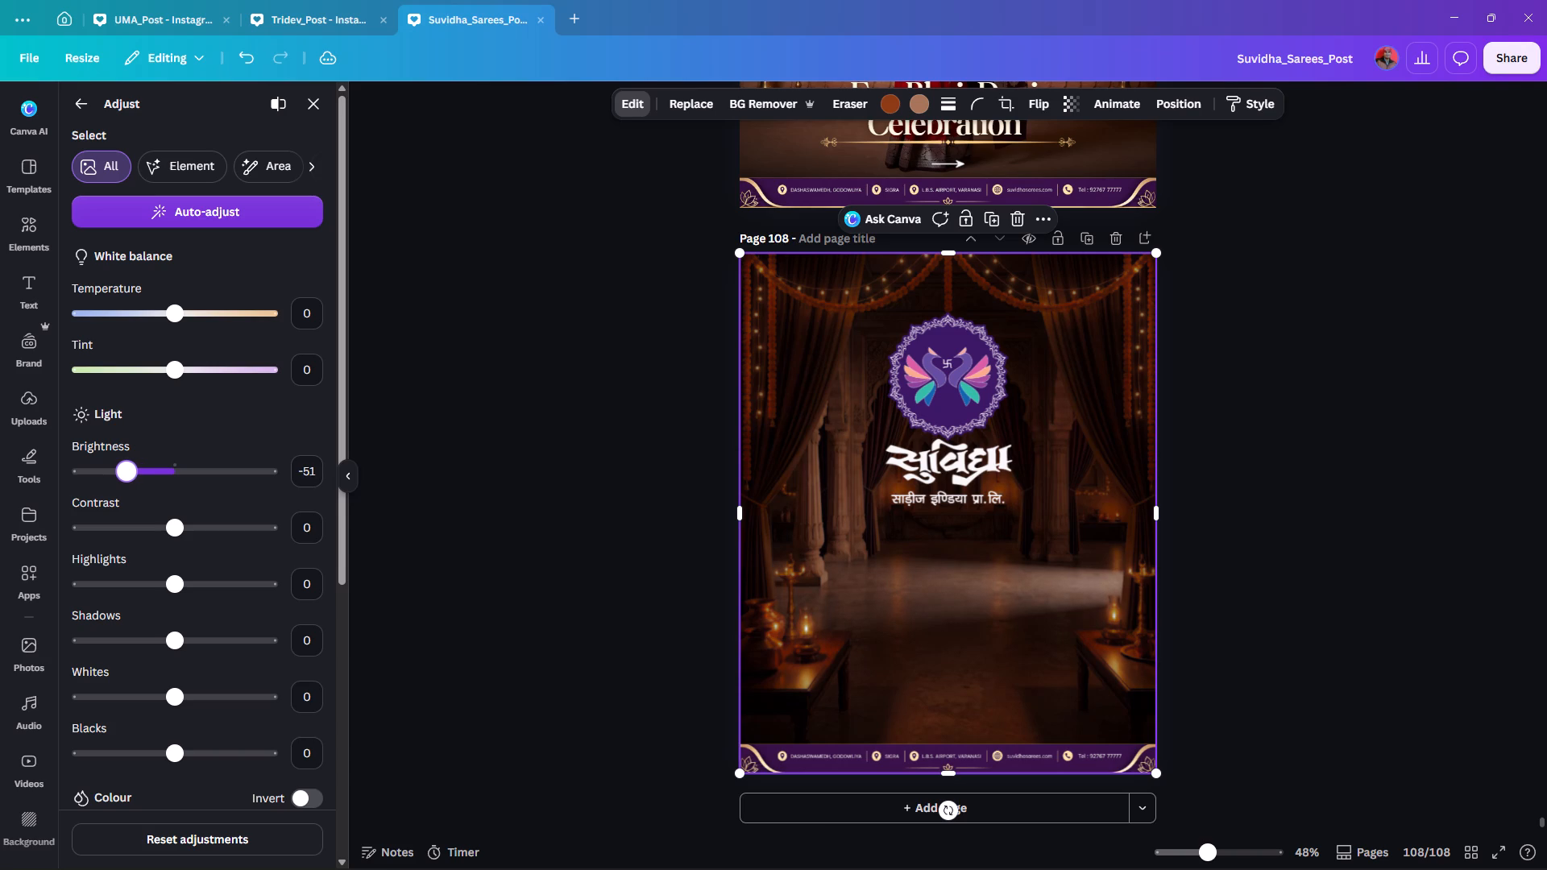
left_click_drag(126, 488, 126, 488)
left_click_drag(168, 533, 241, 544)
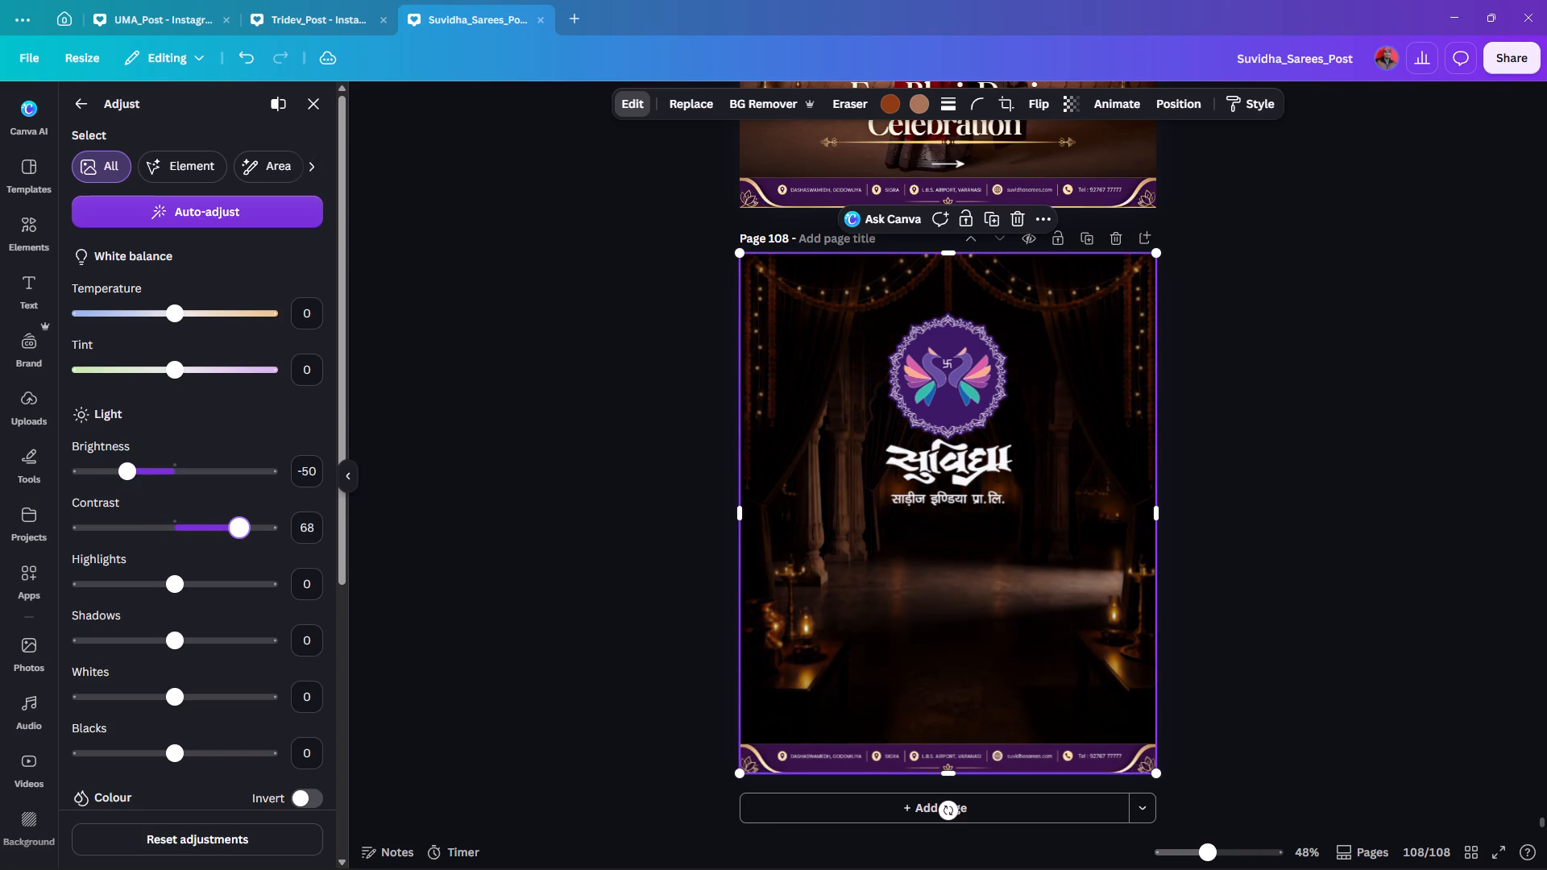
left_click_drag(241, 544, 192, 553)
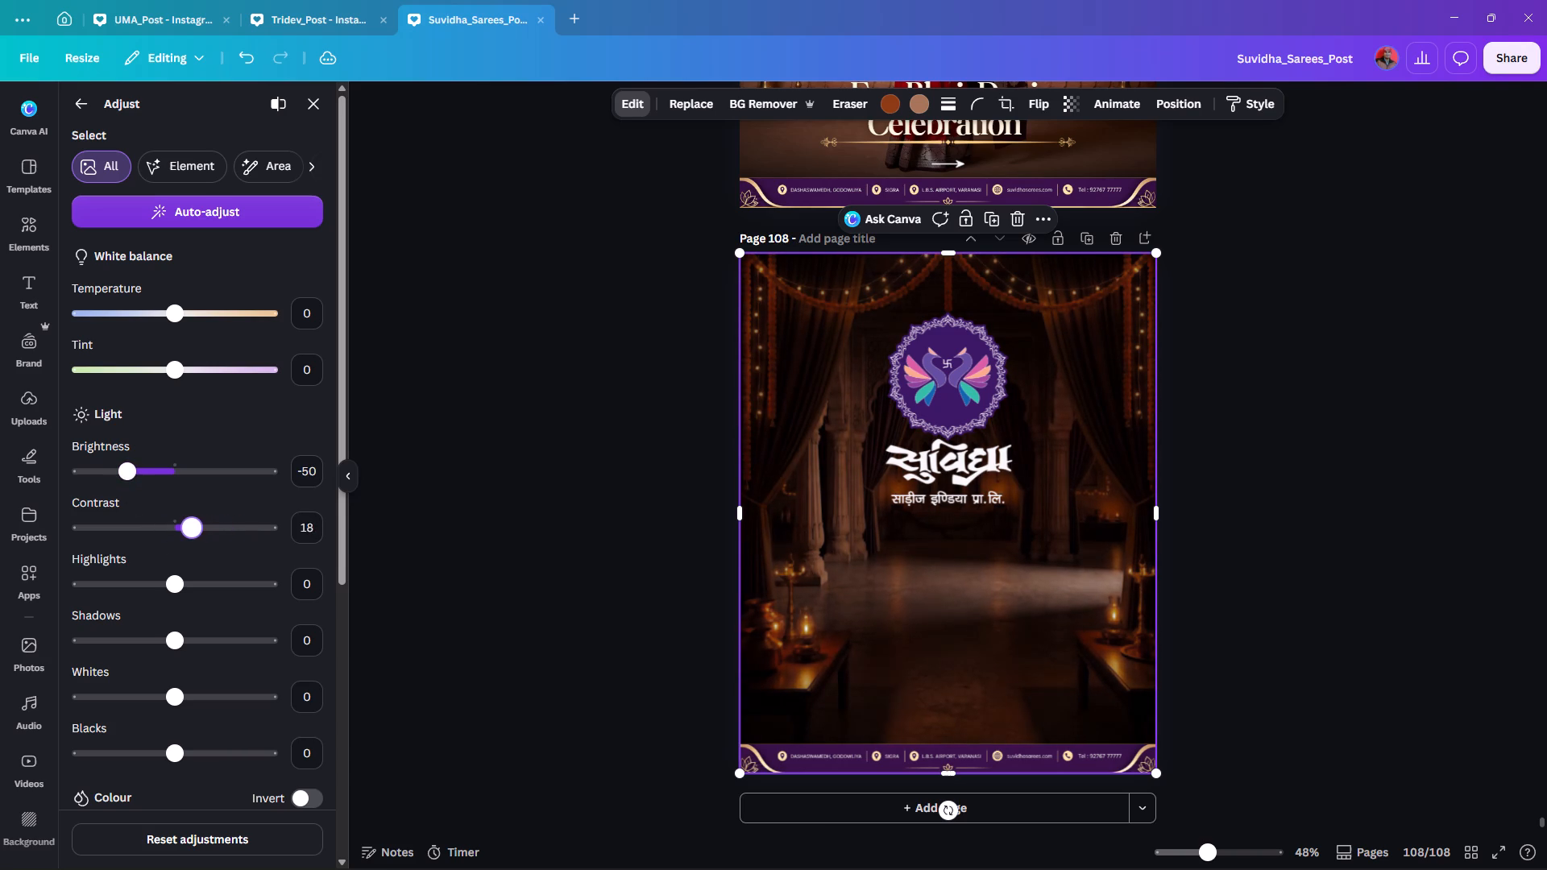
left_click_drag(192, 553, 179, 561)
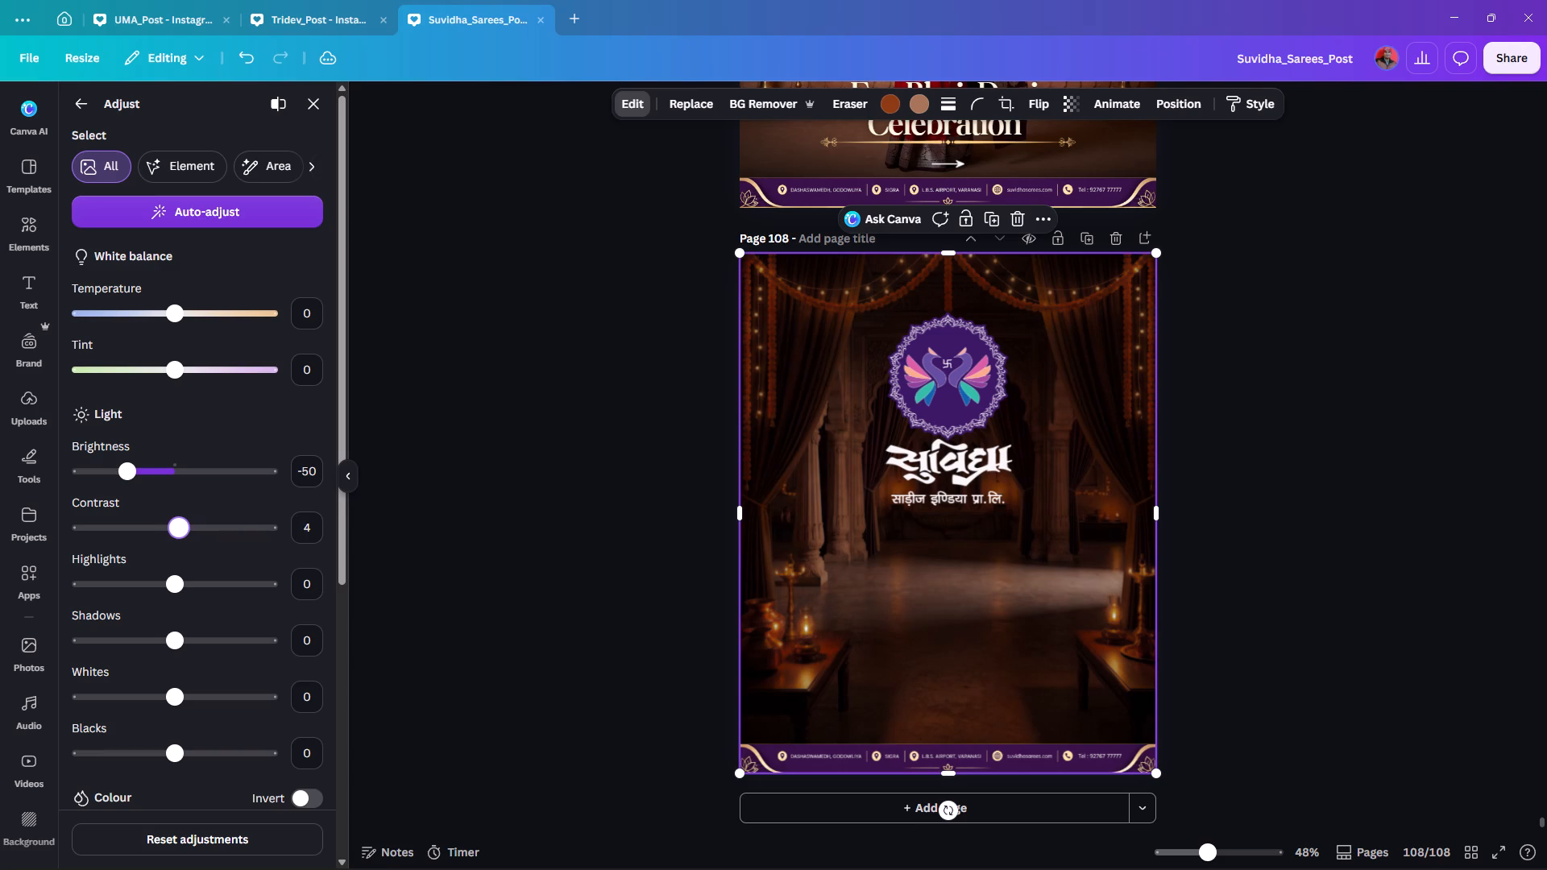
left_click_drag(179, 561, 180, 561)
left_click_drag(170, 587, 140, 598)
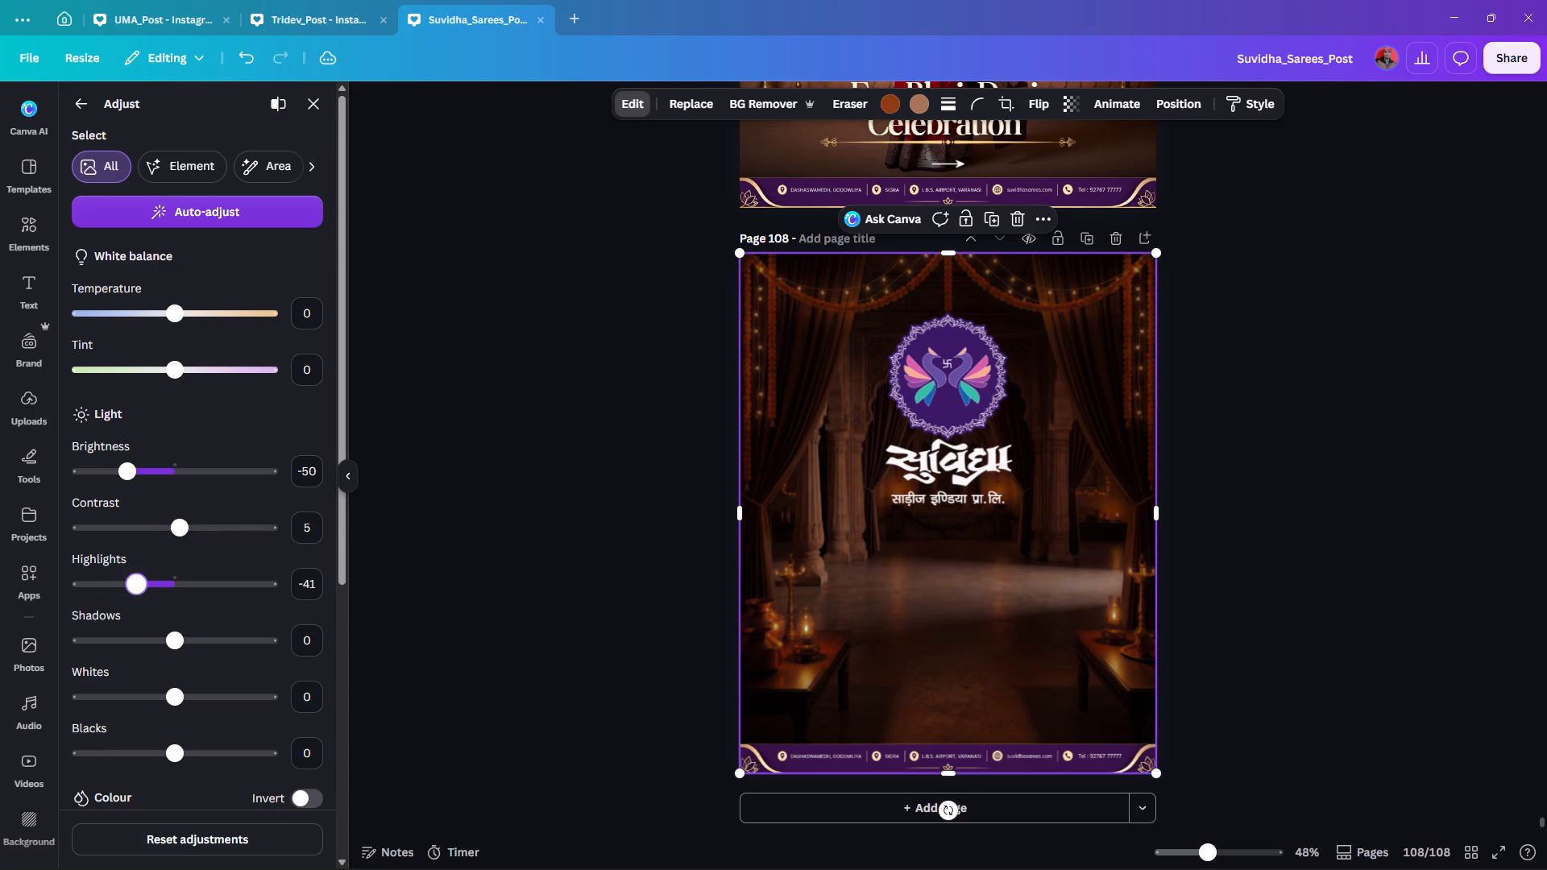
left_click_drag(140, 598, 45, 596)
left_click(171, 641)
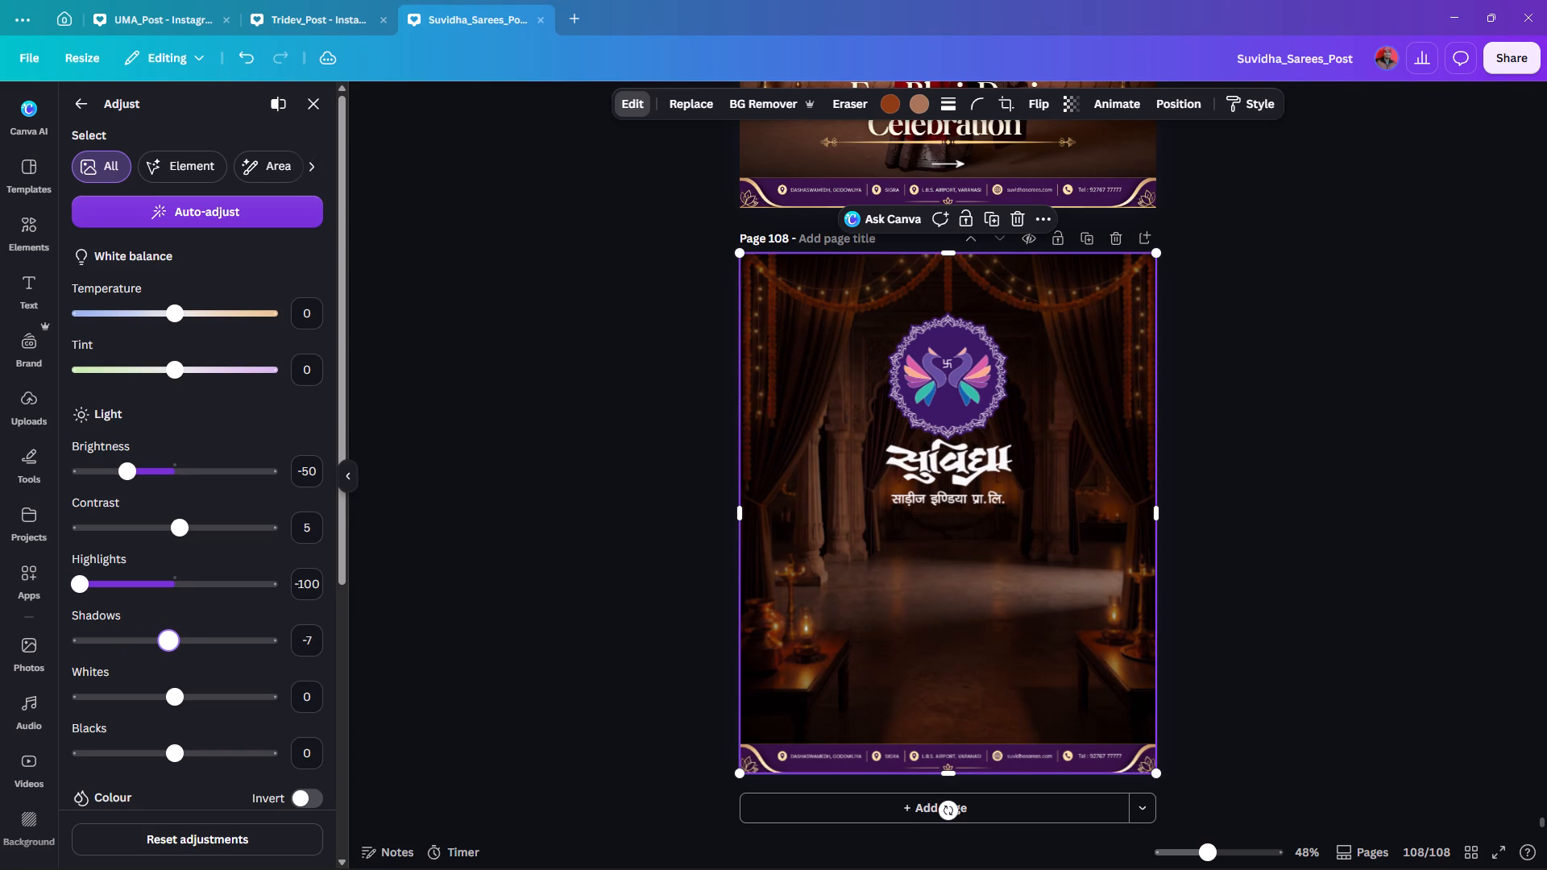
double_click(1326, 384)
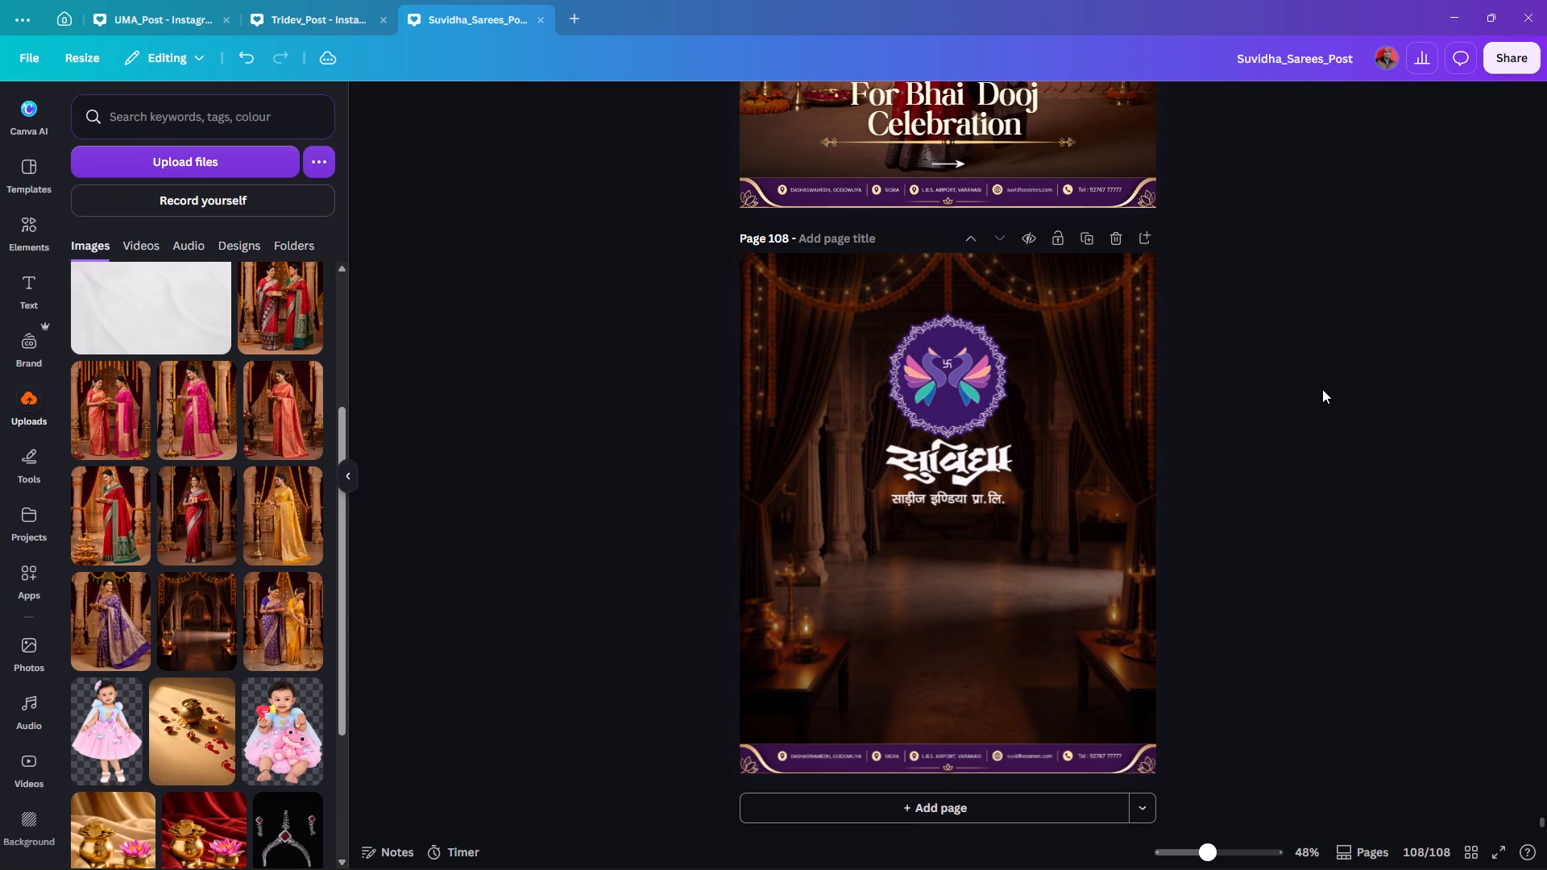
Look back through the earlier posts on pages 69 to 107 for a closing call-to-action layout to reuse.
scroll(1314, 394, "up", 9)
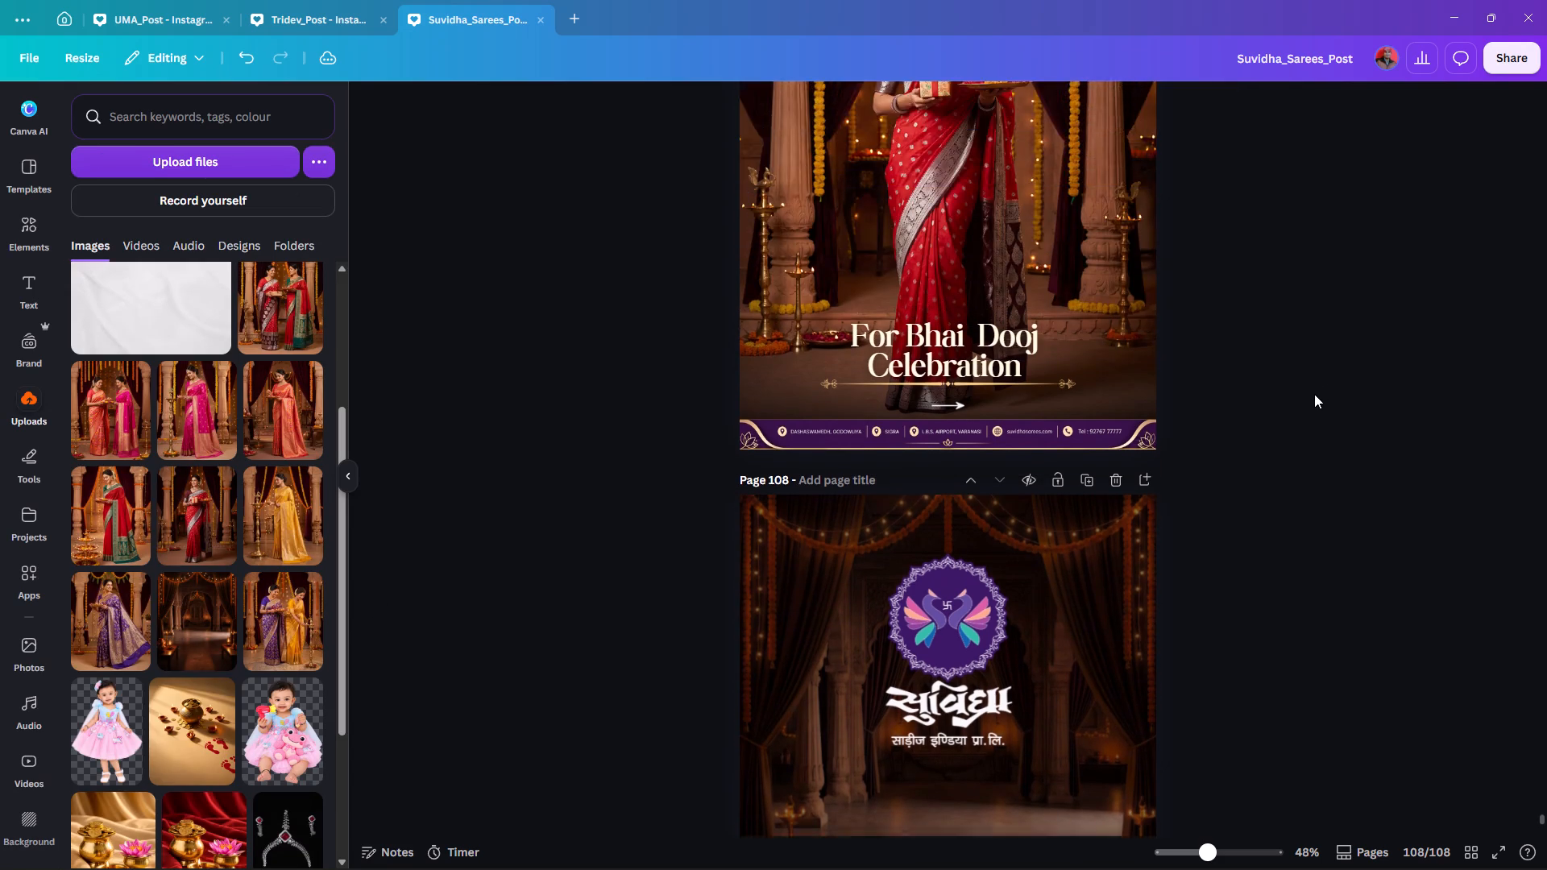
scroll(1314, 394, "up", 14)
scroll(1314, 391, "down", 1)
scroll(1314, 391, "up", 20)
scroll(1314, 391, "up", 1)
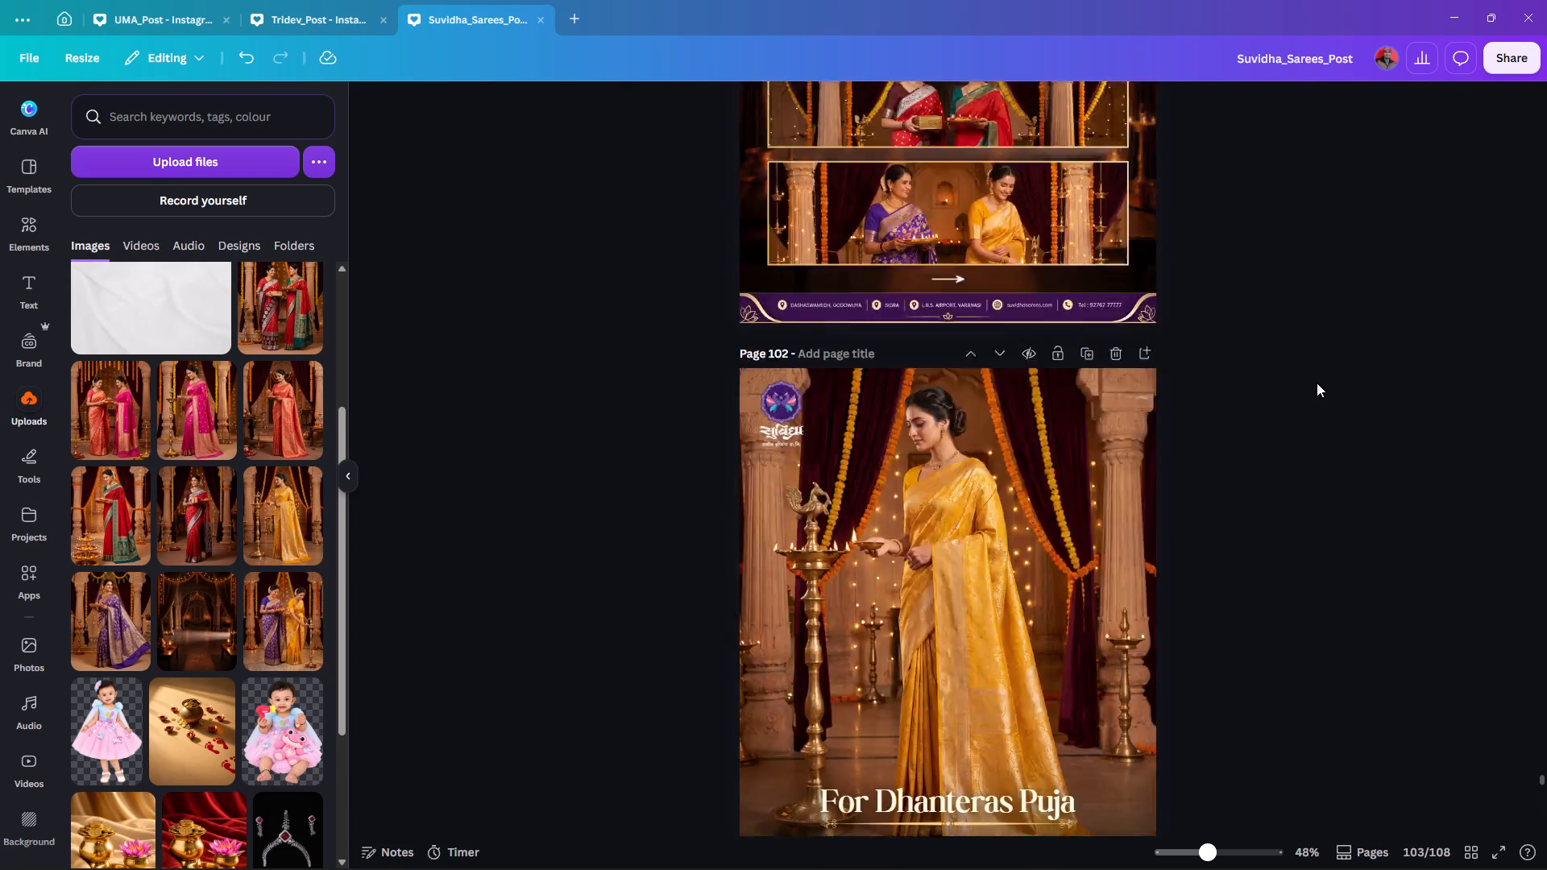
scroll(1317, 383, "up", 20)
scroll(1317, 383, "up", 20)
scroll(1317, 383, "up", 19)
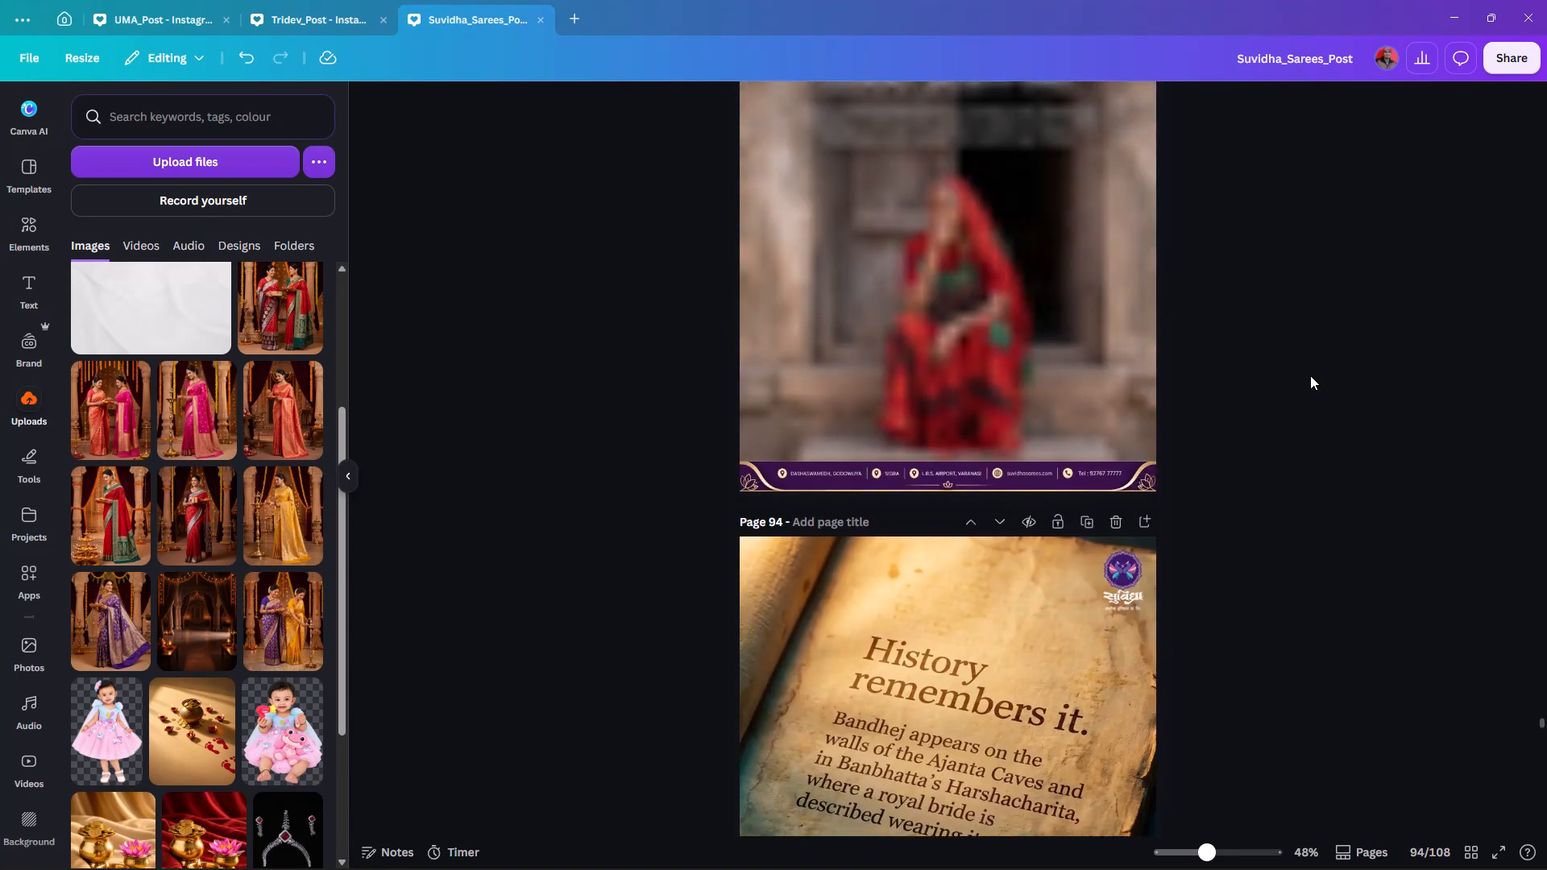
scroll(1310, 375, "up", 20)
scroll(1310, 375, "up", 10)
scroll(1310, 373, "down", 5)
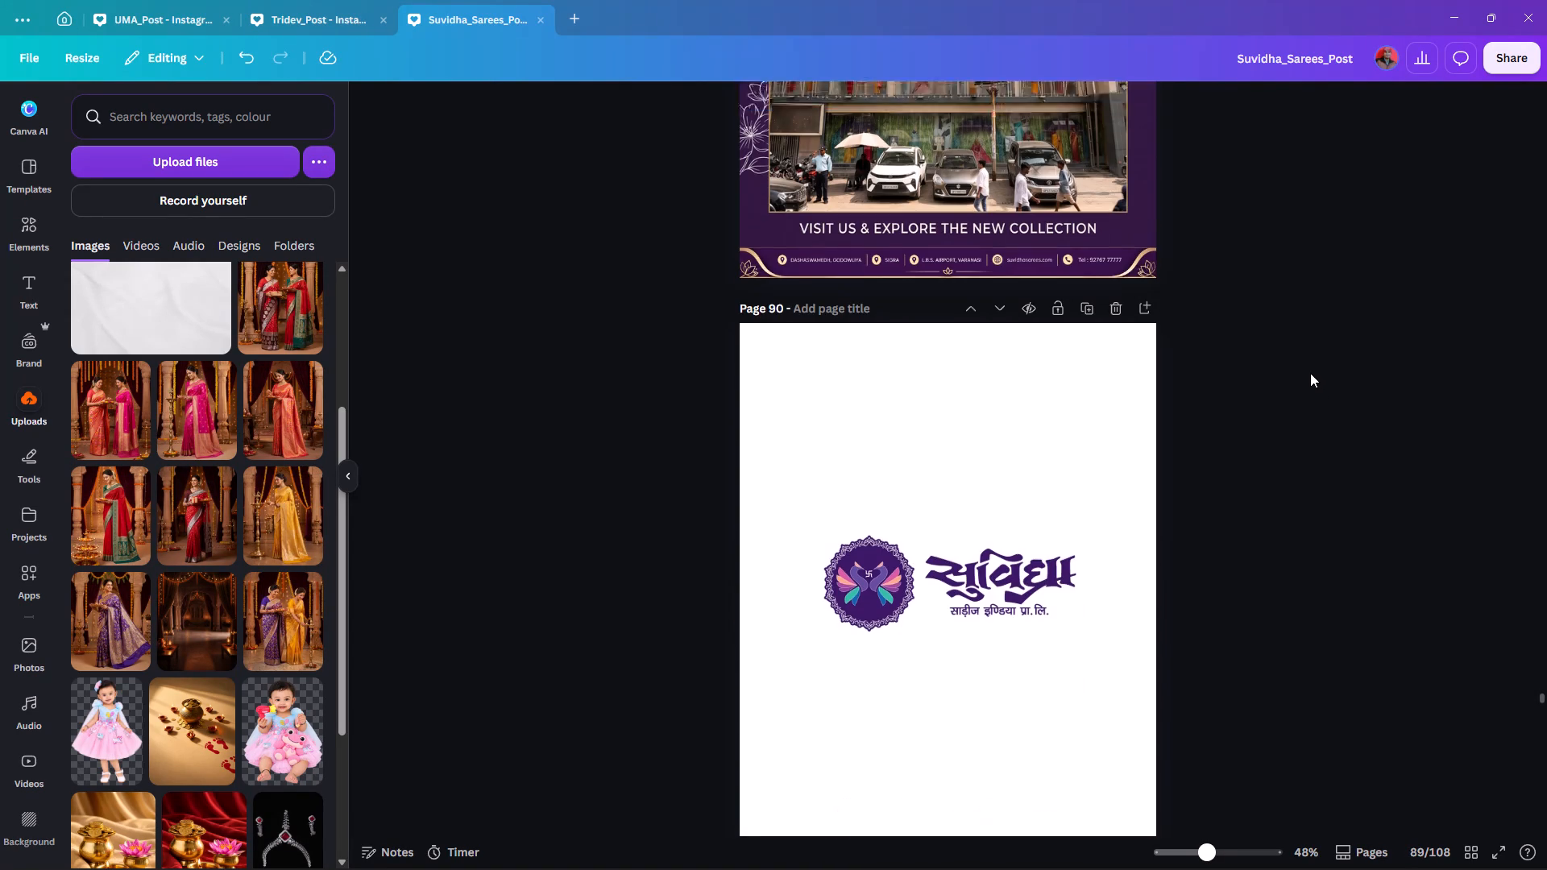
scroll(1306, 371, "down", 1)
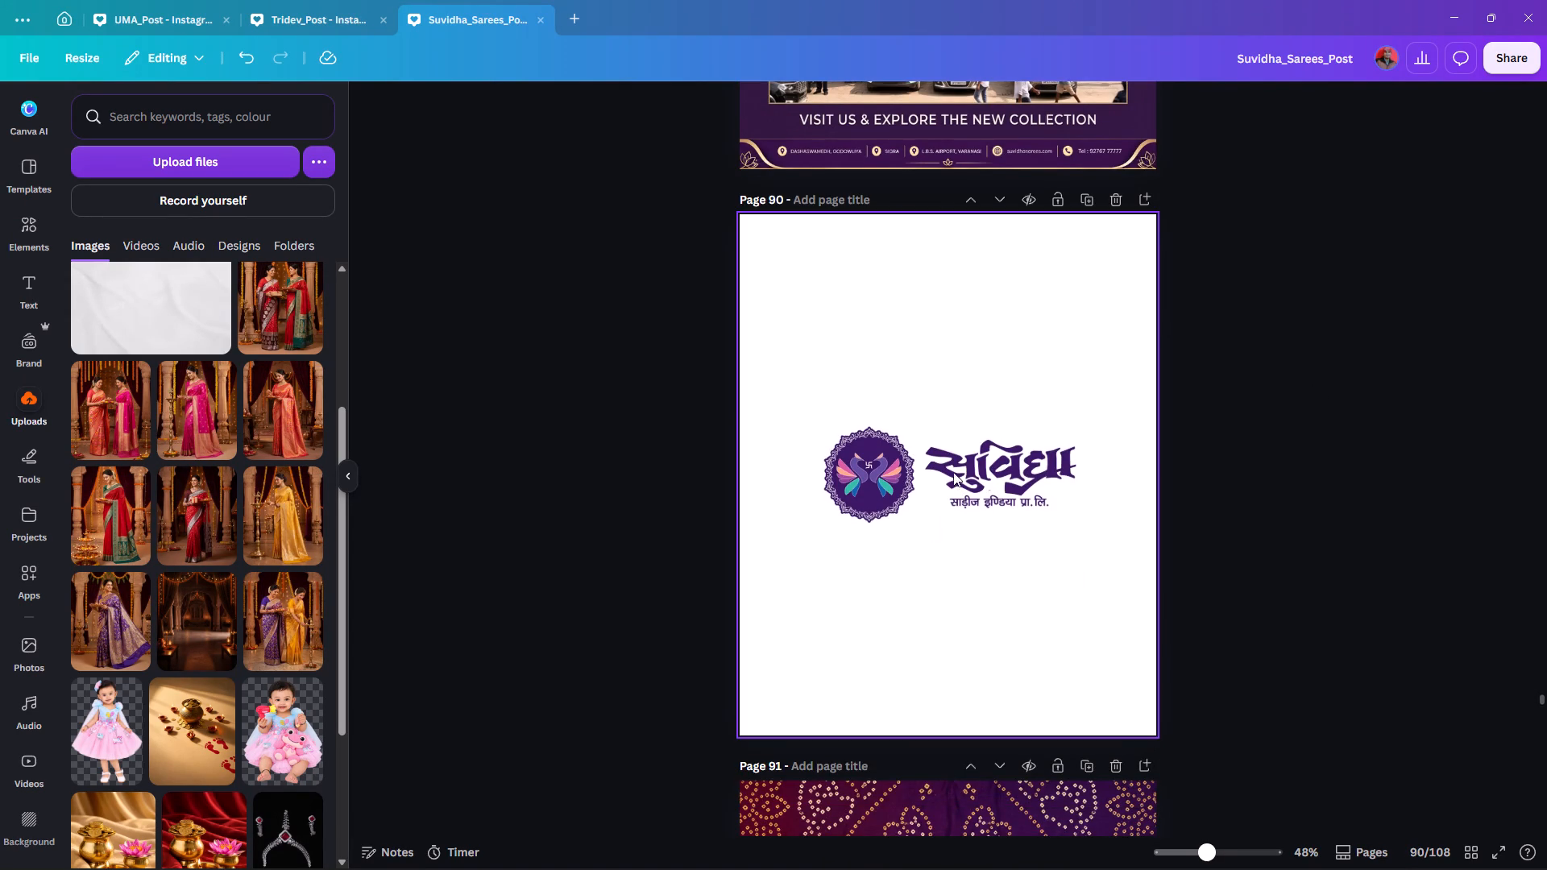
scroll(1197, 420, "up", 15)
scroll(1197, 420, "up", 10)
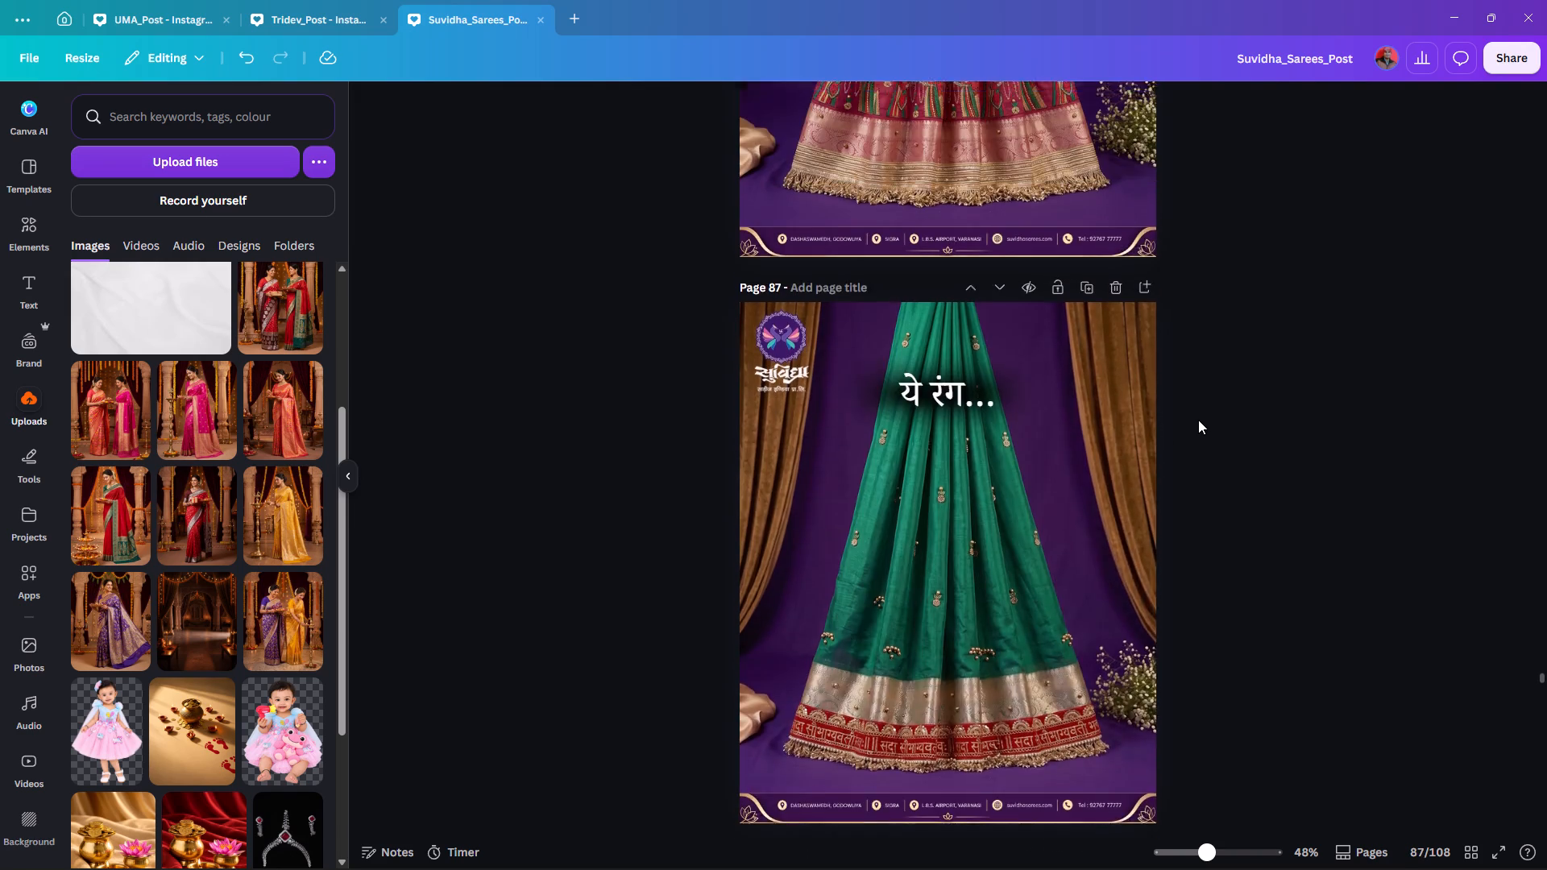
scroll(1198, 420, "up", 14)
scroll(1201, 420, "down", 9)
scroll(1201, 420, "up", 2)
scroll(1201, 420, "down", 20)
scroll(1201, 420, "down", 4)
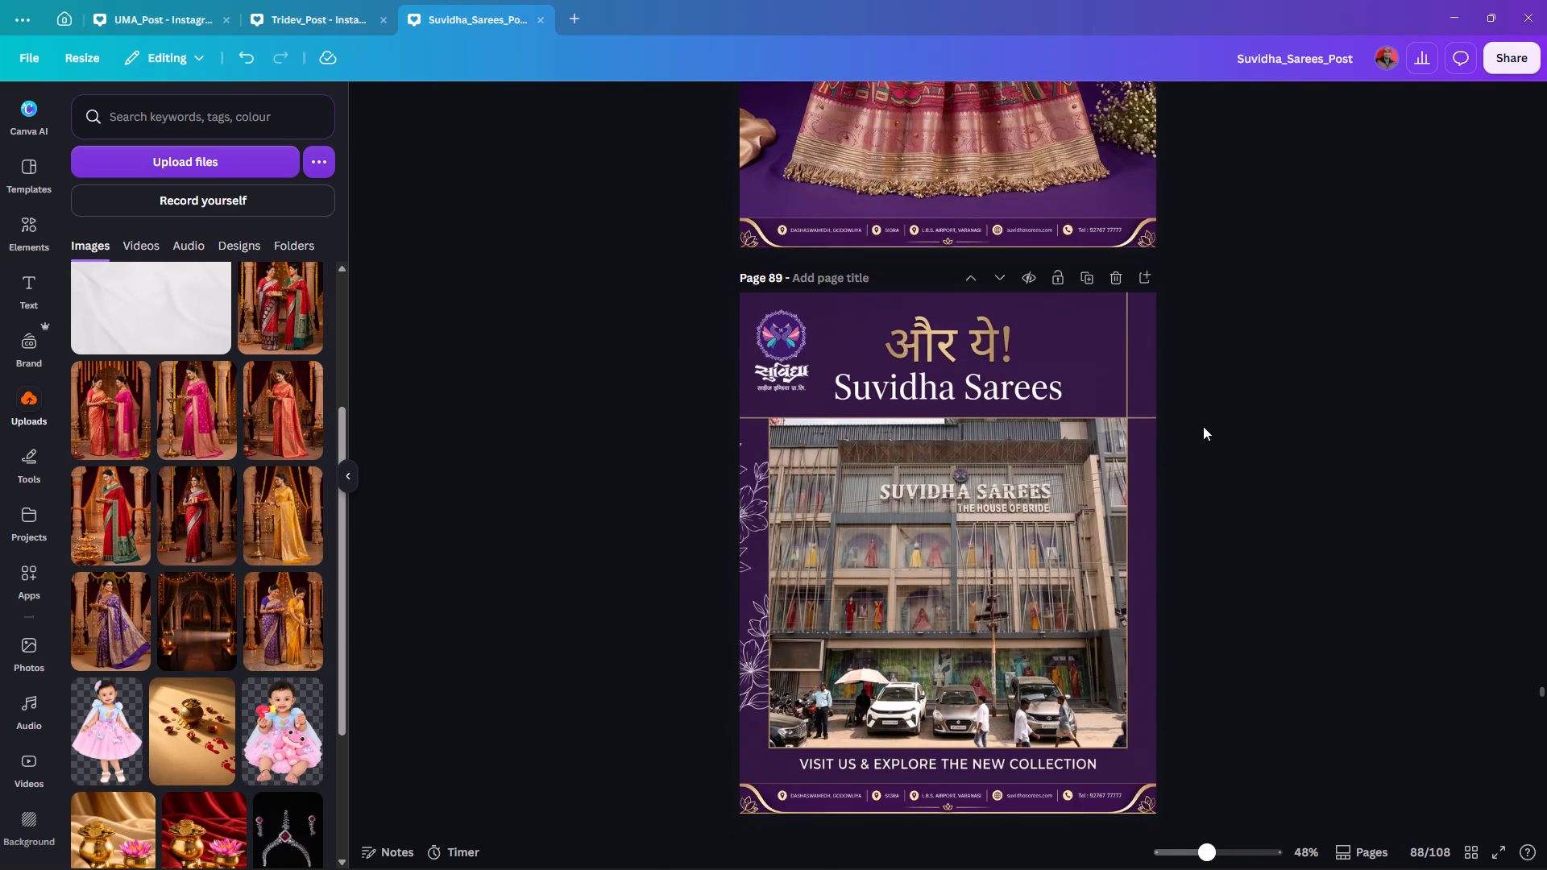
scroll(1237, 413, "up", 20)
scroll(1237, 413, "up", 8)
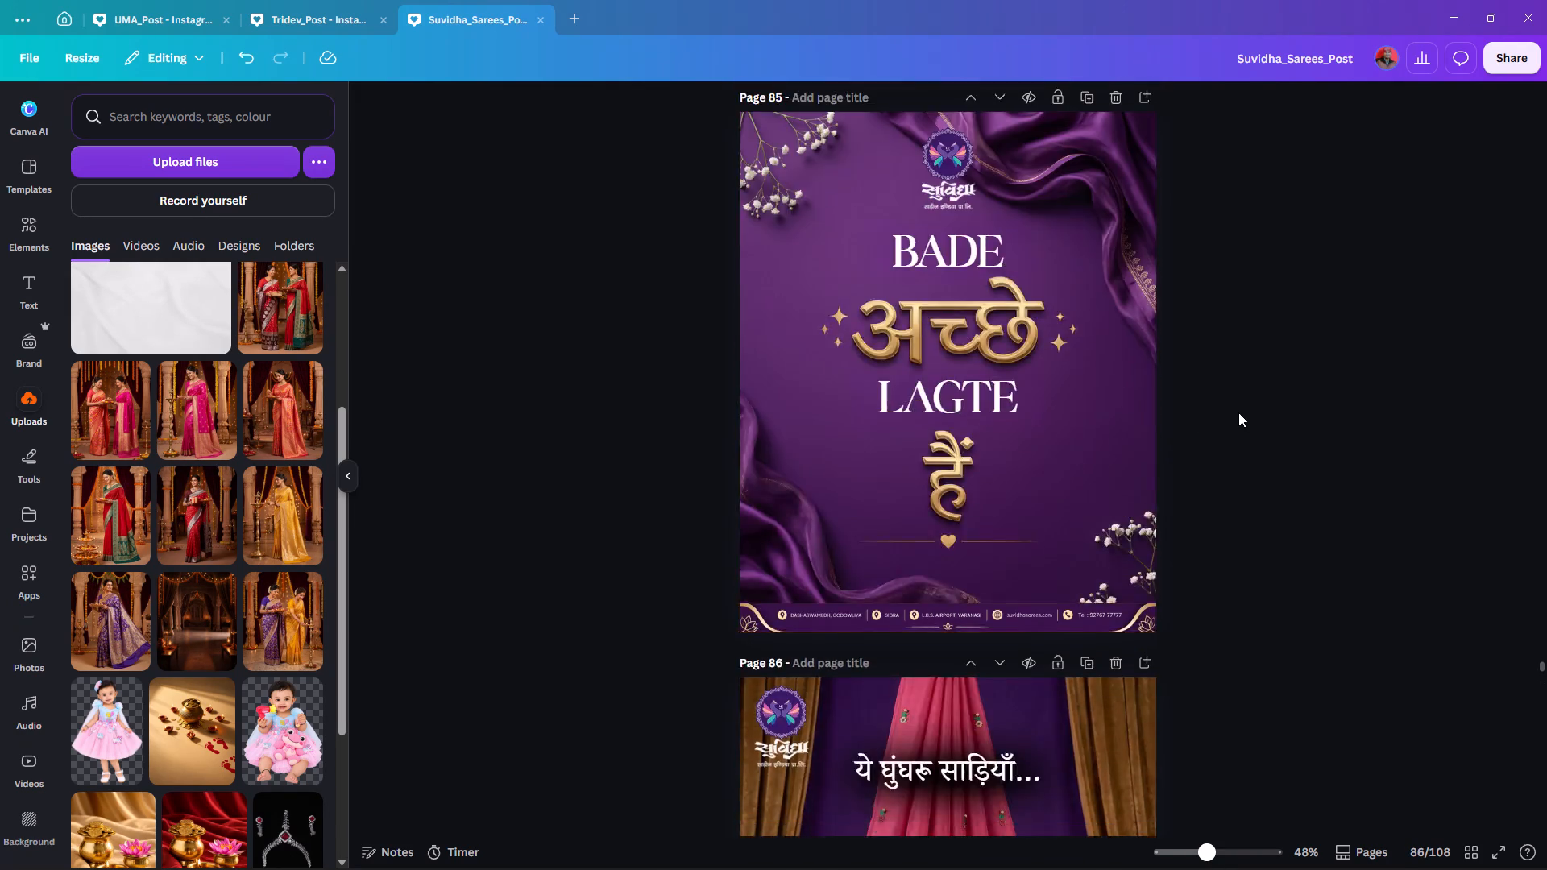
scroll(1238, 412, "up", 7)
scroll(1238, 412, "up", 20)
scroll(1238, 412, "up", 6)
scroll(1238, 412, "down", 8)
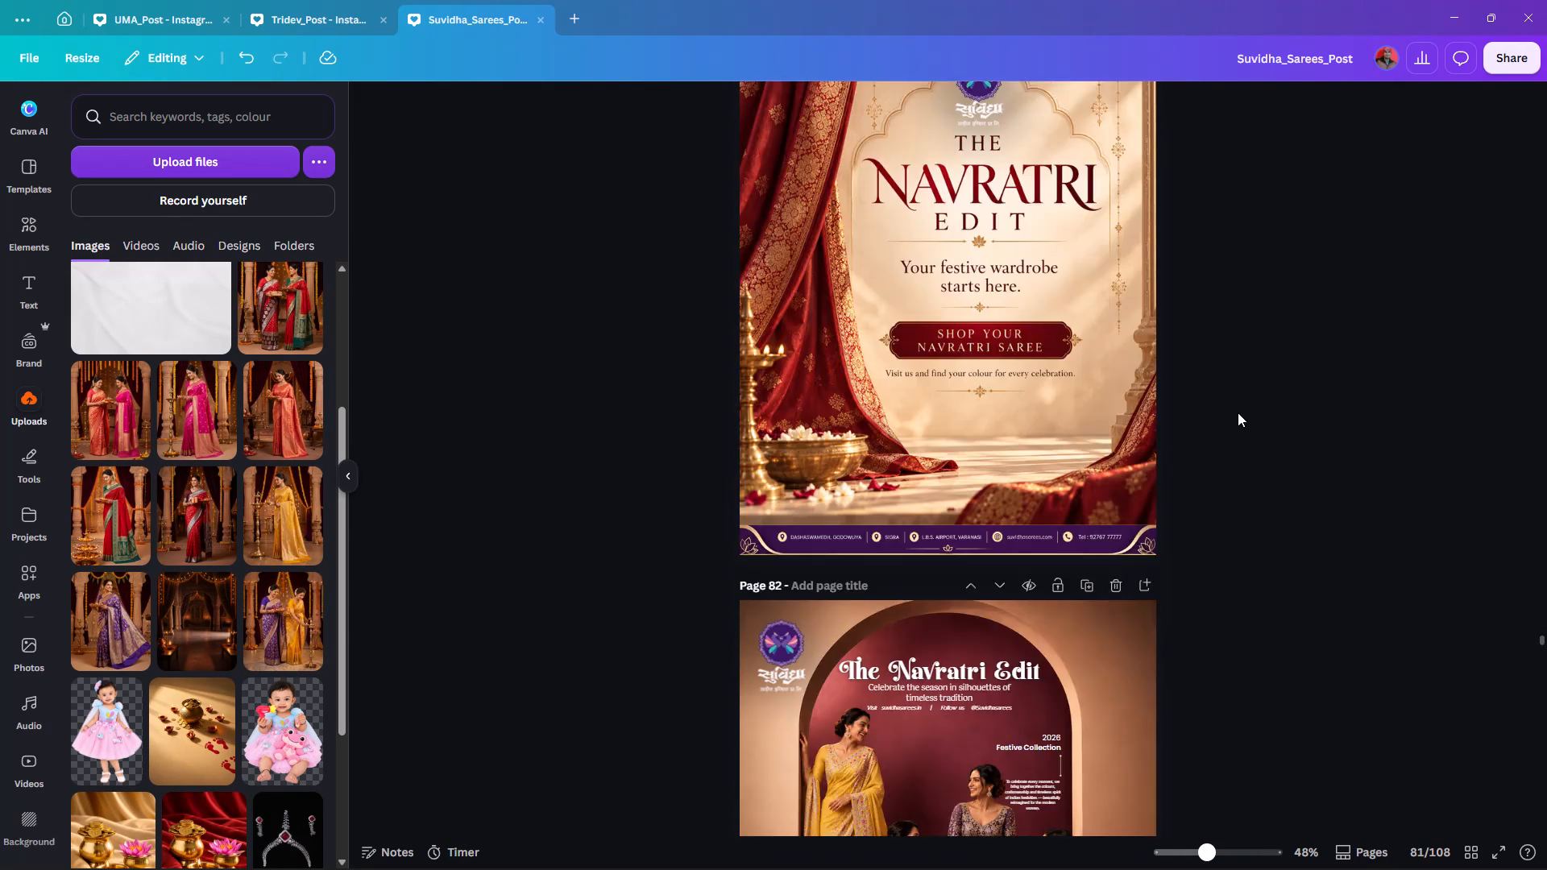
scroll(1238, 412, "up", 20)
scroll(1238, 412, "up", 20)
scroll(1238, 412, "up", 5)
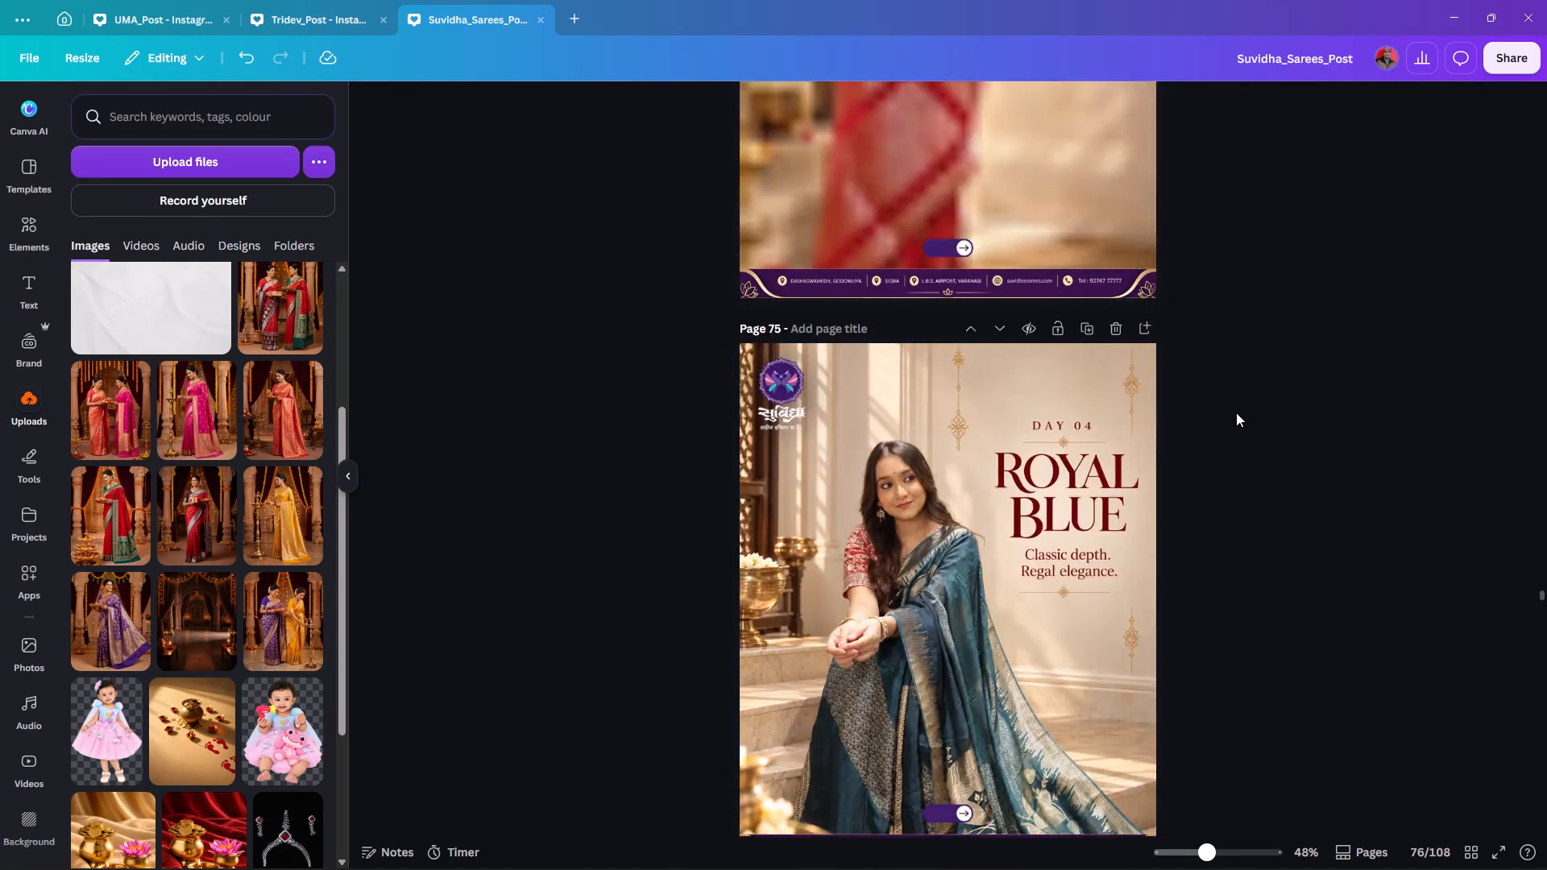
scroll(1236, 412, "up", 20)
scroll(1236, 412, "up", 17)
scroll(1235, 412, "down", 11)
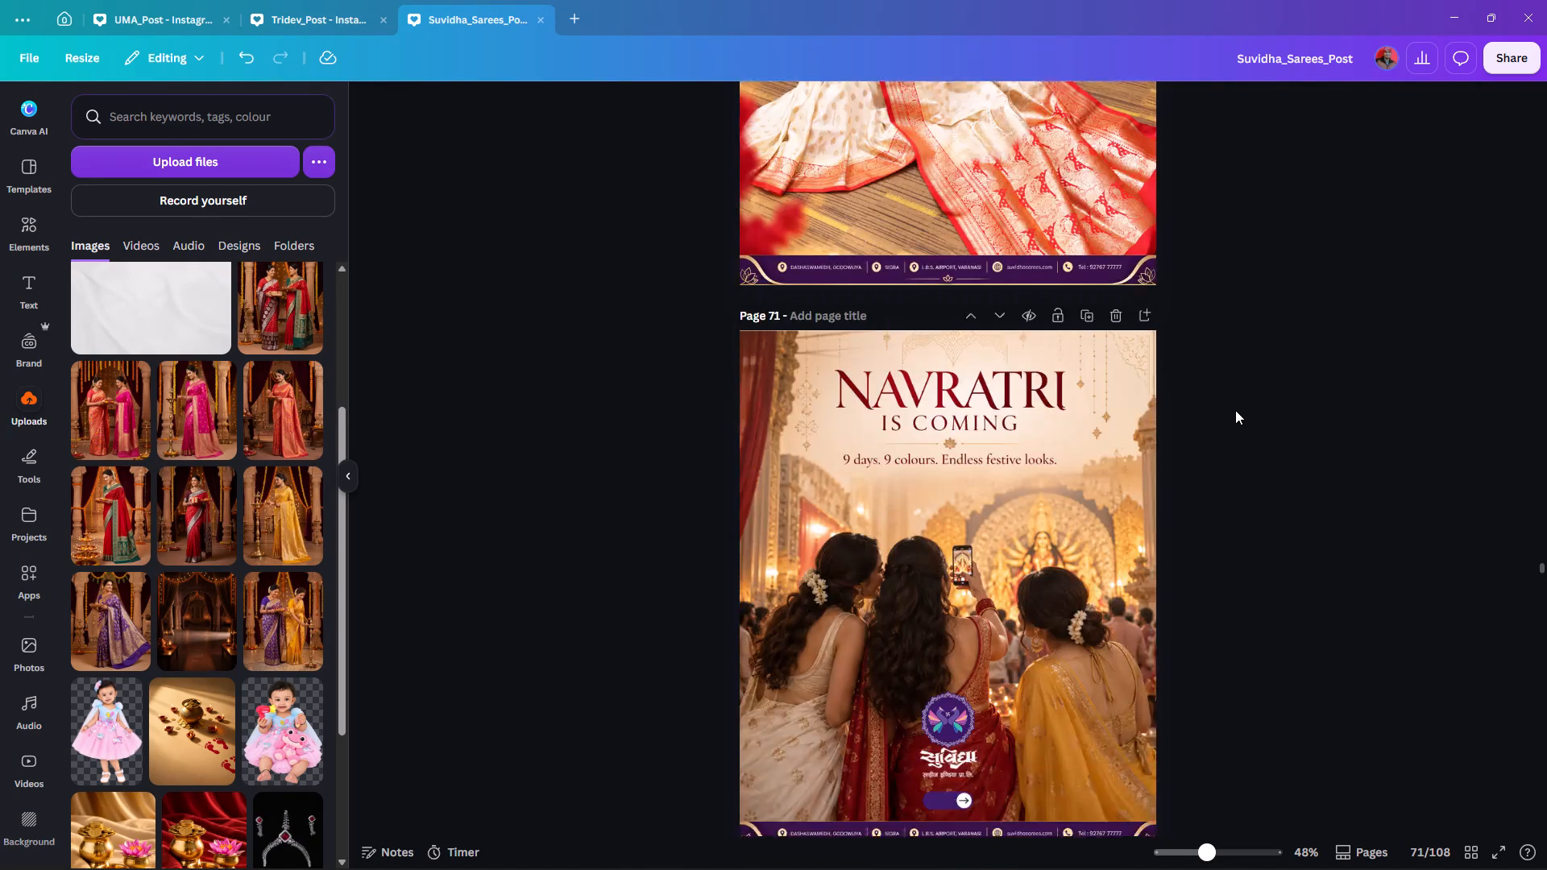
scroll(1235, 410, "down", 20)
scroll(1235, 410, "down", 20)
scroll(1235, 410, "down", 15)
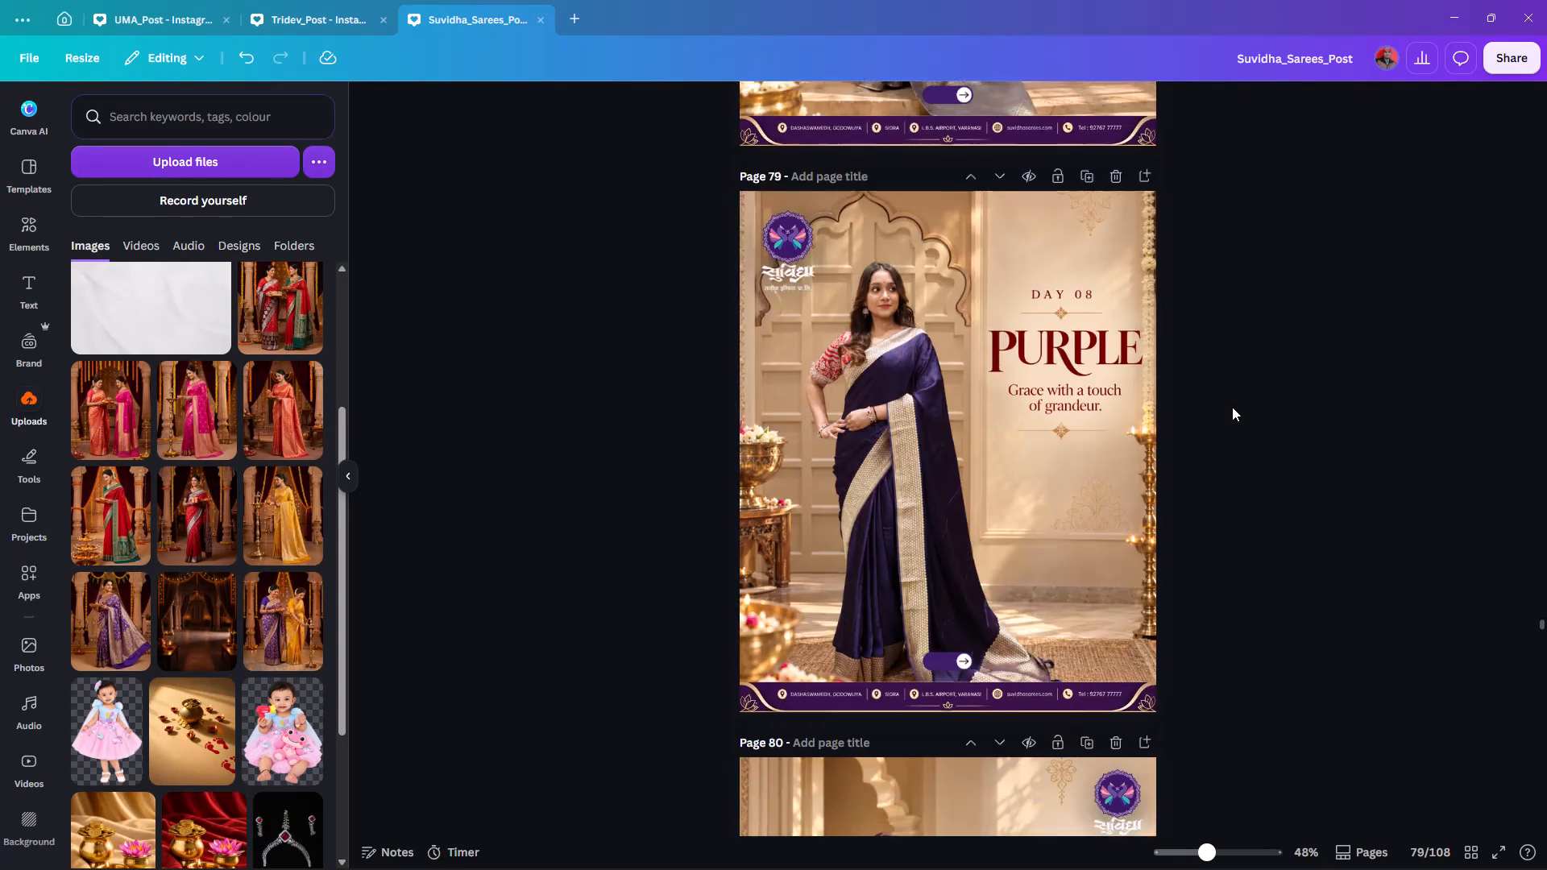
scroll(1232, 407, "down", 17)
scroll(1232, 396, "up", 20)
scroll(1232, 396, "up", 4)
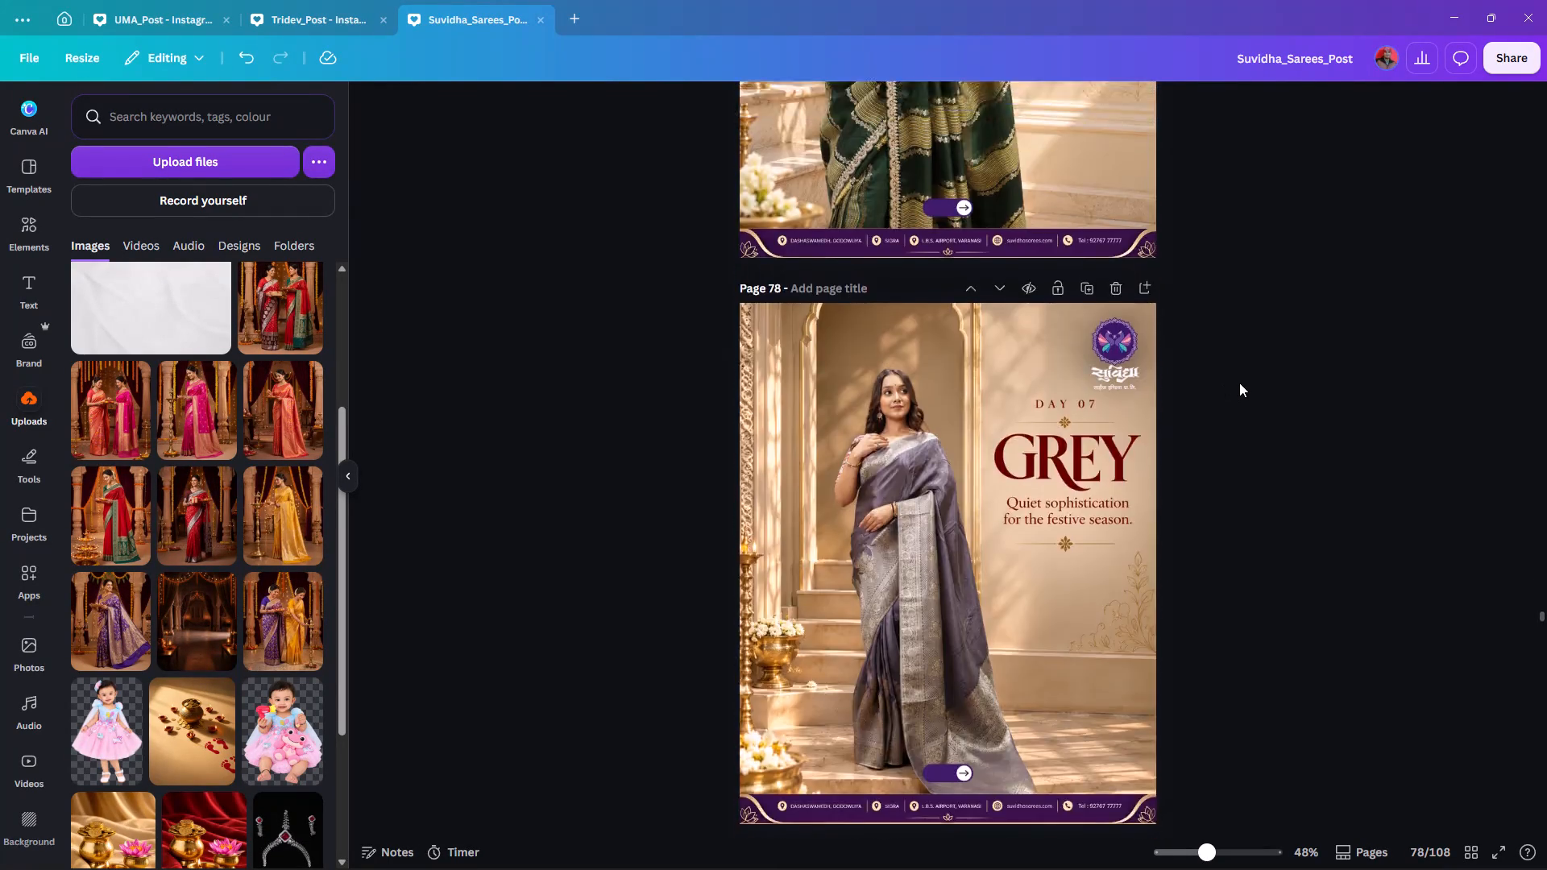
scroll(1239, 383, "up", 20)
scroll(1239, 383, "up", 20)
scroll(1239, 383, "up", 11)
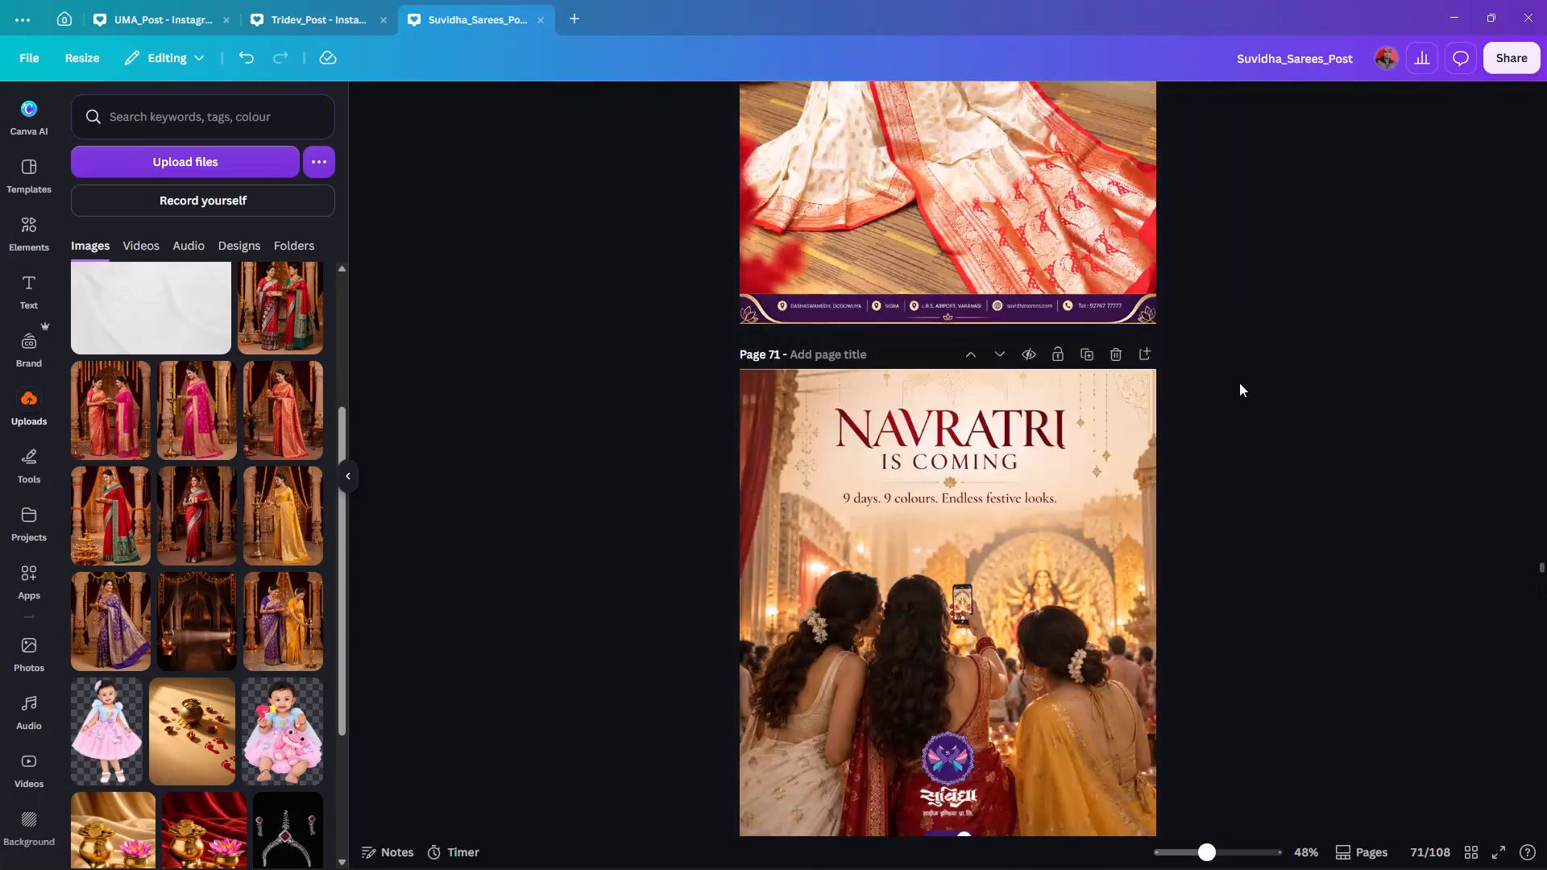
scroll(1239, 383, "up", 16)
scroll(1239, 383, "down", 4)
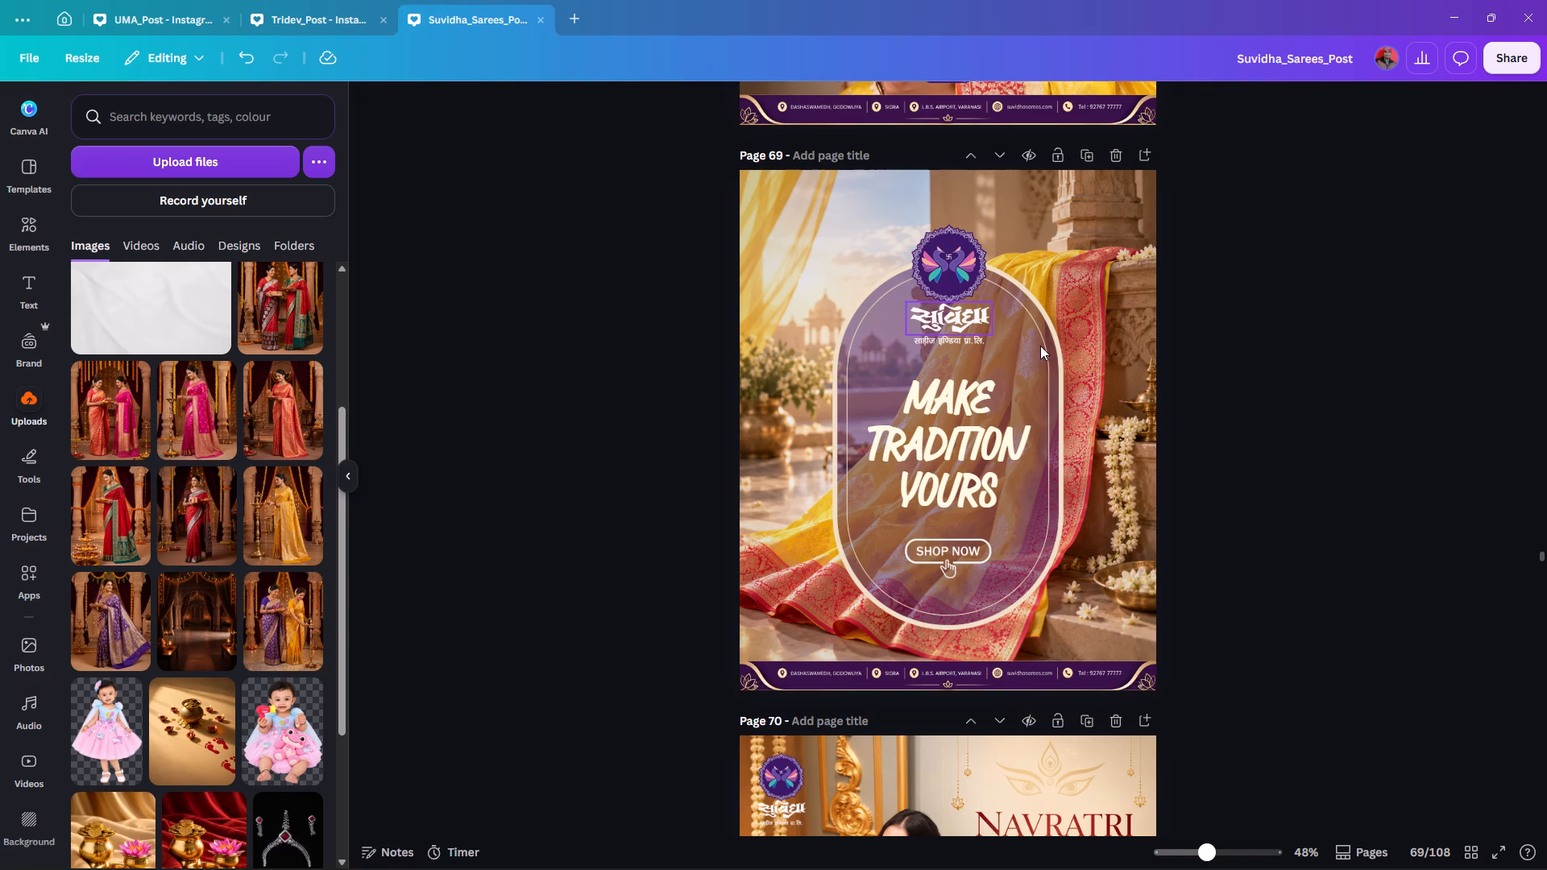
Copy page 69's oval frame, MAKE TRADITION YOURS text and SHOP NOW badge onto page 108, layered behind the logo but above the background.
left_click_drag(1379, 380, 859, 594)
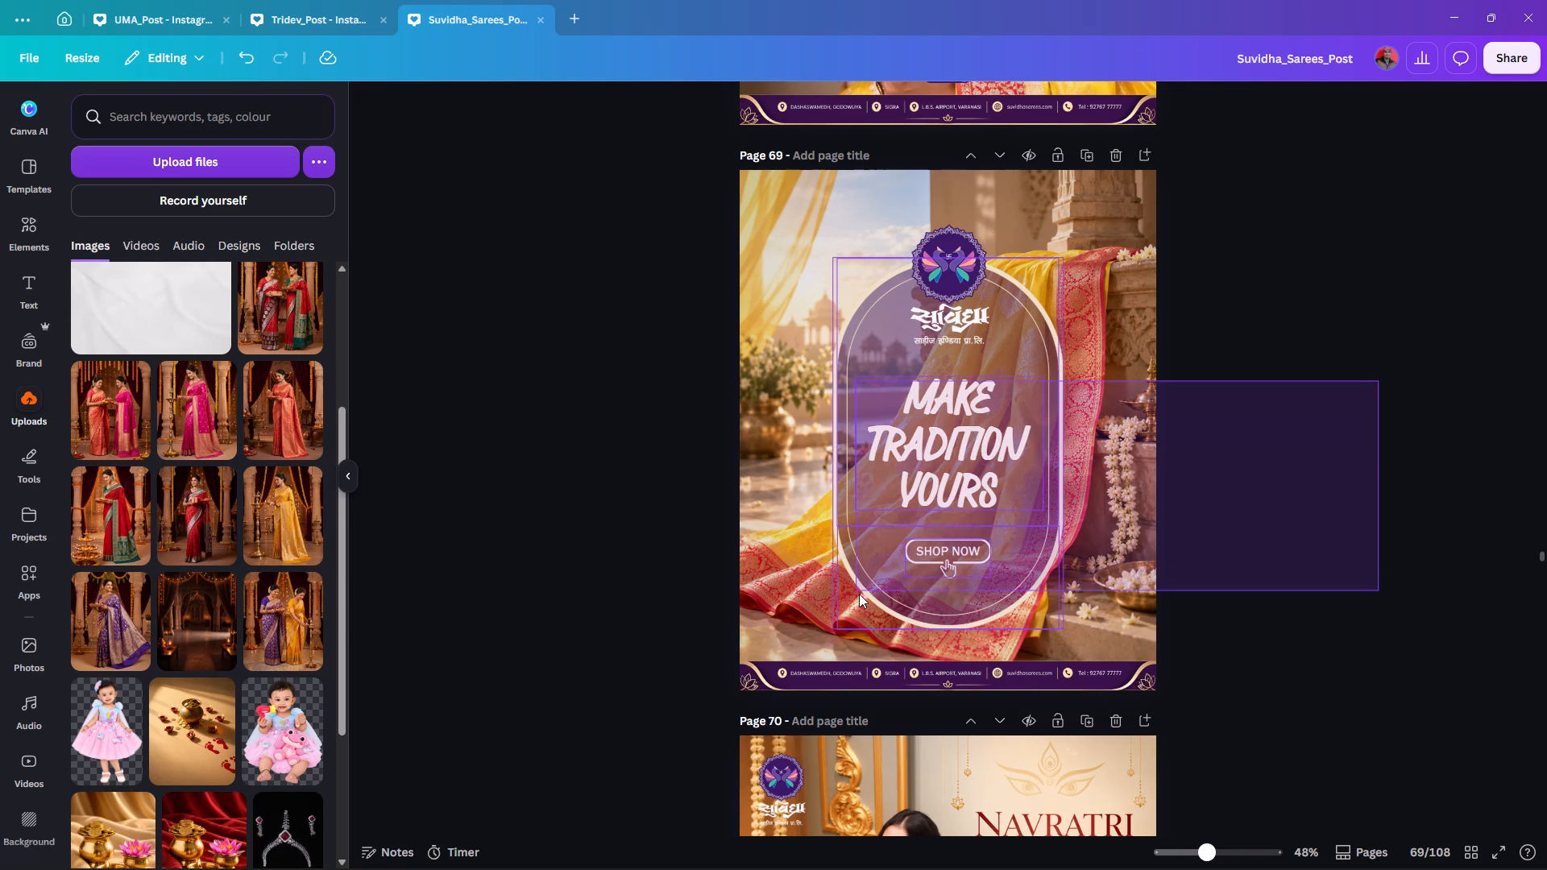
left_click_drag(859, 594, 851, 584)
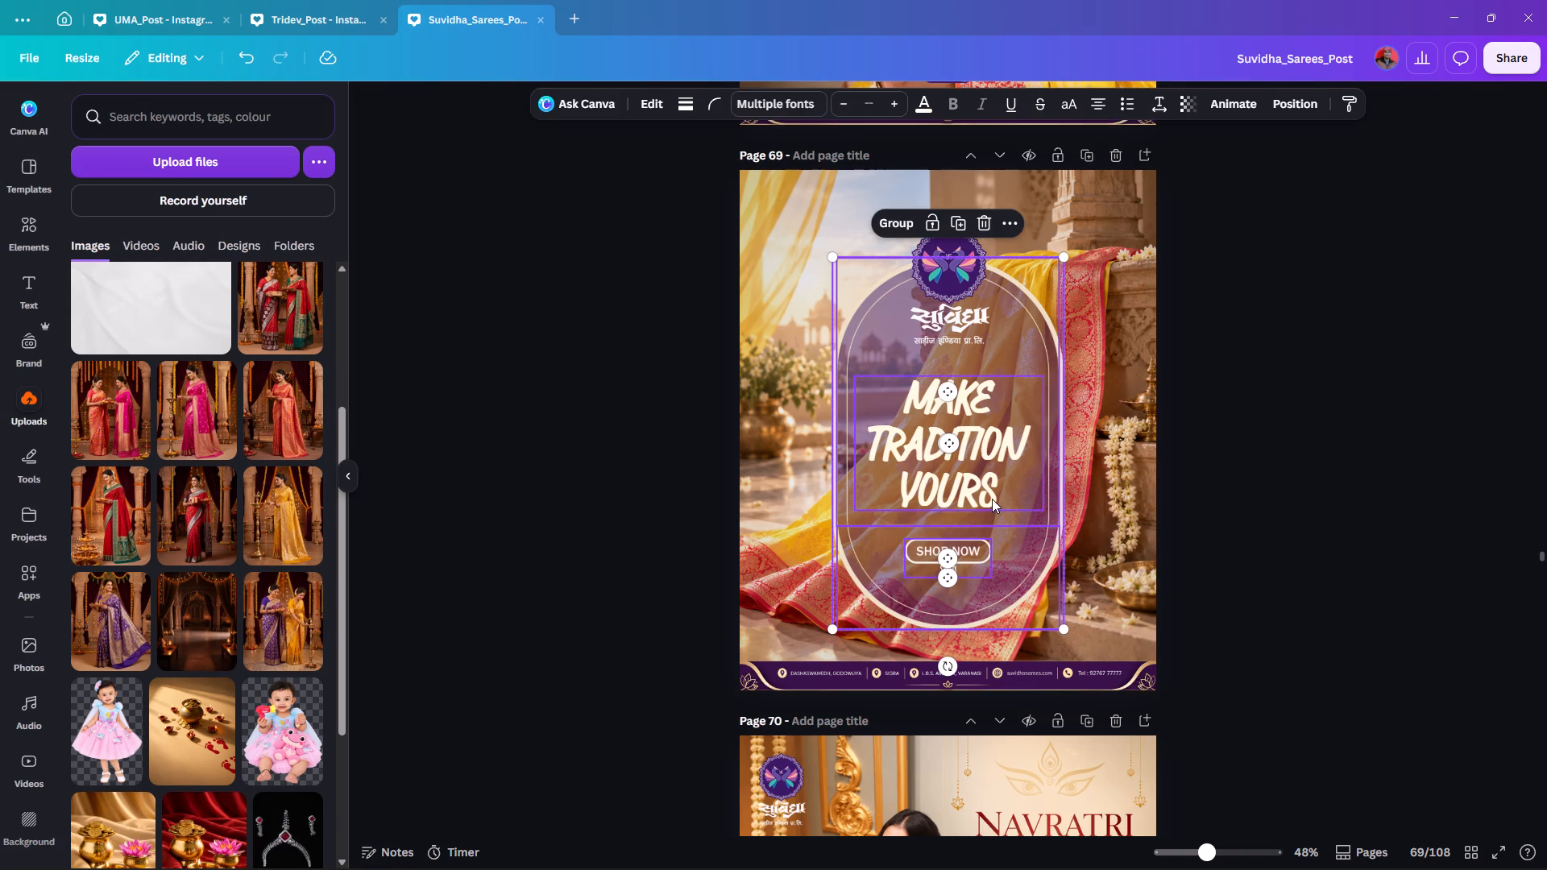
key("ctrl+c")
scroll(1323, 445, "down", 7)
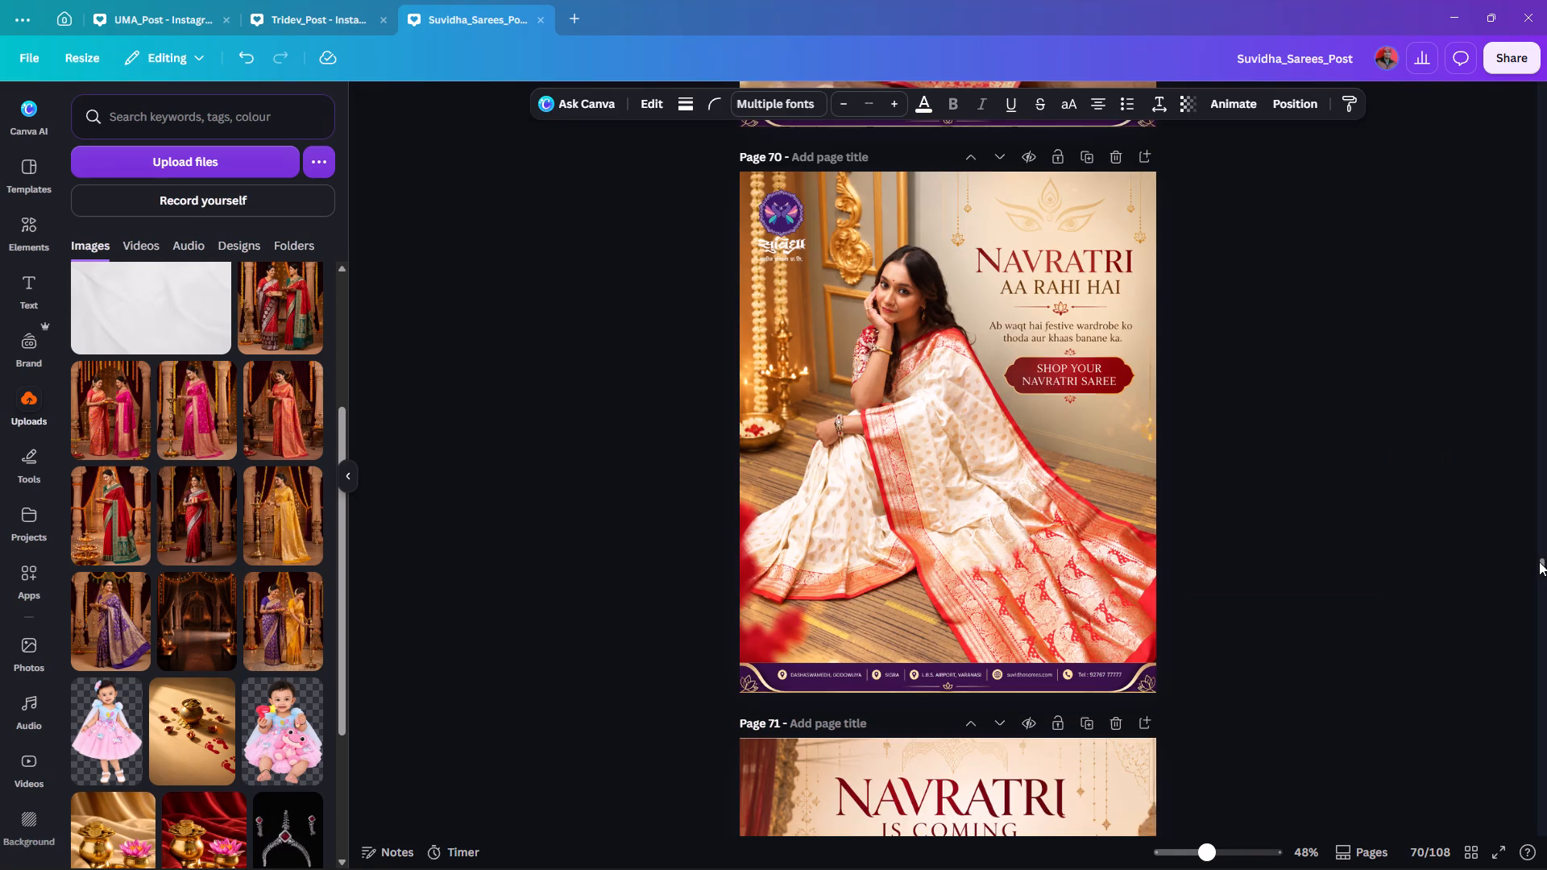
left_click_drag(1539, 561, 1546, 869)
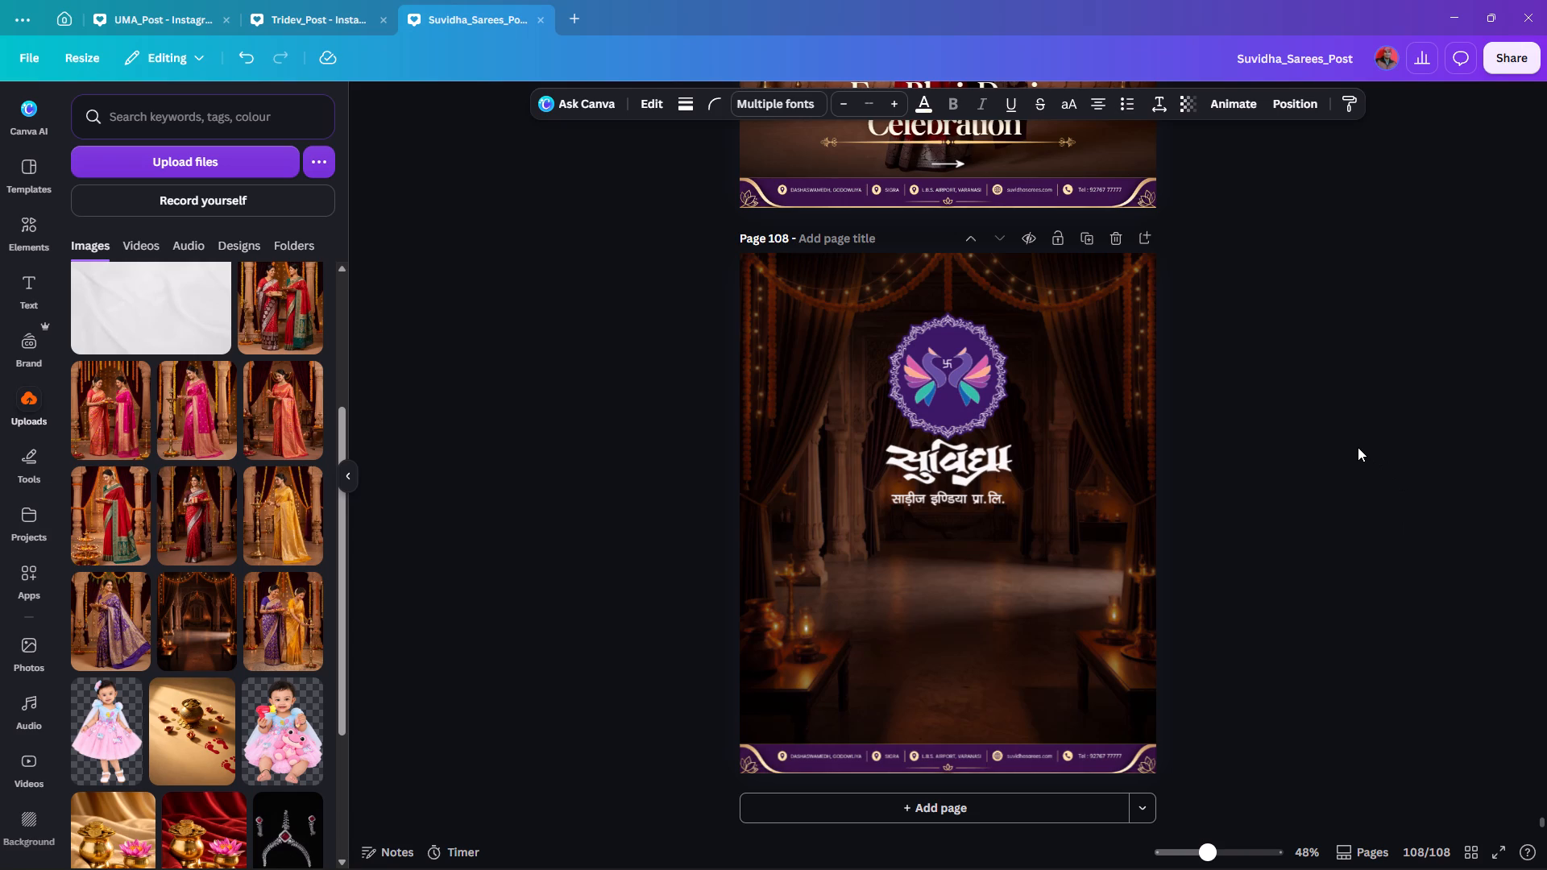
key("ctrl+v")
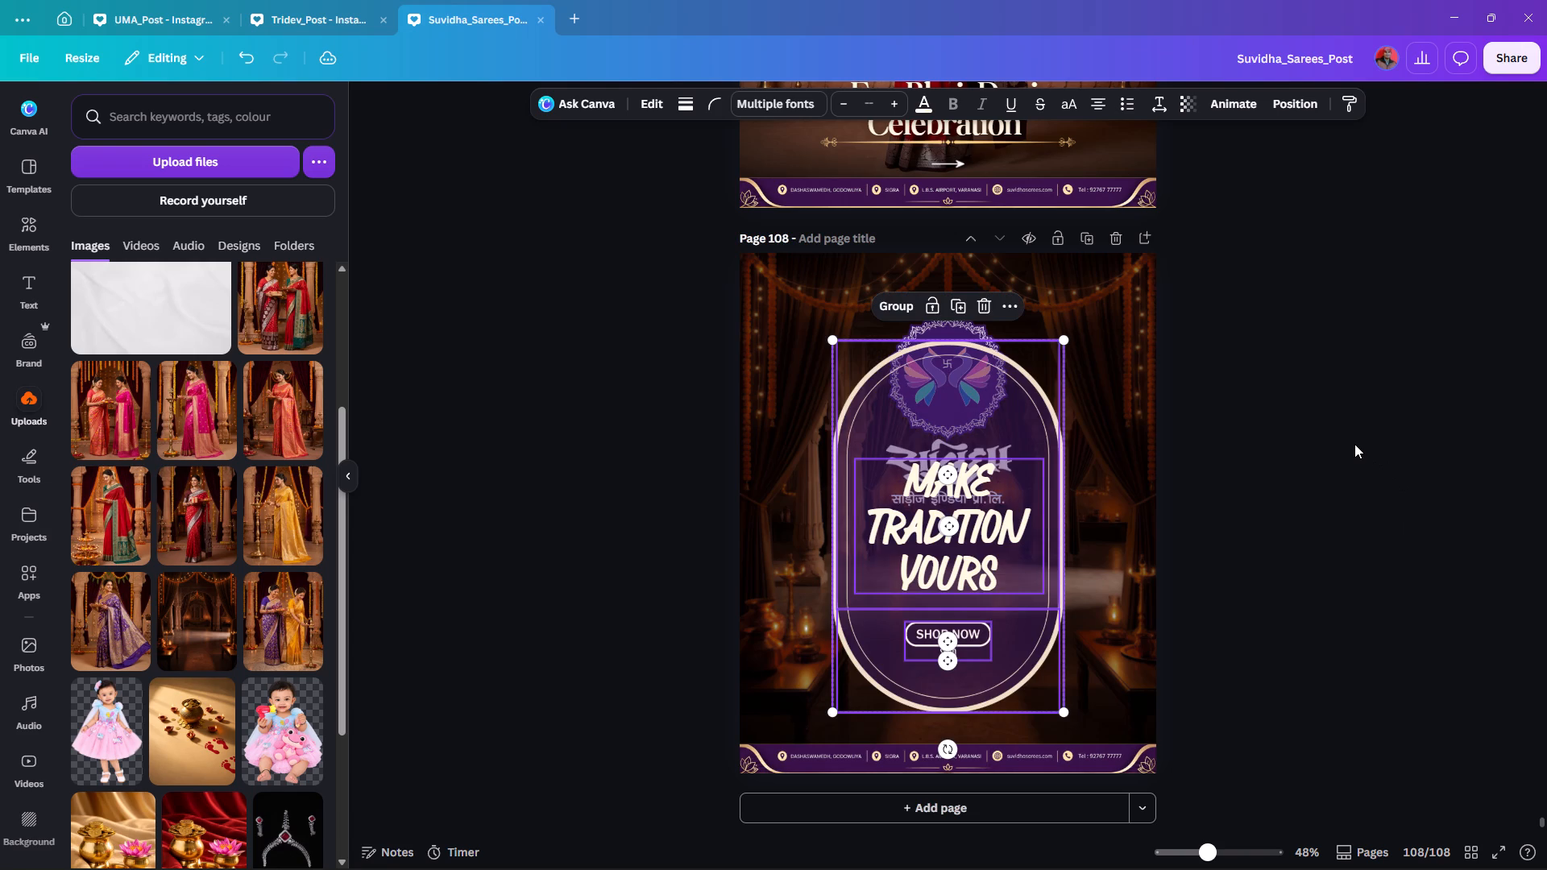
key("ctrl+bracketleft")
key("ctrl+bracketleft")
key("ctrl+bracketright")
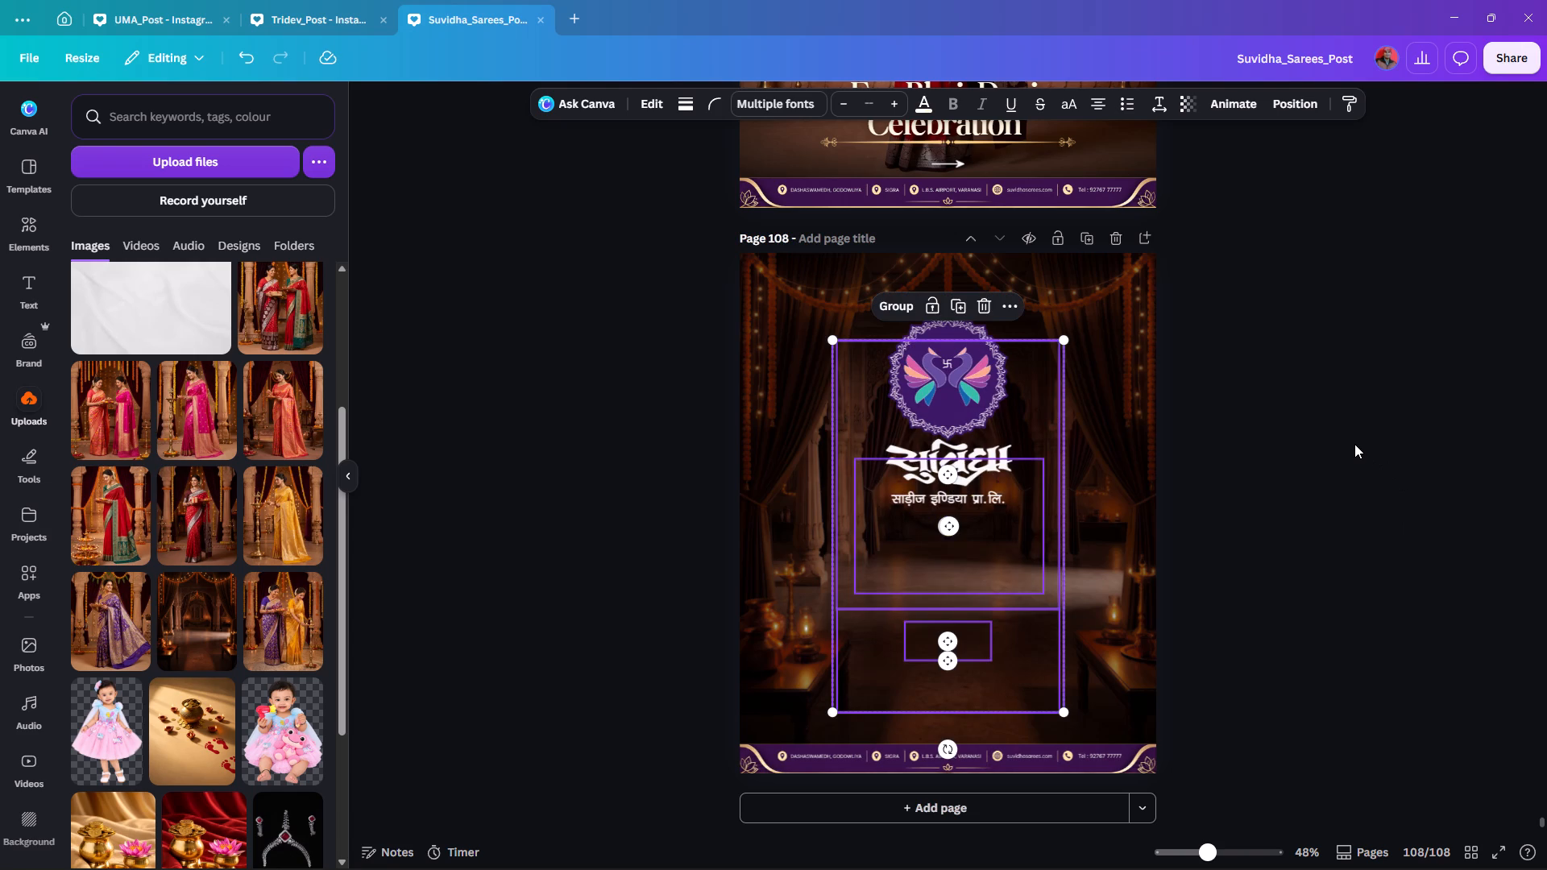
double_click(1354, 437)
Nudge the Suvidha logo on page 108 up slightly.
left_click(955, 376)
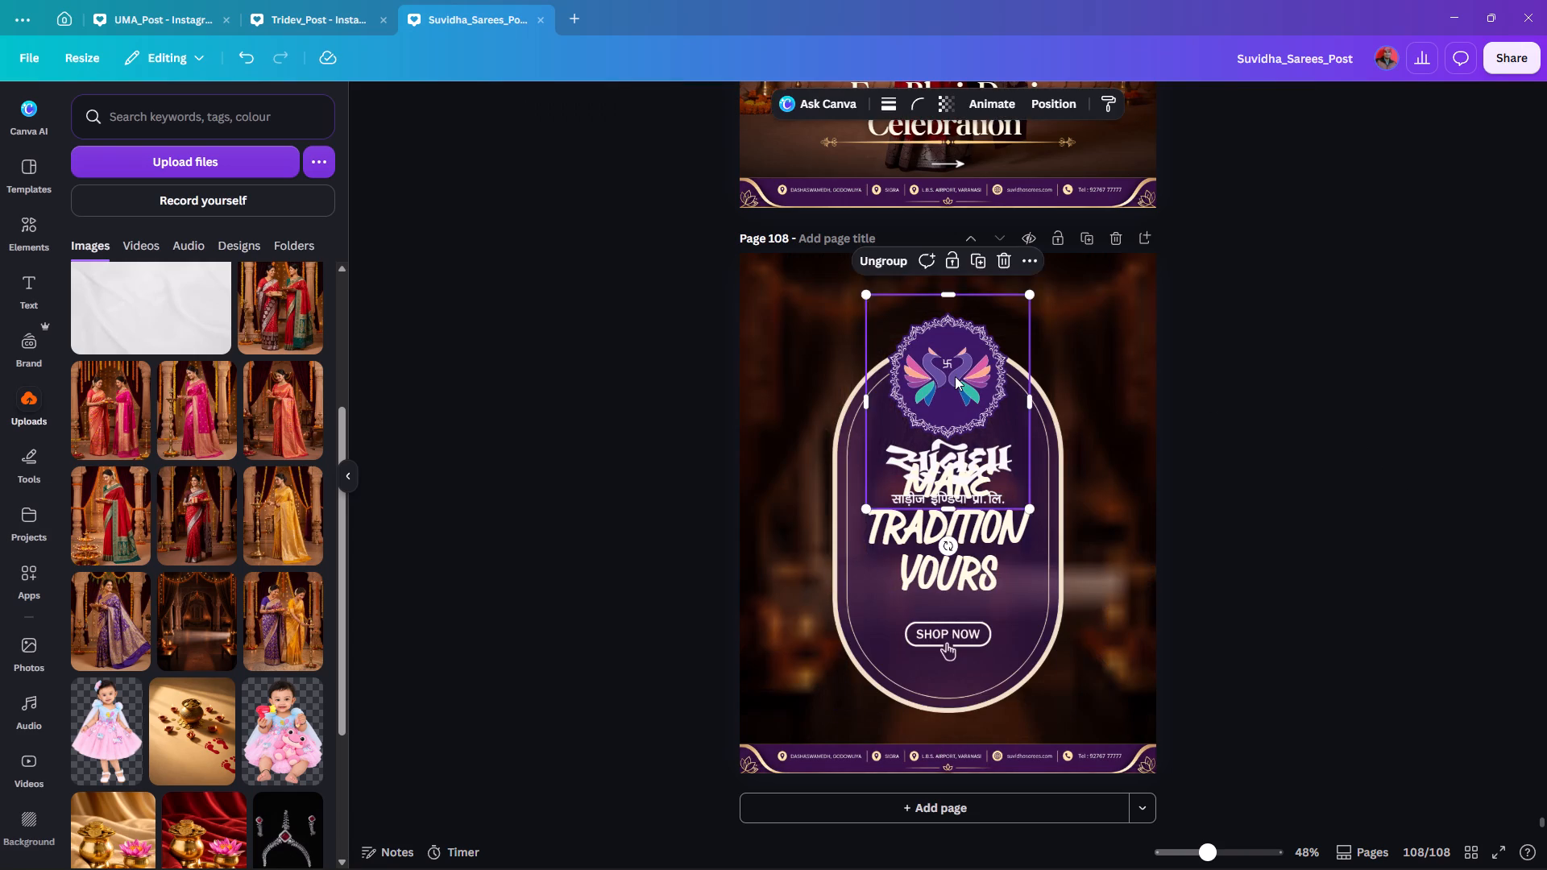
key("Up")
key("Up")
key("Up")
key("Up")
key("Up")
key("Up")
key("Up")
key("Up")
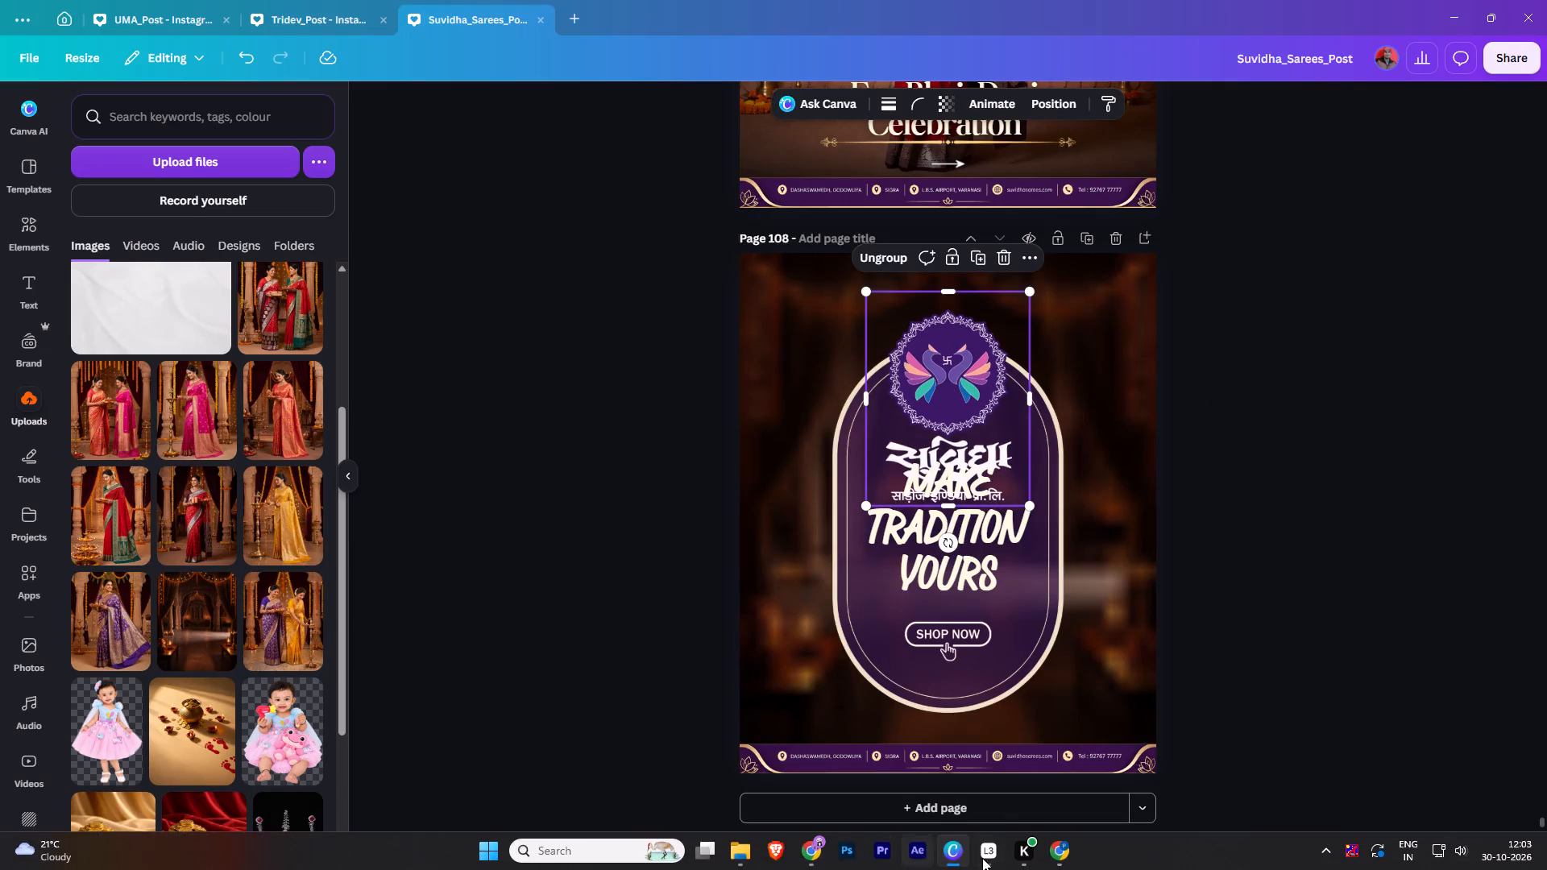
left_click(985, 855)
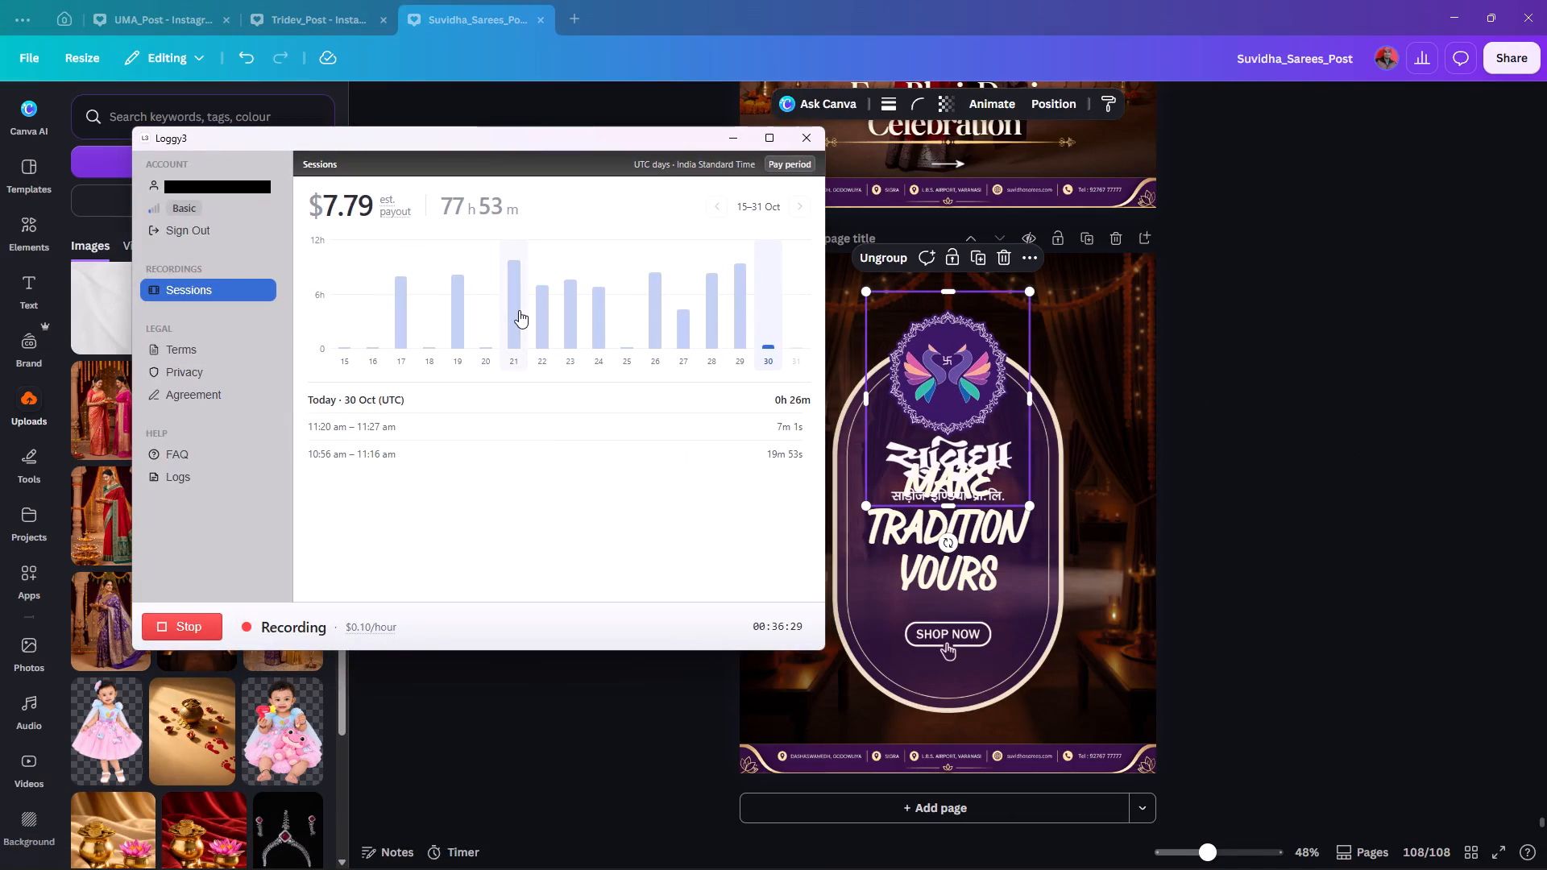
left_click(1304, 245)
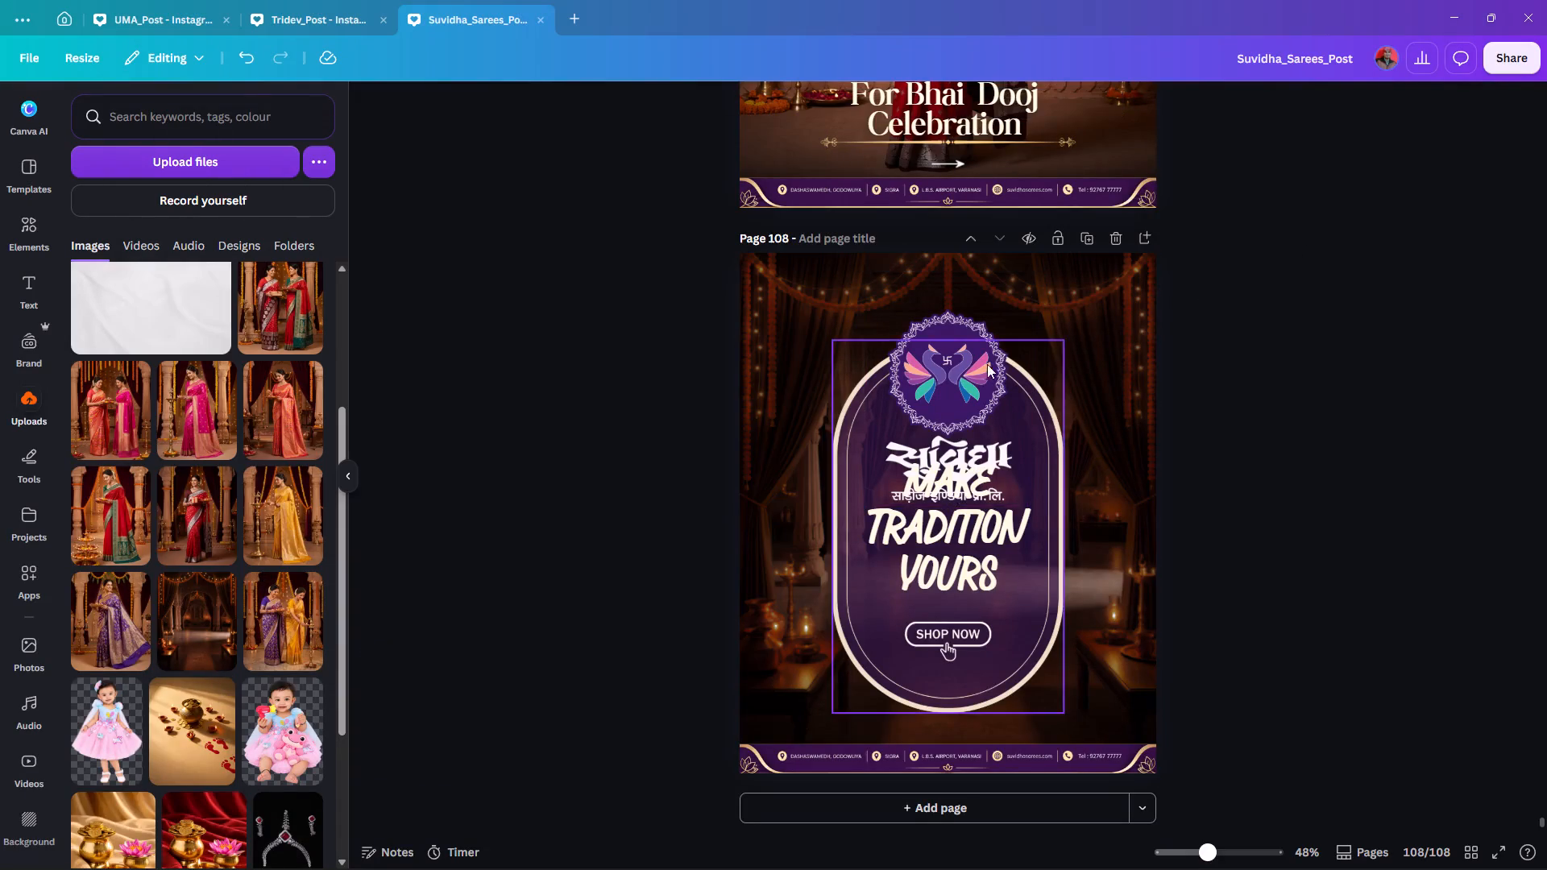
Shrink page 108's Suvidha logo to about 55% of its size and centre it overlapping the oval frame's top edge.
left_click(977, 365)
left_click_drag(1029, 292, 1010, 301, "alt")
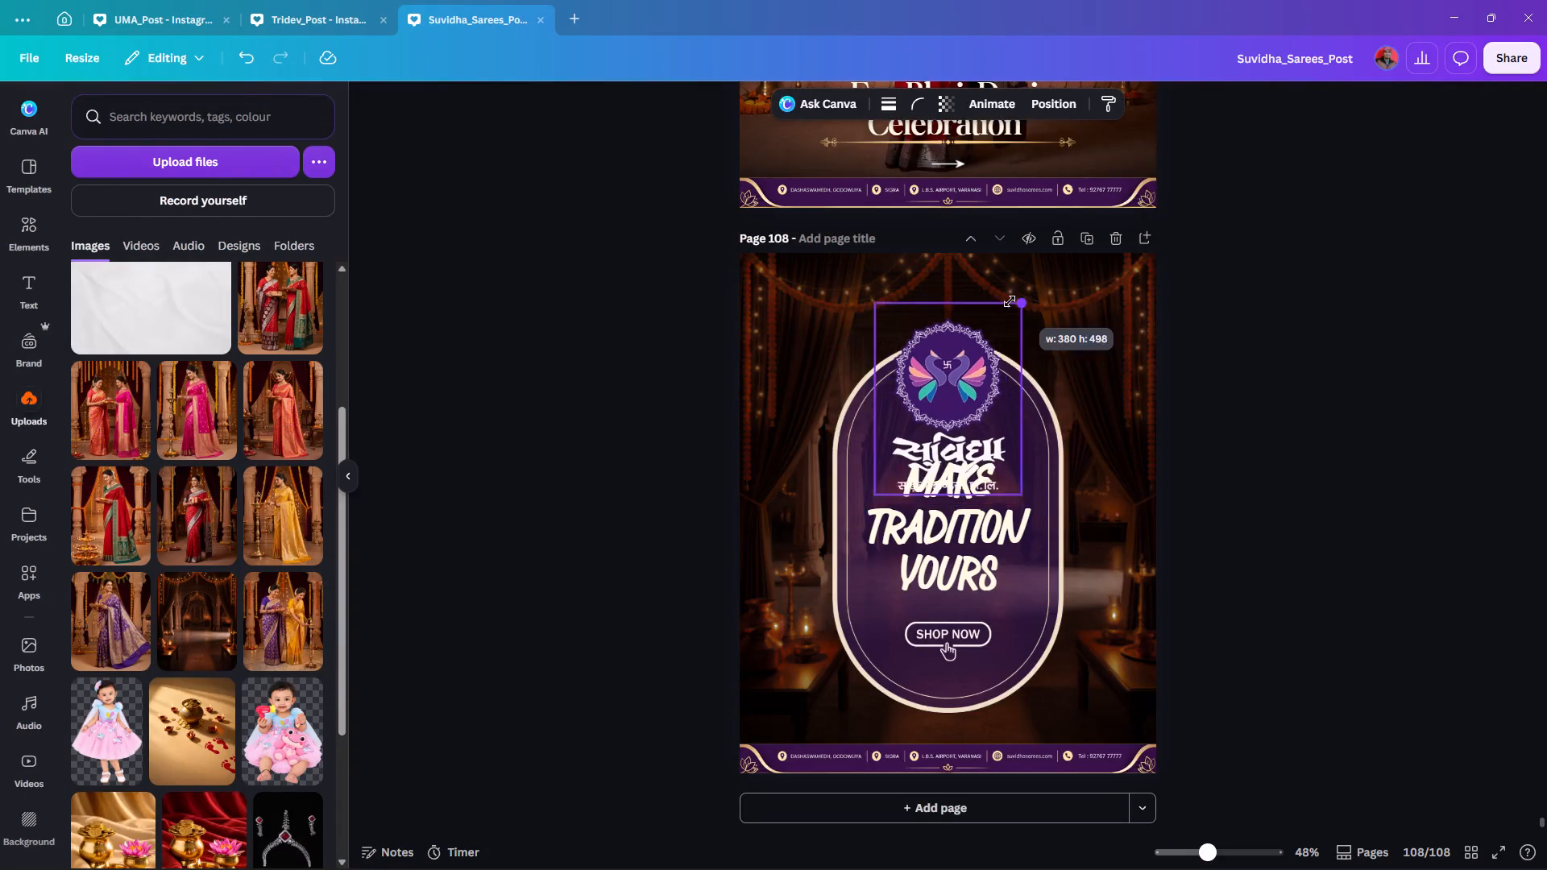
left_click_drag(1010, 301, 972, 323, "alt")
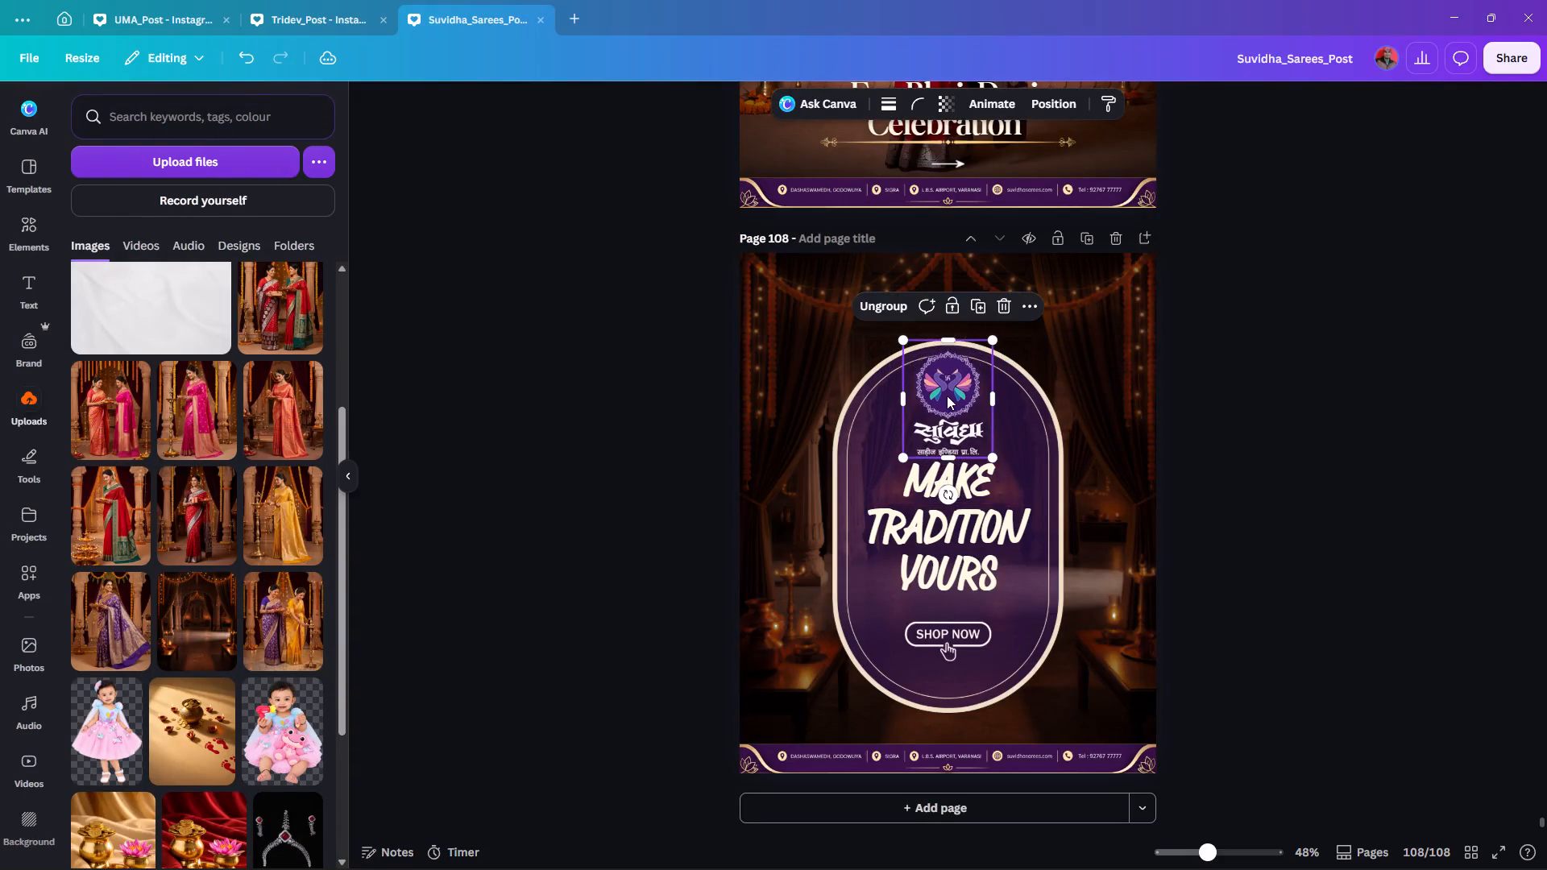
left_click_drag(947, 396, 946, 345)
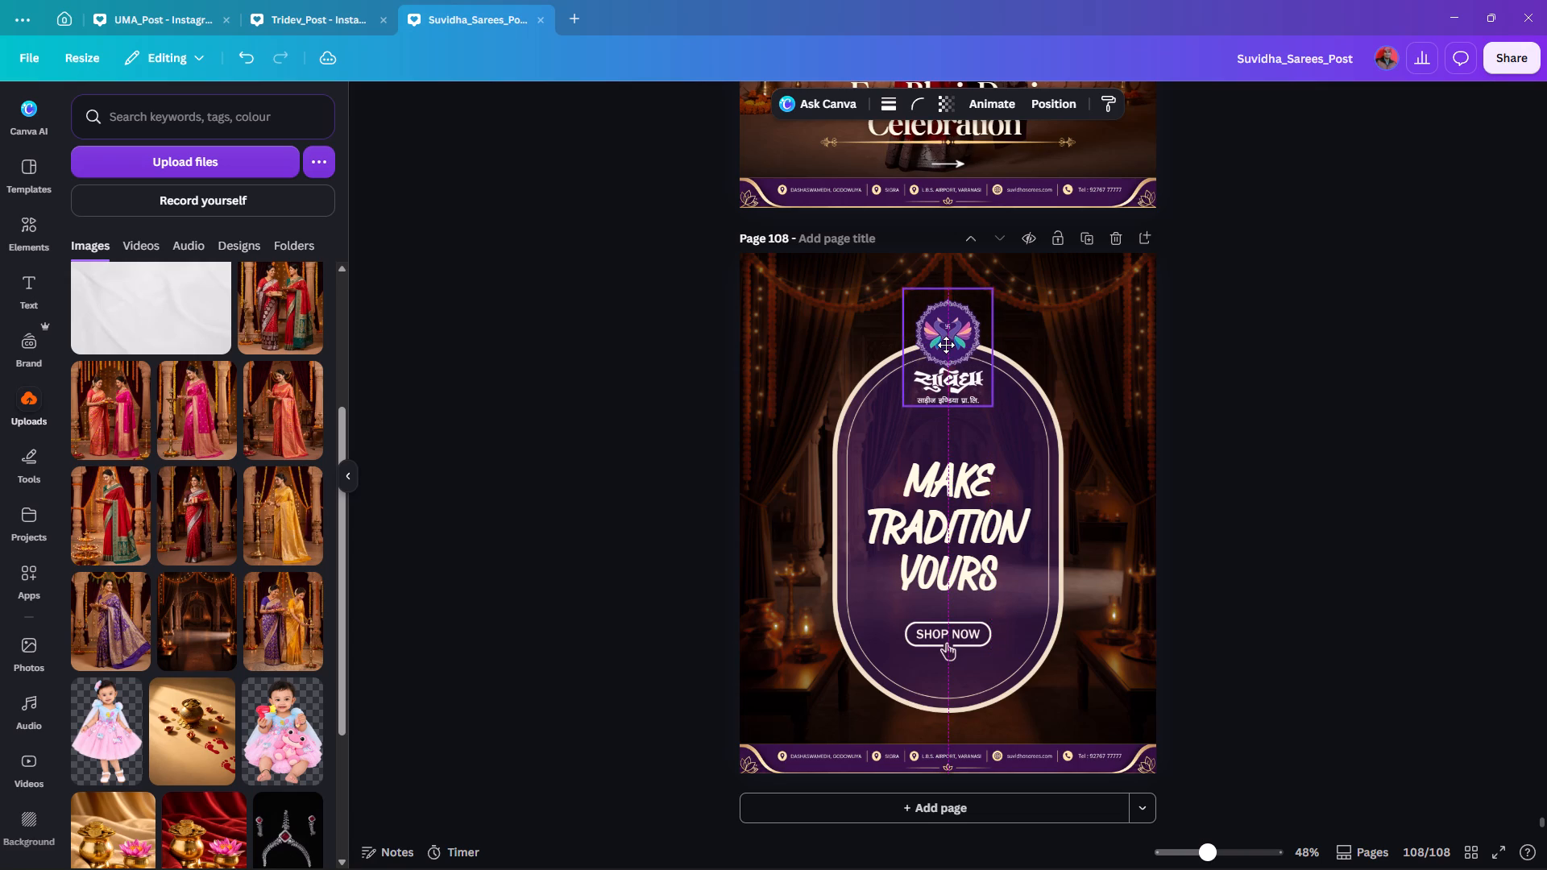
left_click_drag(946, 345, 946, 346)
Move the MAKE TRADITION YOURS text up slightly within page 108's oval, keeping it horizontally centred.
left_click(945, 504)
left_click_drag(960, 511, 959, 494)
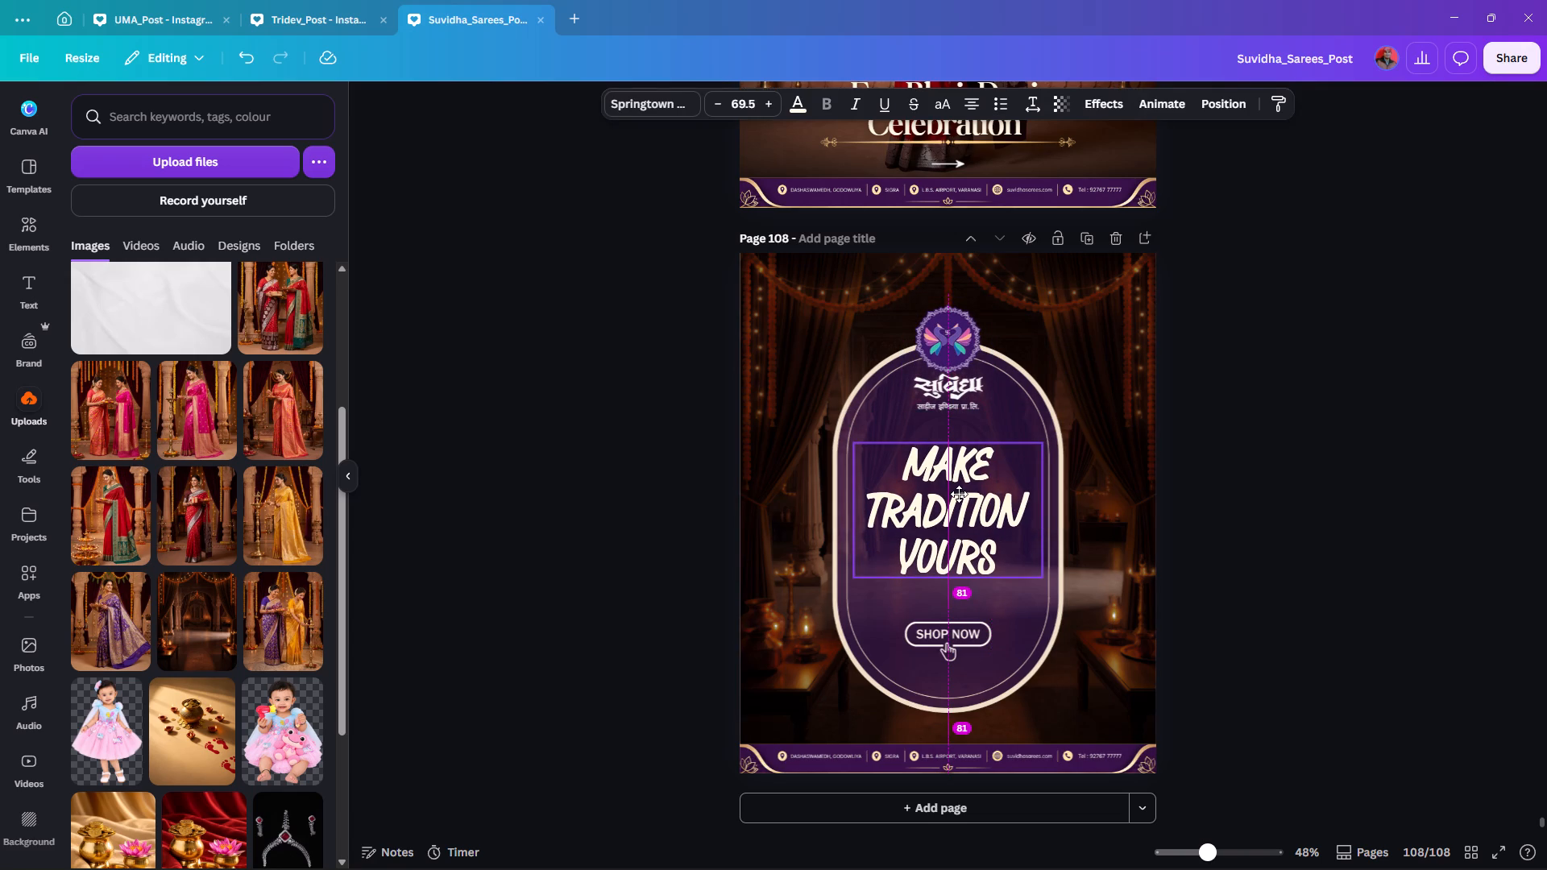
left_click_drag(959, 494, 958, 498)
Replace the MAKE TRADITION YOURS text in page 108's oval with Make and Your on two separate lines.
double_click(948, 507)
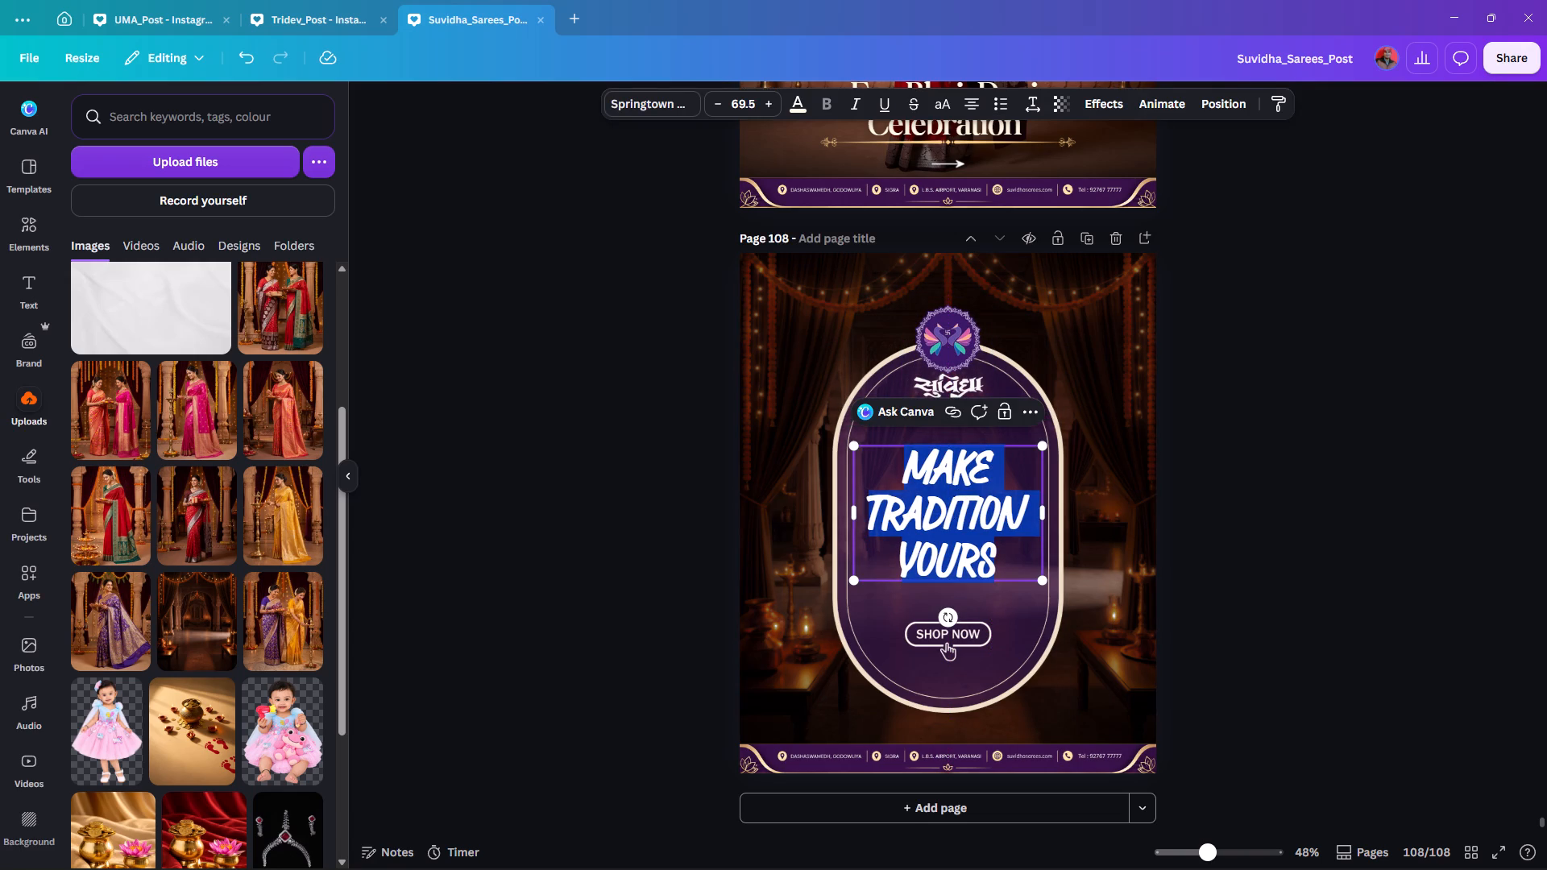
left_click(1008, 506)
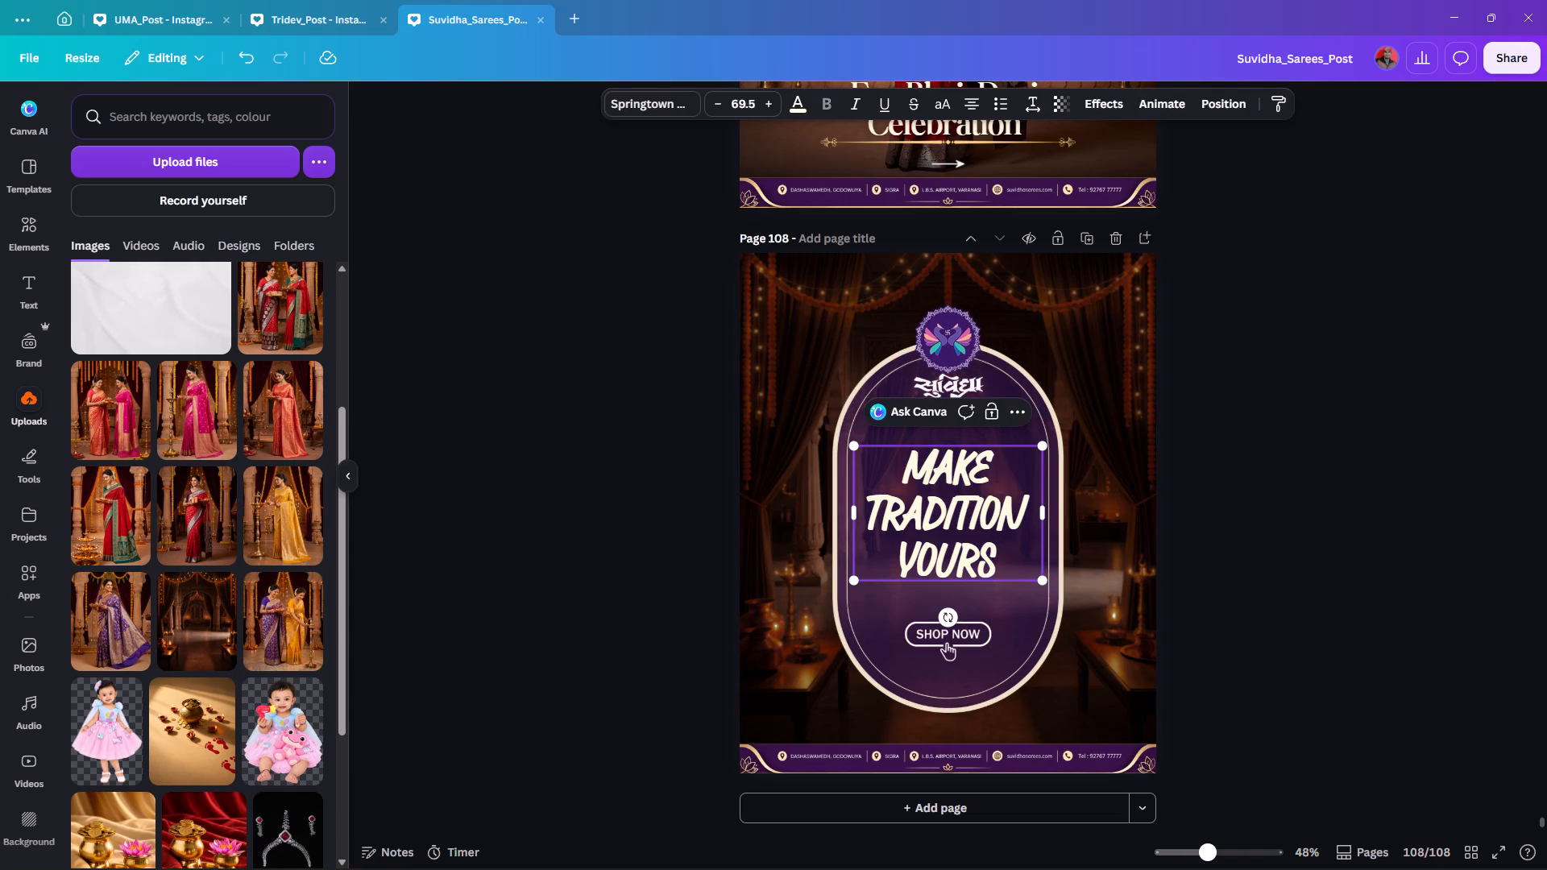
left_click_drag(1010, 562, 865, 445)
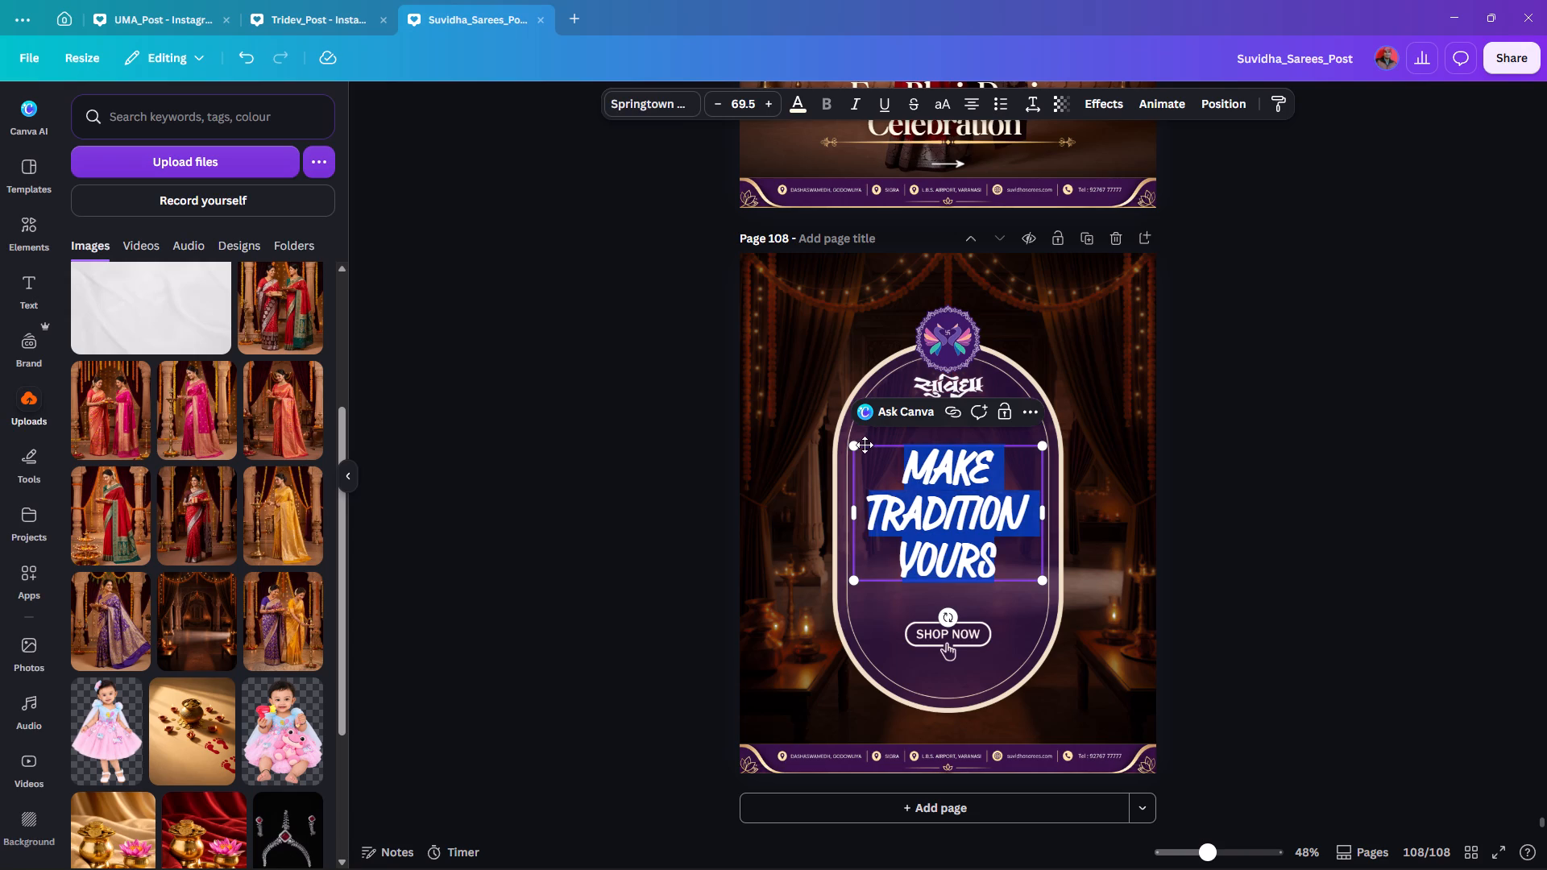
key("BackSpace")
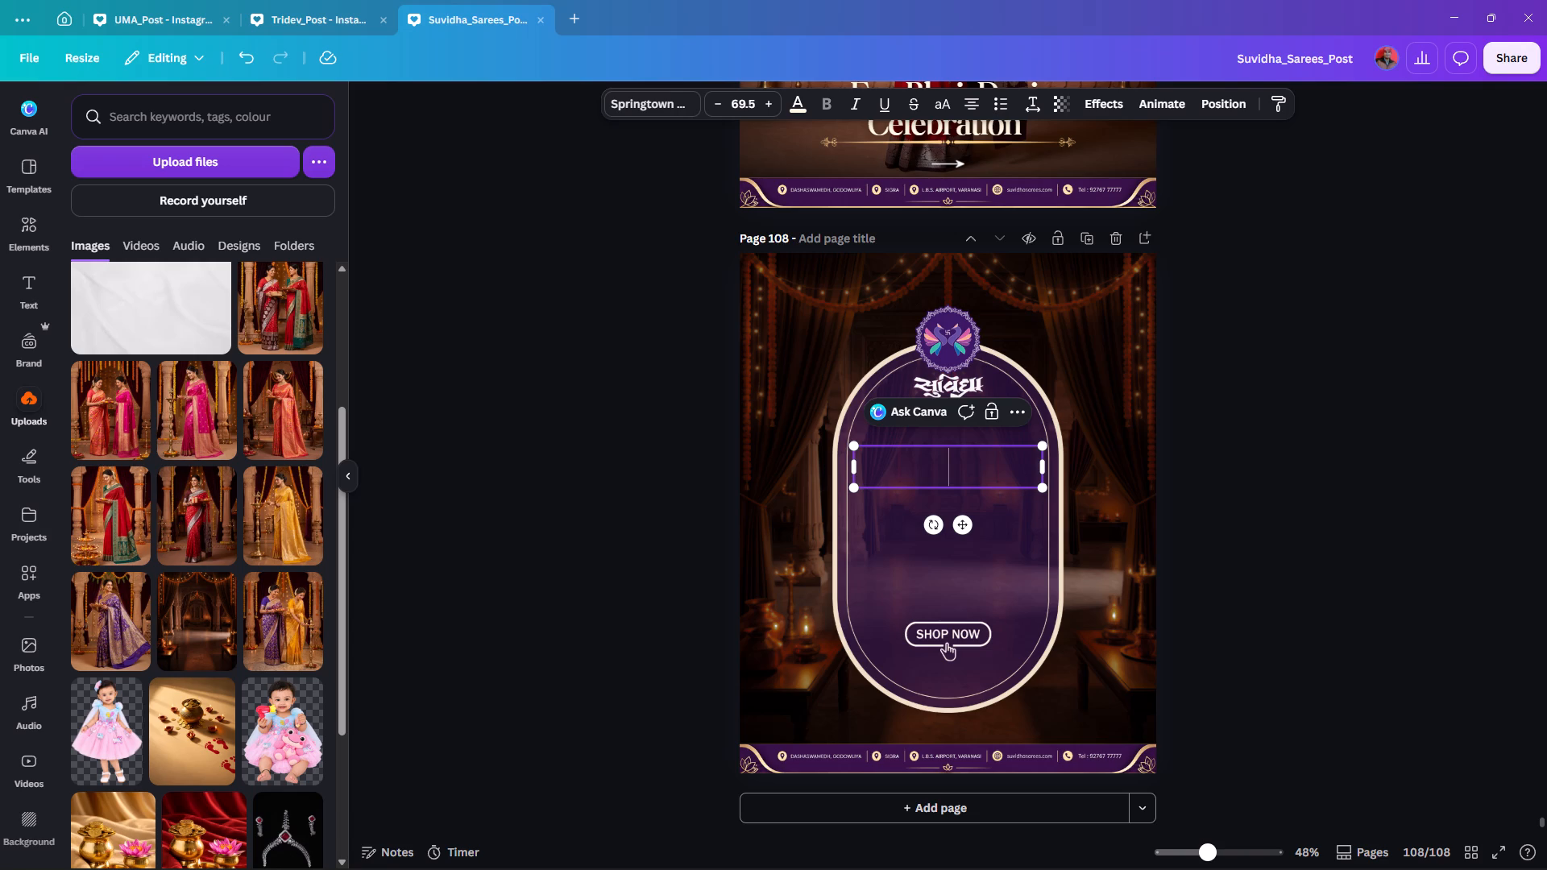
type("Make")
key("space")
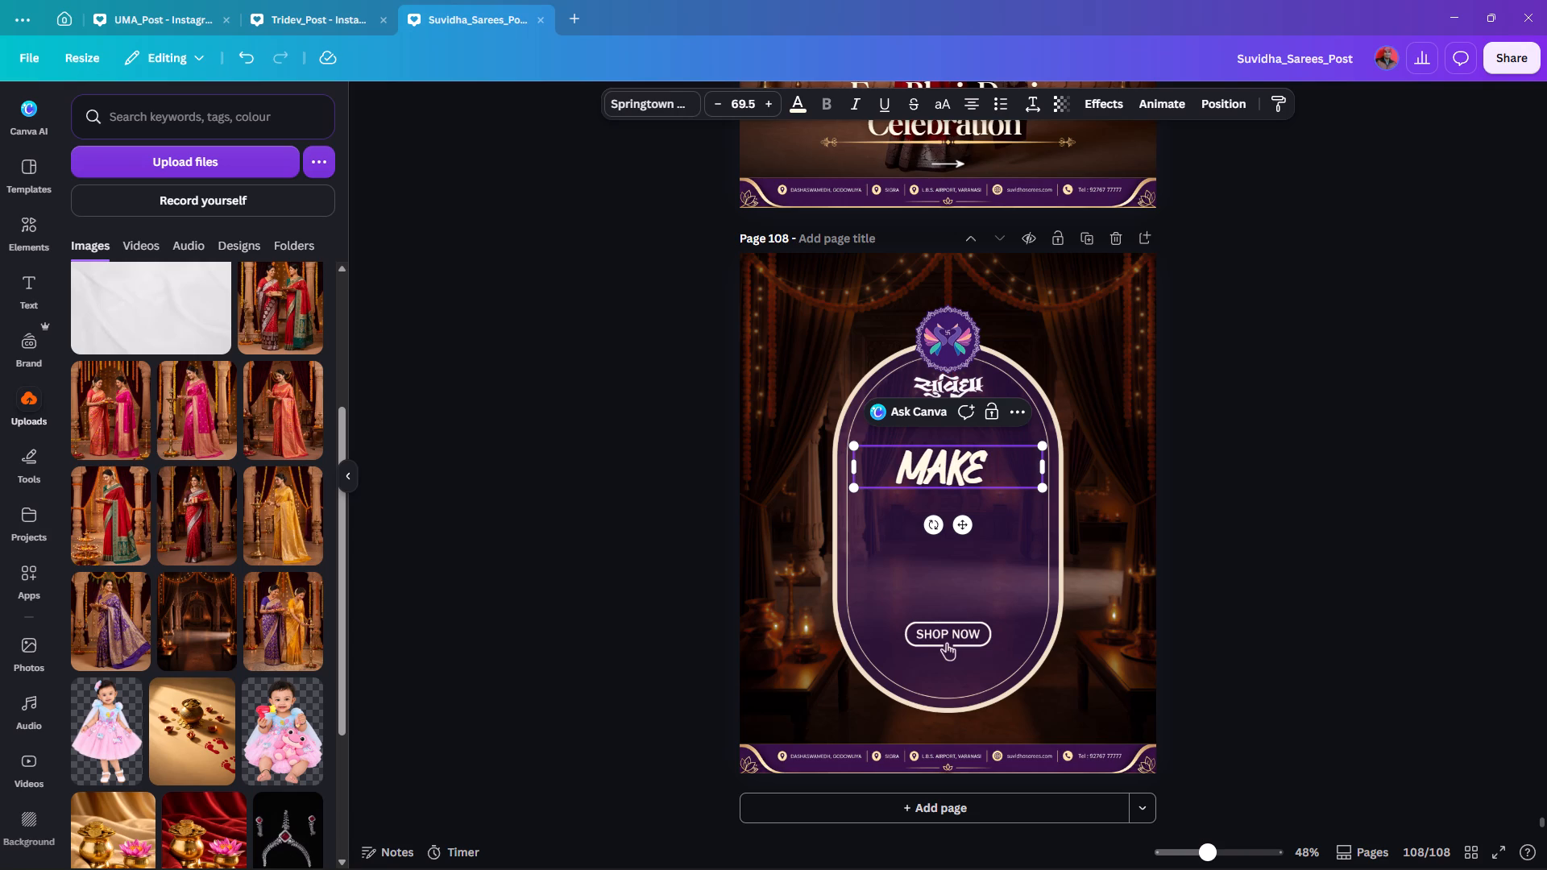
key("BackSpace")
key("Return")
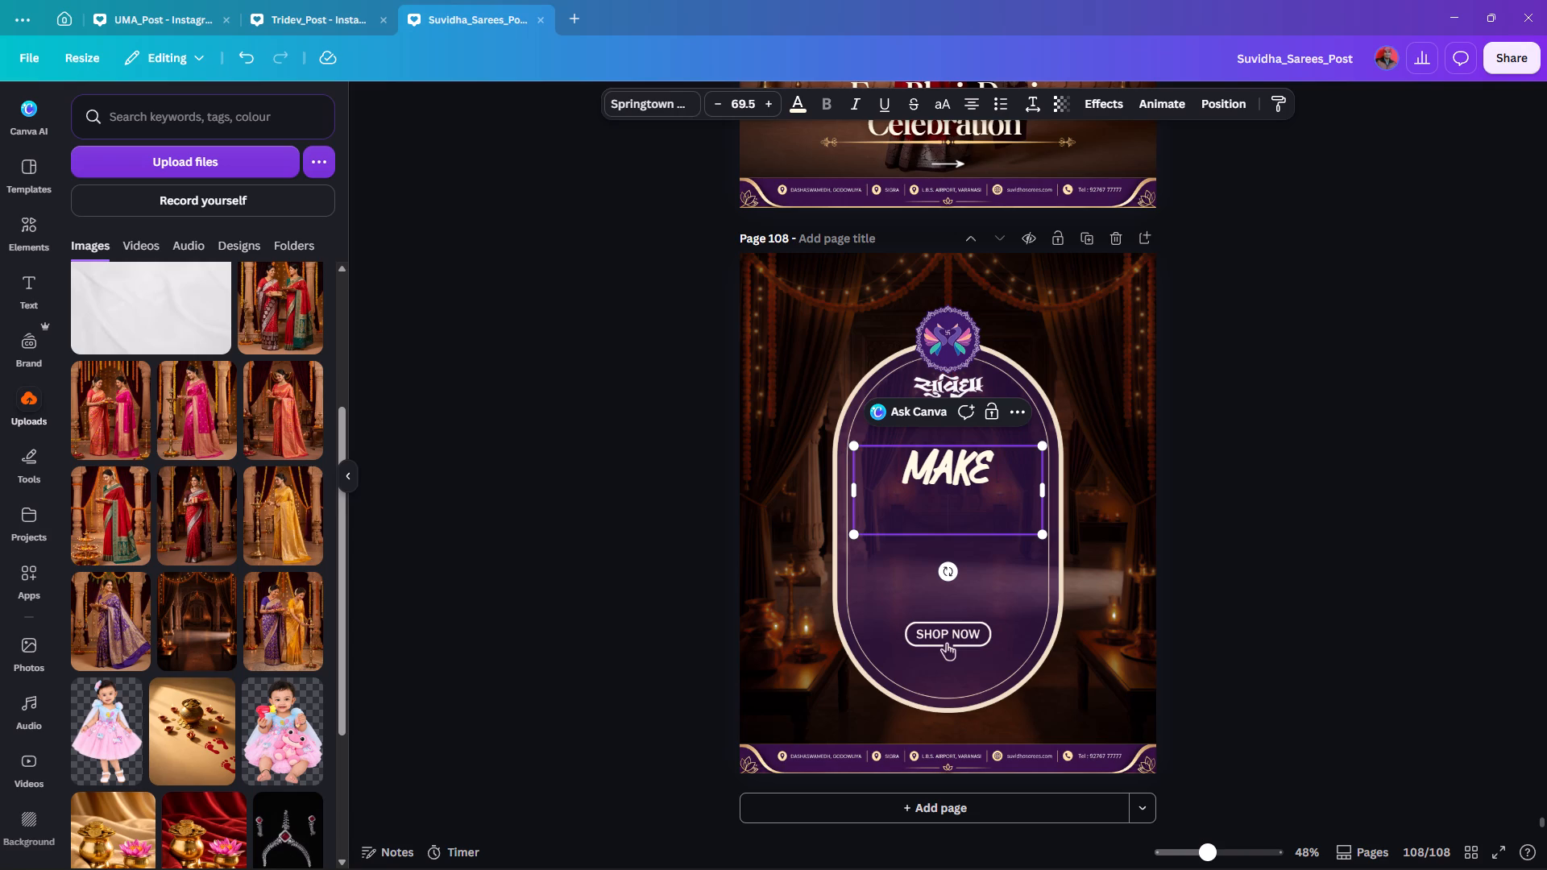
type("Your")
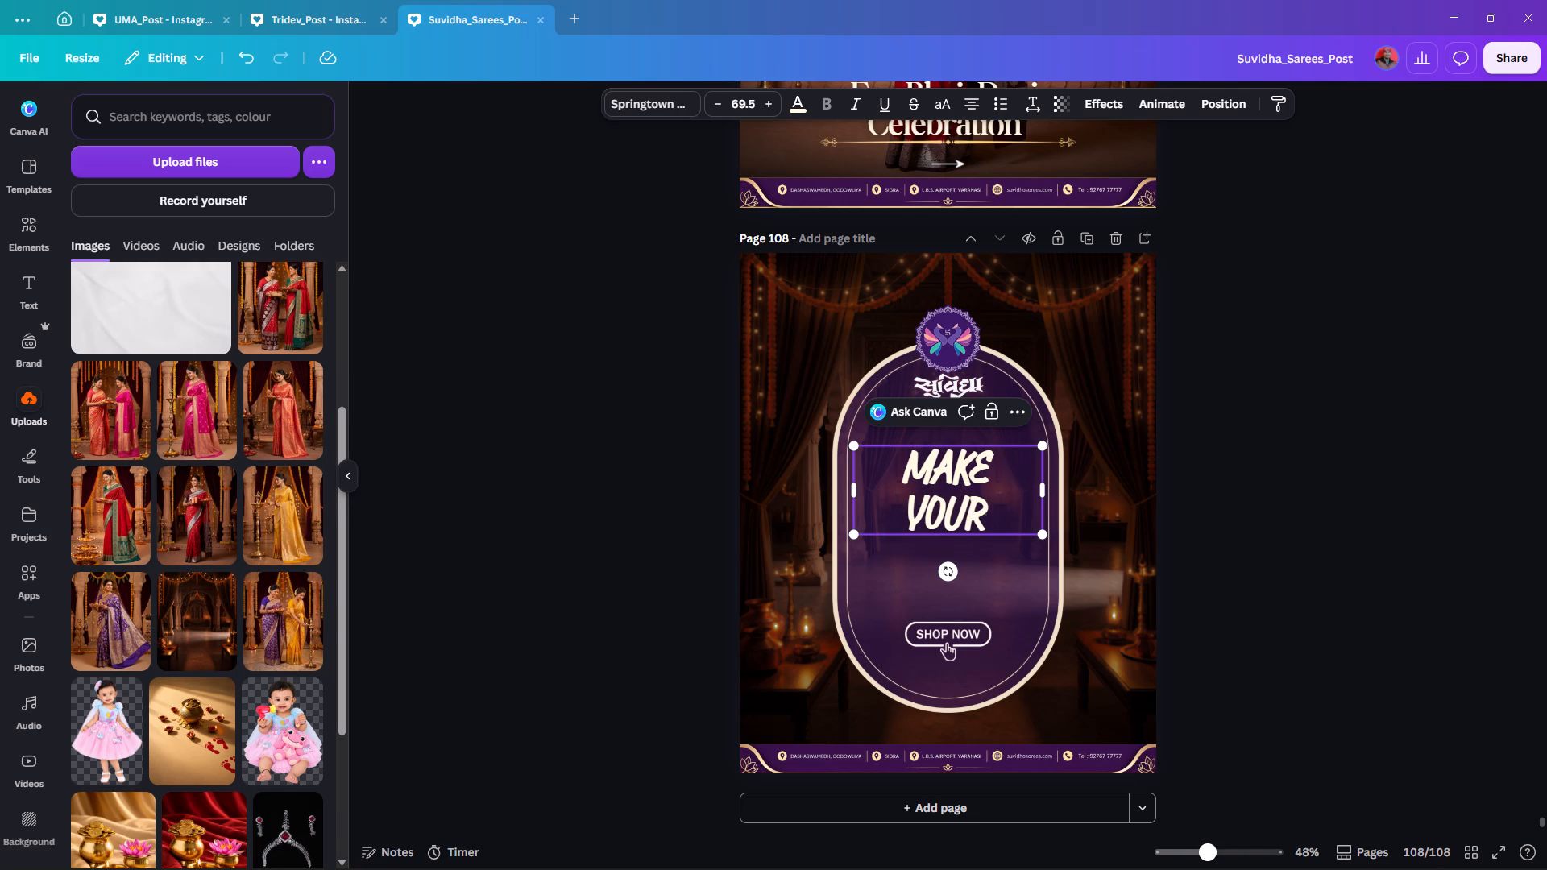
Join Make and Your onto one line, separated by a space.
key("Left")
key("Left")
key("Left")
key("Left")
key("Left")
key("Left")
key("Left")
key("Right")
key("Right")
key("Right")
key("BackSpace")
key("space")
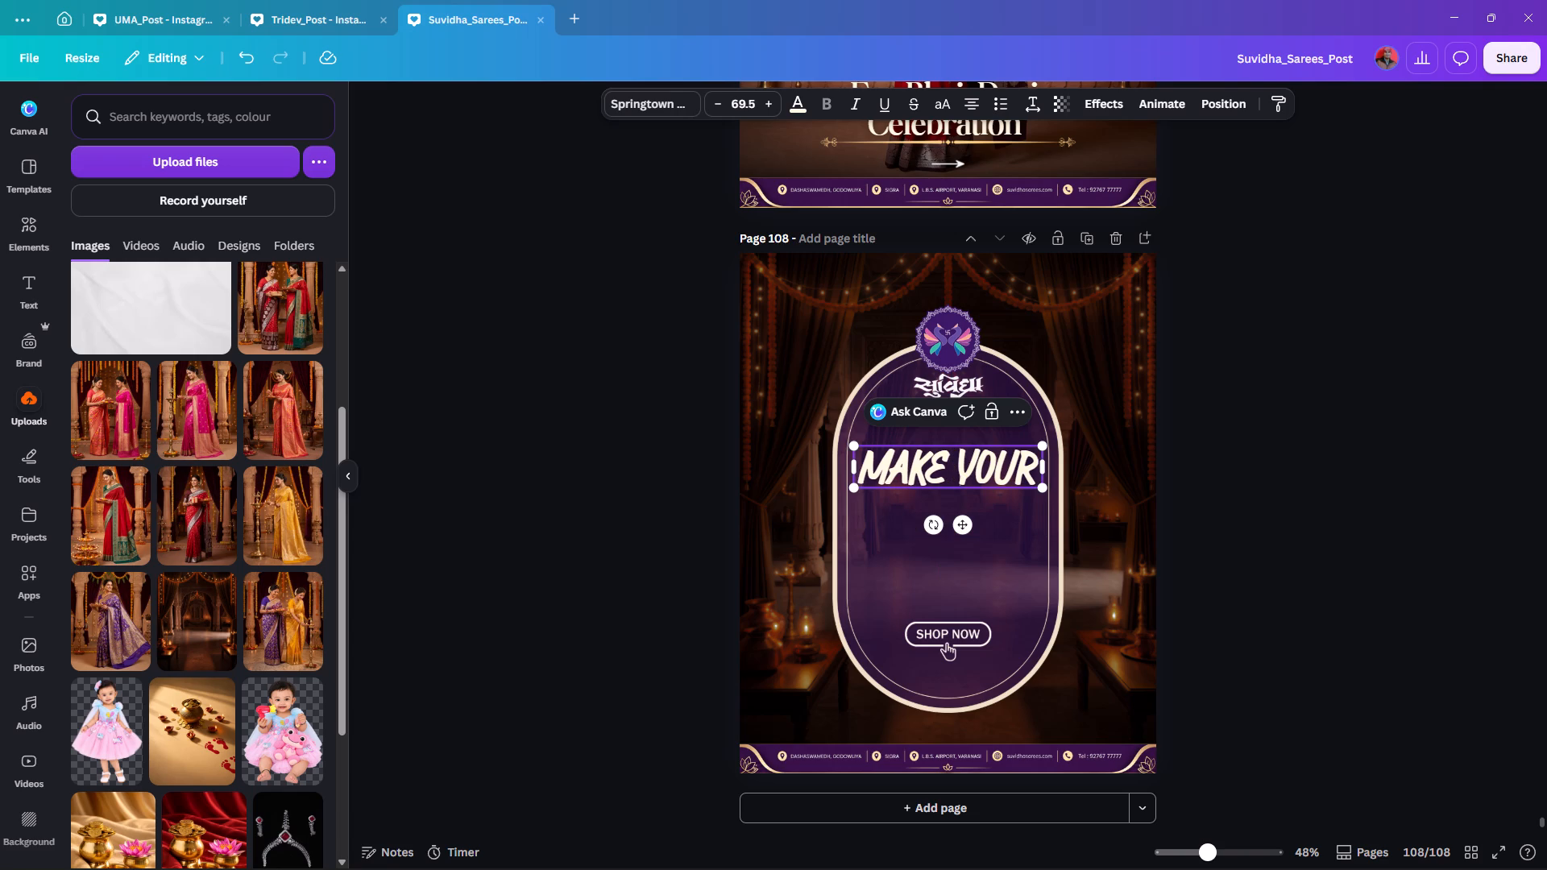
Add Festive Look Great on a new line below Make Your to complete the tagline.
key("Down")
key("Return")
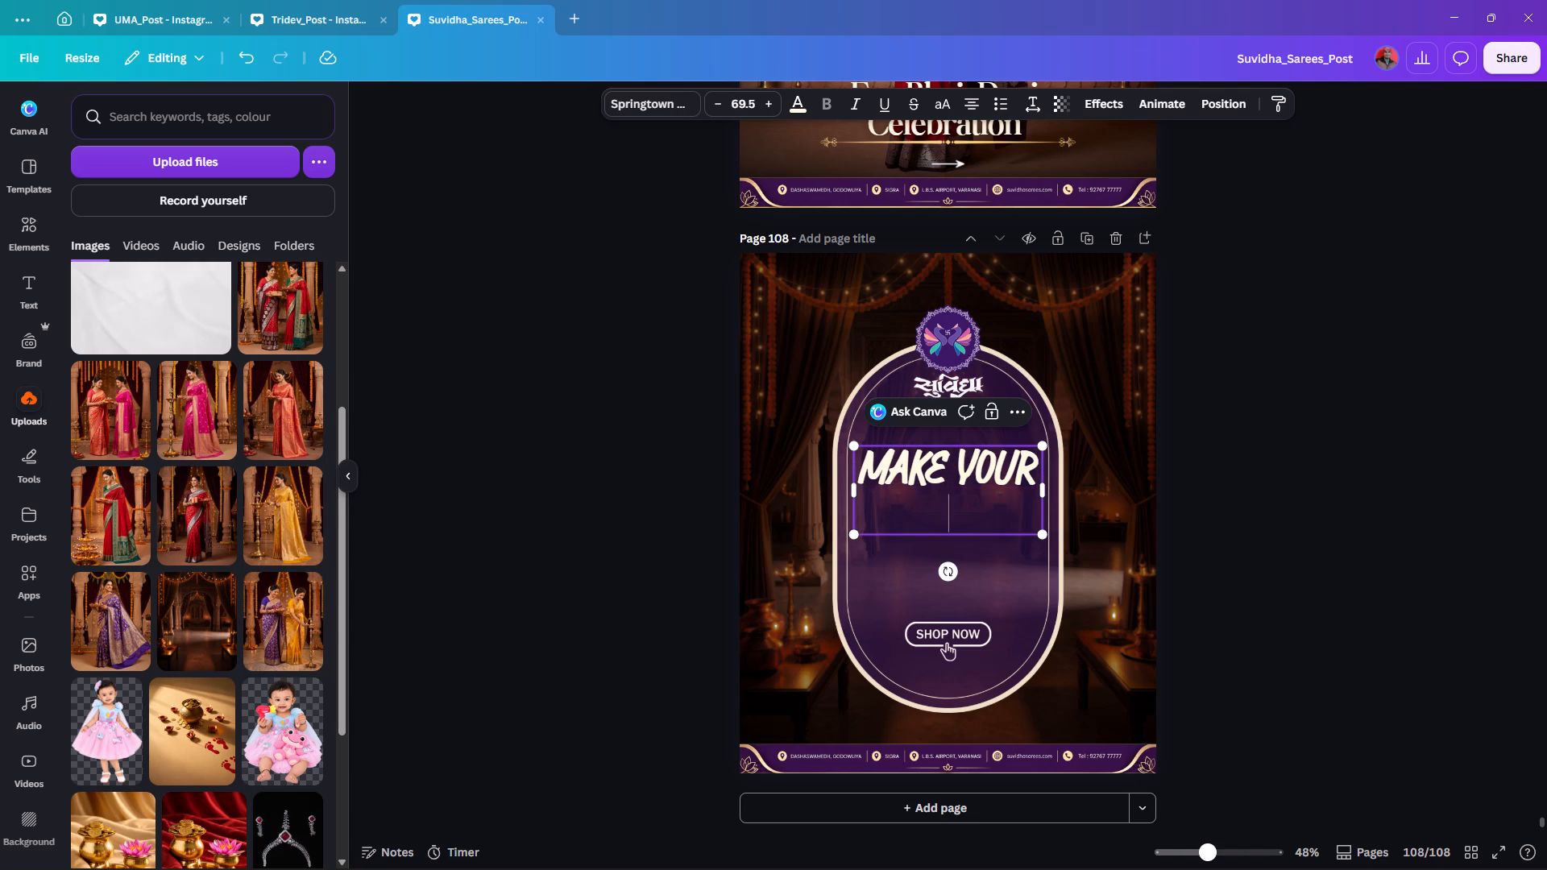
type("Festive Look")
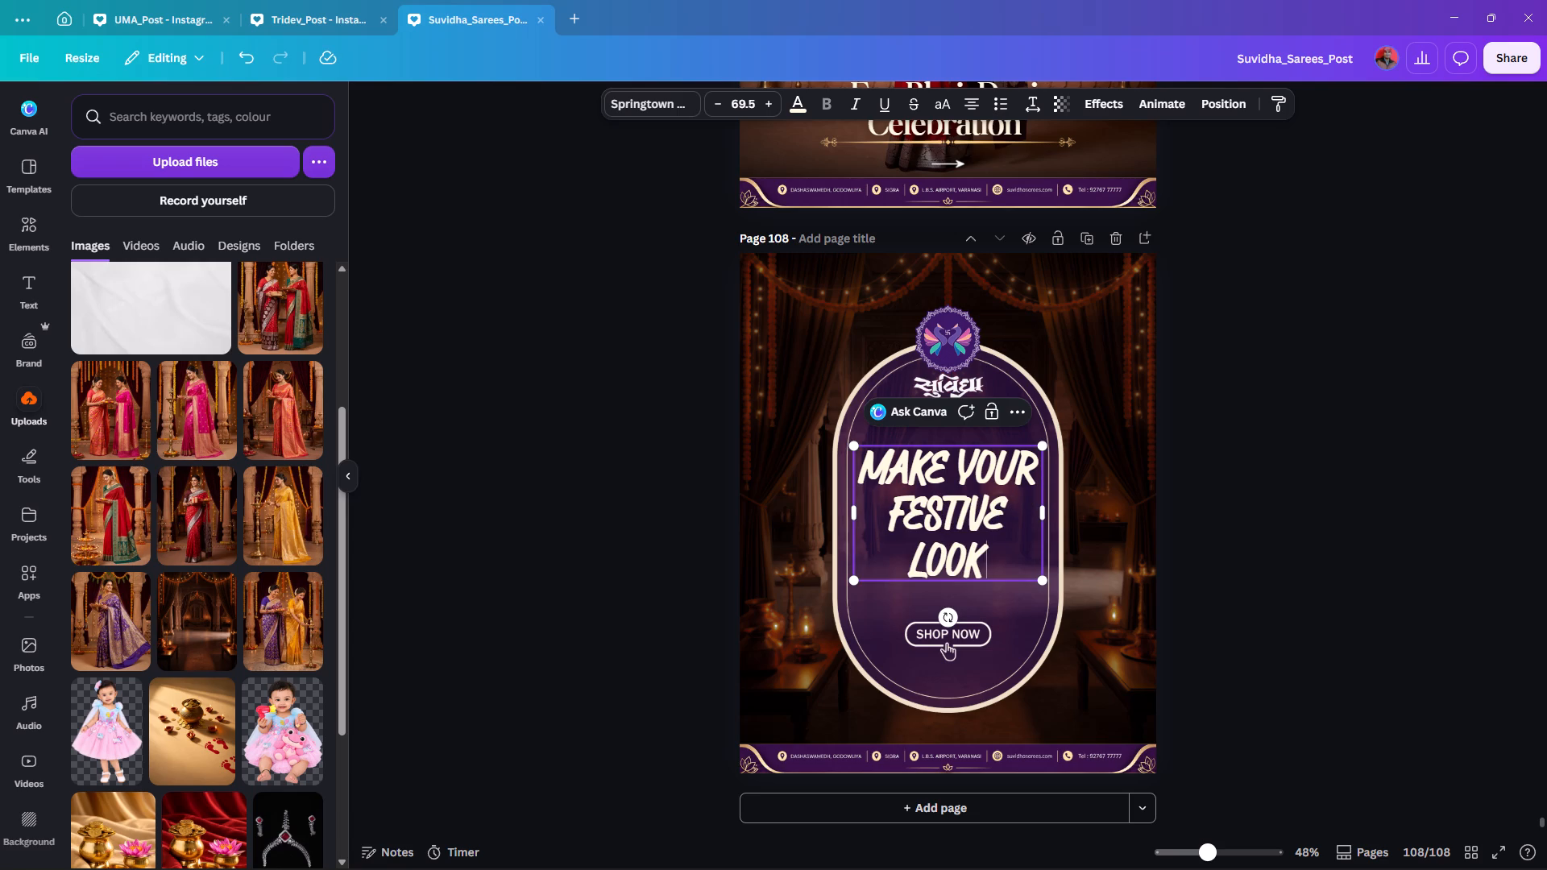
key("space")
type("Gr")
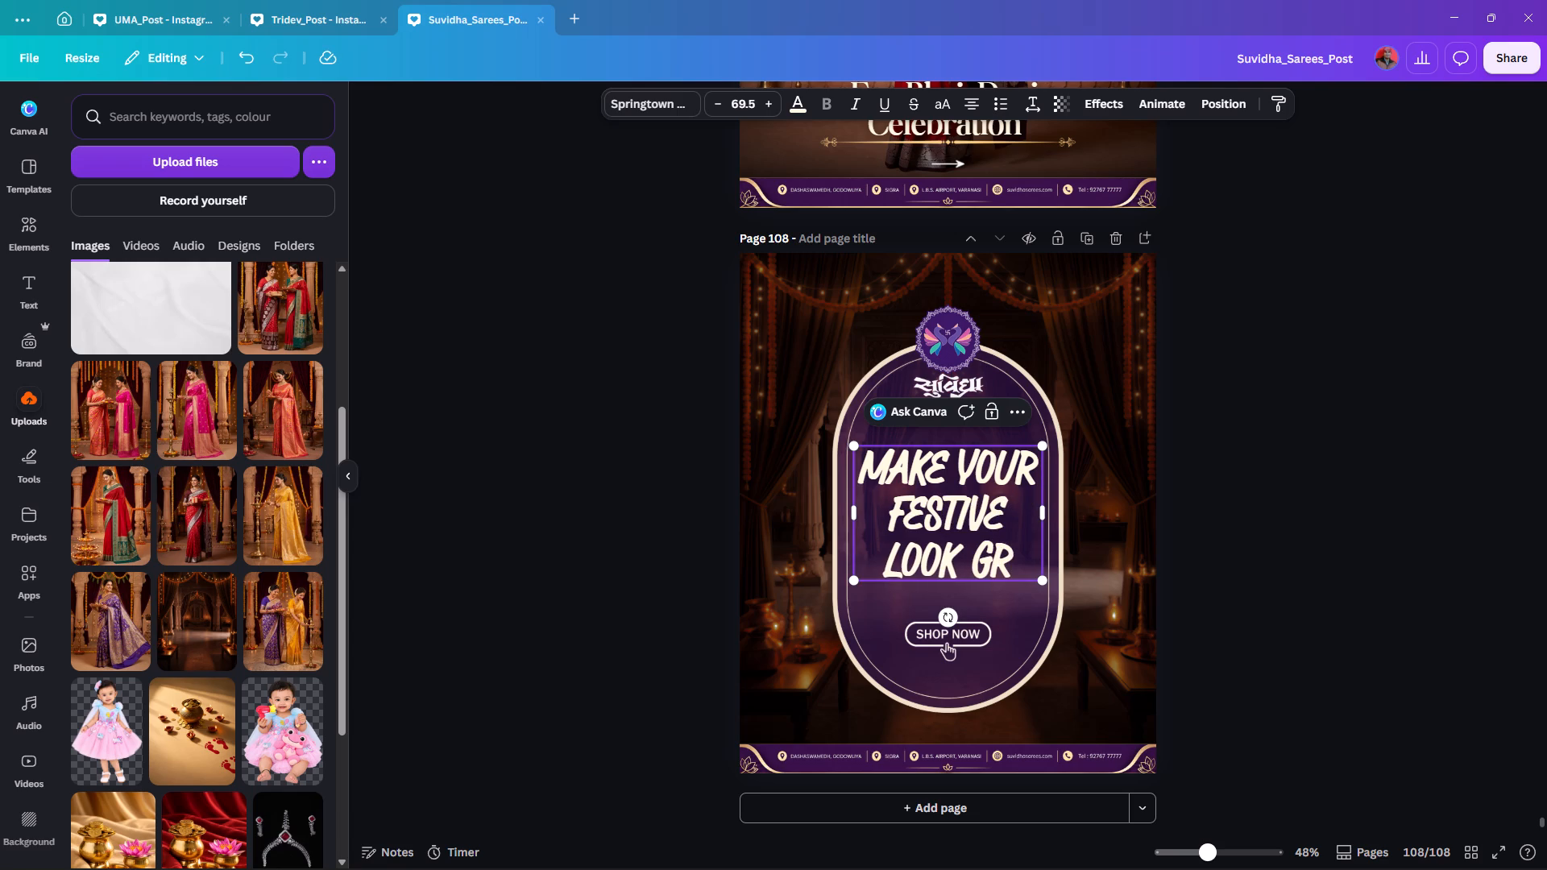
type("eat")
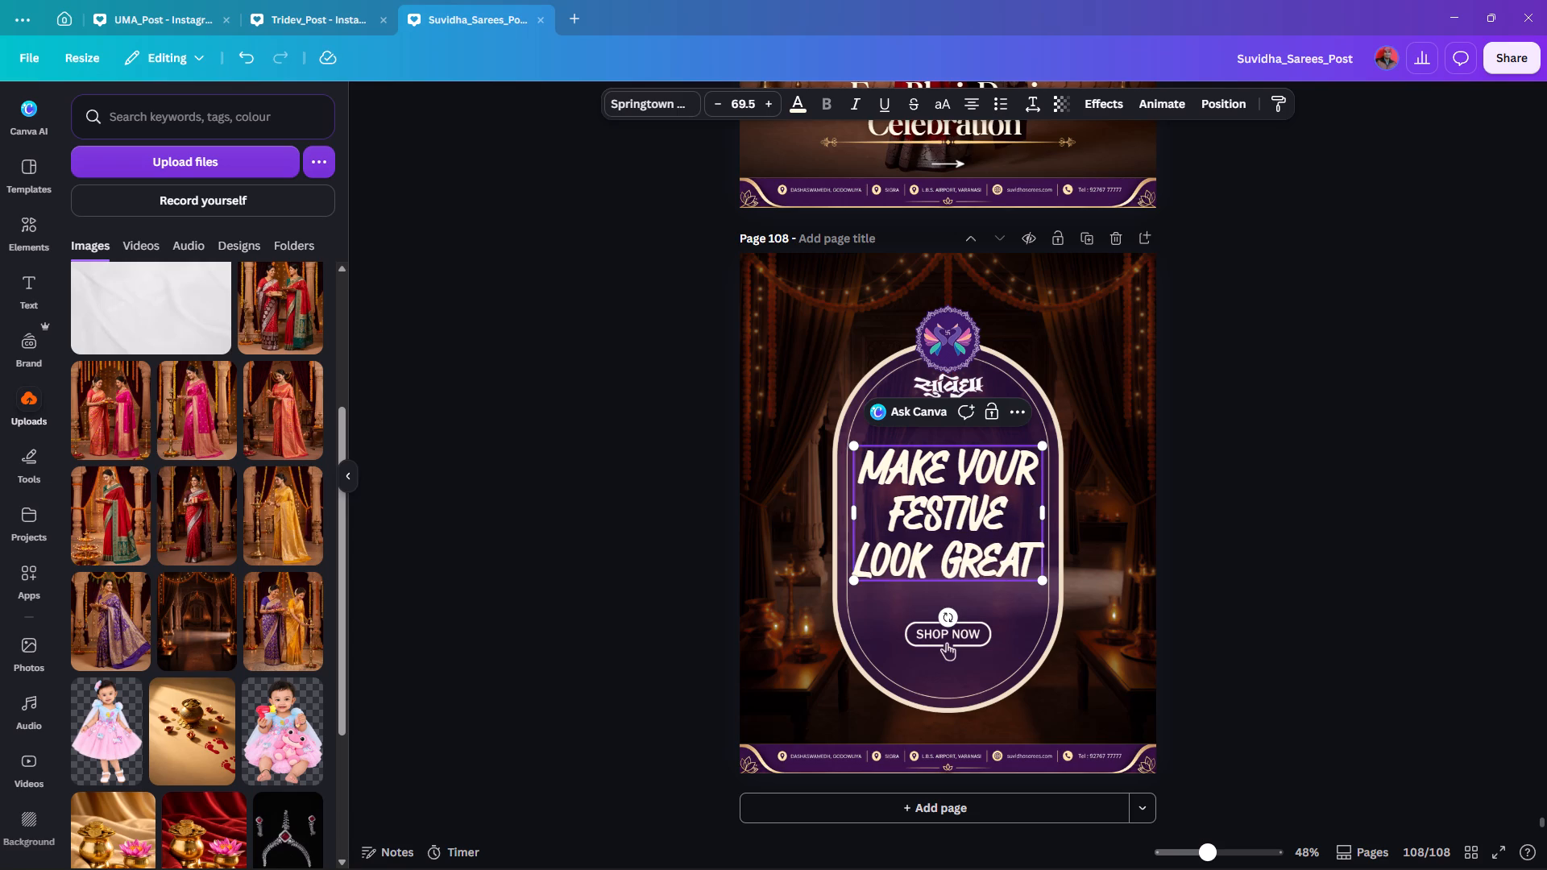
left_click(1371, 332)
Nudge the tagline down slightly so it sits evenly spaced between the Suvidha logo and the SHOP NOW badge.
left_click(989, 493)
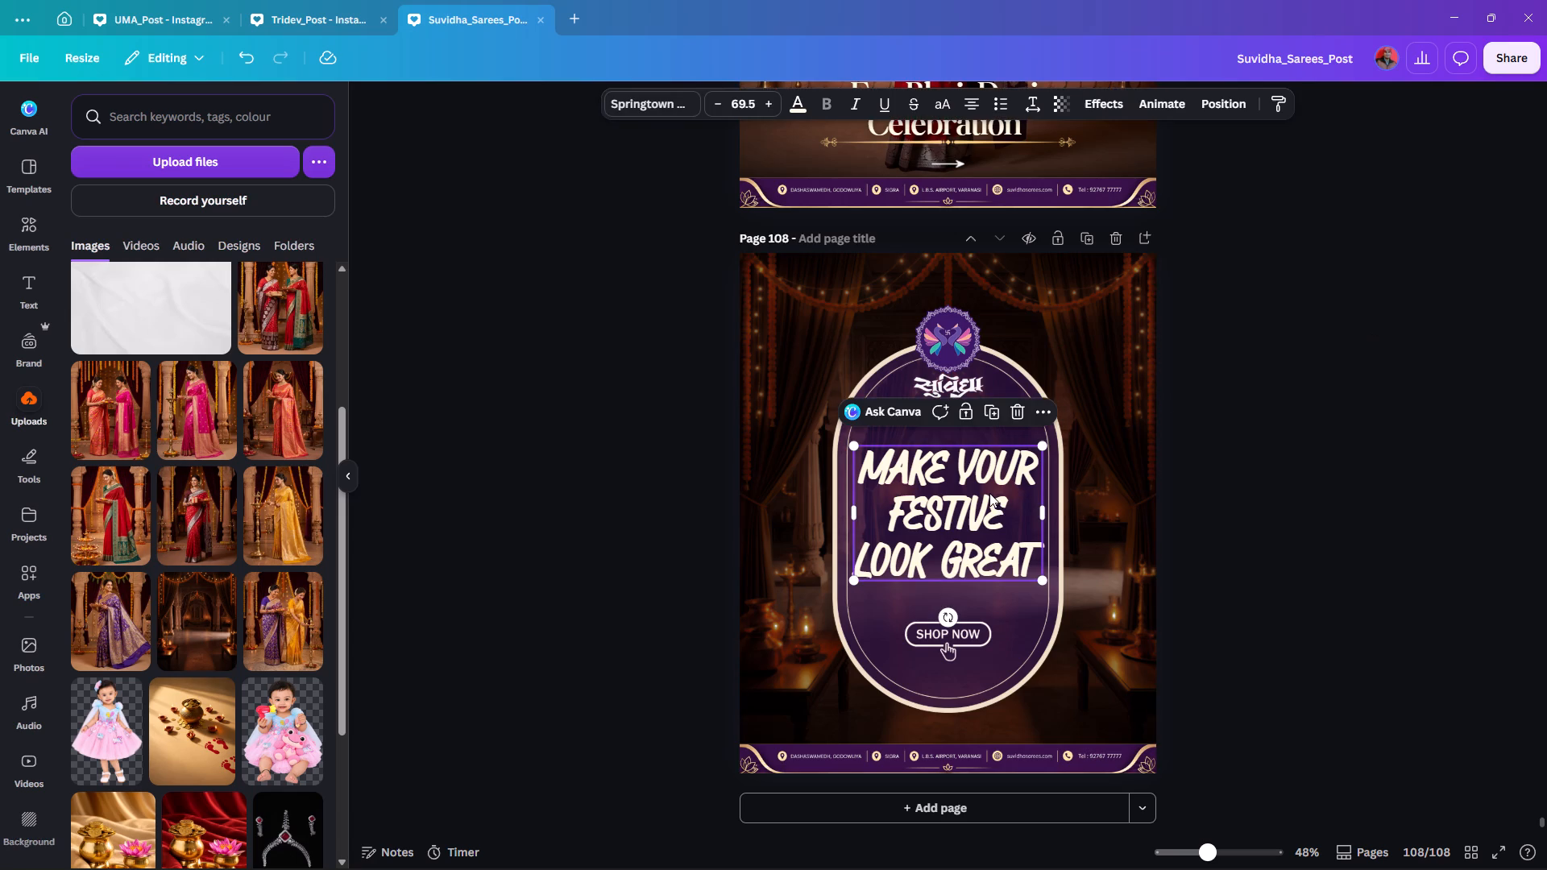
key("Down")
key("Down")
key("Down")
key("Down")
key("Down")
key("Down")
key("Down")
key("Down")
key("Down")
key("Down")
key("Down")
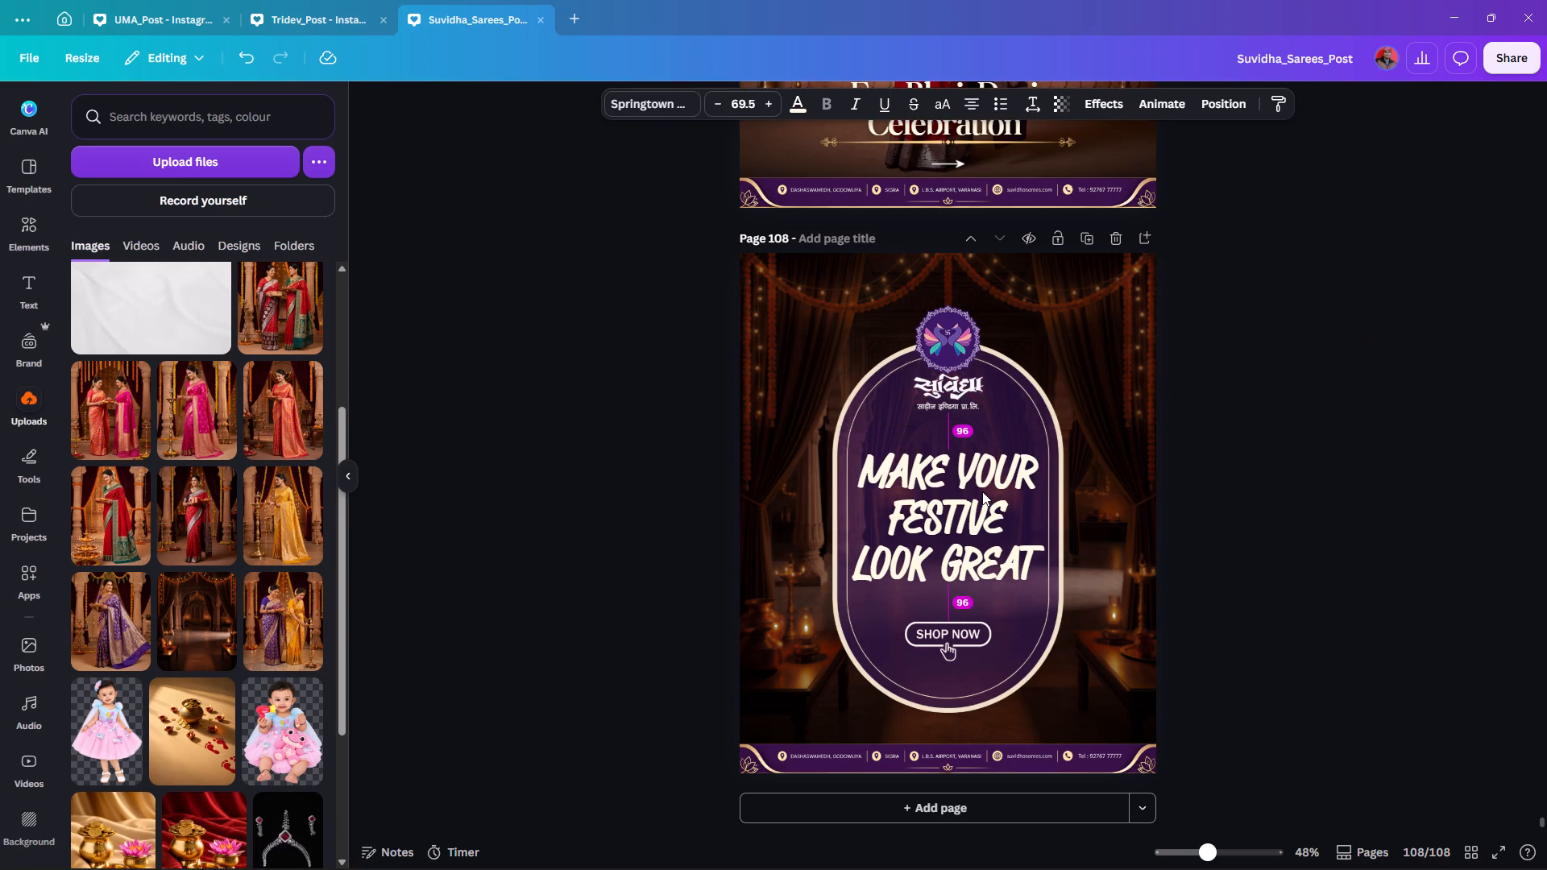
key("Up")
left_click(1308, 487)
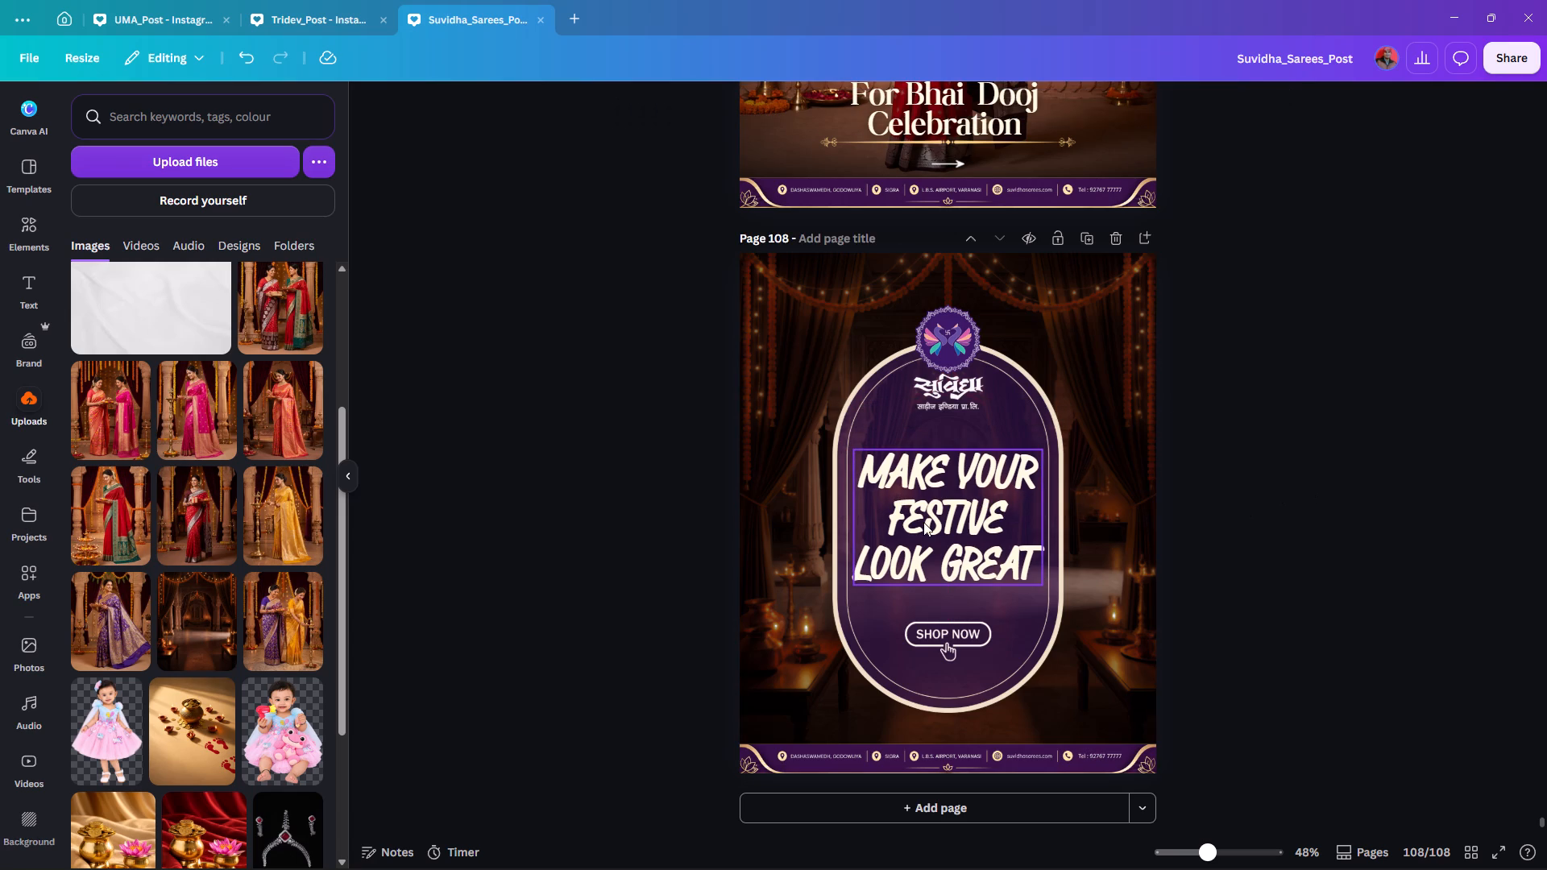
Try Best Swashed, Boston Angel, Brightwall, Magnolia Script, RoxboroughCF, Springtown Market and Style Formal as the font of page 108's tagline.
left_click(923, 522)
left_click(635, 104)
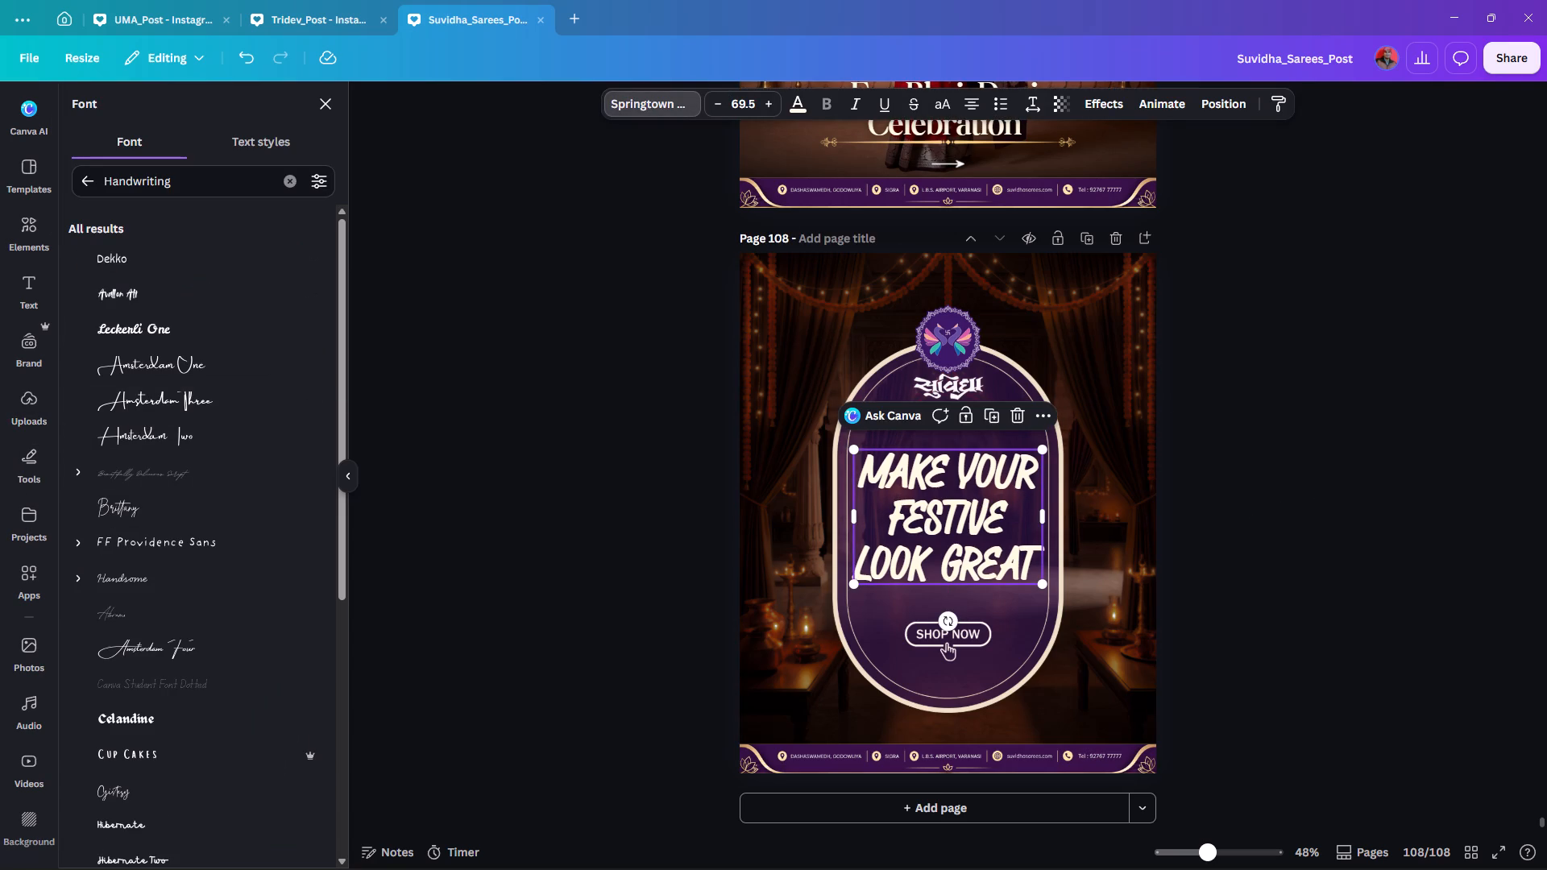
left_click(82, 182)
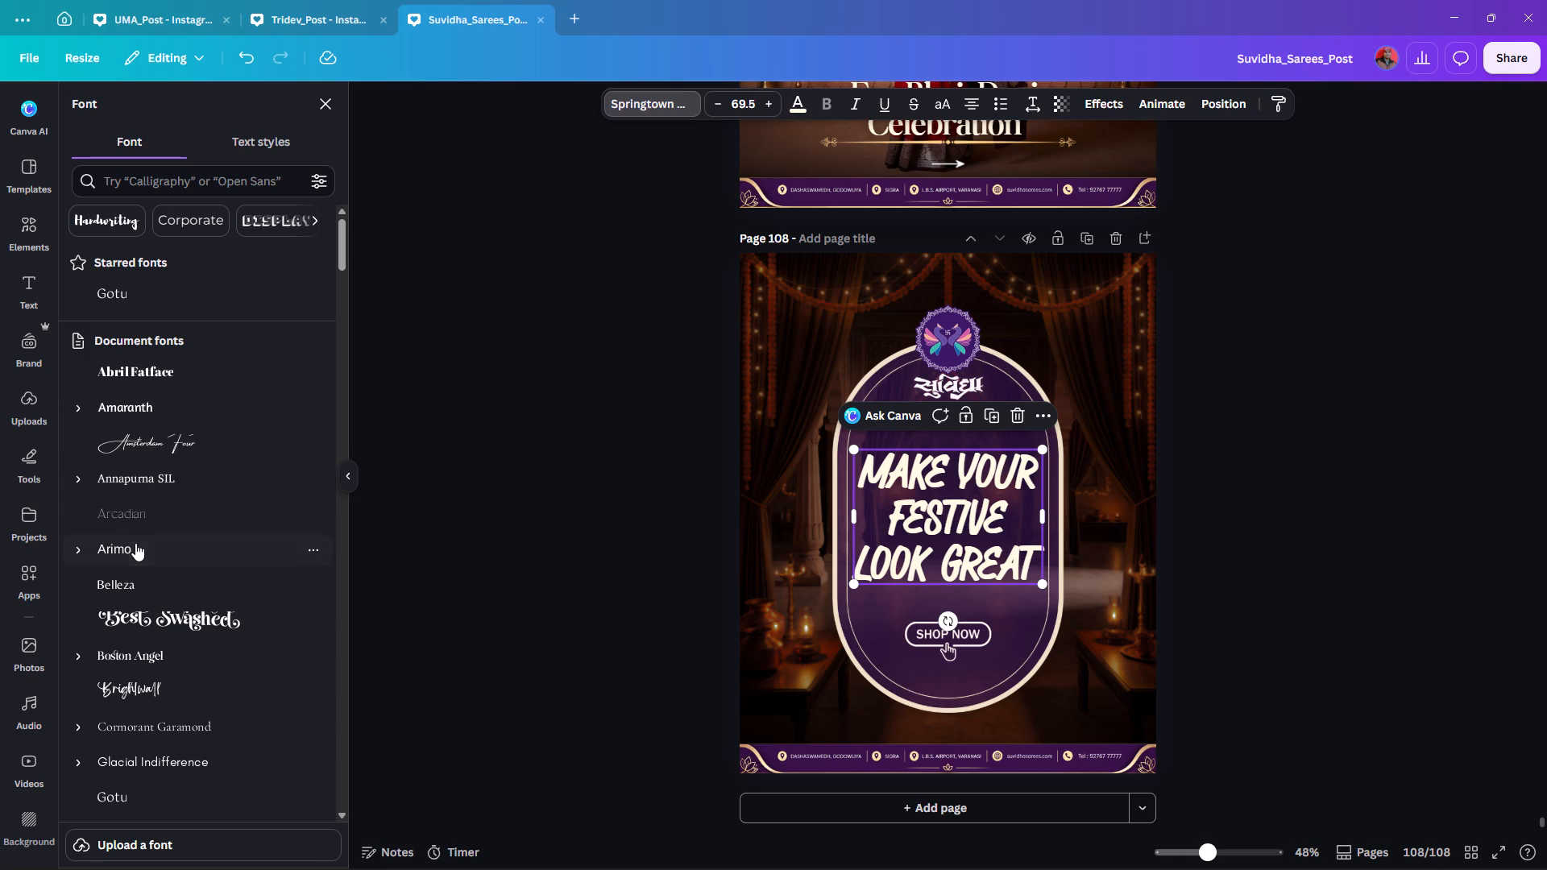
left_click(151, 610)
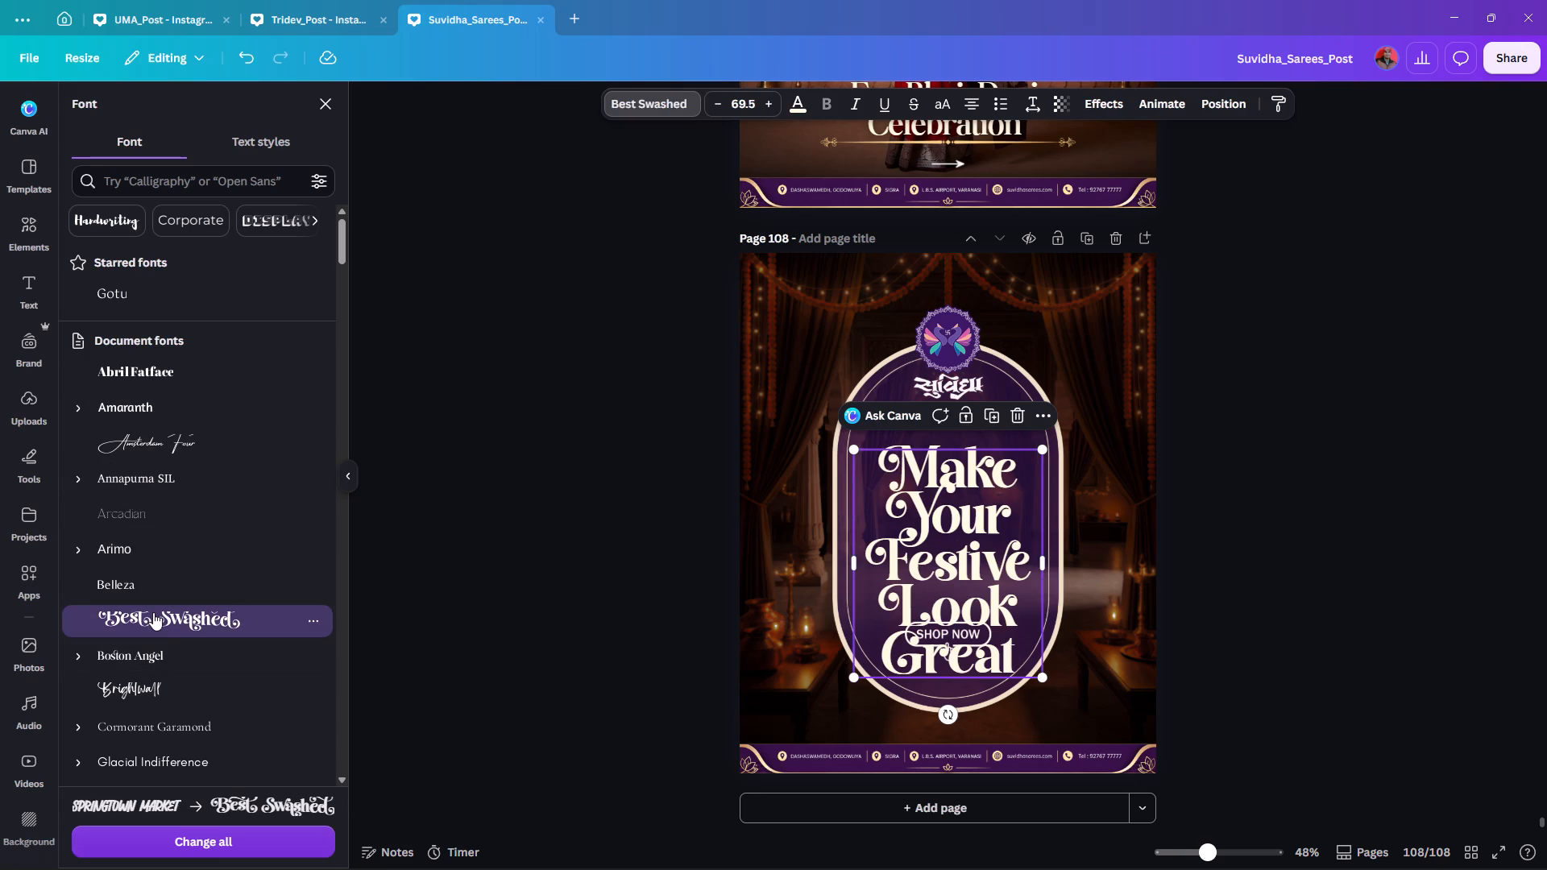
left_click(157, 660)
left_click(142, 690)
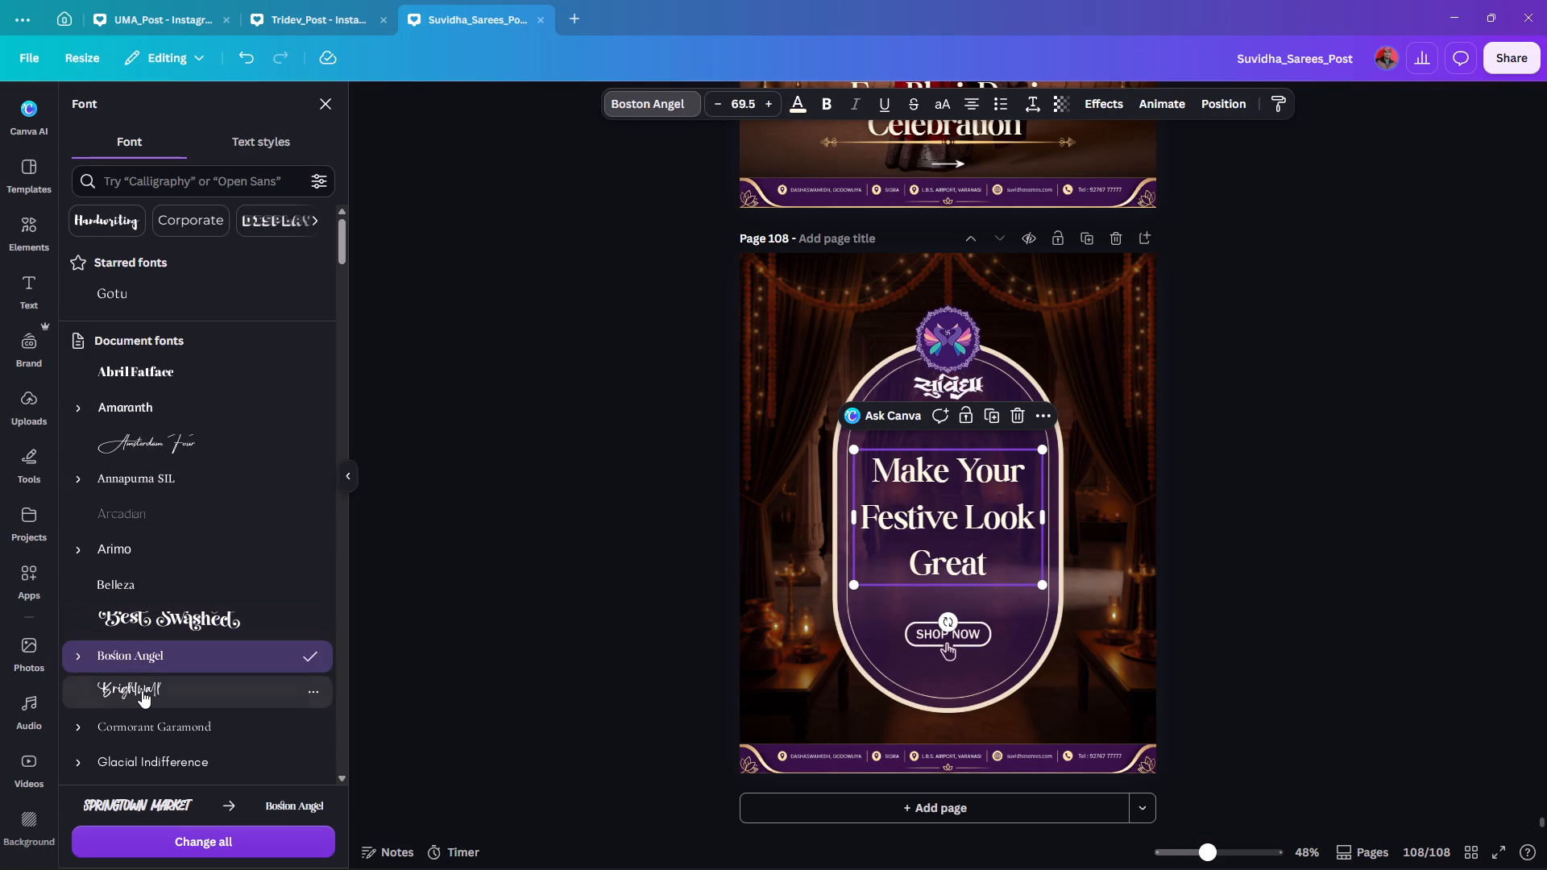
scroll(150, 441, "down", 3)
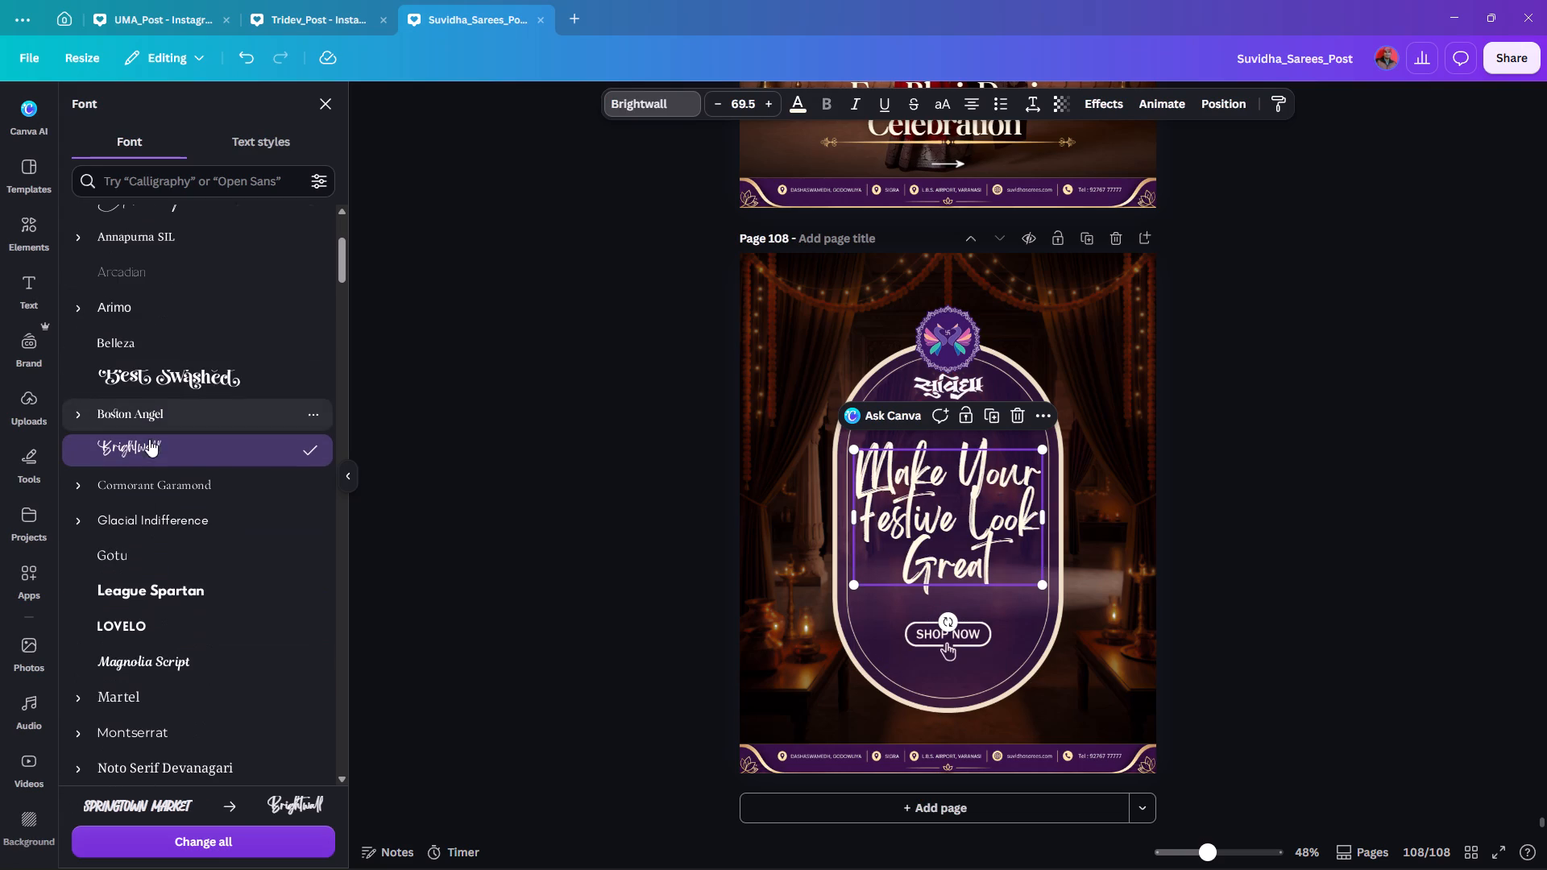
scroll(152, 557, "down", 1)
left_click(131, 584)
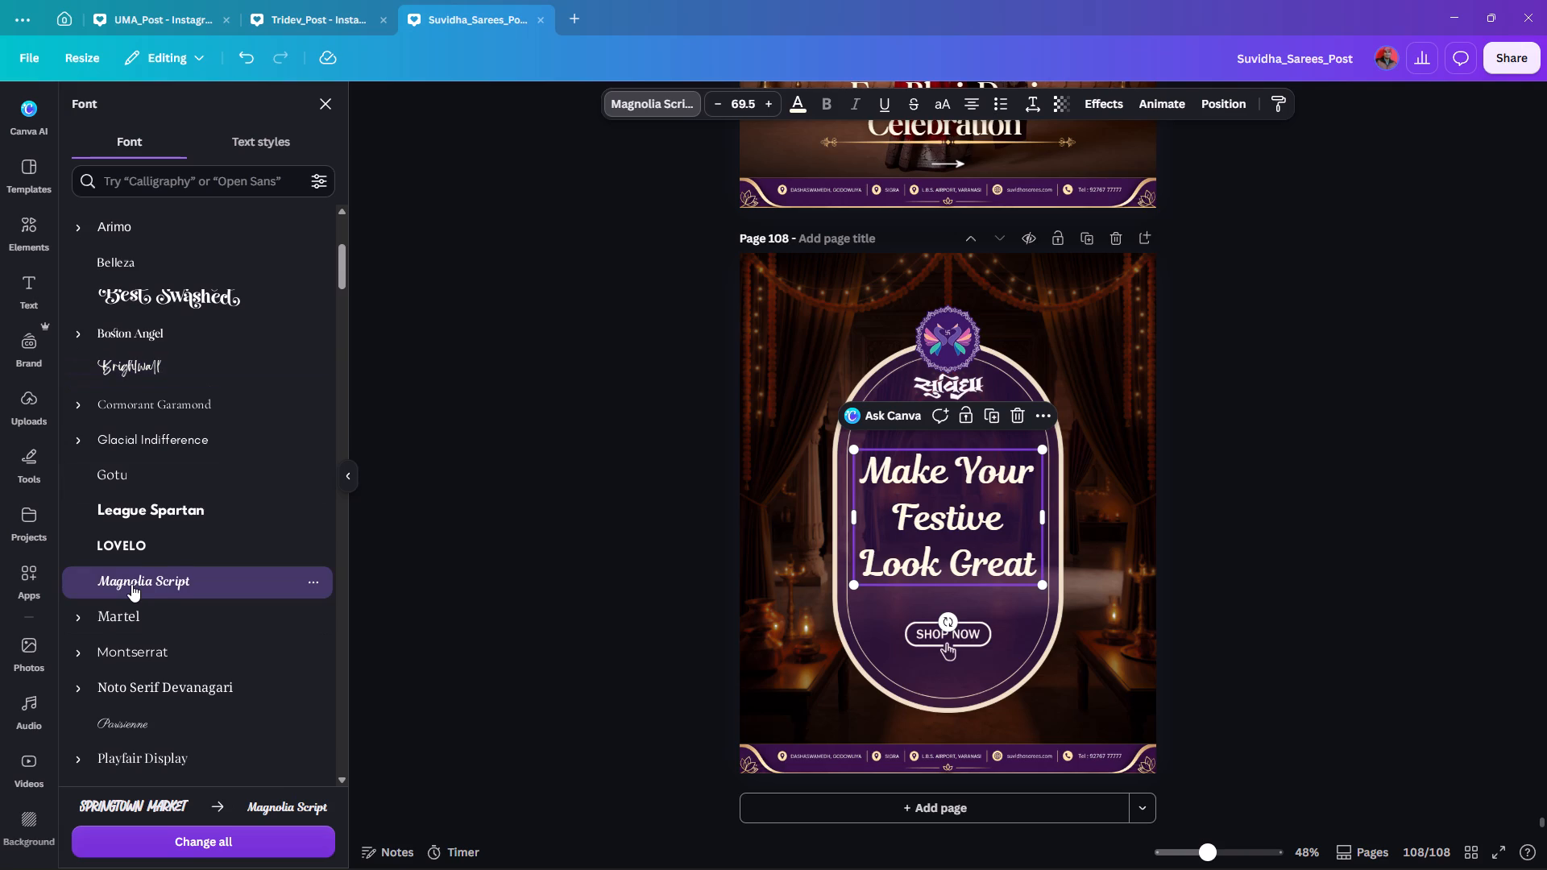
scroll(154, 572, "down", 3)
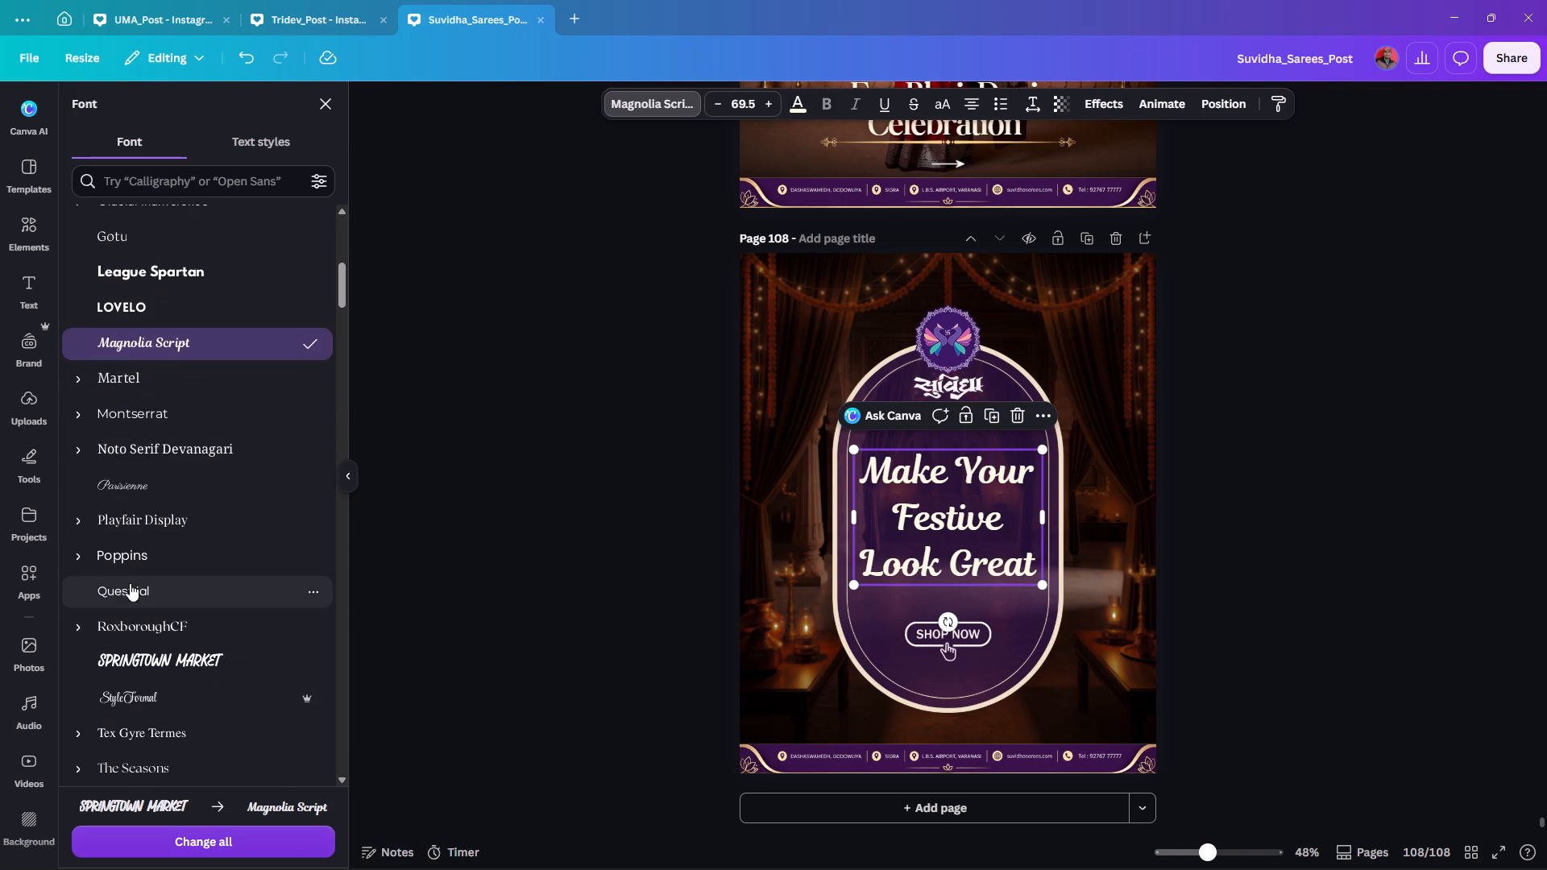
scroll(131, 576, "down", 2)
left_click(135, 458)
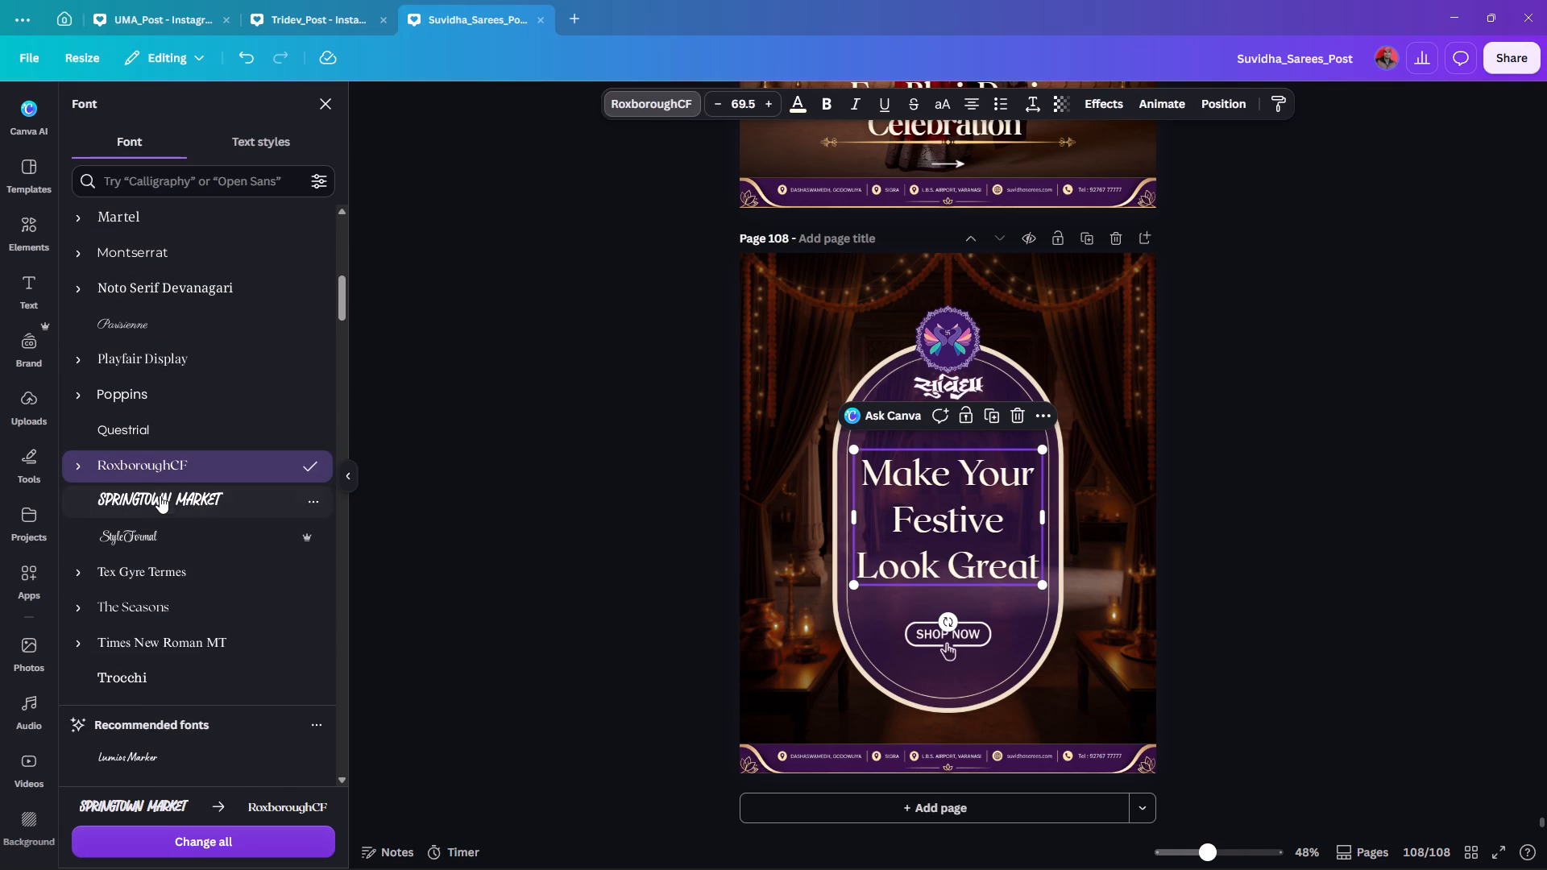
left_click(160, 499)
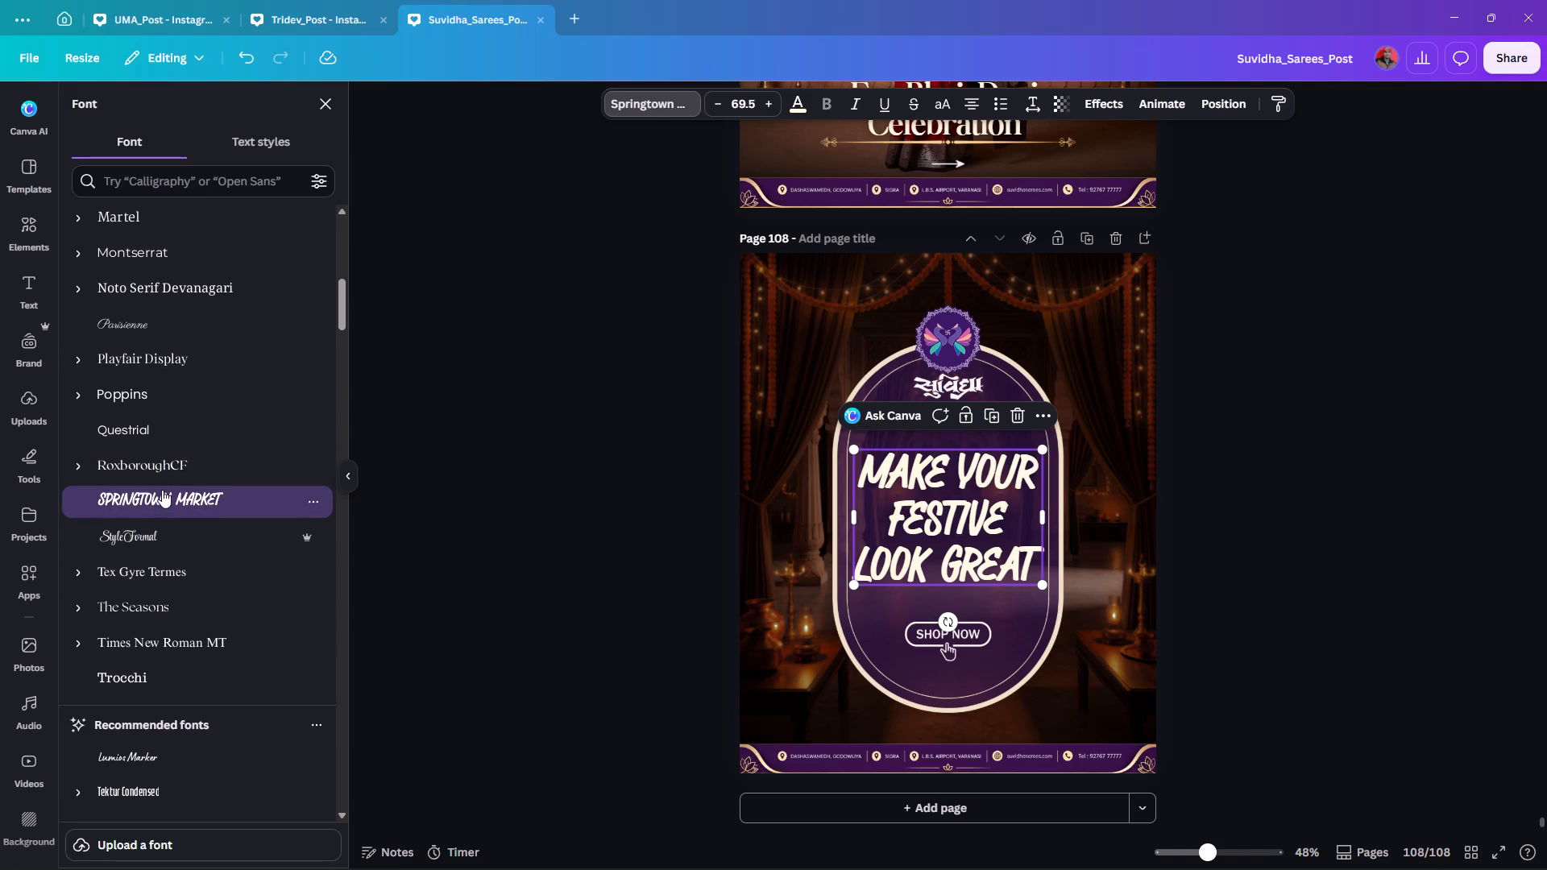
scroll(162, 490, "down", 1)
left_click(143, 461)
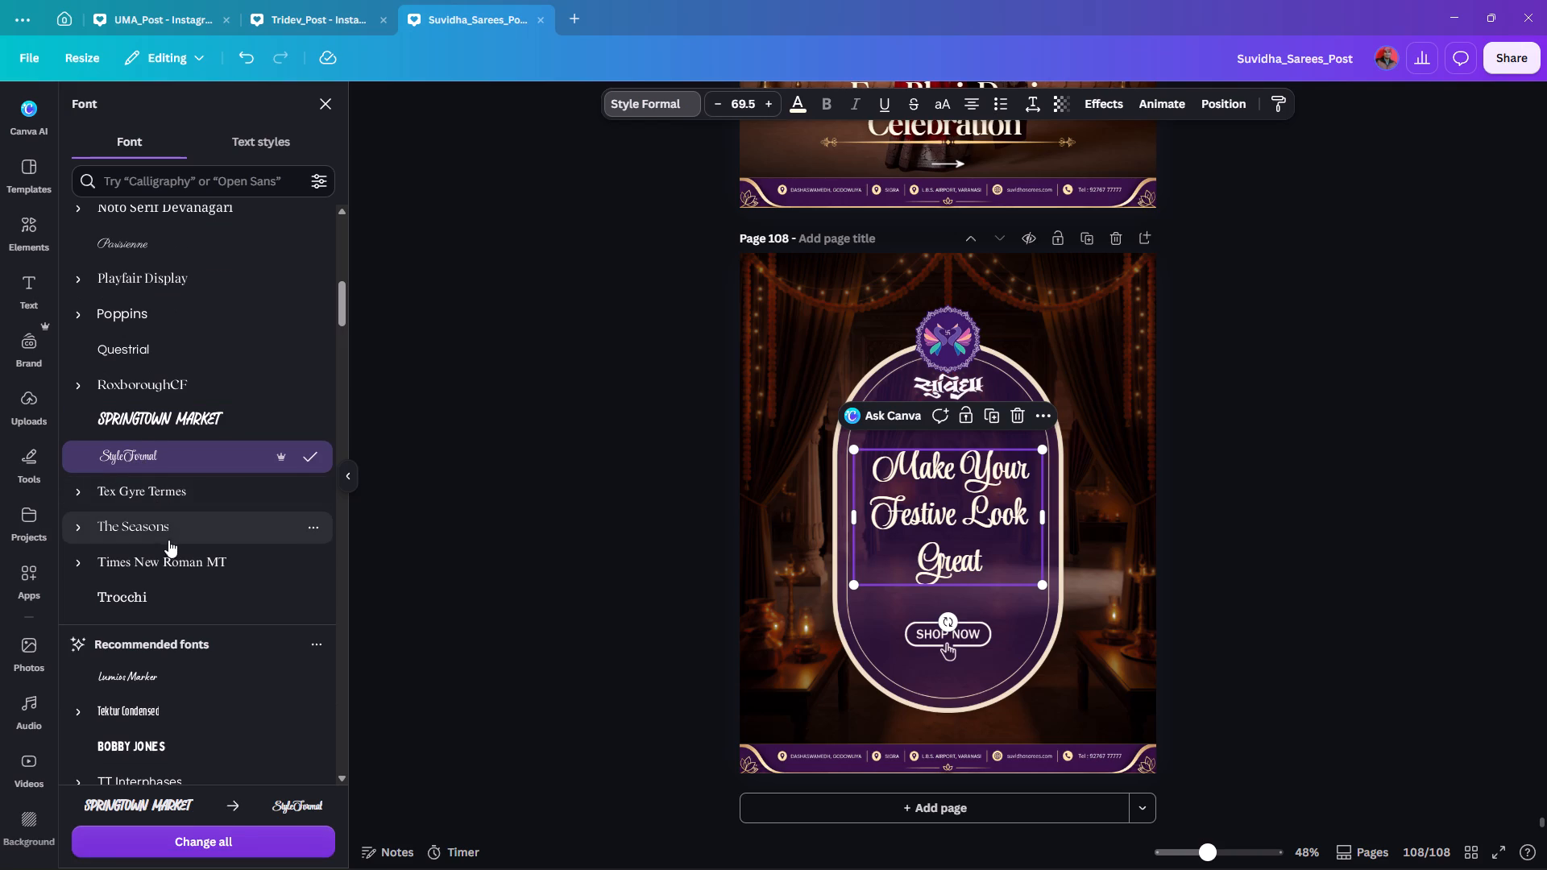
Set the font of the Make Your Festive Look Great tagline to Lumios Marker.
scroll(164, 536, "down", 7)
scroll(189, 518, "up", 2)
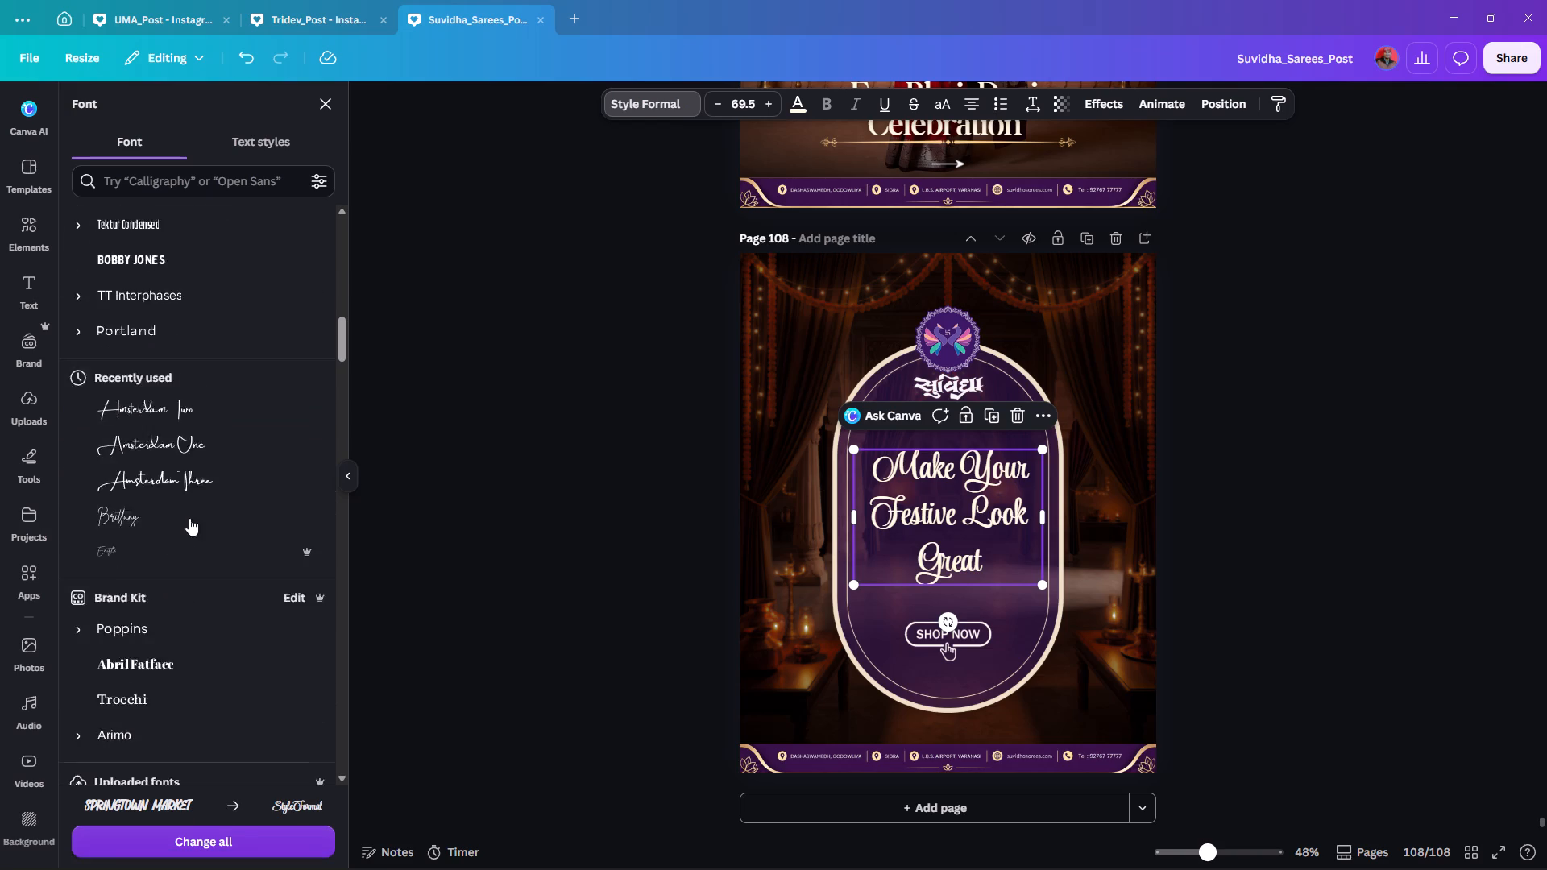
scroll(189, 518, "up", 2)
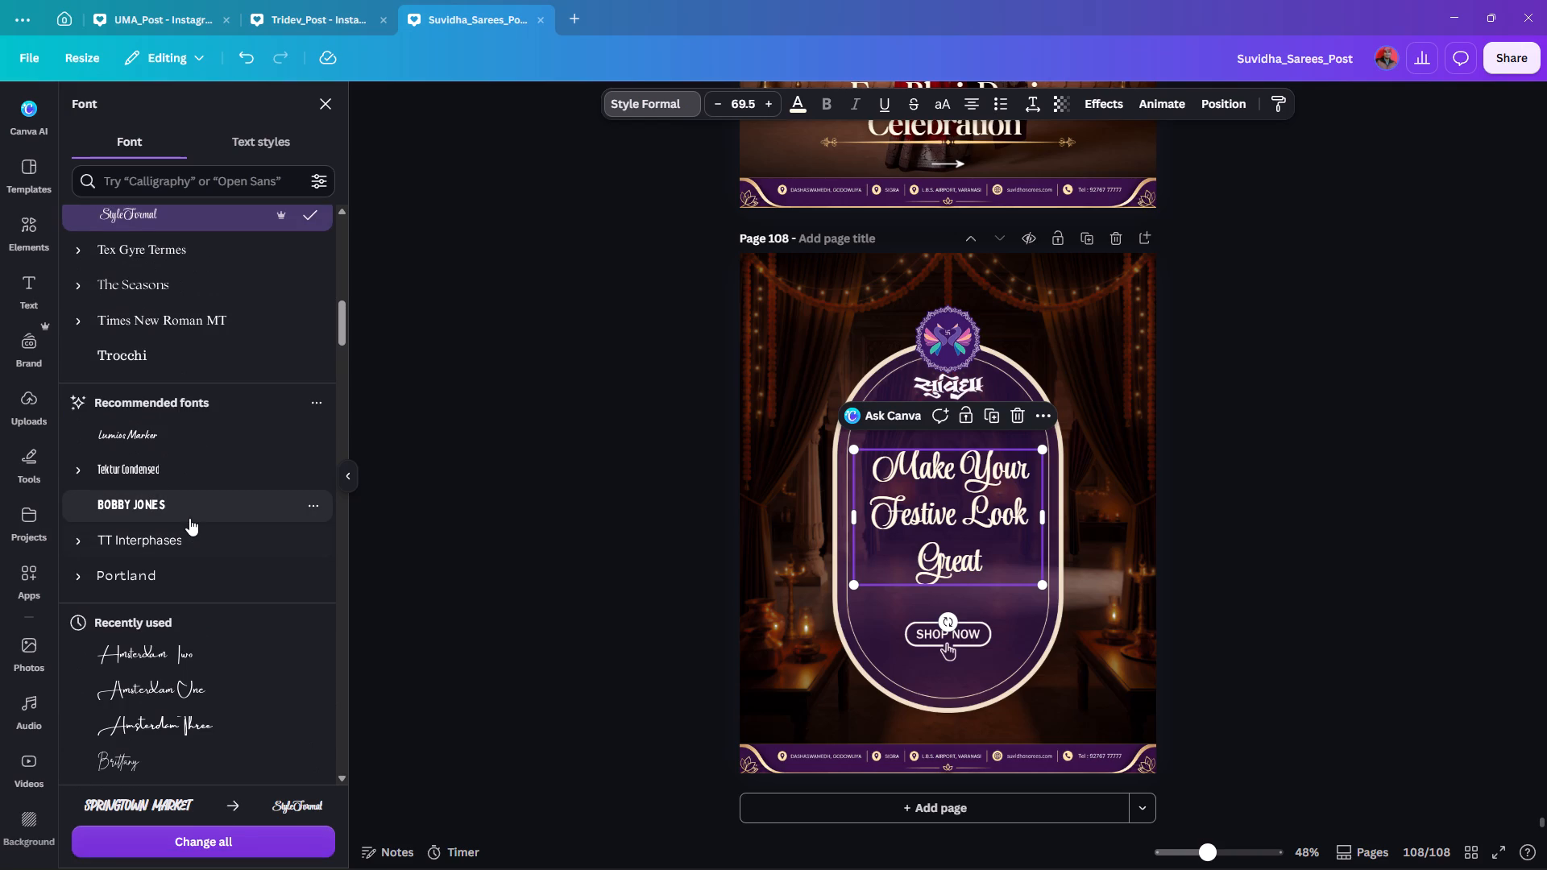
left_click(145, 438)
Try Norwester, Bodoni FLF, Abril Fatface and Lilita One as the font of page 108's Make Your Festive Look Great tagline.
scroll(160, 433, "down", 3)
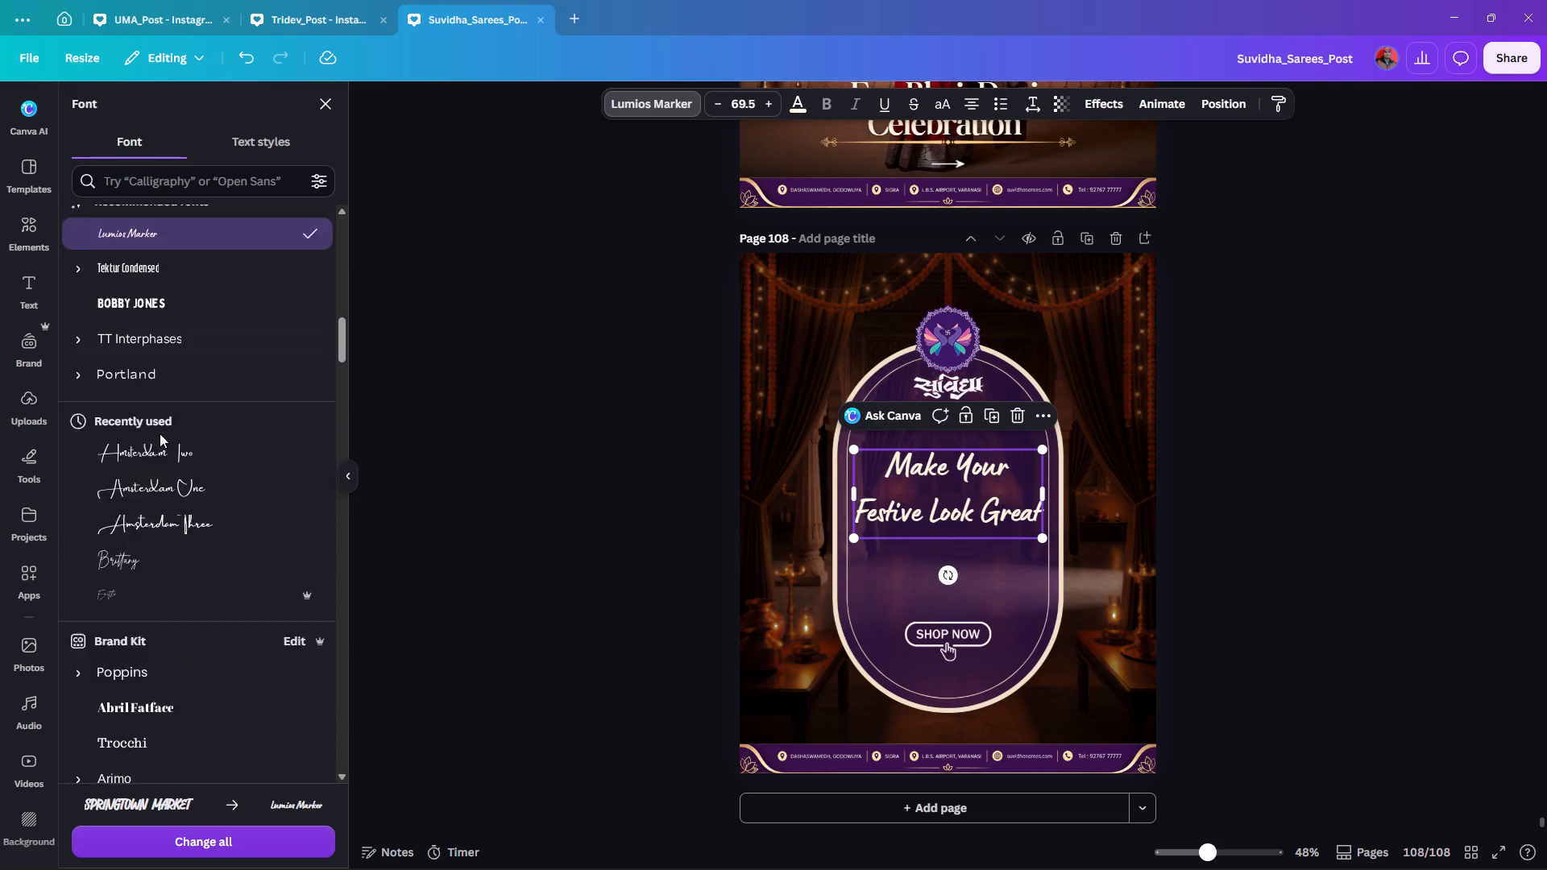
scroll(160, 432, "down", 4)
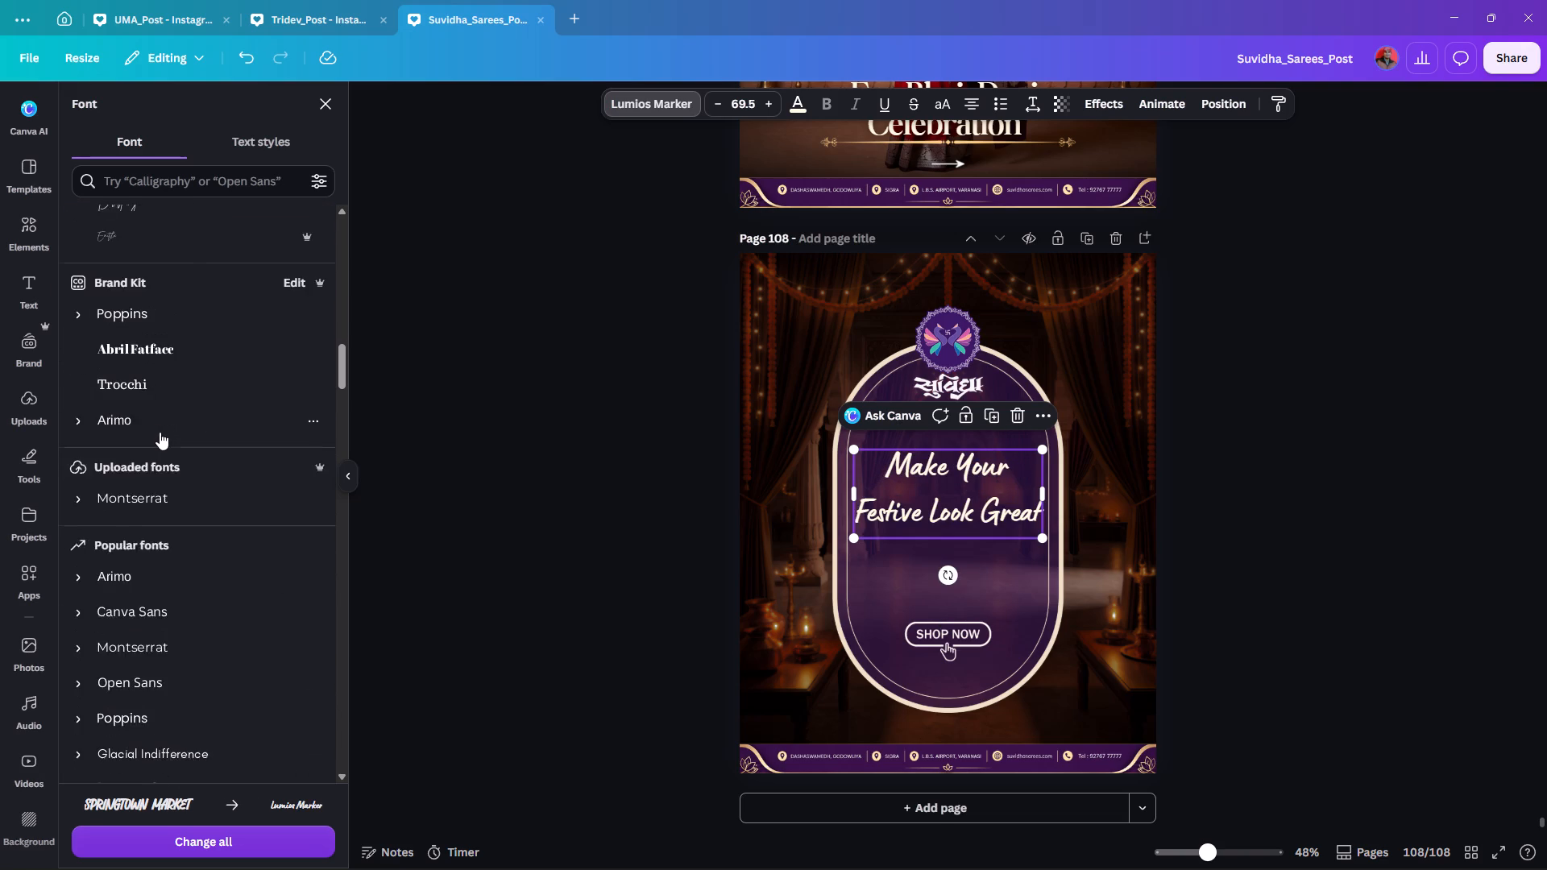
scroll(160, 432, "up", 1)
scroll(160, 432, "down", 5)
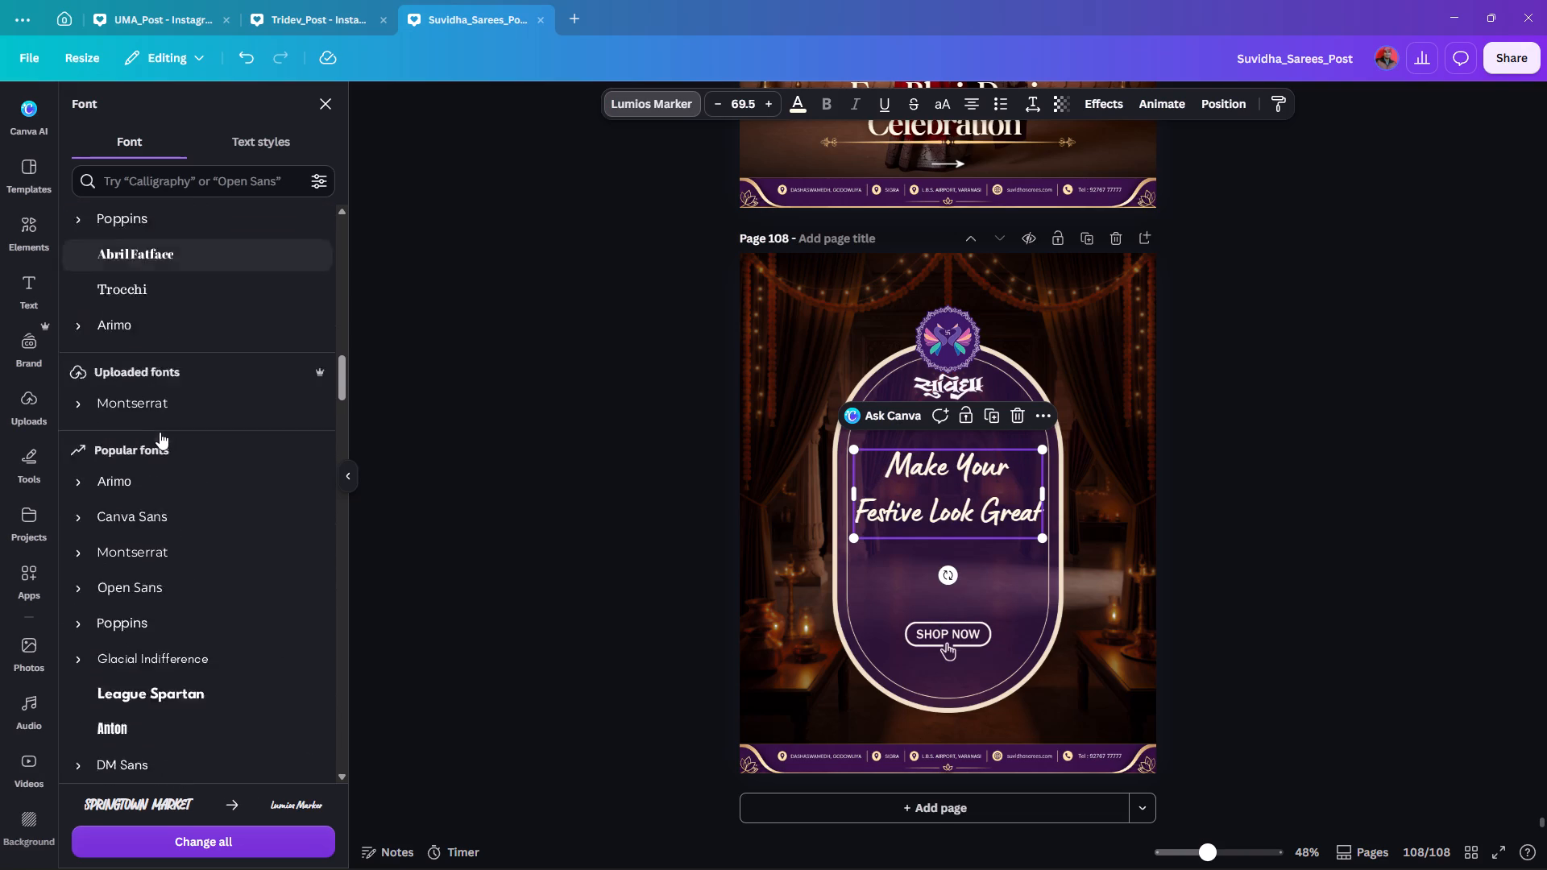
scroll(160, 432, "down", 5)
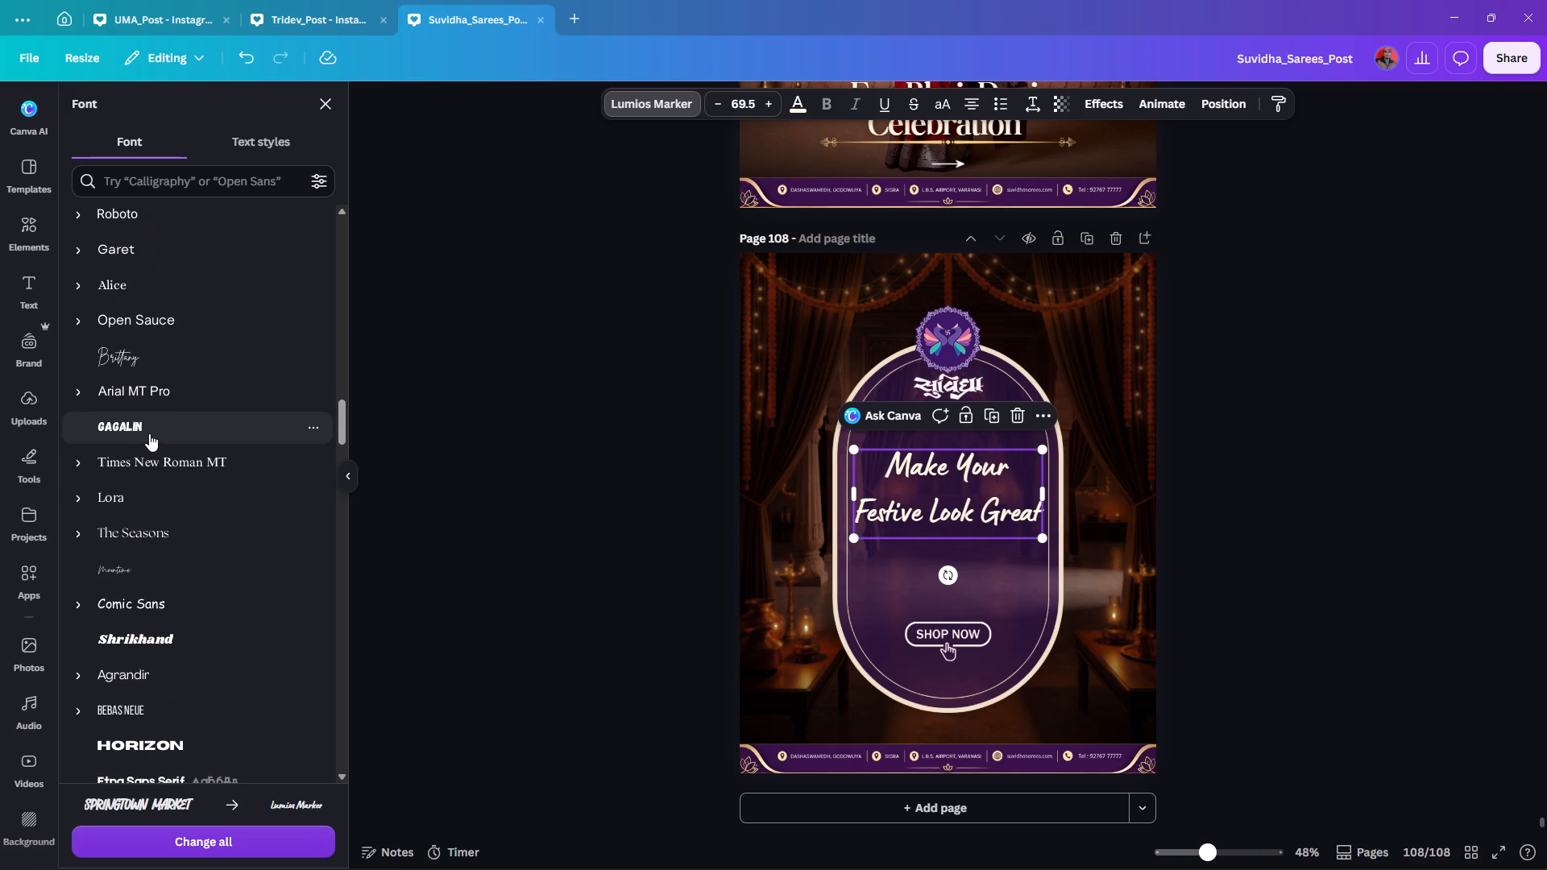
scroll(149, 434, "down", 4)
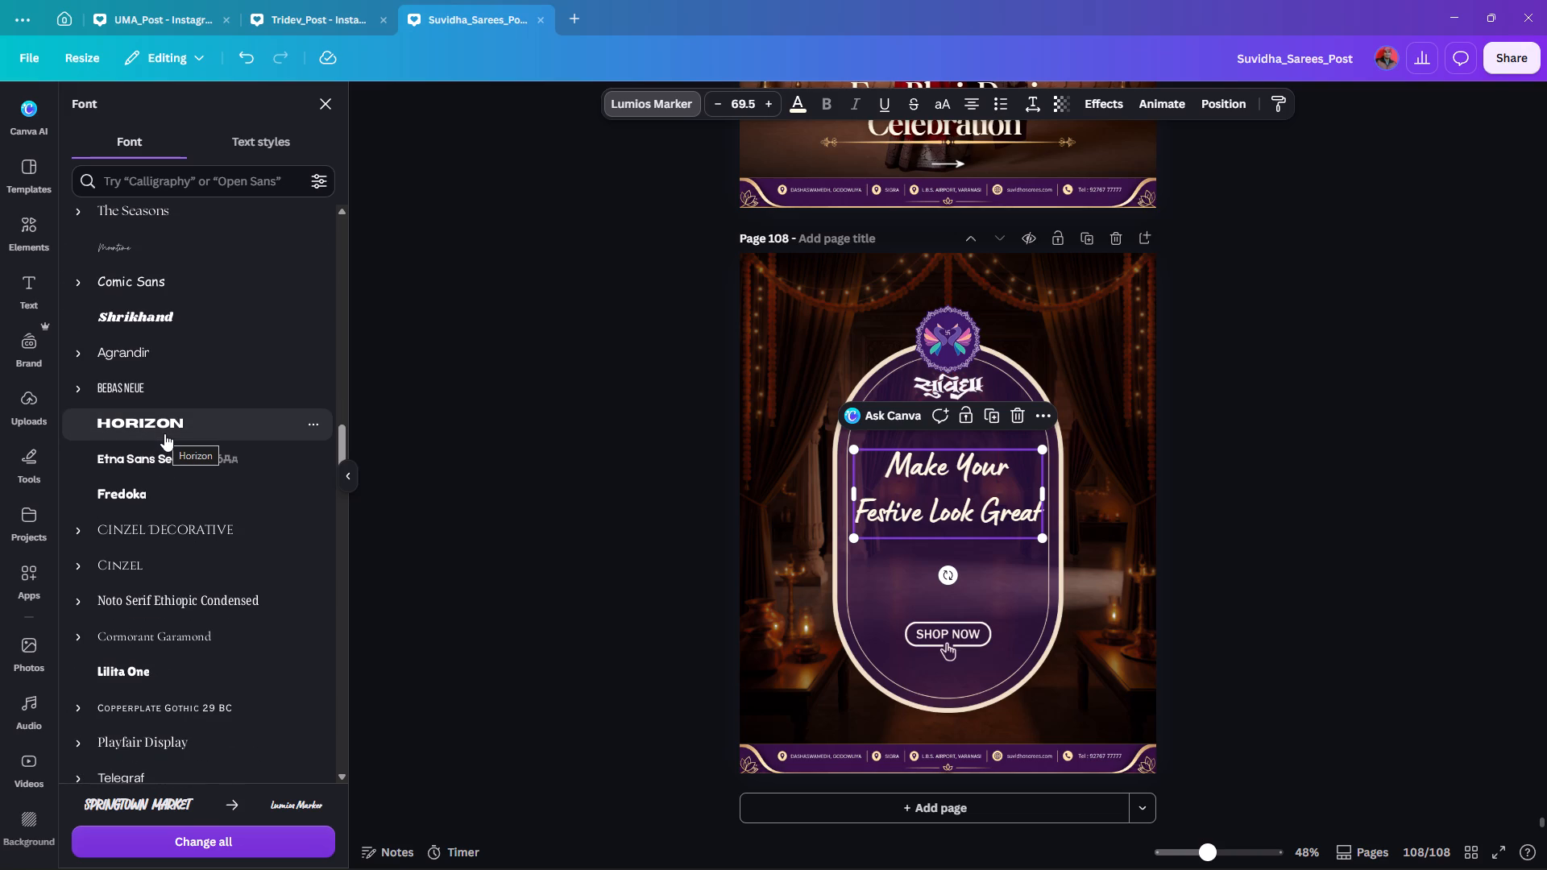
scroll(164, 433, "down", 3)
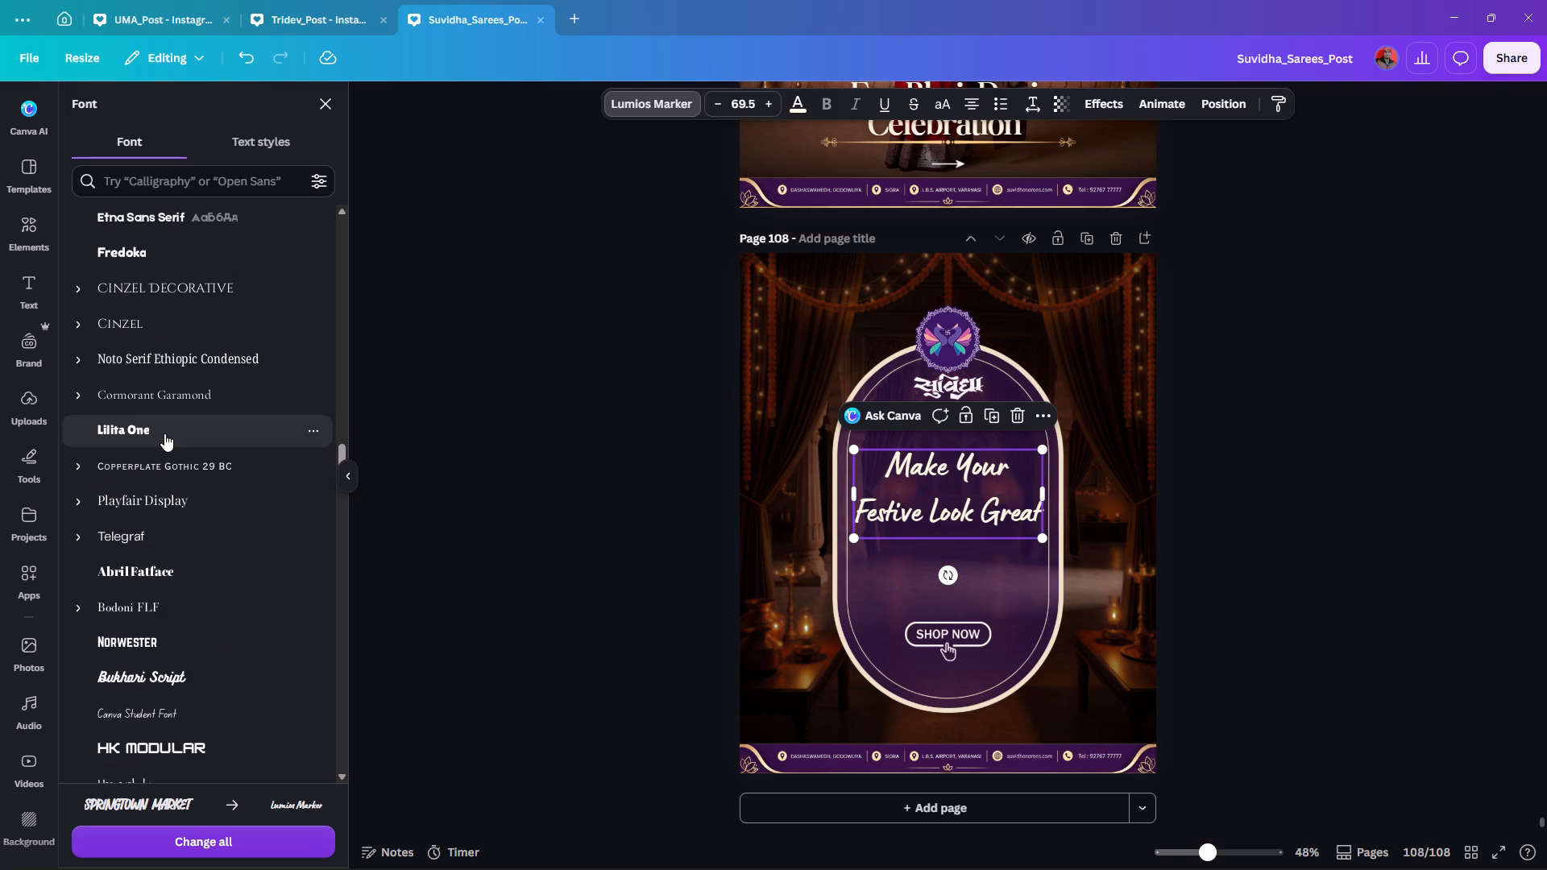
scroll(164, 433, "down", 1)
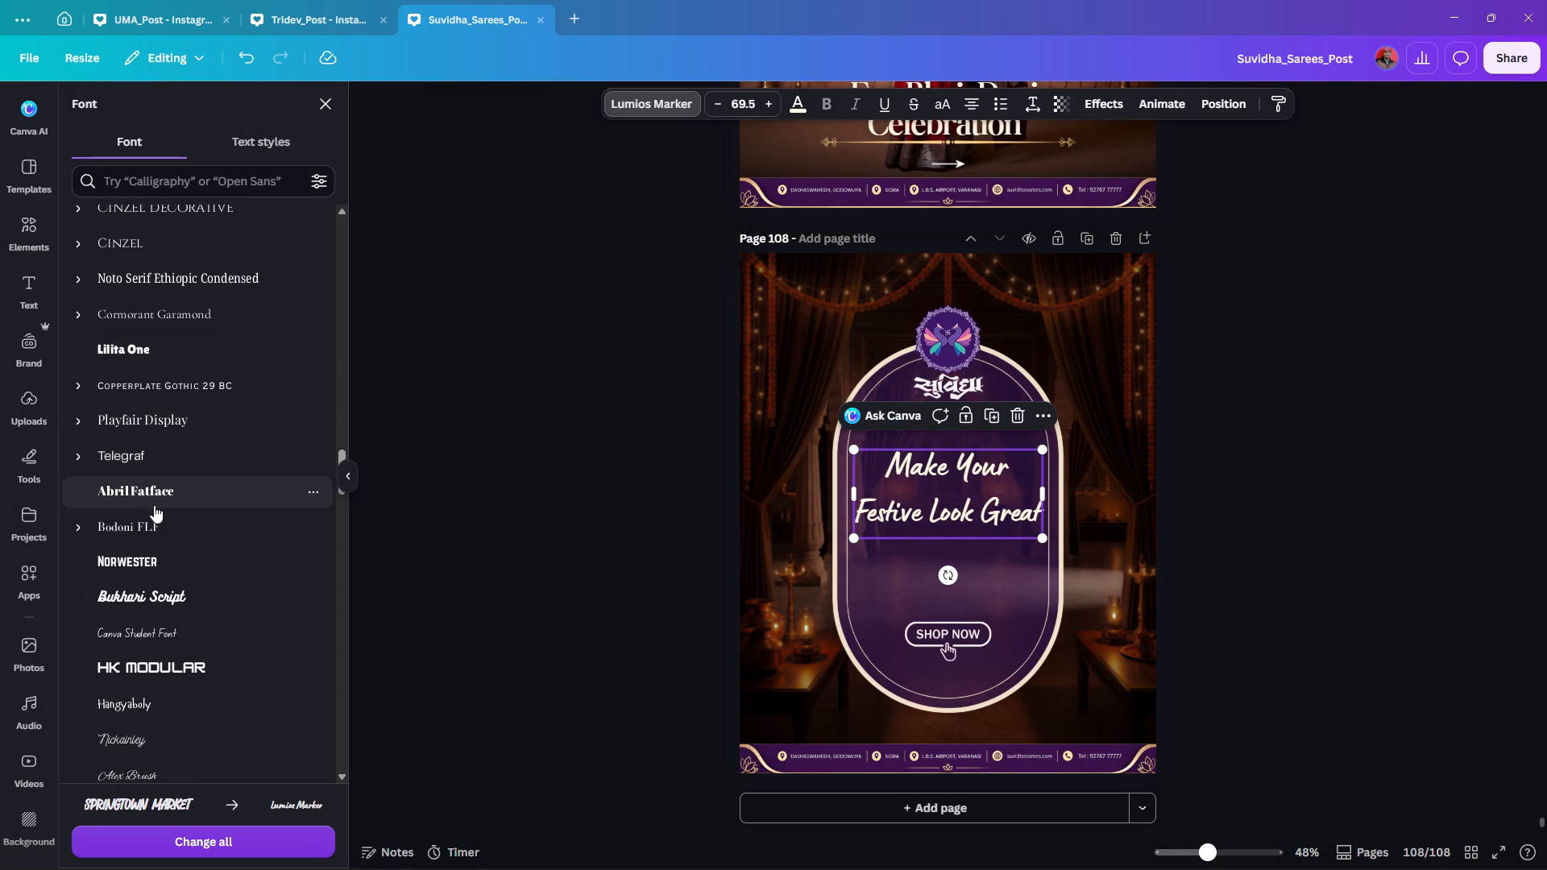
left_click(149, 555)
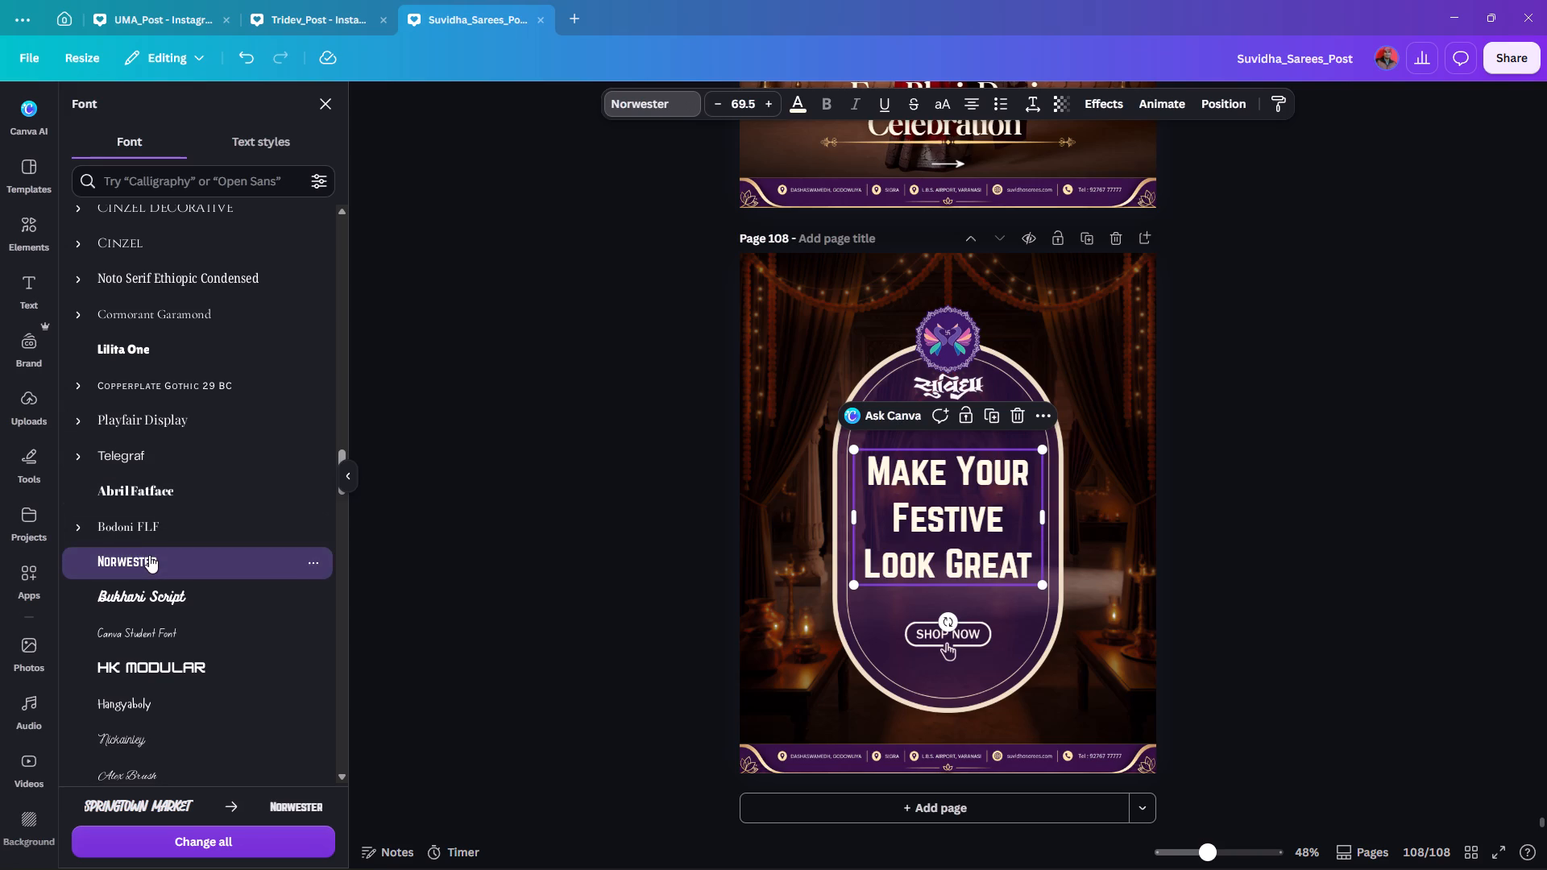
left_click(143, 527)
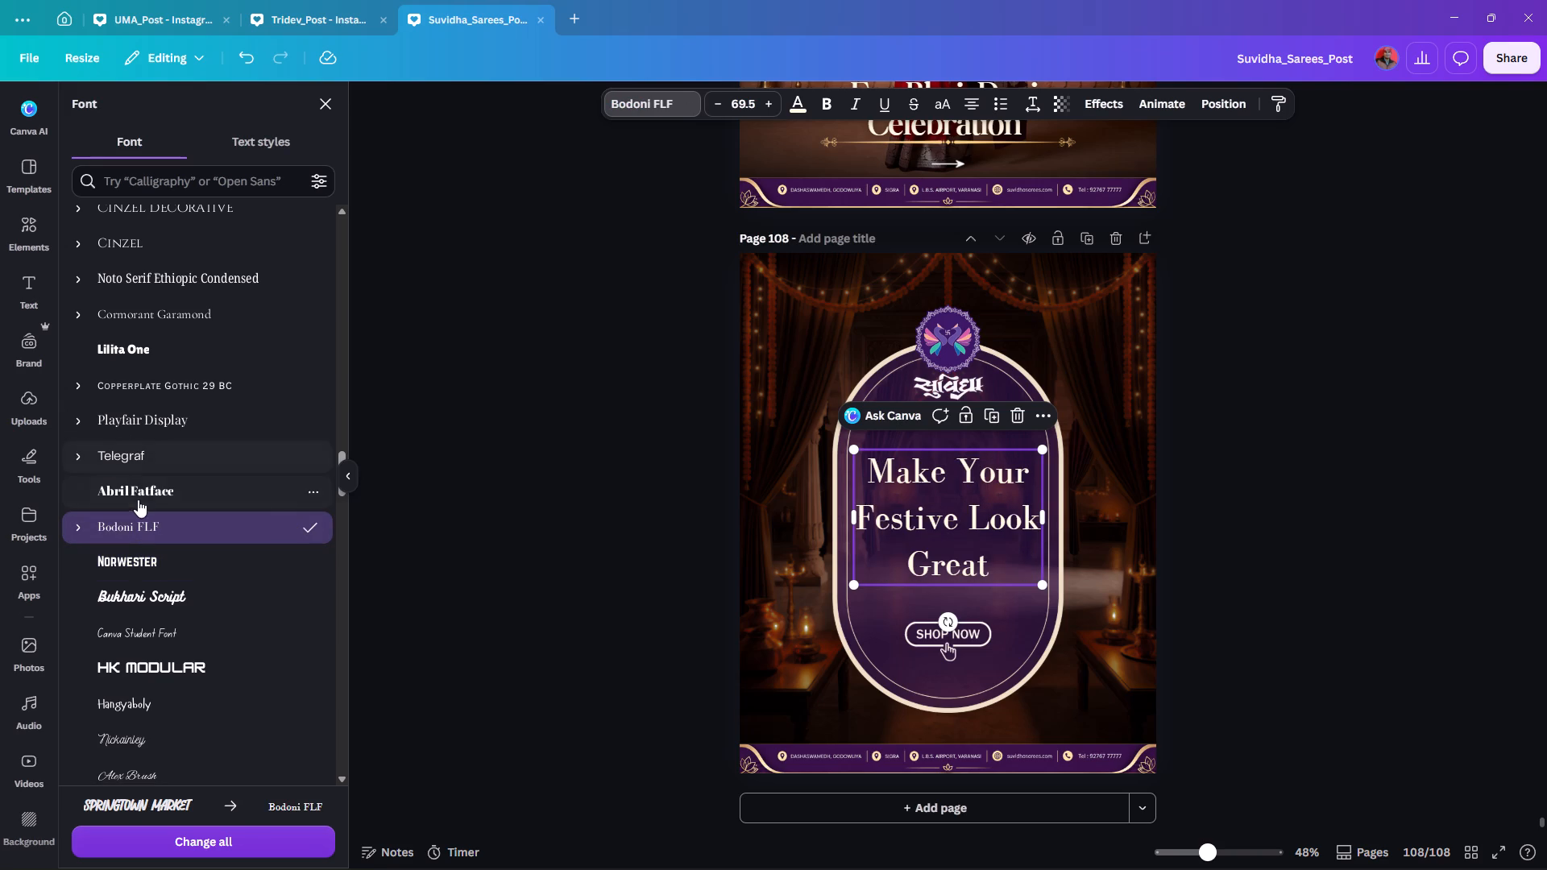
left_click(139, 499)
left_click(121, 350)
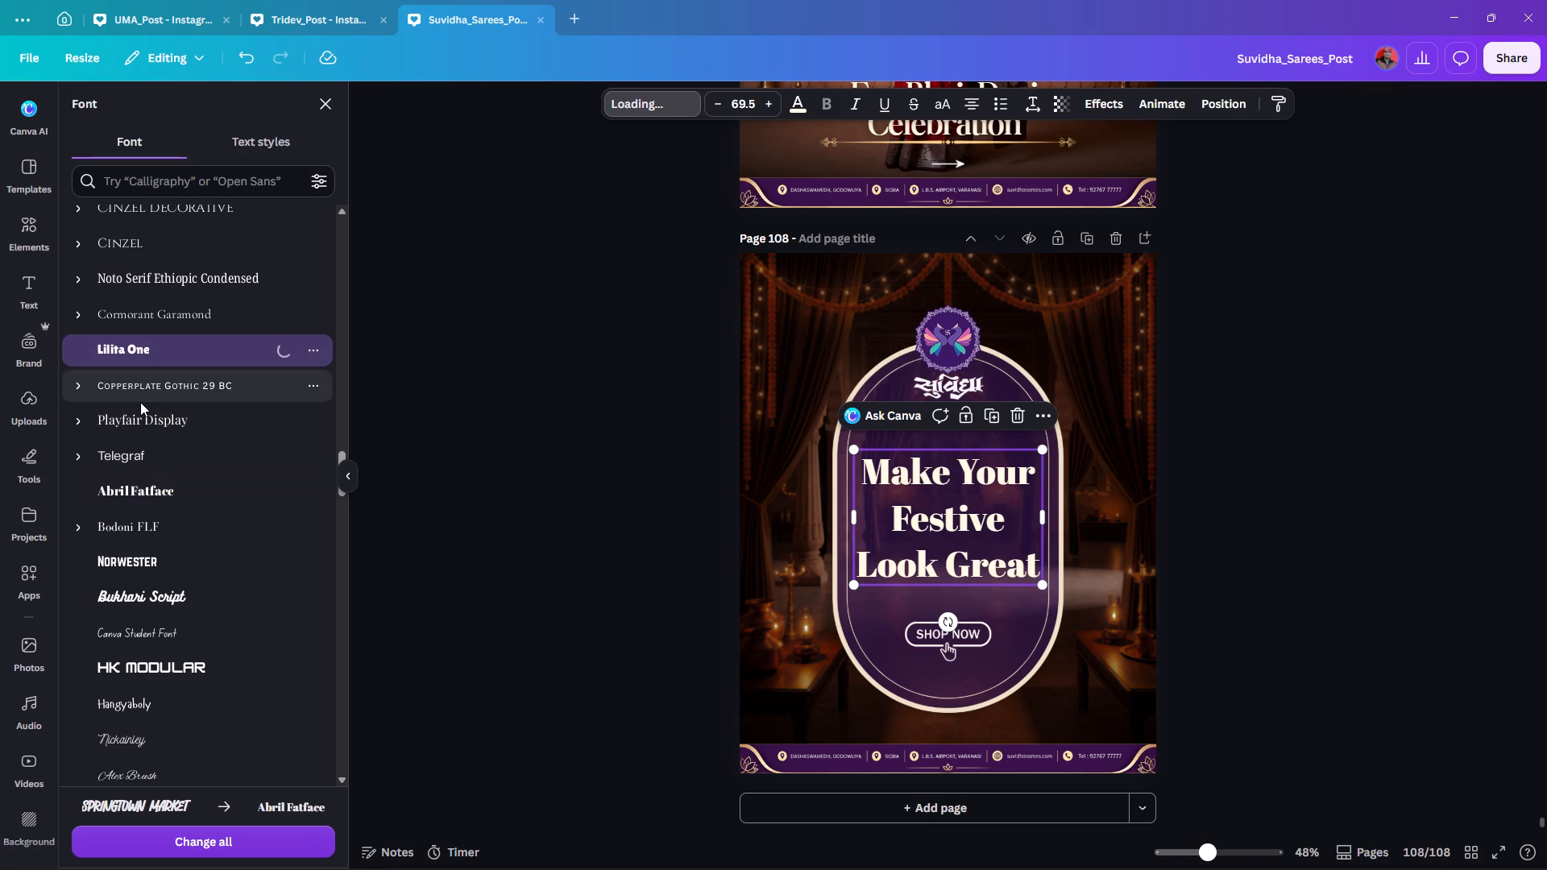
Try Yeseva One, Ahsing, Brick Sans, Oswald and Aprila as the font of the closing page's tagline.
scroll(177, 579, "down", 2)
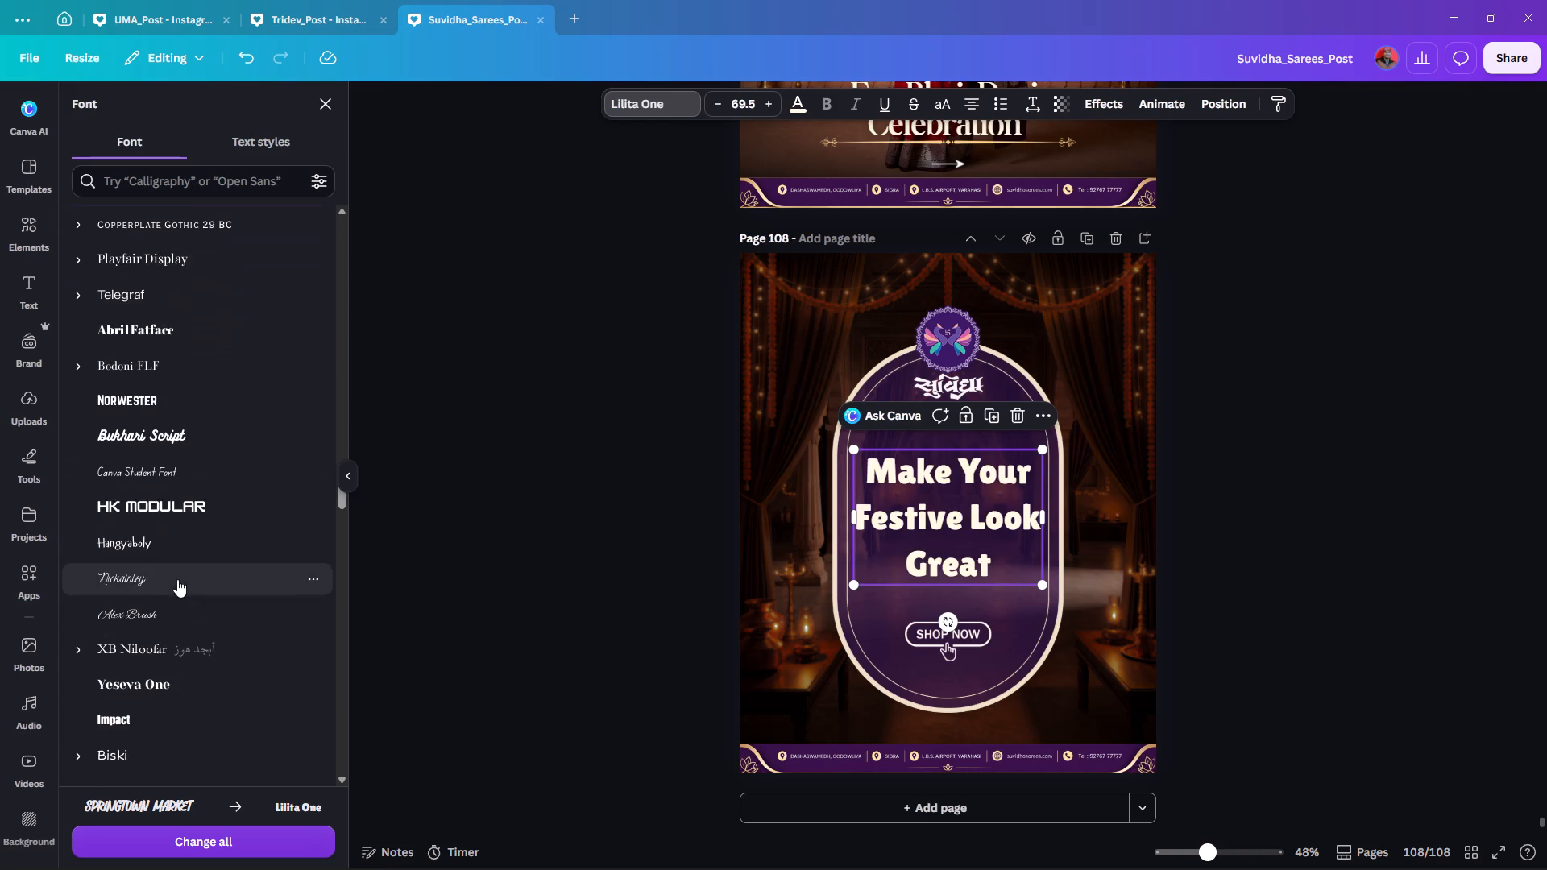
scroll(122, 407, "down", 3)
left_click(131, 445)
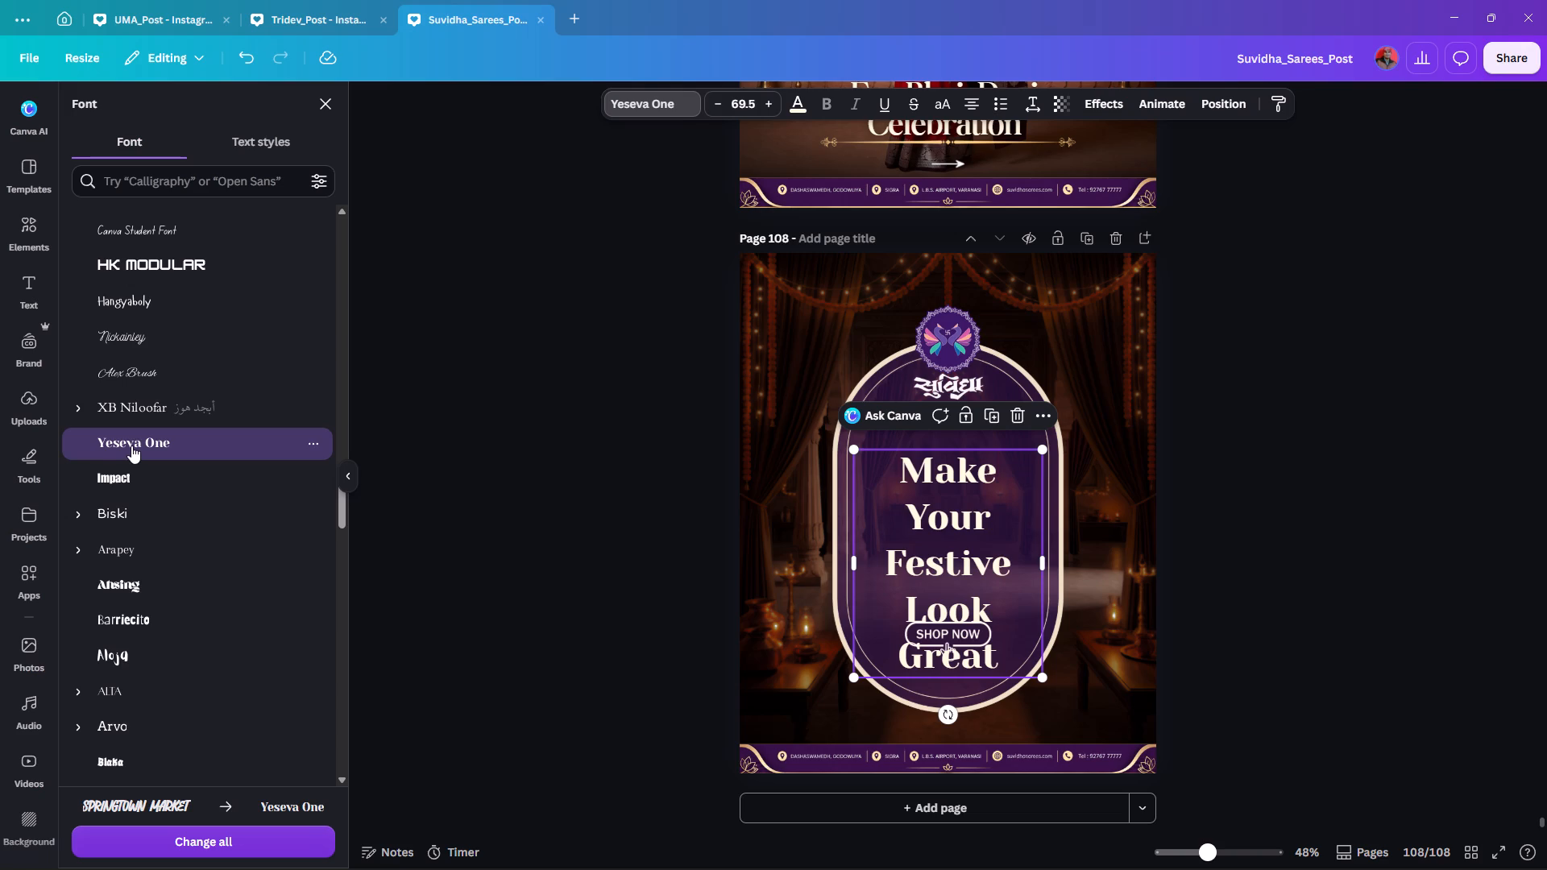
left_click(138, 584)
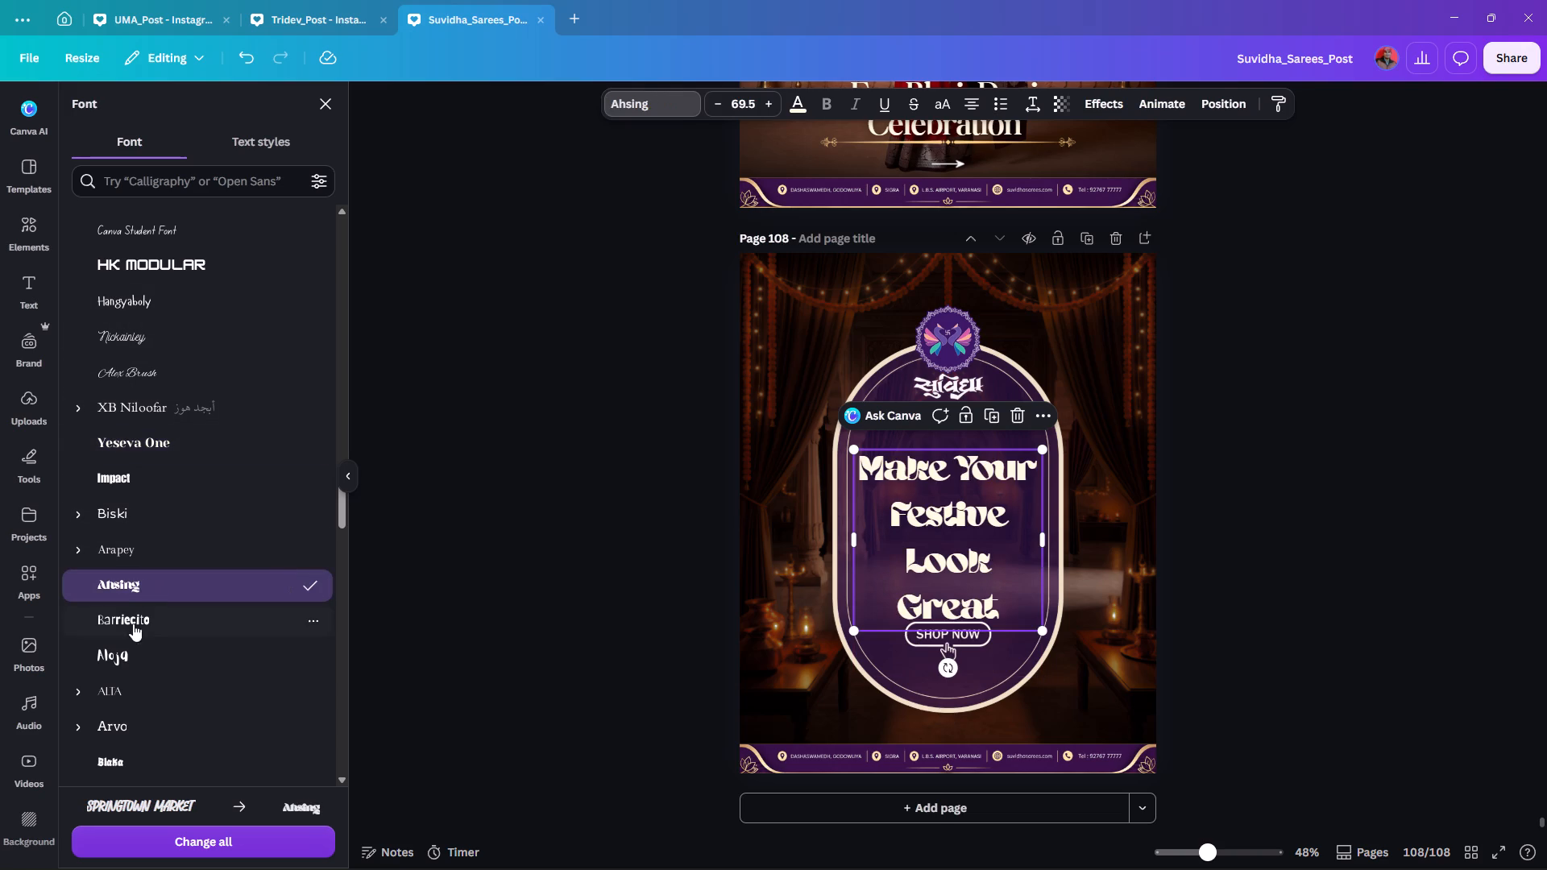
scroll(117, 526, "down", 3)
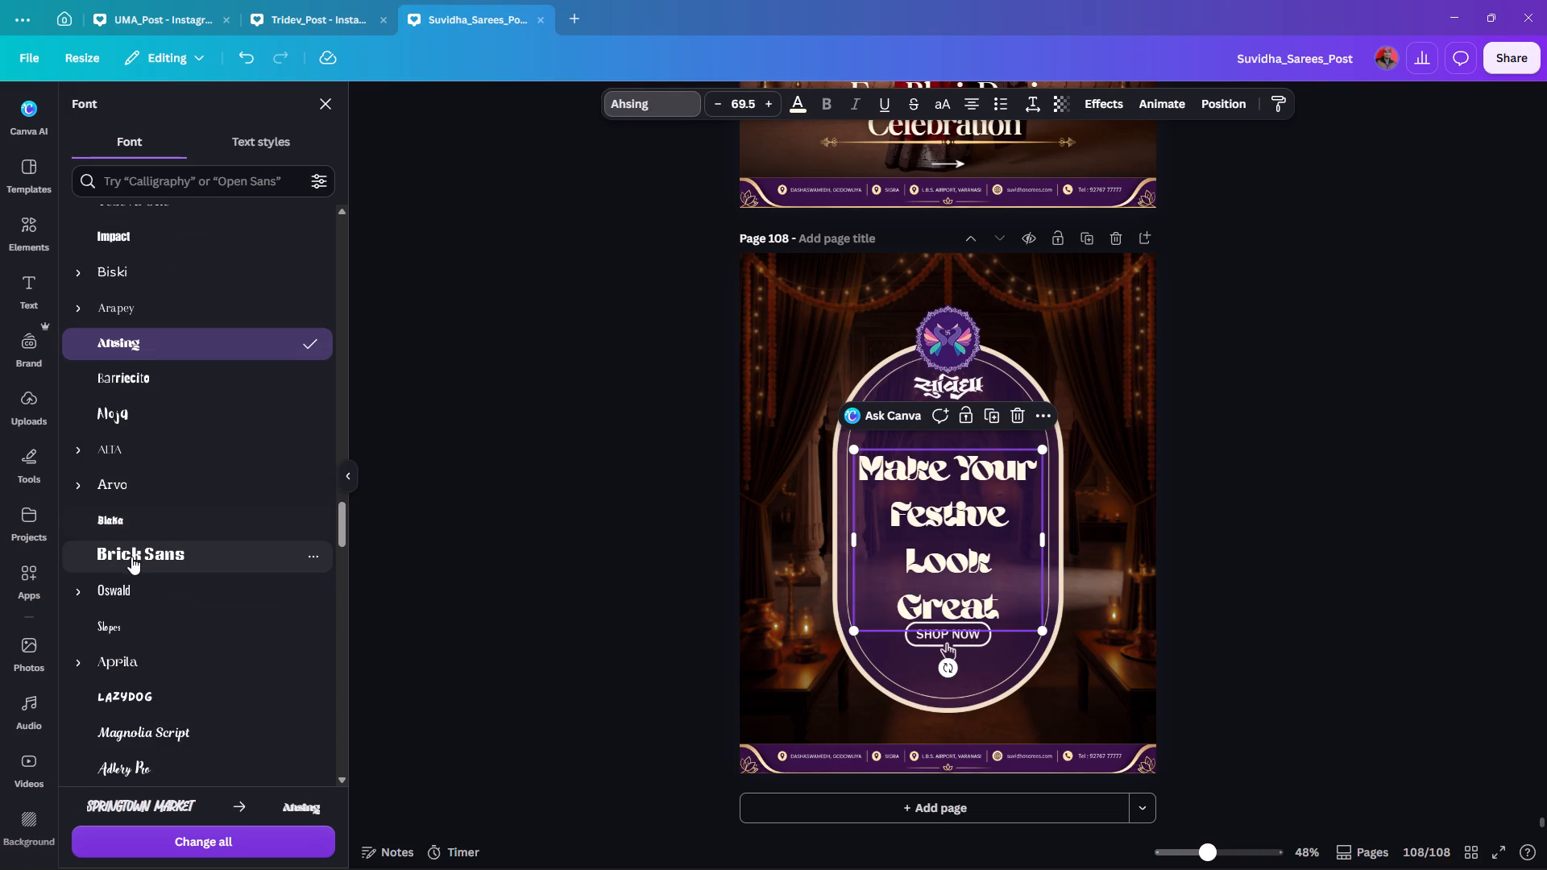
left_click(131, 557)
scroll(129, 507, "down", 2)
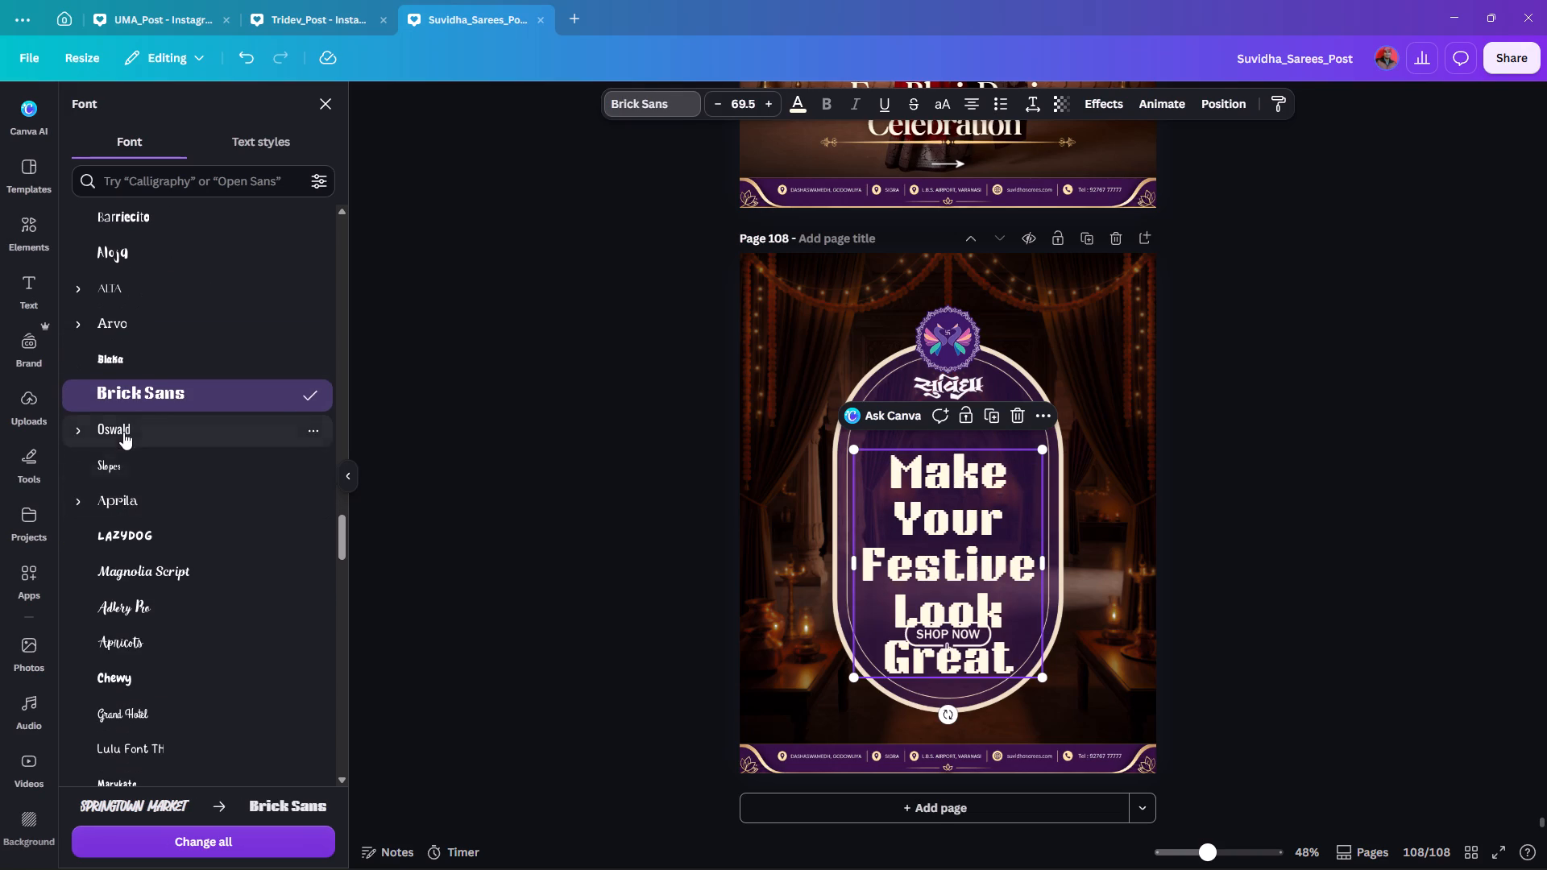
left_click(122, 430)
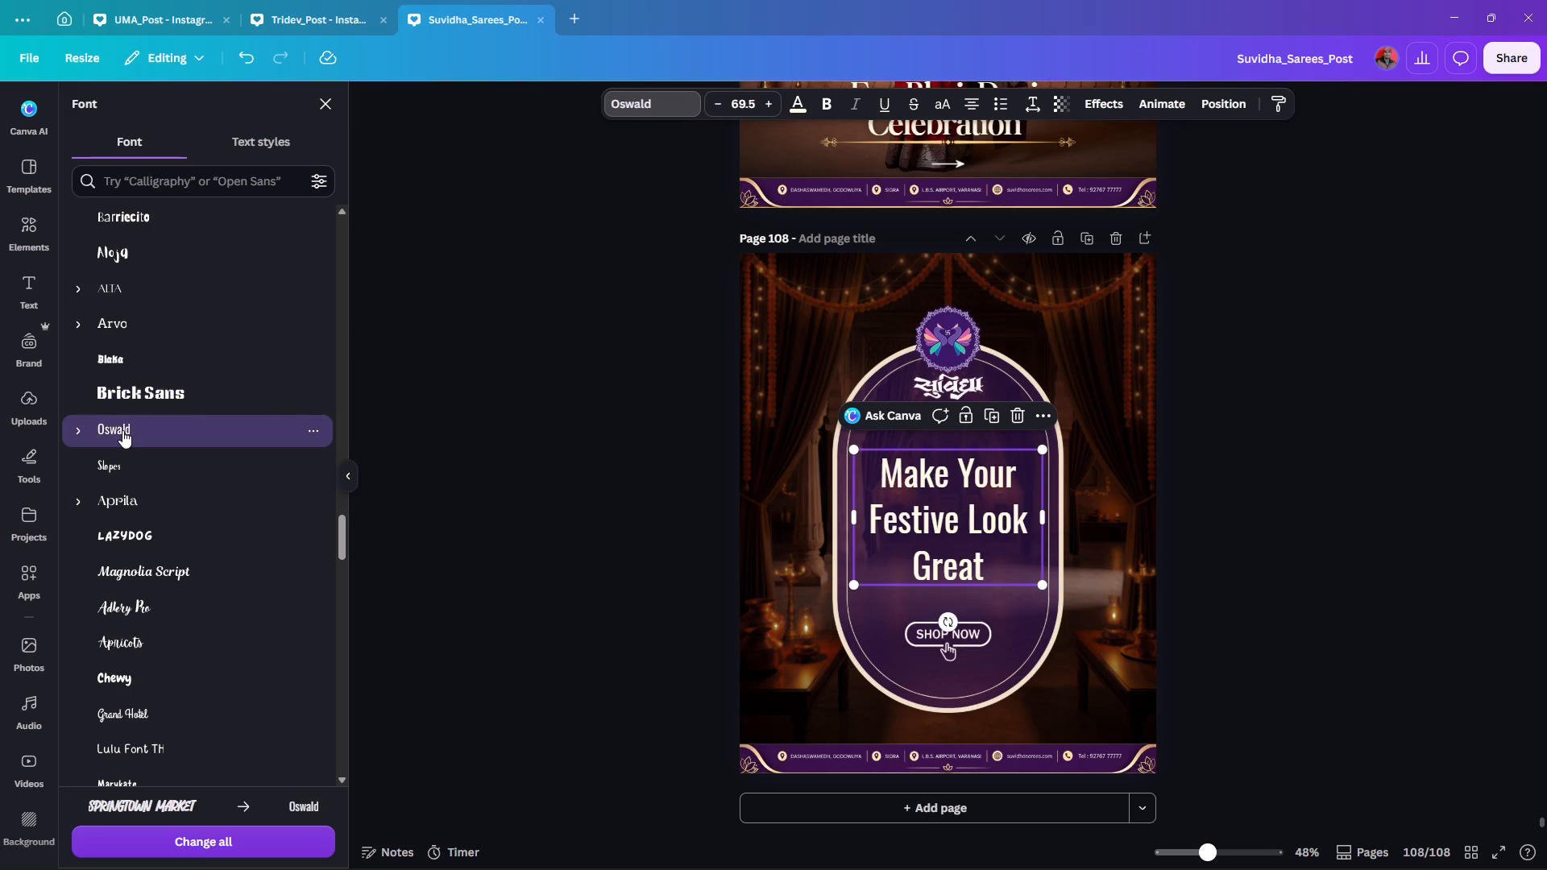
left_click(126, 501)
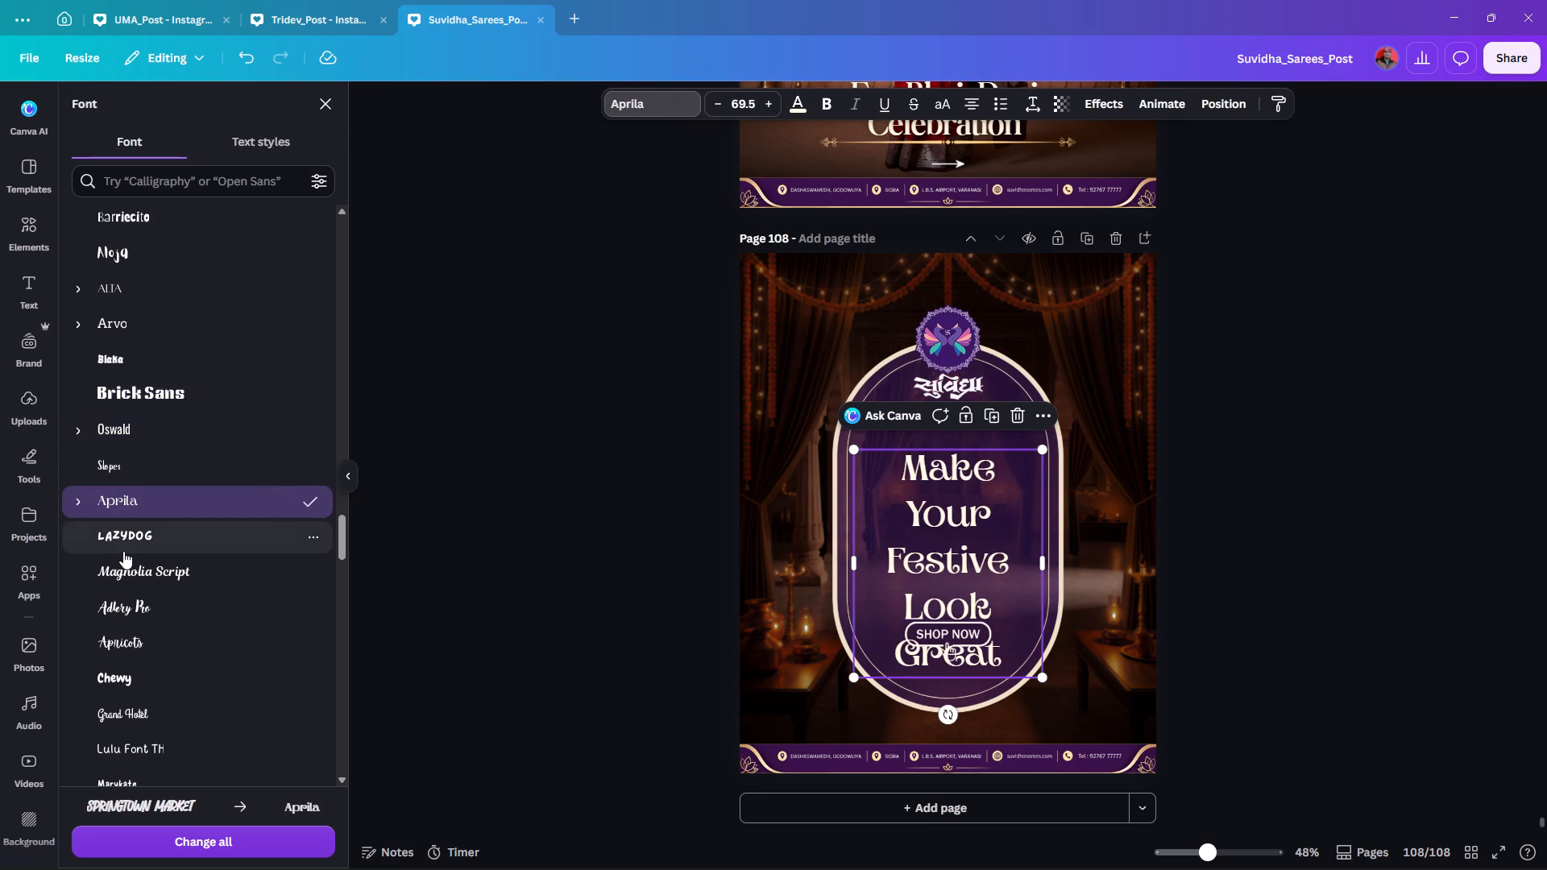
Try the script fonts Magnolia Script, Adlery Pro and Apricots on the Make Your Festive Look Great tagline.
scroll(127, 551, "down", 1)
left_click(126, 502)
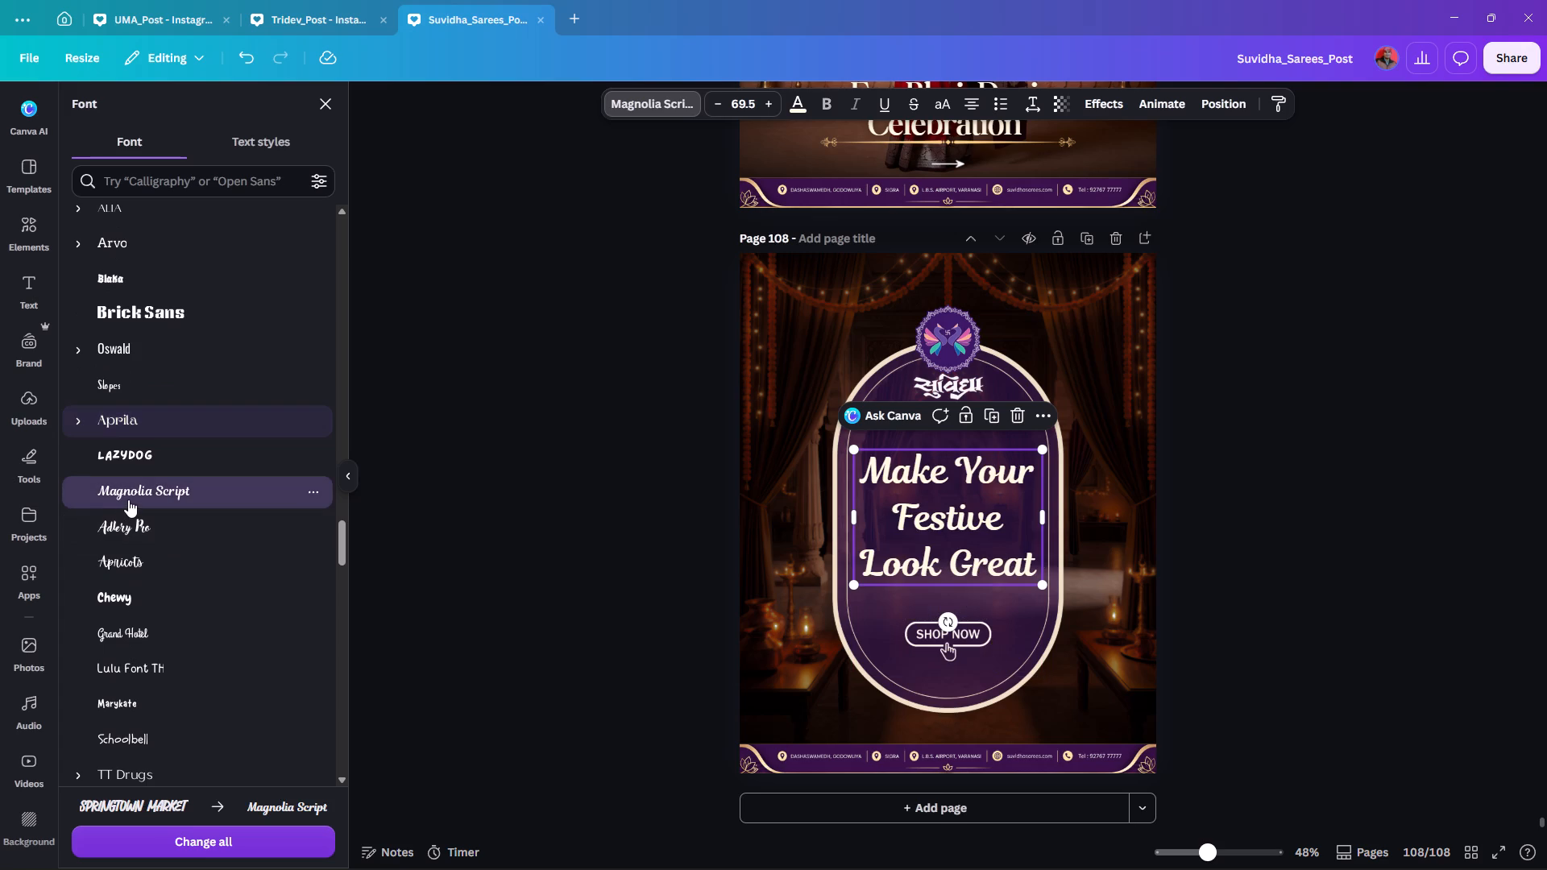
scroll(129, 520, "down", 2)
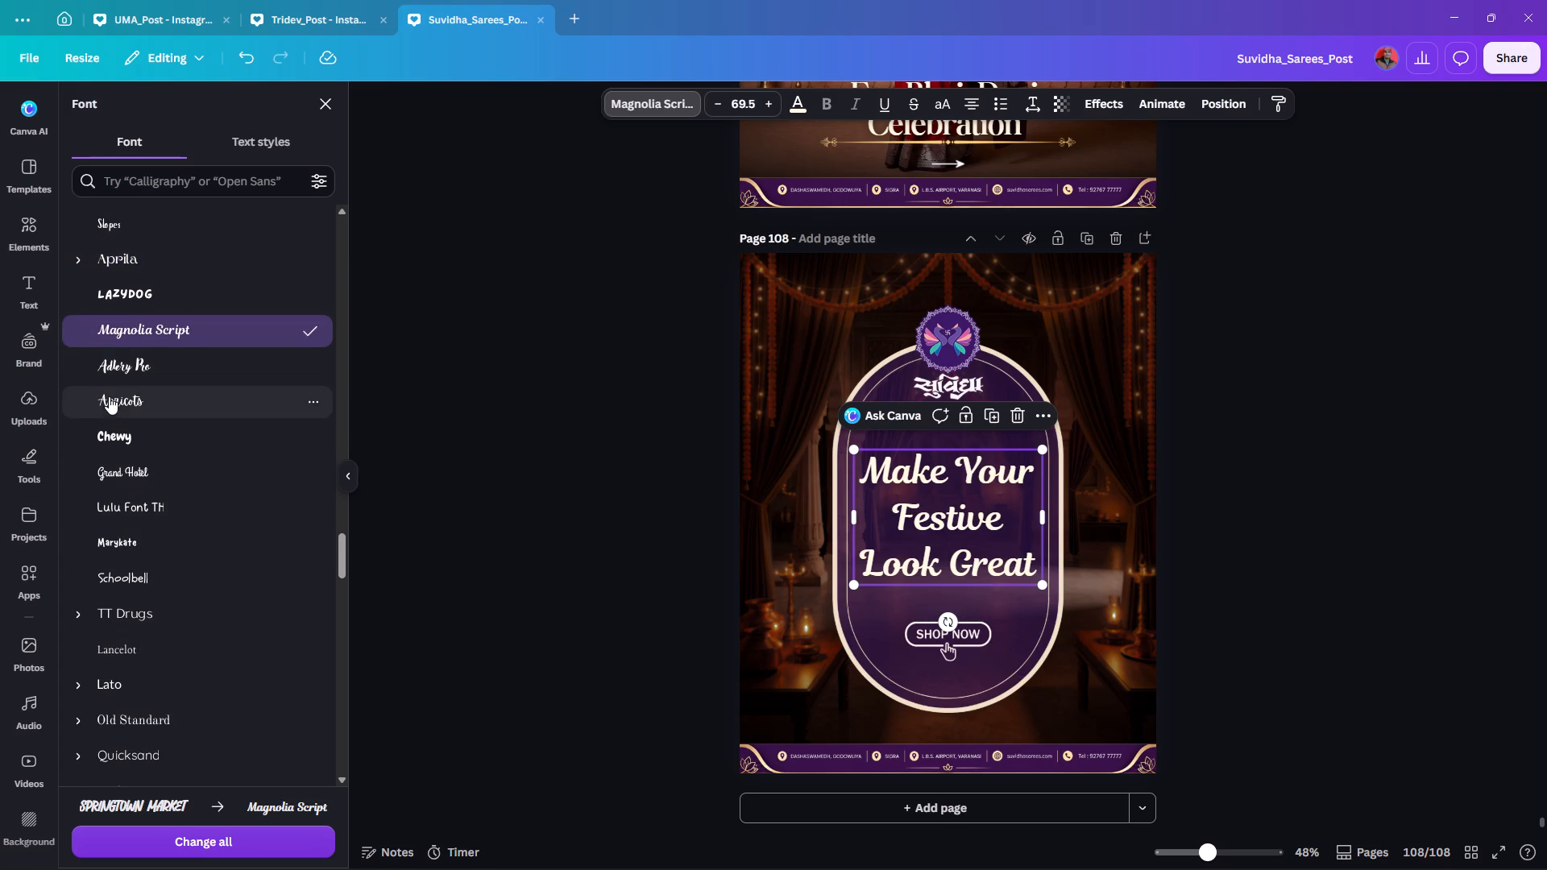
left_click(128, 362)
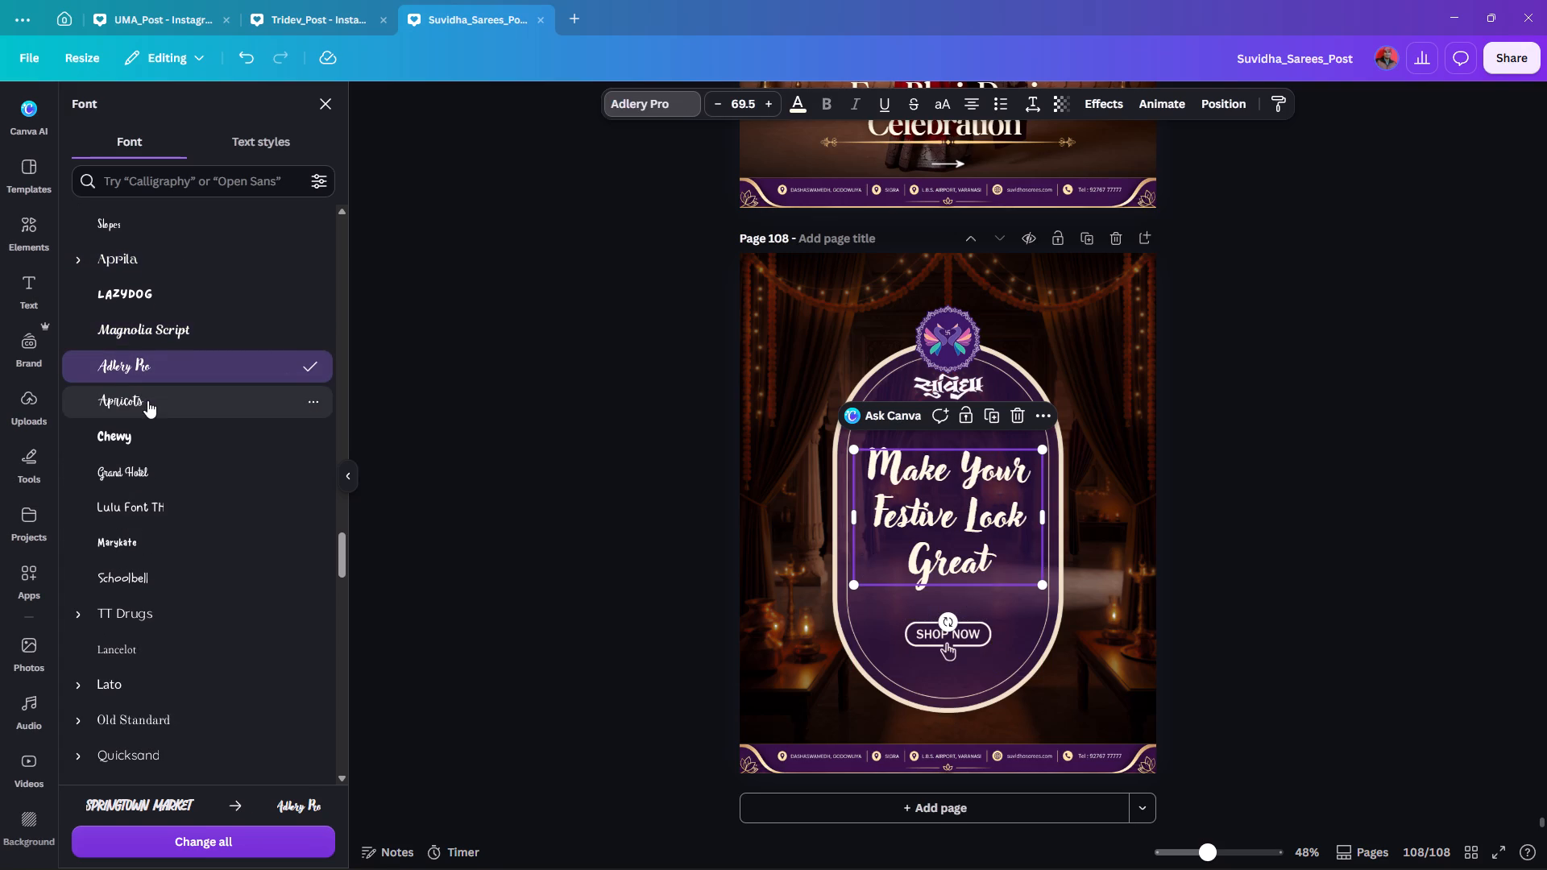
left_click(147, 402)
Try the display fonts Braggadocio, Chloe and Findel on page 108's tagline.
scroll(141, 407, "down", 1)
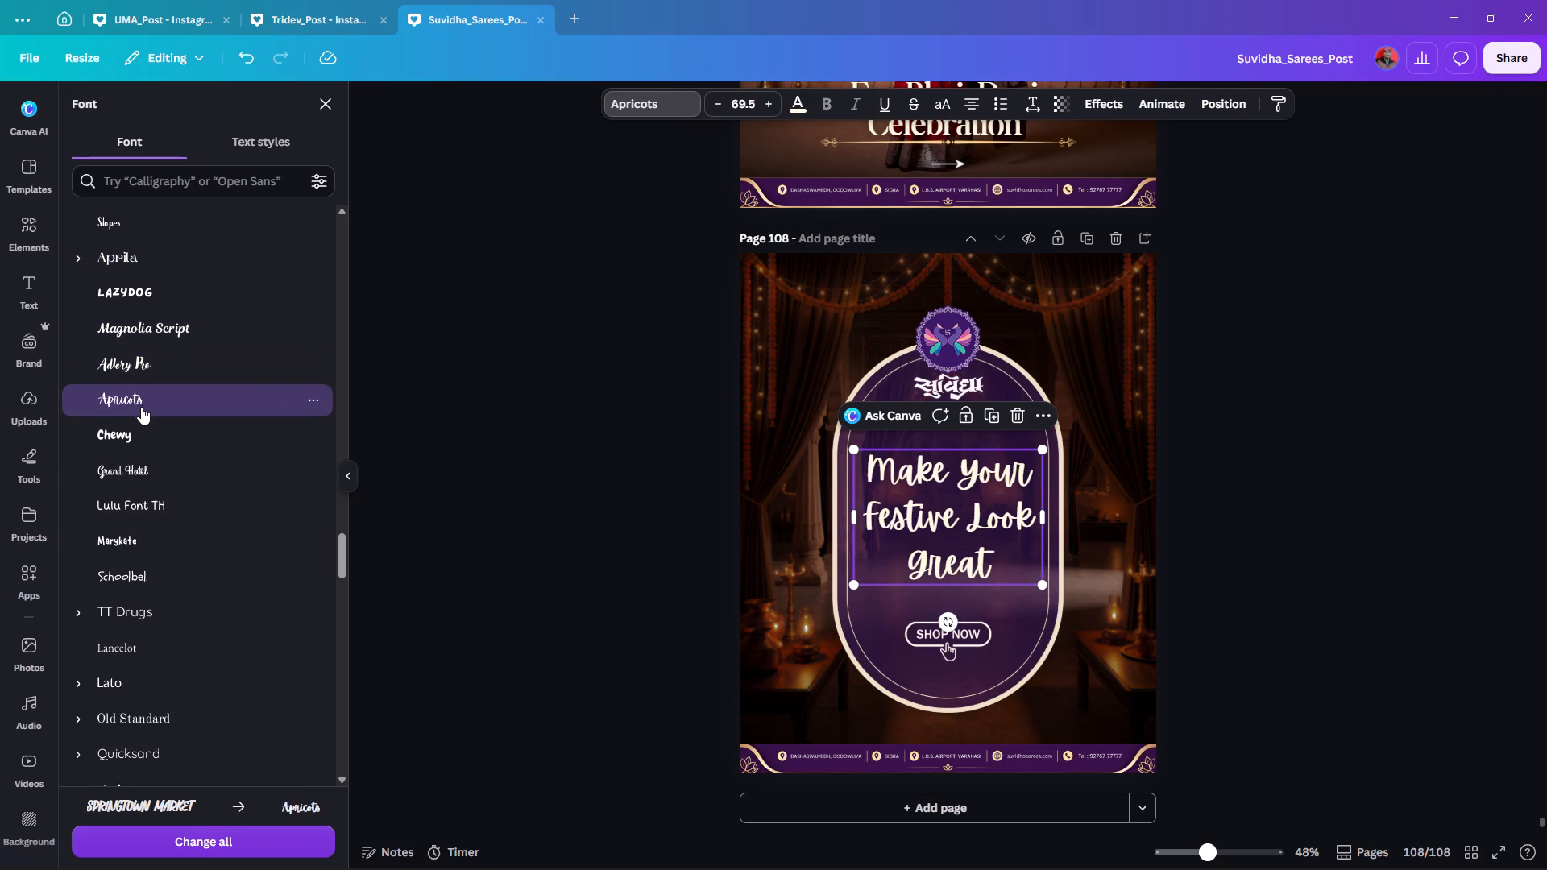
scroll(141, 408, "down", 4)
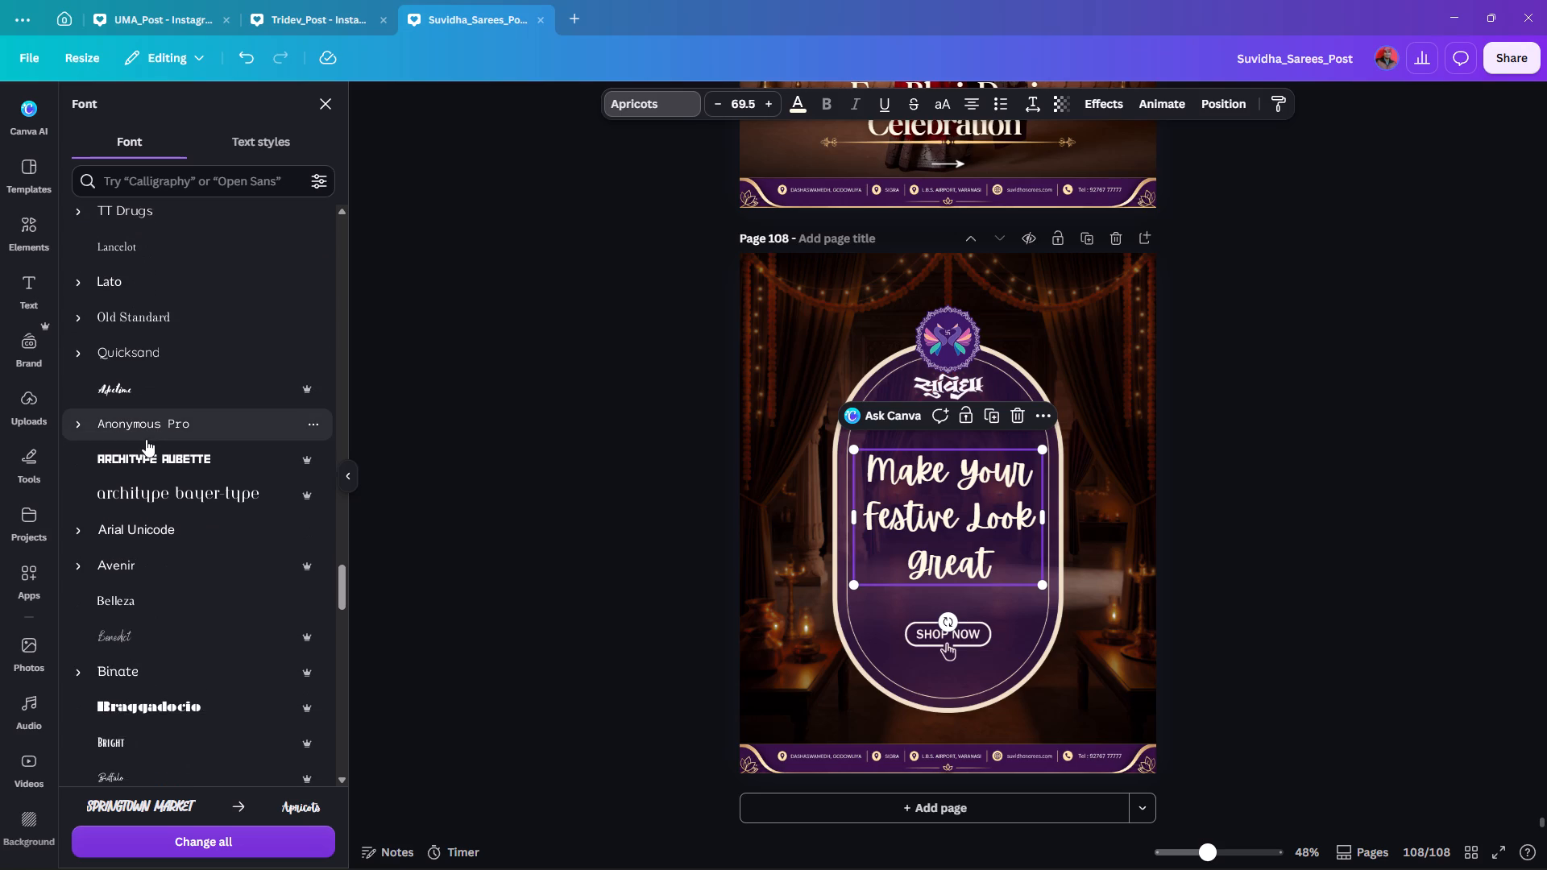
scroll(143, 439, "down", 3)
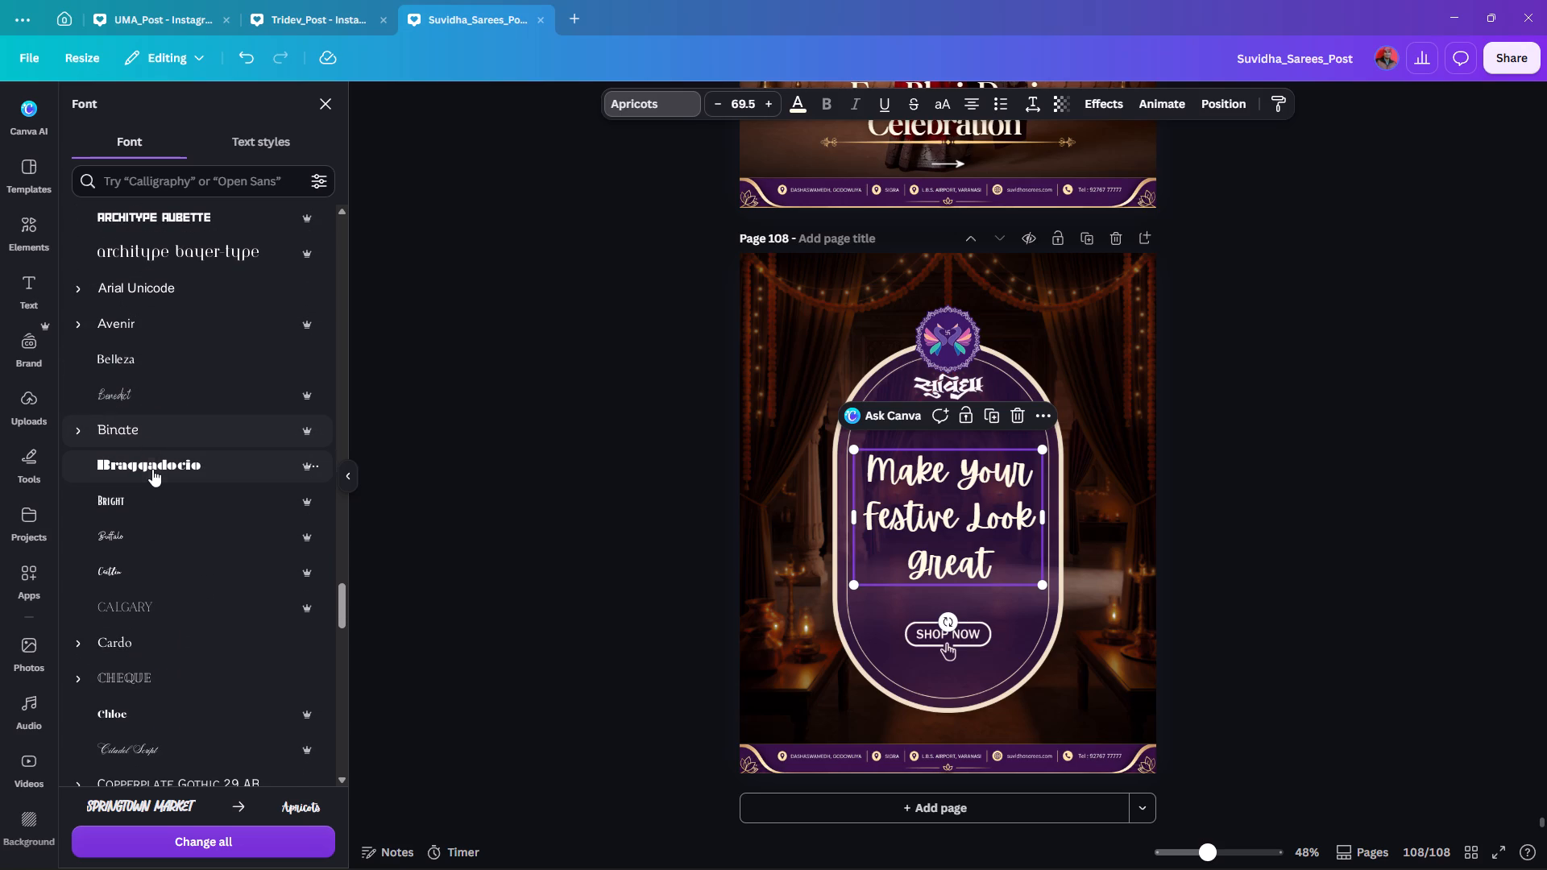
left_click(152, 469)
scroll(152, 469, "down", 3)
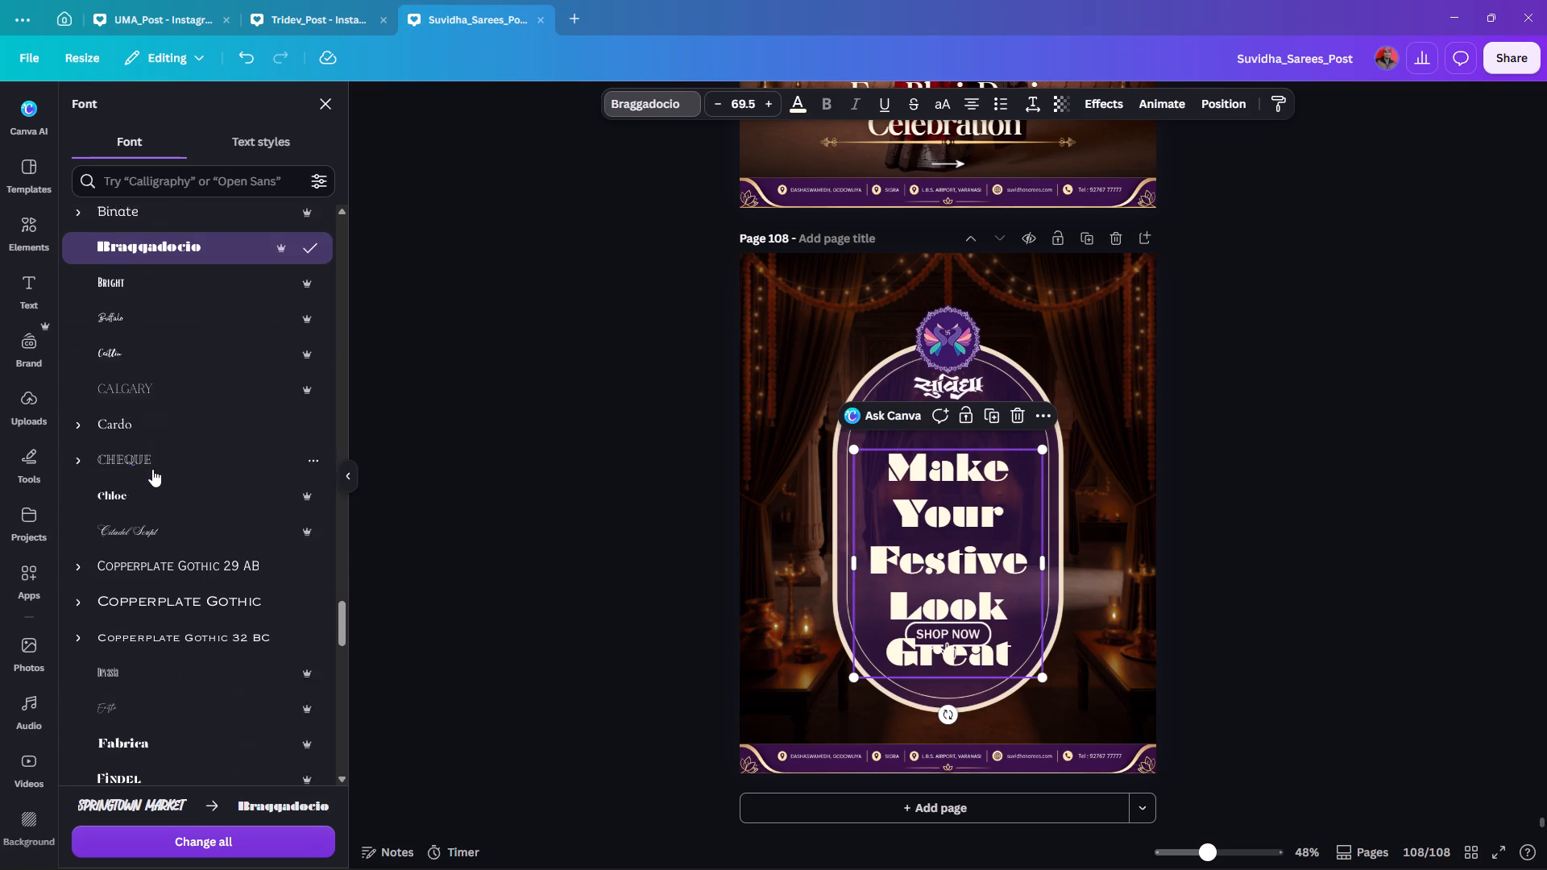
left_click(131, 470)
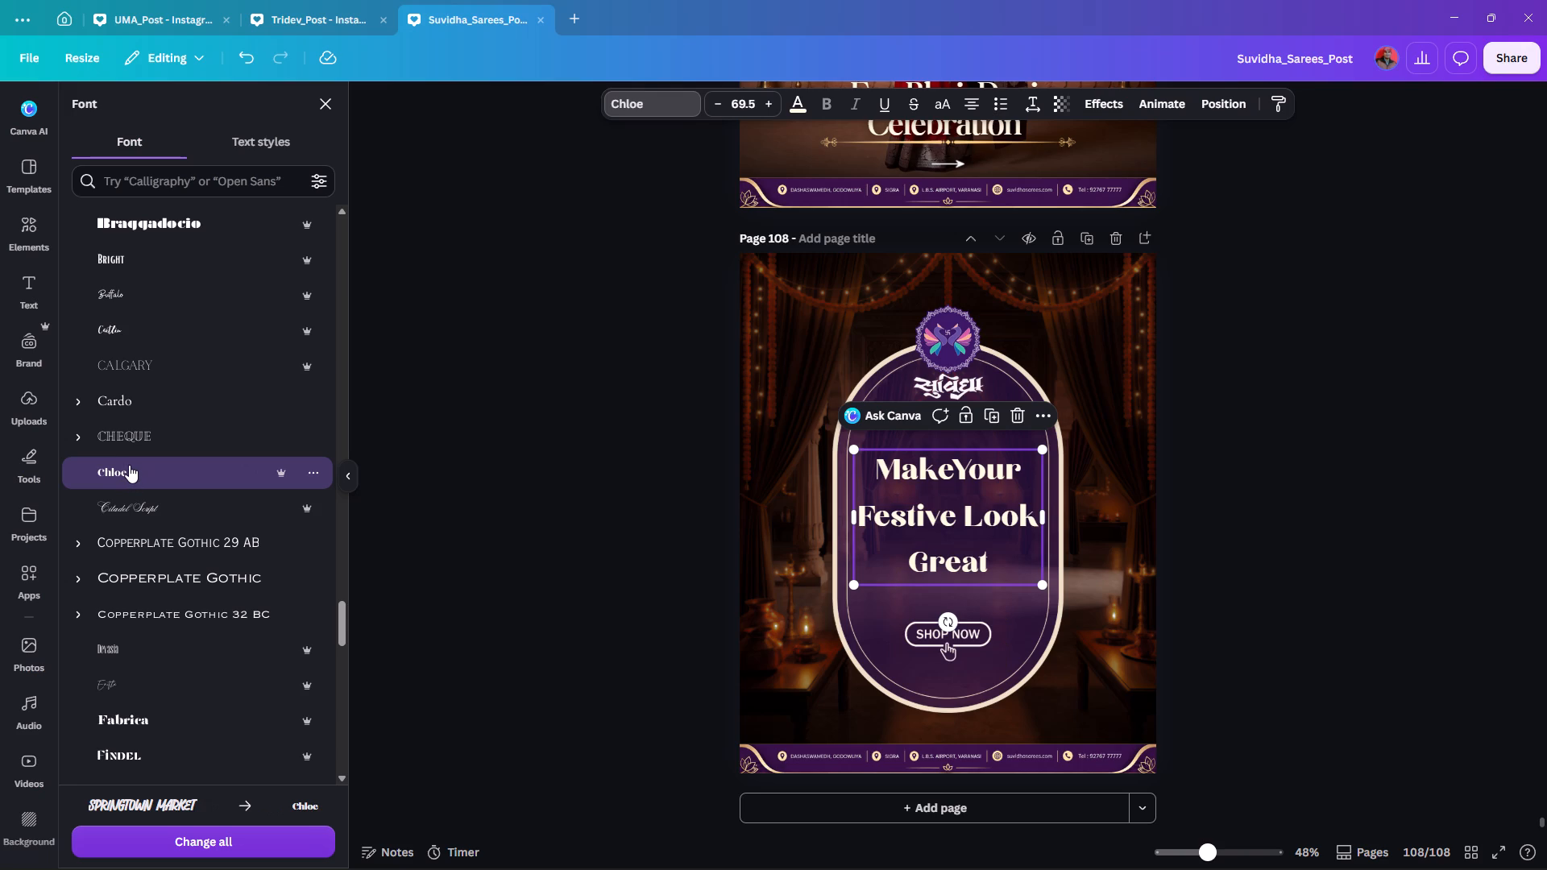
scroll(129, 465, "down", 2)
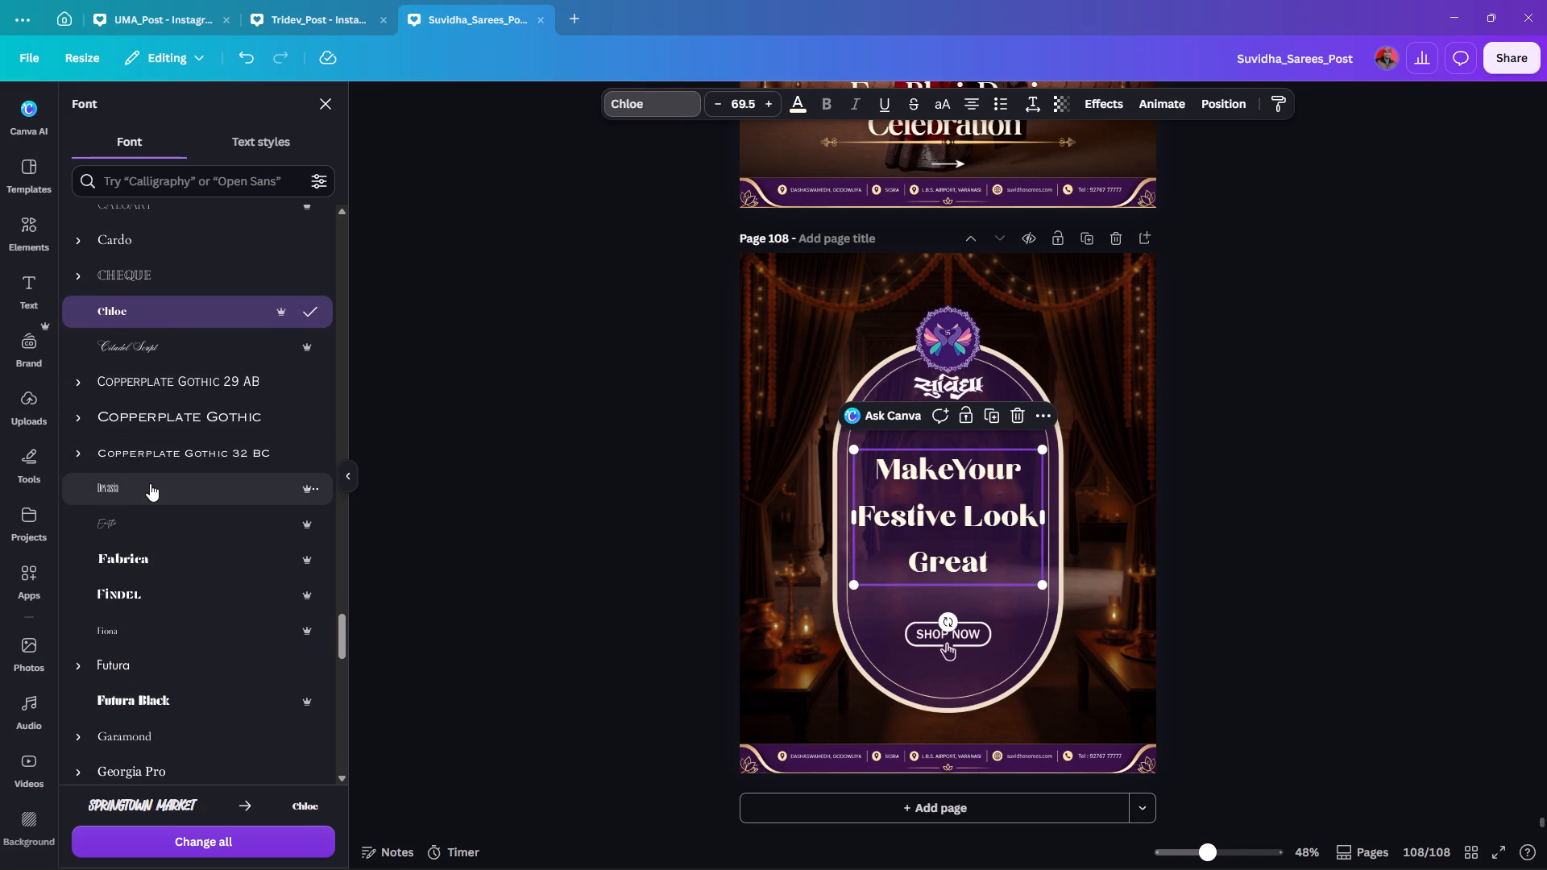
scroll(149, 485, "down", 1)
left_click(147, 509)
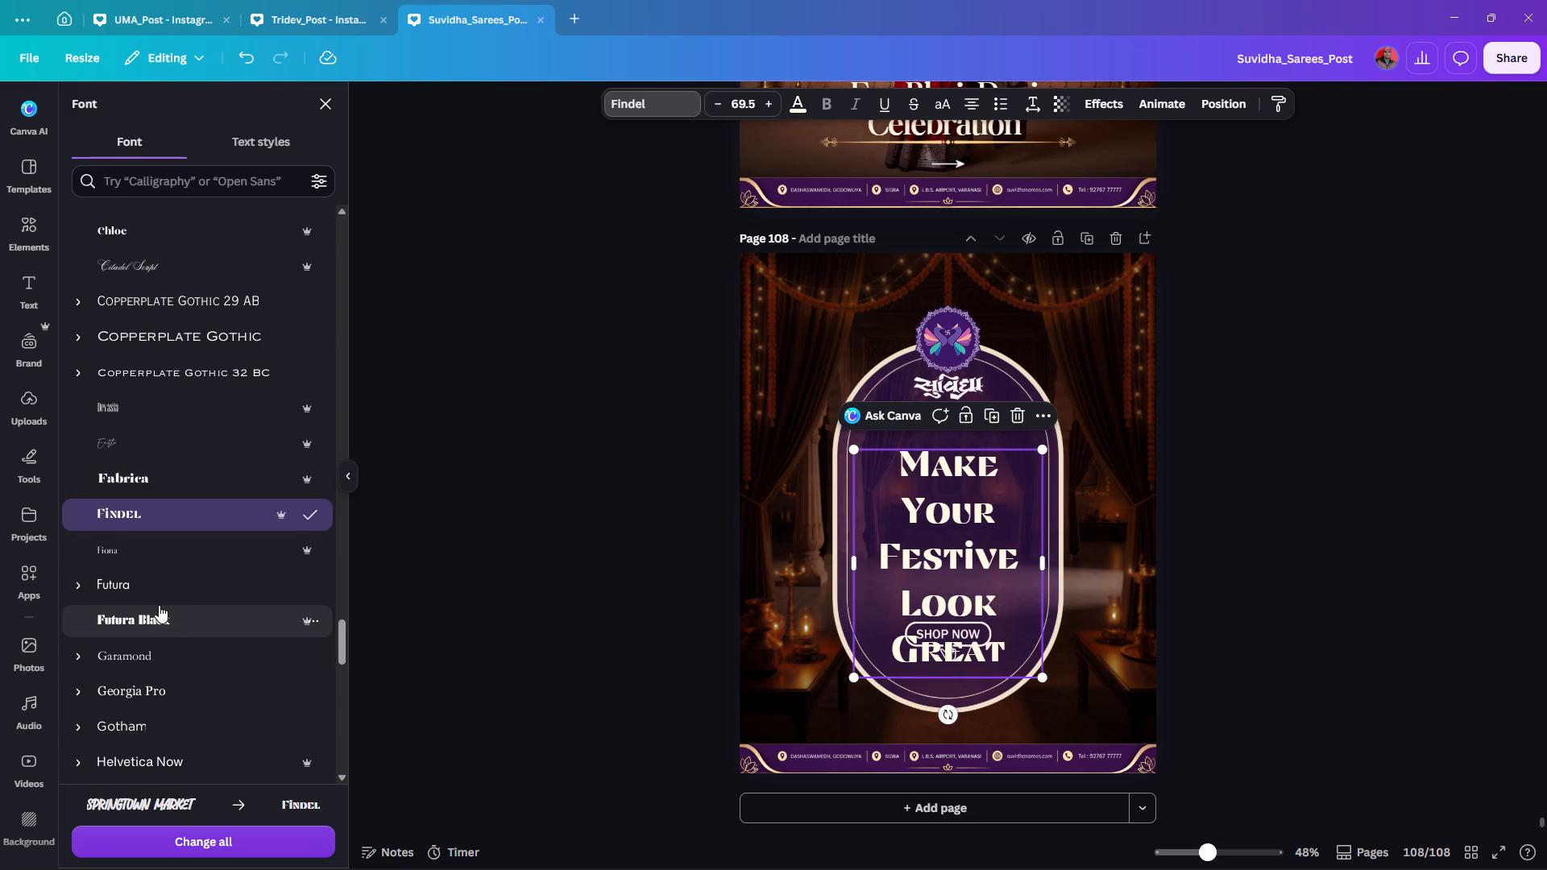
Set the font of the Make Your Festive Look Great tagline to Braggadocio.
scroll(159, 605, "down", 2)
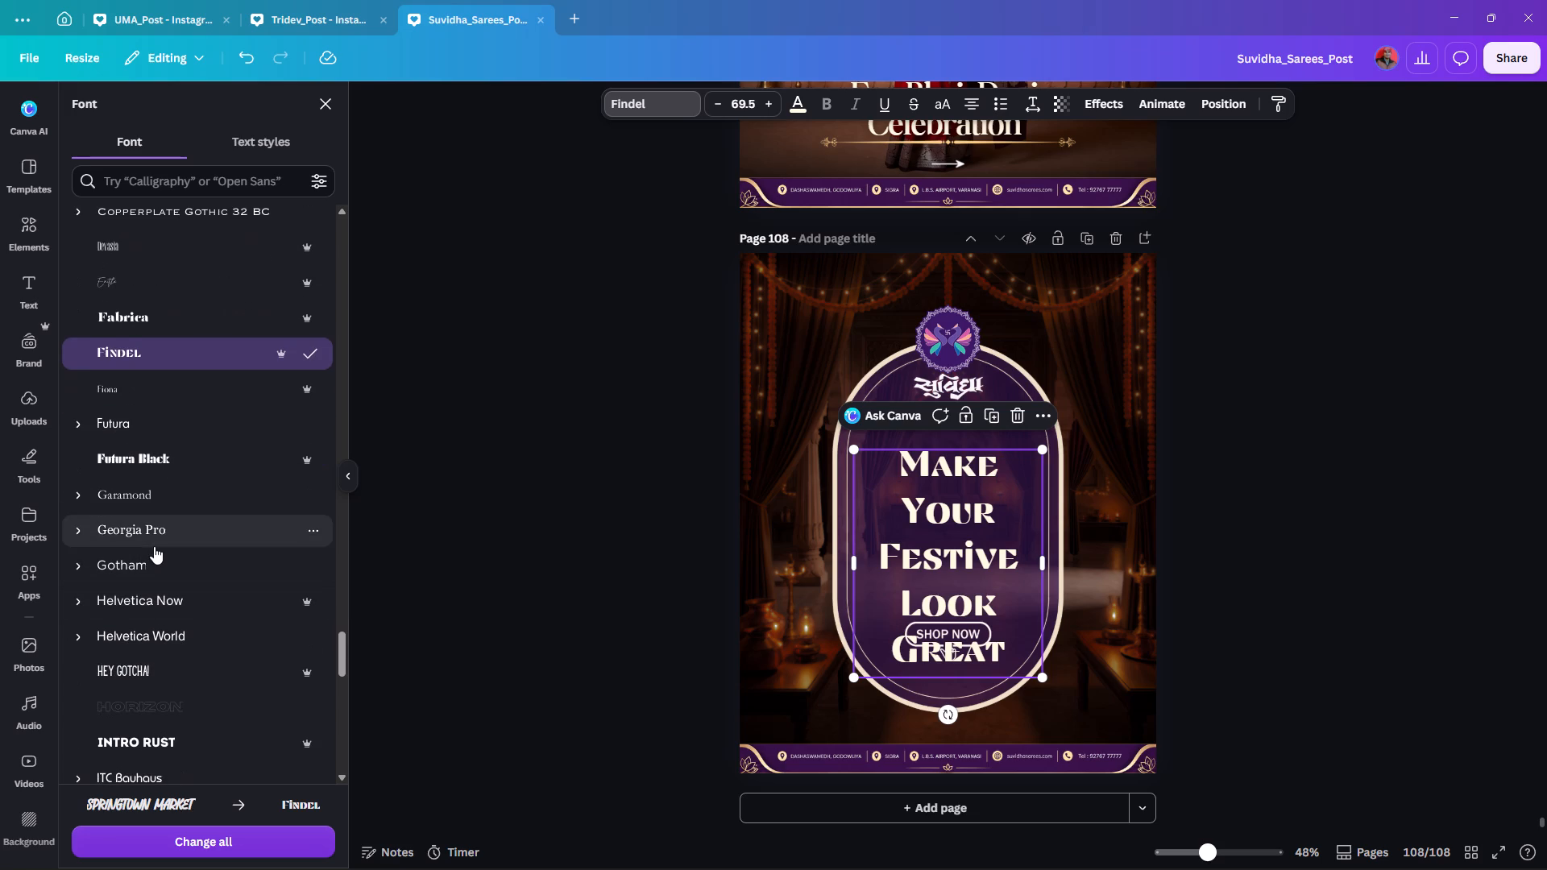
scroll(154, 546, "up", 4)
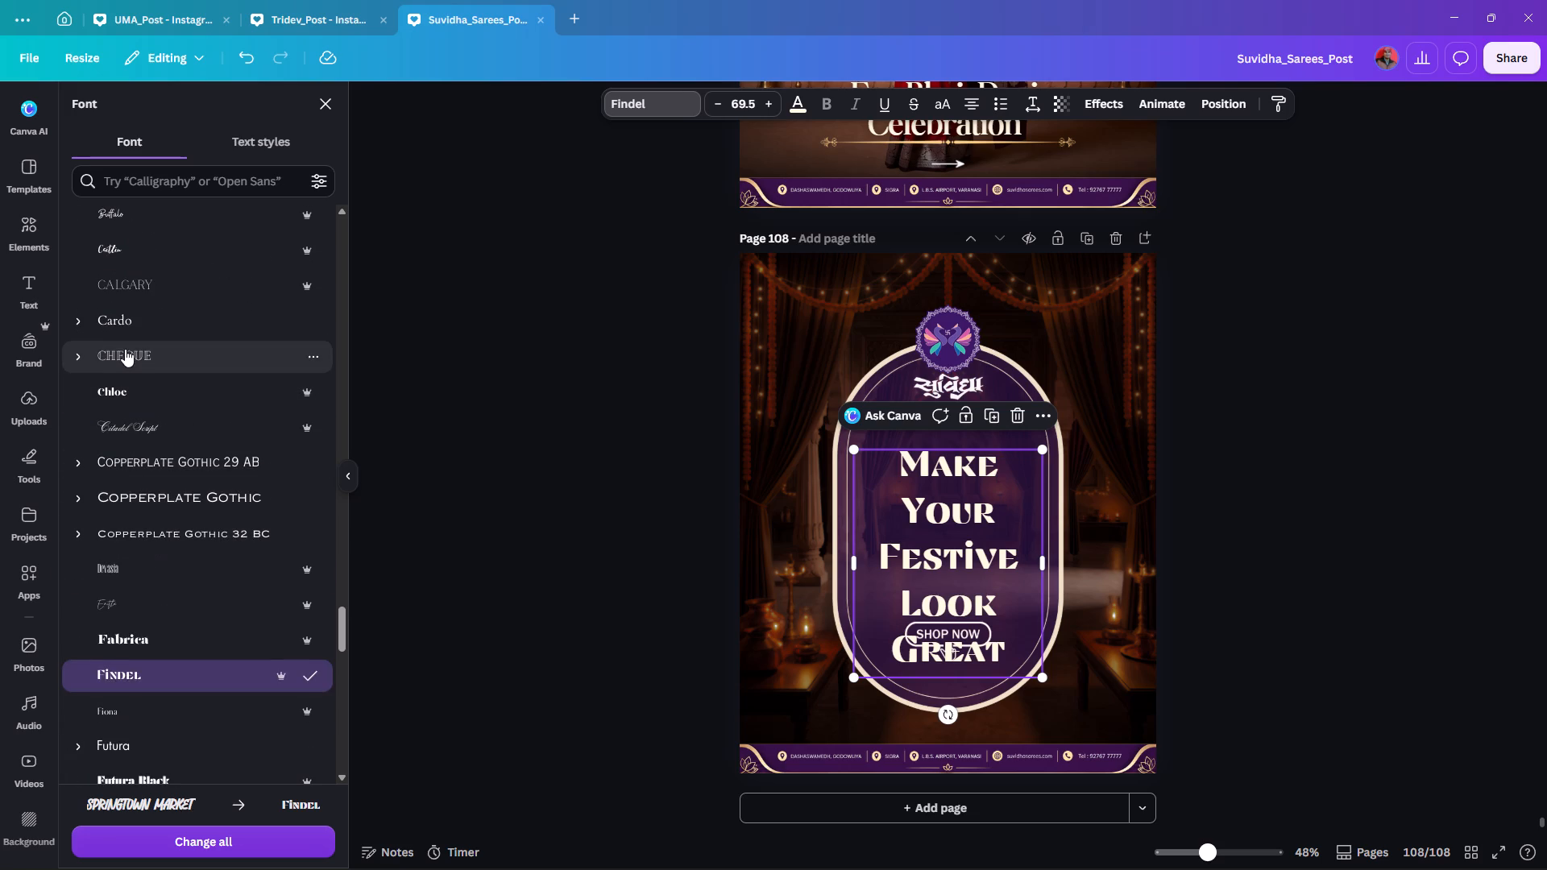
scroll(156, 383, "up", 4)
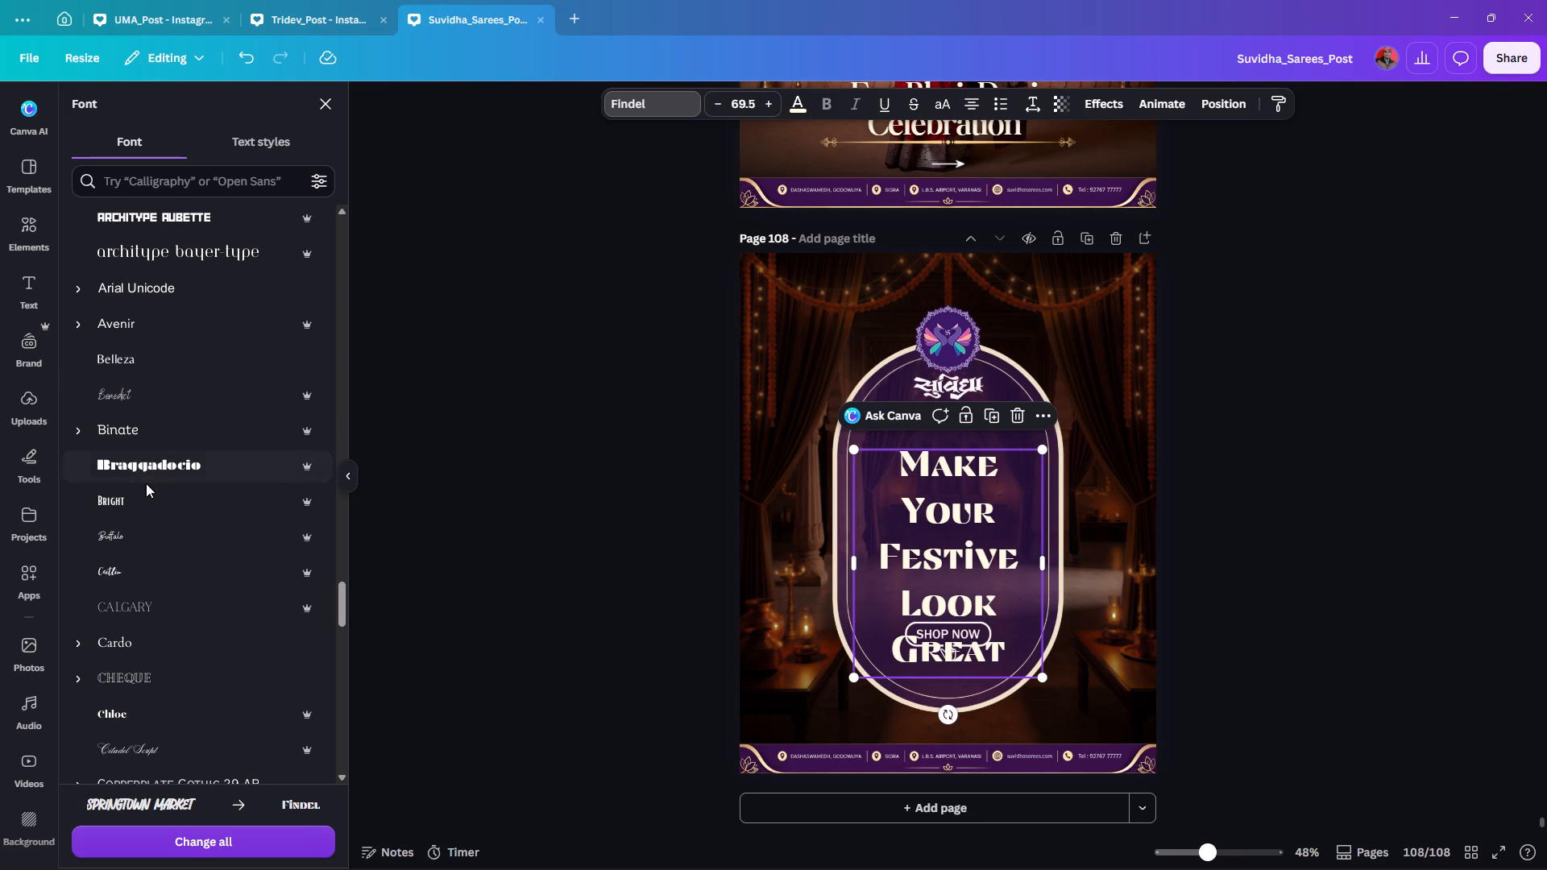
scroll(136, 440, "up", 2)
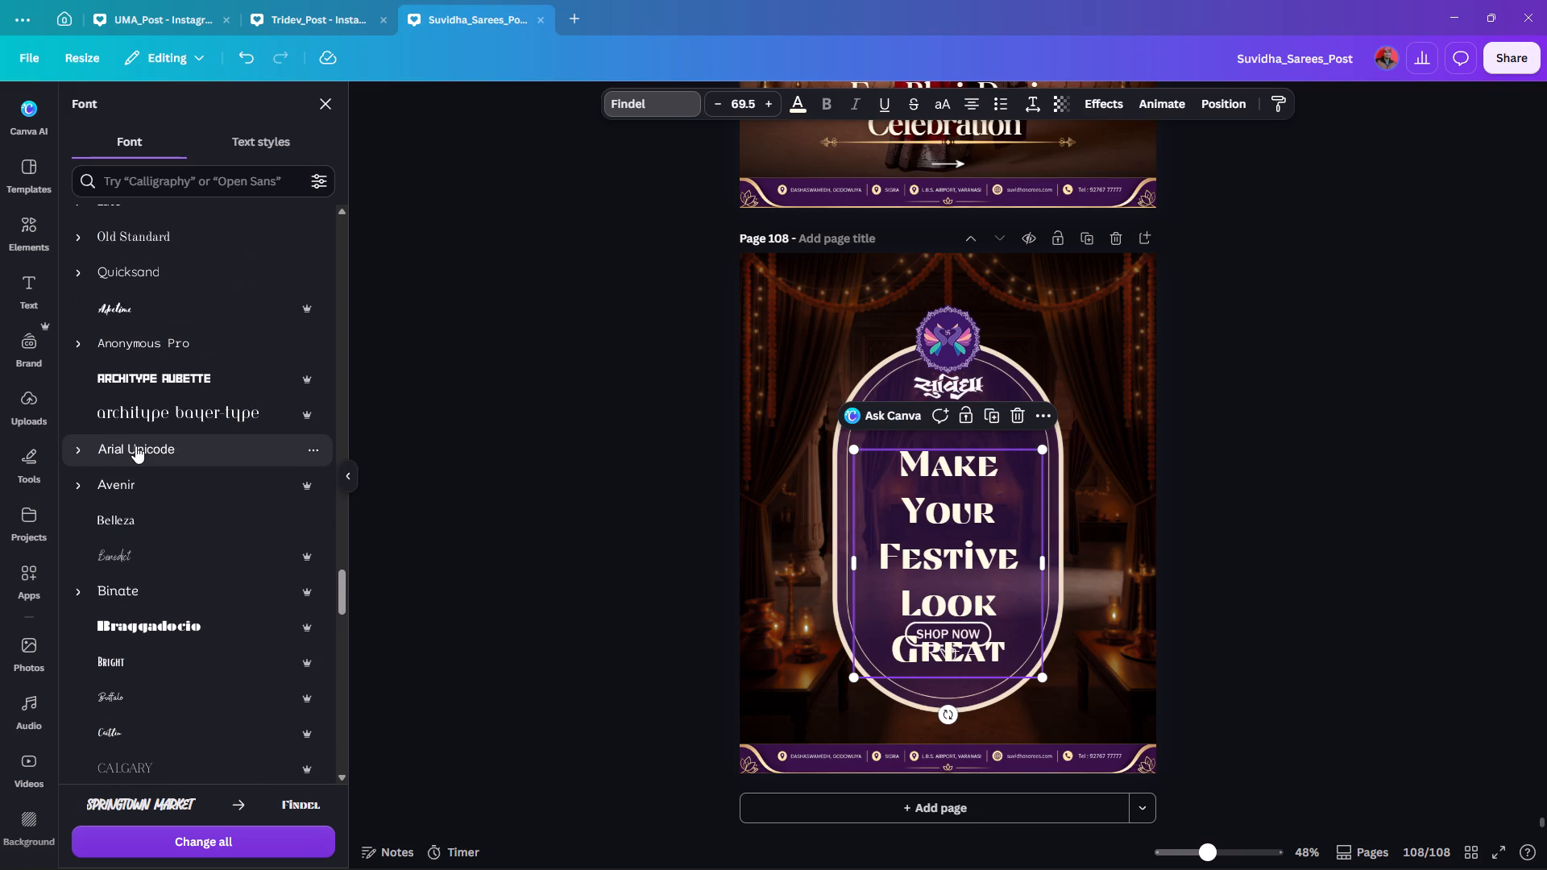
scroll(139, 456, "up", 1)
scroll(139, 458, "down", 1)
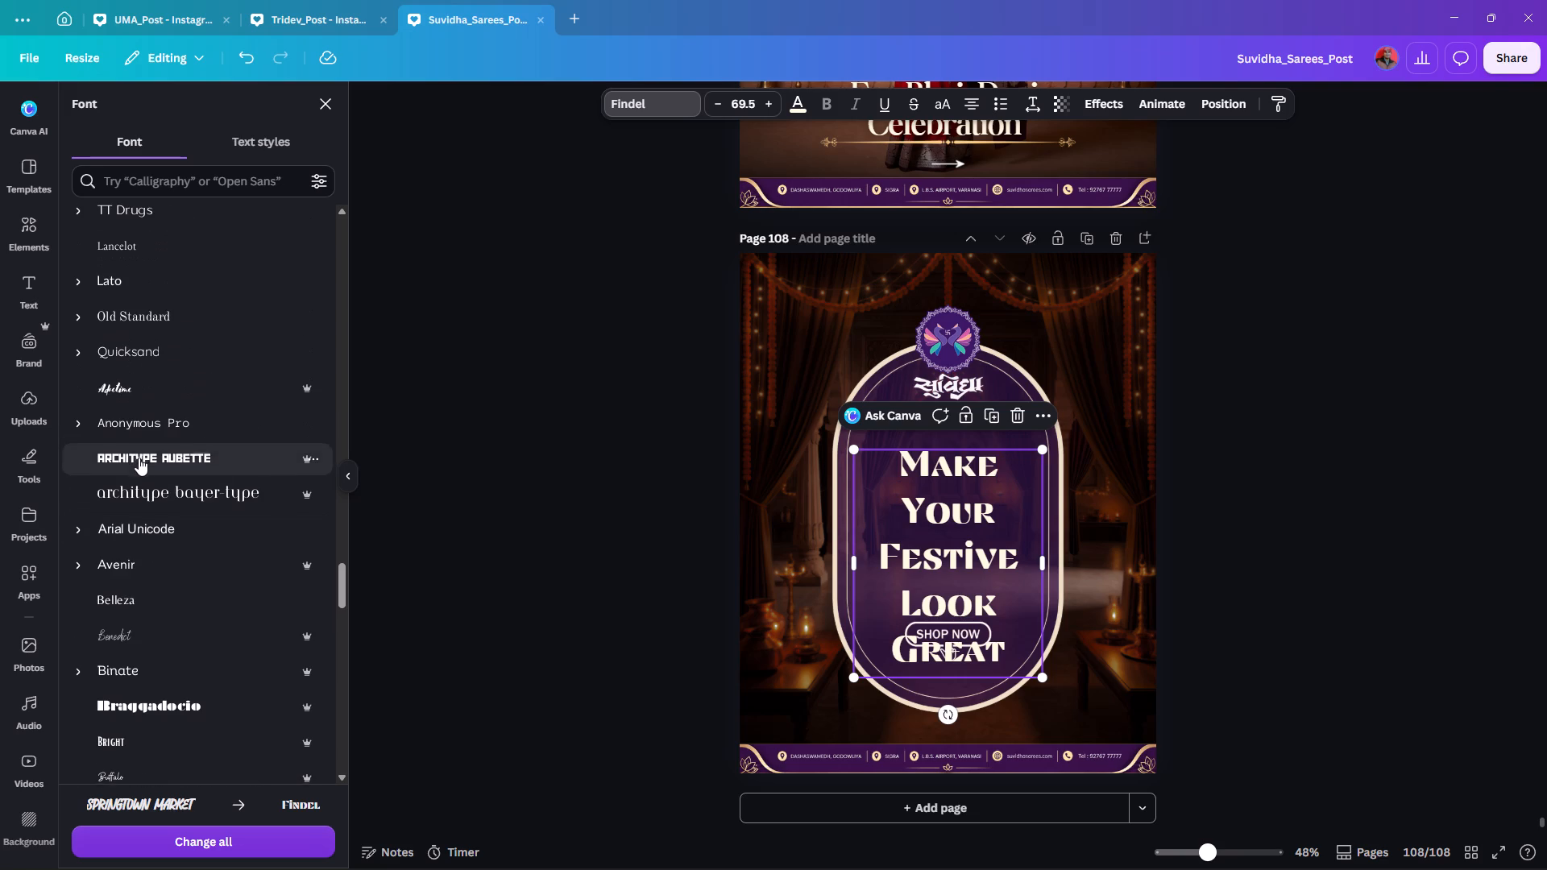
scroll(139, 458, "down", 1)
left_click(142, 544)
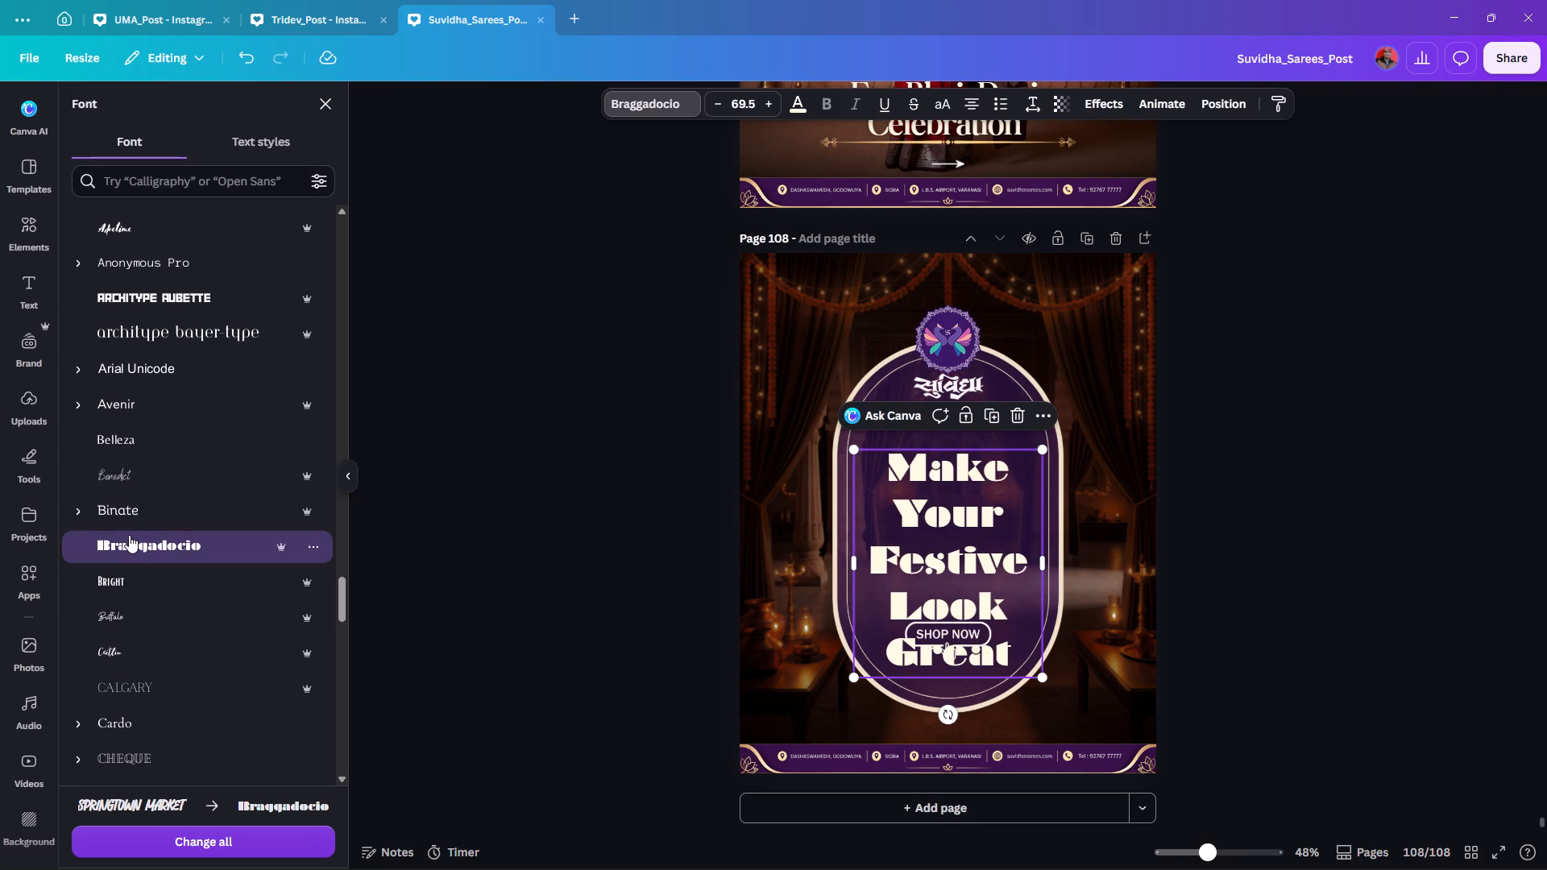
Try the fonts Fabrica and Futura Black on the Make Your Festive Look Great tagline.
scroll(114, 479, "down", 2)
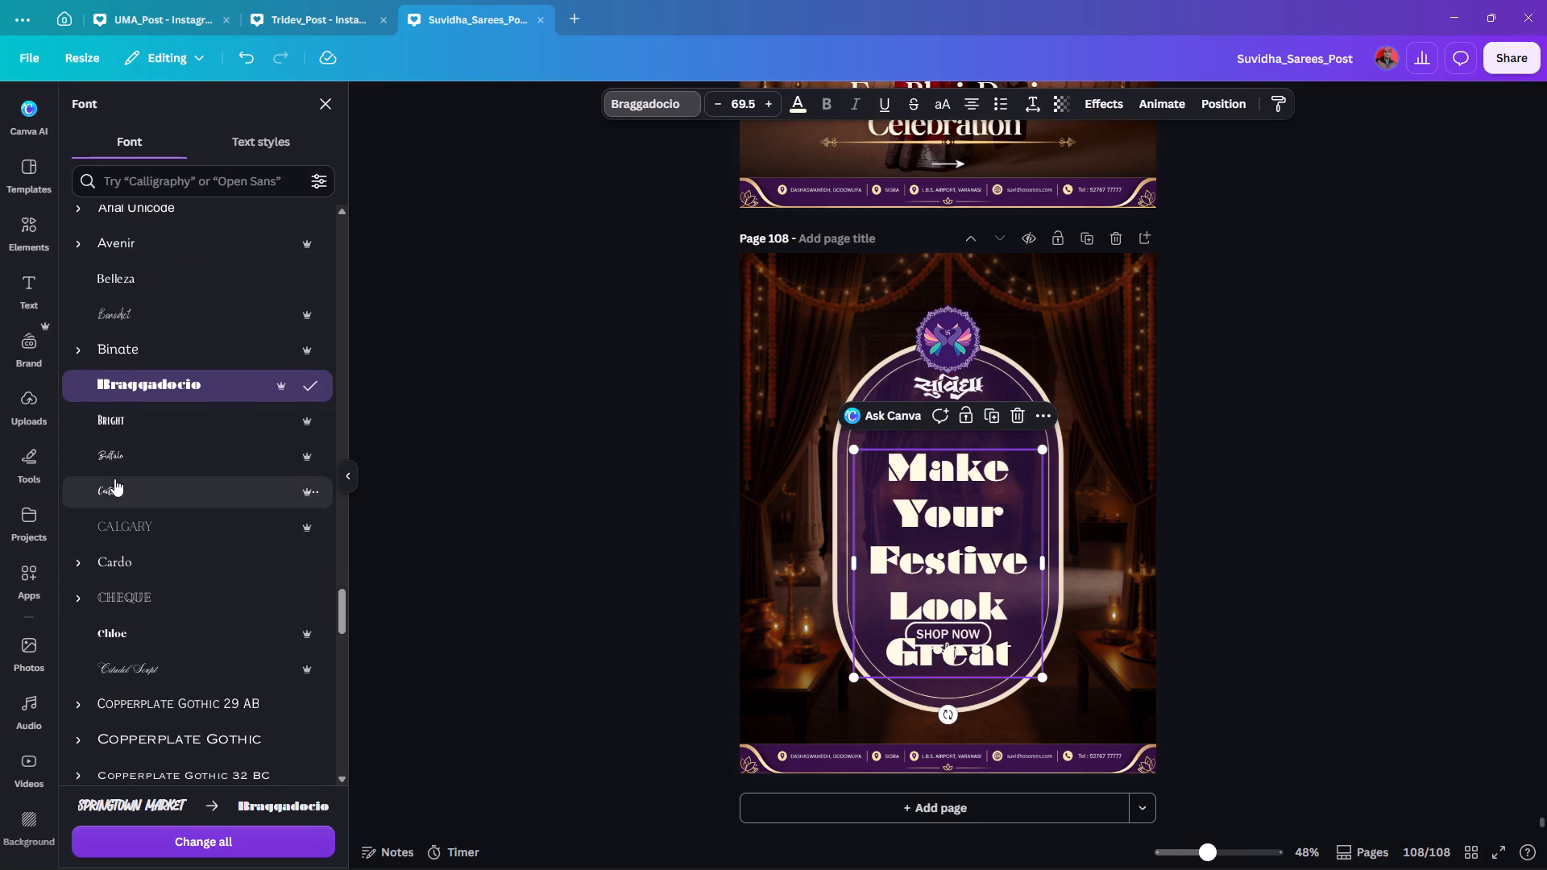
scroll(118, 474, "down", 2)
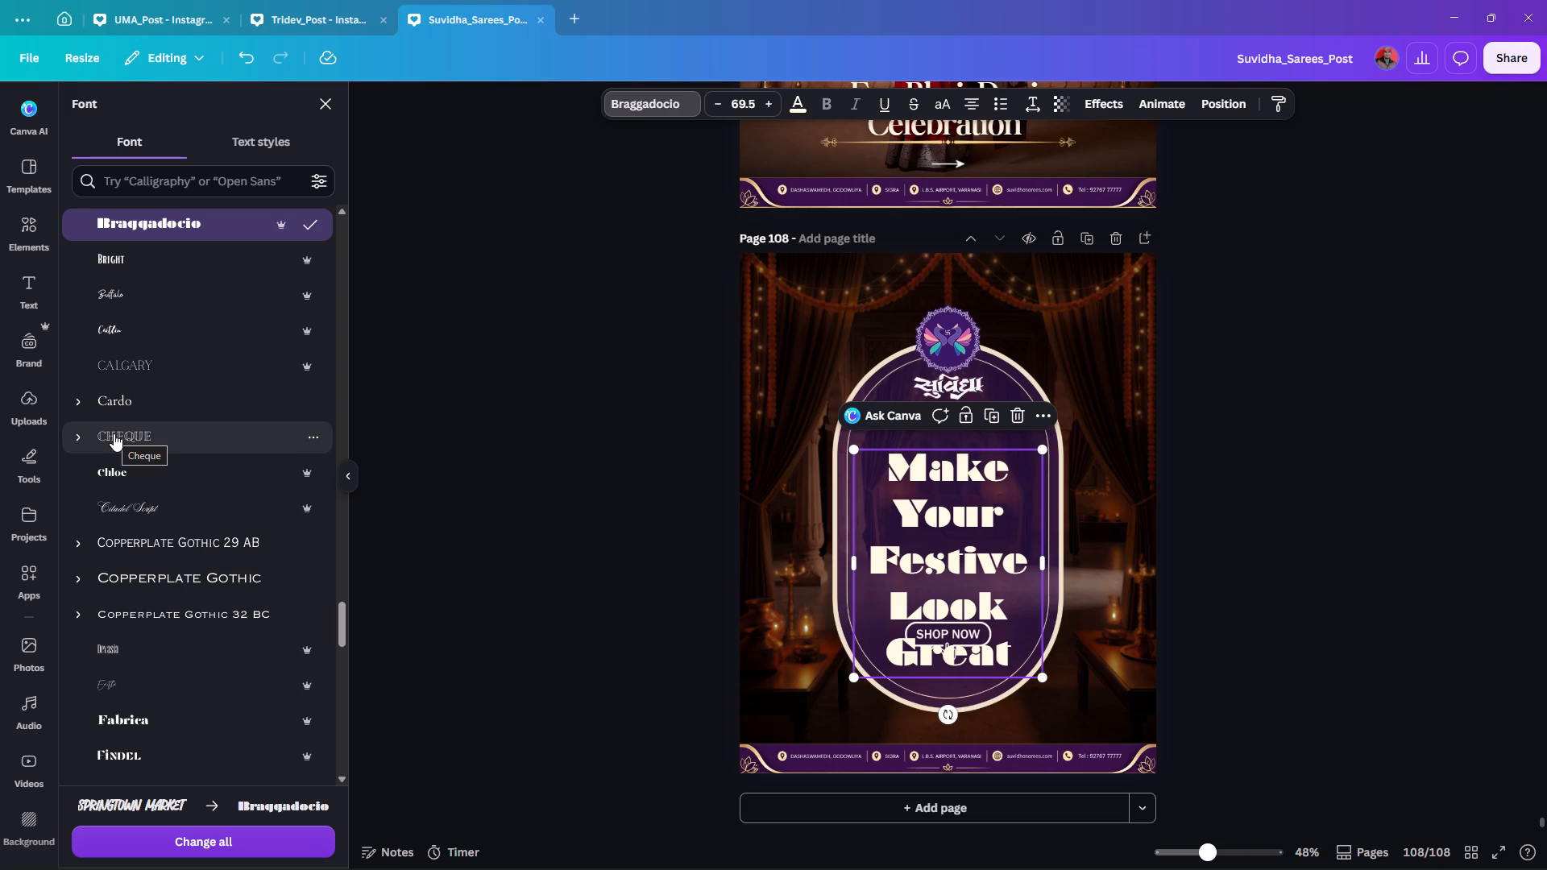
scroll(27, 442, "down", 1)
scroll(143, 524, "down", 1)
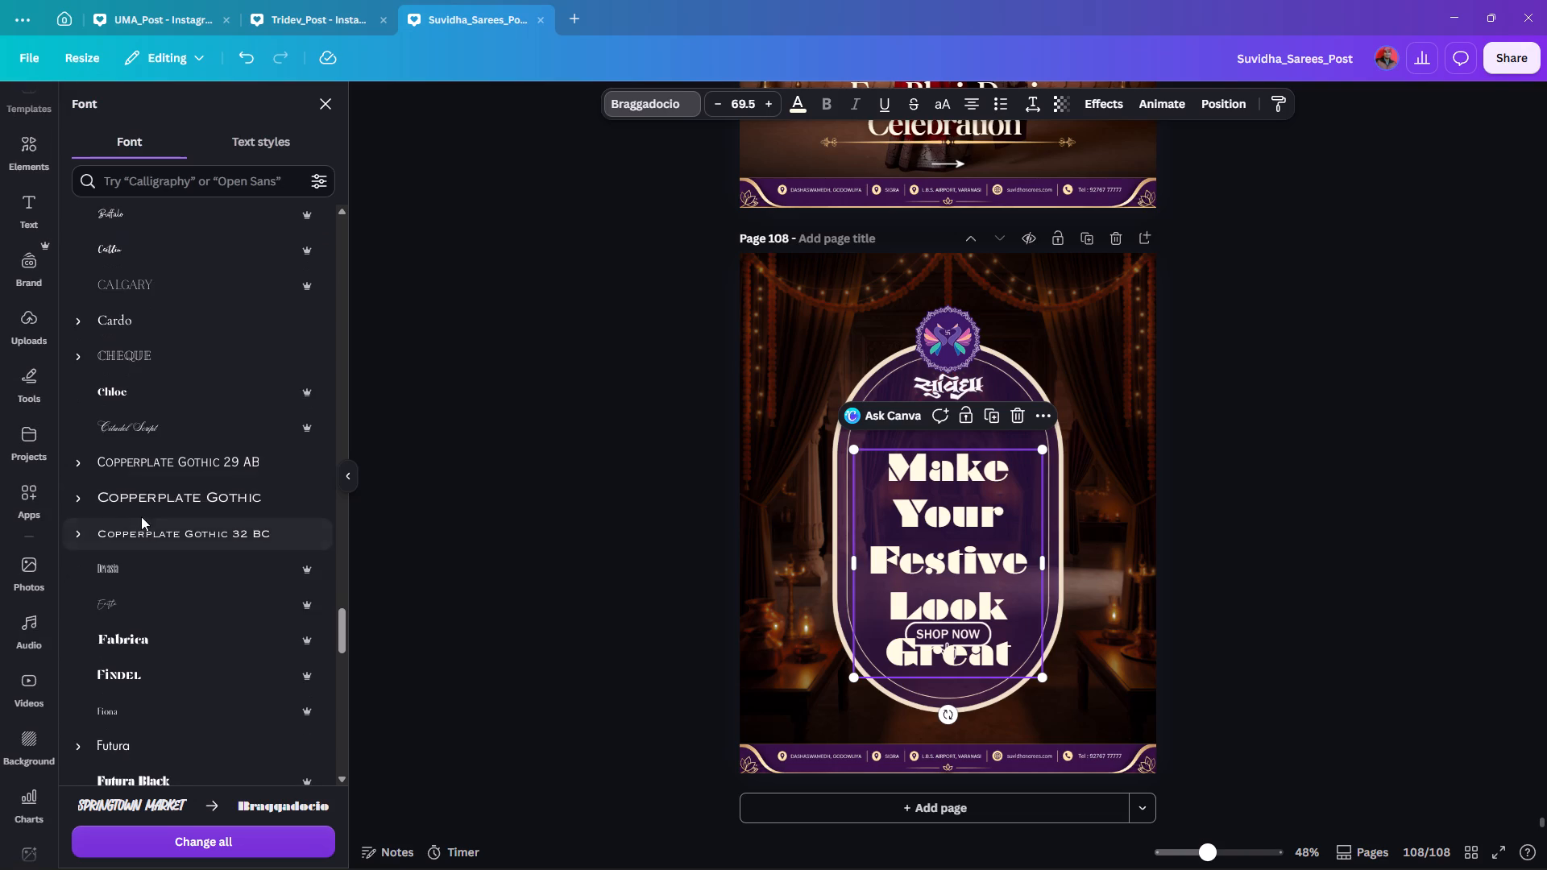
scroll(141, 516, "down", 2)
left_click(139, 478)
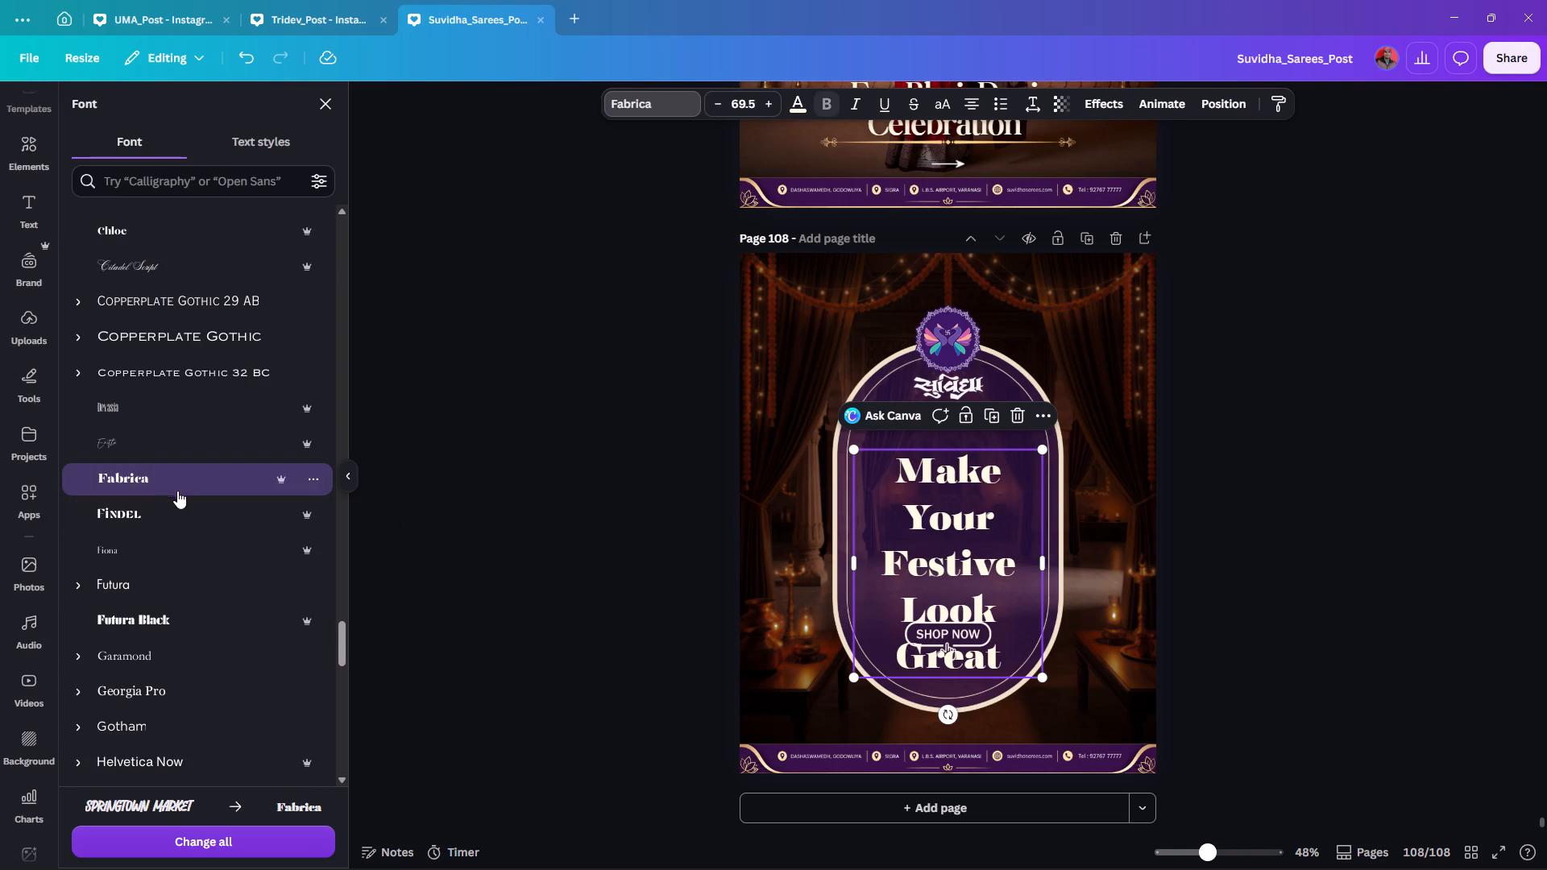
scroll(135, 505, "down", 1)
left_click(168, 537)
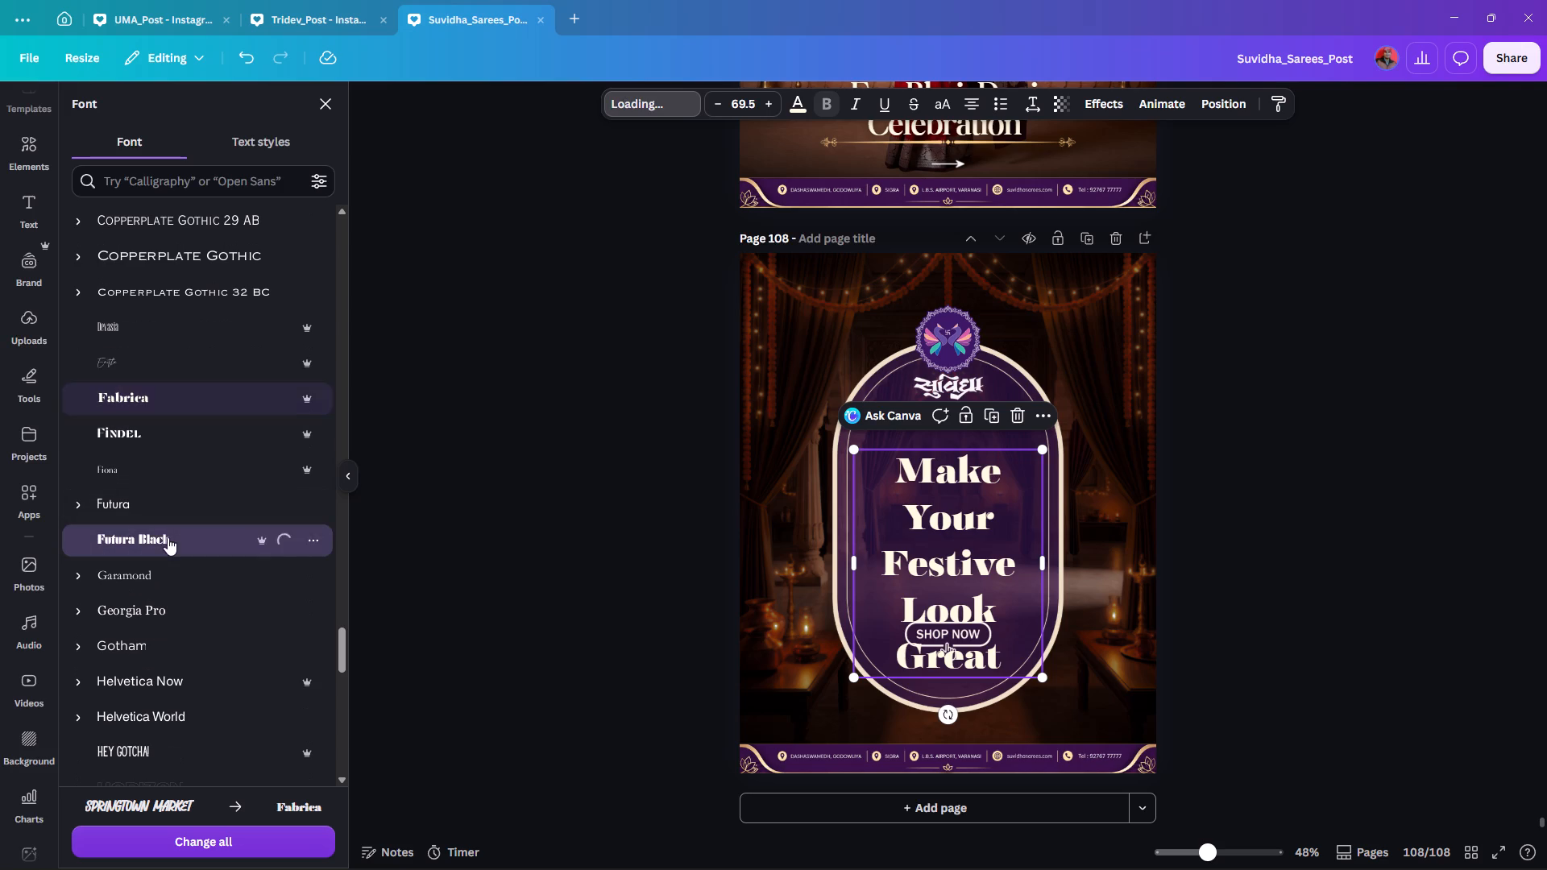
Set the font of the Make Your Festive Look Great tagline to Intro Rust.
scroll(135, 482, "down", 2)
scroll(167, 417, "down", 3)
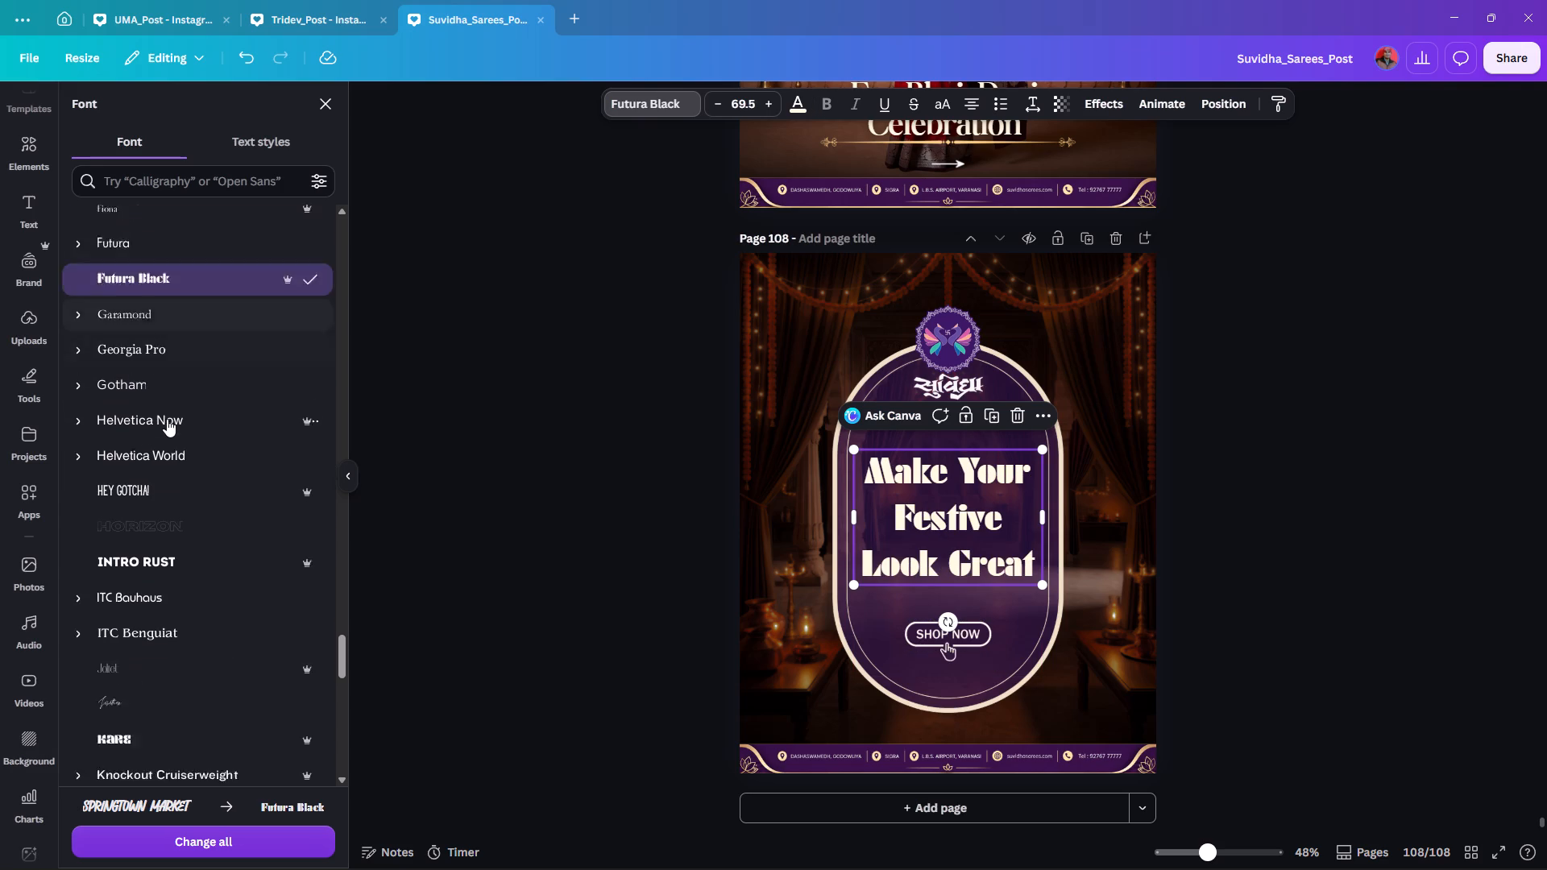
left_click(168, 420)
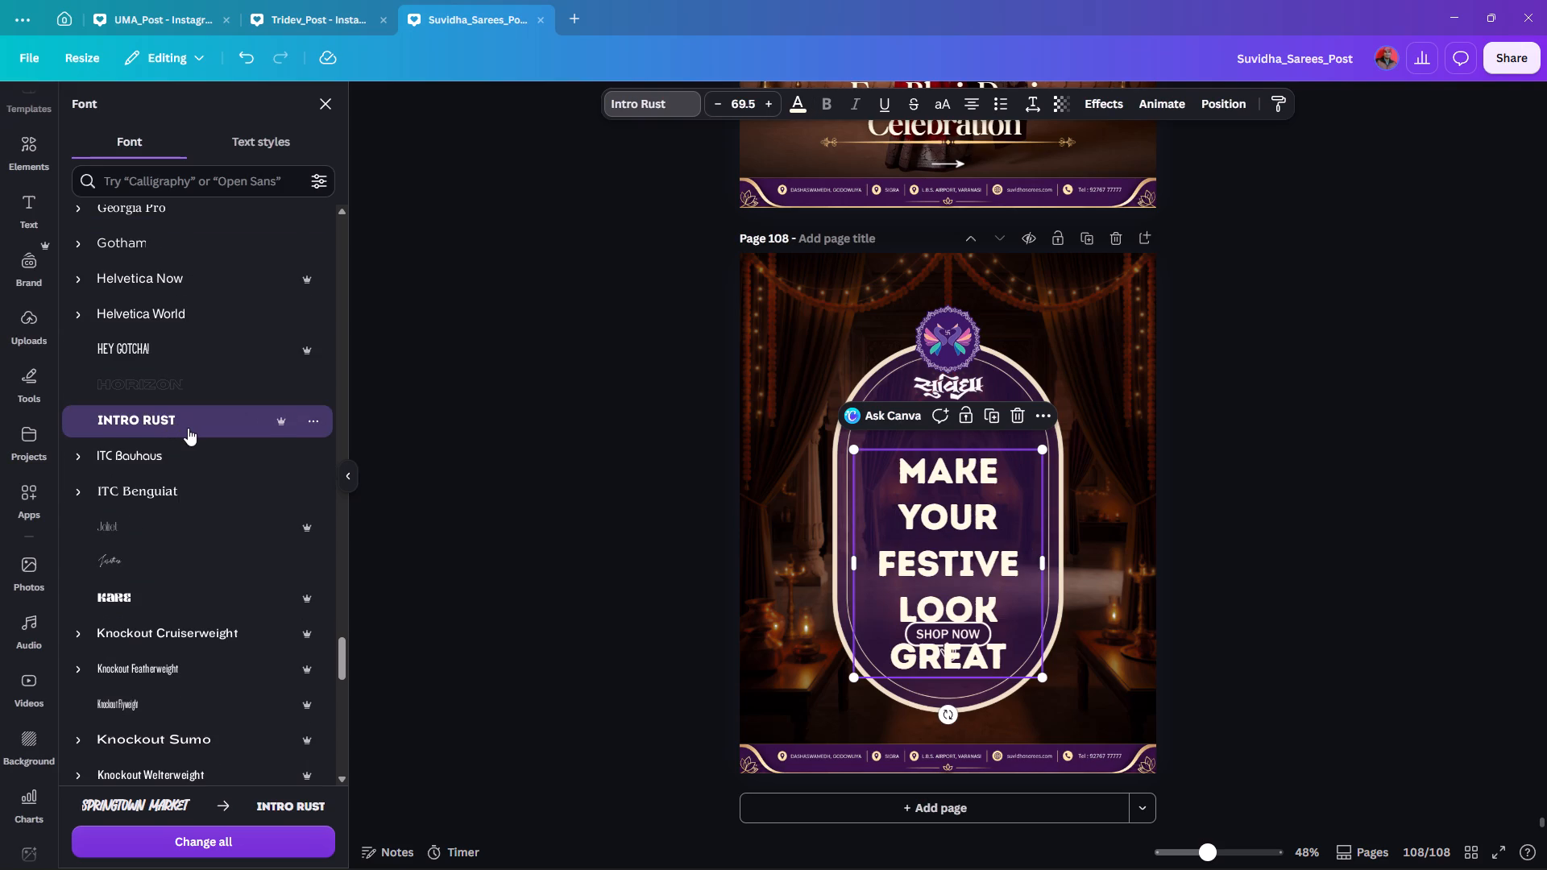
scroll(188, 428, "down", 2)
Move the tagline up within the oval frame, keeping it centred just below the logo's text.
left_click_drag(957, 570, 956, 528)
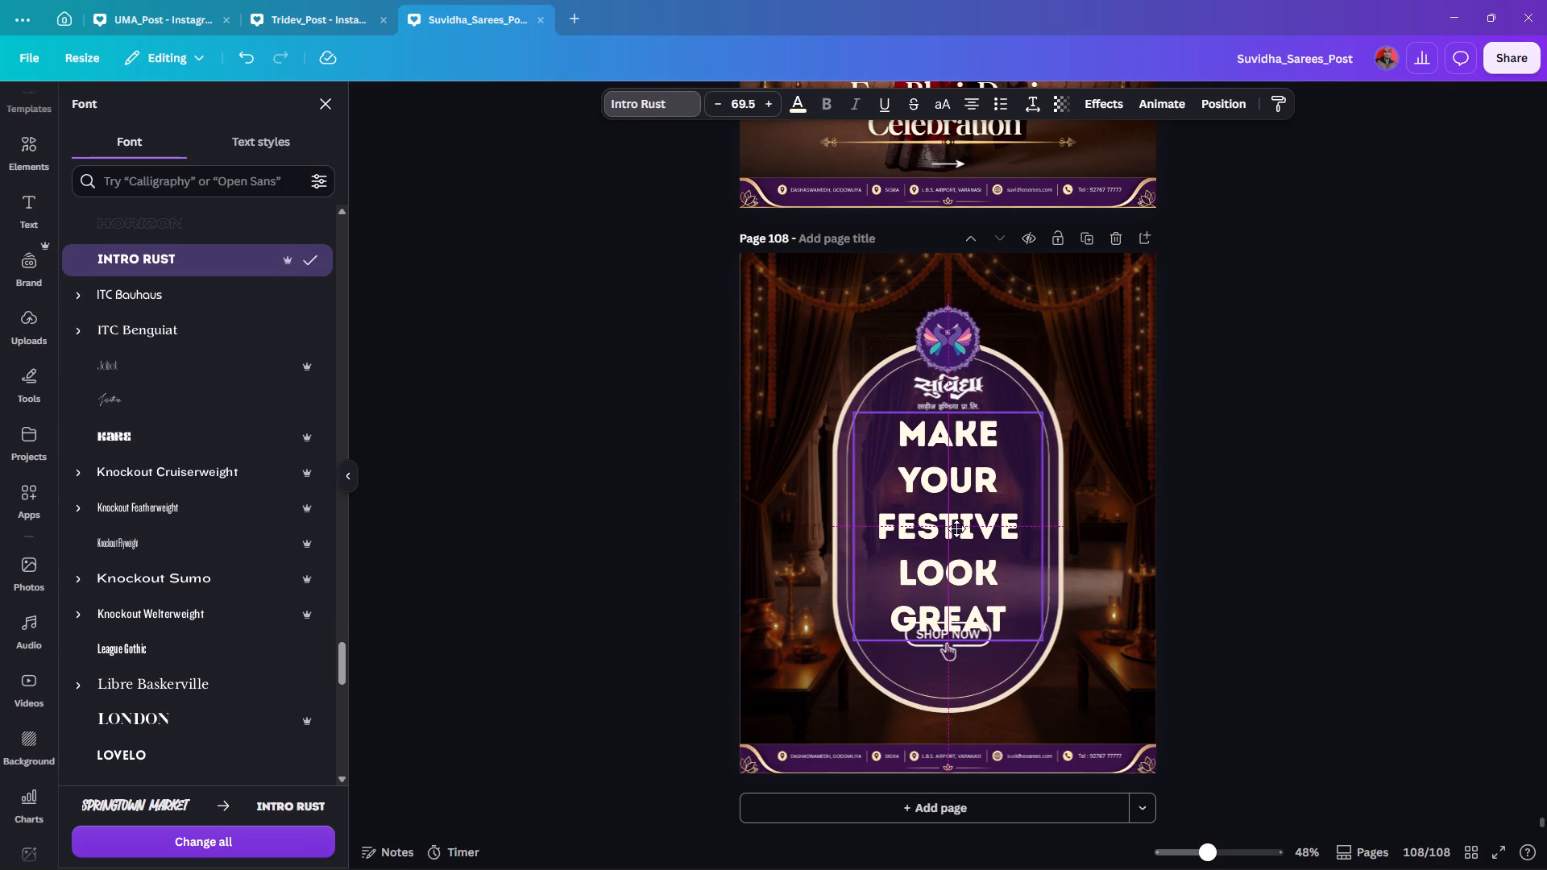
left_click_drag(956, 528, 956, 529)
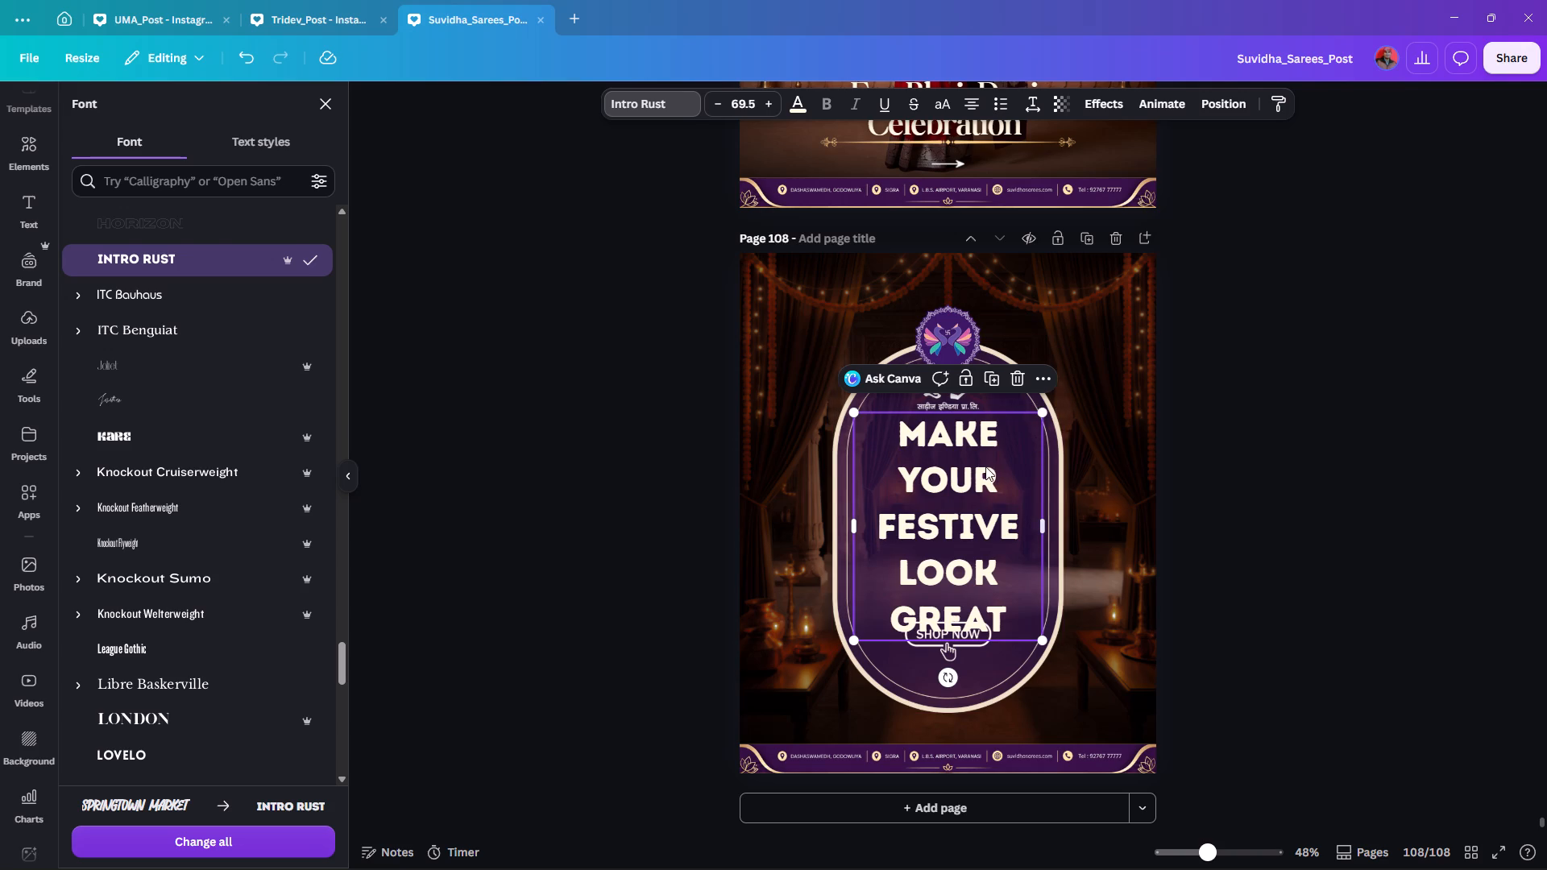
left_click(1331, 449)
Lower the Shop Now button into the bottom of the oval frame, clear of the tagline's last line.
left_click(944, 648)
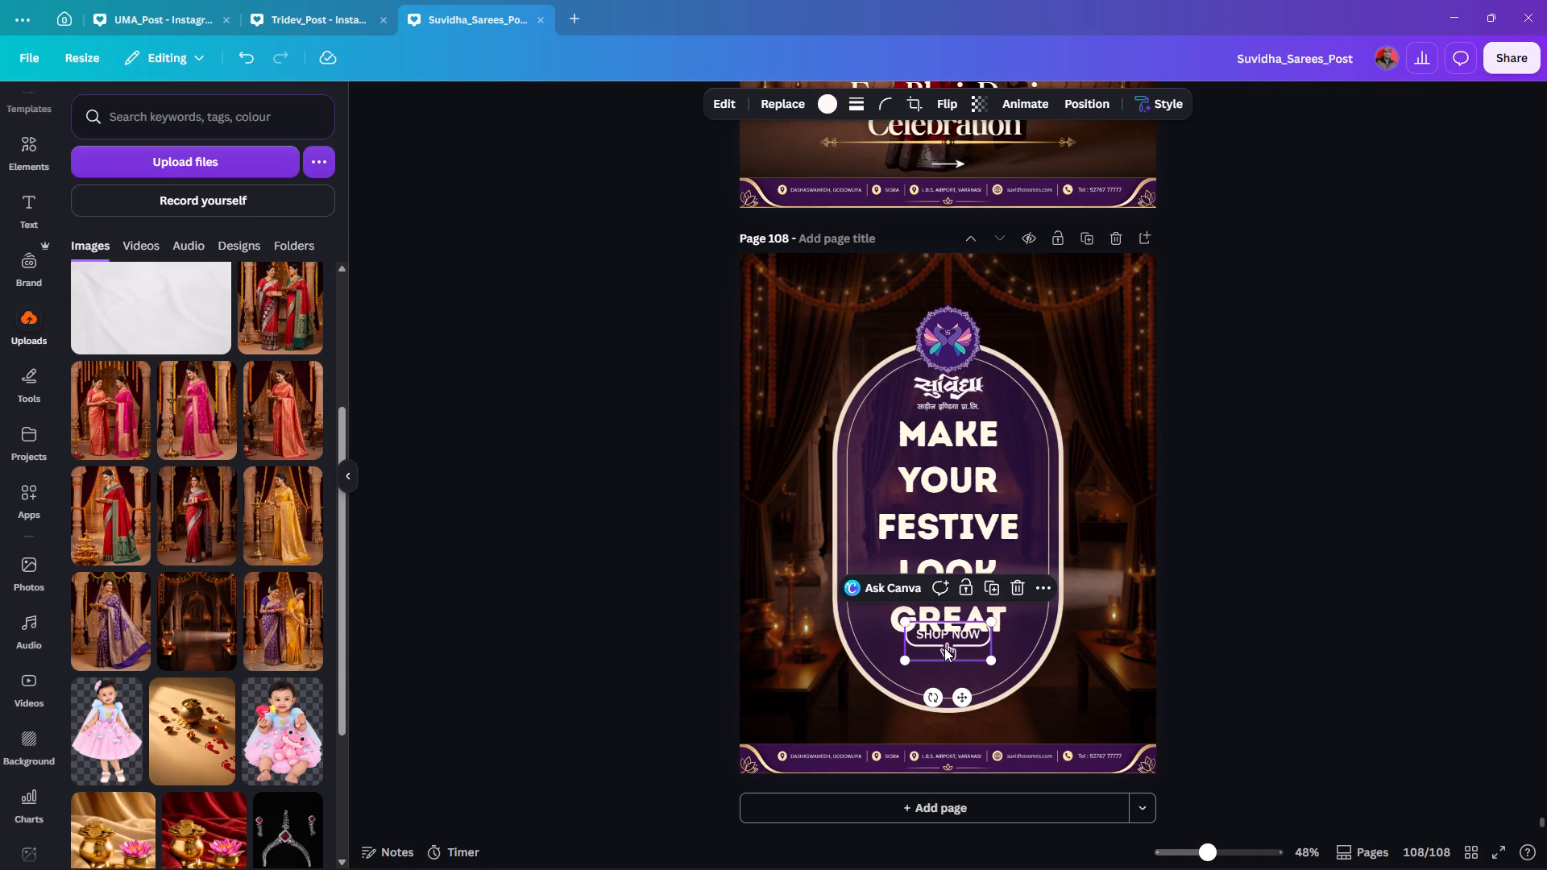
key("Down")
key("Down")
key("Down")
key("Down")
key("Down")
key("Down")
key("Down")
key("Down")
key("Down")
key("Down")
key("Down")
key("Down")
key("Down")
key("Down")
key("Down")
key("Down")
key("Down")
key("Down")
key("Down")
key("Down")
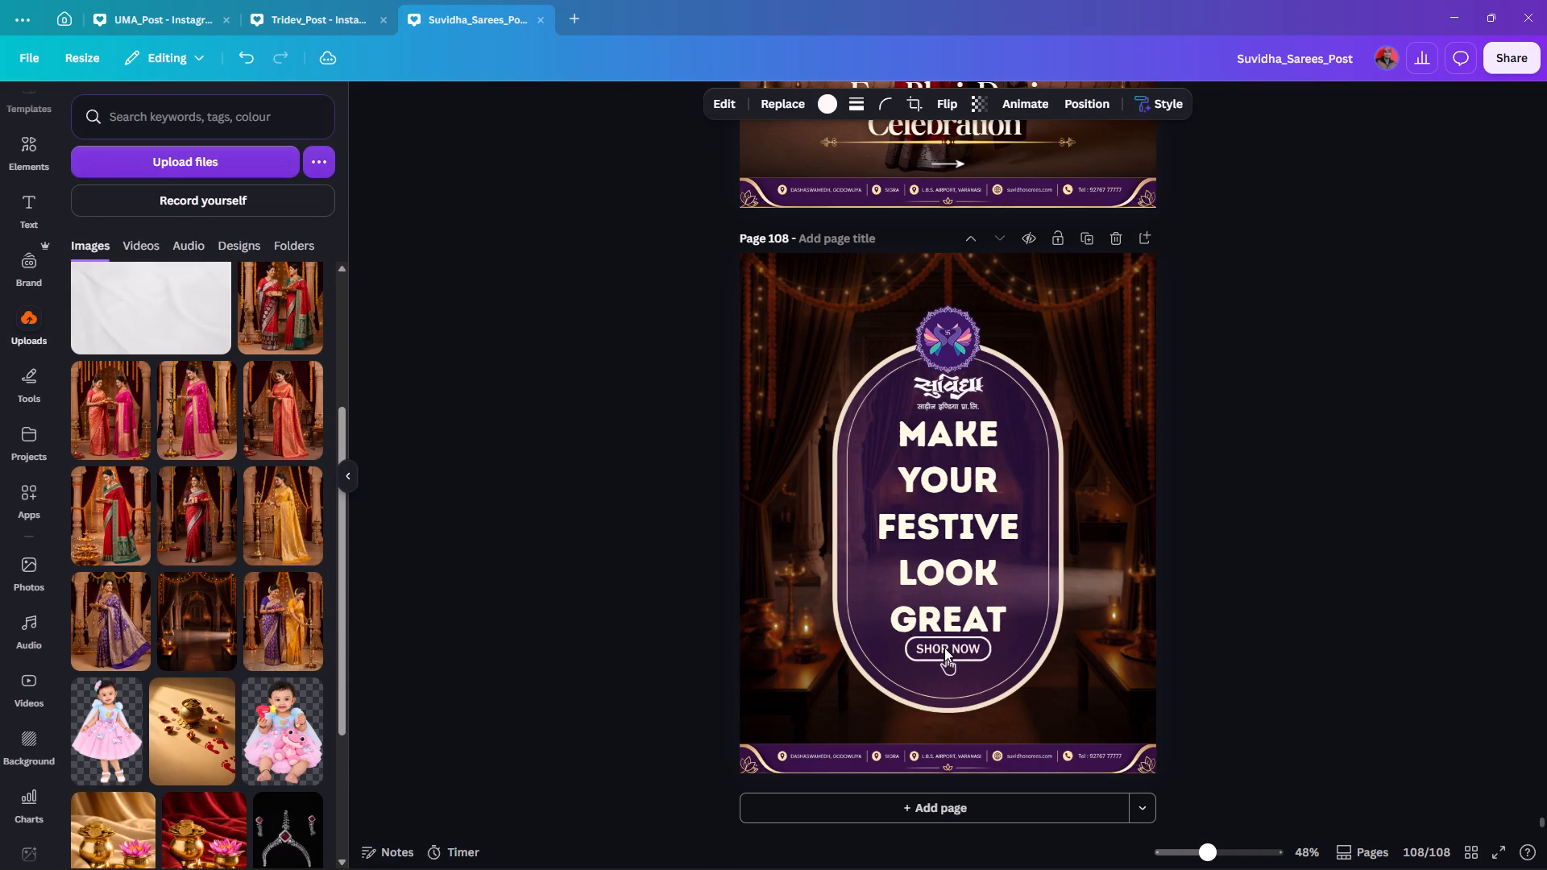
Nudge the tagline down slightly to balance its spacing between the logo and the Shop Now button.
left_click(951, 577)
key("Down")
key("Down")
key("Down")
key("Down")
key("Down")
key("Down")
key("Down")
key("Down")
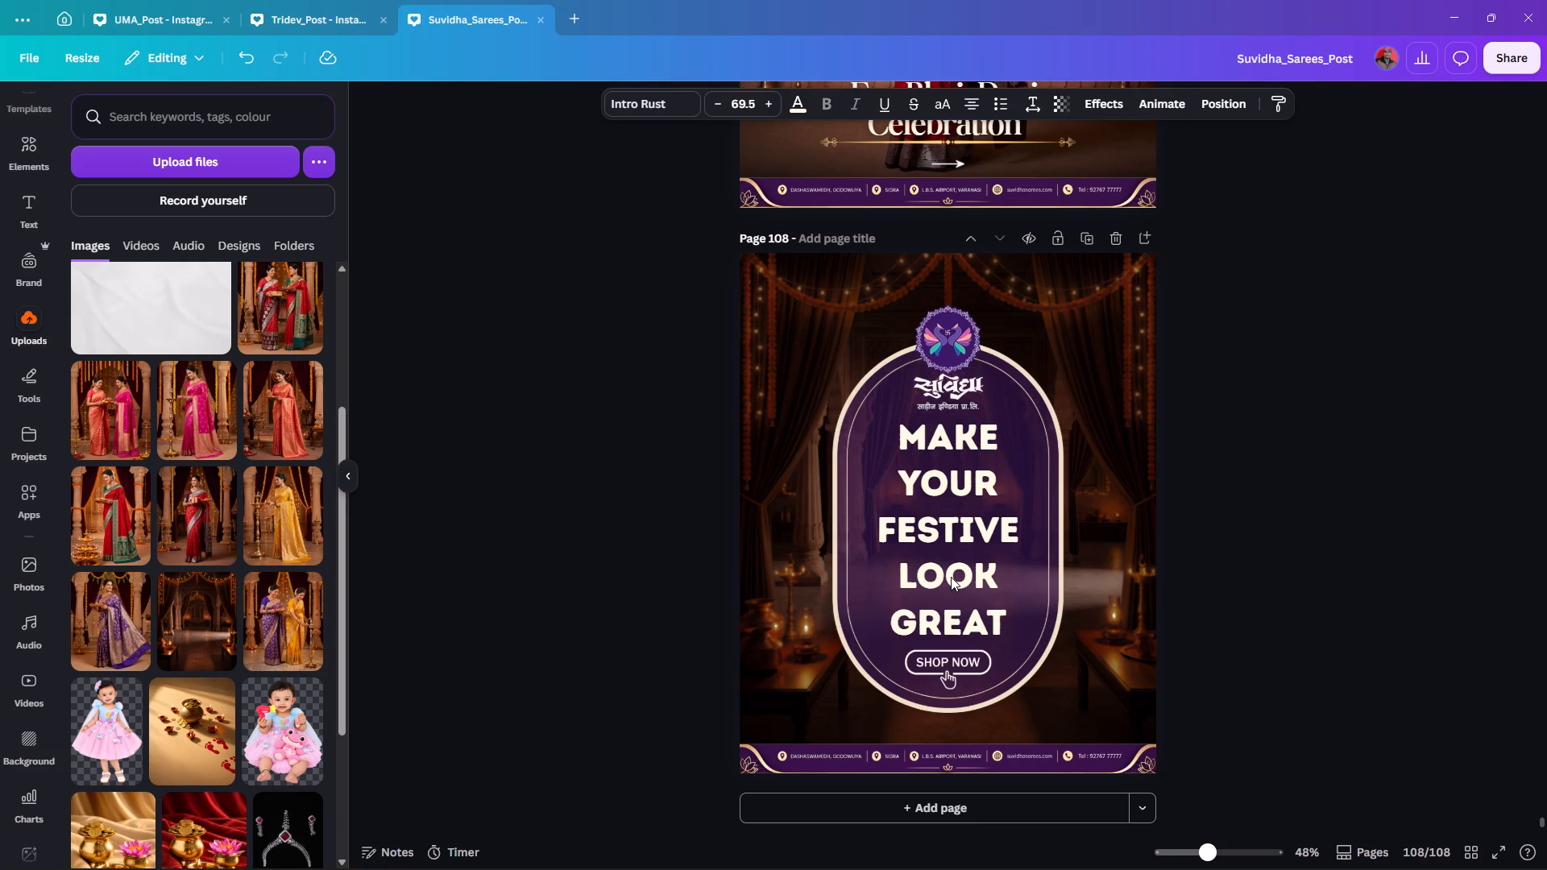
key("Up")
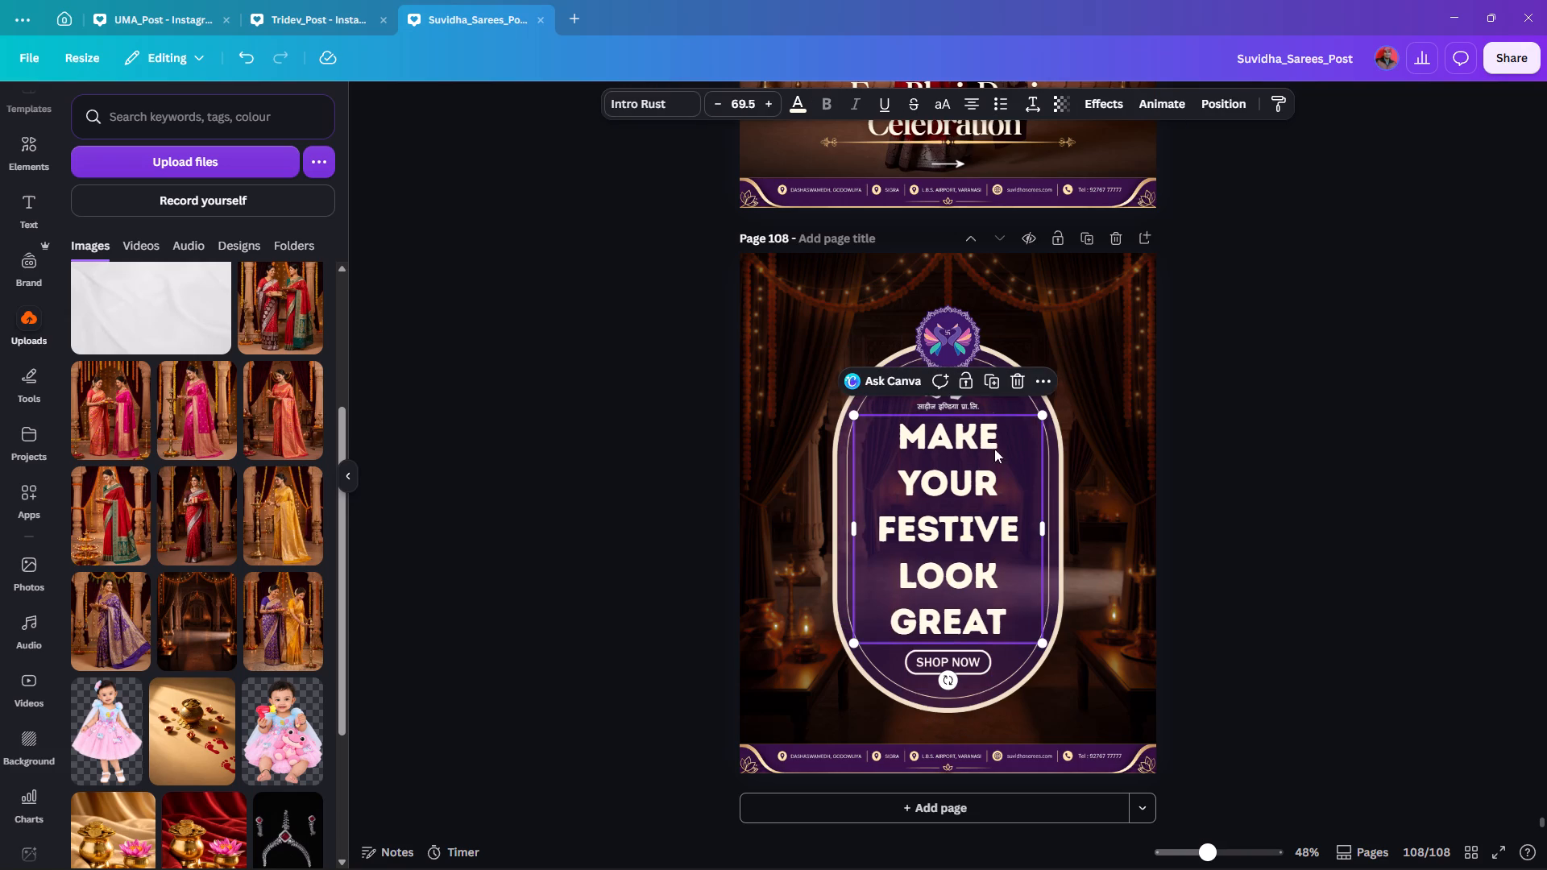
Compare the gold gradient text colours on the tagline and apply the golden-yellow gradient from the design's text colours.
left_click(795, 110)
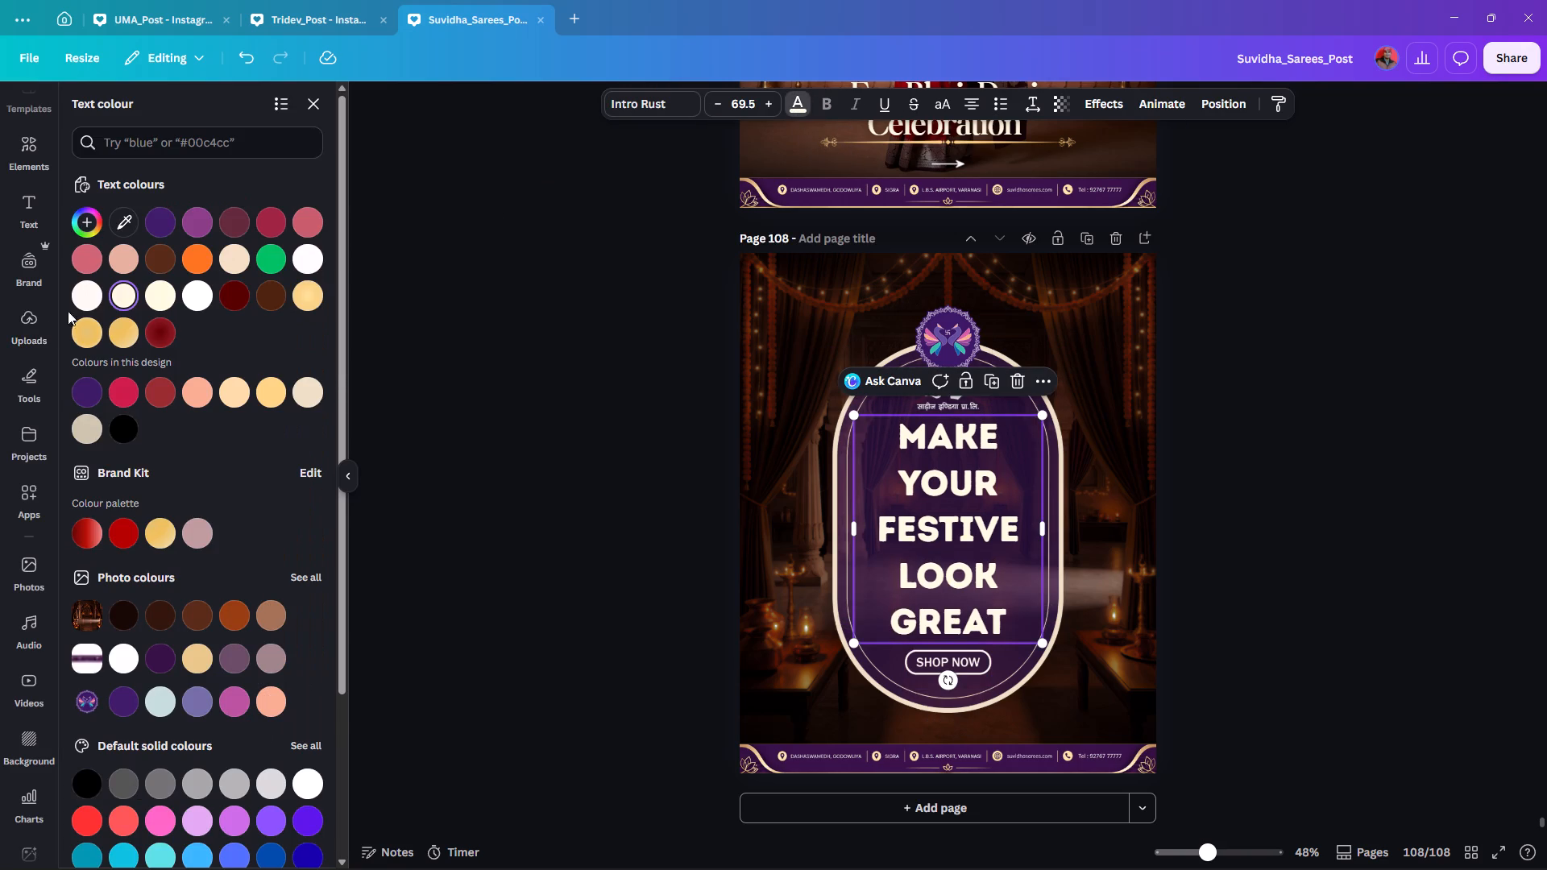
left_click(119, 336)
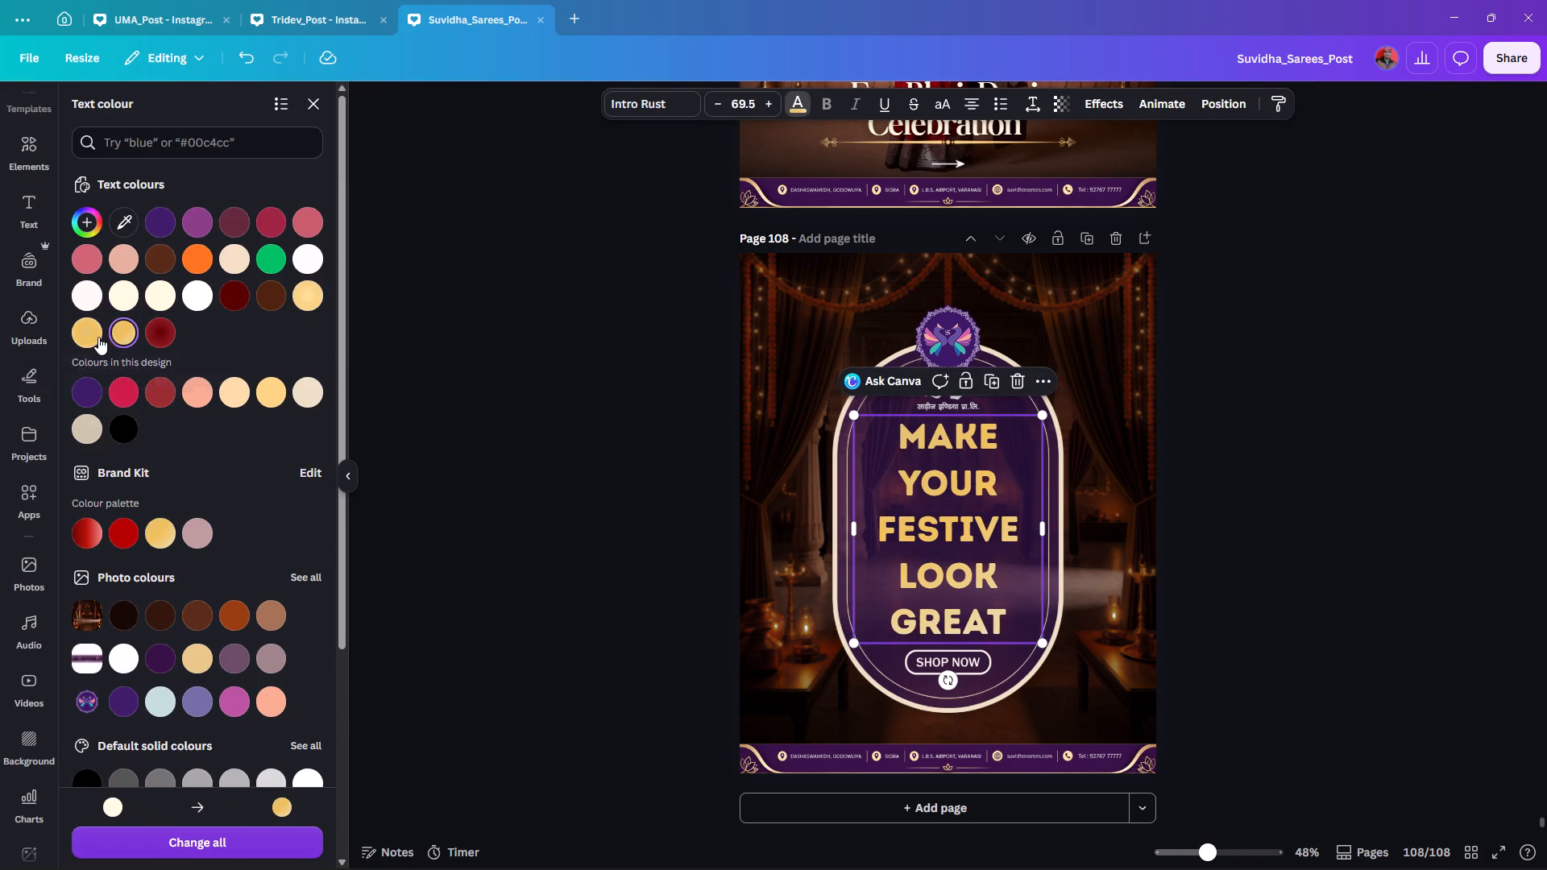
left_click(95, 337)
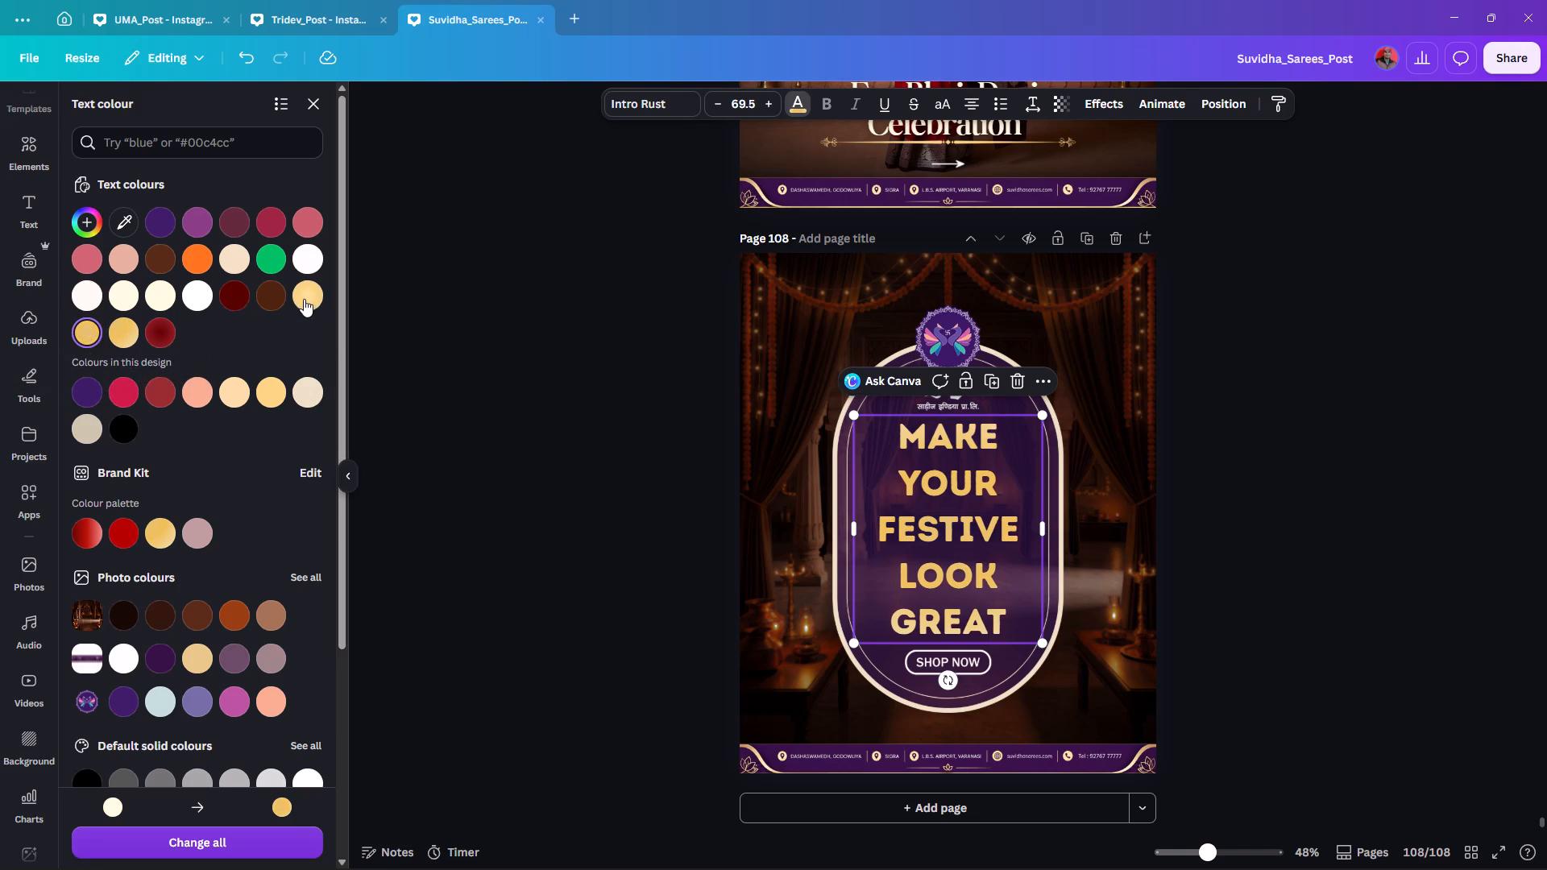
left_click(304, 299)
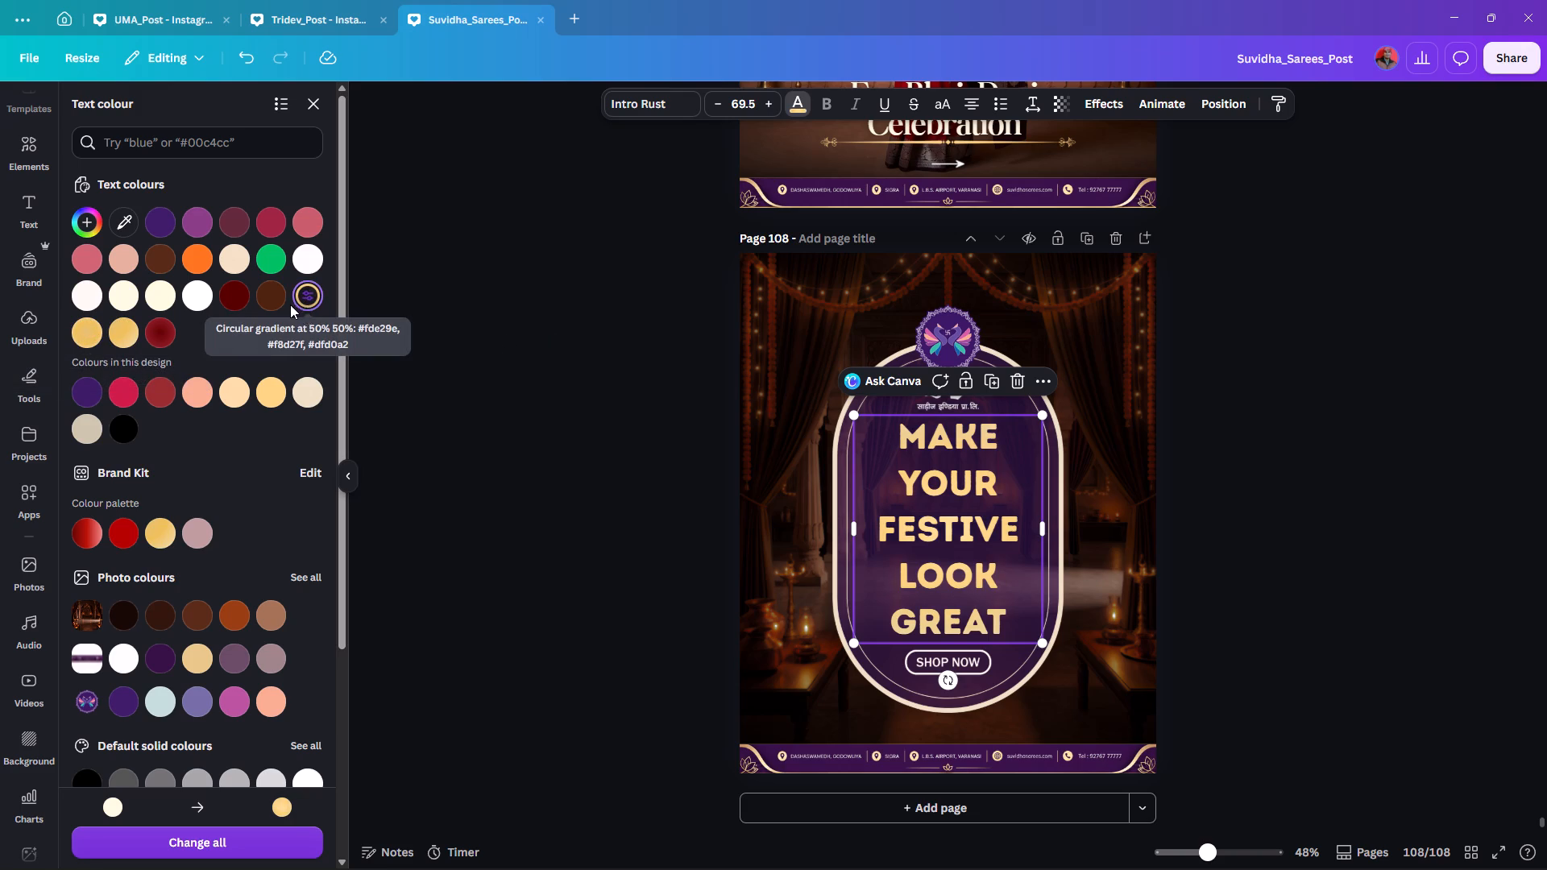
left_click(120, 329)
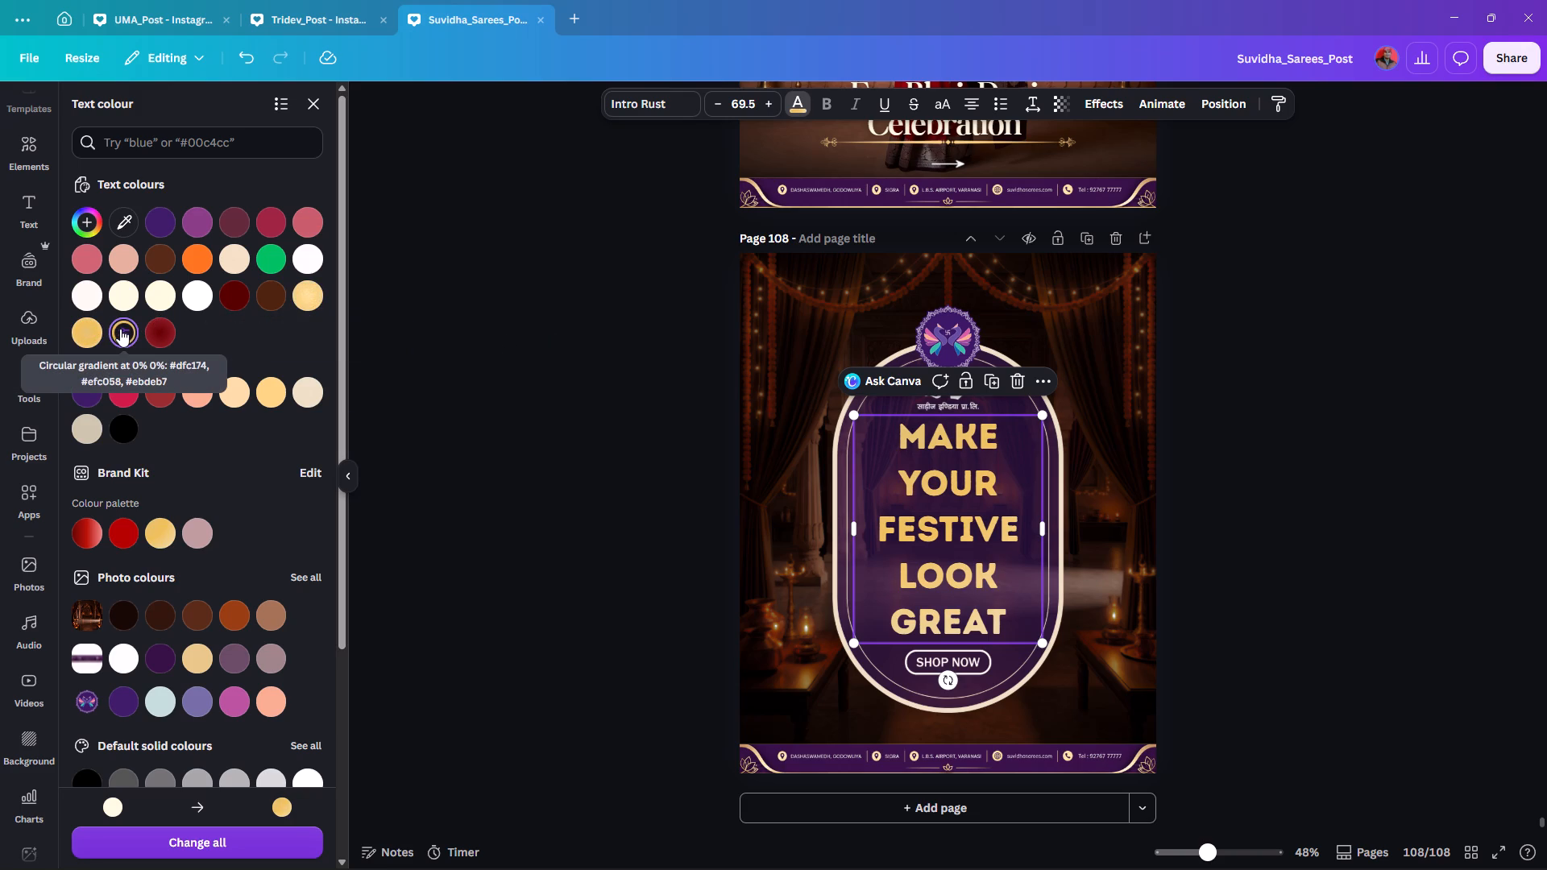
left_click(85, 338)
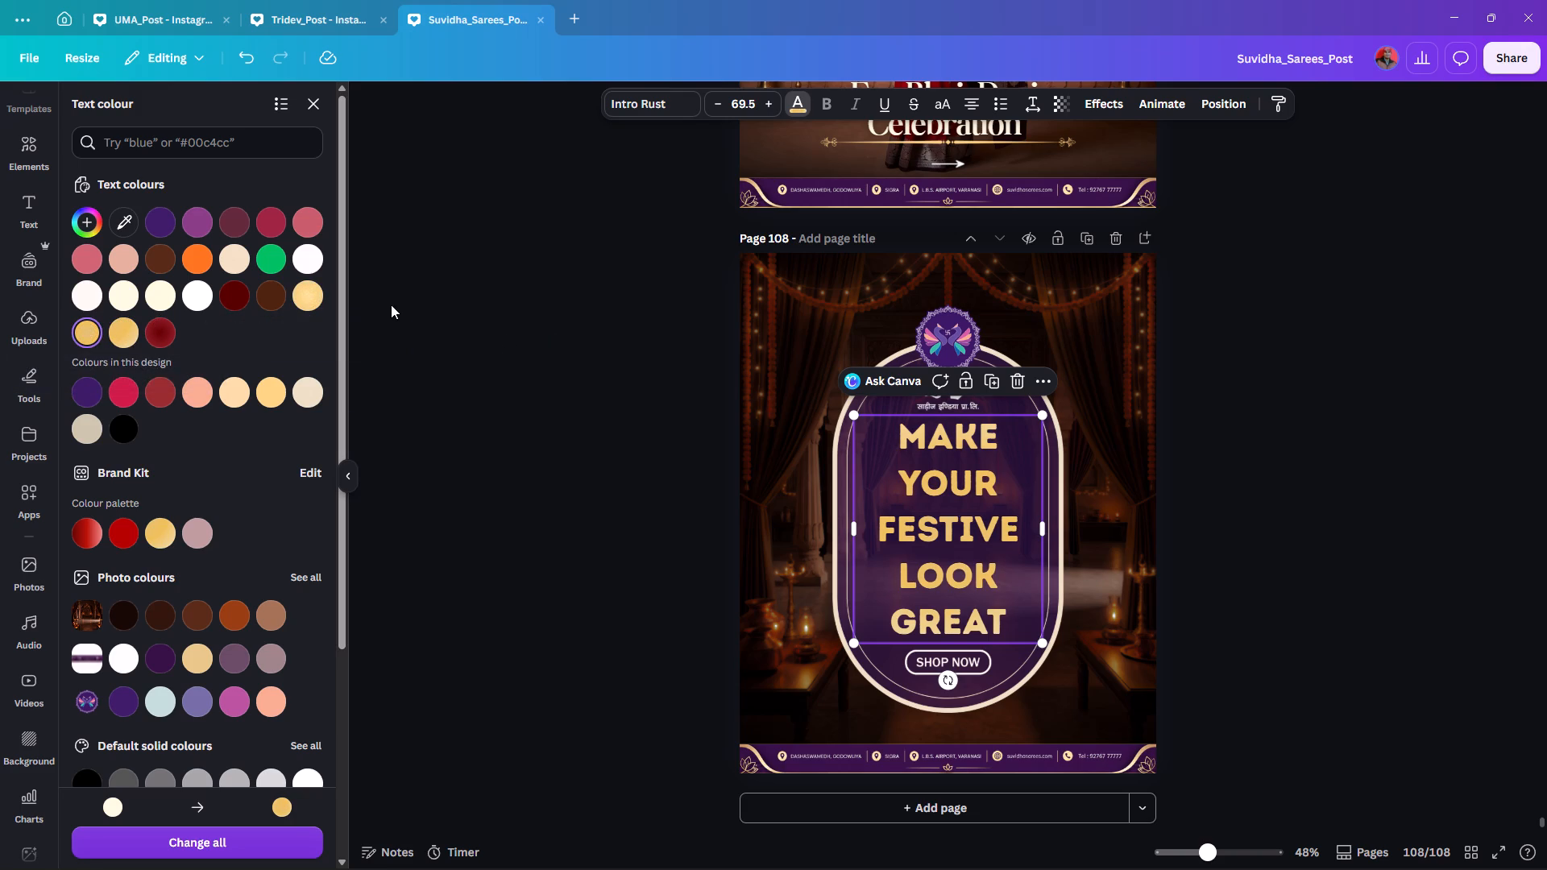
left_click(154, 536)
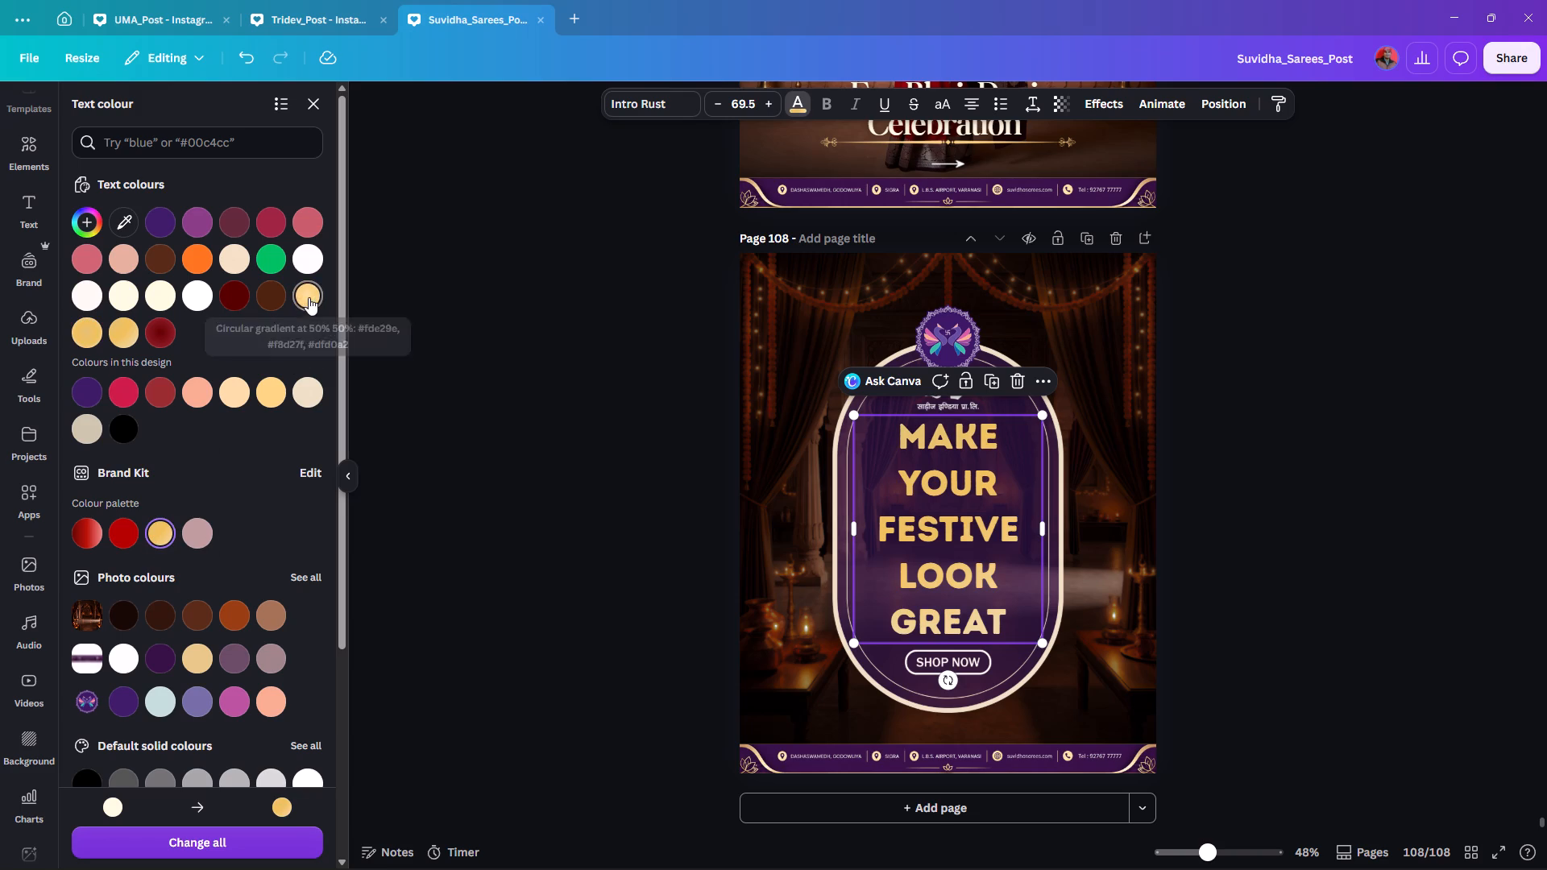
left_click(309, 297)
left_click(79, 331)
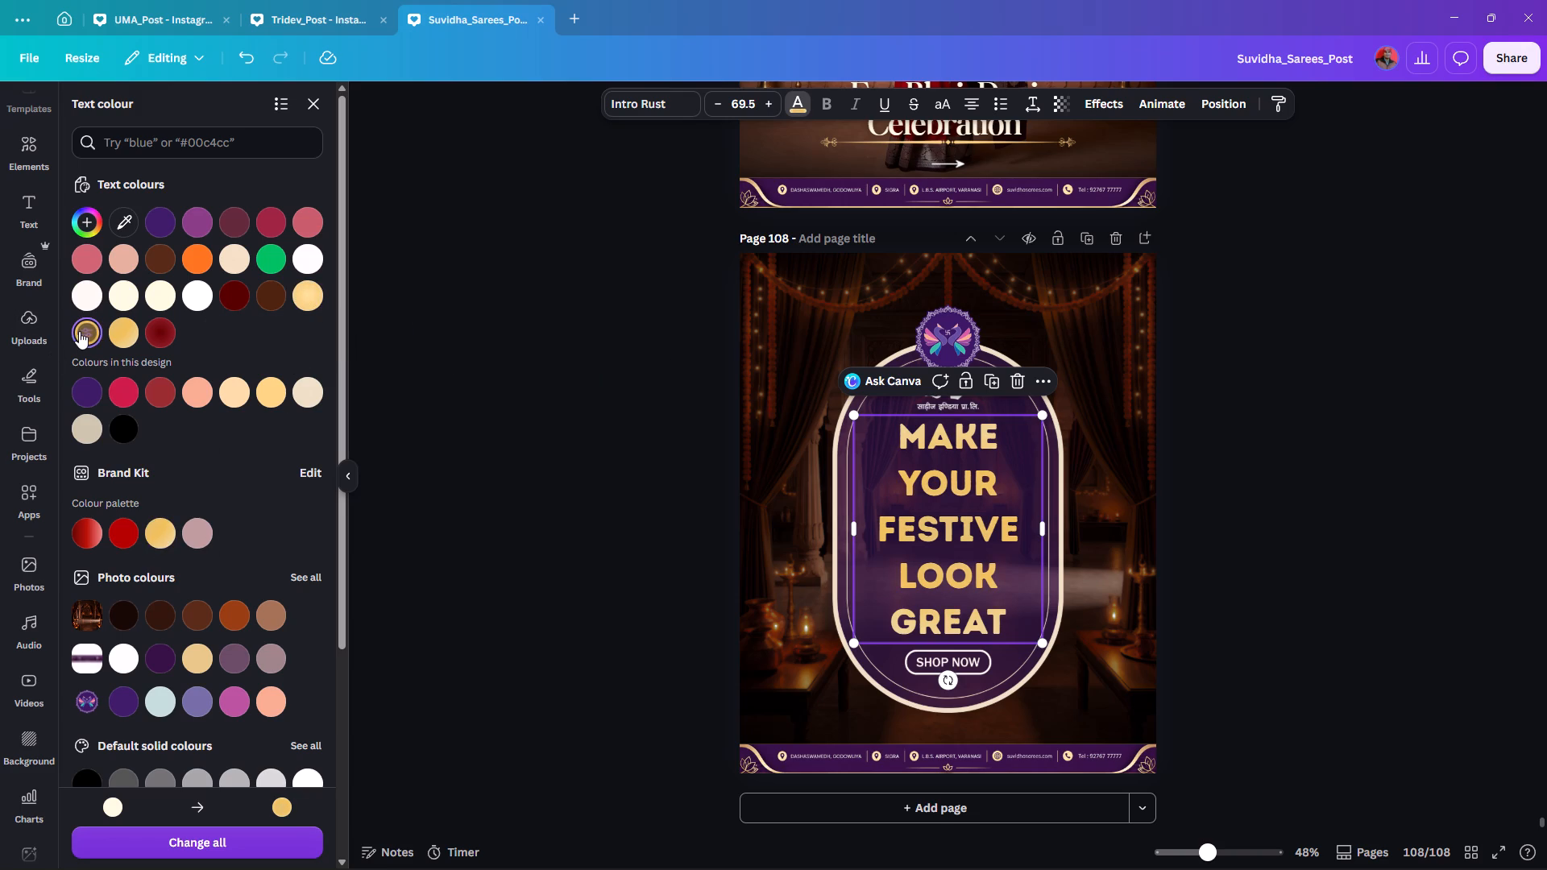
double_click(1297, 404)
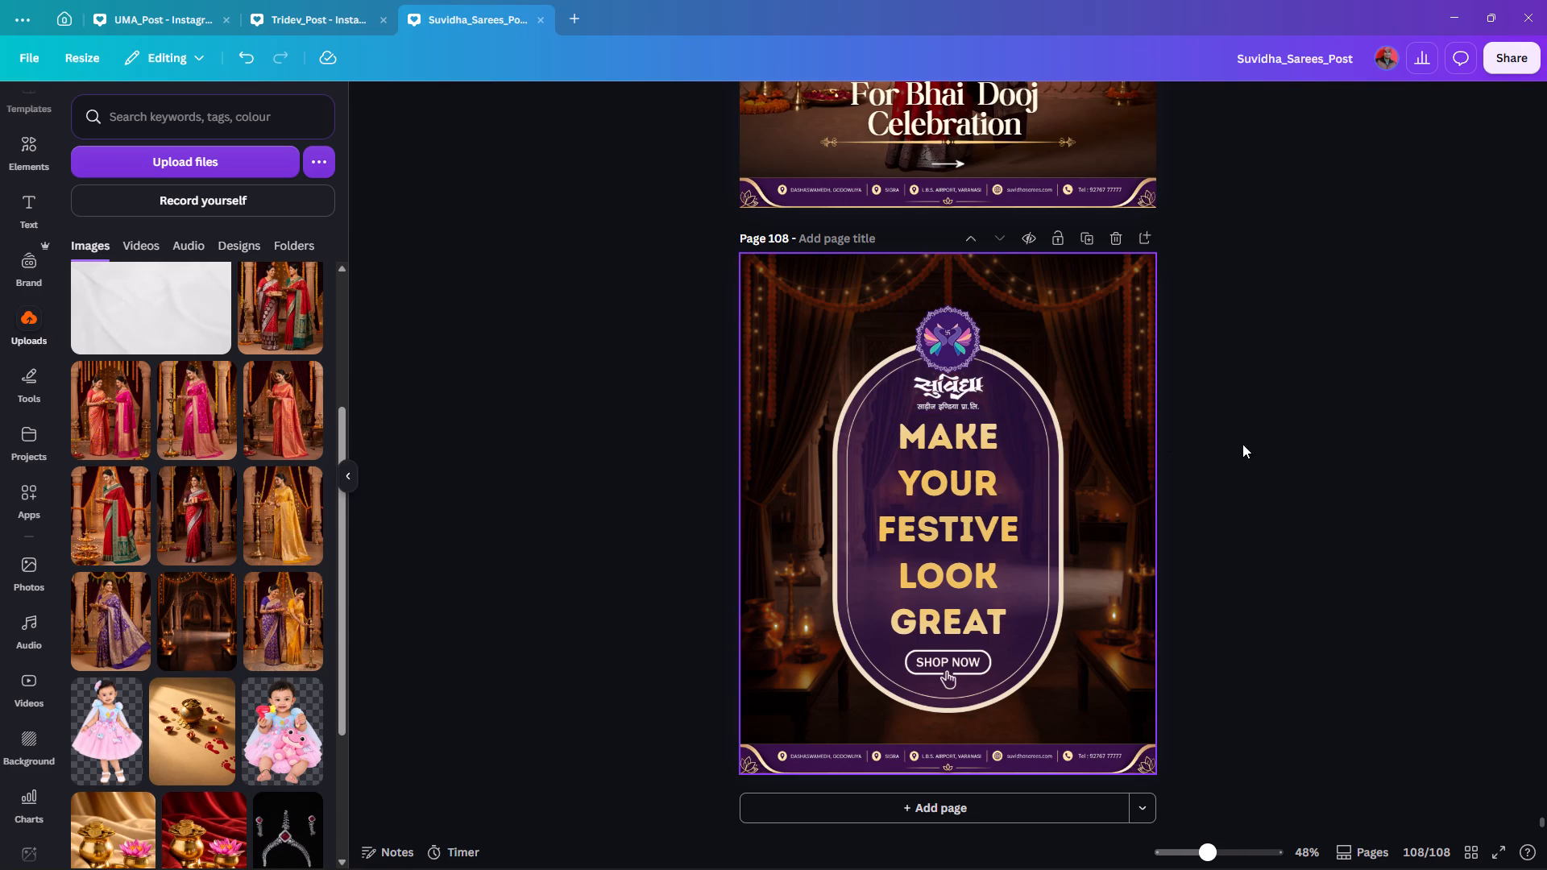
Enlarge the logo, oval frame, tagline and Shop Now button together, bringing the tagline to a font size of about 72.7.
left_click_drag(1338, 361, 815, 710)
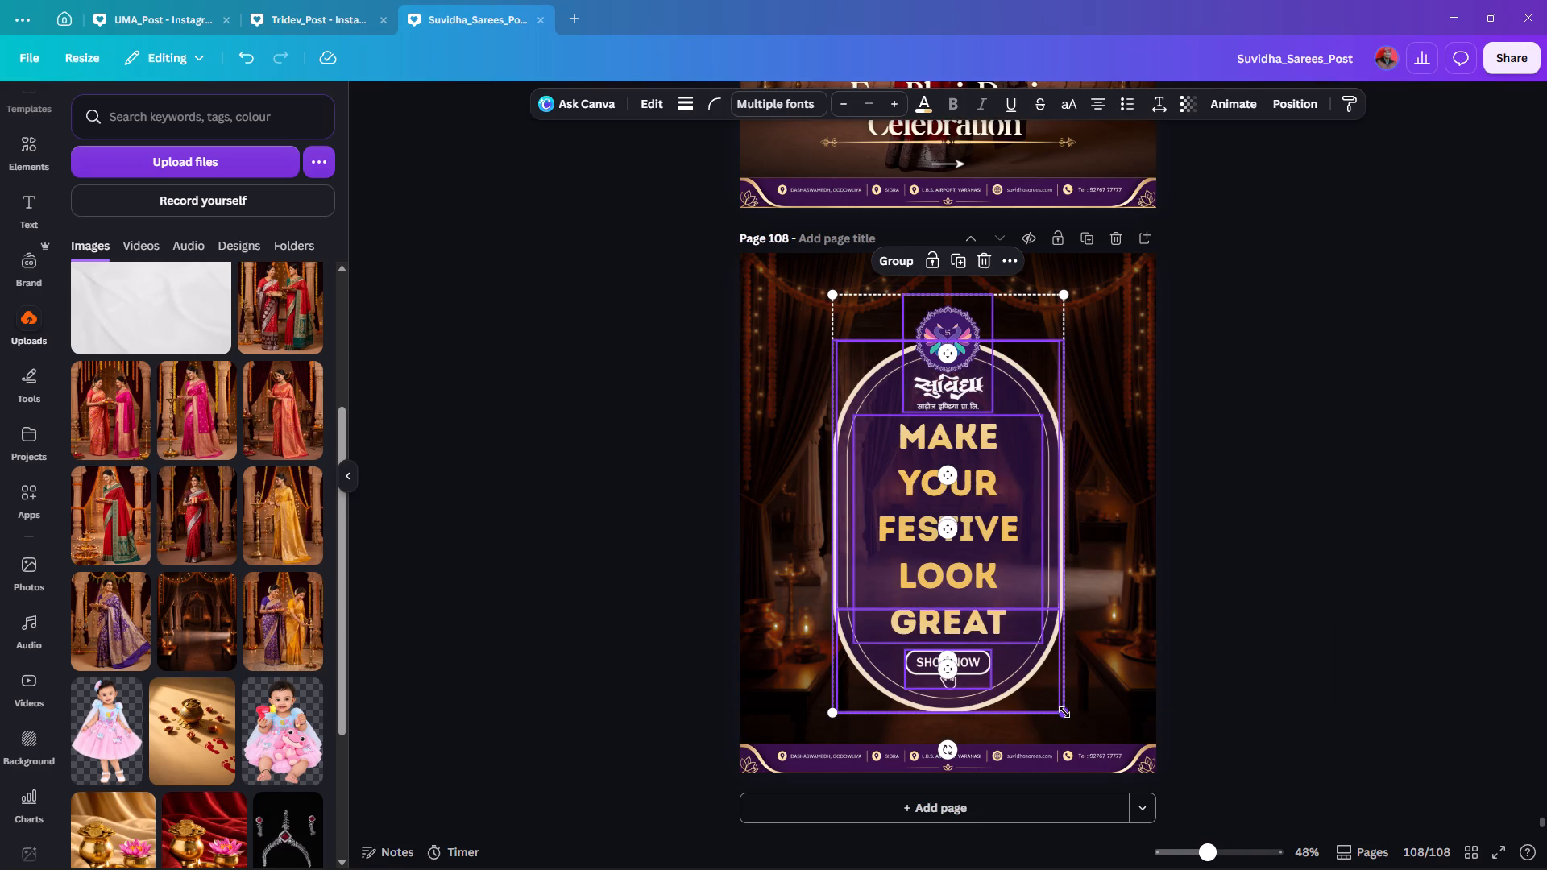
left_click_drag(1064, 712, 1074, 731, "alt")
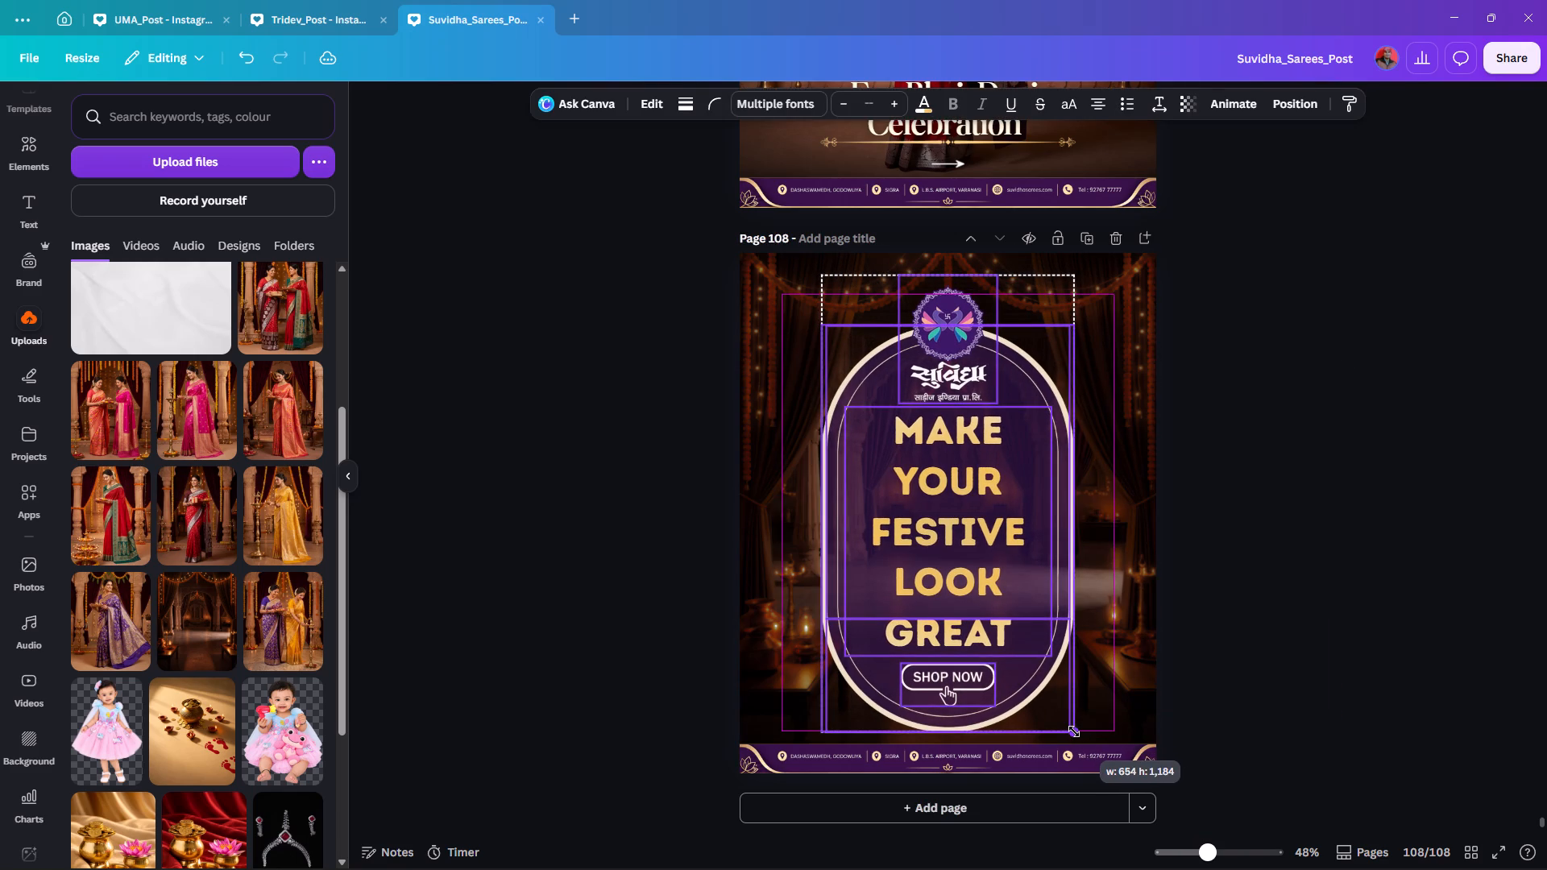
left_click_drag(1074, 731, 1074, 731, "alt")
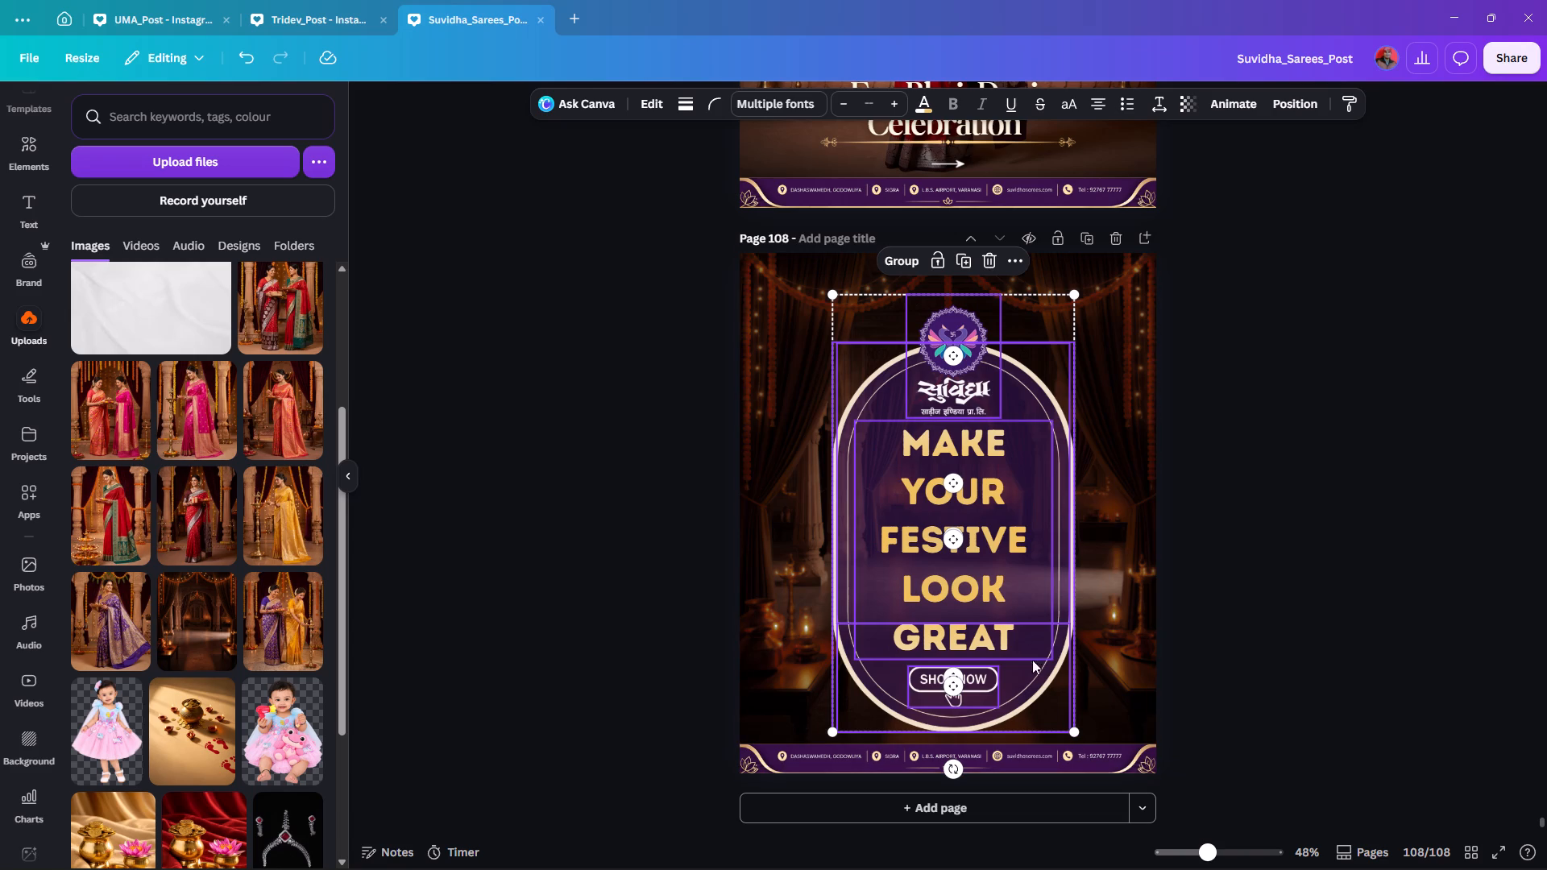
Reposition the enlarged logo, oval frame, tagline and Shop Now button together, slightly higher and centred horizontally on page 108.
left_click(1283, 93)
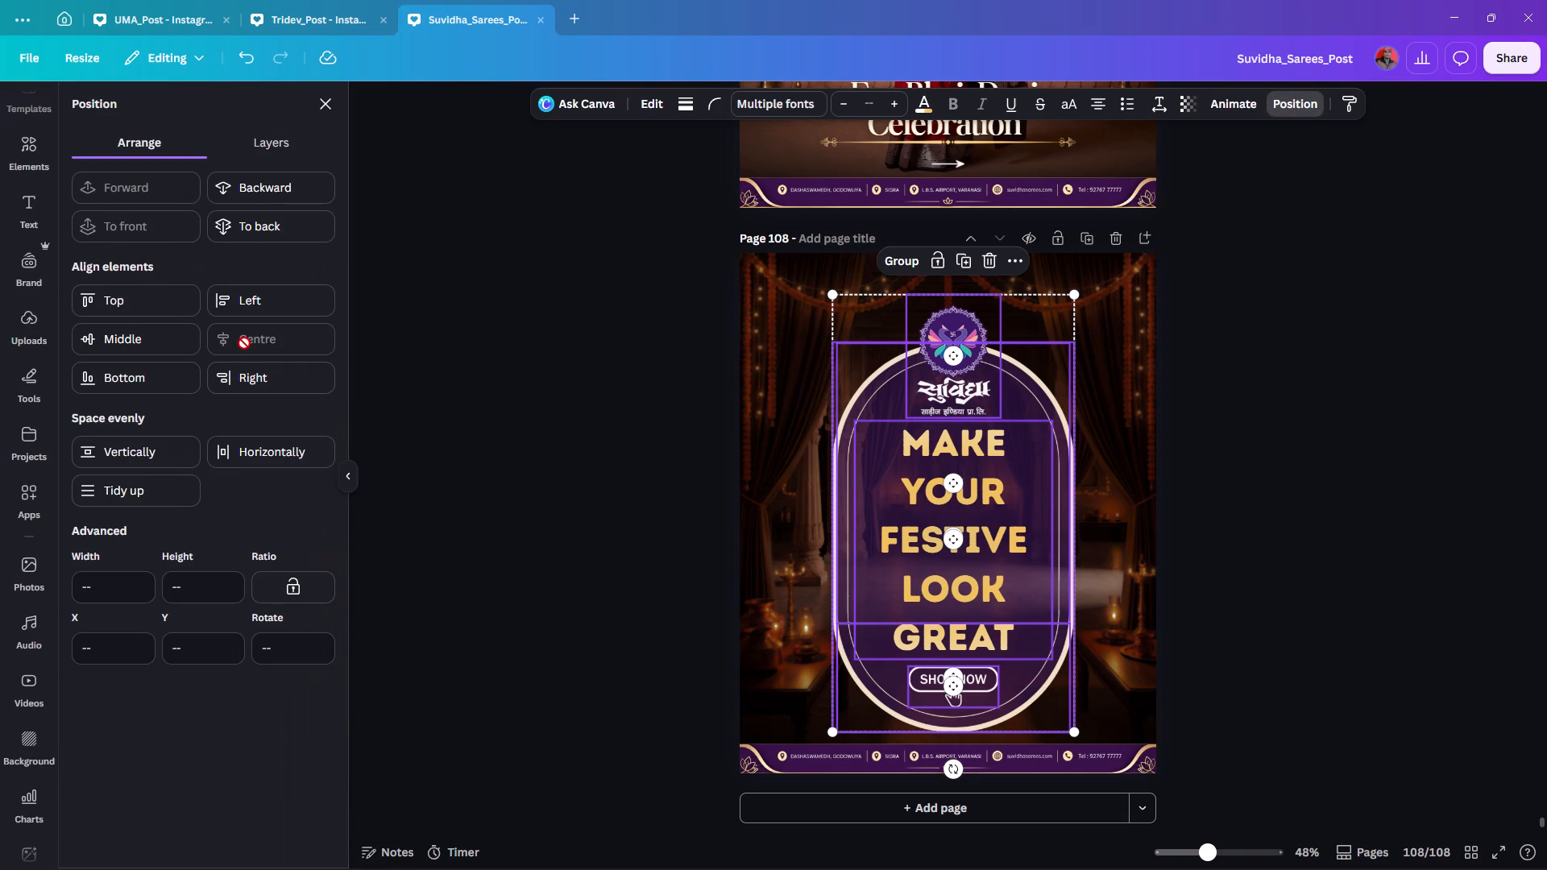
left_click(244, 343)
left_click_drag(1034, 480, 1026, 470)
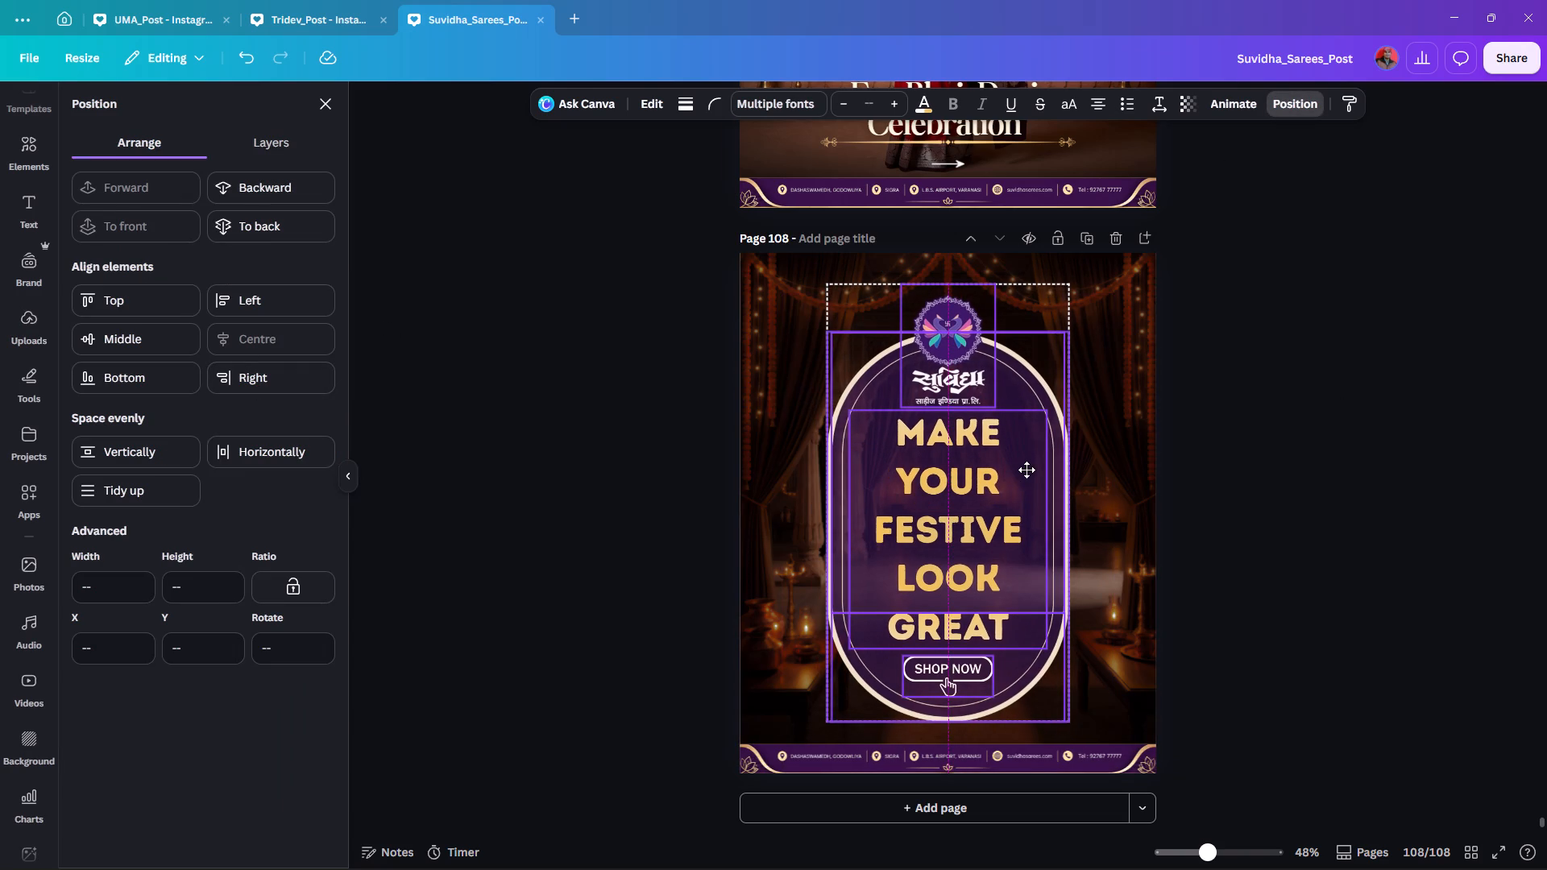
left_click_drag(1026, 470, 1031, 471)
key("Up")
key("Up")
key("Up")
key("Up")
key("Up")
key("Up")
key("Up")
key("Up")
key("Up")
key("Up")
key("Up")
key("Up")
key("Up")
key("Up")
key("Up")
key("Up")
key("Up")
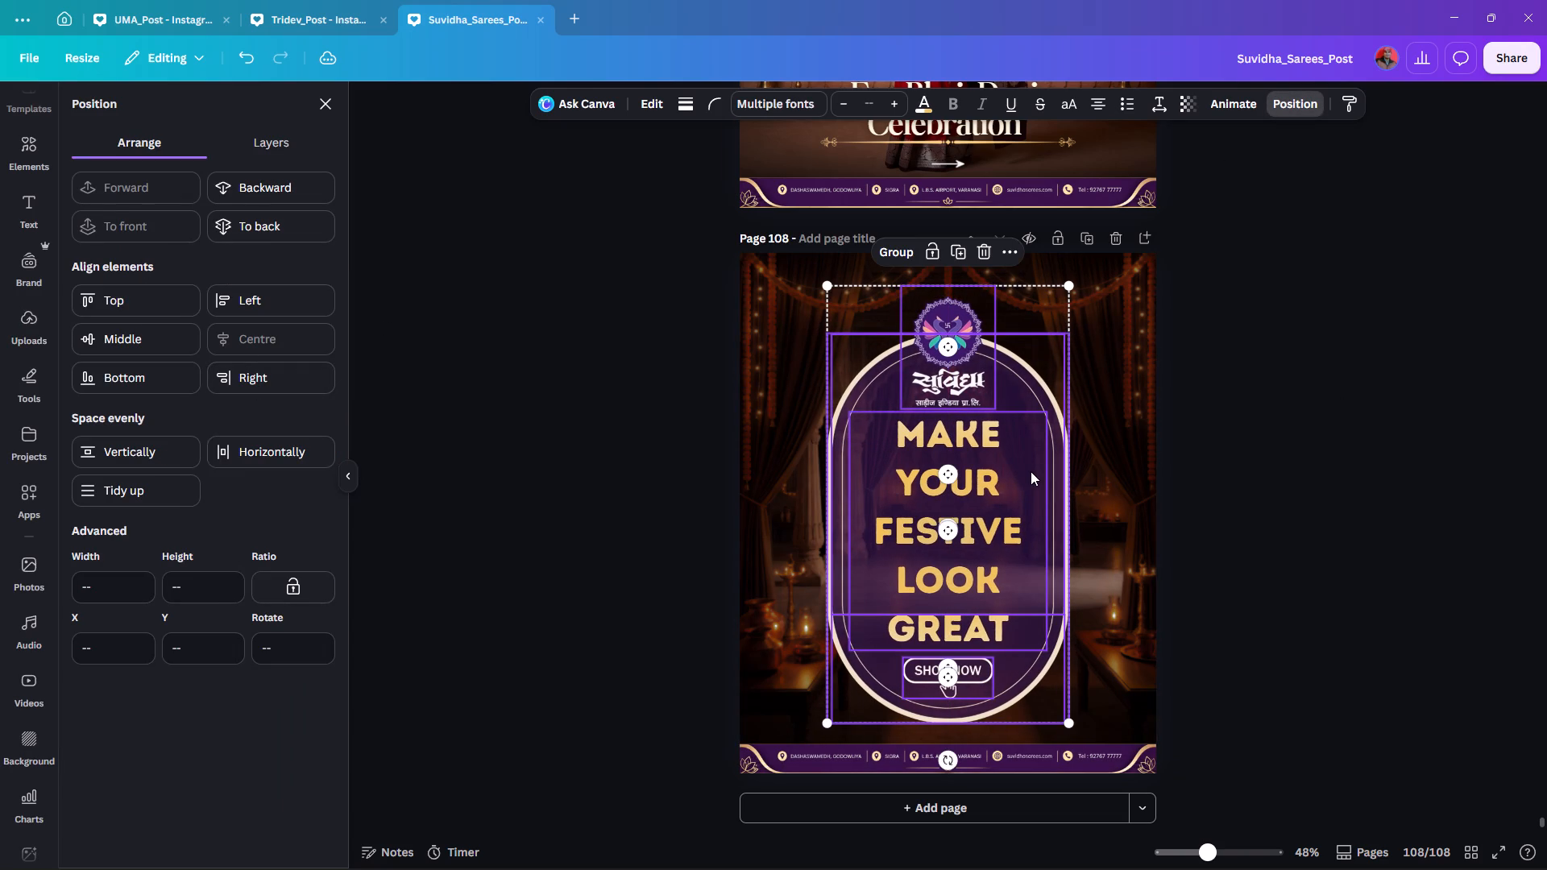
key("Up")
key("Up")
key("Up")
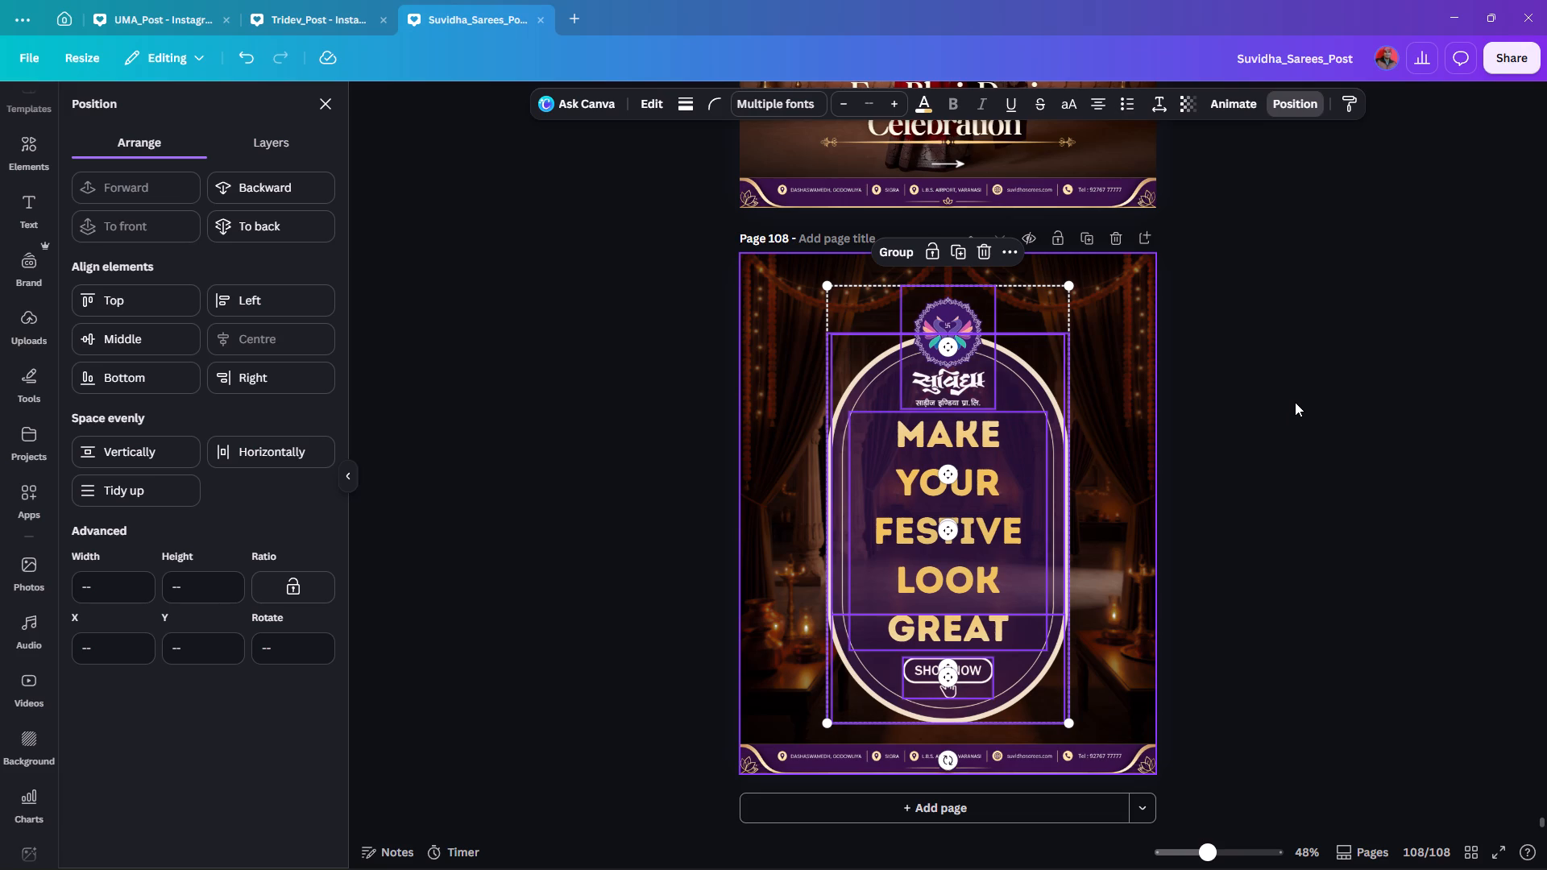
left_click(1295, 402)
left_click(1318, 341)
Shift the logo, oval frame, tagline and Shop Now button up together, leaving more space above the footer strip.
left_click_drag(1393, 319, 872, 640)
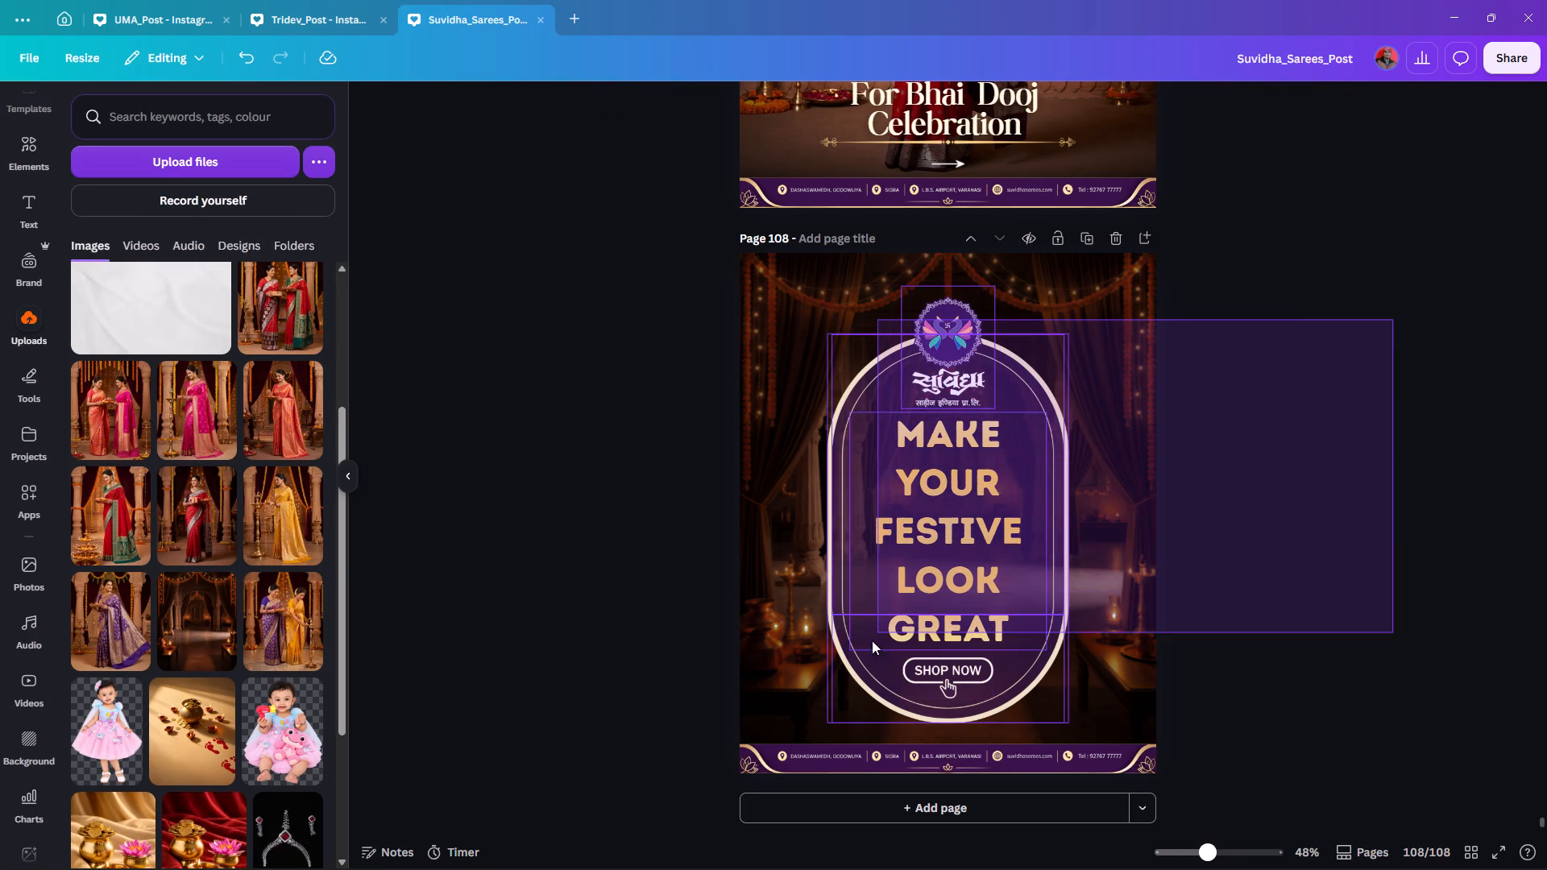
left_click_drag(872, 640, 846, 692)
key("Up")
key("Up")
key("Up")
key("Up")
key("Up")
key("Up")
key("Up")
key("Up")
key("Up")
key("Up")
key("Up")
key("Up")
key("Up")
key("Up")
key("Up")
key("Up")
key("Up")
key("Up")
key("Up")
key("Up")
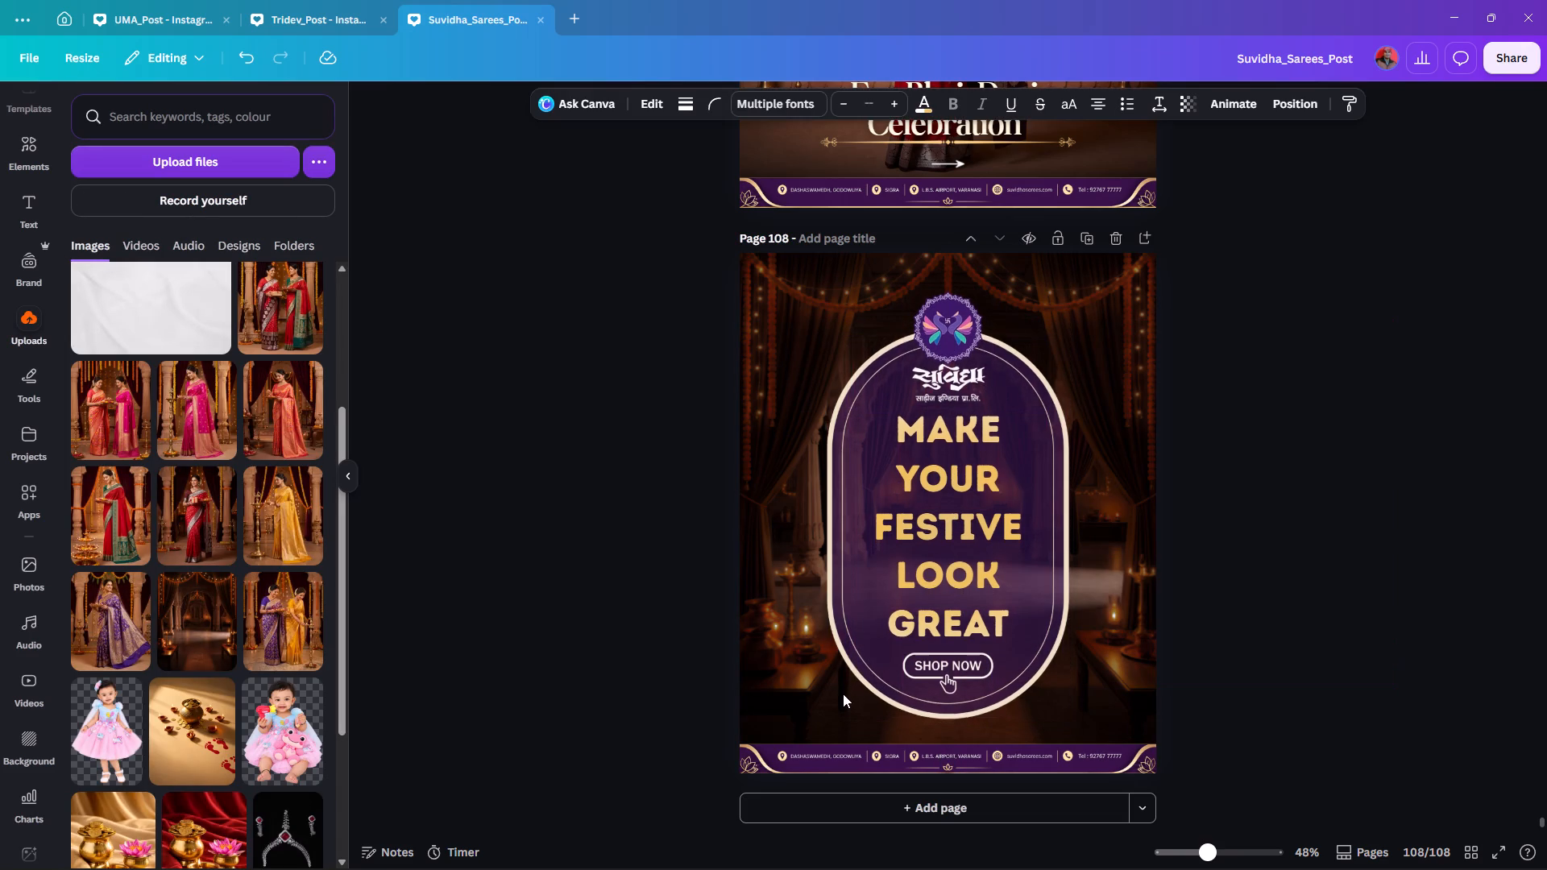
key("Up")
key("Up")
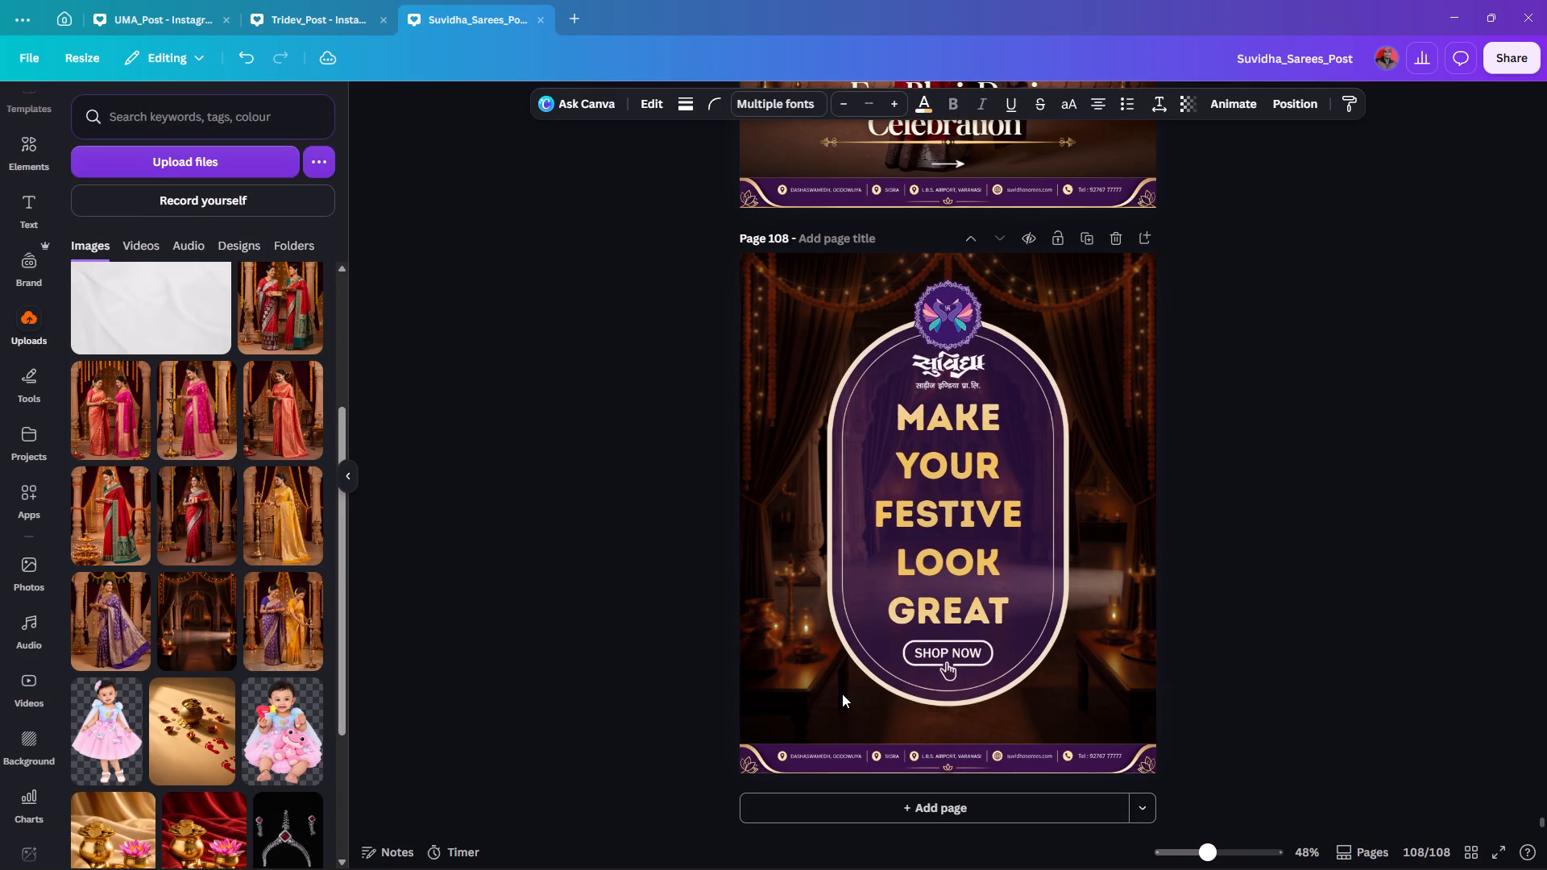
key("Down")
key("Up")
key("Up")
key("Up")
left_click(1233, 536)
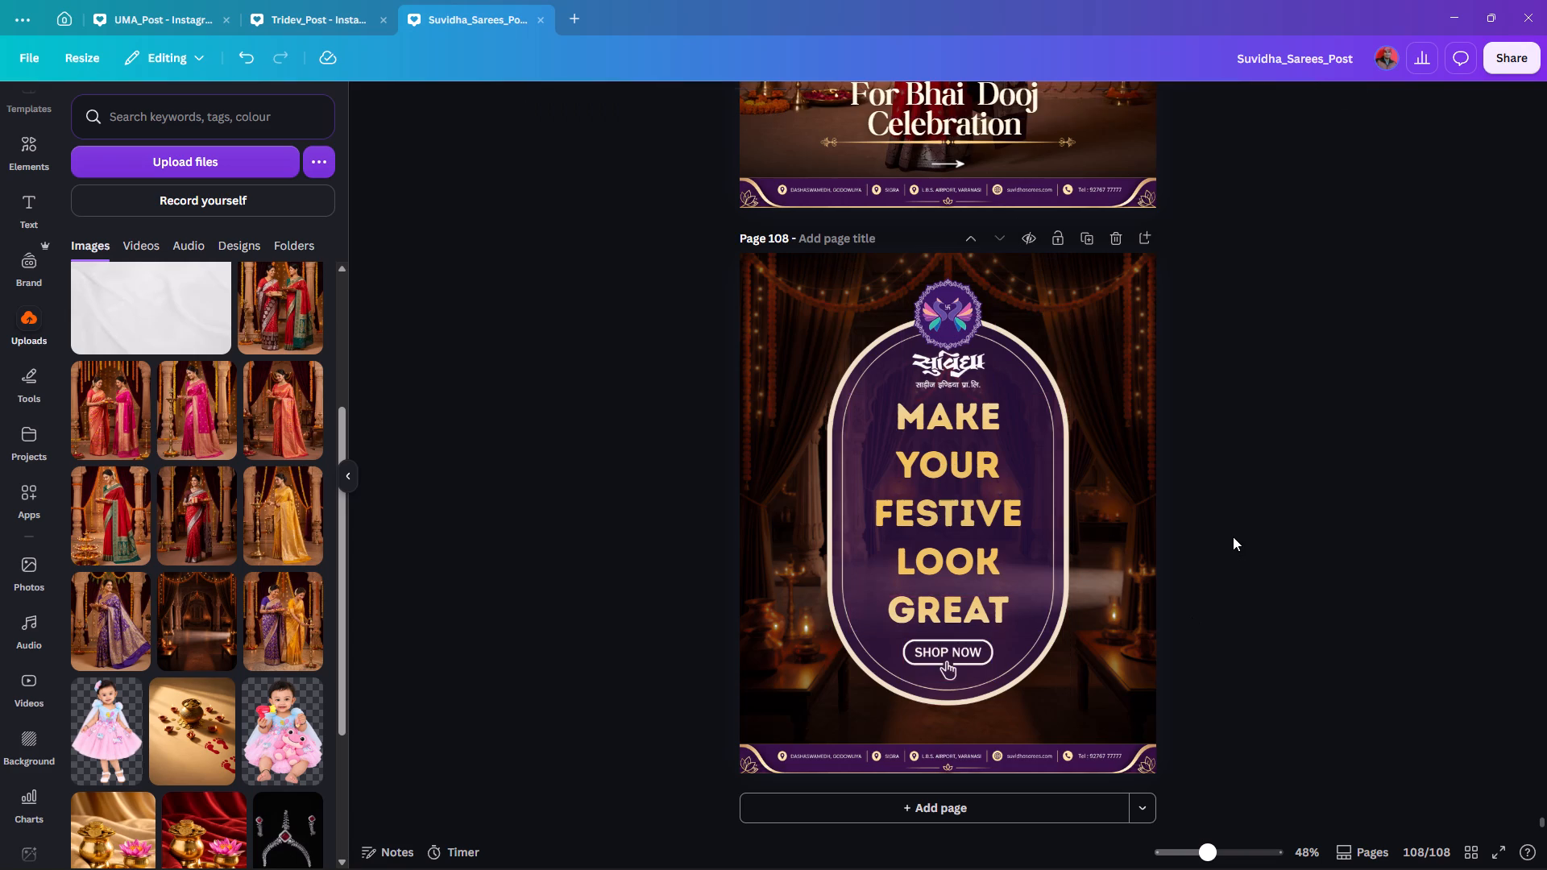
Nudge the Shop Now button down slightly, away from the word GREAT.
left_click(942, 660)
key("Down")
key("Down")
key("Down")
key("Down")
key("Down")
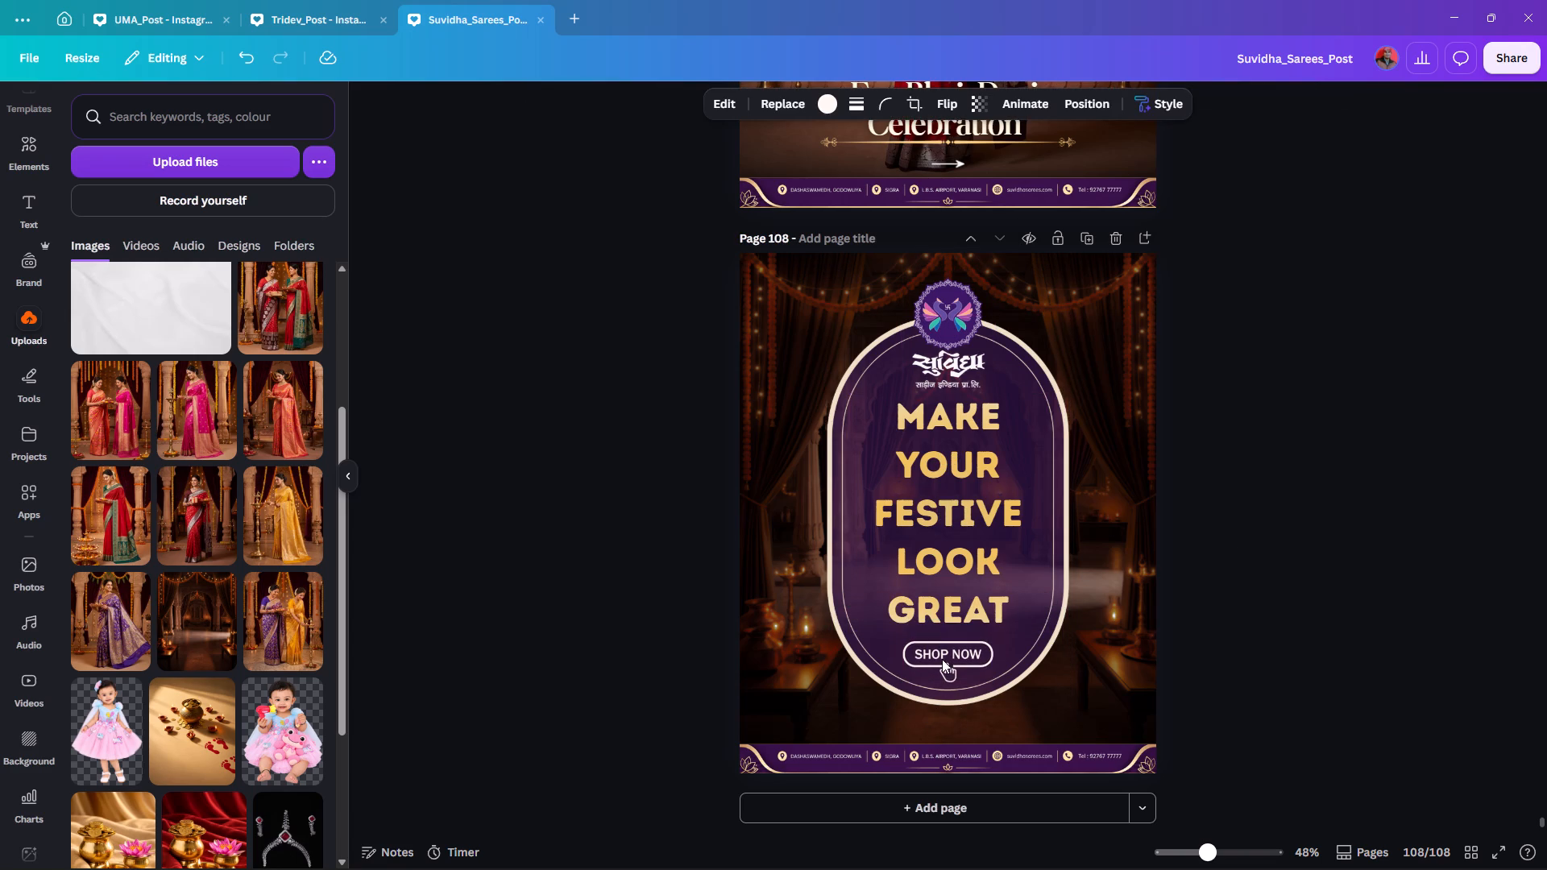
key("Up")
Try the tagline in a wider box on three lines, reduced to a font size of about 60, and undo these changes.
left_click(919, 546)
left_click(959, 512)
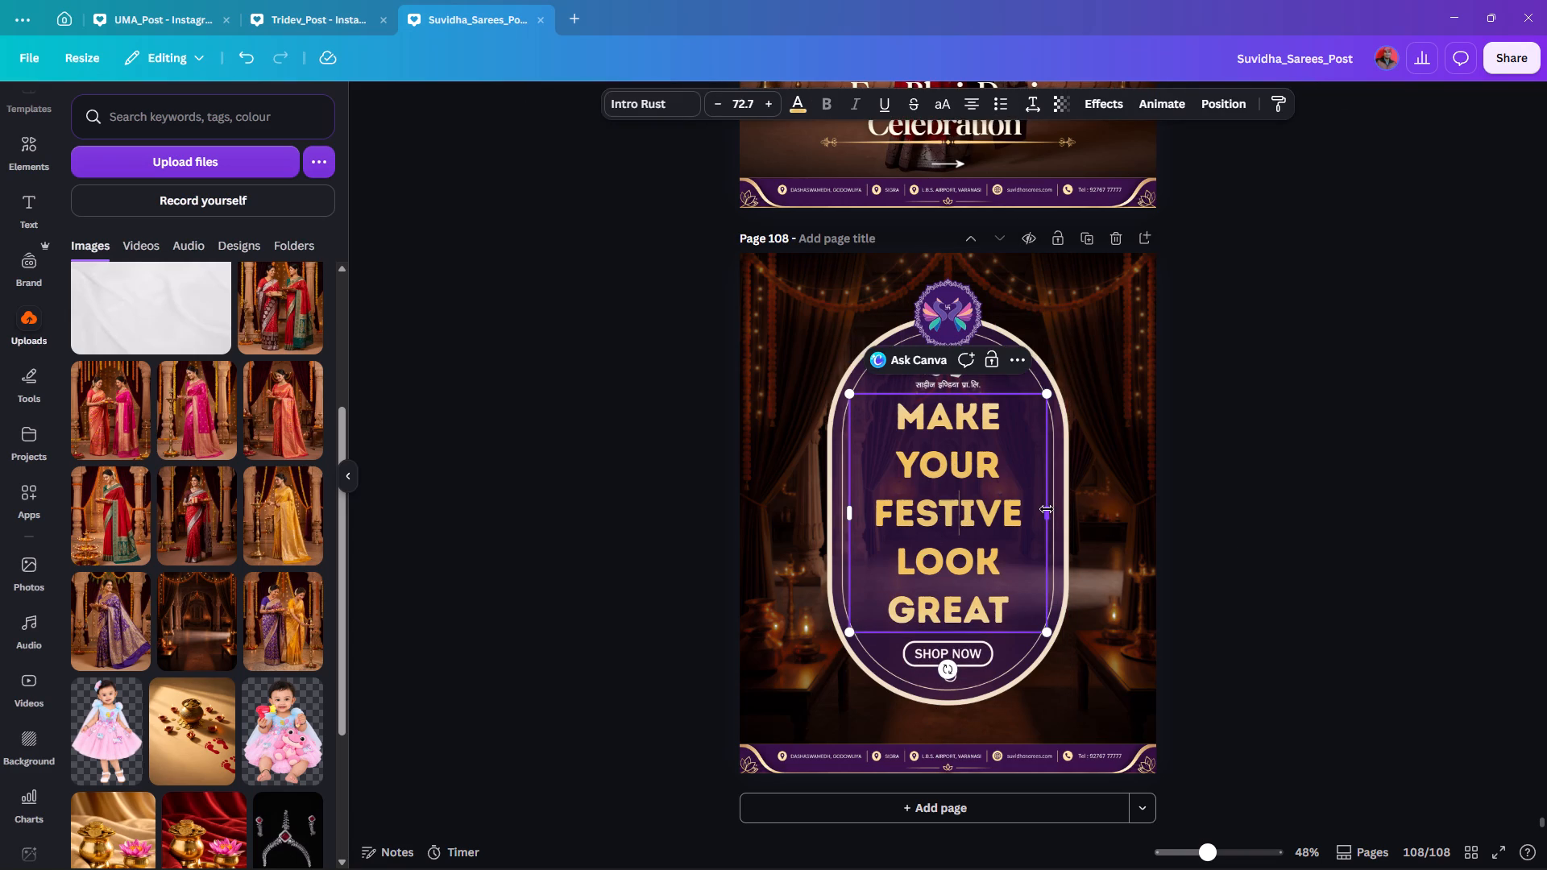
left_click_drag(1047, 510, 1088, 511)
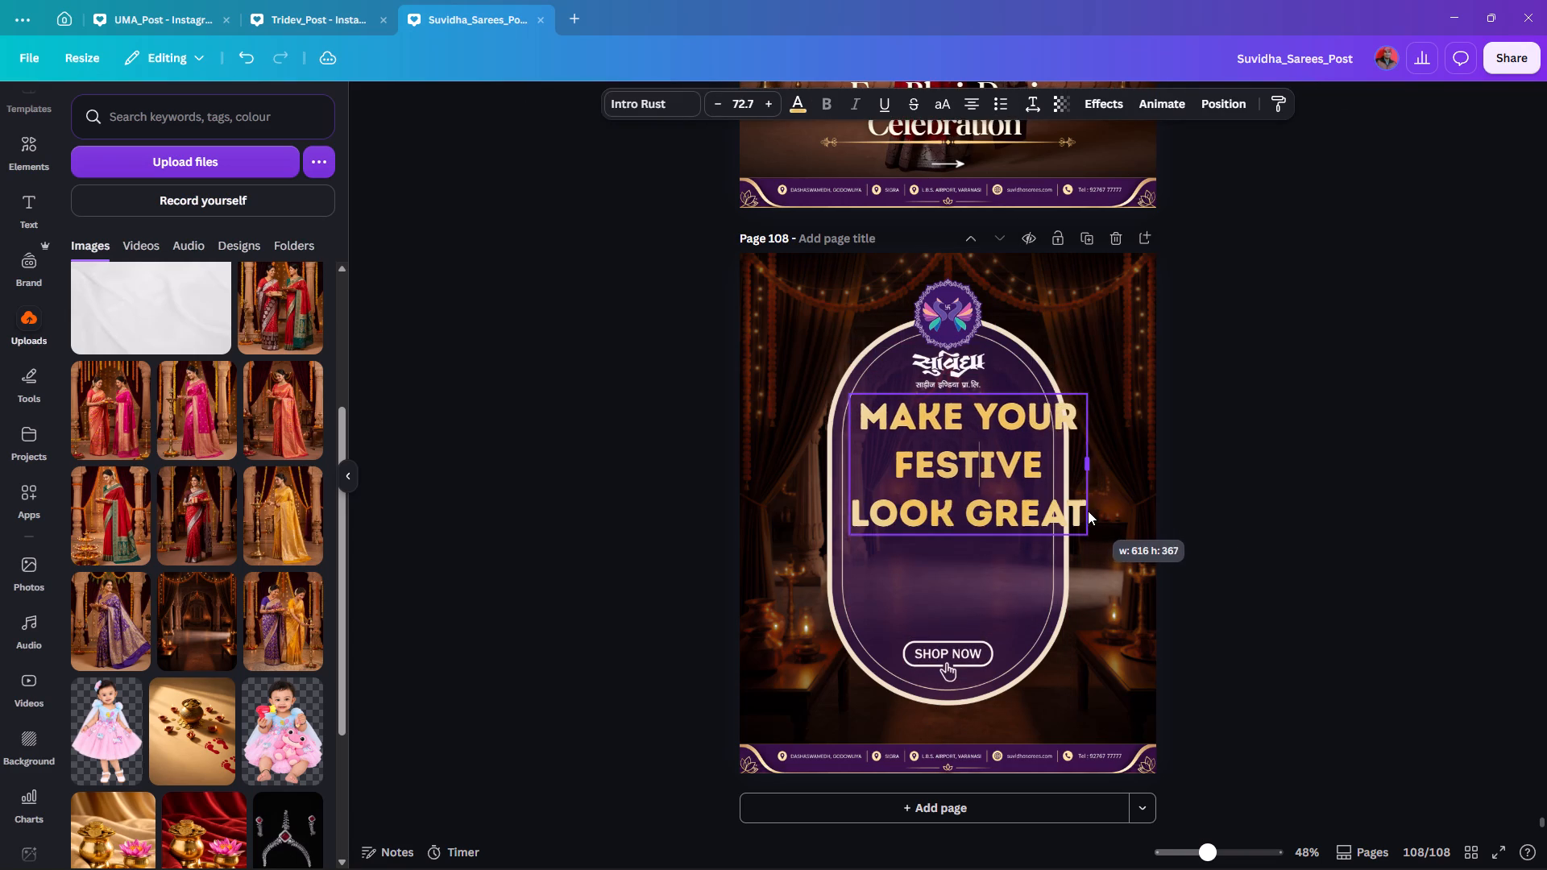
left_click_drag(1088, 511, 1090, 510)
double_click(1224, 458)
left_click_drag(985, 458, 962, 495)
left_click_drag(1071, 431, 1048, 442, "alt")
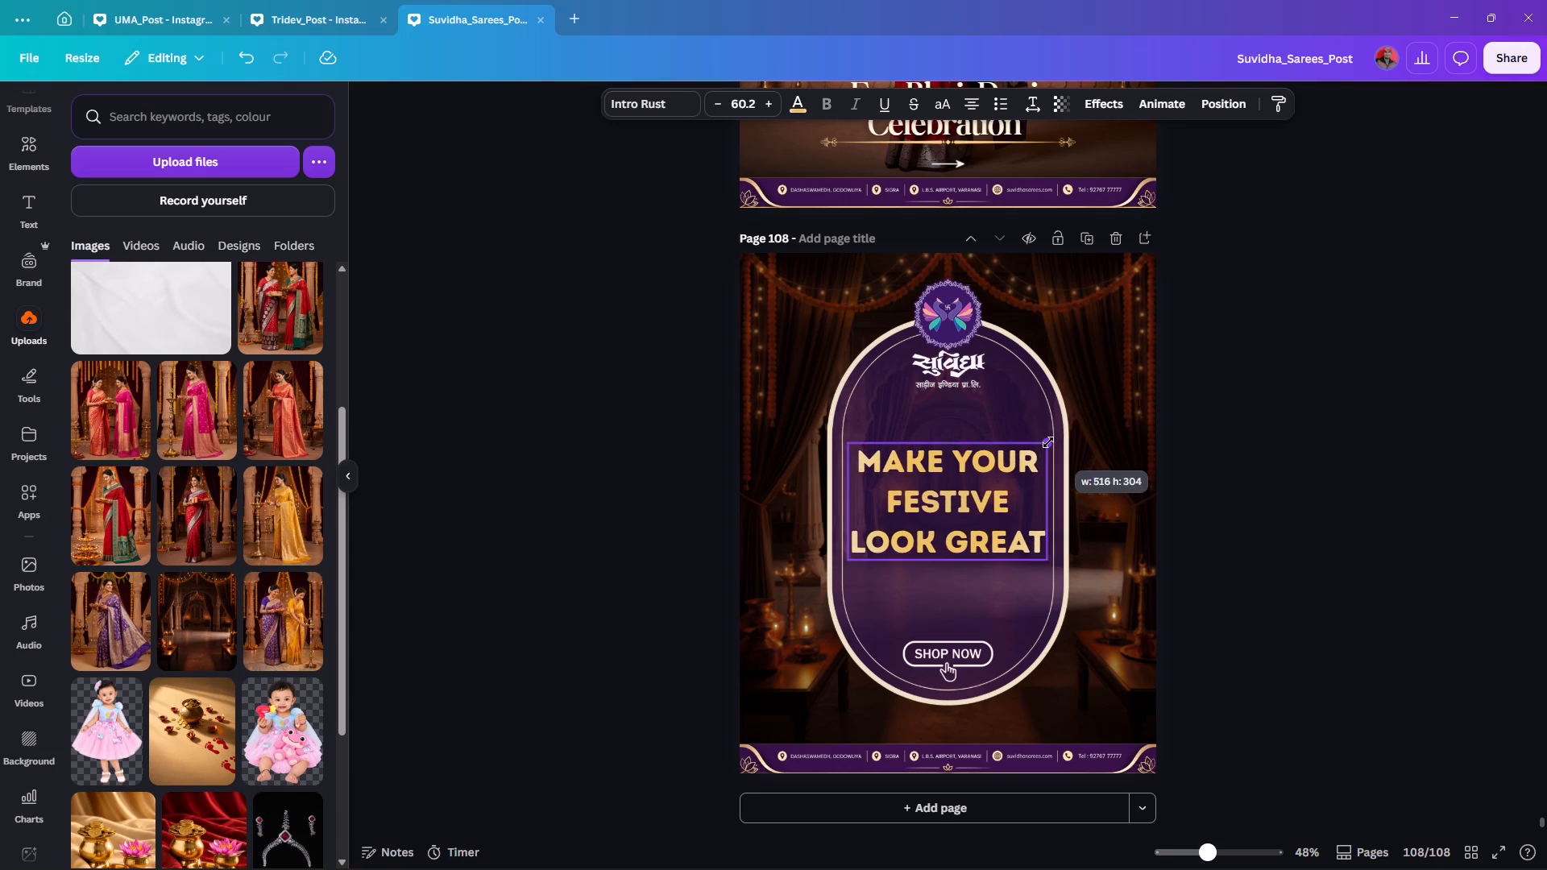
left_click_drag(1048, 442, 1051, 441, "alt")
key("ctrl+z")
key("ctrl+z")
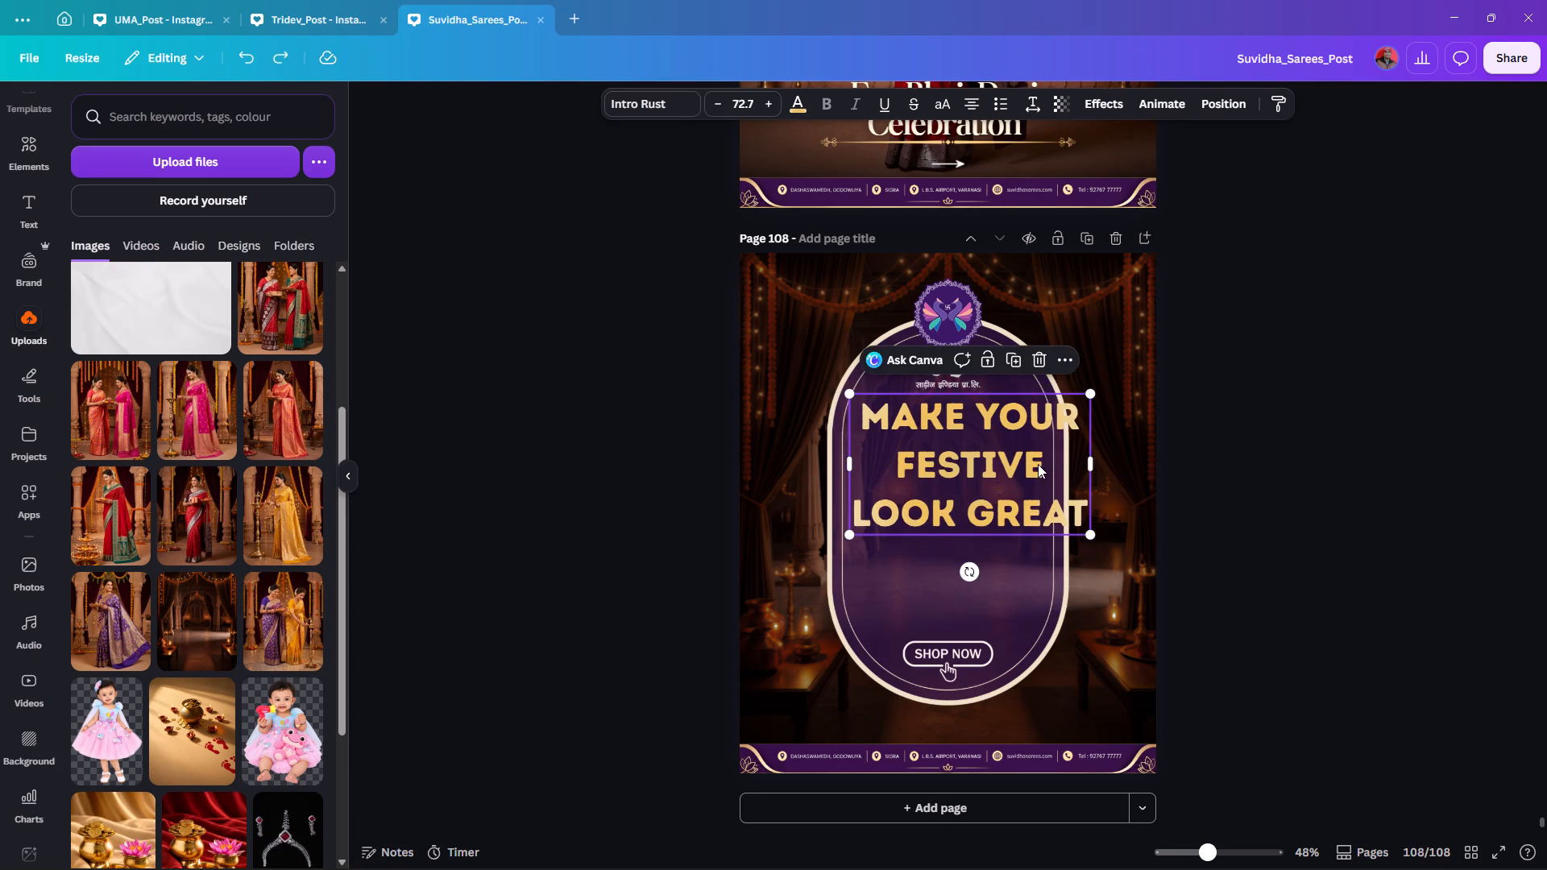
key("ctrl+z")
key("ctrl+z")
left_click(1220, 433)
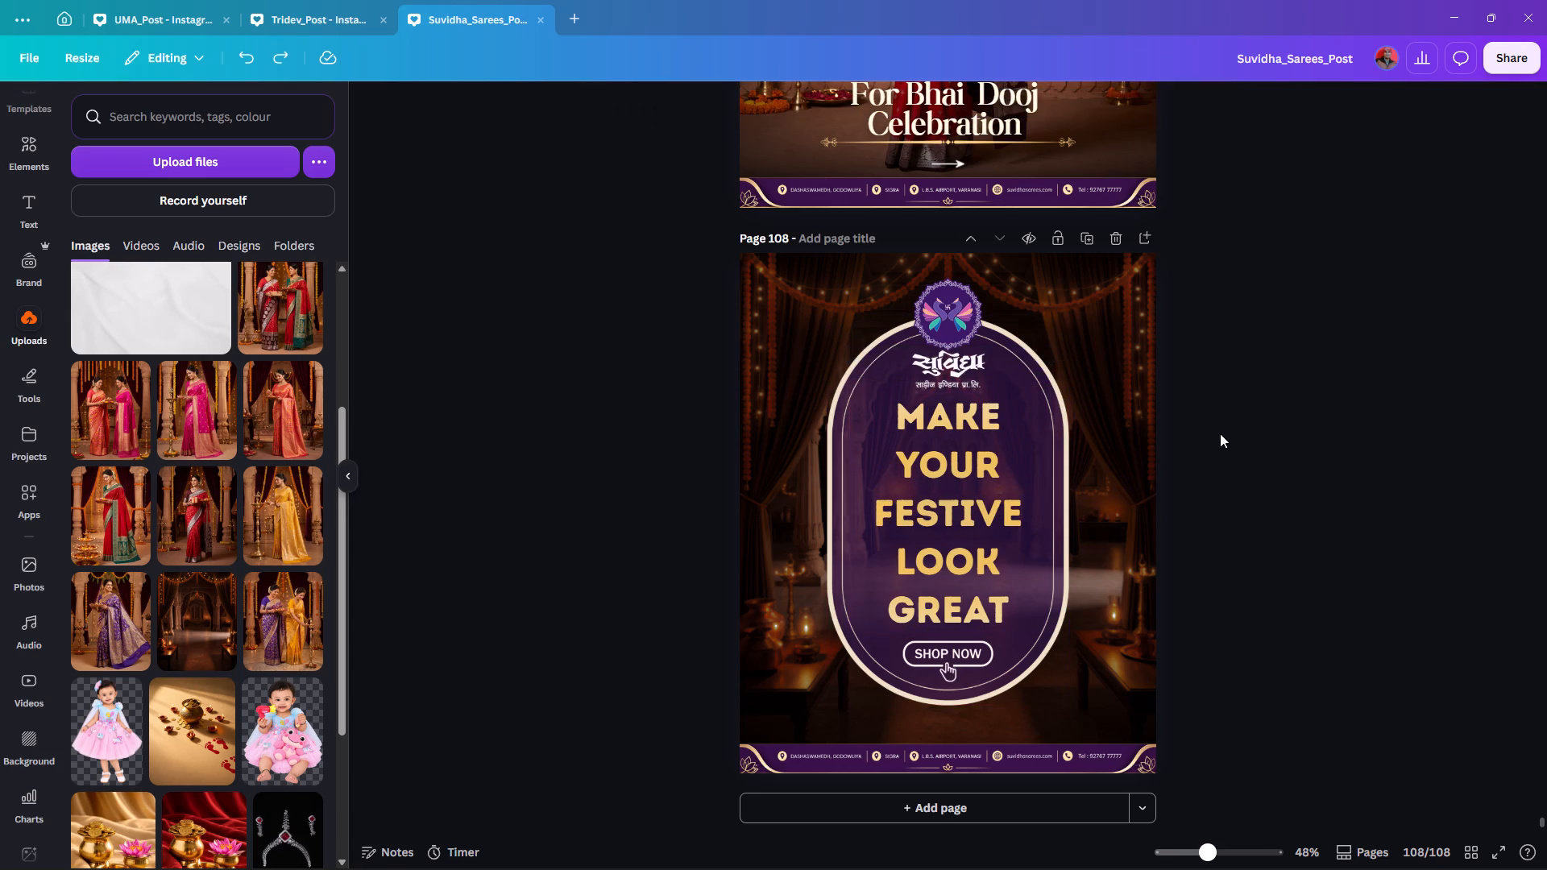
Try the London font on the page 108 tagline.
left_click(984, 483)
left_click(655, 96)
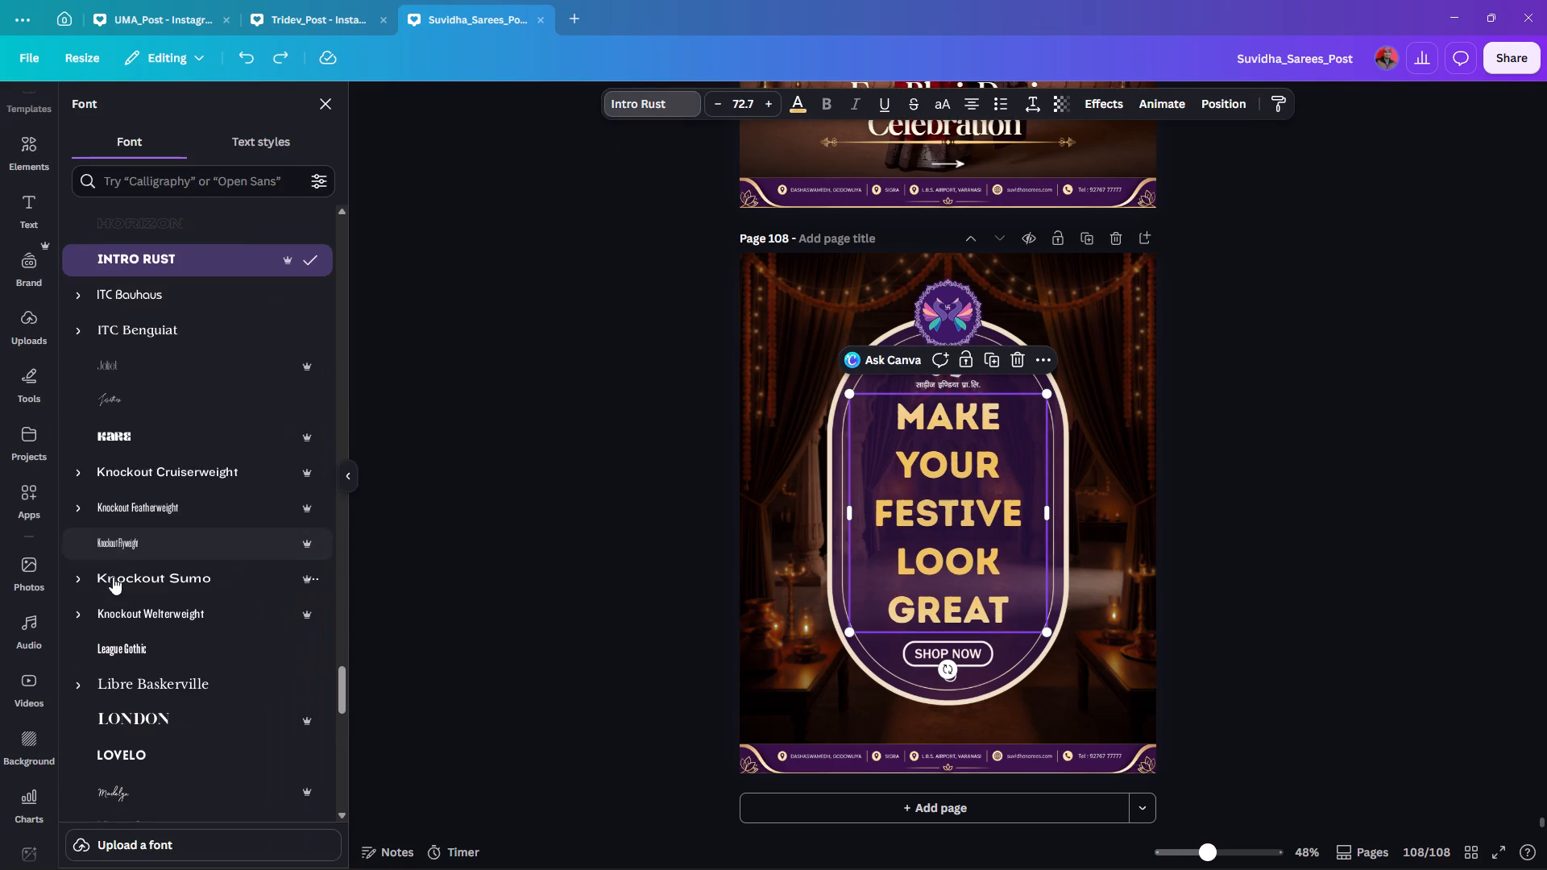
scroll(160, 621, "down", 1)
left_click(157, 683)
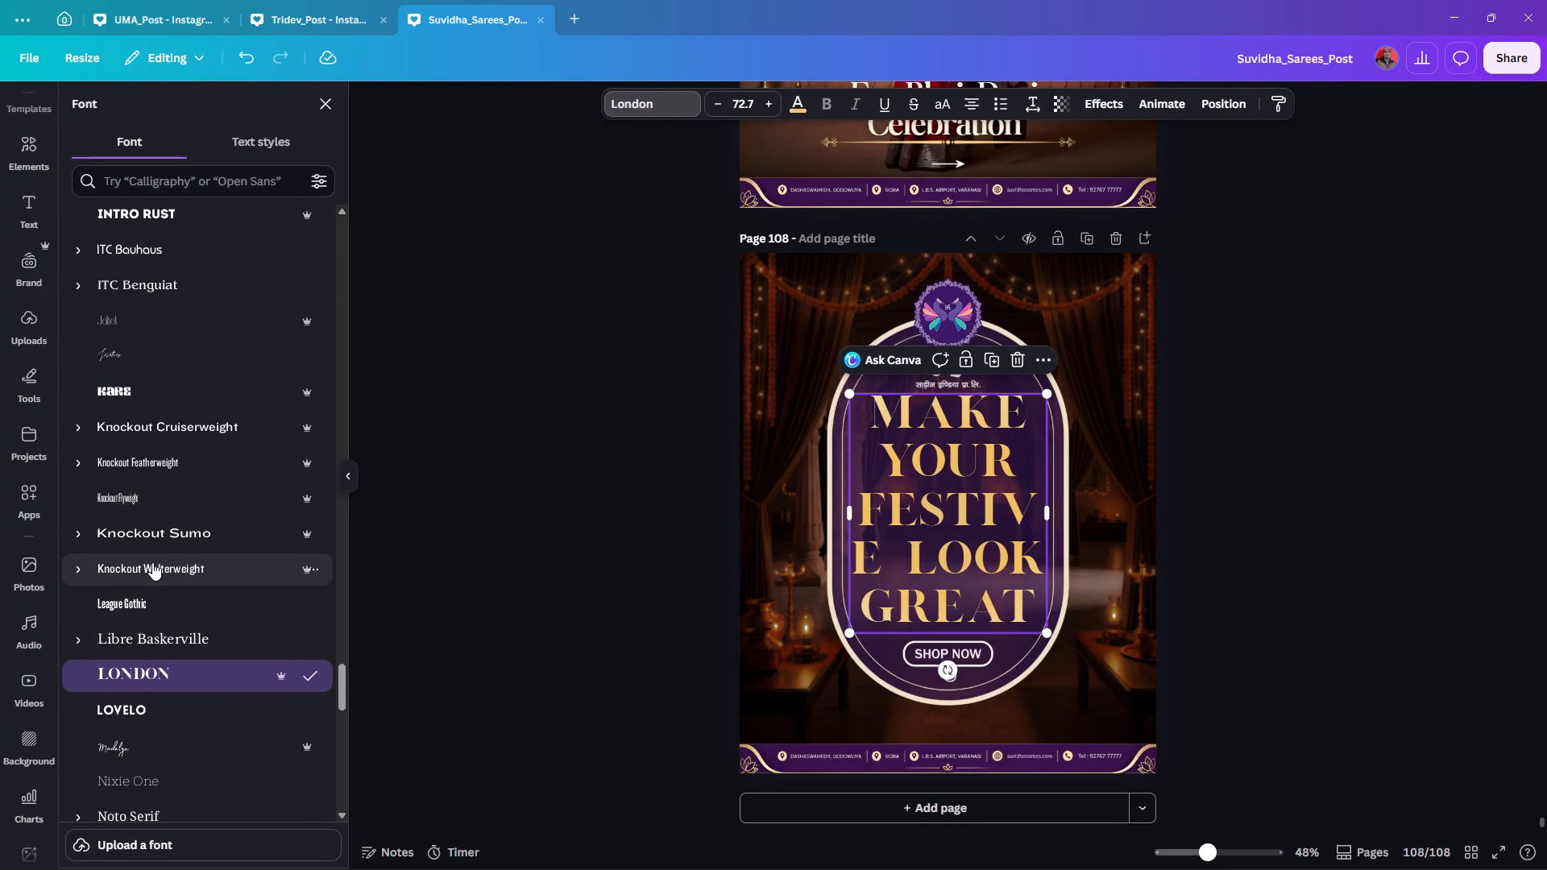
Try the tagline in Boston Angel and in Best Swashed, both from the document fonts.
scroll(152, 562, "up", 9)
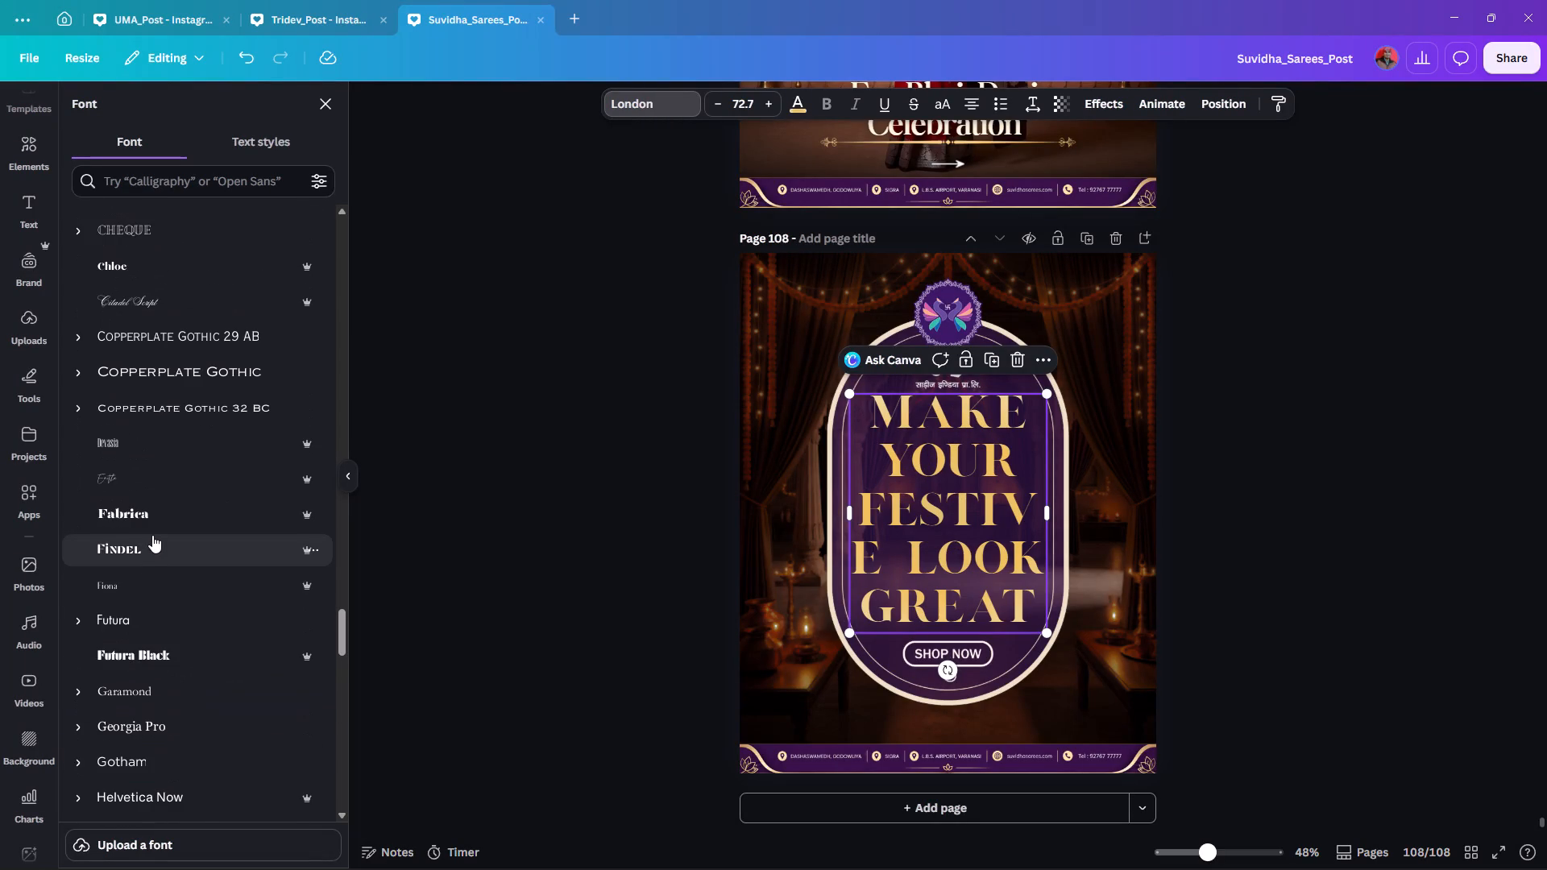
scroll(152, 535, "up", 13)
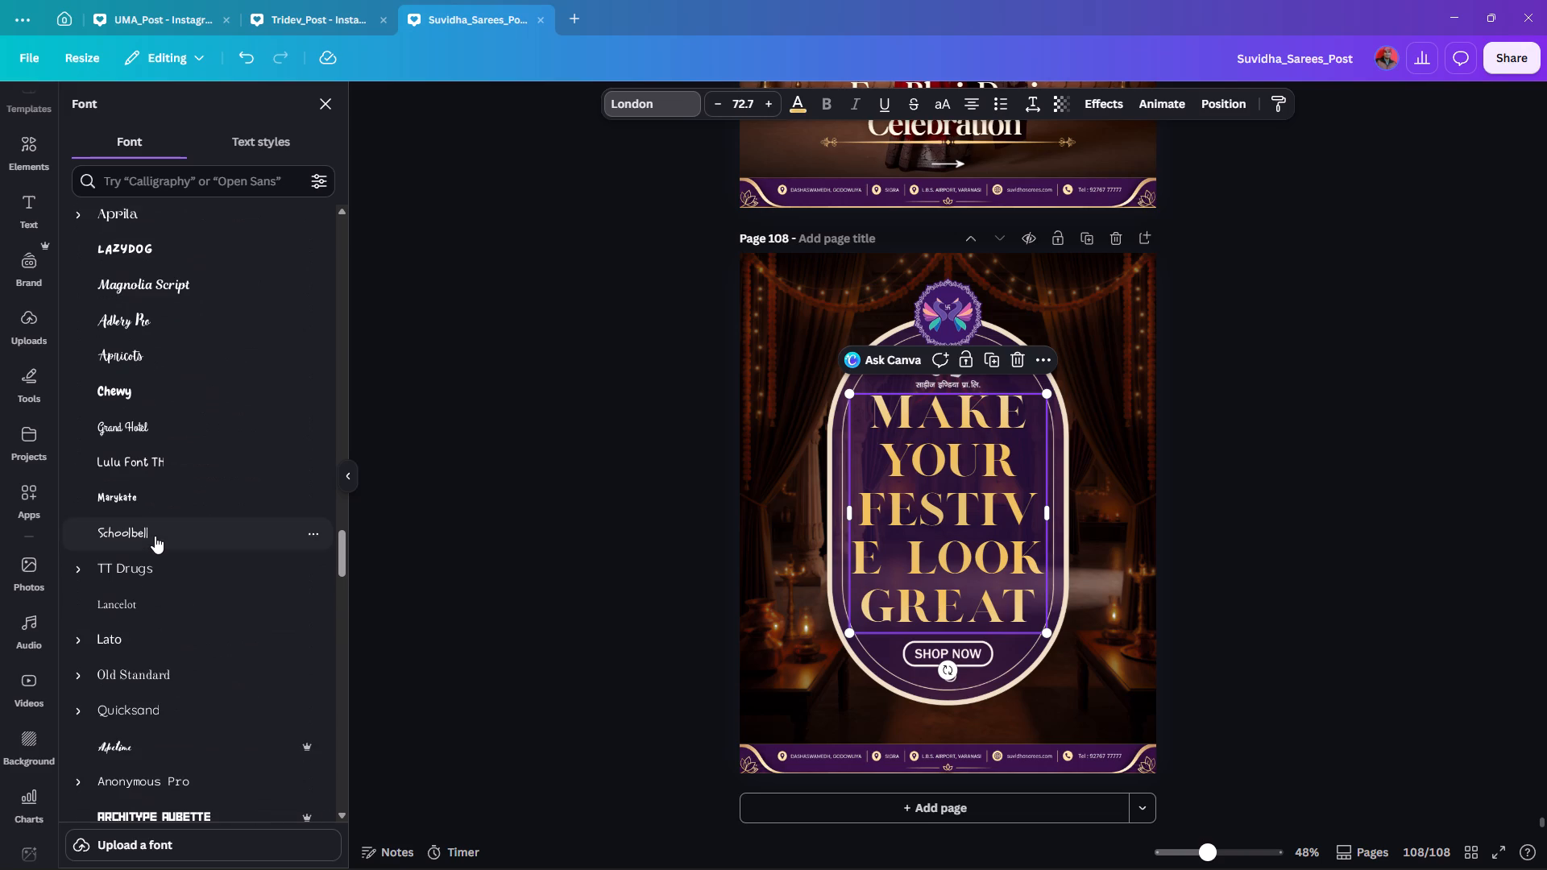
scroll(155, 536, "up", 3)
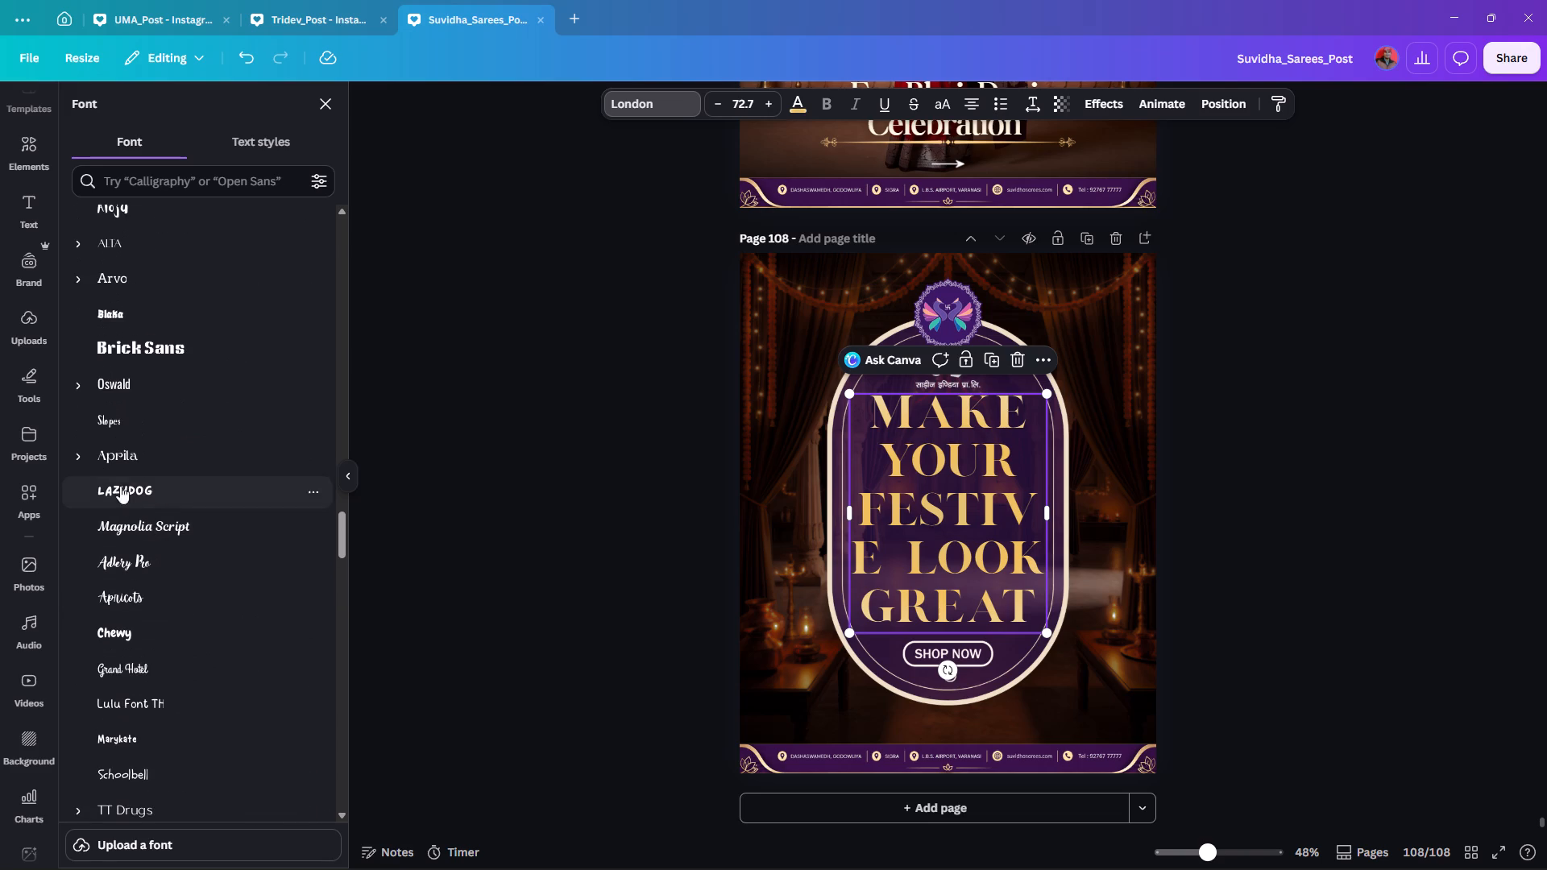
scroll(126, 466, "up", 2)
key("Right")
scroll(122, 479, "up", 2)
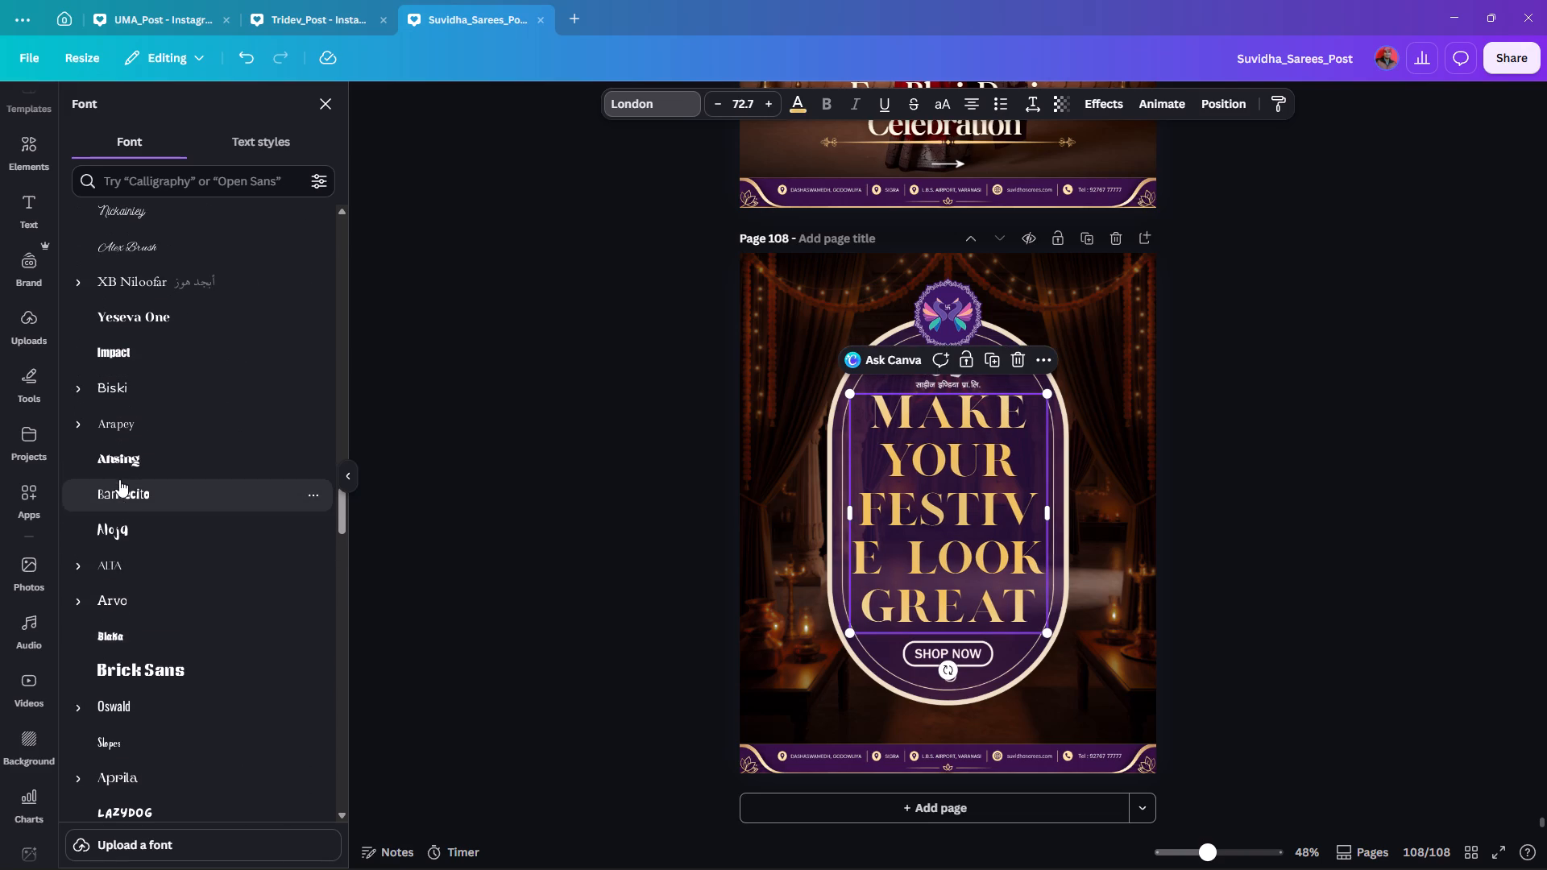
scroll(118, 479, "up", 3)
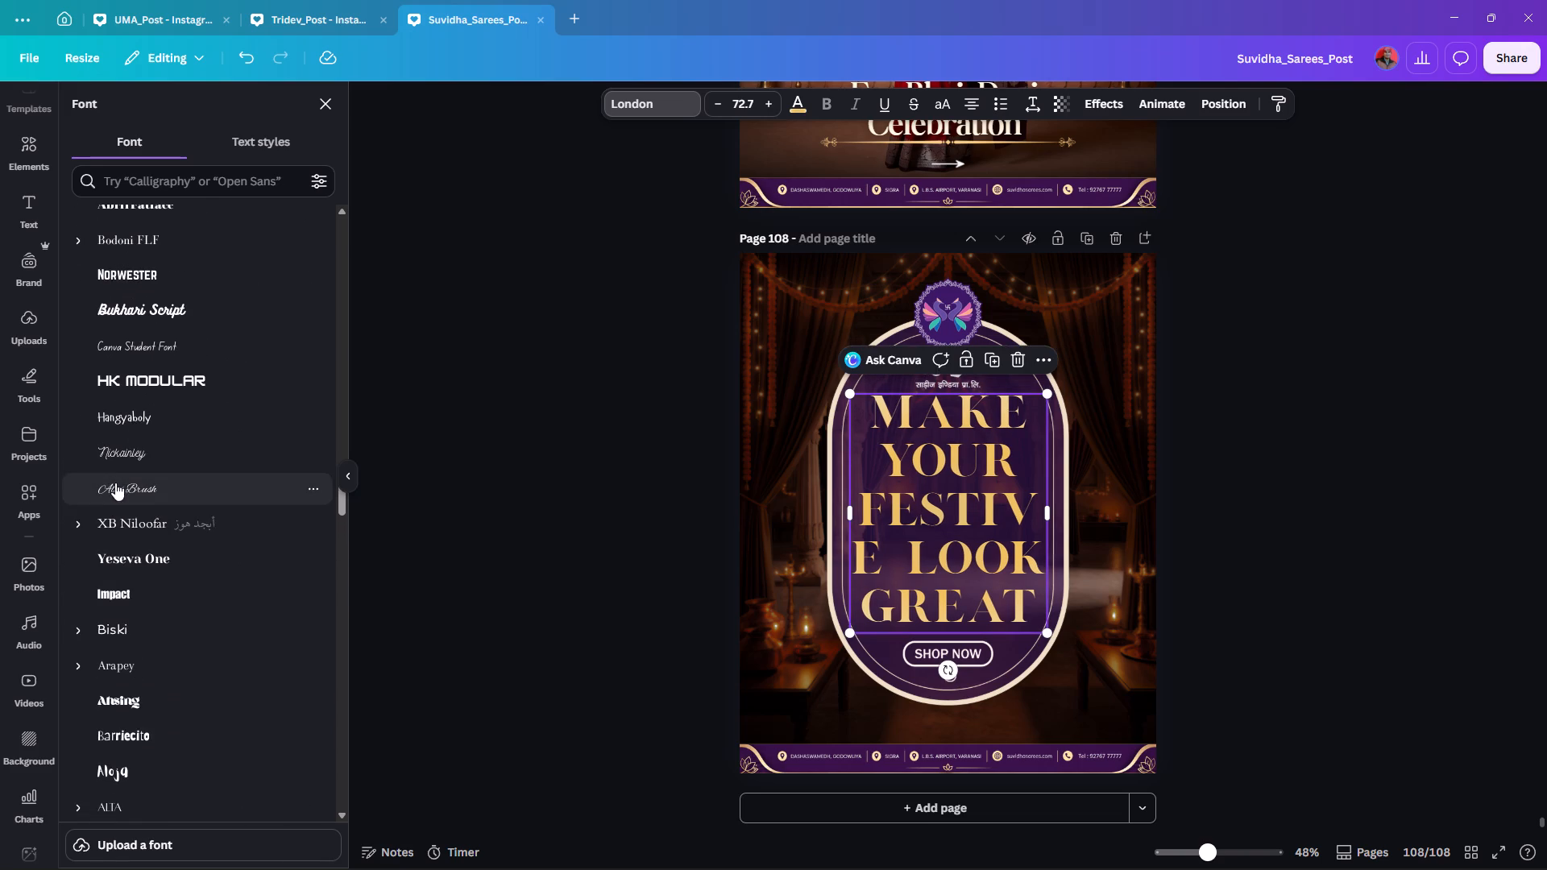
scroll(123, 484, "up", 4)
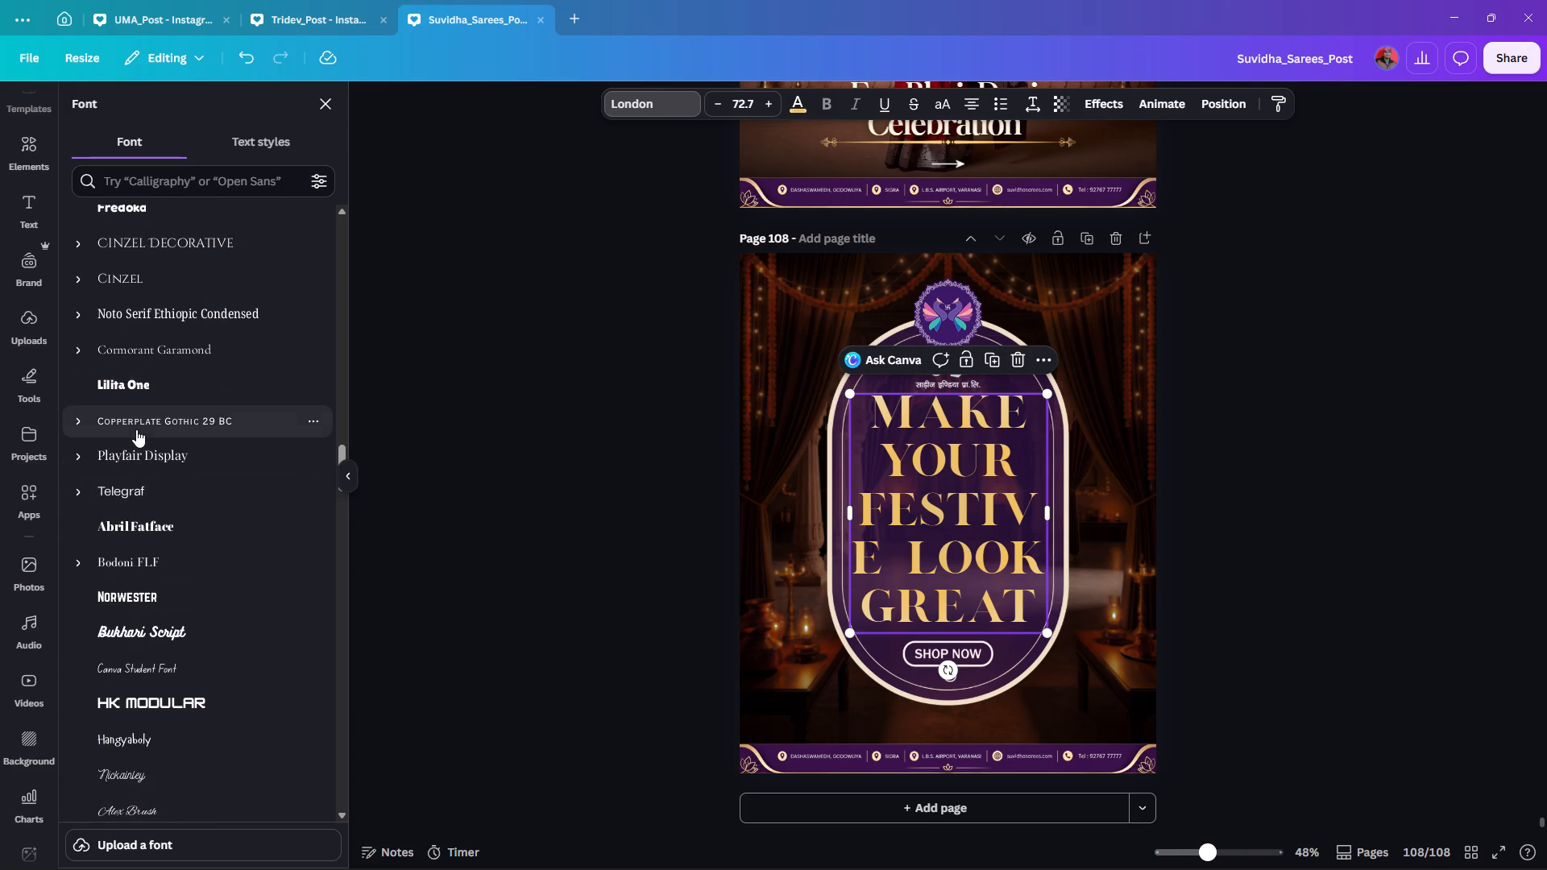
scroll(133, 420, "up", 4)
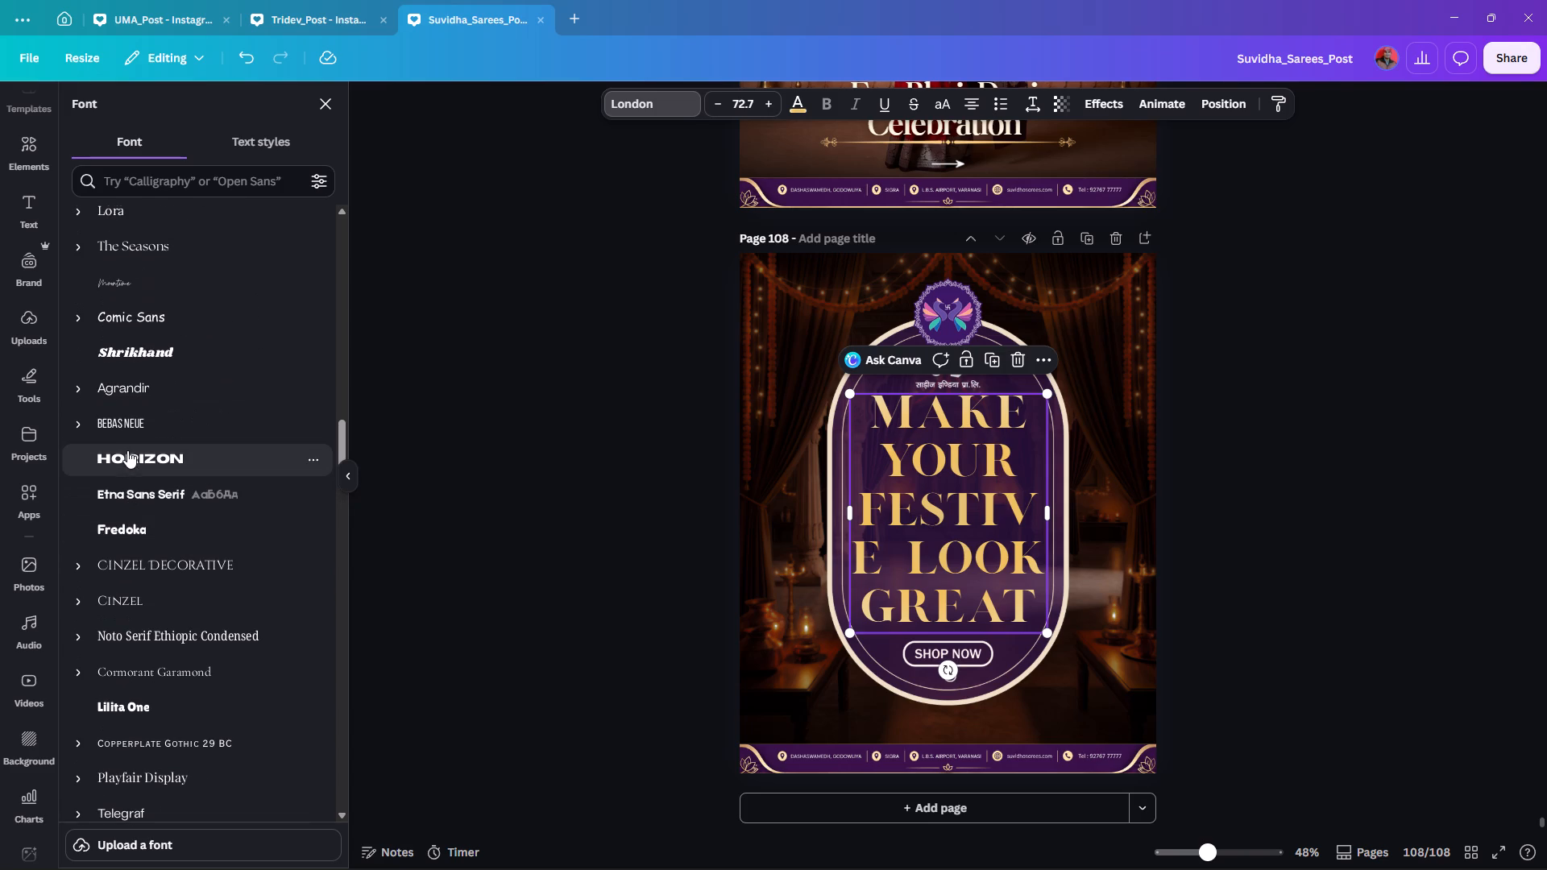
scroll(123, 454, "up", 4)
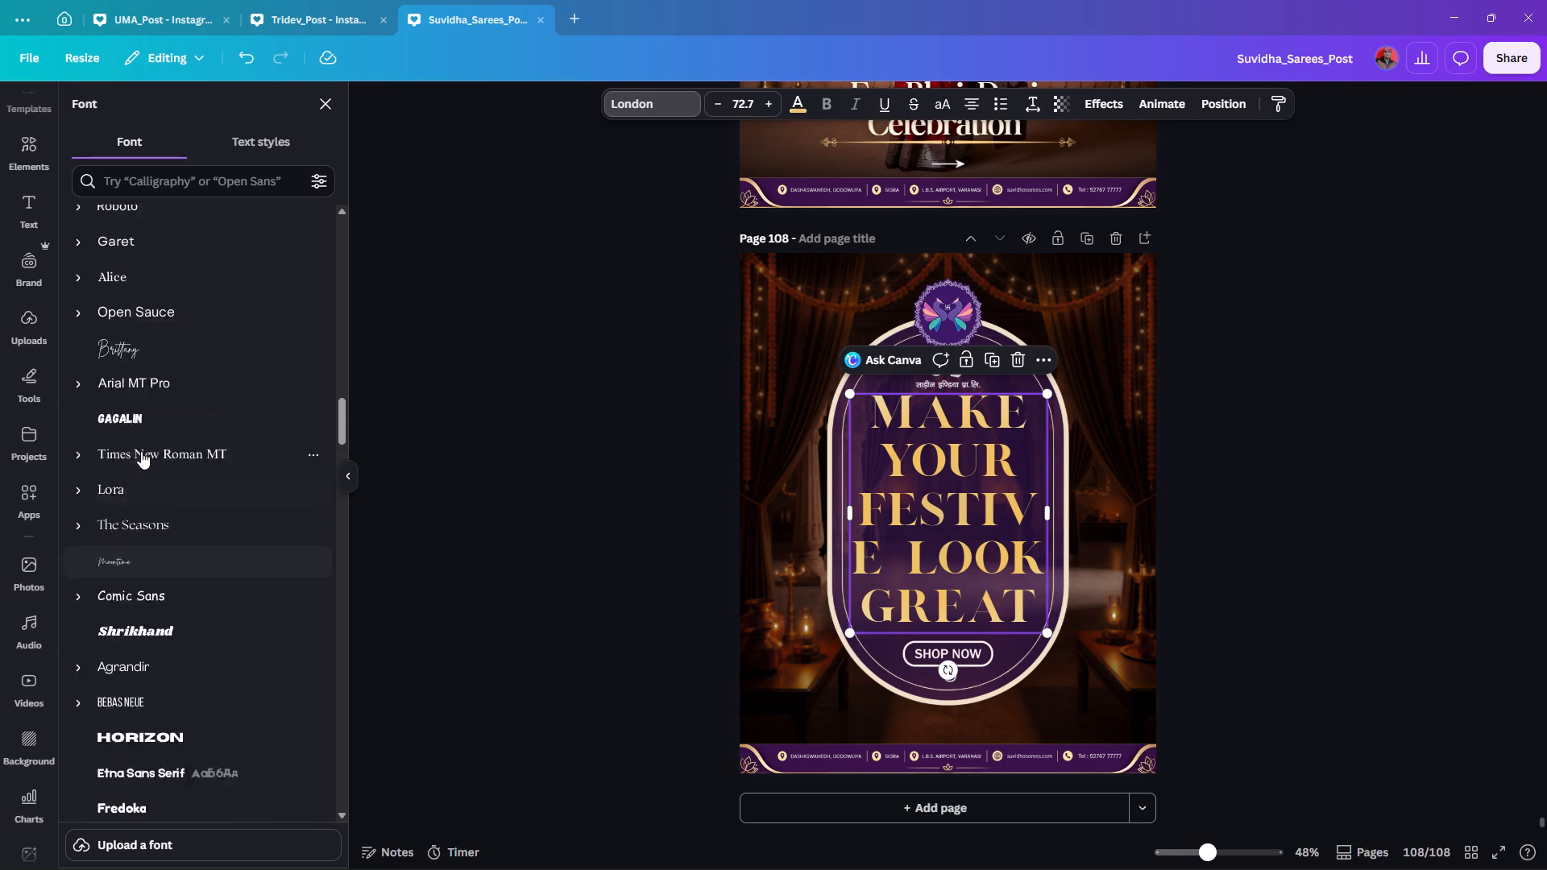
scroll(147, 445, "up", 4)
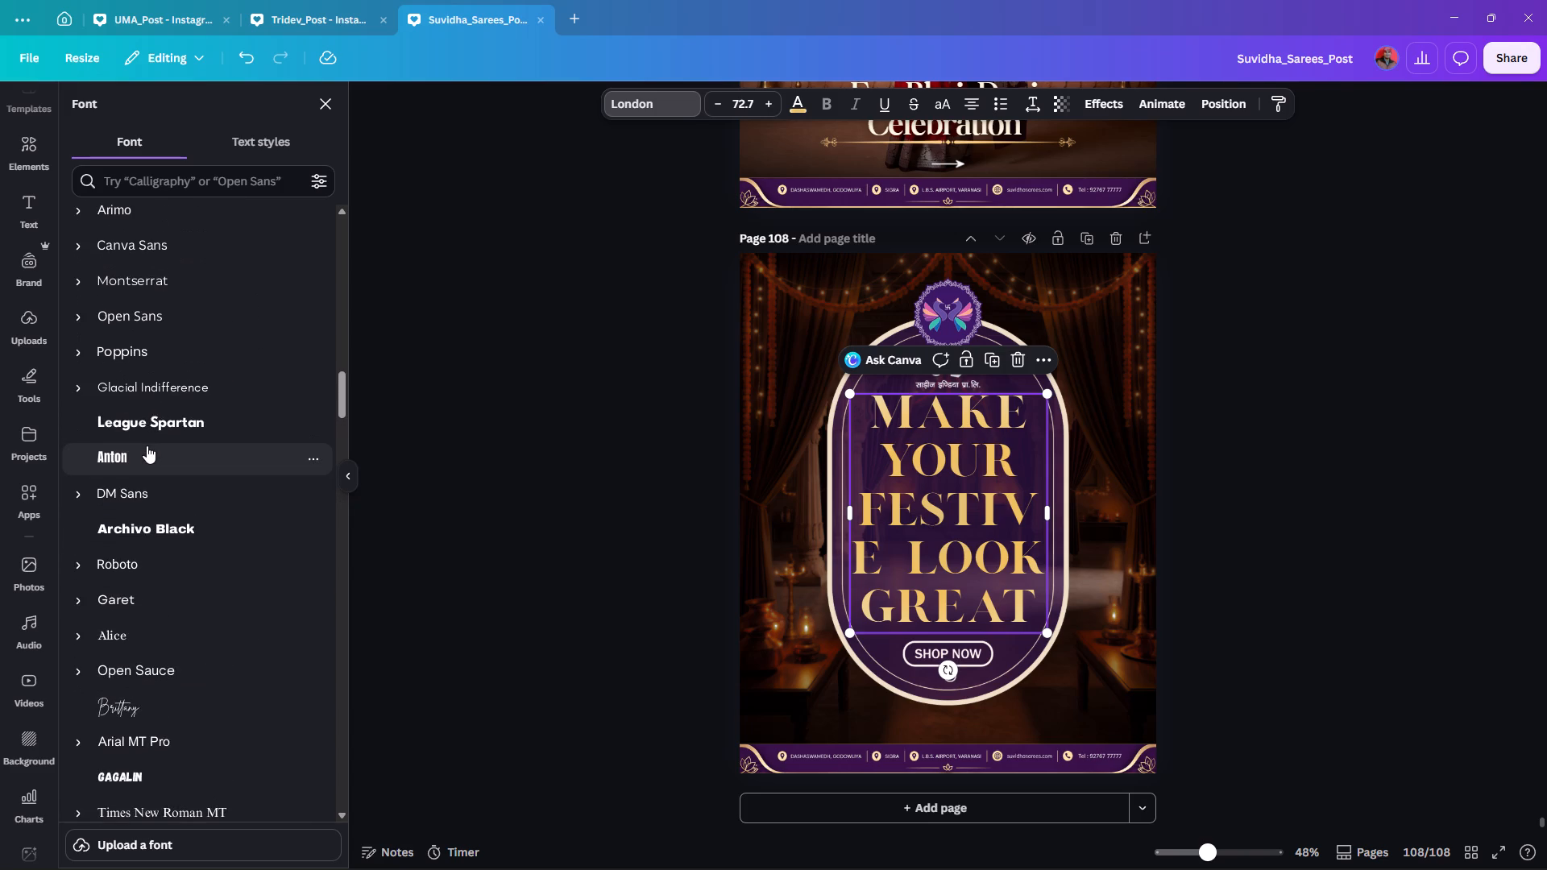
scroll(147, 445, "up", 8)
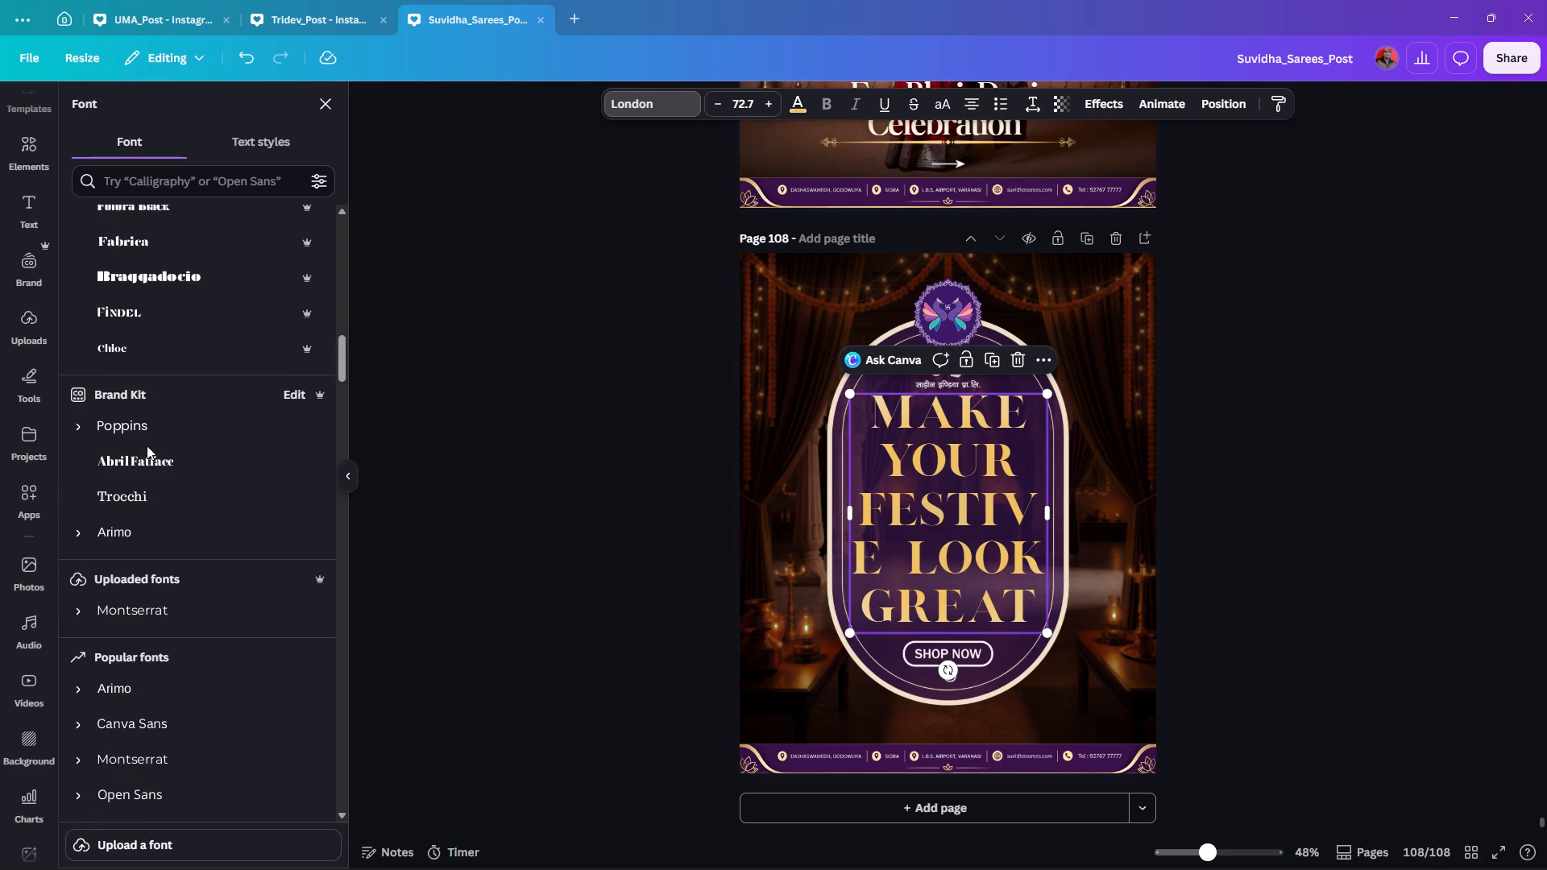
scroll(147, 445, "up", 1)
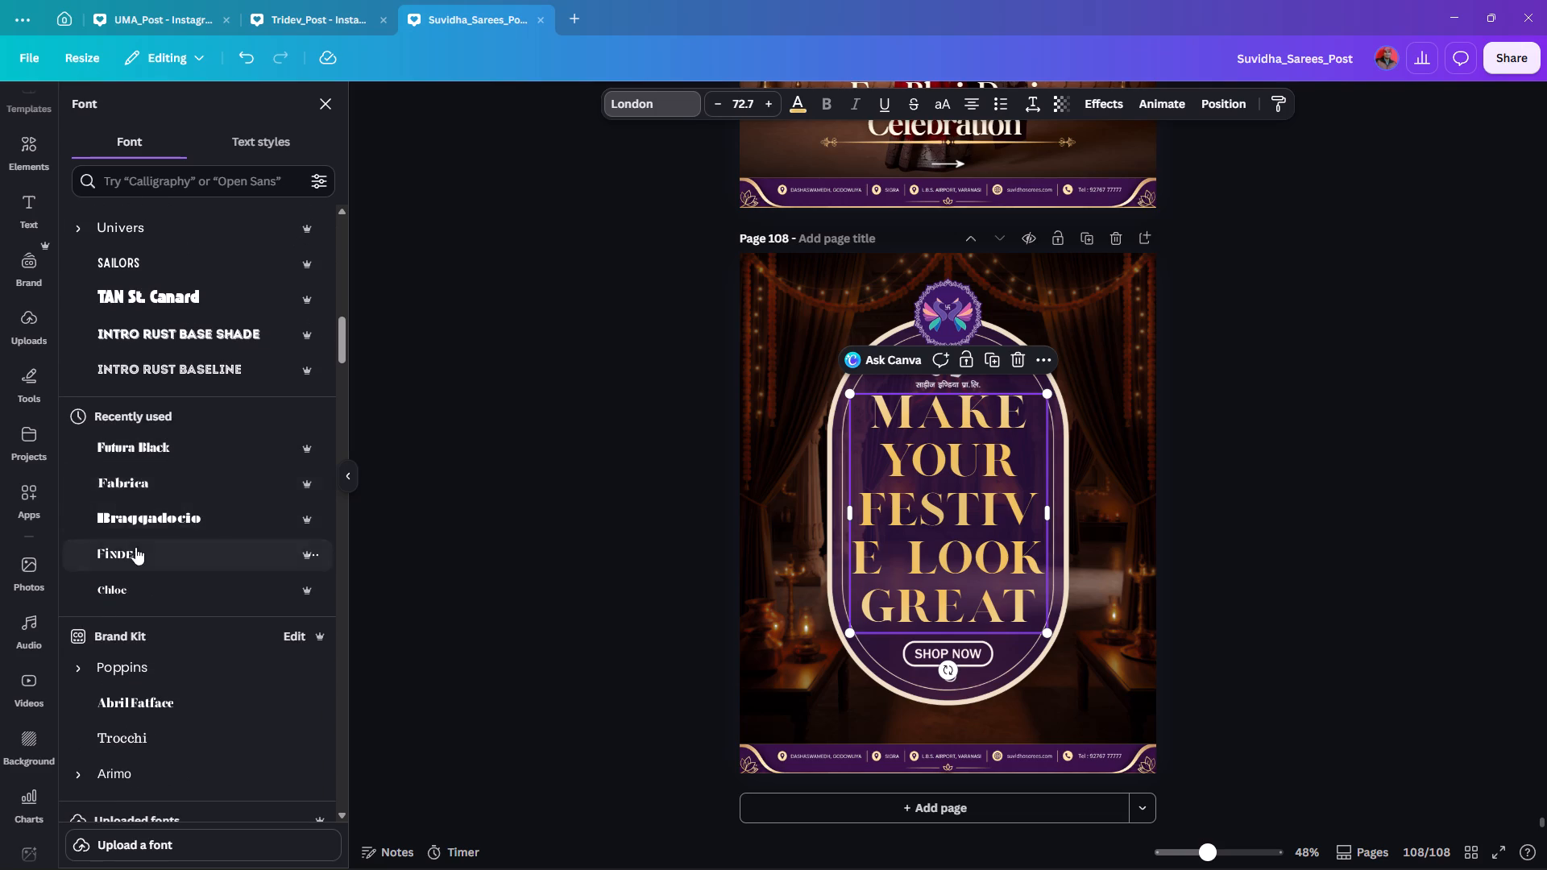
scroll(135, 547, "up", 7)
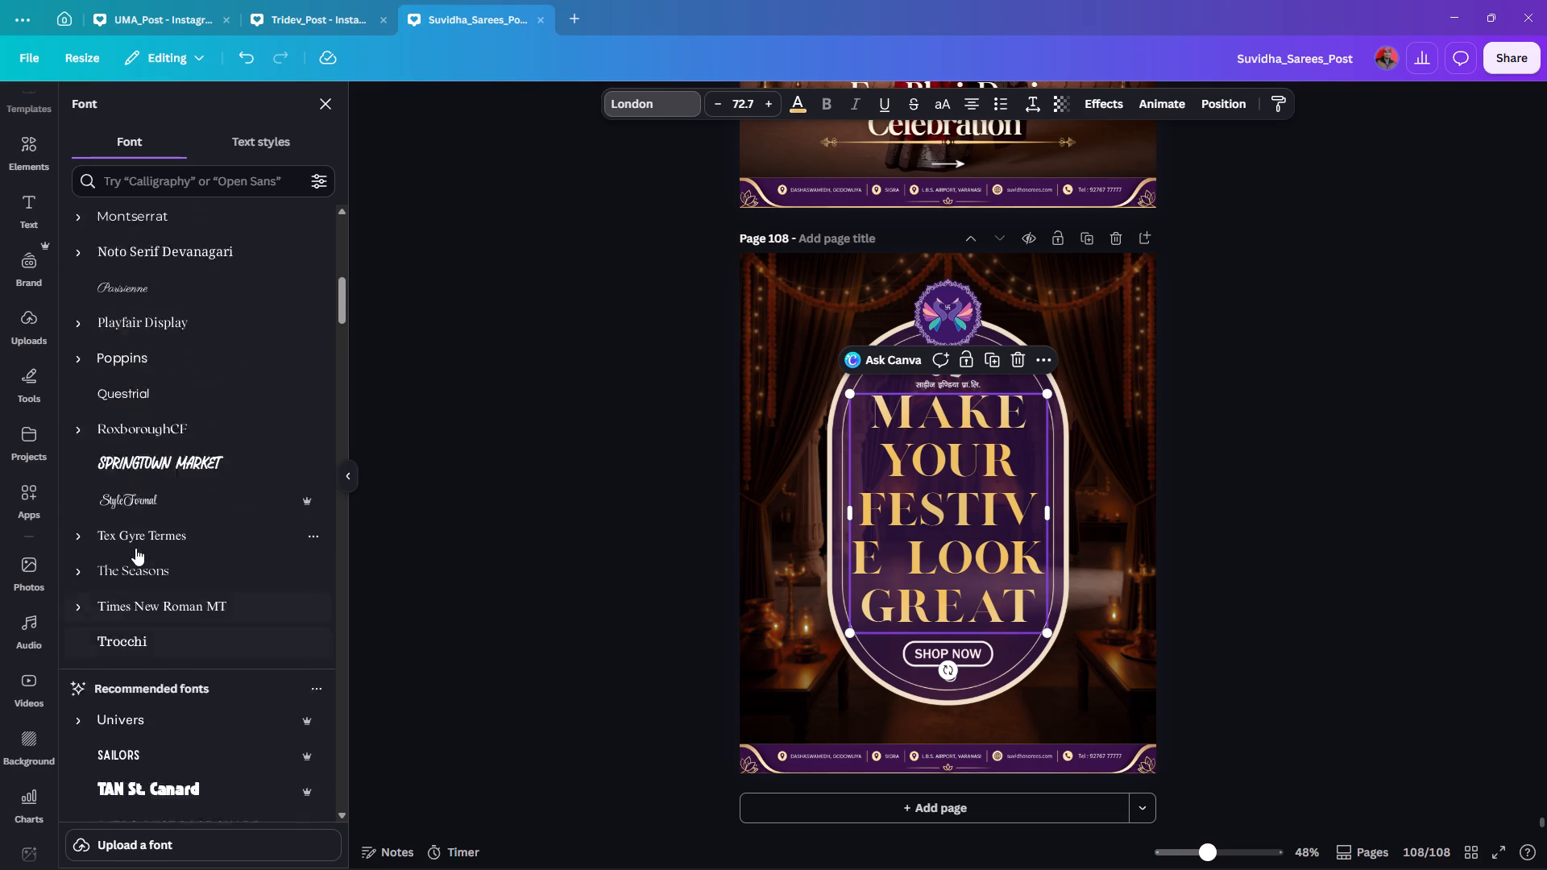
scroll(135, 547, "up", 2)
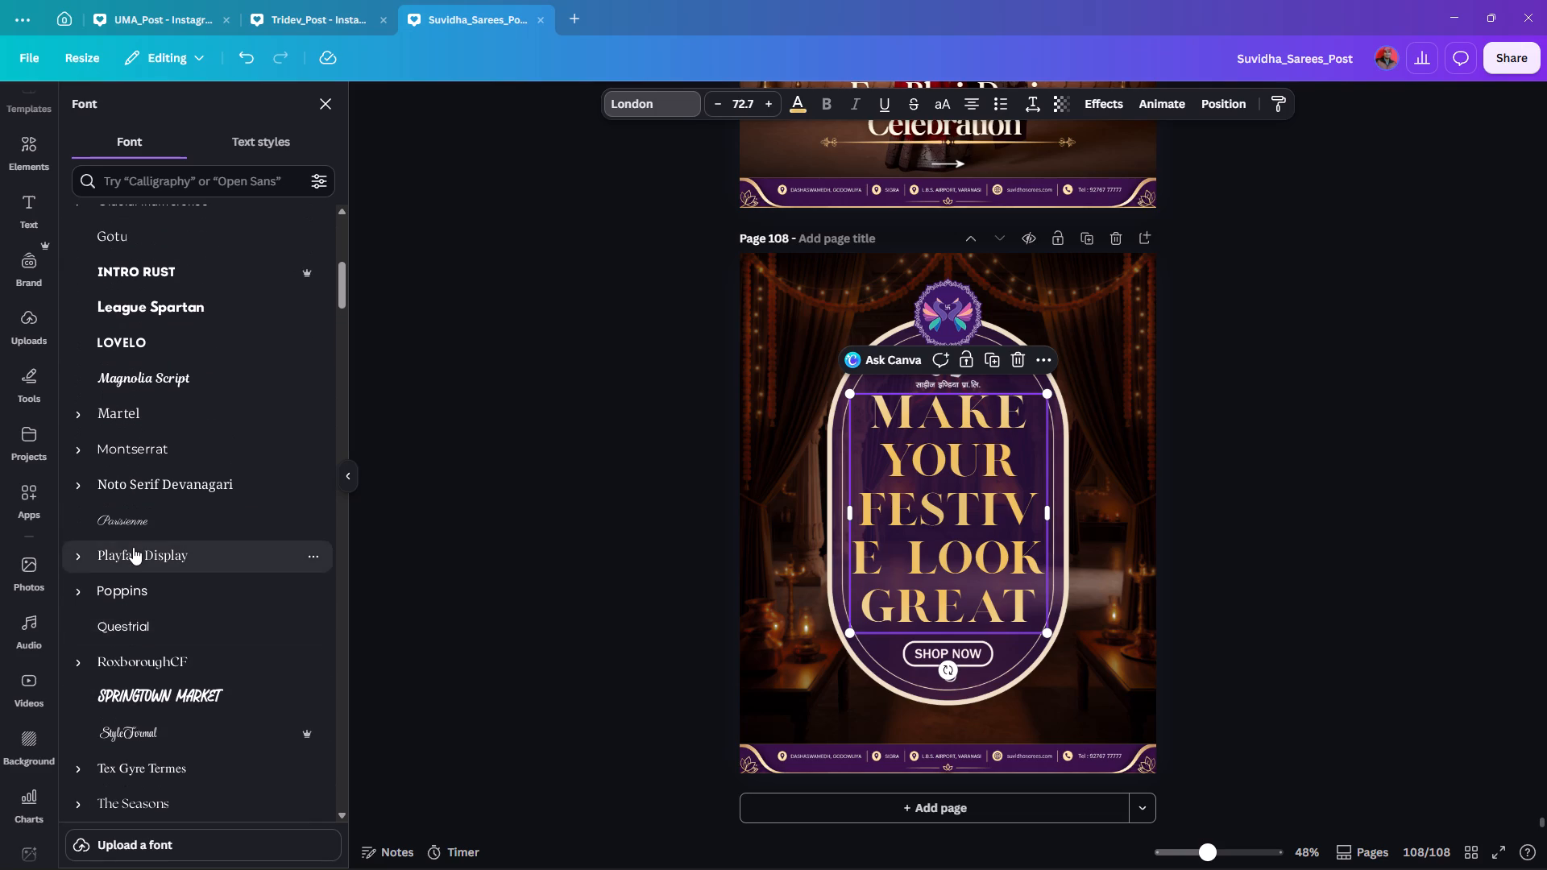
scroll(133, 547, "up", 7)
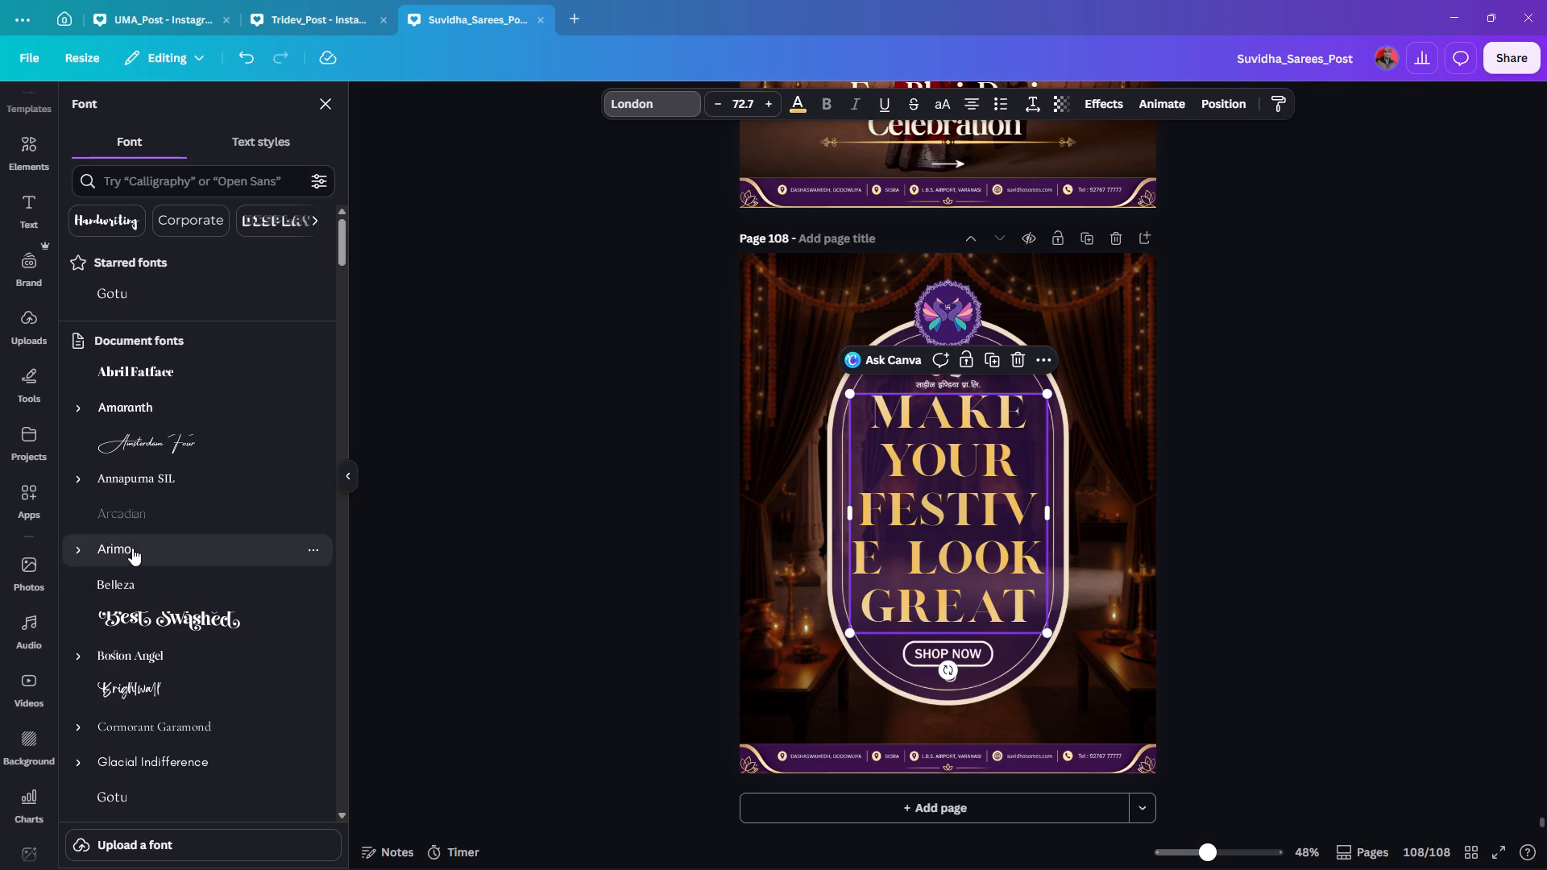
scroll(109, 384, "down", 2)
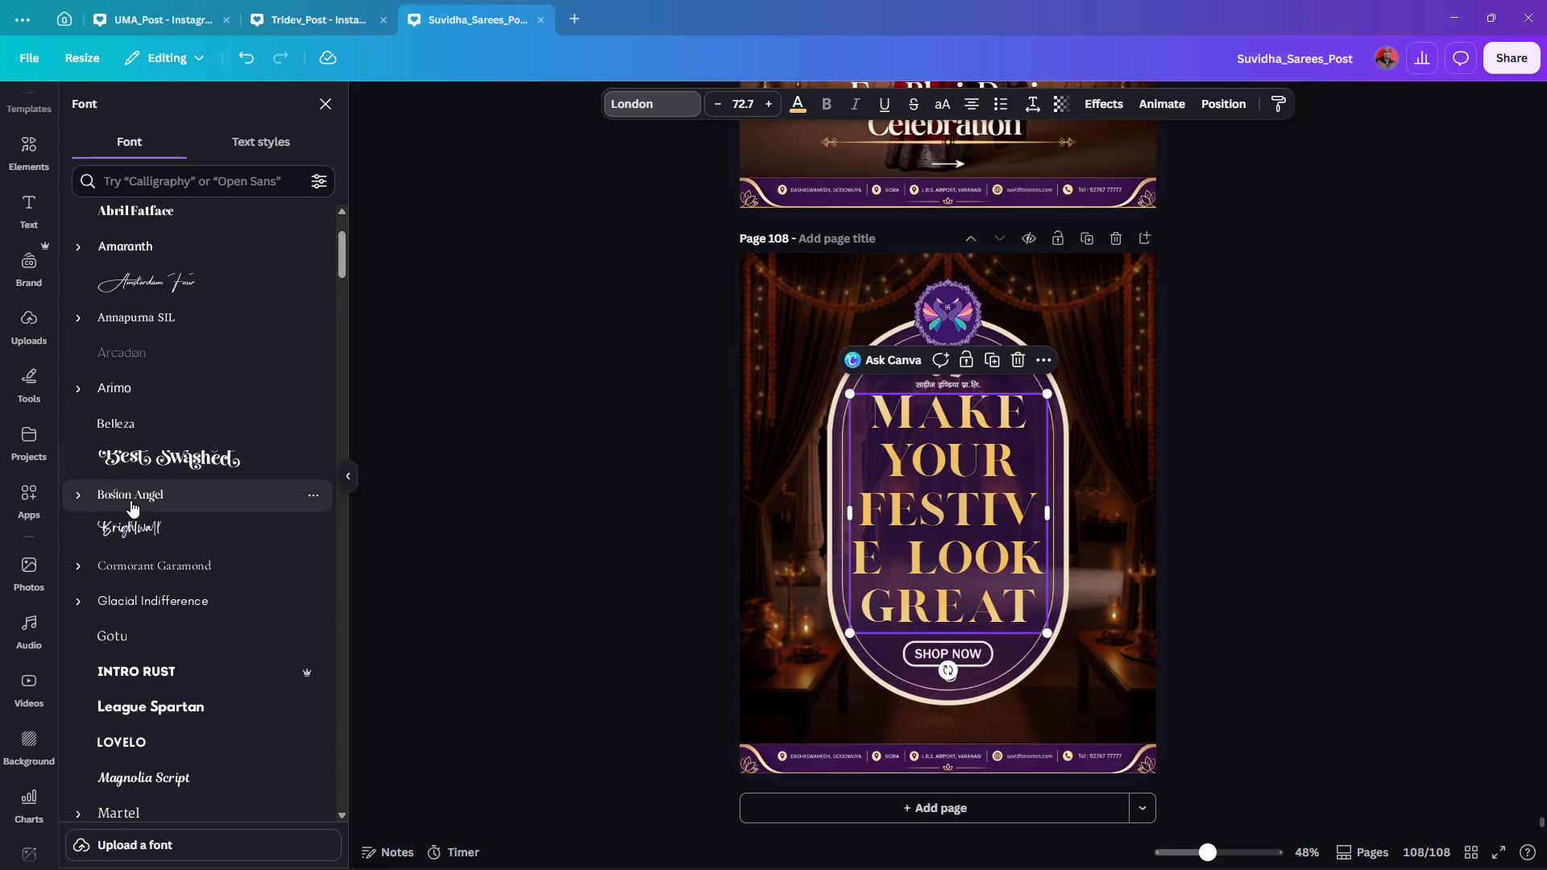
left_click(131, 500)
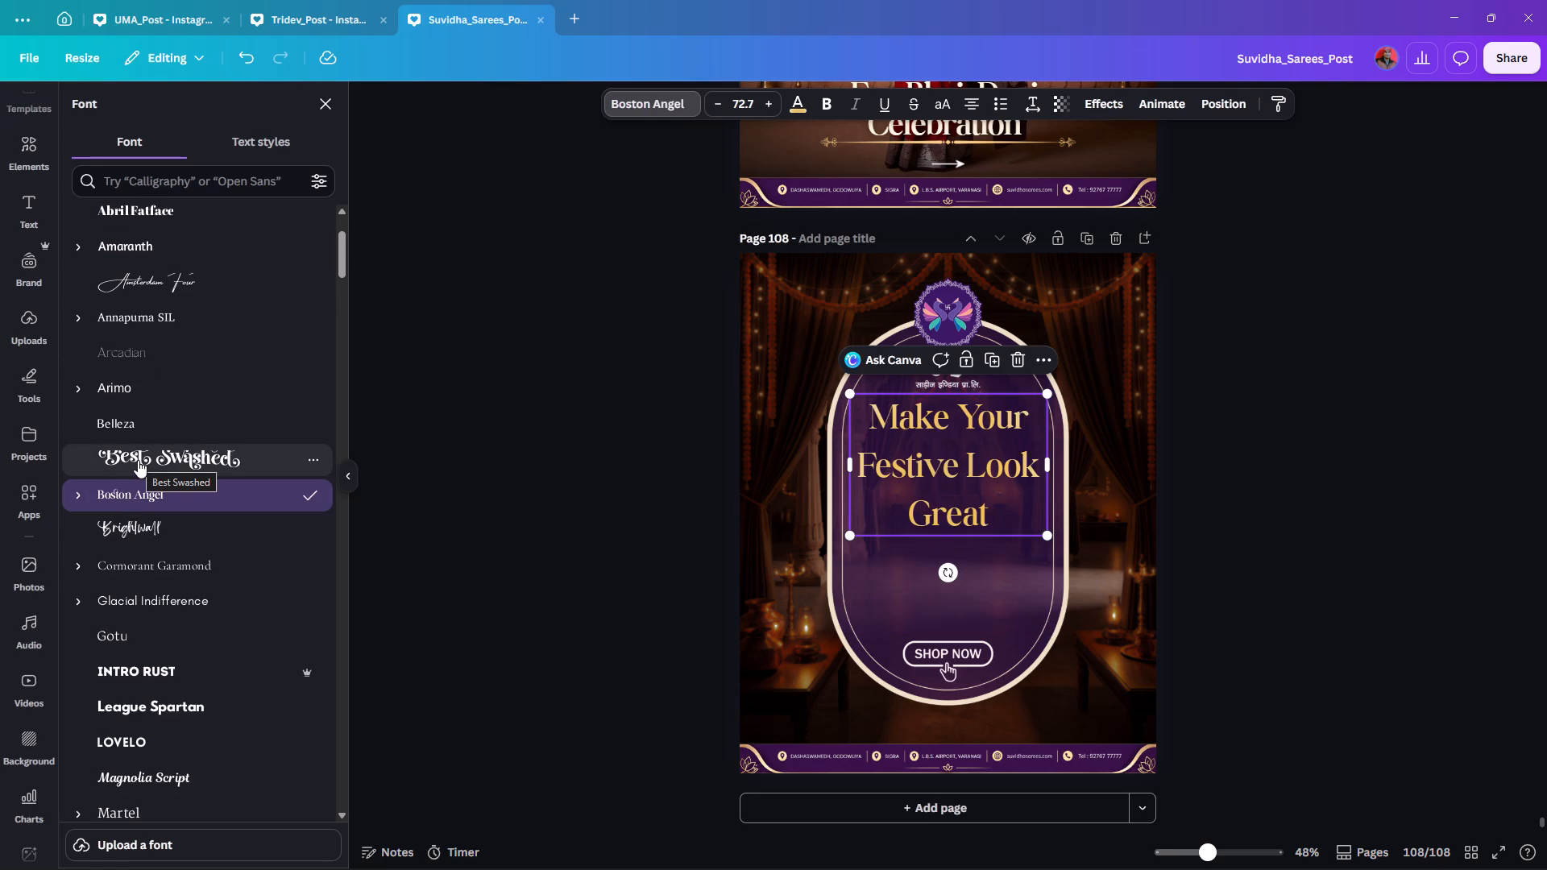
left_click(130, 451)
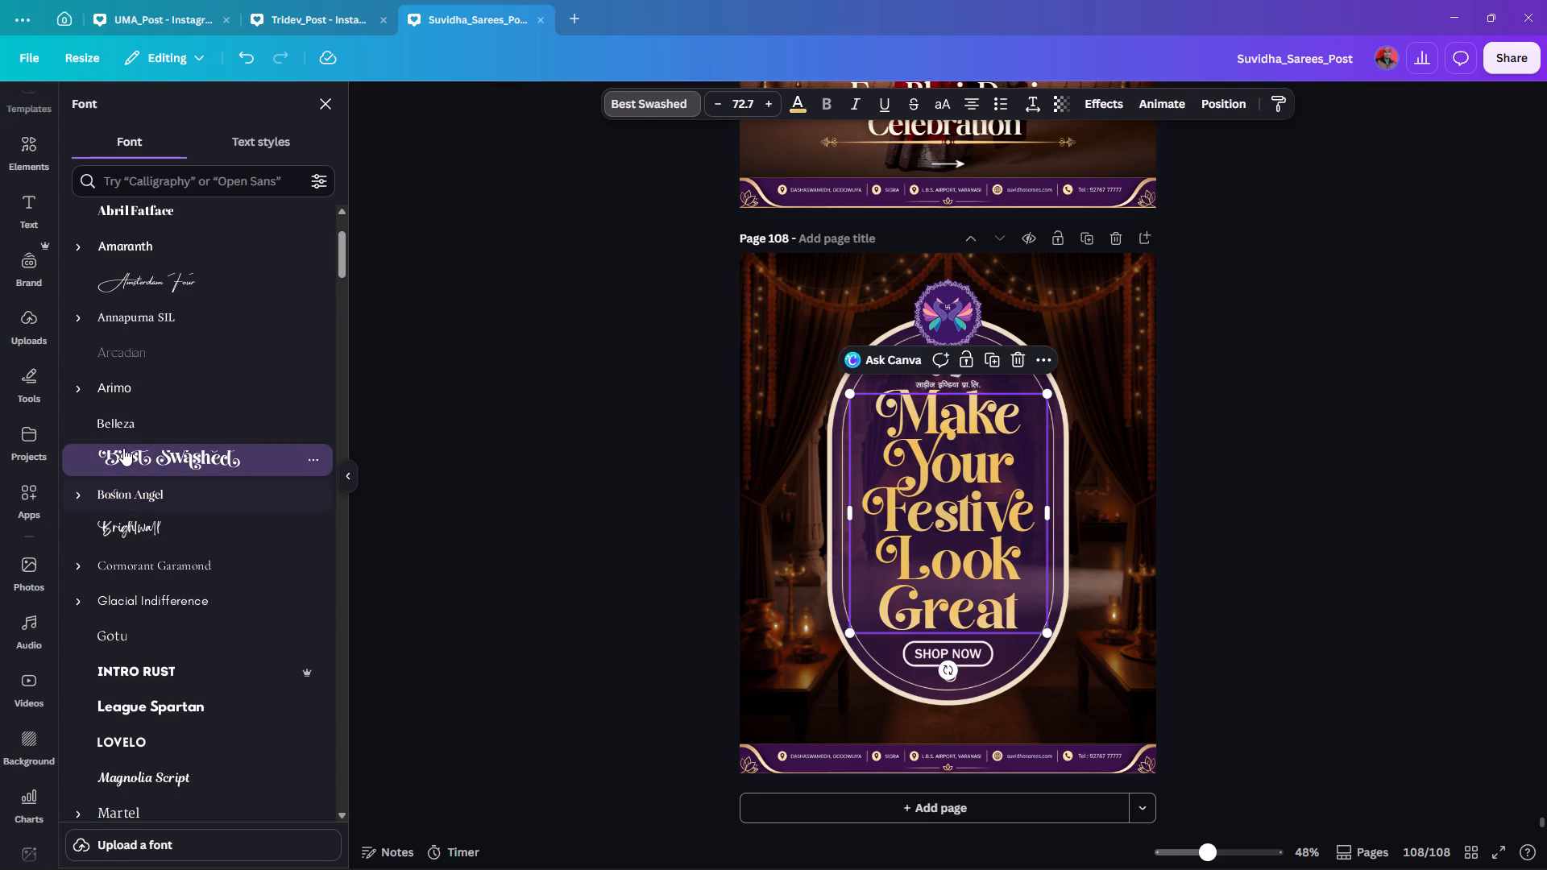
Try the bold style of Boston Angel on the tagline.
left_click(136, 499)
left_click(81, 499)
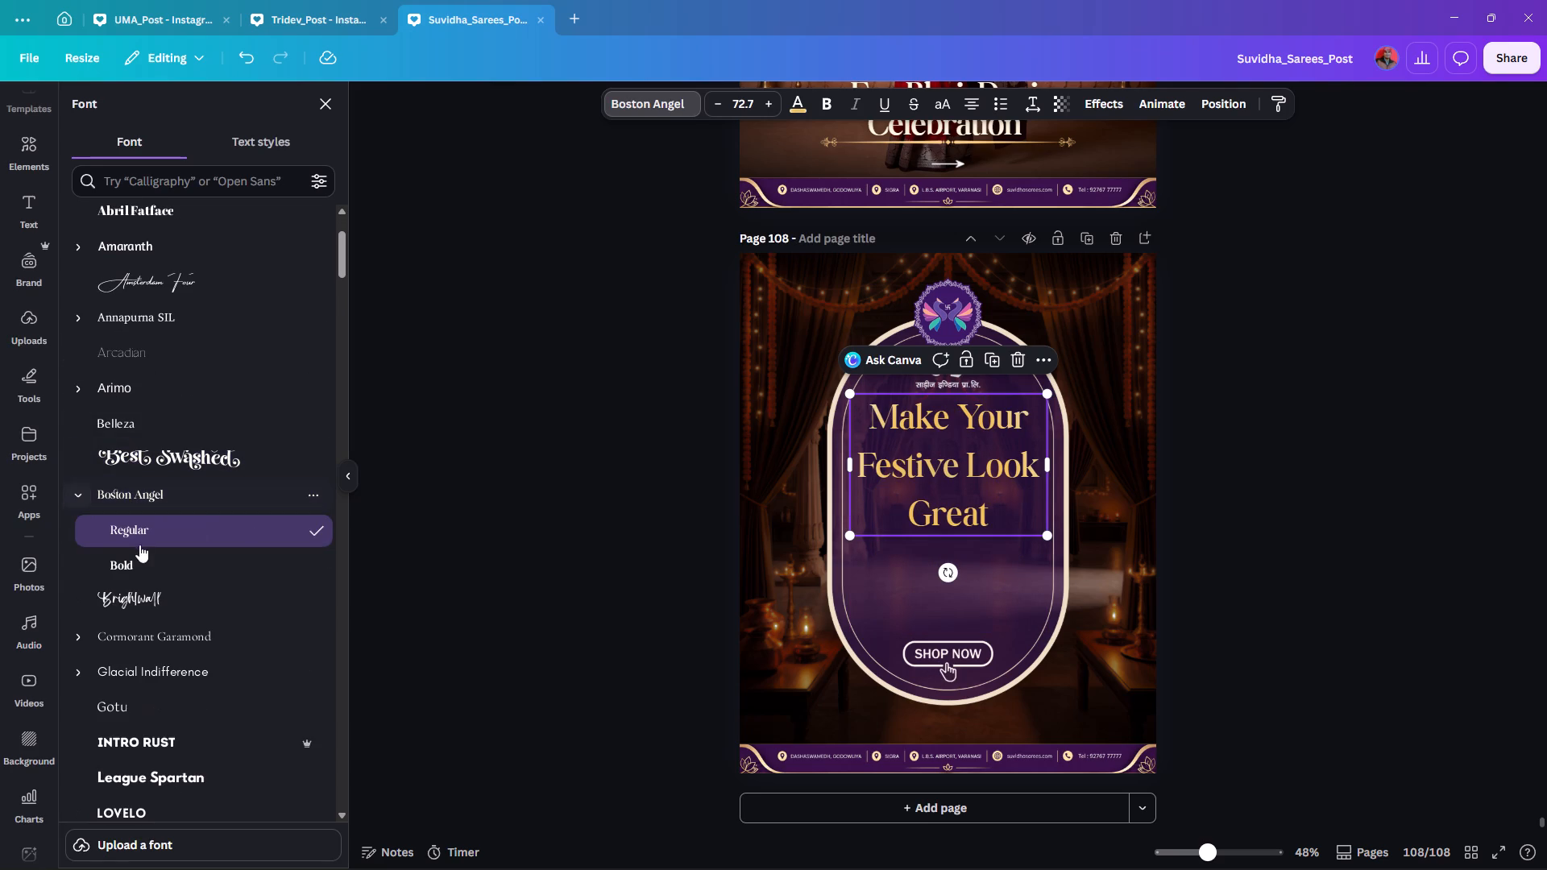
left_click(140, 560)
Set the tagline's font to Springtown Market from the document fonts.
scroll(258, 508, "down", 3)
scroll(145, 441, "down", 1)
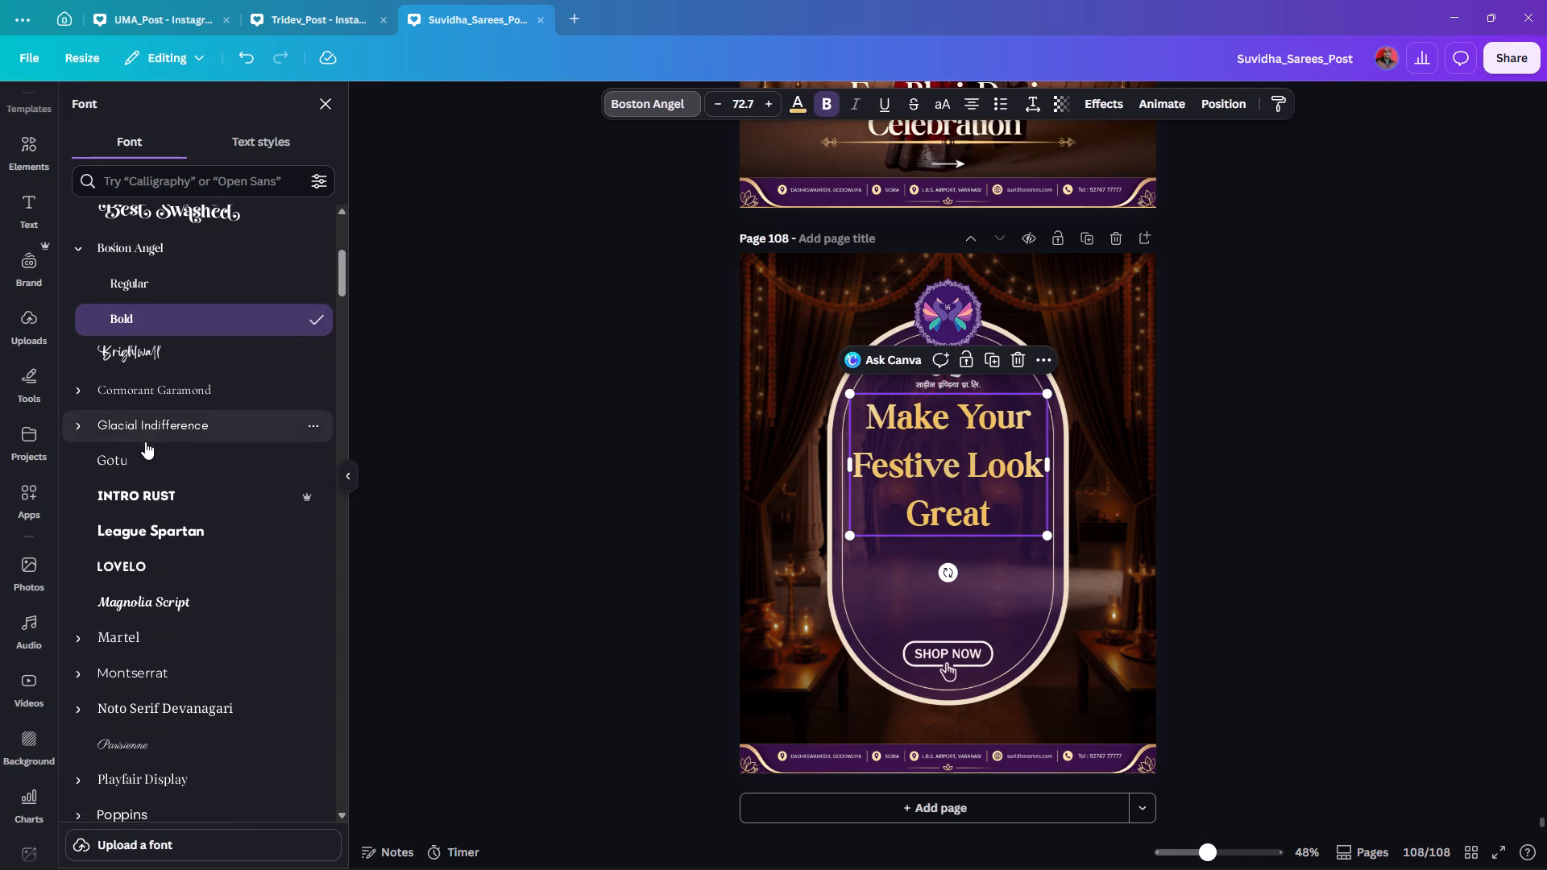
scroll(145, 439, "down", 3)
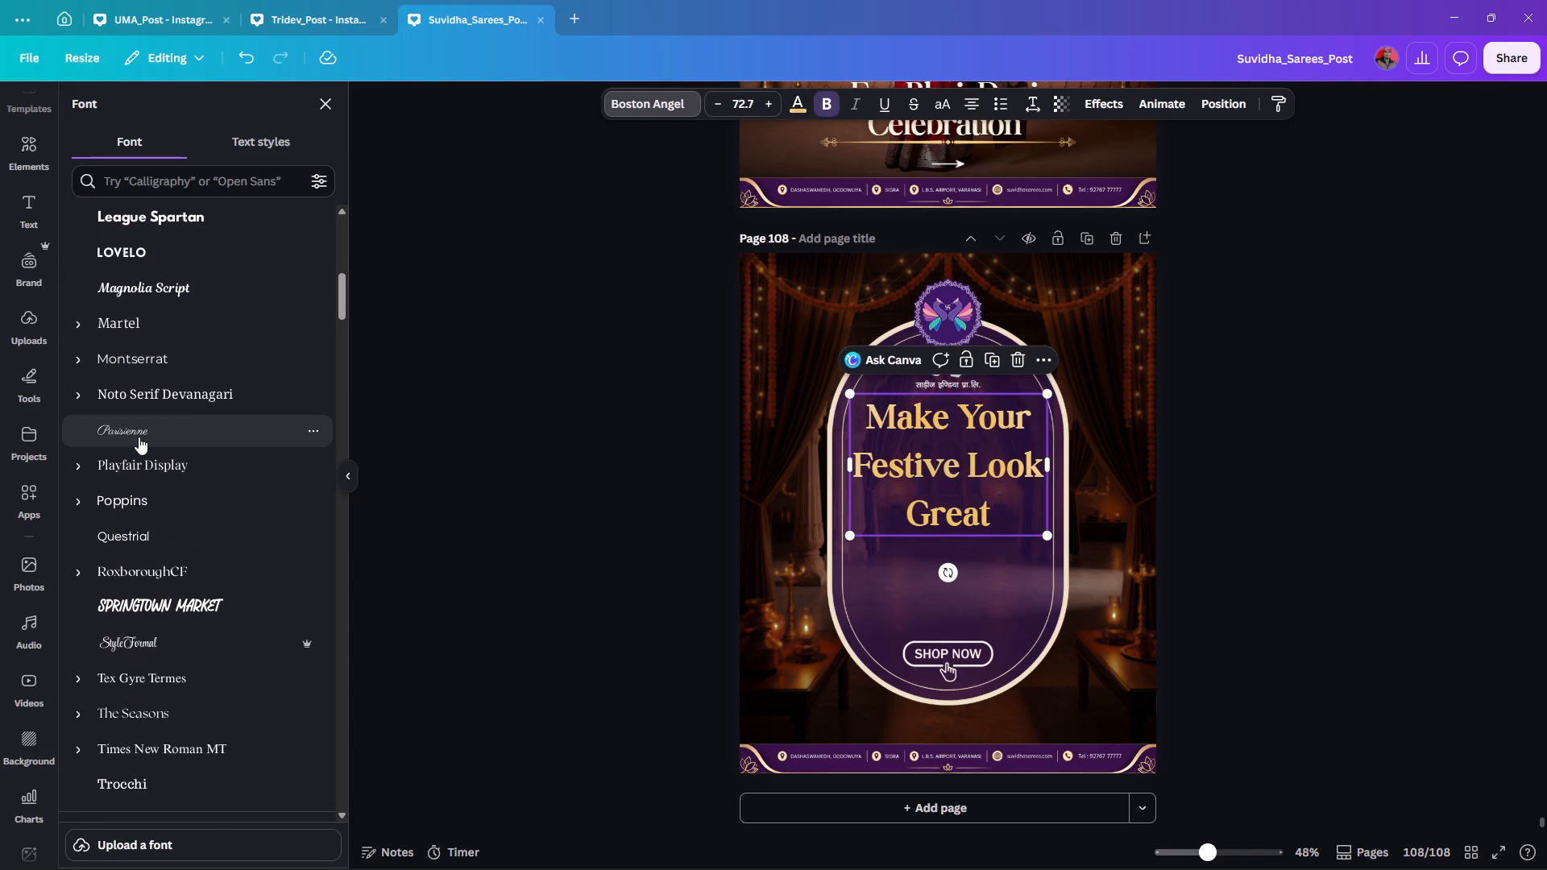
scroll(134, 433, "down", 2)
left_click(134, 447)
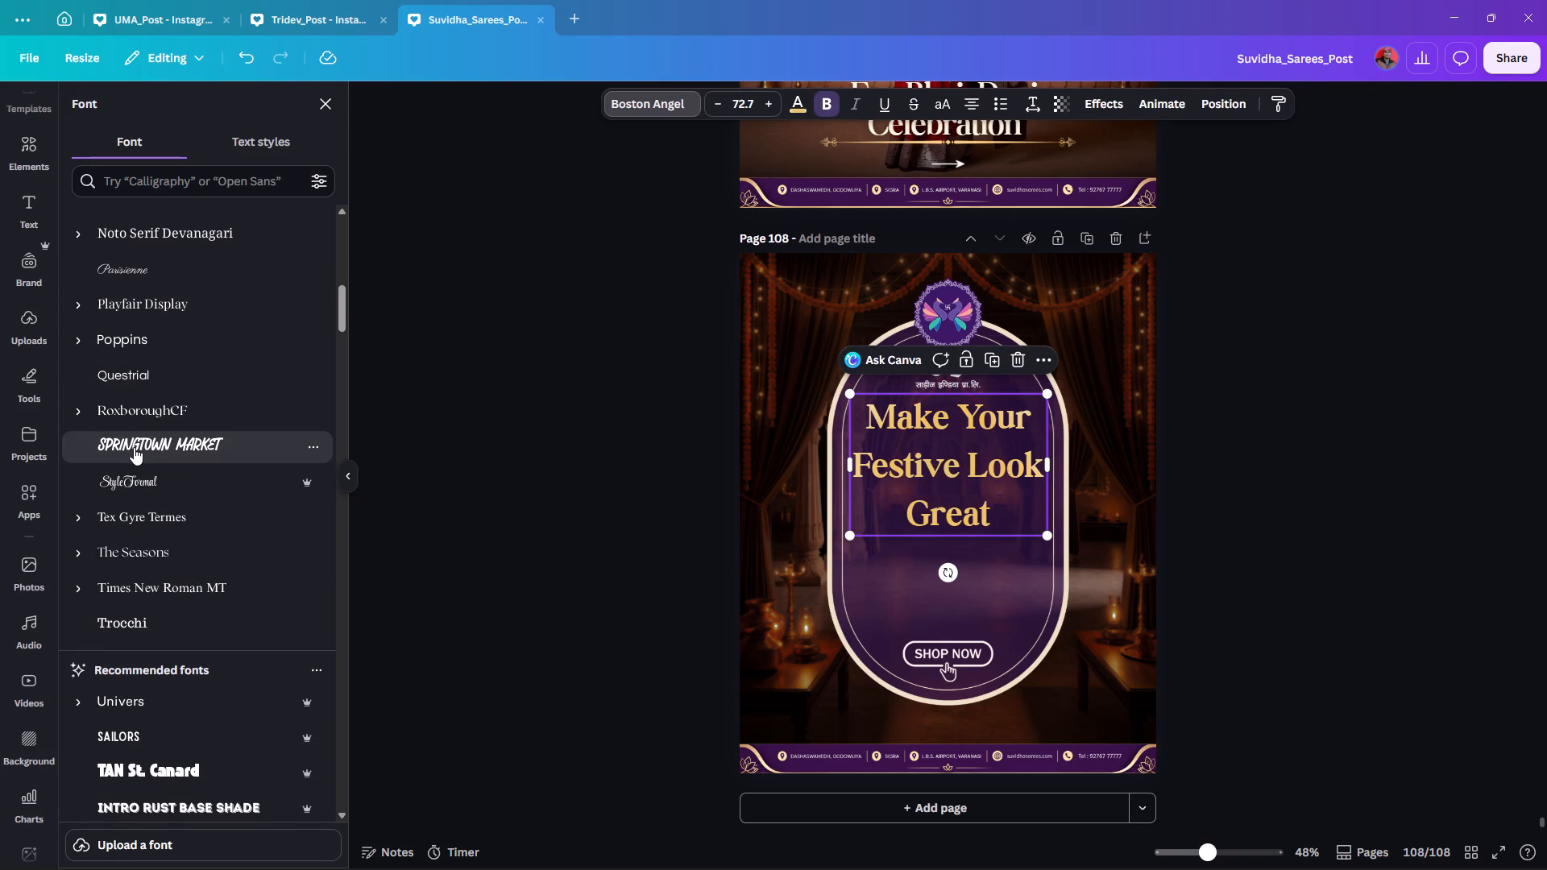
left_click(1468, 330)
left_click(1433, 337)
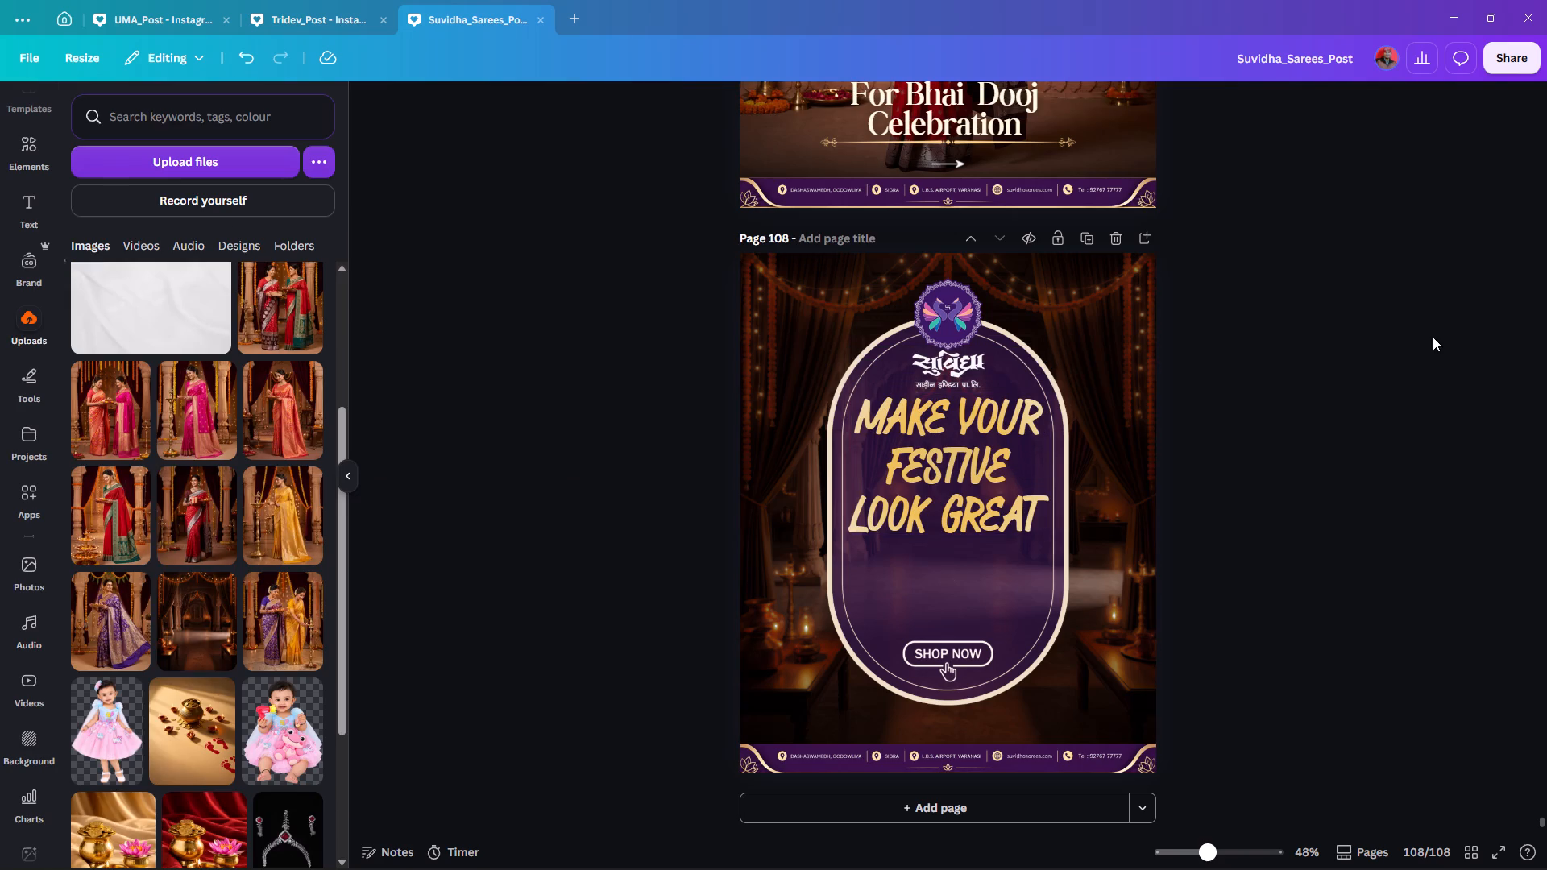
Move the tagline down inside the oval frame, centred horizontally between the logo and the Shop Now button.
left_click_drag(938, 467, 935, 499)
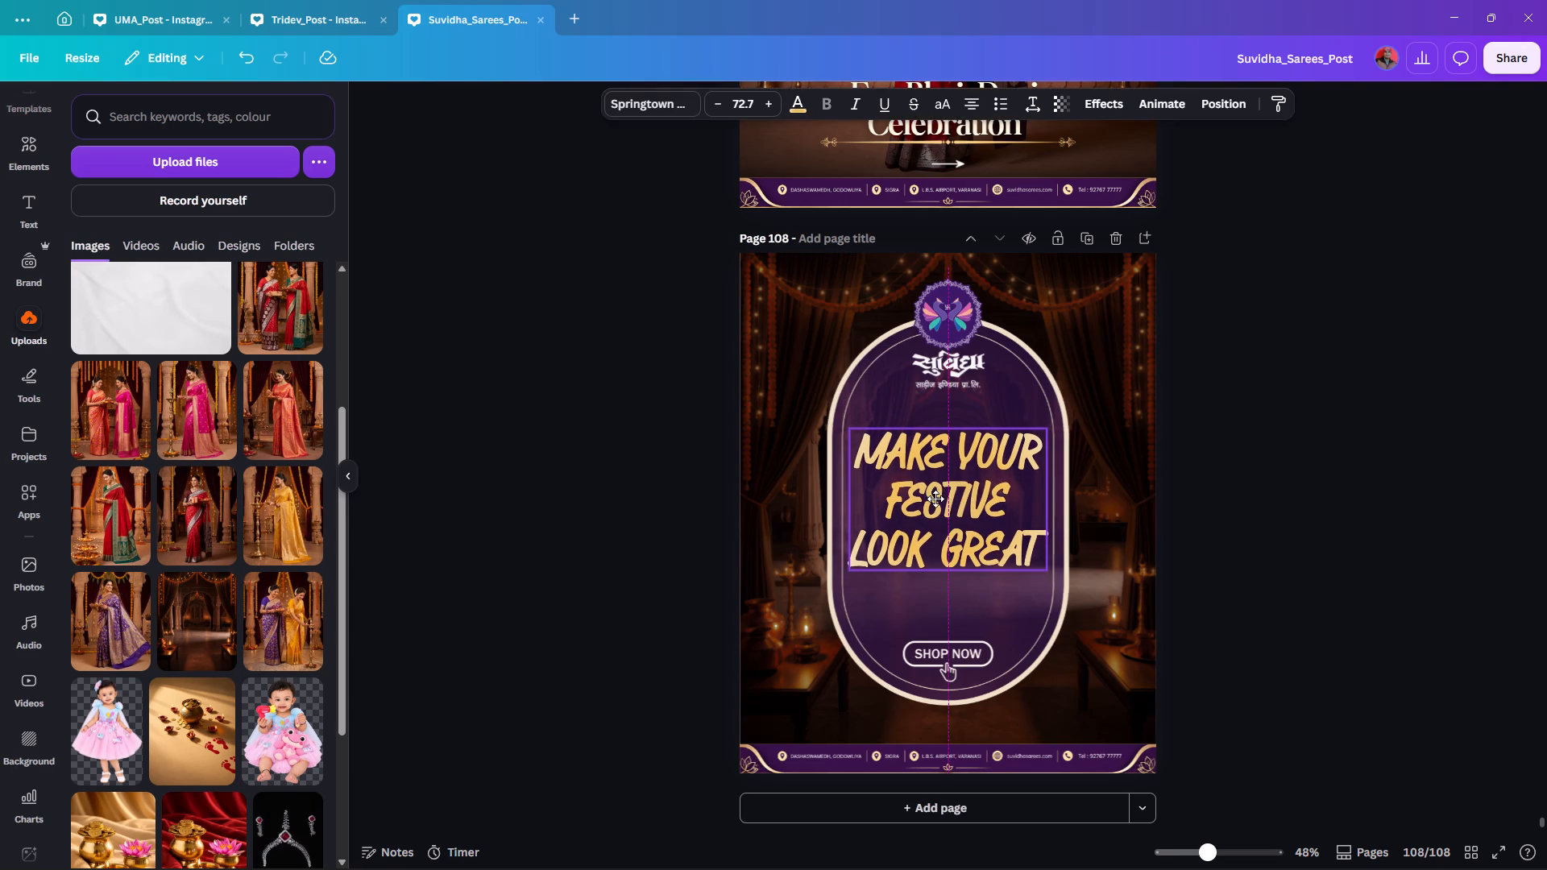
left_click_drag(935, 499, 937, 512)
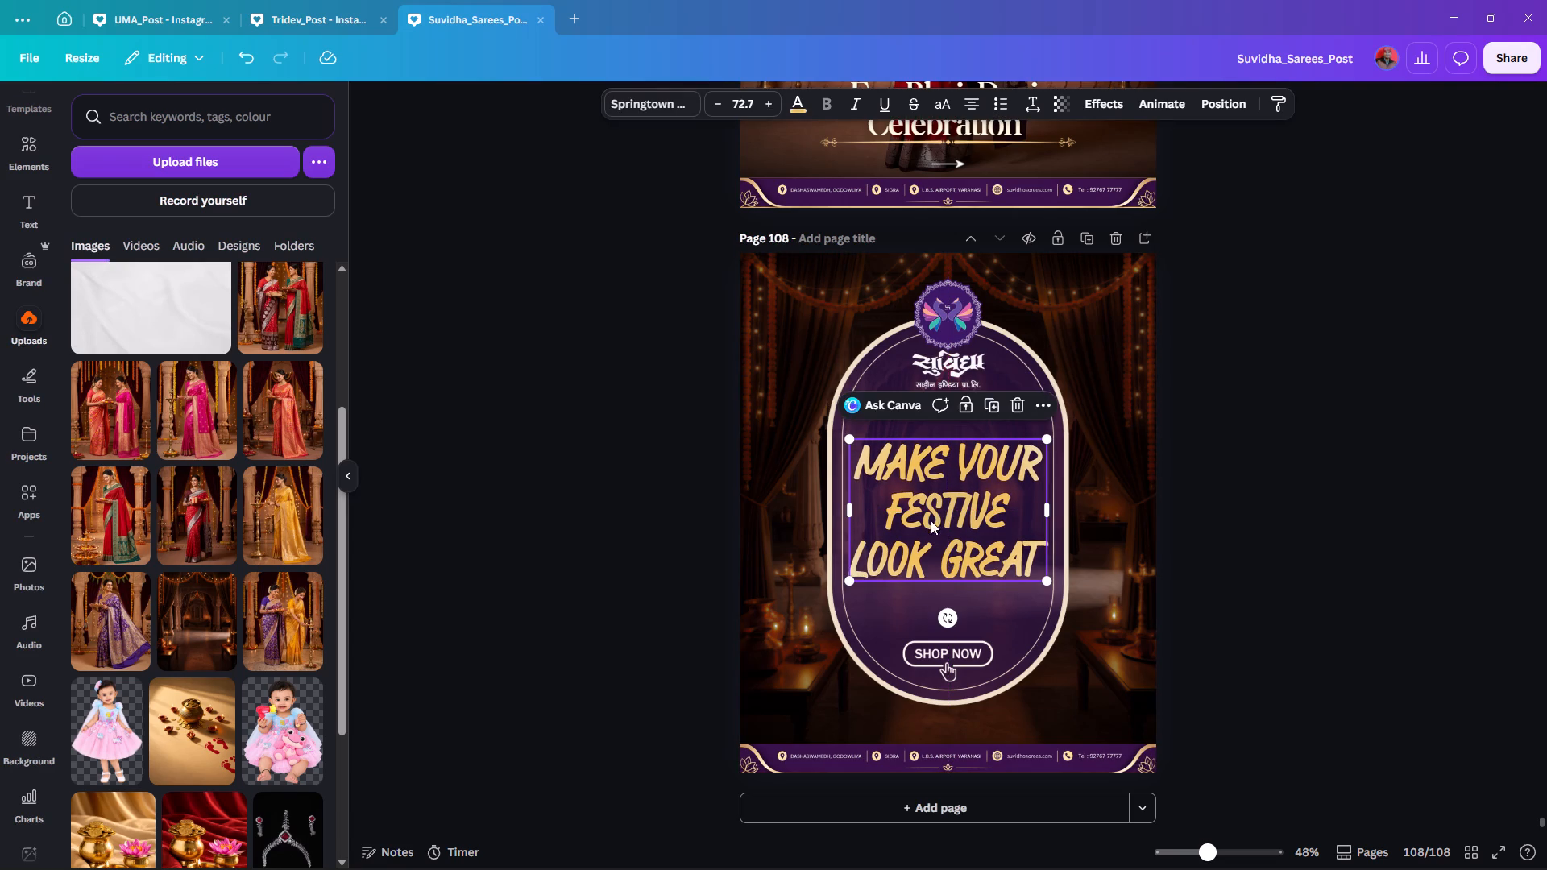
Nudge the Shop Now button up slightly towards the tagline.
left_click(948, 649)
key("Up")
key("Up")
key("Up")
key("Up")
key("Up")
key("Up")
key("Up")
key("Up")
key("Up")
key("Up")
key("Up")
key("Up")
key("Up")
key("Up")
key("Up")
key("Up")
key("Up")
key("Up")
key("Up")
key("Up")
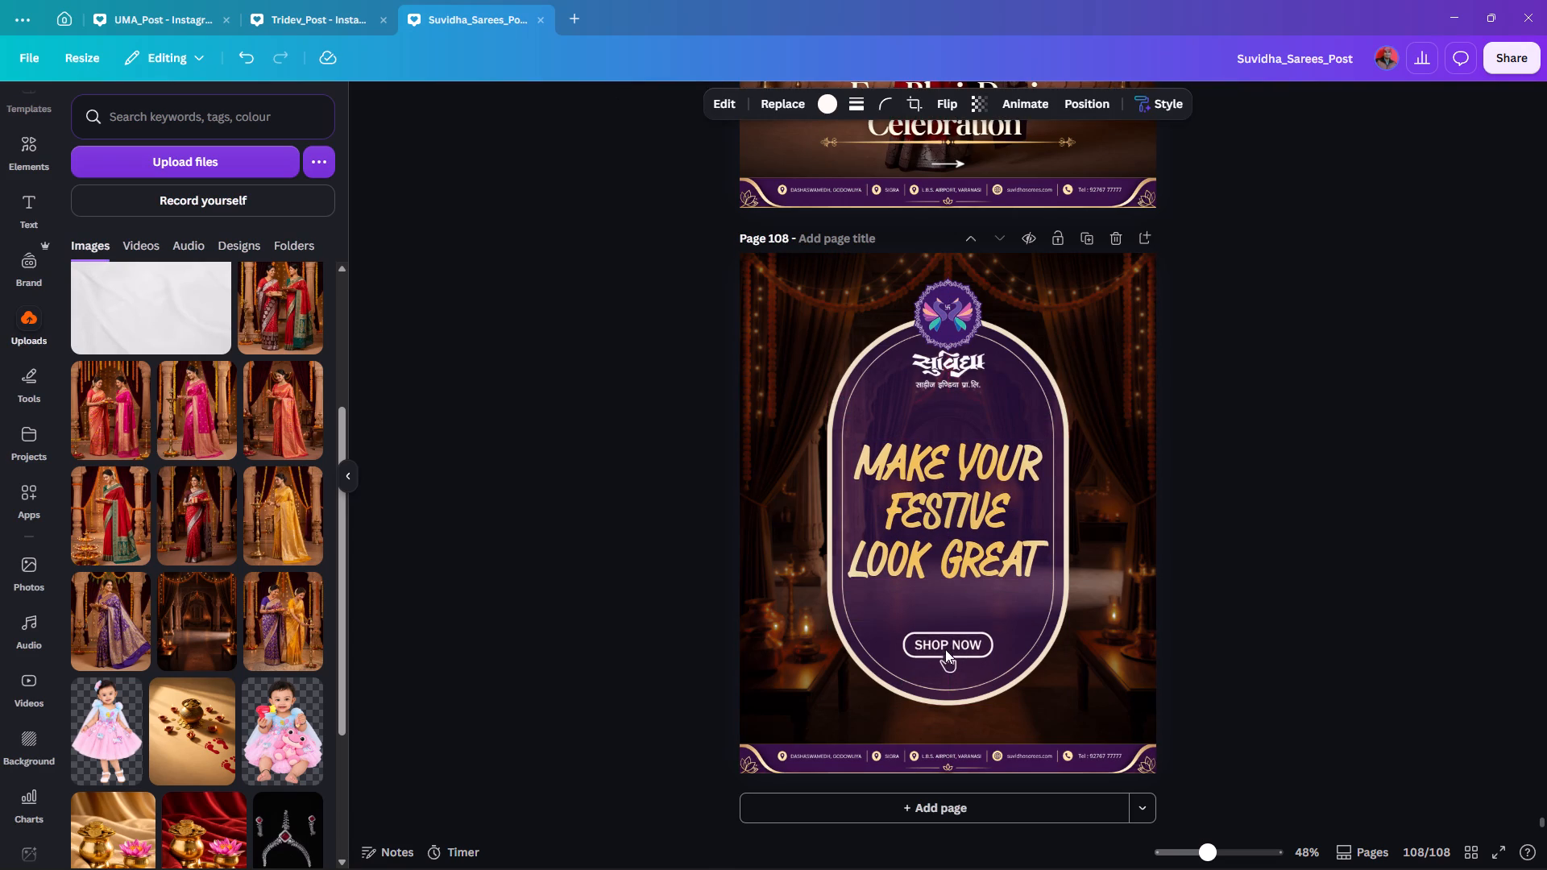
key("Down")
key("Down")
key("Down")
key("Up")
key("Up")
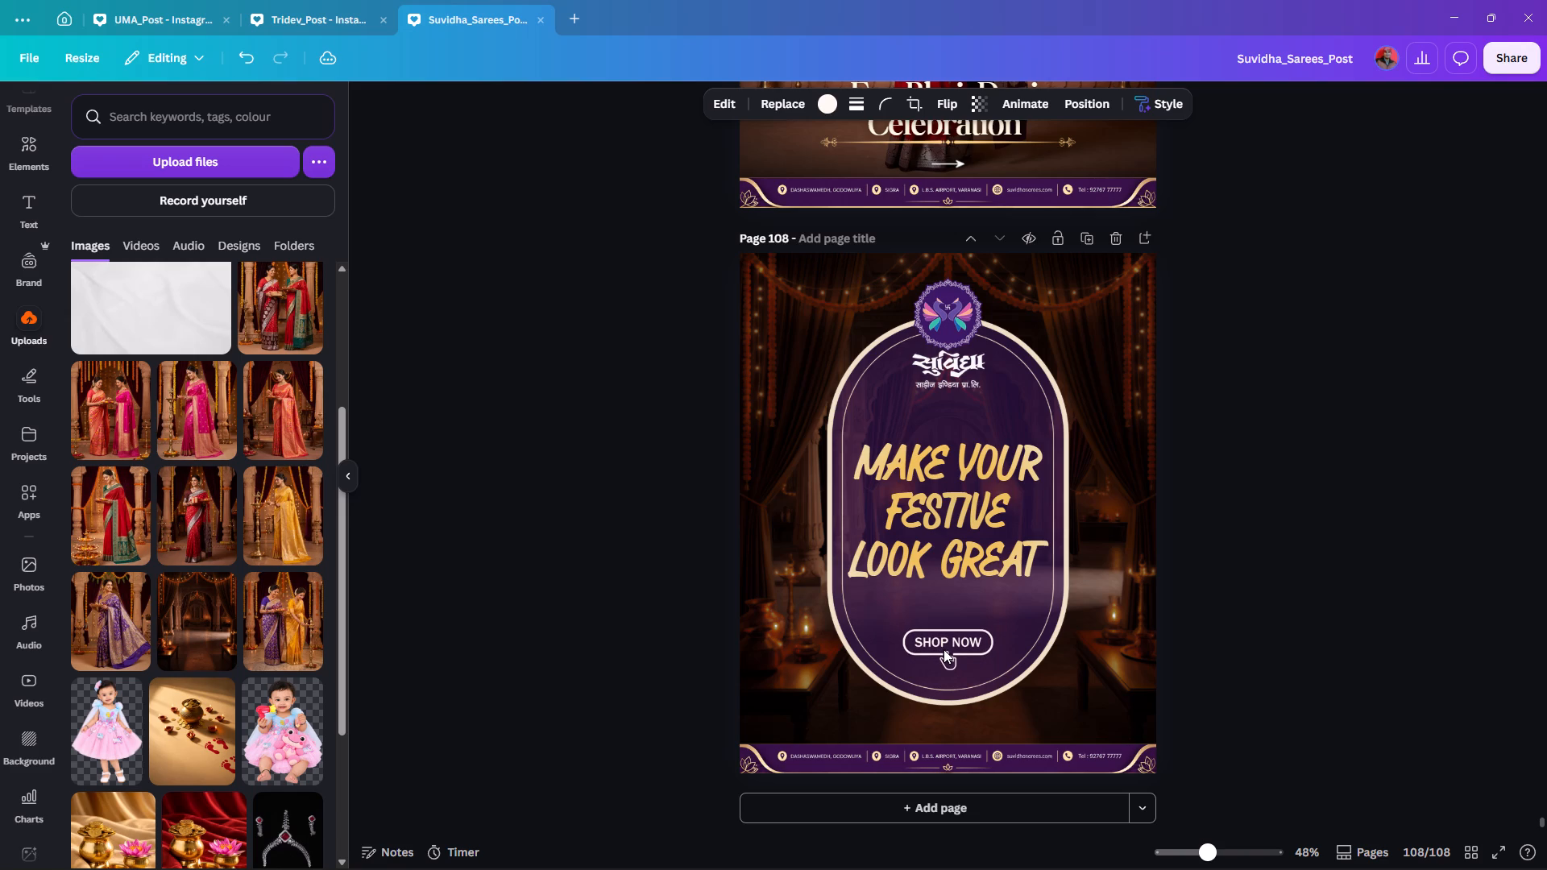
left_click(1295, 492)
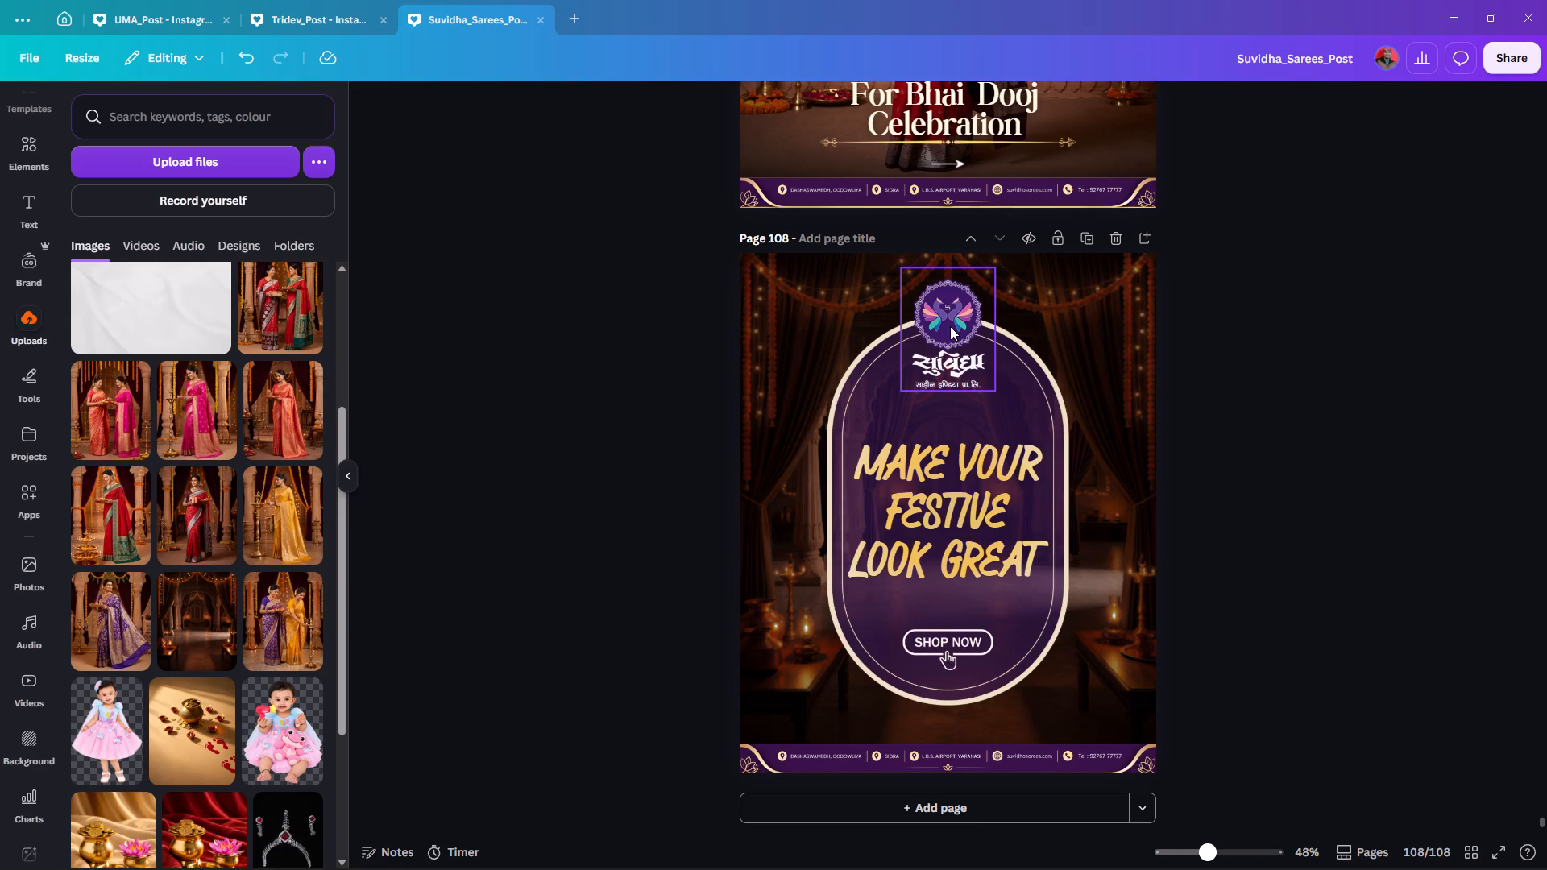
Enlarge the Suvidha logo slightly on page 108 and nudge it down over the top of the oval frame.
left_click(950, 326)
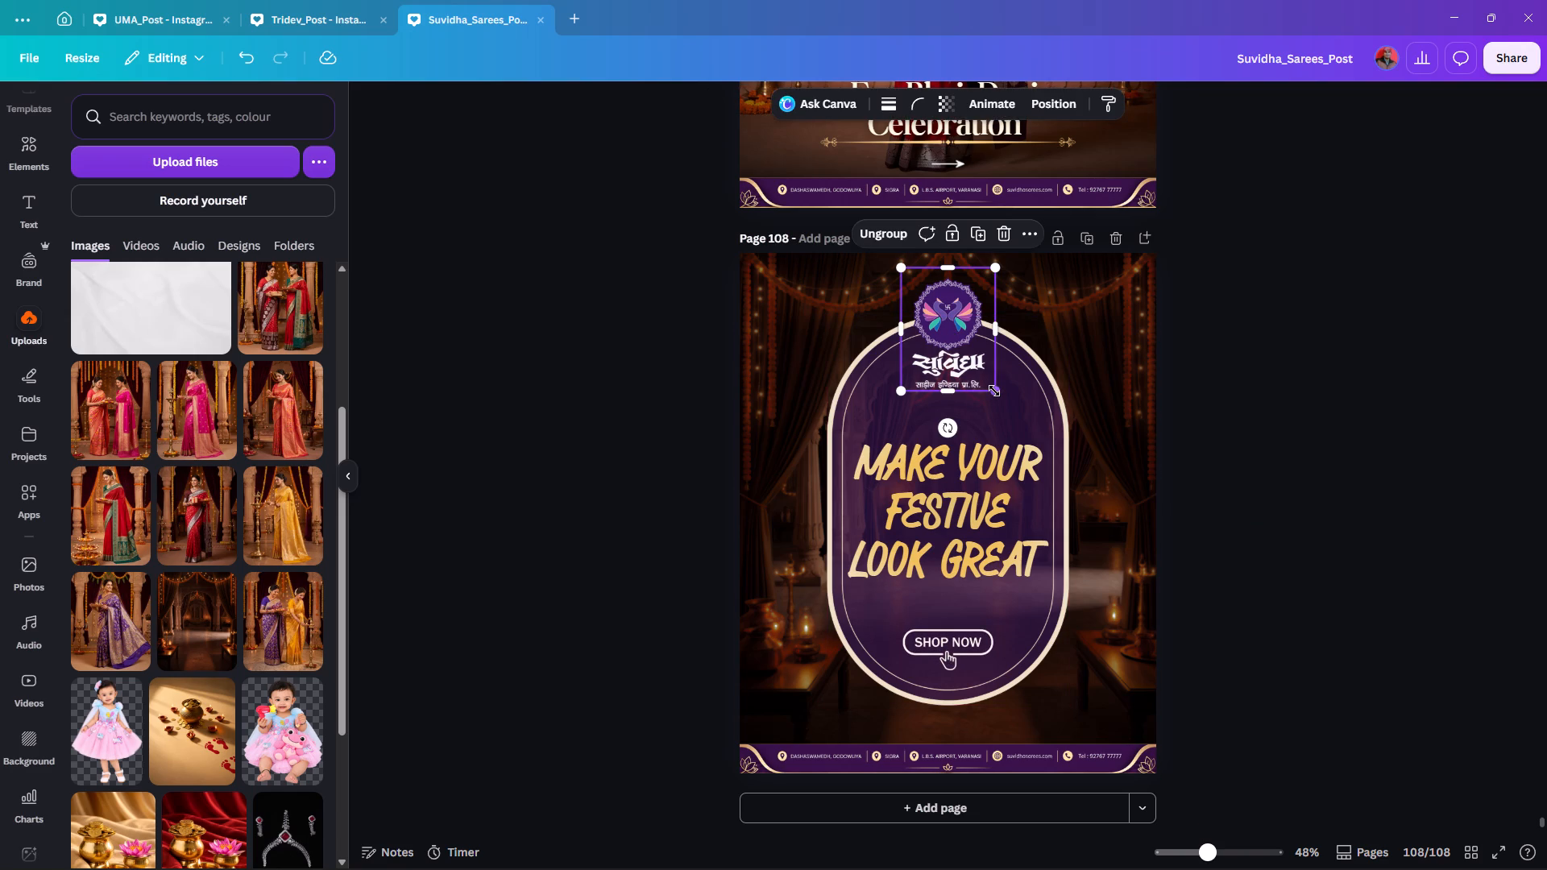
left_click_drag(994, 391, 1006, 395, "alt")
key("Down")
key("Down")
key("Down")
key("Down")
key("Down")
key("Down")
key("Down")
key("Down")
key("Down")
key("Down")
key("Down")
key("Down")
key("Down")
key("Down")
key("Down")
key("Down")
key("Down")
key("Down")
key("Down")
key("Down")
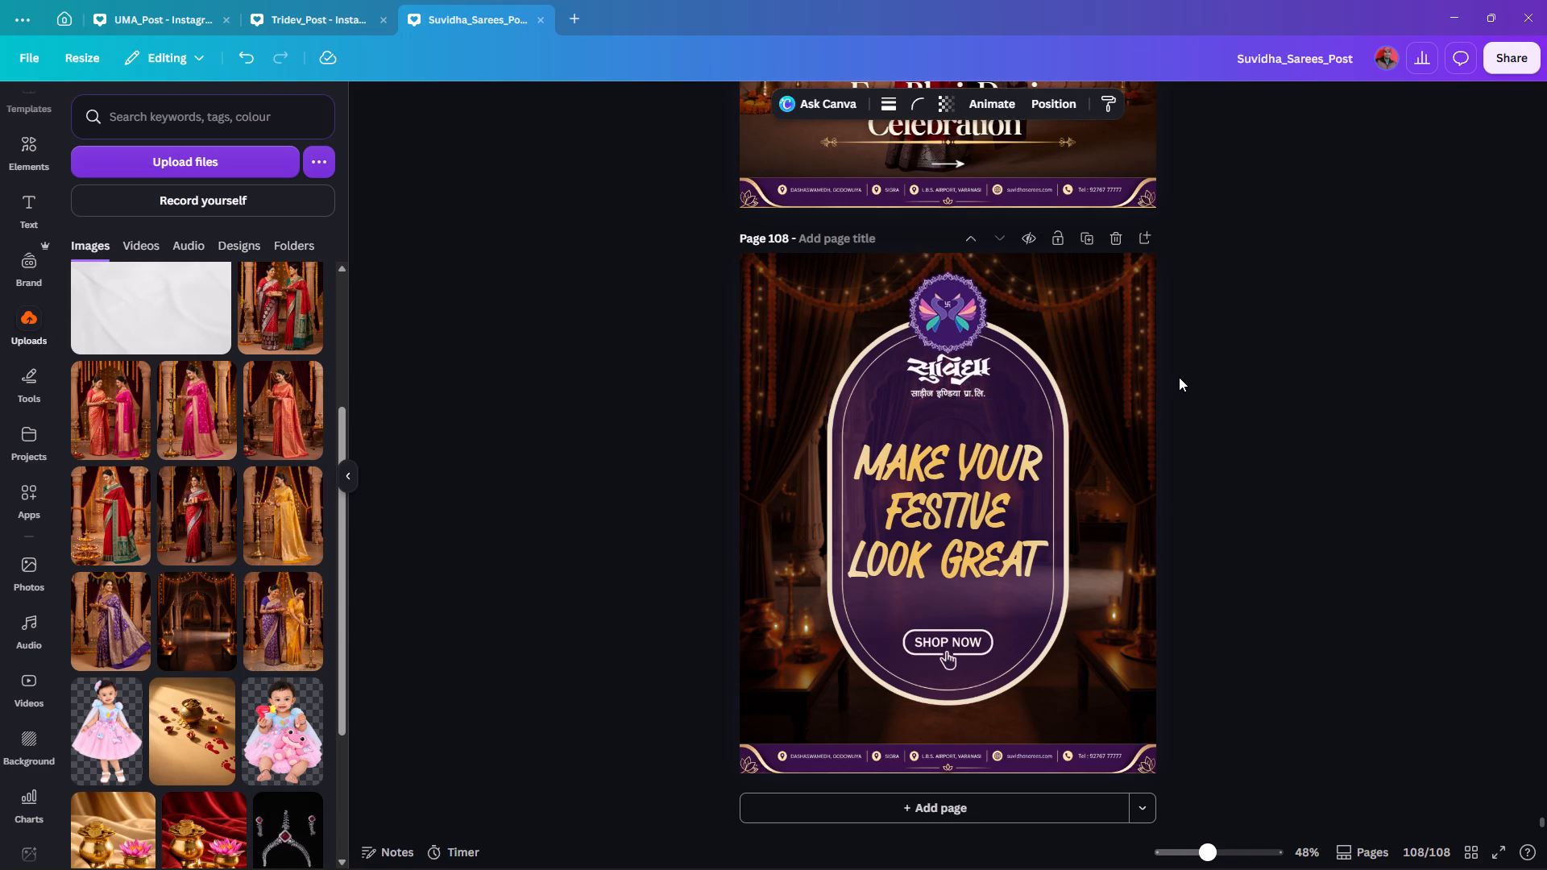
key("Down")
key("Down")
key("Down")
key("Down")
key("Down")
key("Down")
key("Down")
key("Down")
key("Down")
key("Down")
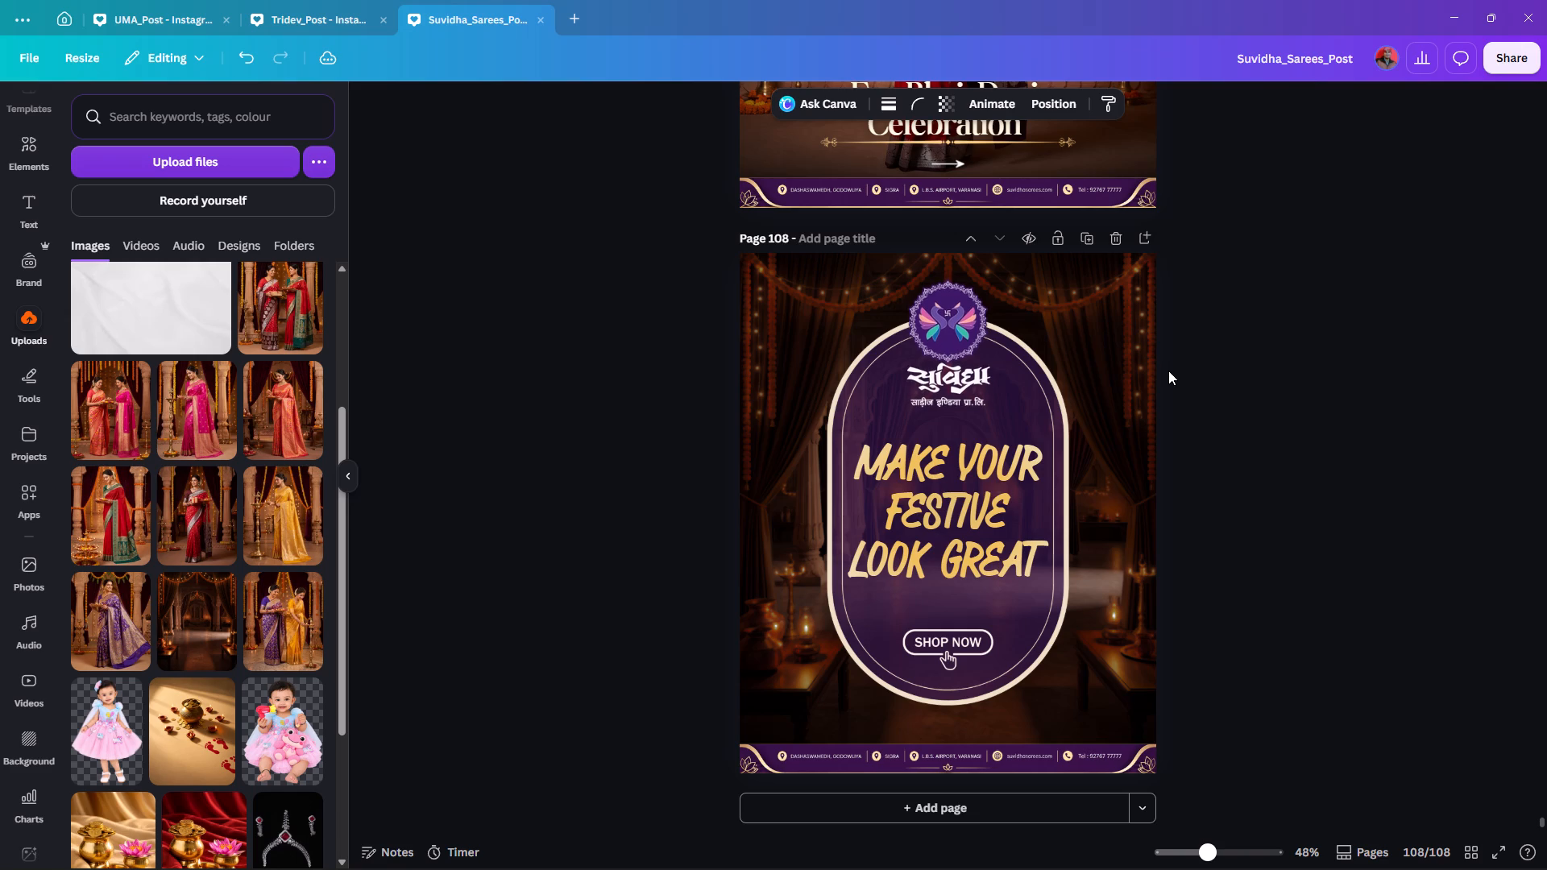
key("Up")
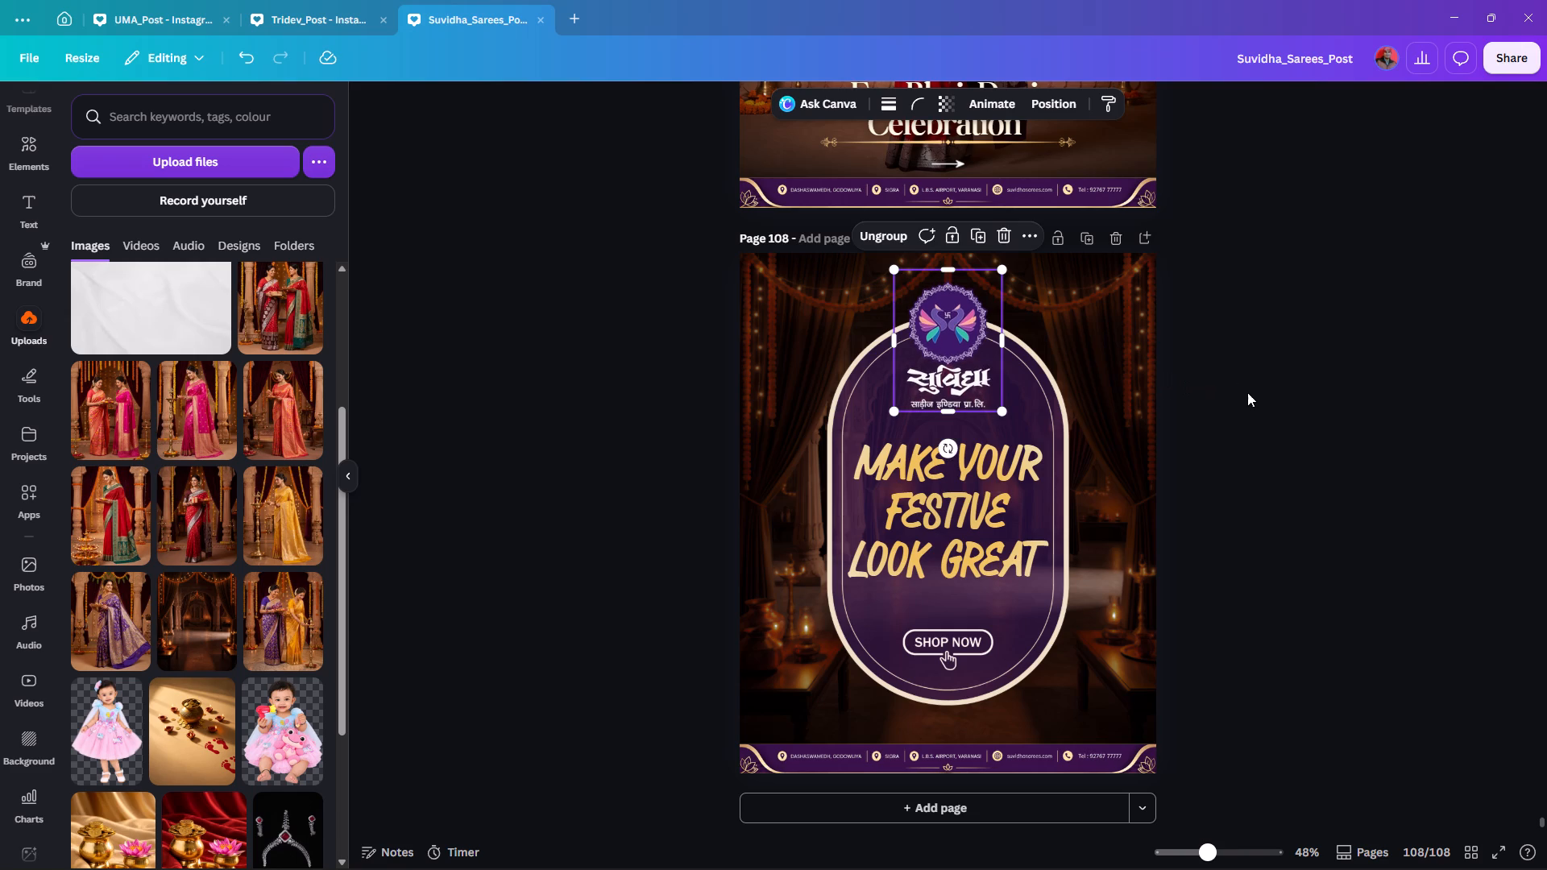
left_click(1247, 392)
Nudge the "Make Your Festive Look Great" tagline up slightly inside the oval frame.
left_click(985, 493)
key("Up")
key("Up")
key("Up")
key("Up")
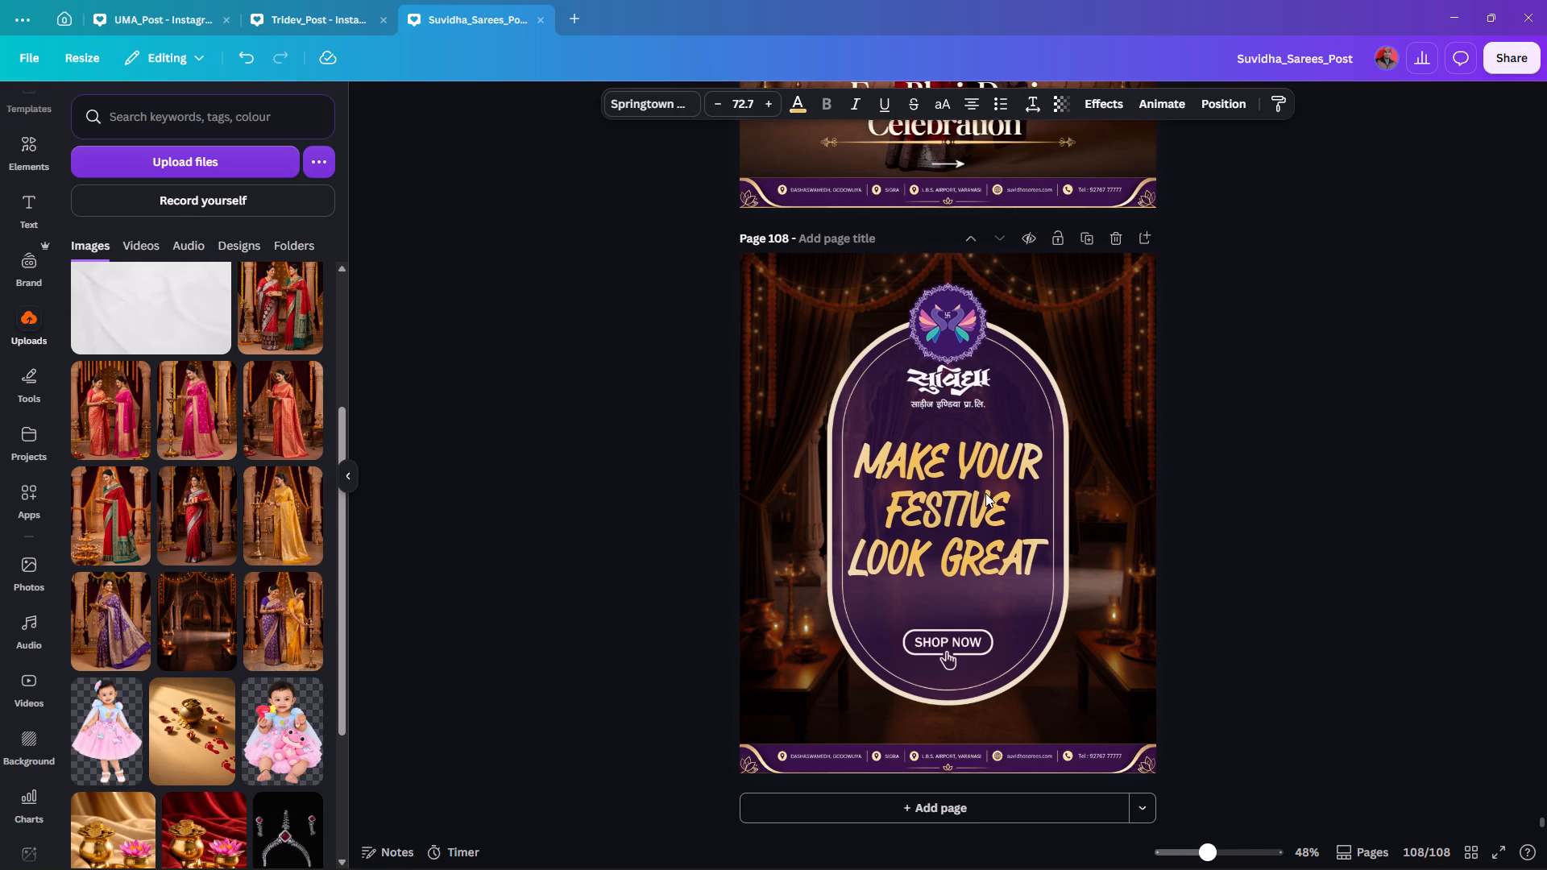
key("Up")
key("Up")
key("Up")
key("Up")
key("Up")
key("Down")
key("Down")
key("Down")
key("Down")
left_click(1532, 417)
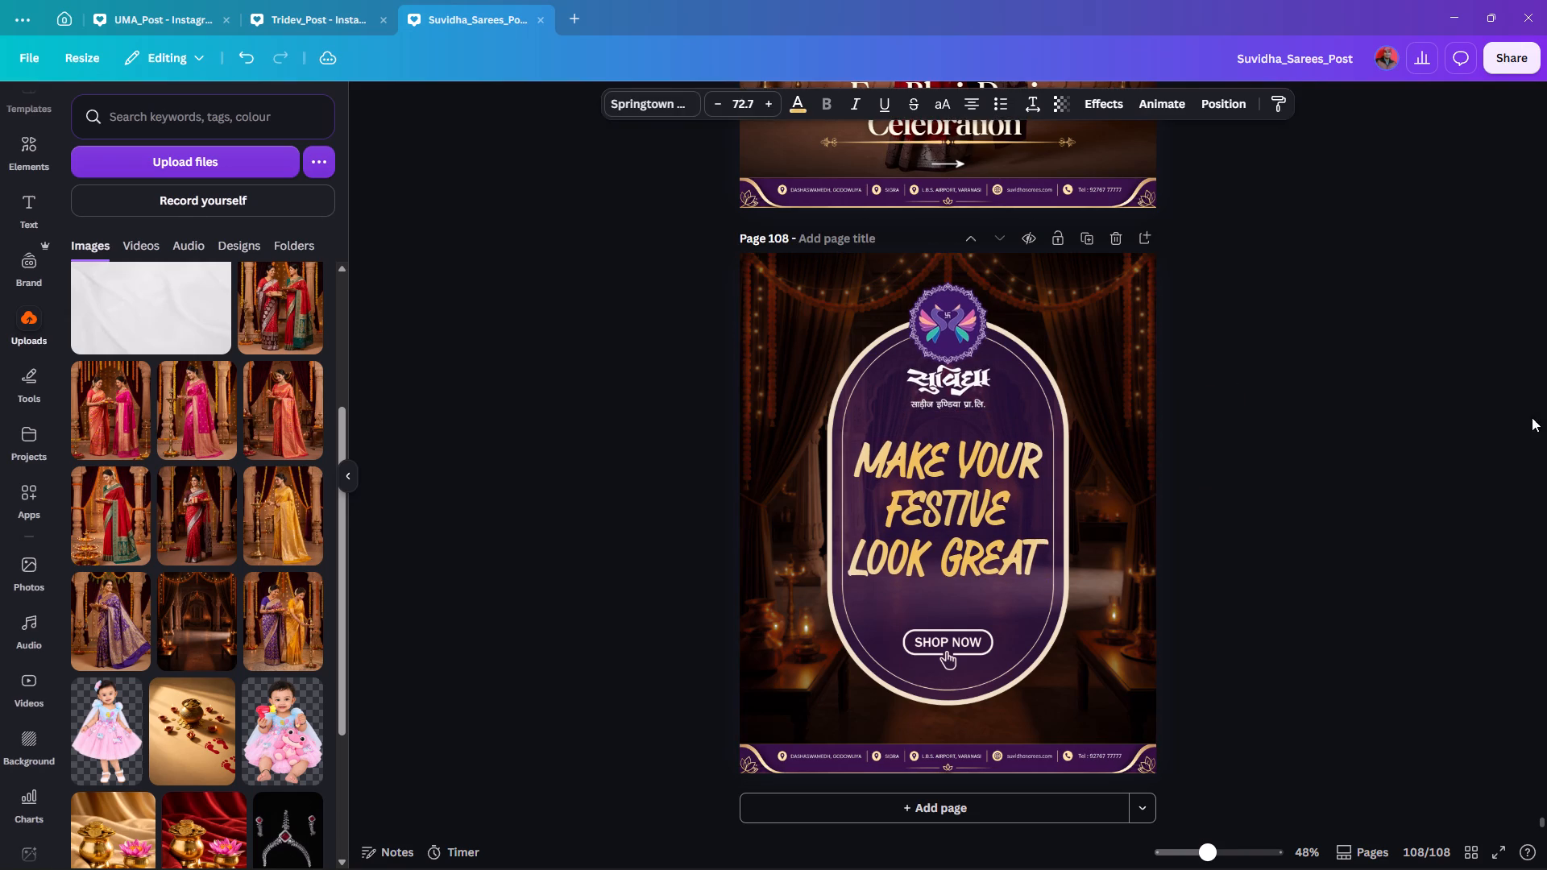
Increase the tagline's line spacing slightly.
left_click(984, 499)
left_click(1032, 97)
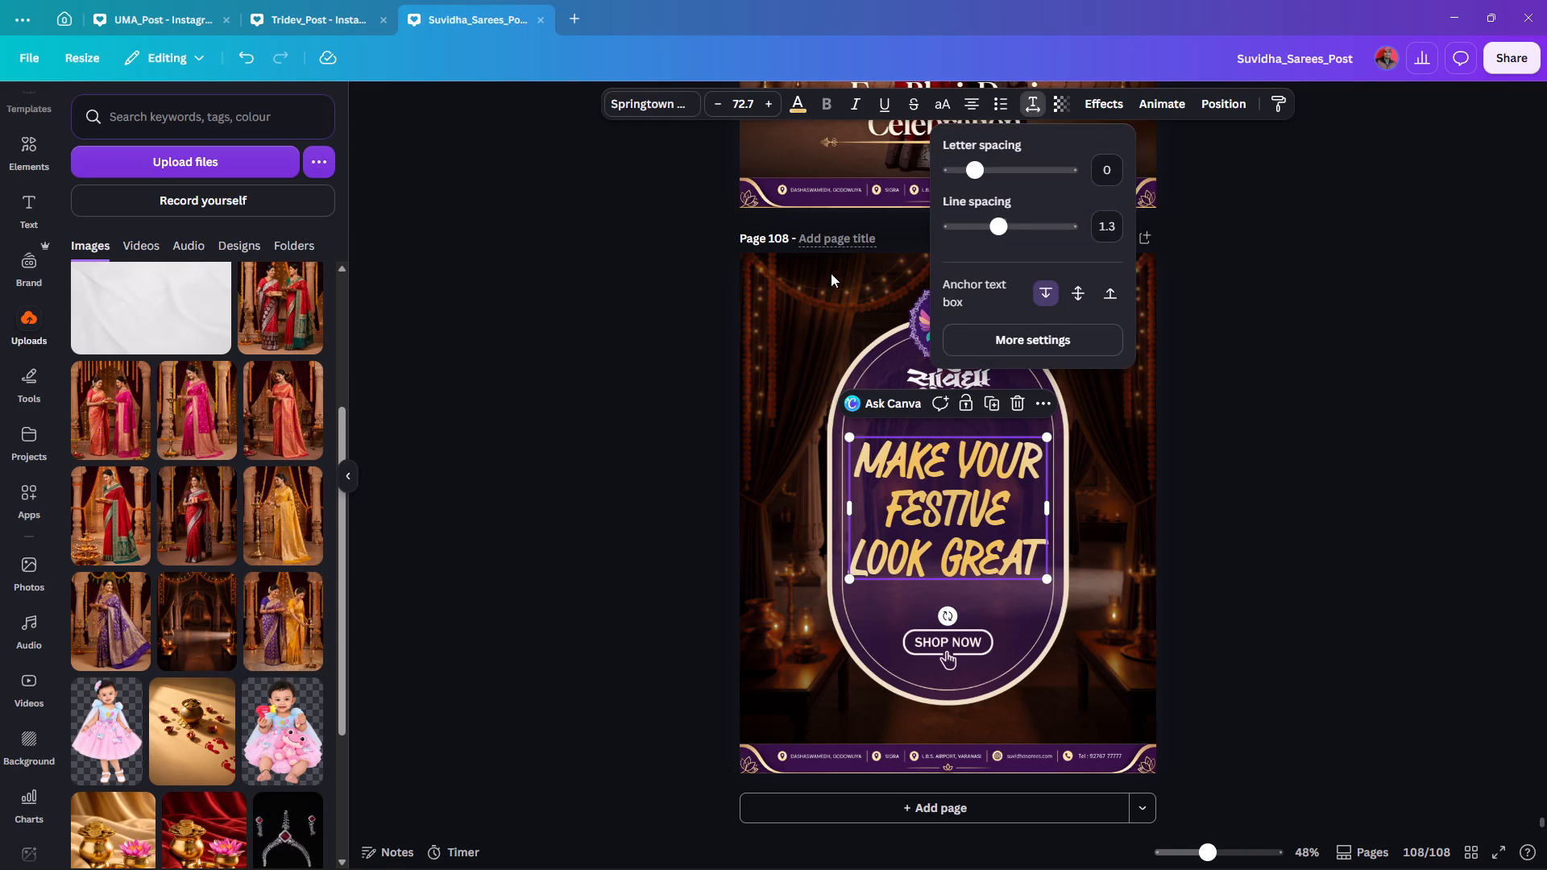
left_click(1001, 231)
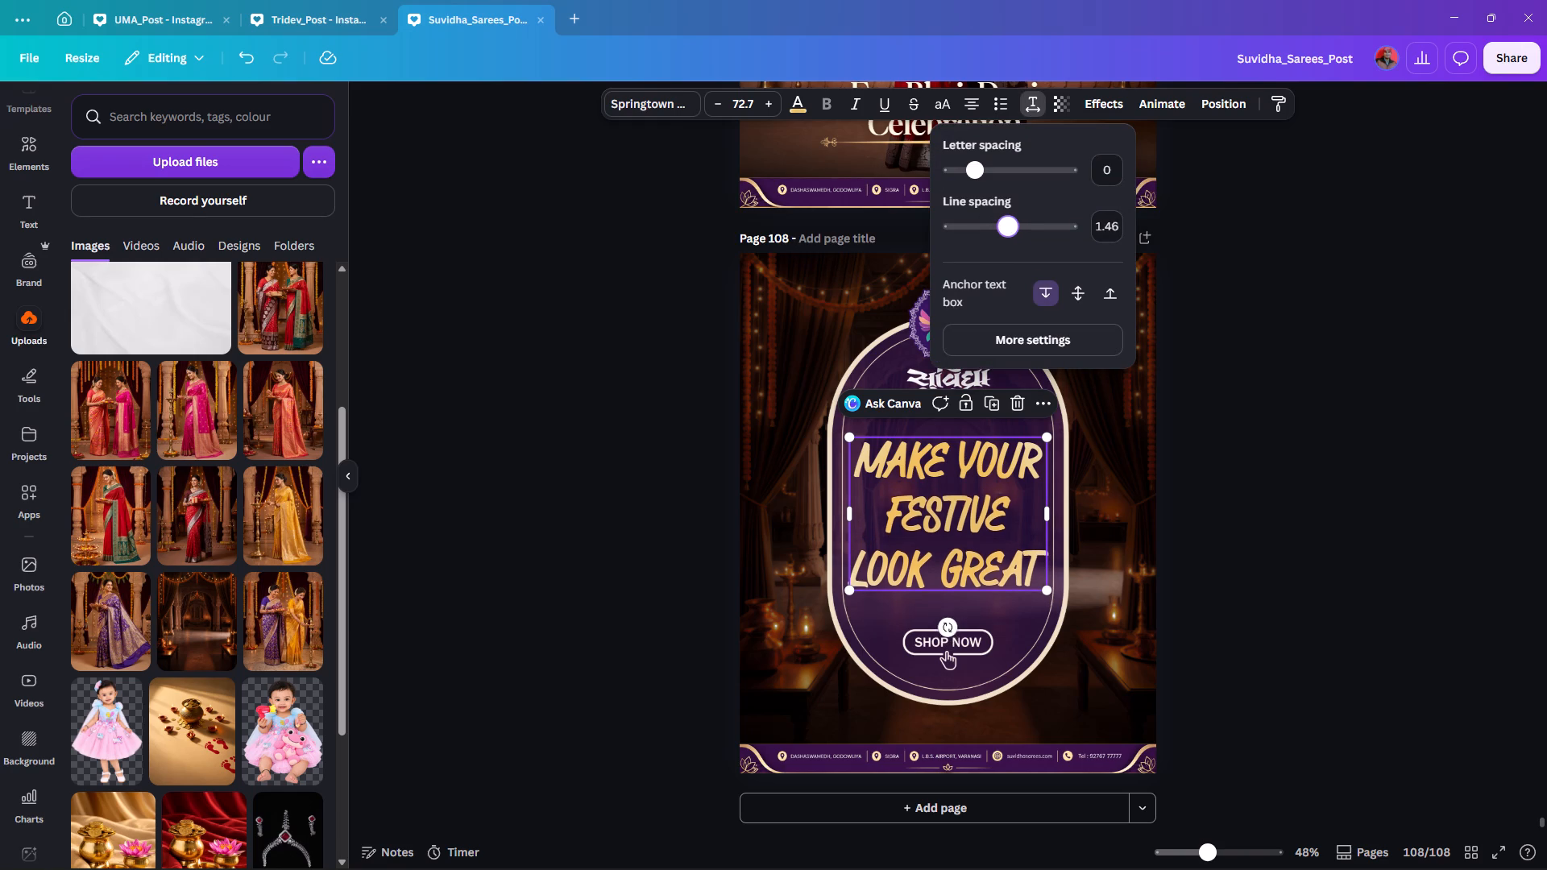
double_click(1197, 476)
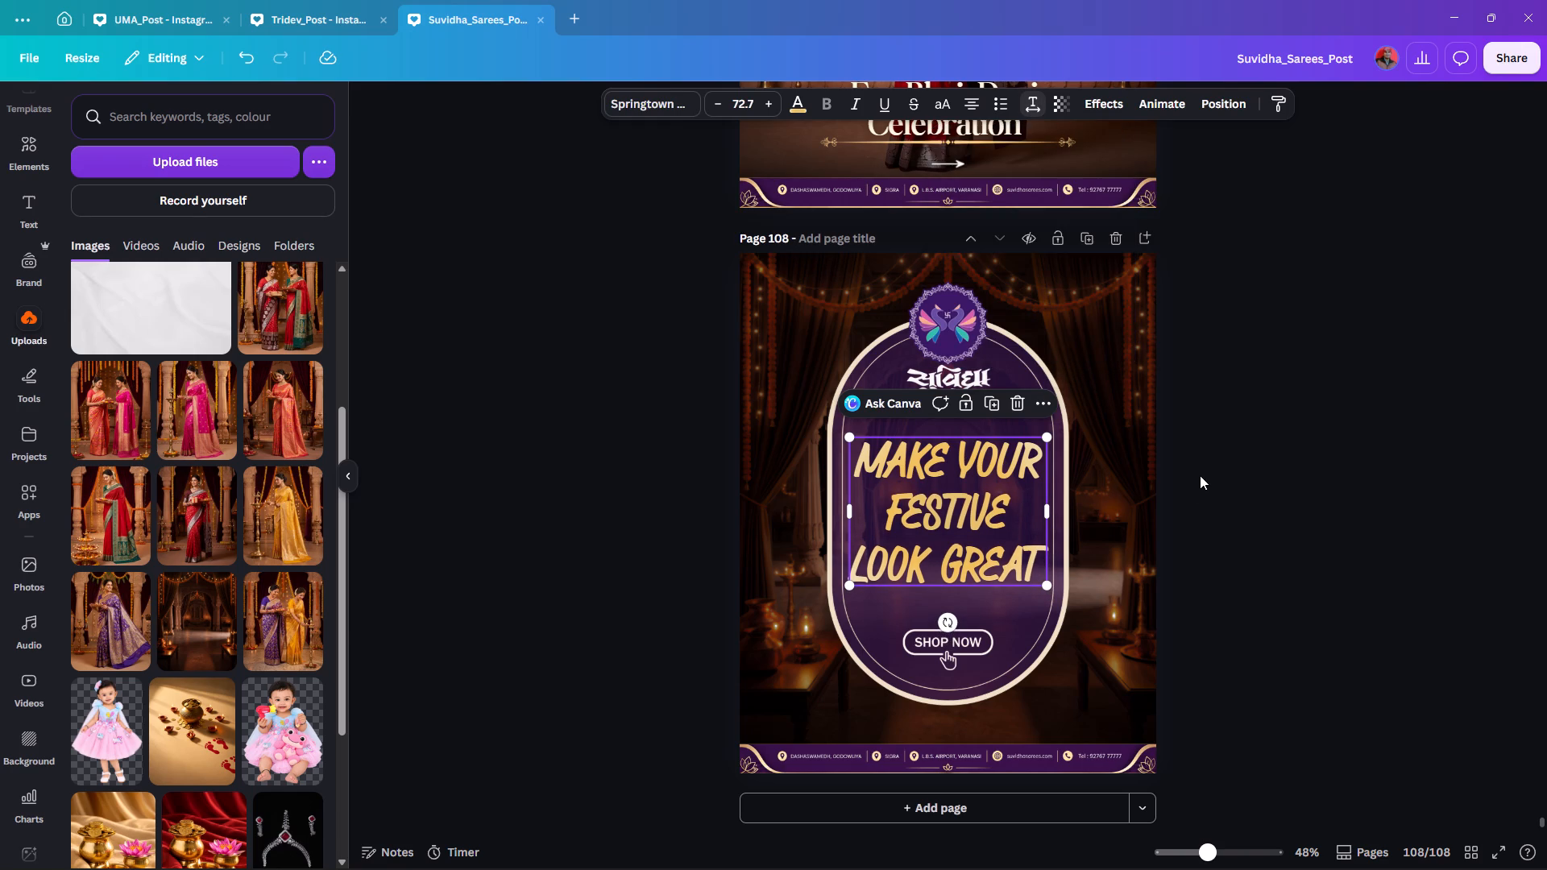
Fine-tune the tagline's vertical position so it sits evenly between the logo and the Shop Now button.
left_click(1031, 499)
key("Up")
key("Up")
key("Up")
key("Up")
key("Up")
key("Up")
key("Up")
key("Up")
key("Up")
key("Up")
key("Up")
key("Down")
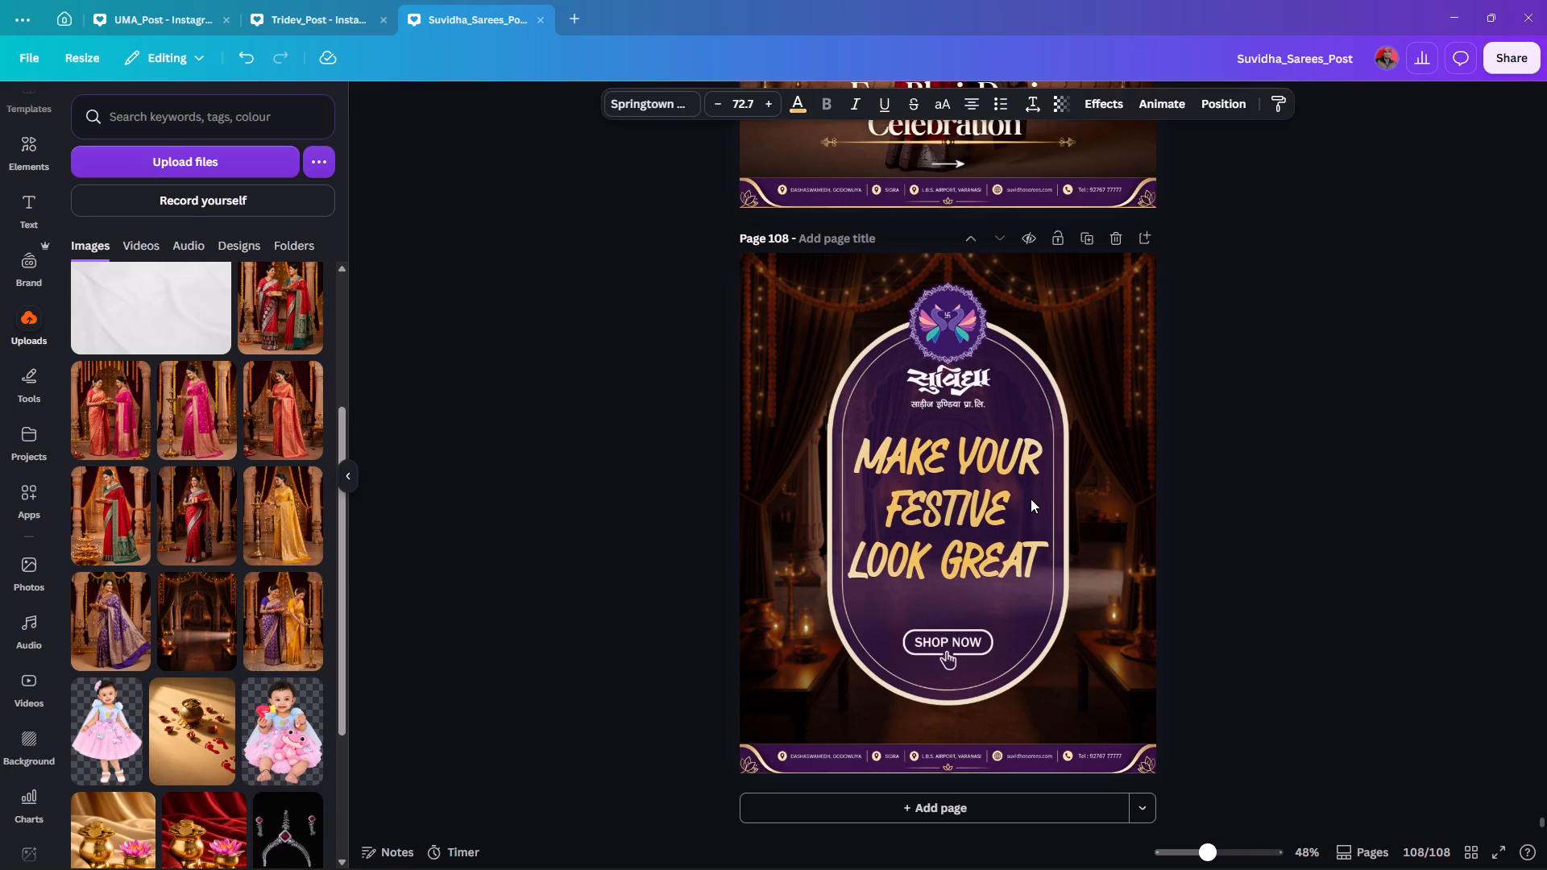
key("Down")
key("Down")
key("Down")
key("Down")
key("Down")
key("Down")
key("Down")
key("Up")
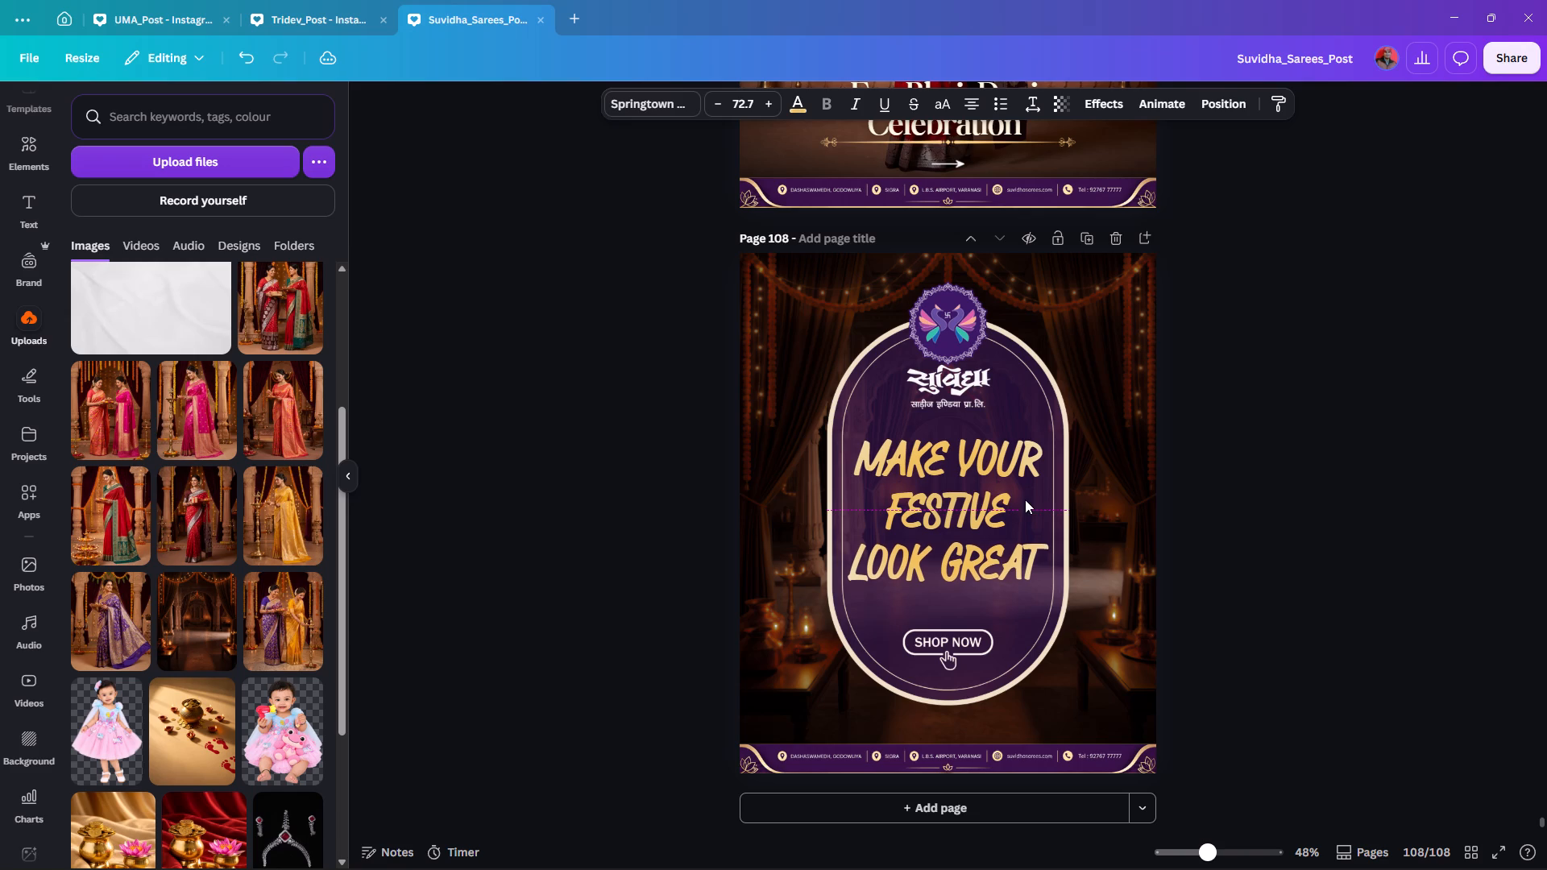
double_click(1333, 473)
Download only the carousel pages 101–108 as high-quality PNG files.
scroll(703, 364, "up", 13)
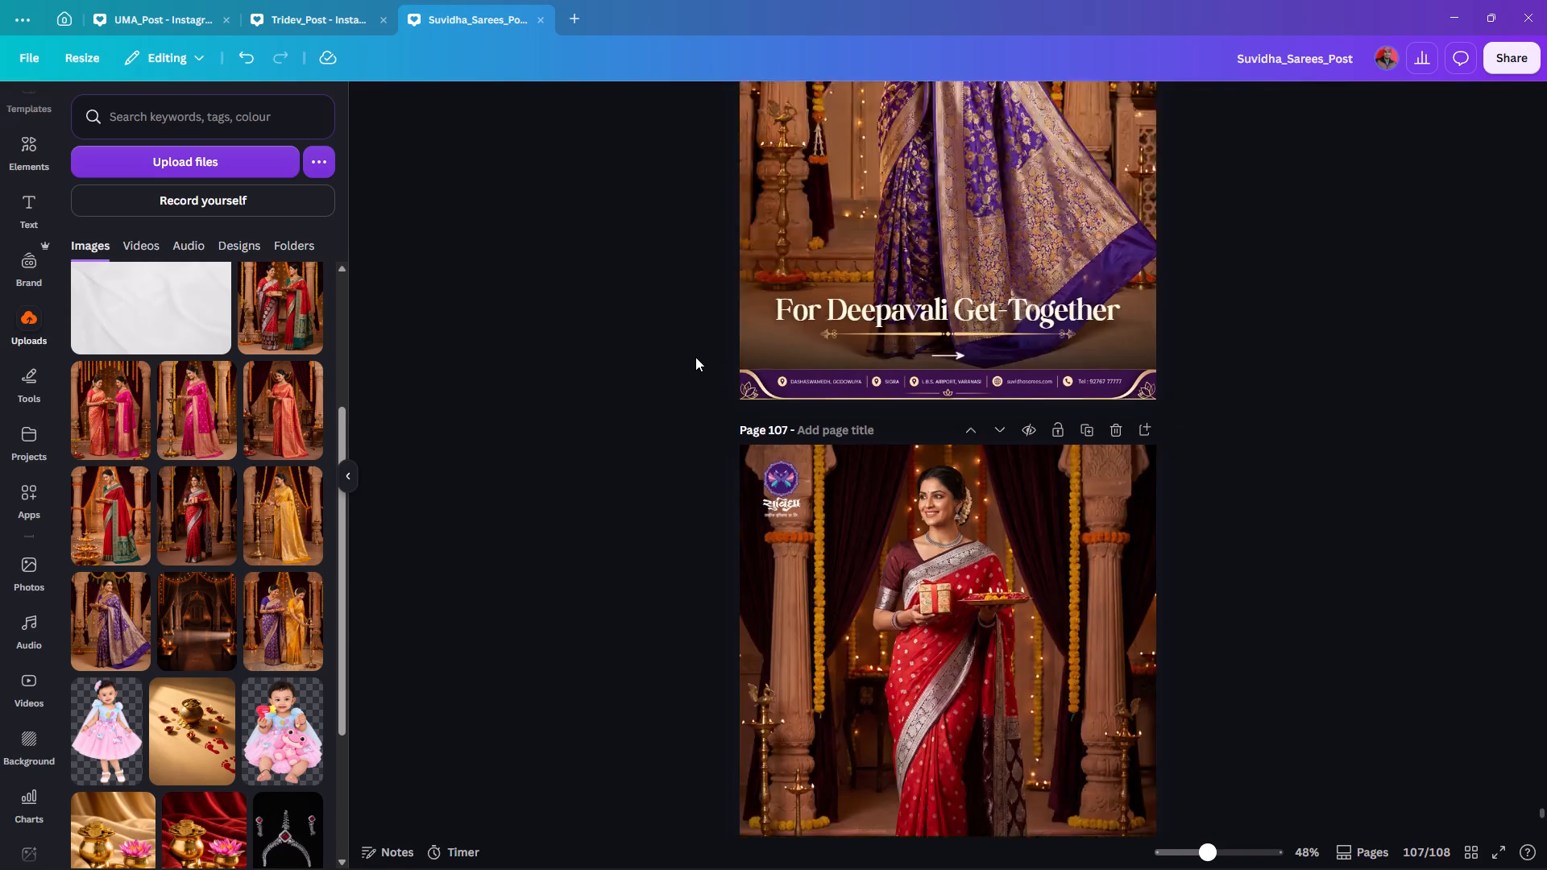
scroll(695, 357, "up", 20)
scroll(695, 357, "up", 20)
scroll(695, 357, "up", 4)
scroll(700, 352, "down", 7)
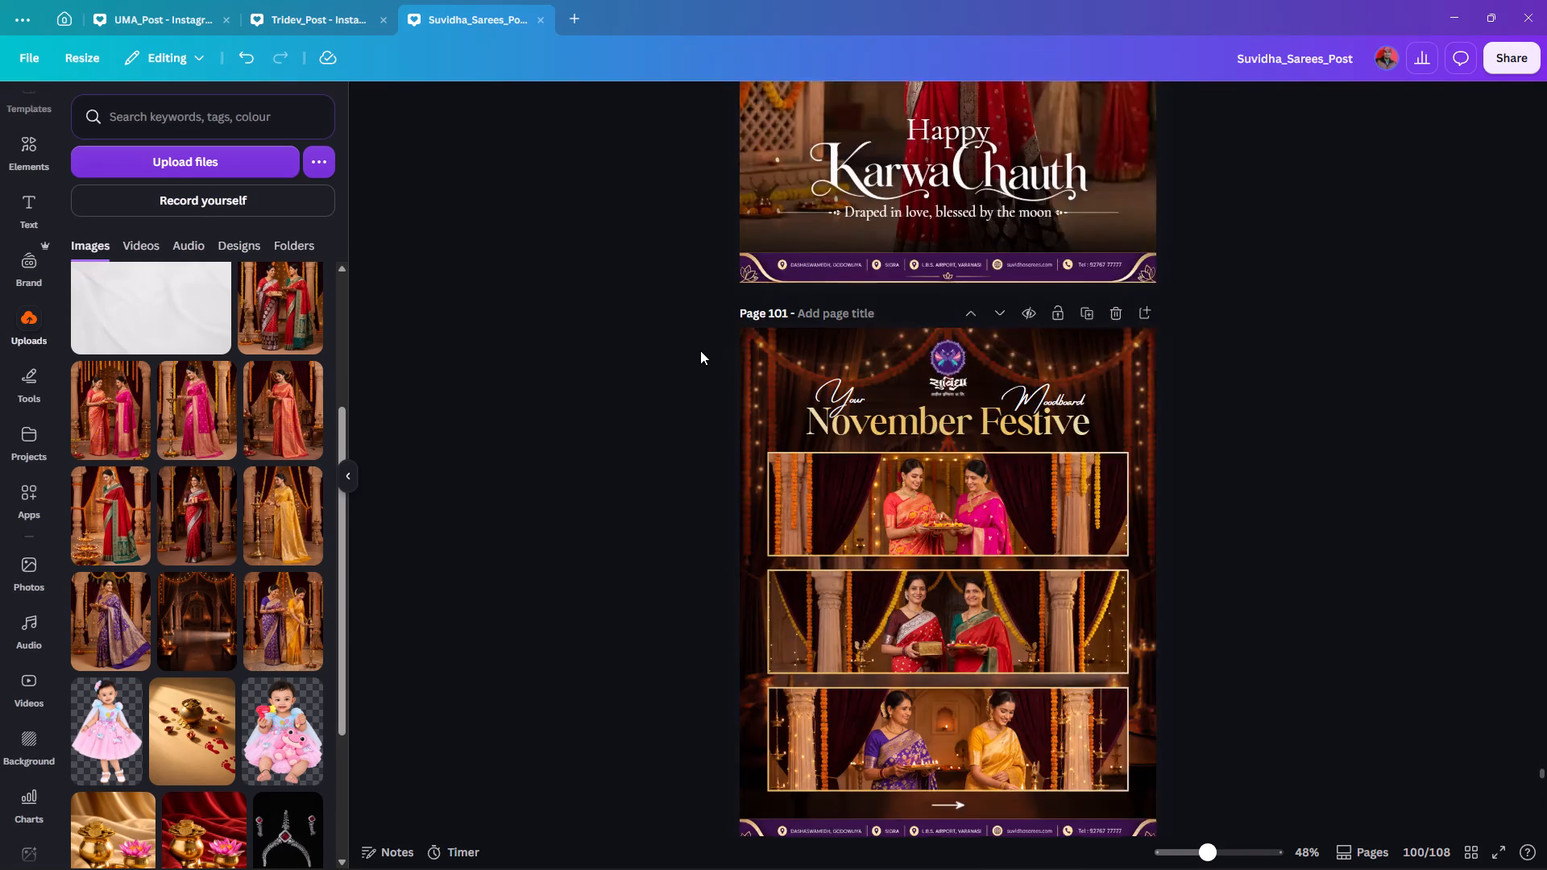
scroll(700, 350, "down", 4)
scroll(700, 350, "up", 3)
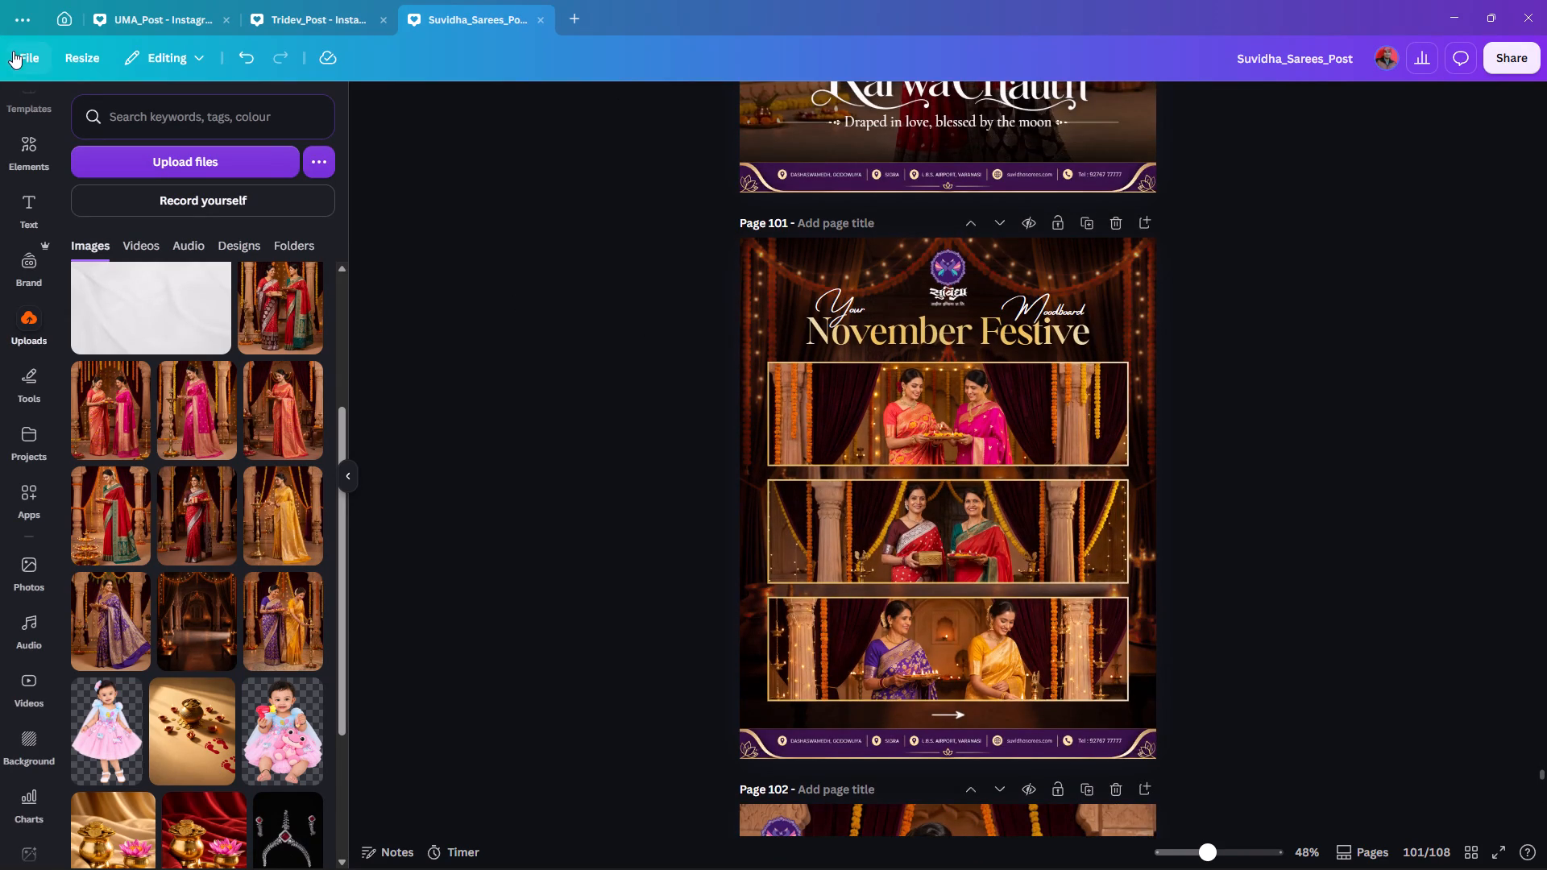
left_click(27, 51)
left_click(63, 471)
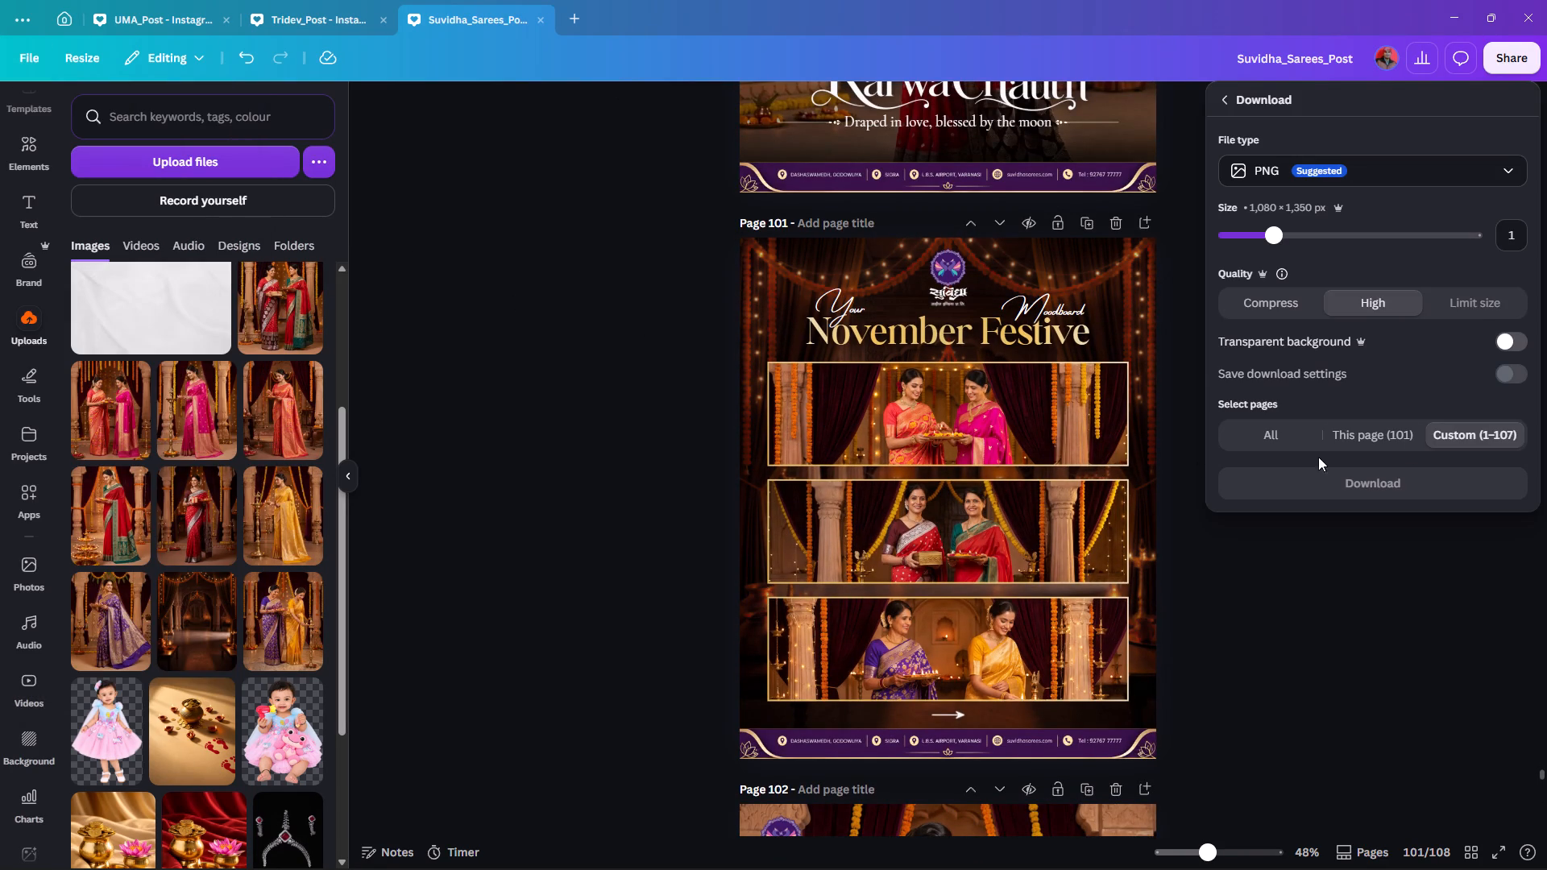
left_click(1383, 436)
left_click(1456, 432)
scroll(1373, 561, "down", 7)
scroll(1371, 562, "up", 1)
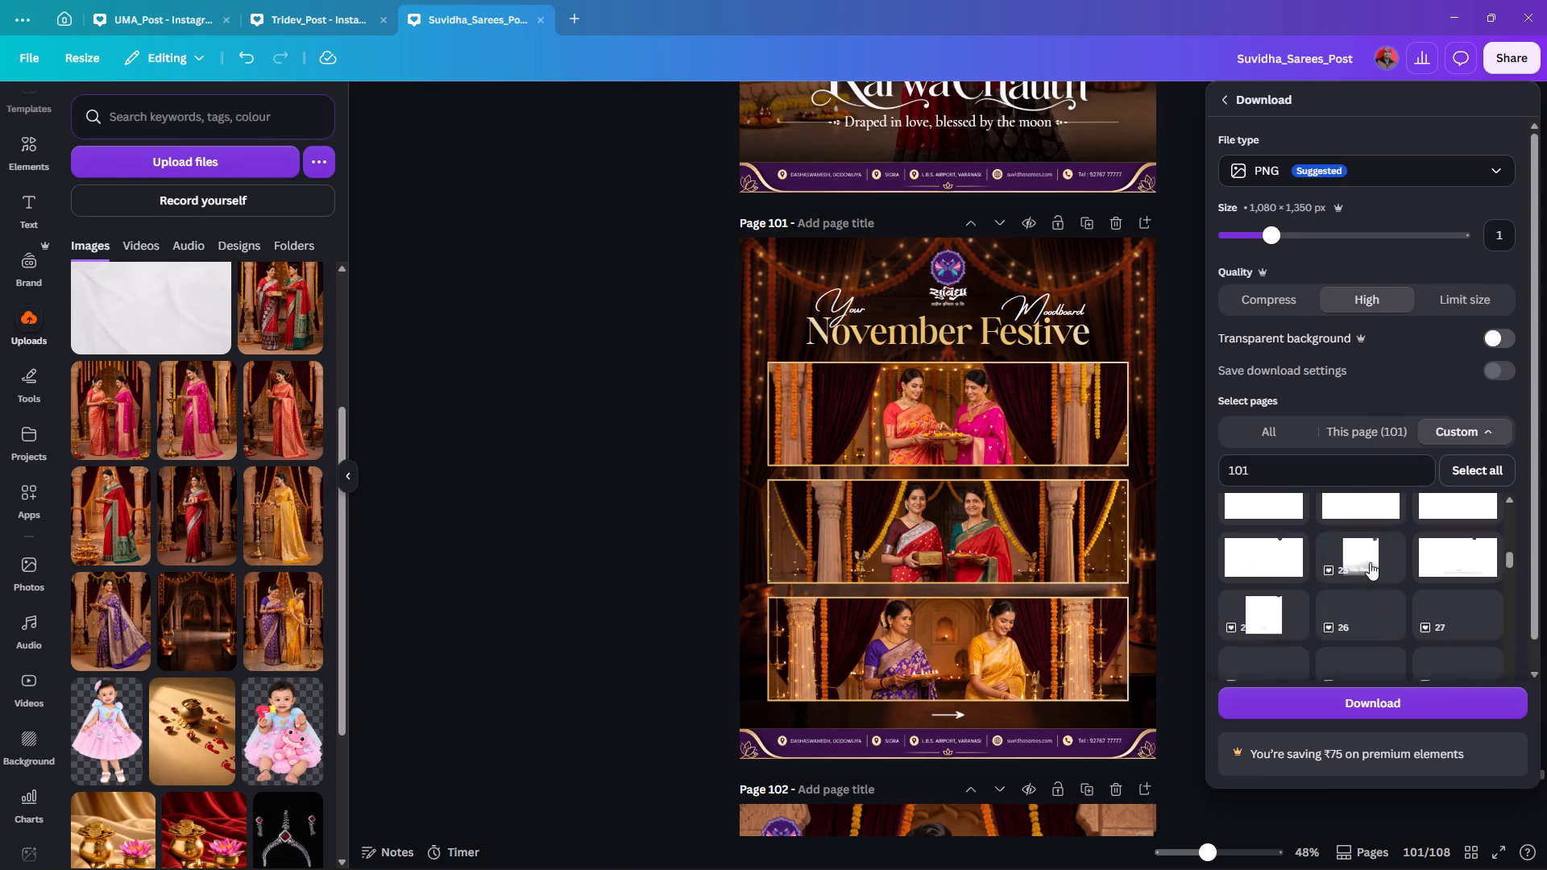
scroll(1370, 562, "down", 20)
scroll(1370, 562, "down", 20)
scroll(1370, 562, "down", 5)
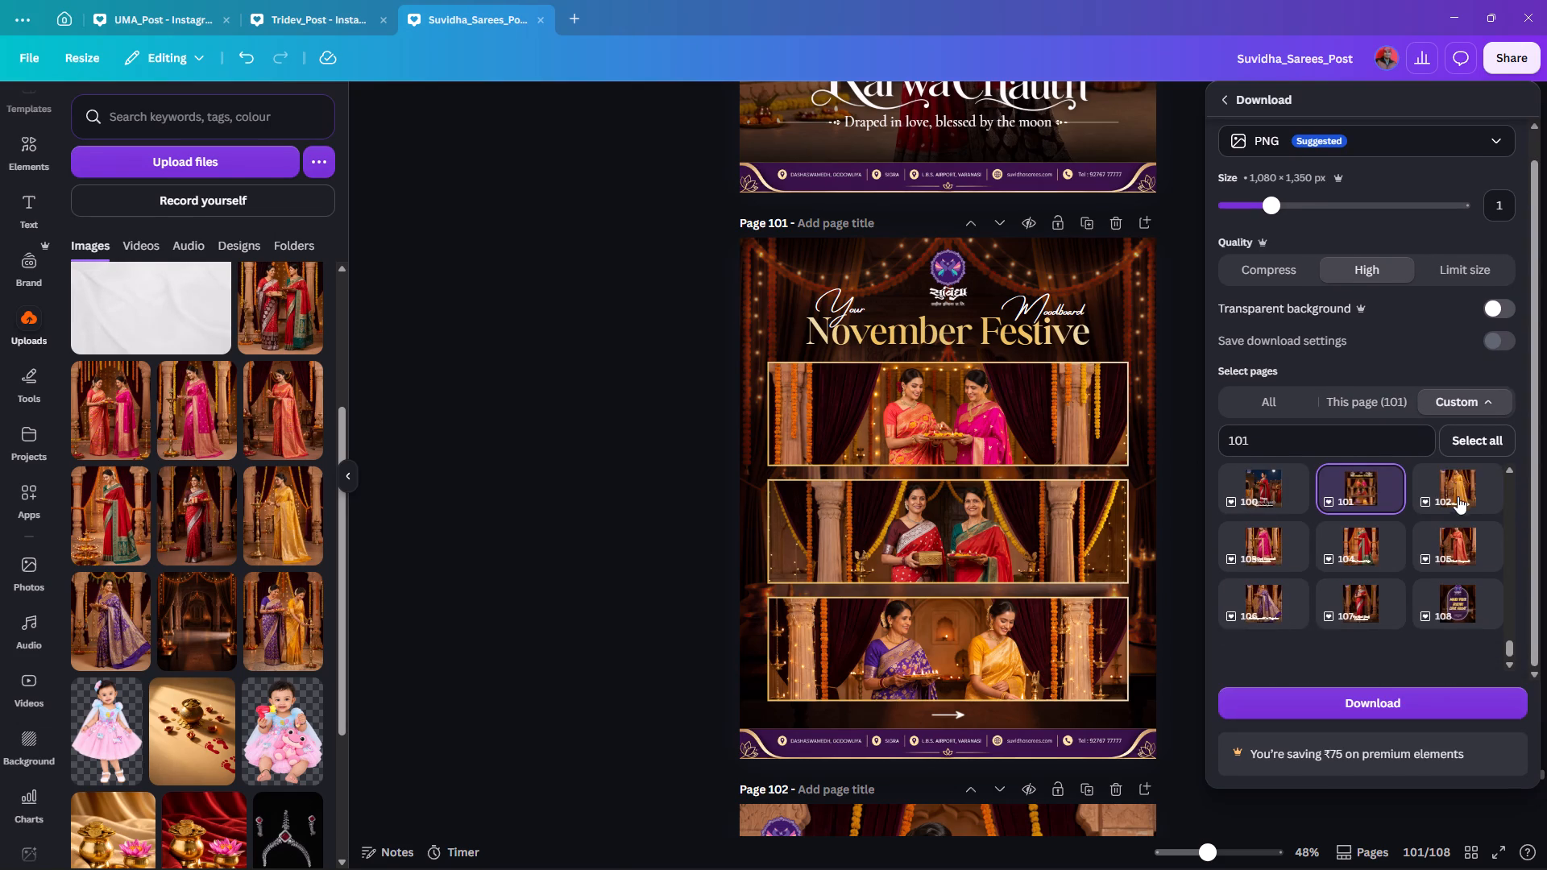
left_click(1461, 493)
left_click(1259, 546)
left_click(1342, 546)
left_click(1476, 538)
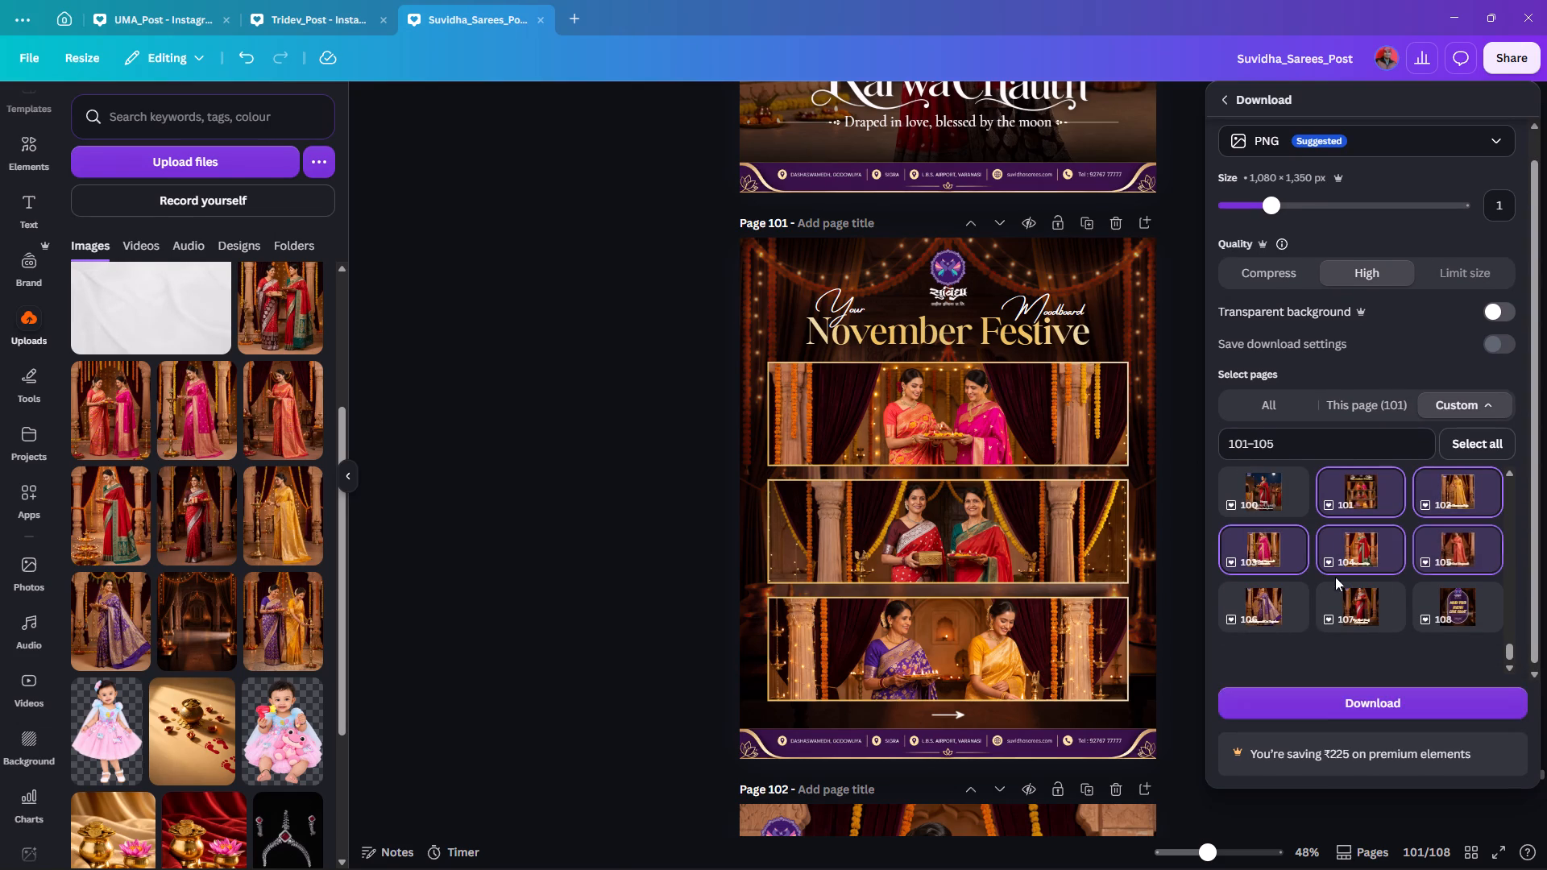
left_click(1234, 607)
left_click(1353, 597)
left_click(1455, 596)
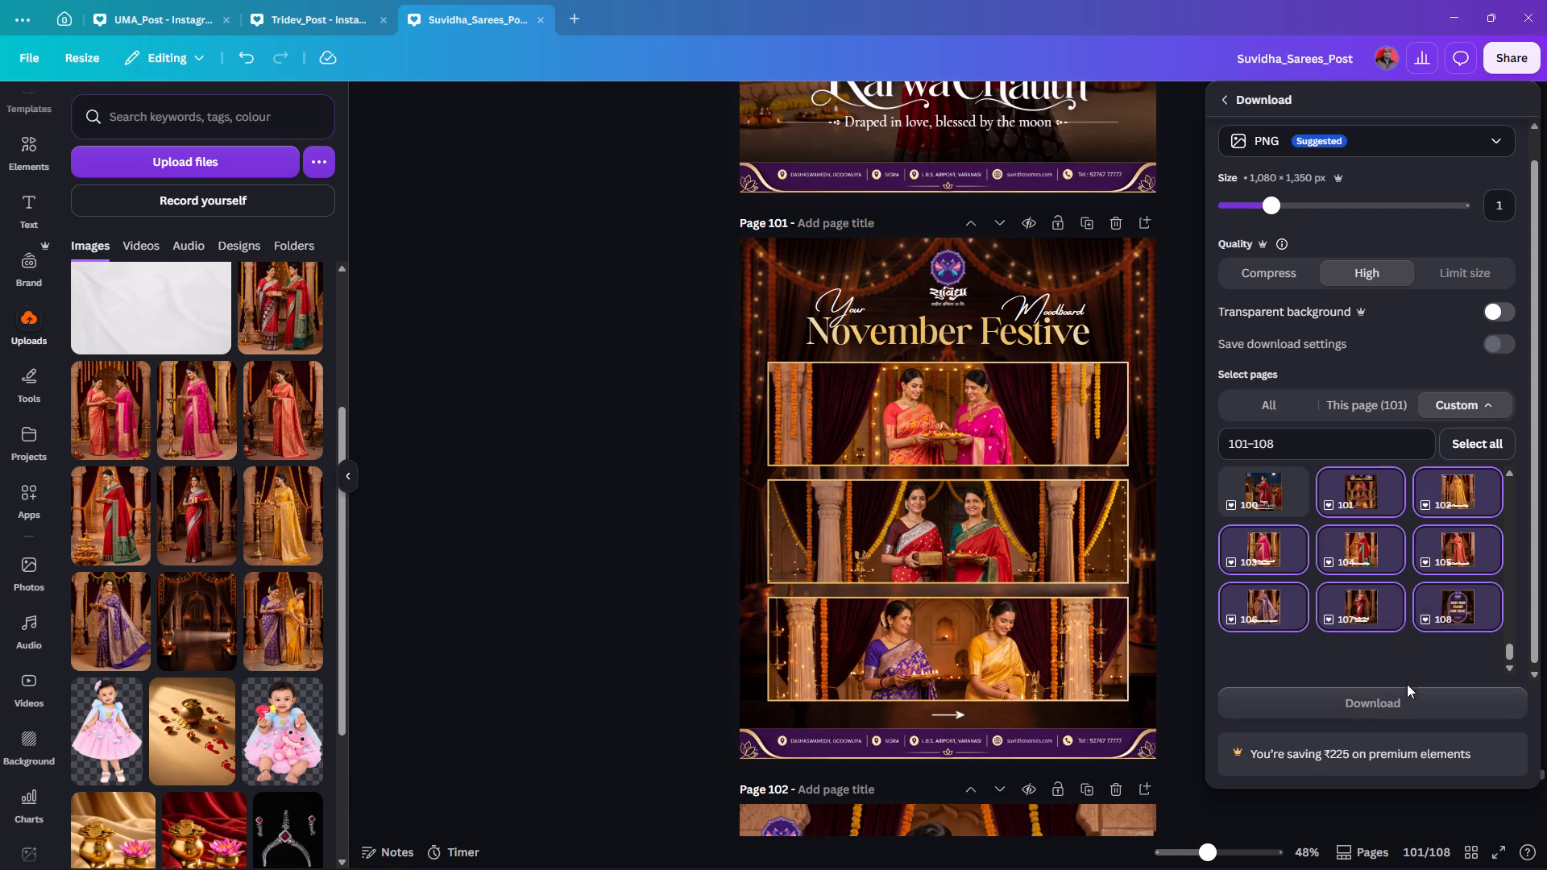
left_click(1379, 704)
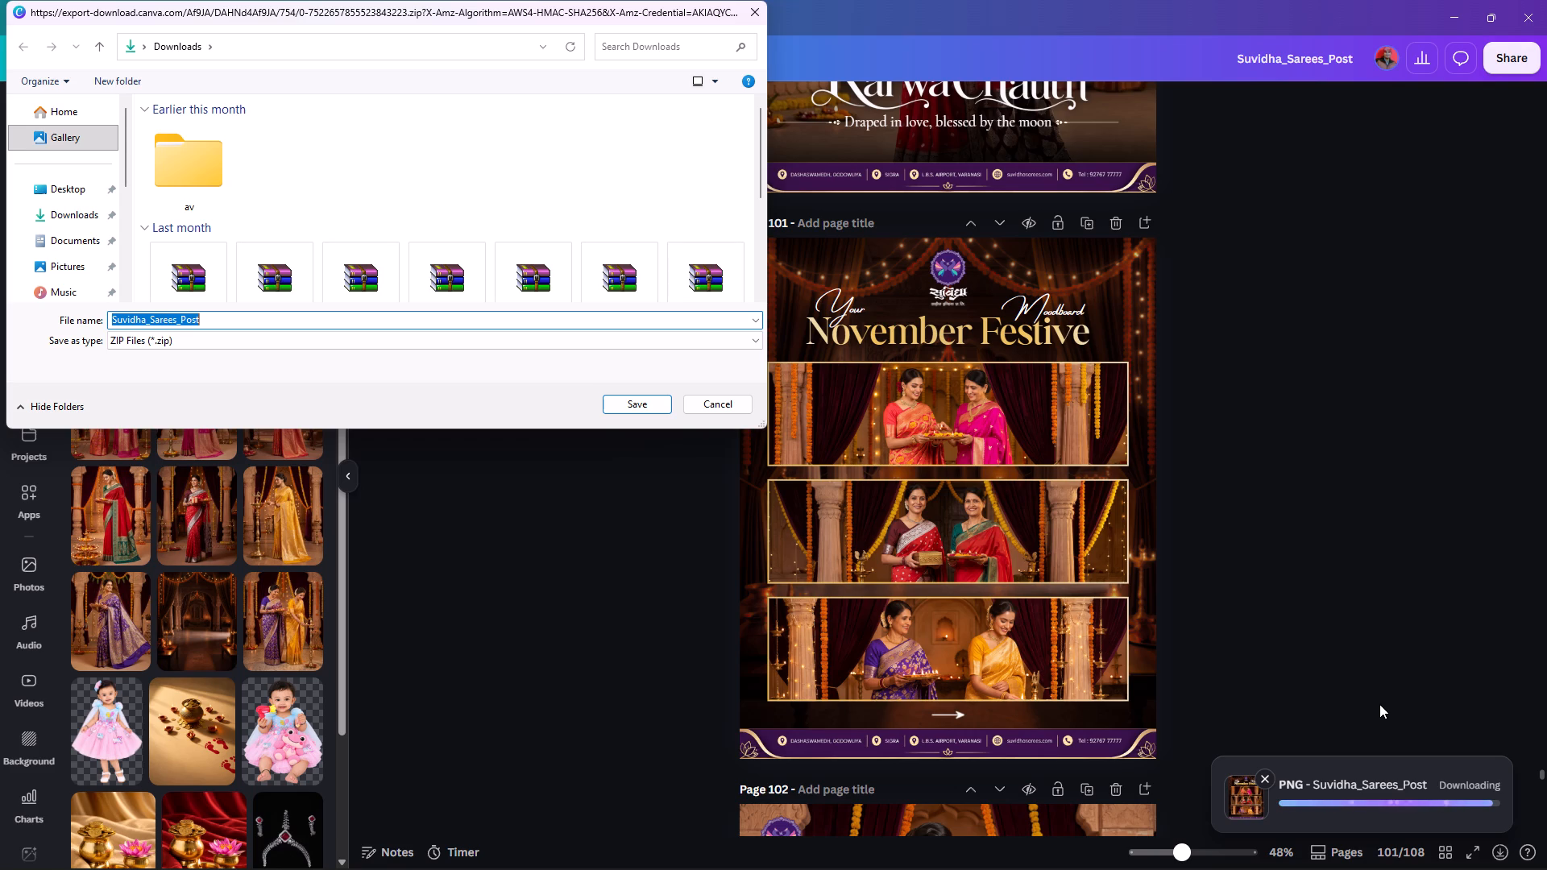
Choose the Festive_Post folder inside Current_Clients (From October), Suvidha_Sarees, Post as the save location.
scroll(17, 214, "down", 2)
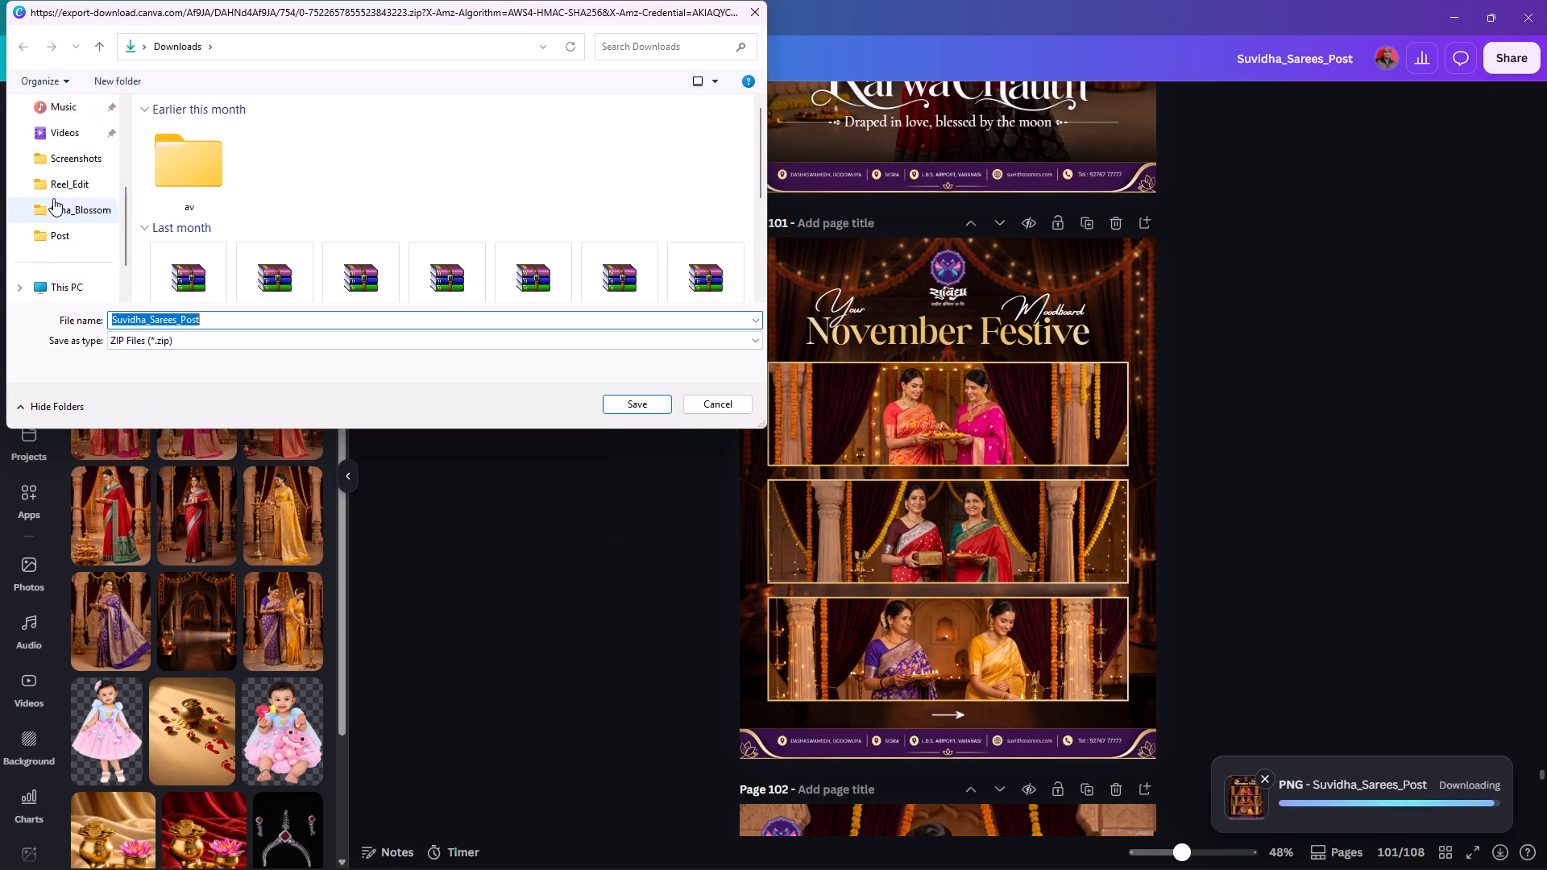
scroll(53, 198, "down", 1)
scroll(53, 198, "up", 1)
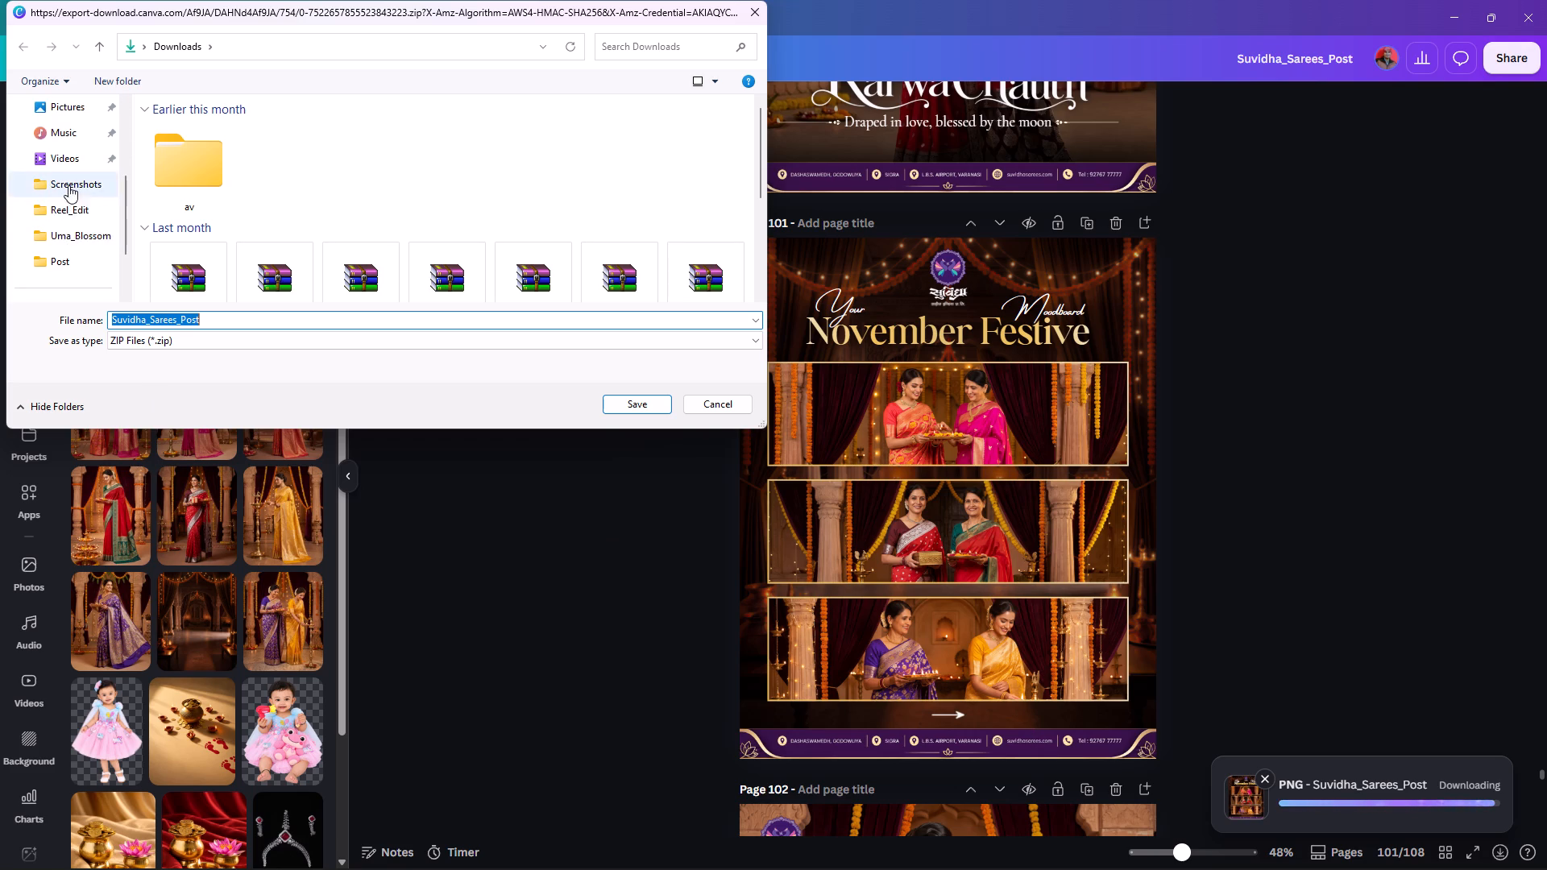
left_click(63, 263)
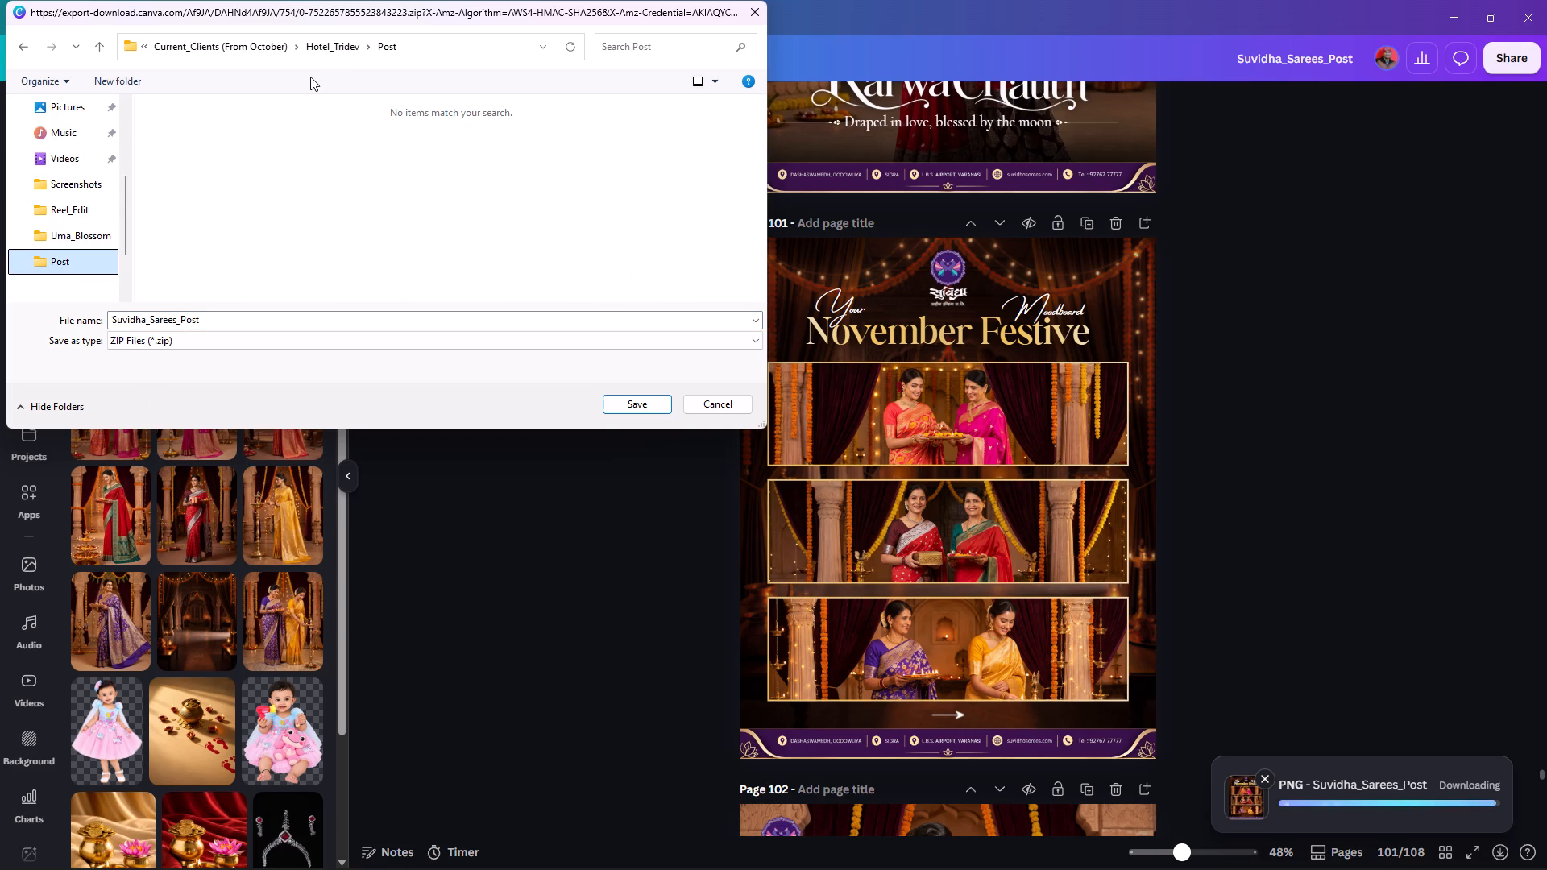
left_click(222, 47)
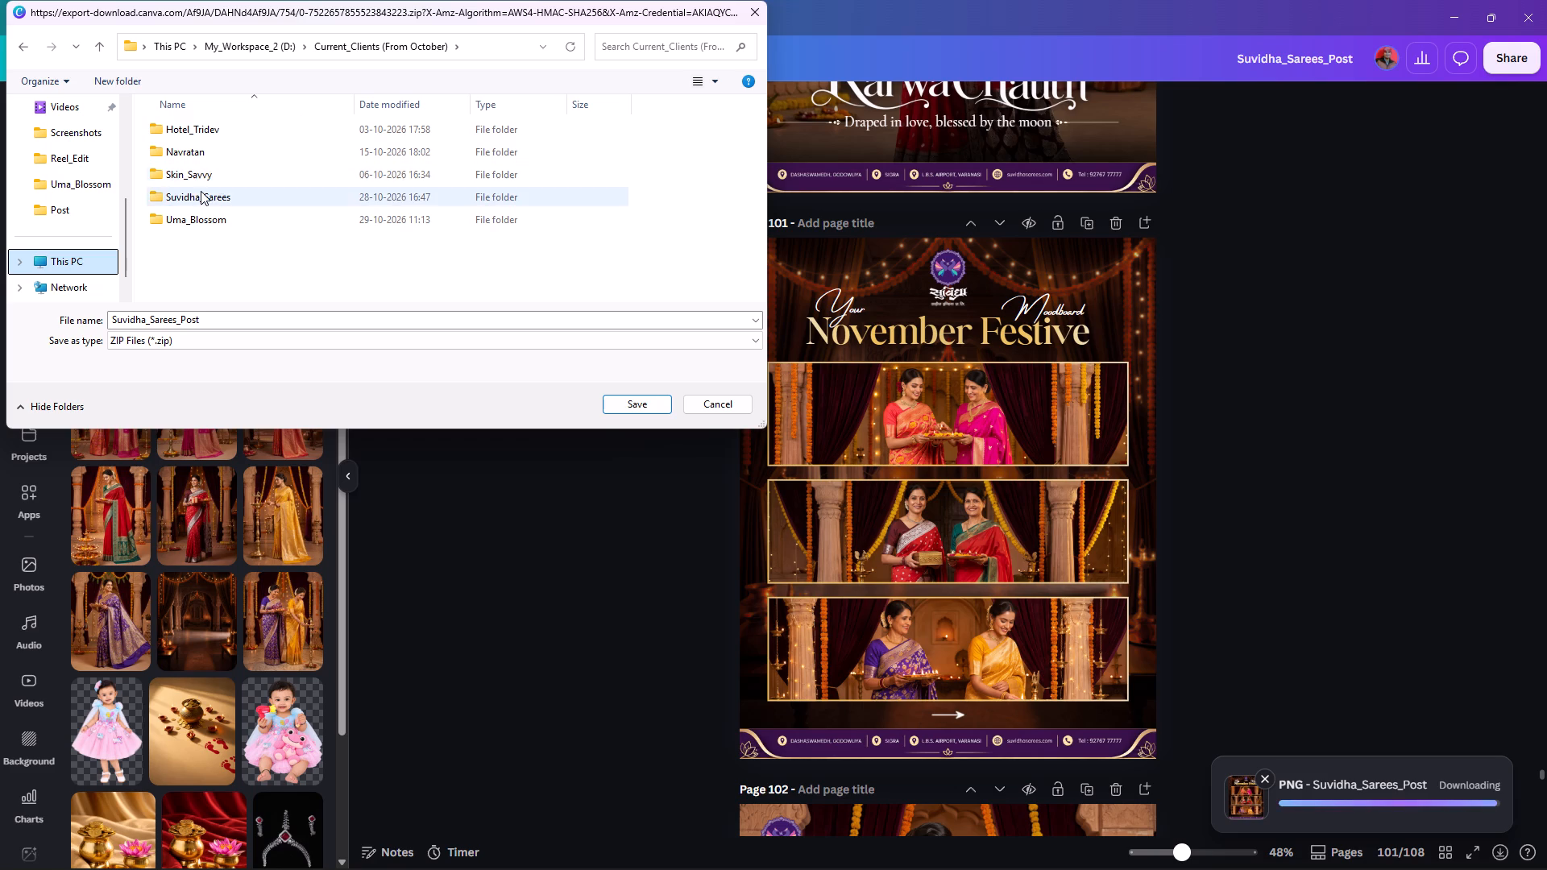
double_click(201, 197)
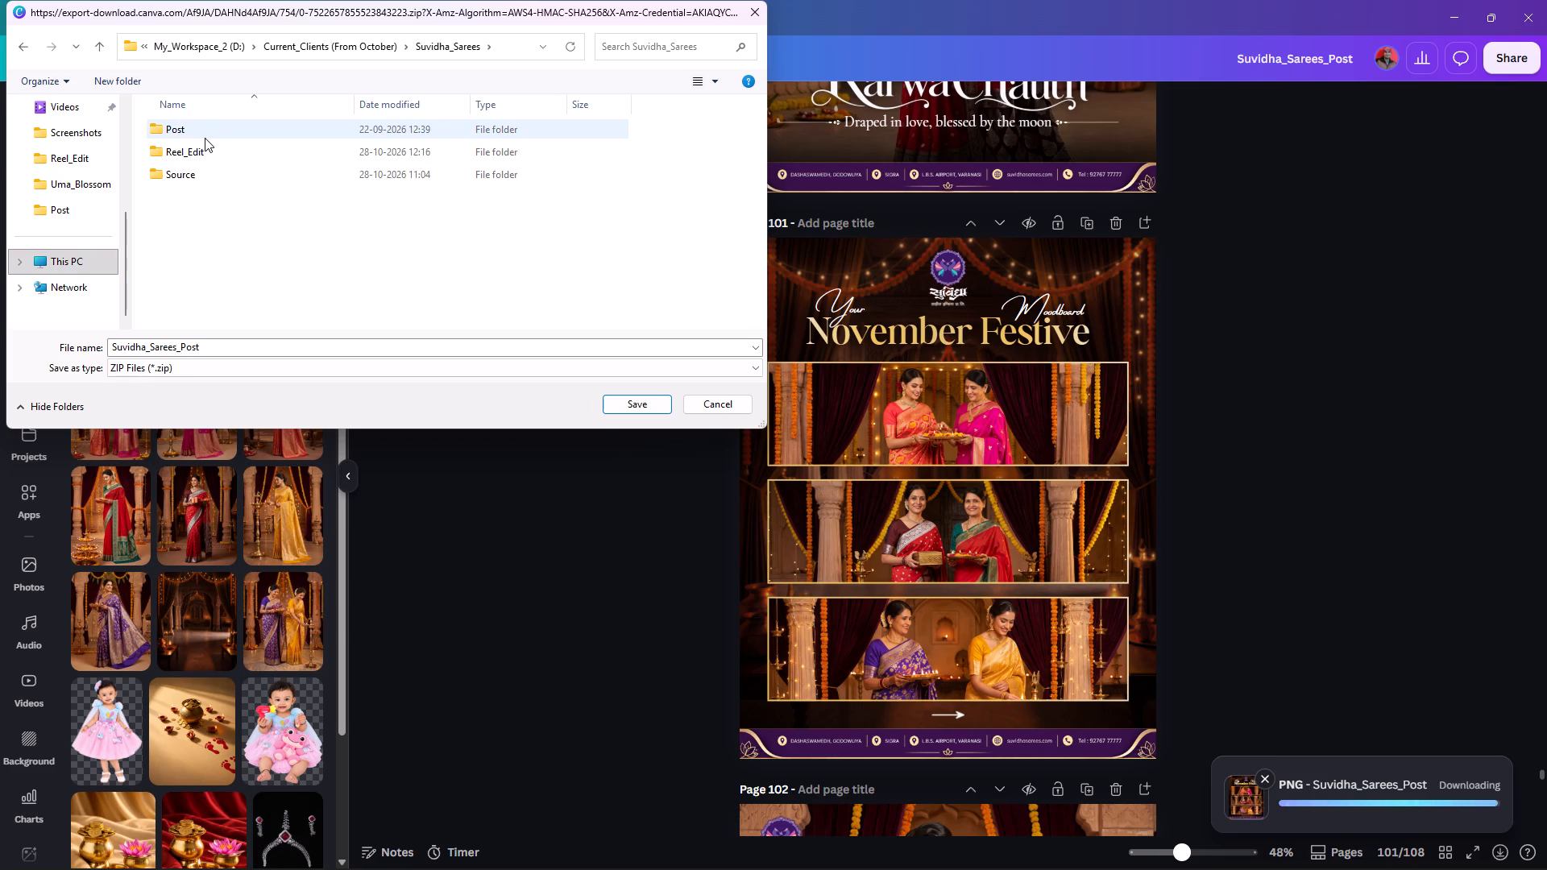
double_click(192, 126)
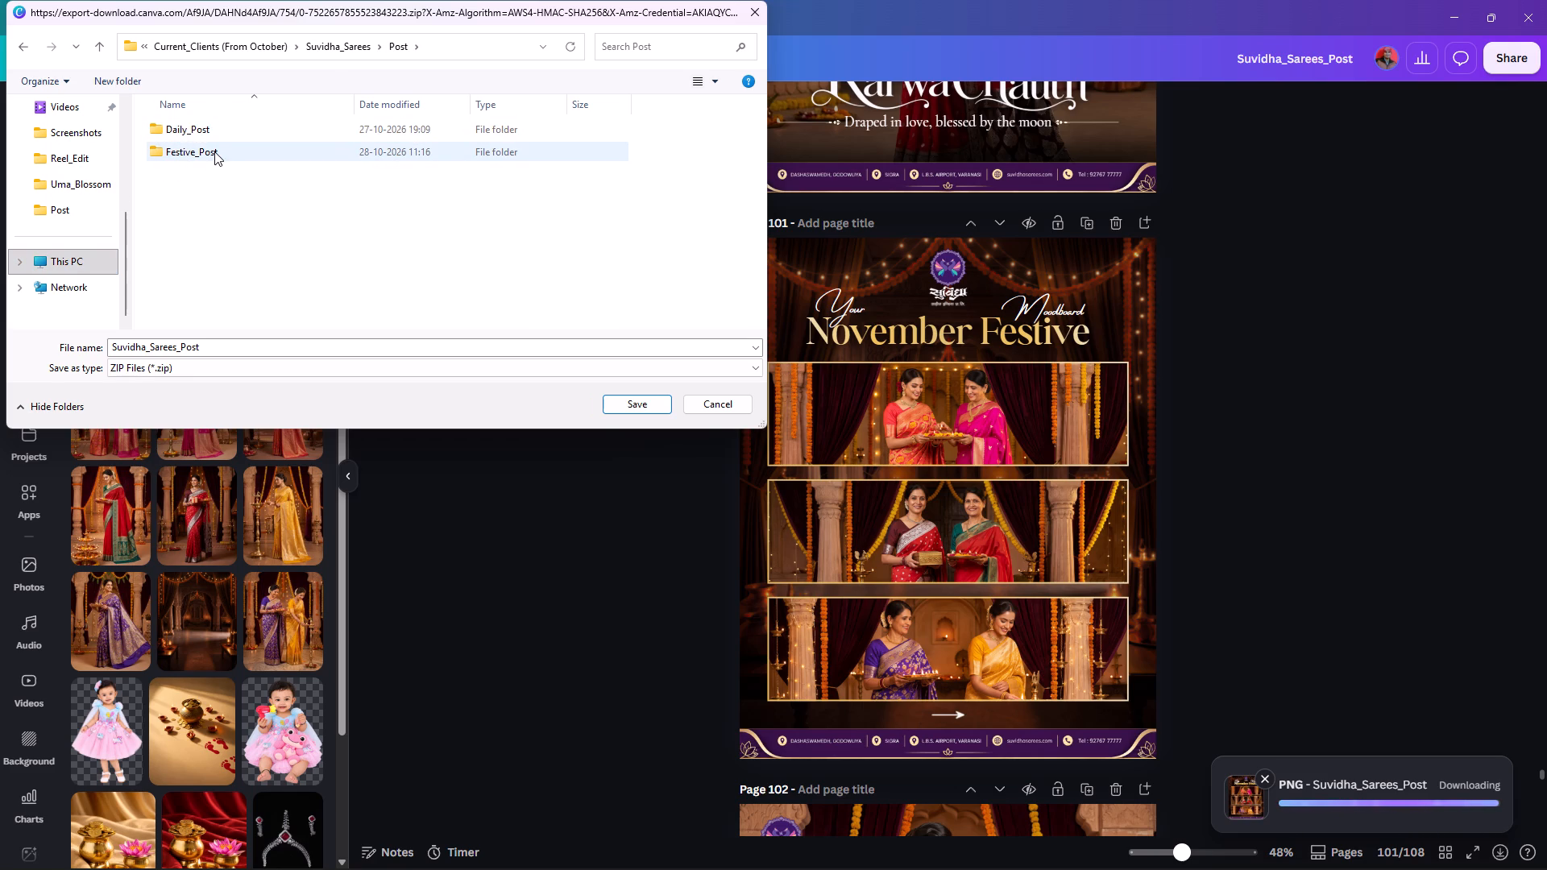
double_click(214, 151)
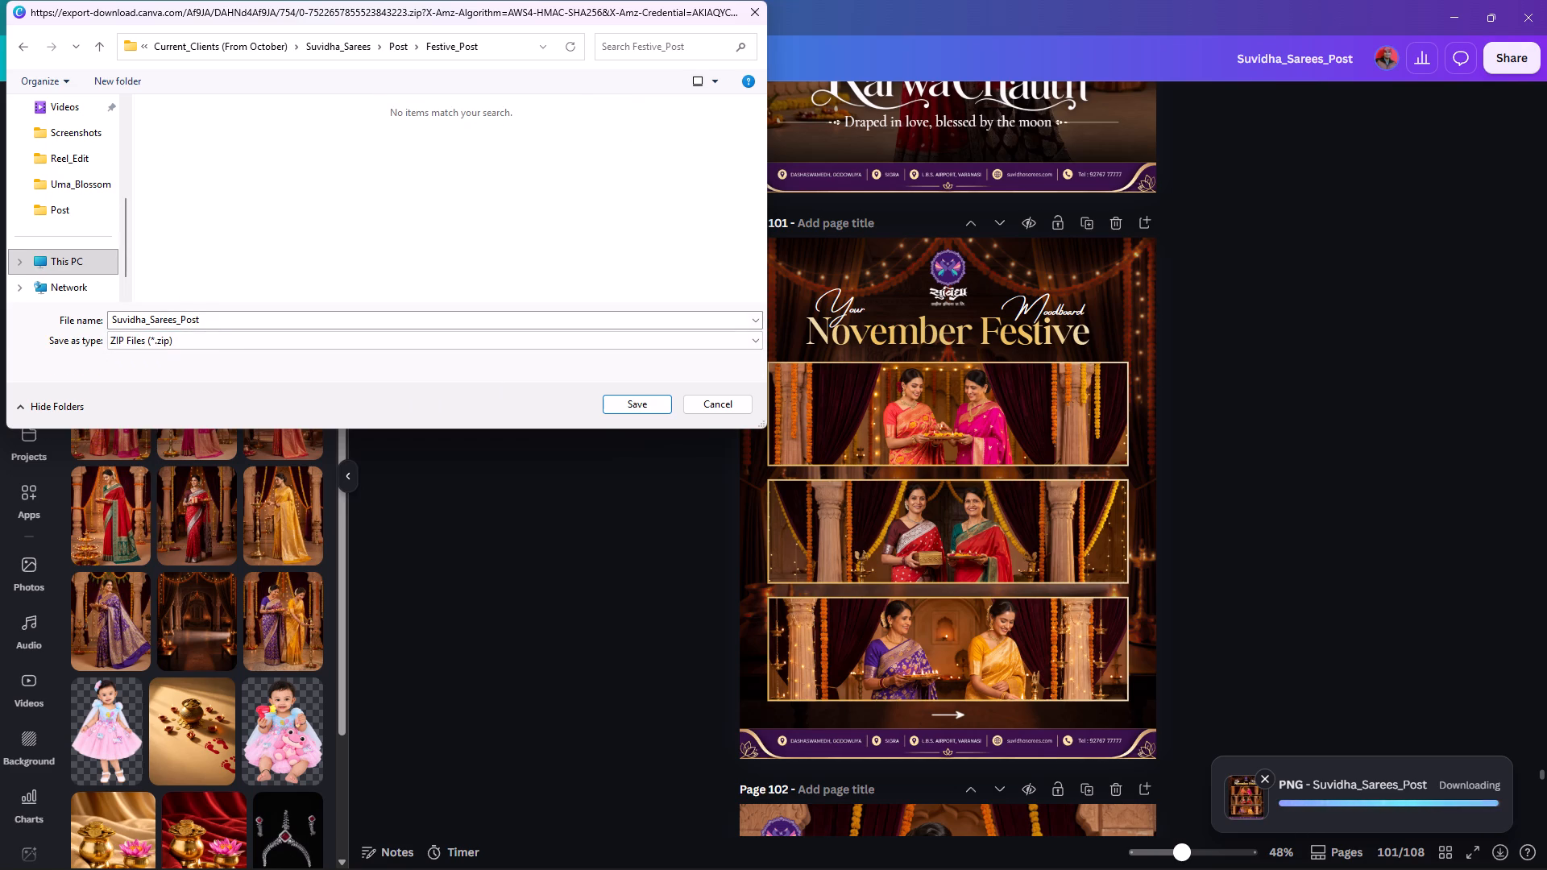
Name the ZIP file November_Festive_Carousel and save it.
left_click_drag(203, 319, 186, 325)
left_click(210, 326)
left_click_drag(212, 321, 205, 321)
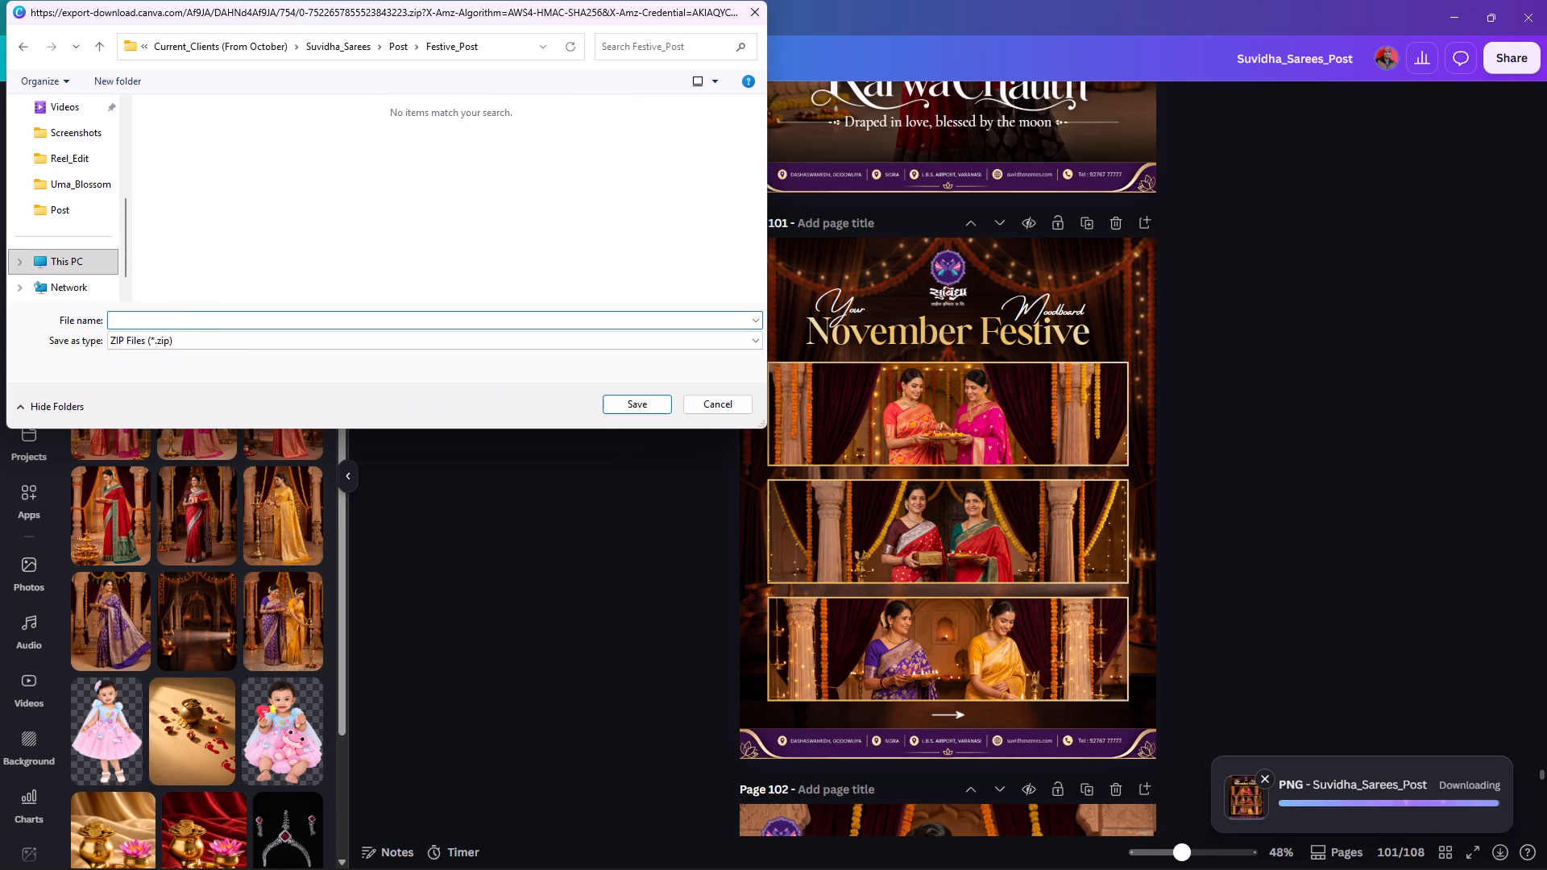
left_click_drag(205, 321, 105, 323)
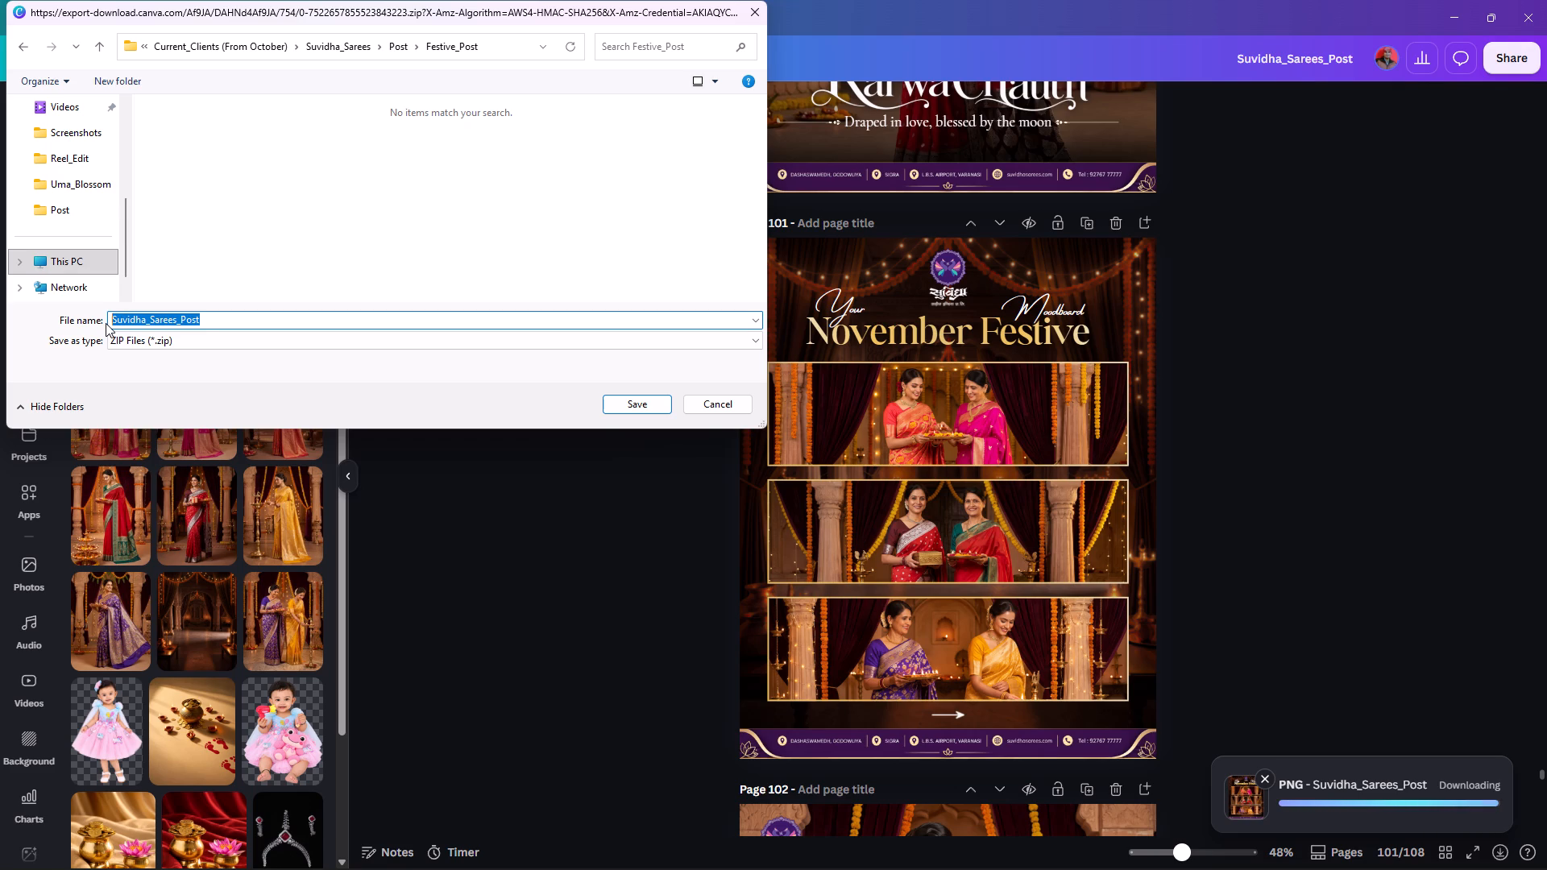
type("No")
type("vember")
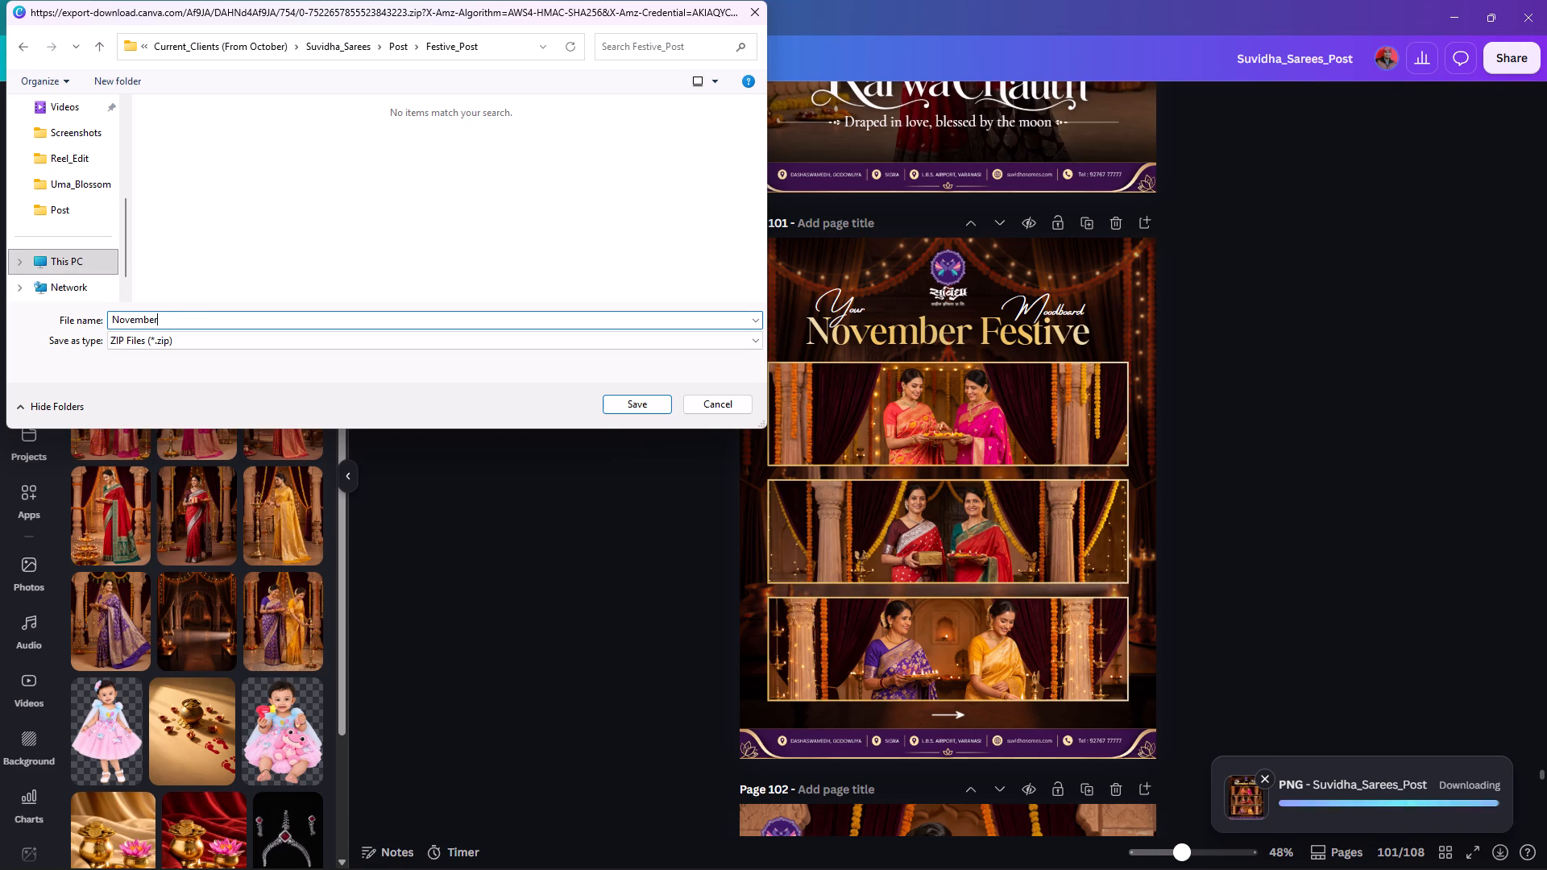
key("shift+underscore")
type("Festive")
type("_Carousel")
left_click(645, 407)
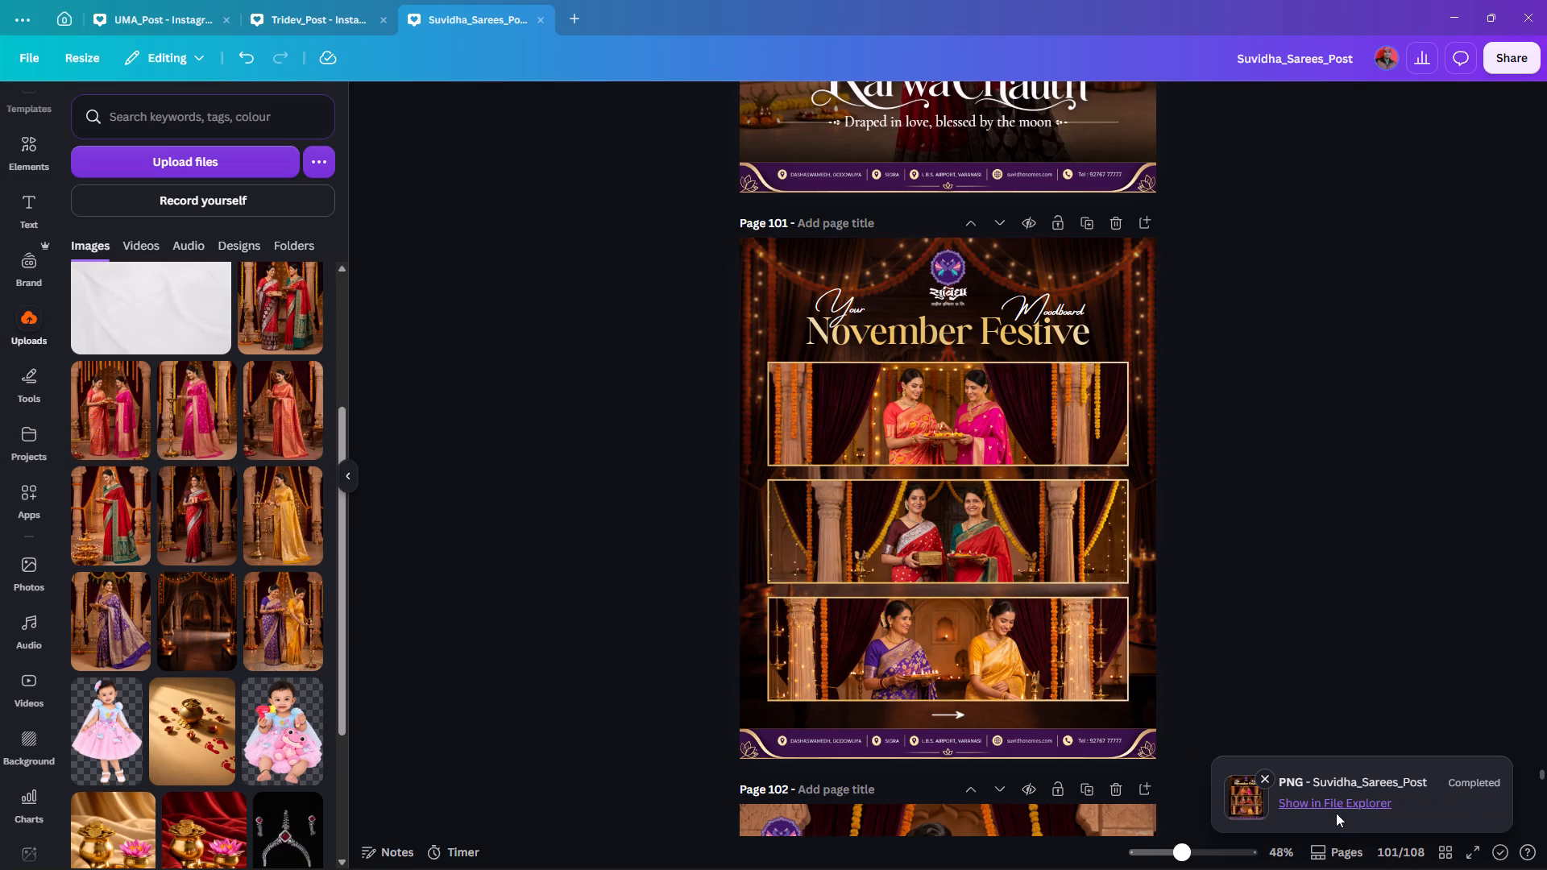
Show the saved ZIP in File Explorer and extract it to its own November_Festive_Carousel folder.
left_click(1330, 806)
right_click(623, 173)
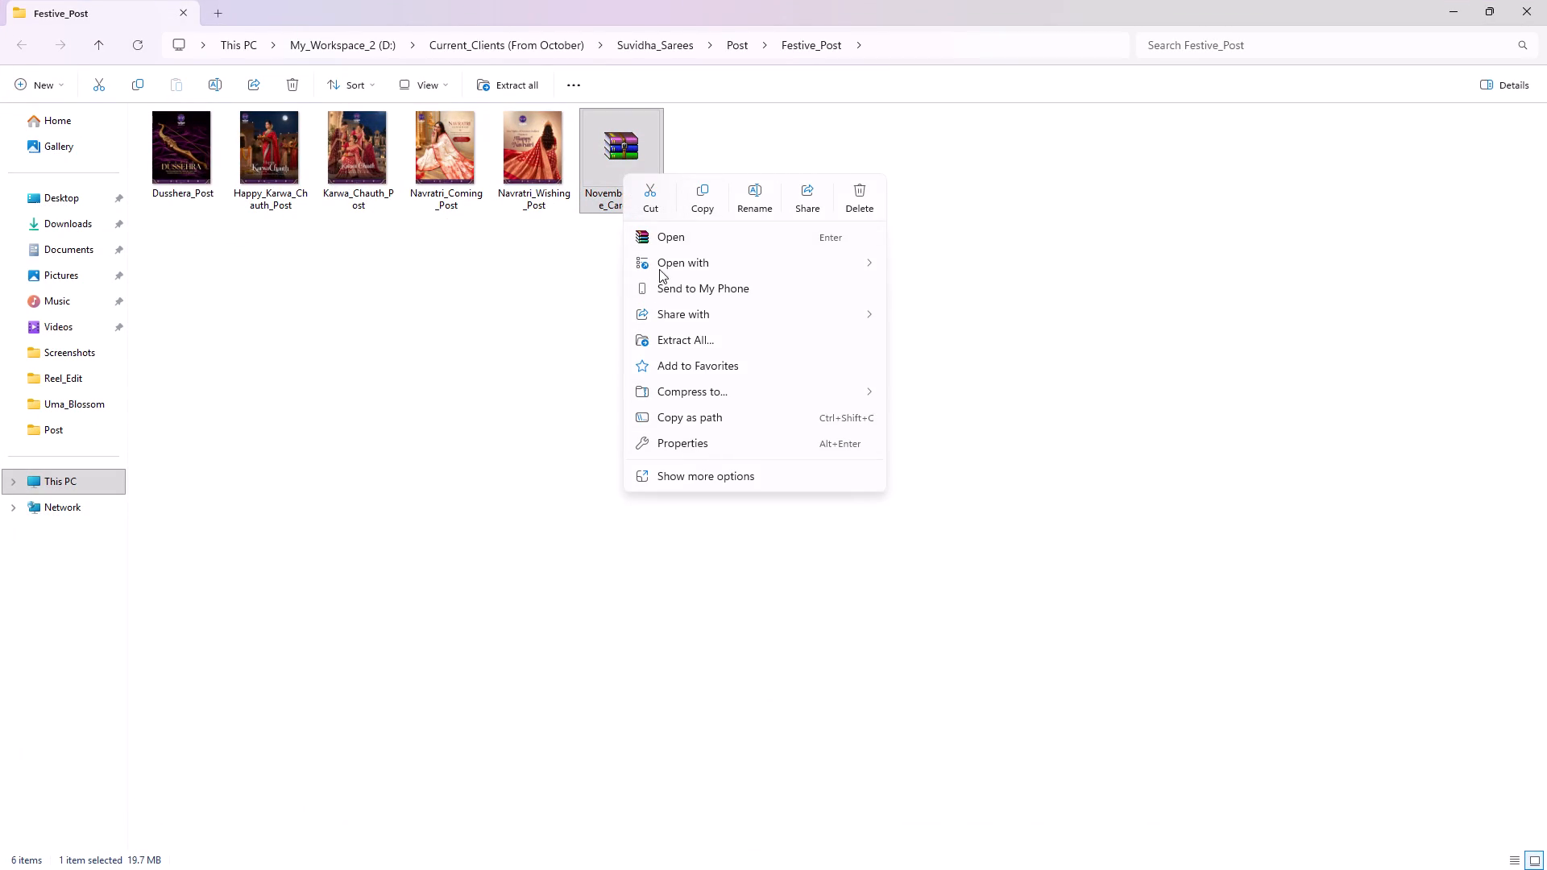
left_click(723, 474)
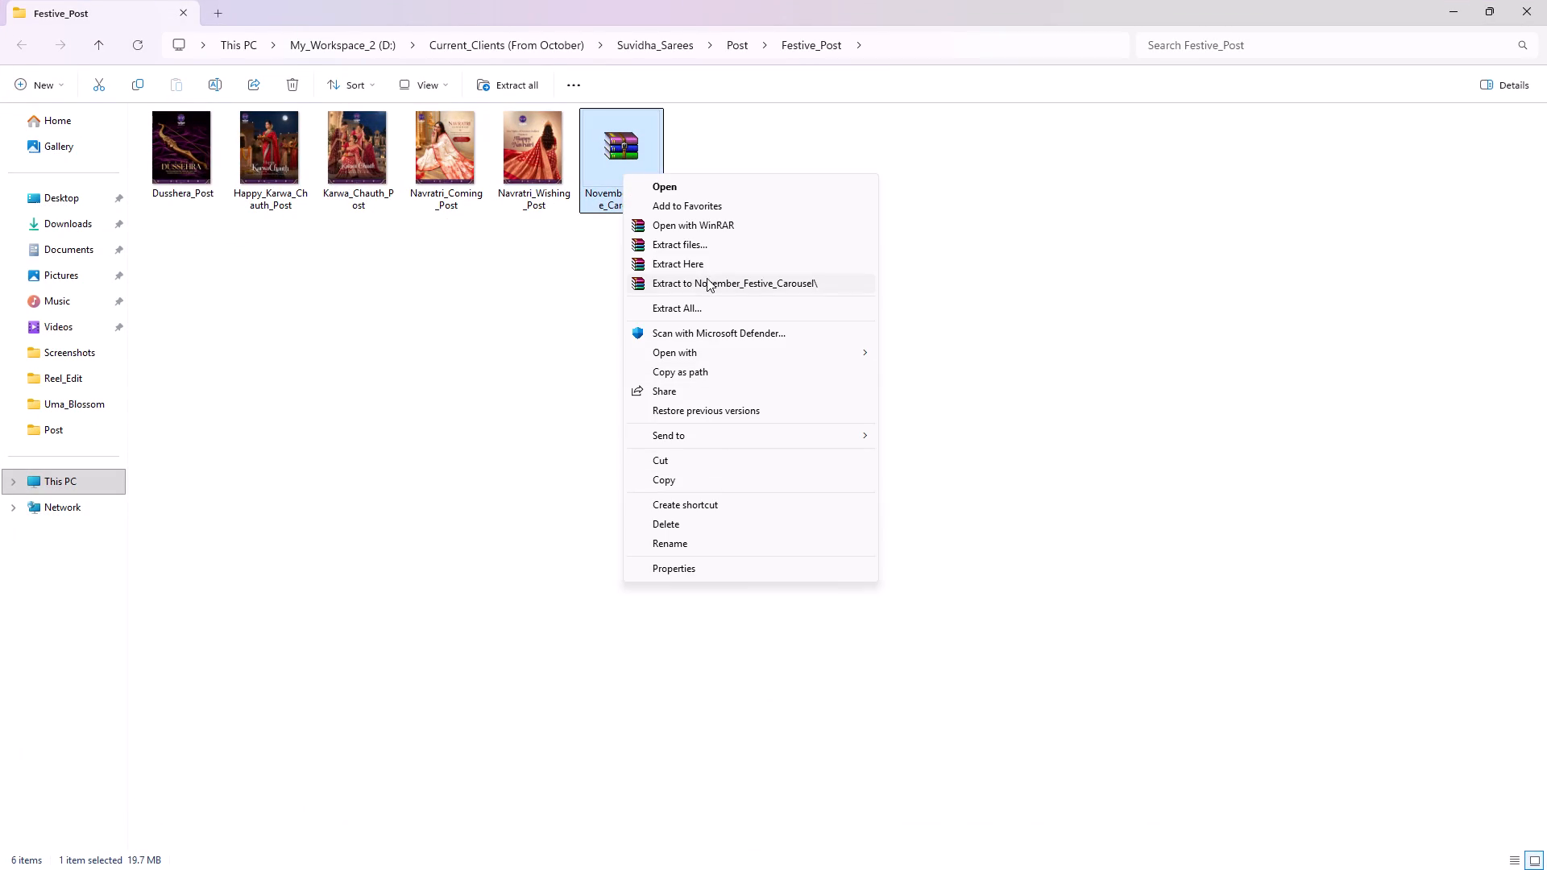
left_click(707, 278)
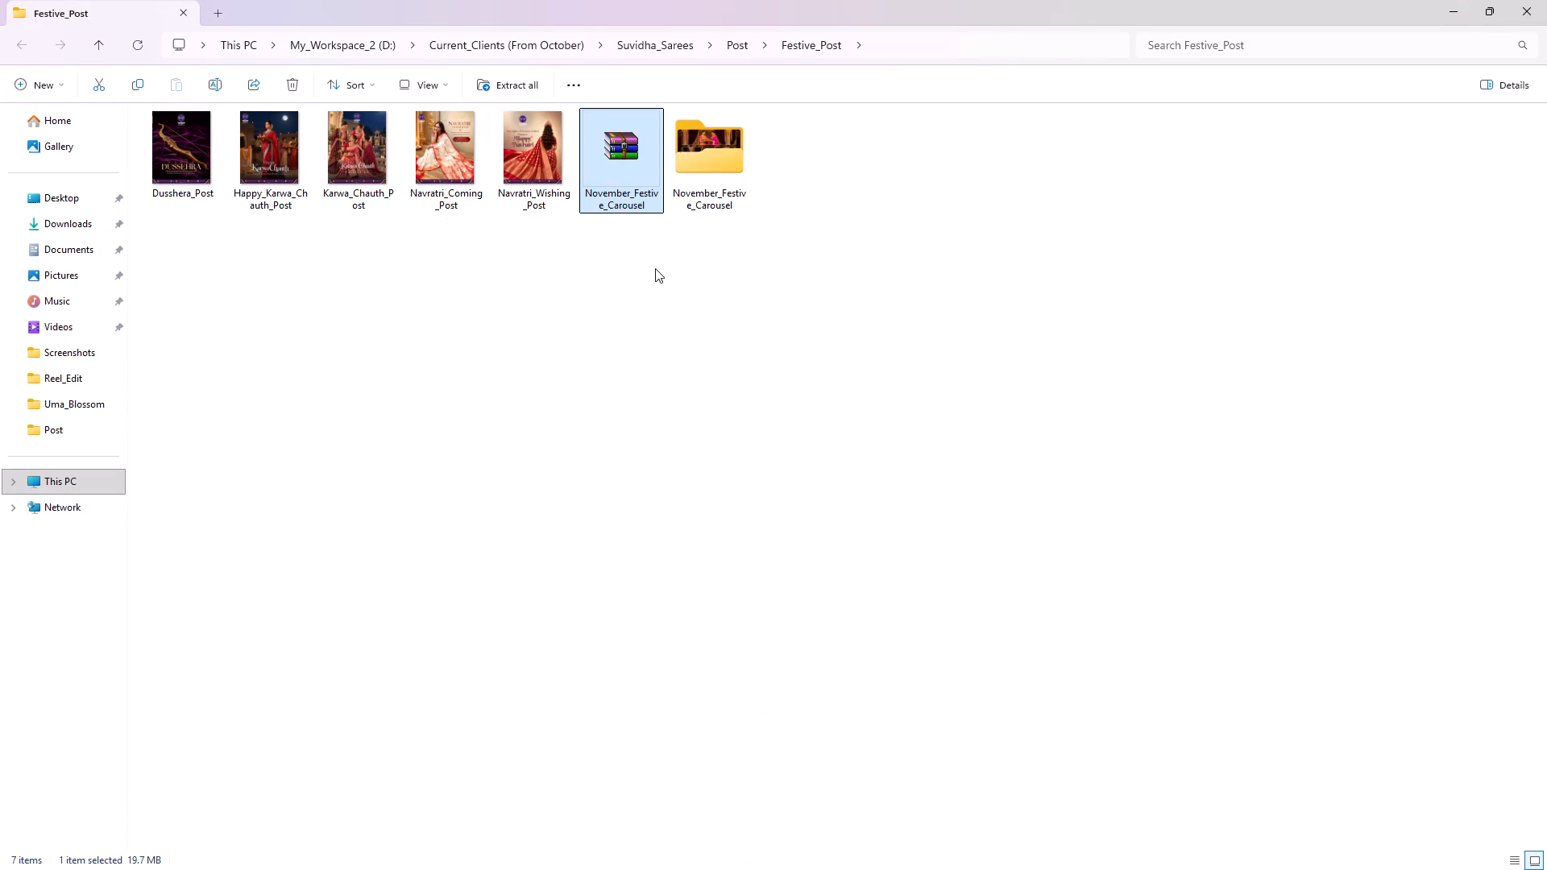
left_click(655, 268)
Permanently delete the November_Festive_Carousel ZIP archive from the Festive_Post folder.
left_click(609, 142)
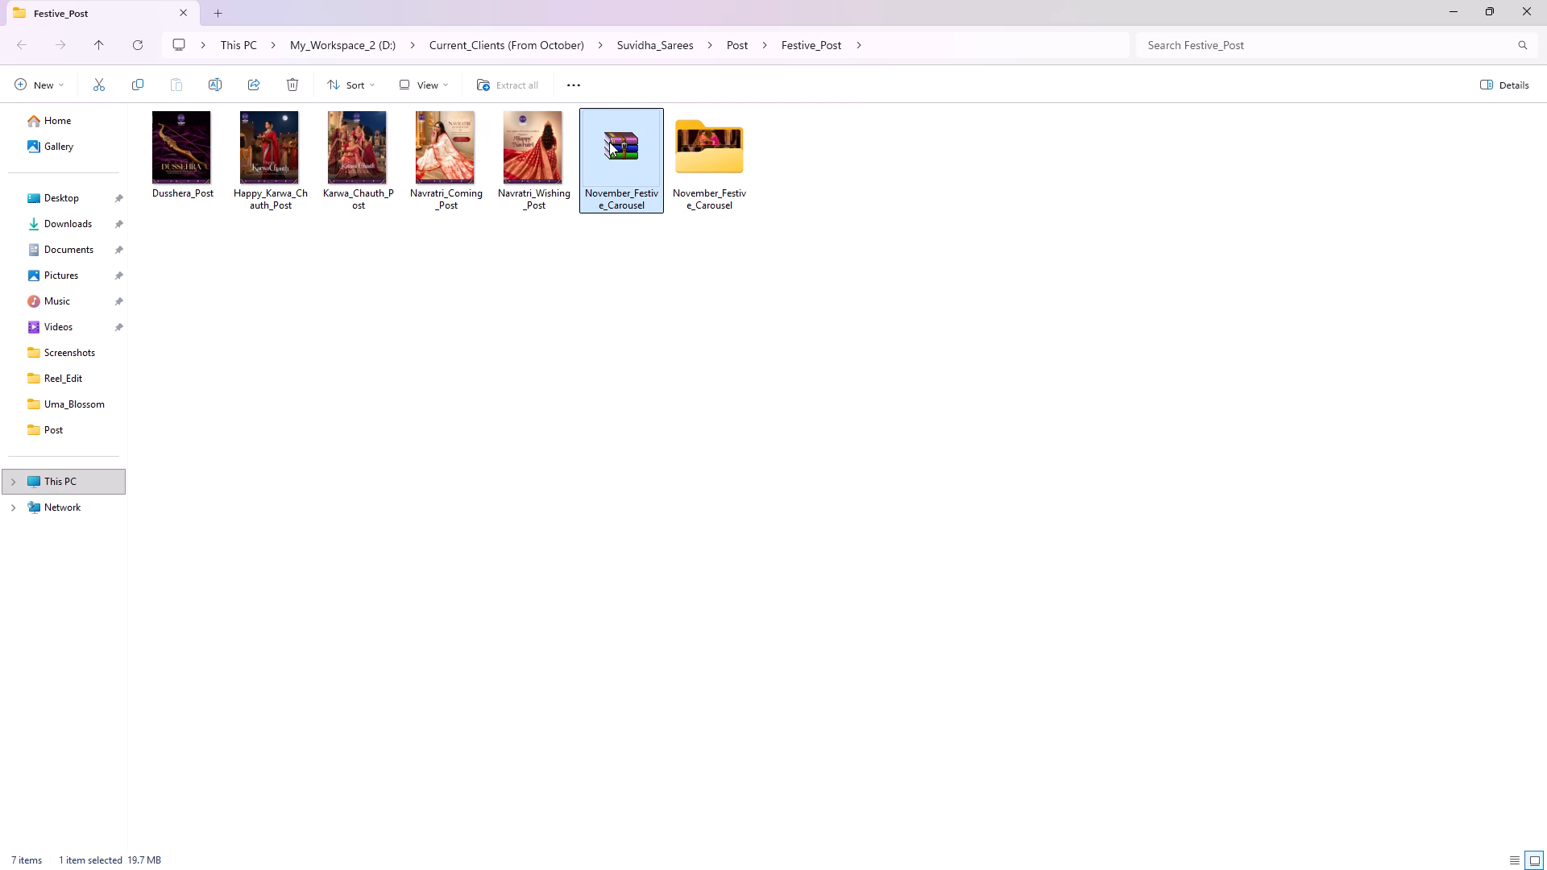
key("shift+Delete")
key("Return")
Open the extracted November_Festive_Carousel folder and select the exported page images starting from 101.
double_click(620, 141)
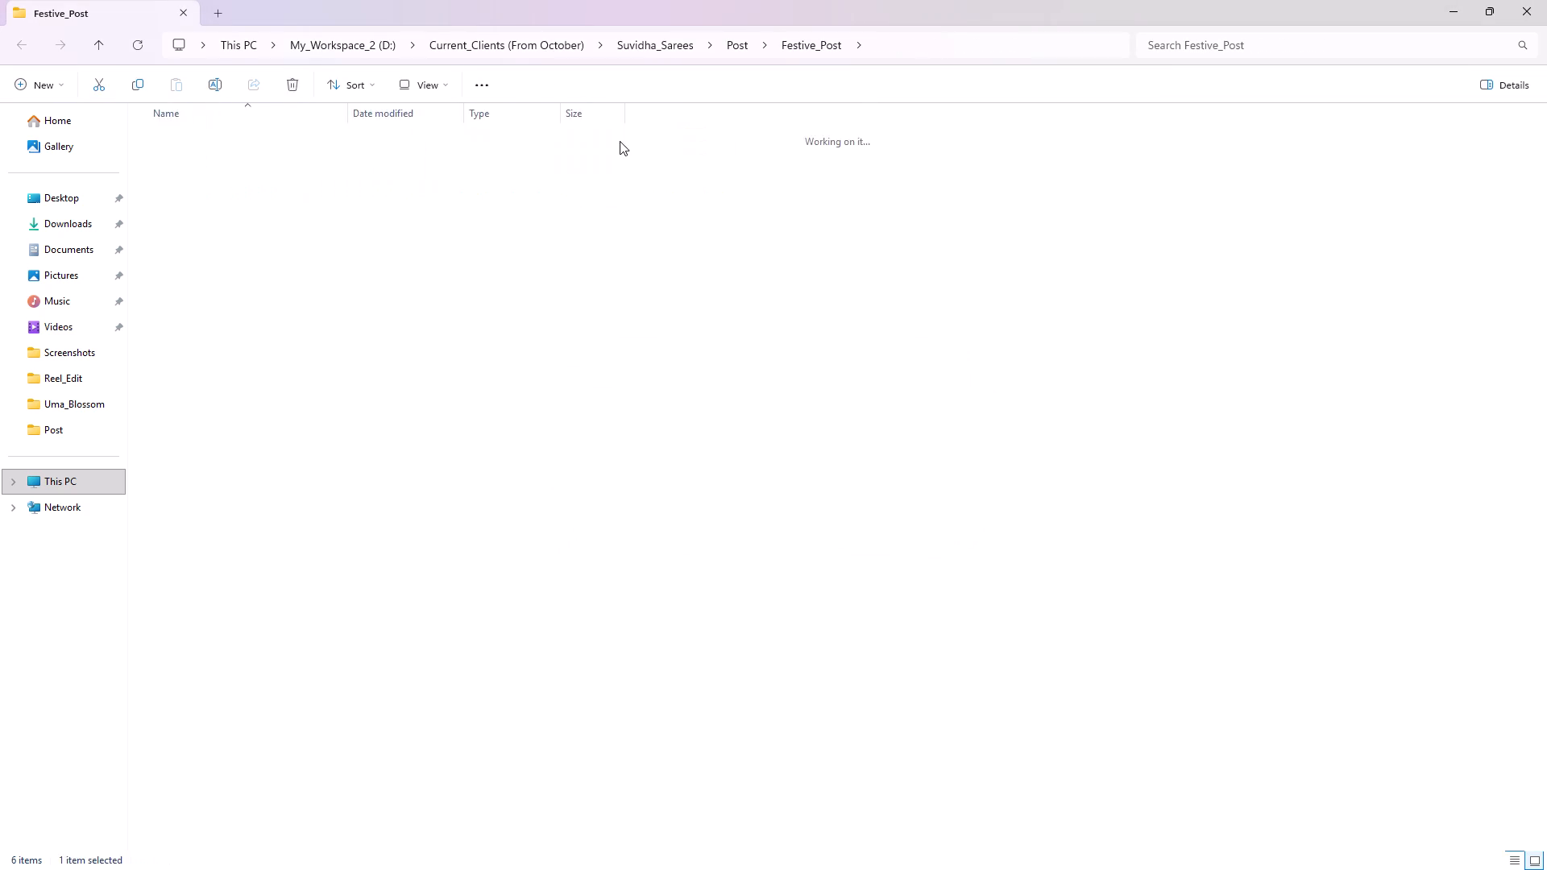
left_click(240, 248)
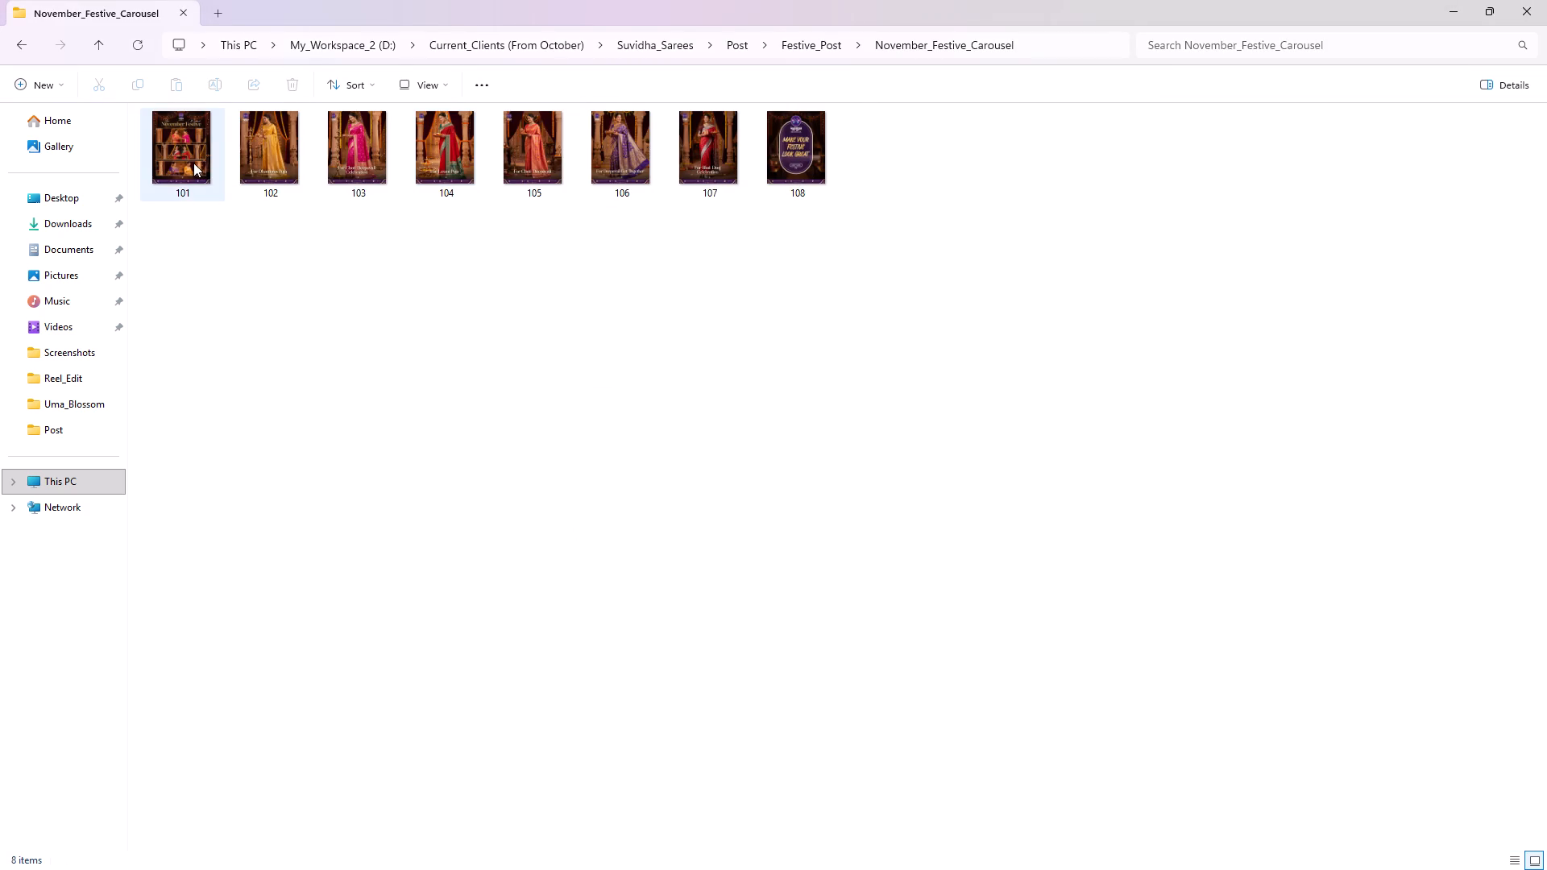
left_click(185, 246)
left_click_drag(164, 275, 680, 159)
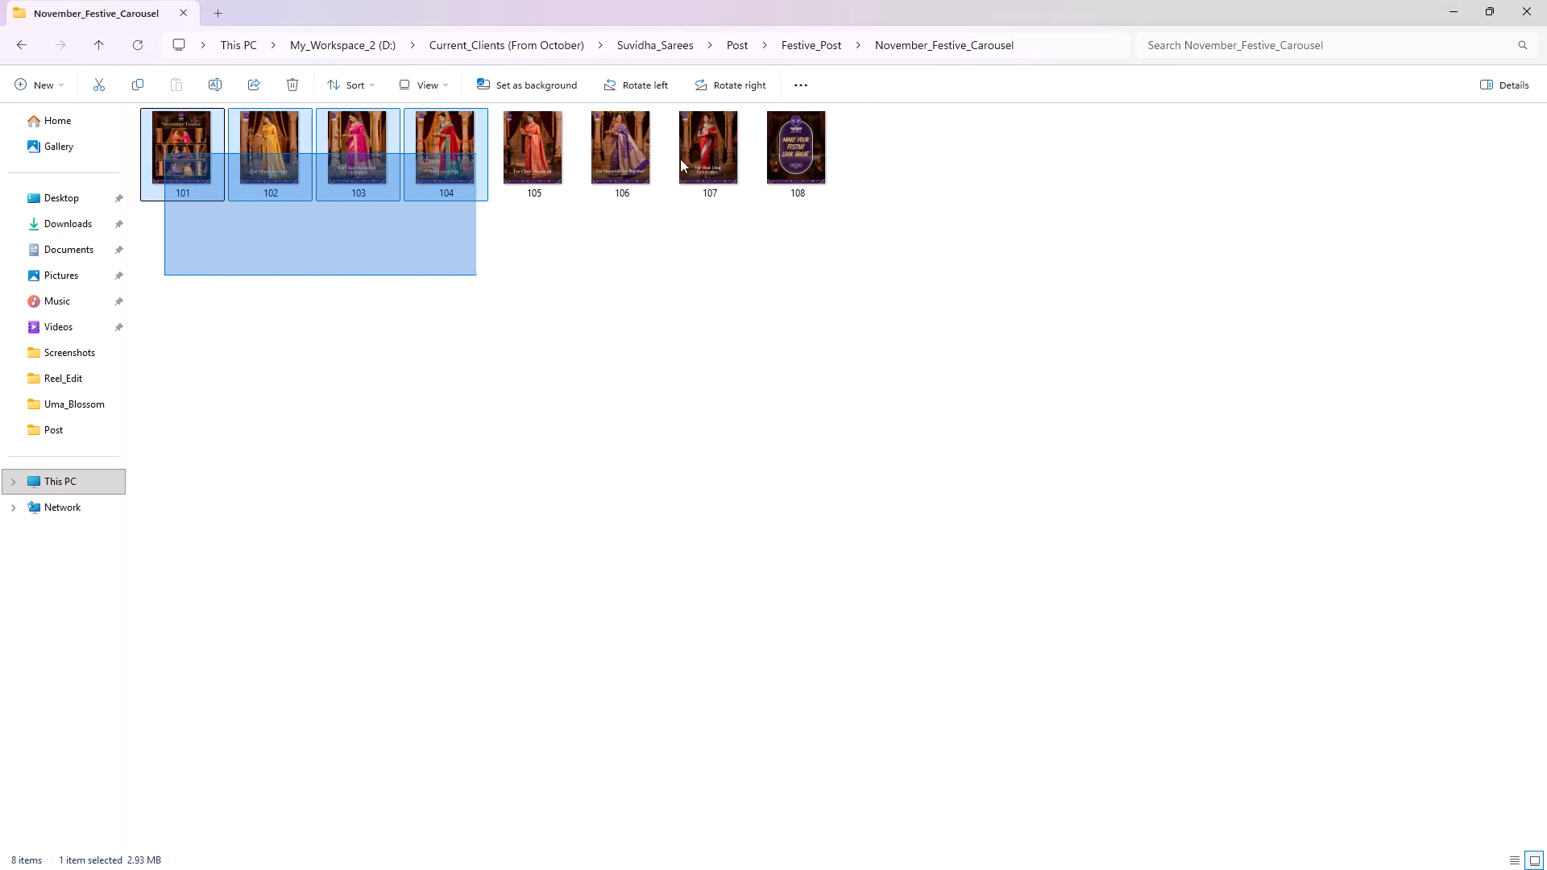
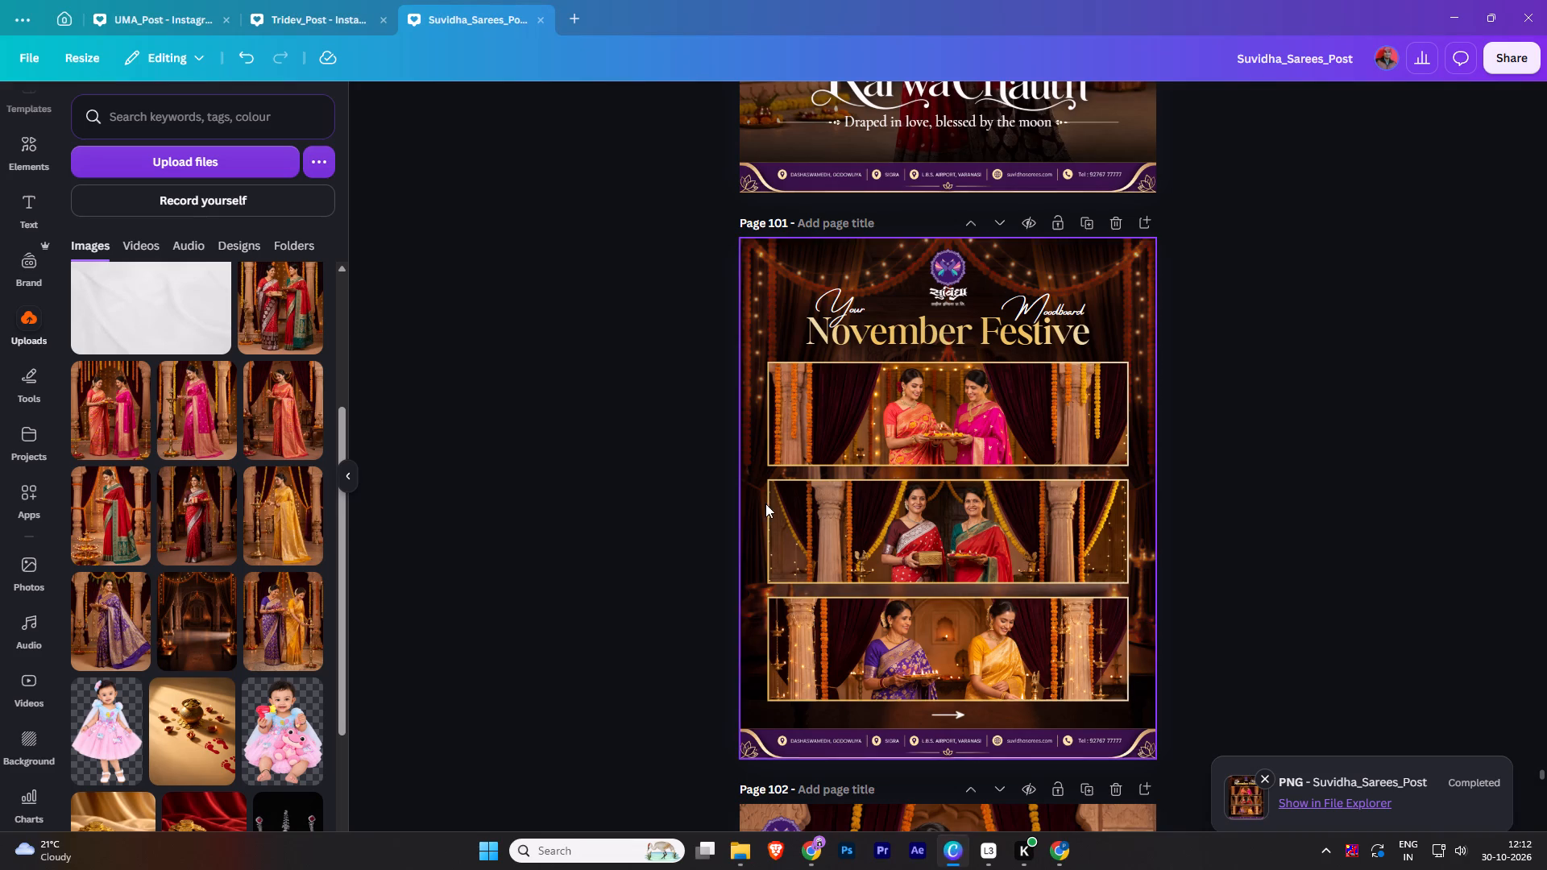
Review the November Festive carousel from its cover on page 101 through the festival saree slides to the closing page 108.
scroll(661, 479, "down", 3)
left_click(661, 479)
scroll(661, 479, "down", 7)
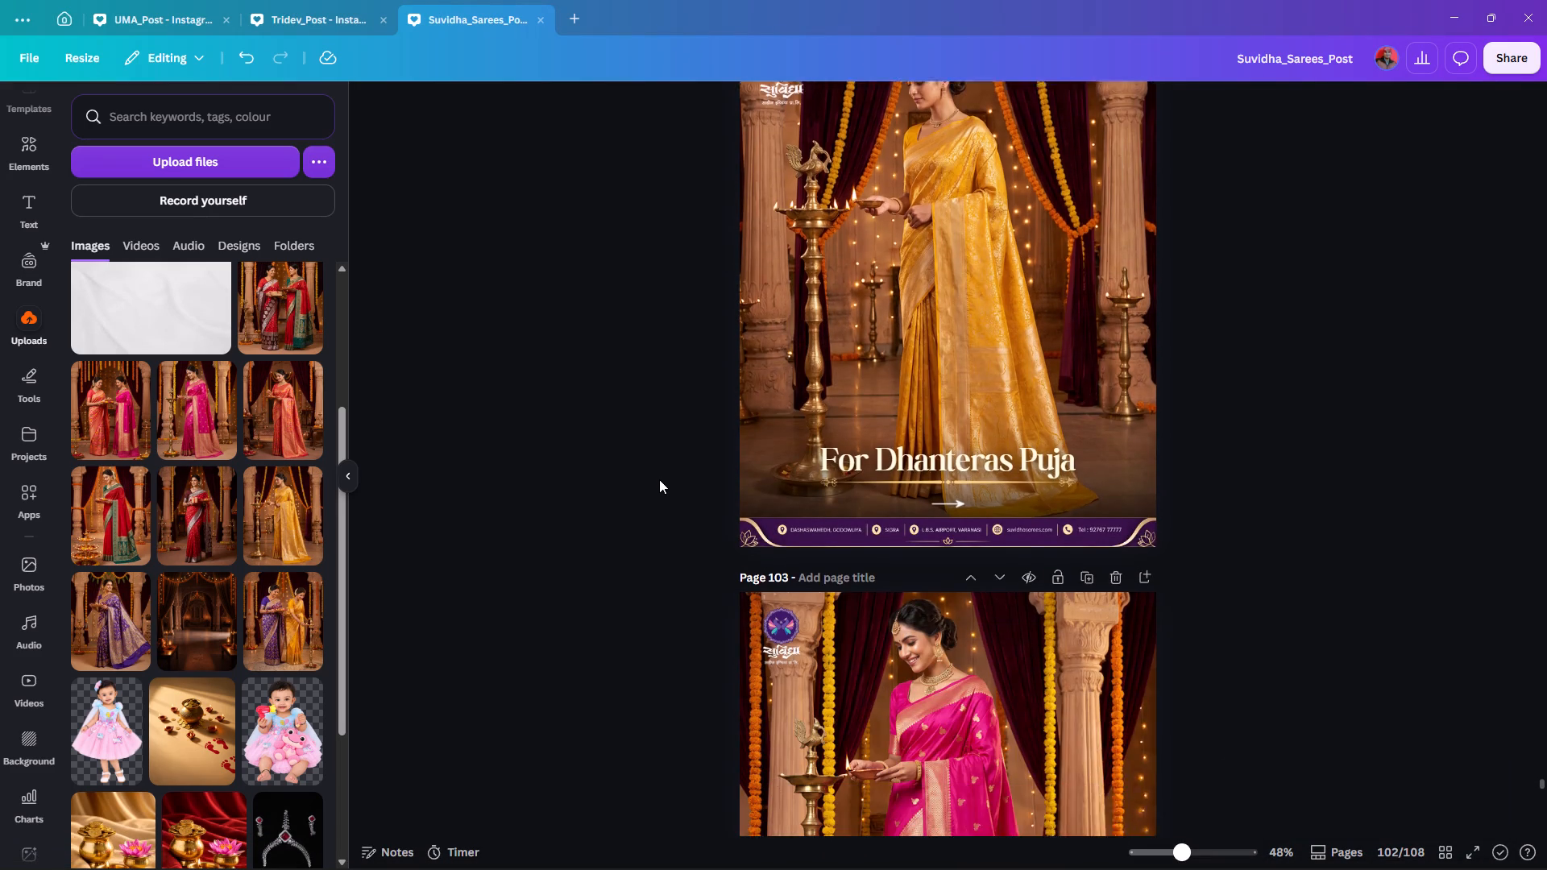
scroll(659, 479, "down", 14)
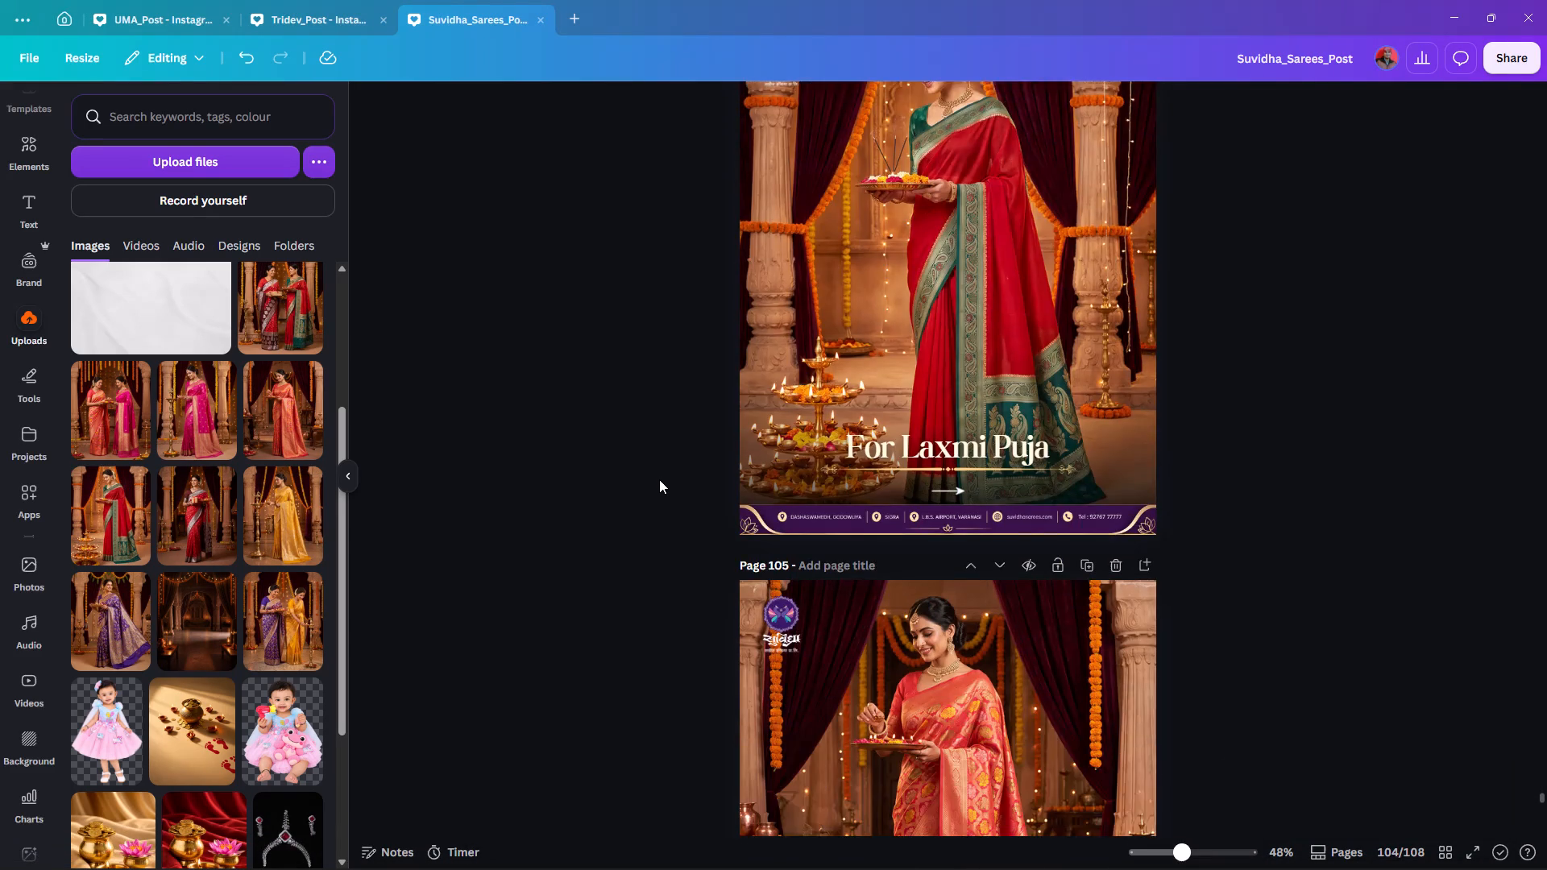
scroll(659, 479, "down", 6)
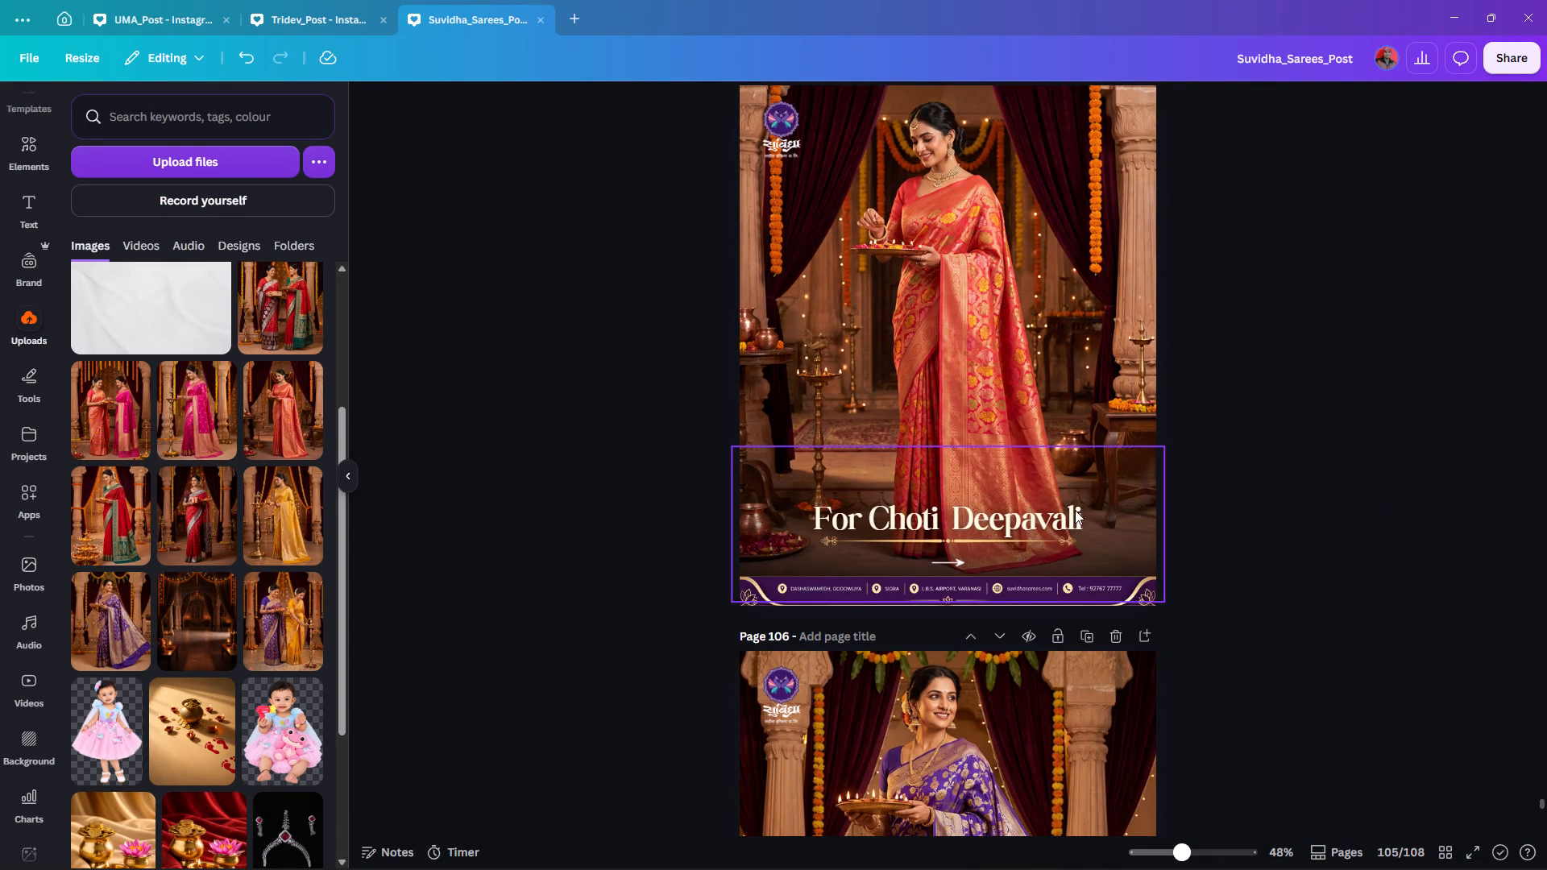
scroll(1172, 474, "down", 6)
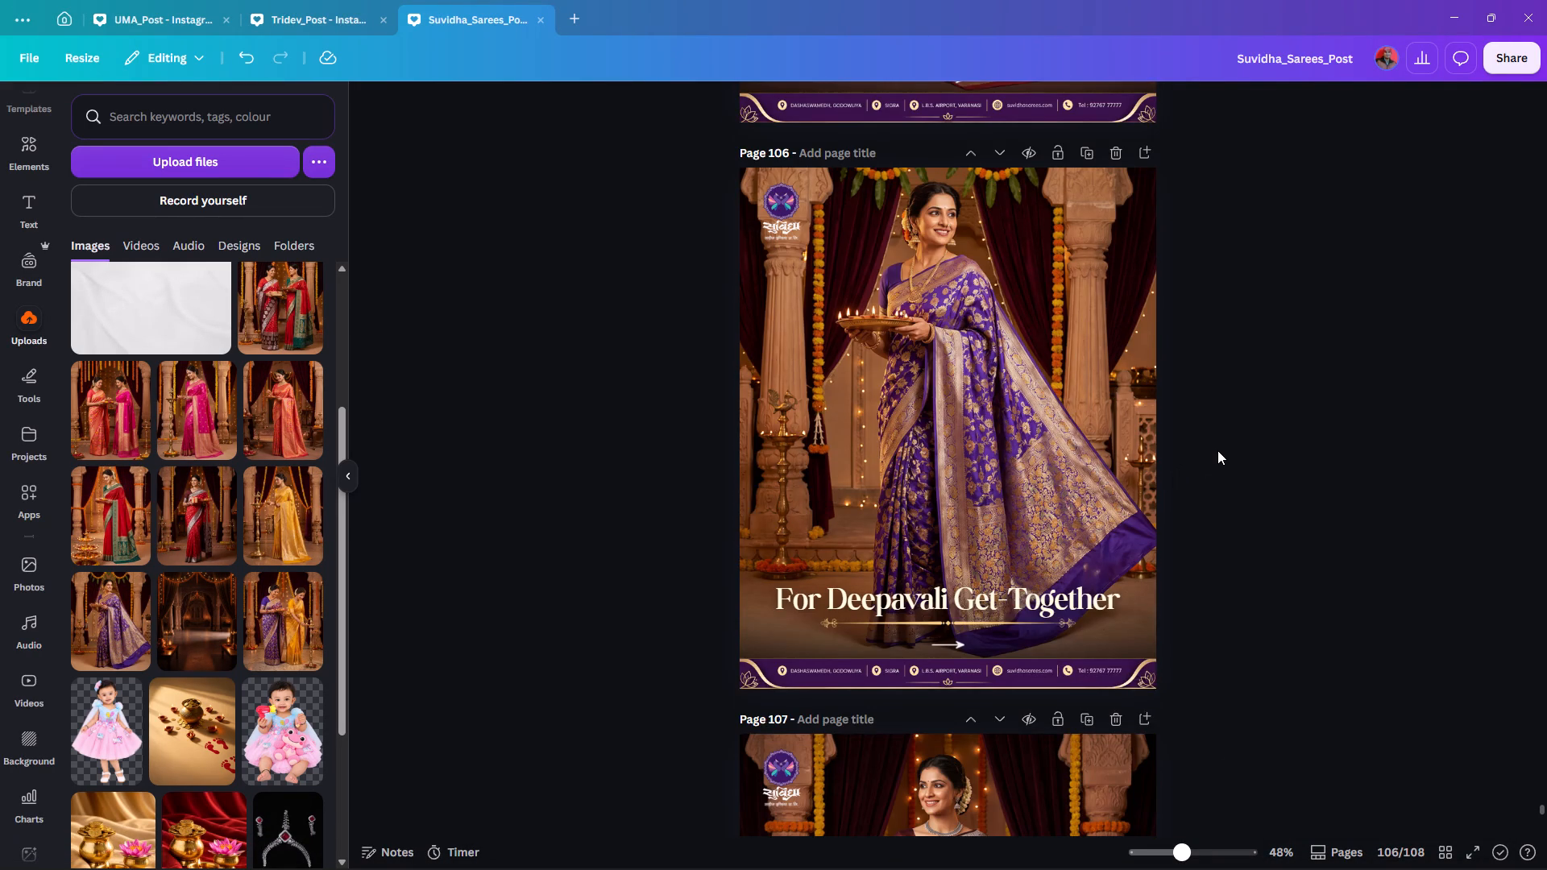
scroll(1217, 450, "down", 5)
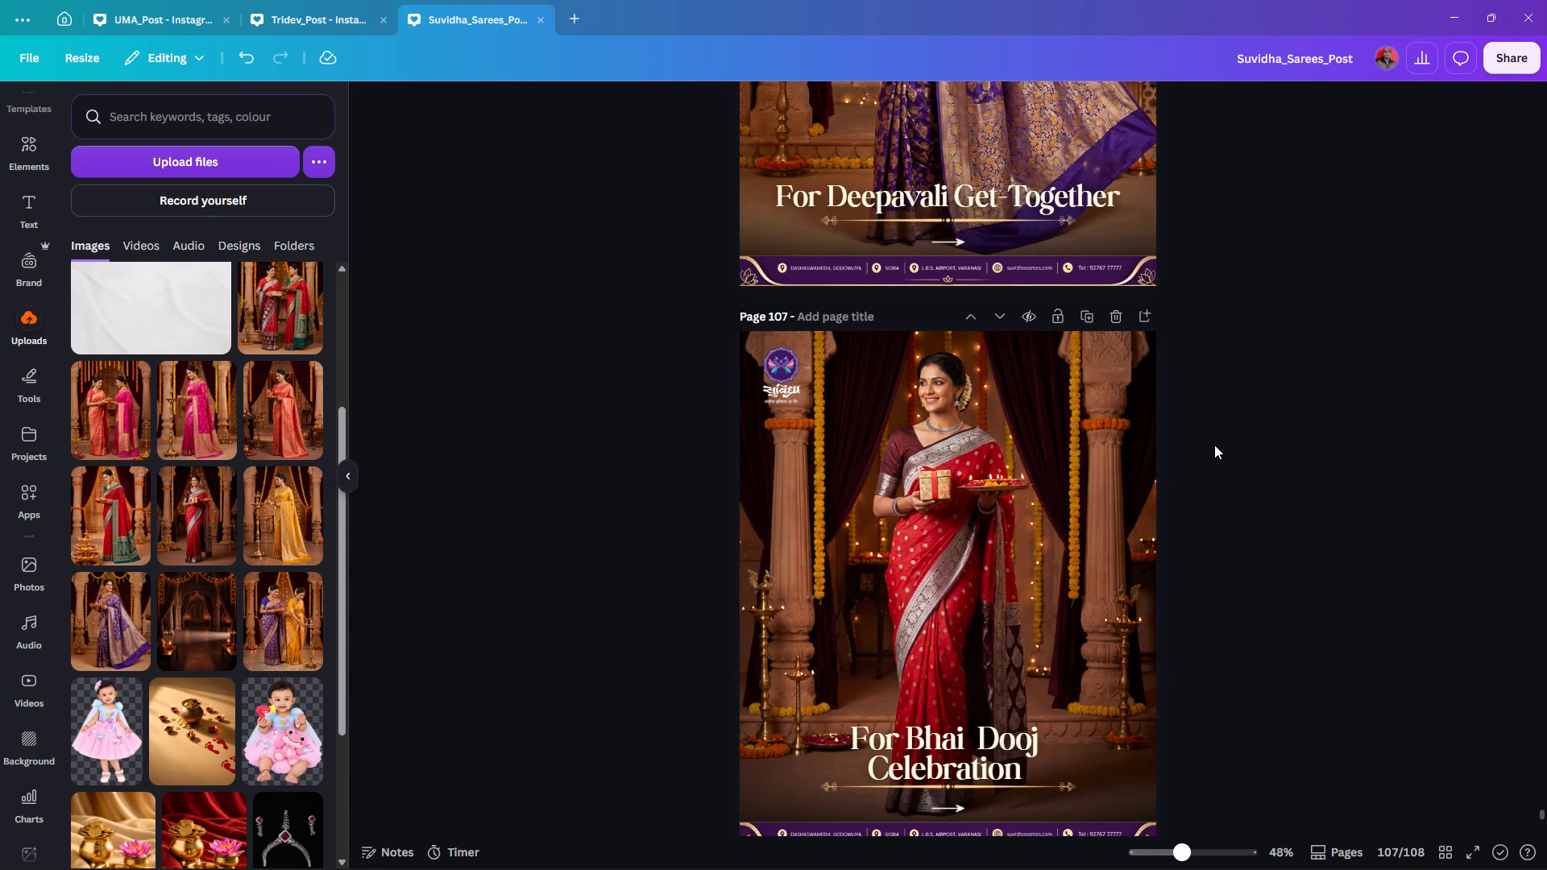
scroll(1214, 442, "down", 7)
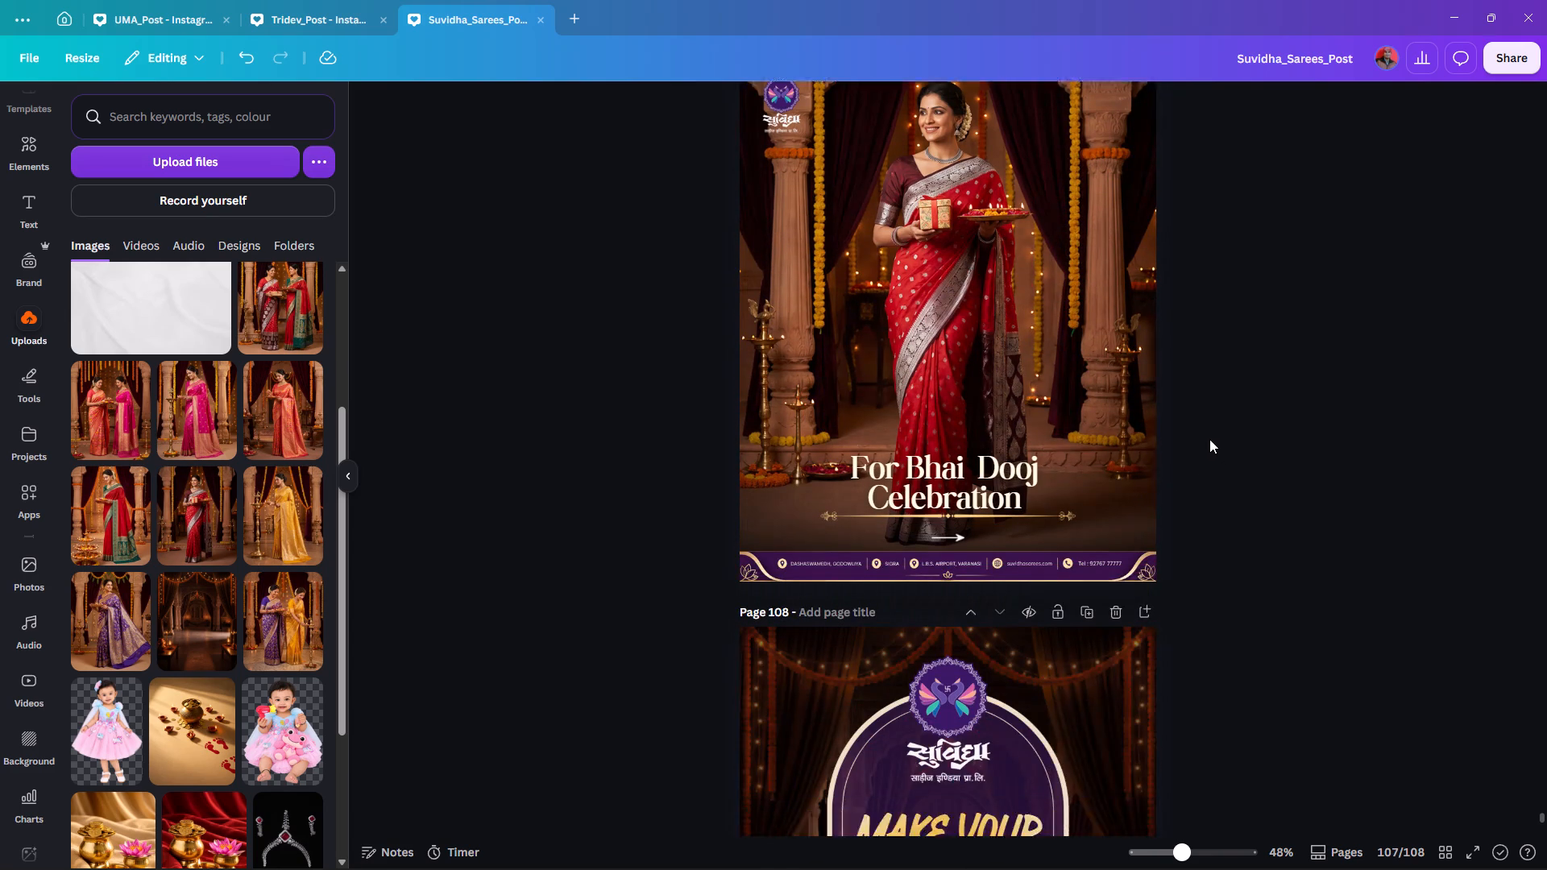
scroll(1209, 439, "down", 7)
Re-examine the Bhai Dooj Celebration slide on page 107 and the Make Your Festive Look Great closing slide on page 108.
scroll(1210, 436, "up", 5)
scroll(1309, 415, "up", 1)
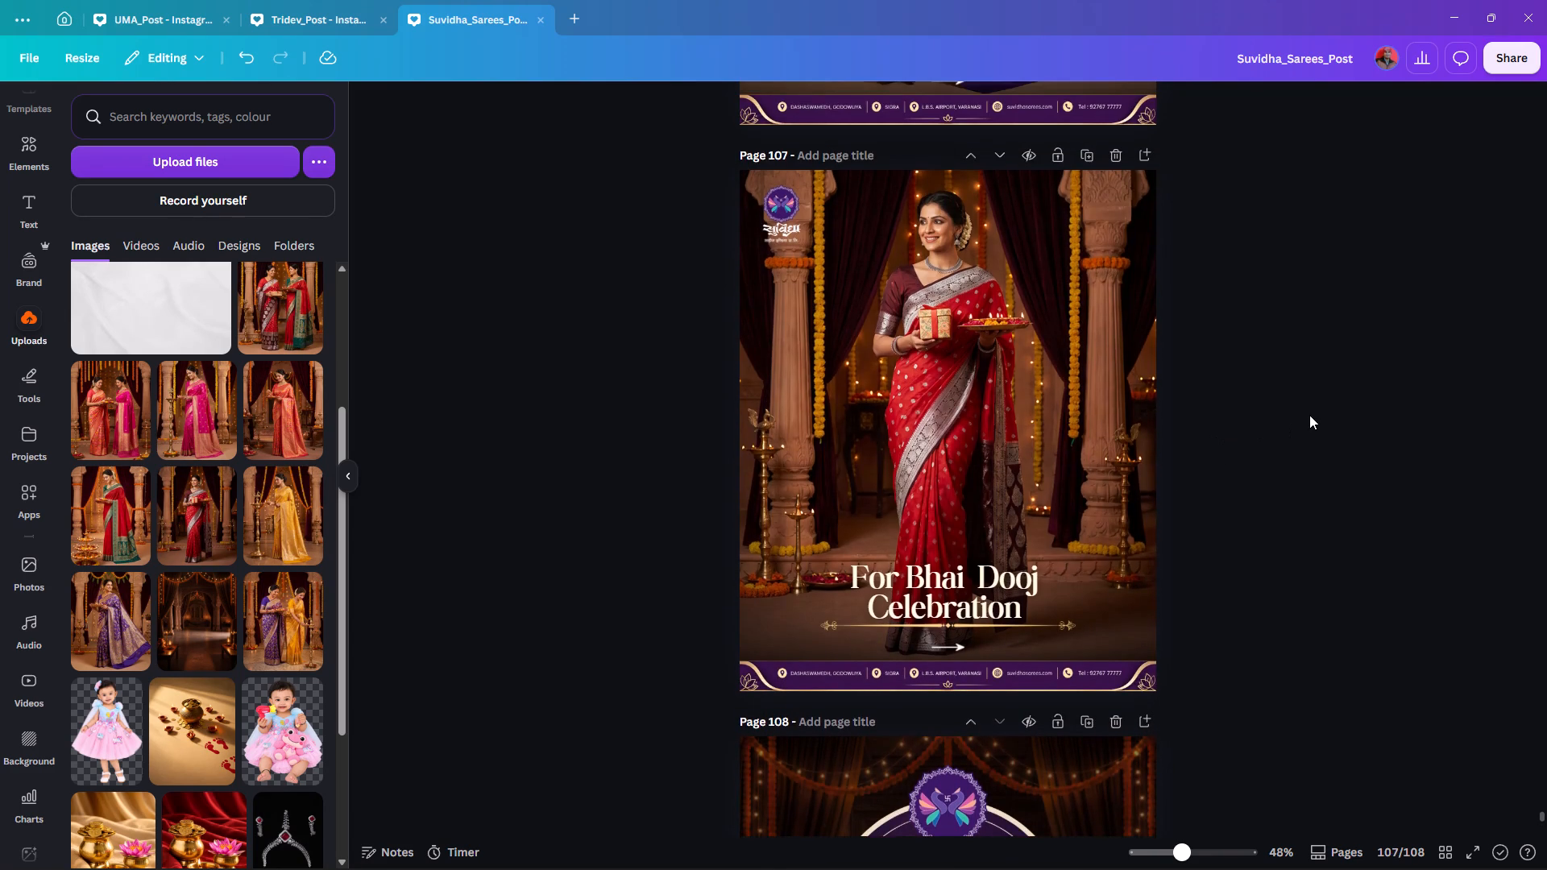
scroll(1309, 415, "up", 2)
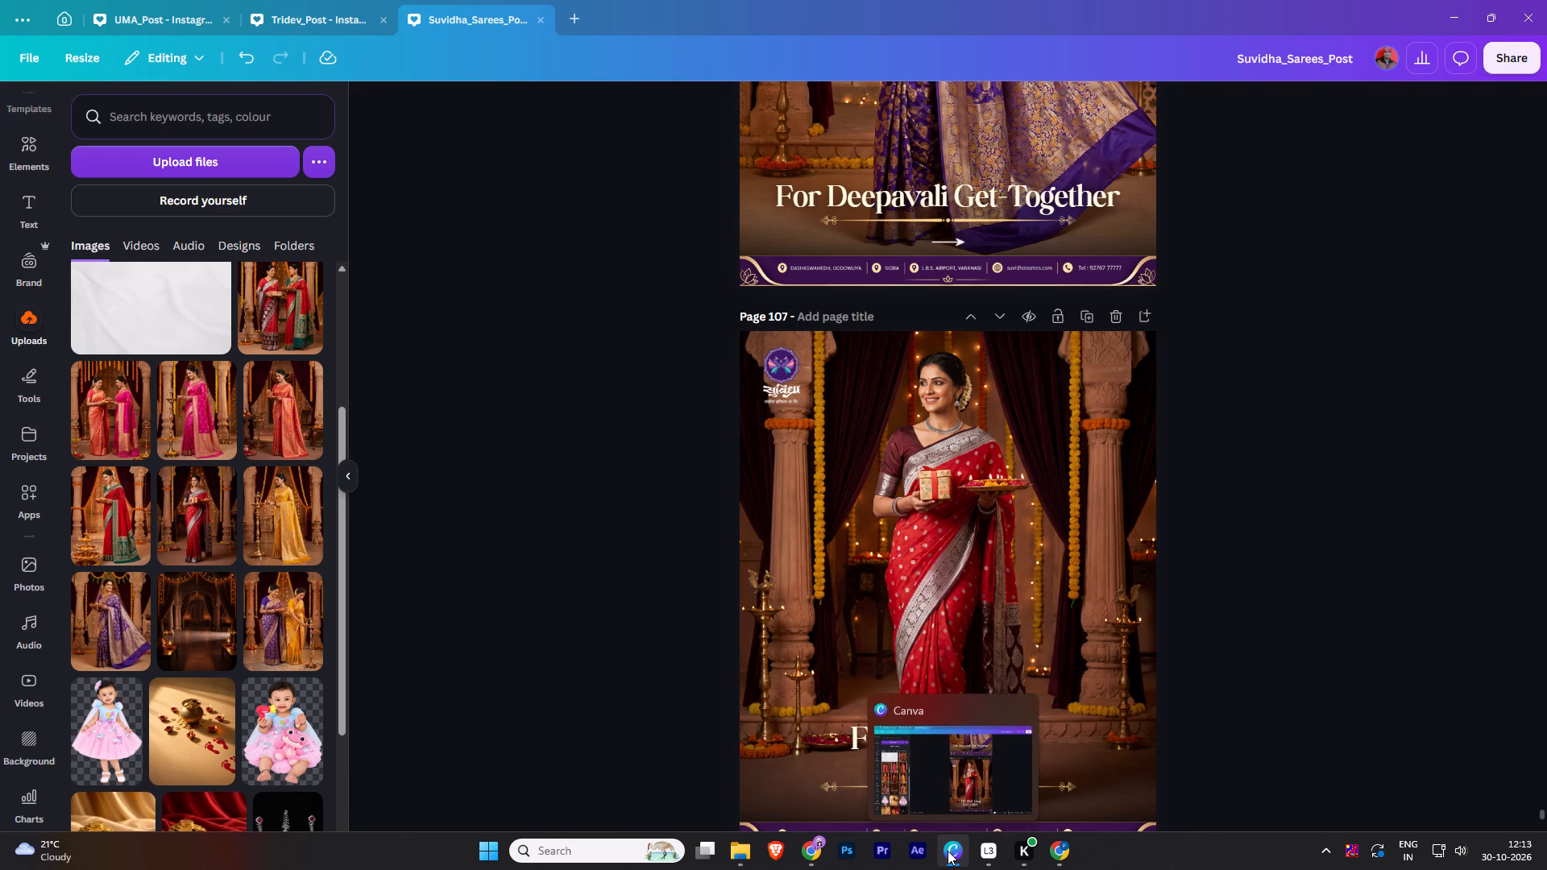
scroll(586, 507, "down", 4)
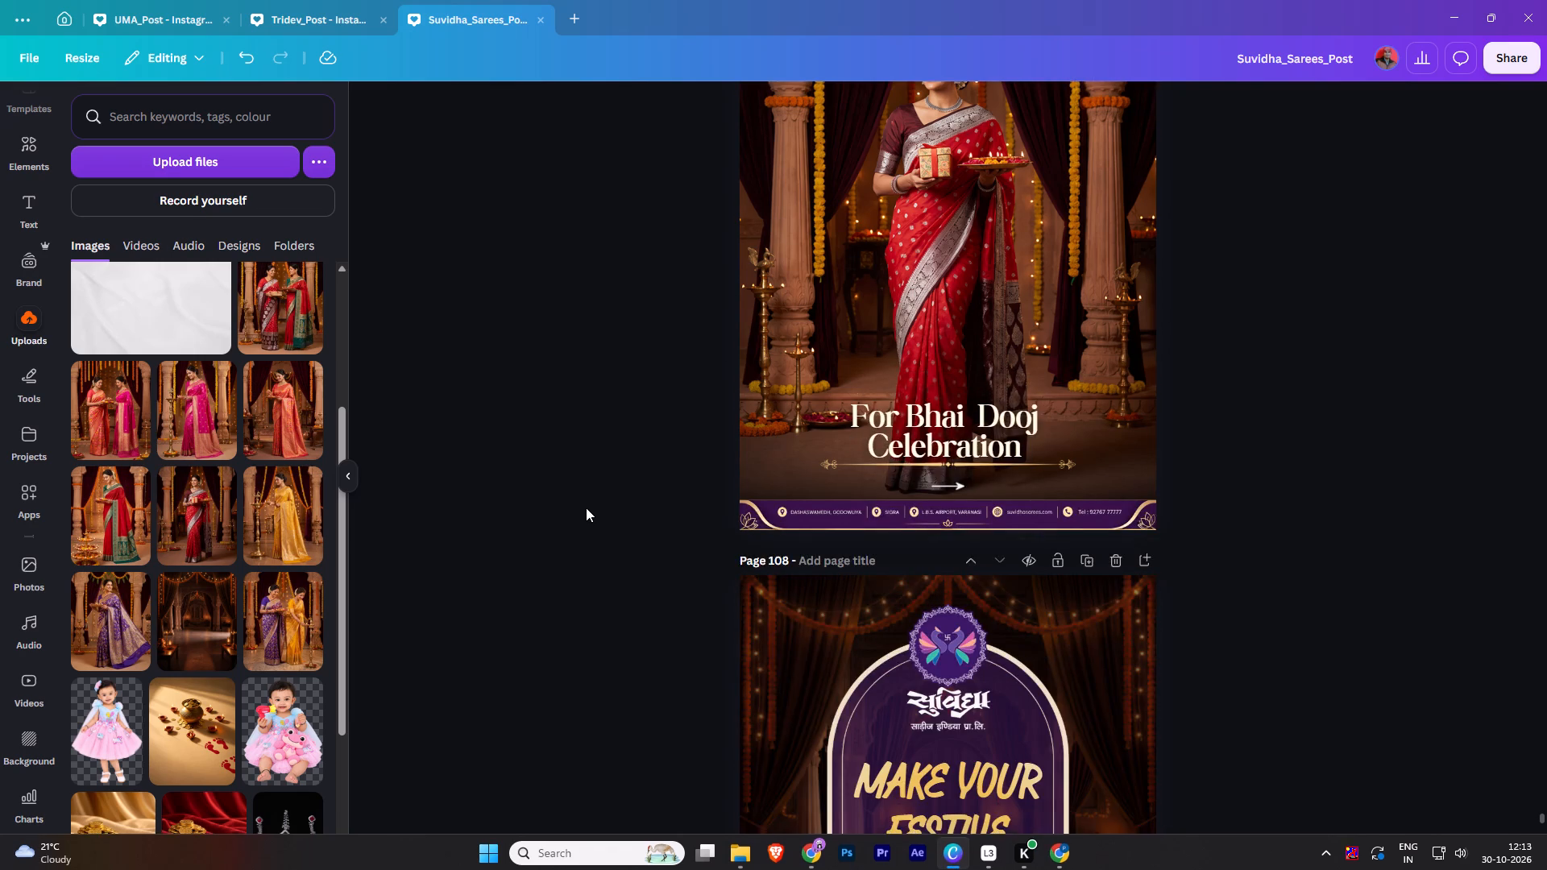
scroll(586, 507, "up", 4)
scroll(588, 505, "down", 6)
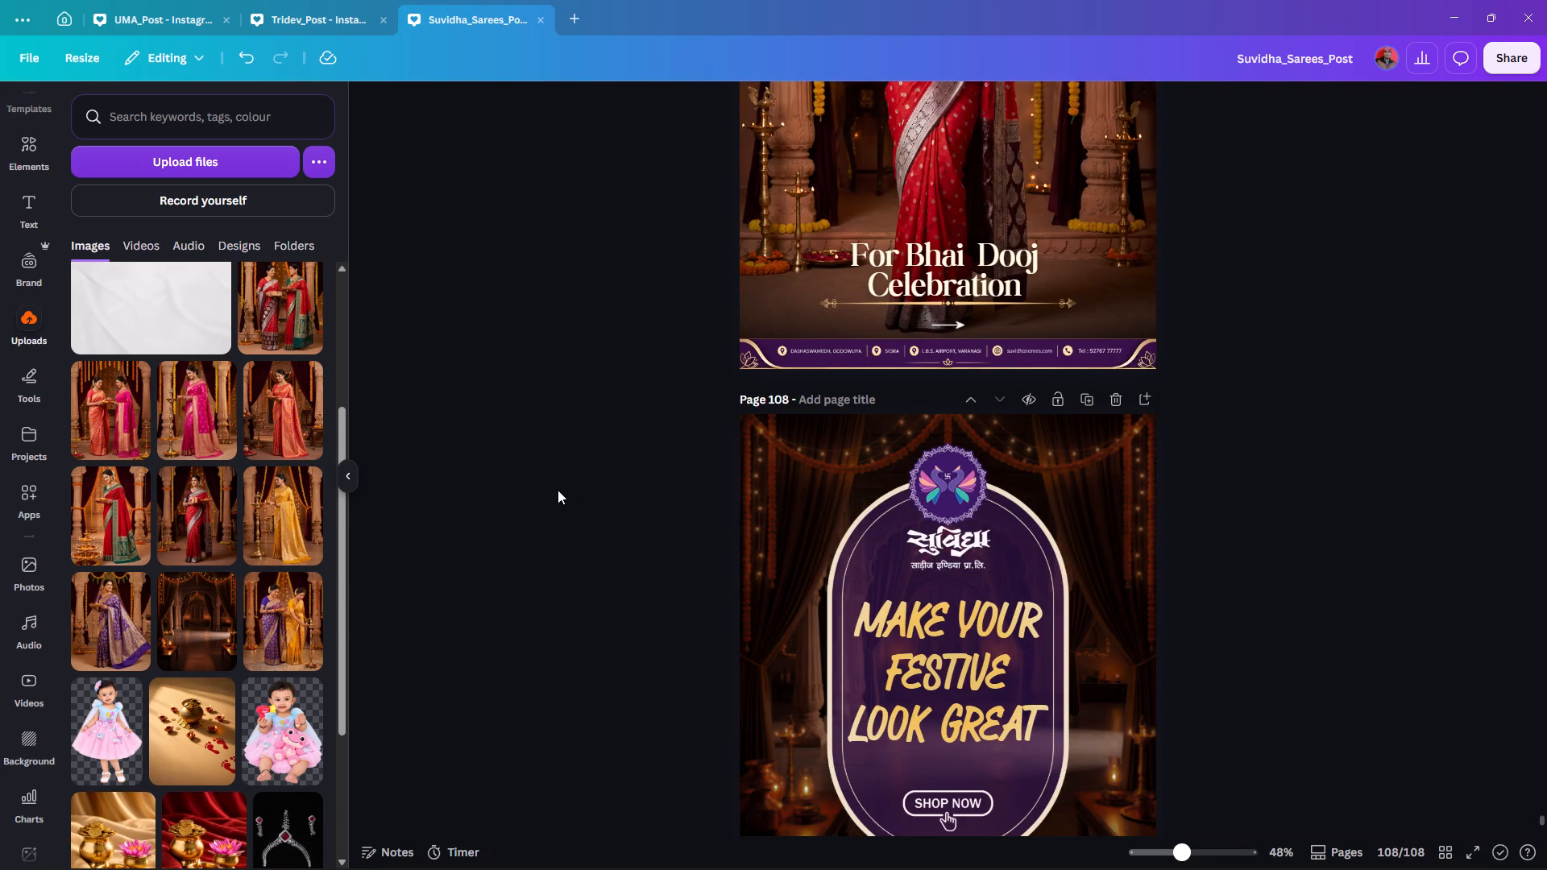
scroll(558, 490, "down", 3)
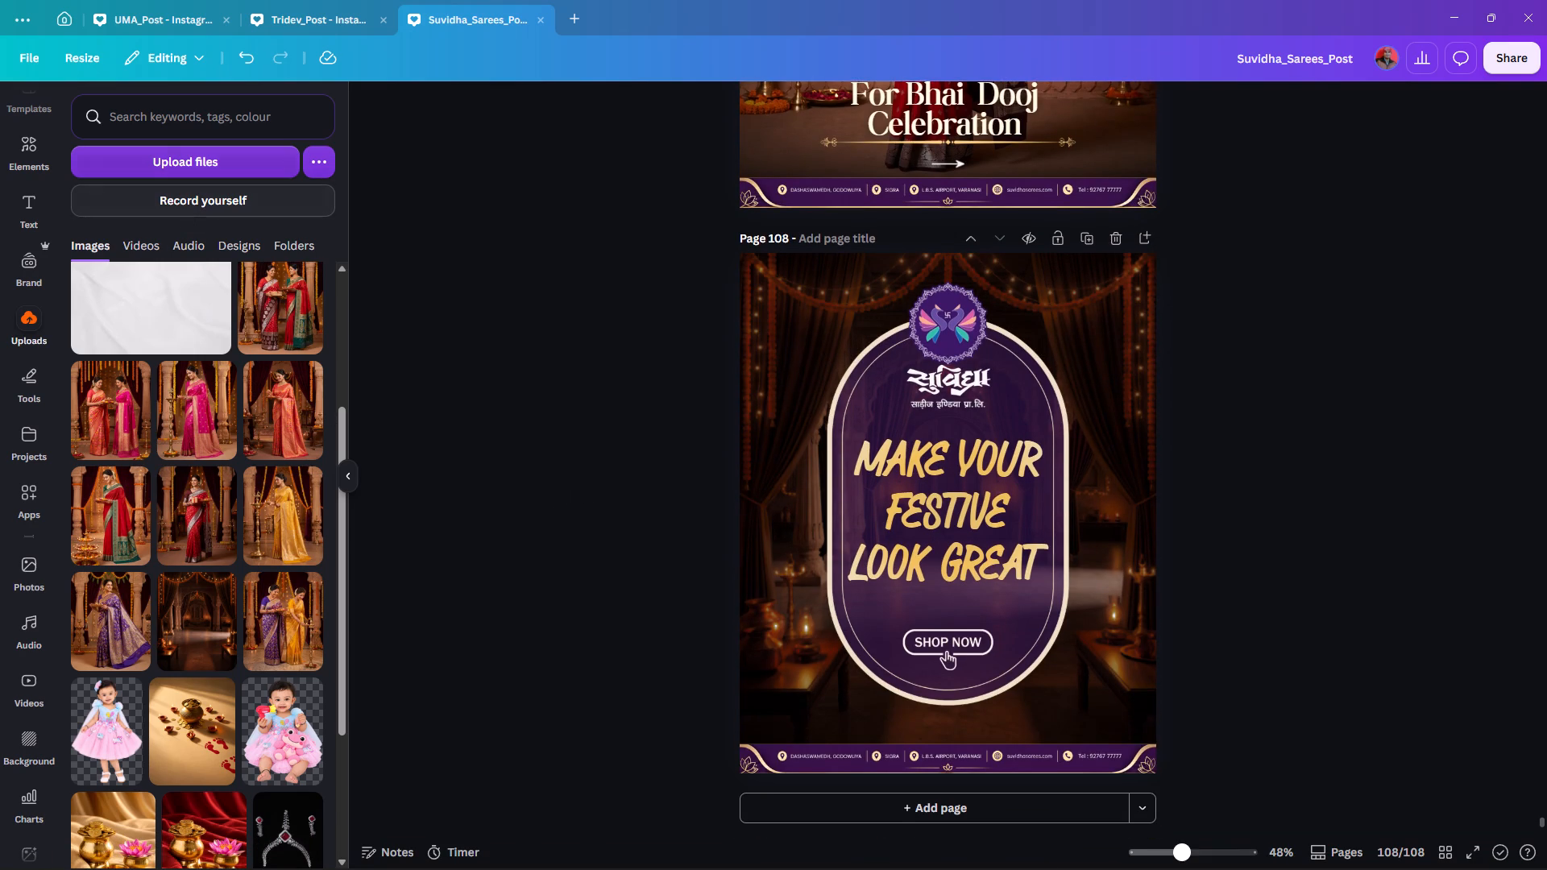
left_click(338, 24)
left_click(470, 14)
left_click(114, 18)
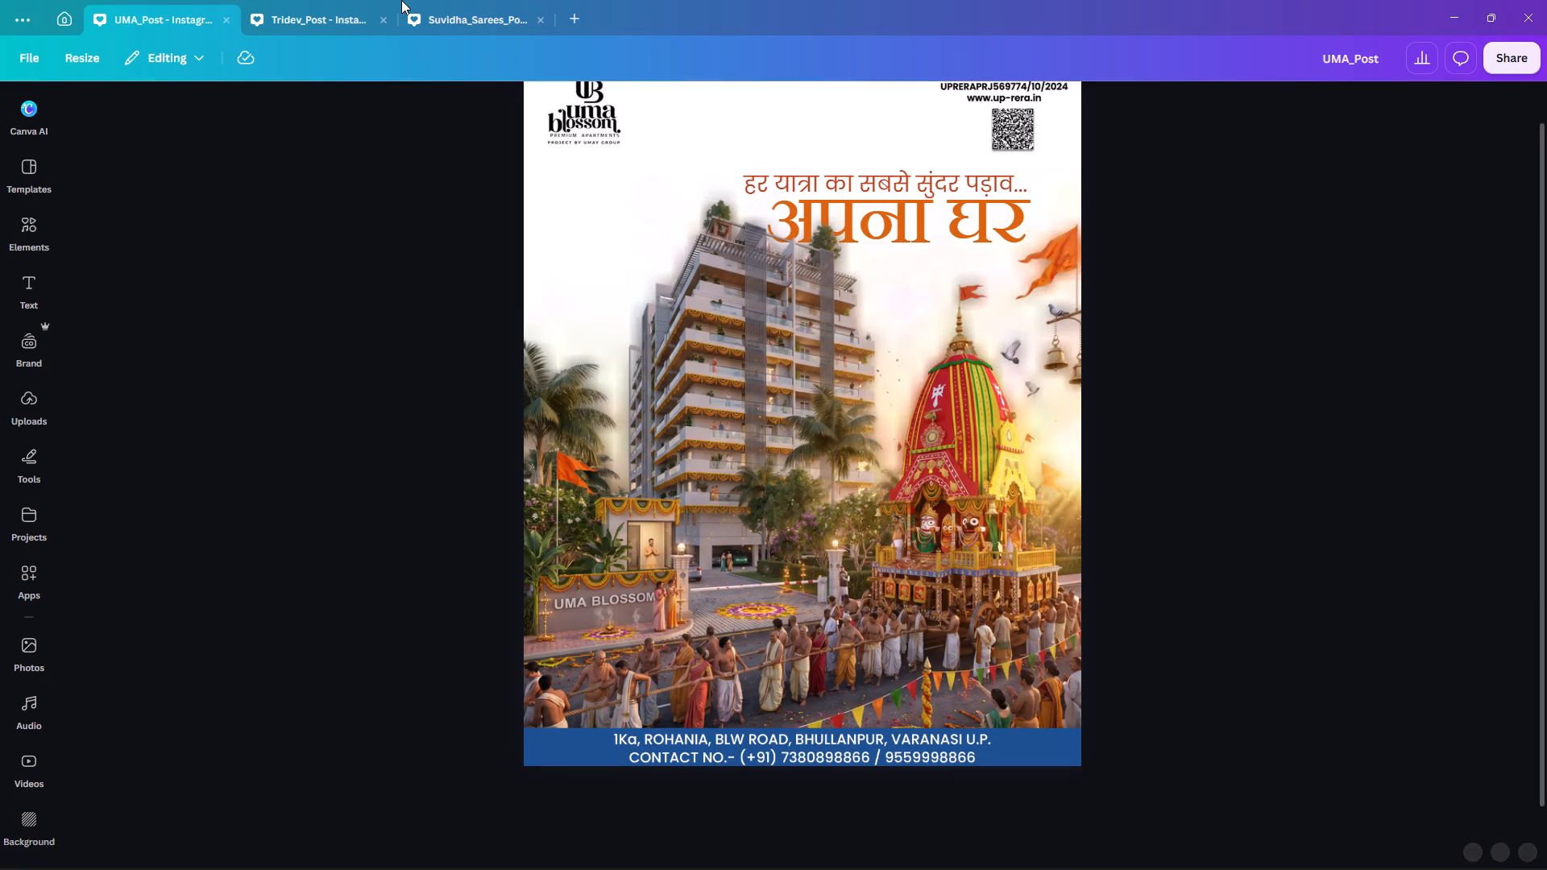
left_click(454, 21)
Review the festival saree slides and their headings in reverse order, from Bhai Dooj on page 107 back to Laxmi Puja on page 104.
scroll(602, 328, "up", 6)
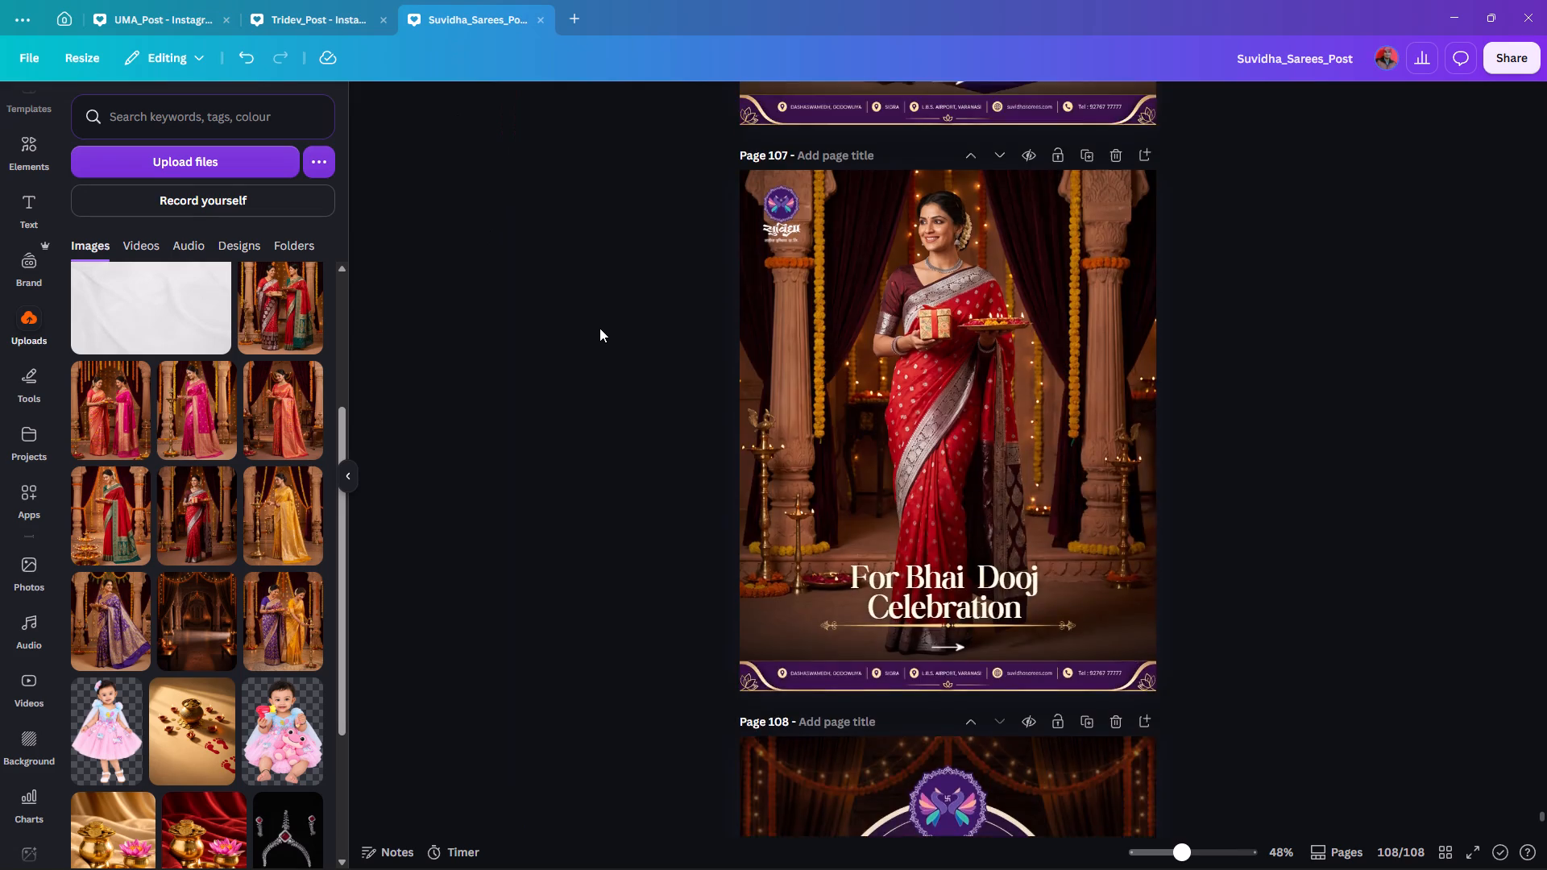
scroll(599, 329, "up", 4)
scroll(129, 398, "up", 16)
scroll(563, 387, "up", 6)
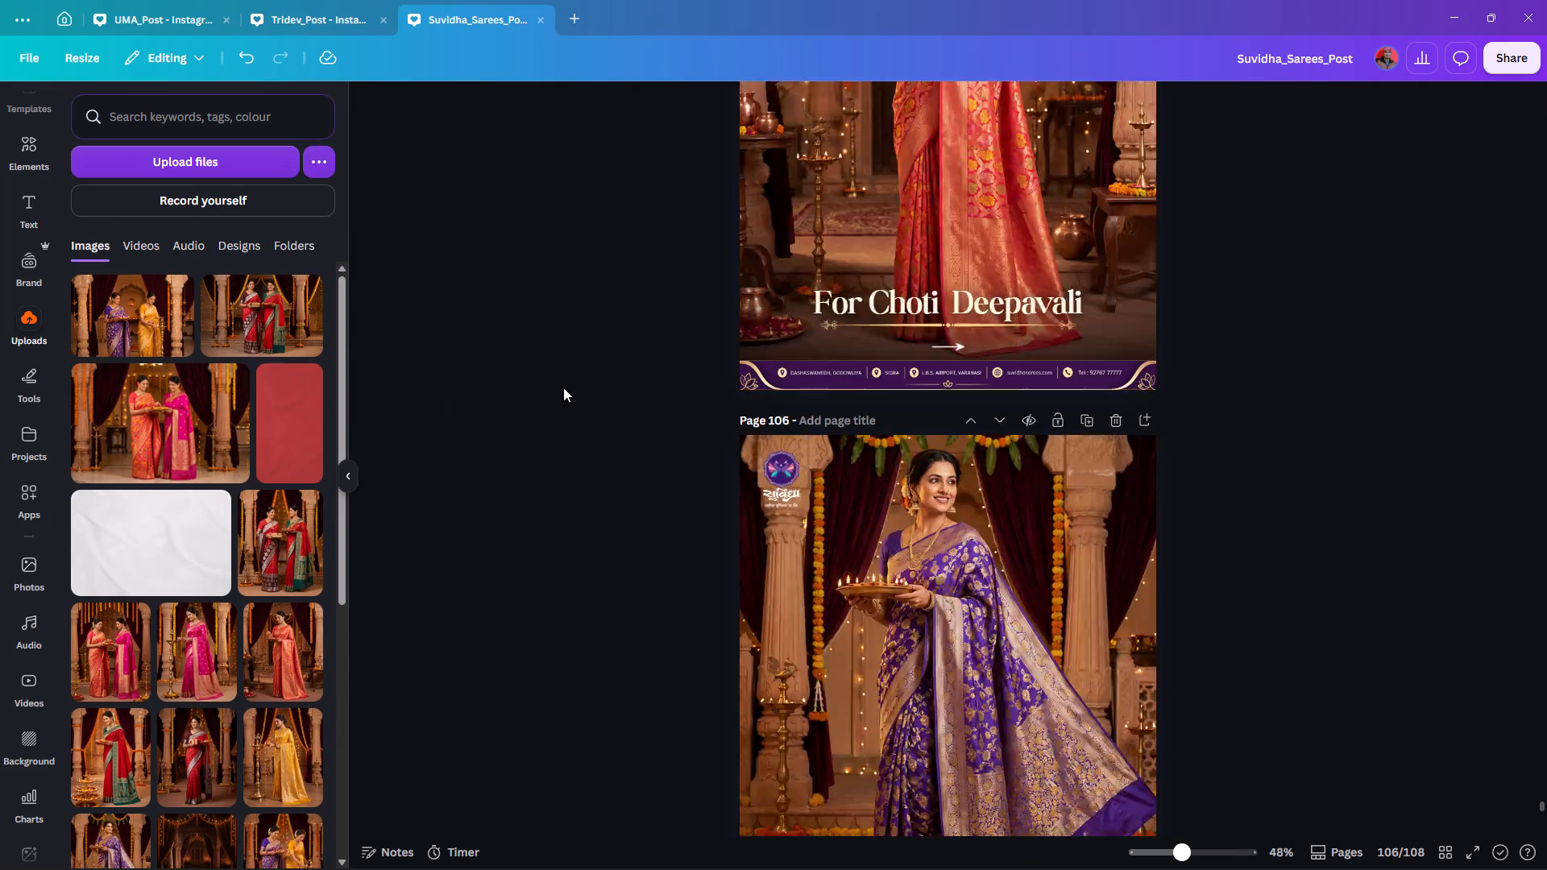
scroll(563, 387, "up", 10)
scroll(564, 400, "down", 7)
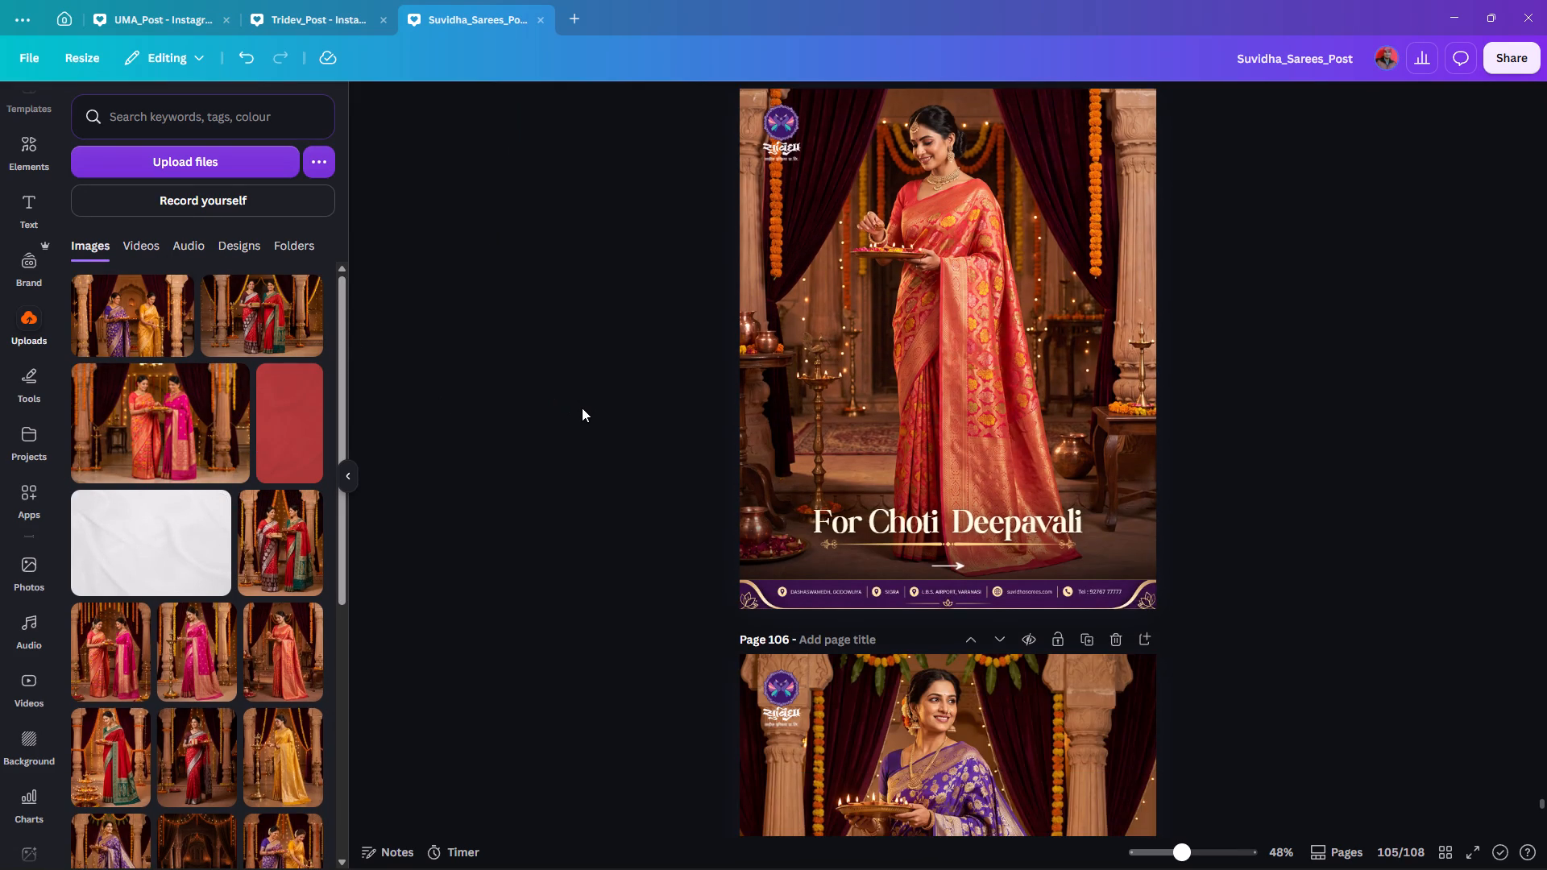
scroll(581, 408, "up", 10)
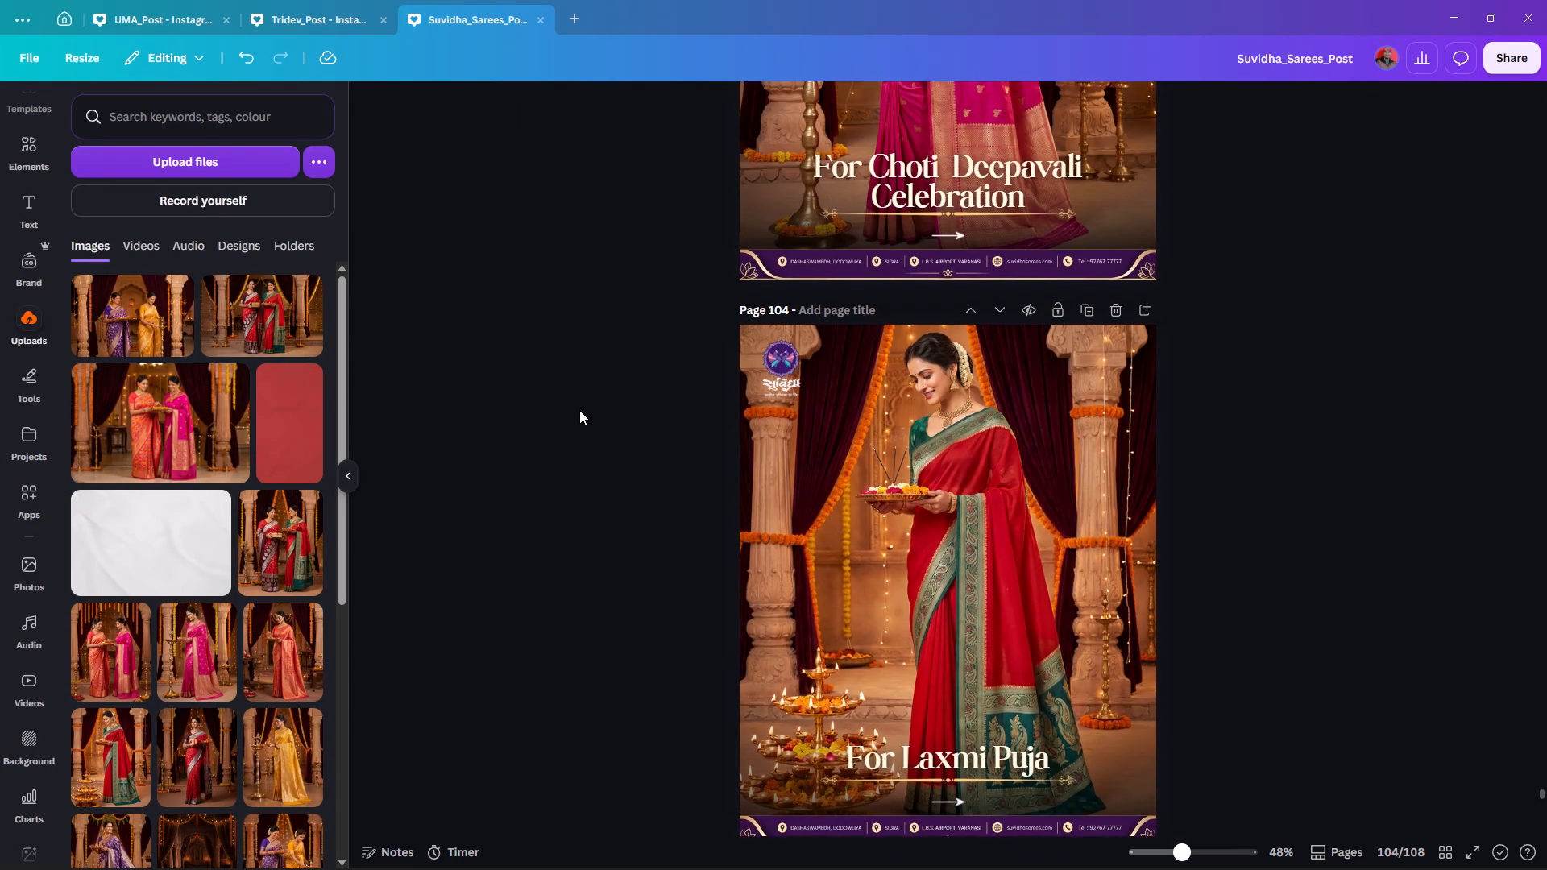
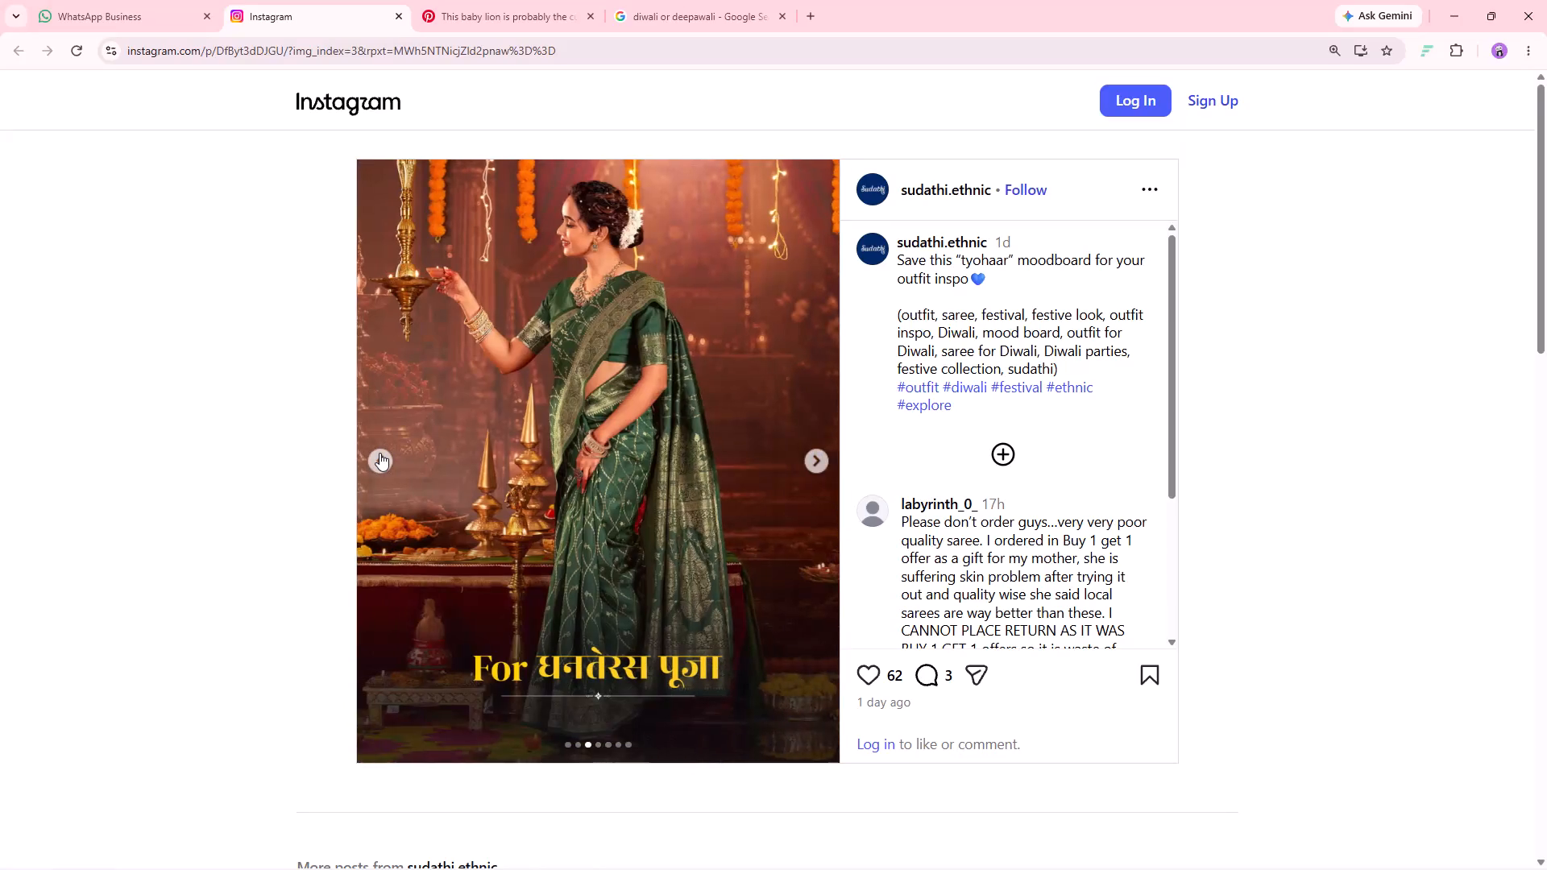
Check the Diwali moodboard cover and the Dhanteras Puja slide in the sudathi.ethnic reference post on Instagram.
left_click(379, 453)
left_click(819, 460)
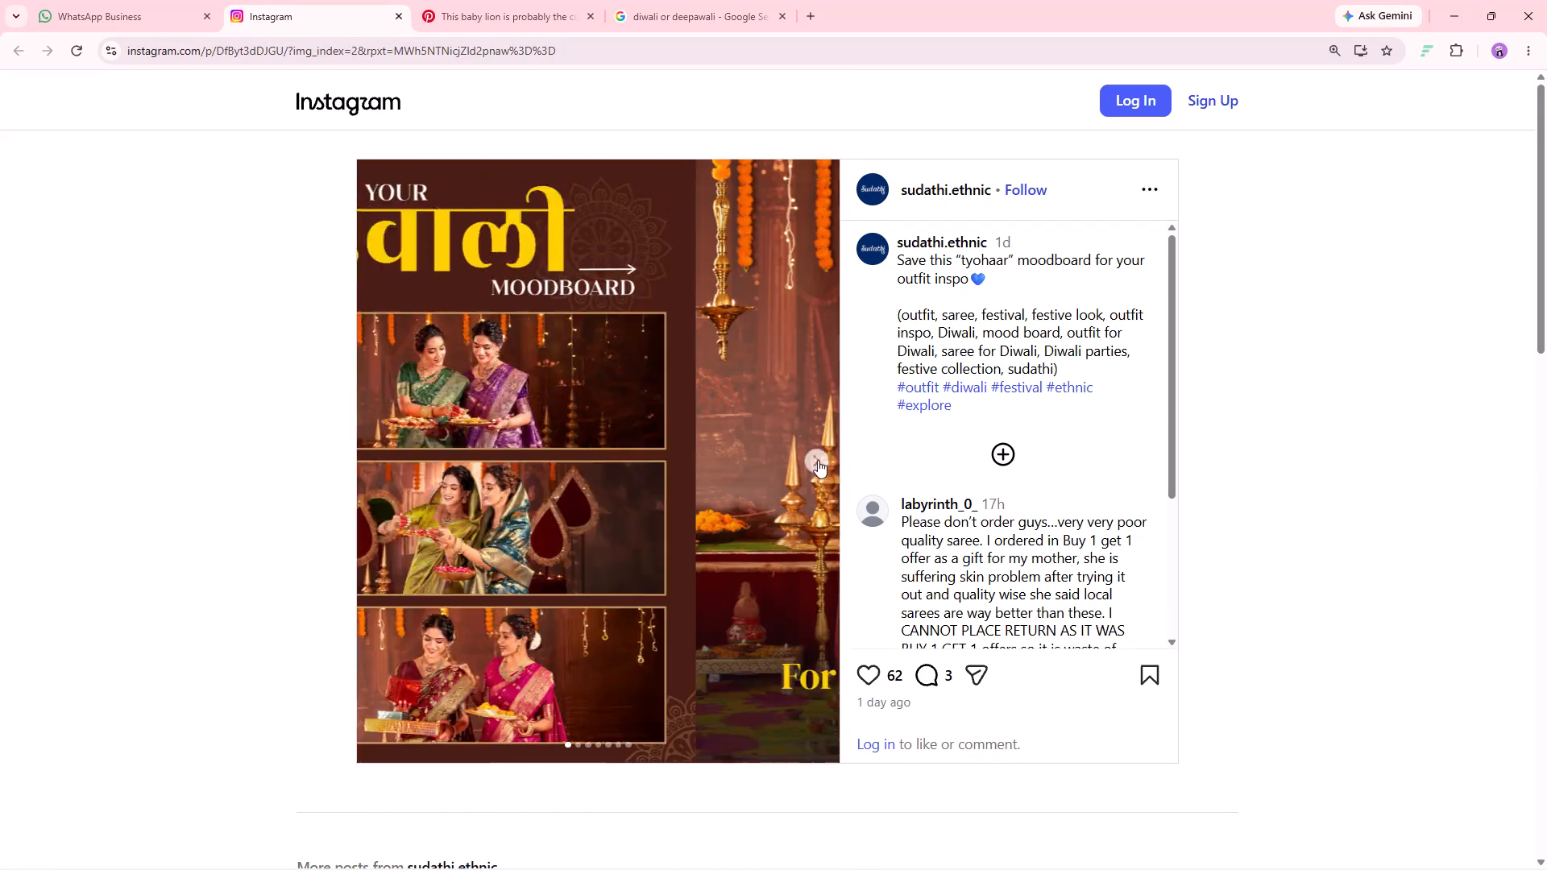
Switch to the Suvidha_Sarees_Post design in Canva and review the festival headings on saree pages 102 to 107.
left_click(960, 860)
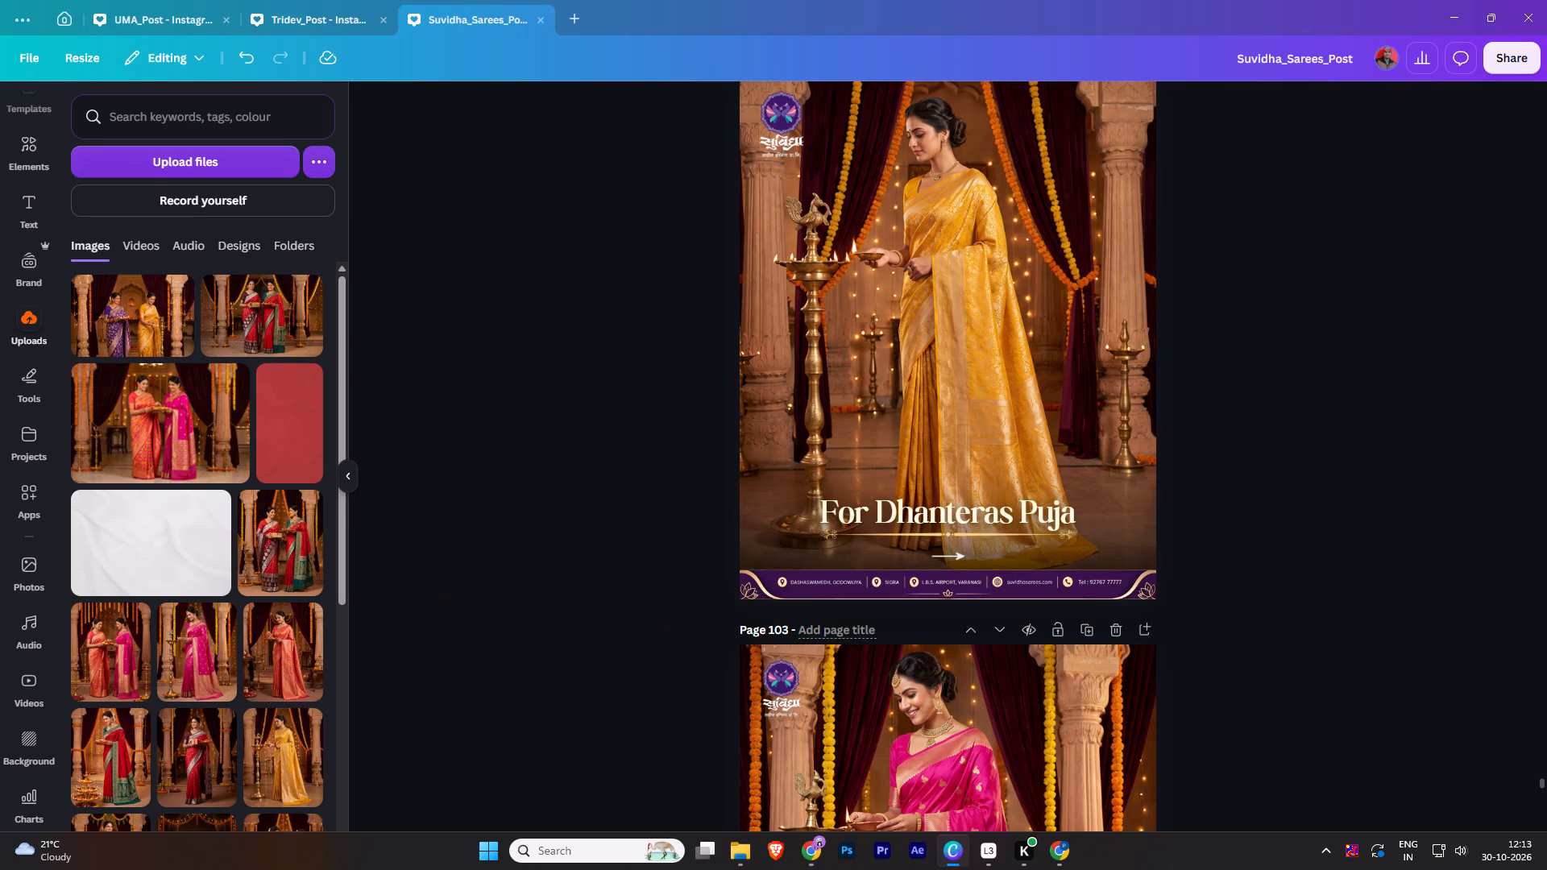
scroll(771, 520, "down", 1)
scroll(770, 520, "up", 12)
scroll(770, 520, "down", 15)
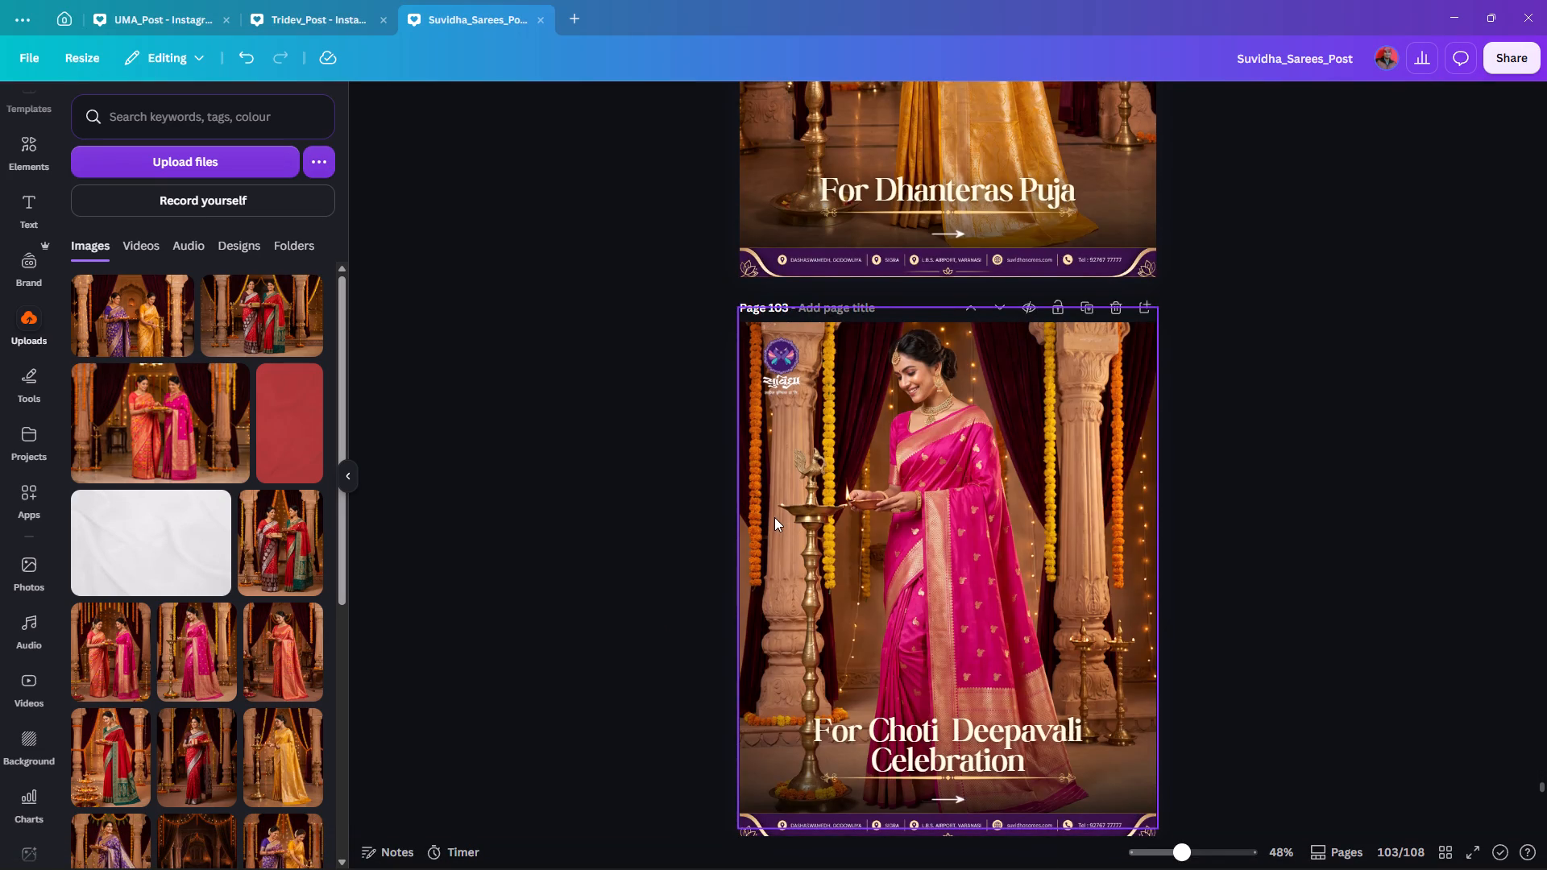
scroll(773, 517, "down", 10)
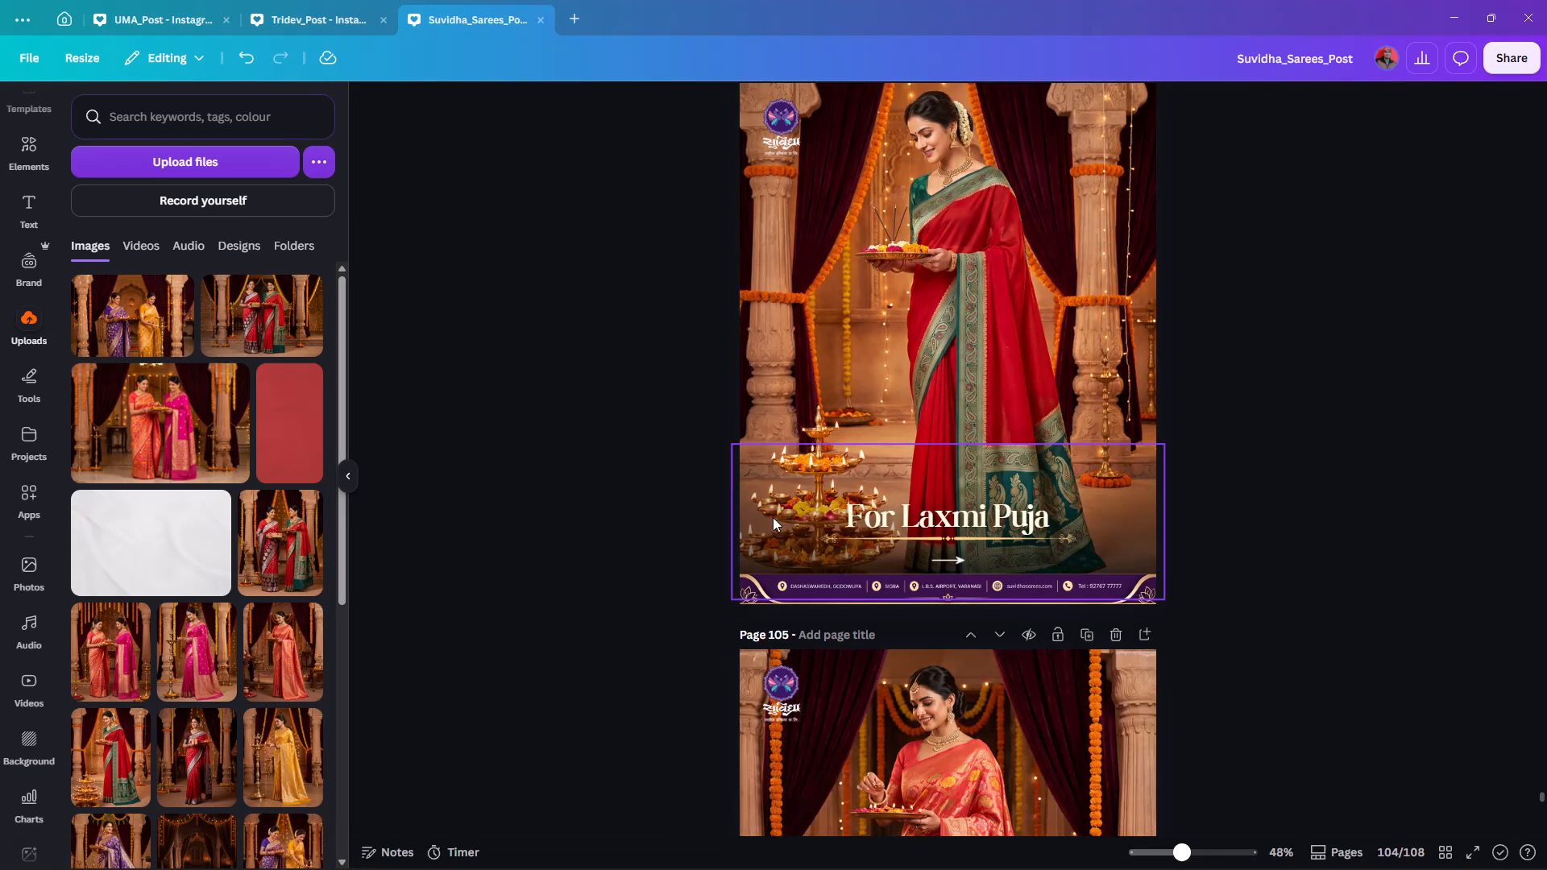
scroll(773, 517, "down", 3)
scroll(615, 540, "down", 5)
scroll(651, 531, "up", 6)
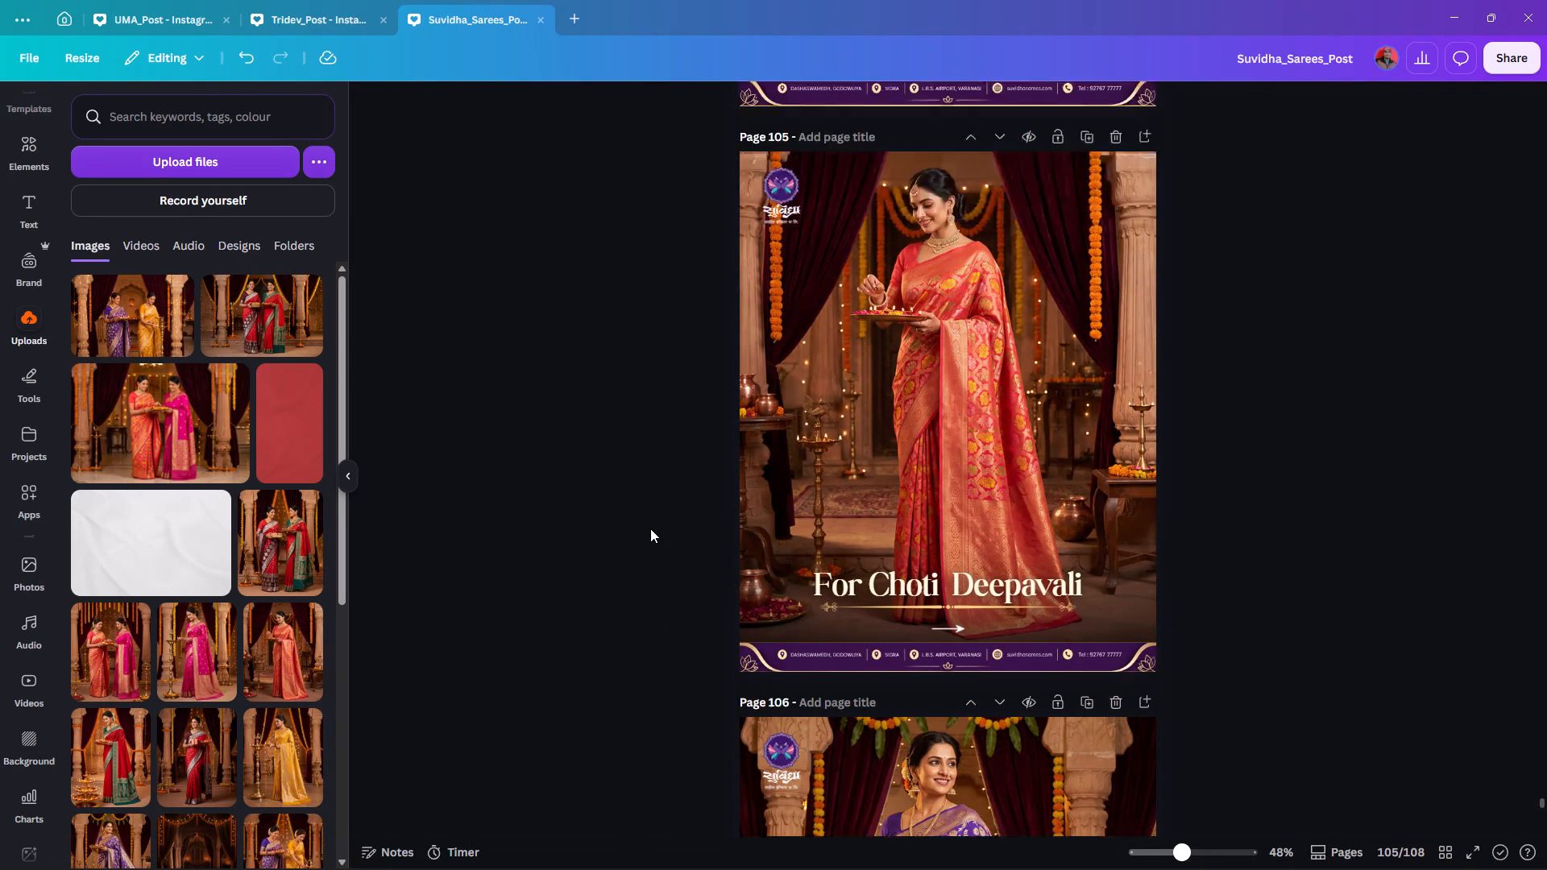
scroll(650, 528, "up", 1)
scroll(650, 528, "down", 14)
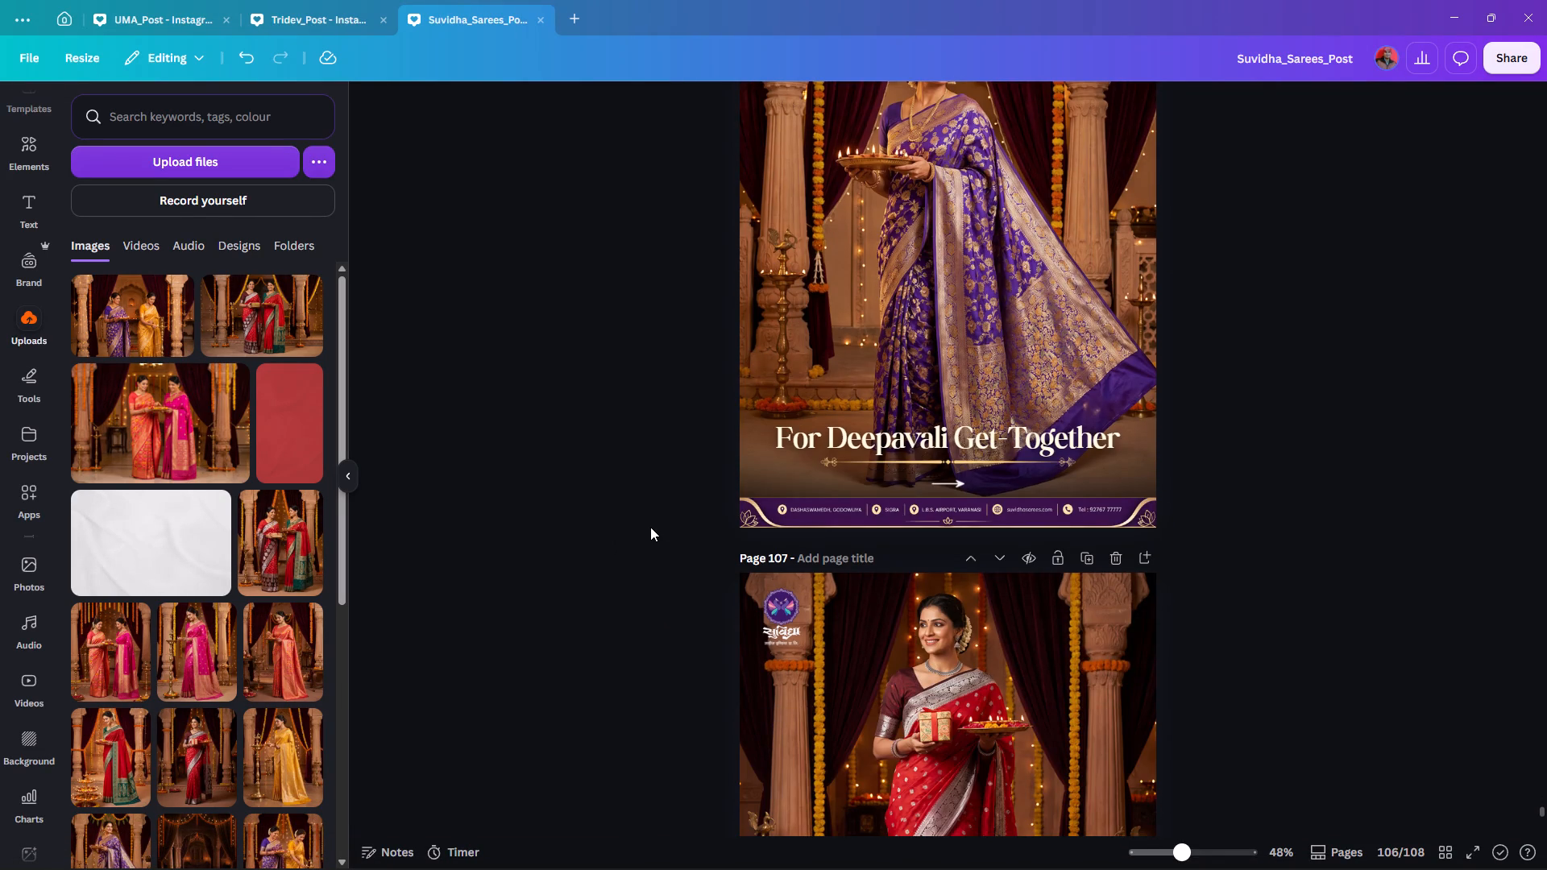
scroll(650, 527, "up", 7)
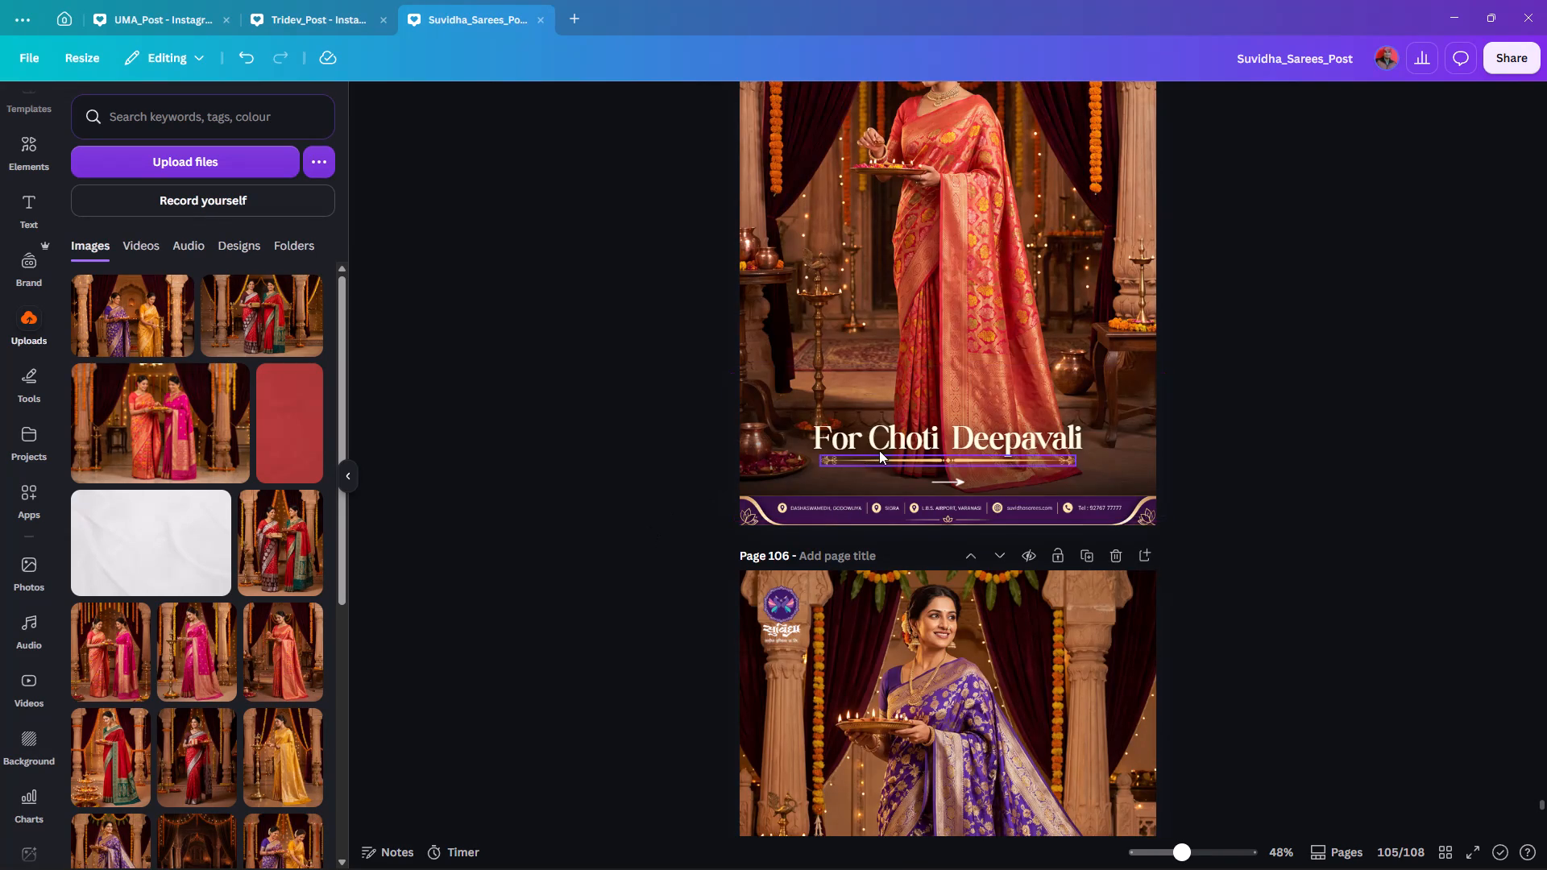
Change the page 105 headline from "For Choti Deepavali" to "For Deepavali Parties".
double_click(881, 441)
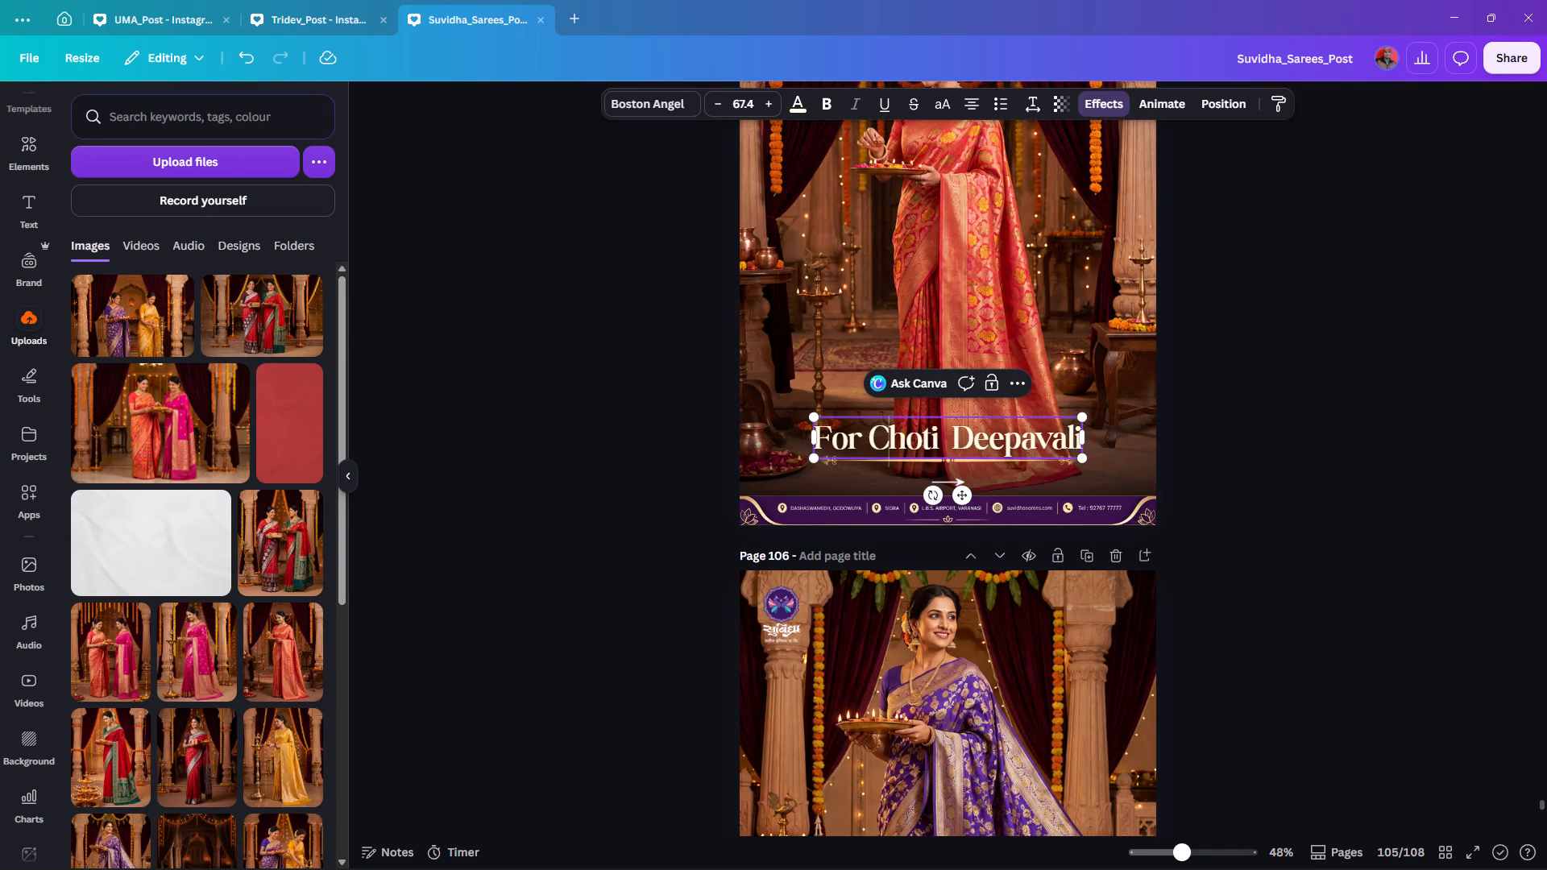
left_click_drag(943, 435, 873, 441)
key("BackSpace")
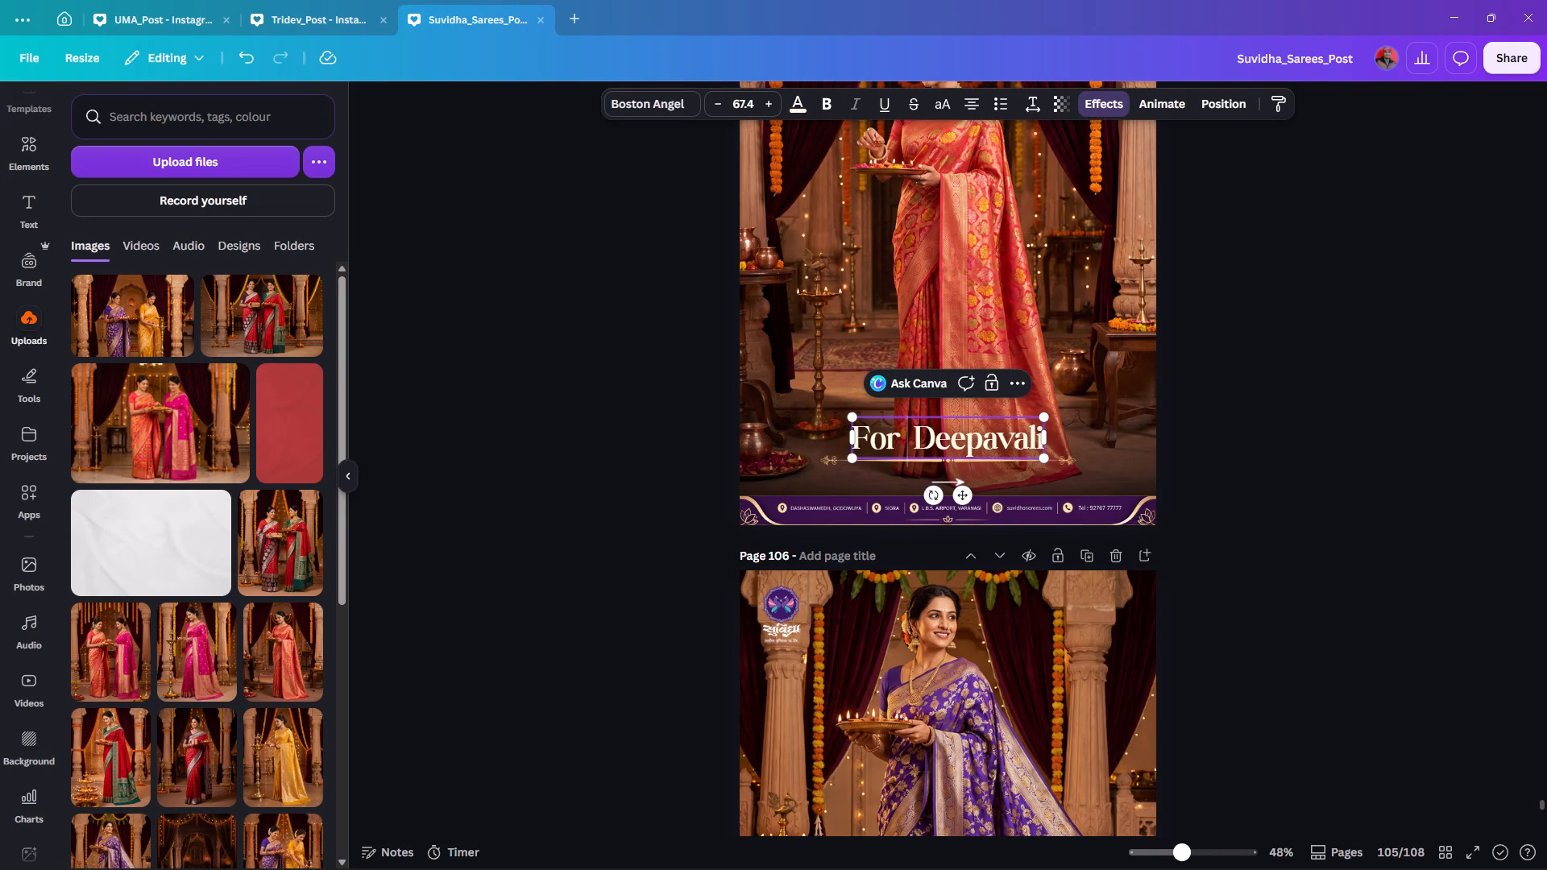
key("BackSpace")
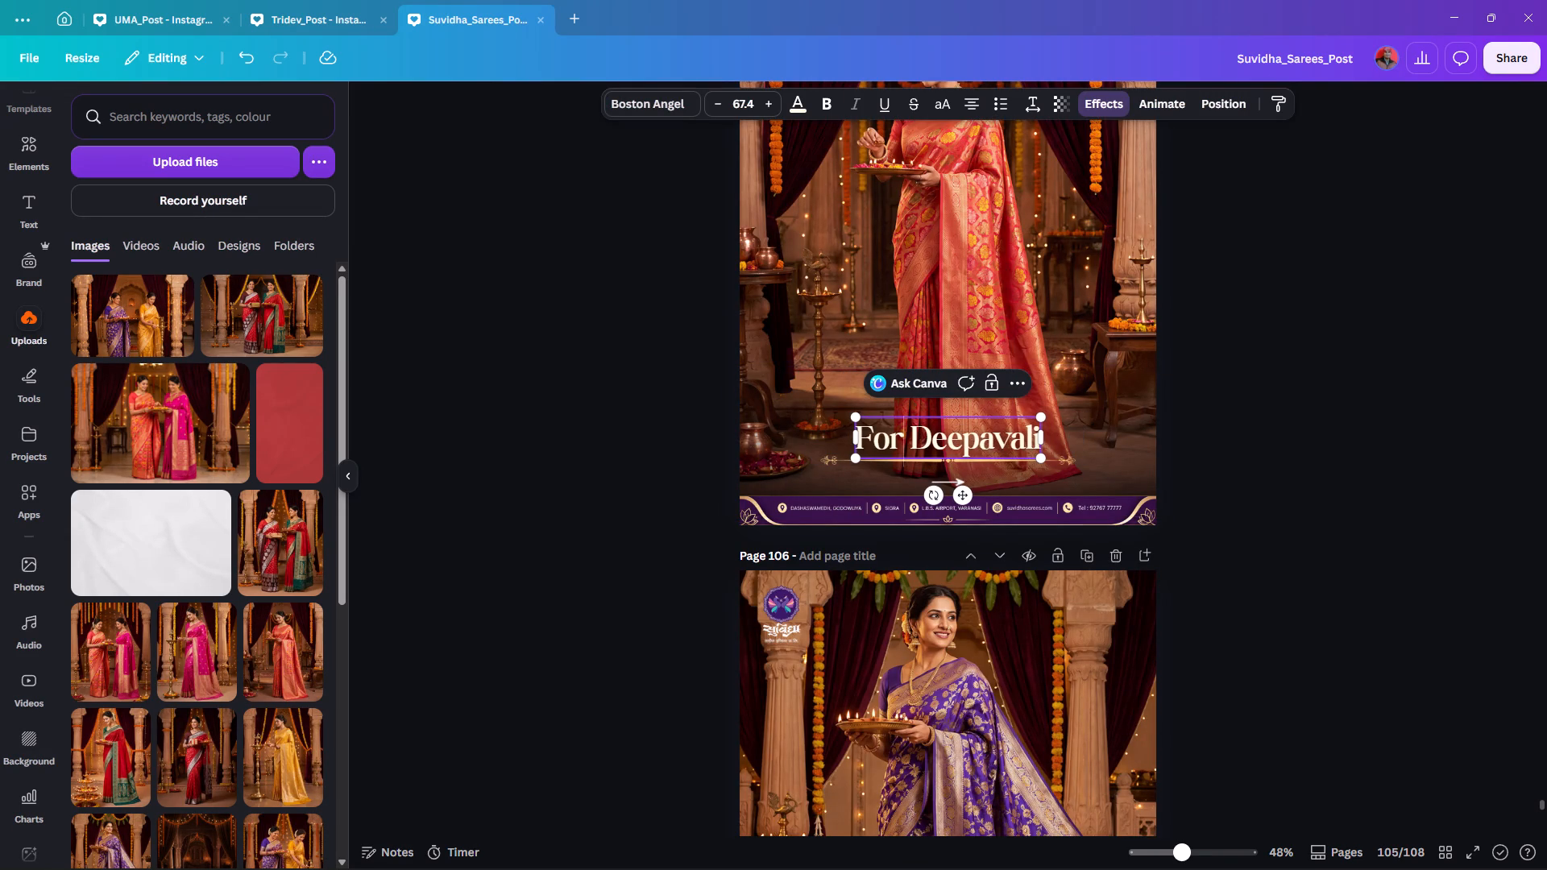
key("Down")
key("space")
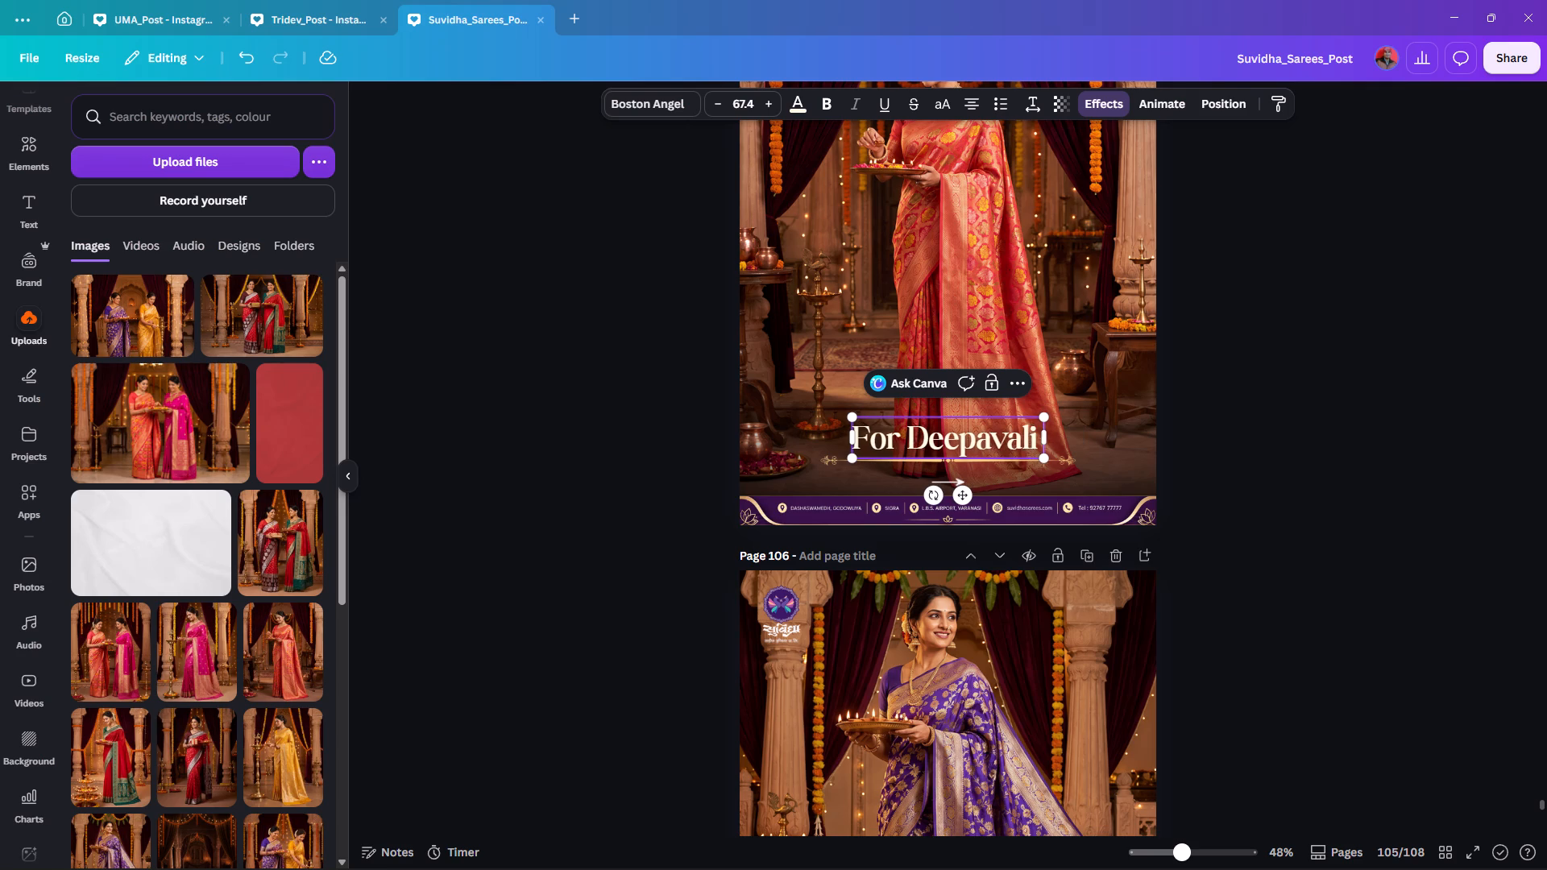
type("P")
key("BackSpace")
key("shift+p")
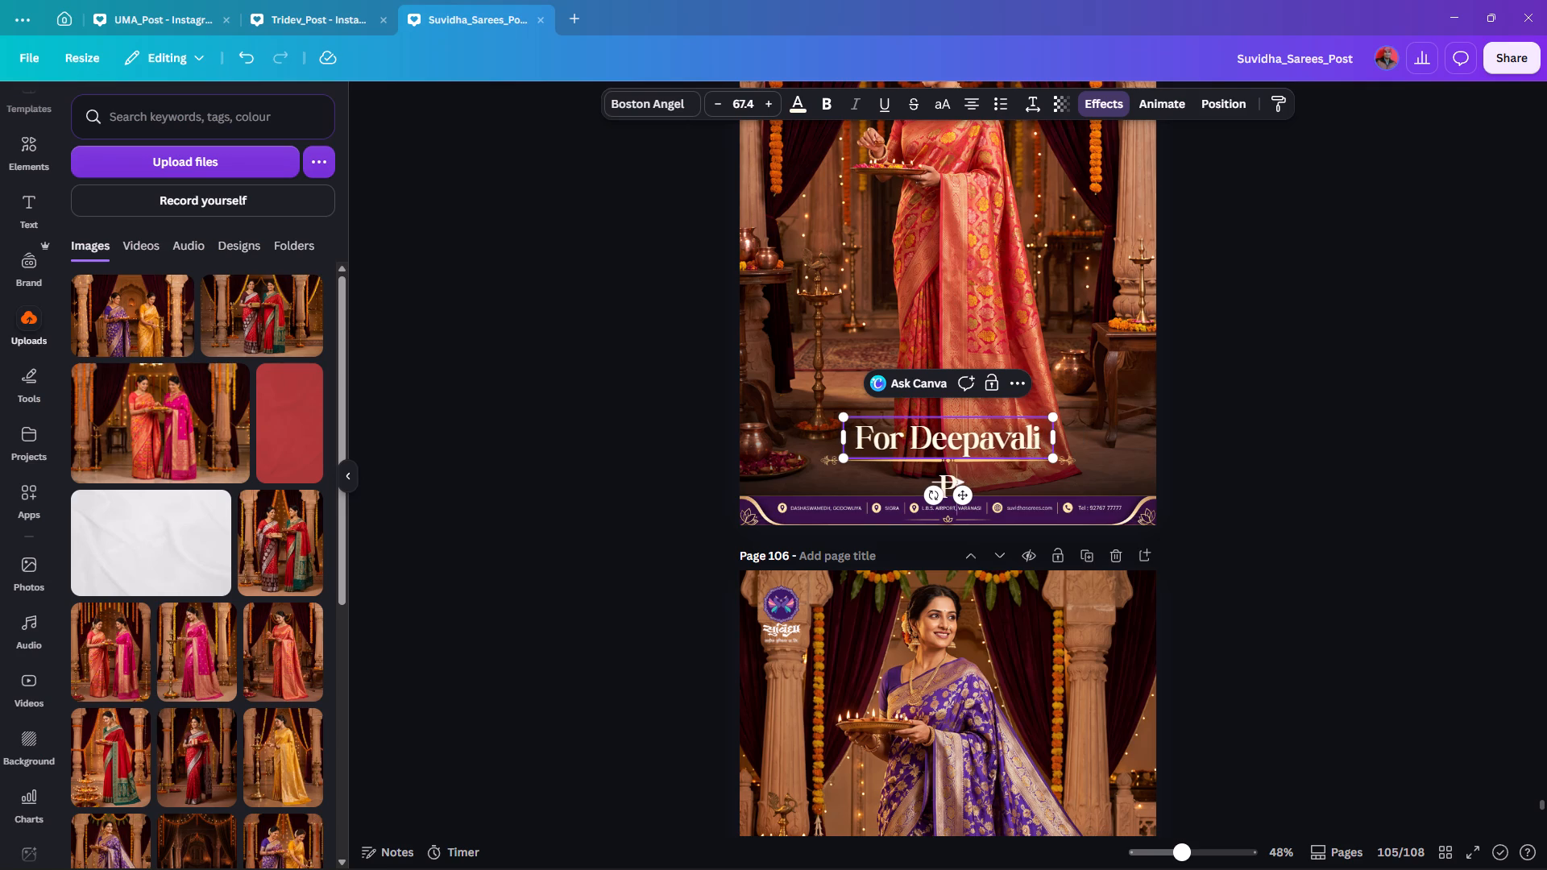
key("BackSpace")
key("BackSpace")
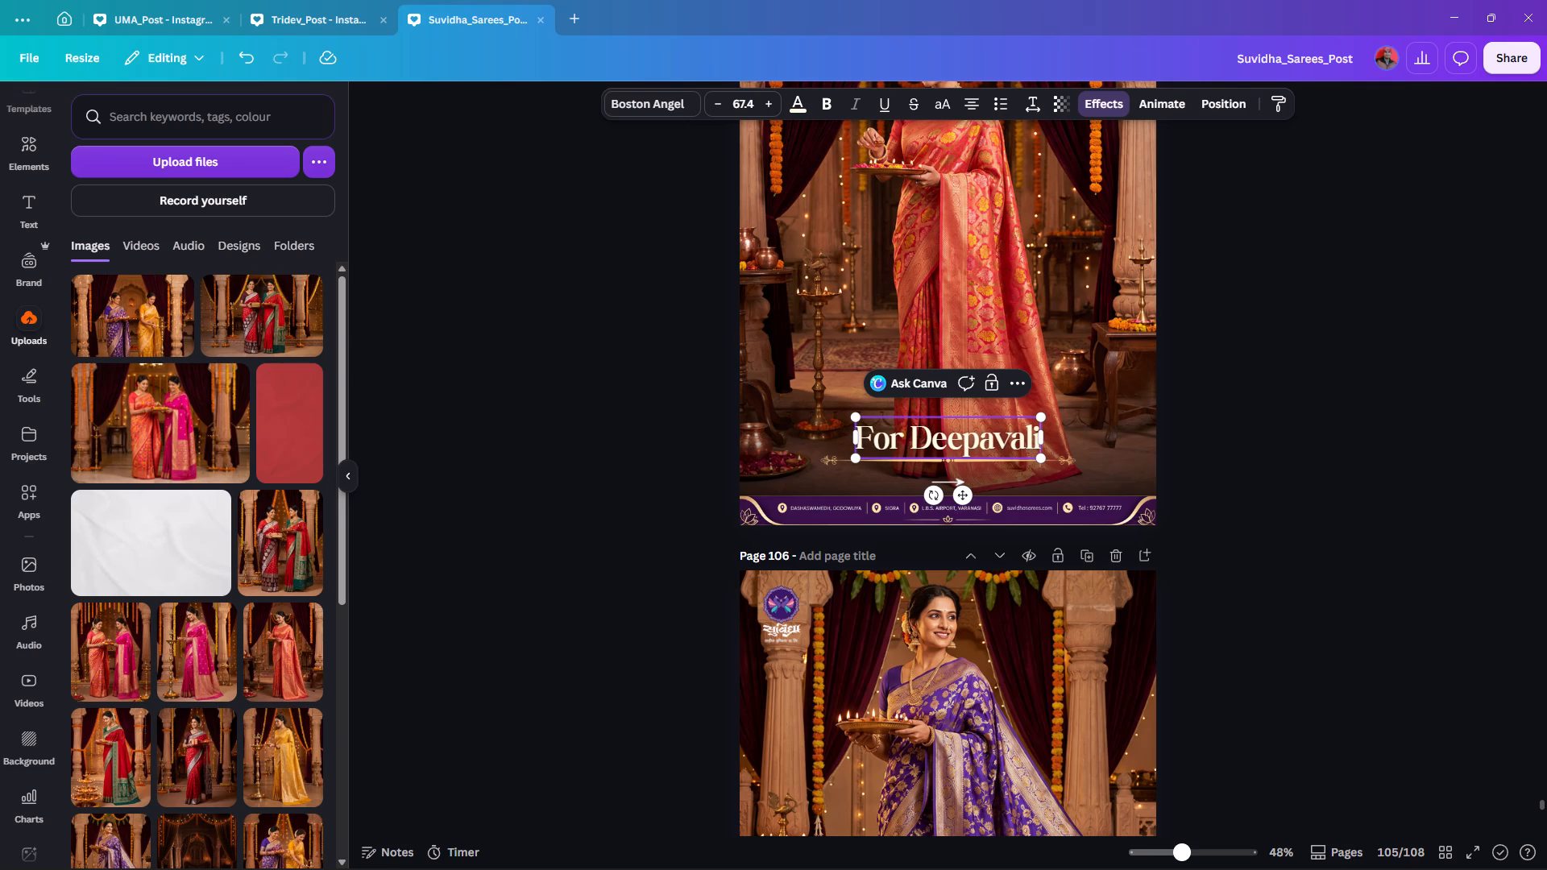
key("space")
key("shift+p")
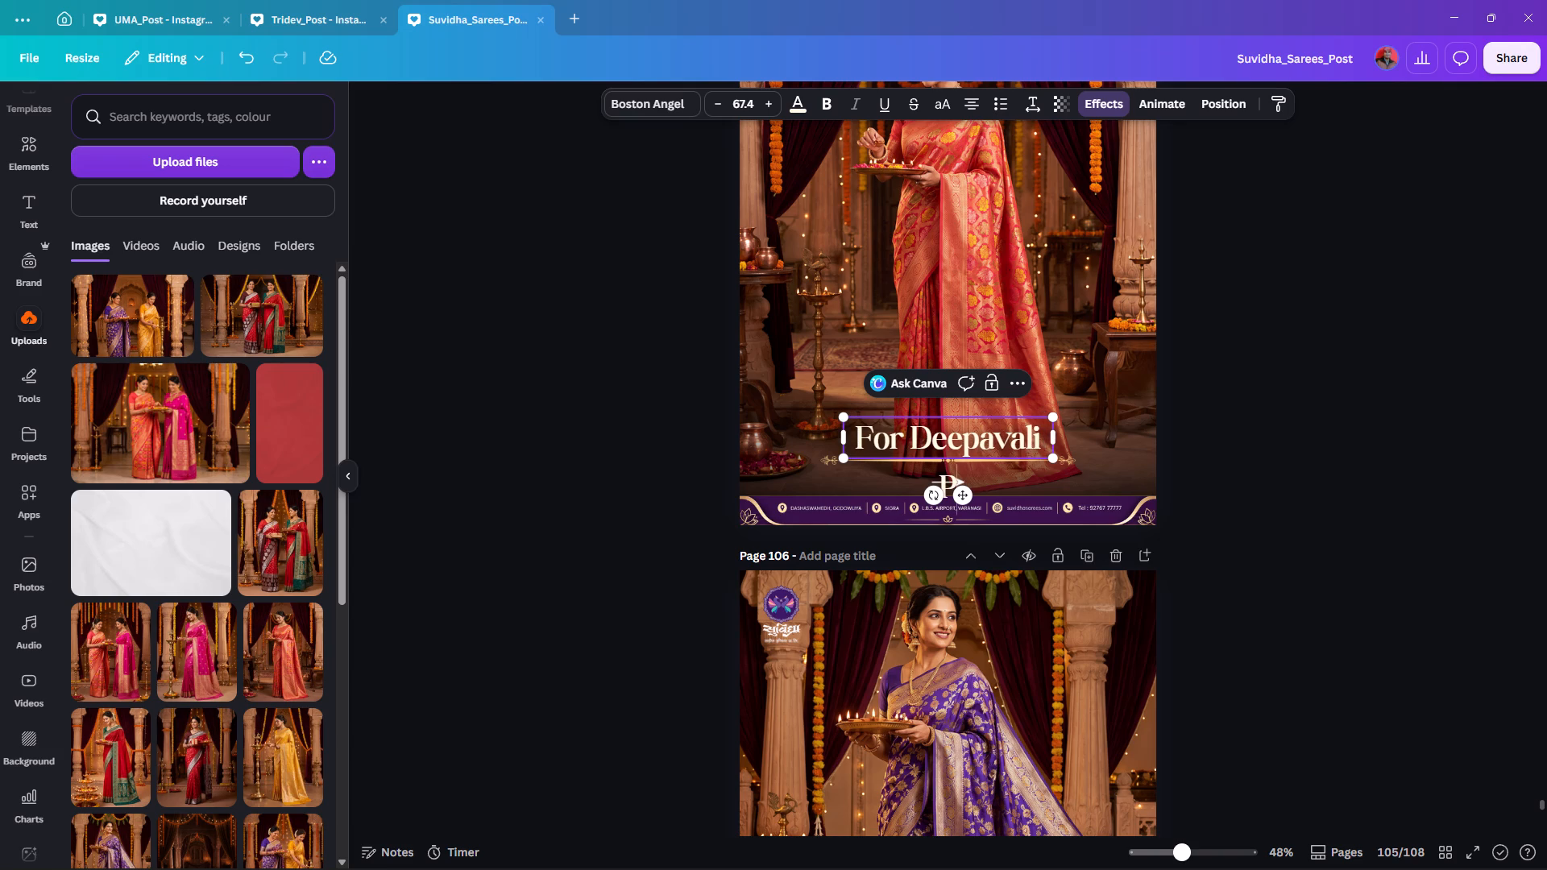
type("arties")
left_click(1275, 454)
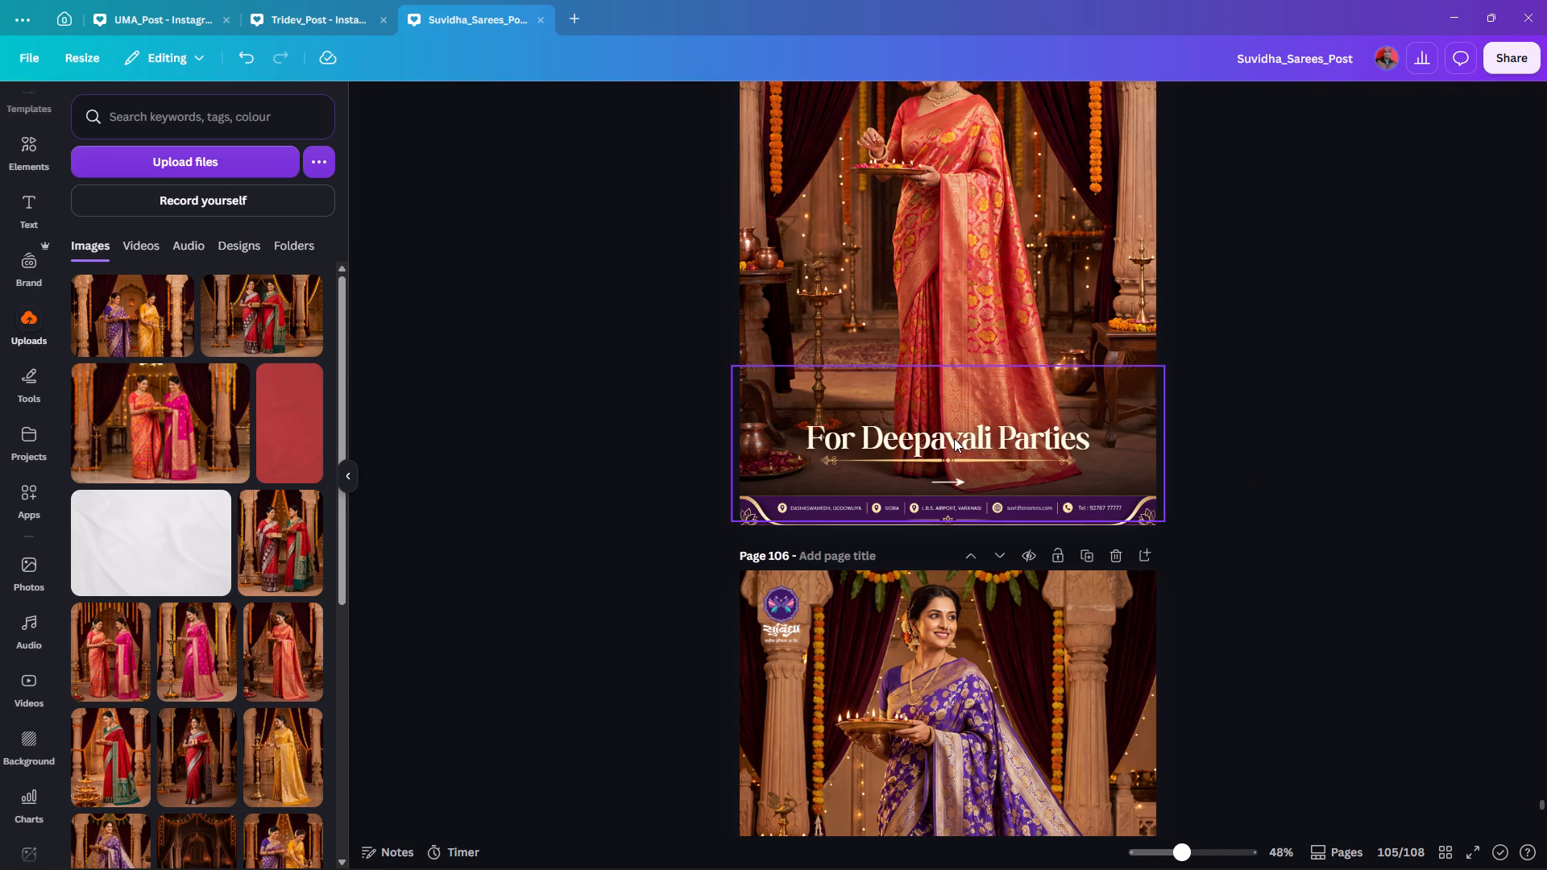
Nudge the "For Deepavali Parties" headline on page 105 slightly upward, away from the gold divider beneath it.
left_click(954, 438)
key("Up")
key("Up")
key("Up")
key("Up")
key("Up")
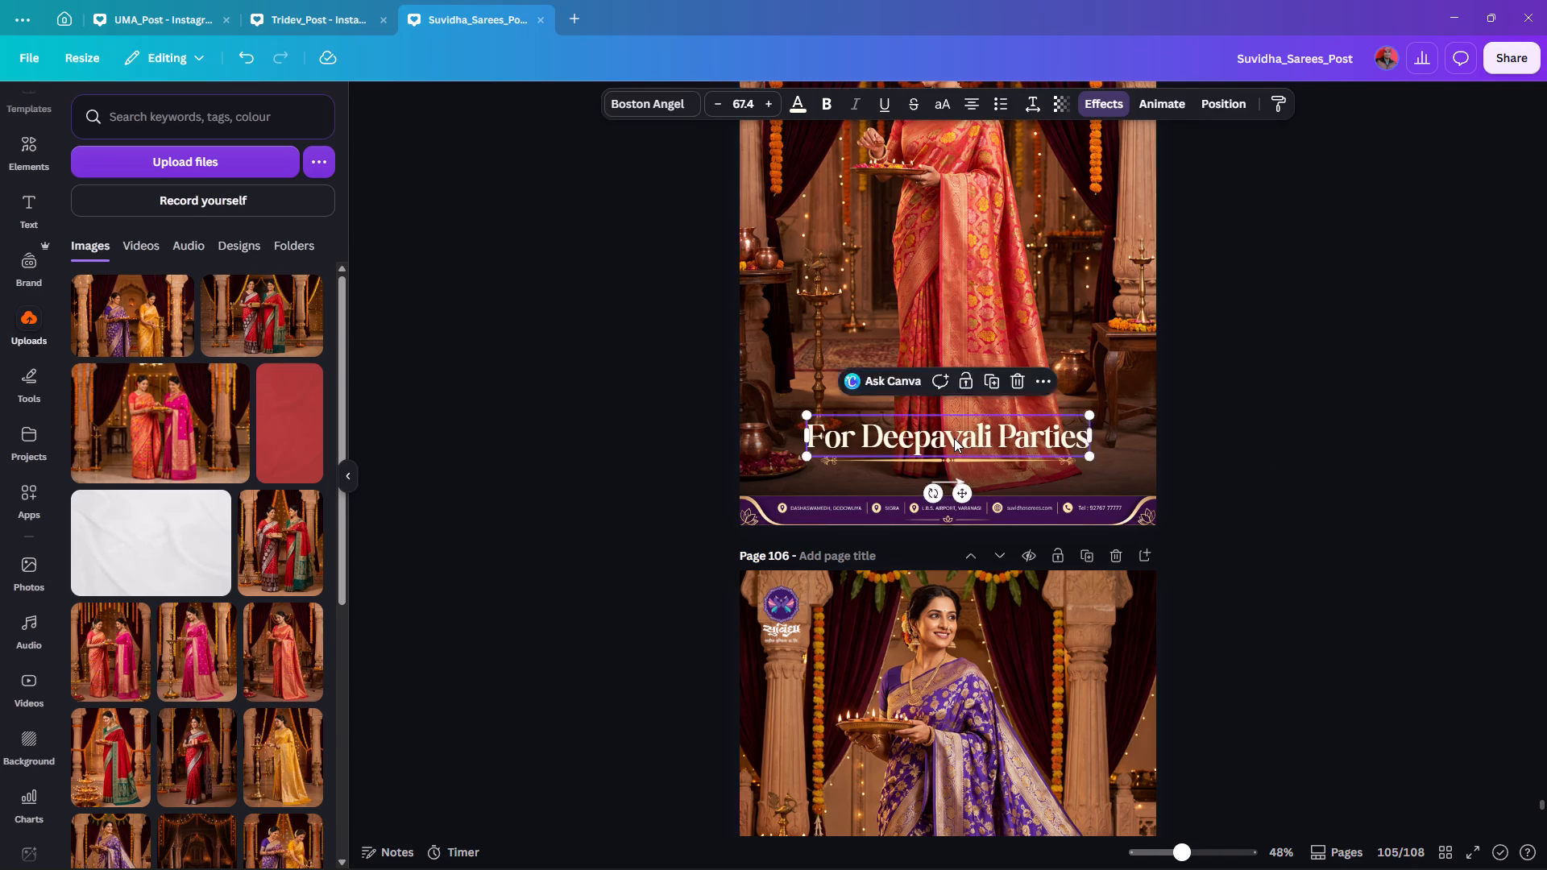
key("Down")
key("Down")
key("Down")
left_click(1210, 427)
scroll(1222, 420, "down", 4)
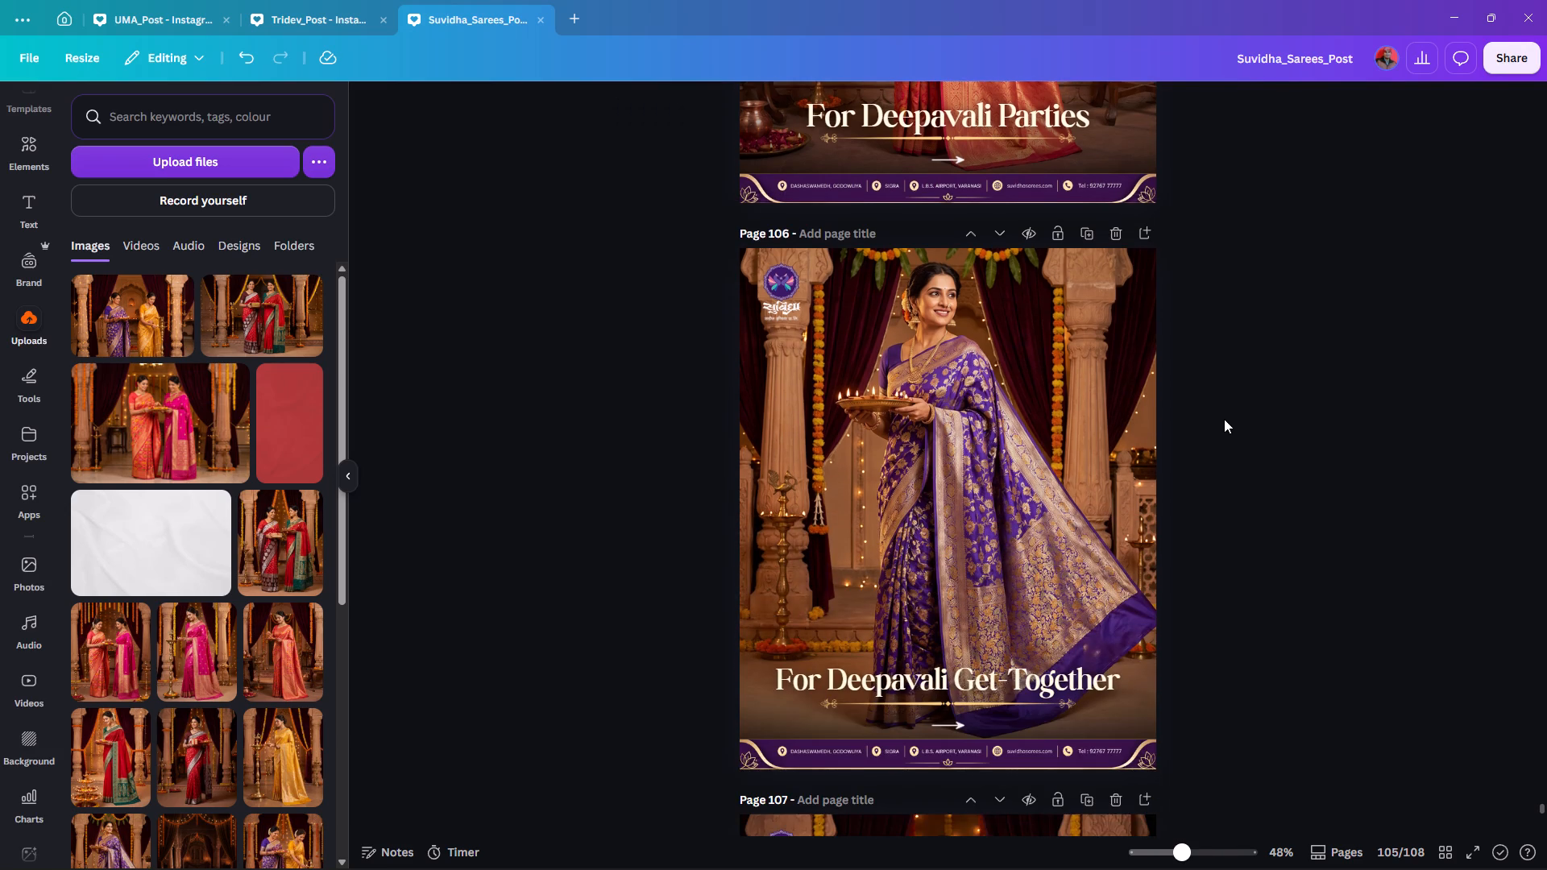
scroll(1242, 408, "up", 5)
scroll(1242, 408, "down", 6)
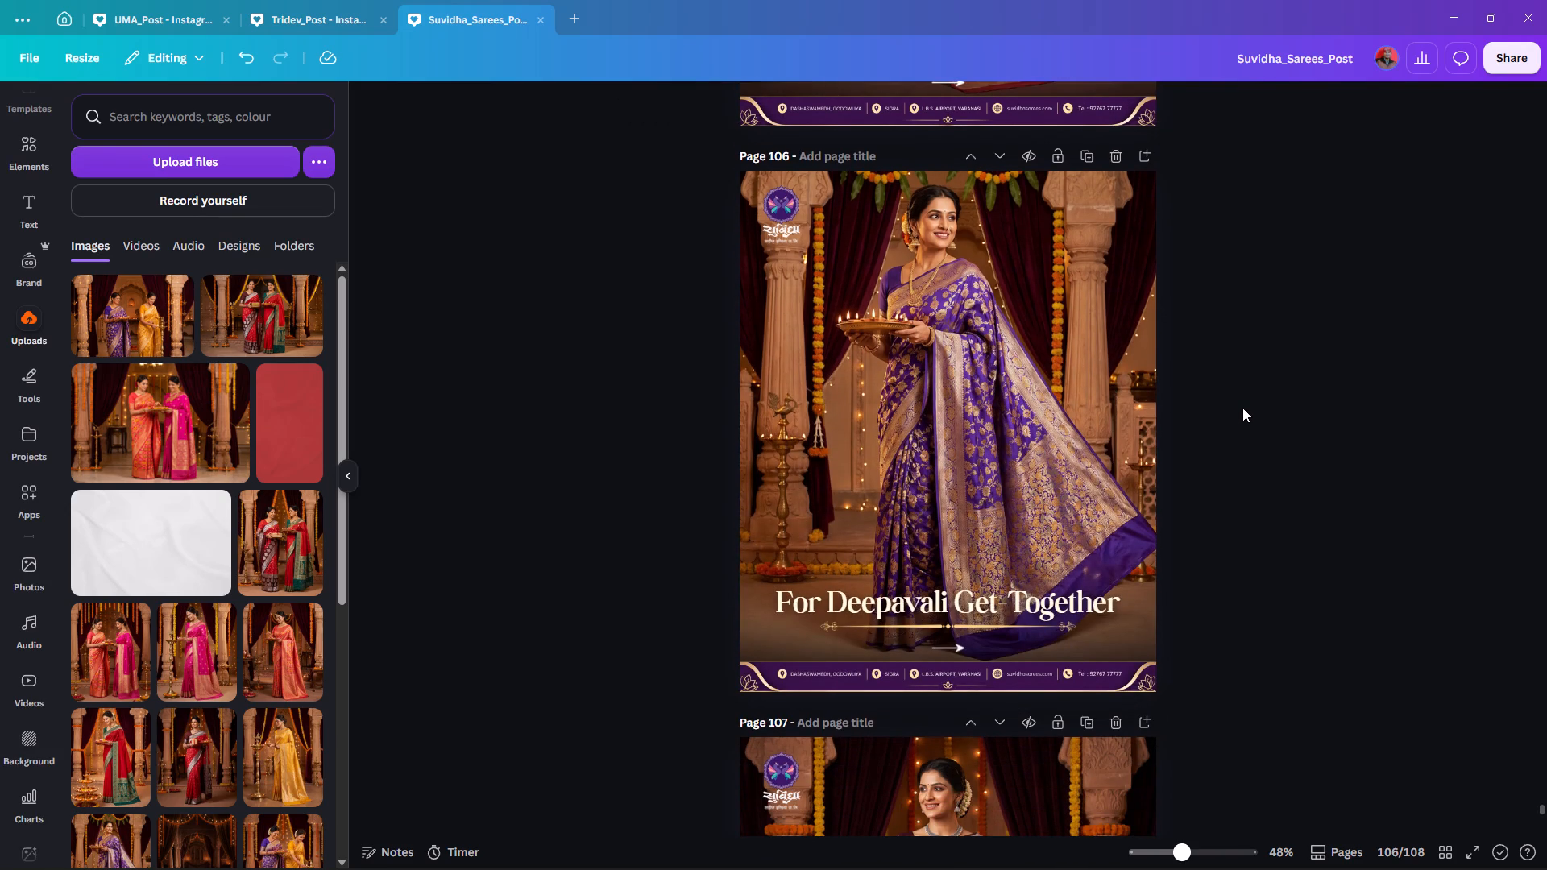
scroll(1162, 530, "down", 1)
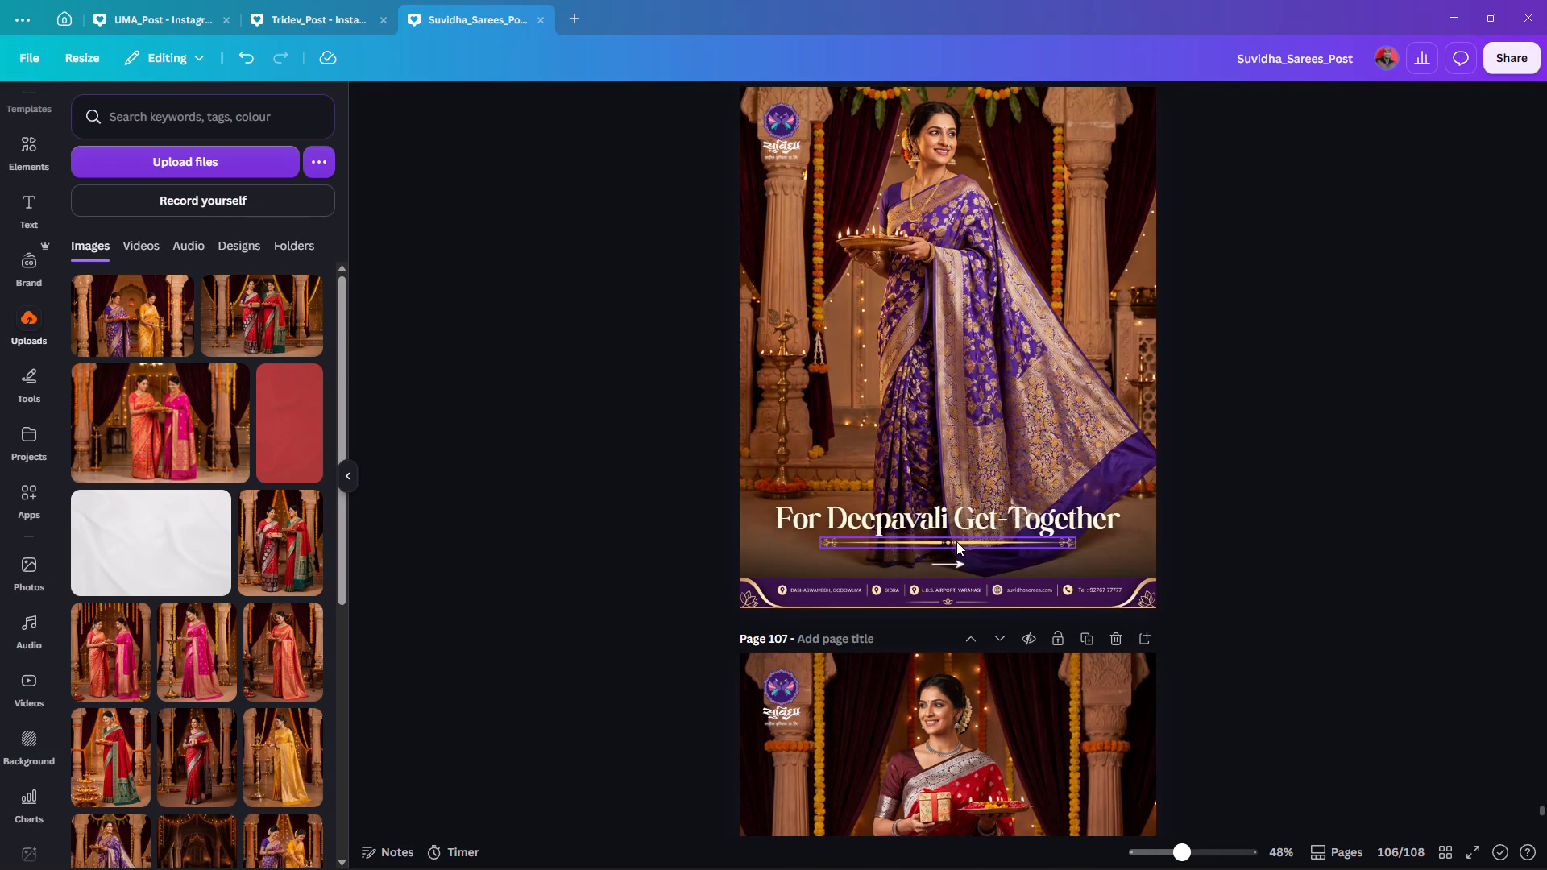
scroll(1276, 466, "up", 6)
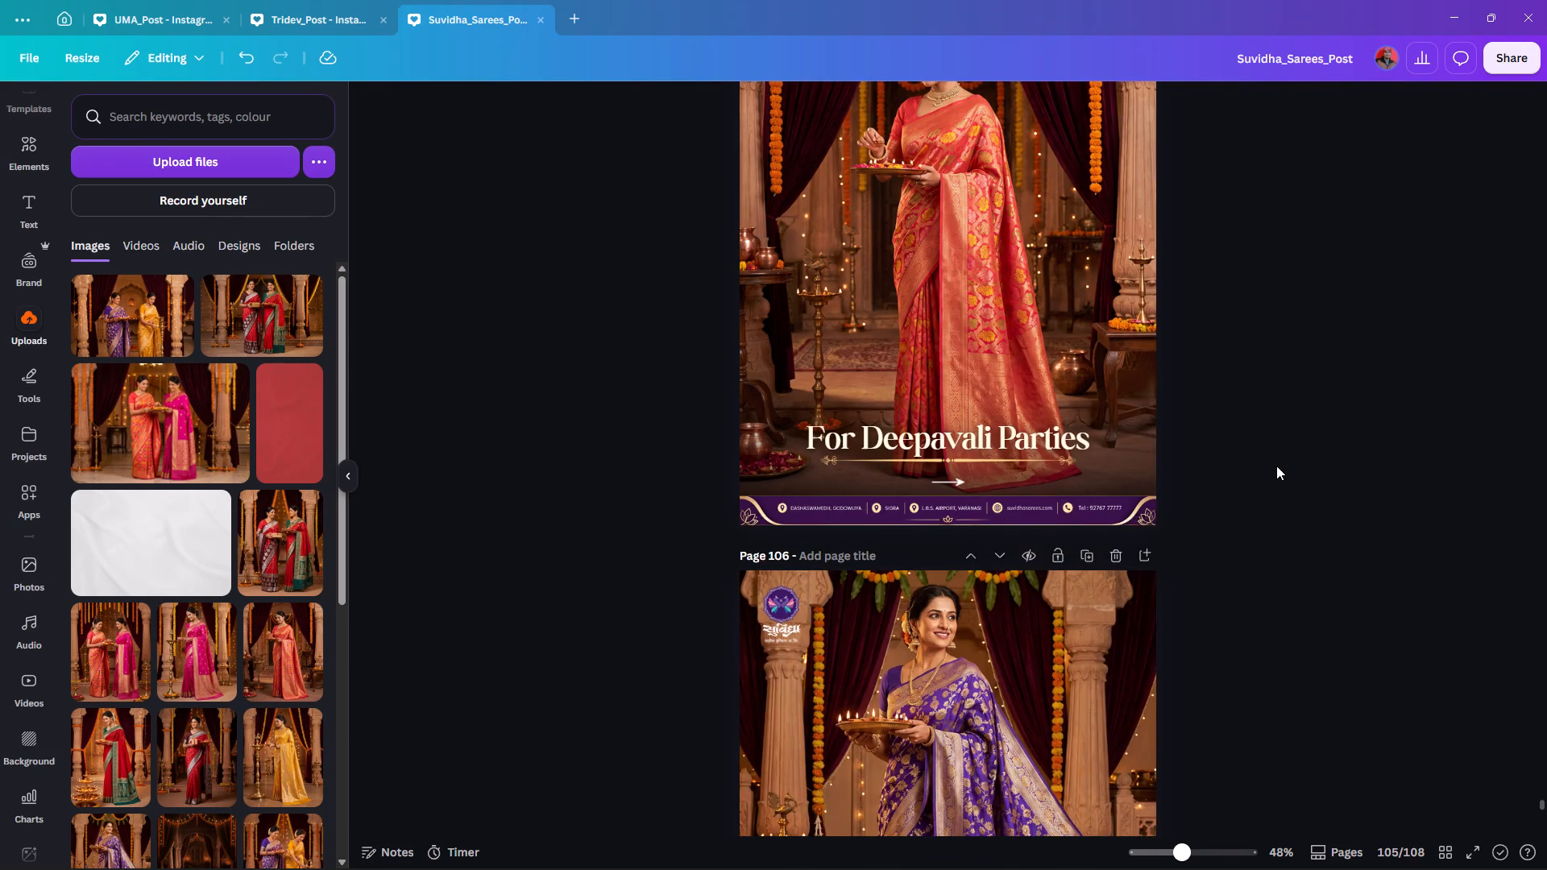
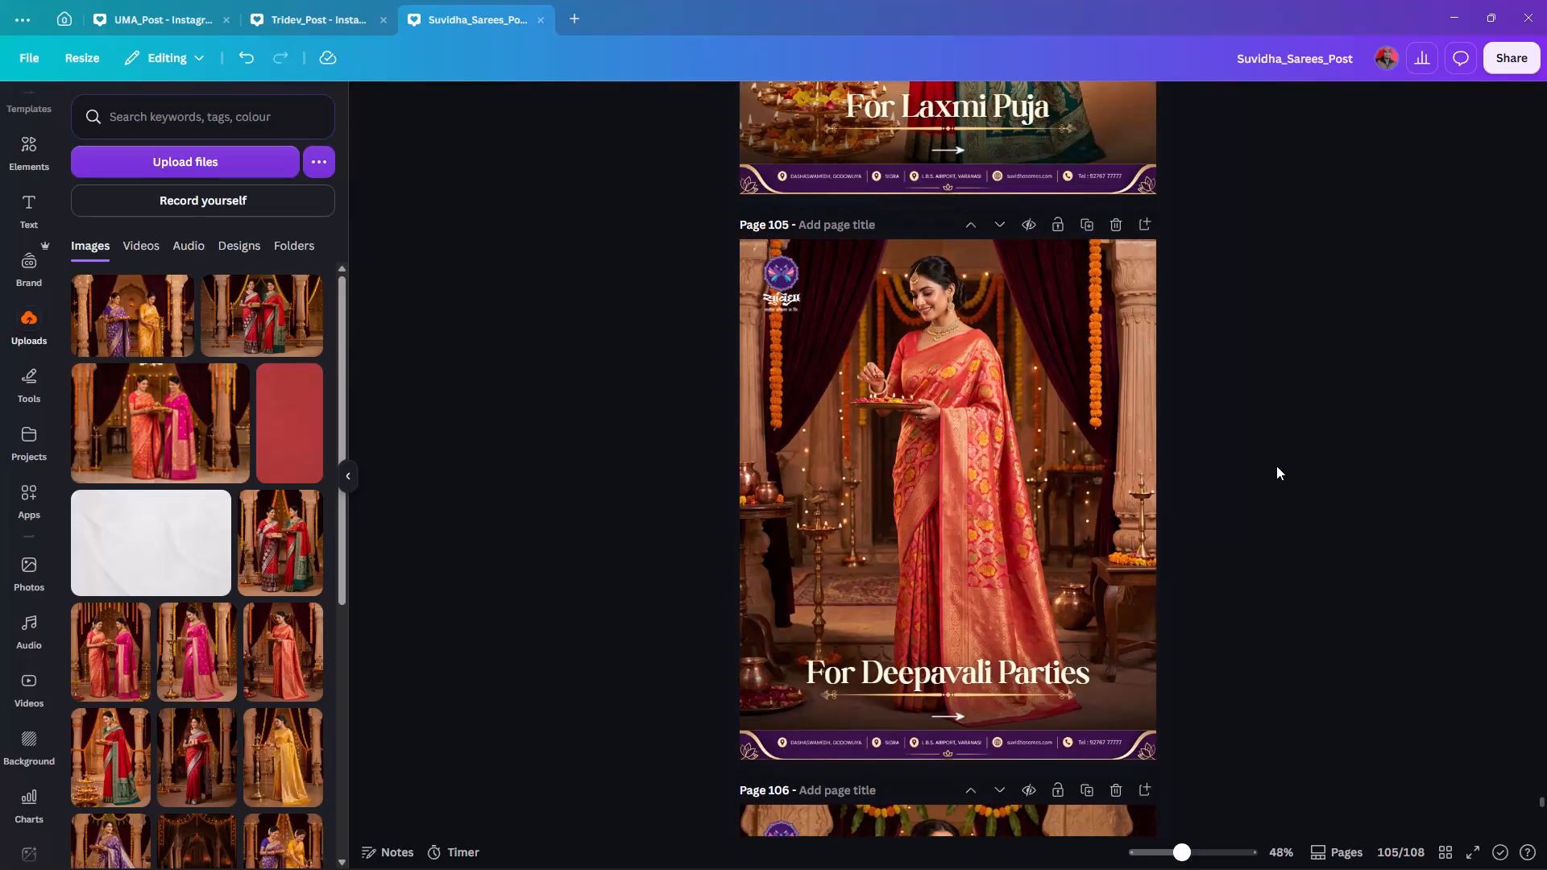
Review the carousel slides from page 105 through the closing page 108, checking headlines and layout.
scroll(1276, 466, "down", 1)
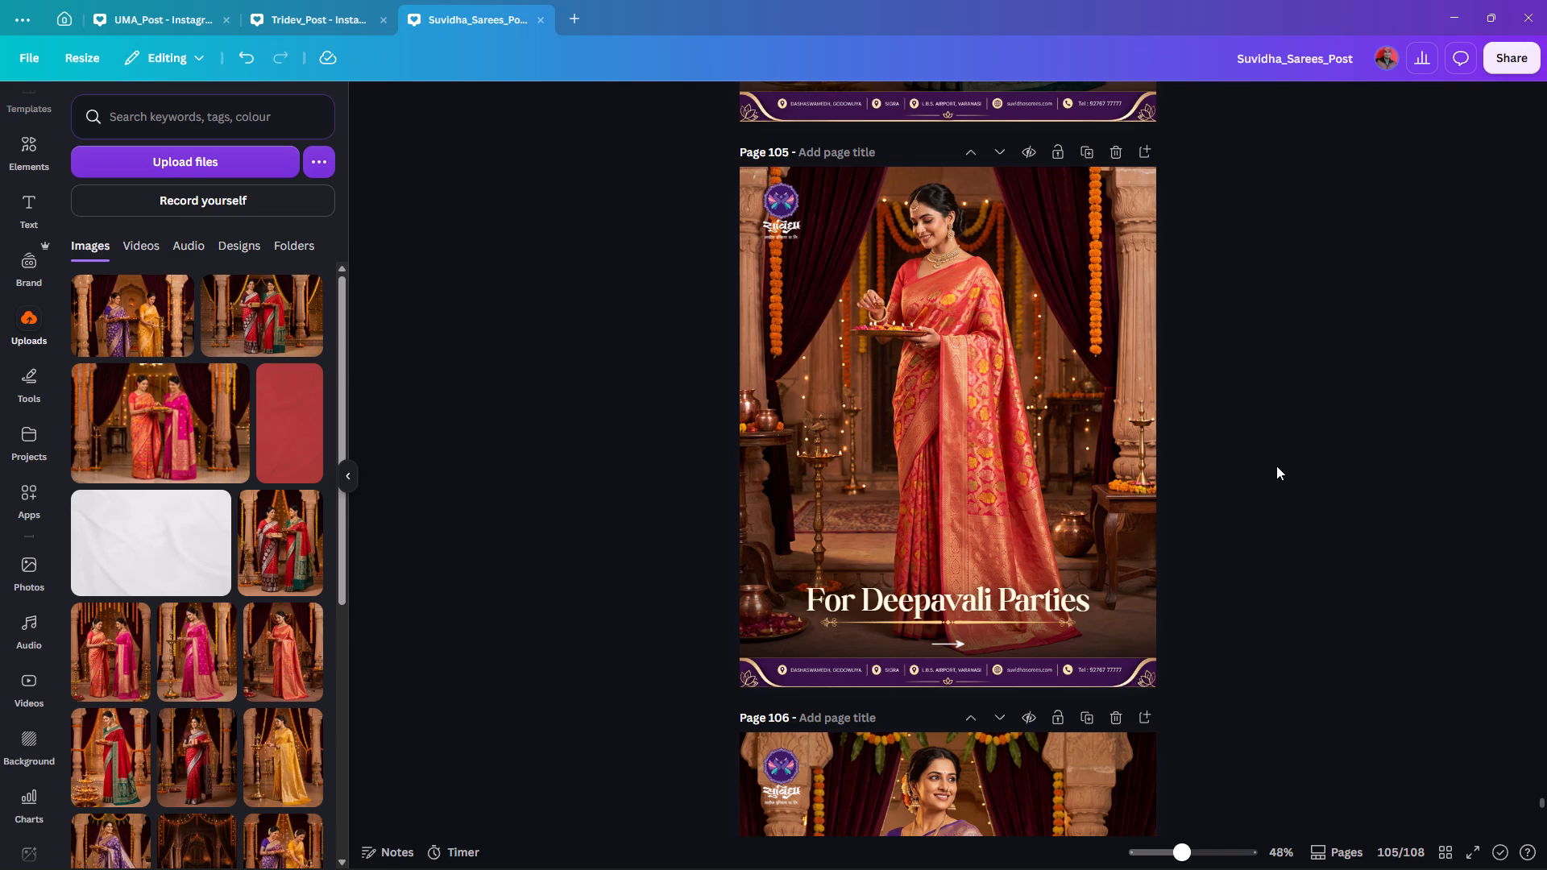
scroll(1276, 466, "up", 9)
scroll(1273, 466, "down", 6)
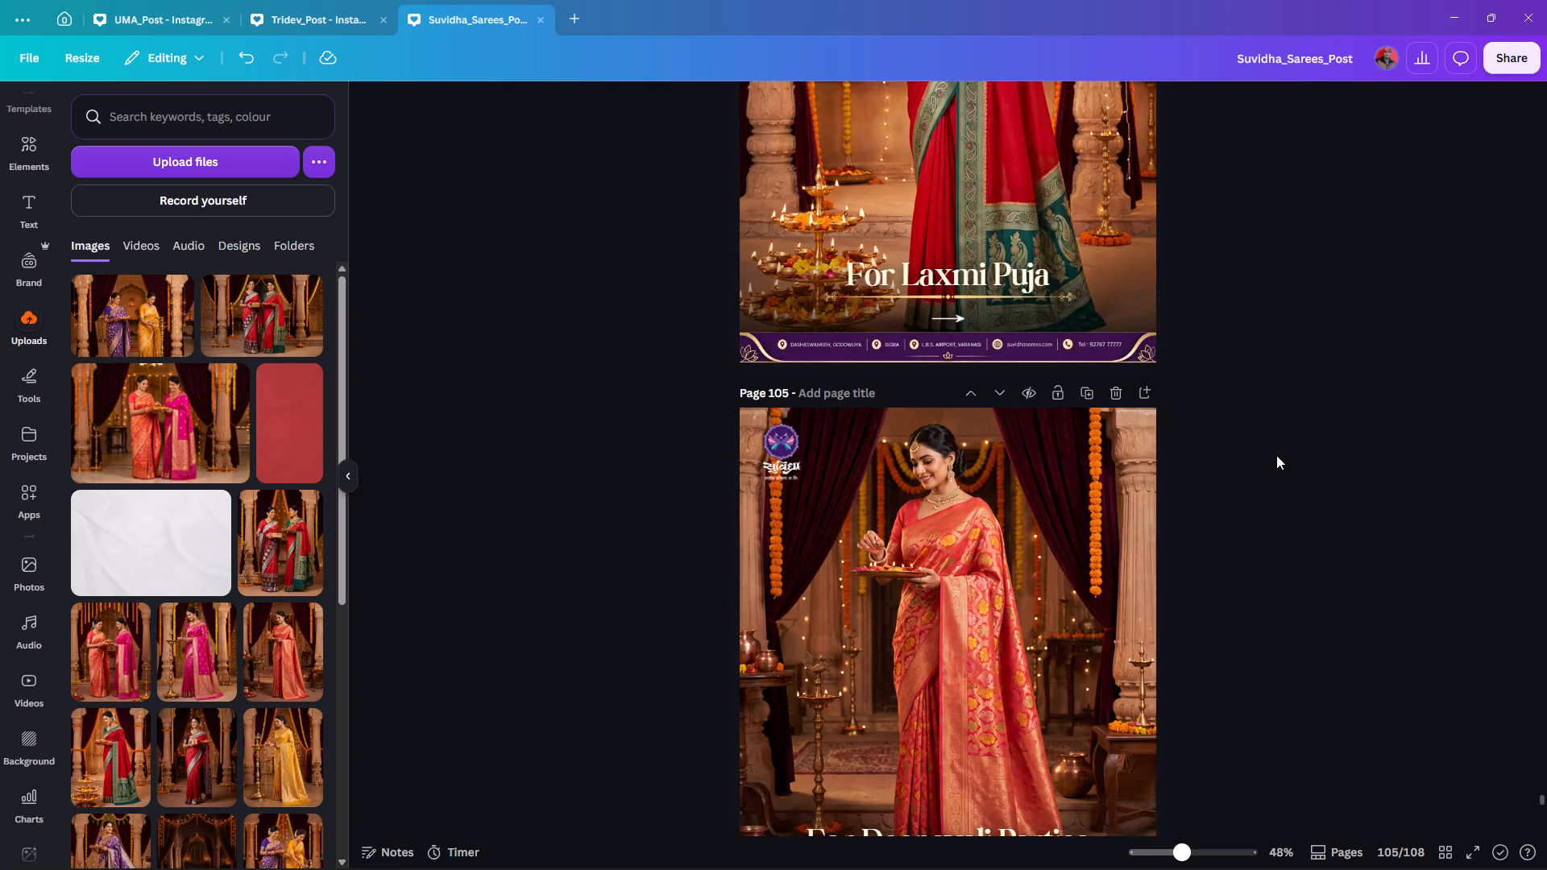
scroll(1276, 455, "down", 11)
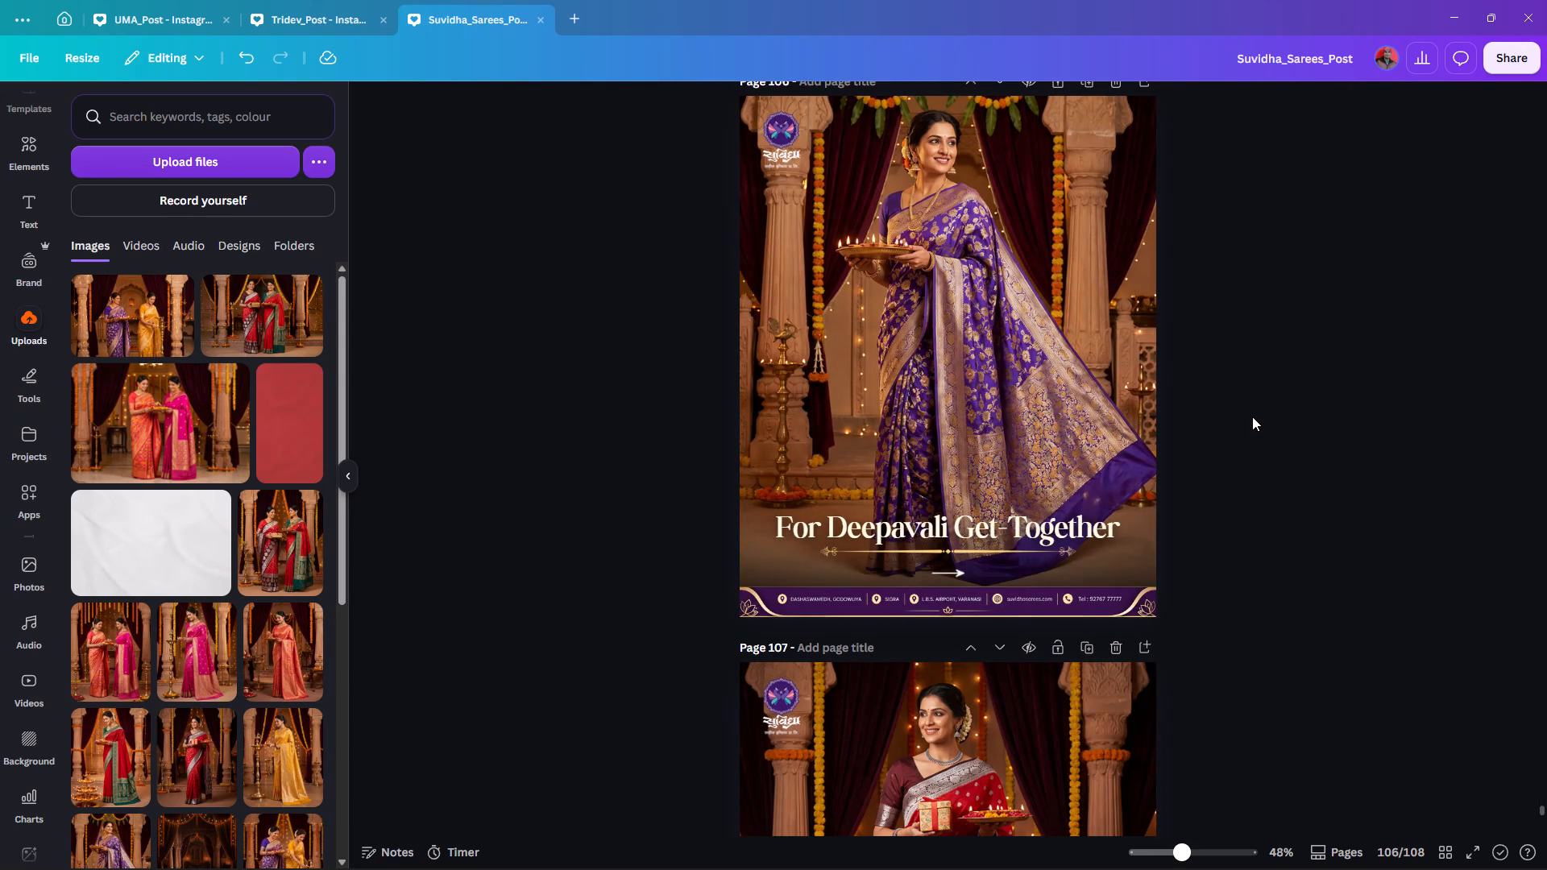
scroll(1252, 416, "down", 15)
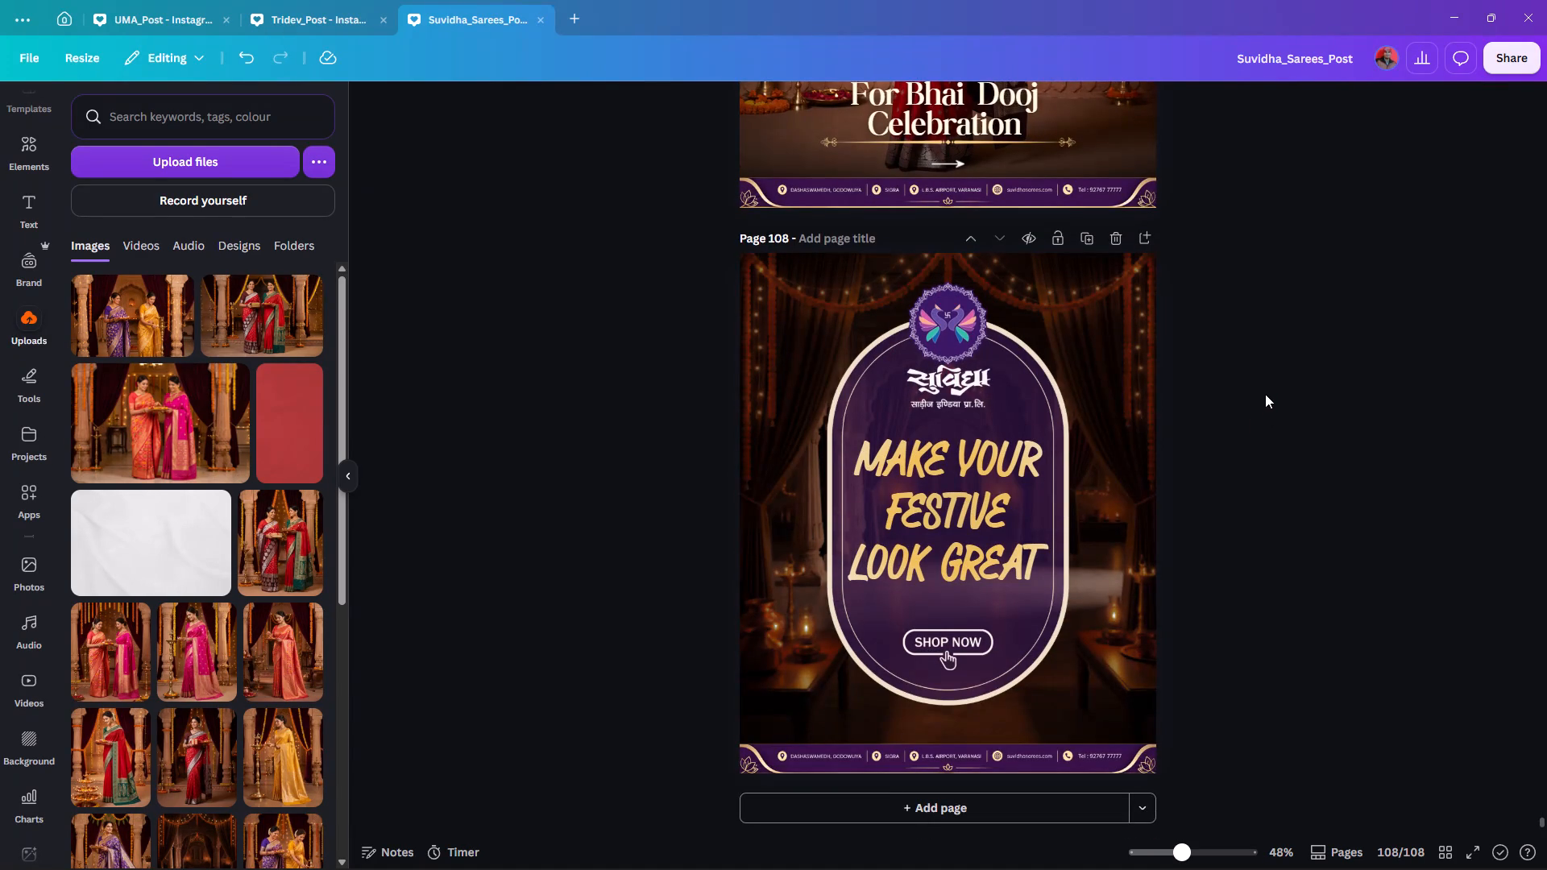
Download pages 101–108 as high-quality PNG files, checking the custom page selection before exporting.
left_click(19, 50)
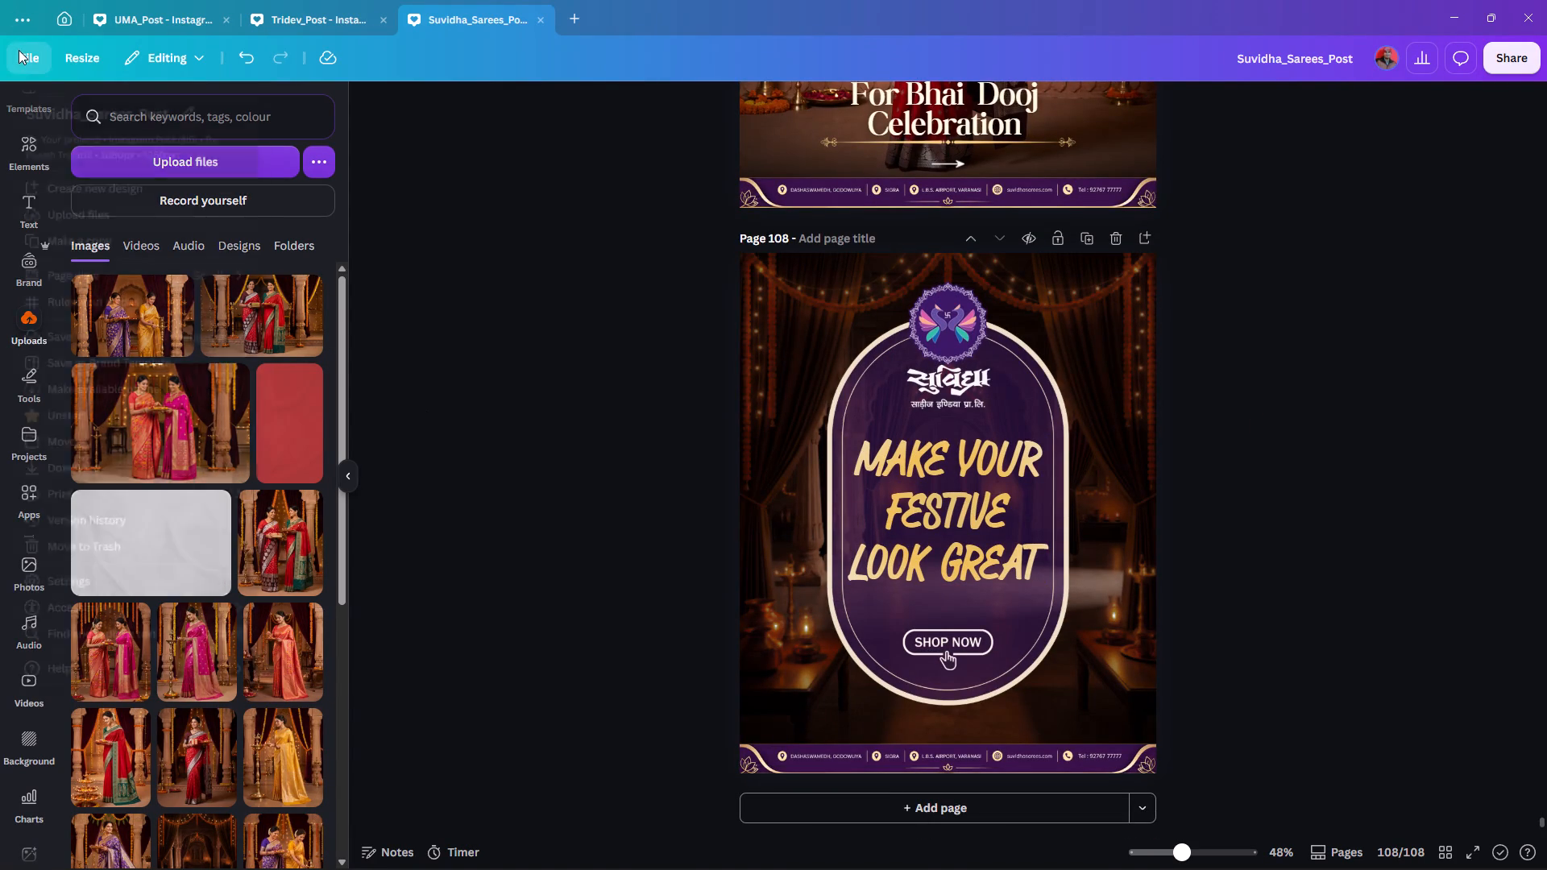
left_click(77, 477)
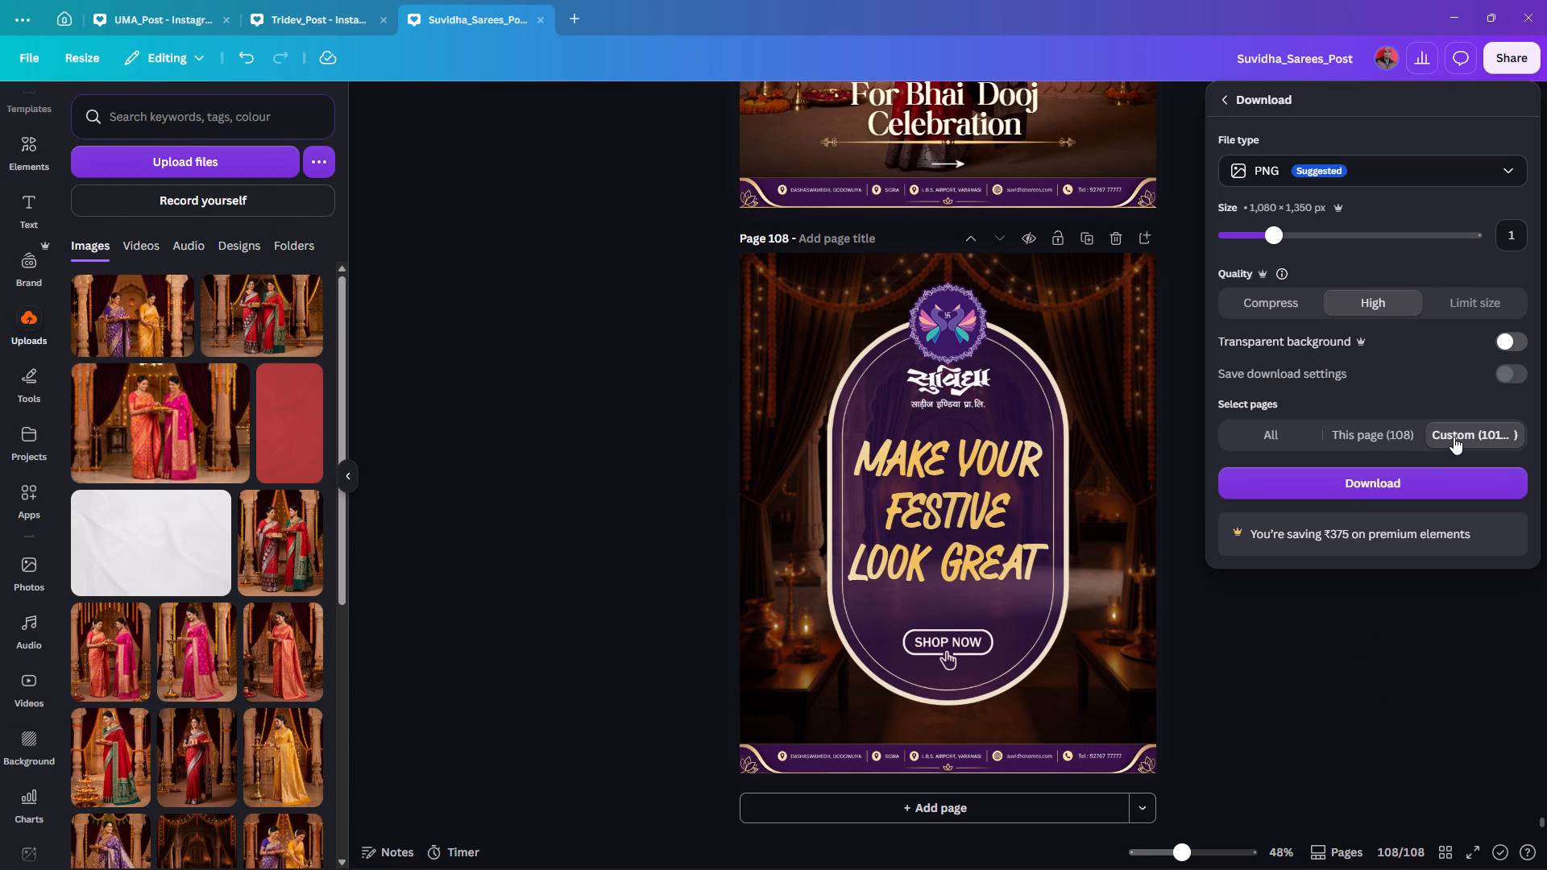
left_click(1454, 437)
scroll(1397, 561, "down", 4)
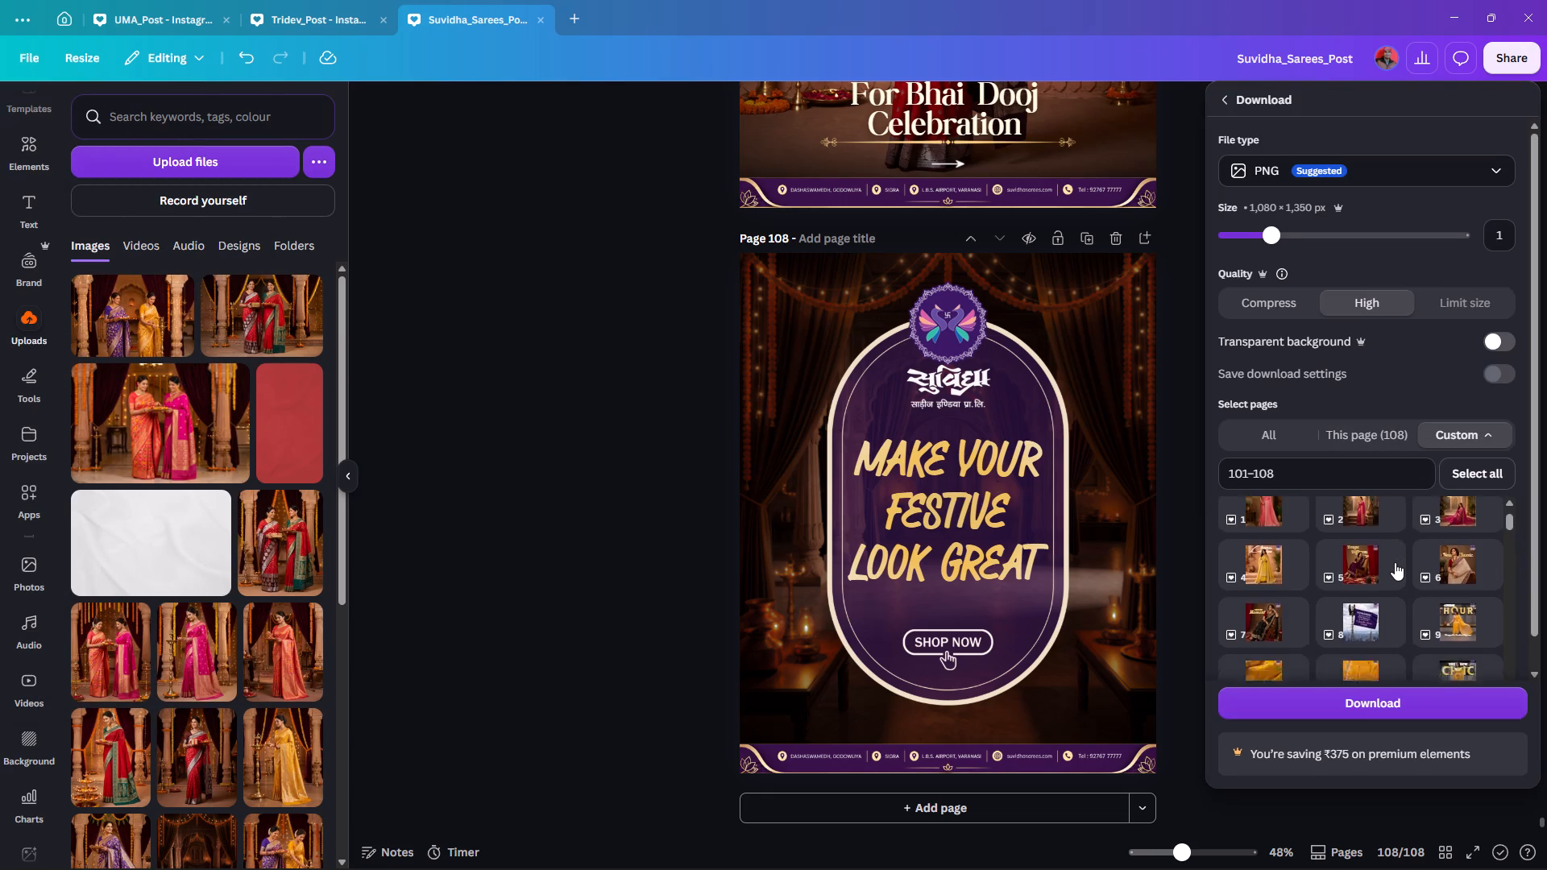
scroll(1395, 562, "down", 20)
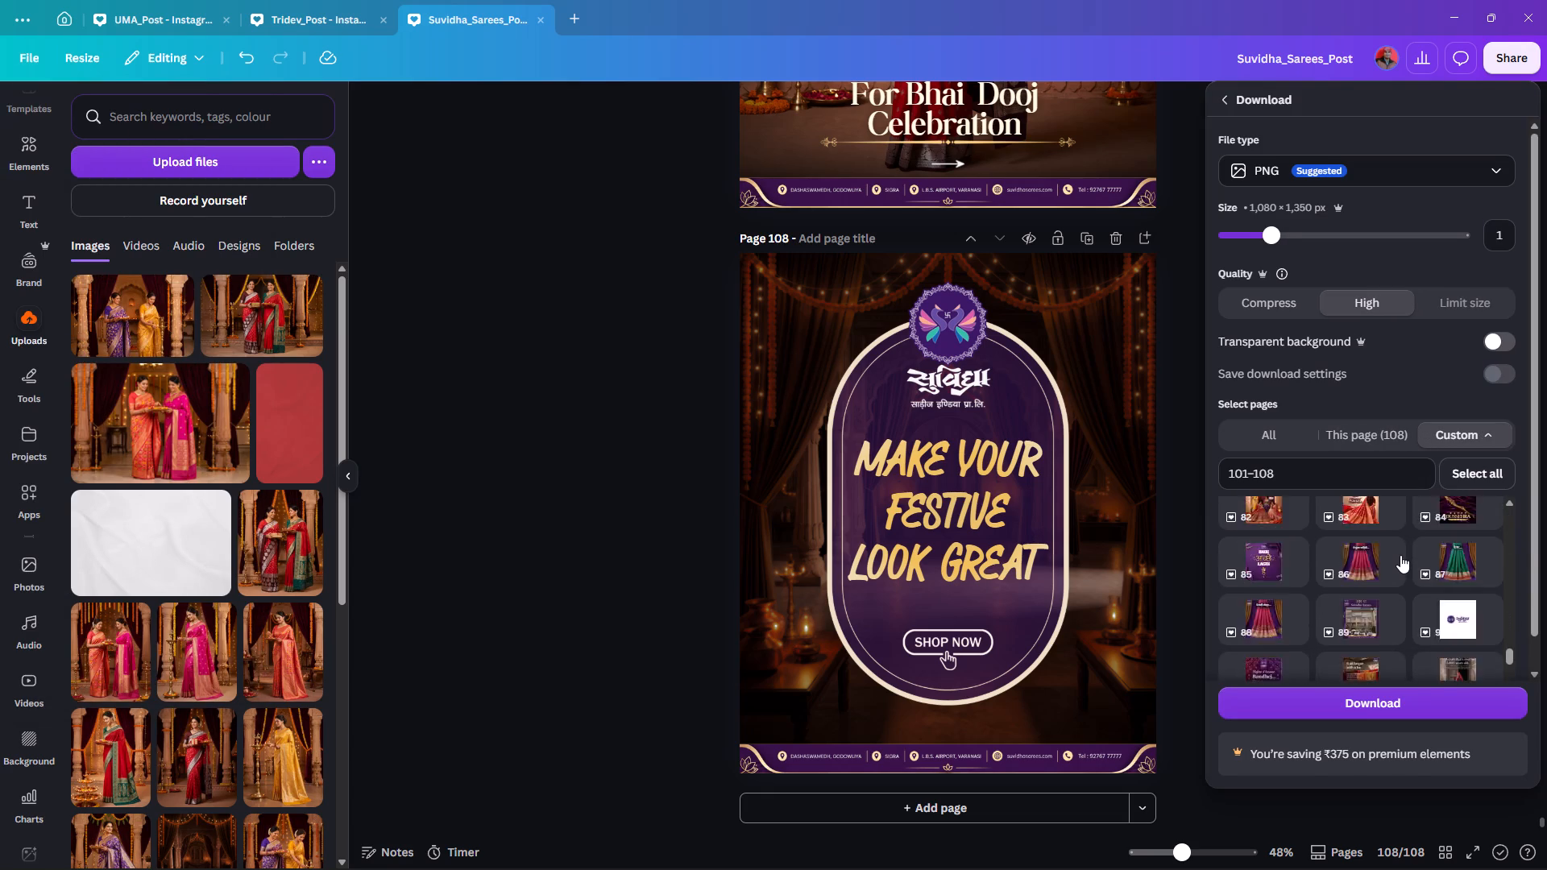
scroll(1400, 555, "down", 6)
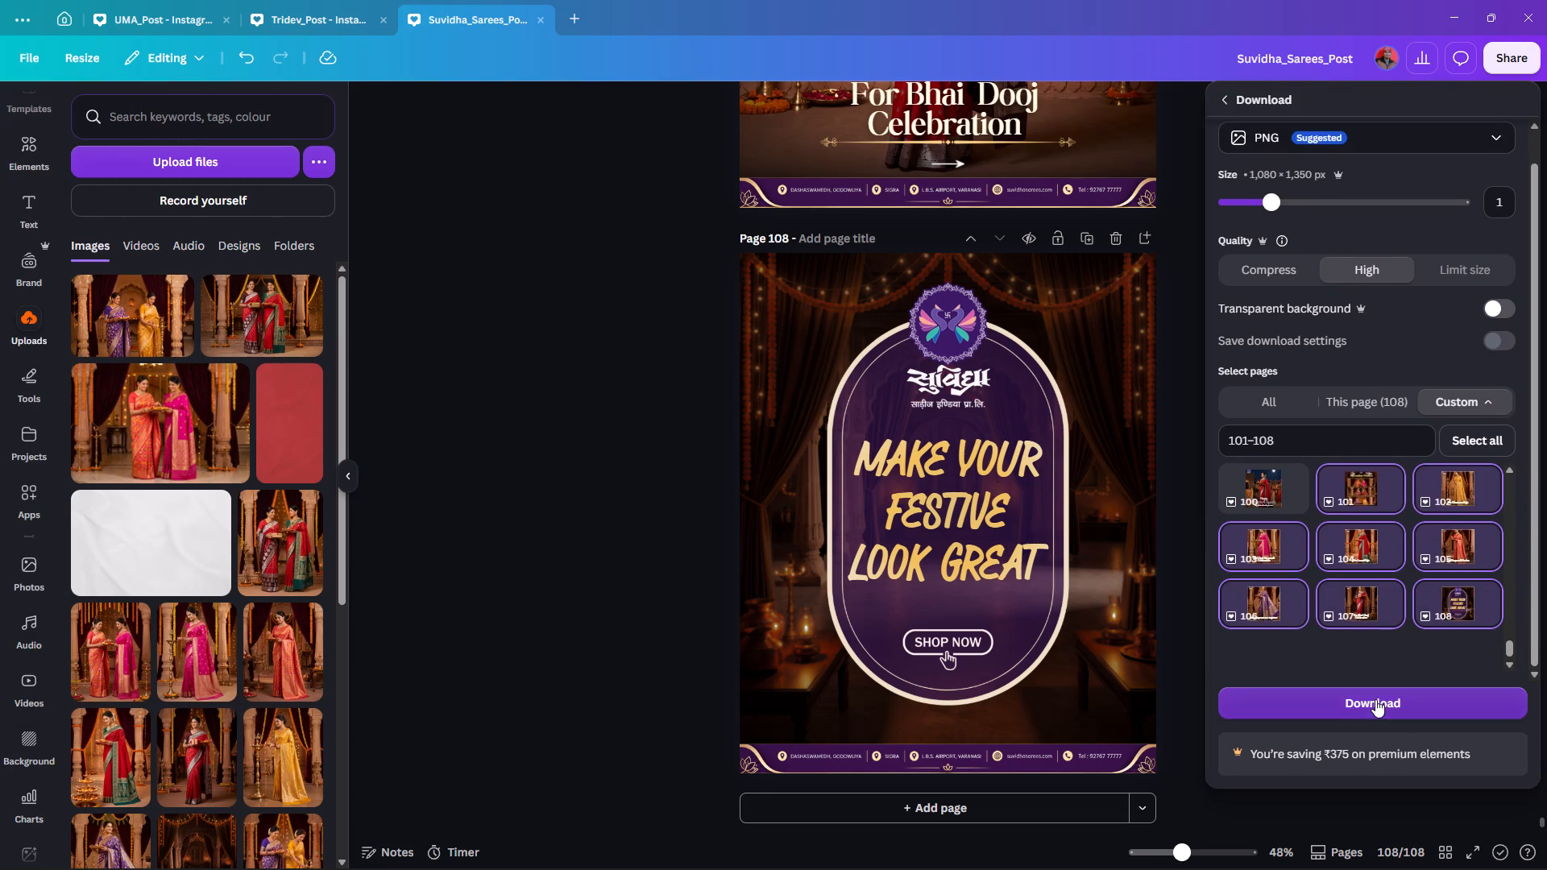
left_click(1378, 699)
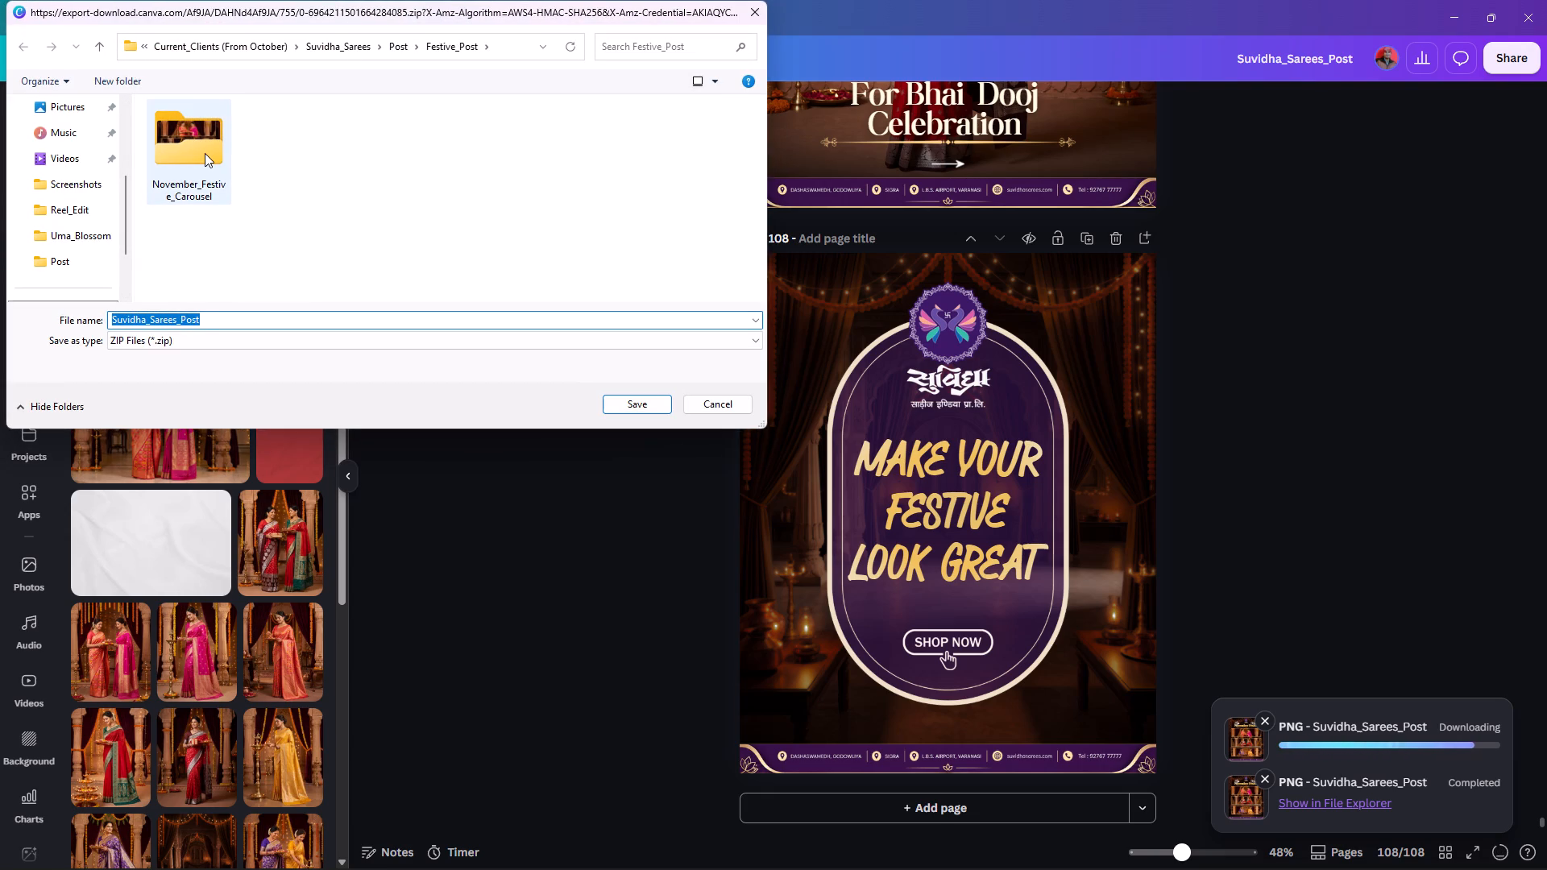
Save the exported Suvidha_Sarees_Post ZIP file in the November_Festive_Carousel folder.
left_click(205, 153)
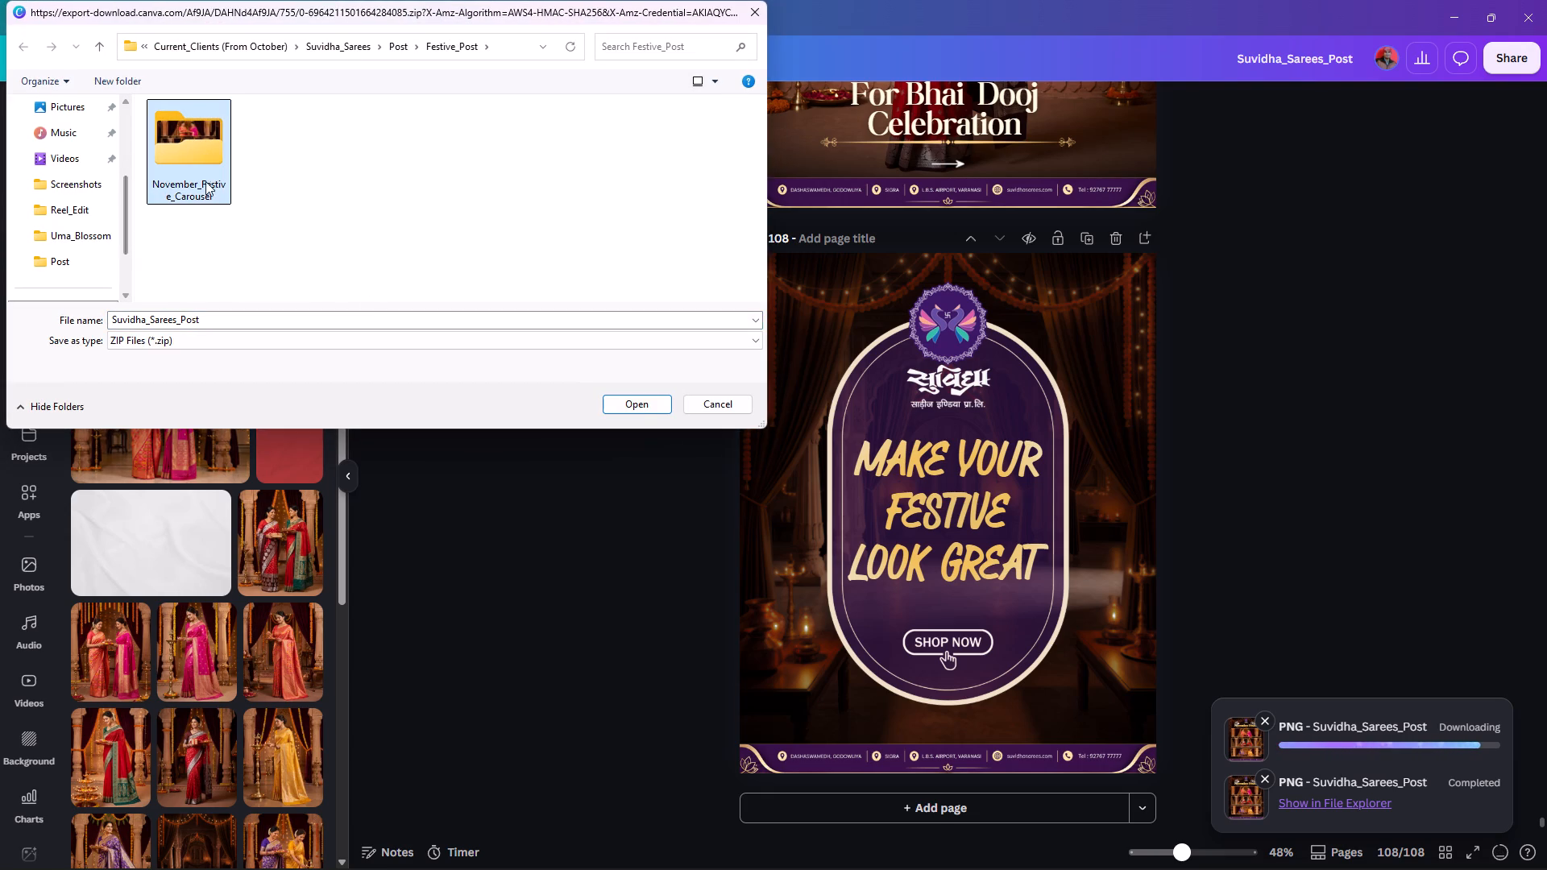
left_click(309, 244)
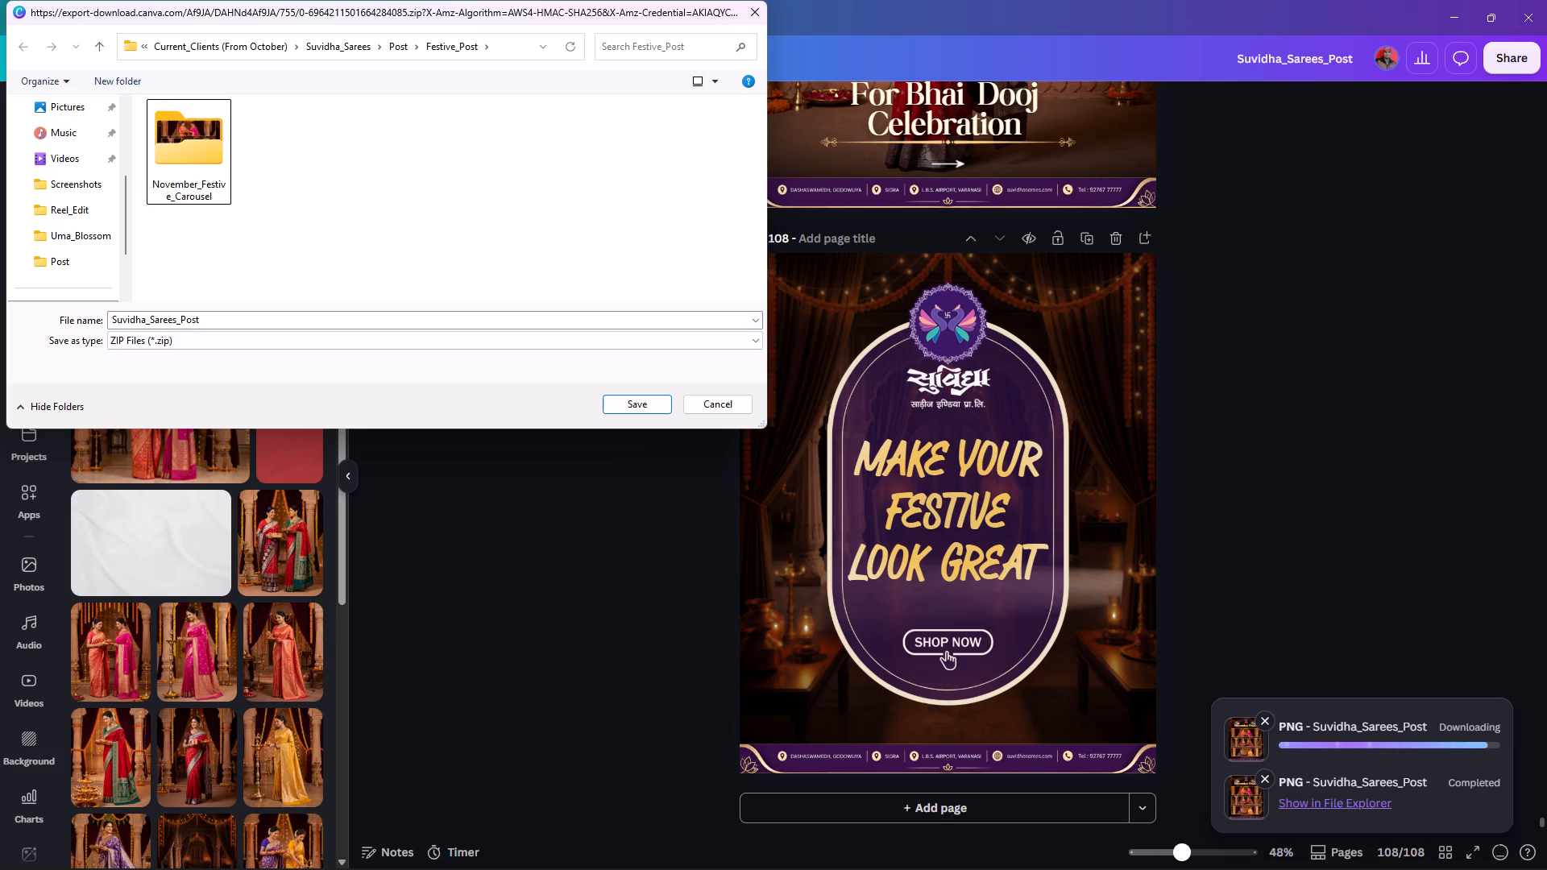
double_click(191, 176)
left_click(632, 400)
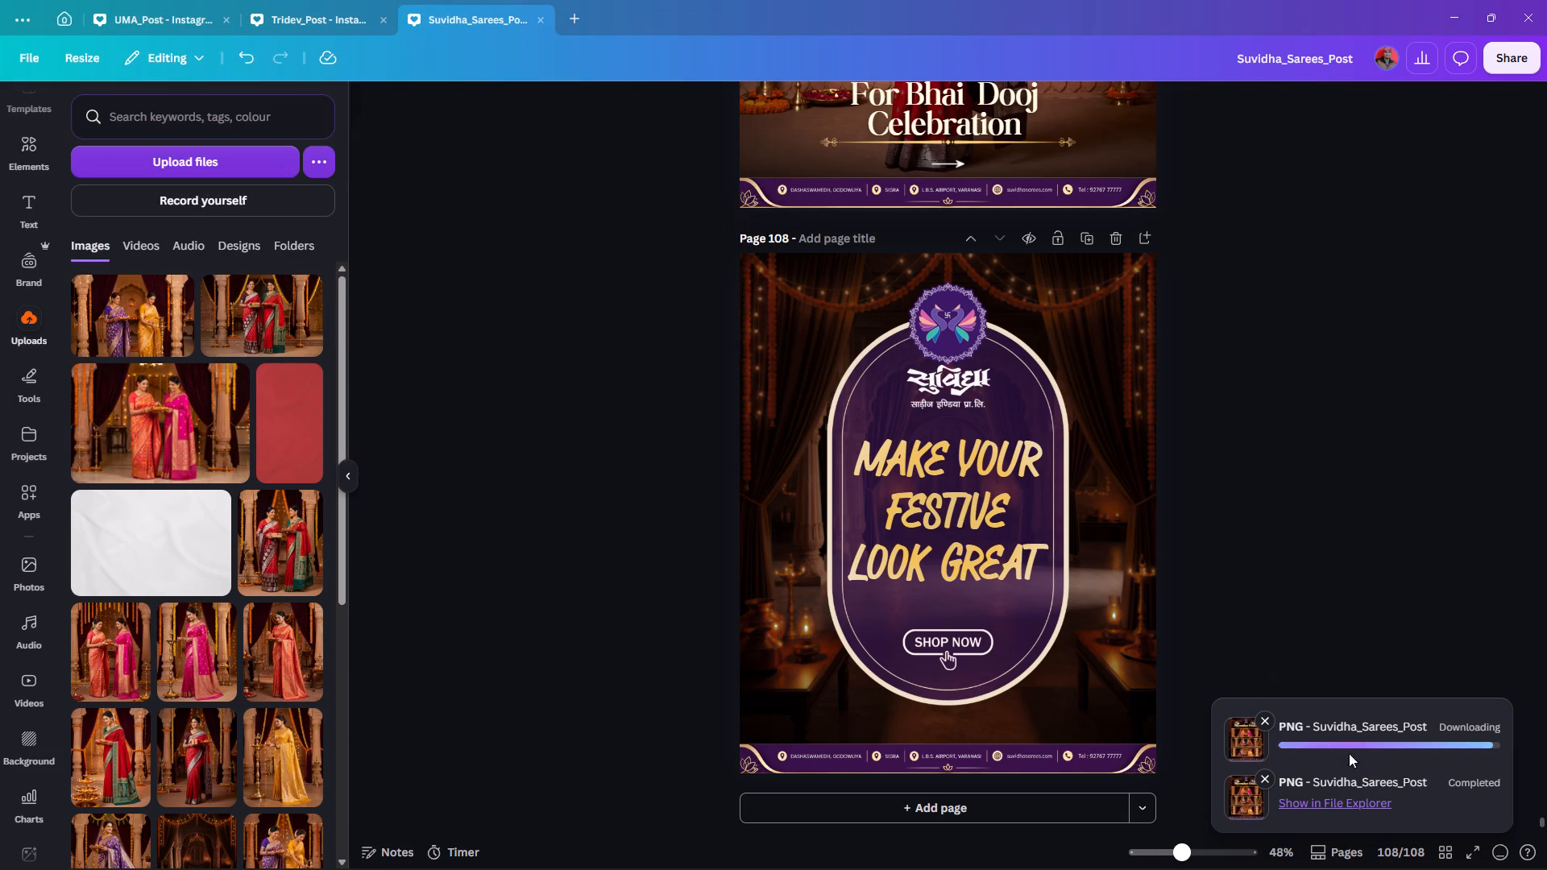
In File Explorer, extract the Suvidha_Sarees_Post archive into the November_Festive_Carousel folder, replacing all existing slide images.
left_click(1329, 747)
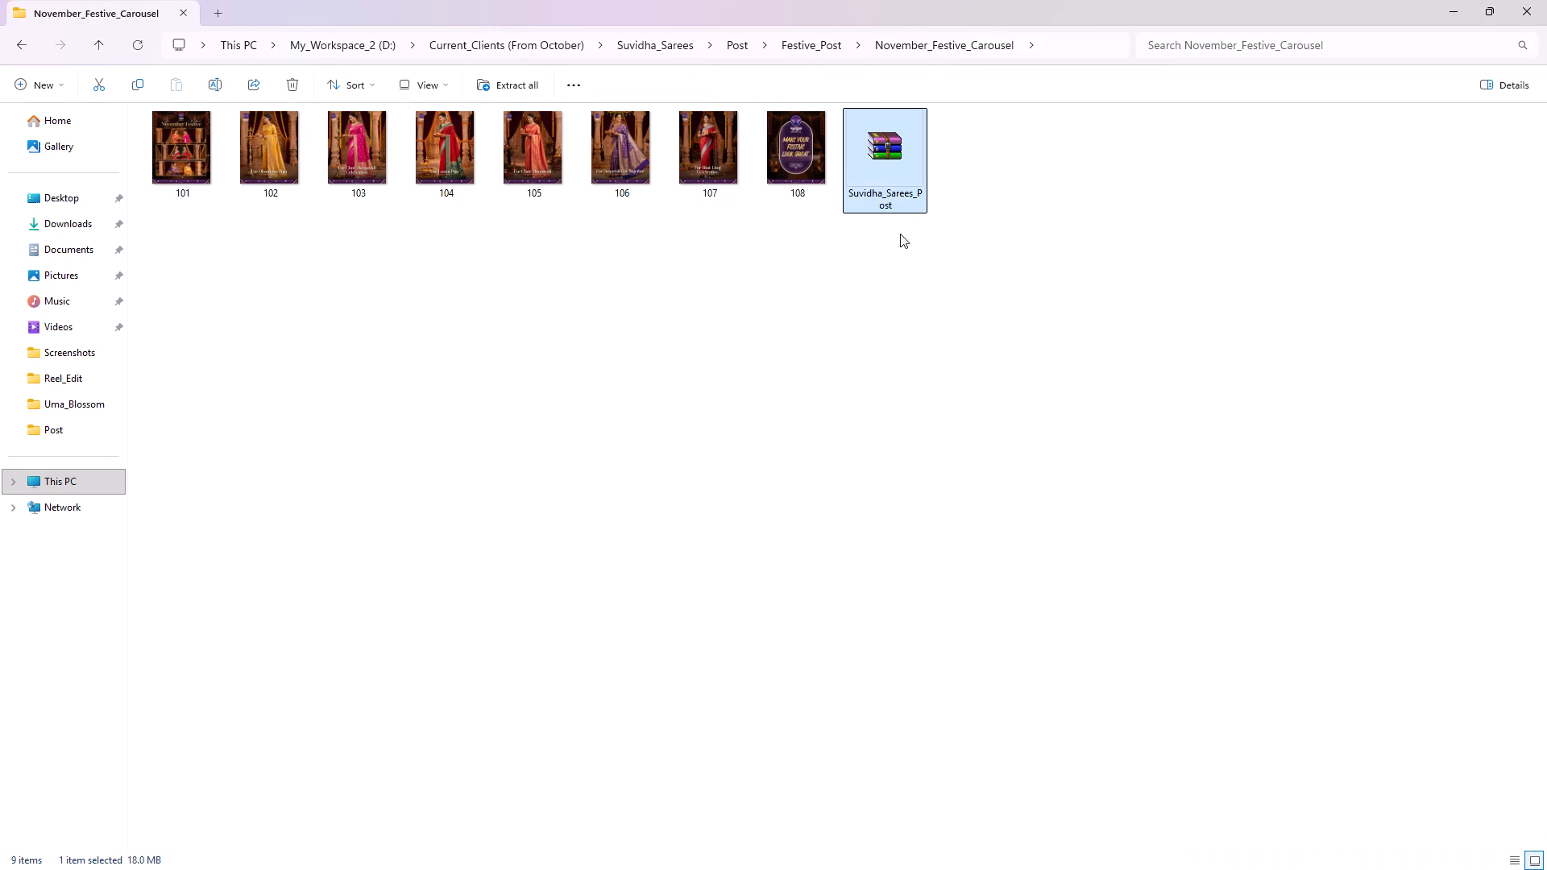
right_click(869, 163)
left_click(973, 468)
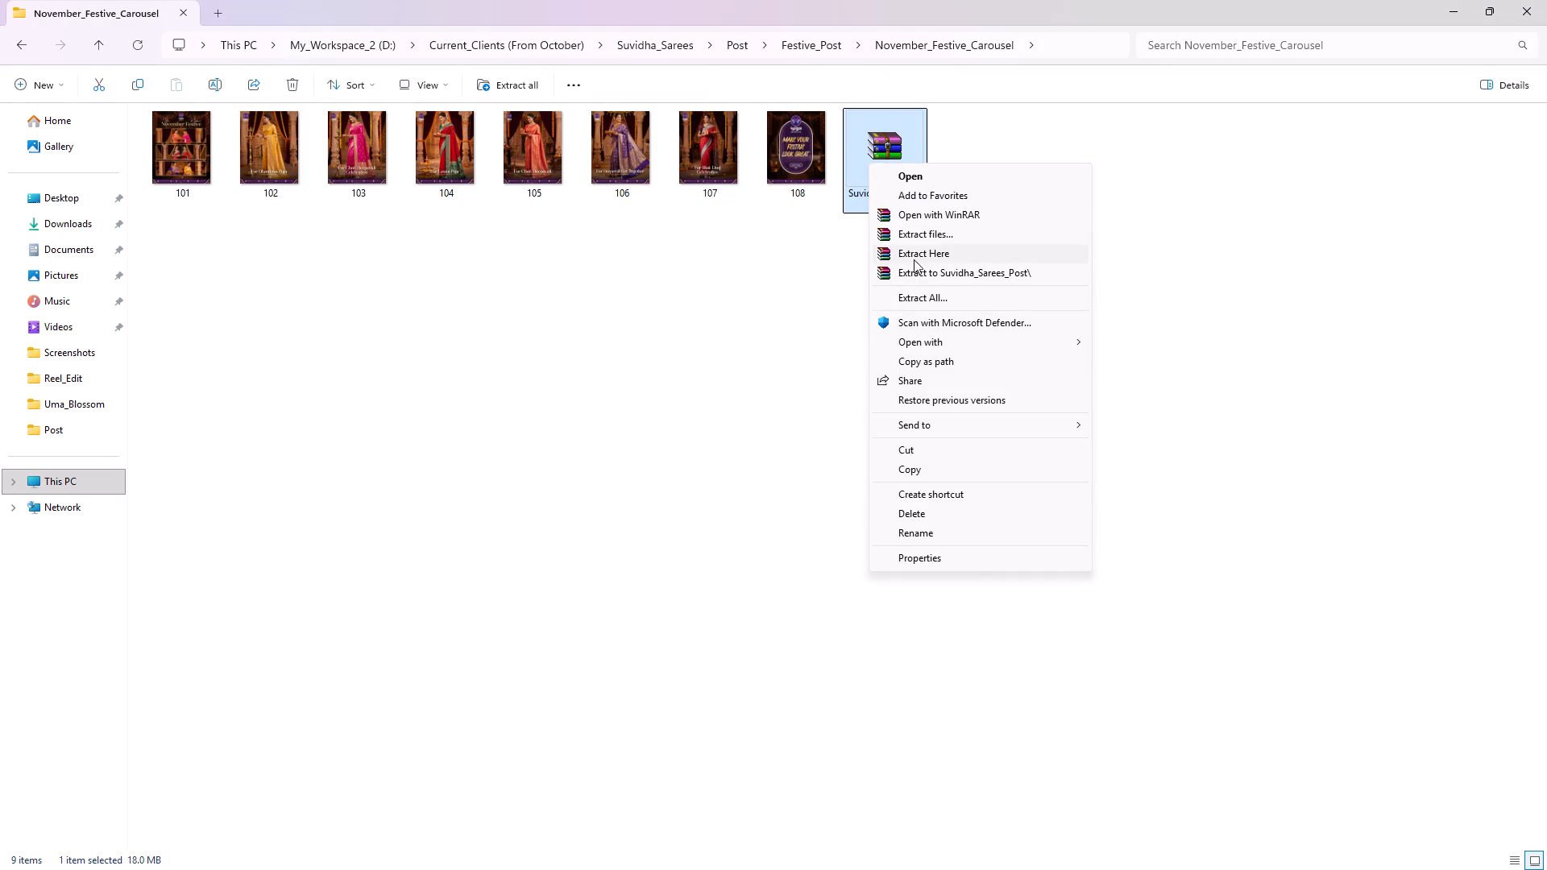
left_click(914, 258)
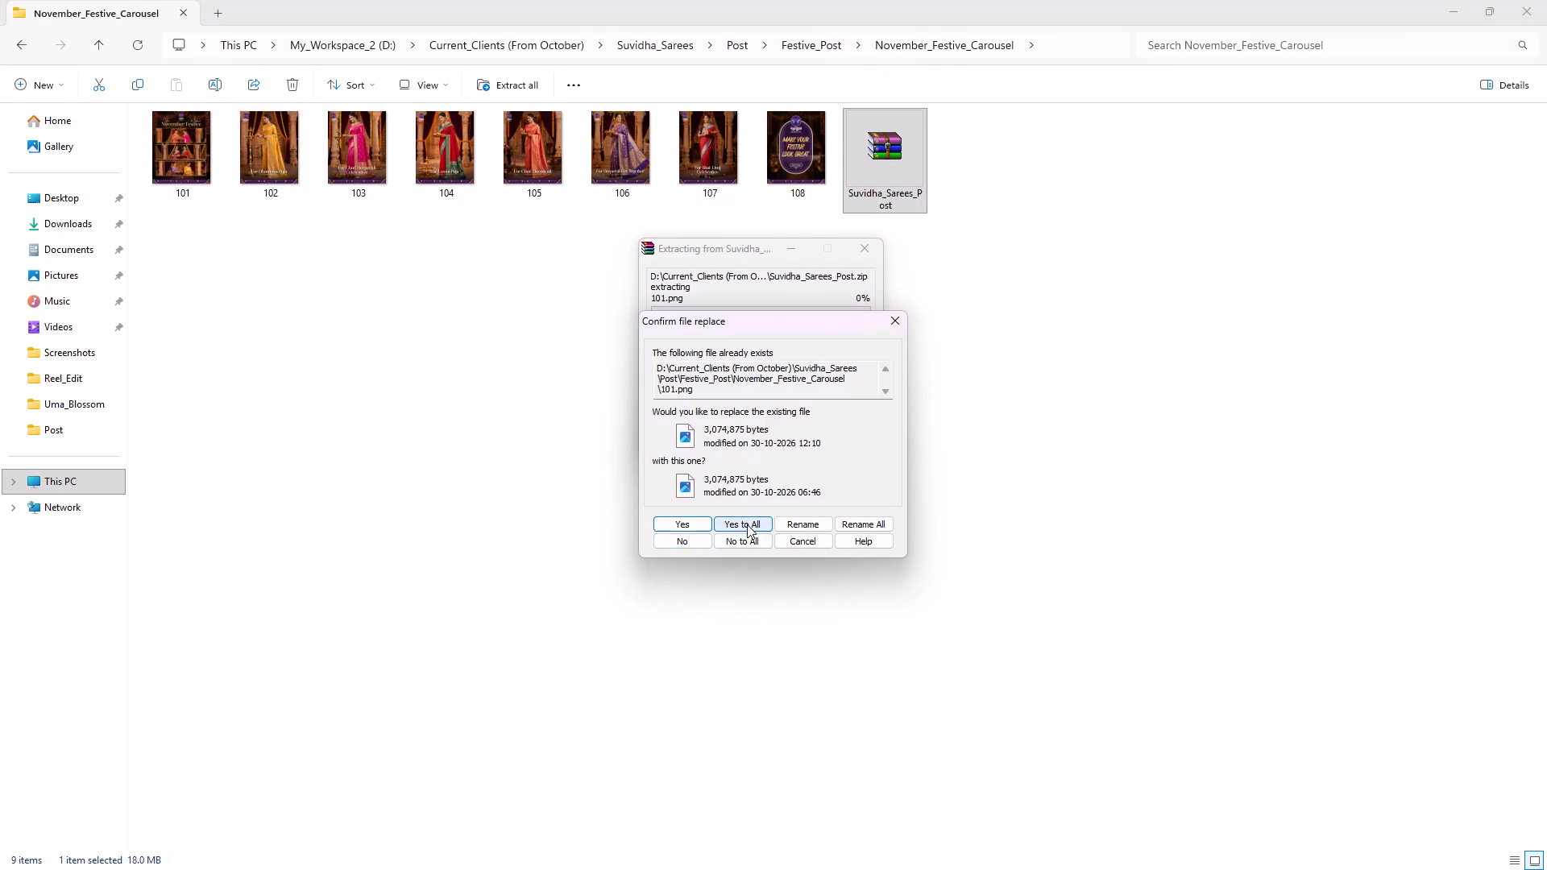
left_click(747, 524)
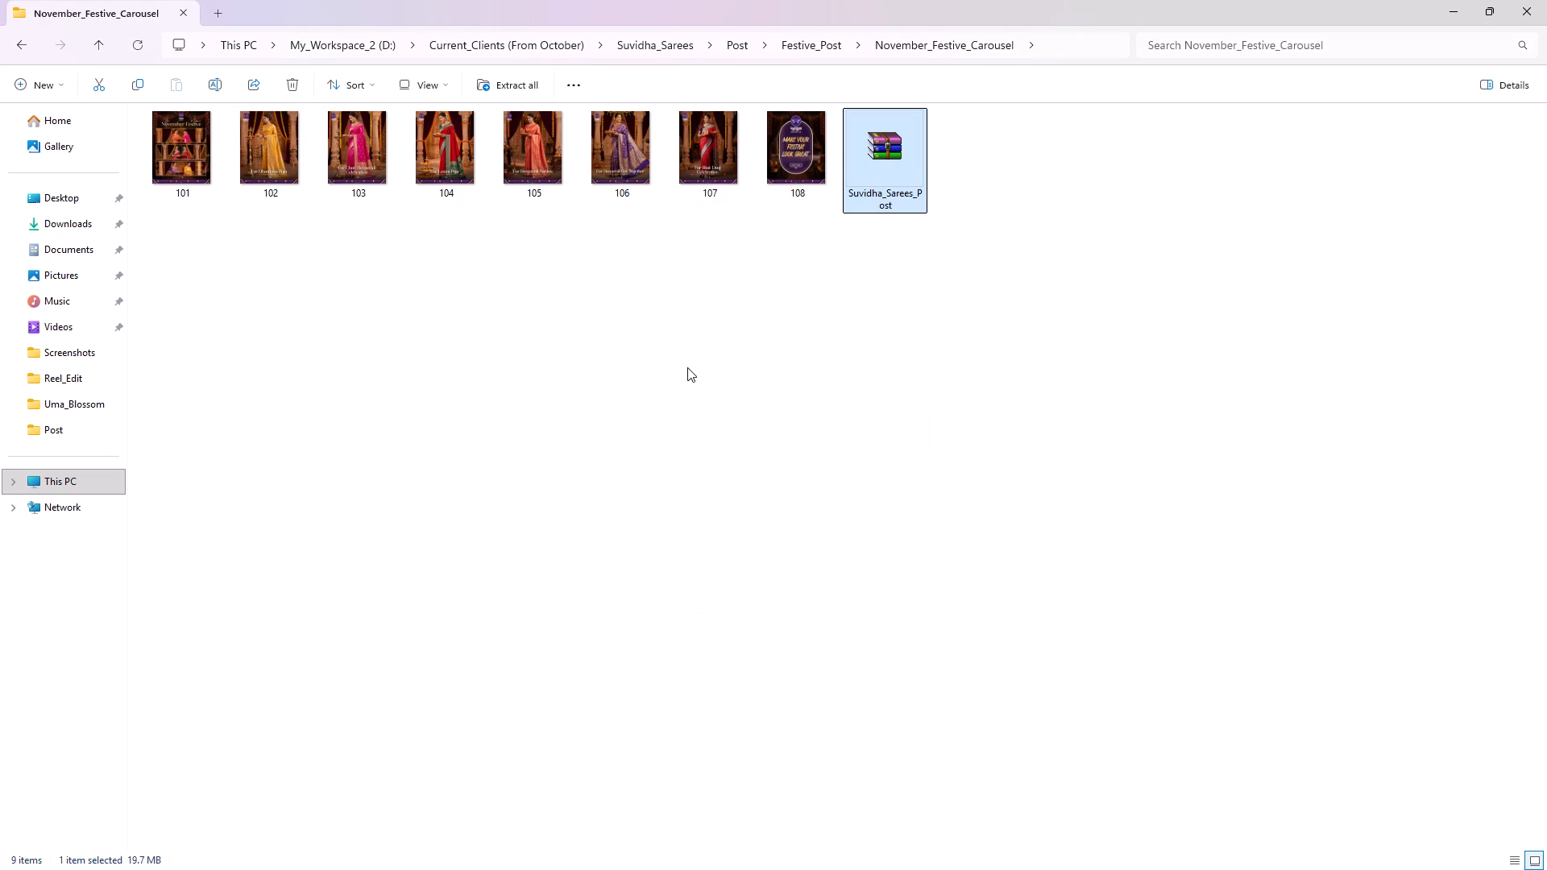
Select the extracted Suvidha_Sarees_Post archive in the November_Festive_Carousel folder.
left_click(805, 325)
left_click(878, 159)
Permanently delete the Suvidha_Sarees_Post archive from the November_Festive_Carousel folder.
key("shift+Delete")
key("Return")
left_click(564, 281)
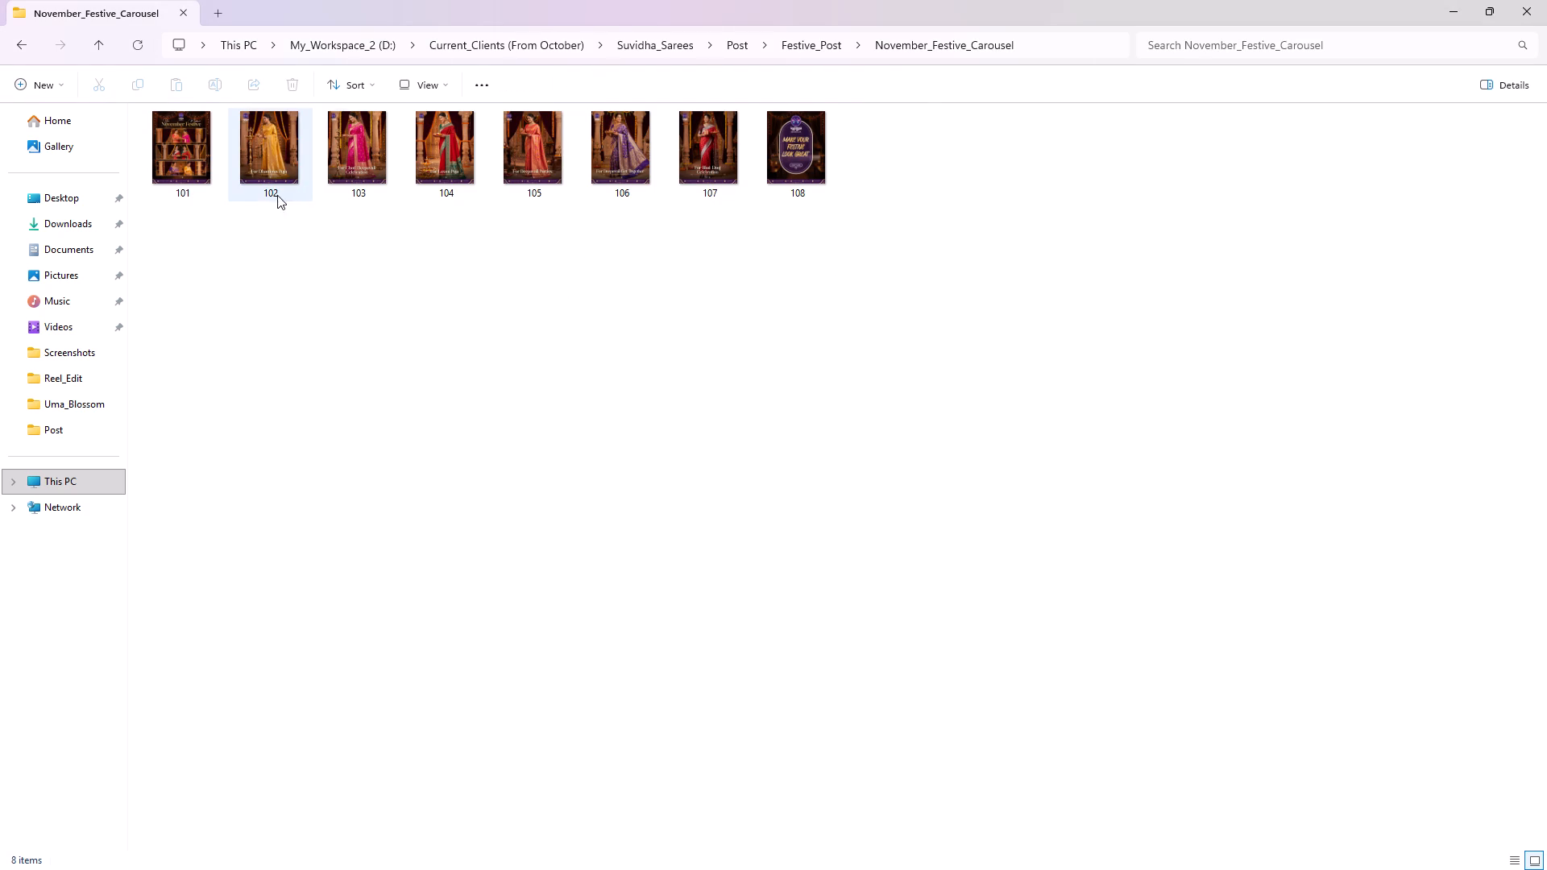
Select all the carousel slide images from 101 through 108 in the November_Festive_Carousel folder.
left_click(204, 176)
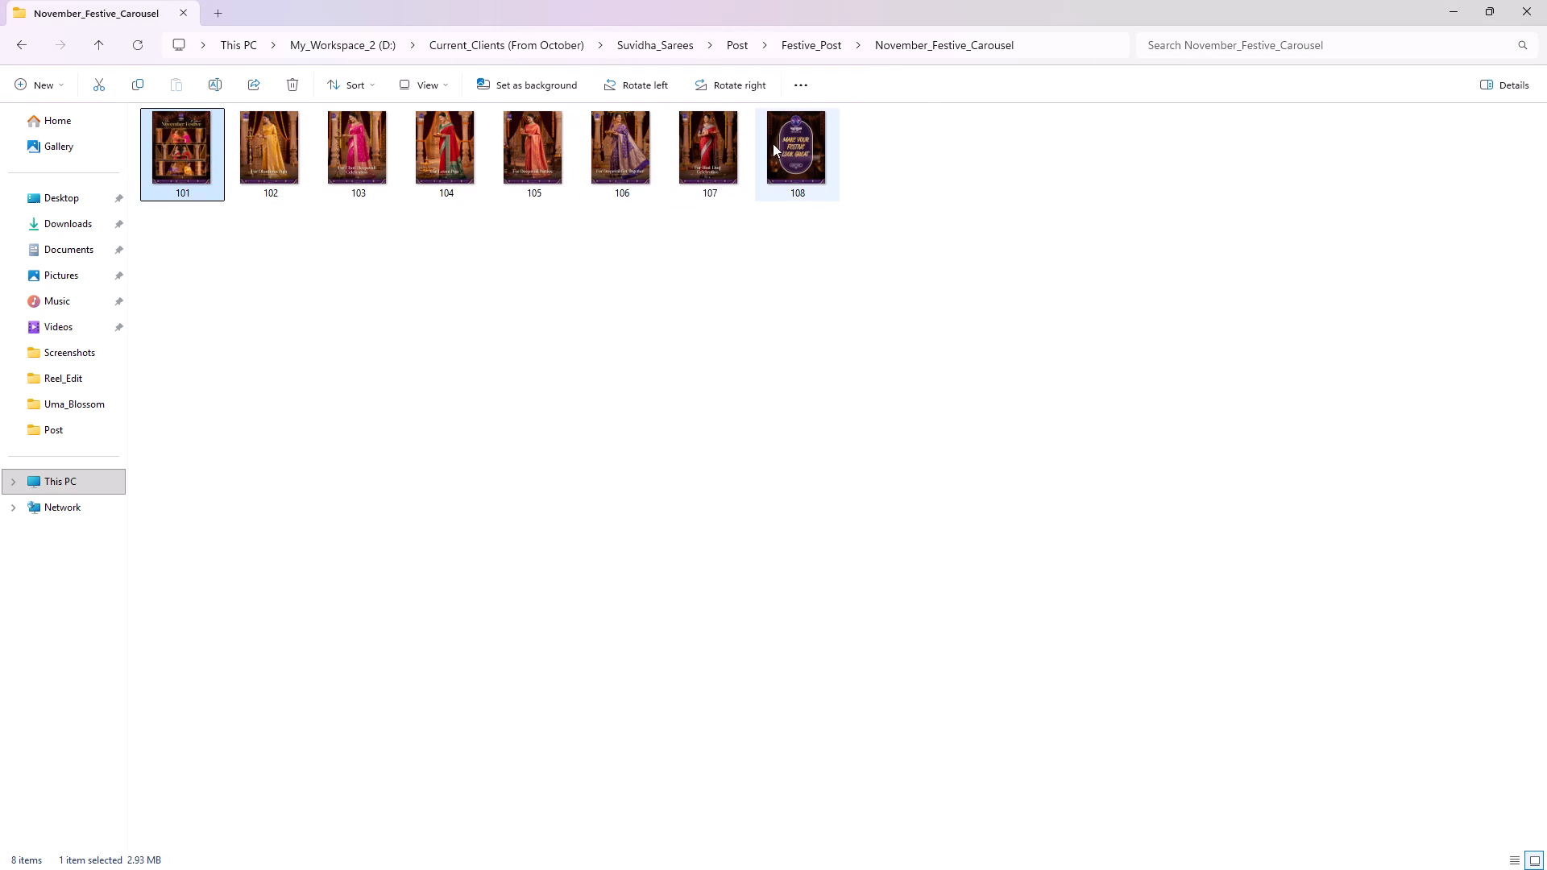
left_click(776, 143, "shift")
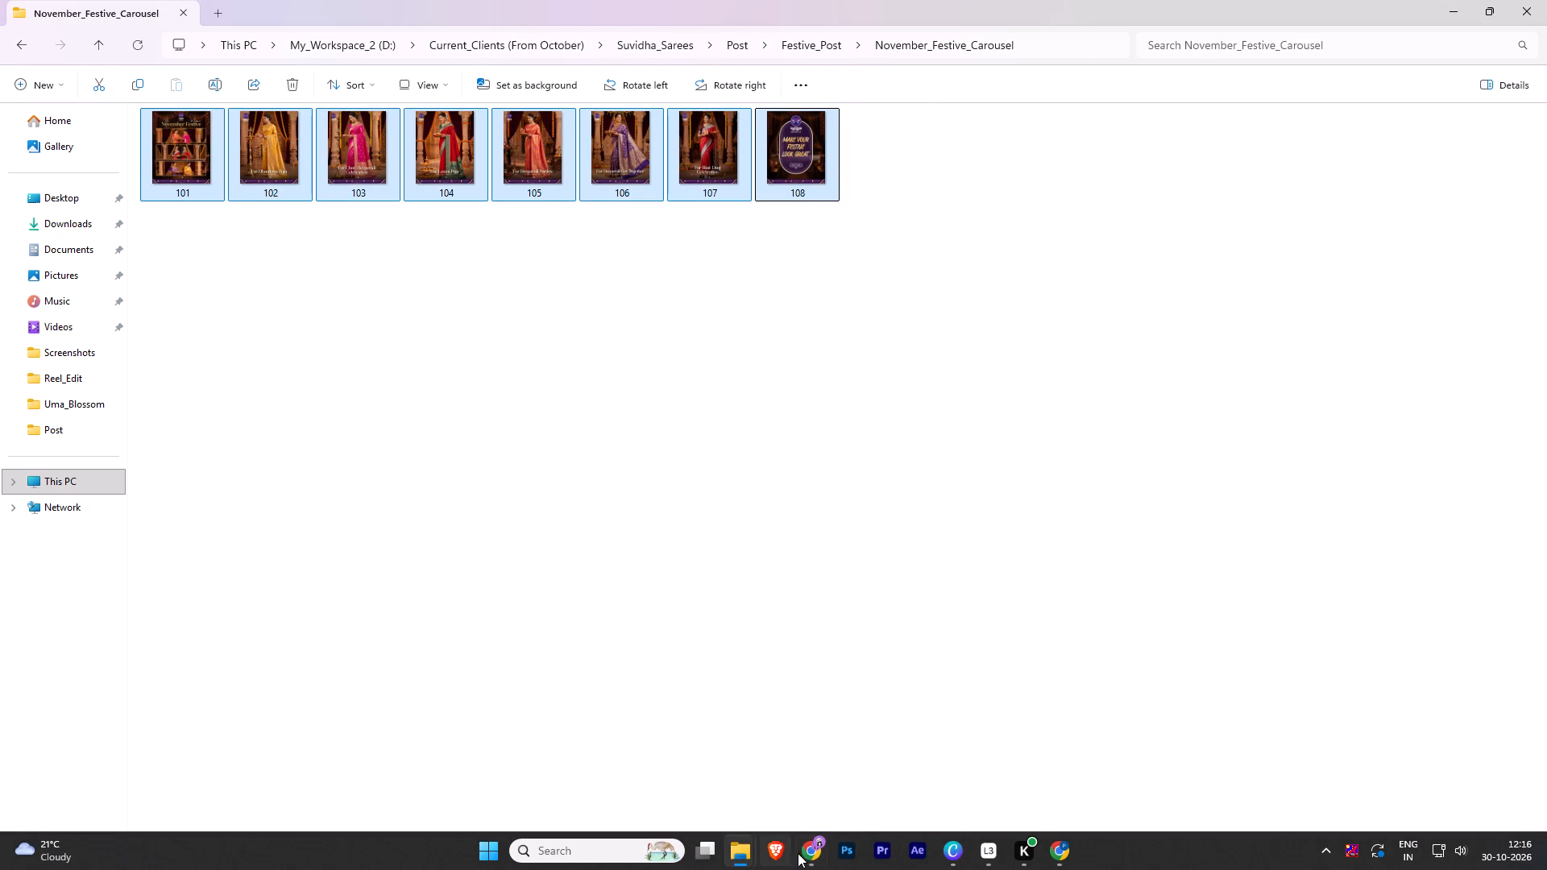